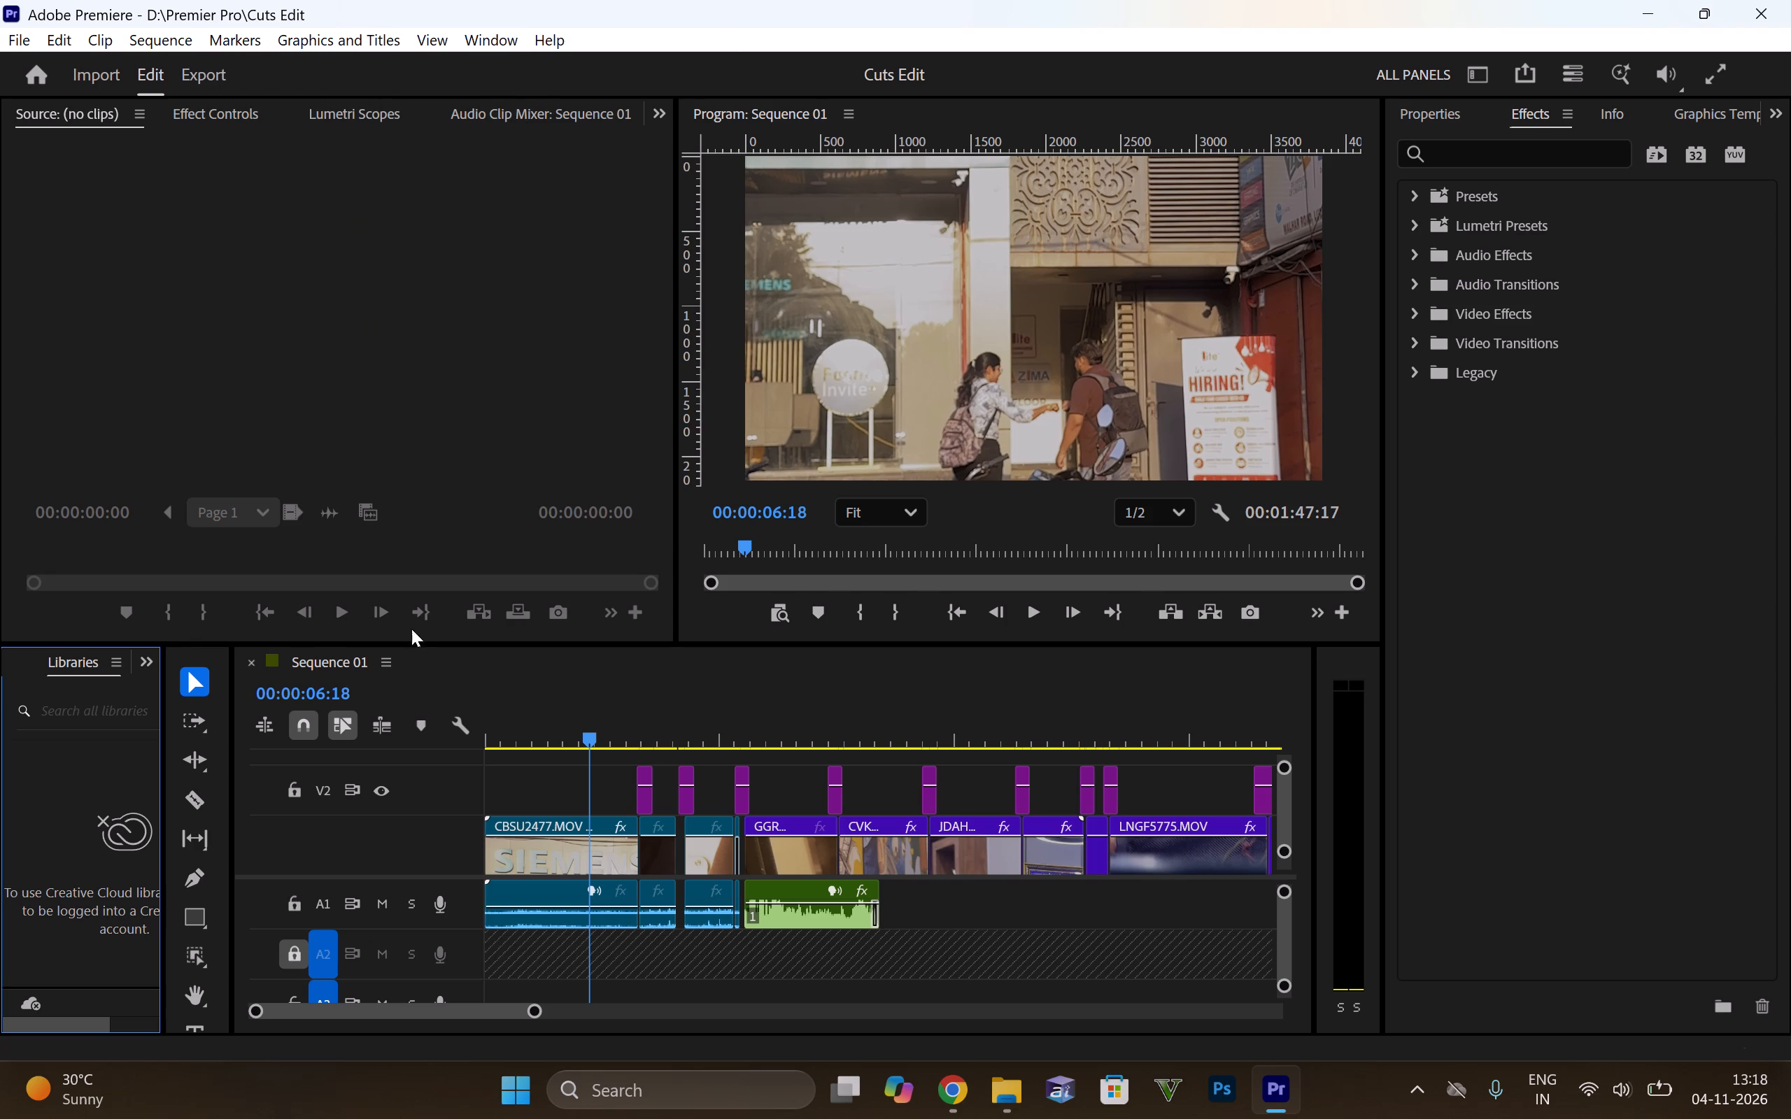
# Play the opening CBSU2477.MOV clip from the start of the sequence to review its picture and sound.
pyautogui.moveTo(591, 729); pyautogui.dragTo(120, 778)
pyautogui.press('space')
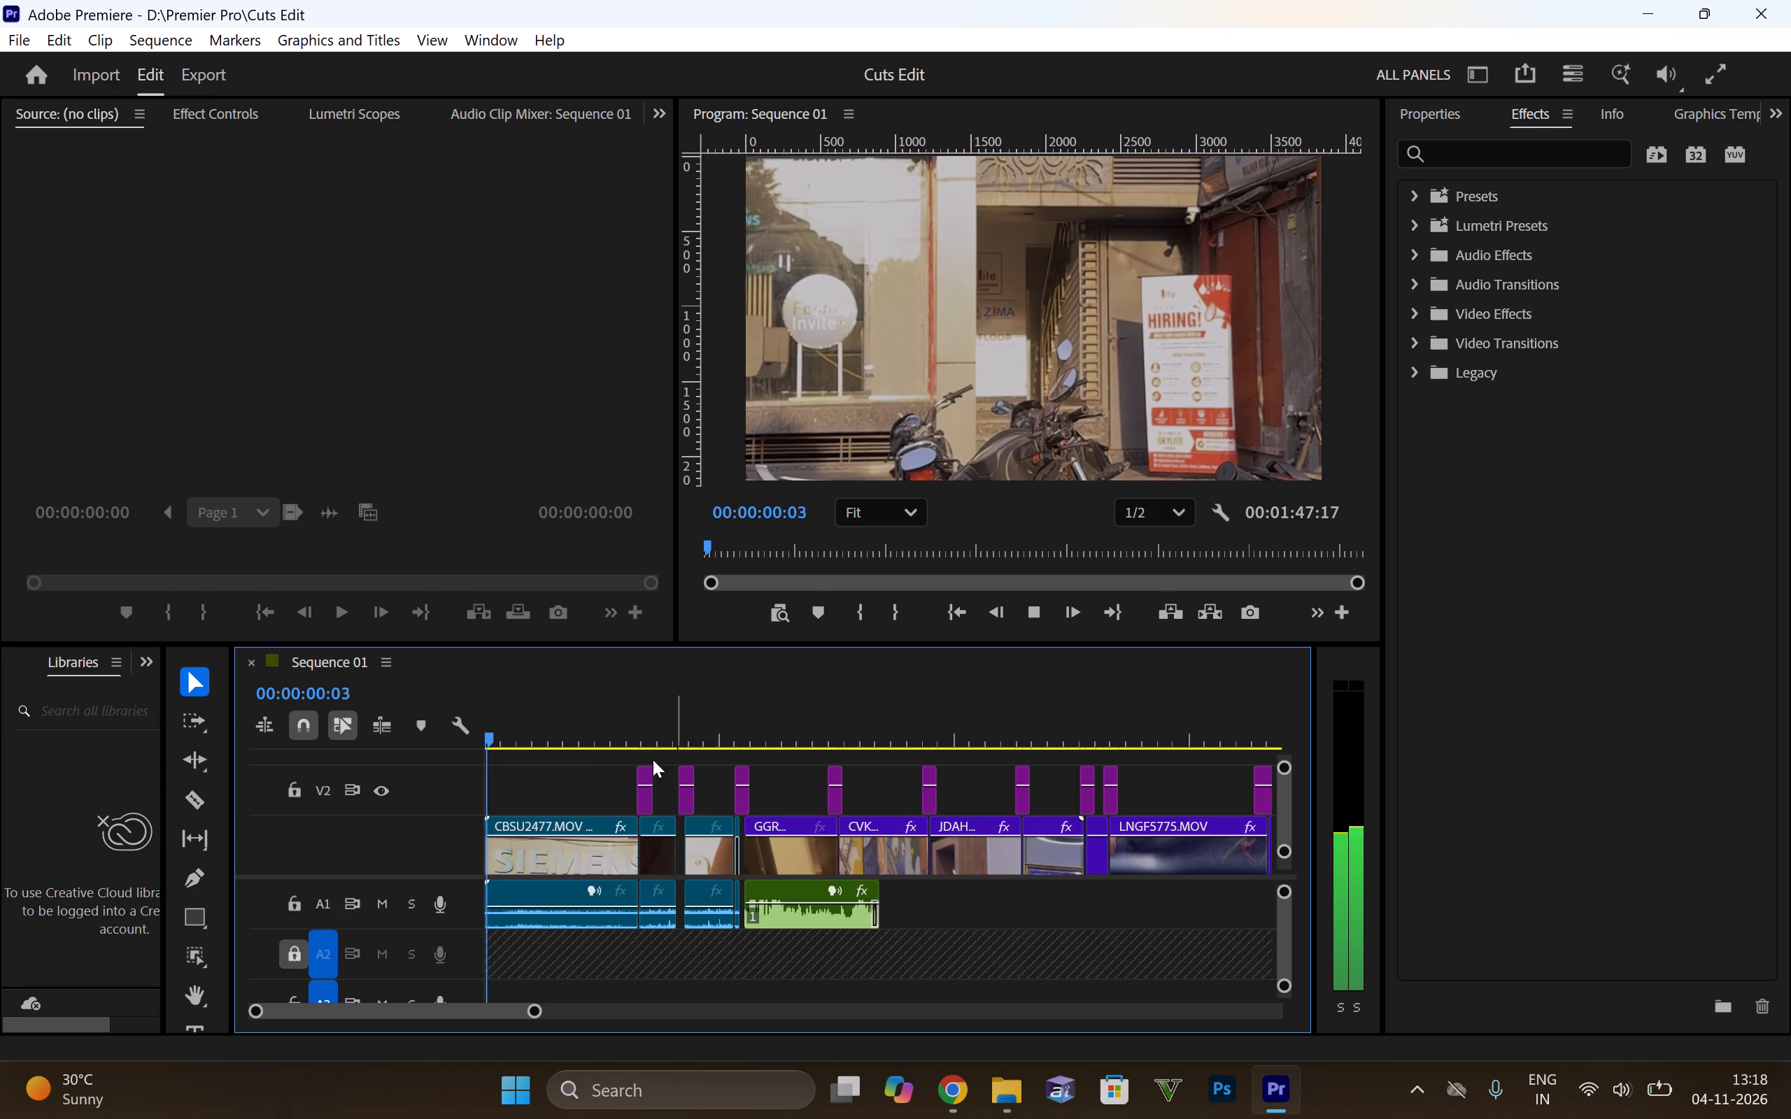
pyautogui.press('space')
pyautogui.moveTo(574, 732); pyautogui.dragTo(309, 734)
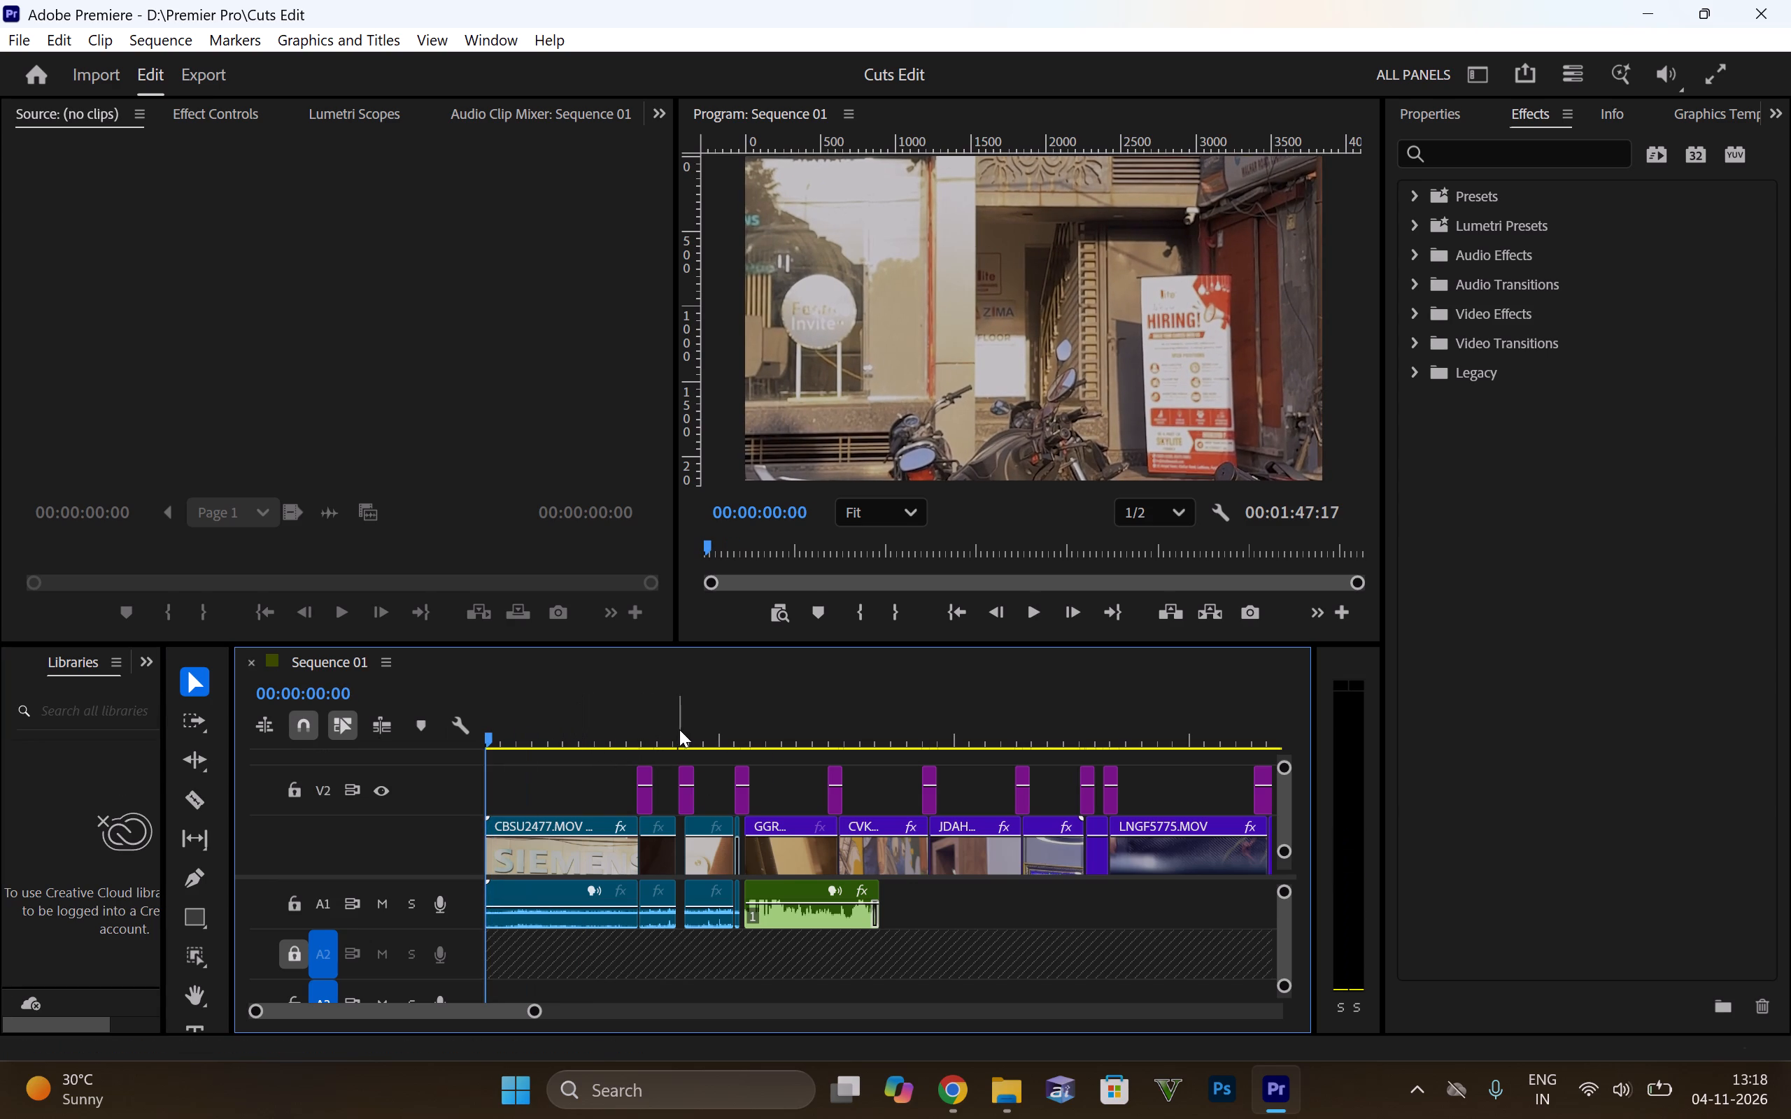
pyautogui.moveTo(598, 721); pyautogui.dragTo(451, 739)
pyautogui.press('space')
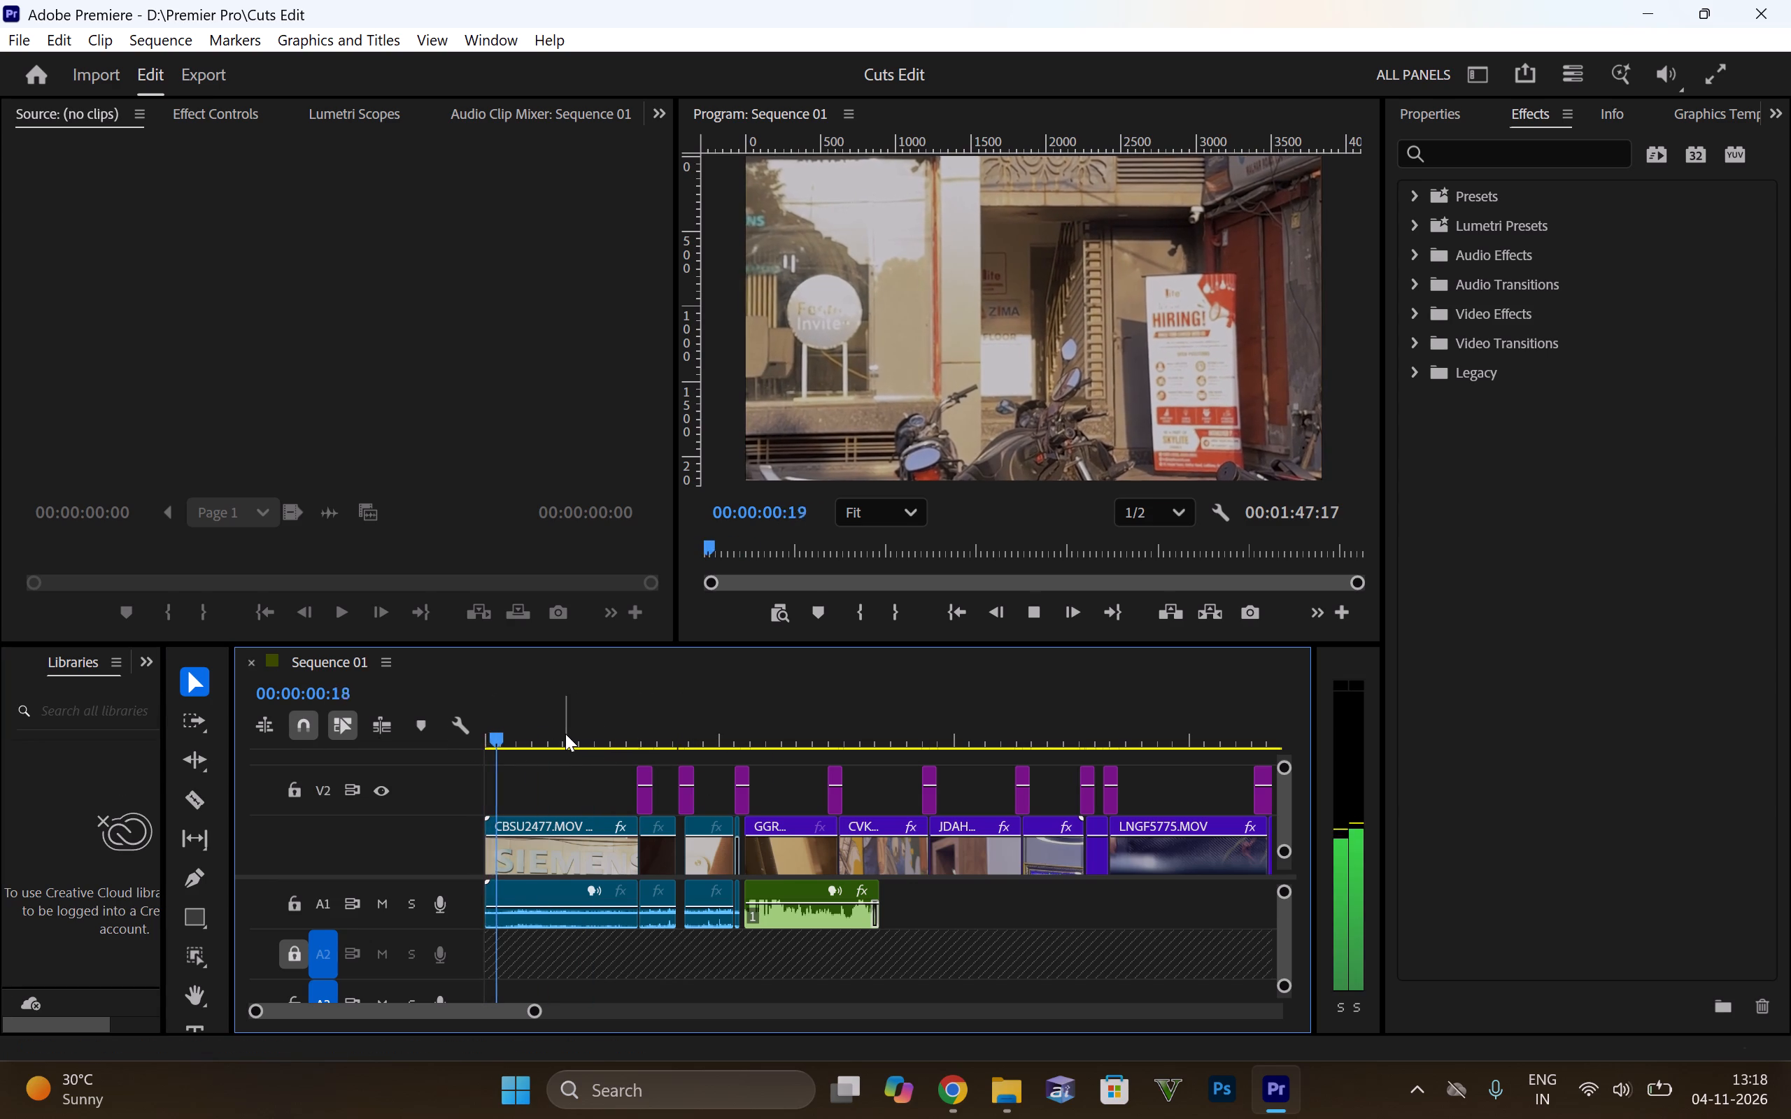
pyautogui.press('space')
pyautogui.moveTo(564, 734); pyautogui.dragTo(361, 736)
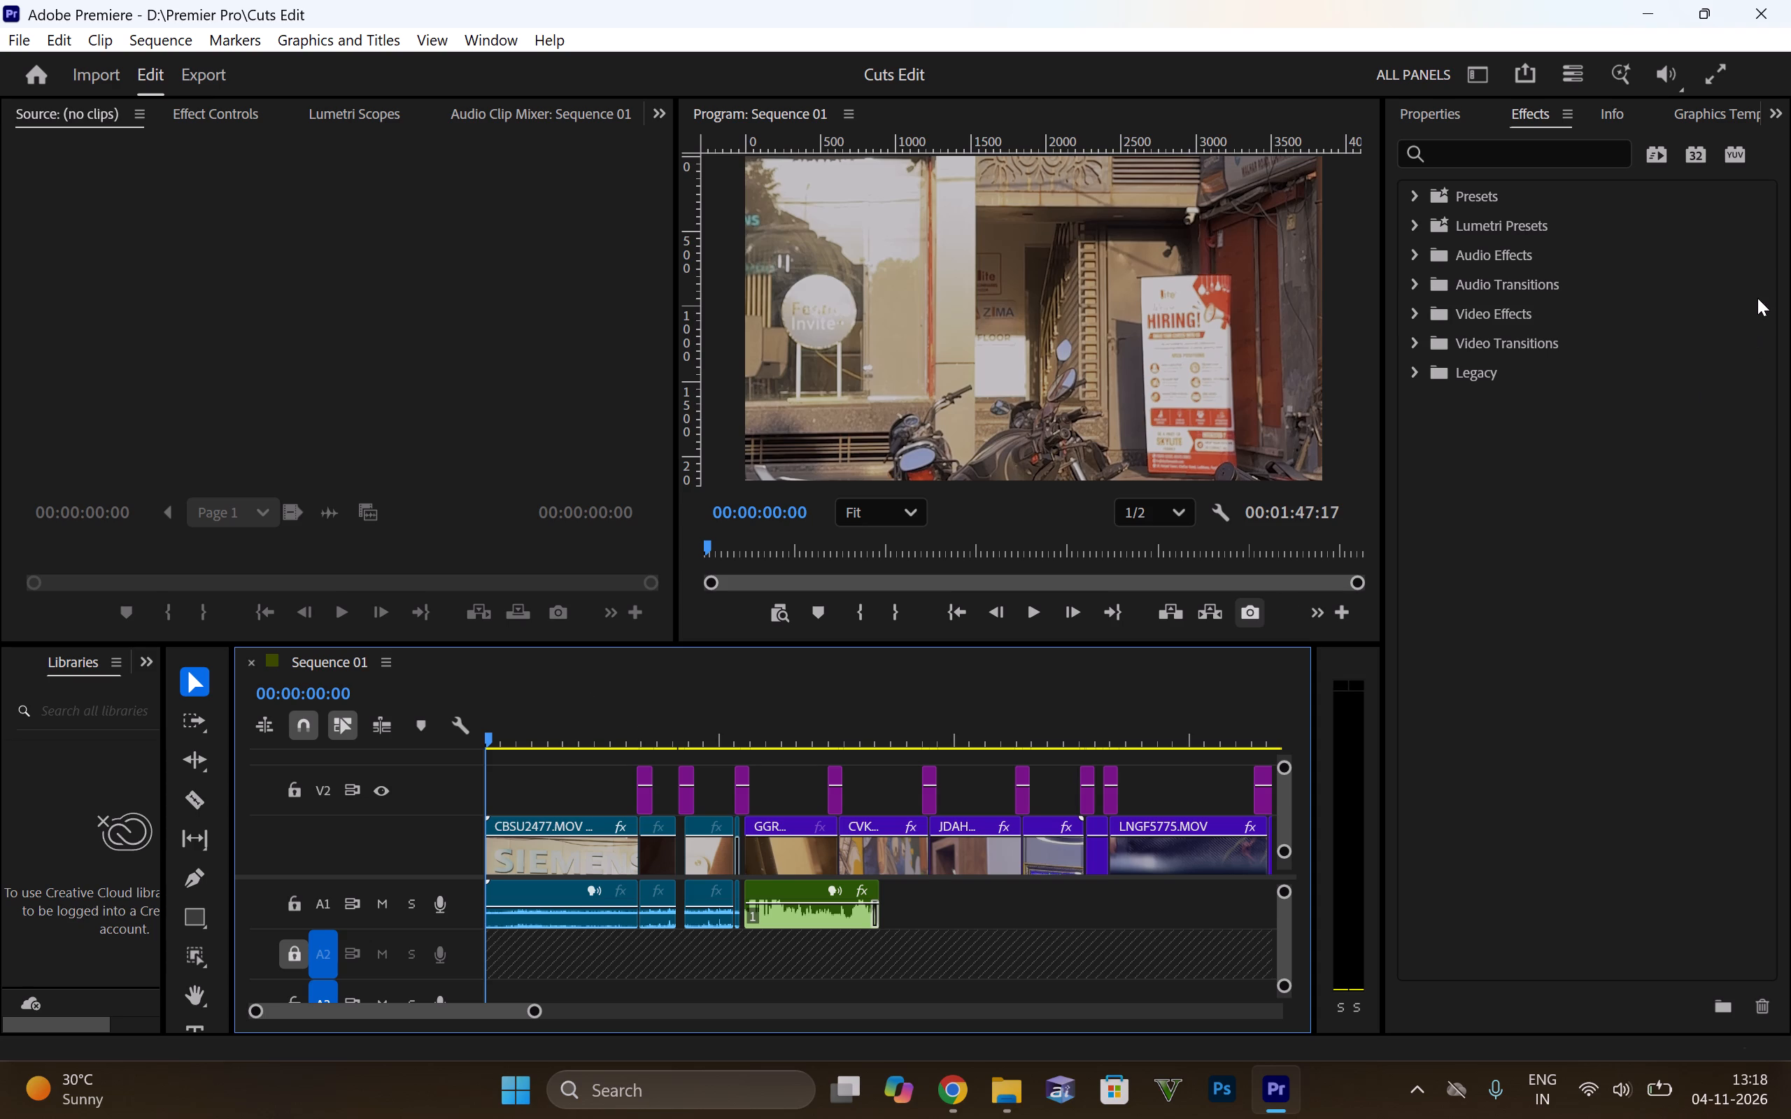
pyautogui.press('space')
pyautogui.moveTo(532, 732); pyautogui.dragTo(467, 740)
pyautogui.press('space')
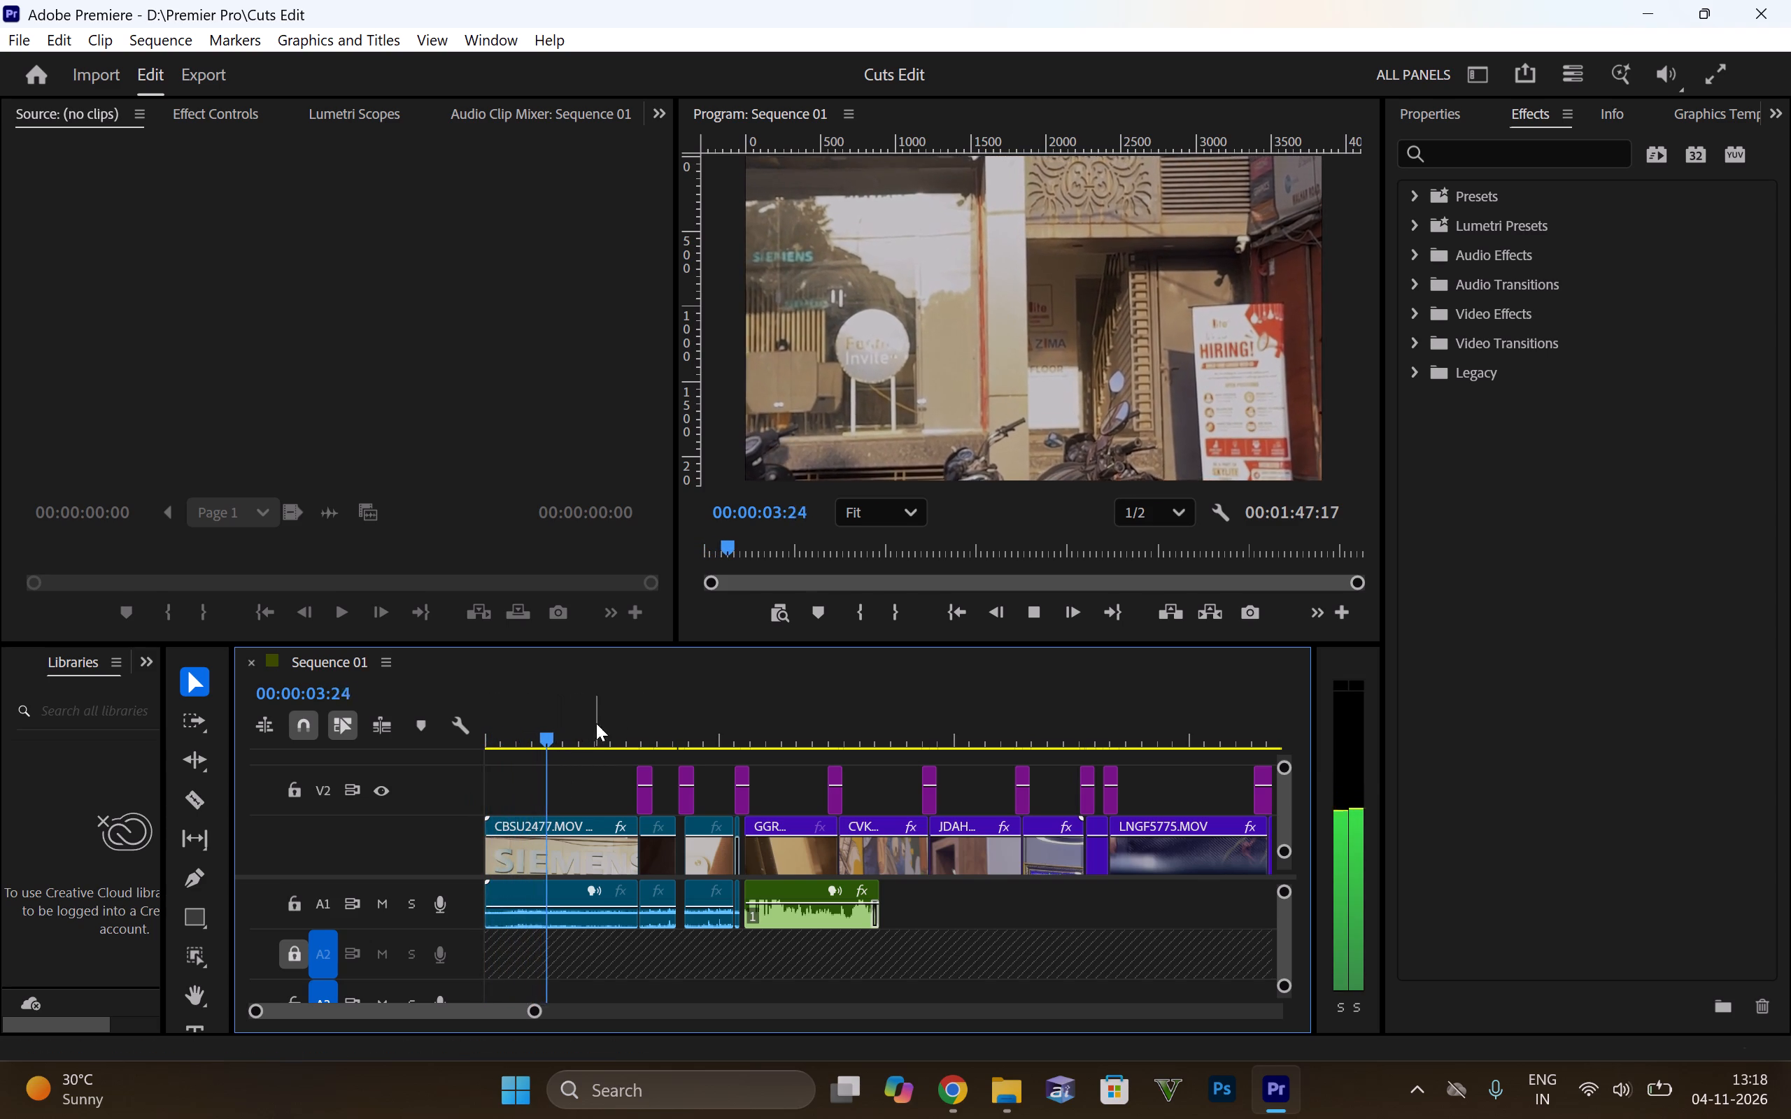
pyautogui.press('space')
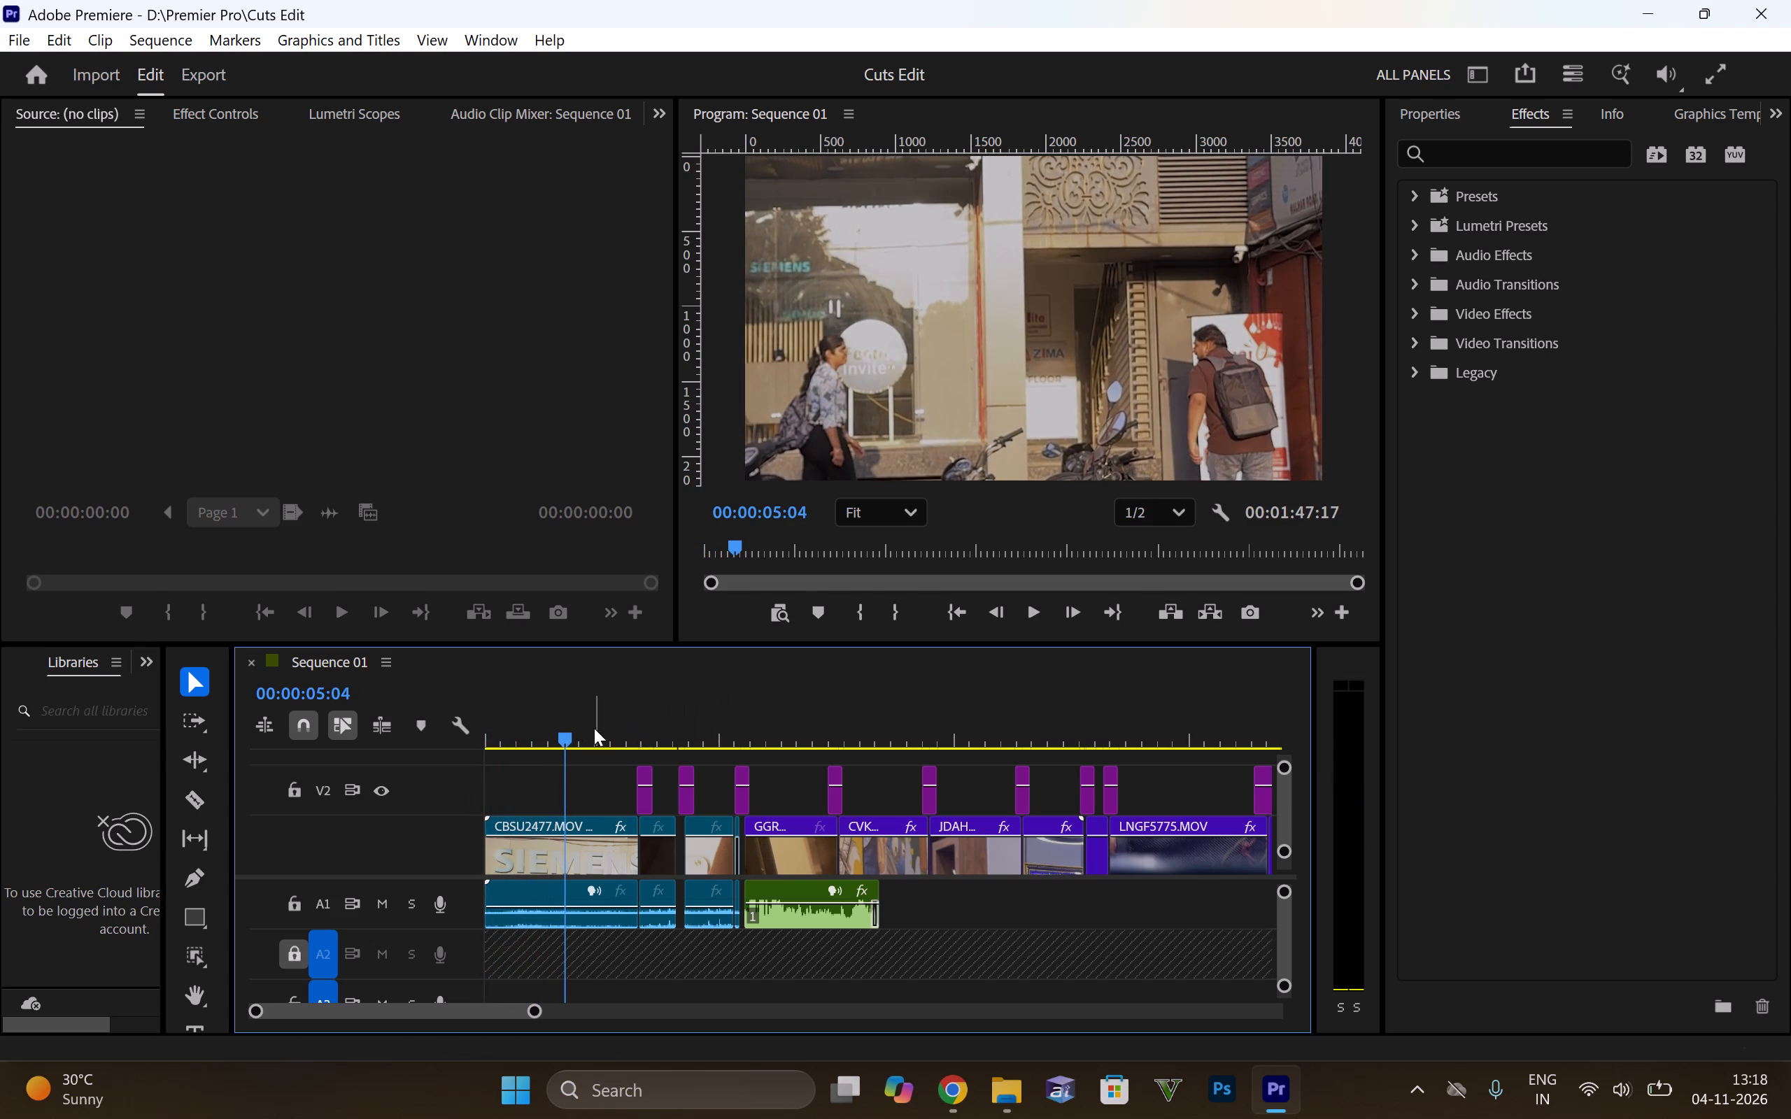
pyautogui.moveTo(565, 743); pyautogui.dragTo(471, 748)
# Unlink the opening CBSU2477.MOV clip and delete its audio from track A1.
pyautogui.click(536, 905)
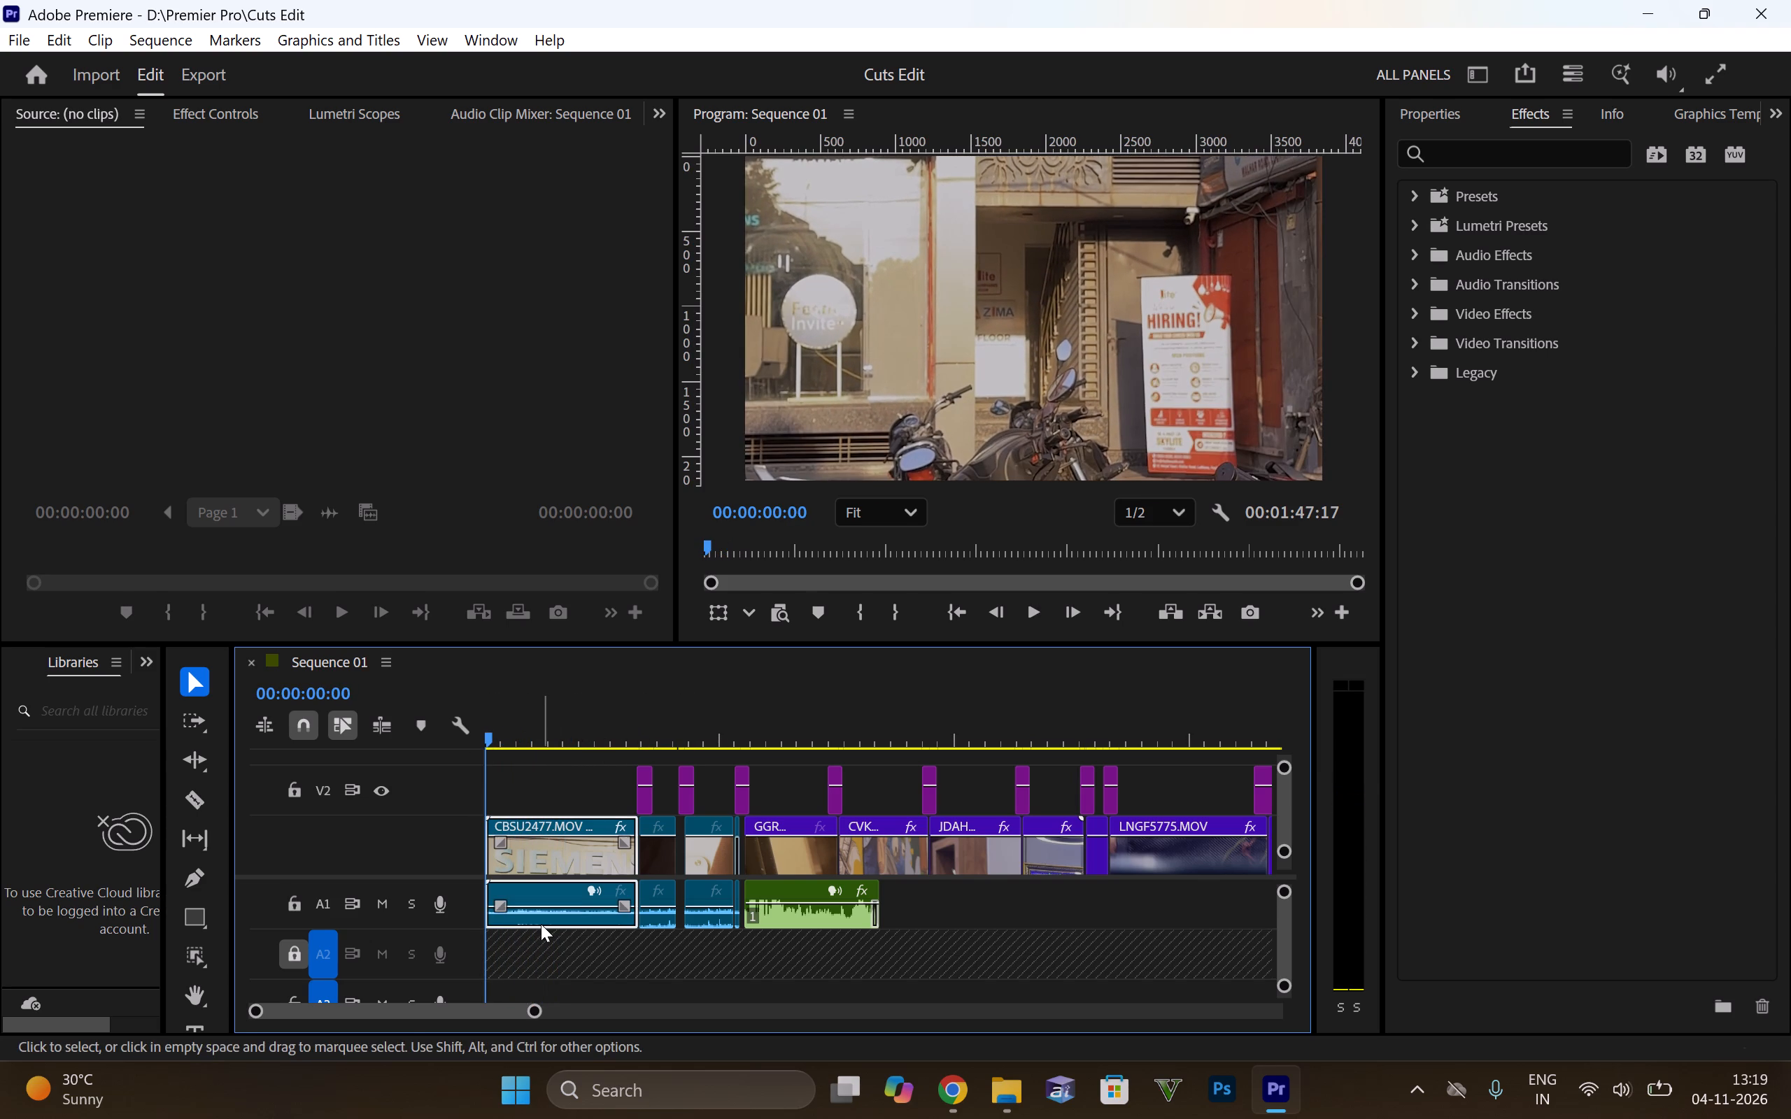
pyautogui.click(541, 924)
pyautogui.rightClick(539, 859)
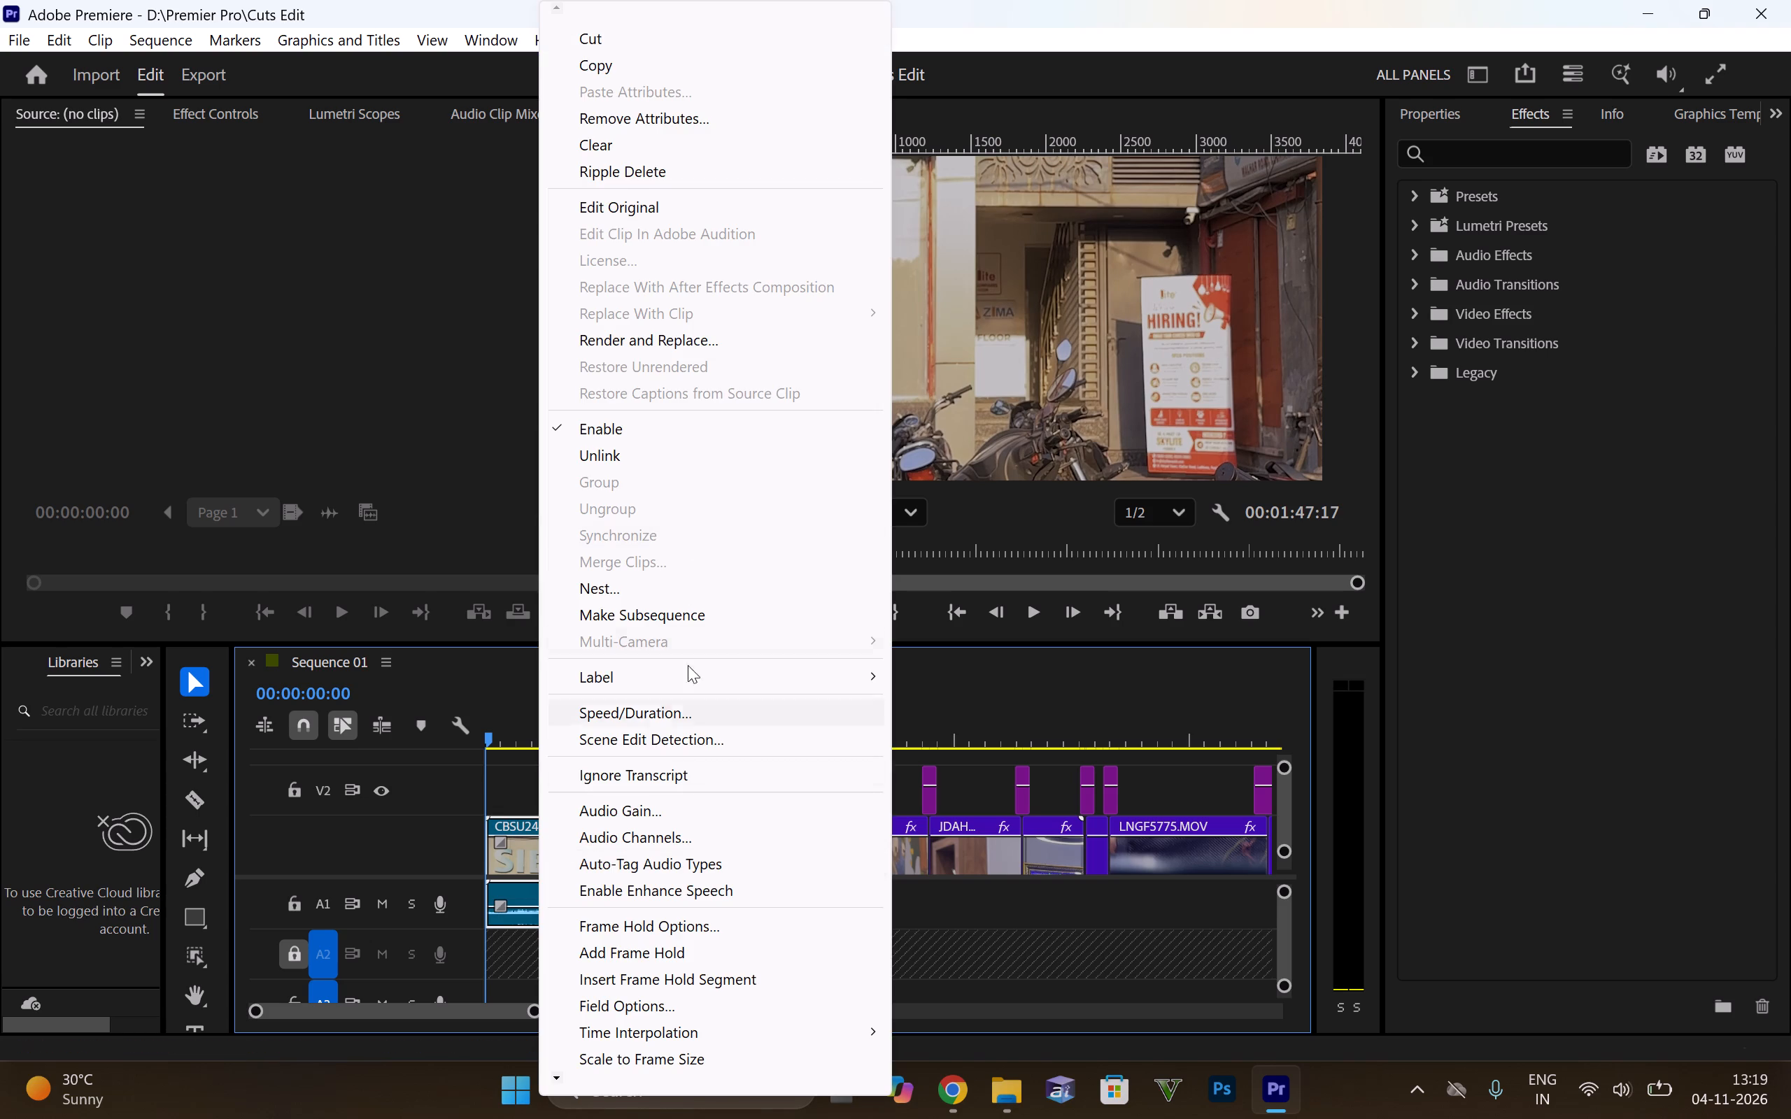
pyautogui.click(688, 453)
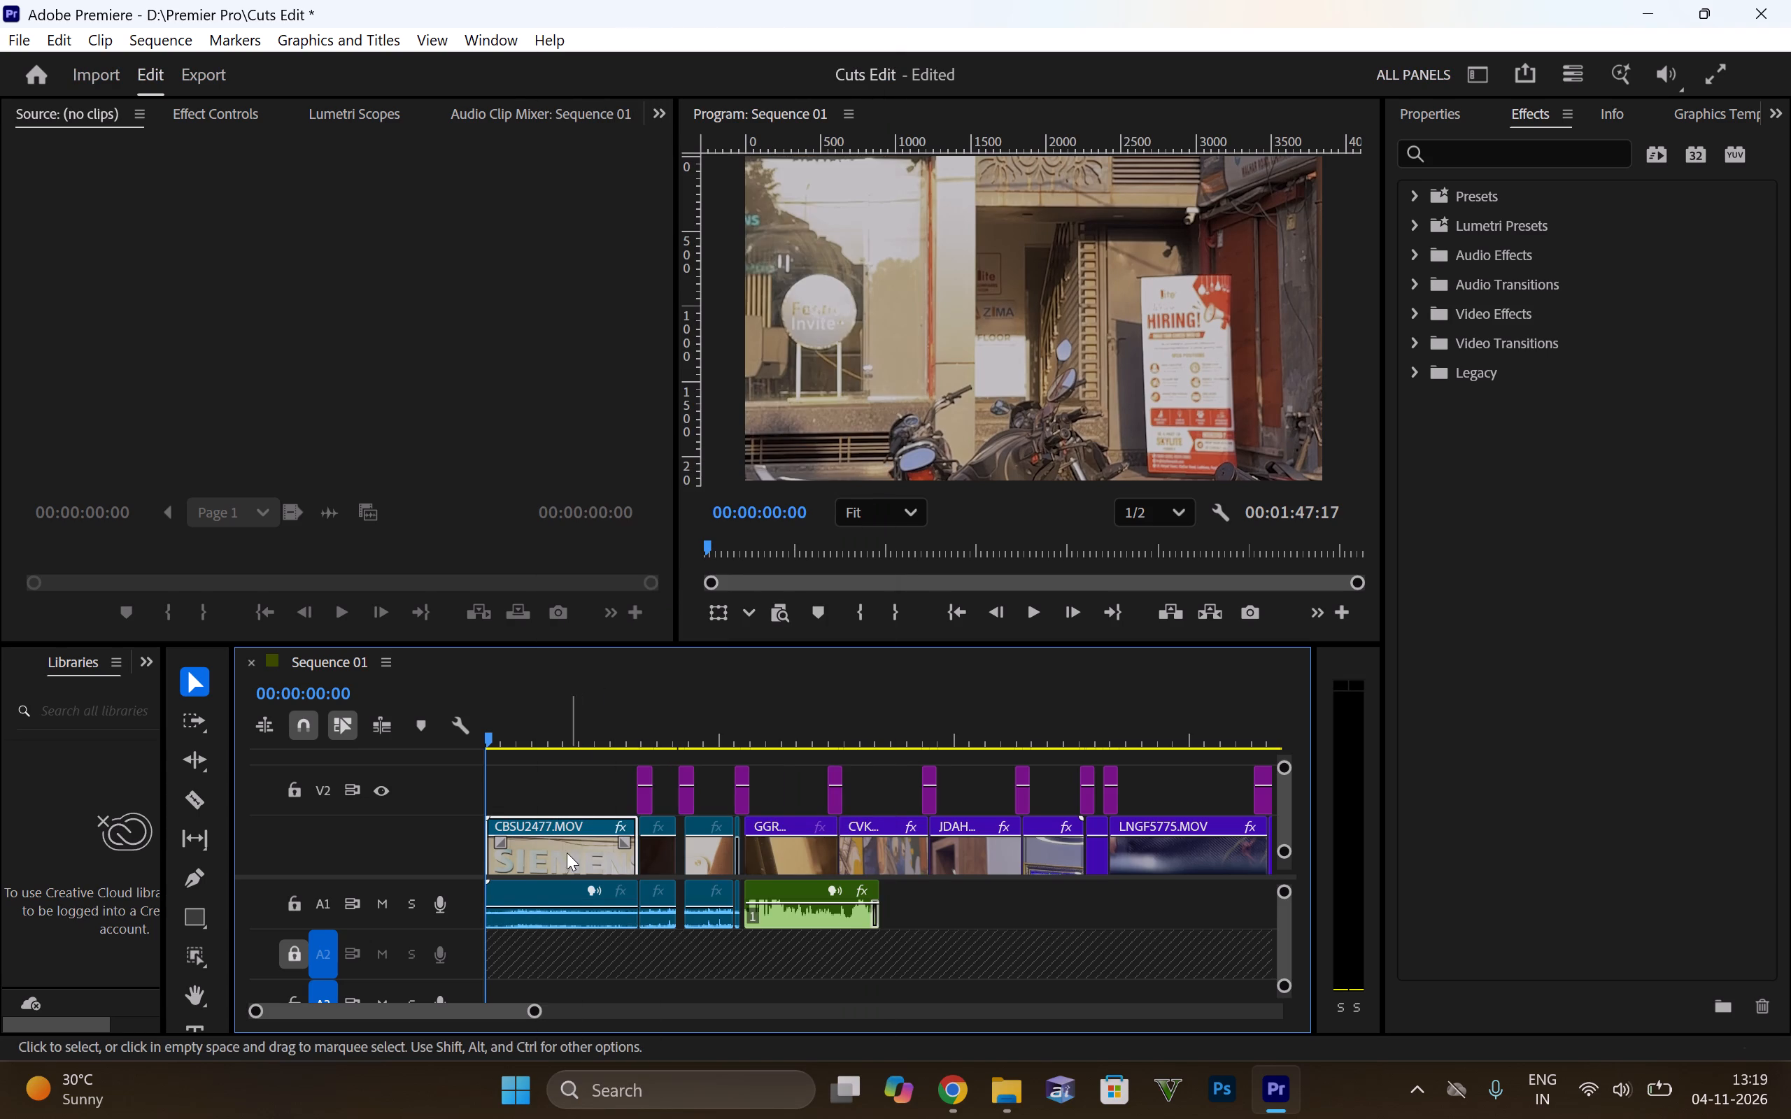
pyautogui.click(546, 885)
pyautogui.press('Delete')
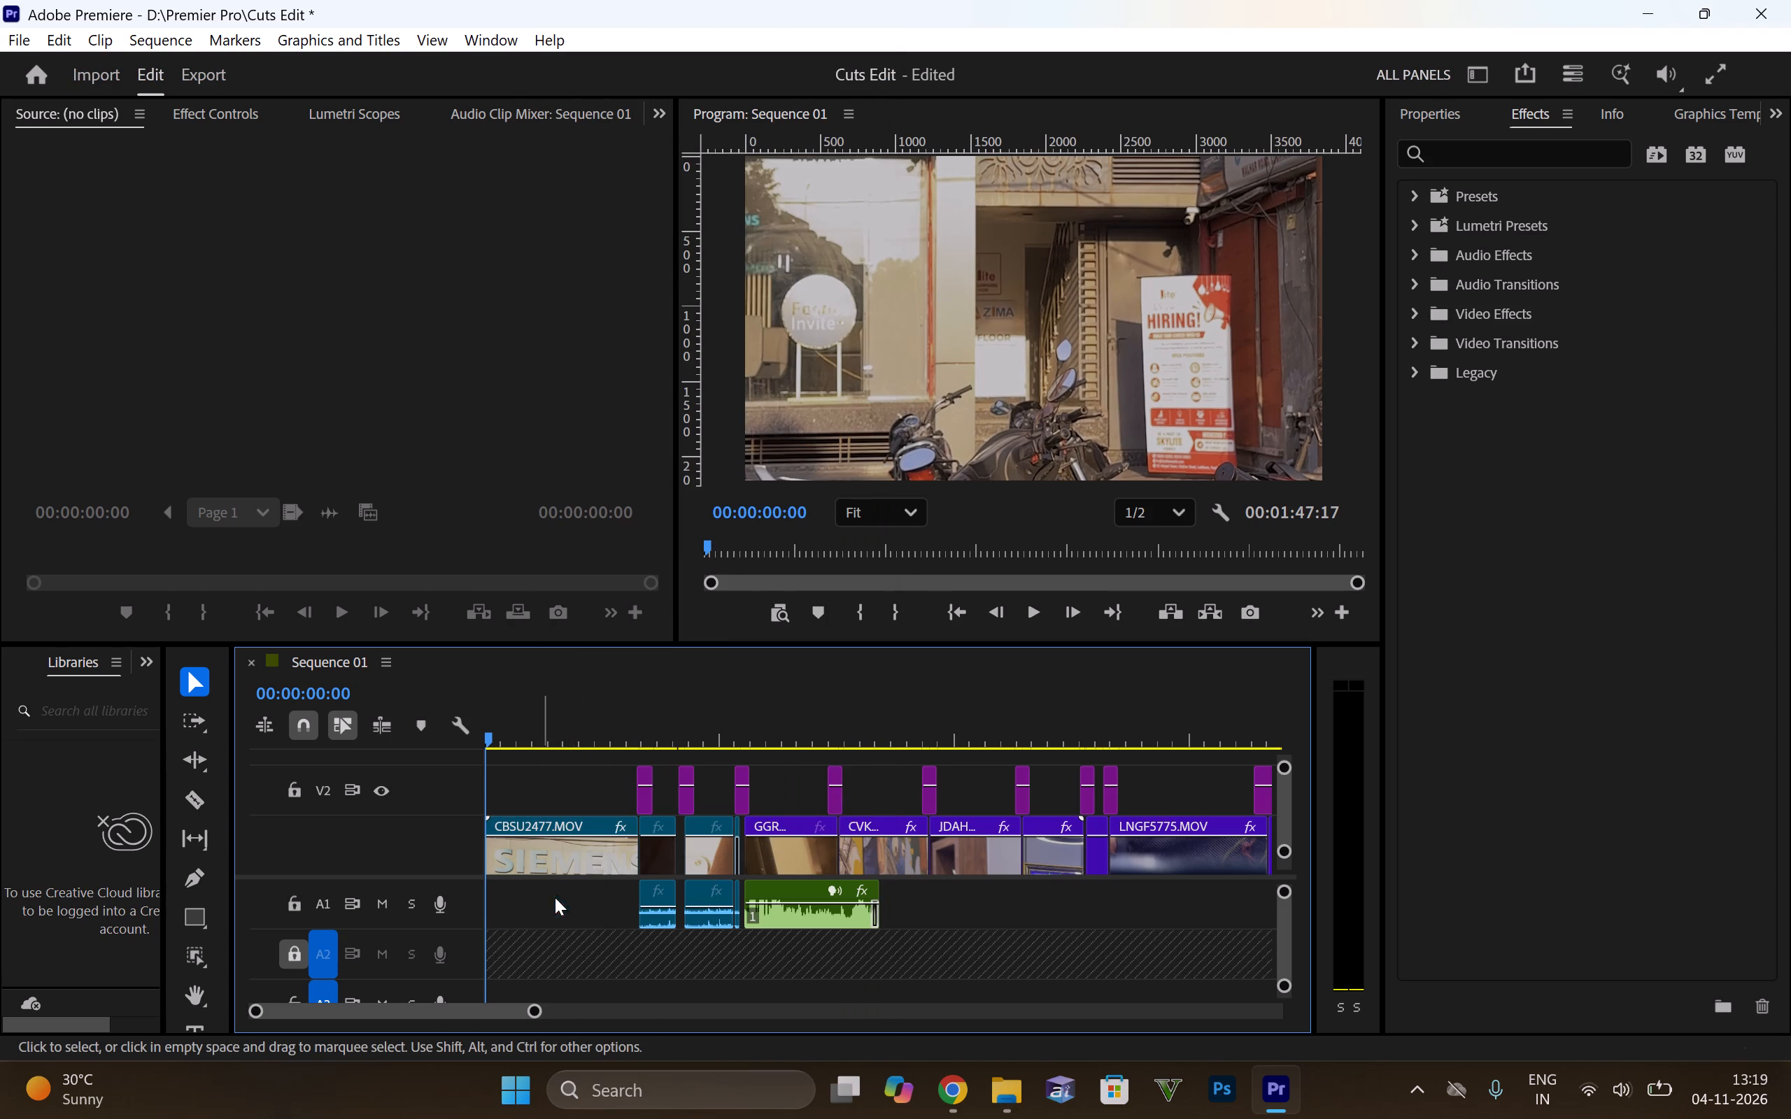
# Select all clips in the sequence and unlink their audio from their video.
pyautogui.click(625, 735)
pyautogui.press('space')
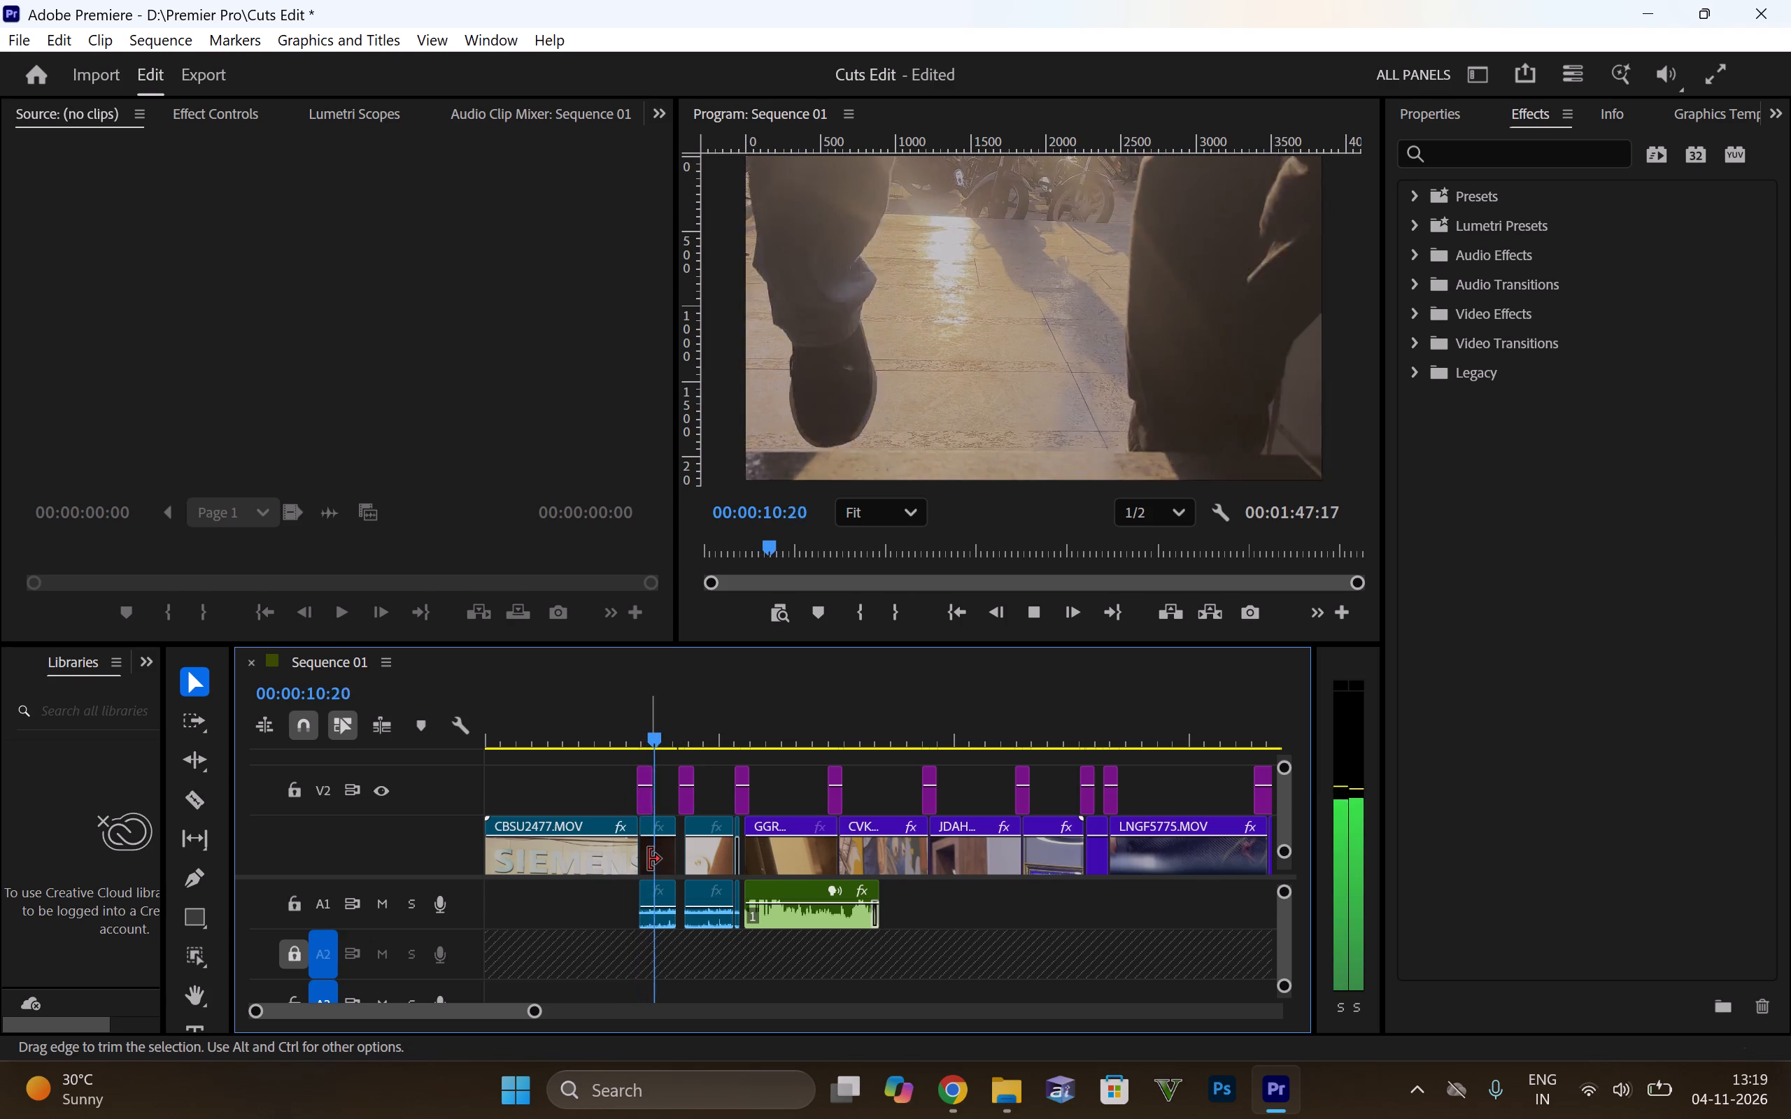
pyautogui.press('space')
pyautogui.click(658, 907)
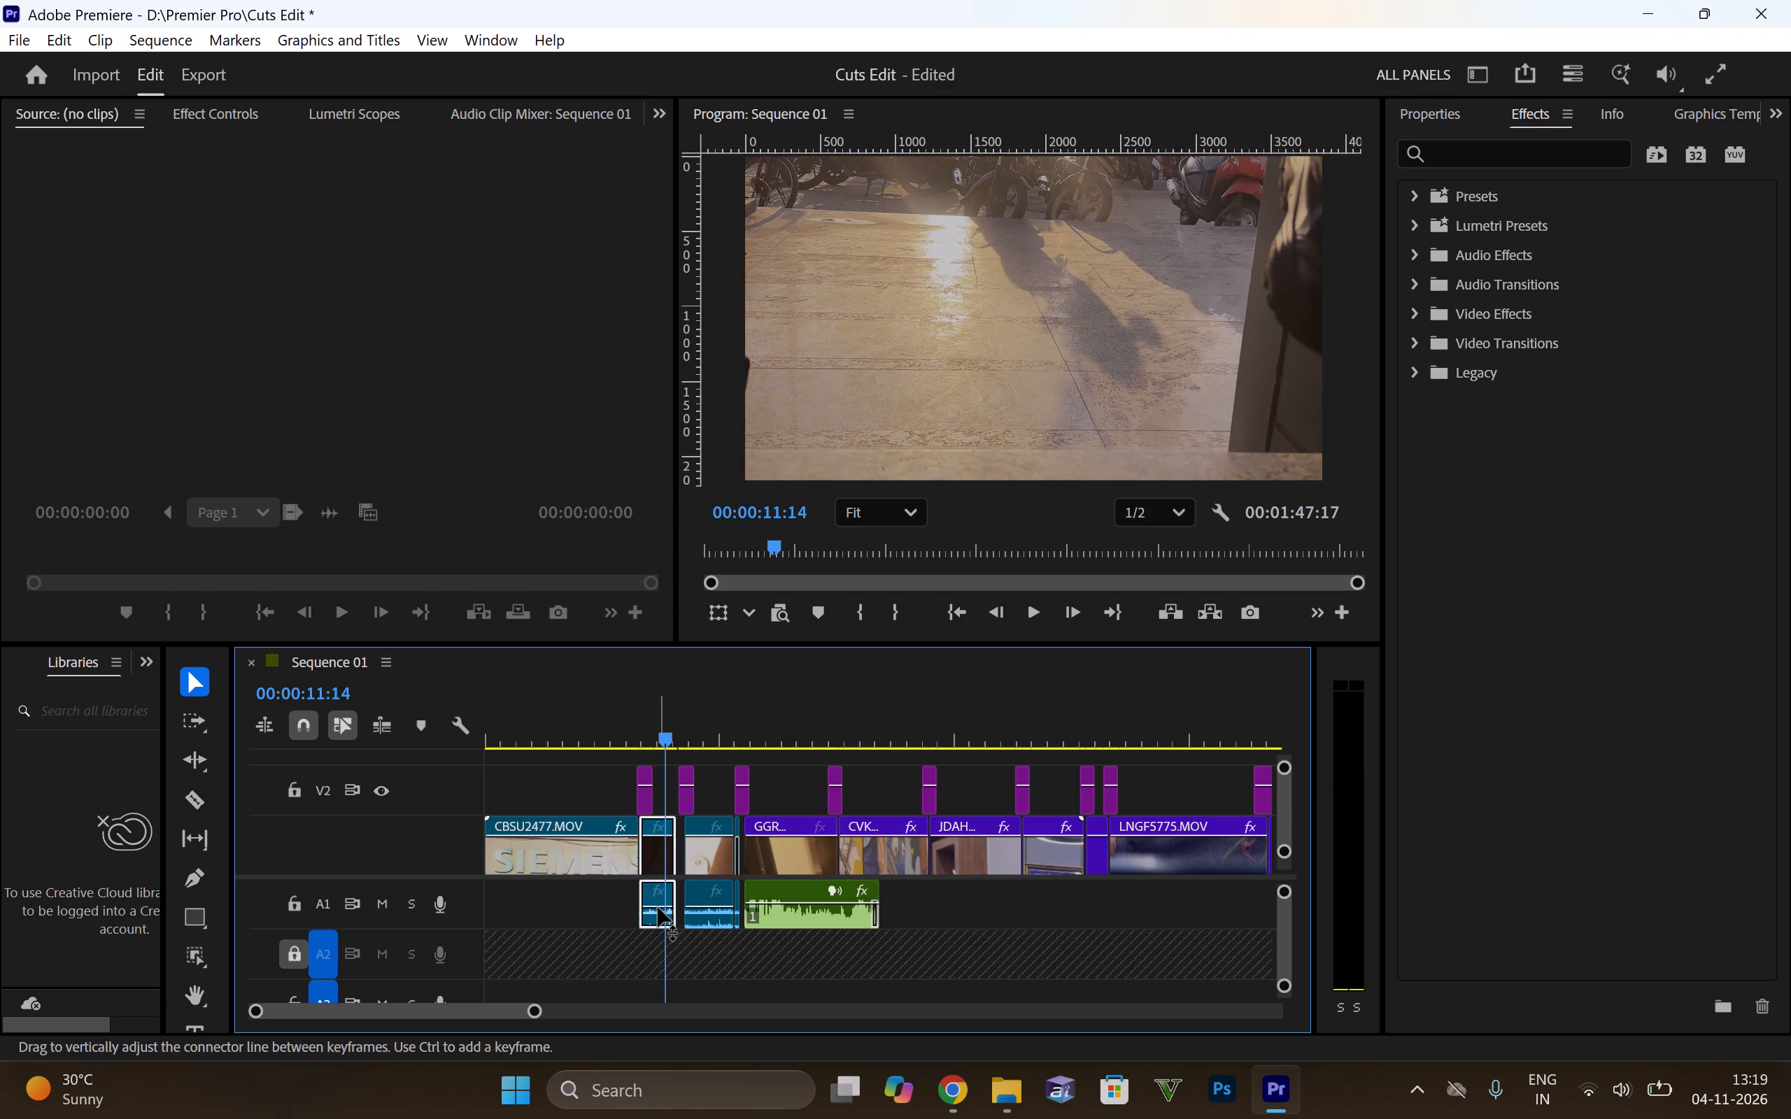
pyautogui.rightClick(661, 892)
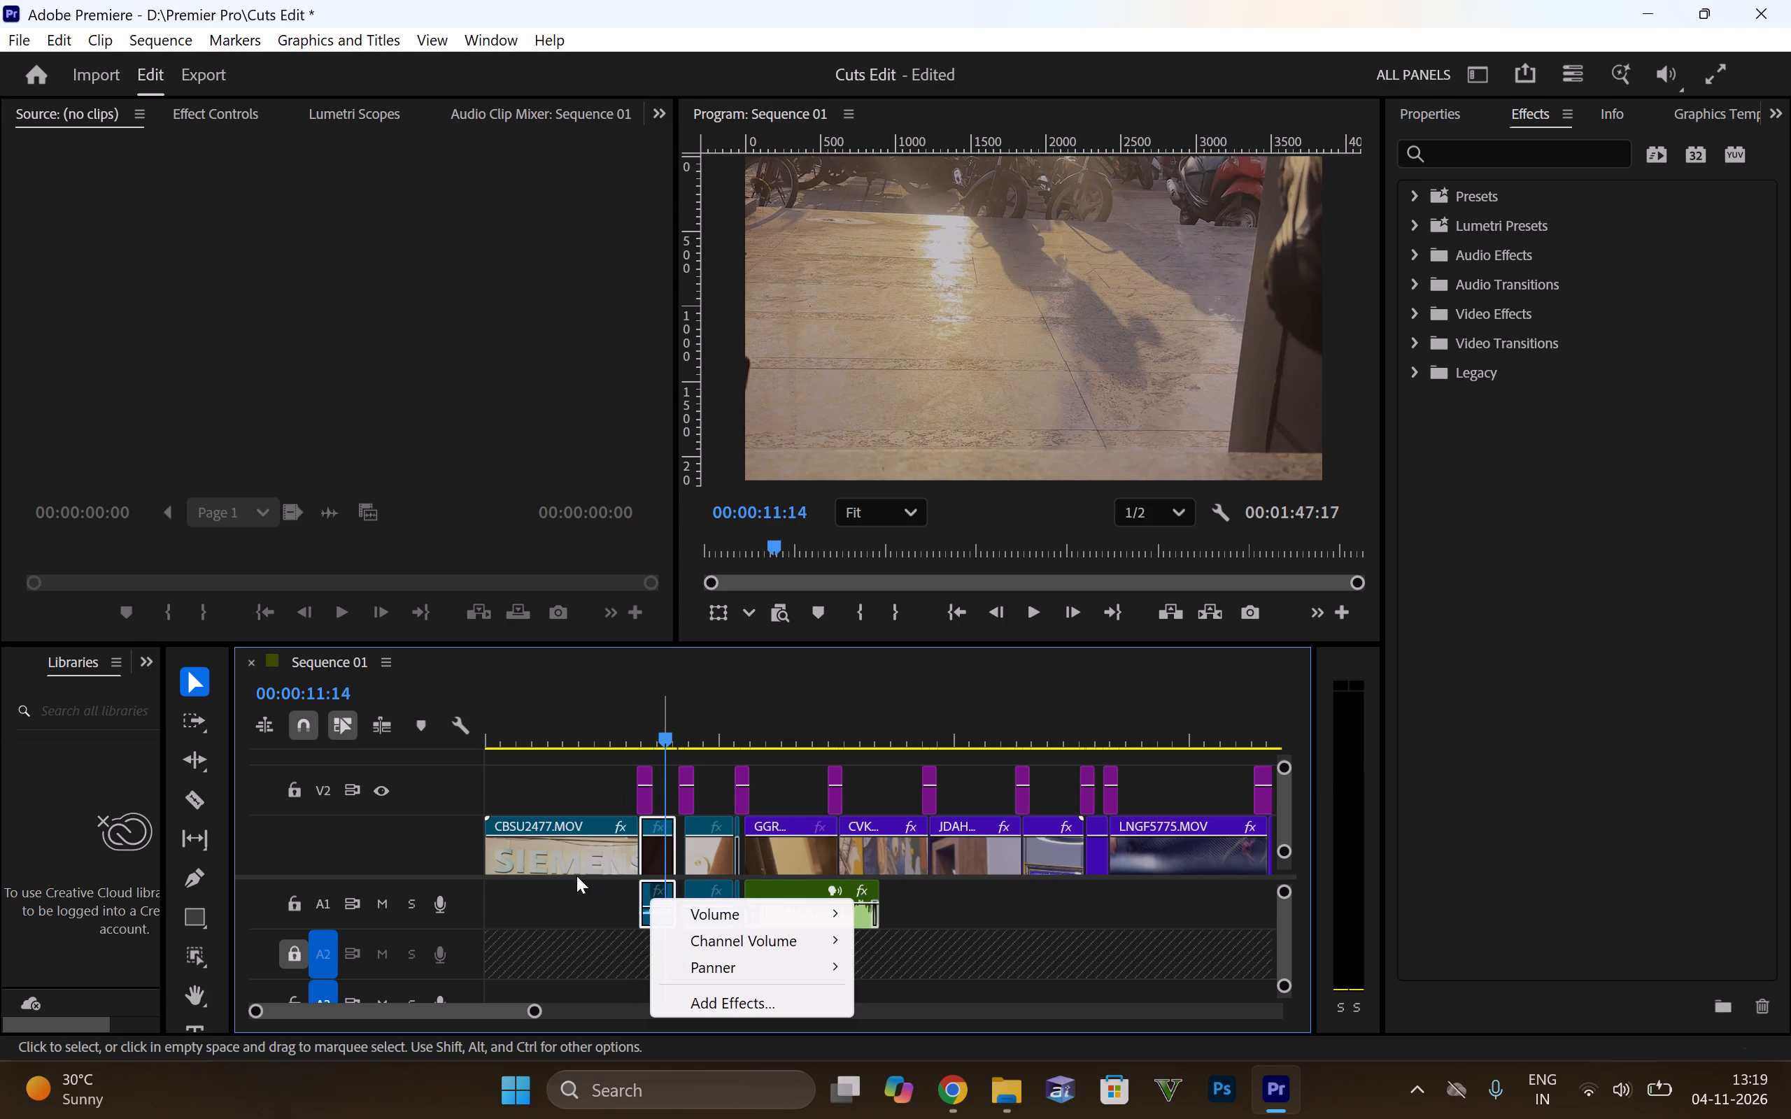
pyautogui.keyDown('ctrl'); pyautogui.scroll(-8, 567, 894); pyautogui.keyUp('ctrl')
pyautogui.click(562, 899)
pyautogui.hotkey('ctrl', 'a')
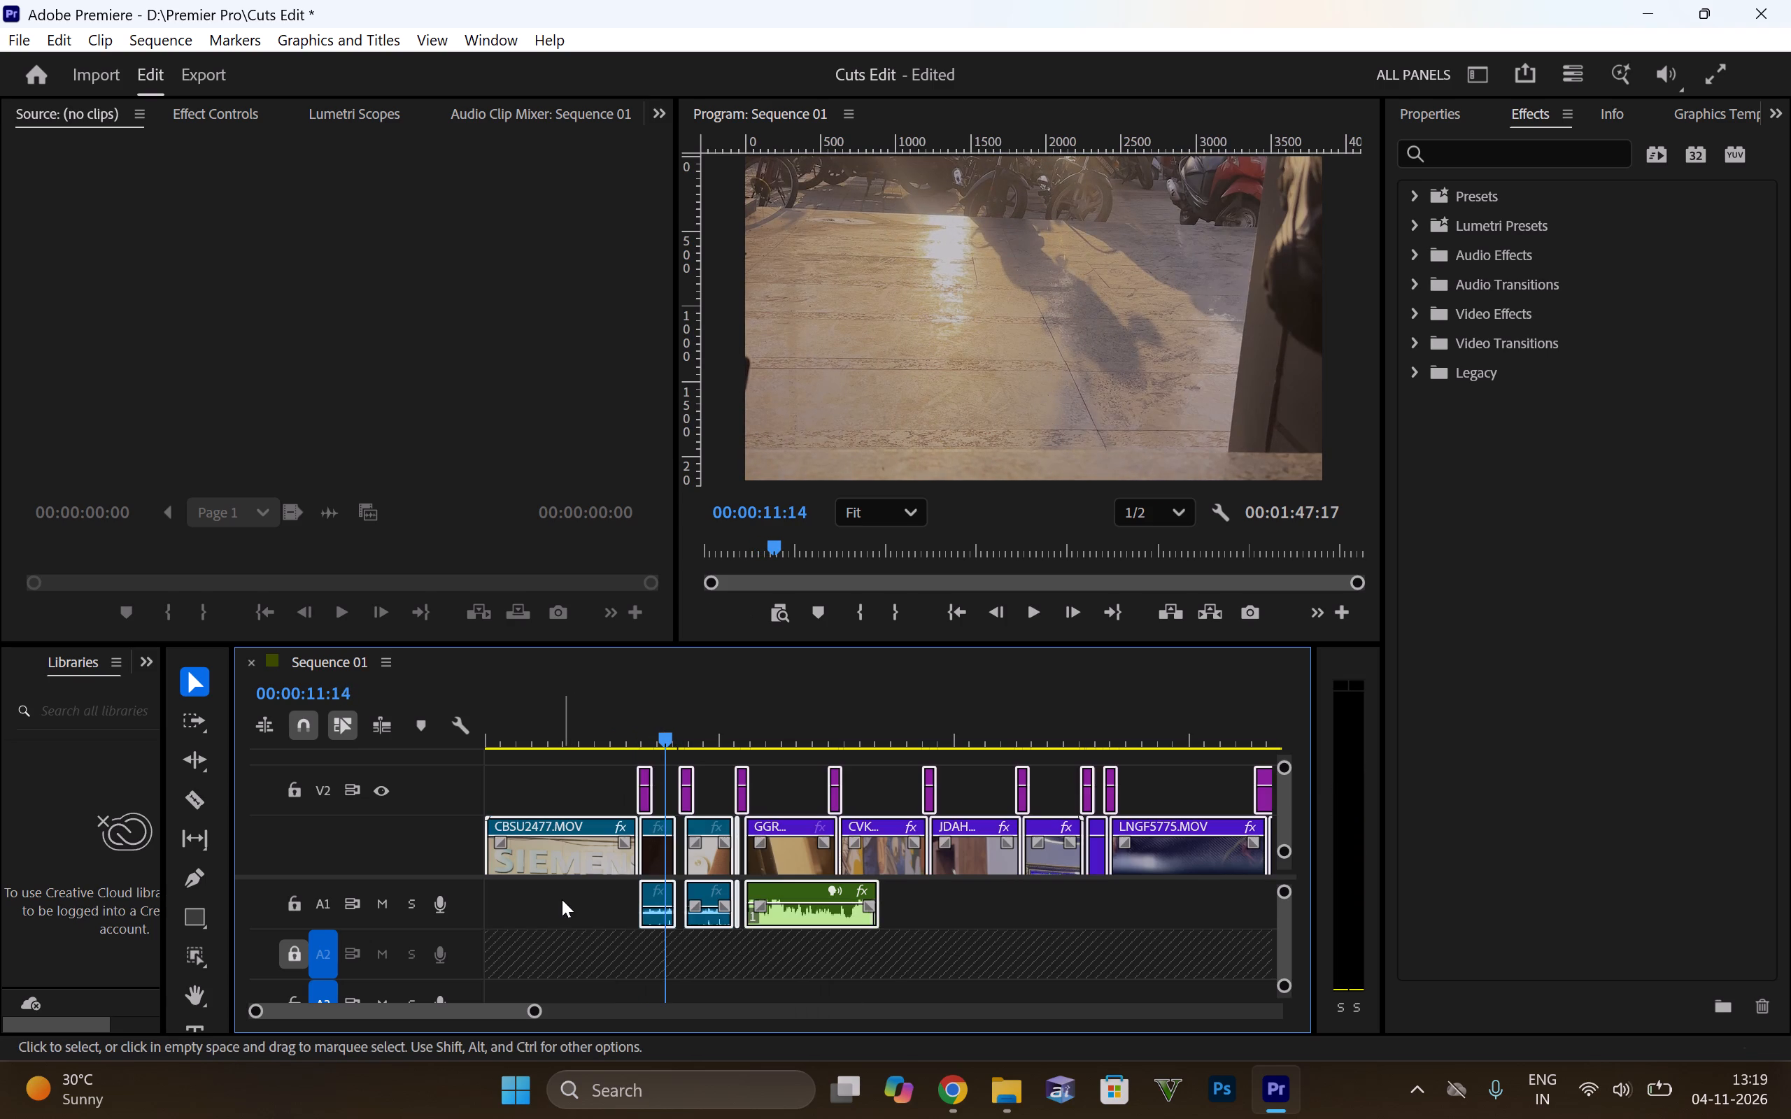
pyautogui.rightClick(649, 852)
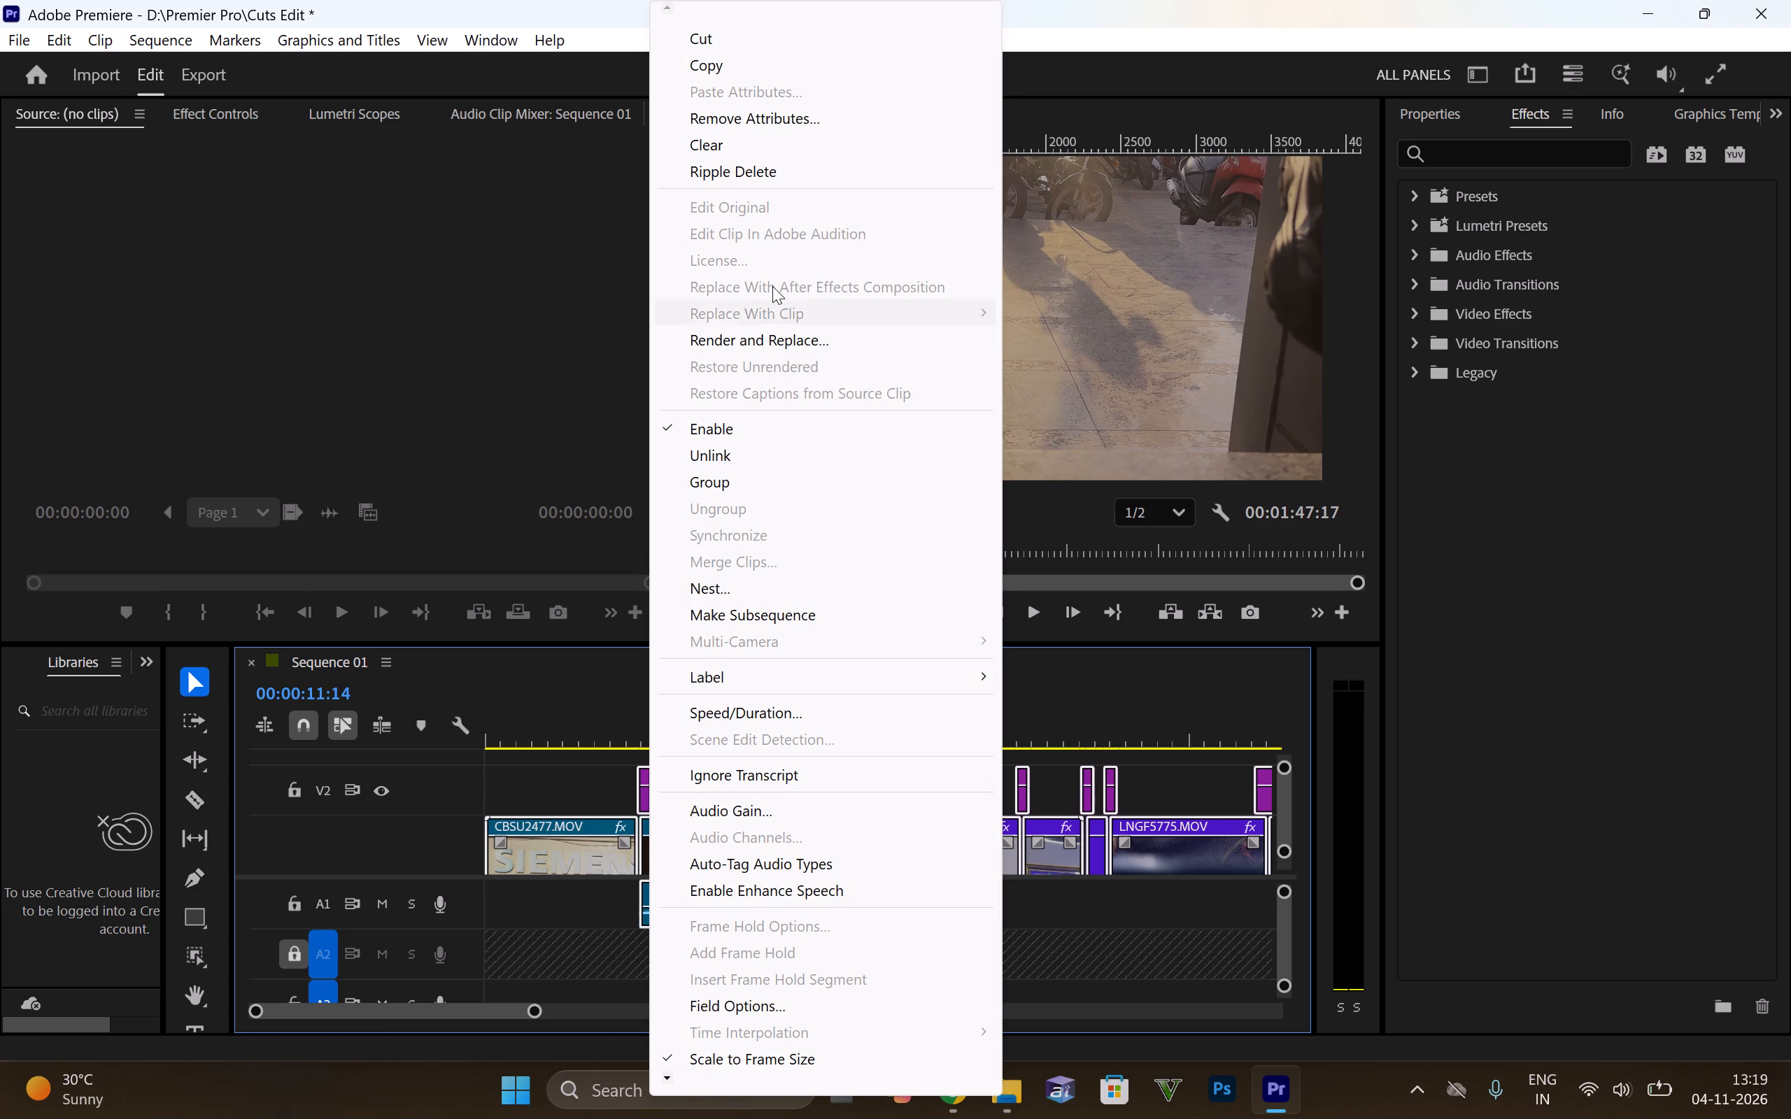
pyautogui.click(765, 455)
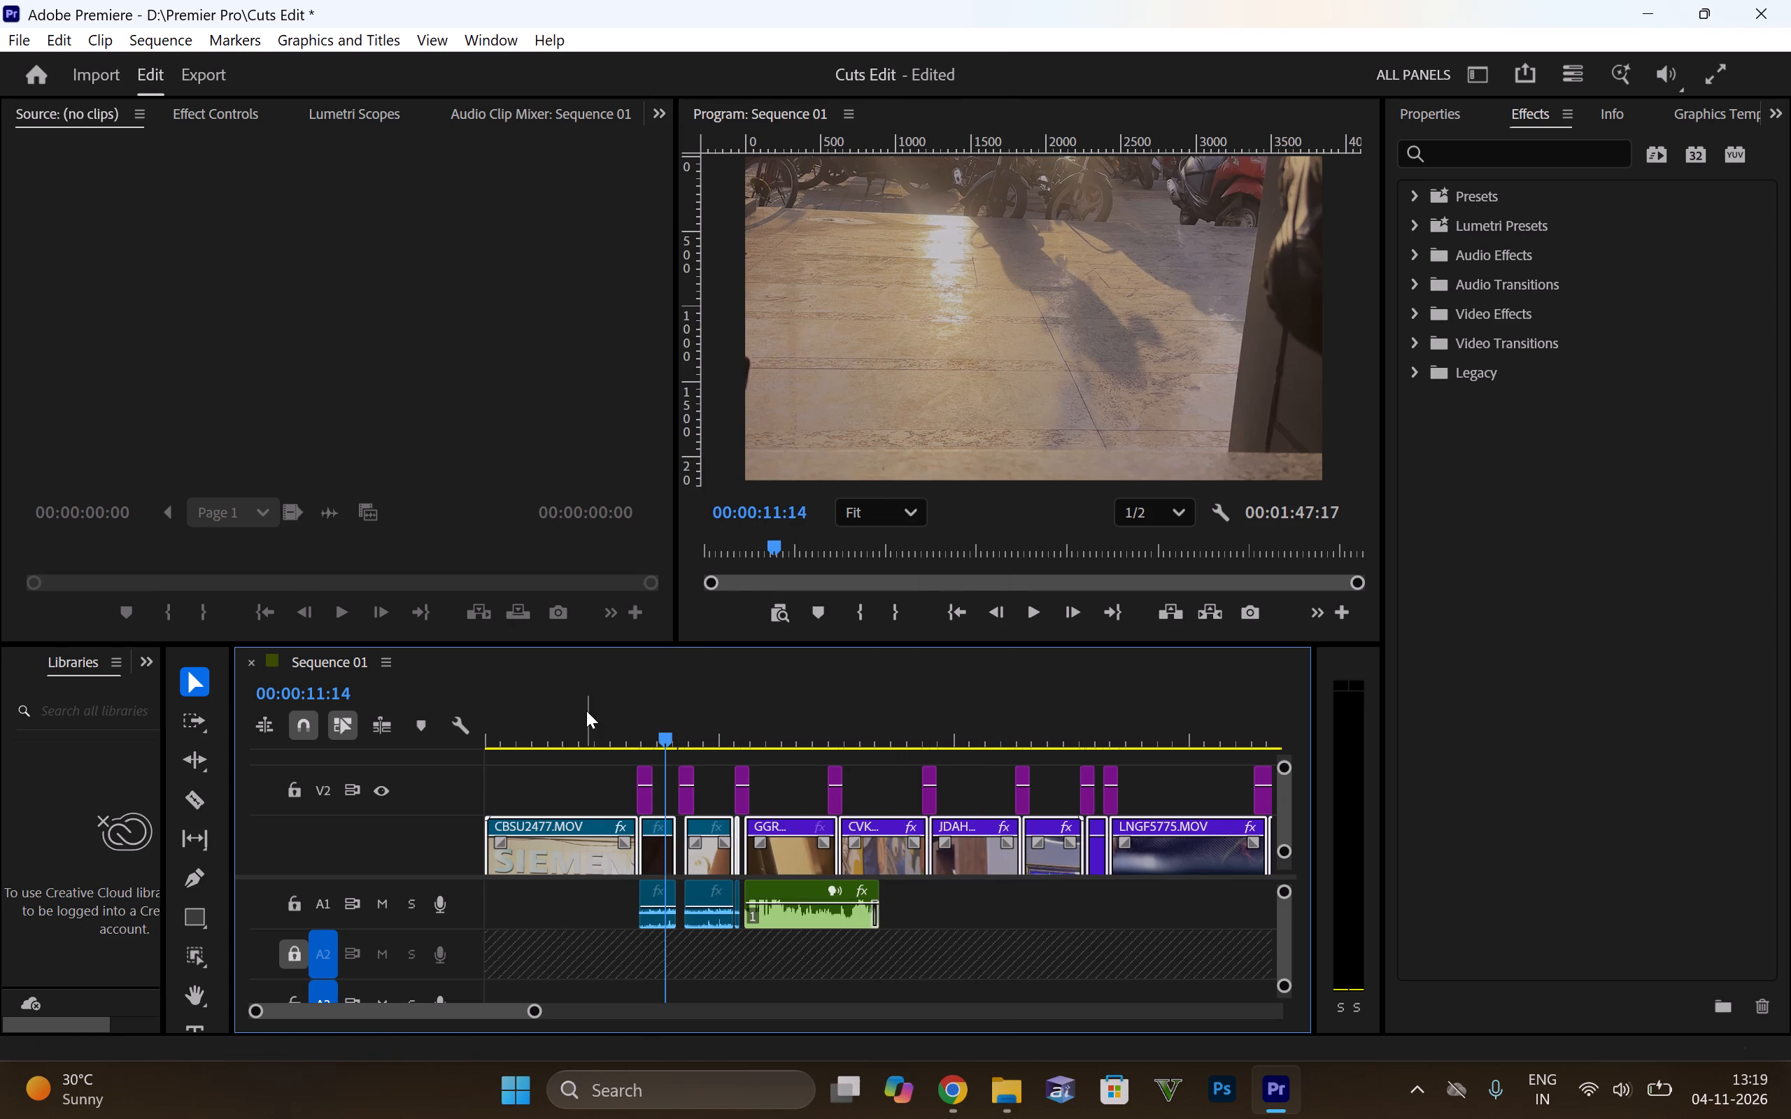
# Play the sequence from the start and review the cut from CBSU2477.MOV into the "Insert cut" clip.
pyautogui.moveTo(576, 734); pyautogui.dragTo(385, 760)
pyautogui.press('space')
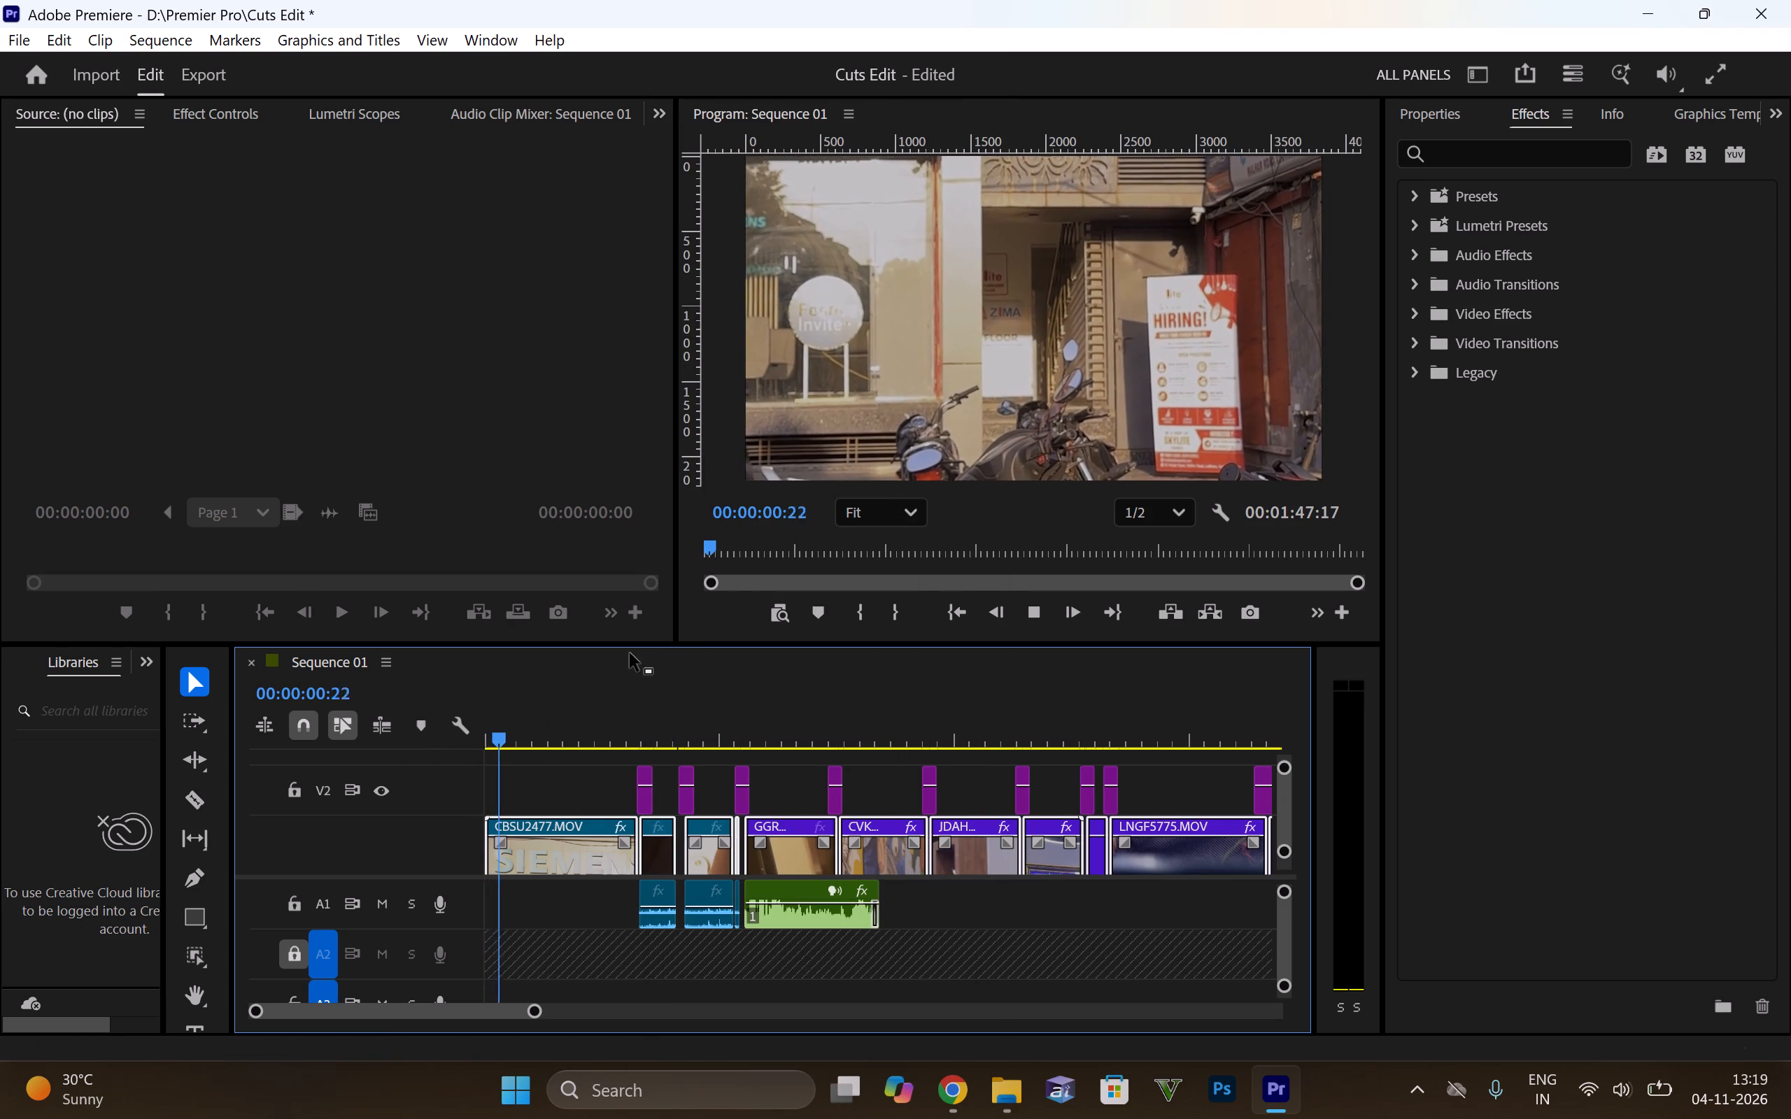
pyautogui.click(598, 722)
pyautogui.press('space')
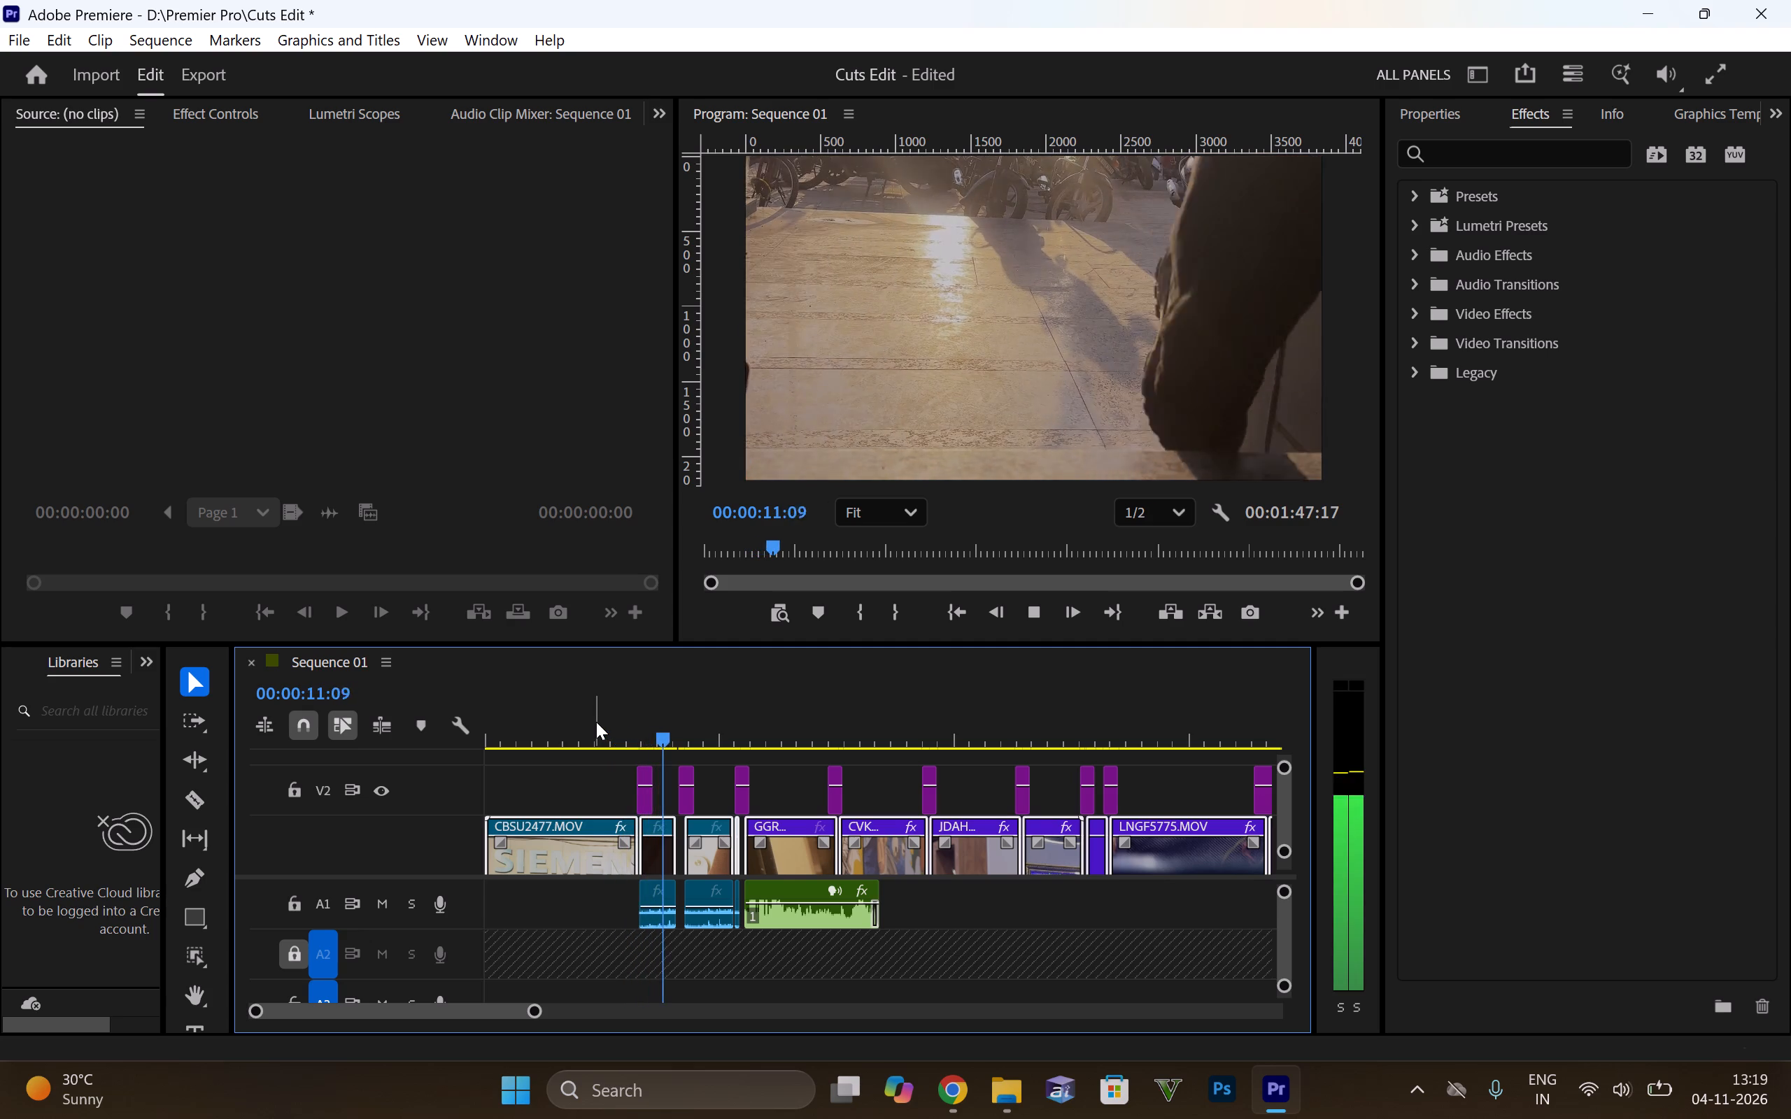
pyautogui.press('space')
pyautogui.click(596, 722)
pyautogui.press('space')
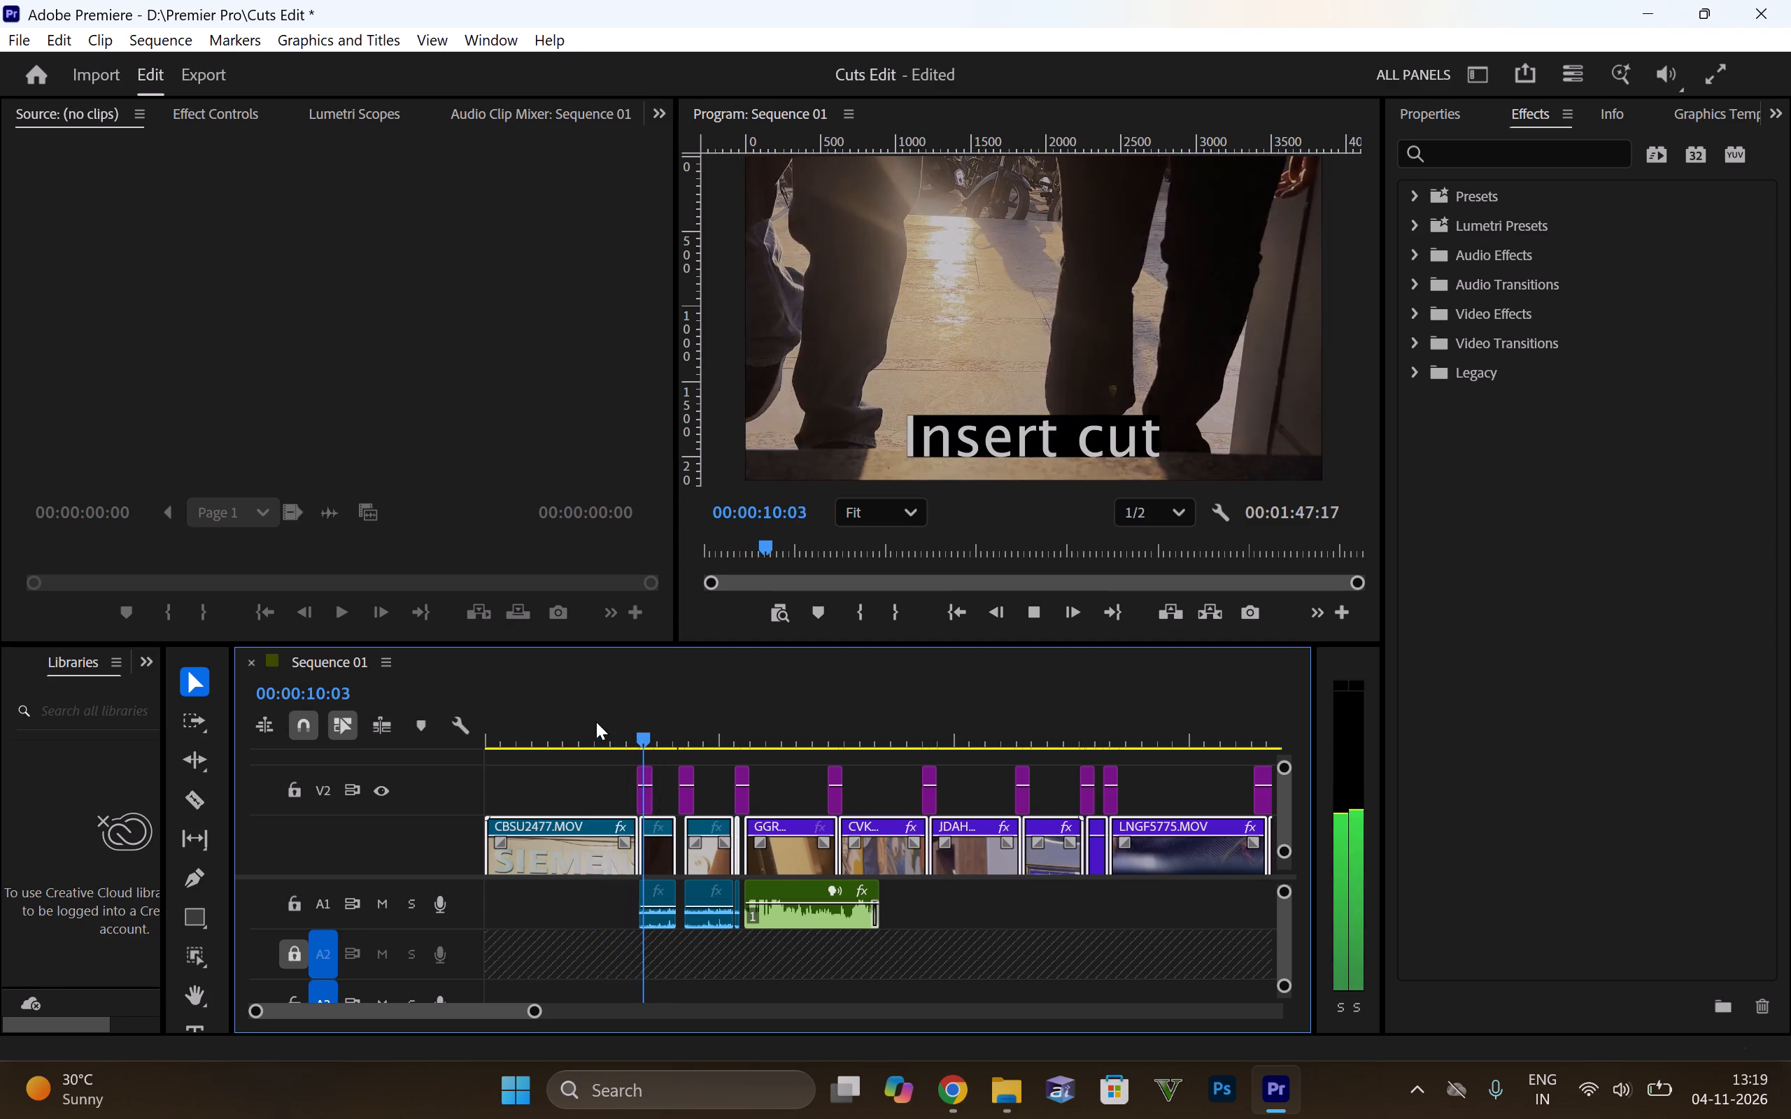
pyautogui.press('space')
# Examine the end of CBSU2477.MOV and the following clip up to the start of the "jump cut" title.
pyautogui.moveTo(596, 722); pyautogui.dragTo(617, 733)
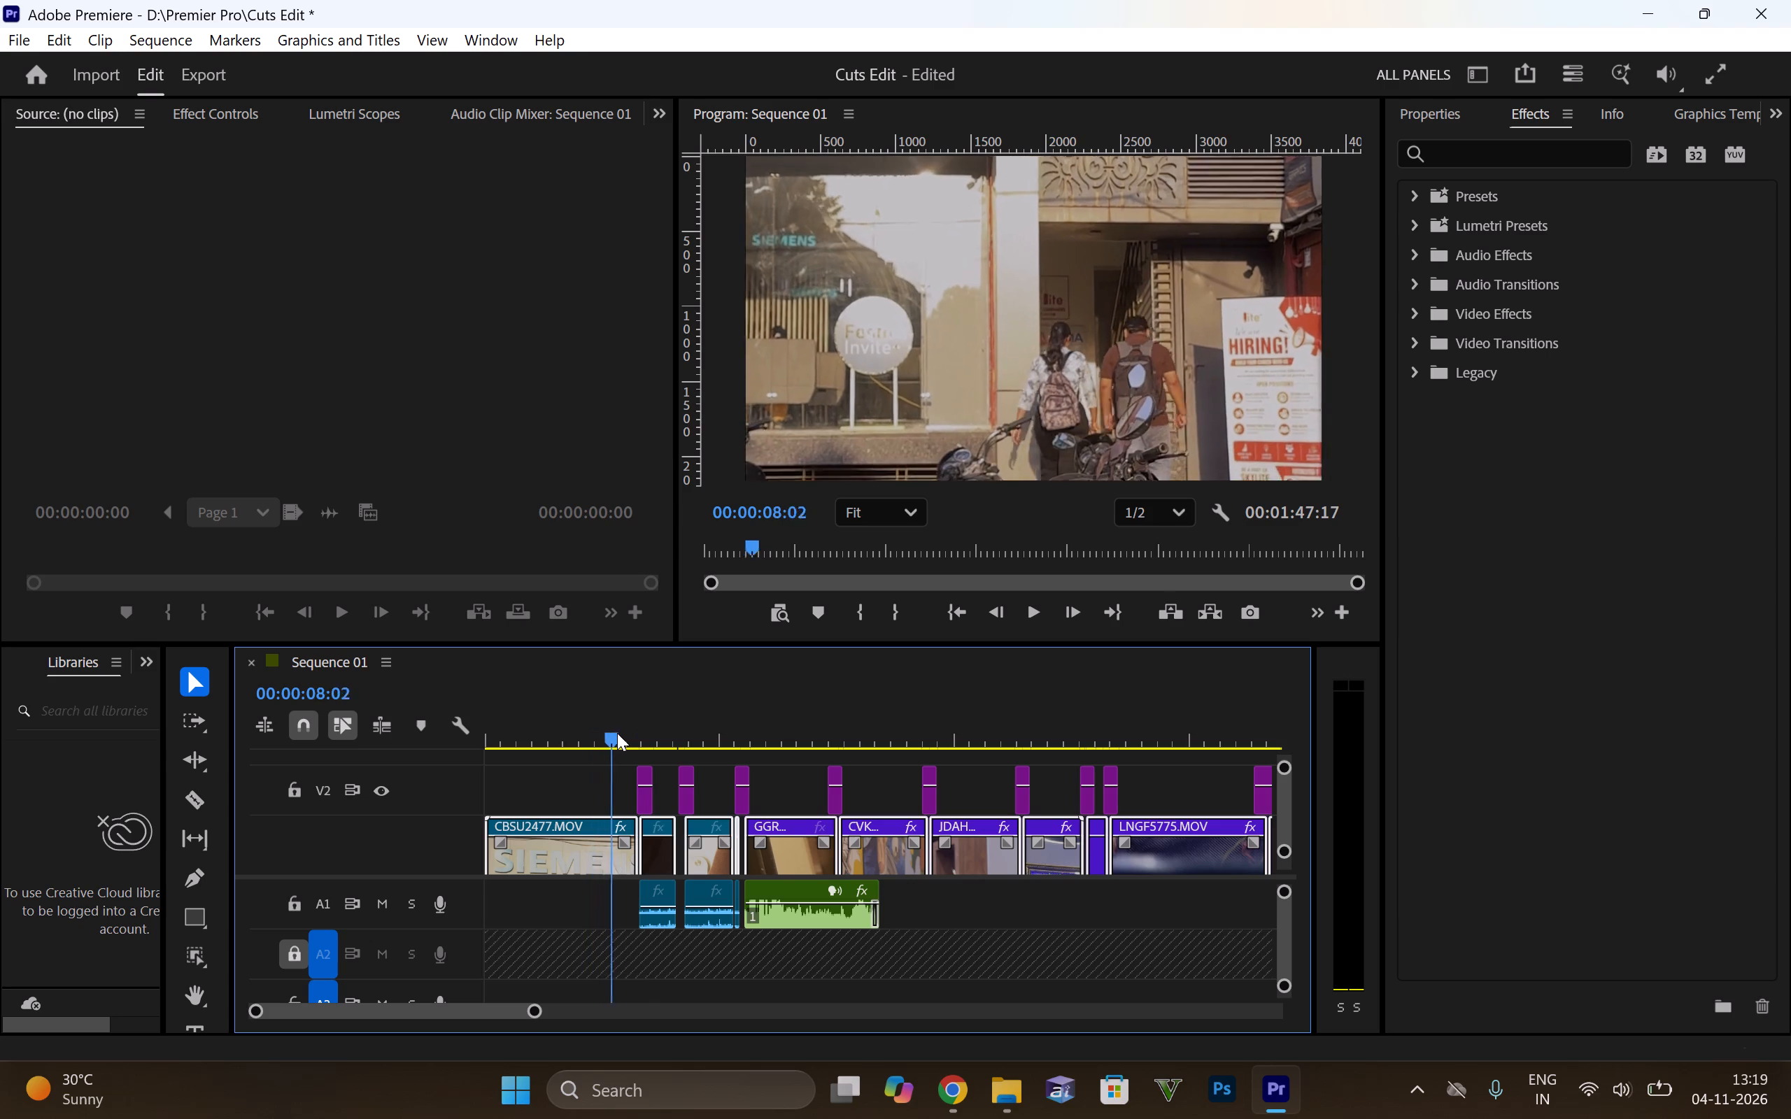
pyautogui.moveTo(617, 733); pyautogui.dragTo(637, 731)
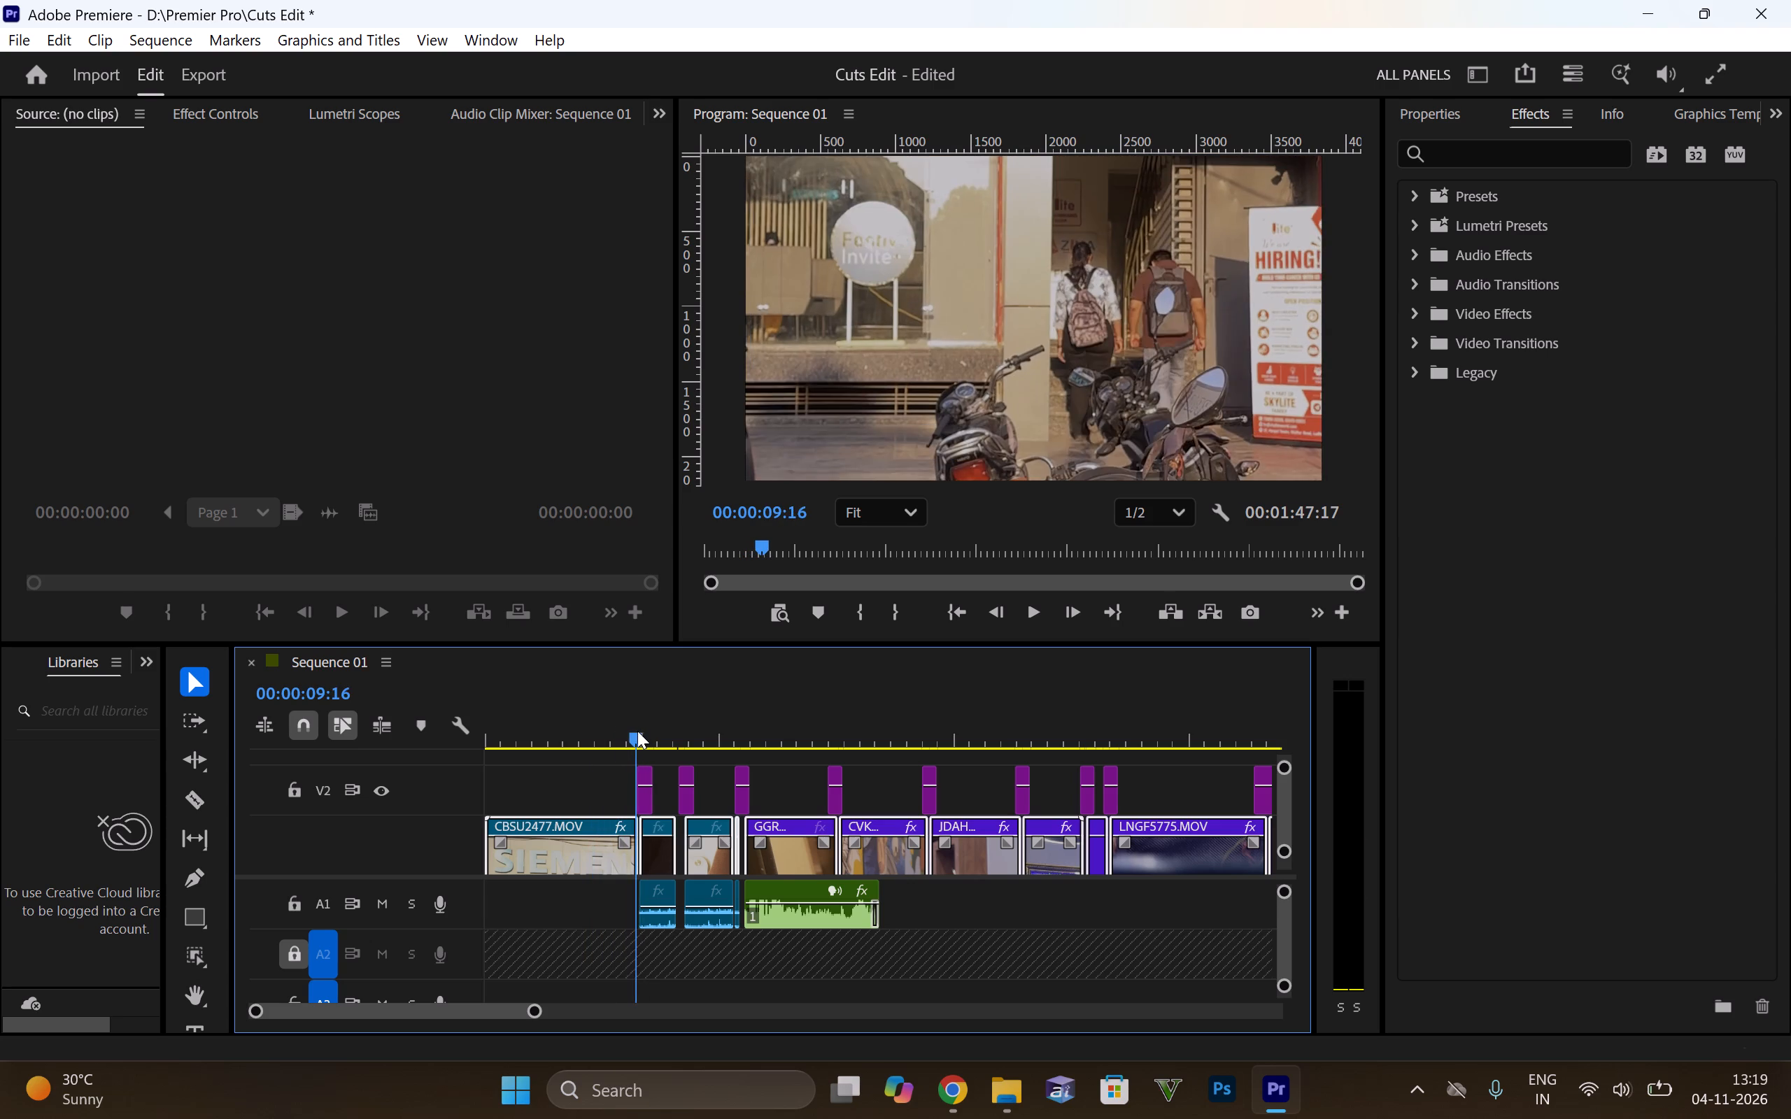
pyautogui.moveTo(637, 731); pyautogui.dragTo(604, 699)
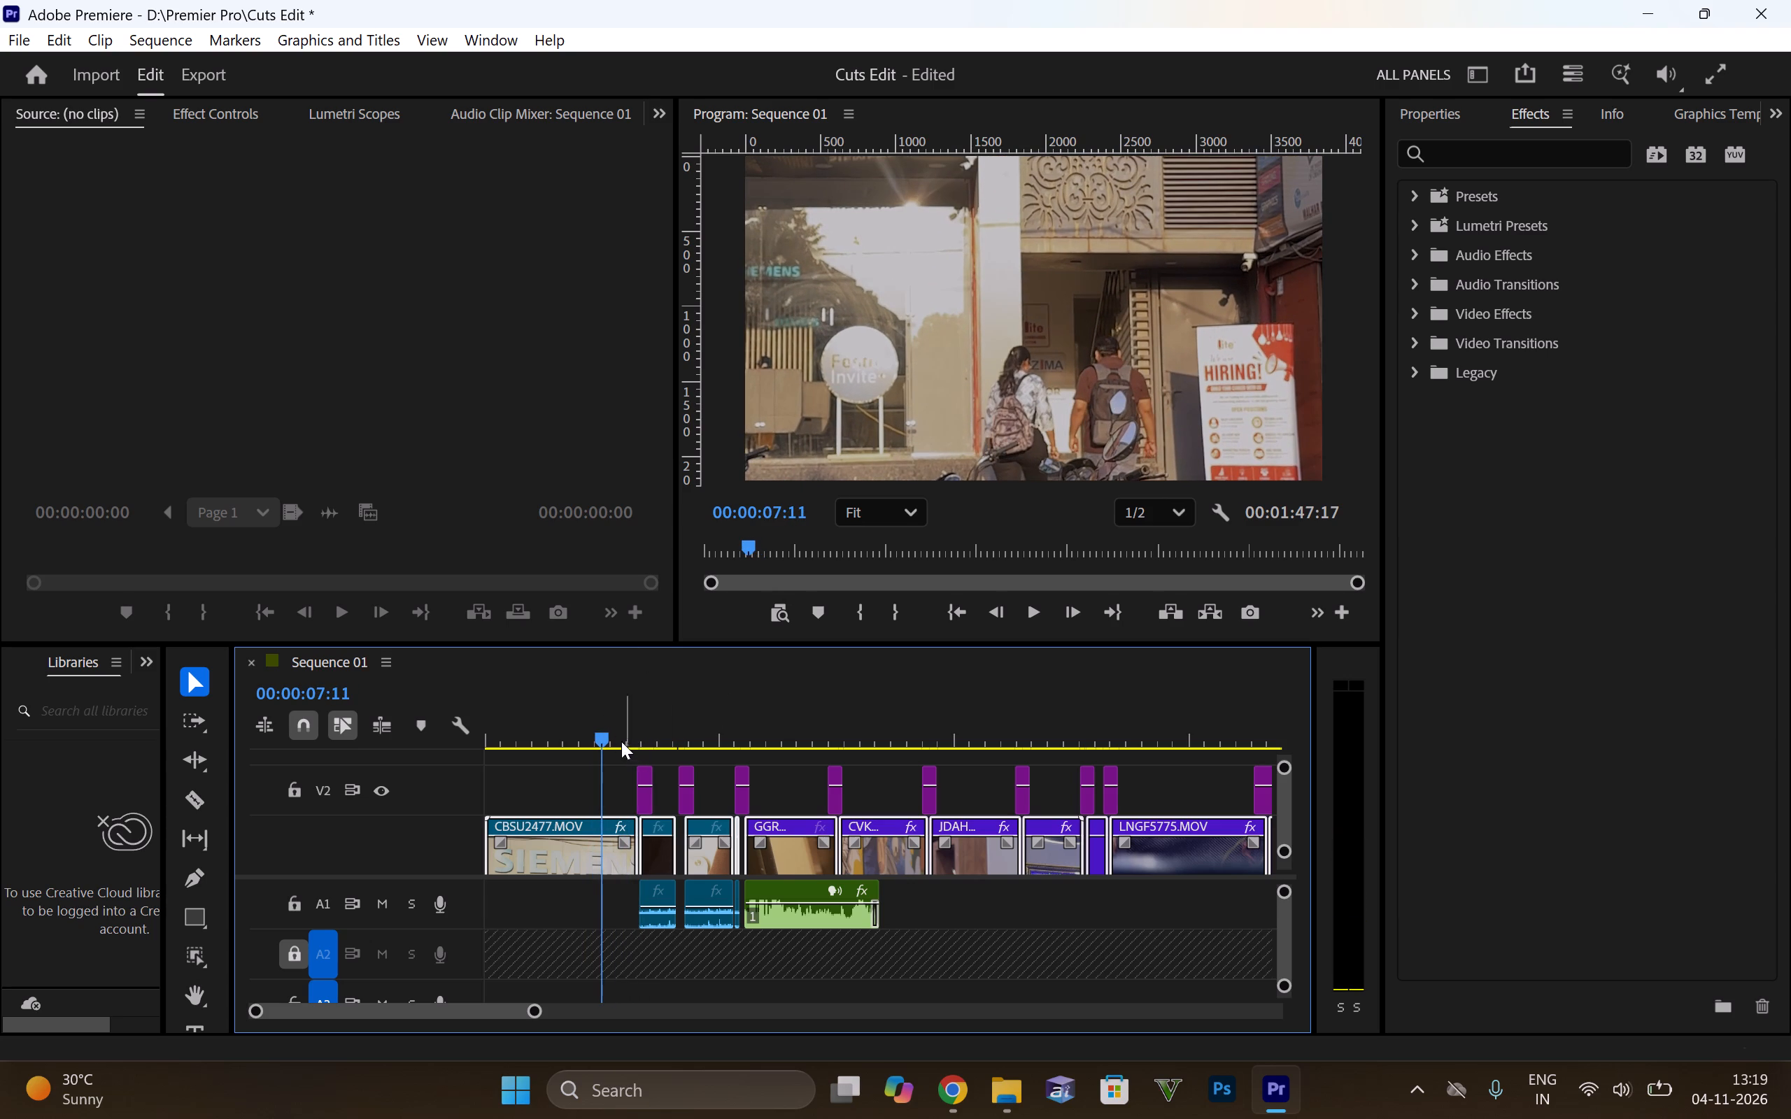
pyautogui.moveTo(604, 731); pyautogui.dragTo(636, 749)
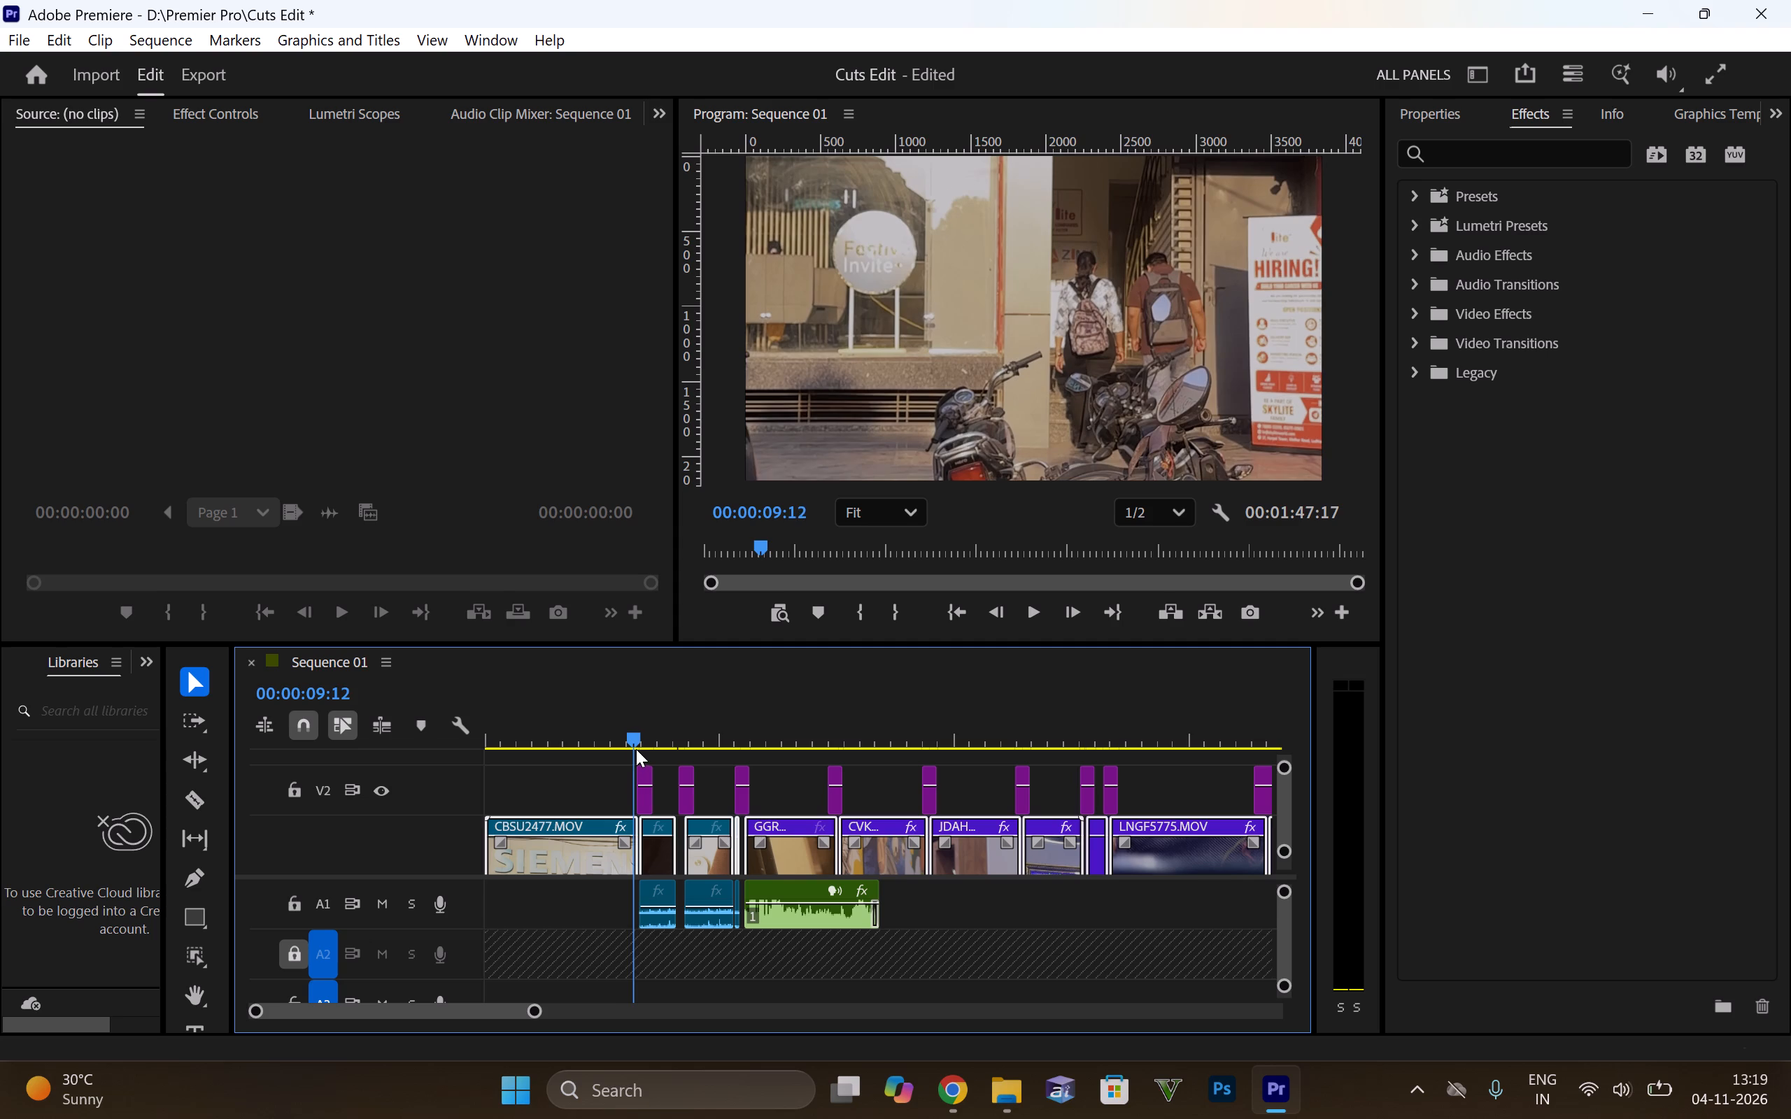
pyautogui.moveTo(636, 749); pyautogui.dragTo(644, 755)
pyautogui.press('space')
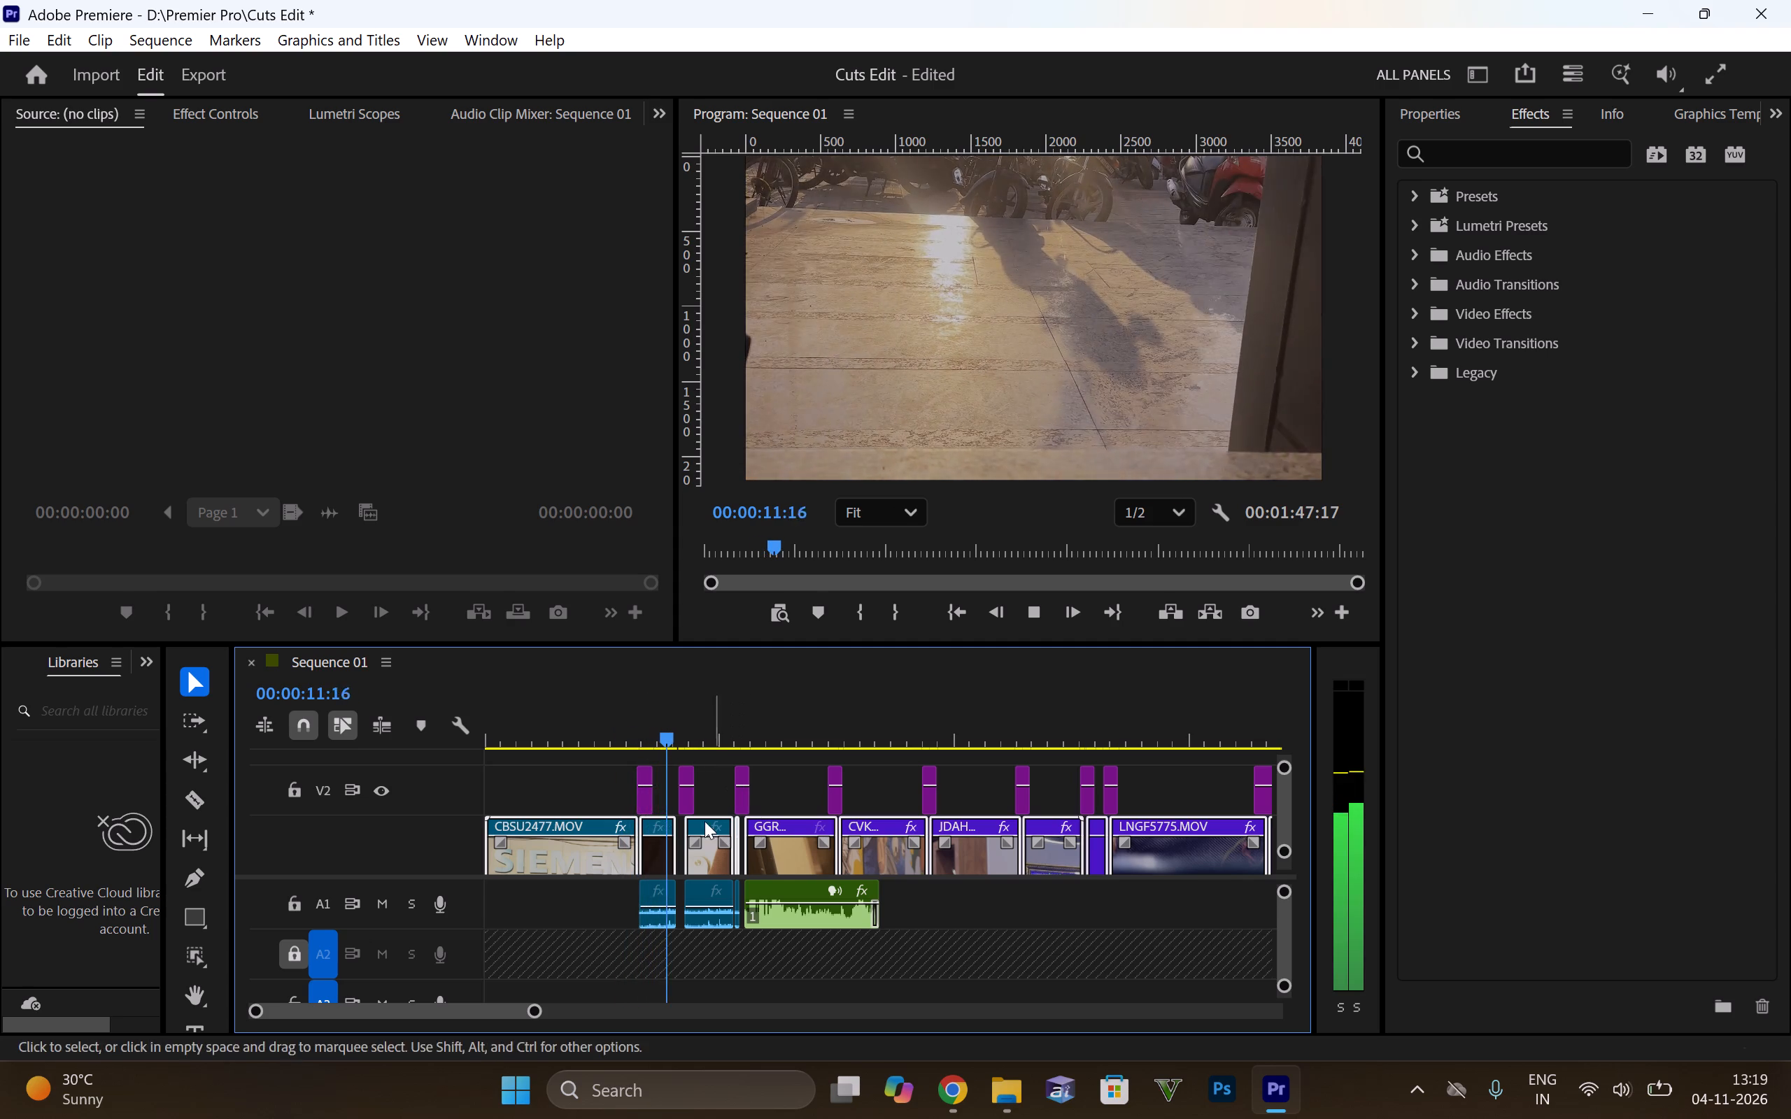
pyautogui.press('space')
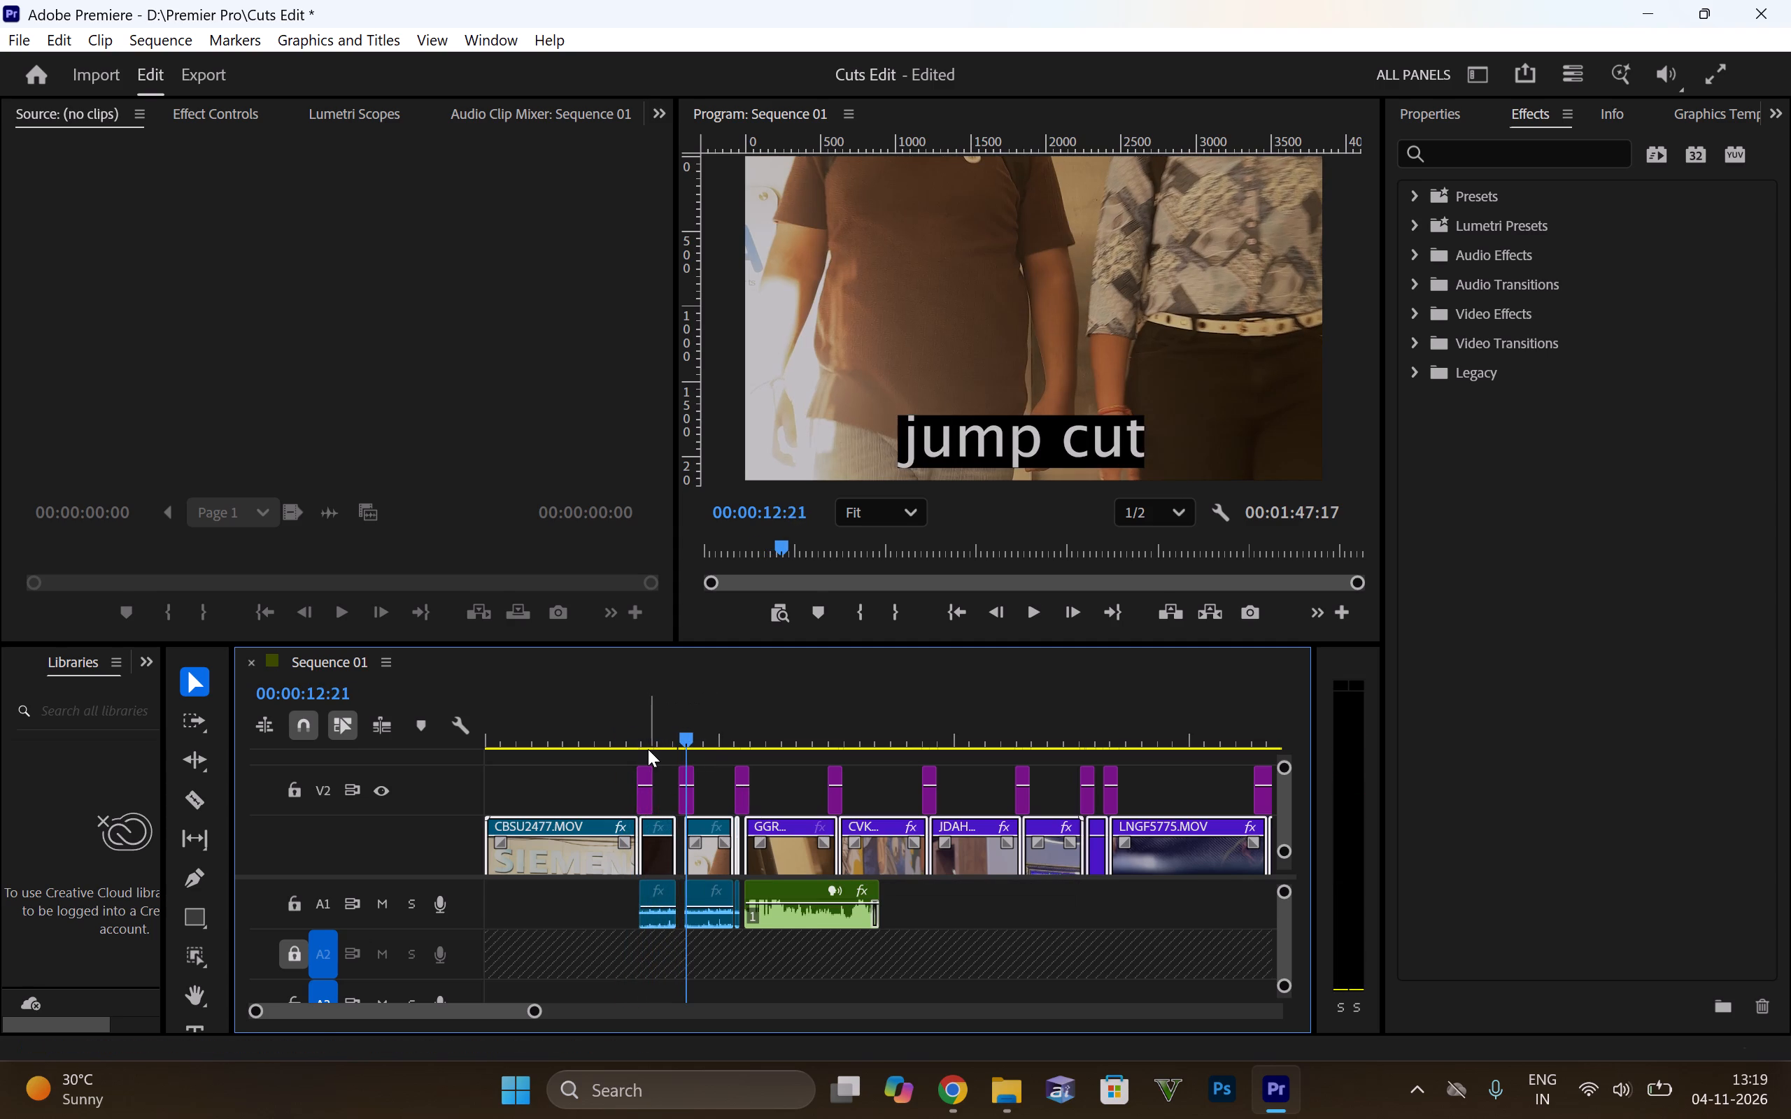
pyautogui.keyDown('alt'); pyautogui.scroll(11, 654, 740); pyautogui.keyUp('alt')
pyautogui.moveTo(687, 728); pyautogui.dragTo(698, 734)
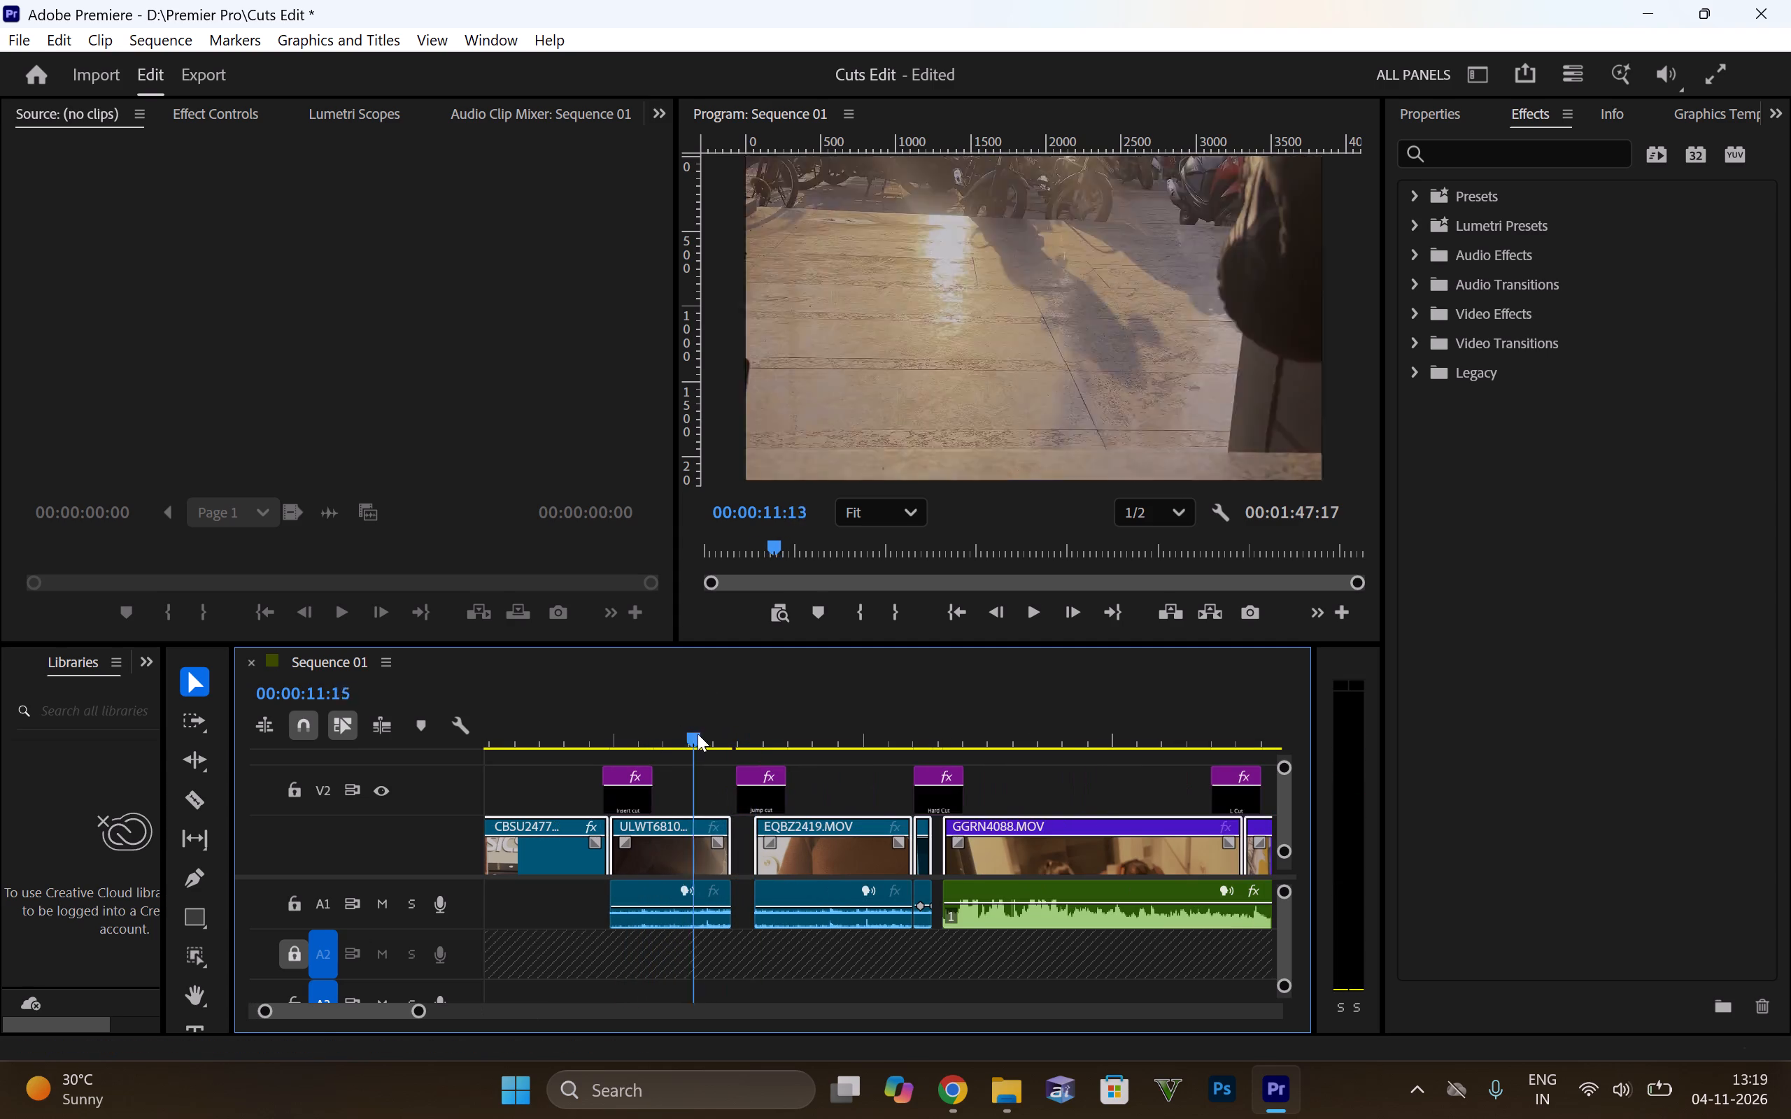
pyautogui.moveTo(698, 734); pyautogui.dragTo(721, 742)
pyautogui.press('space')
pyautogui.press('space')
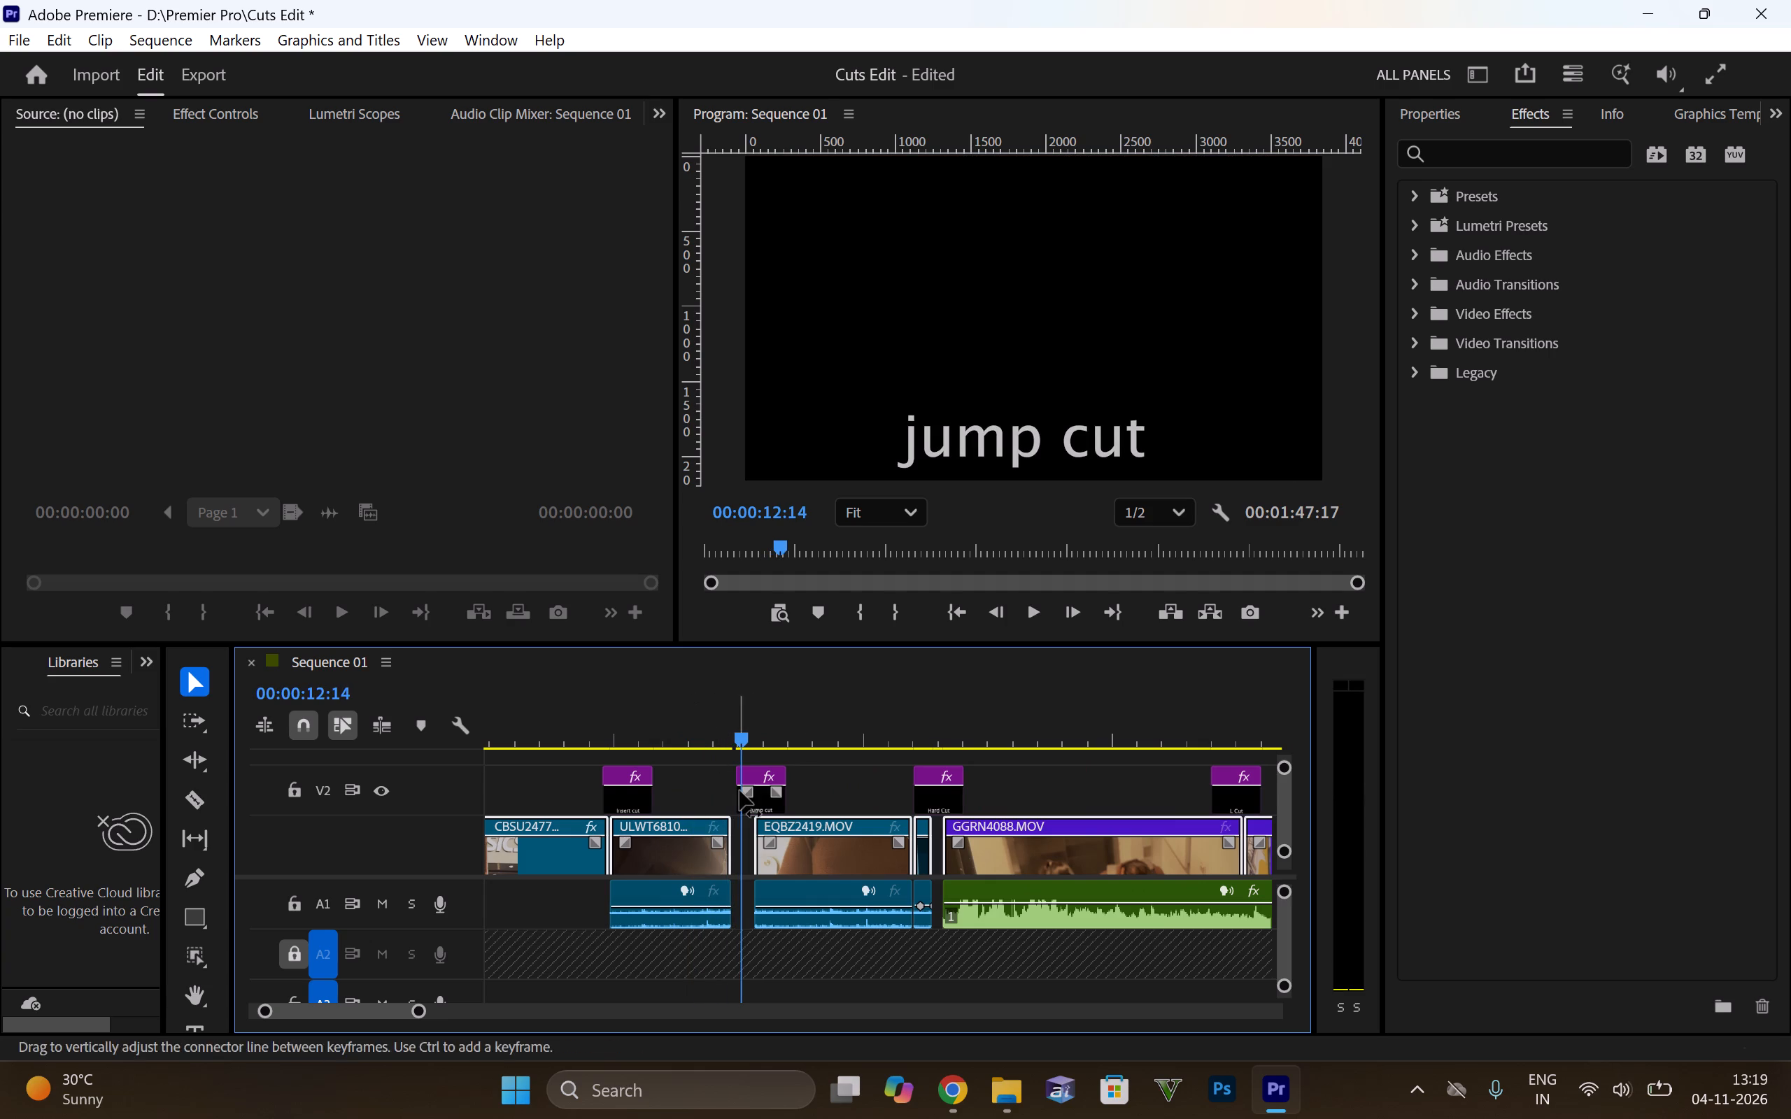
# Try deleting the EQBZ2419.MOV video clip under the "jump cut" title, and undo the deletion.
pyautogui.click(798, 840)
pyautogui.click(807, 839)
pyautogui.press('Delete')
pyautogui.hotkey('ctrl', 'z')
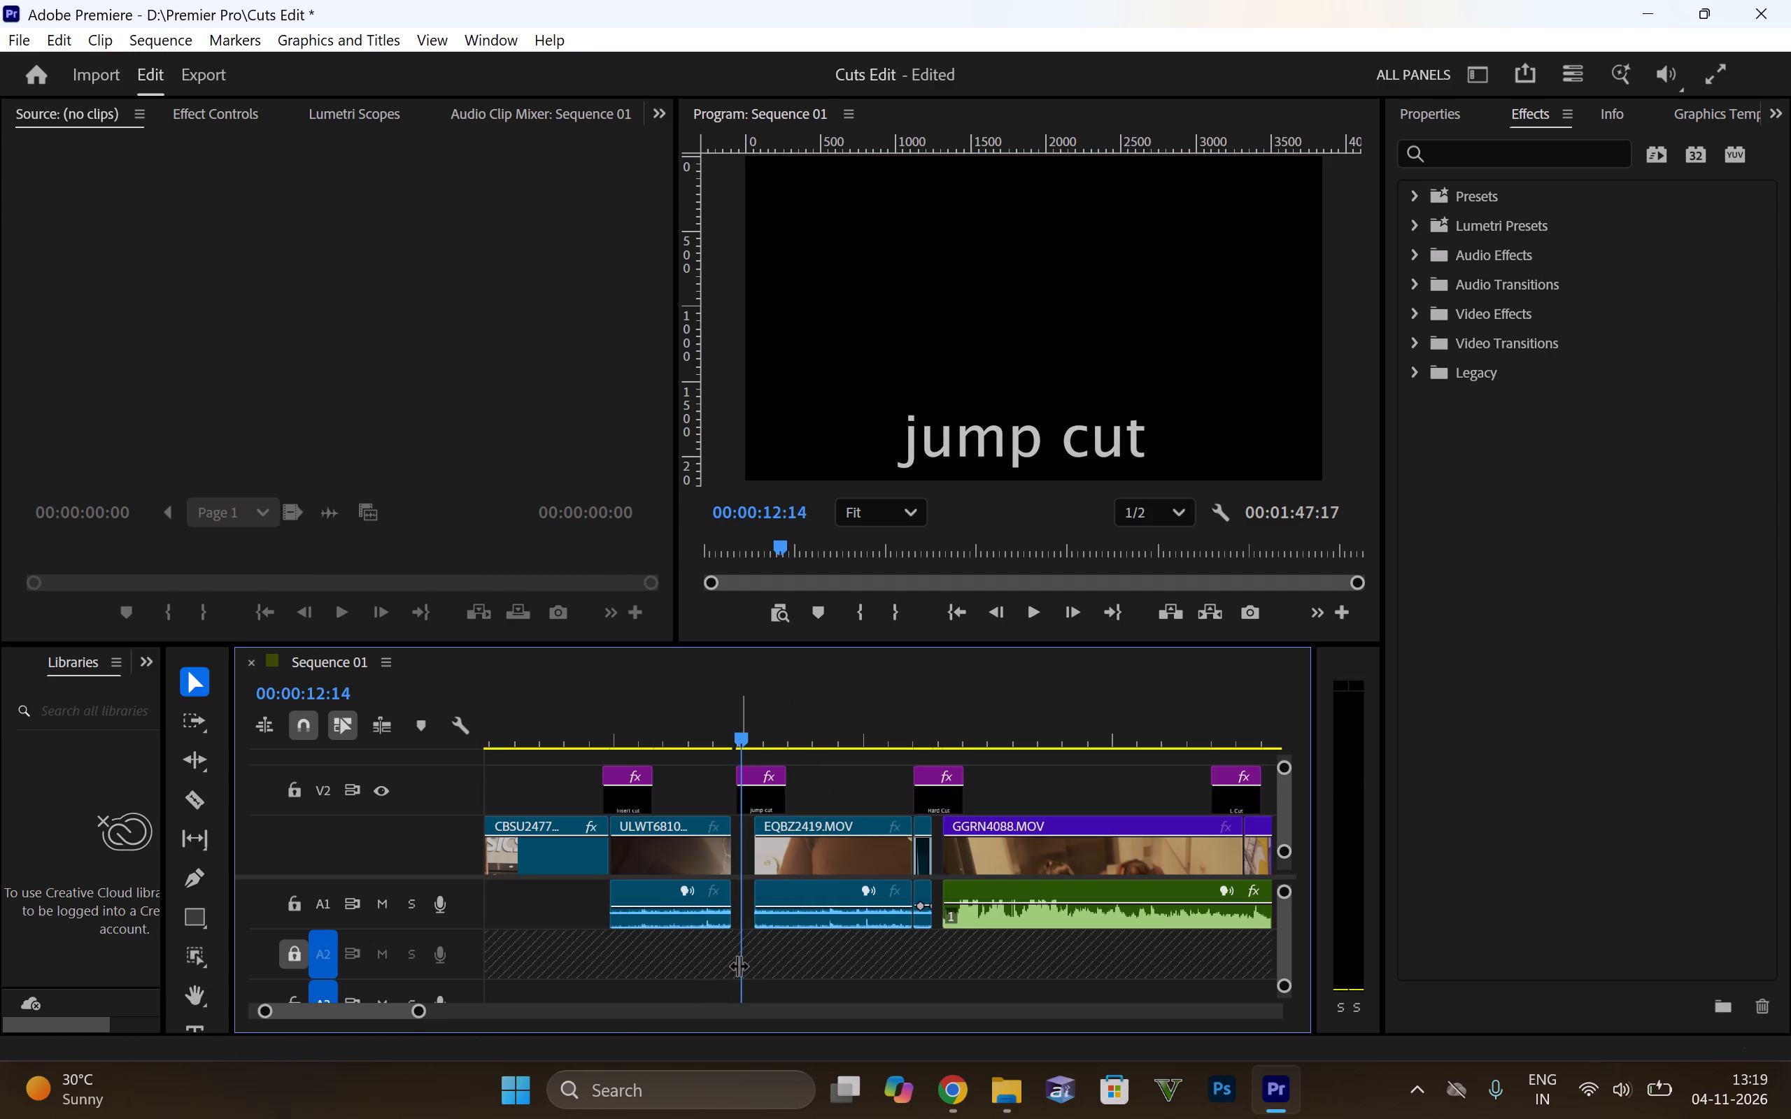
# Play the cut into EQBZ2419.MOV and delete only that clip's video from track V1, keeping its audio.
pyautogui.click(738, 965)
pyautogui.click(802, 863)
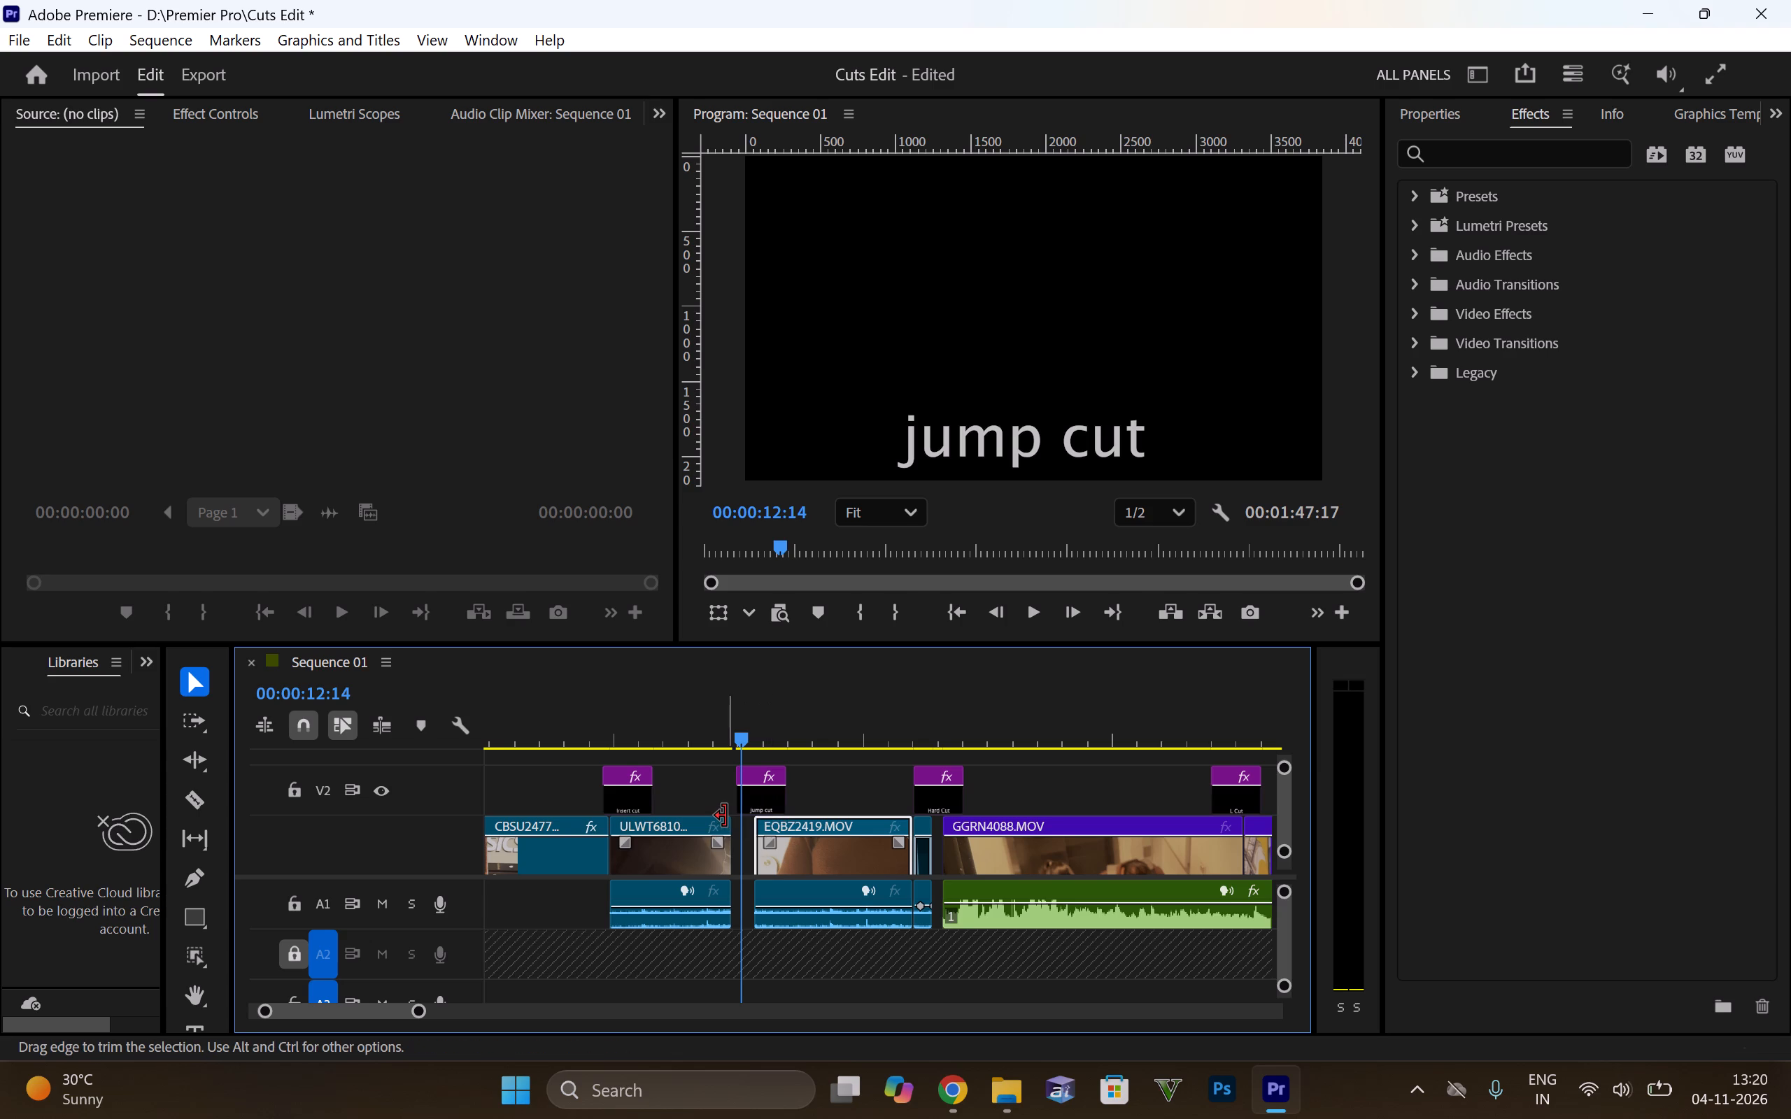
pyautogui.click(702, 732)
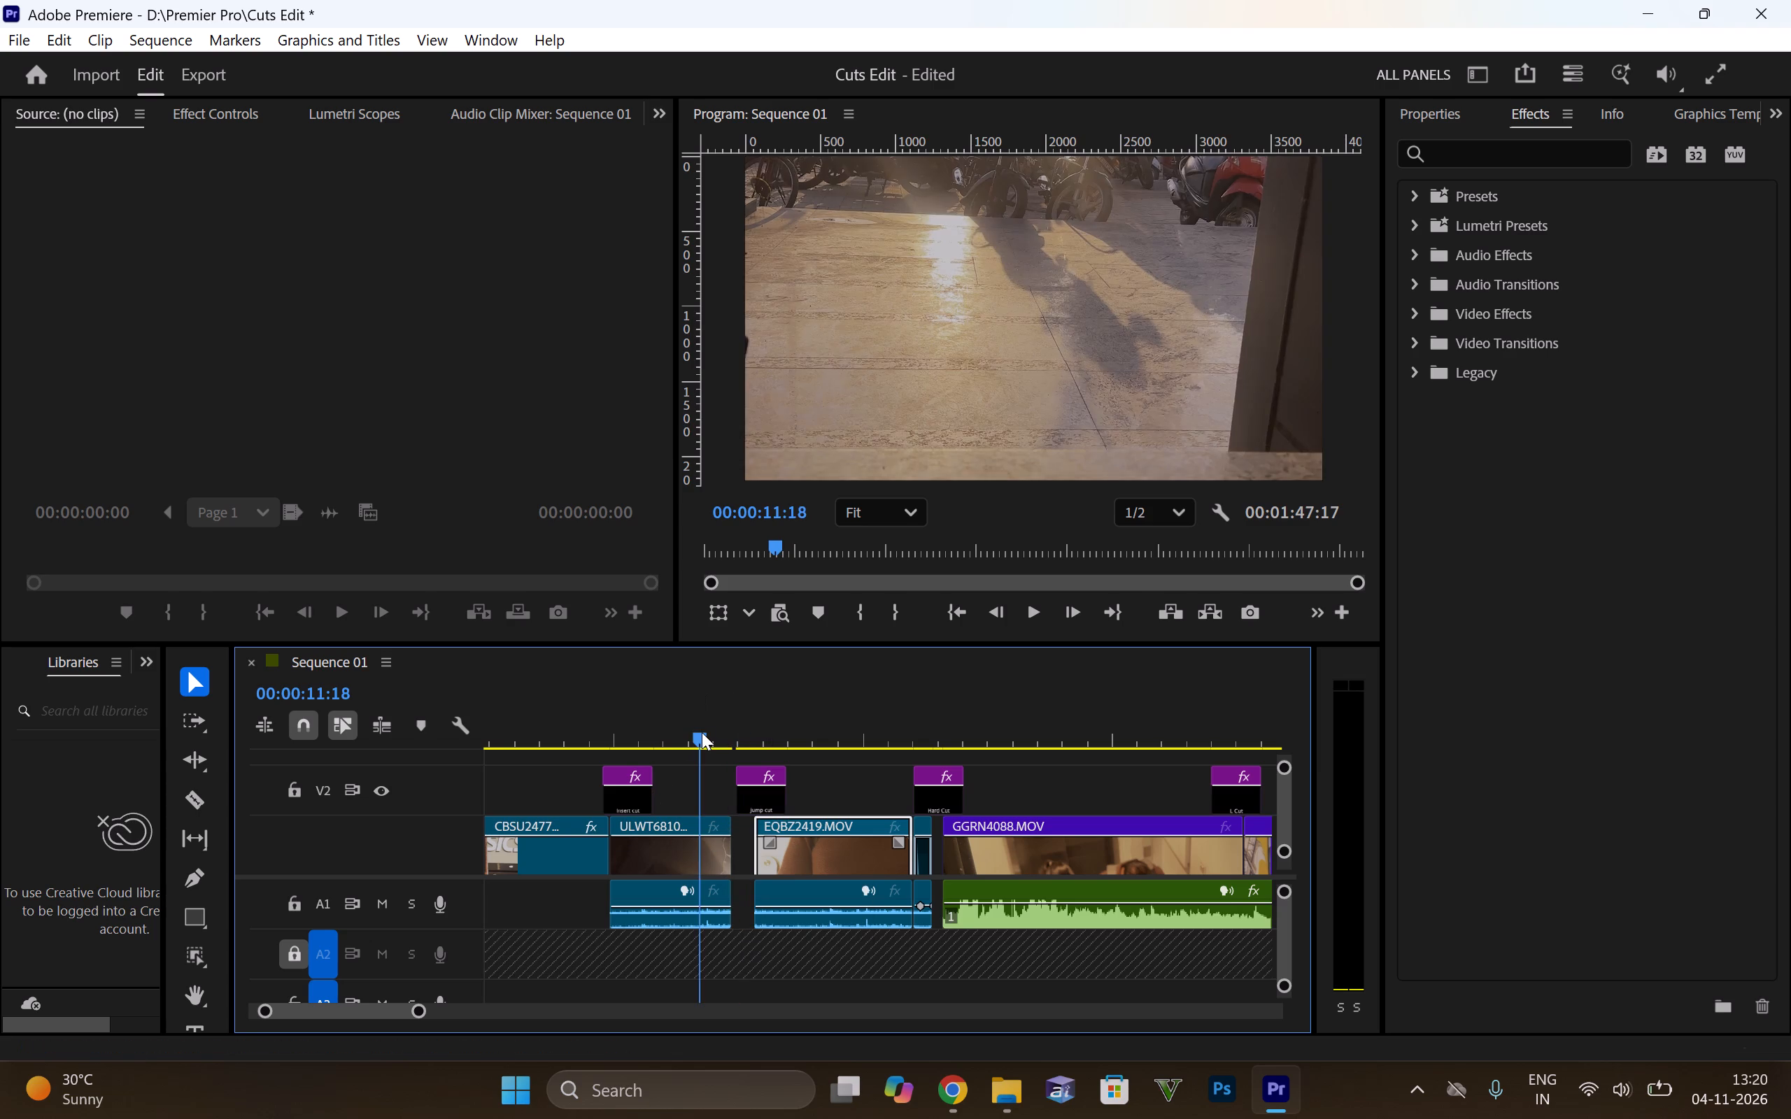
pyautogui.press('space')
pyautogui.press('space')
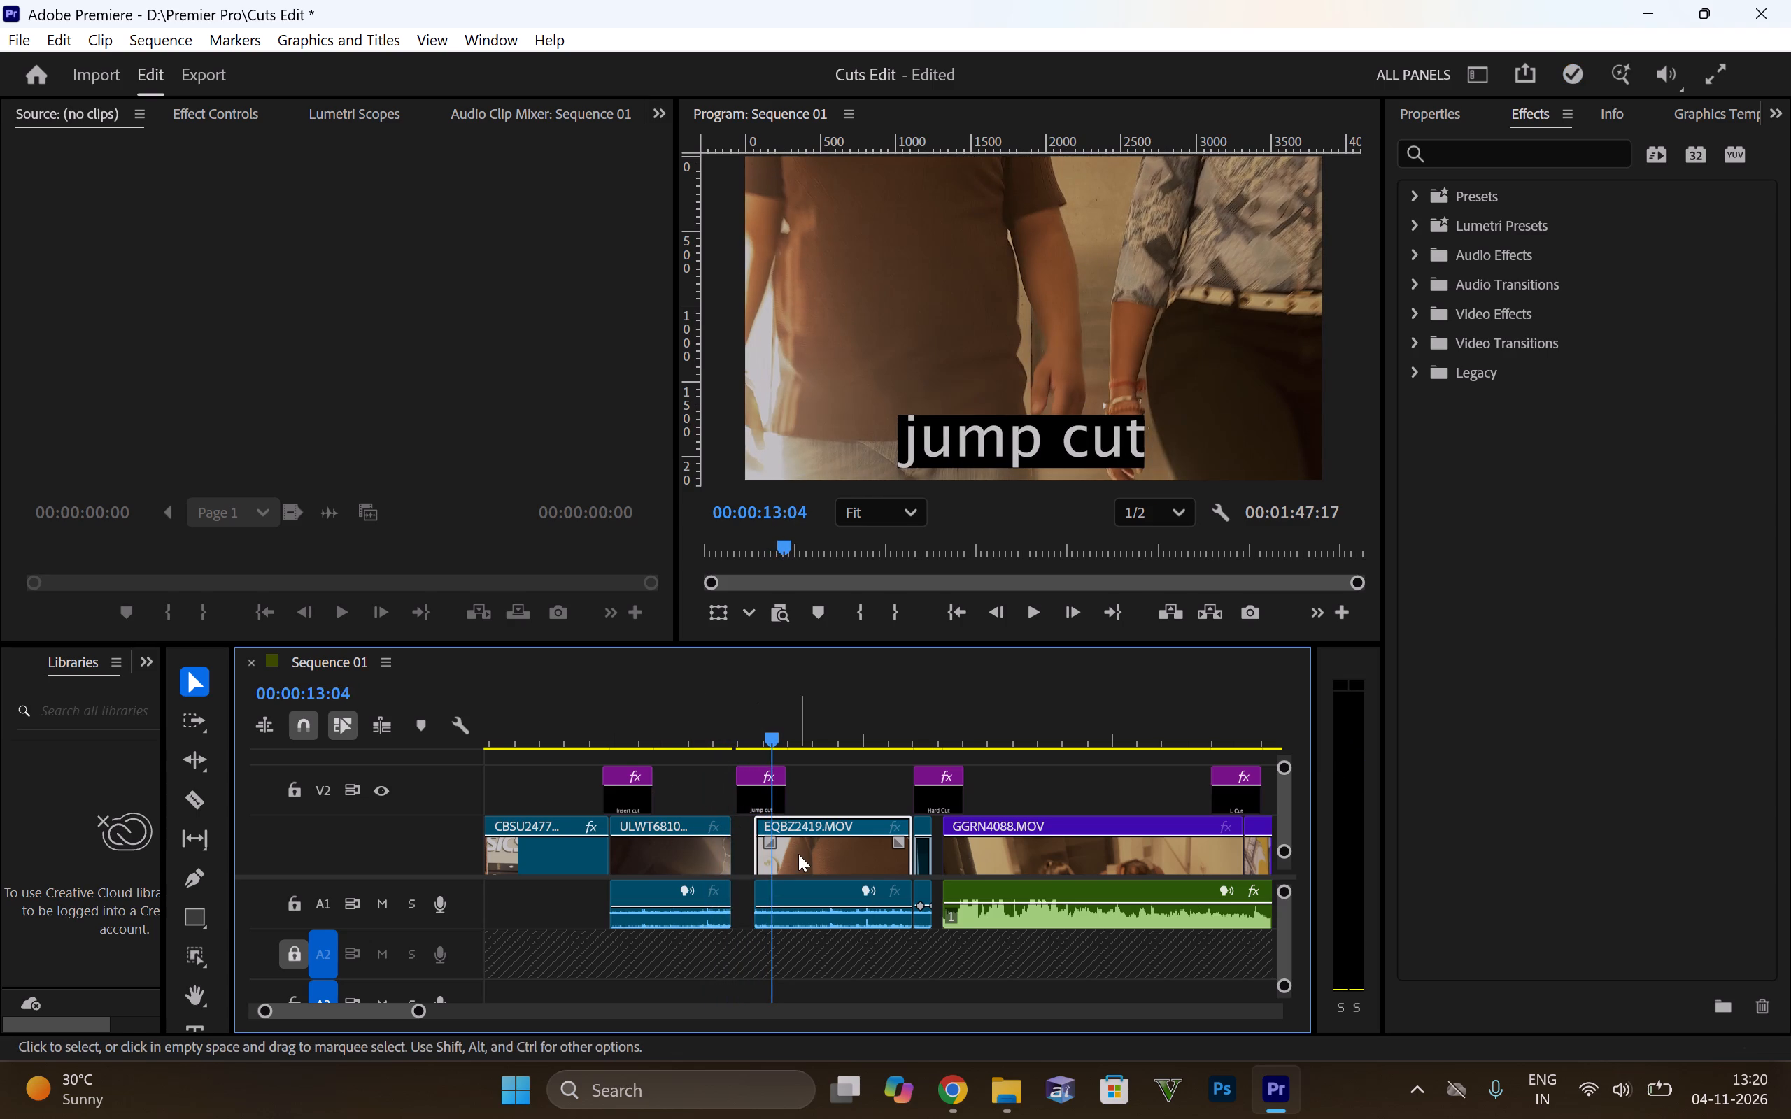
pyautogui.press('Delete')
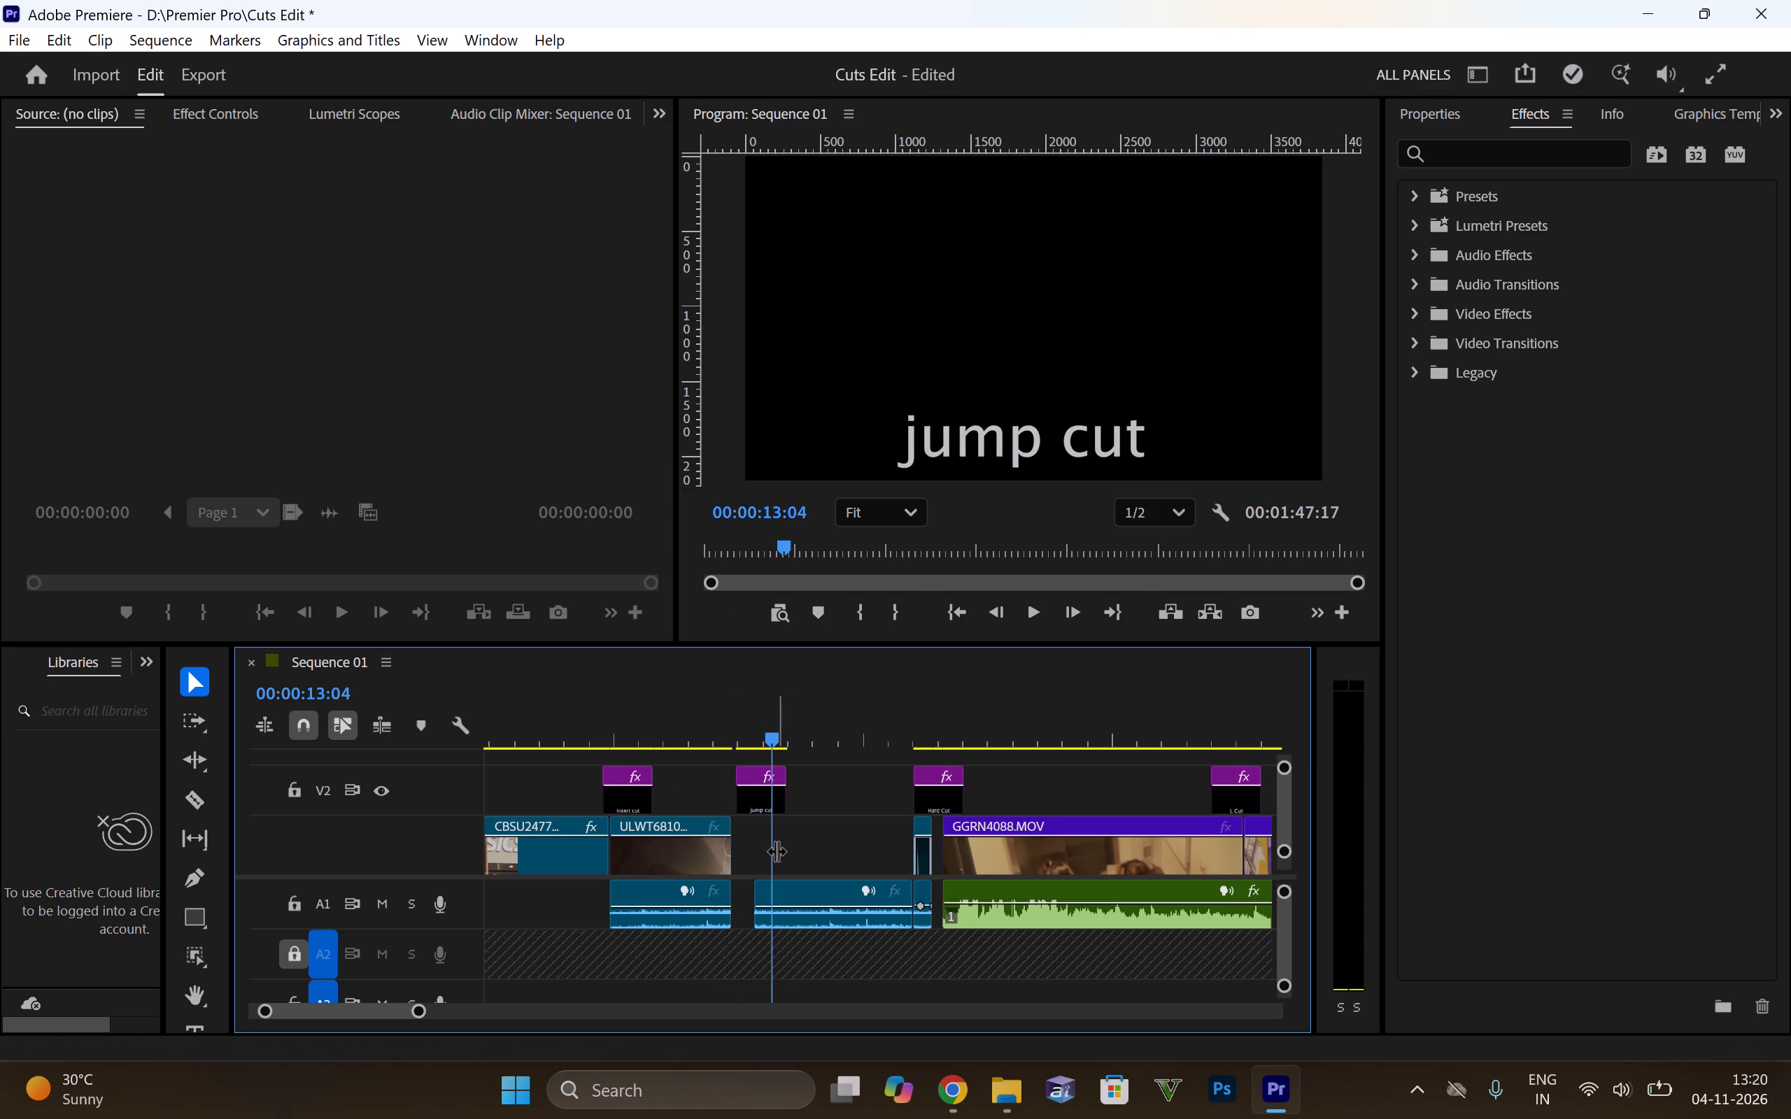
# Ripple-delete the empty gap on track V1 left by the deleted EQBZ2419.MOV video.
pyautogui.click(774, 862)
pyautogui.click(797, 846)
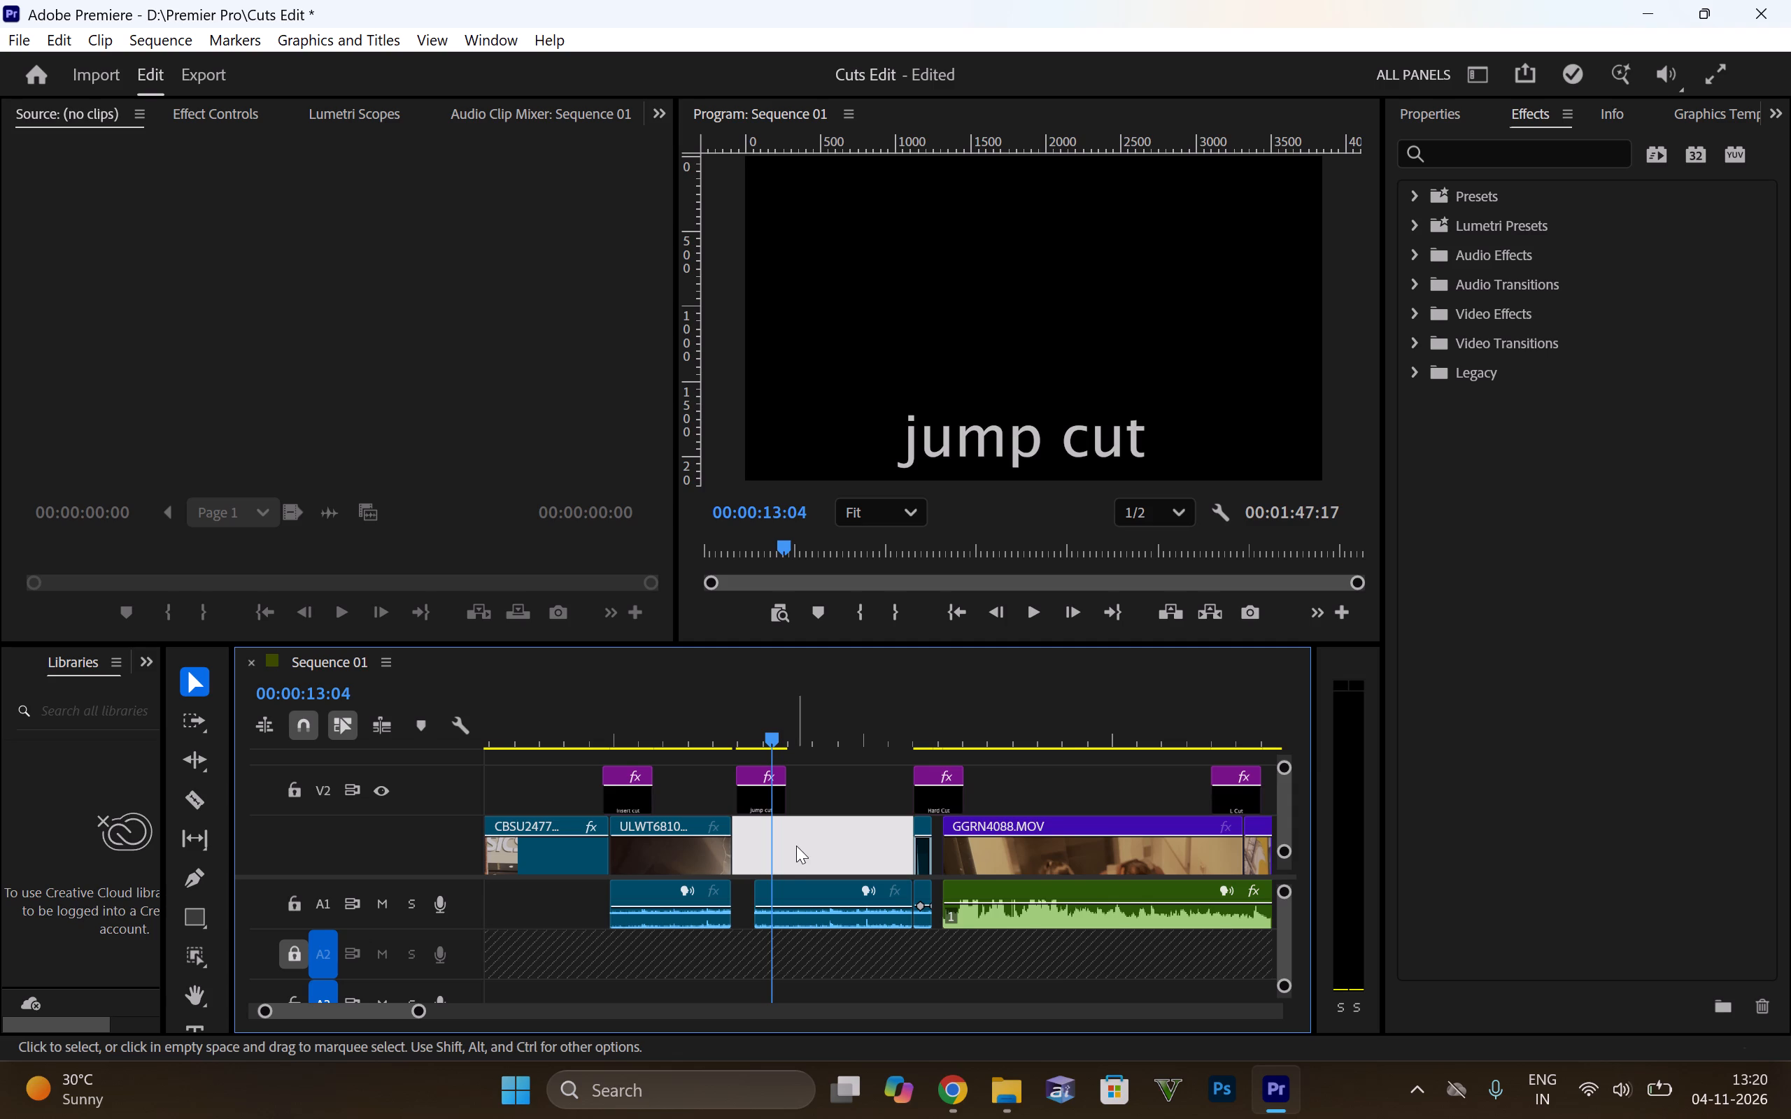
pyautogui.press('Delete')
# Play the "jump cut" section, delete the leftover audio clip after ULWT6810.MOV on track A1, and ripple-delete the gap.
pyautogui.click(714, 727)
pyautogui.press('space')
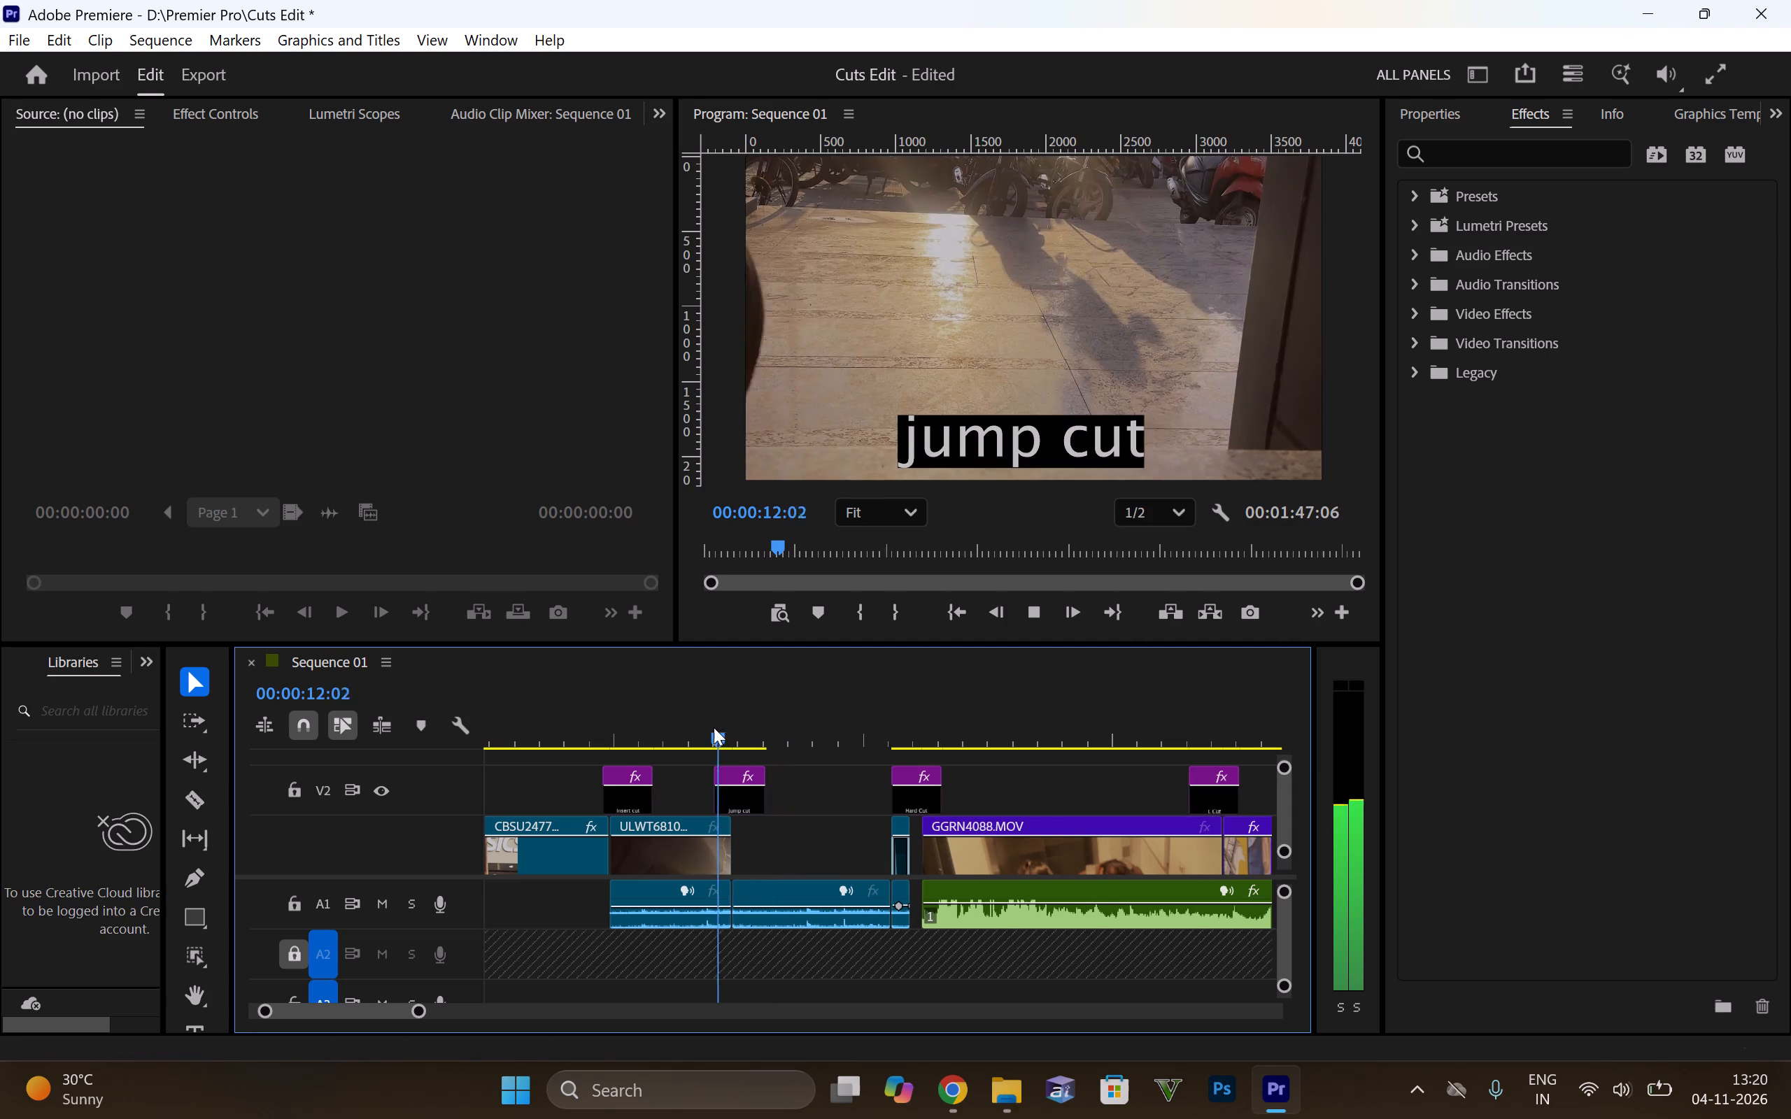
pyautogui.press('space')
pyautogui.click(758, 906)
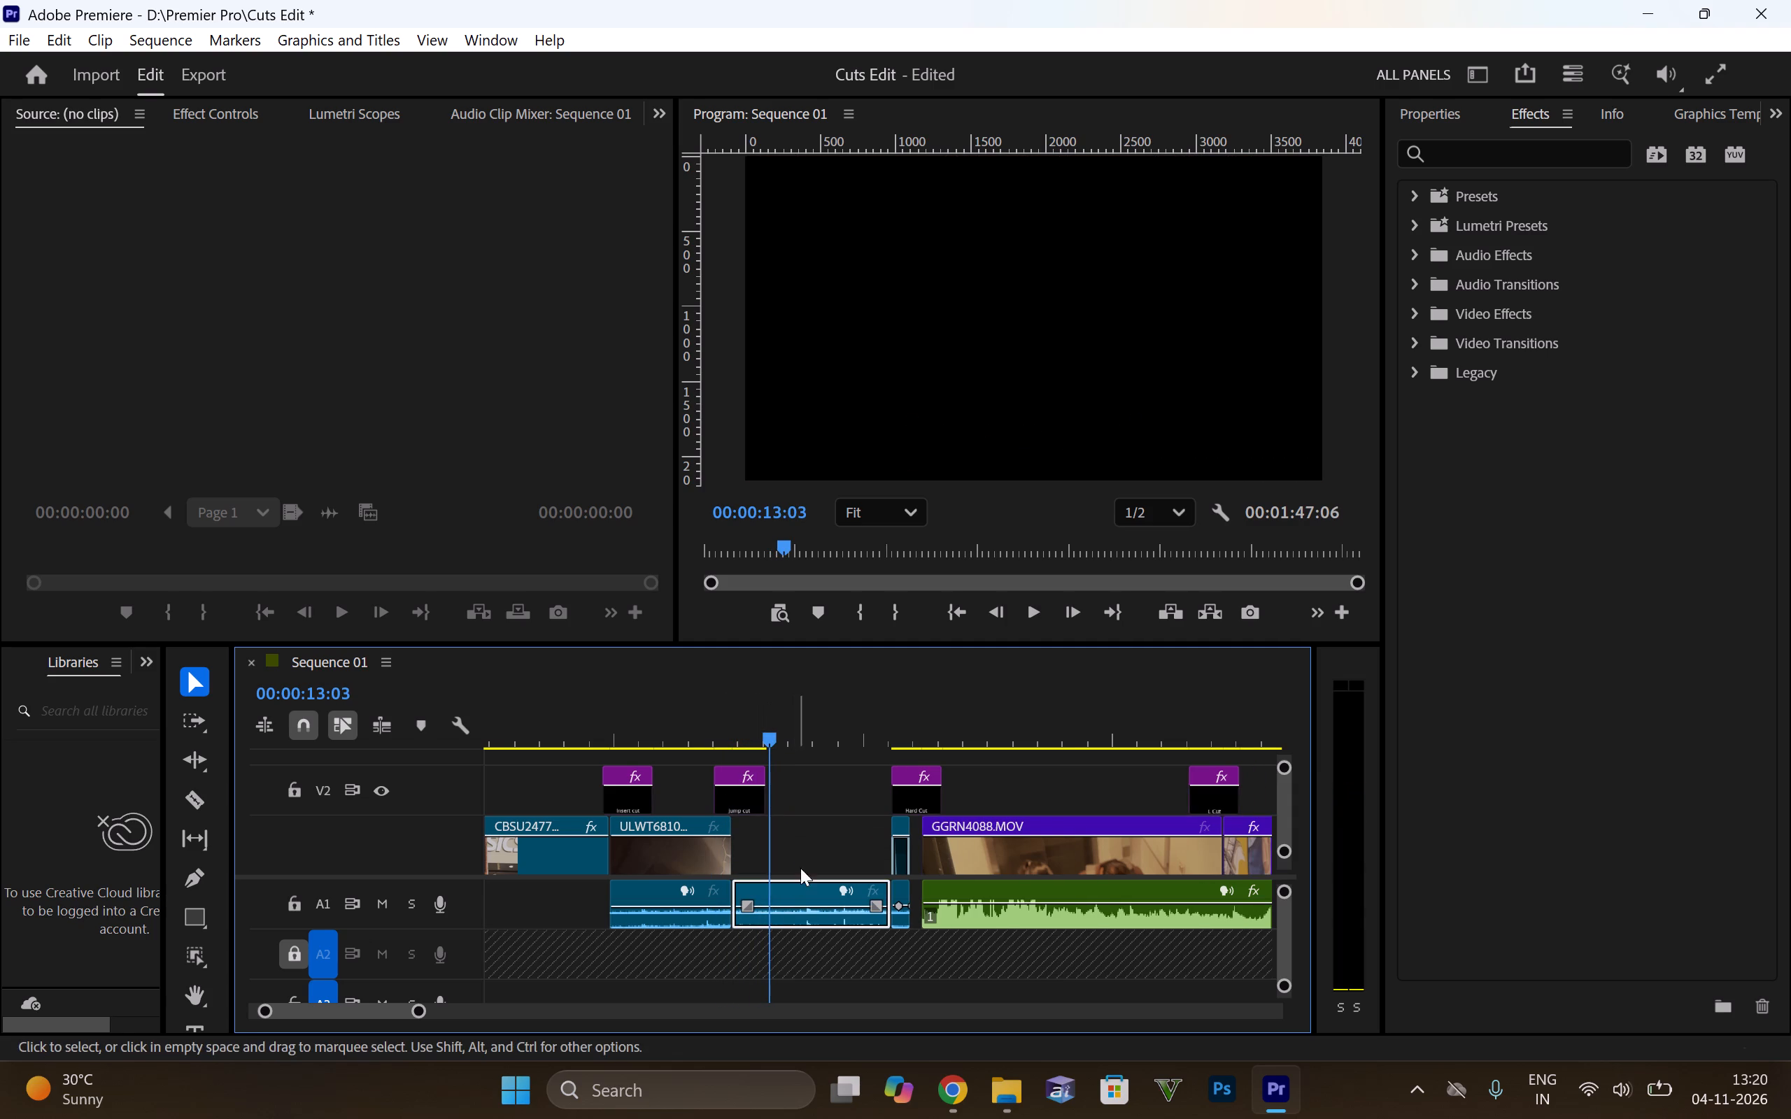
pyautogui.press('Delete')
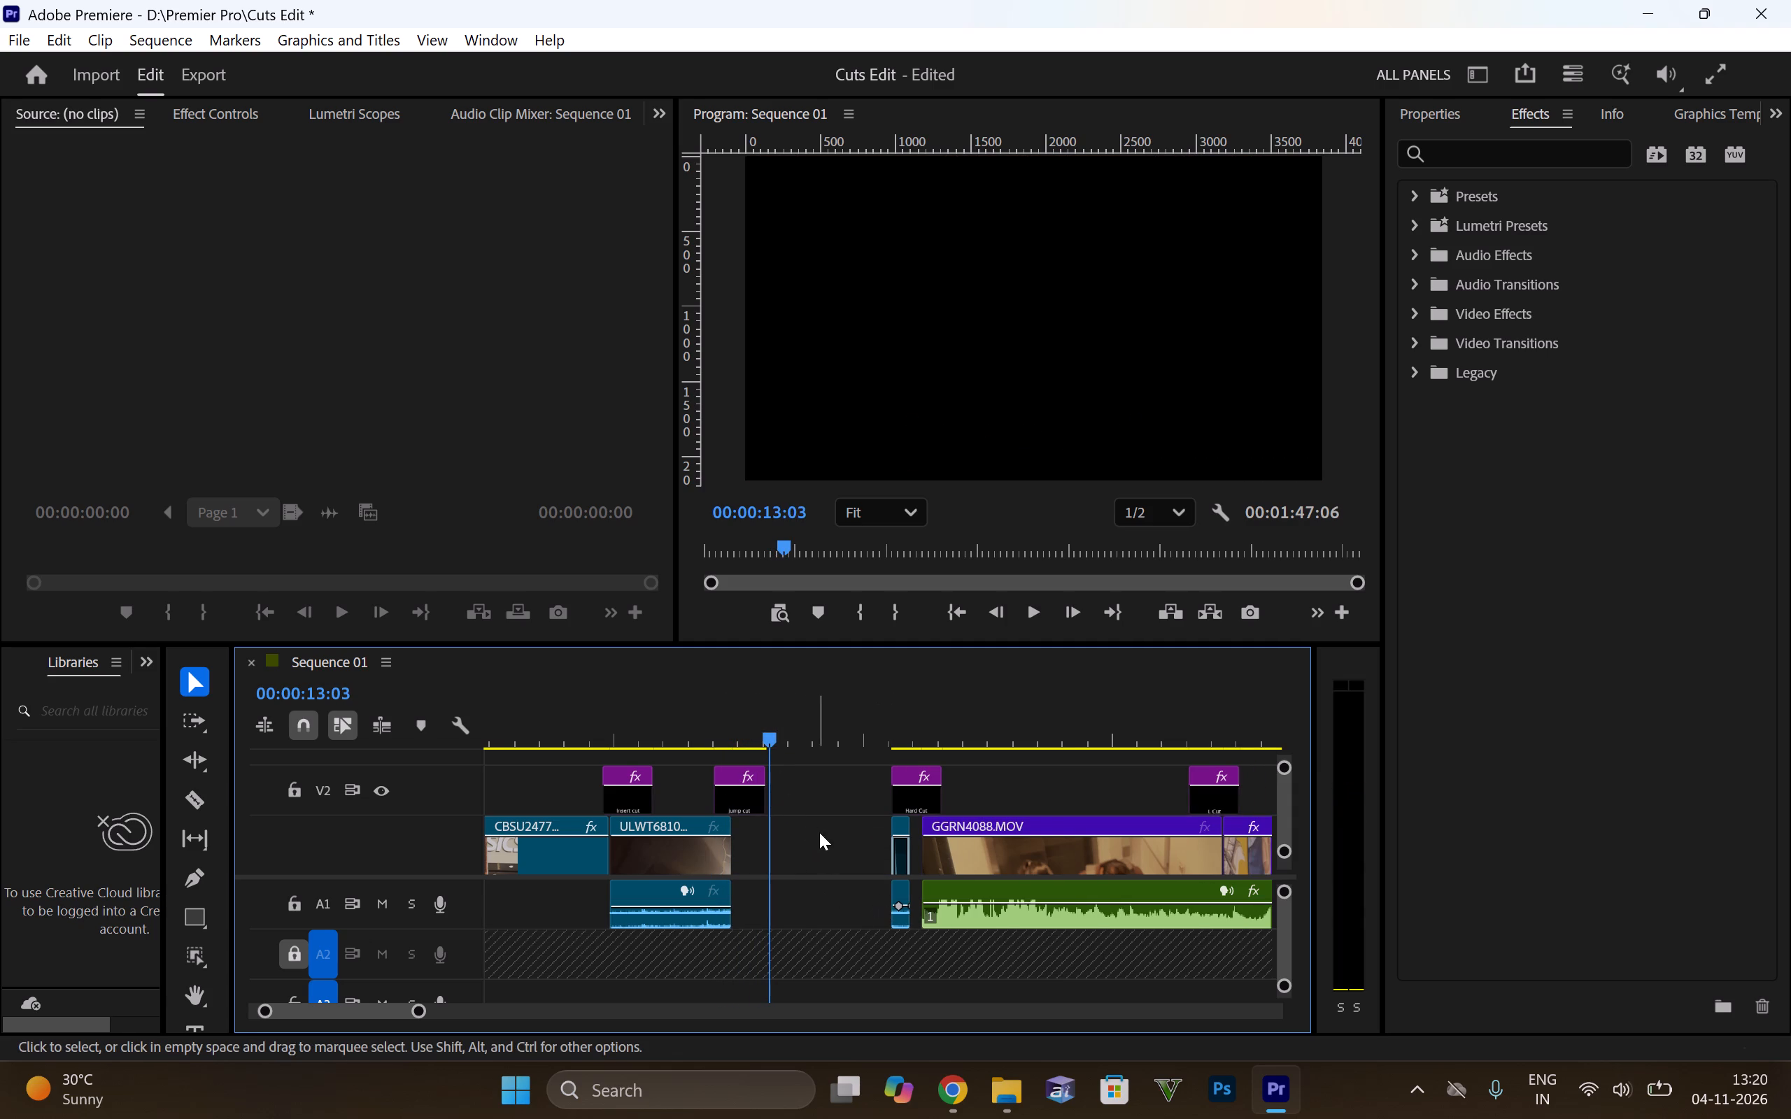
pyautogui.click(799, 854)
pyautogui.press('Delete')
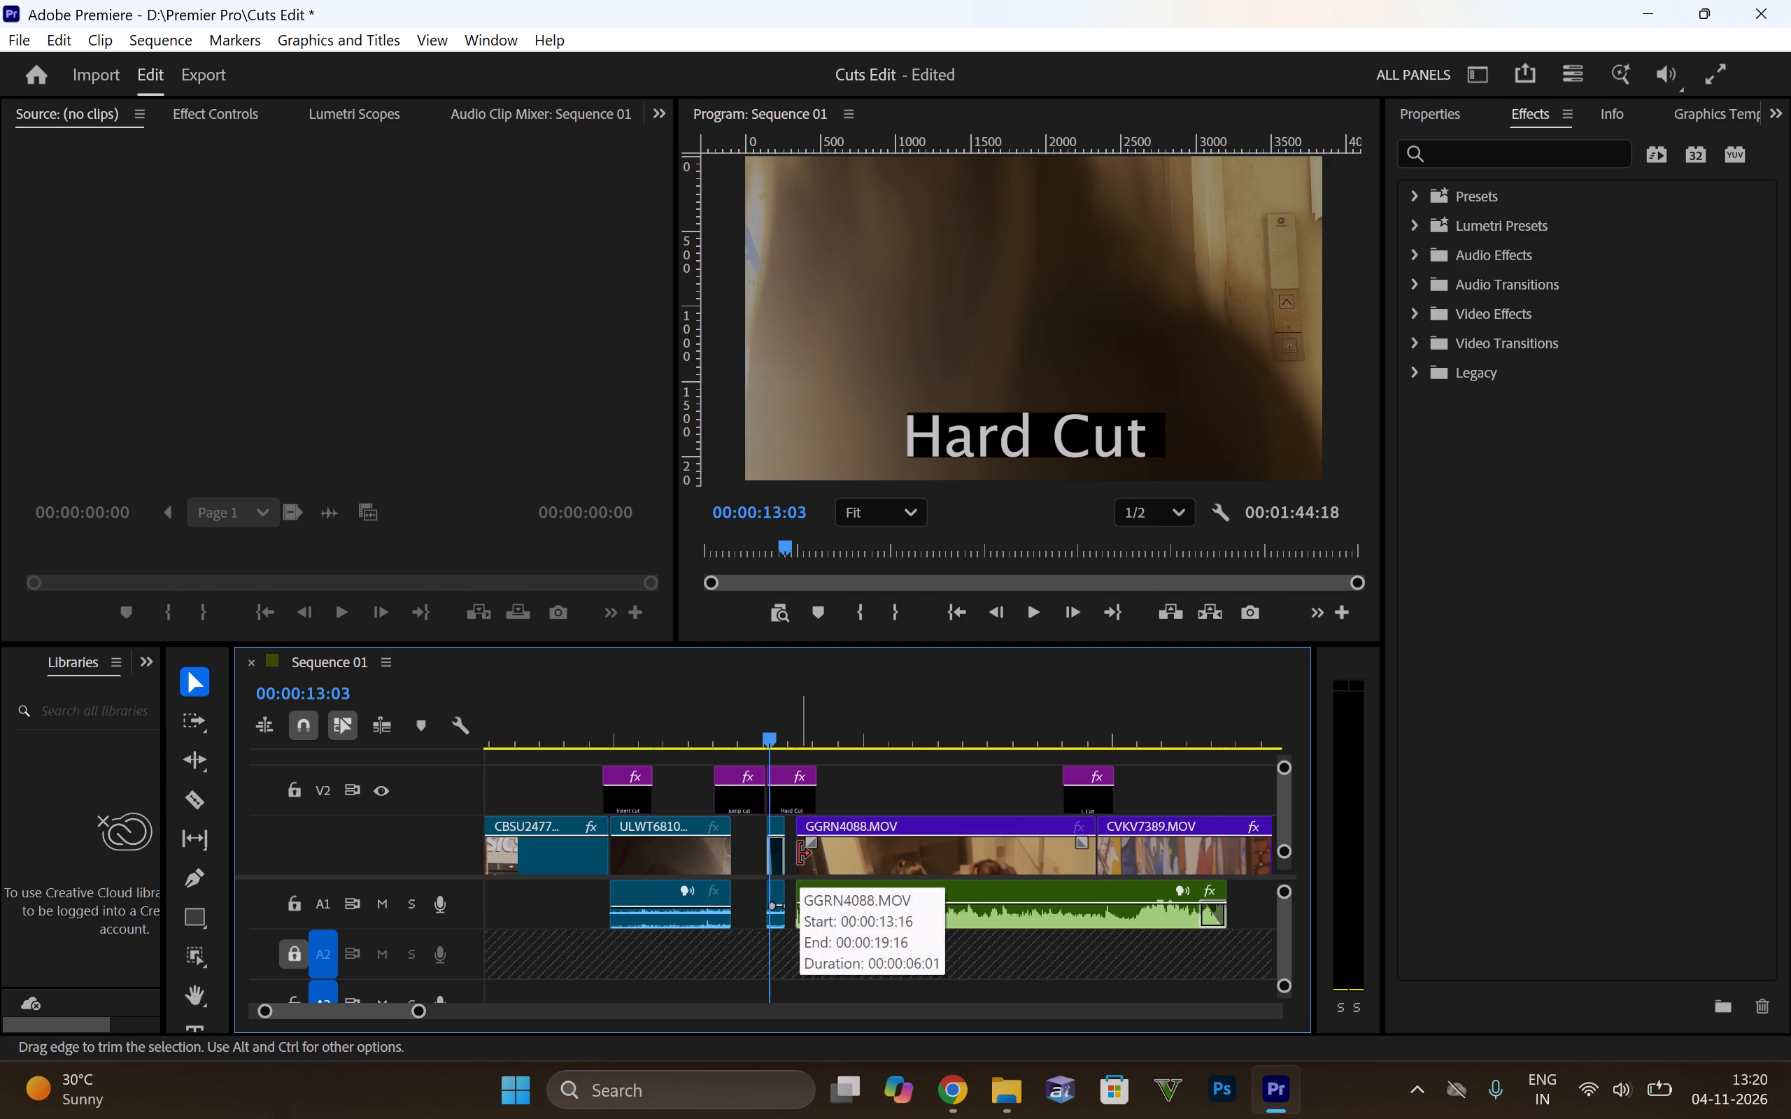
# Play up to the "jump cut" title, delete it from track V2, and close the gap after ULWT6810.MOV.
pyautogui.click(690, 722)
pyautogui.press('space')
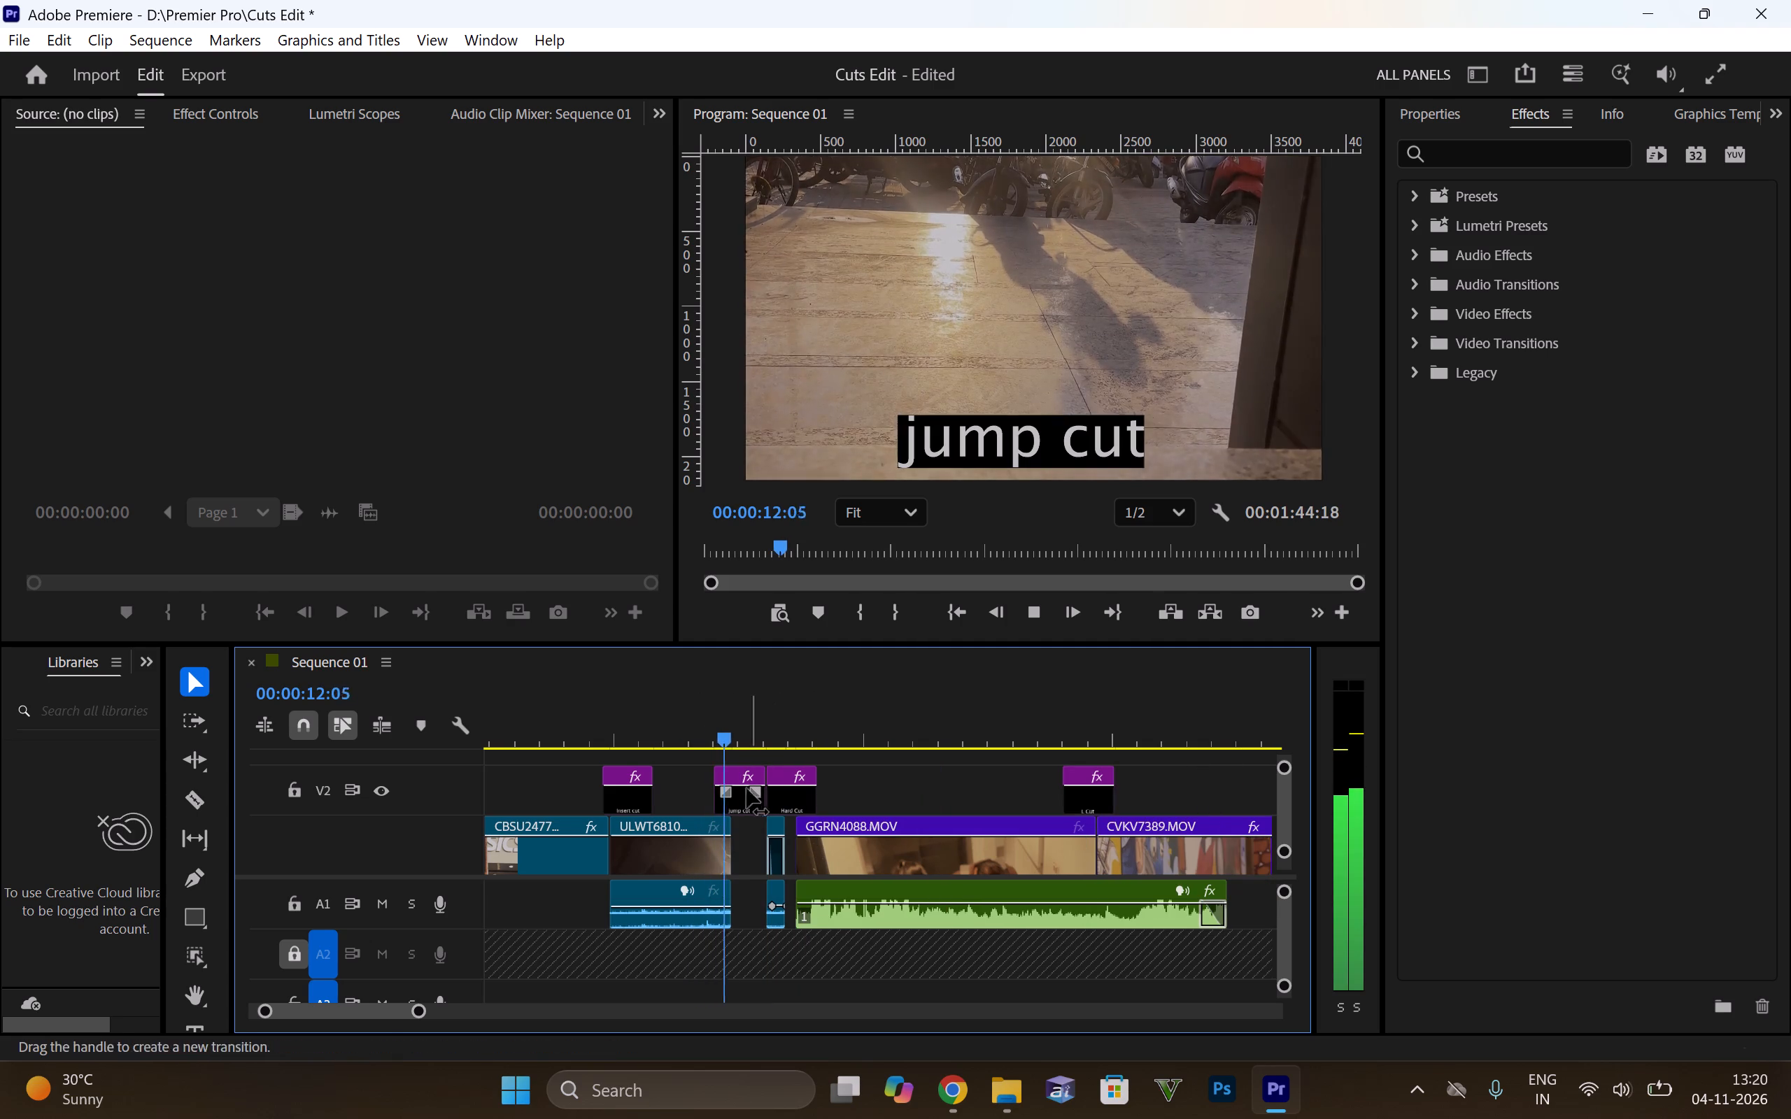
pyautogui.press('space')
pyautogui.click(737, 787)
pyautogui.press('Delete')
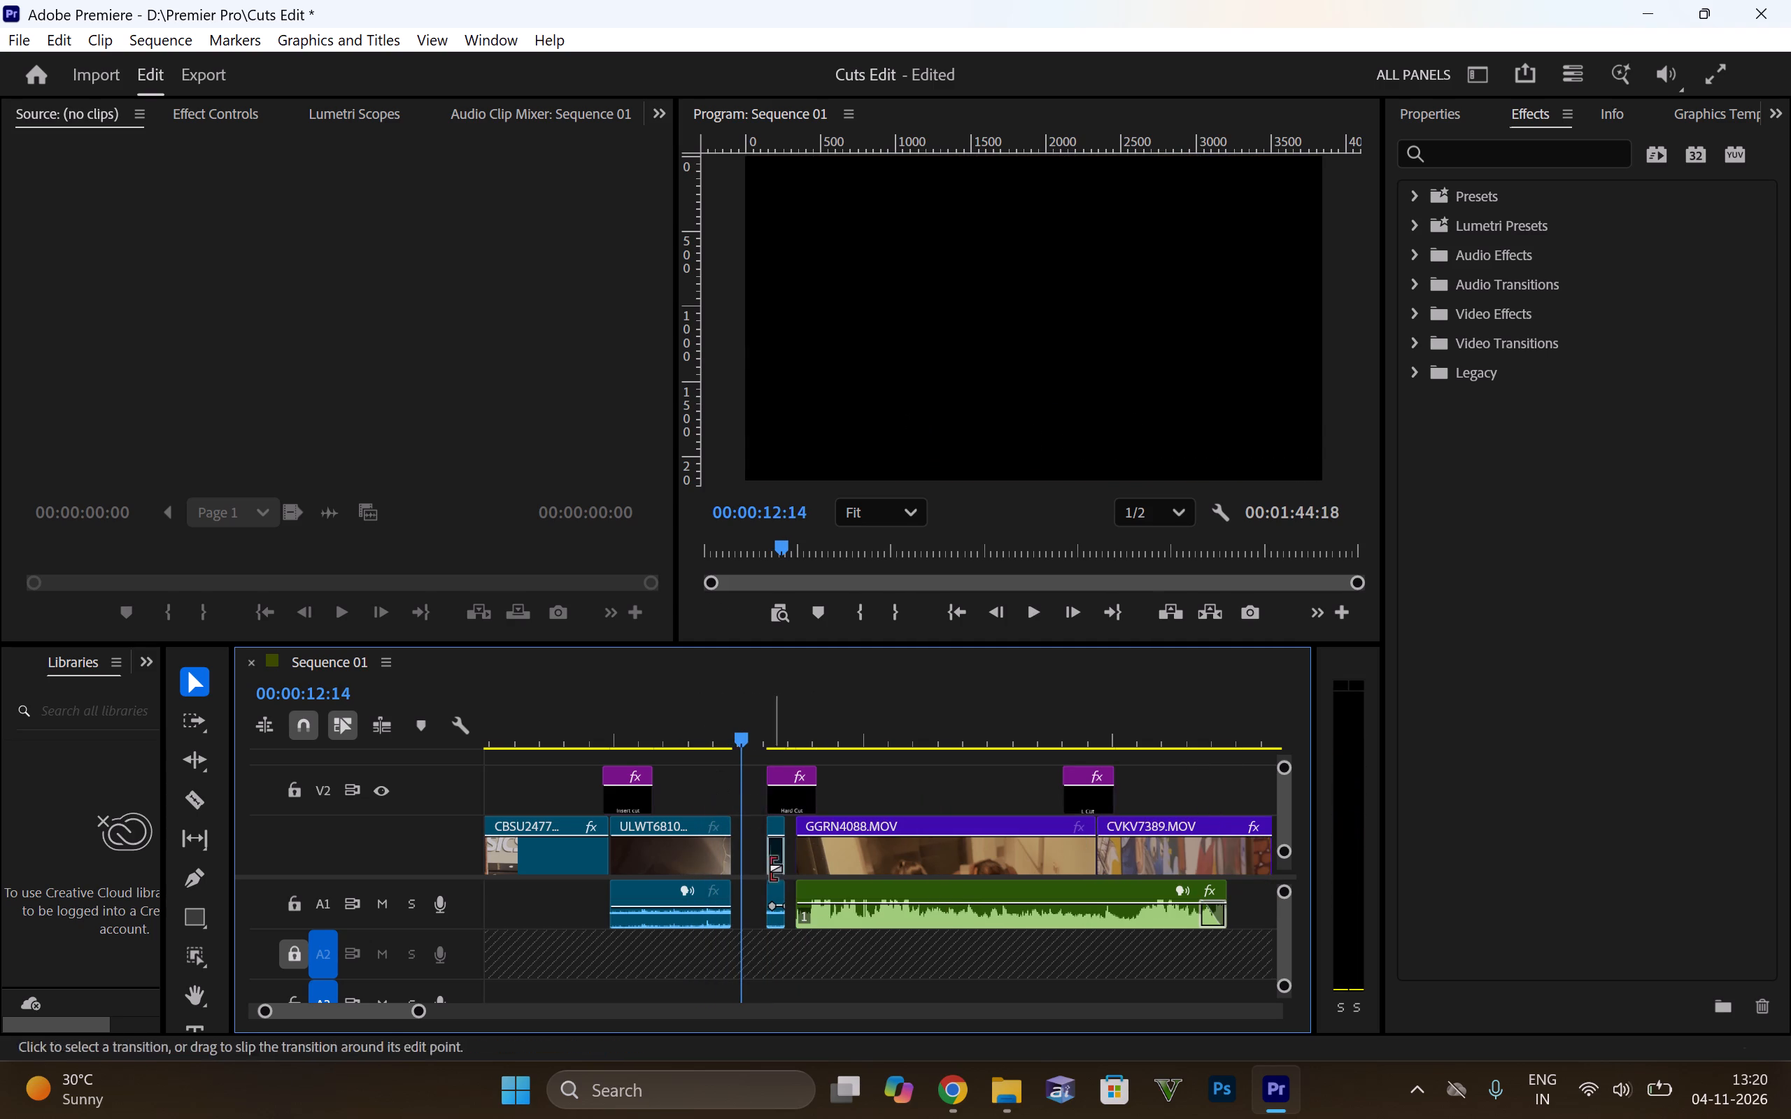
pyautogui.click(751, 860)
pyautogui.press('Delete')
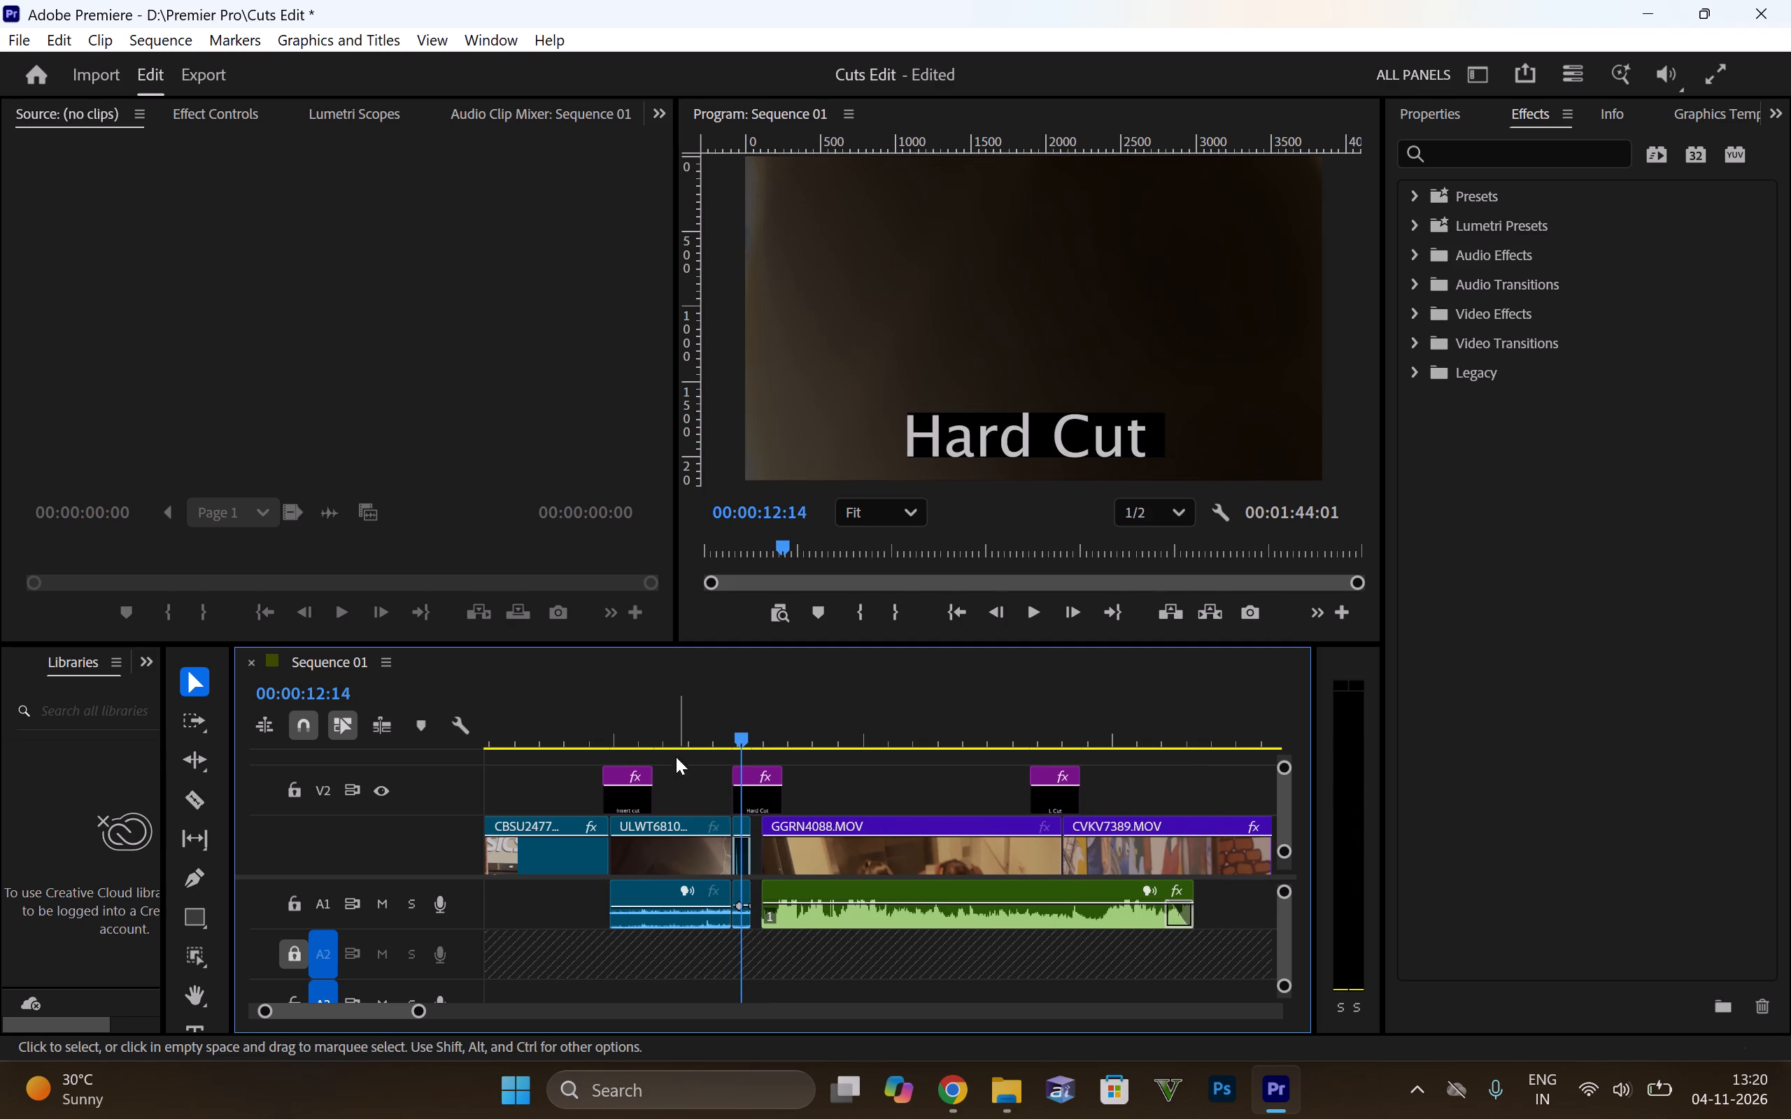
# Play through the "Hard Cut" title, and delete the short leftover clip's video and audio between ULWT6810.MOV and GGRN4088.MOV.
pyautogui.click(683, 723)
pyautogui.press('space')
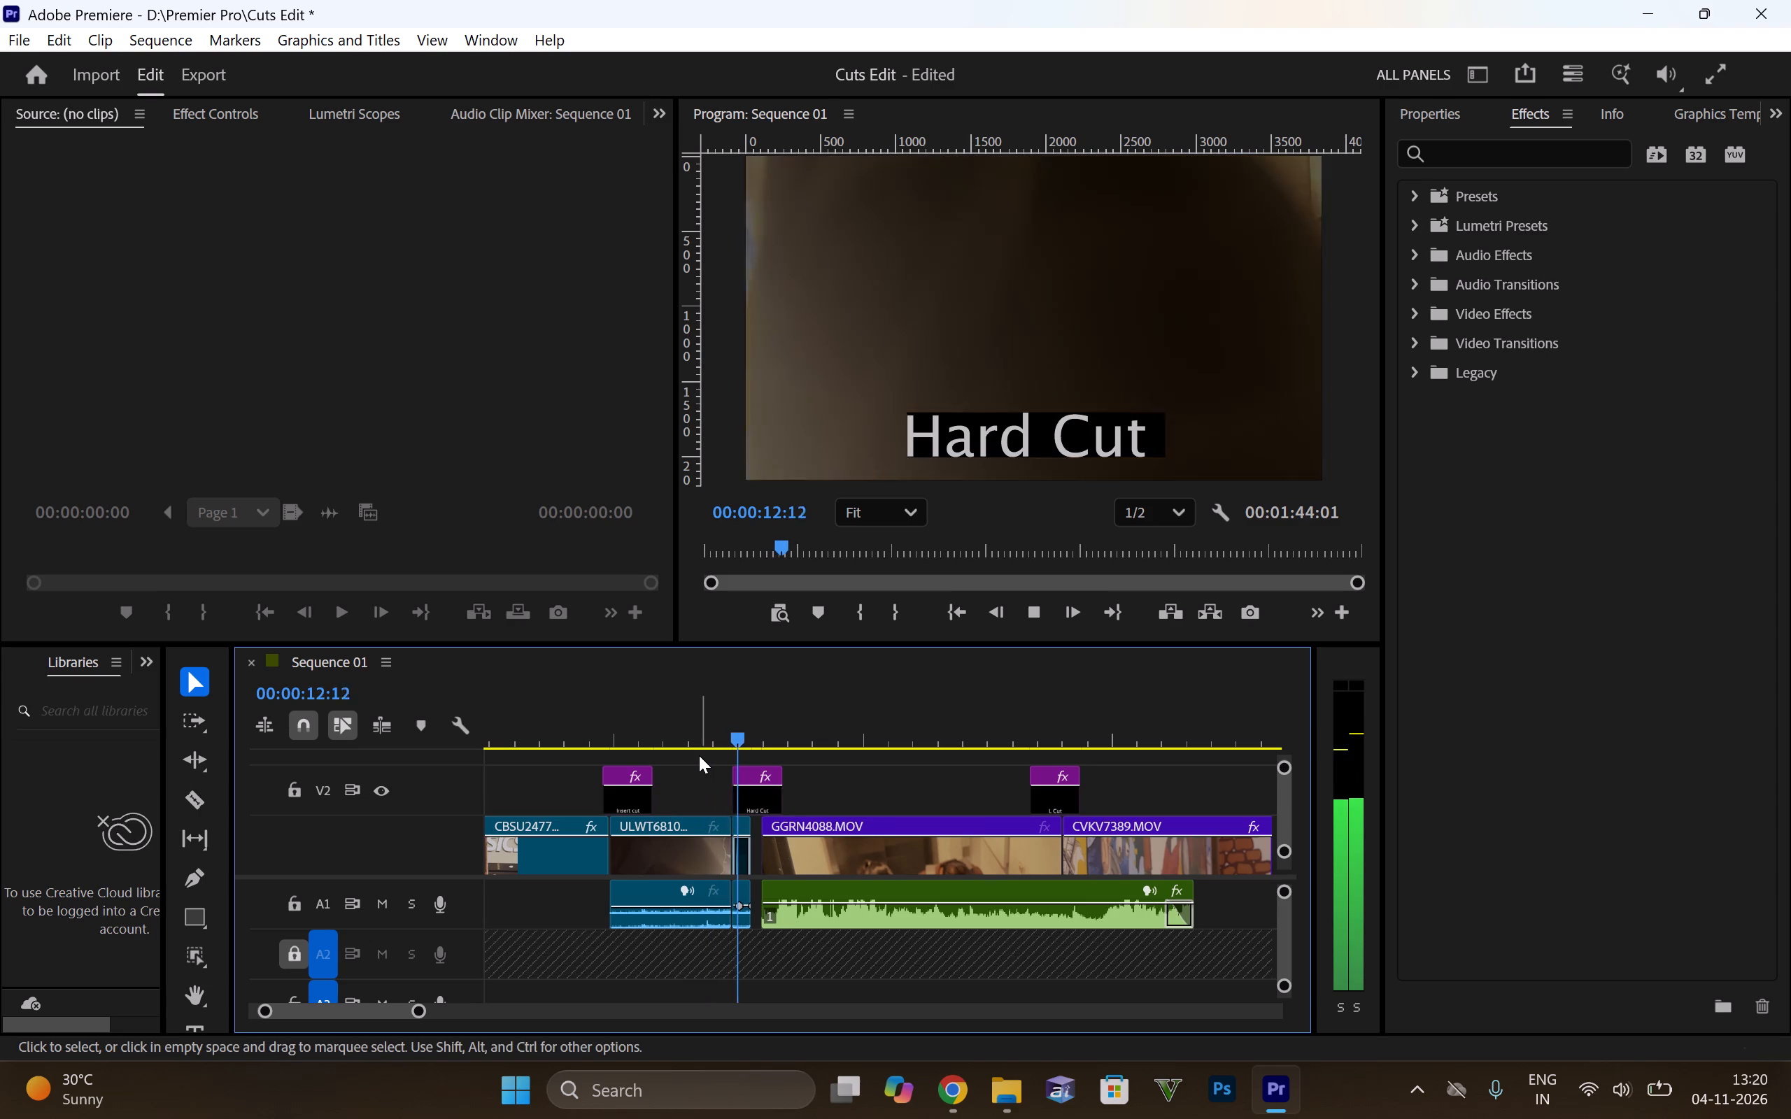
pyautogui.press('space')
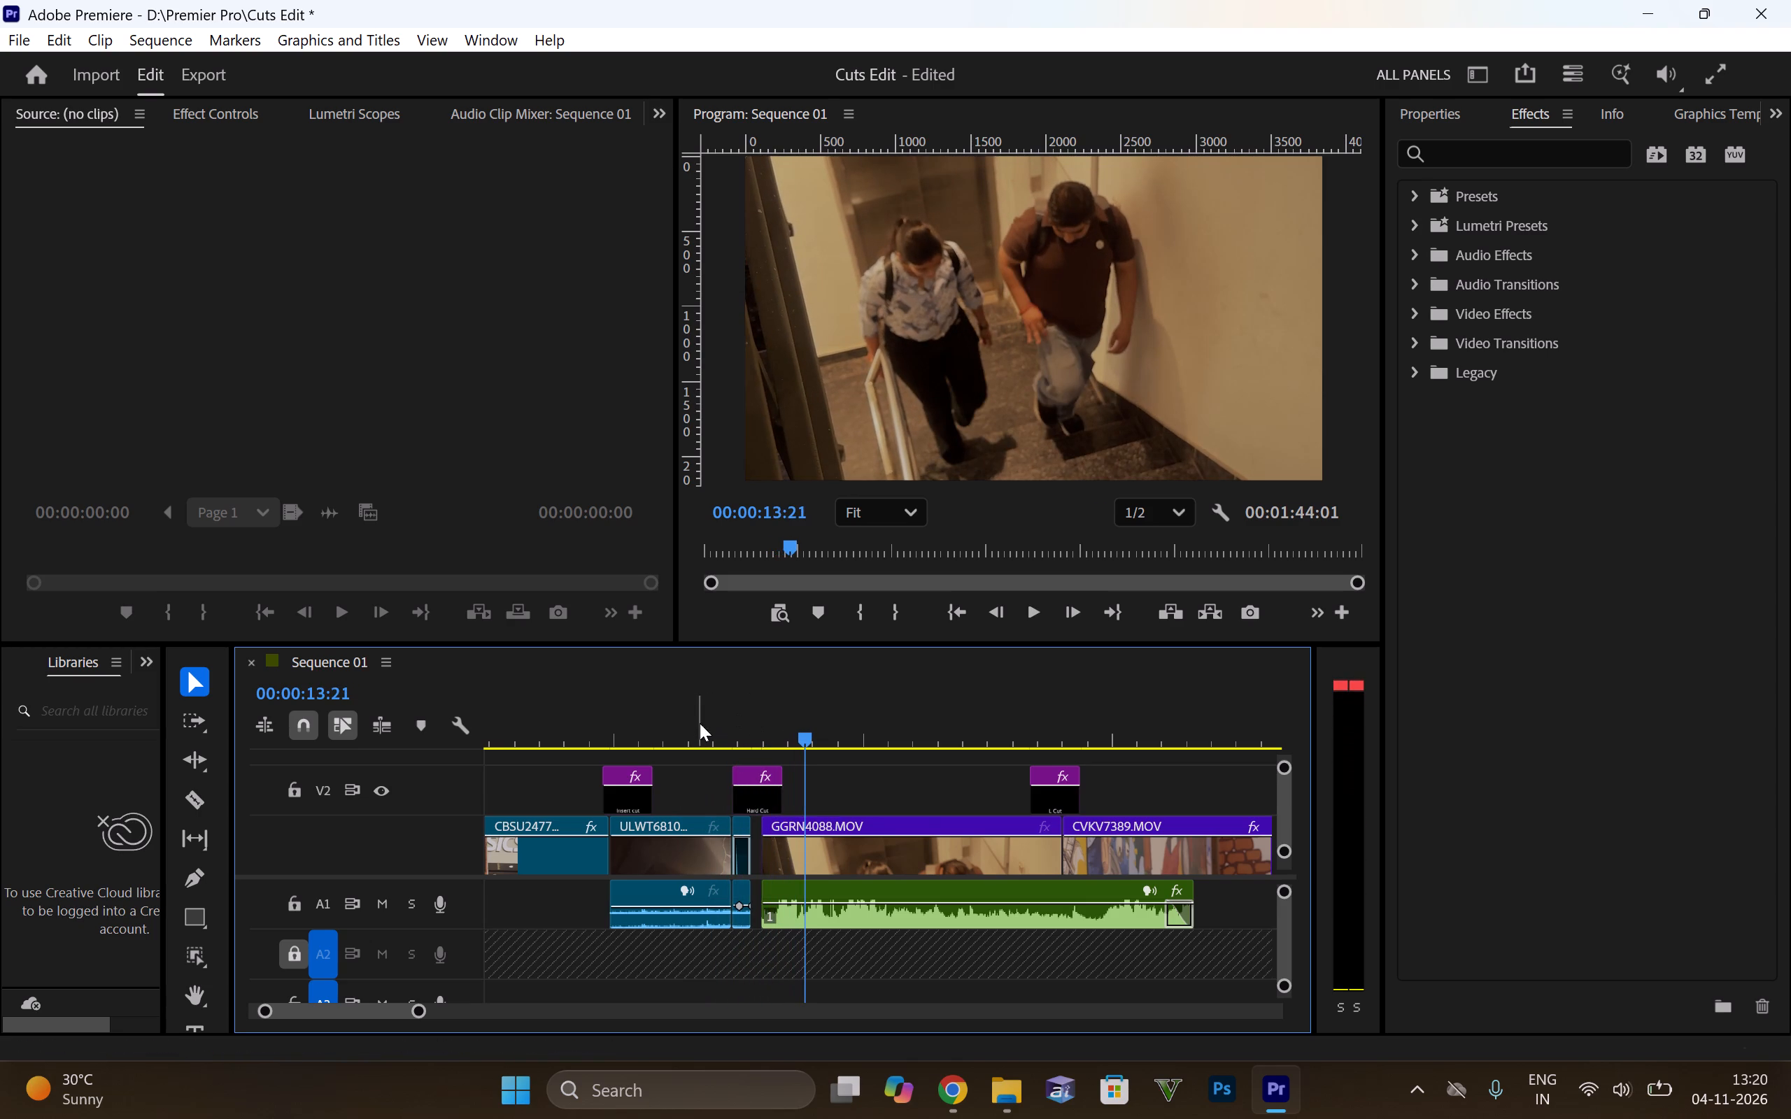
pyautogui.click(700, 723)
pyautogui.press('space')
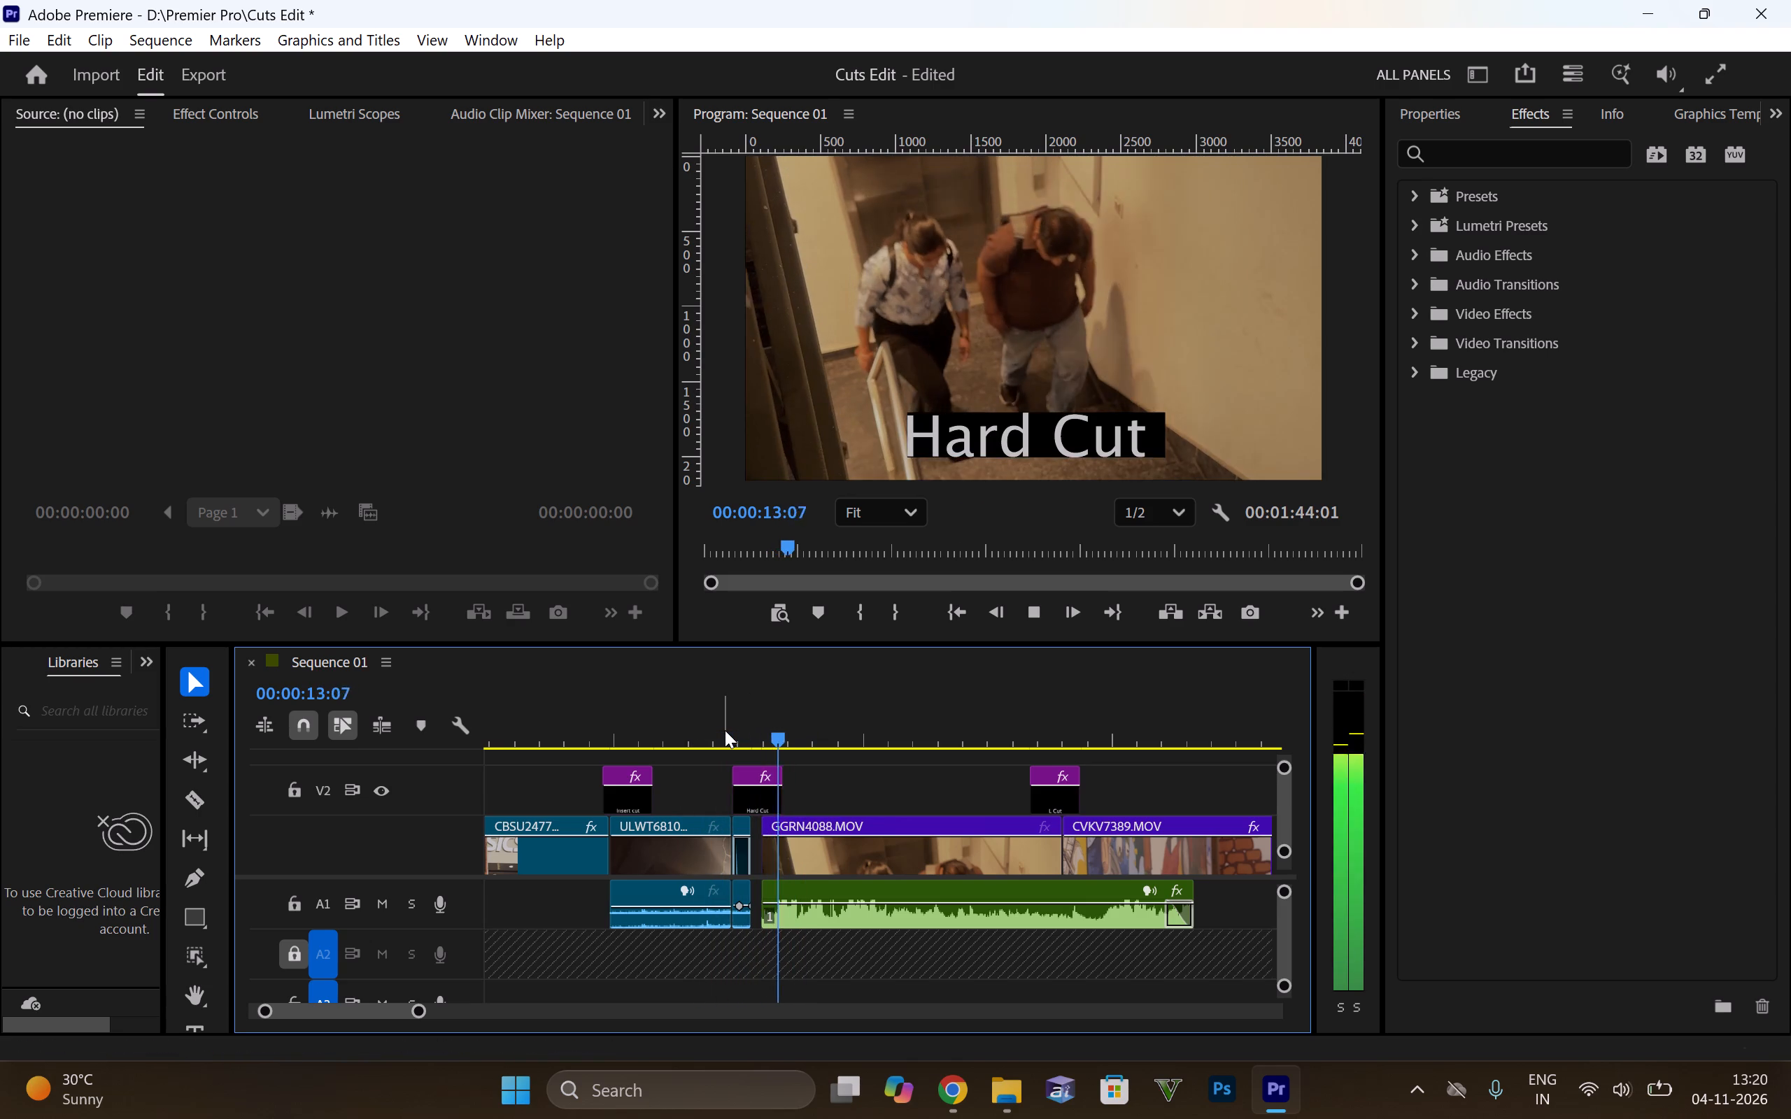
pyautogui.press('space')
pyautogui.click(711, 741)
pyautogui.press('space')
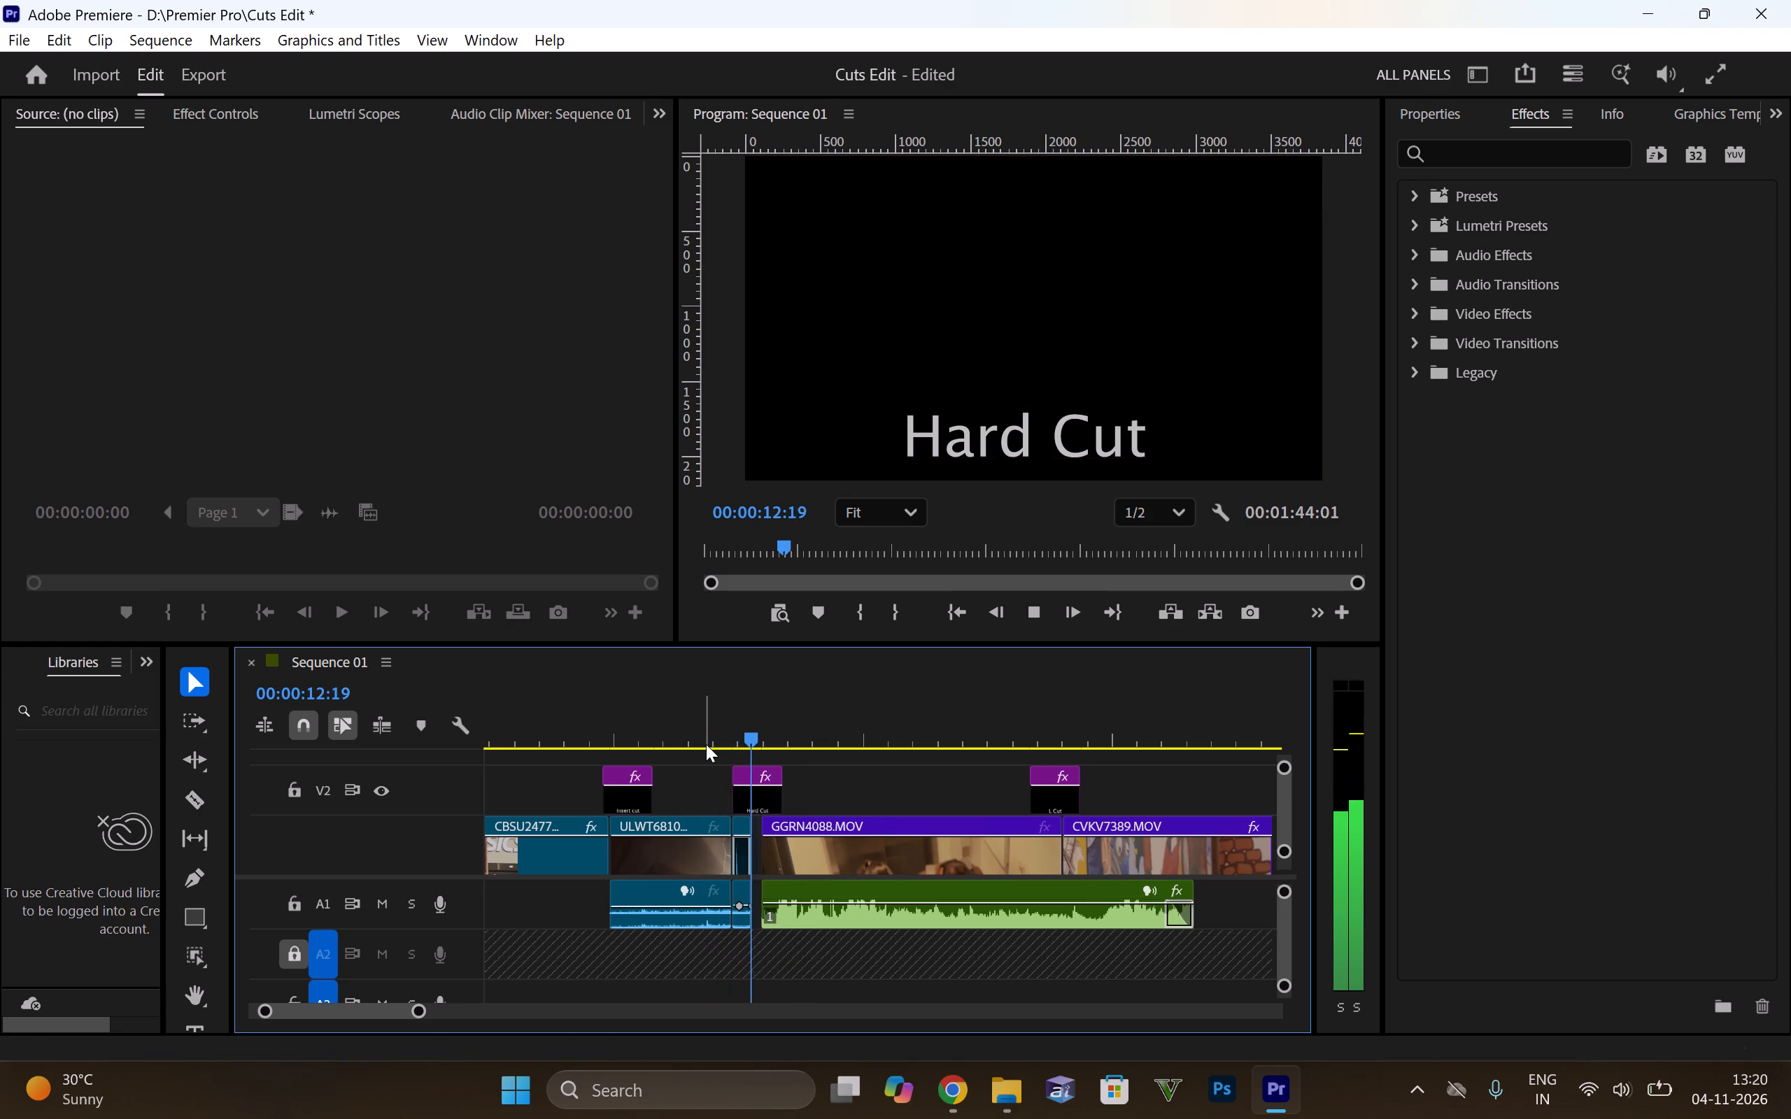
pyautogui.press('space')
pyautogui.click(737, 843)
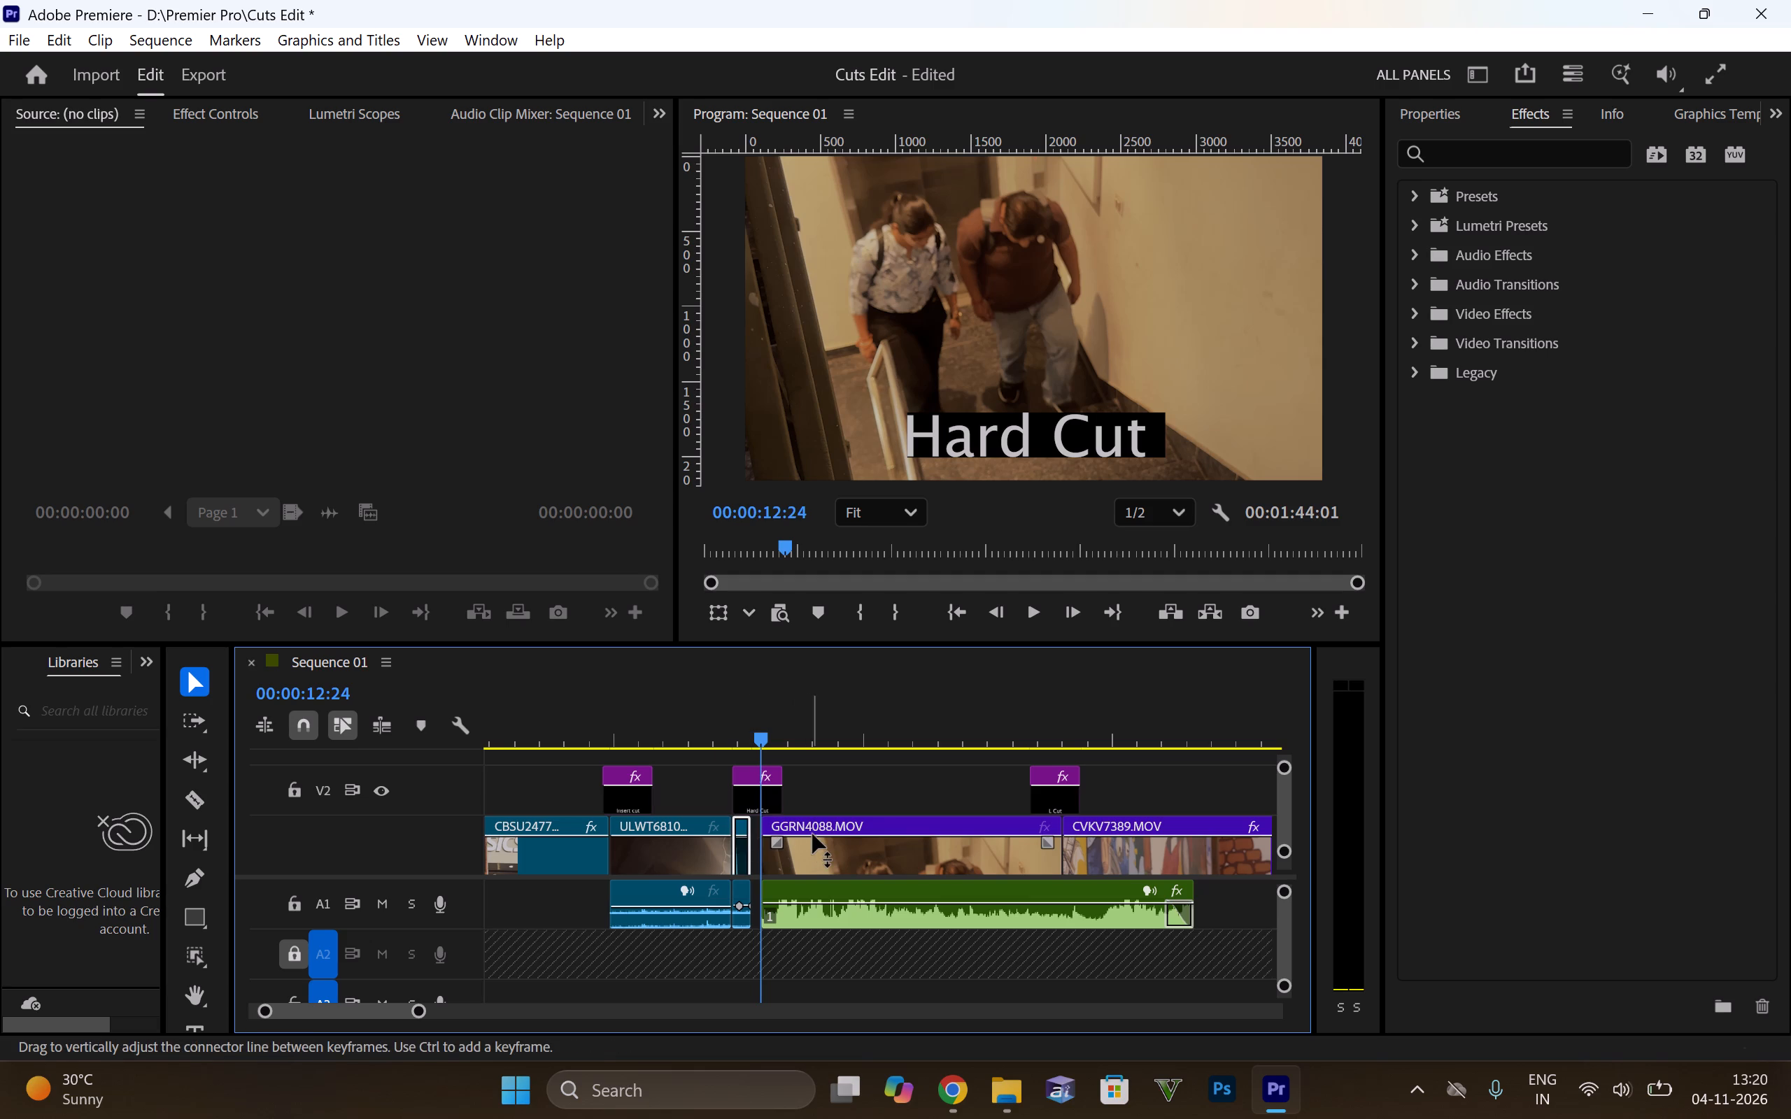
pyautogui.press('Delete')
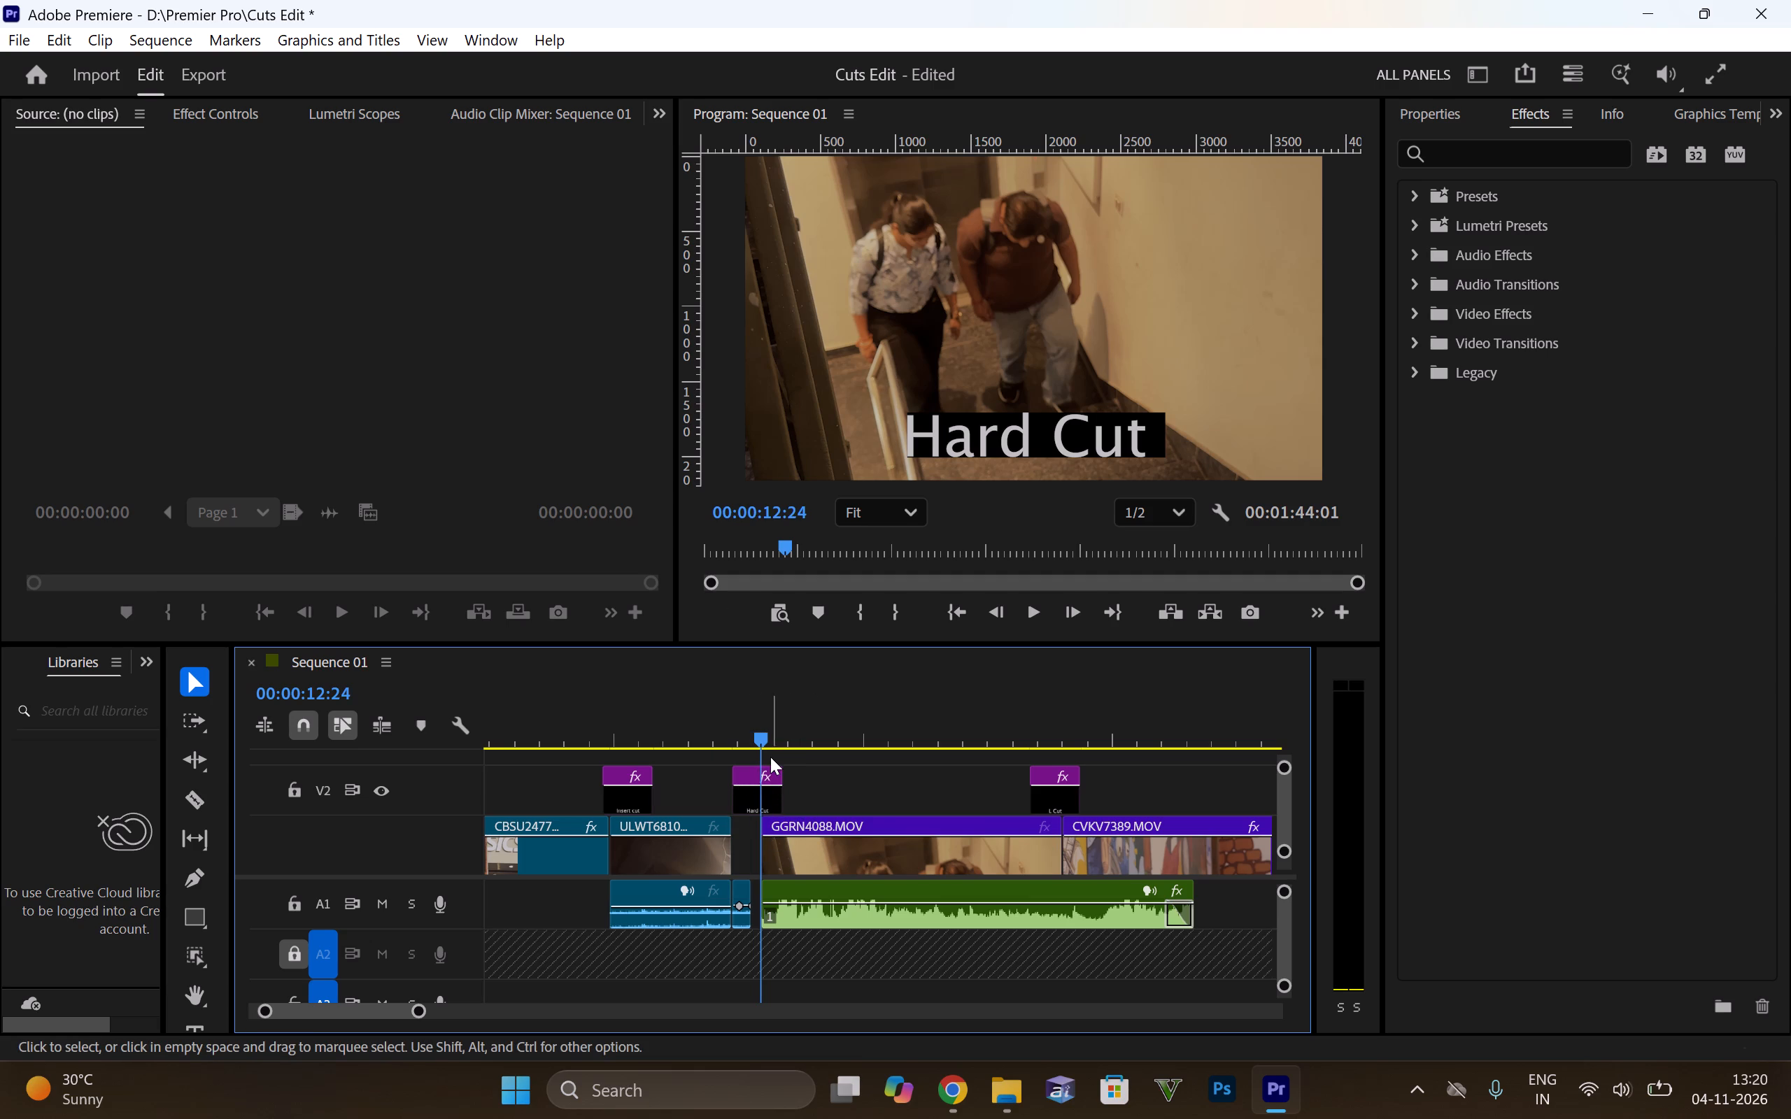
pyautogui.click(744, 920)
pyautogui.rightClick(744, 920)
pyautogui.press('Delete')
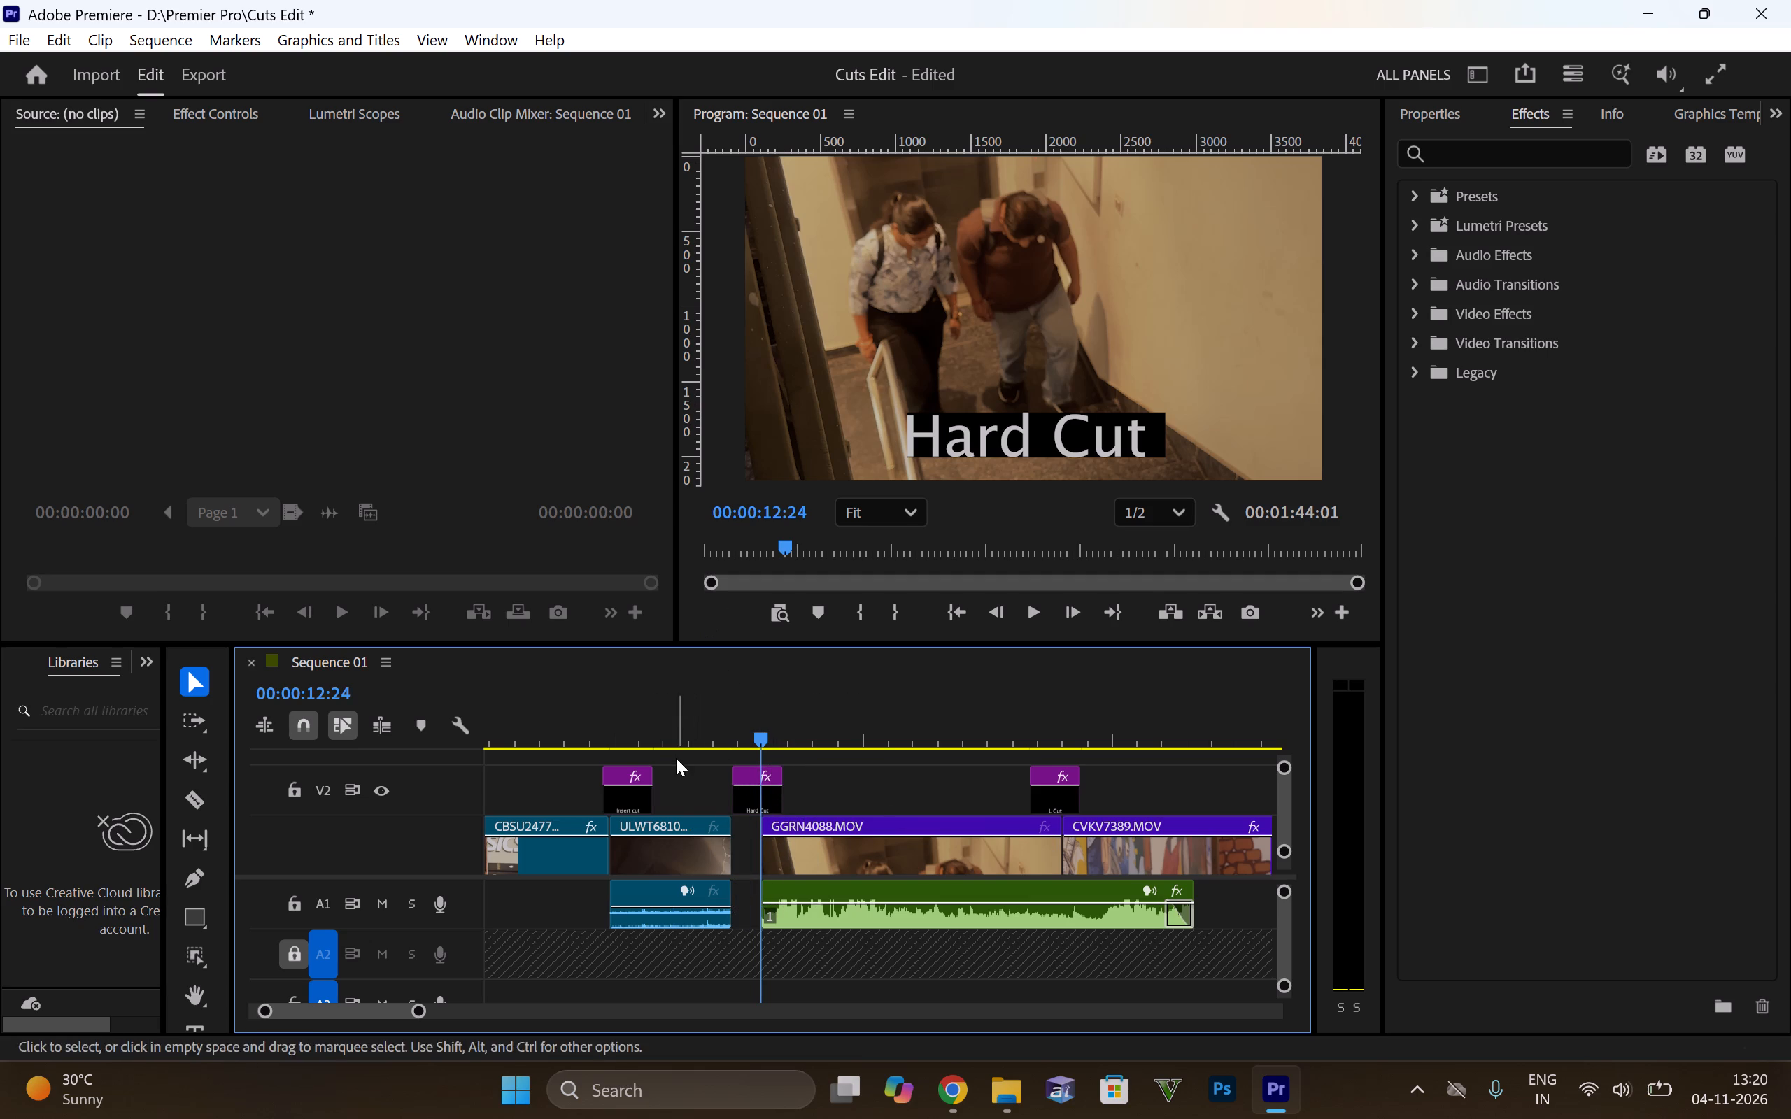
# Review the end of ULWT6810.MOV and ripple-delete the gap before GGRN4088.MOV so the two clips meet.
pyautogui.click(681, 732)
pyautogui.press('space')
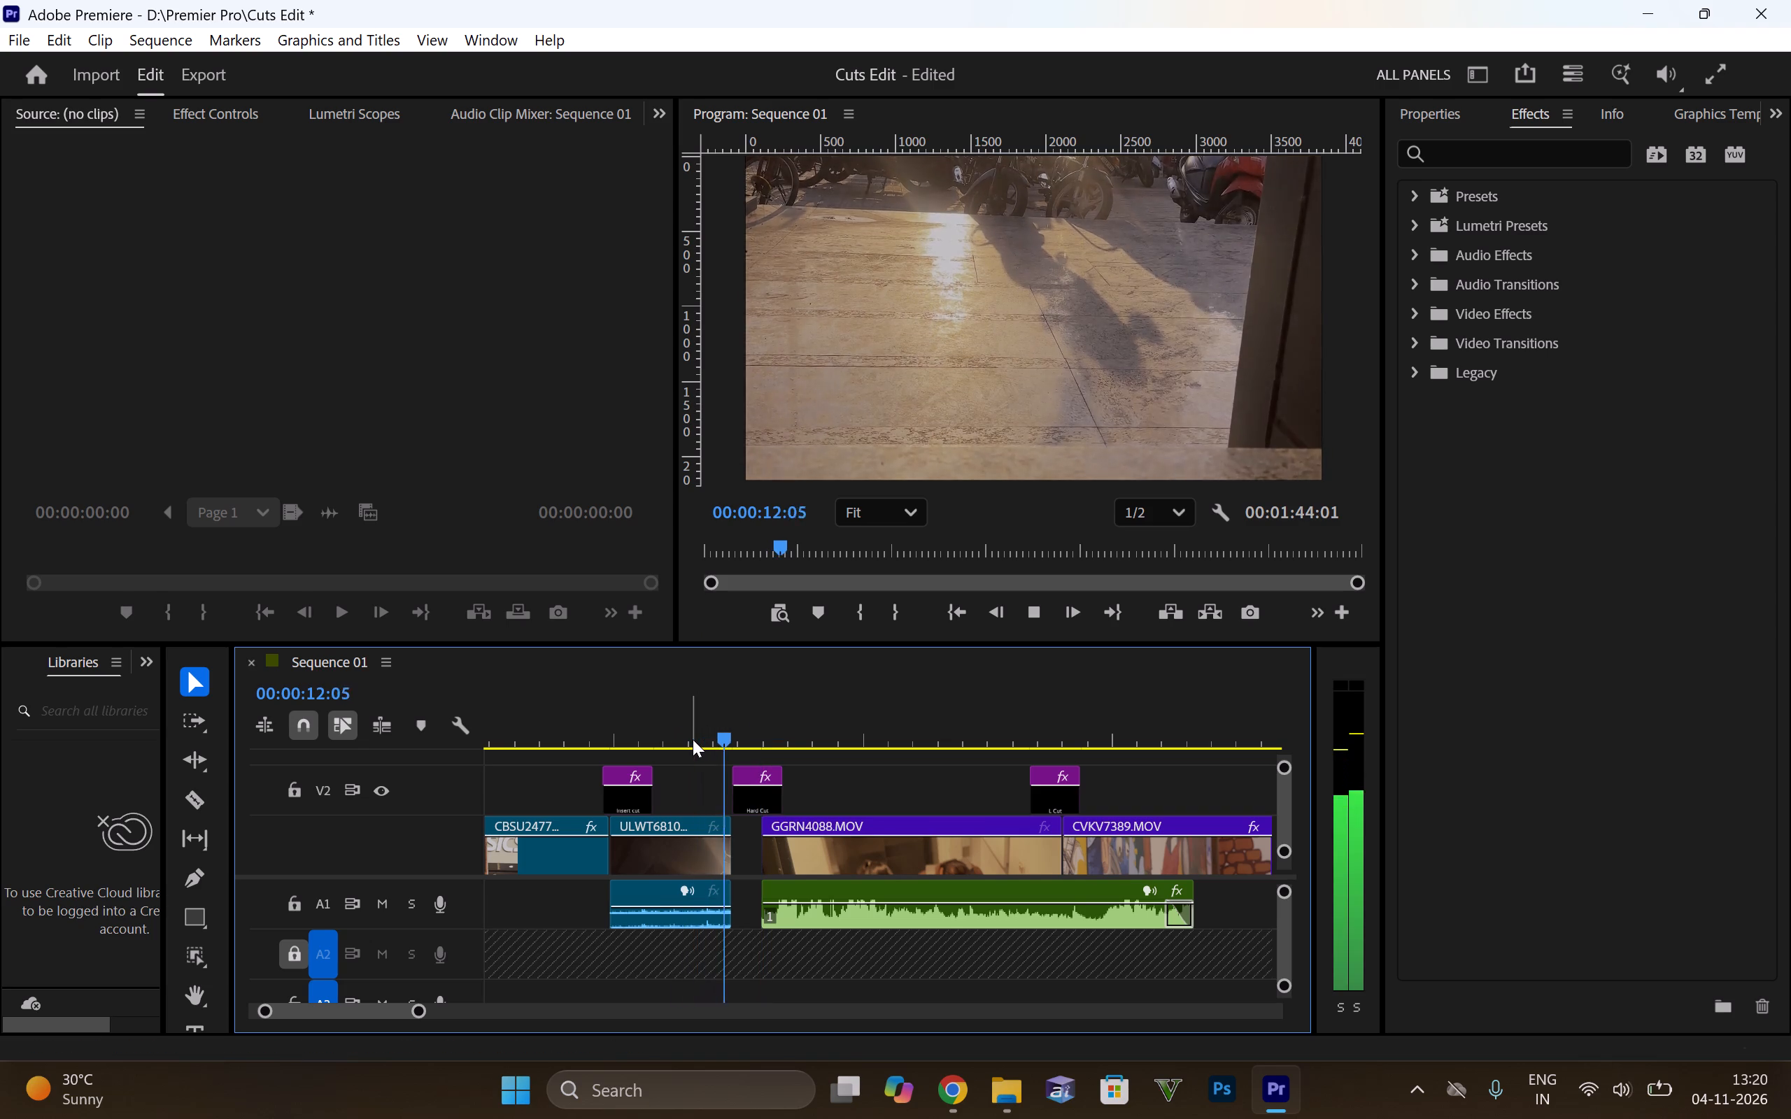
pyautogui.press('space')
pyautogui.moveTo(697, 730); pyautogui.dragTo(723, 745)
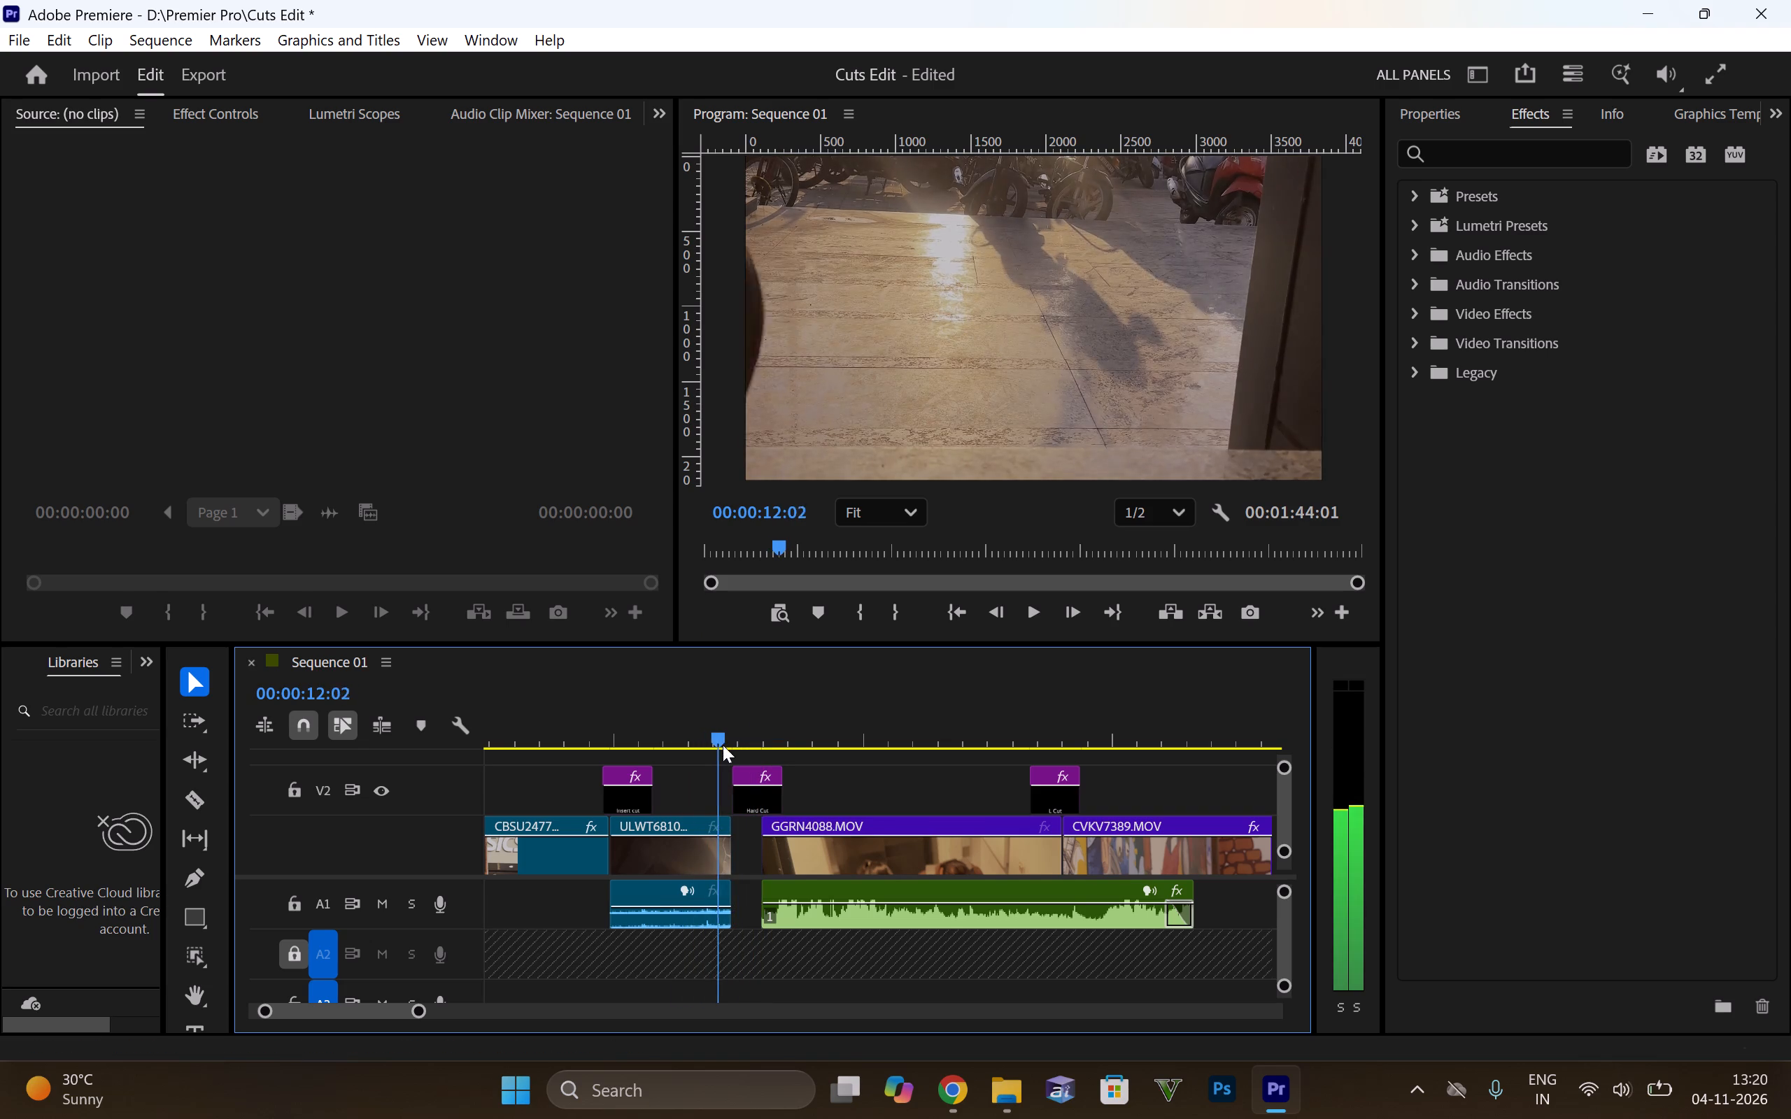
pyautogui.moveTo(723, 745); pyautogui.dragTo(734, 752)
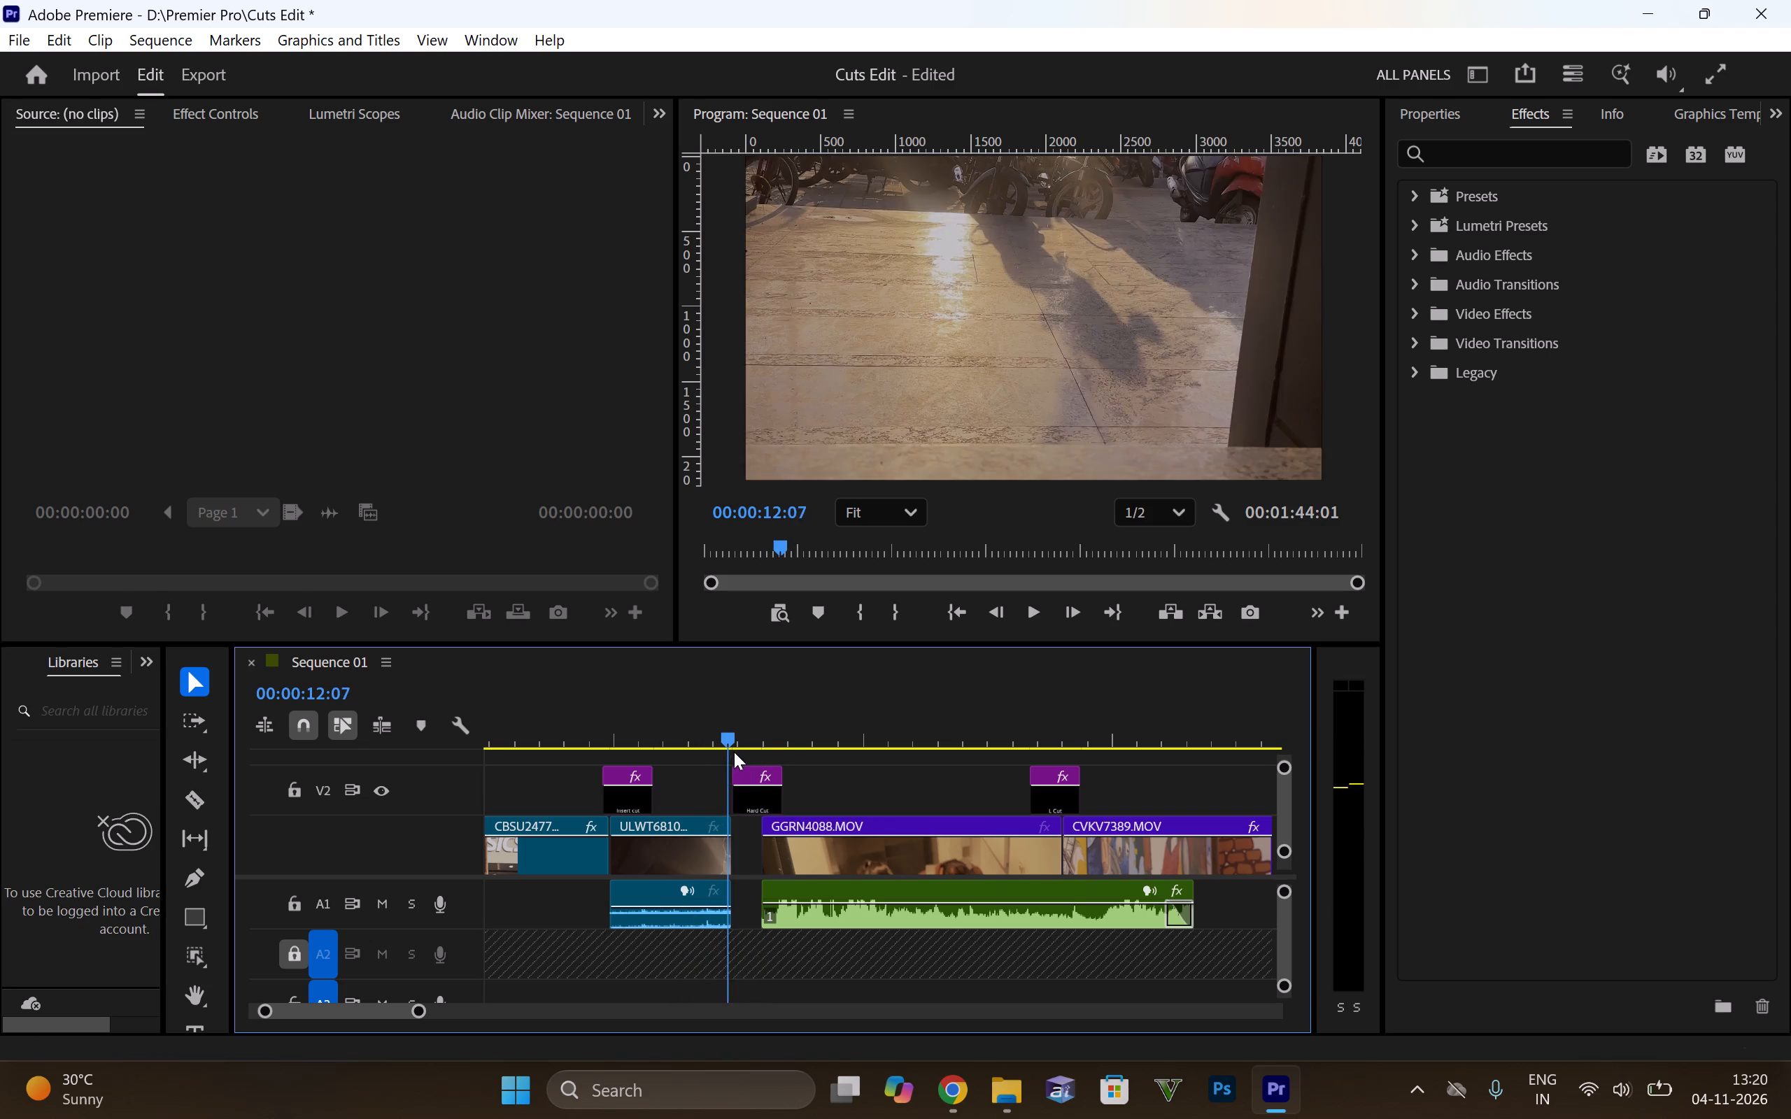
pyautogui.moveTo(734, 752); pyautogui.dragTo(741, 756)
pyautogui.click(745, 844)
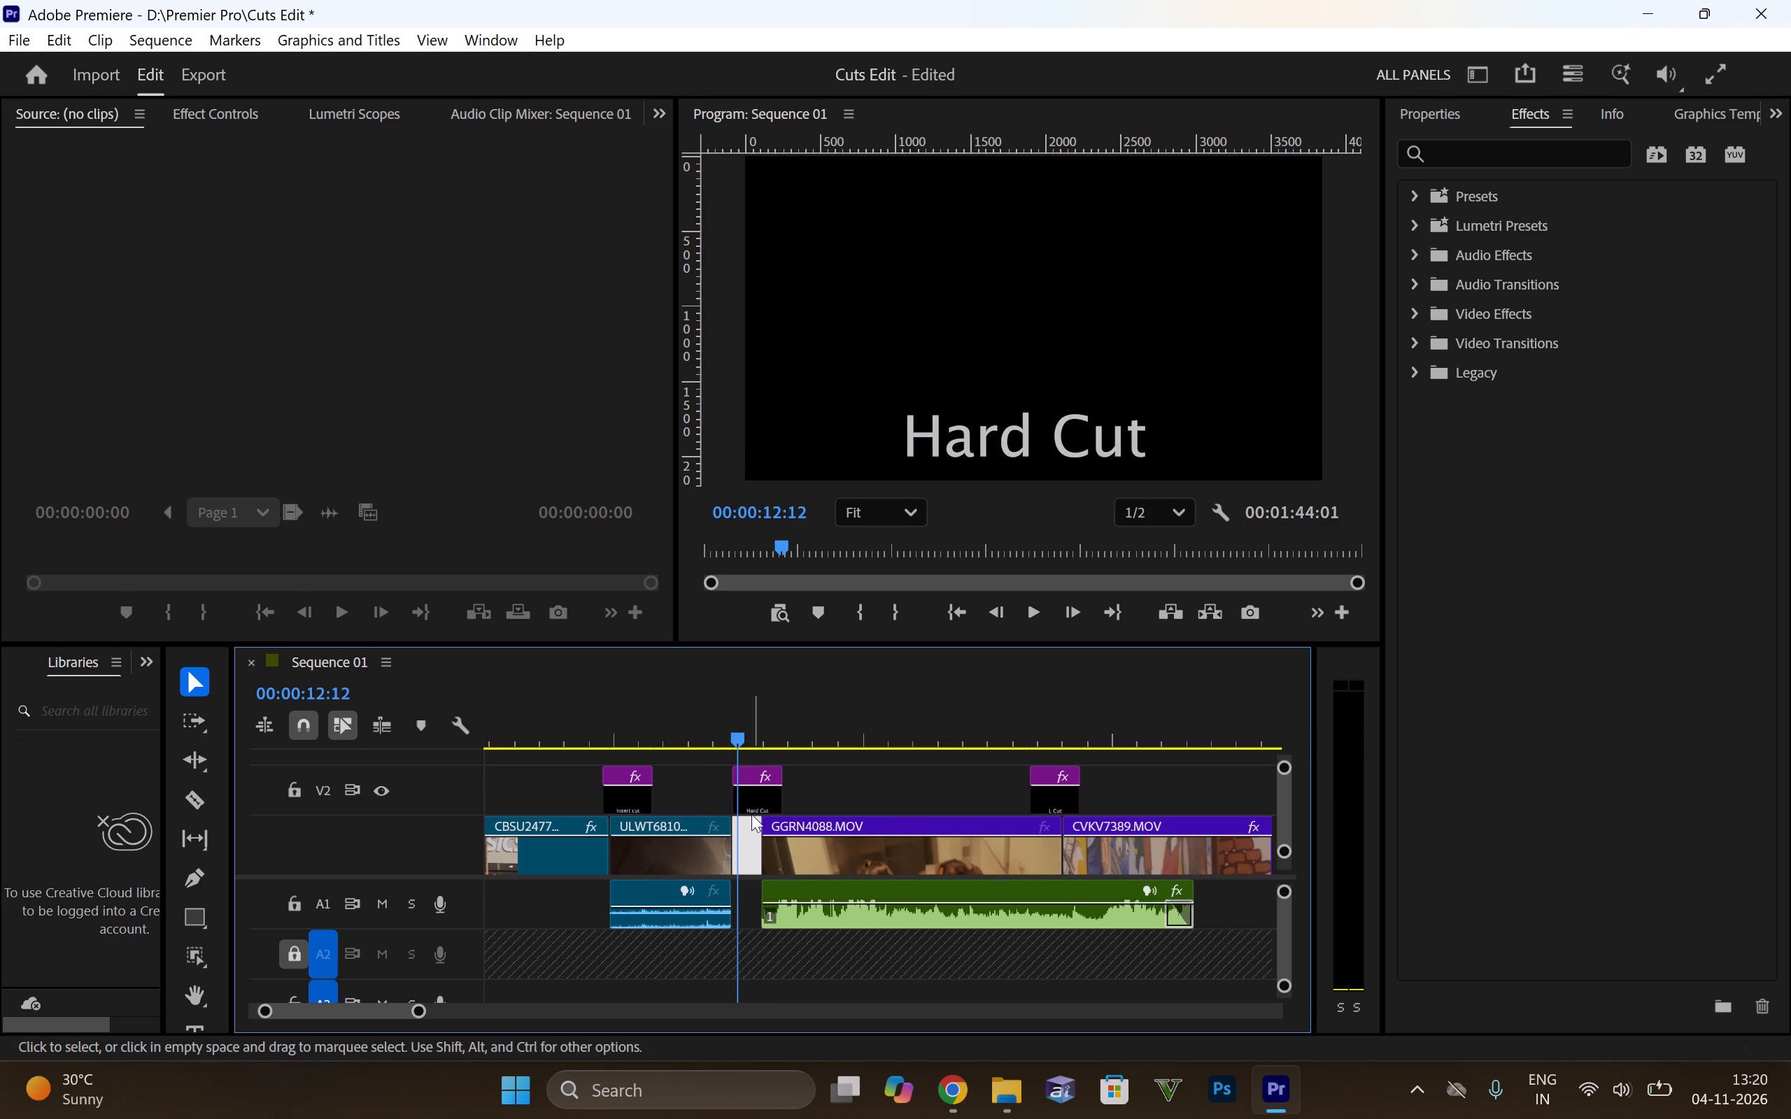
pyautogui.press('Delete')
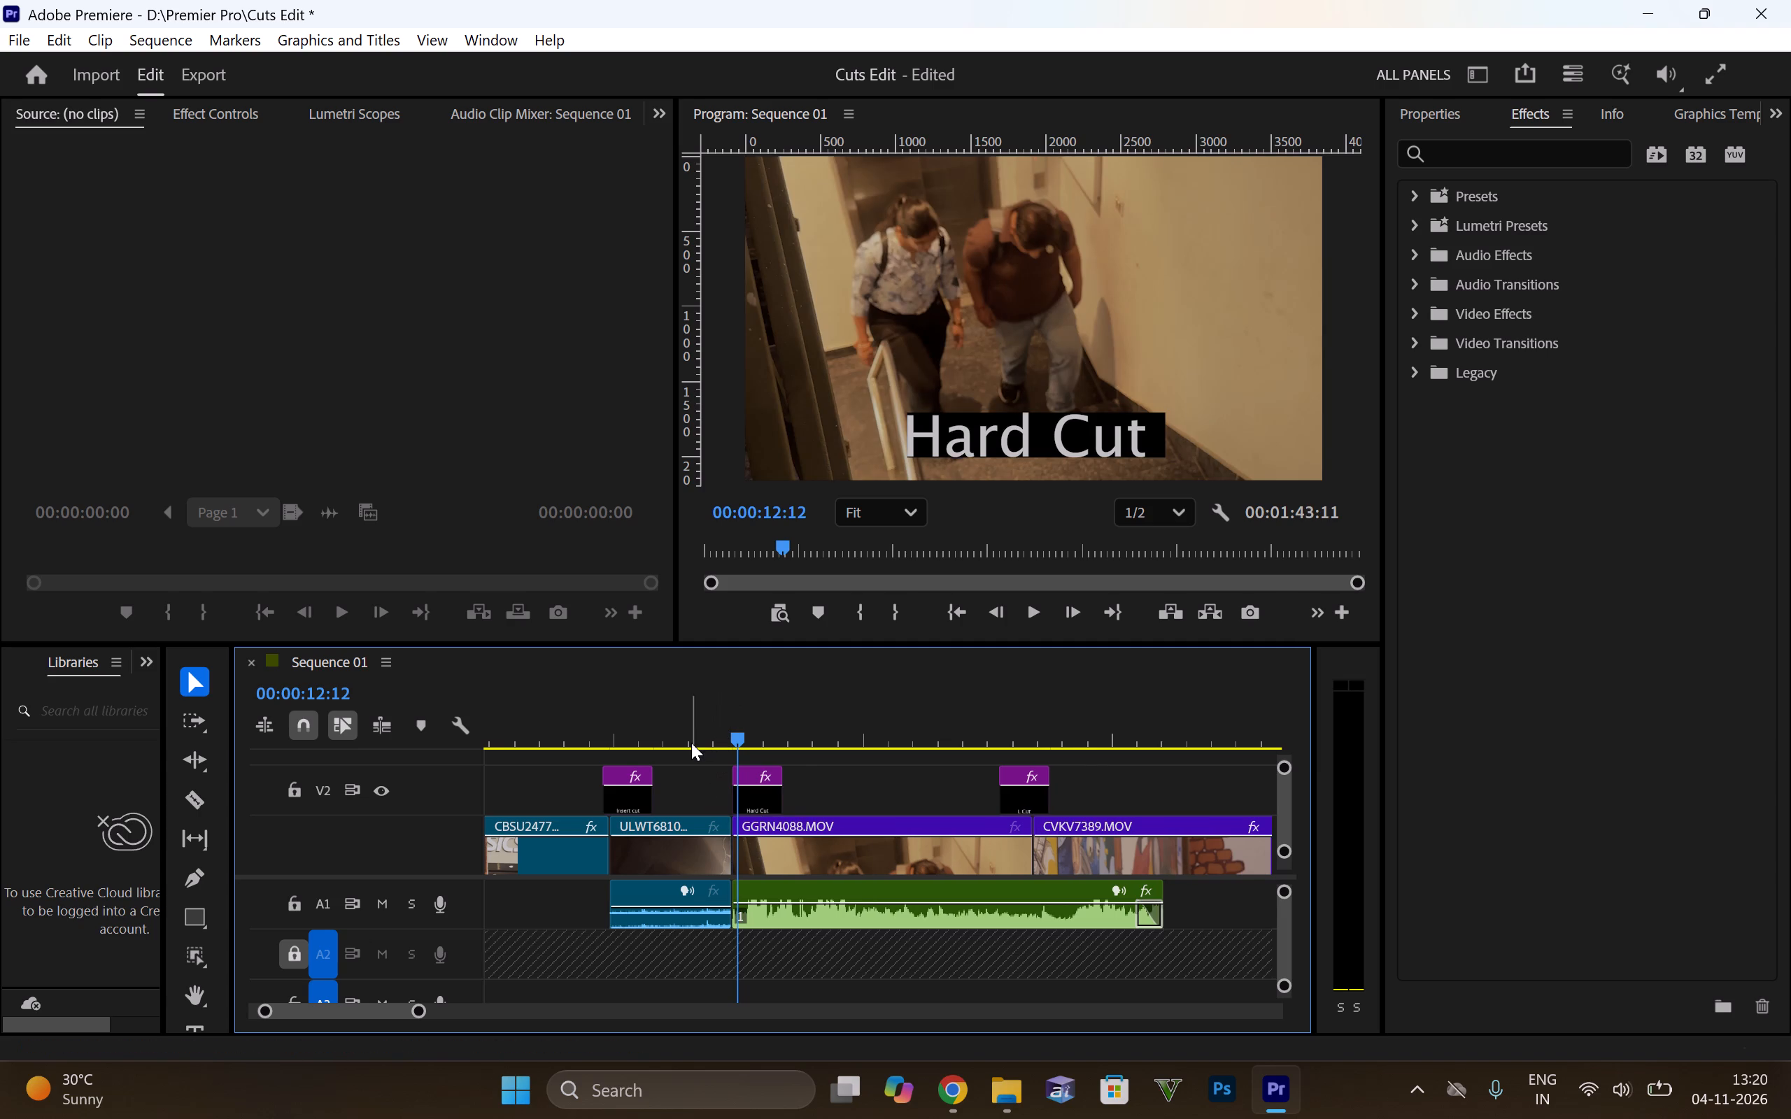
# Move the "Hard Cut" title earlier on V2 to start at about 00:00:12:00, spanning the ULWT6810.MOV to GGRN4088.MOV cut.
pyautogui.click(691, 743)
pyautogui.press('space')
pyautogui.press('space')
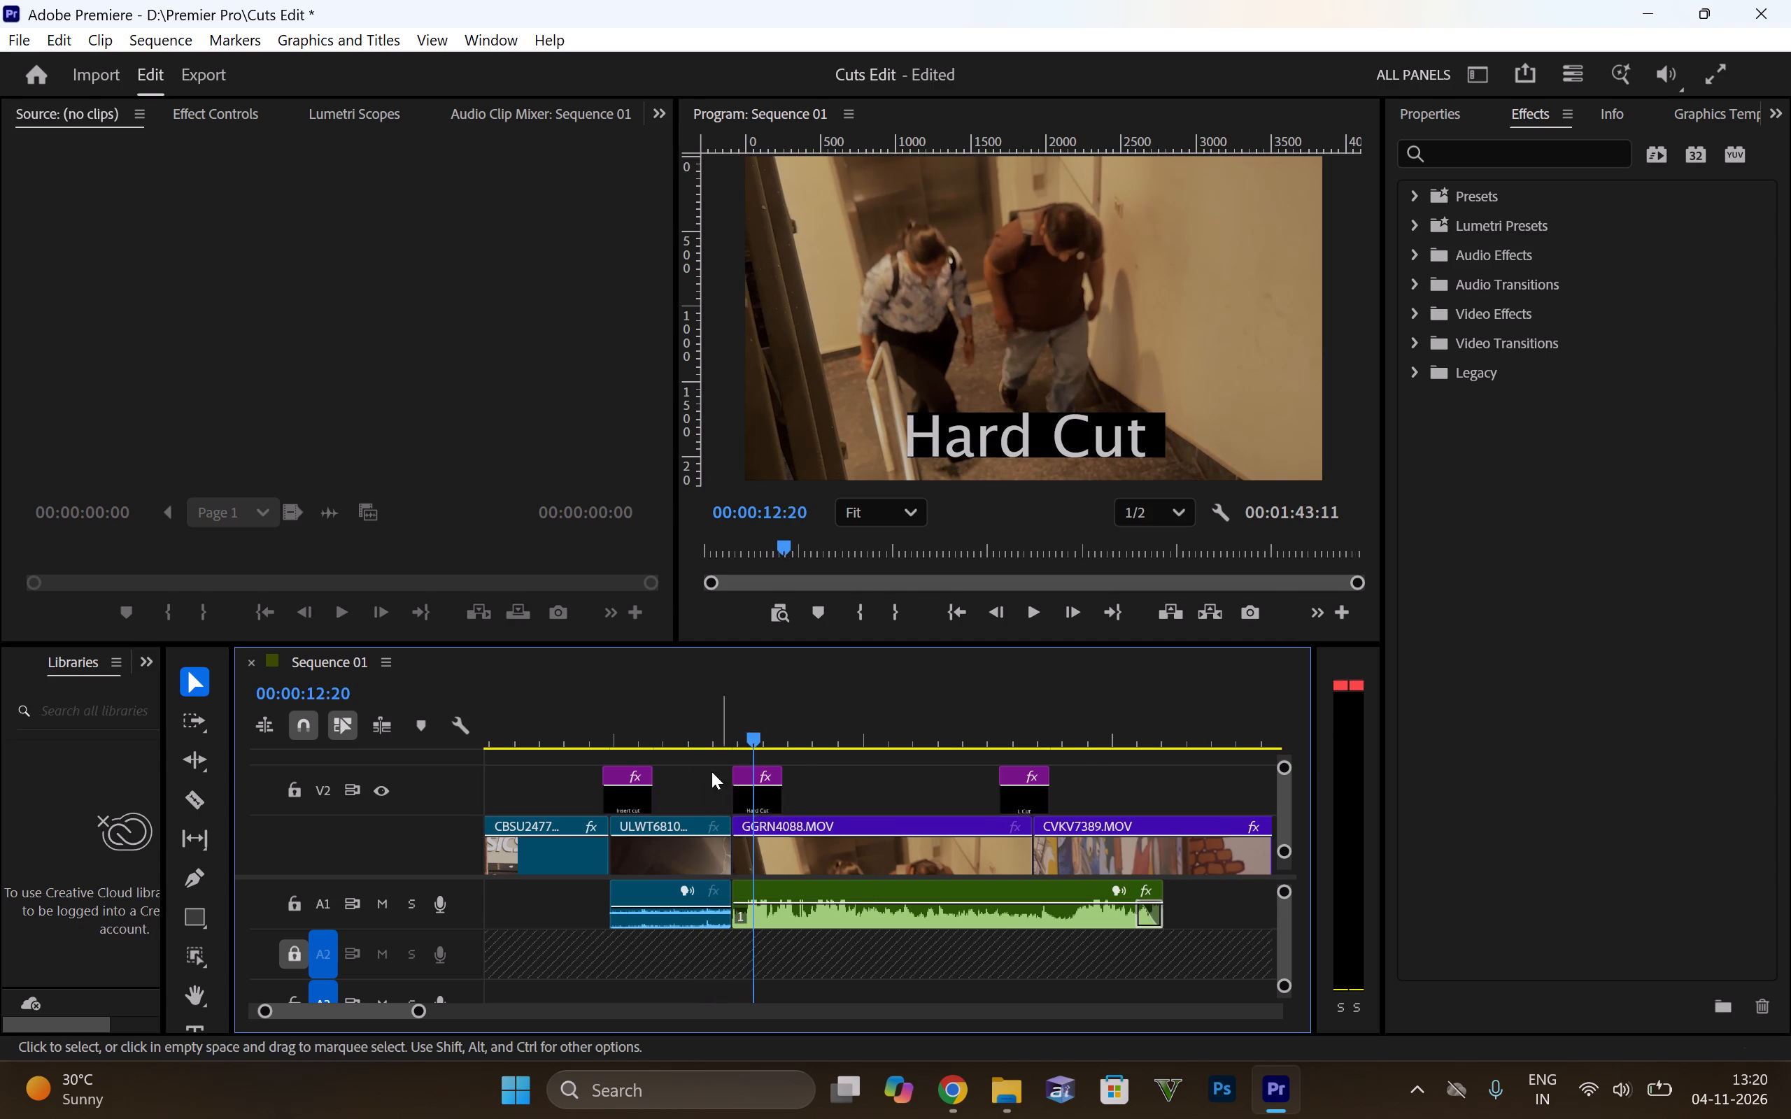
pyautogui.keyDown('alt'); pyautogui.scroll(12, 686, 769); pyautogui.keyUp('alt')
pyautogui.keyDown('alt'); pyautogui.scroll(3, 756, 753); pyautogui.keyUp('alt')
pyautogui.moveTo(947, 792); pyautogui.dragTo(947, 790)
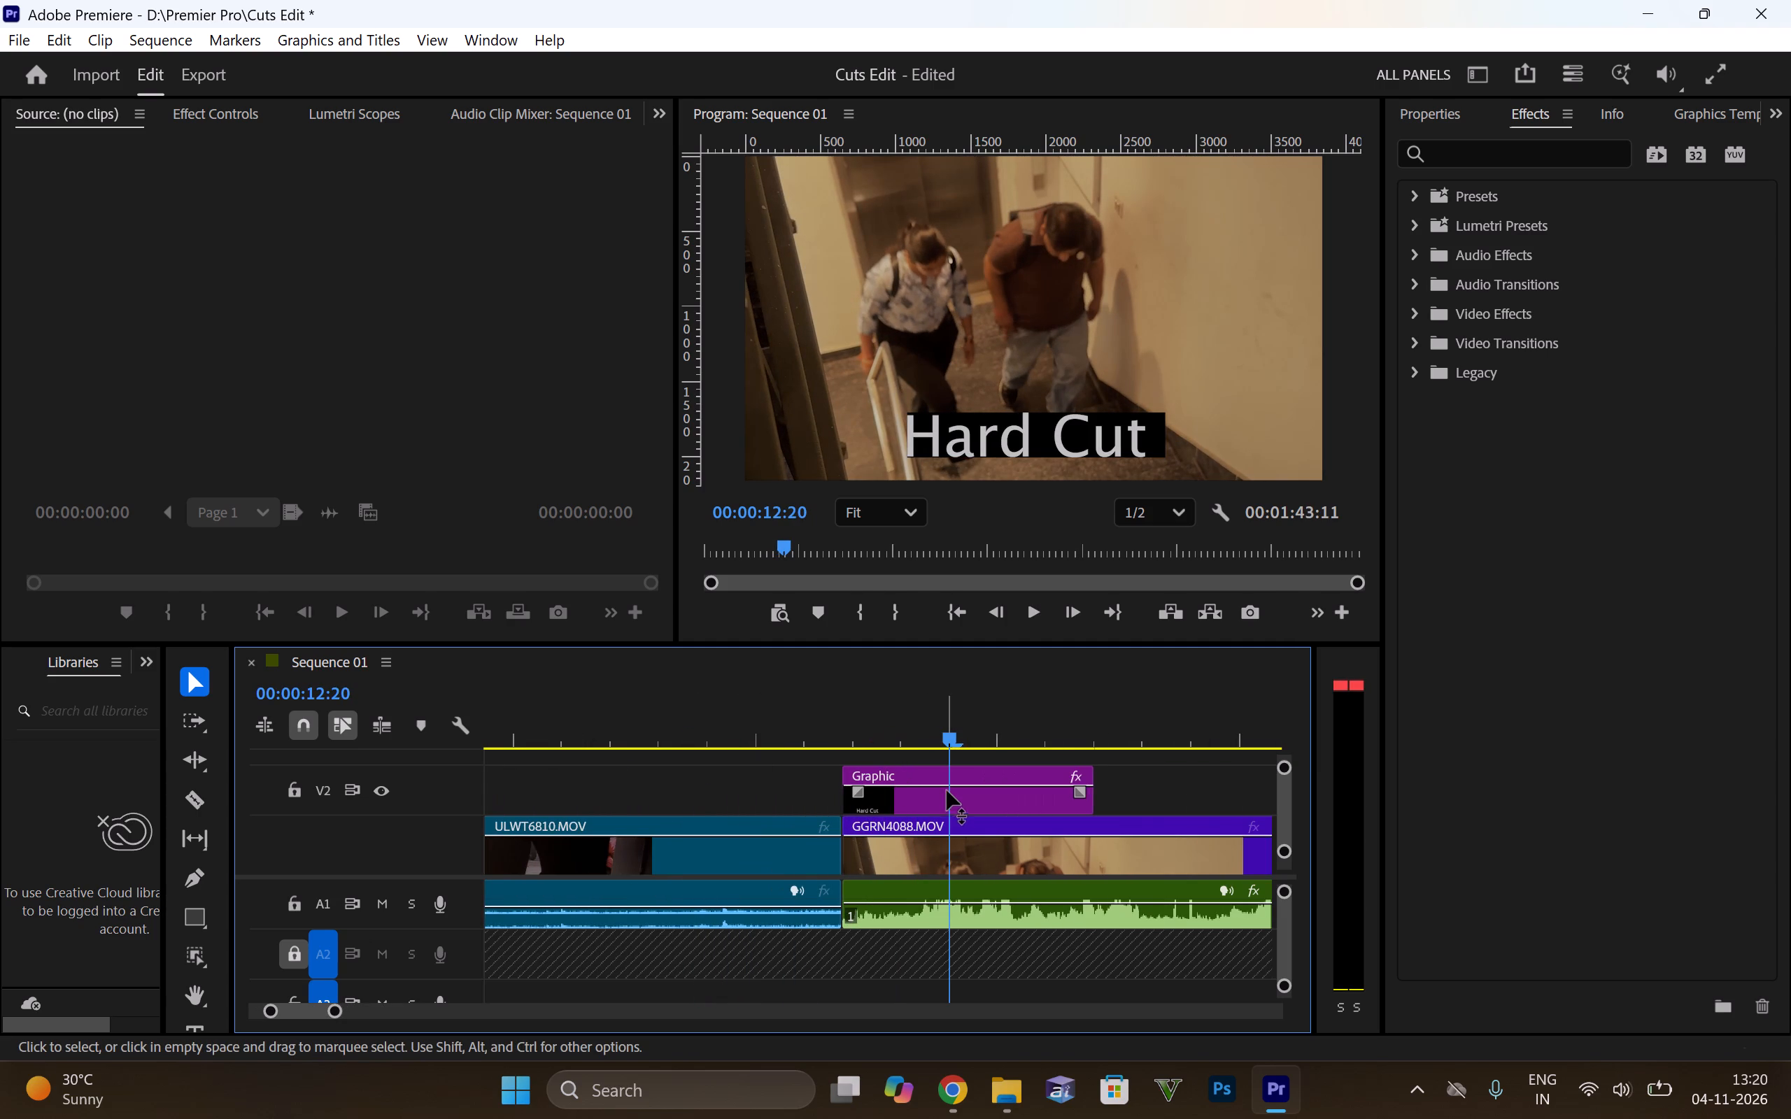
pyautogui.moveTo(947, 790); pyautogui.dragTo(801, 784)
pyautogui.moveTo(937, 771); pyautogui.dragTo(850, 797)
# Play the sequence around the start of the "Hard Cut" title to check its timing against the cut.
pyautogui.click(747, 727)
pyautogui.press('space')
pyautogui.press('space')
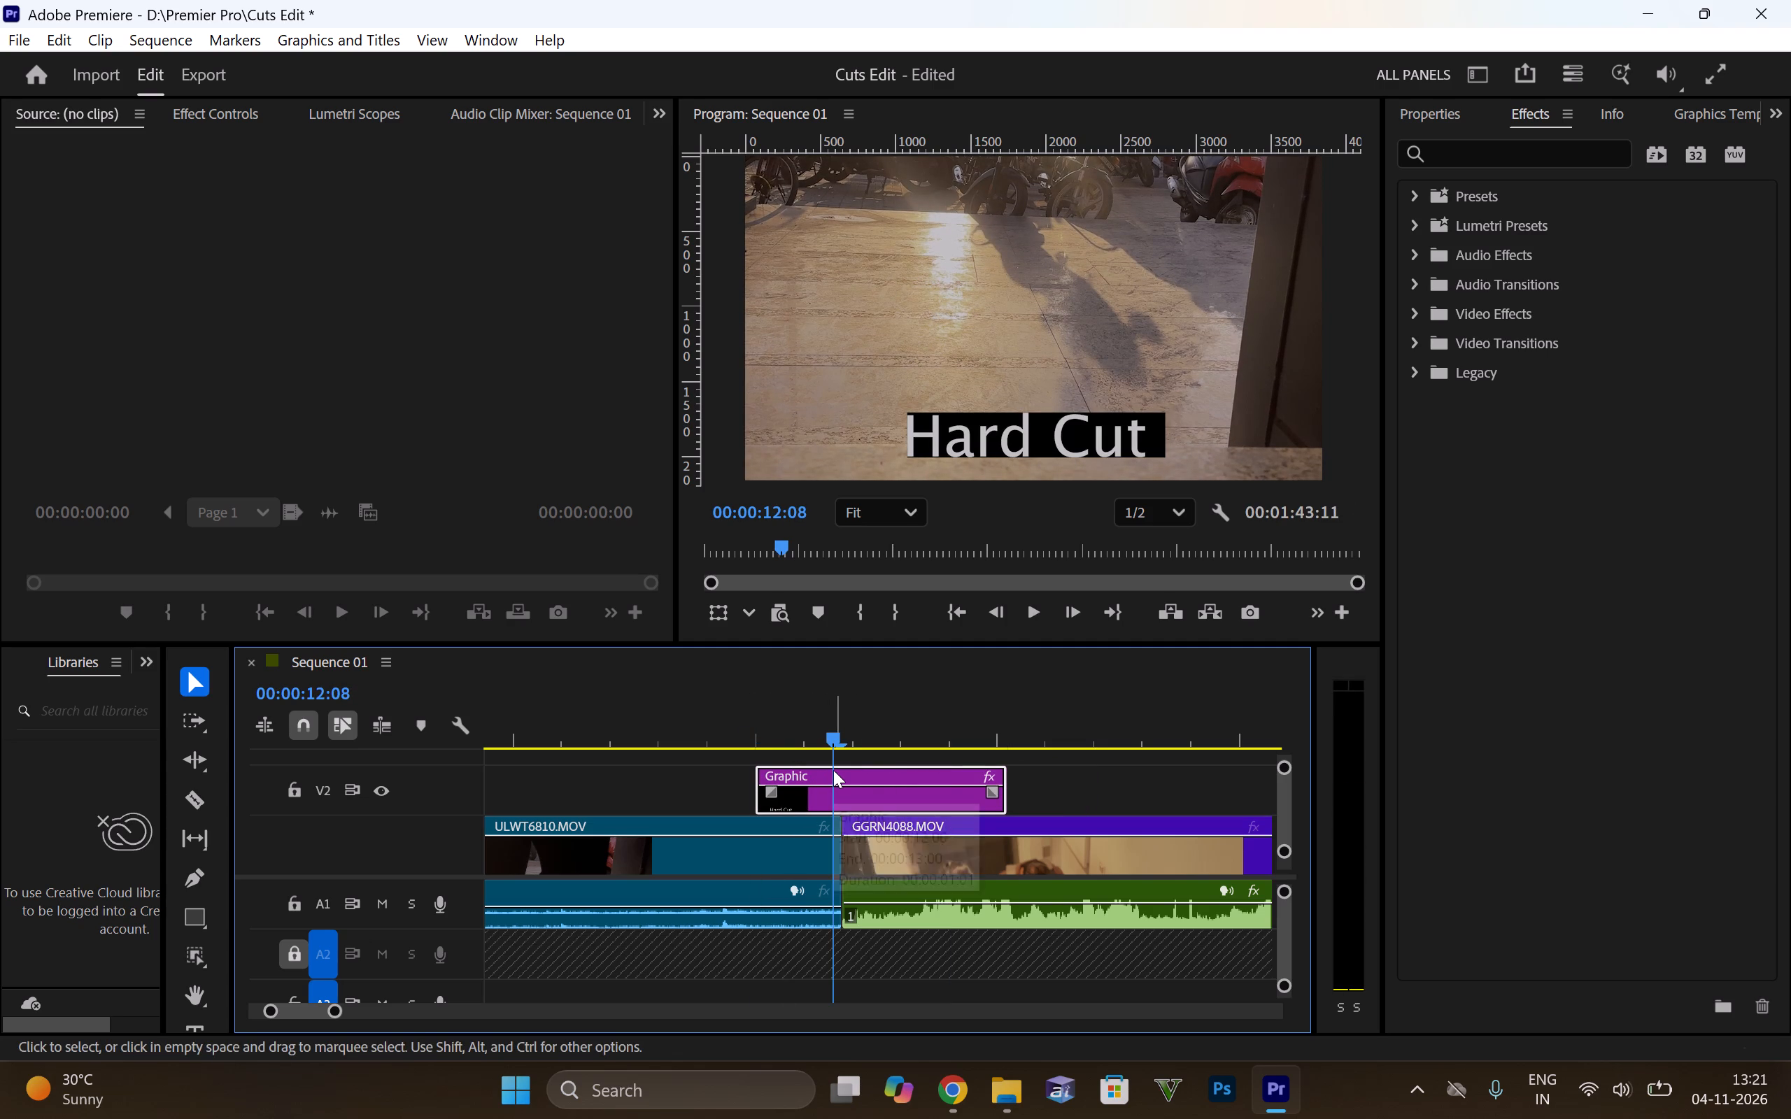
pyautogui.click(755, 730)
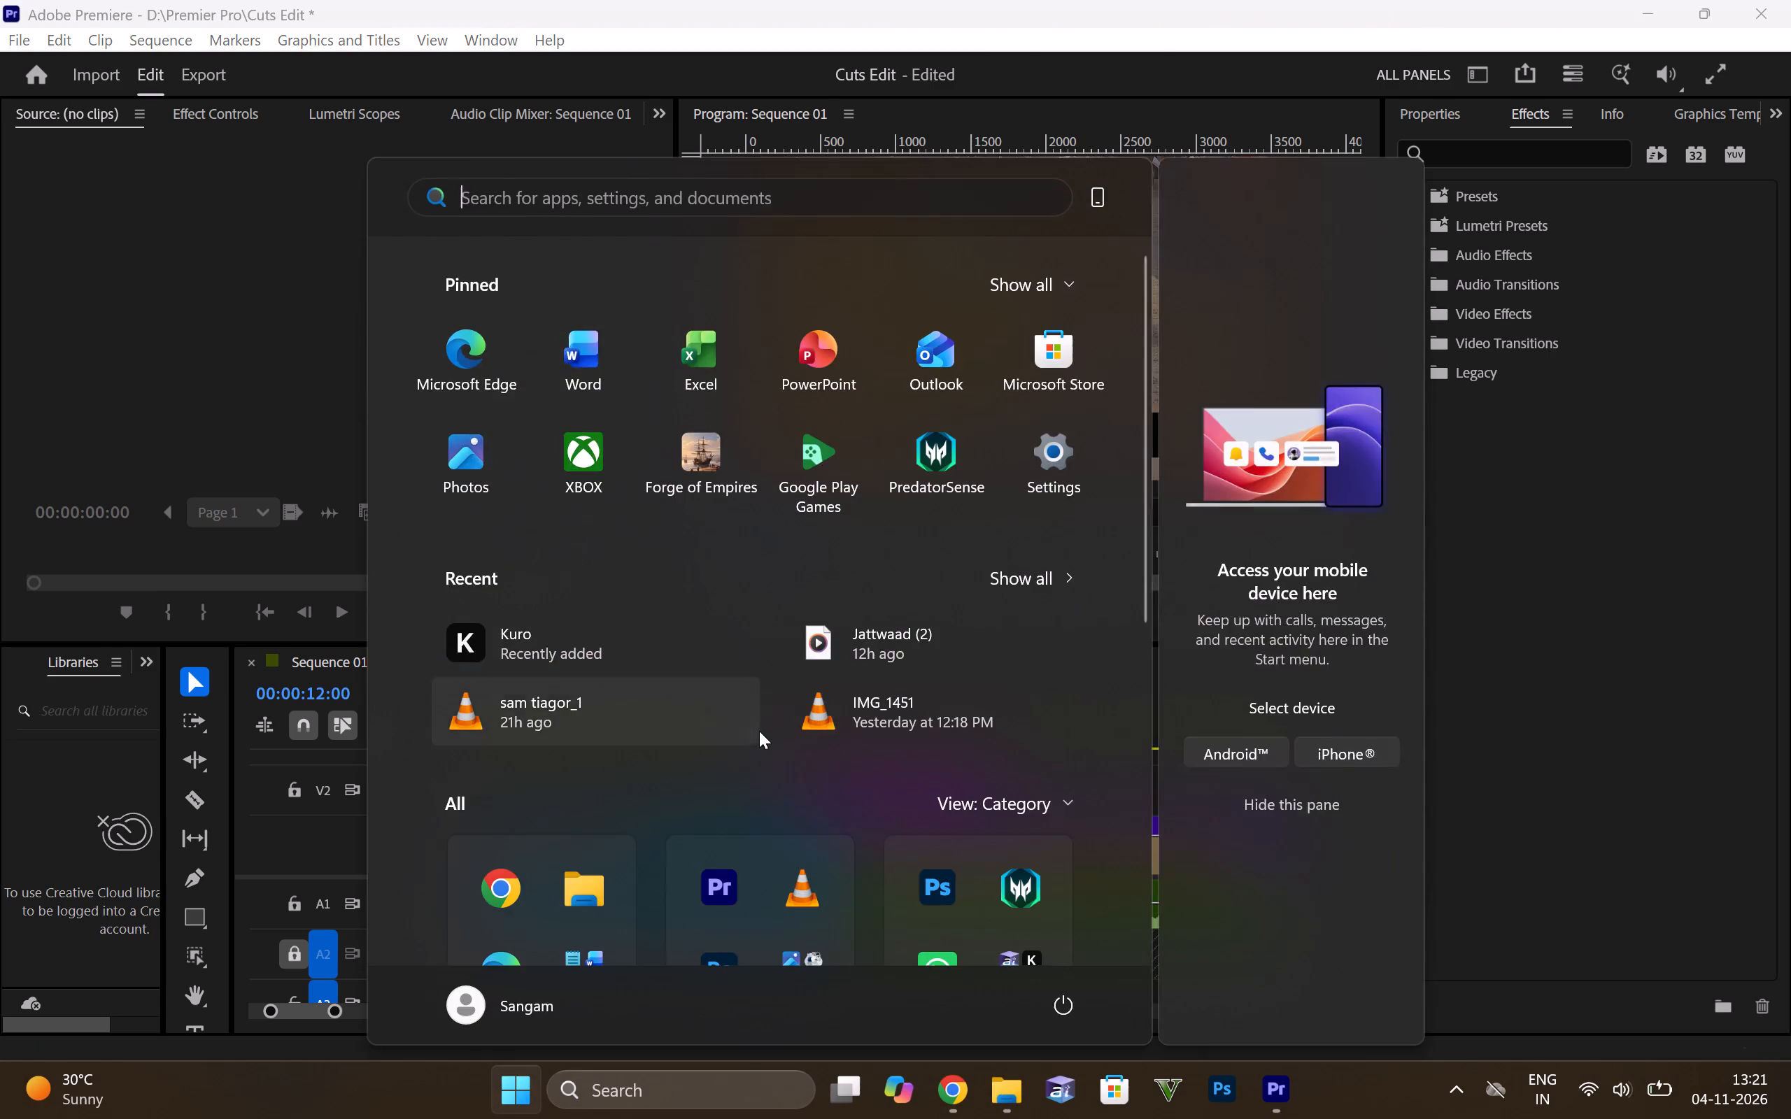
pyautogui.press('`')
pyautogui.press('Escape')
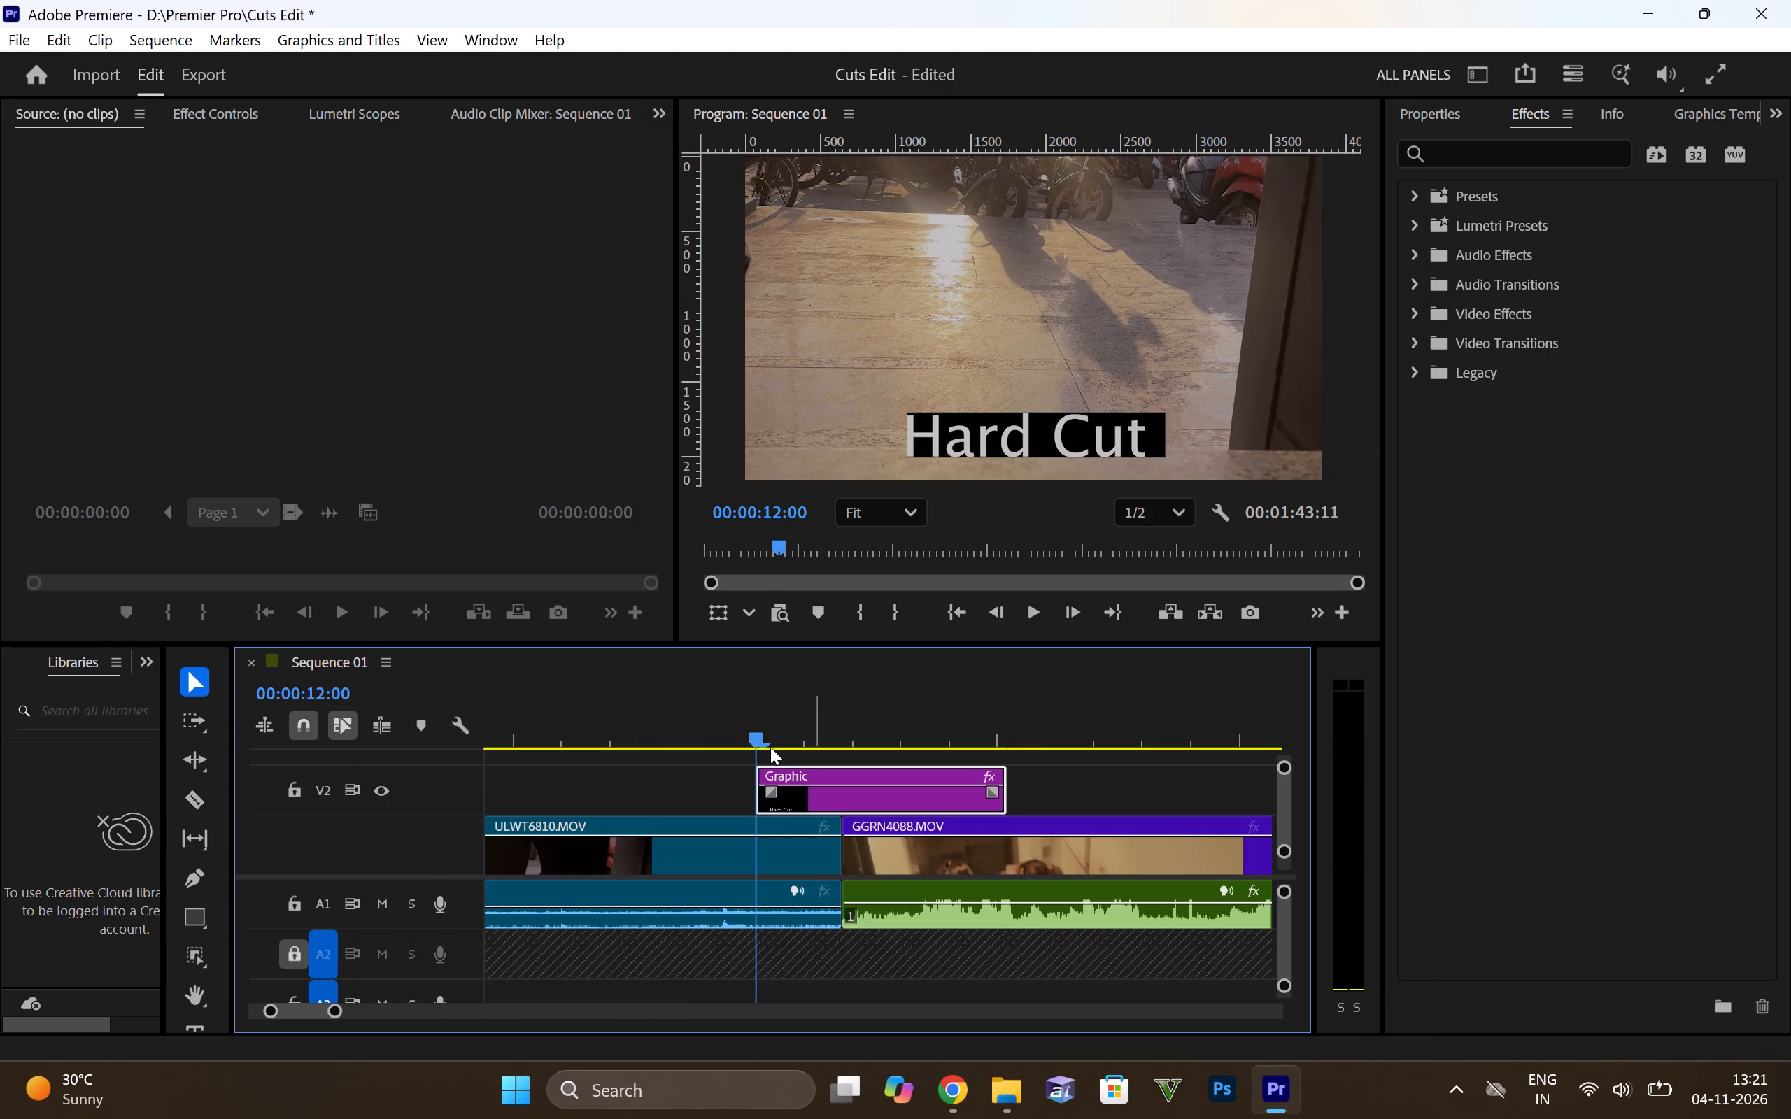
pyautogui.press('space')
pyautogui.press('space')
# Play from the later part of ULWT6810.MOV through the hard cut and into GGRN4088.MOV to review picture and sound.
pyautogui.scroll(-3, 770, 739)
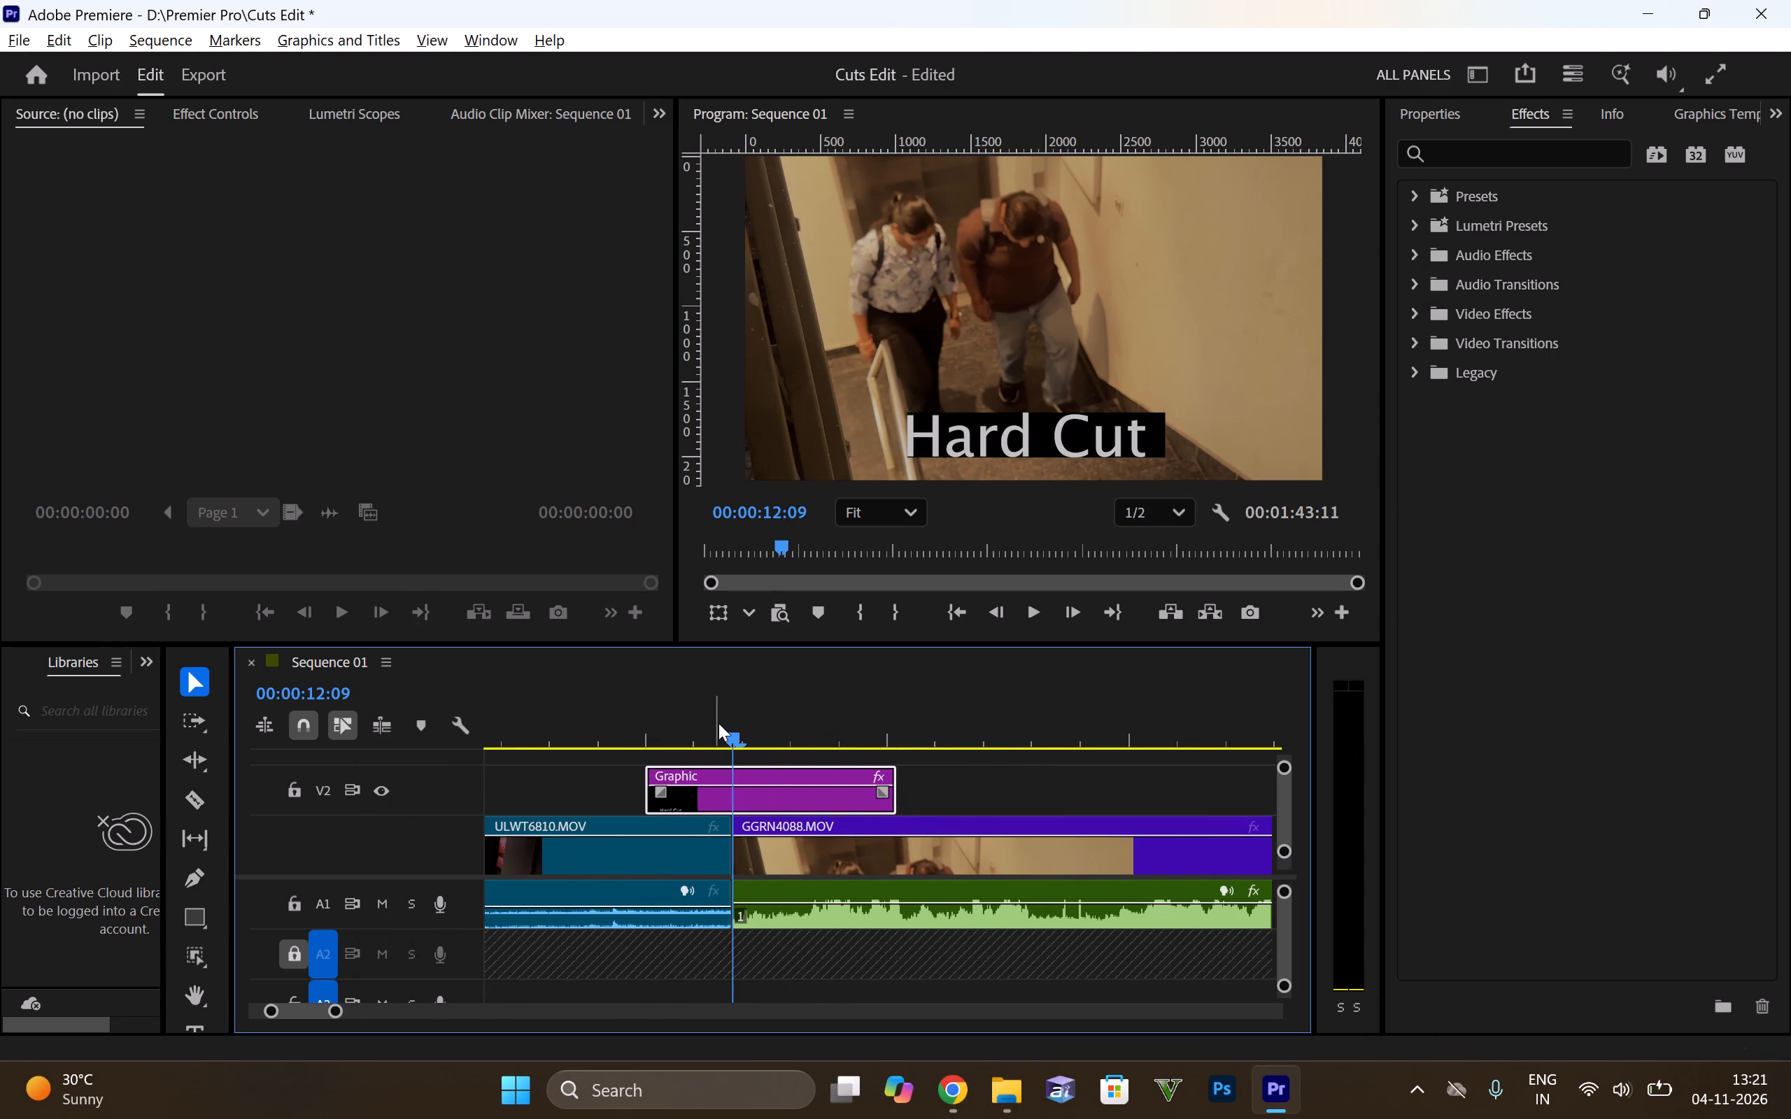
pyautogui.keyDown('alt'); pyautogui.scroll(-6, 718, 723); pyautogui.keyUp('alt')
pyautogui.moveTo(680, 729); pyautogui.dragTo(588, 714)
pyautogui.press('space')
pyautogui.press('space')
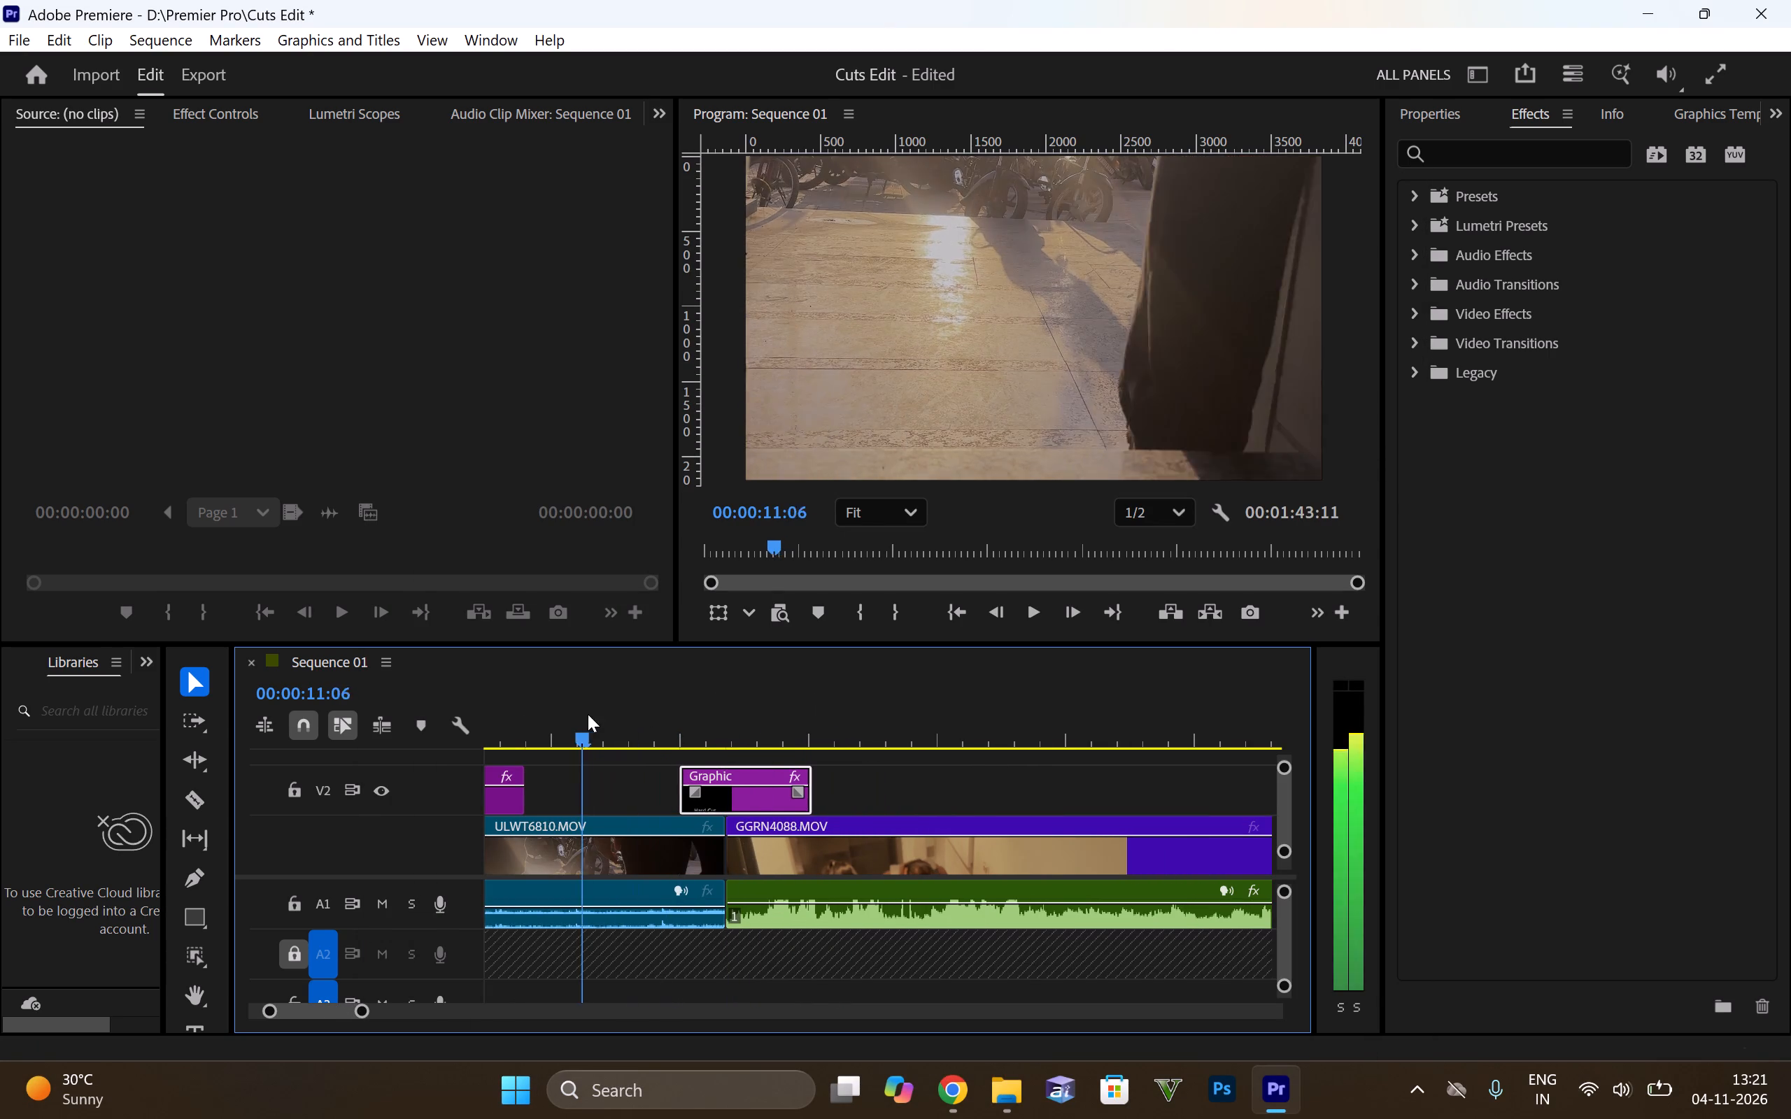
pyautogui.moveTo(588, 714); pyautogui.dragTo(591, 715)
pyautogui.press('space')
pyautogui.press('space')
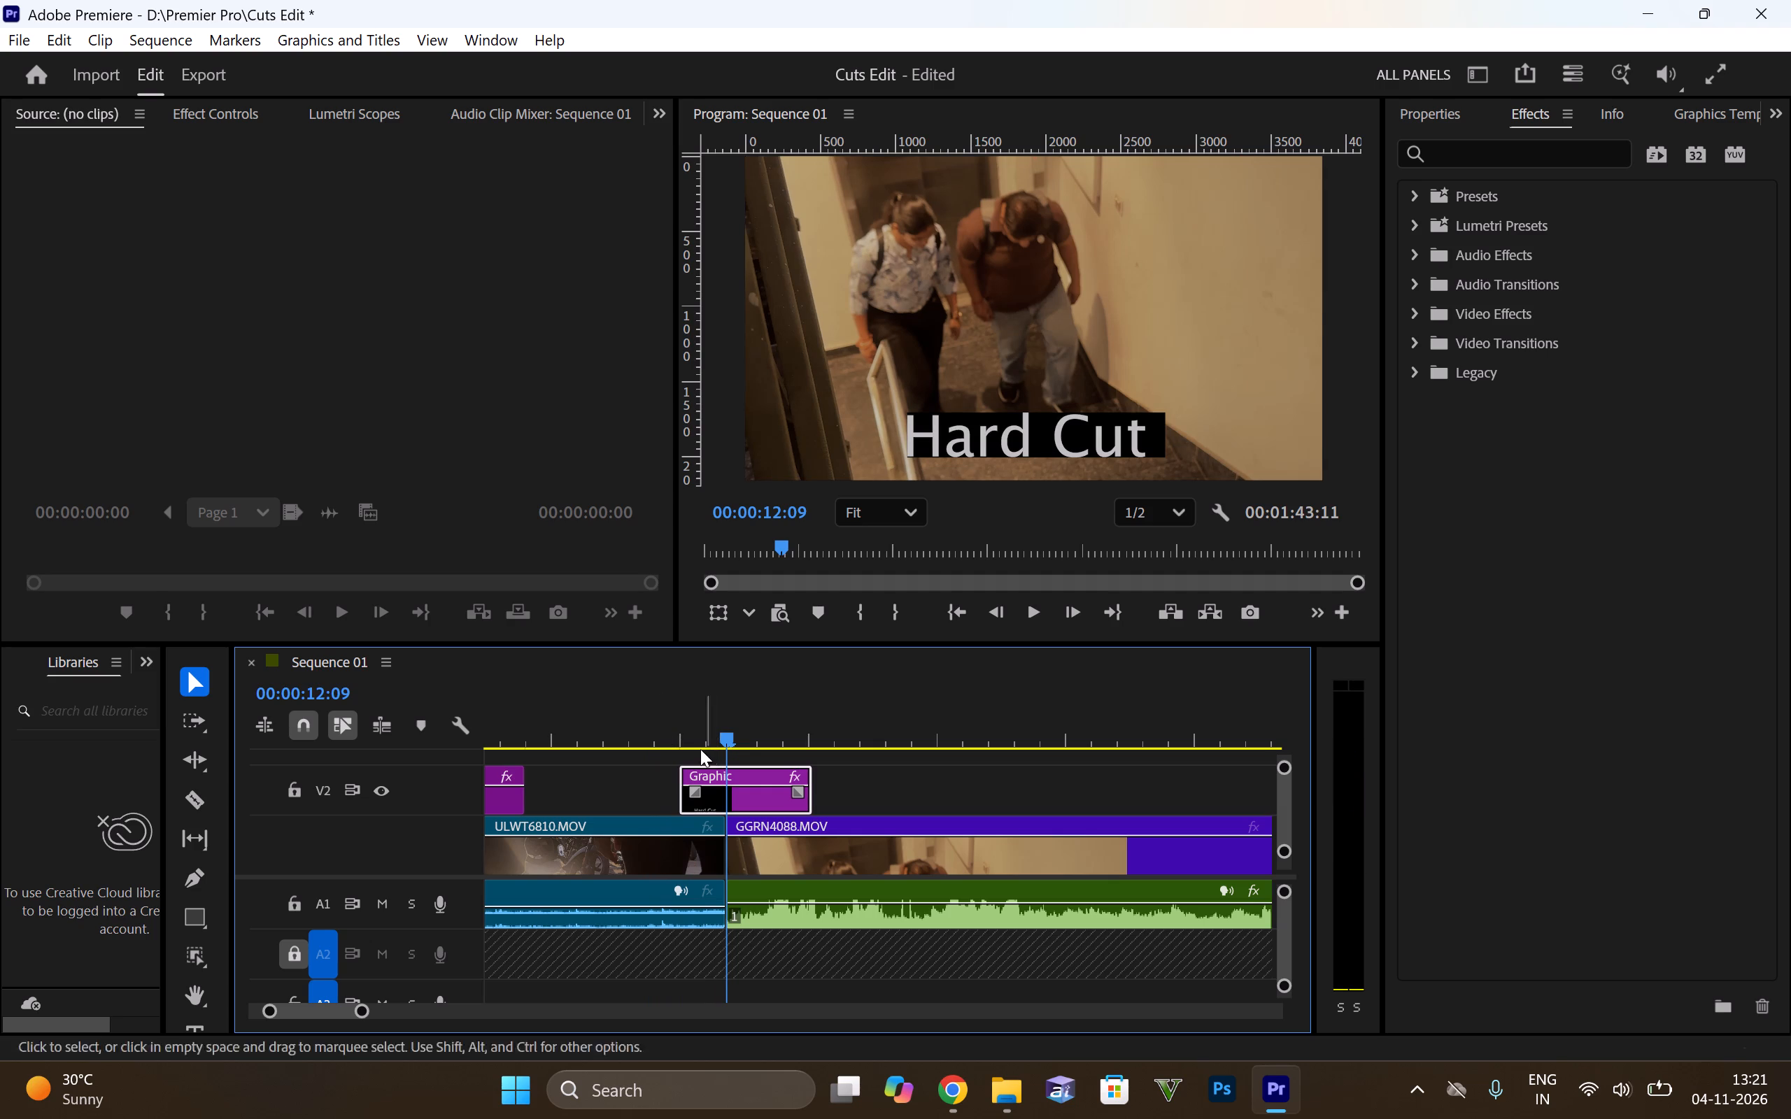
pyautogui.click(681, 730)
pyautogui.press('space')
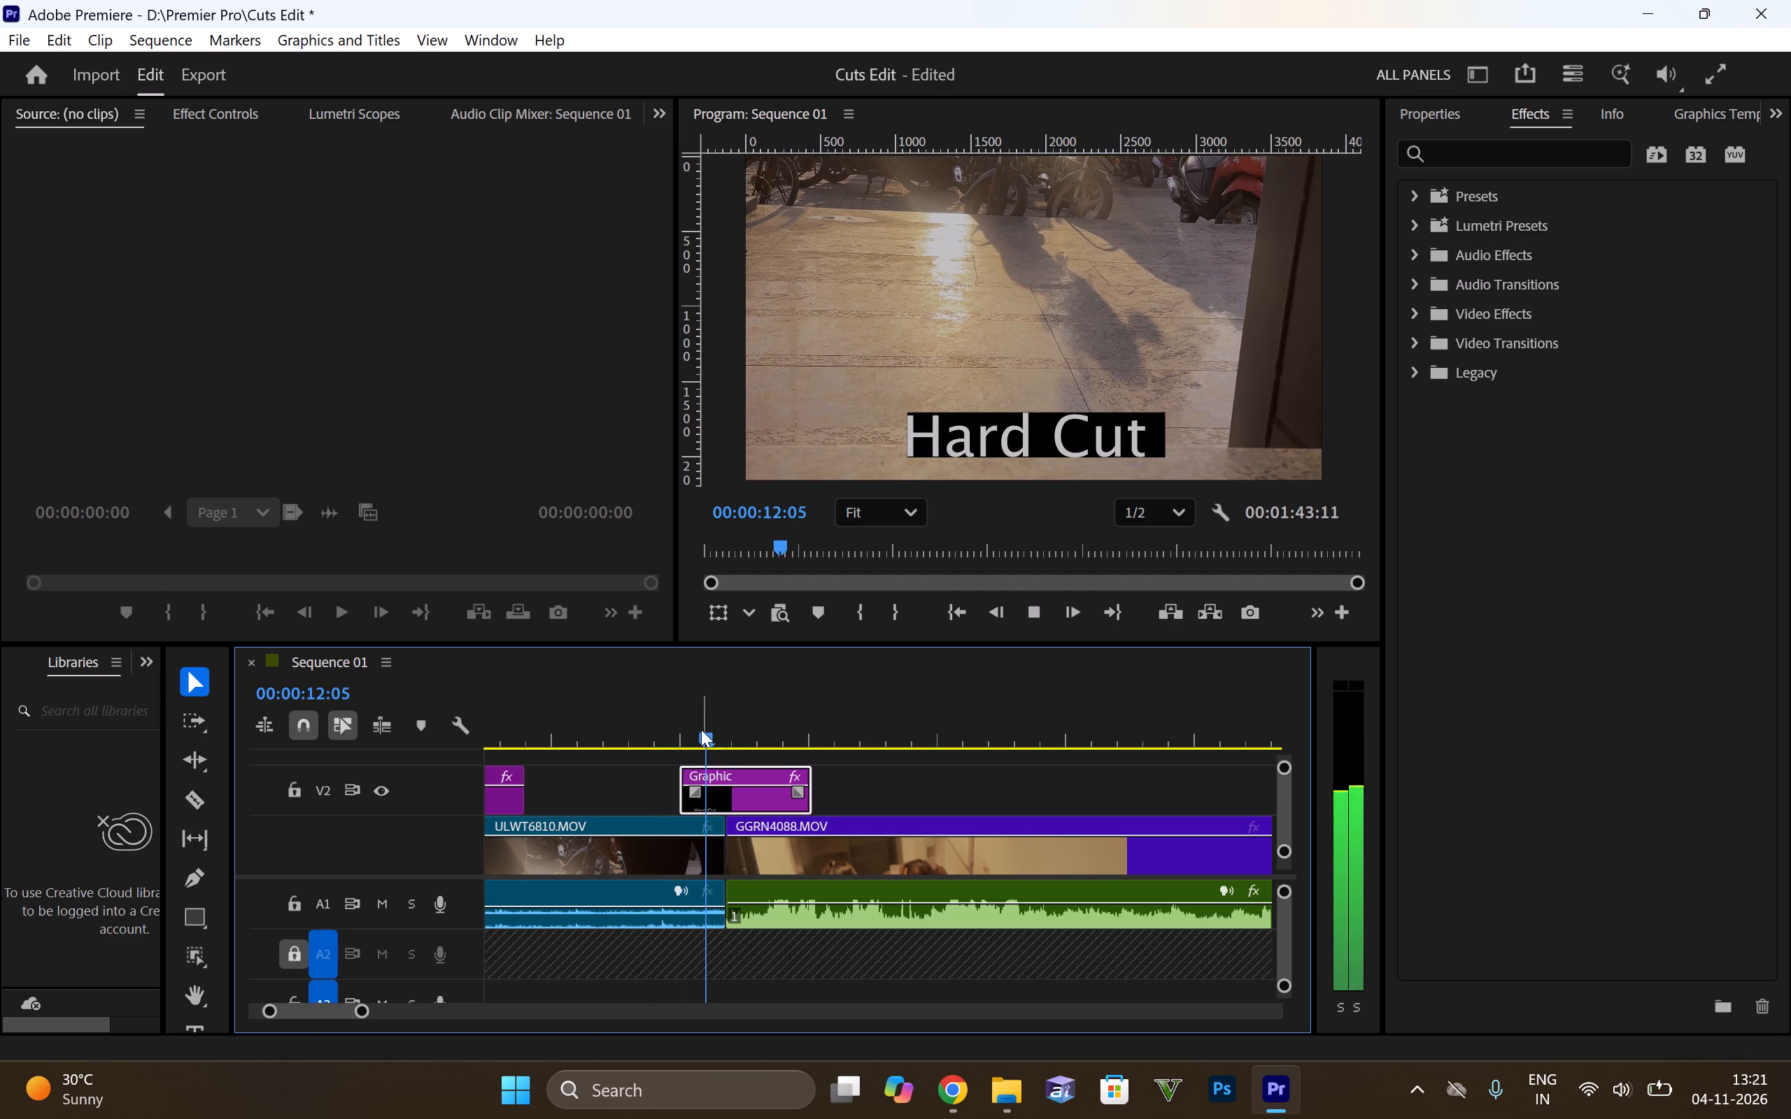
pyautogui.press('space')
pyautogui.moveTo(718, 733); pyautogui.dragTo(725, 737)
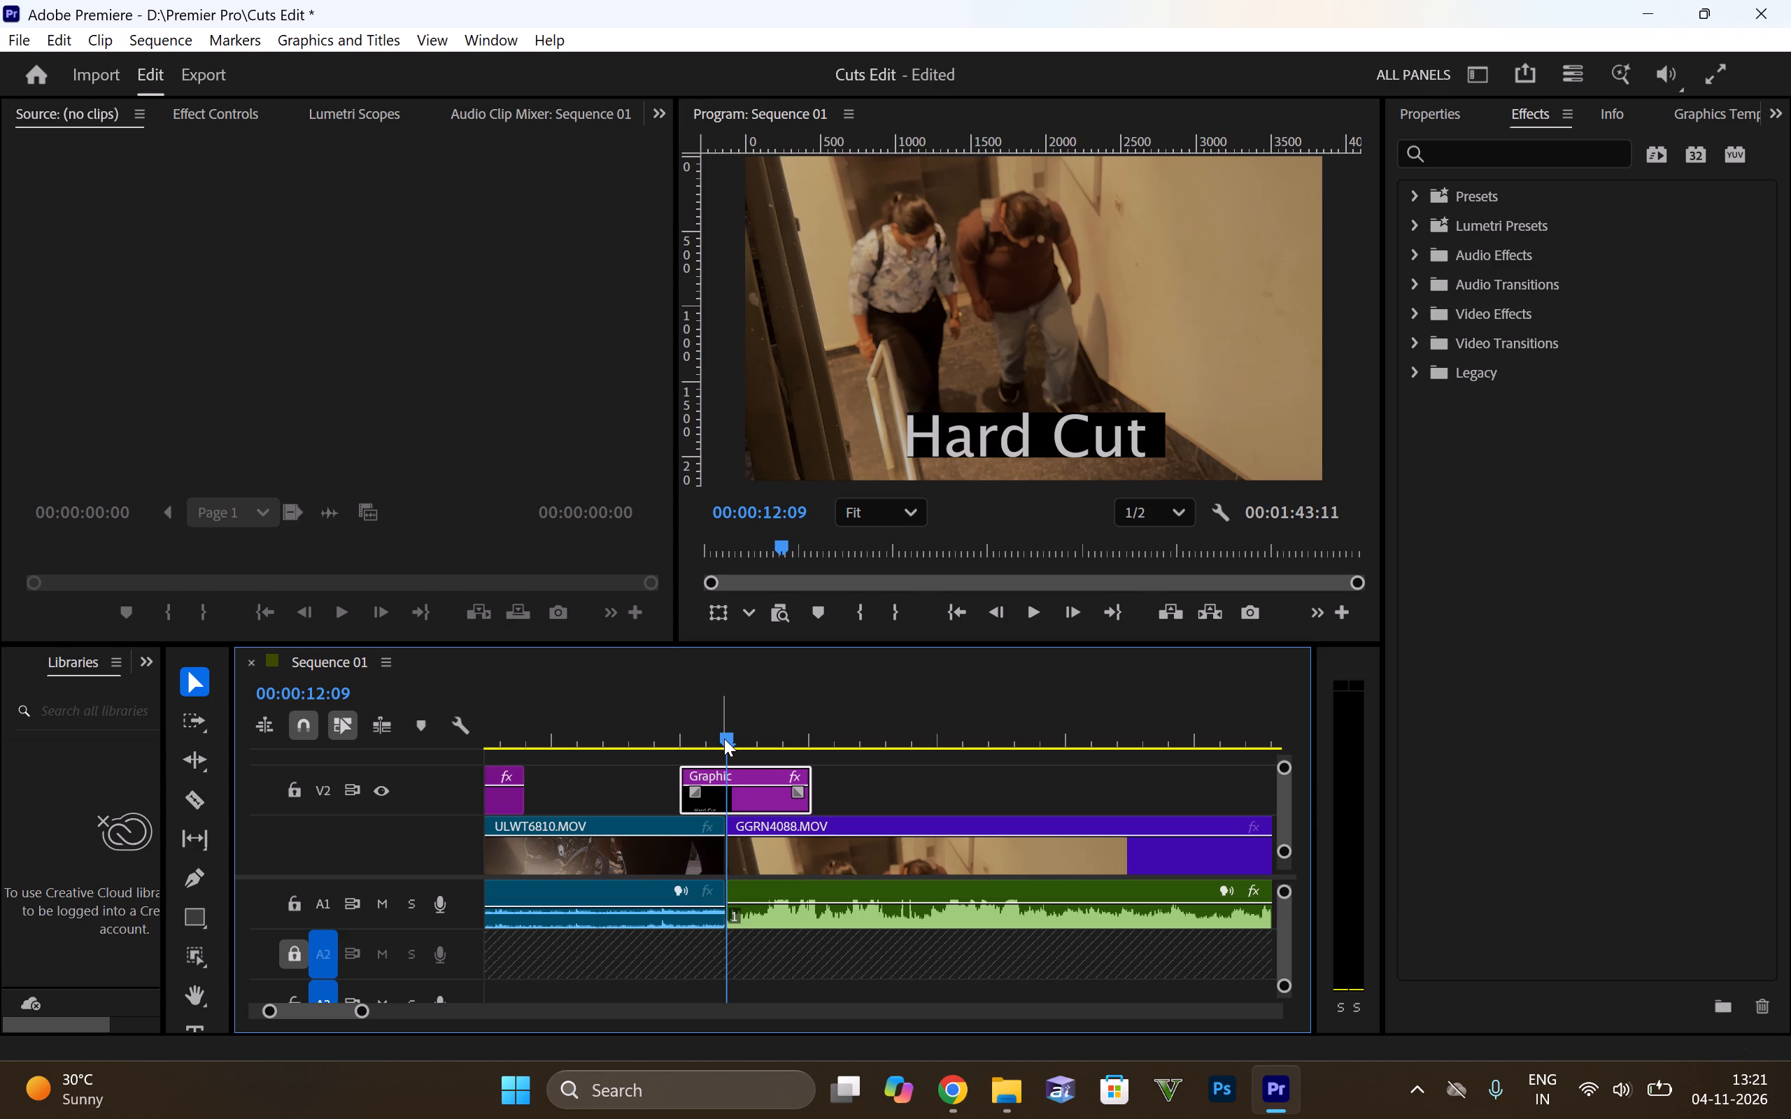
pyautogui.press('space')
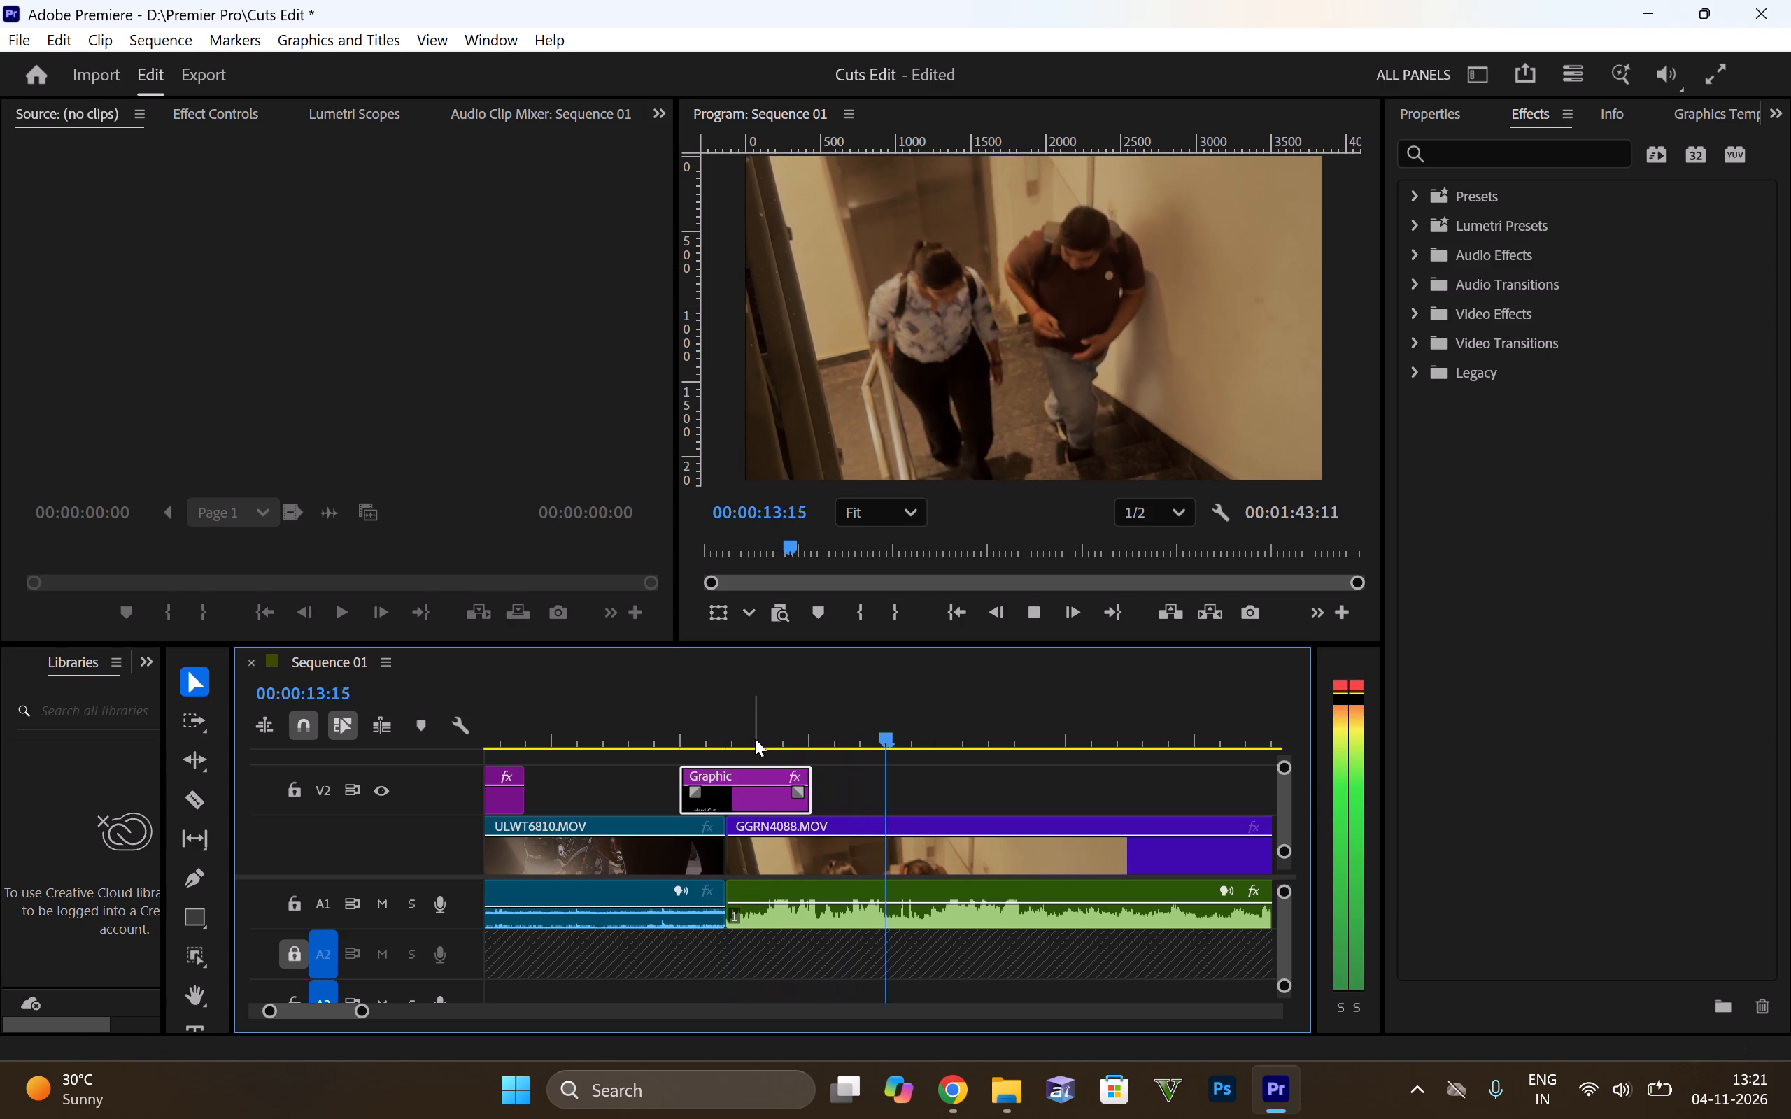
pyautogui.press('space')
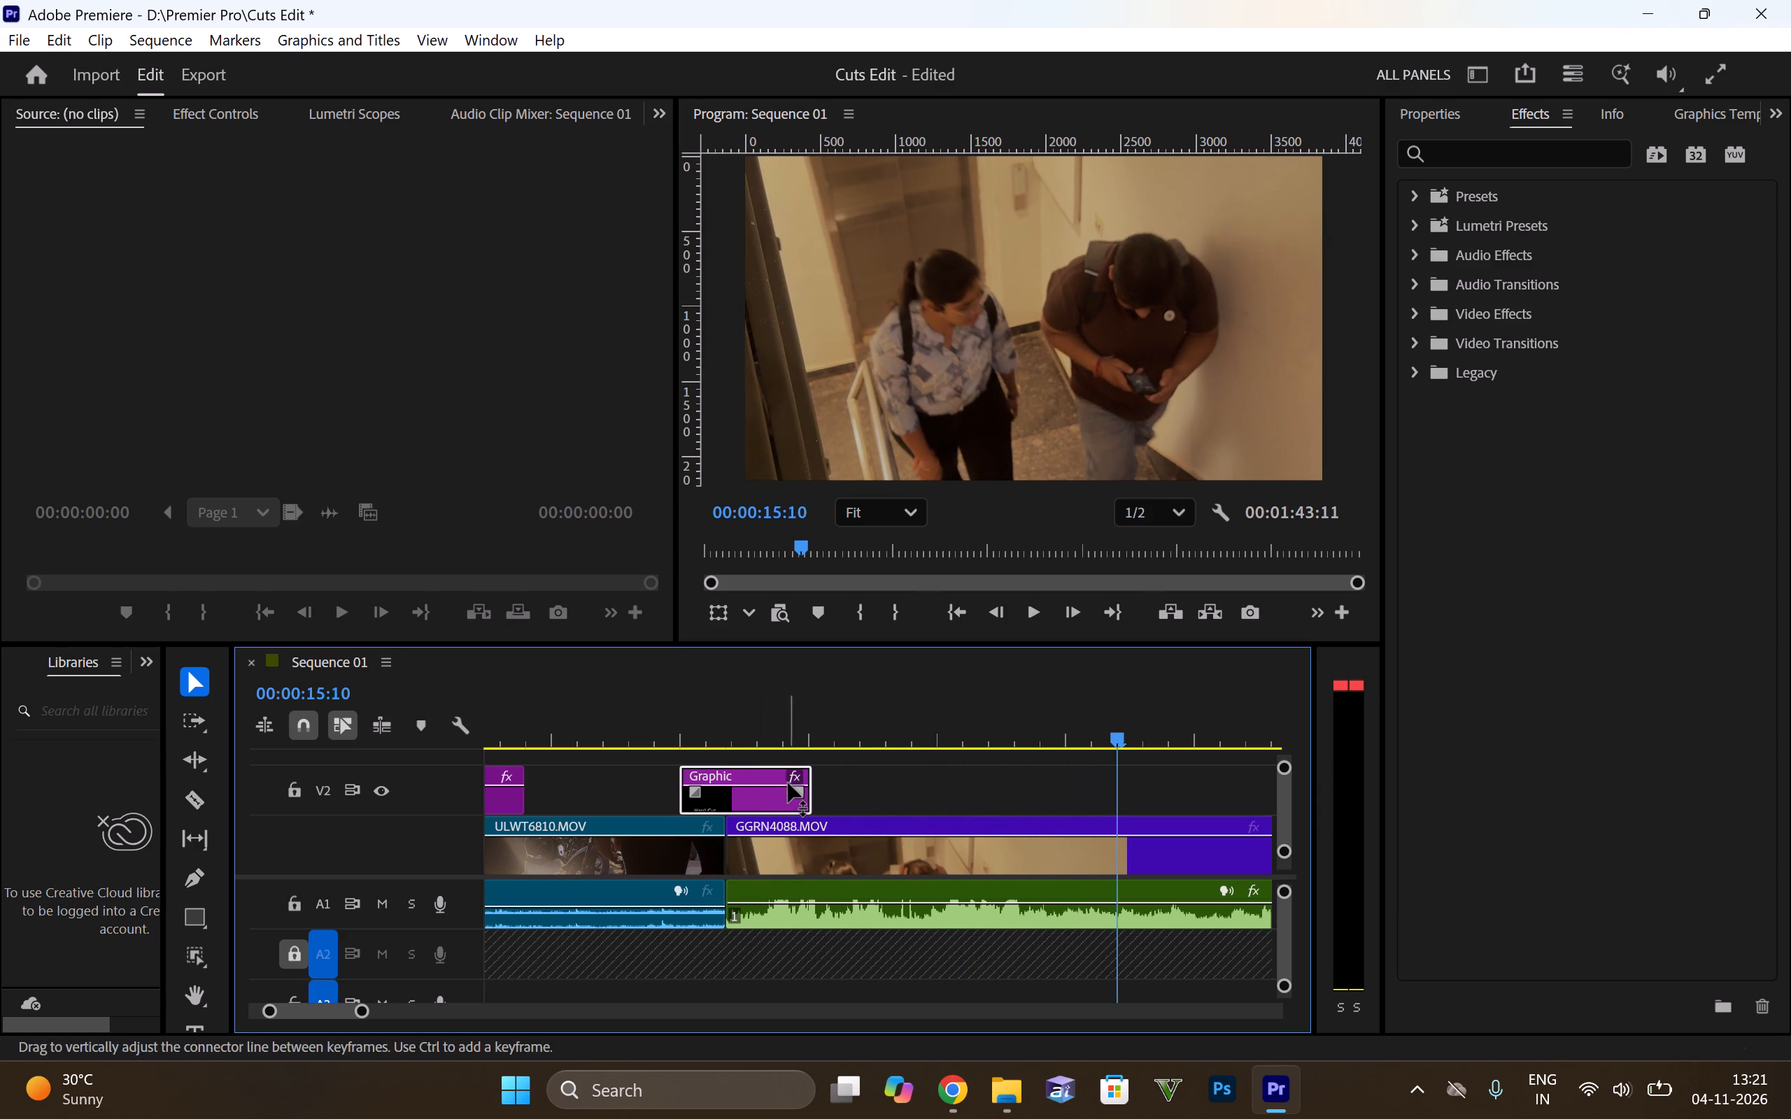
# Switch to Chrome, open YouTube and search it for "SOFT MUSIC".
pyautogui.click(953, 1115)
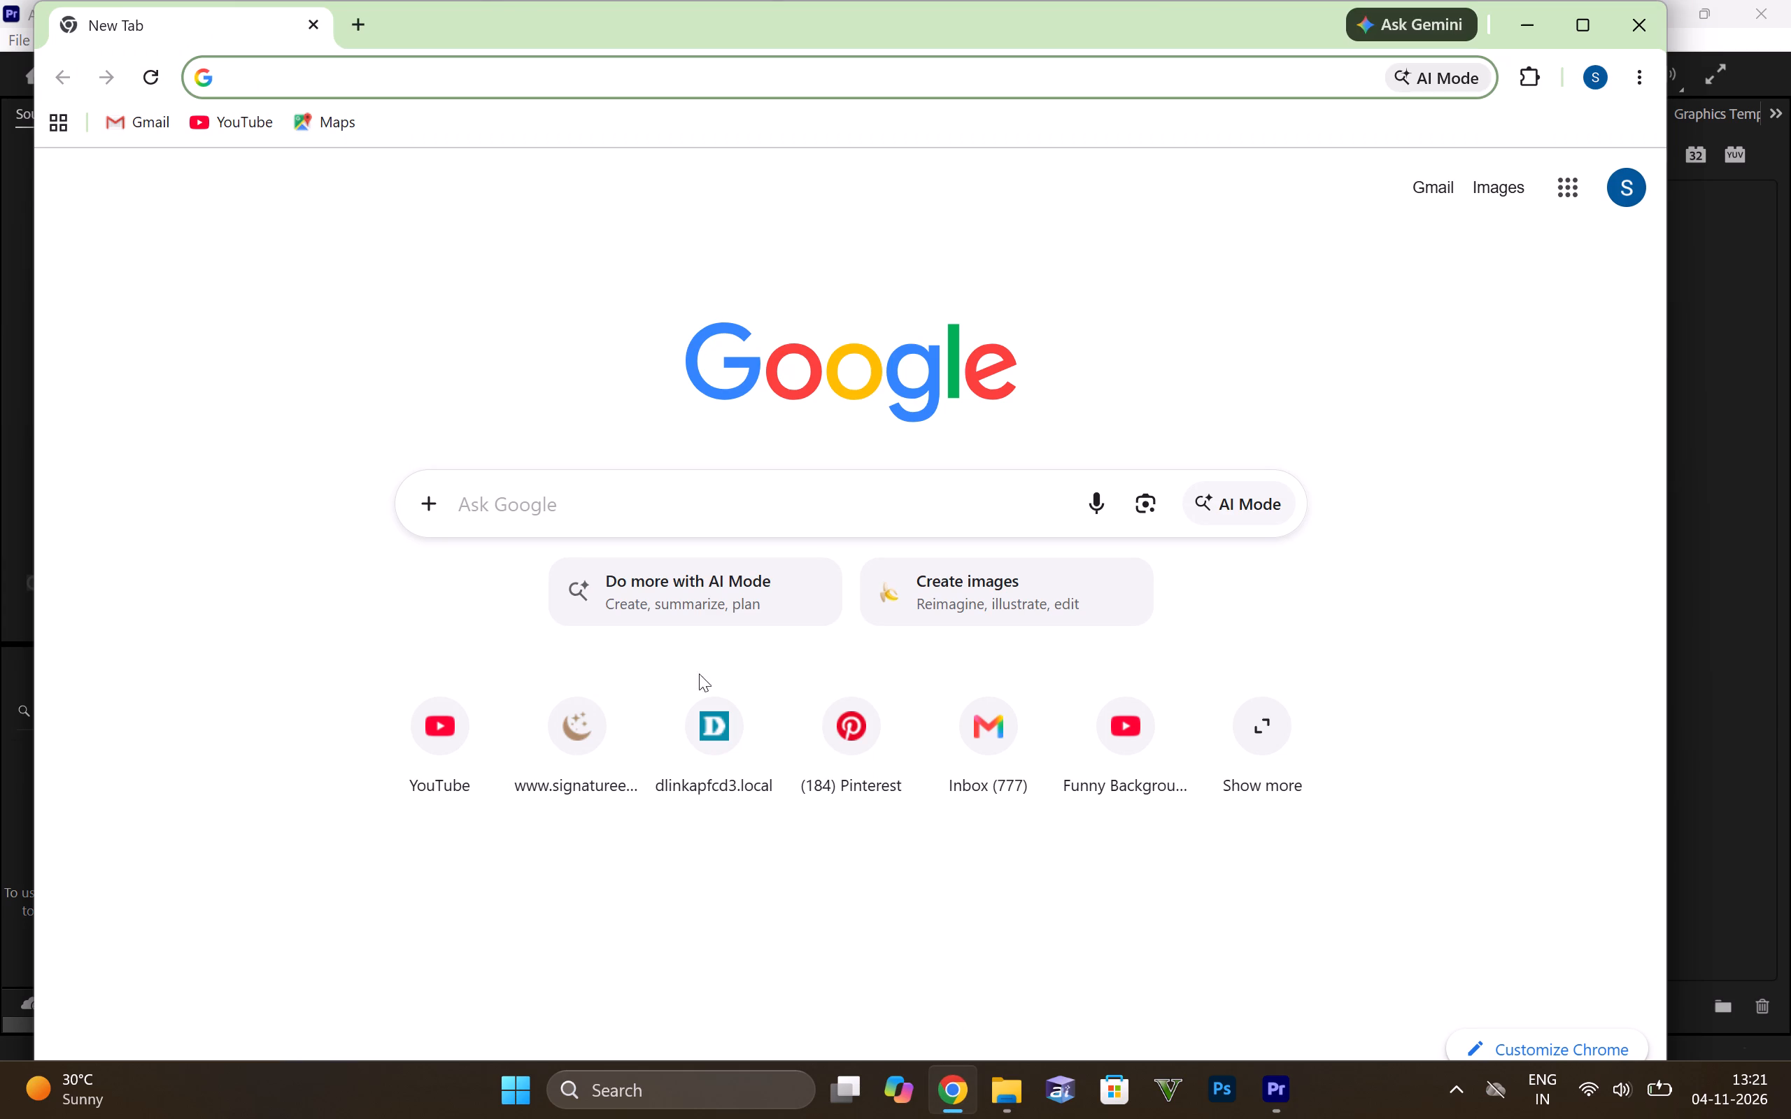
pyautogui.click(646, 494)
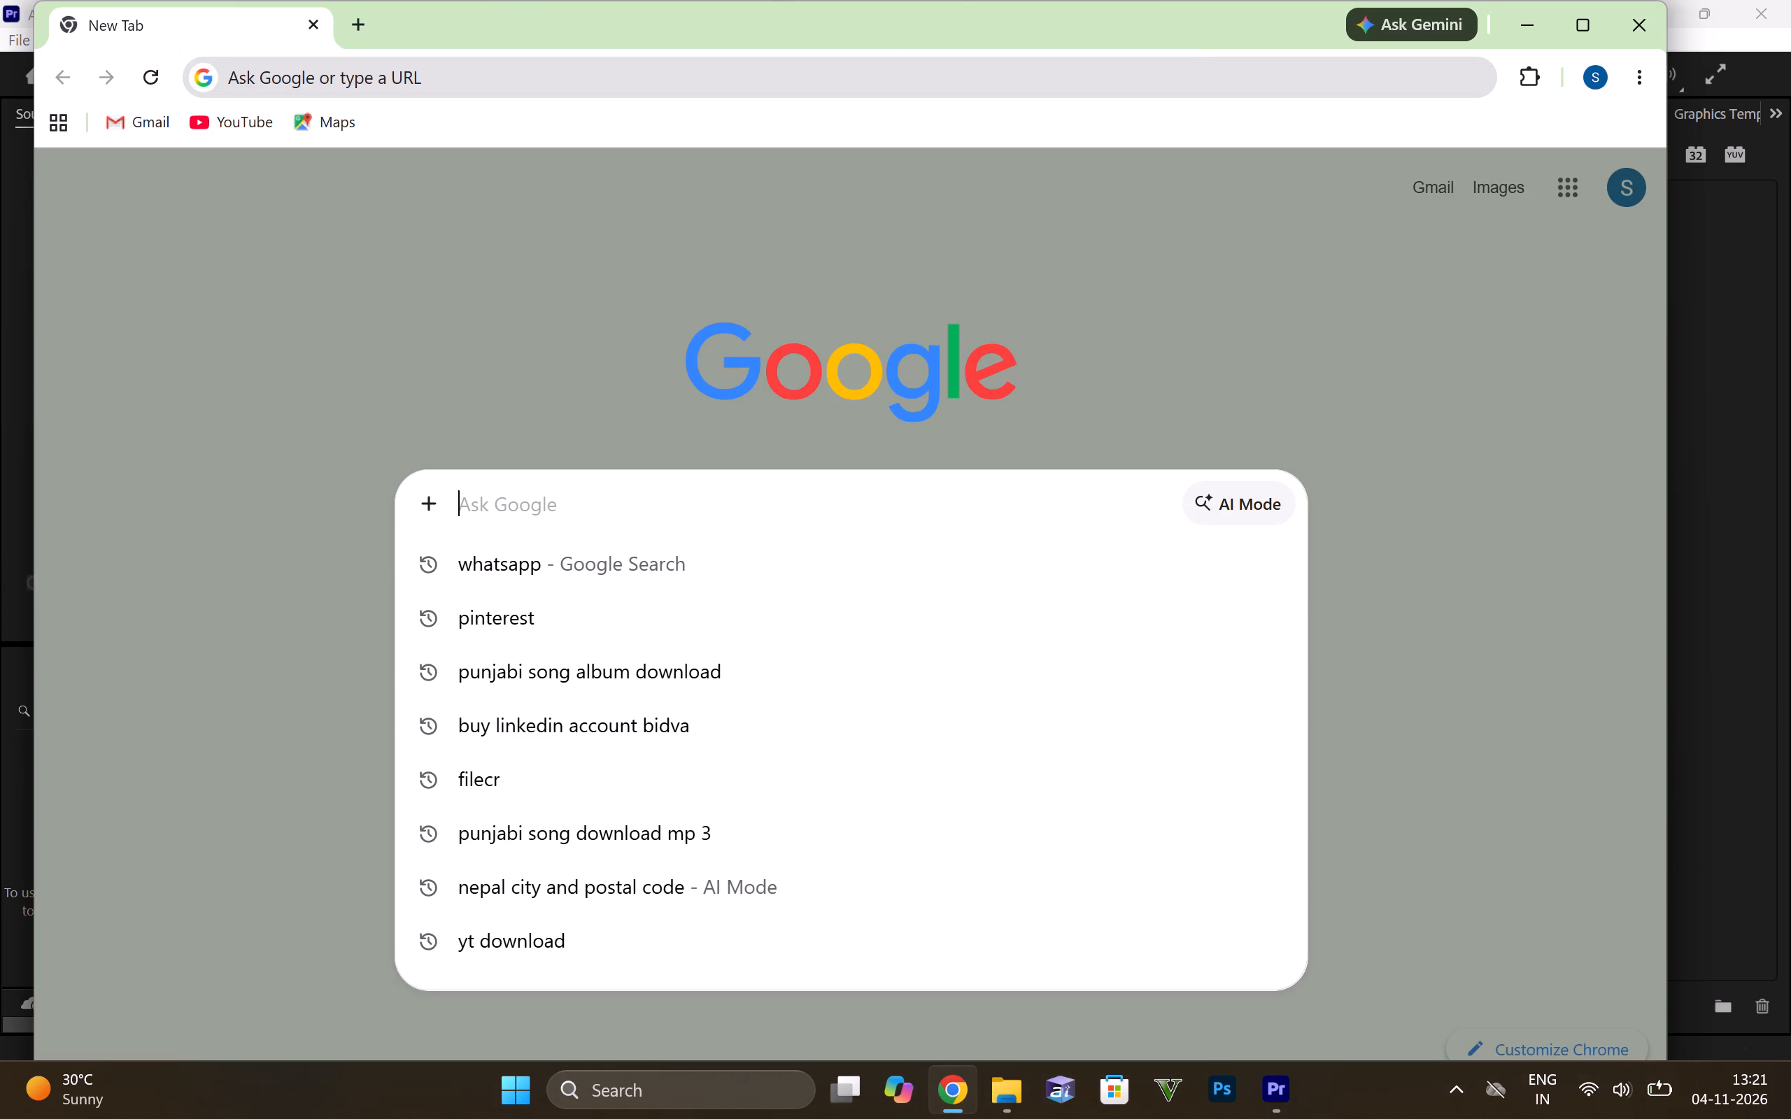
pyautogui.write('MU')
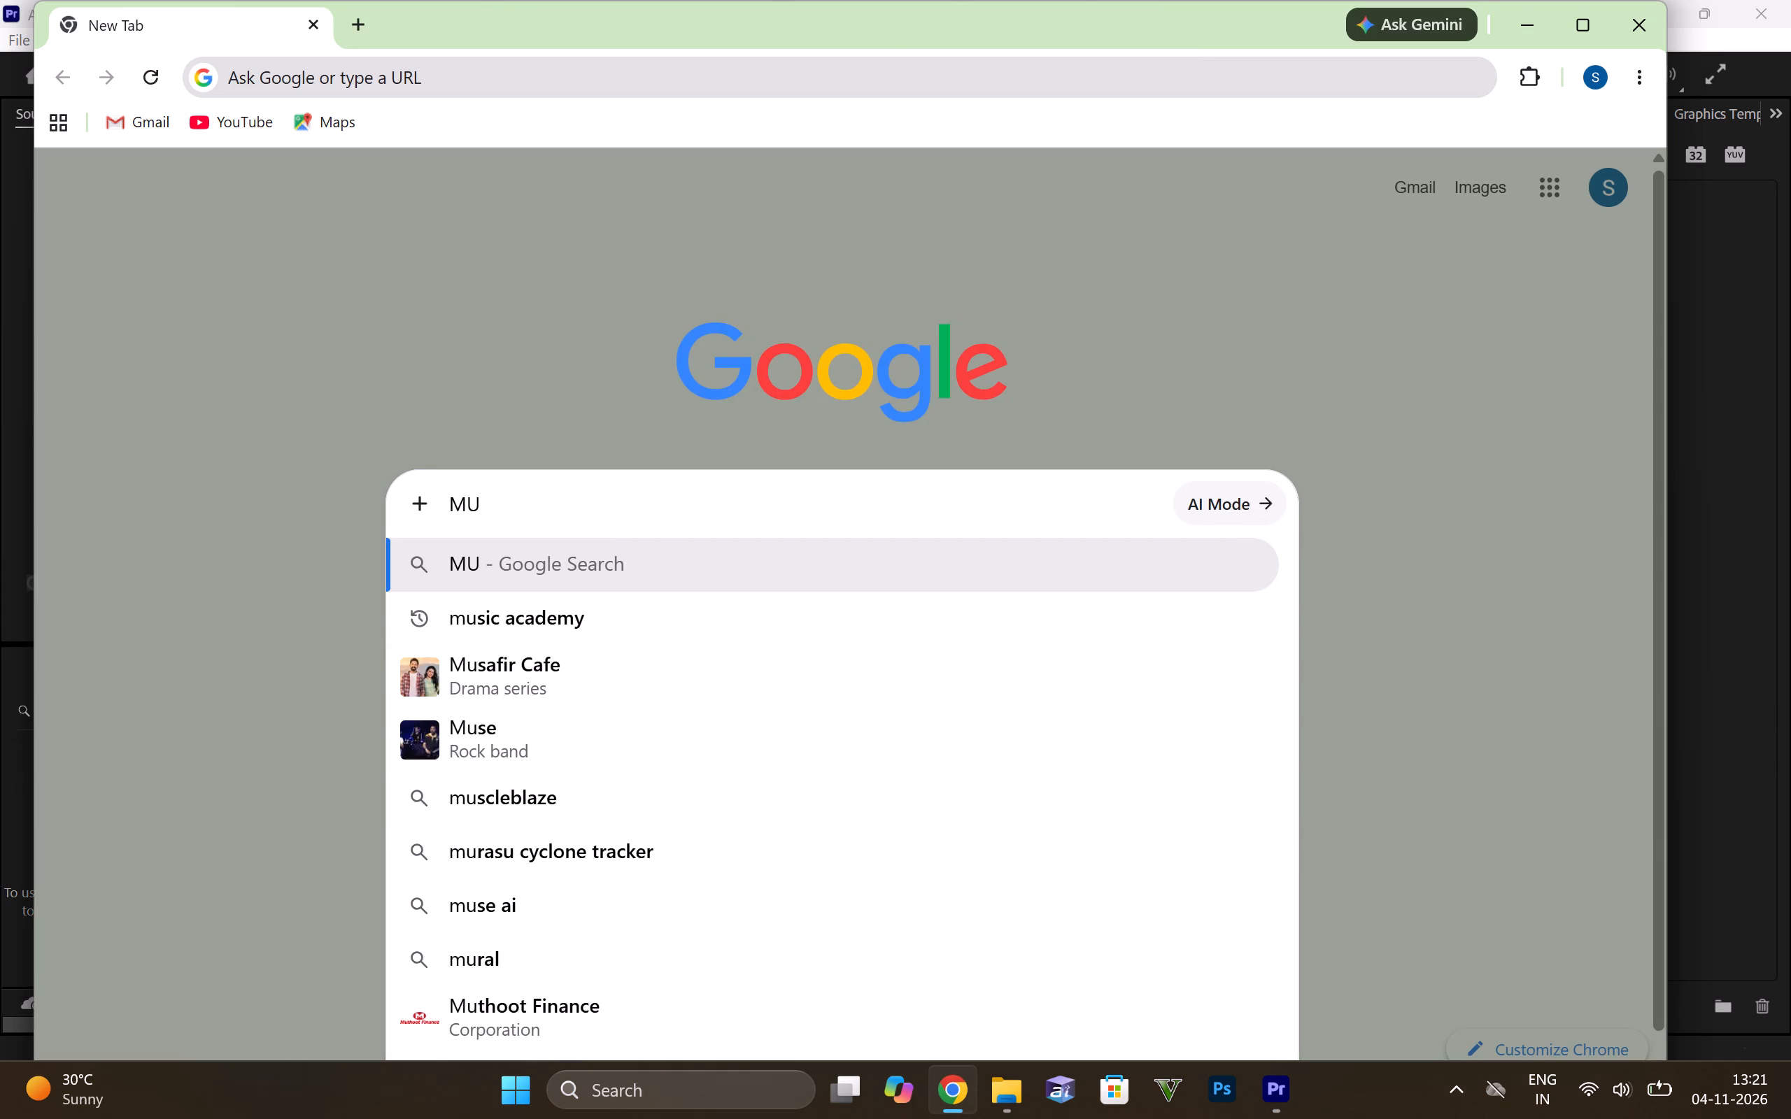
pyautogui.press('BackSpace')
pyautogui.press('BackSpace')
pyautogui.press('BackSpace')
pyautogui.press('BackSpace')
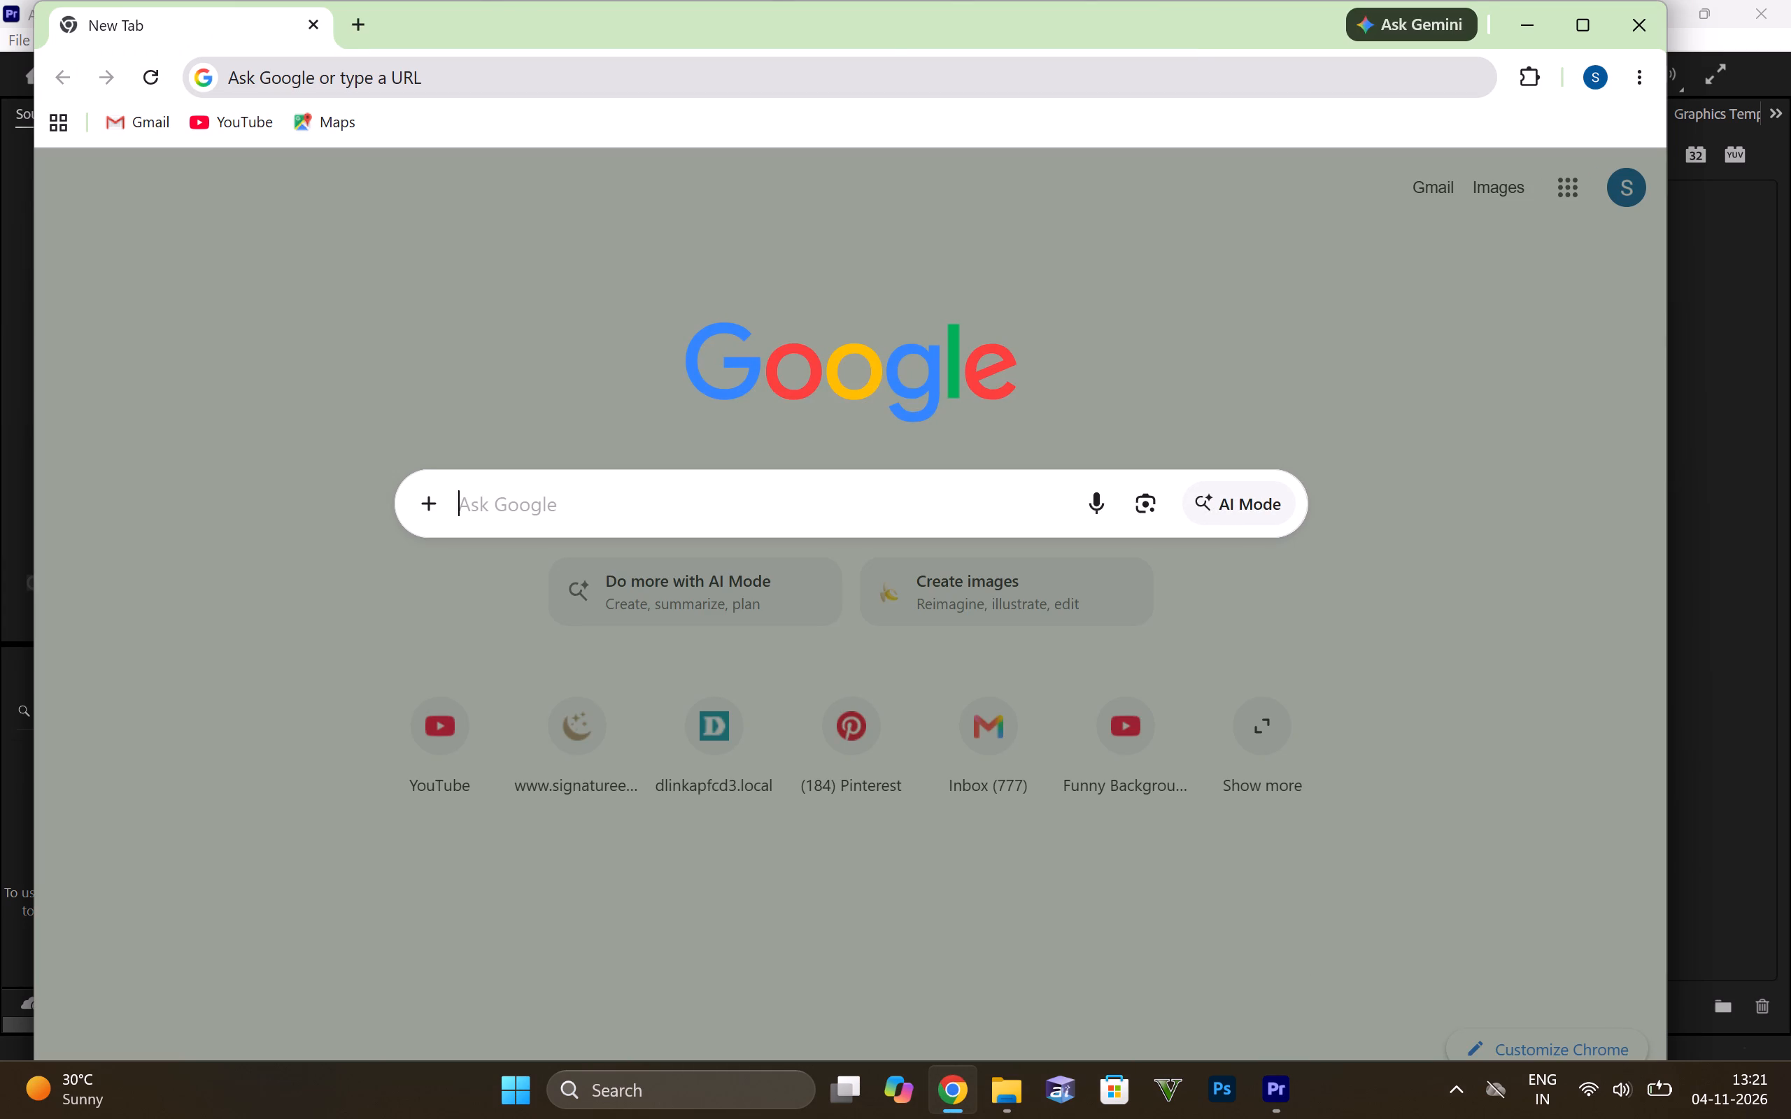
pyautogui.doubleClick(461, 720)
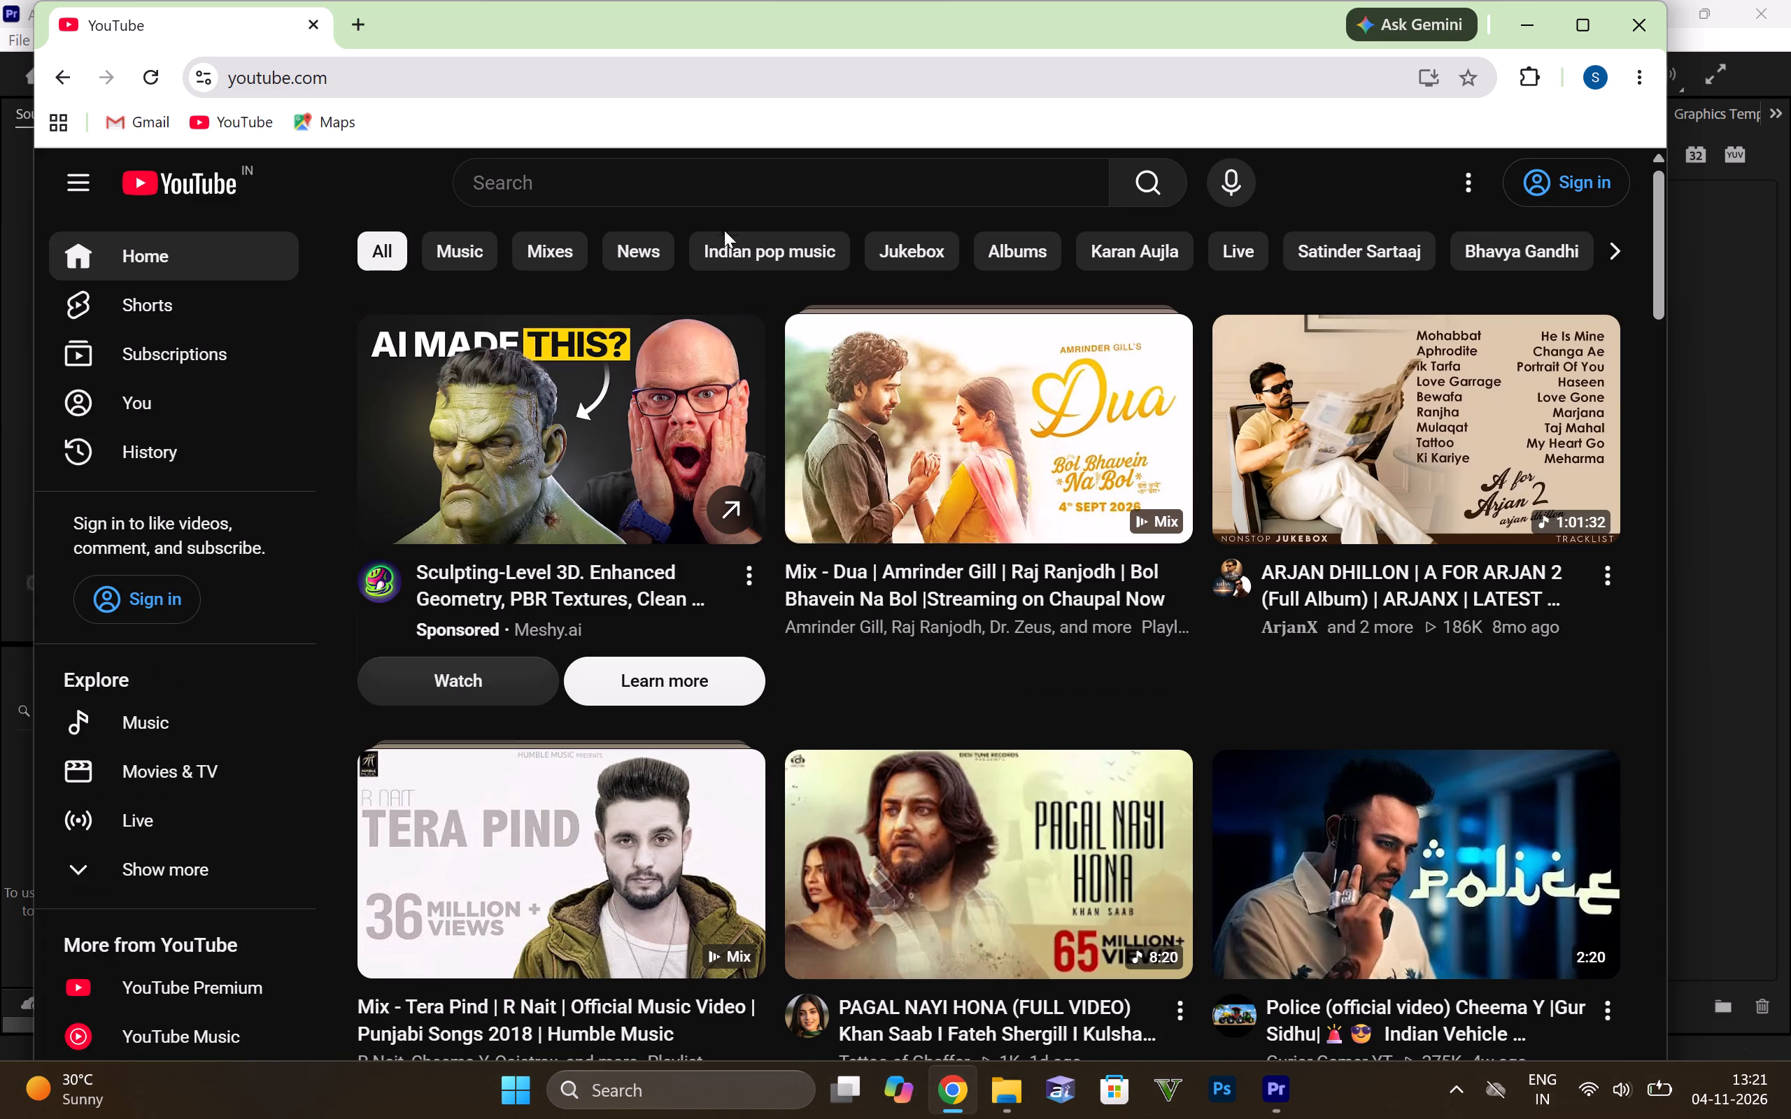
pyautogui.click(714, 192)
pyautogui.write('SOFT MUSIC')
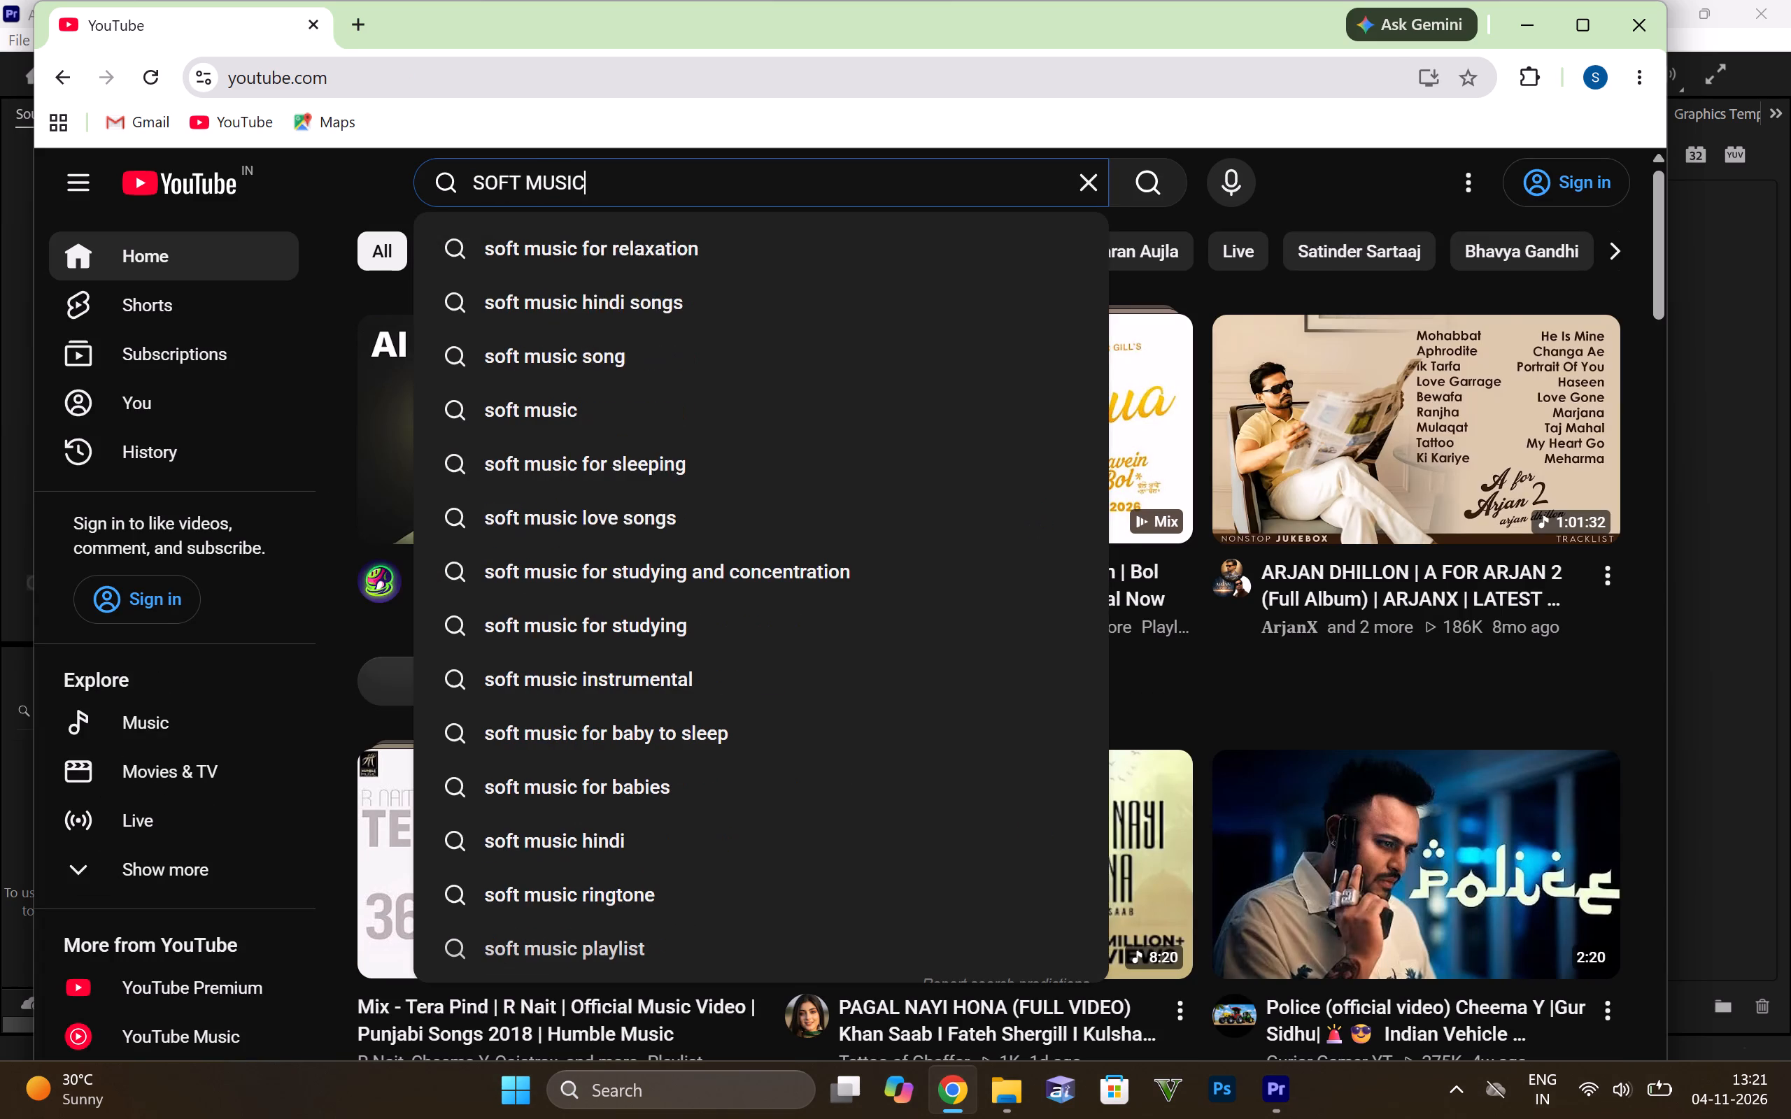
pyautogui.press('Return')
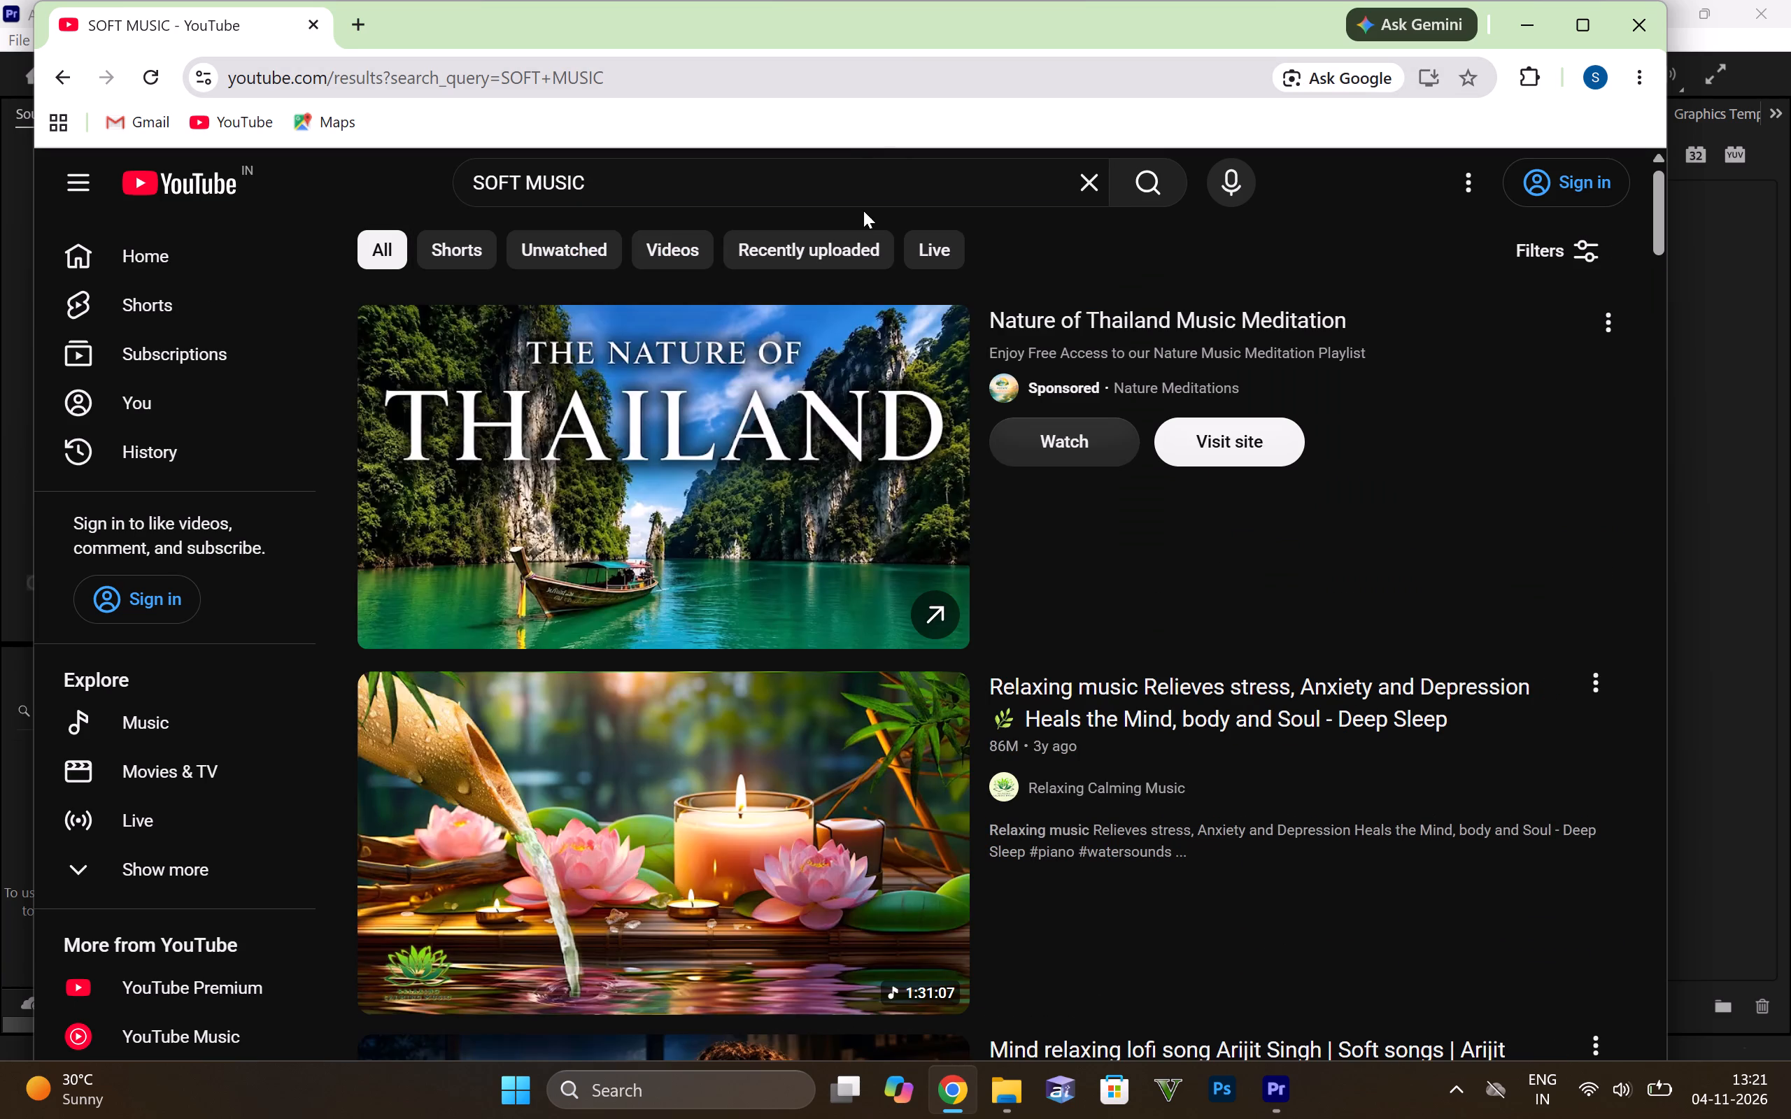
# Play the first non-sponsored result, "Relaxing music Relieves stress, Anxiety and Depression", and turn up the player volume to preview it.
pyautogui.scroll(-2, 709, 436)
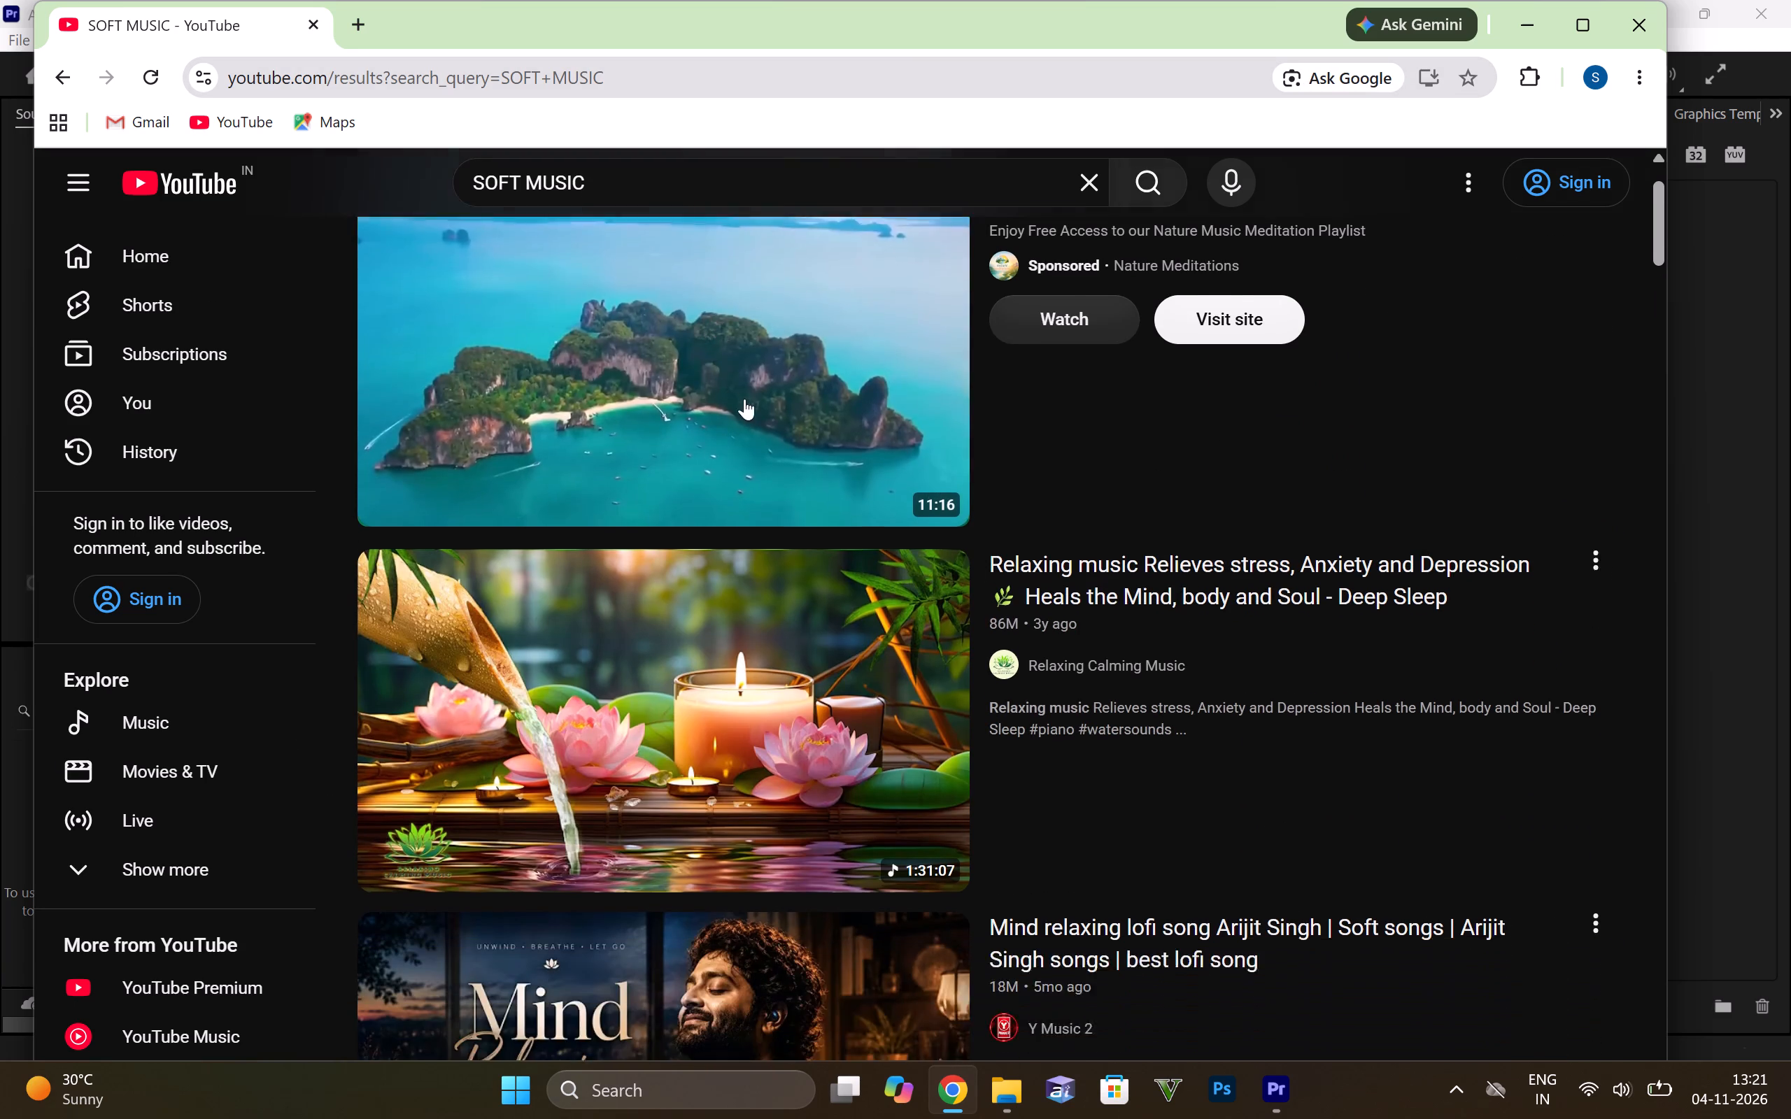
pyautogui.scroll(-1, 744, 399)
pyautogui.scroll(5, 747, 401)
pyautogui.click(645, 481)
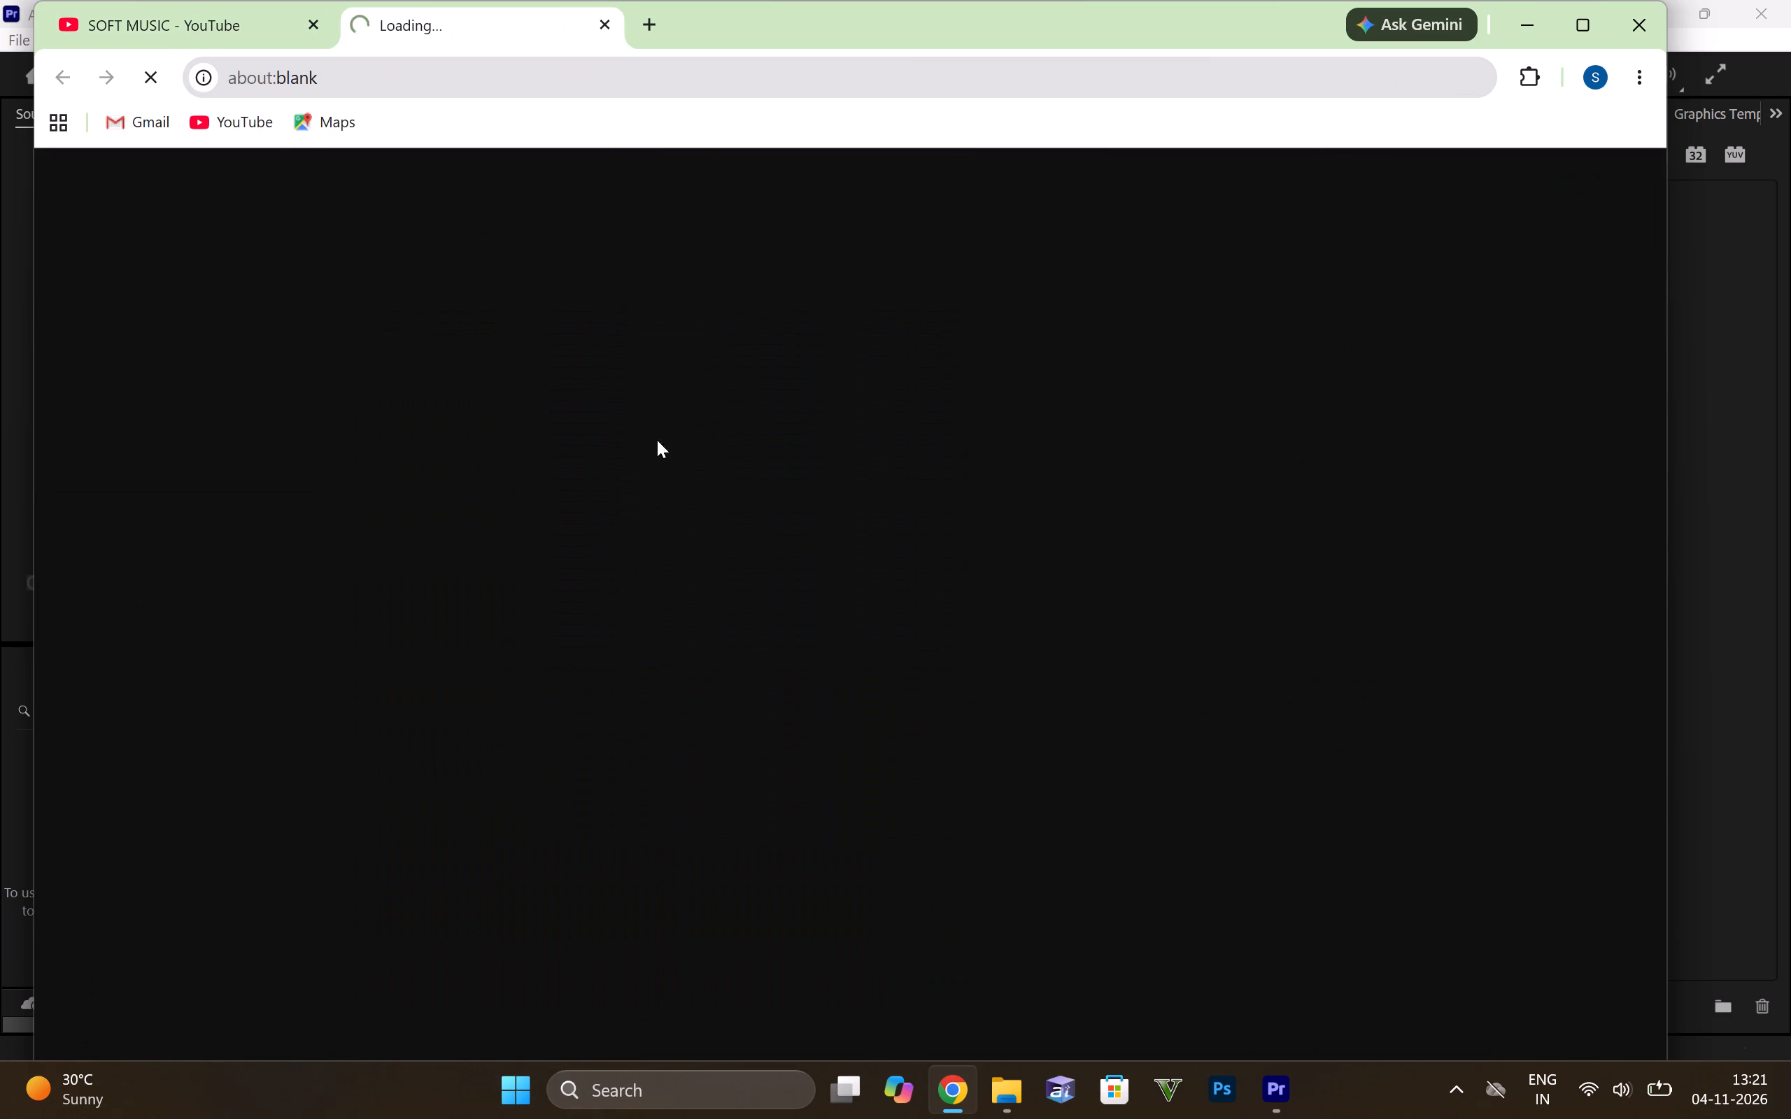
pyautogui.click(611, 31)
pyautogui.scroll(-2, 619, 621)
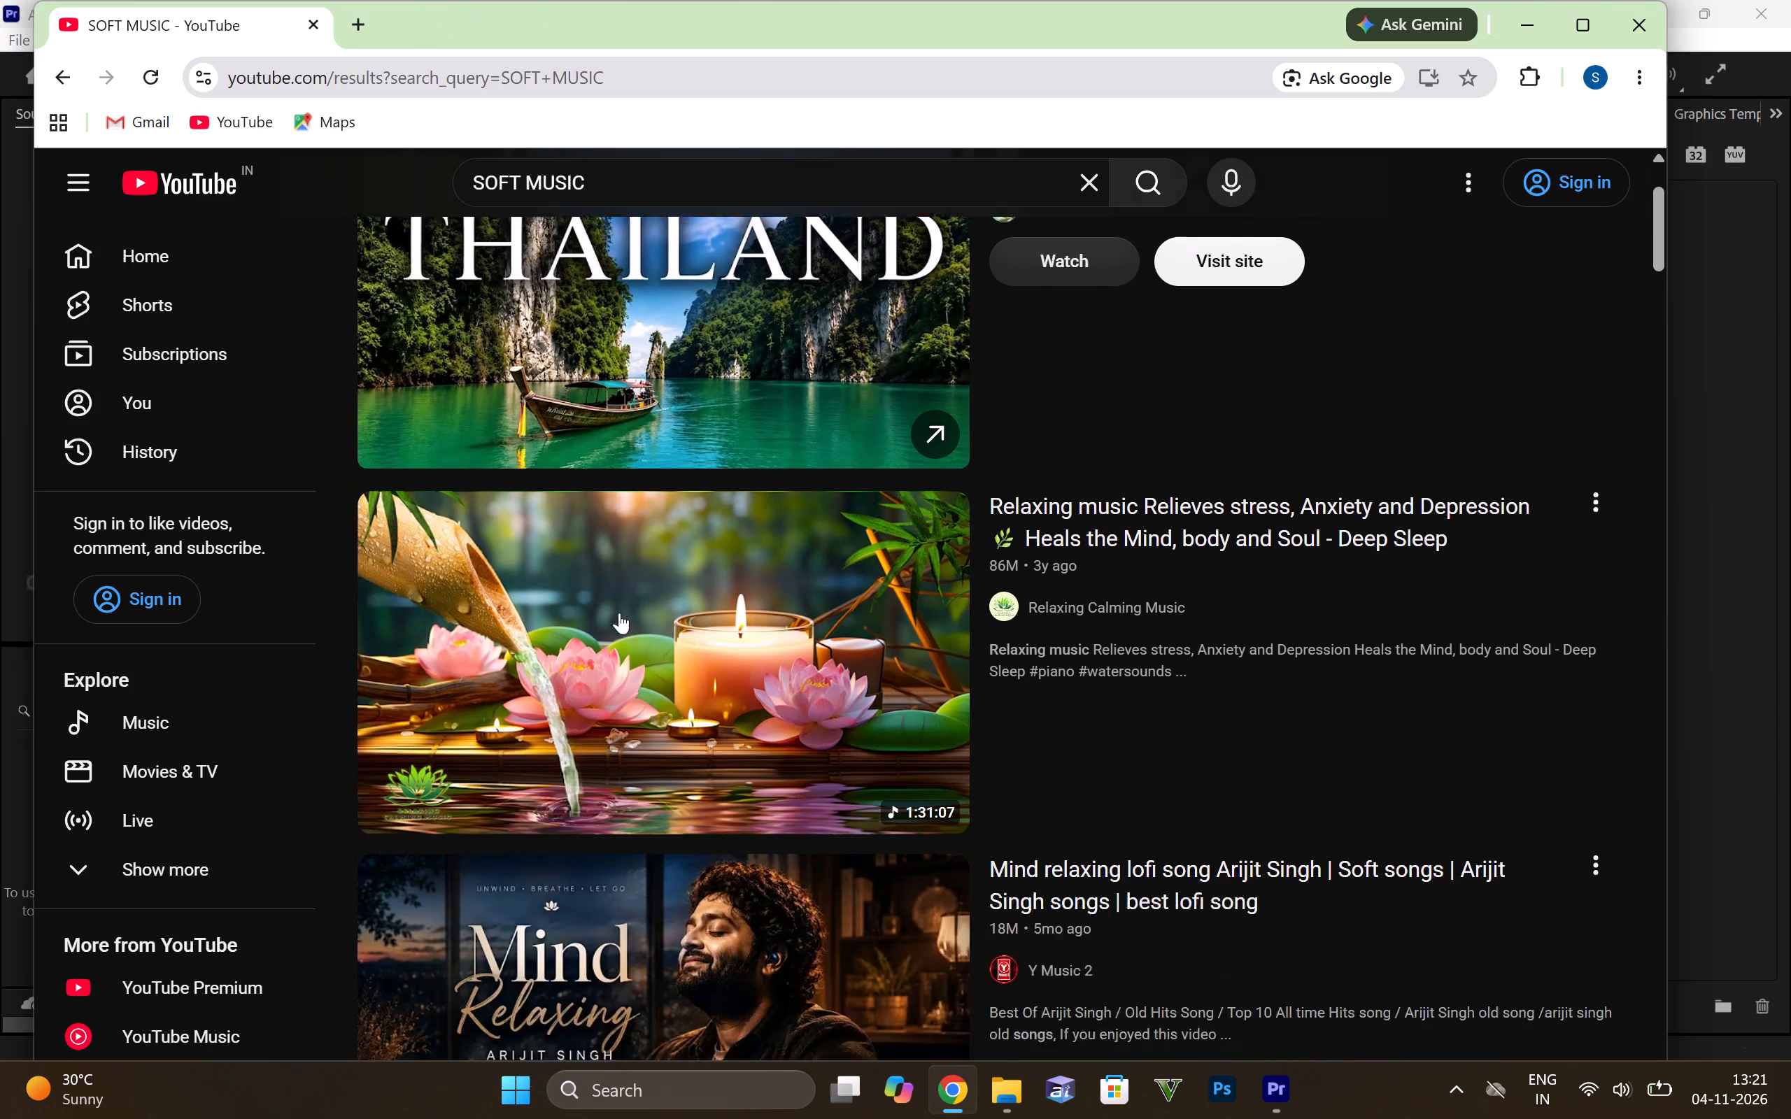
pyautogui.click(590, 529)
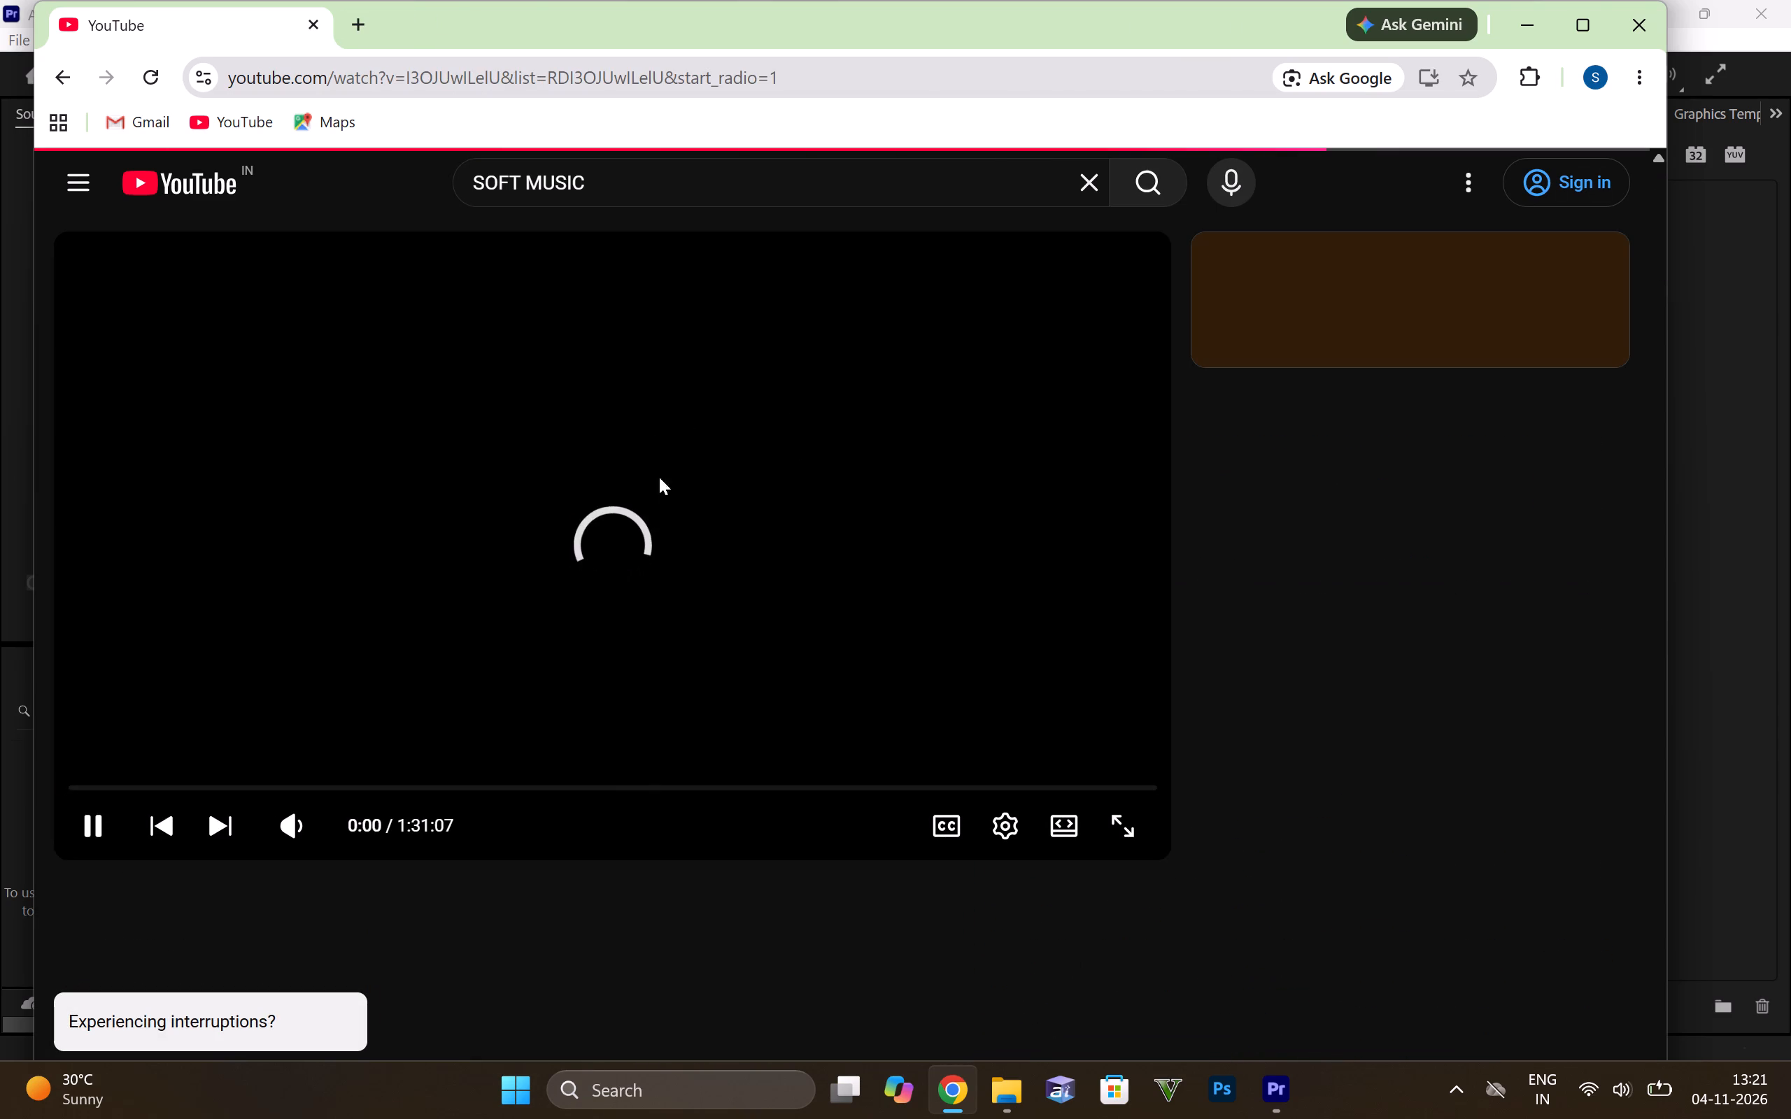
pyautogui.moveTo(348, 827); pyautogui.dragTo(423, 801)
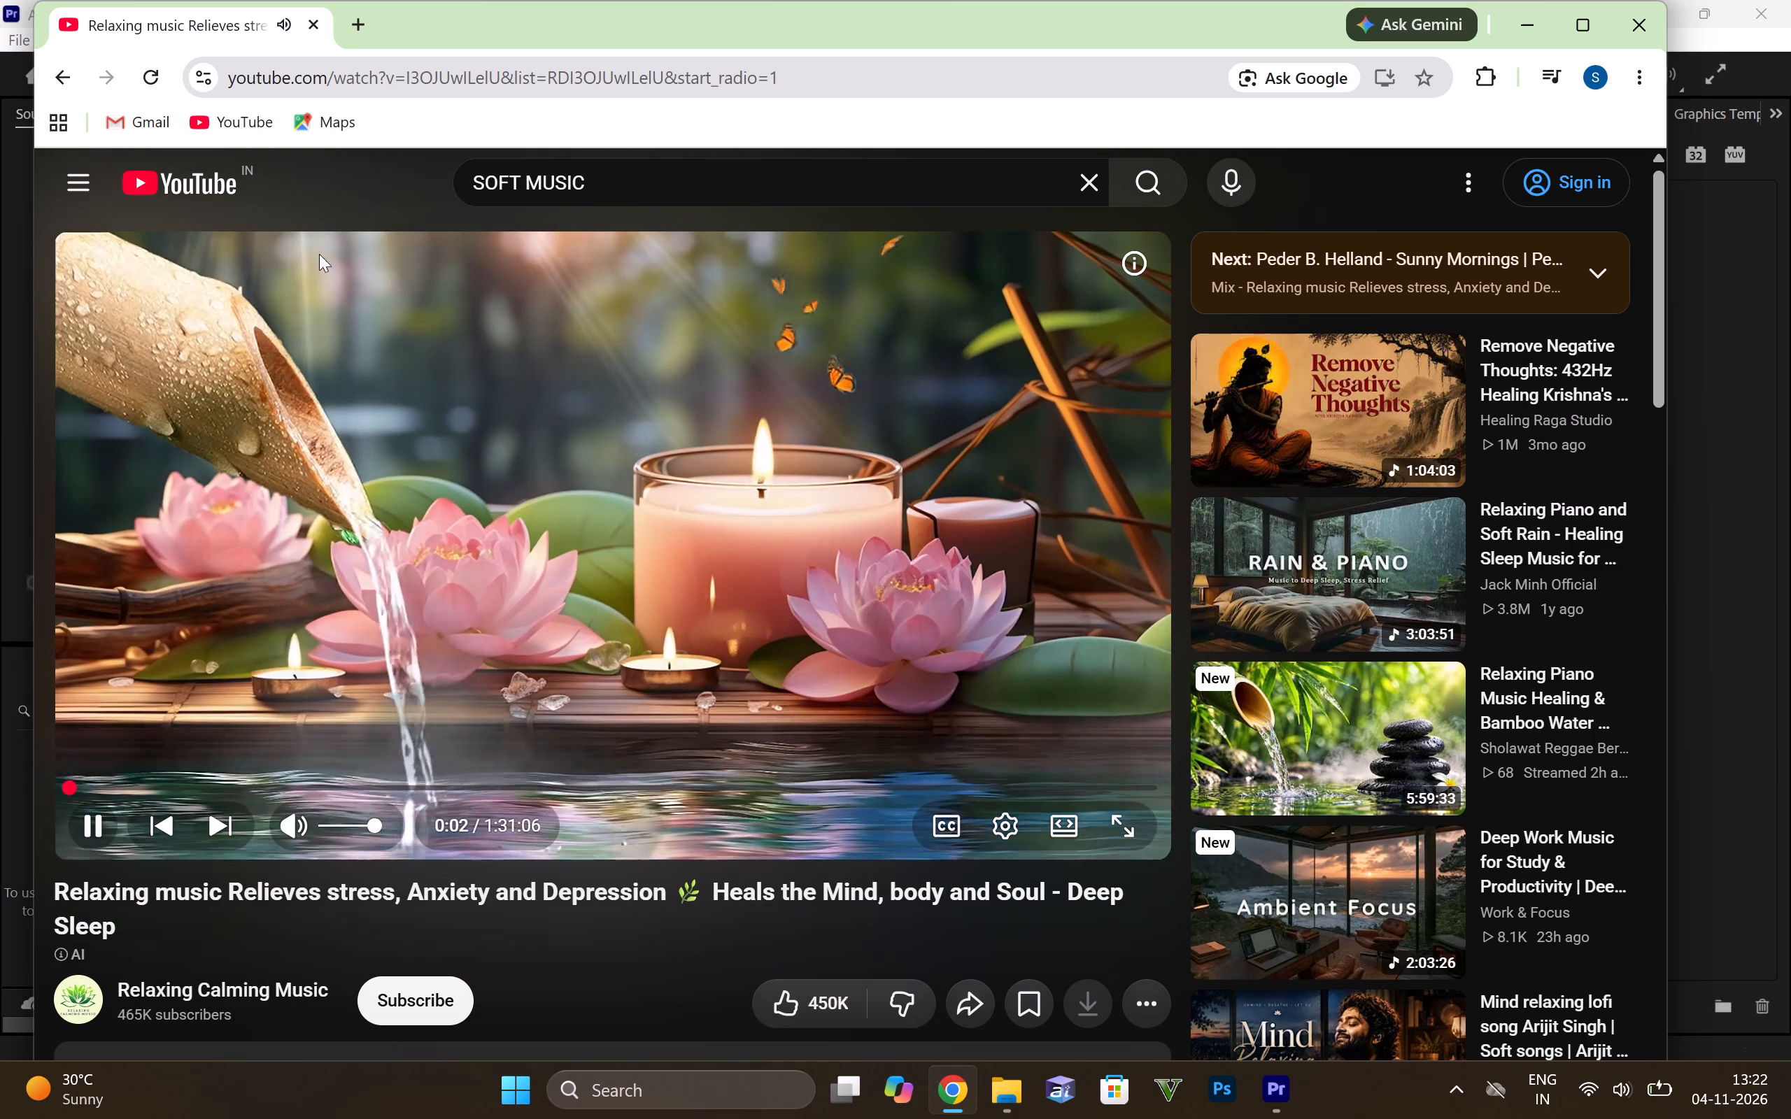
# Return to the soft music results and preview the "Mind relaxing lofi song Arijit Singh" video from Y Music 2.
pyautogui.click(52, 75)
pyautogui.scroll(-2, 419, 396)
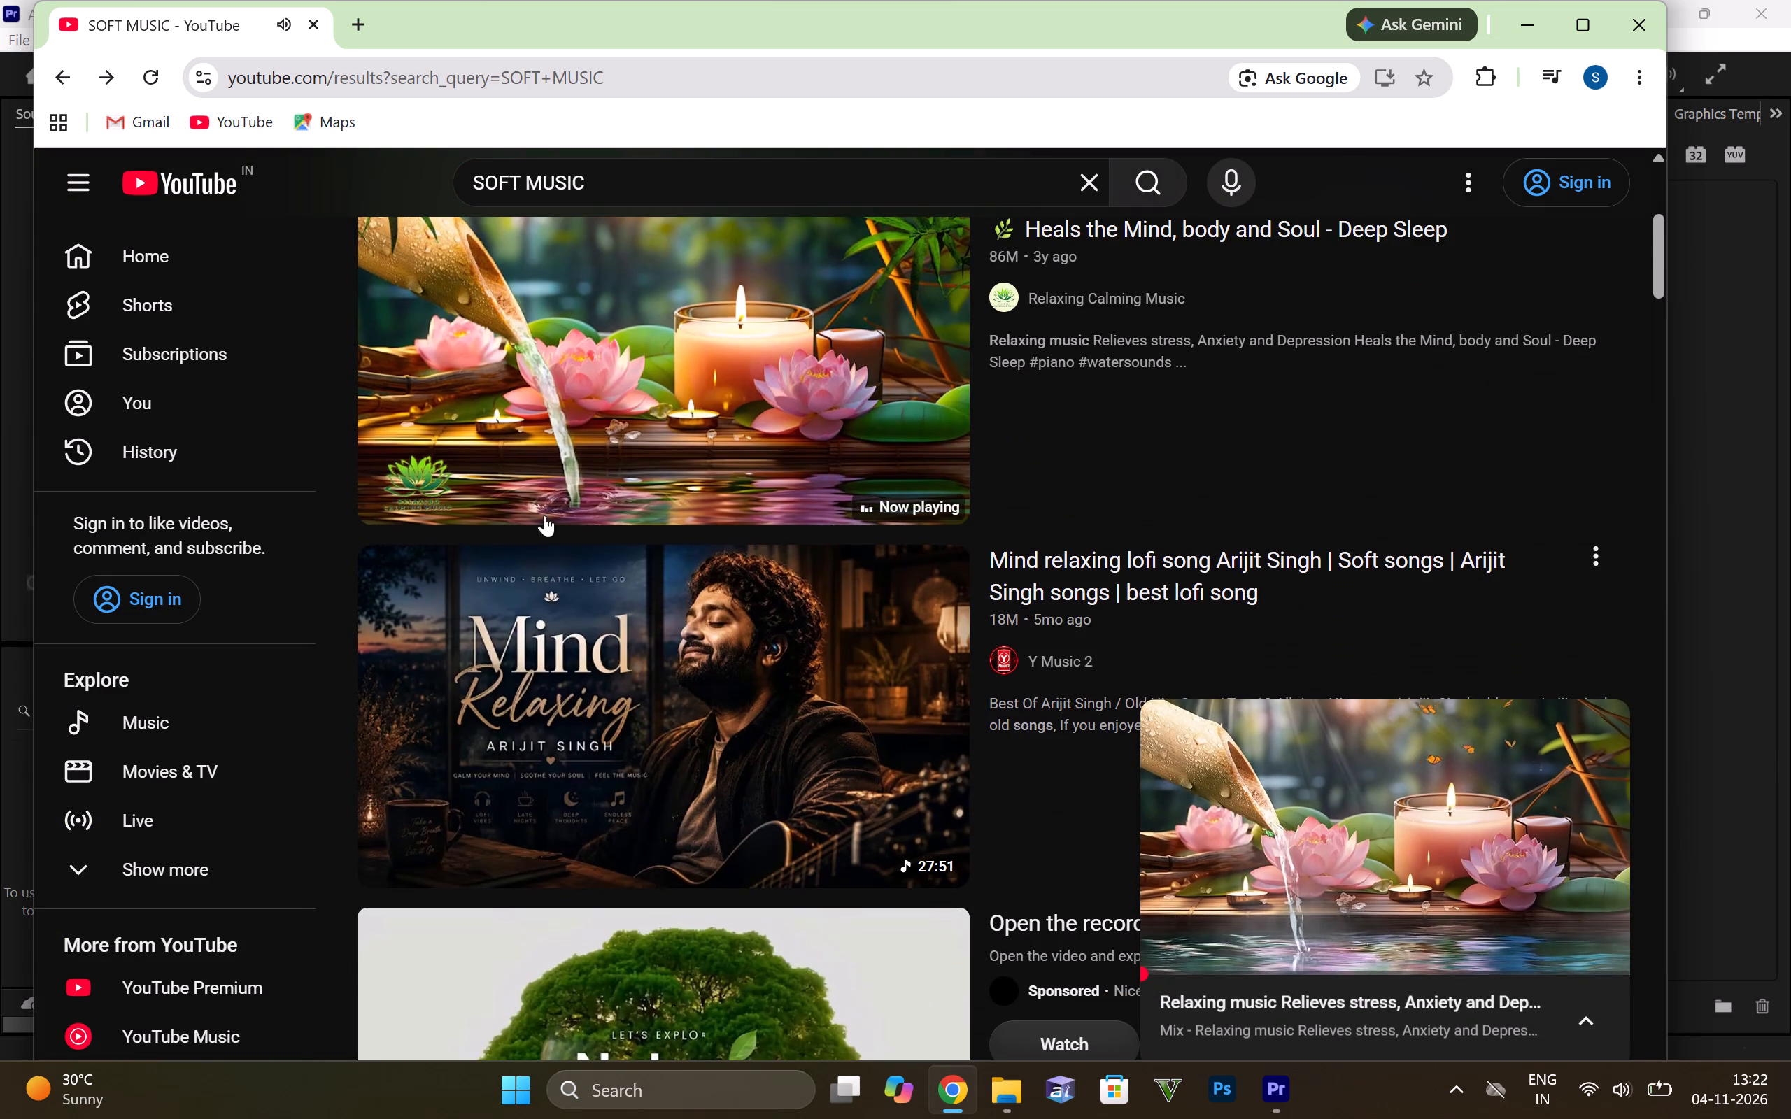
pyautogui.scroll(-3, 544, 515)
pyautogui.click(652, 388)
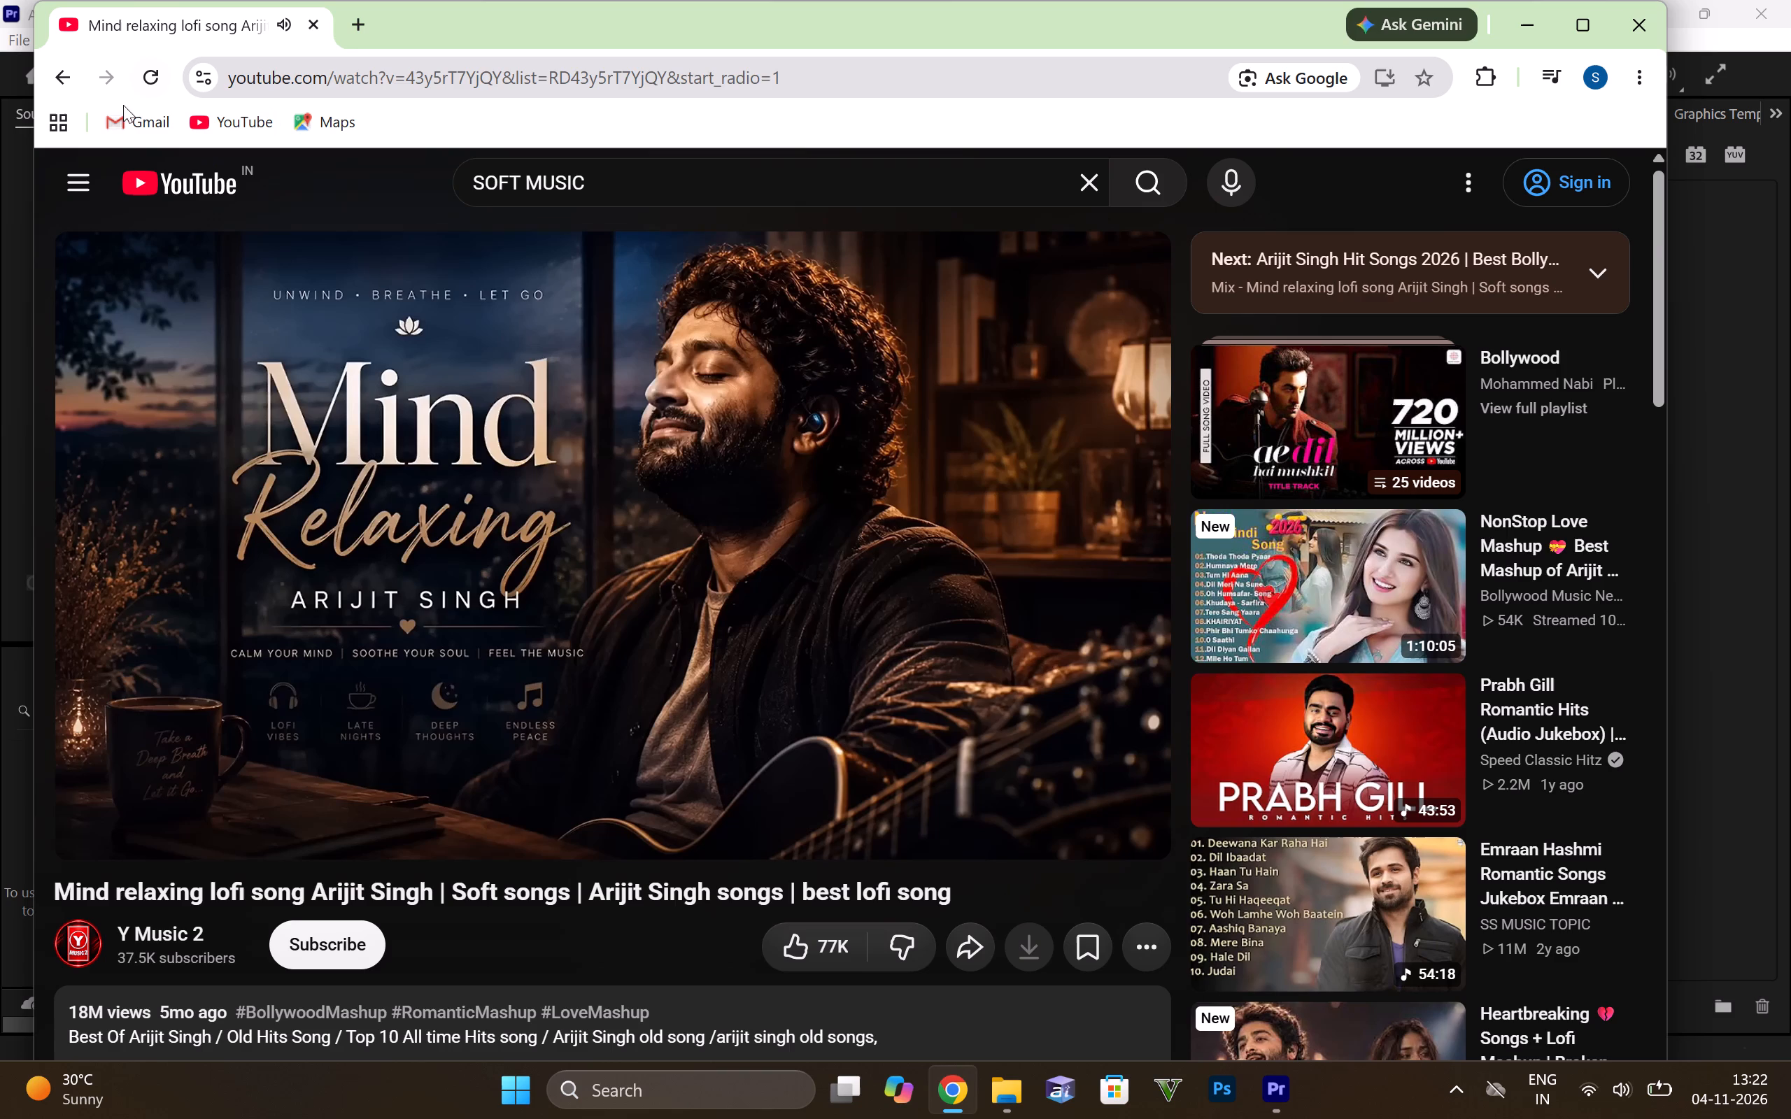
# Go back to the results, preview "Relax your mind Soft Piano for Stress Relief", and pause it.
pyautogui.click(51, 65)
pyautogui.scroll(-3, 386, 364)
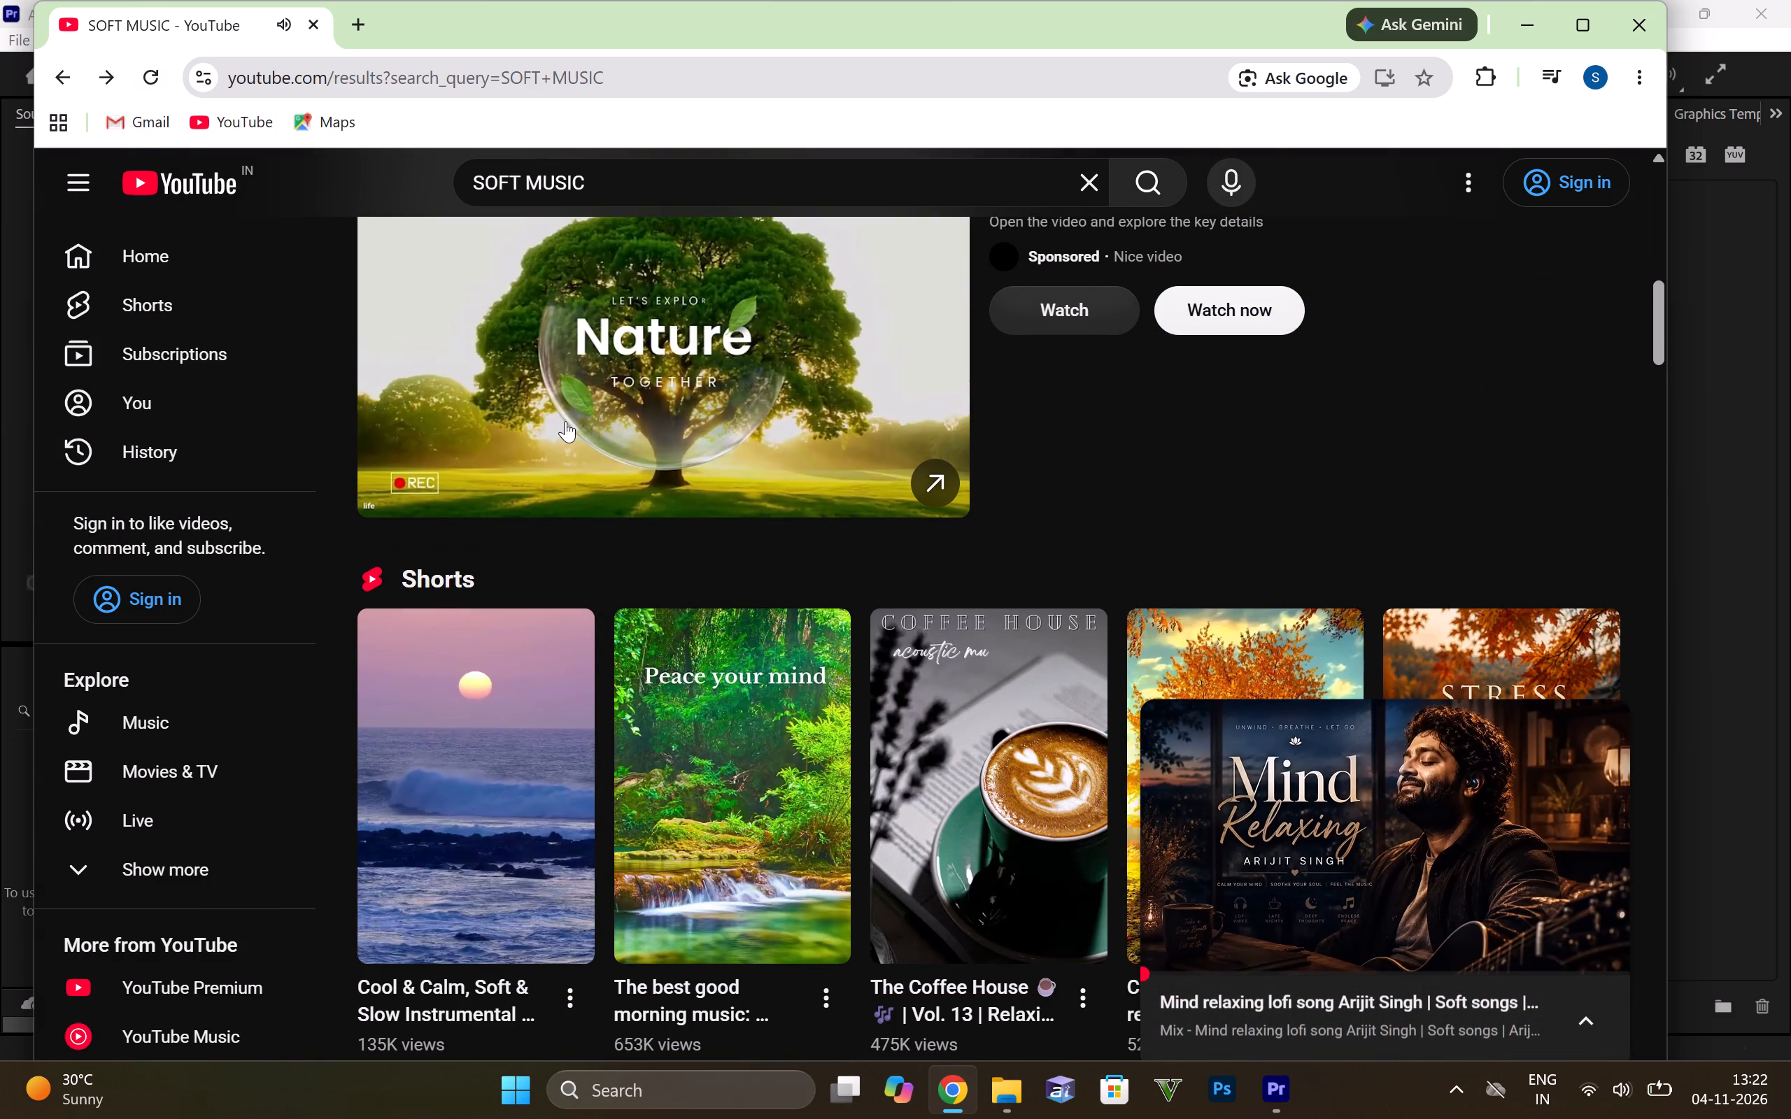
pyautogui.click(565, 421)
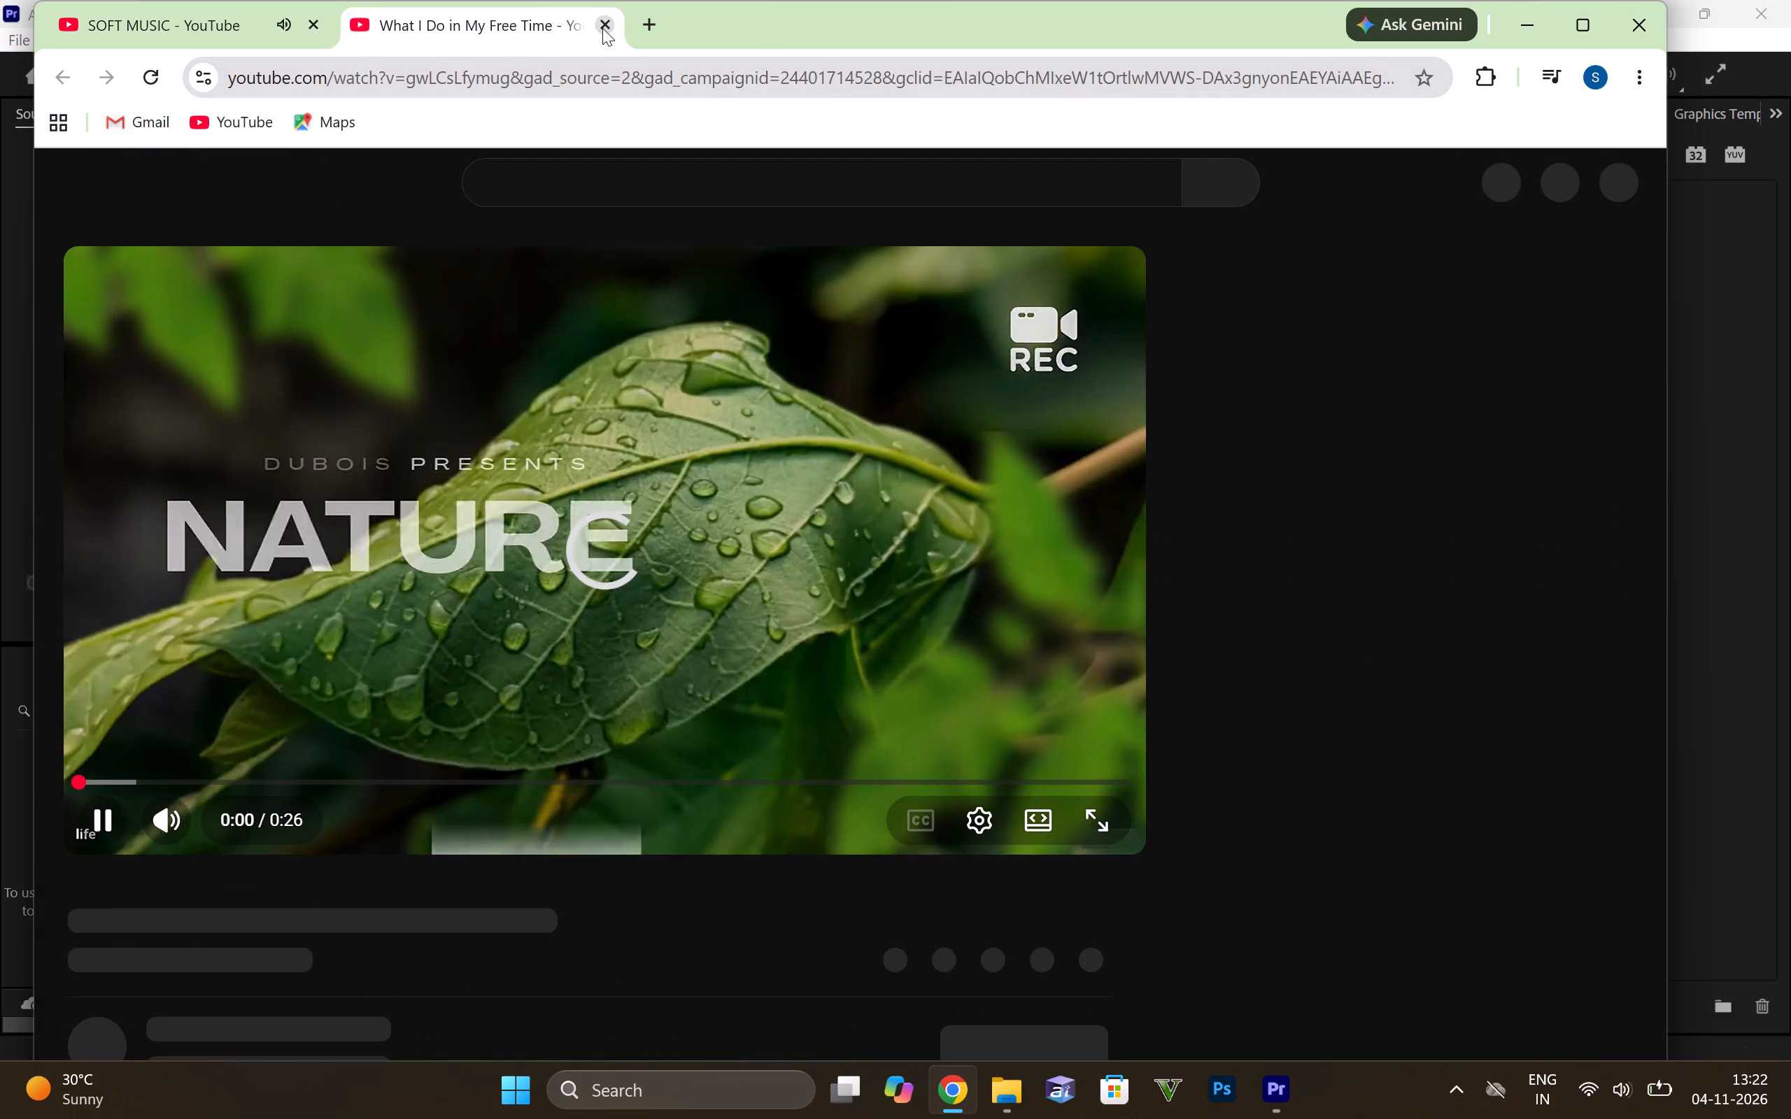
pyautogui.click(602, 27)
pyautogui.scroll(-6, 575, 388)
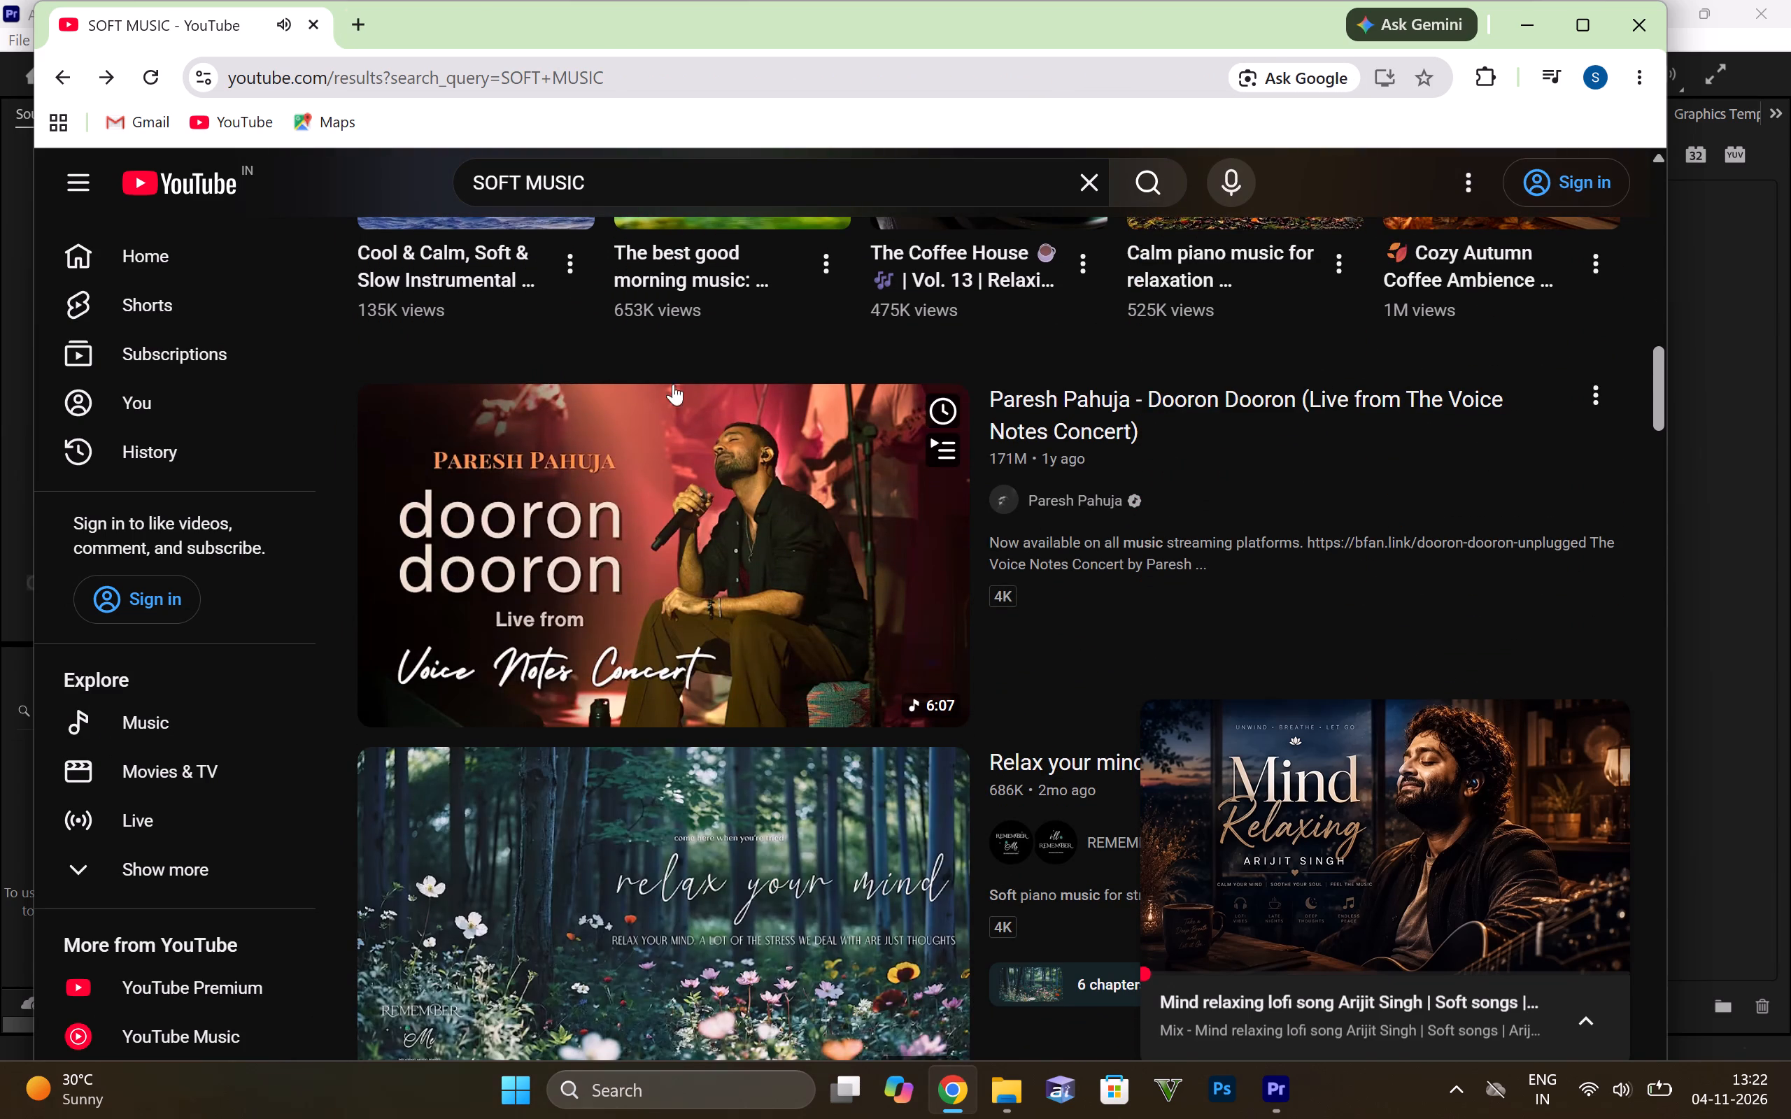
pyautogui.click(1613, 722)
pyautogui.scroll(-2, 1124, 737)
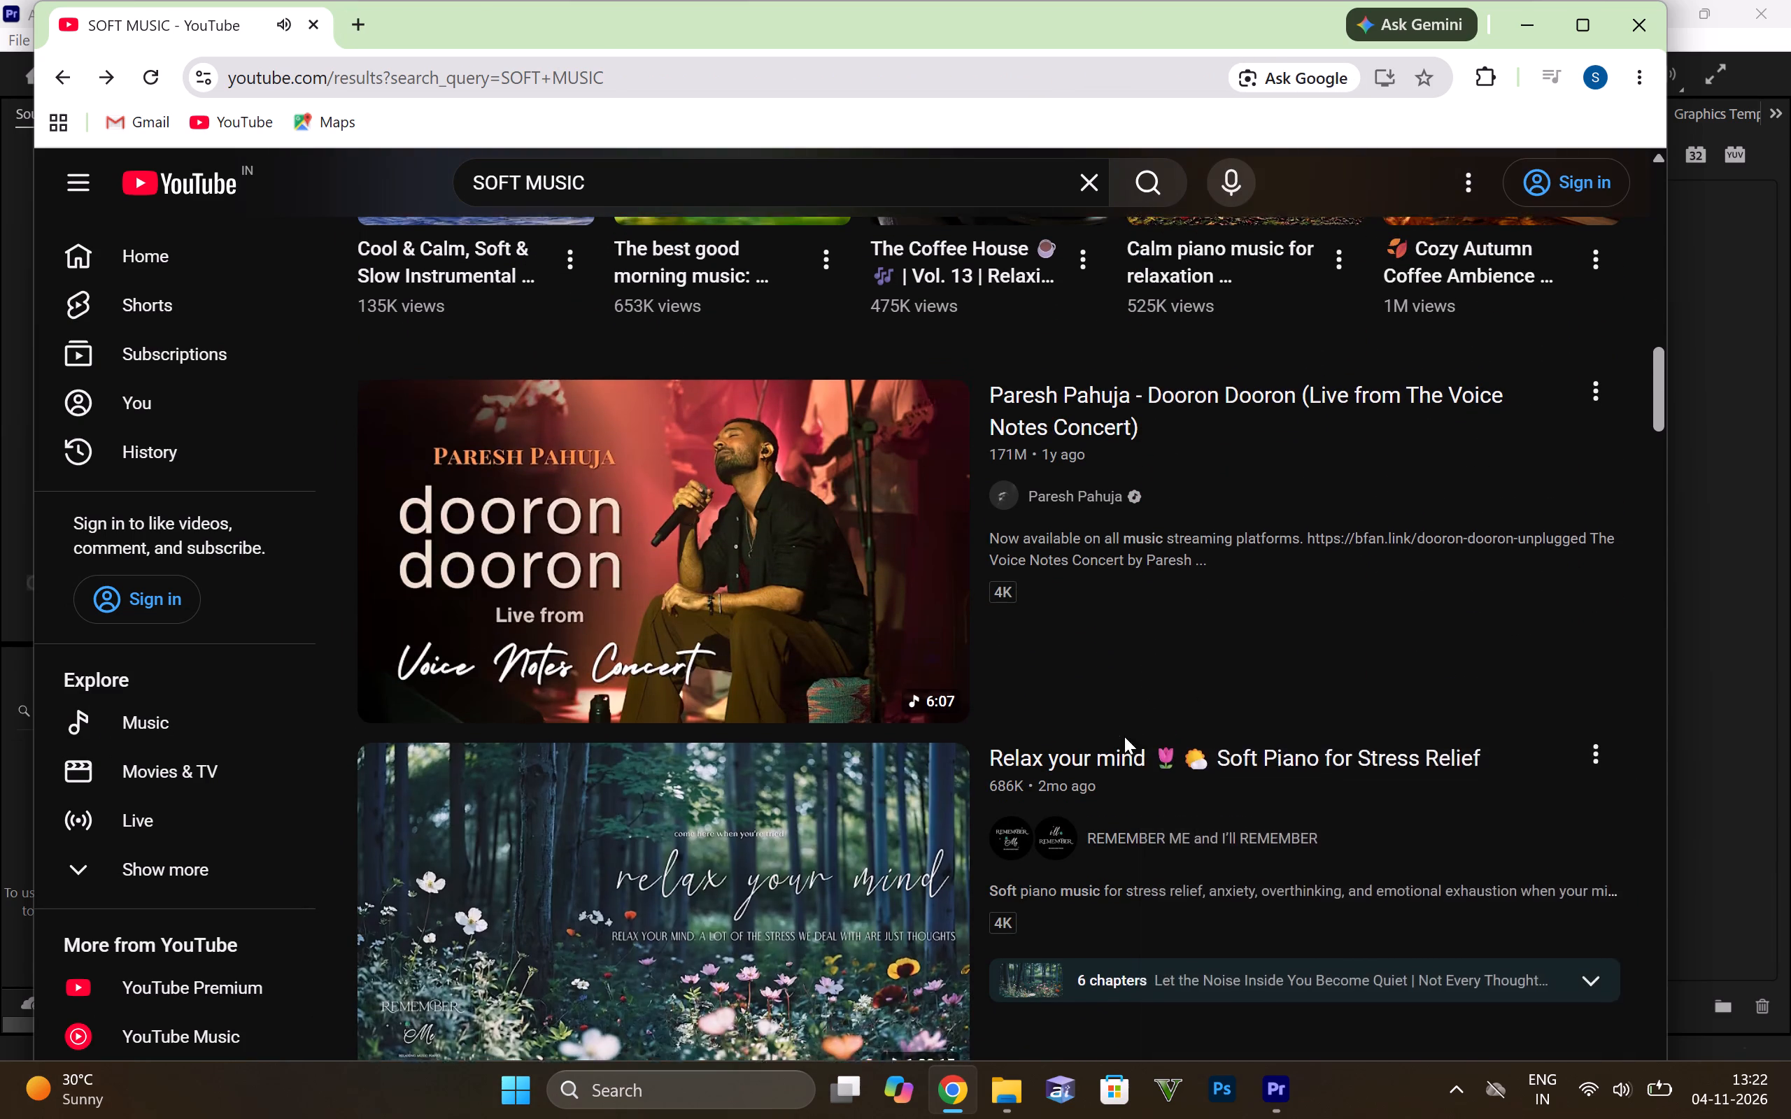
pyautogui.click(758, 668)
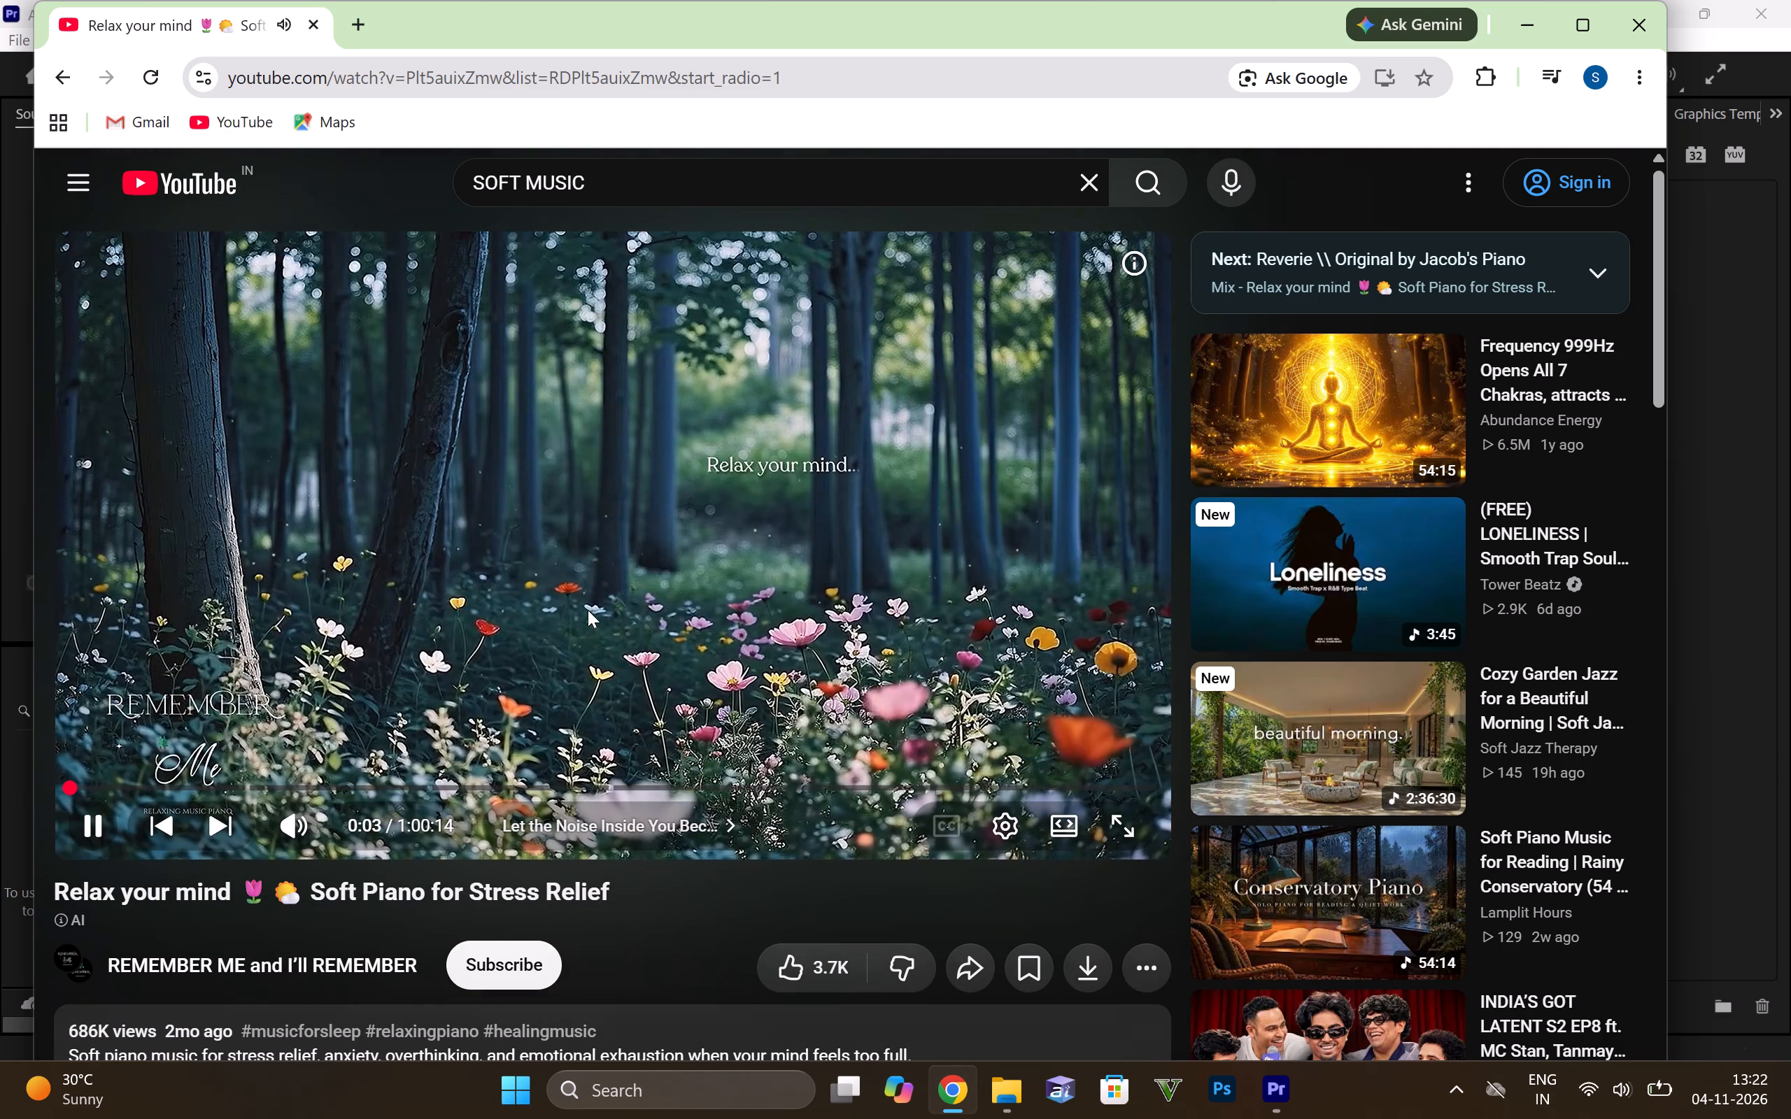
pyautogui.press('space')
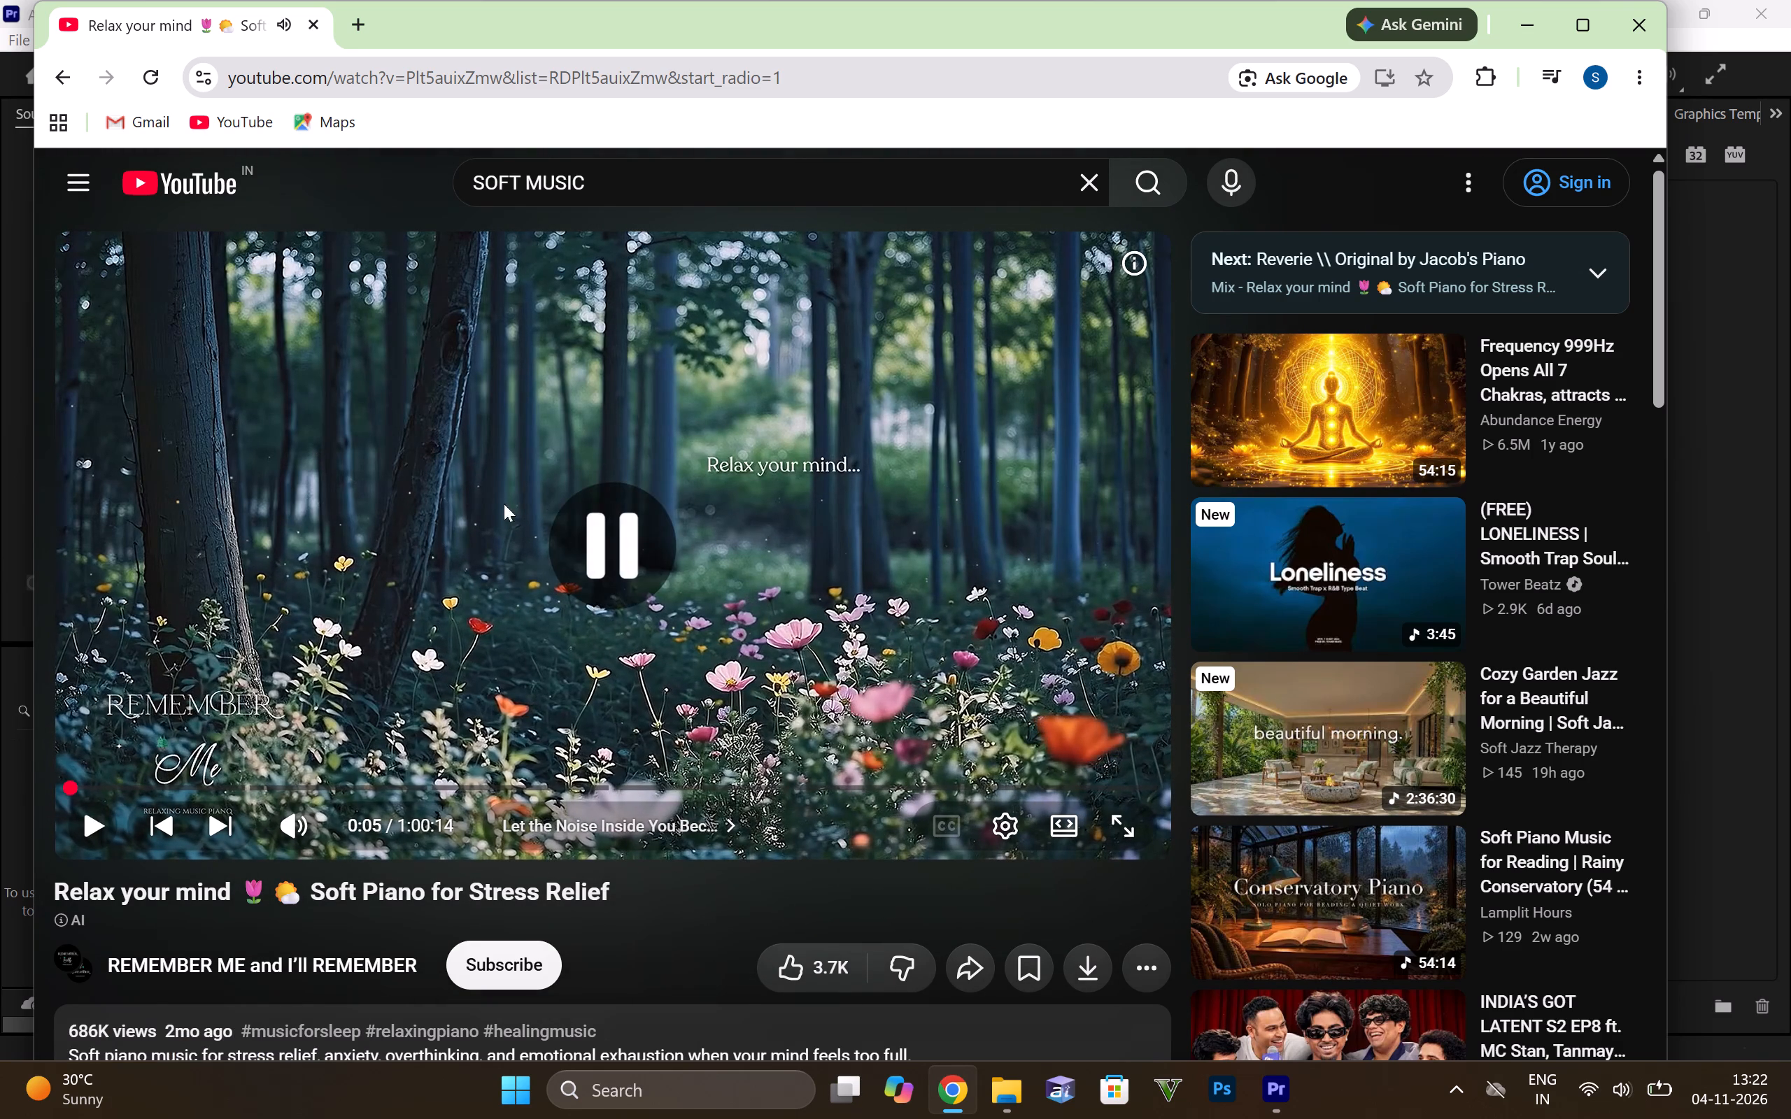
# Return to the soft music results and browse further down the list for another calm background track.
pyautogui.click(63, 74)
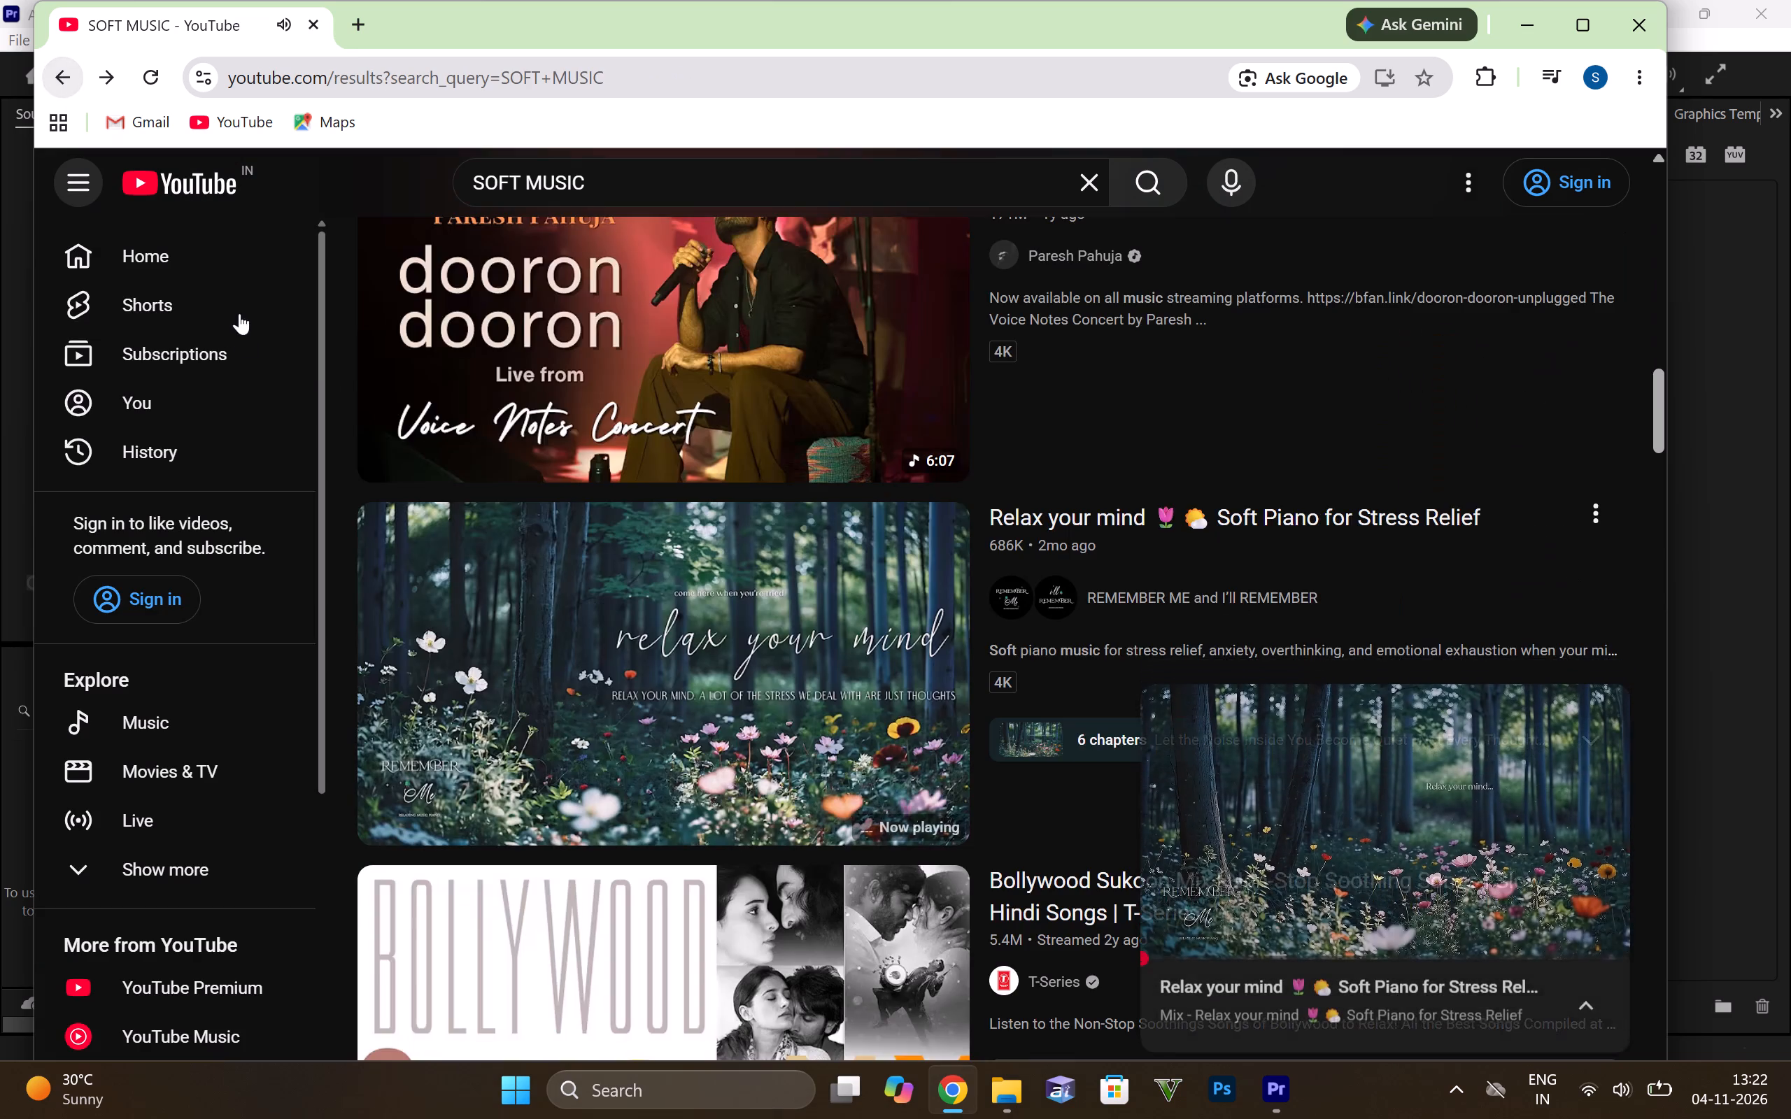
pyautogui.scroll(-3, 441, 460)
pyautogui.scroll(-6, 774, 545)
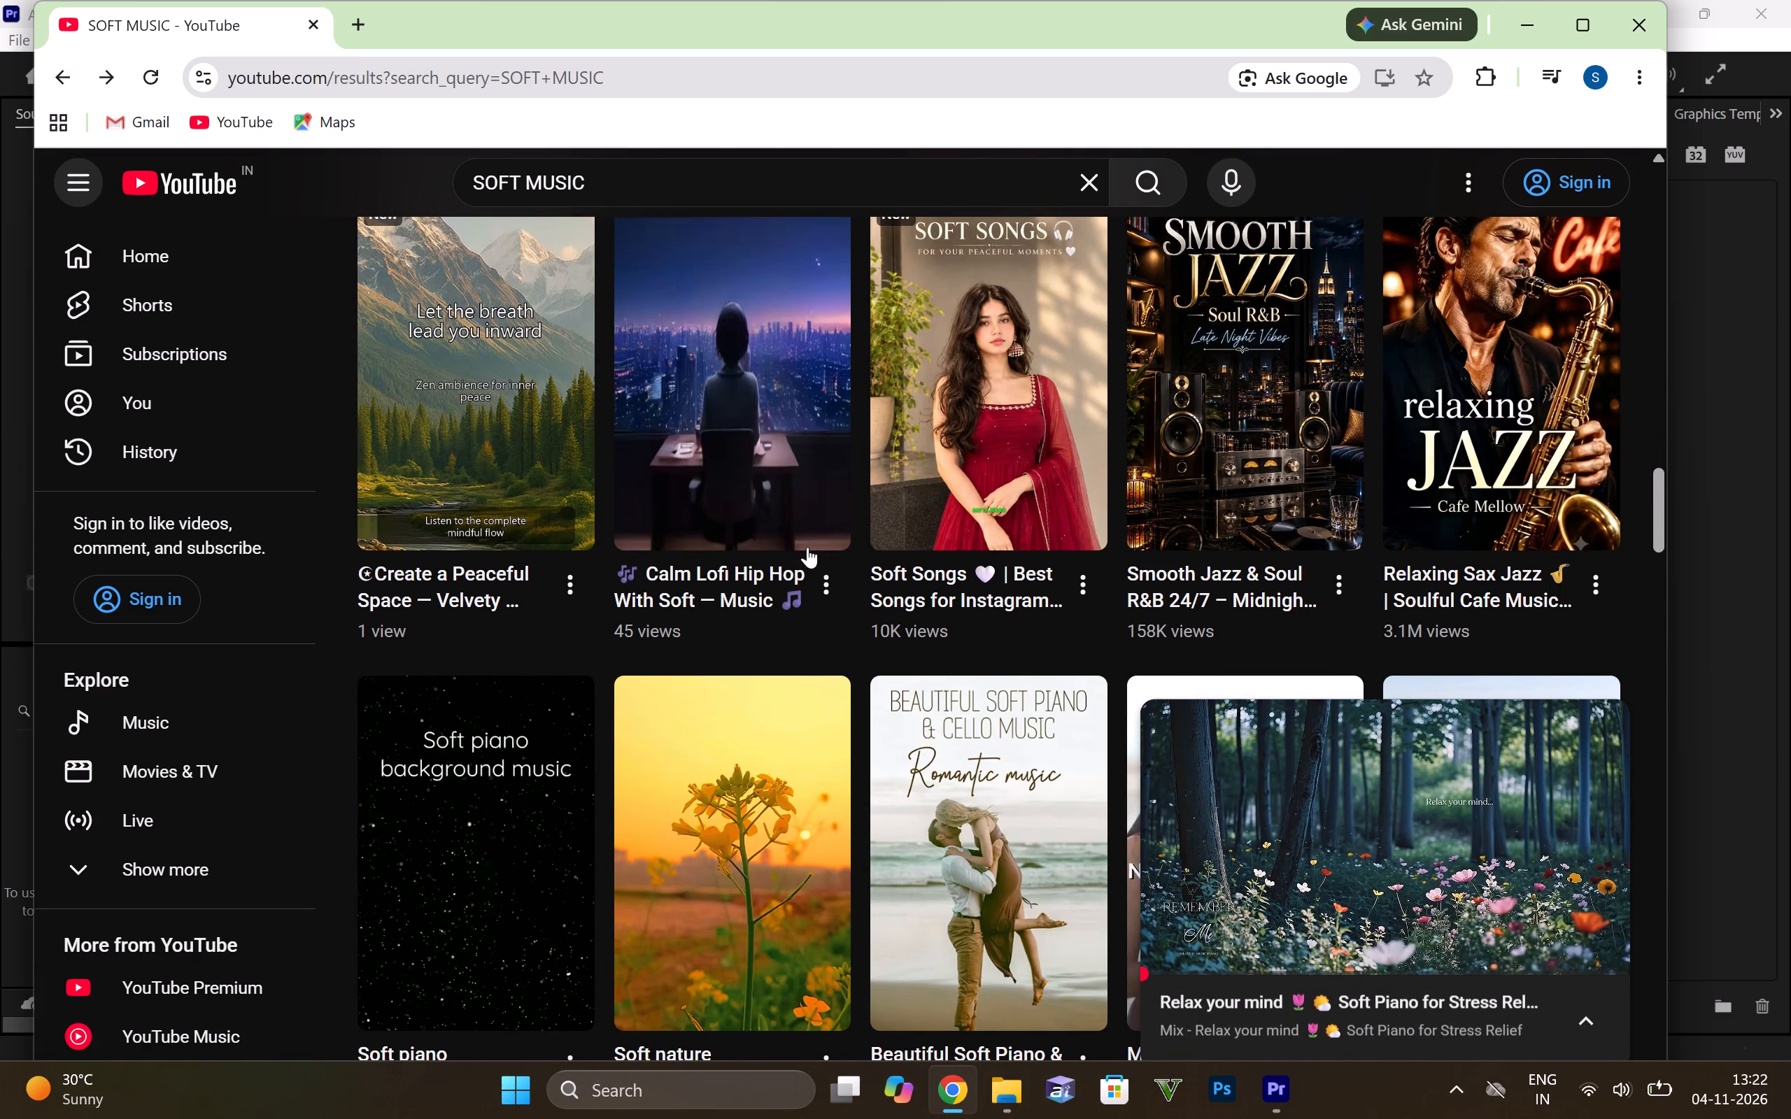
pyautogui.scroll(-1, 790, 611)
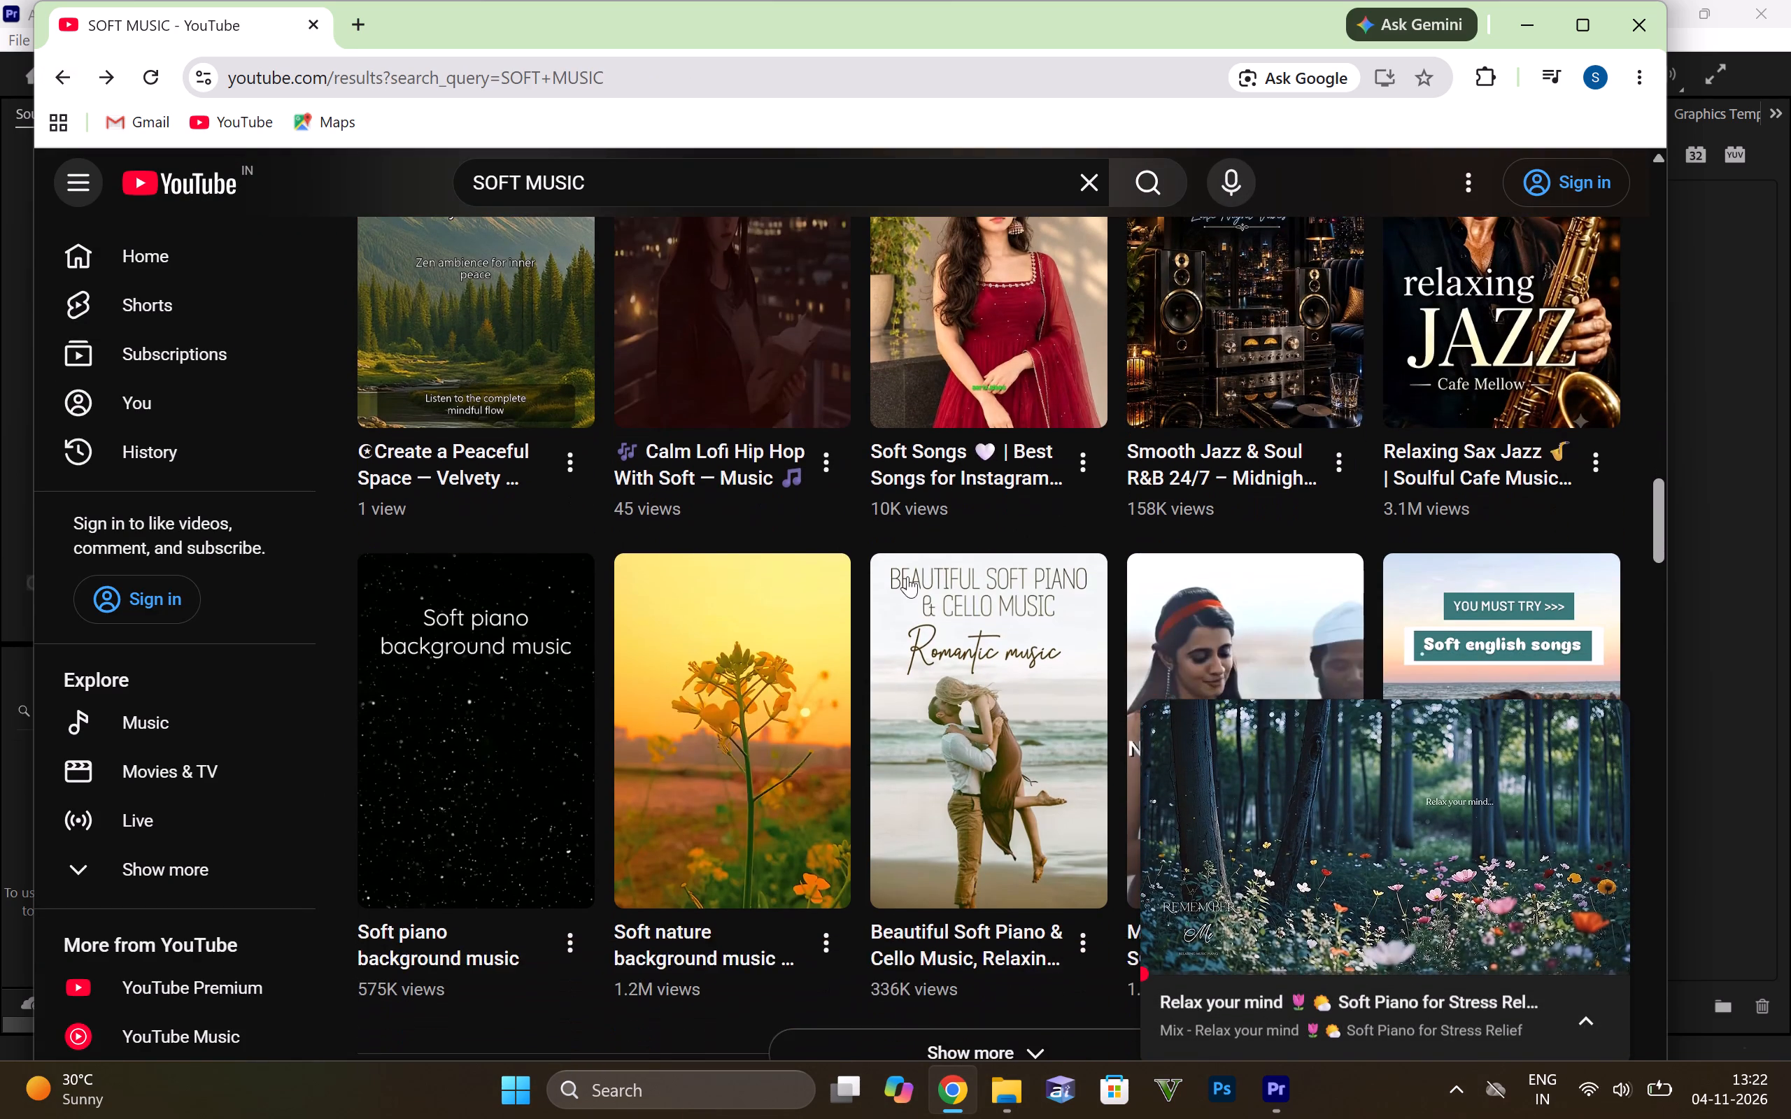
pyautogui.scroll(-3, 911, 576)
pyautogui.scroll(-2, 702, 475)
pyautogui.scroll(-3, 534, 627)
pyautogui.scroll(-3, 632, 573)
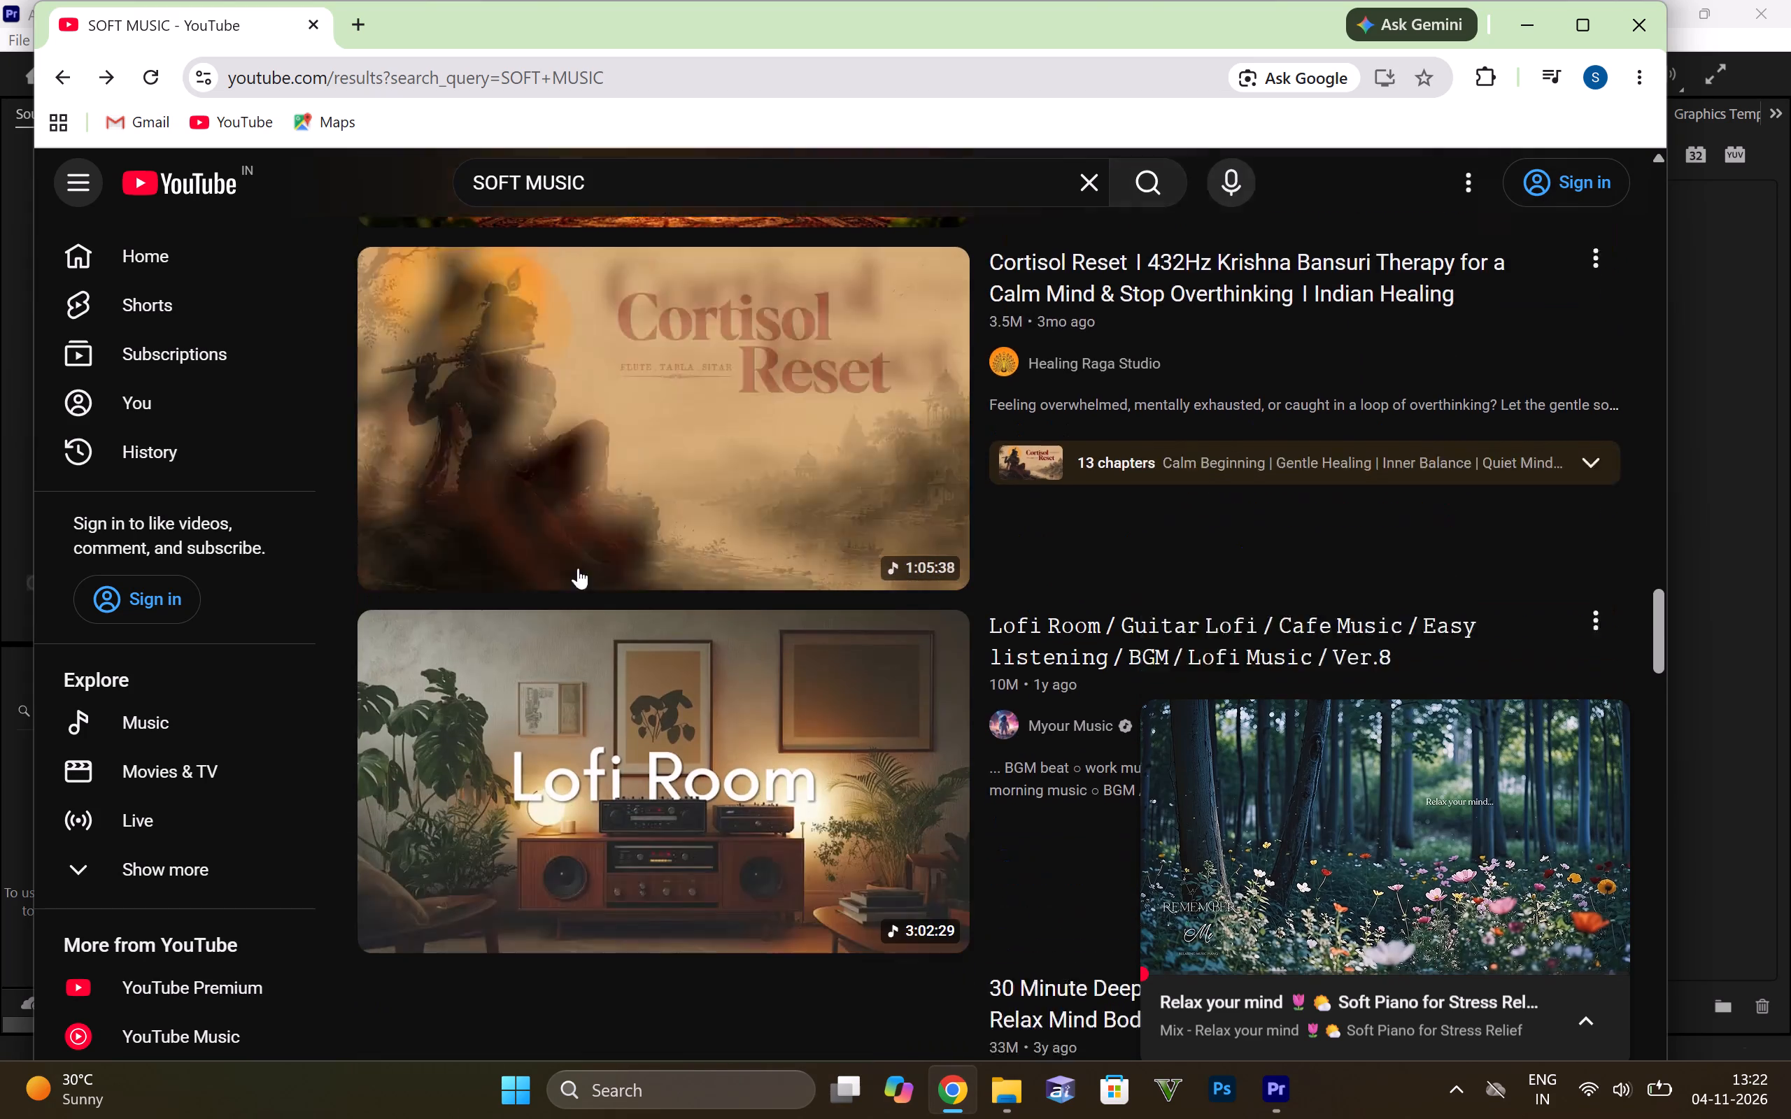
pyautogui.scroll(-5, 593, 532)
pyautogui.scroll(-2, 672, 522)
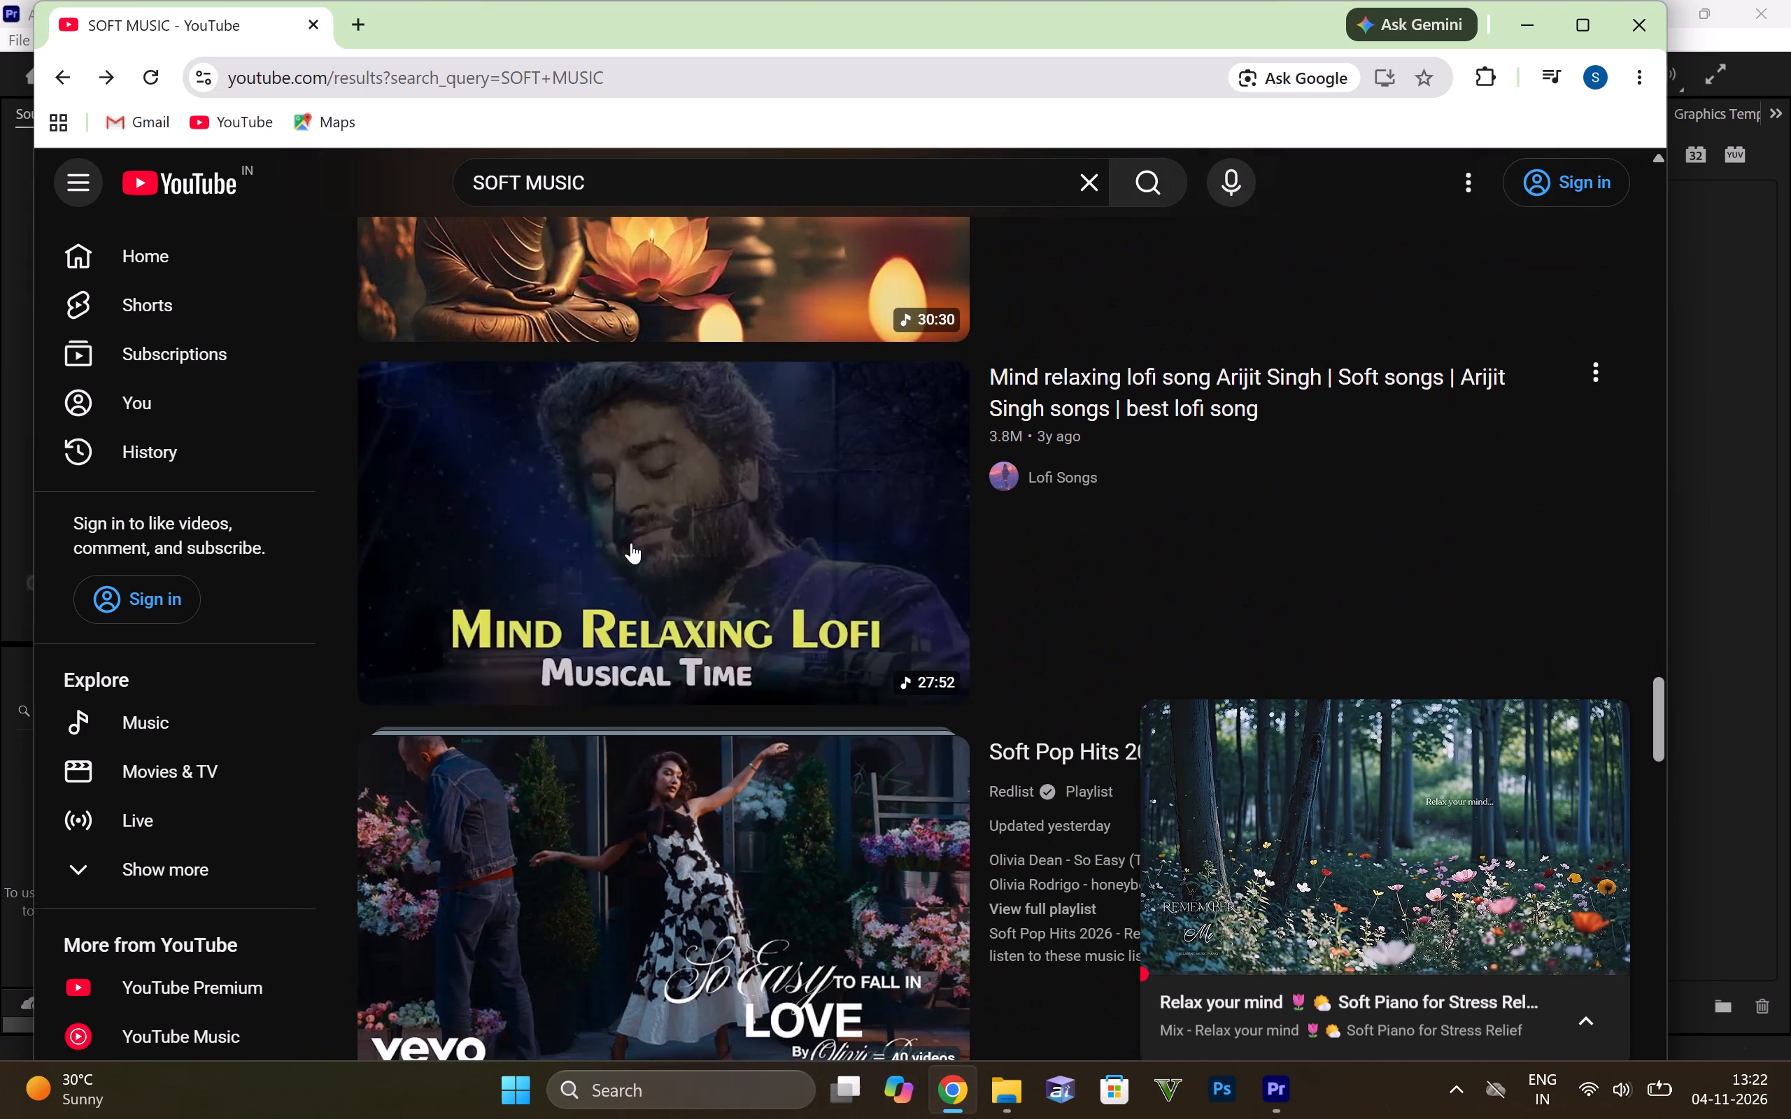
pyautogui.scroll(-2, 634, 498)
pyautogui.scroll(2, 655, 449)
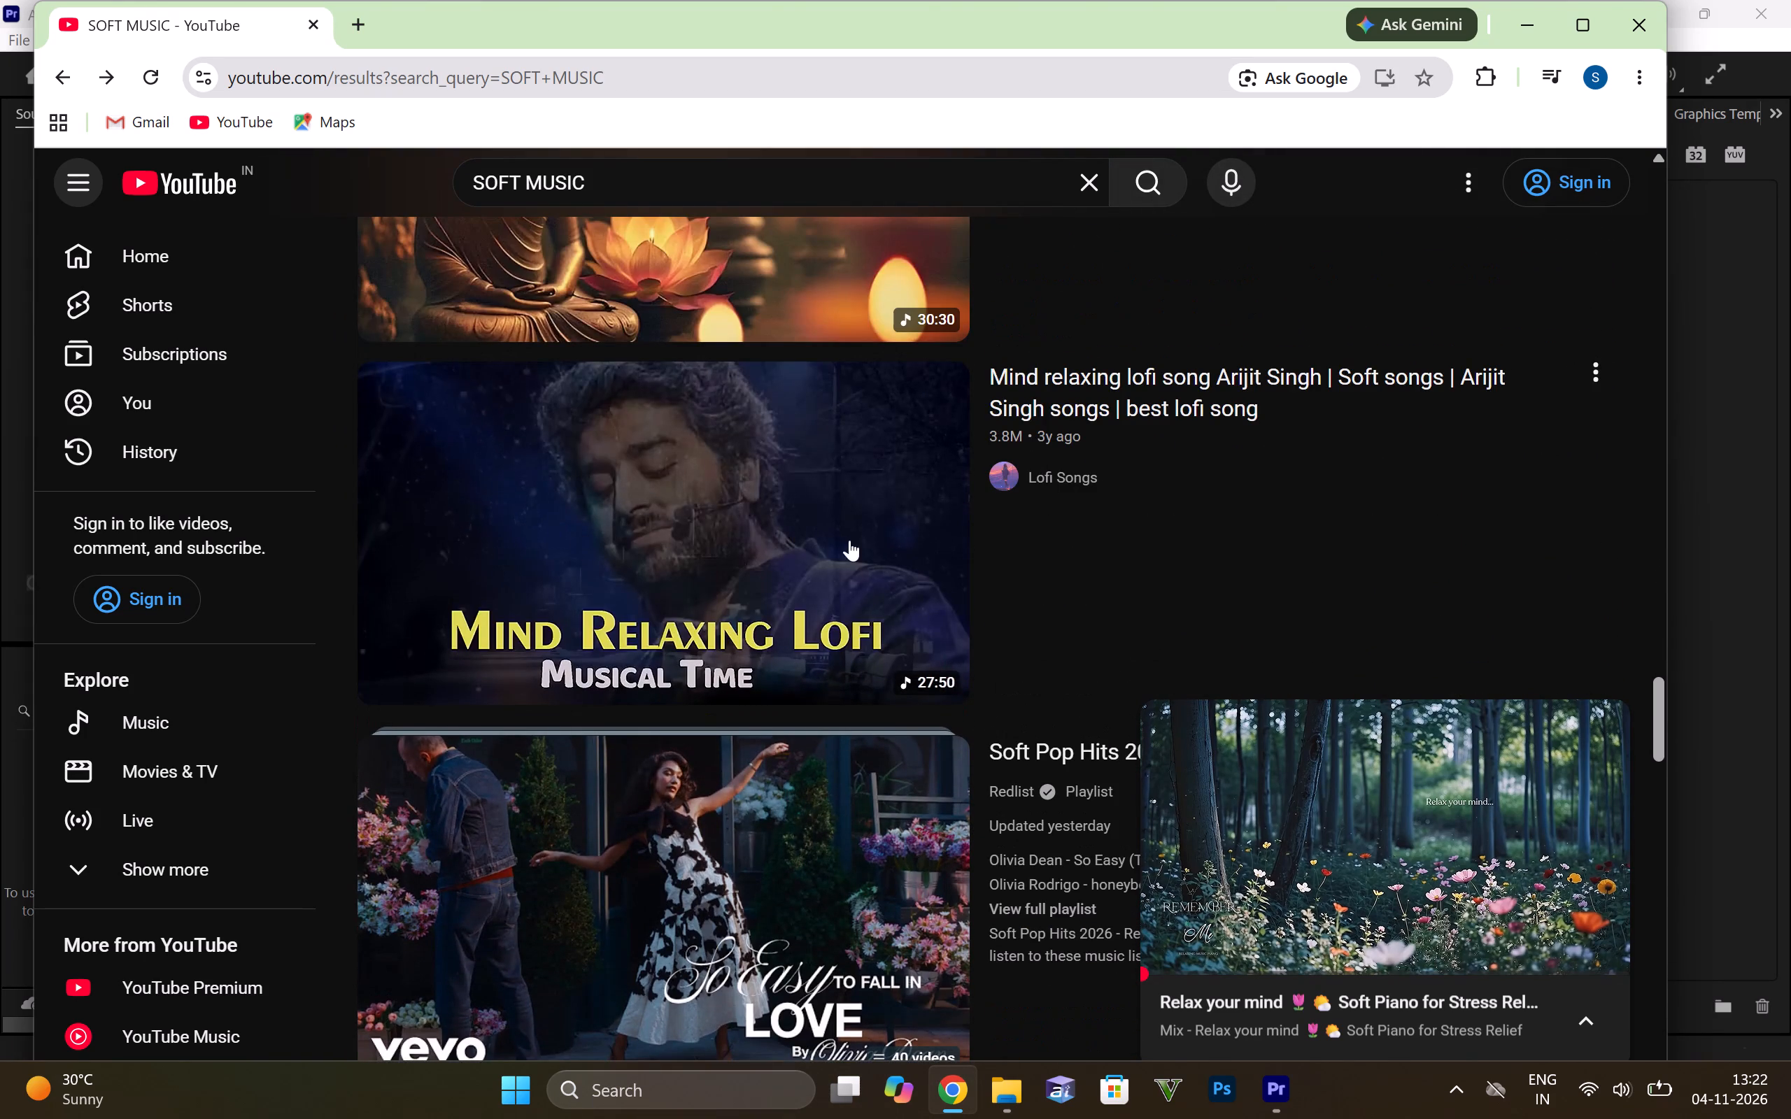
pyautogui.scroll(-2, 767, 555)
pyautogui.scroll(-5, 645, 583)
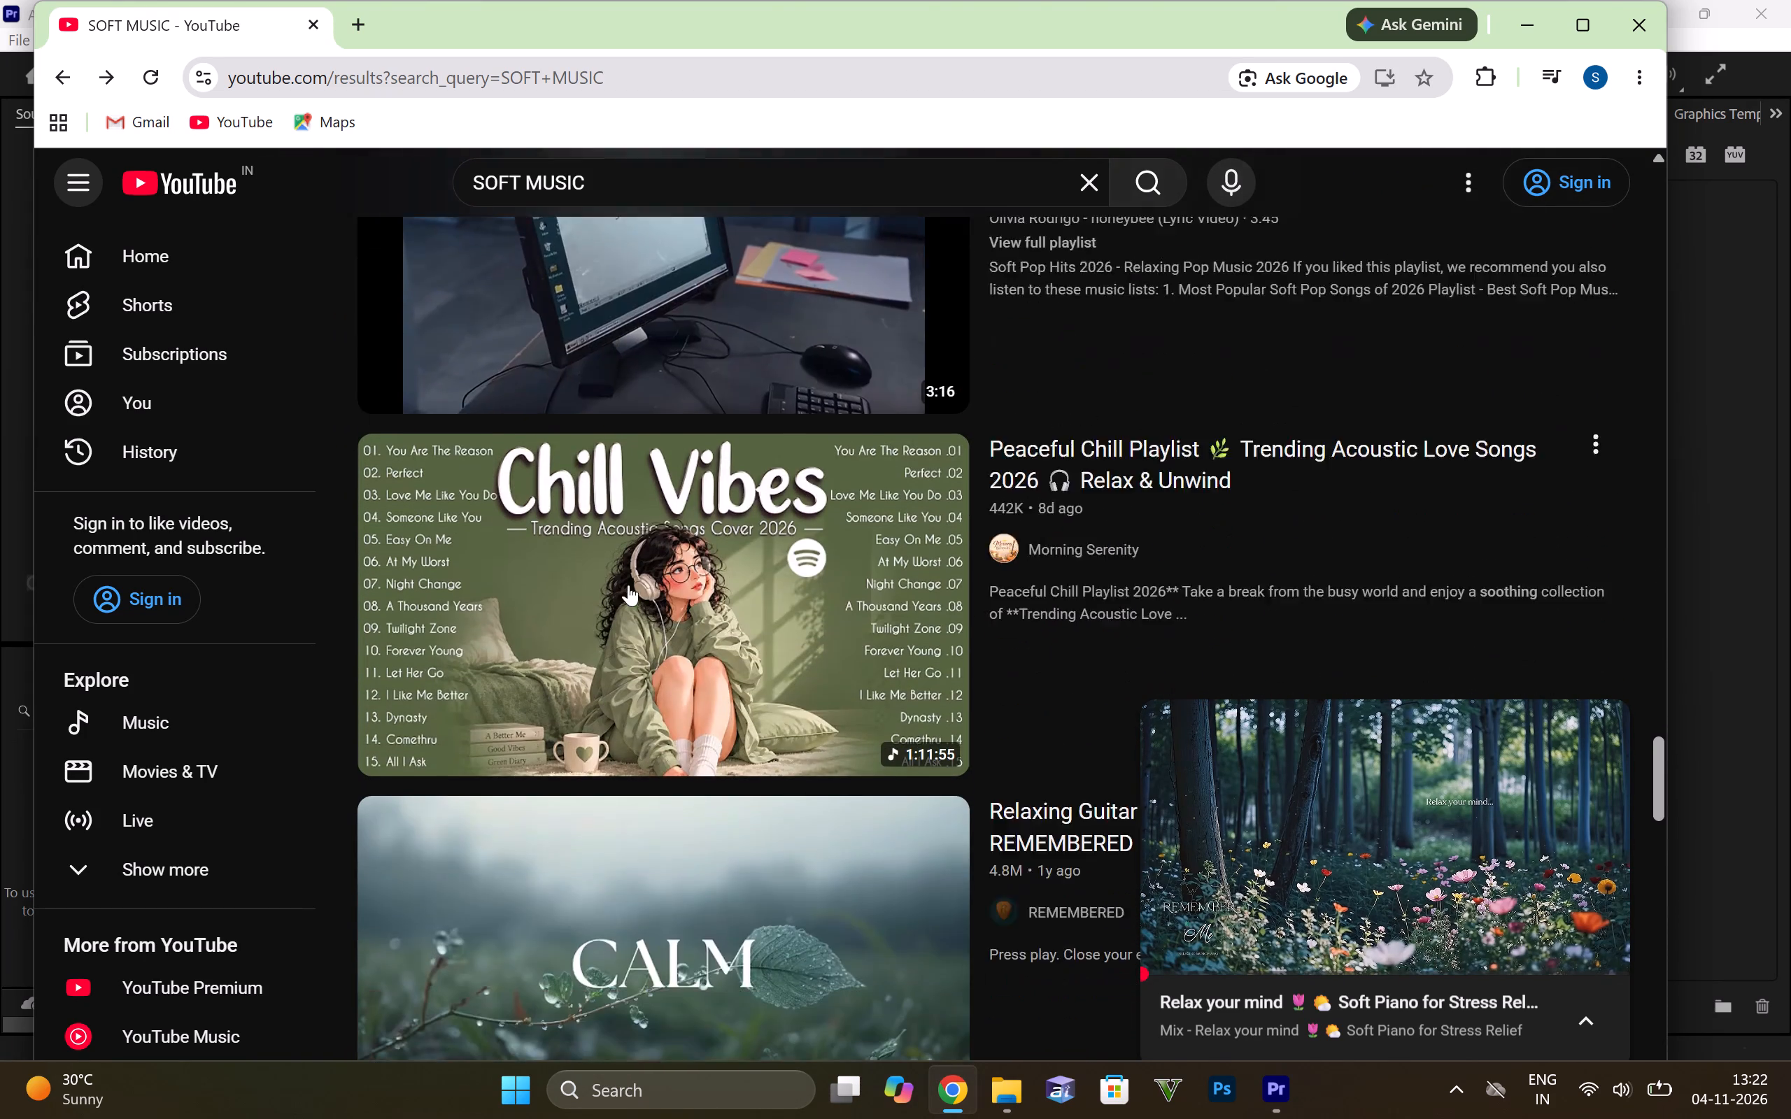
pyautogui.scroll(-2, 628, 632)
# Preview "Relaxing Guitar for Stress Relief, work and study" by REMEMBERED and pause it.
pyautogui.click(593, 545)
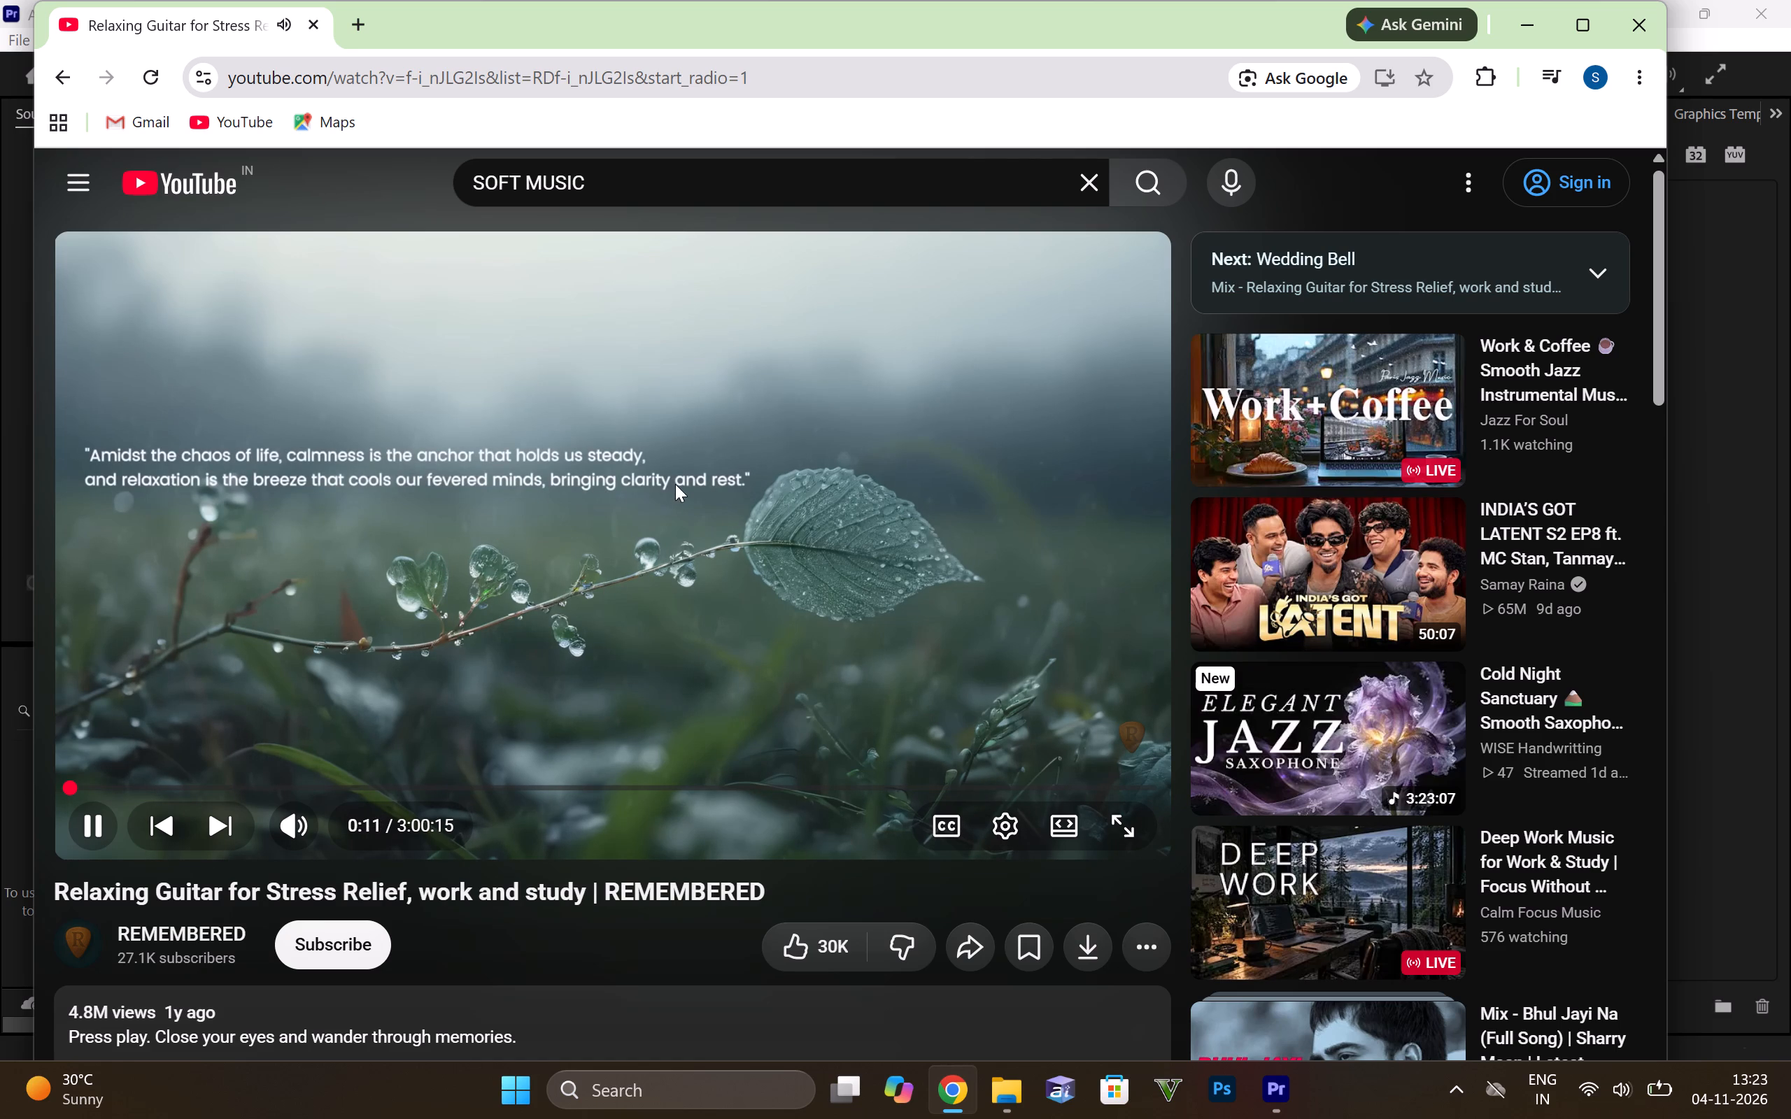
pyautogui.scroll(-2, 675, 484)
pyautogui.scroll(1, 645, 420)
pyautogui.press('space')
# Replace the YouTube search with "GUITAR ARP RELAX MUISC" and run it.
pyautogui.moveTo(616, 183); pyautogui.dragTo(268, 194)
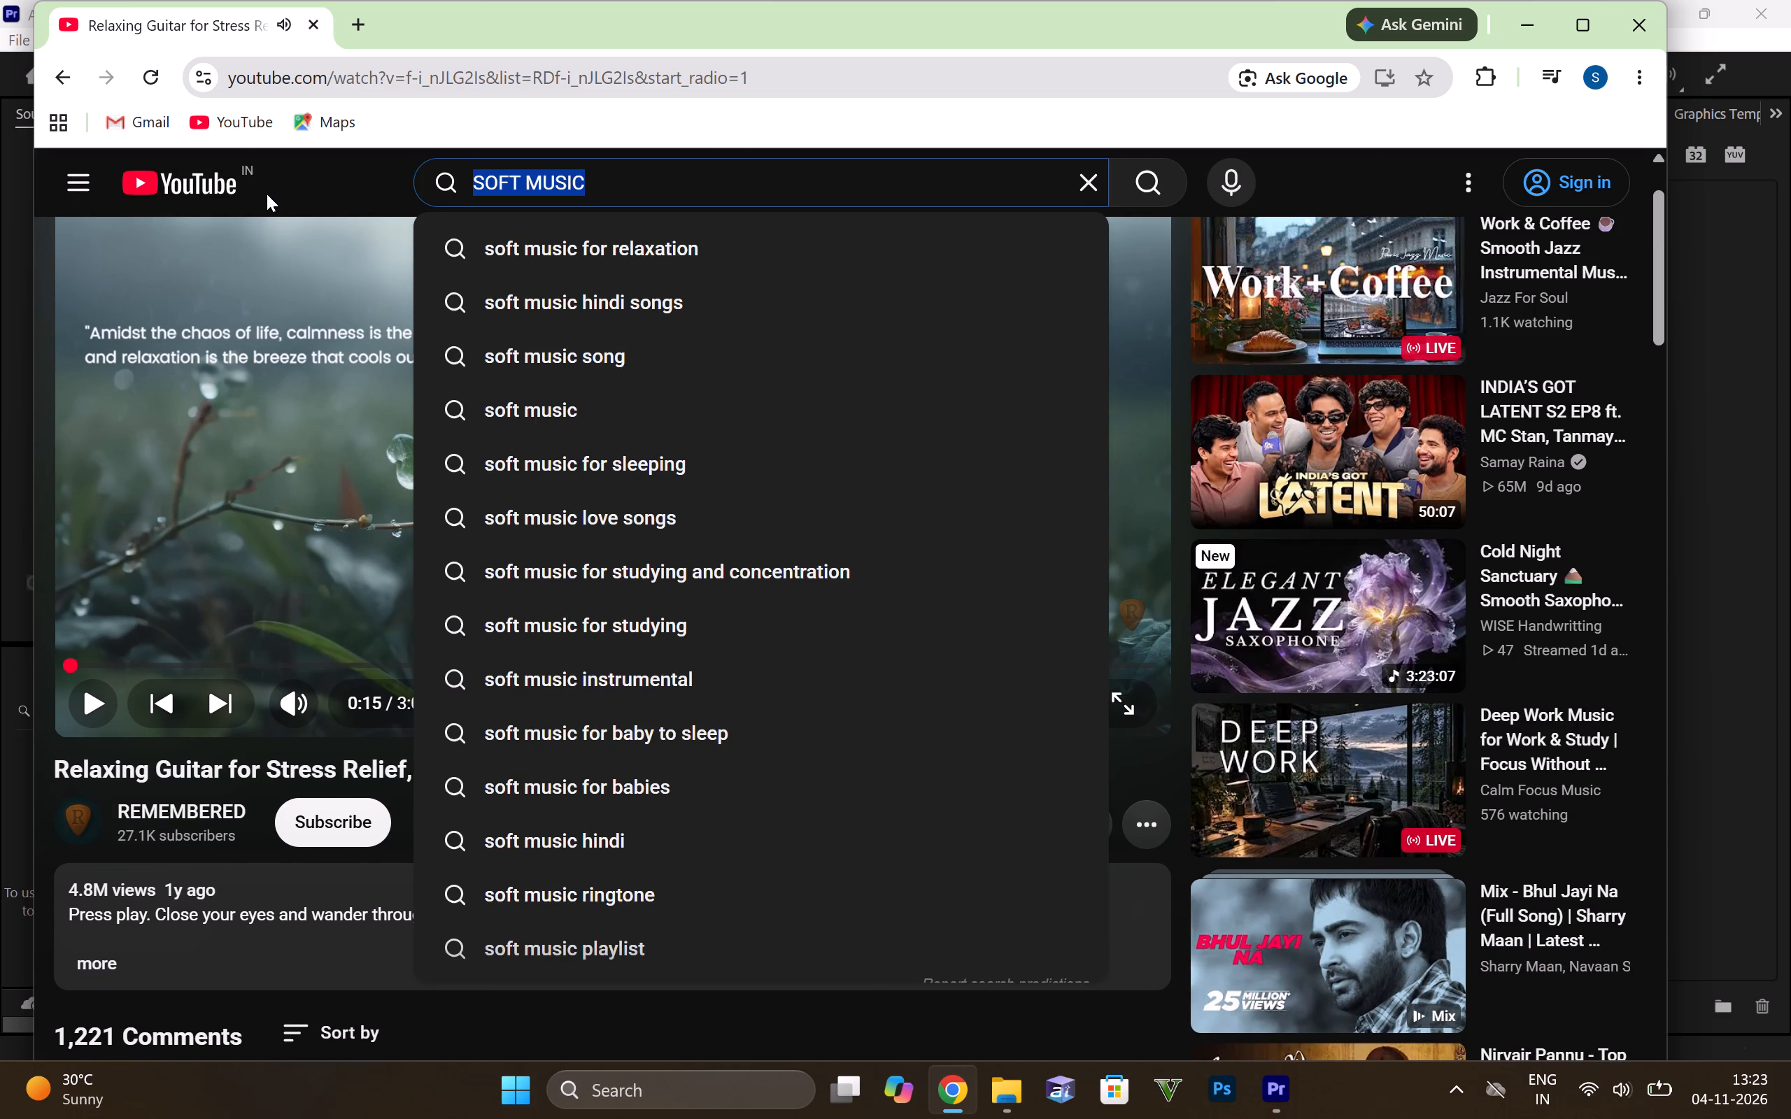
pyautogui.press('BackSpace')
pyautogui.write('GUITAR ARP RELAX')
pyautogui.press('space')
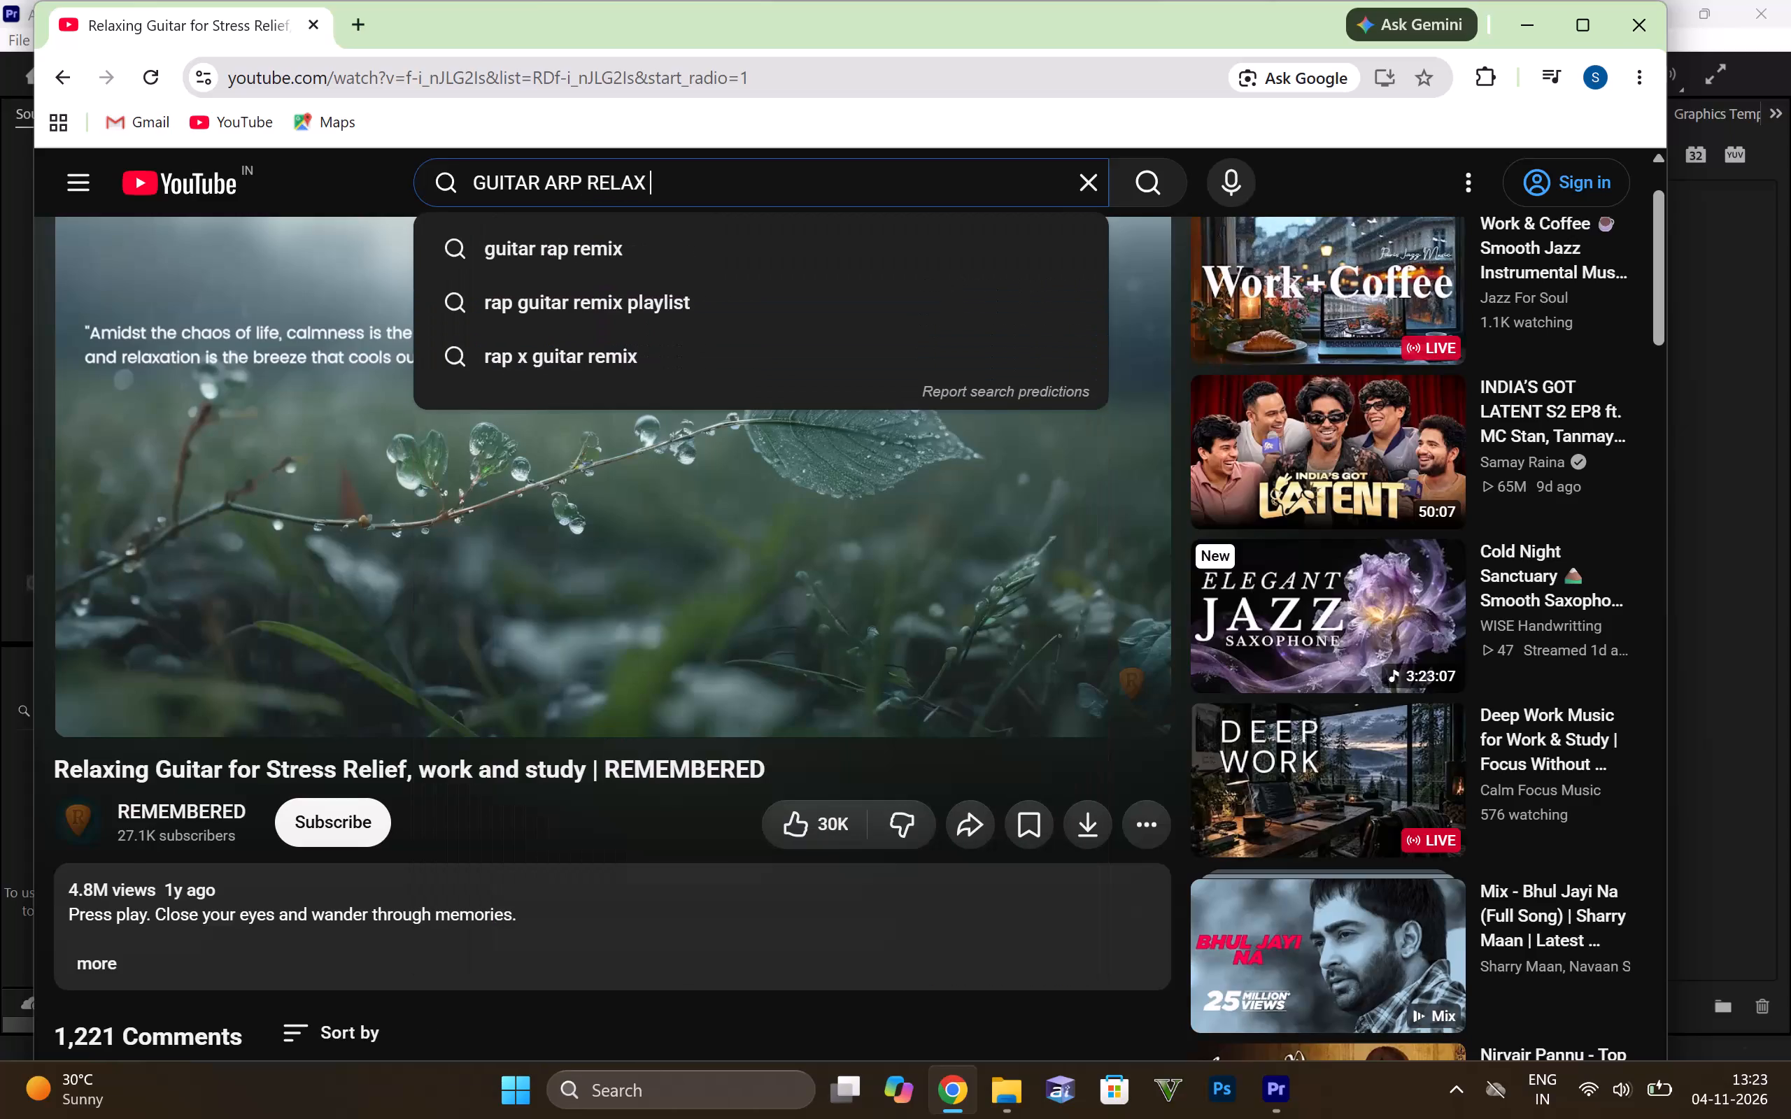
pyautogui.write('MUISC')
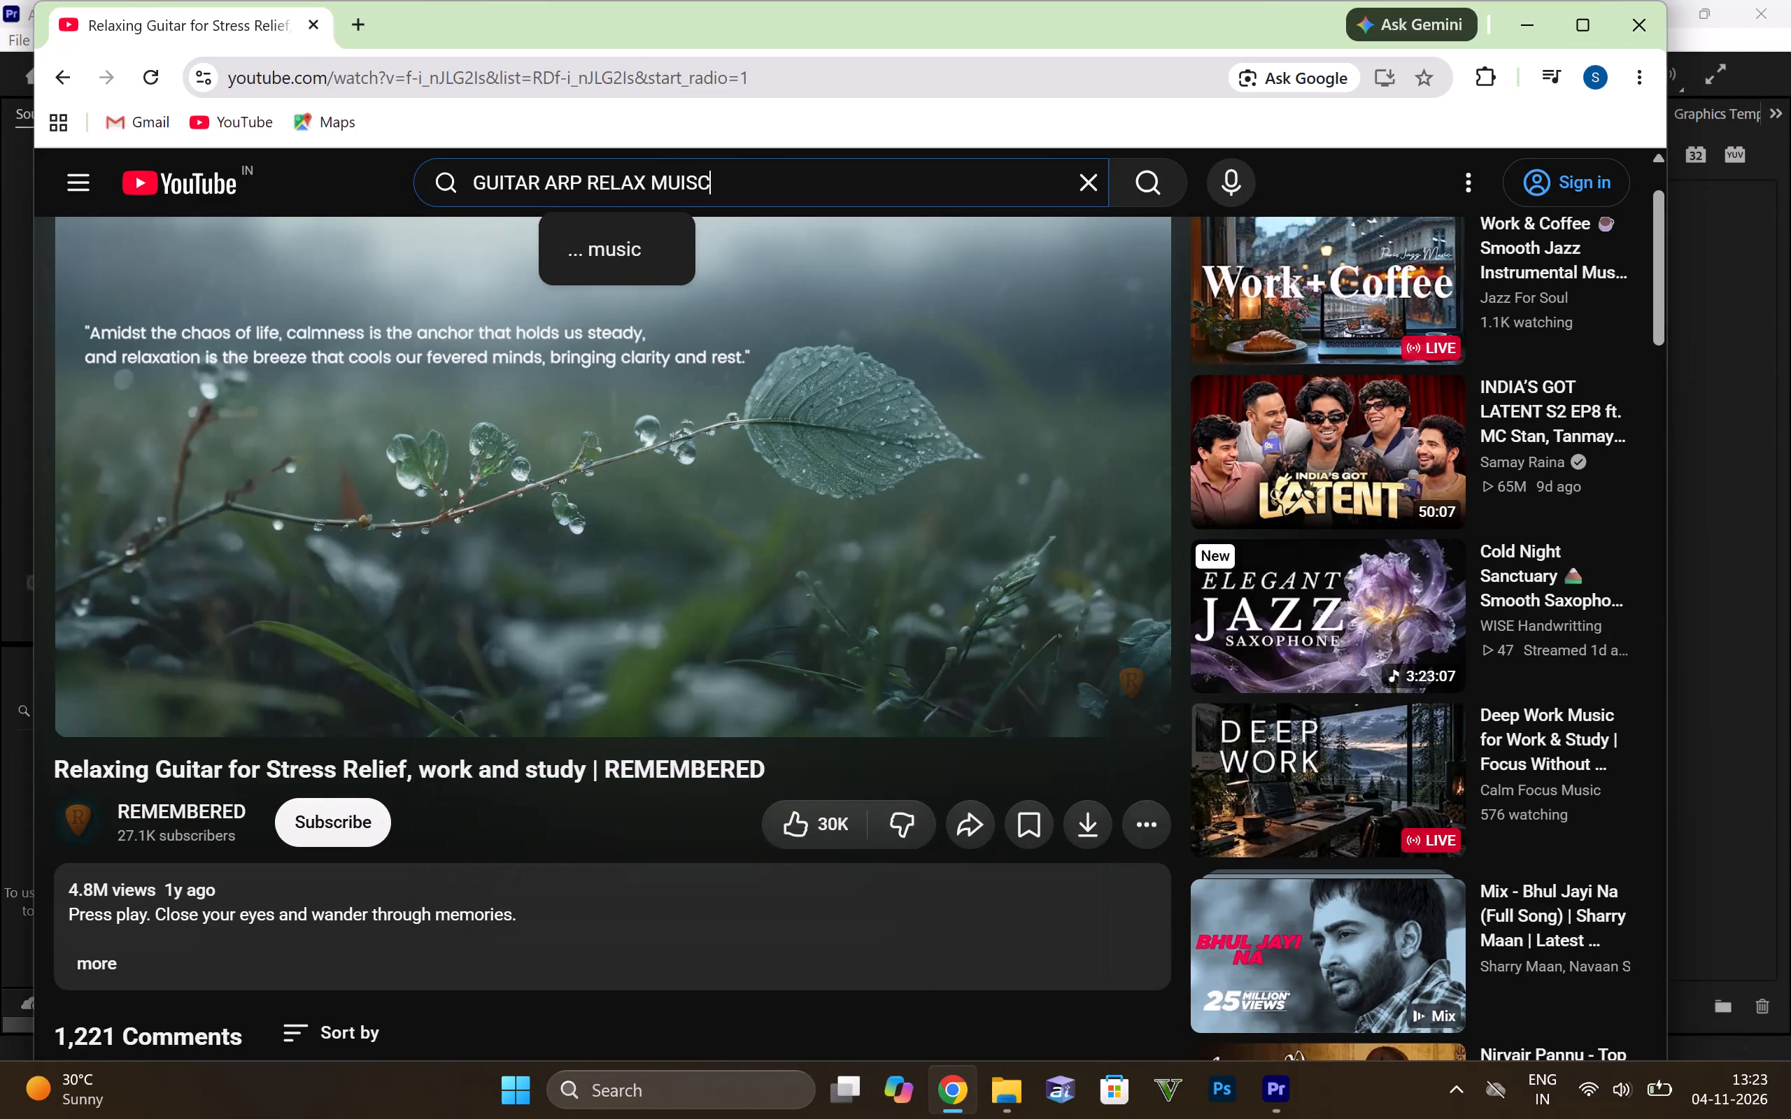
pyautogui.press('Return')
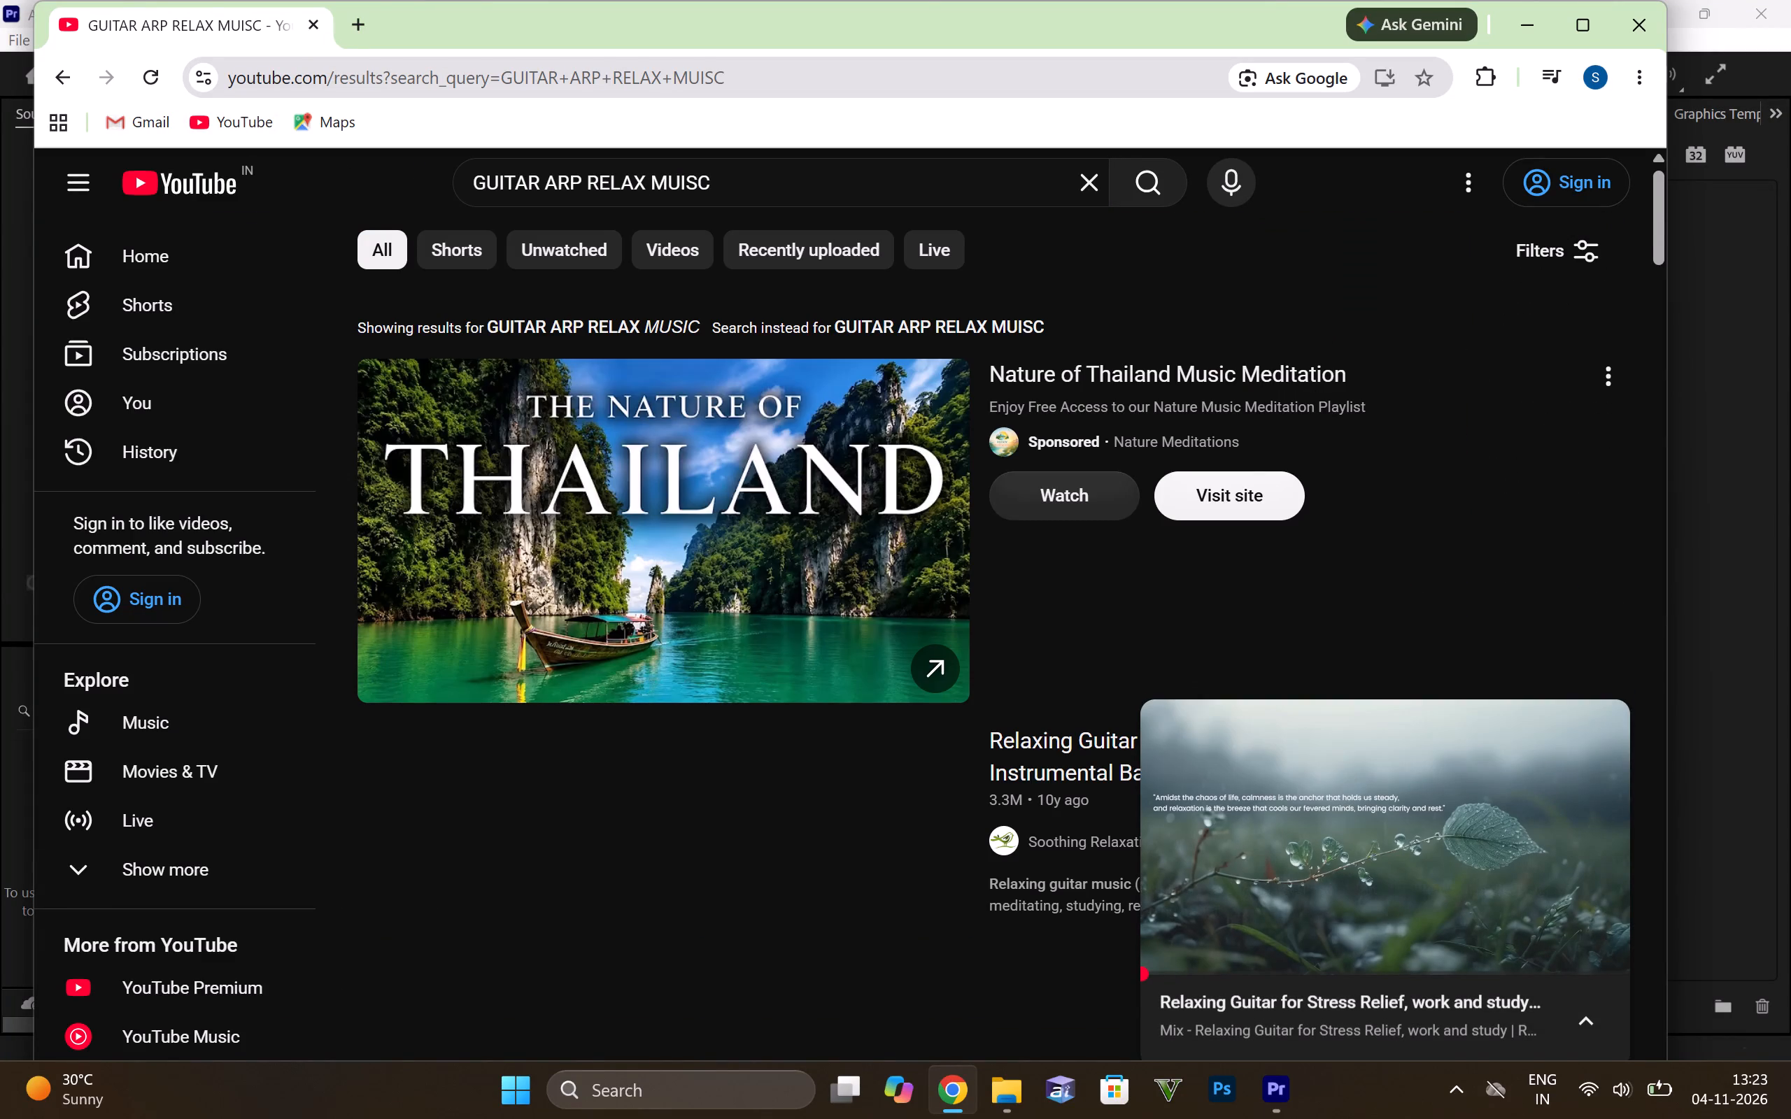
# Play "Relaxing Guitar Music: Sleep, Meditation, Spa, Study" by Soothing Relaxation and skip ahead slightly to preview it.
pyautogui.scroll(-2, 667, 452)
pyautogui.scroll(-1, 749, 412)
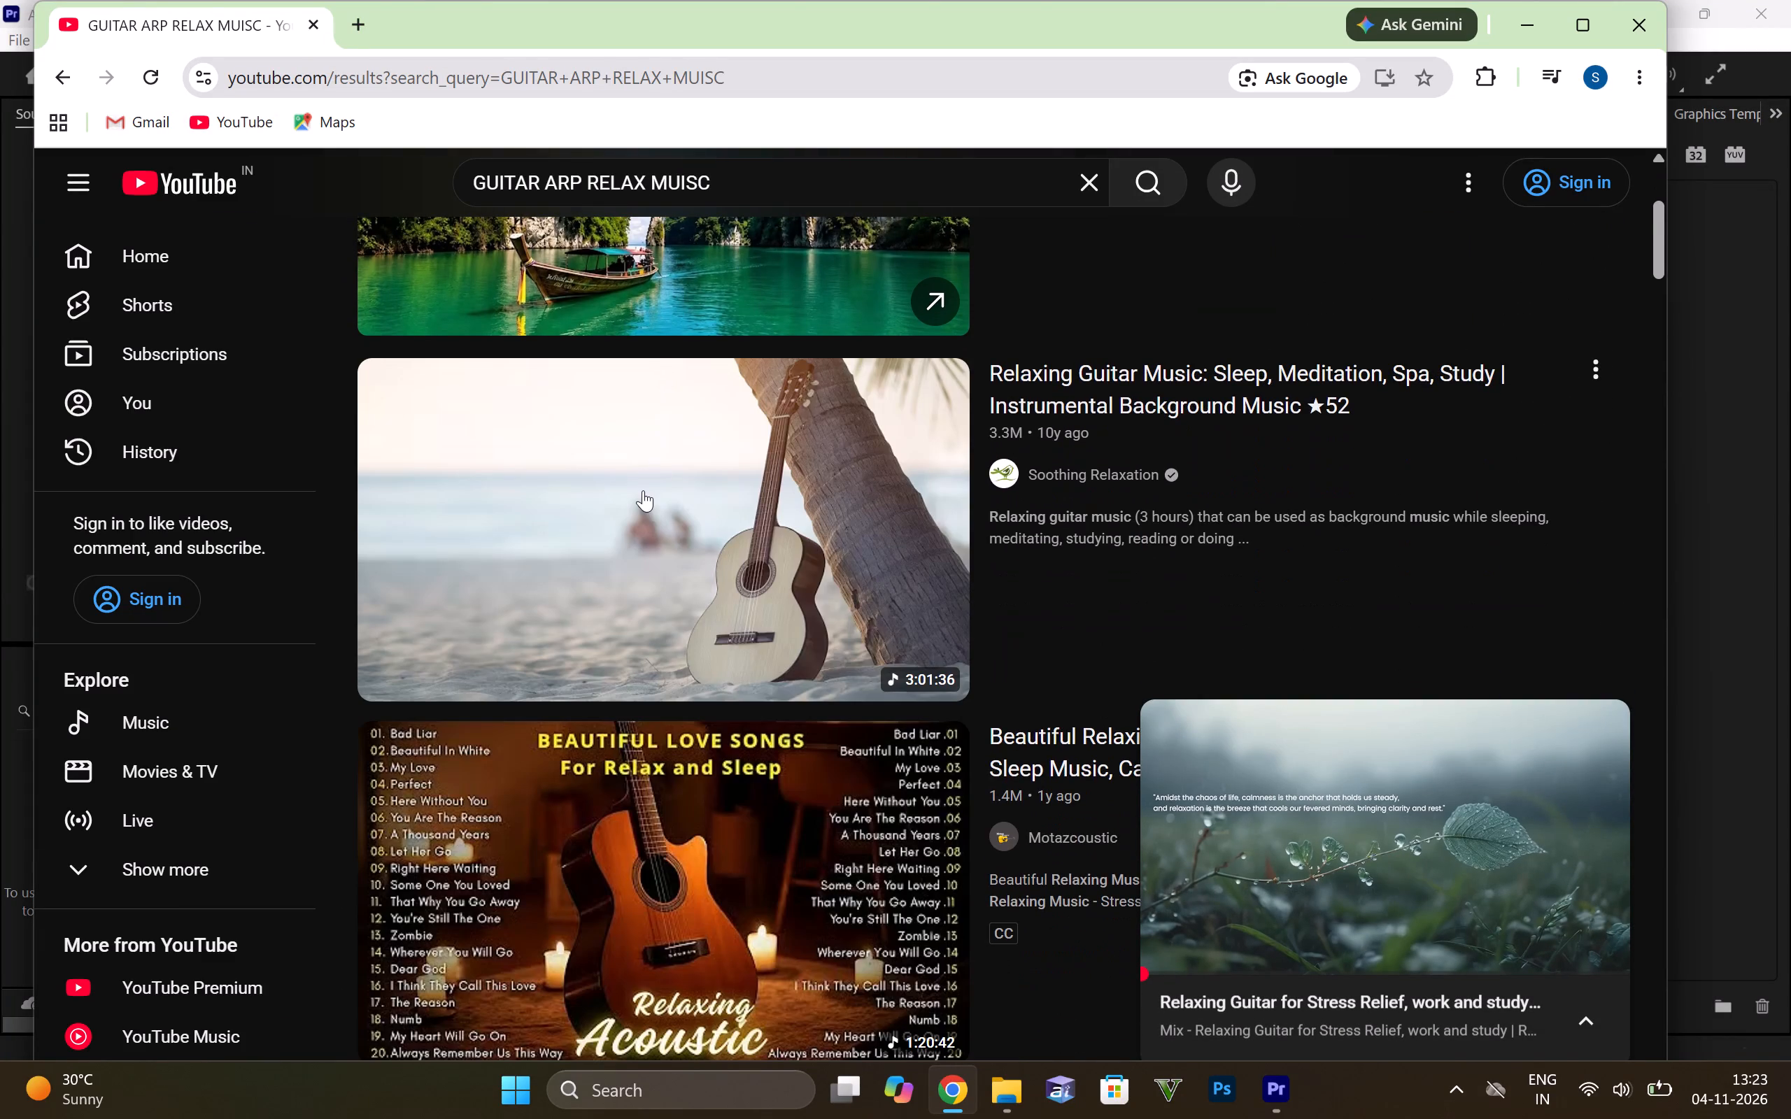
pyautogui.click(642, 490)
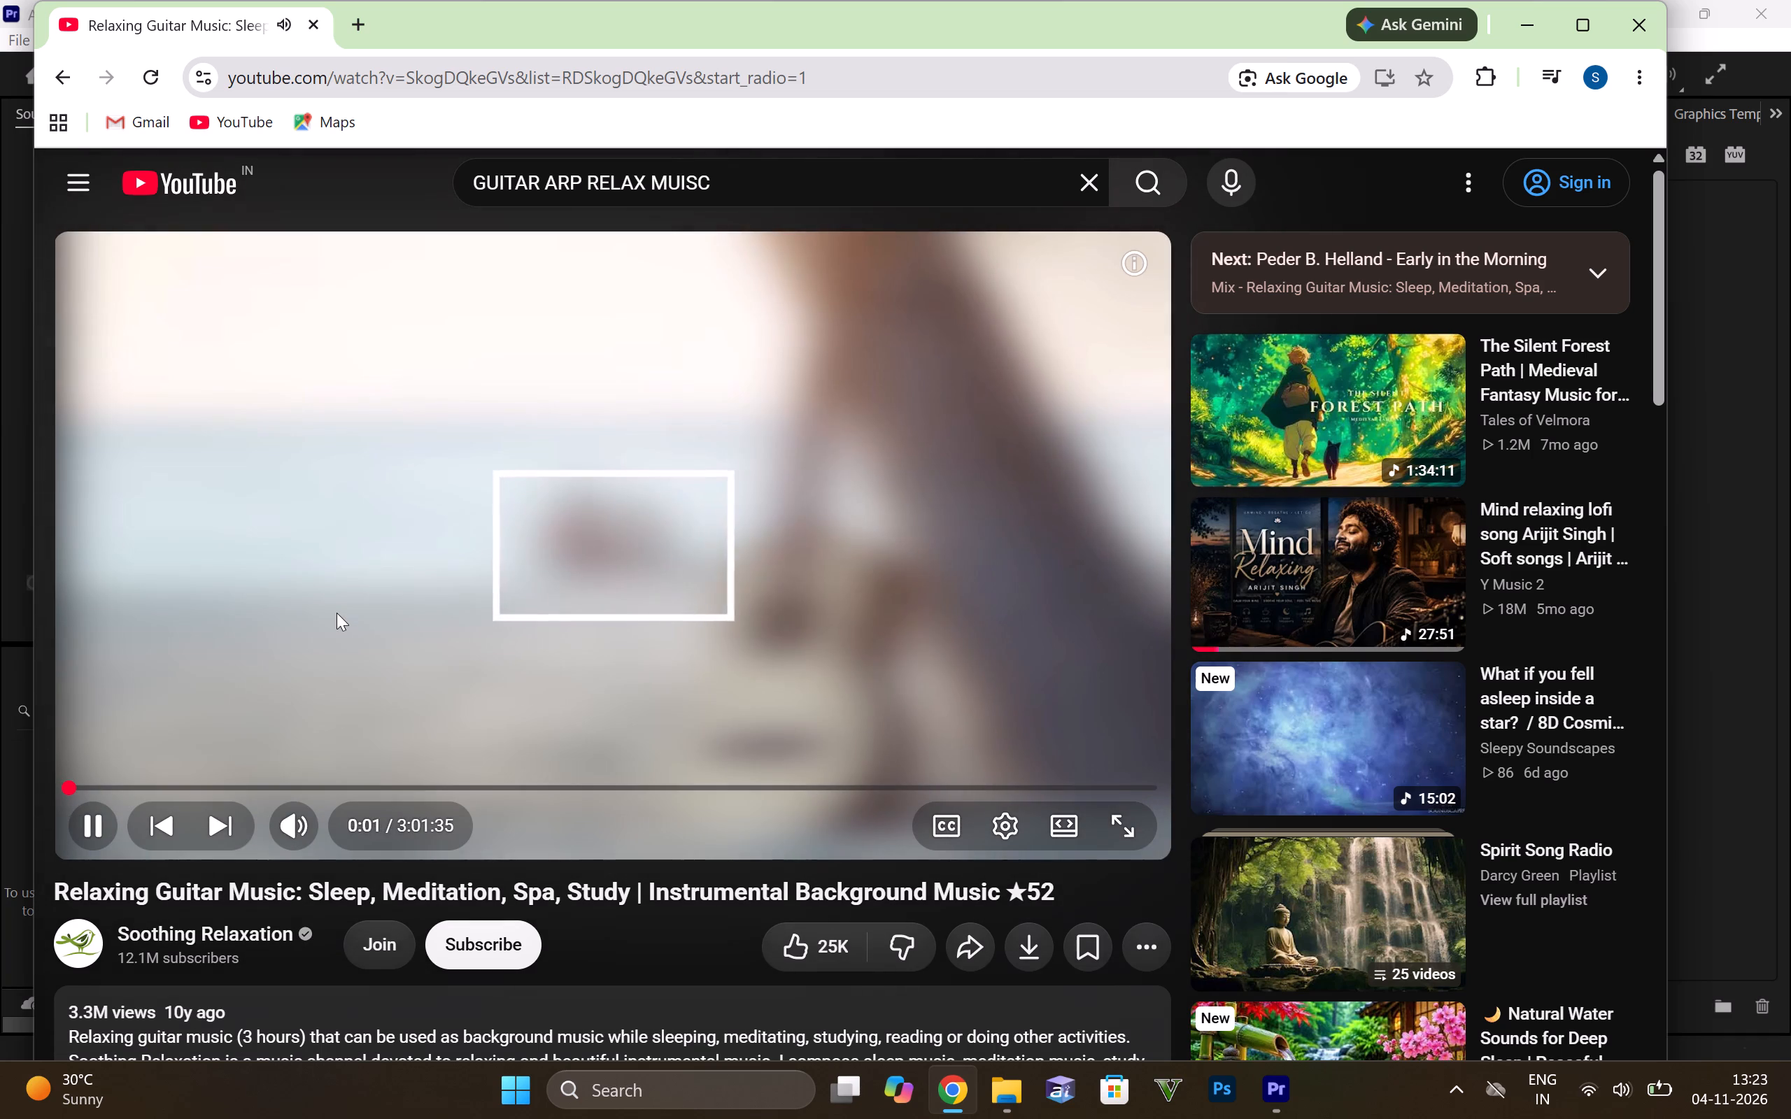
pyautogui.press('Right')
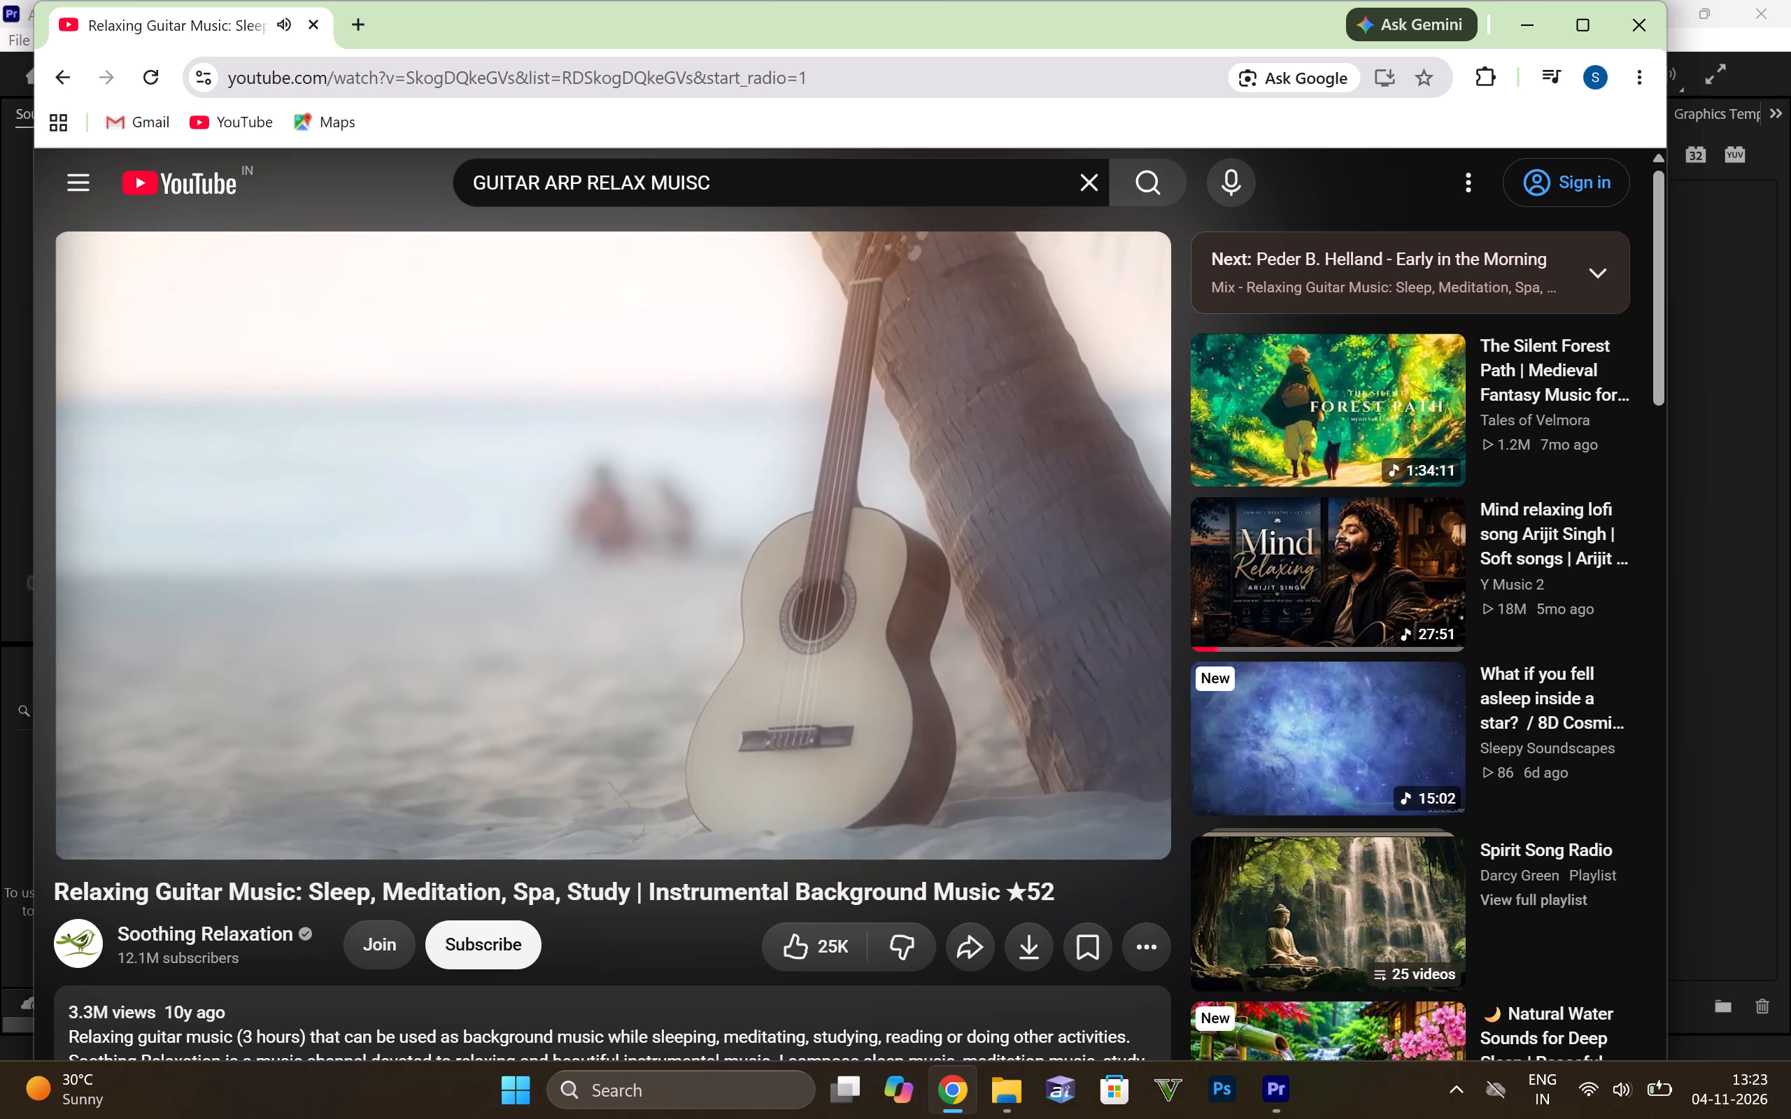
# Skip further ahead in the Soothing Relaxation guitar video and keep previewing it.
pyautogui.press('Right')
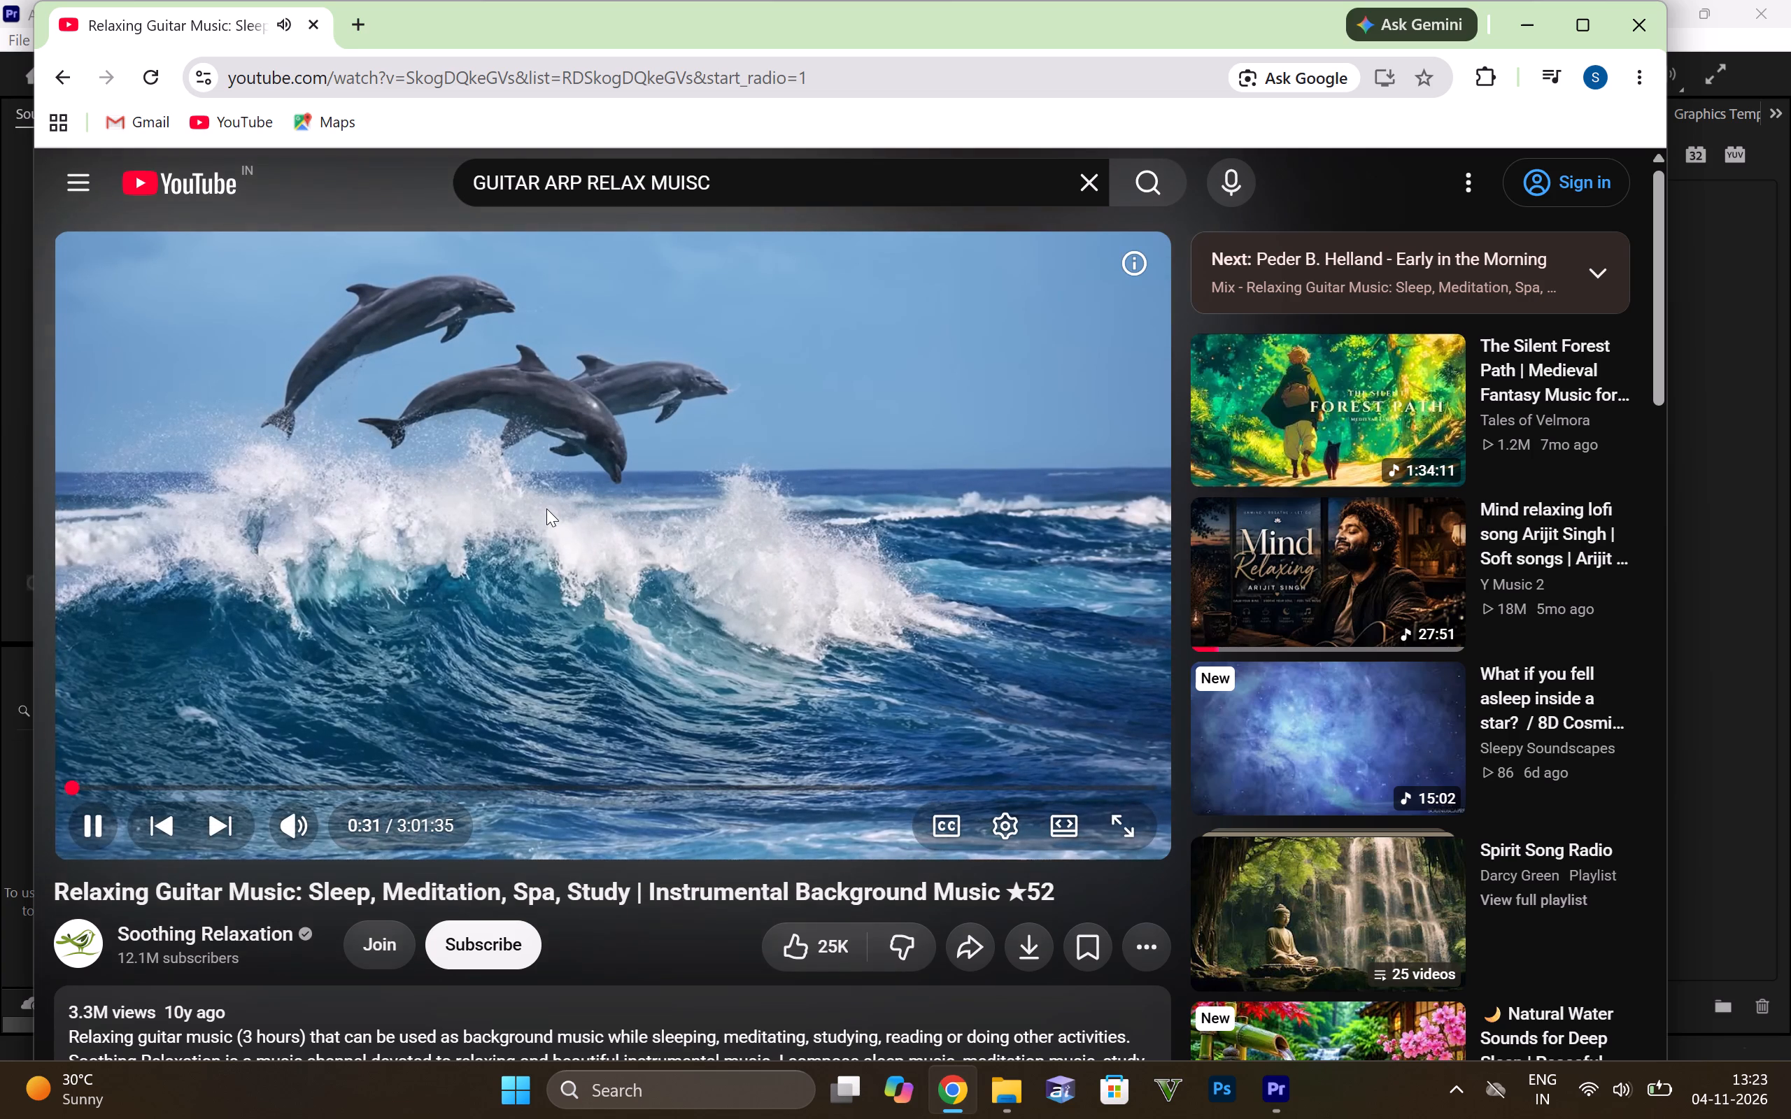
pyautogui.scroll(-4, 679, 512)
pyautogui.scroll(4, 623, 499)
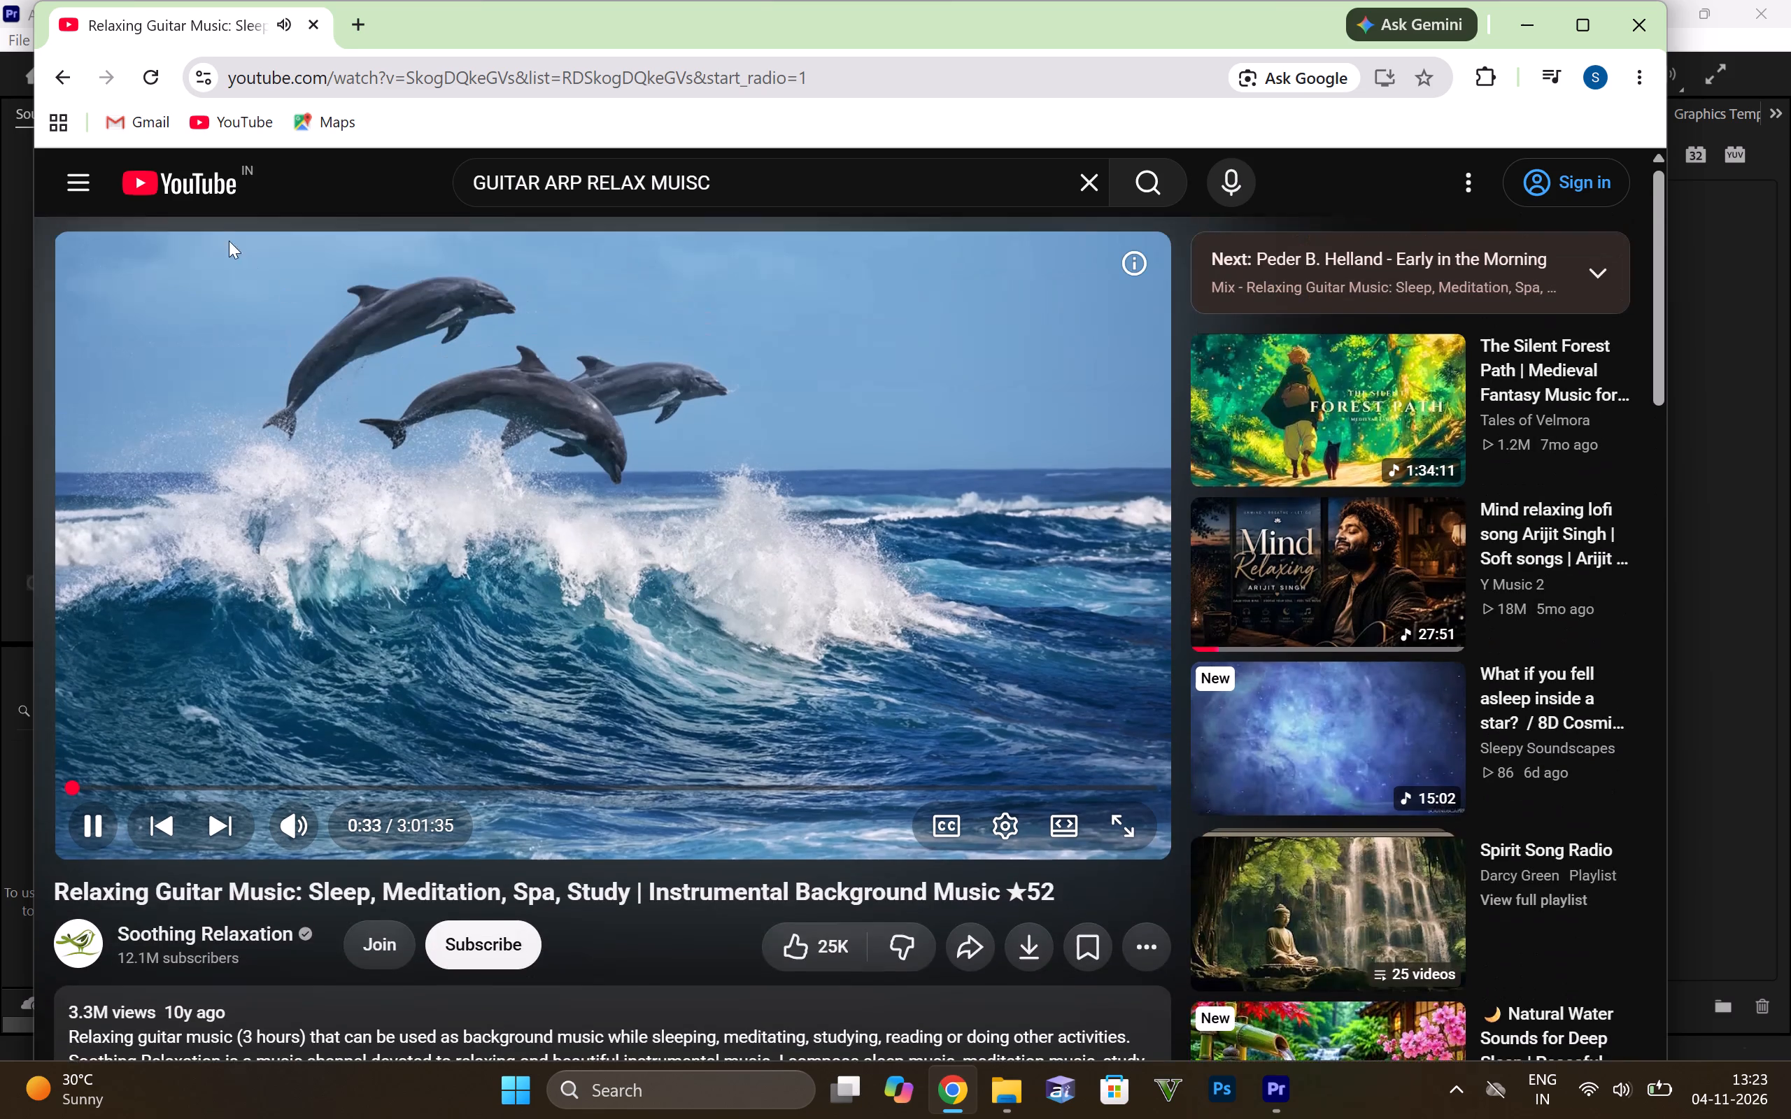
# Return to the "GUITAR ARP RELAX MUISC" results and browse the list for other relaxing guitar tracks.
pyautogui.click(55, 48)
pyautogui.click(59, 70)
pyautogui.scroll(-3, 757, 485)
pyautogui.scroll(-2, 725, 533)
pyautogui.scroll(-2, 637, 520)
pyautogui.click(570, 447)
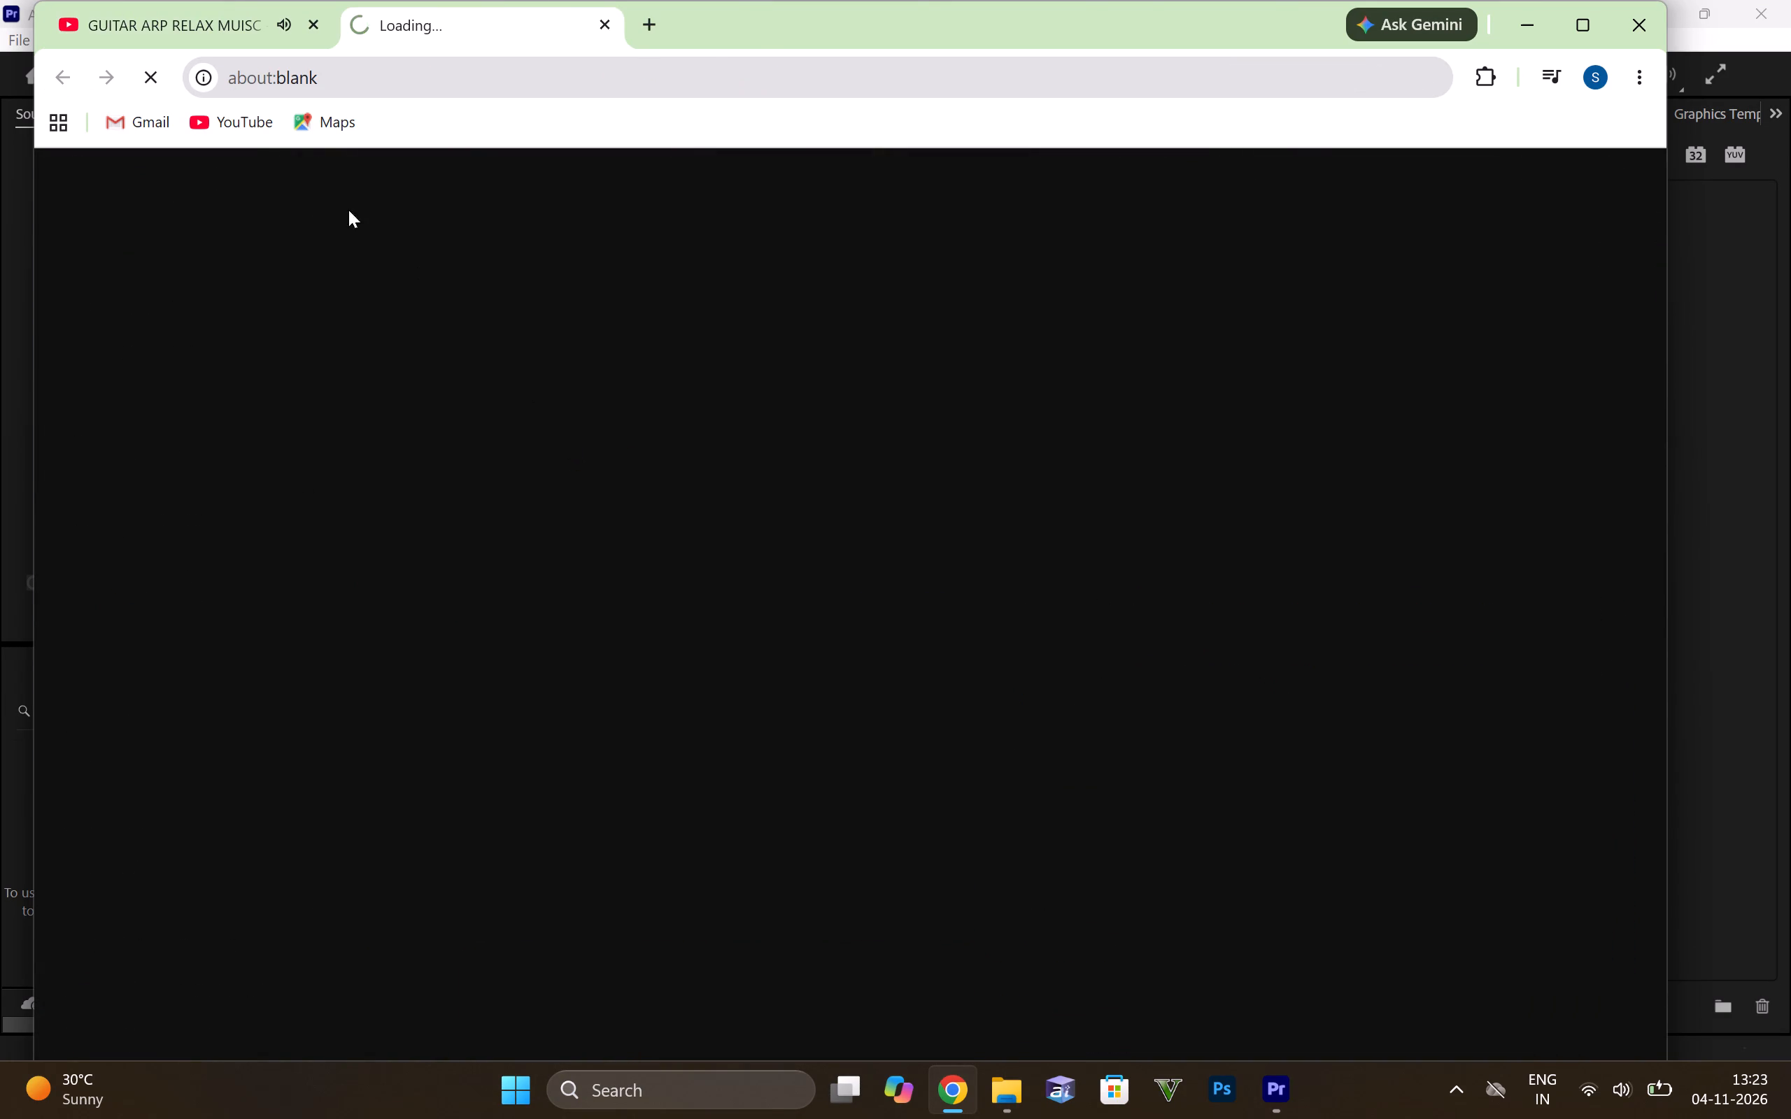
pyautogui.click(603, 8)
pyautogui.click(603, 29)
pyautogui.scroll(-4, 728, 466)
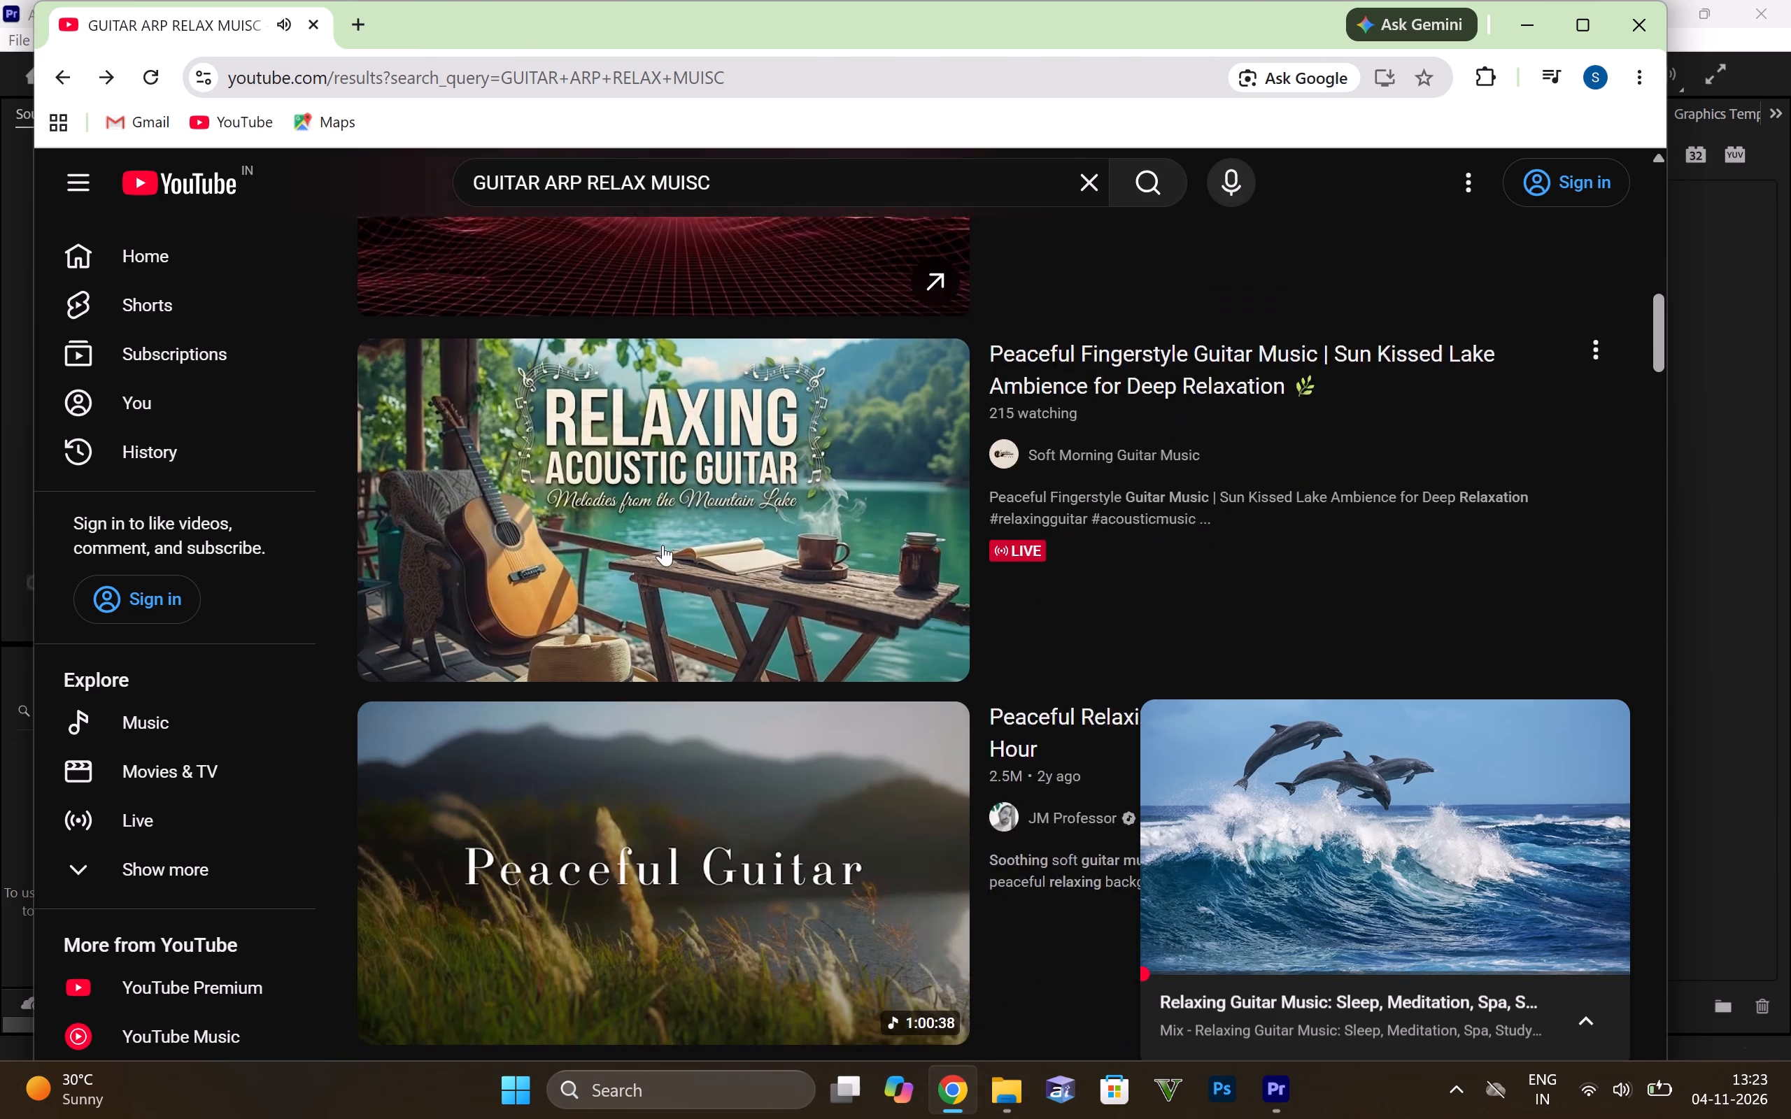
pyautogui.scroll(2, 667, 503)
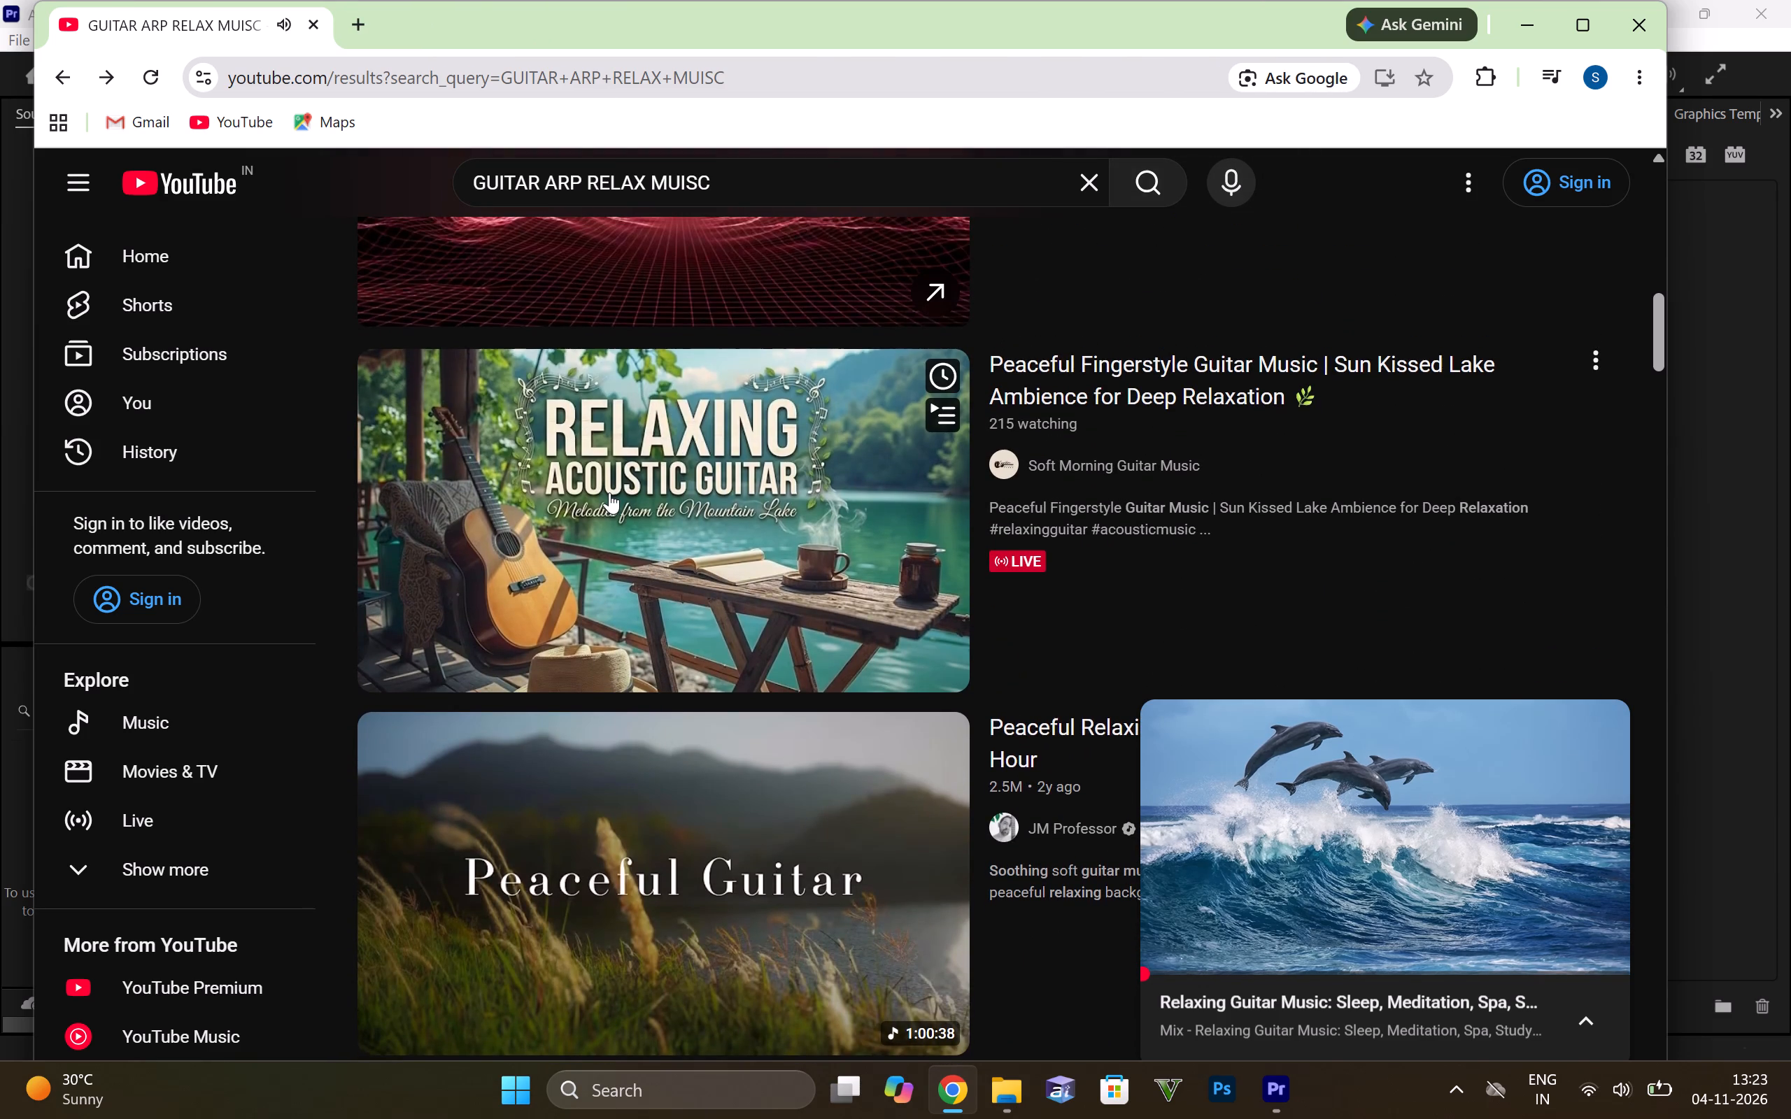
pyautogui.scroll(2, 782, 551)
pyautogui.scroll(-1, 737, 604)
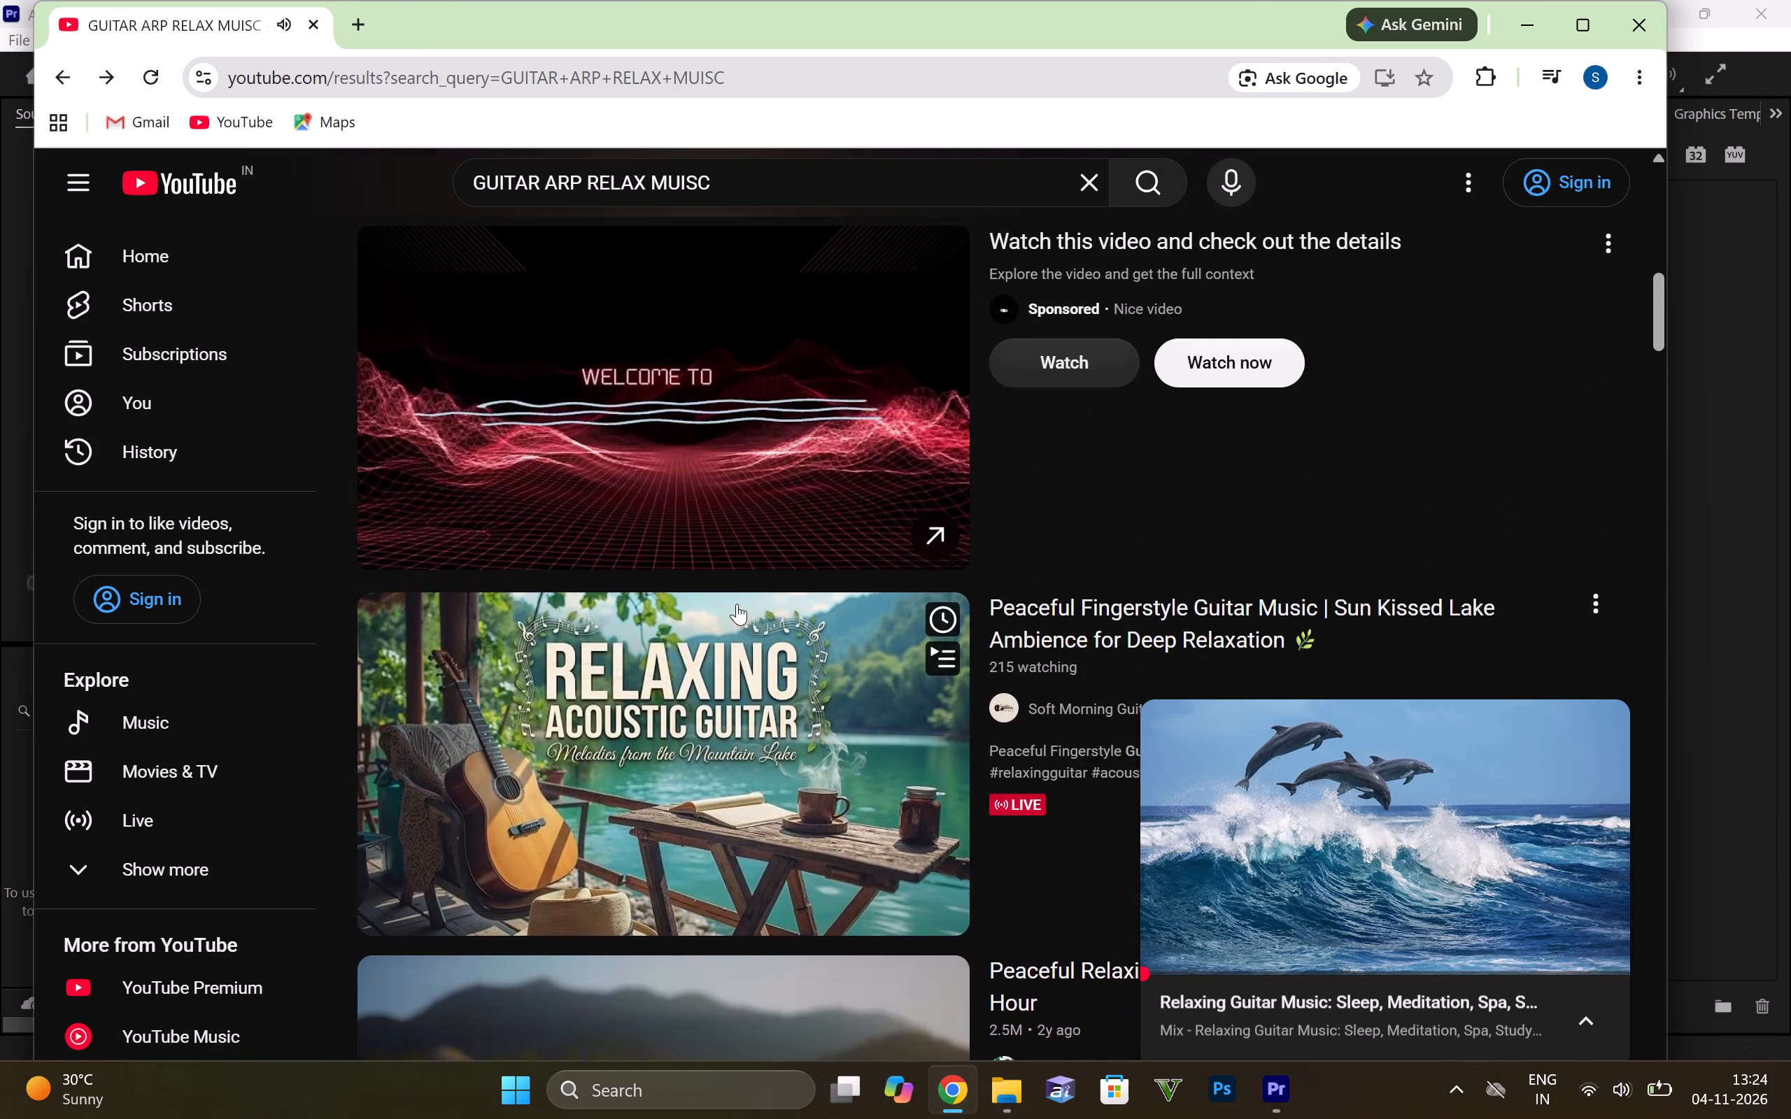
pyautogui.scroll(-1, 737, 604)
# Copy the share link of "Relaxing Guitar Music: Sleep, Meditation, Spa, Study" from the search results.
pyautogui.scroll(6, 819, 566)
pyautogui.scroll(5, 753, 583)
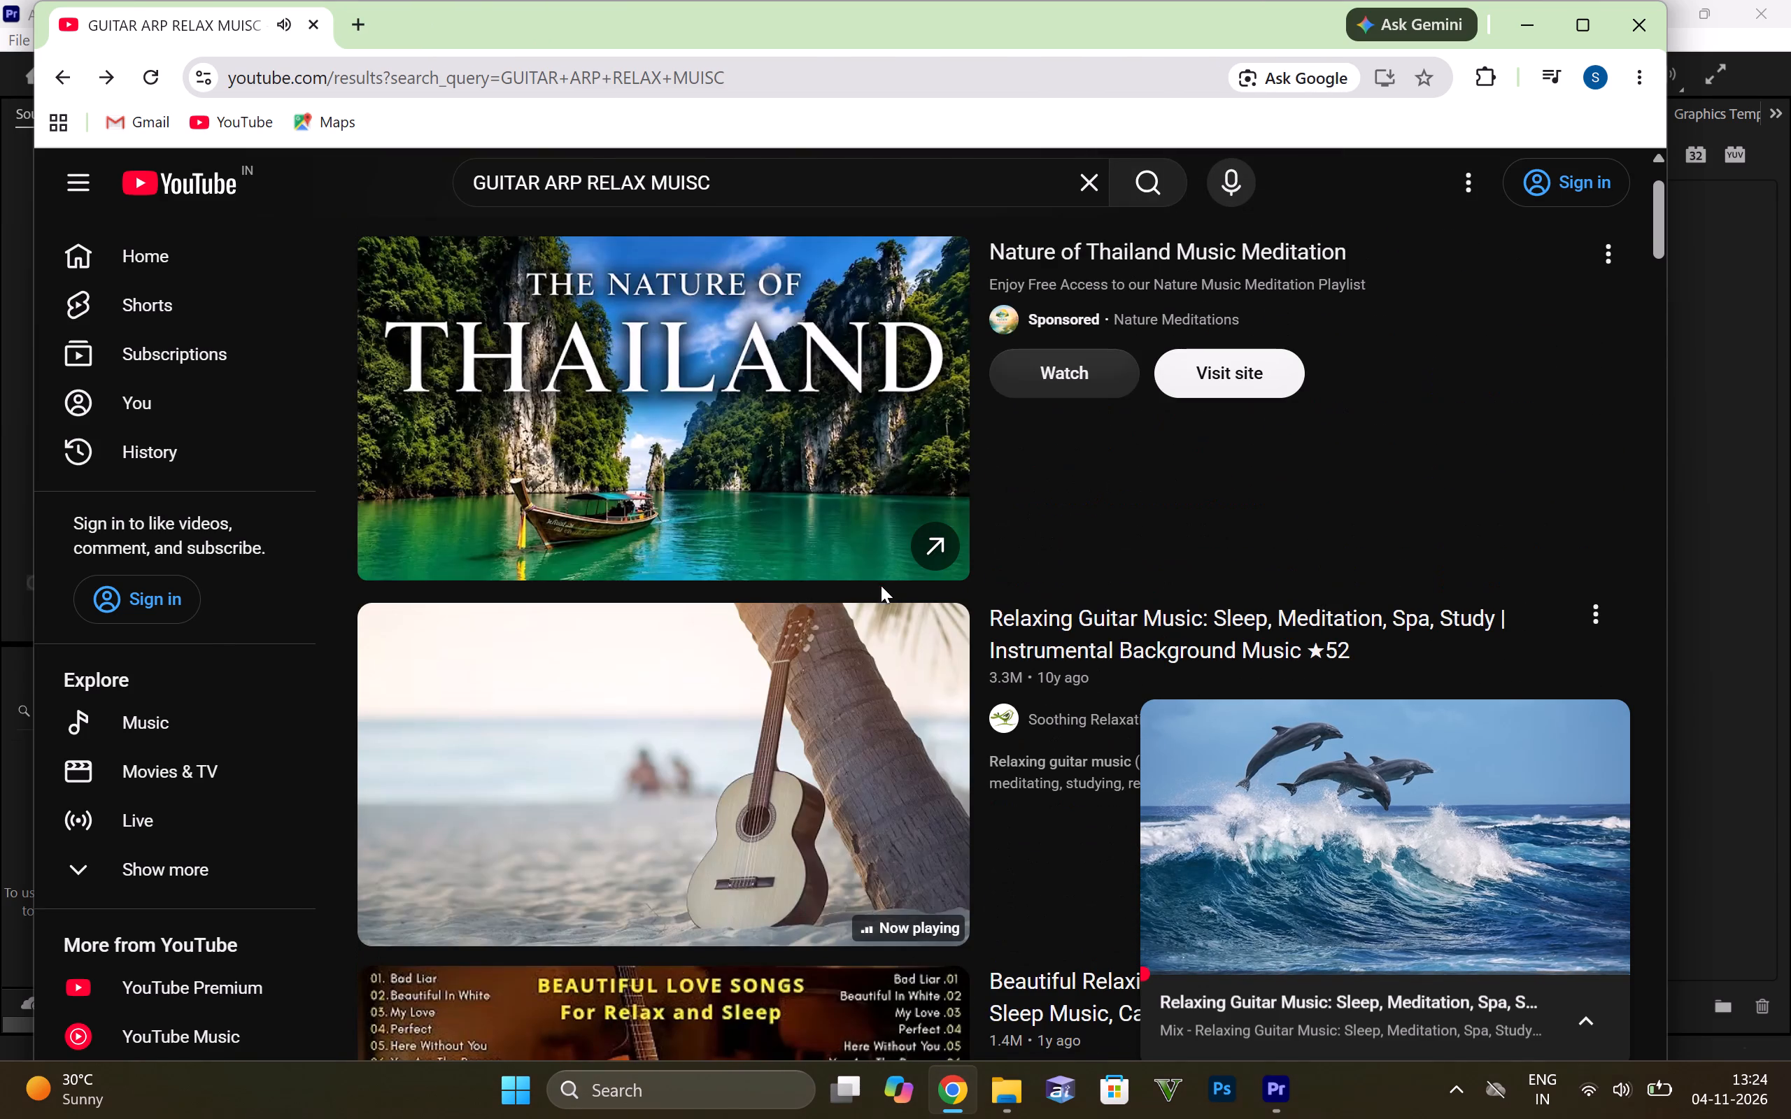
pyautogui.scroll(-1, 1008, 604)
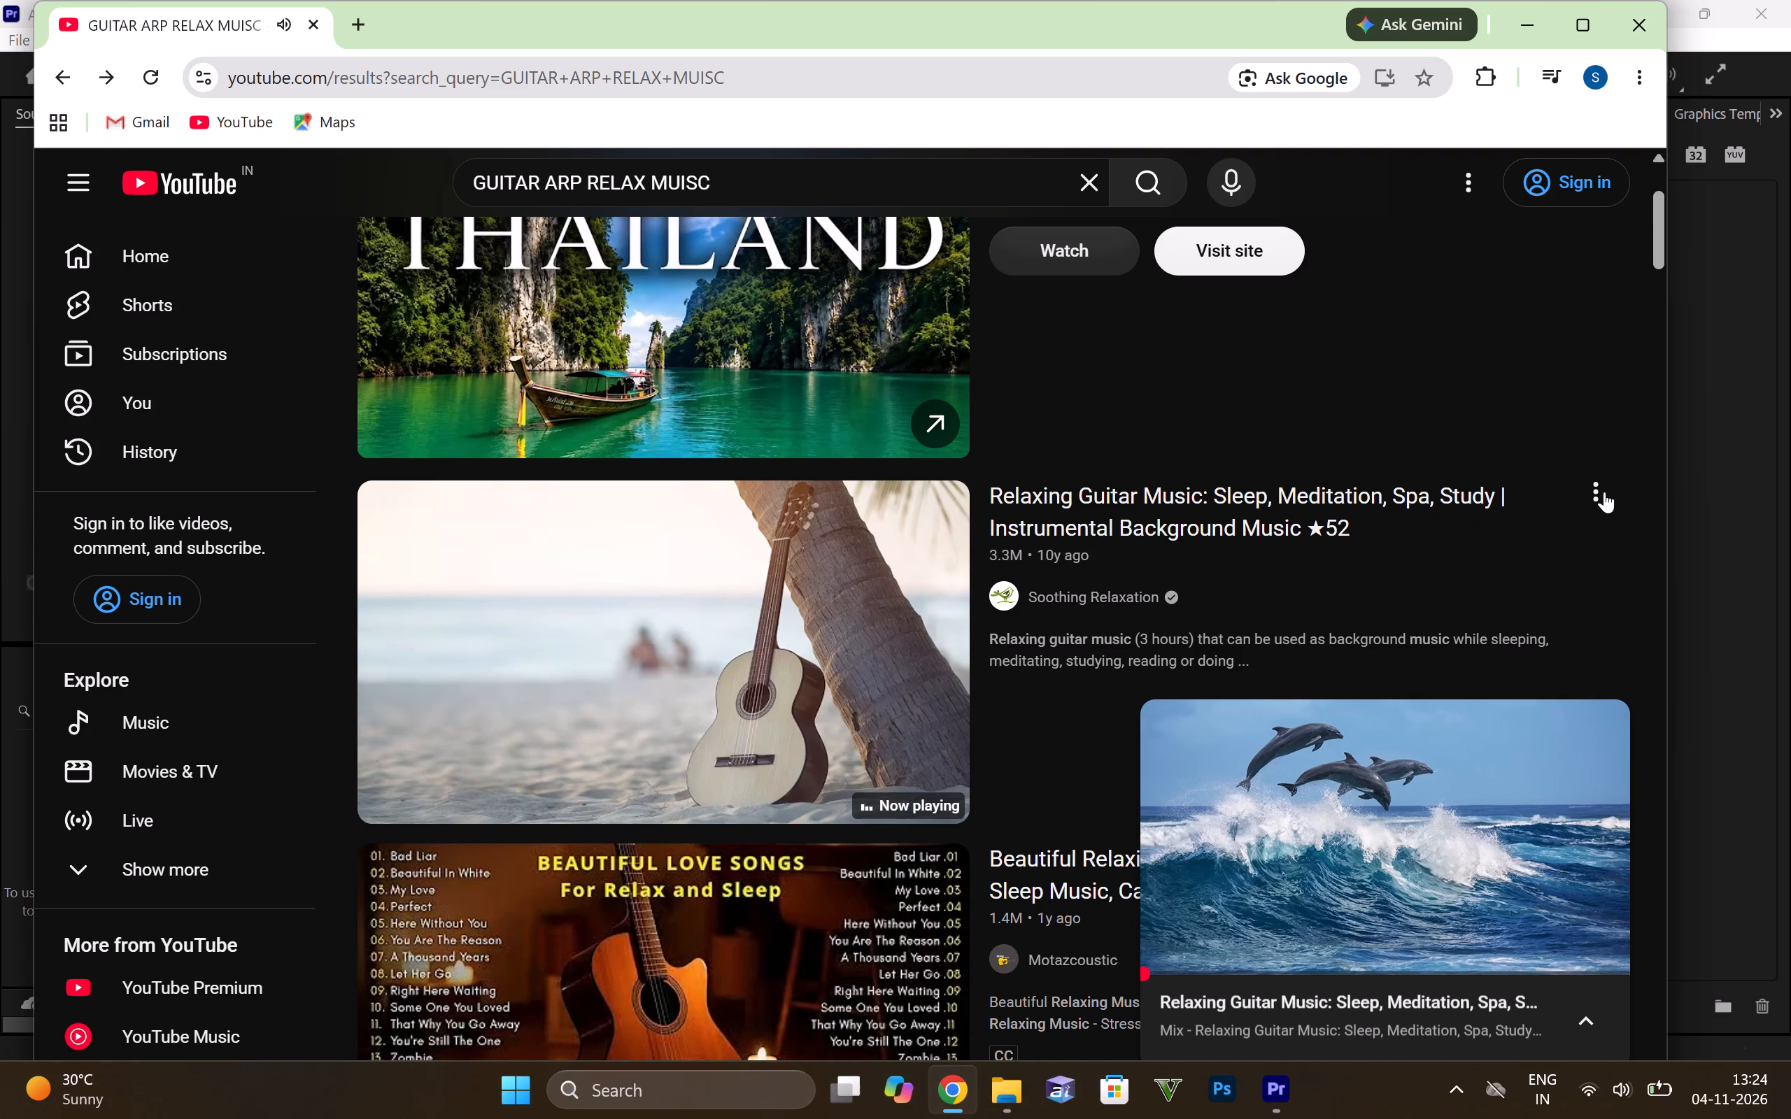
pyautogui.click(1590, 495)
pyautogui.click(1473, 700)
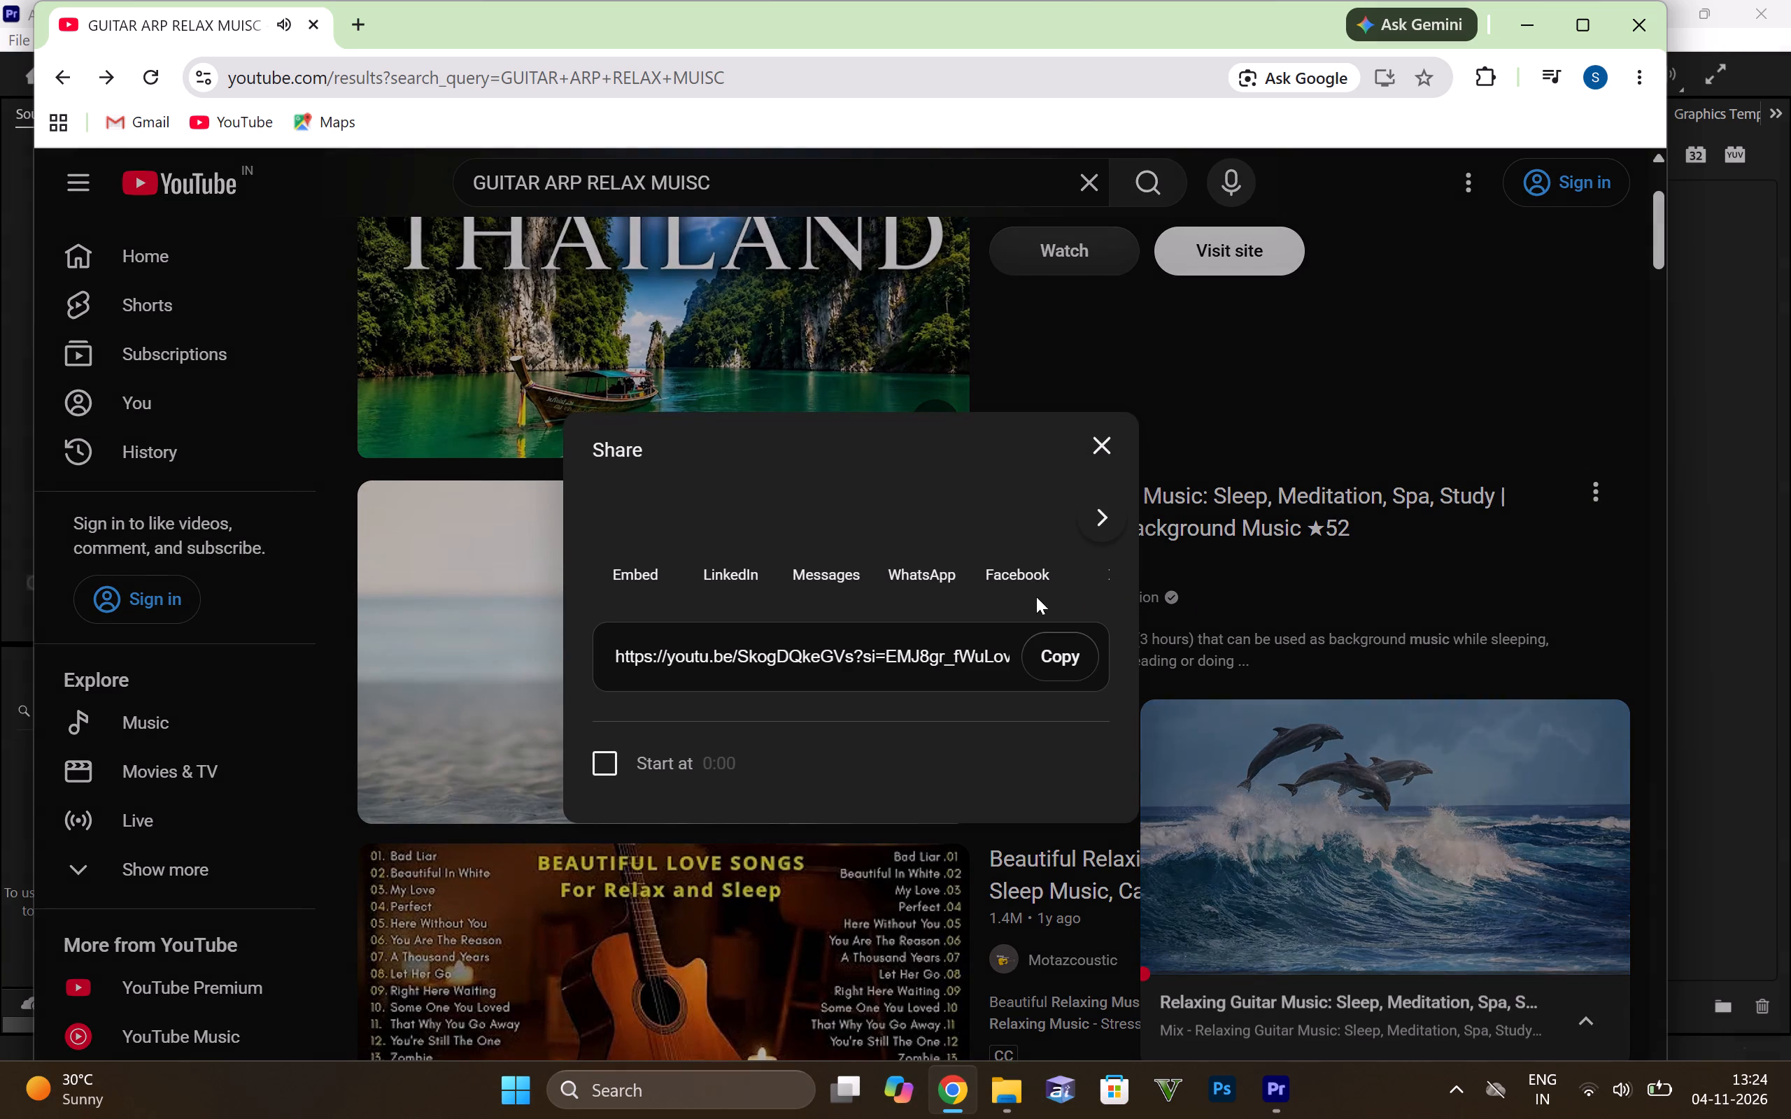
pyautogui.click(1049, 657)
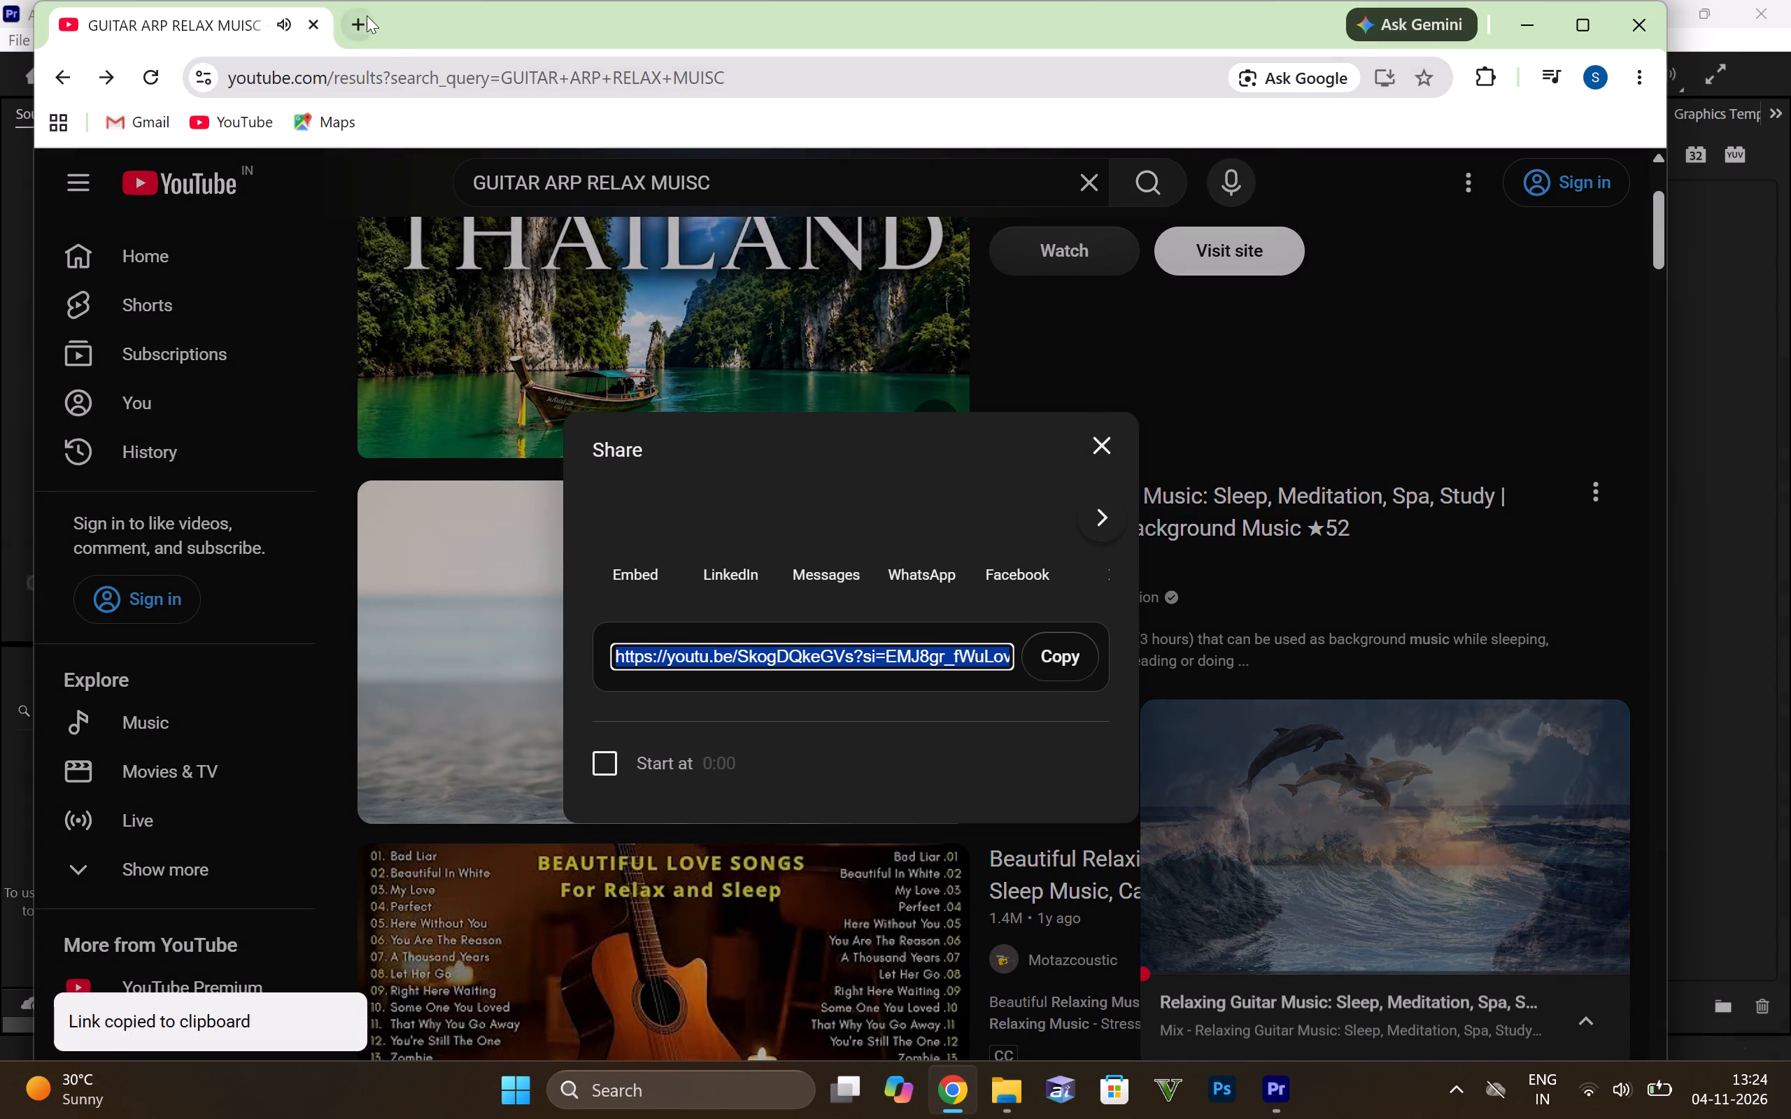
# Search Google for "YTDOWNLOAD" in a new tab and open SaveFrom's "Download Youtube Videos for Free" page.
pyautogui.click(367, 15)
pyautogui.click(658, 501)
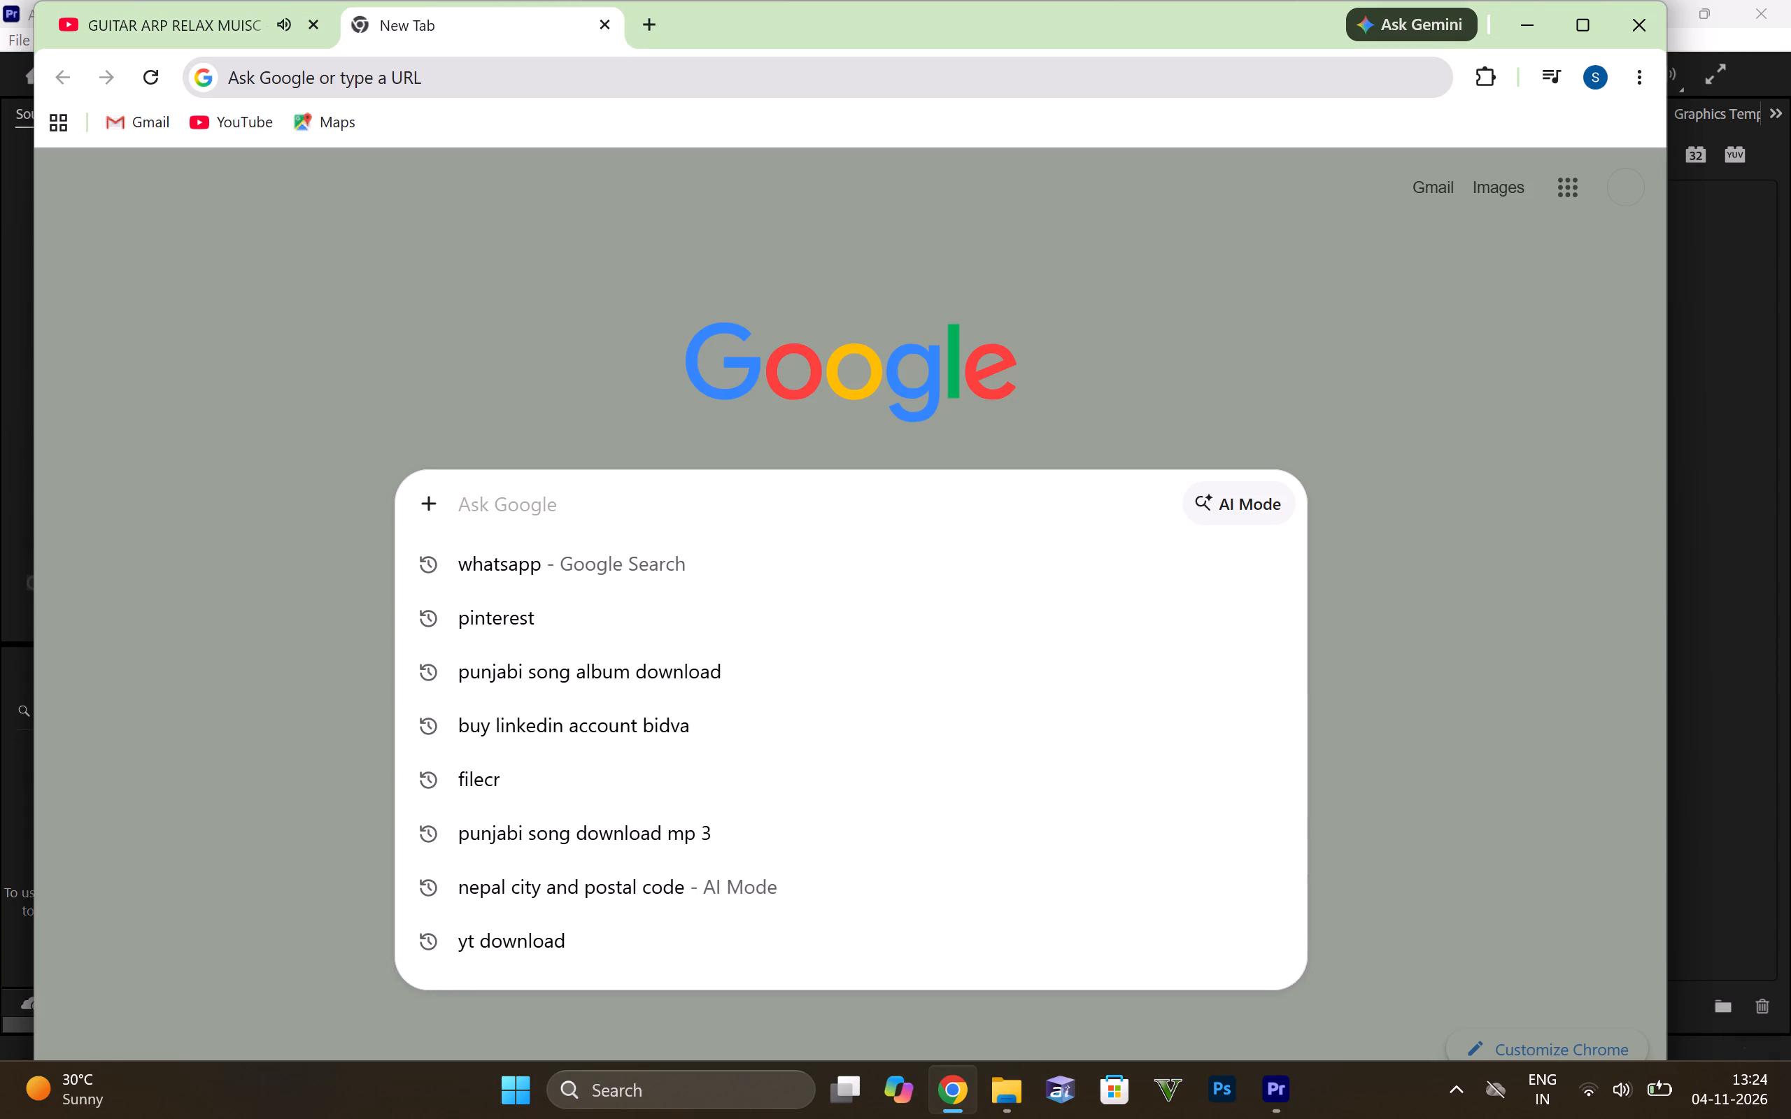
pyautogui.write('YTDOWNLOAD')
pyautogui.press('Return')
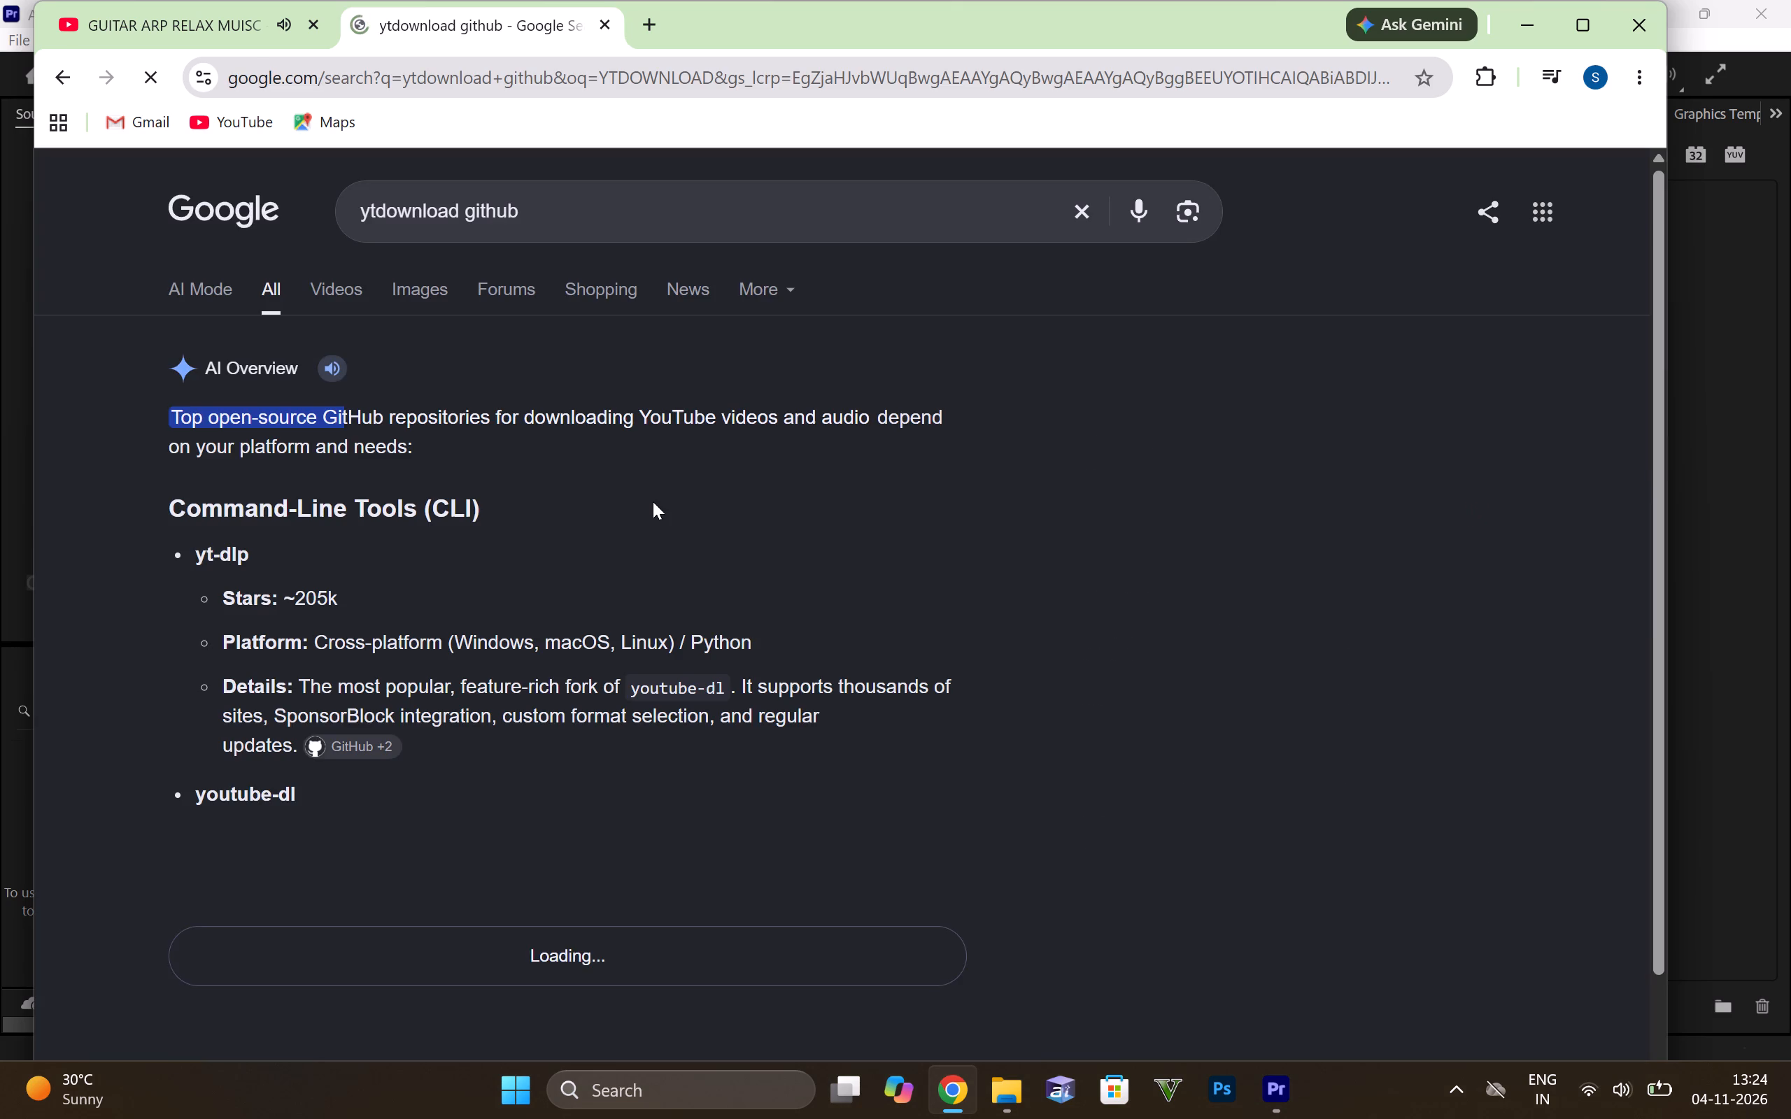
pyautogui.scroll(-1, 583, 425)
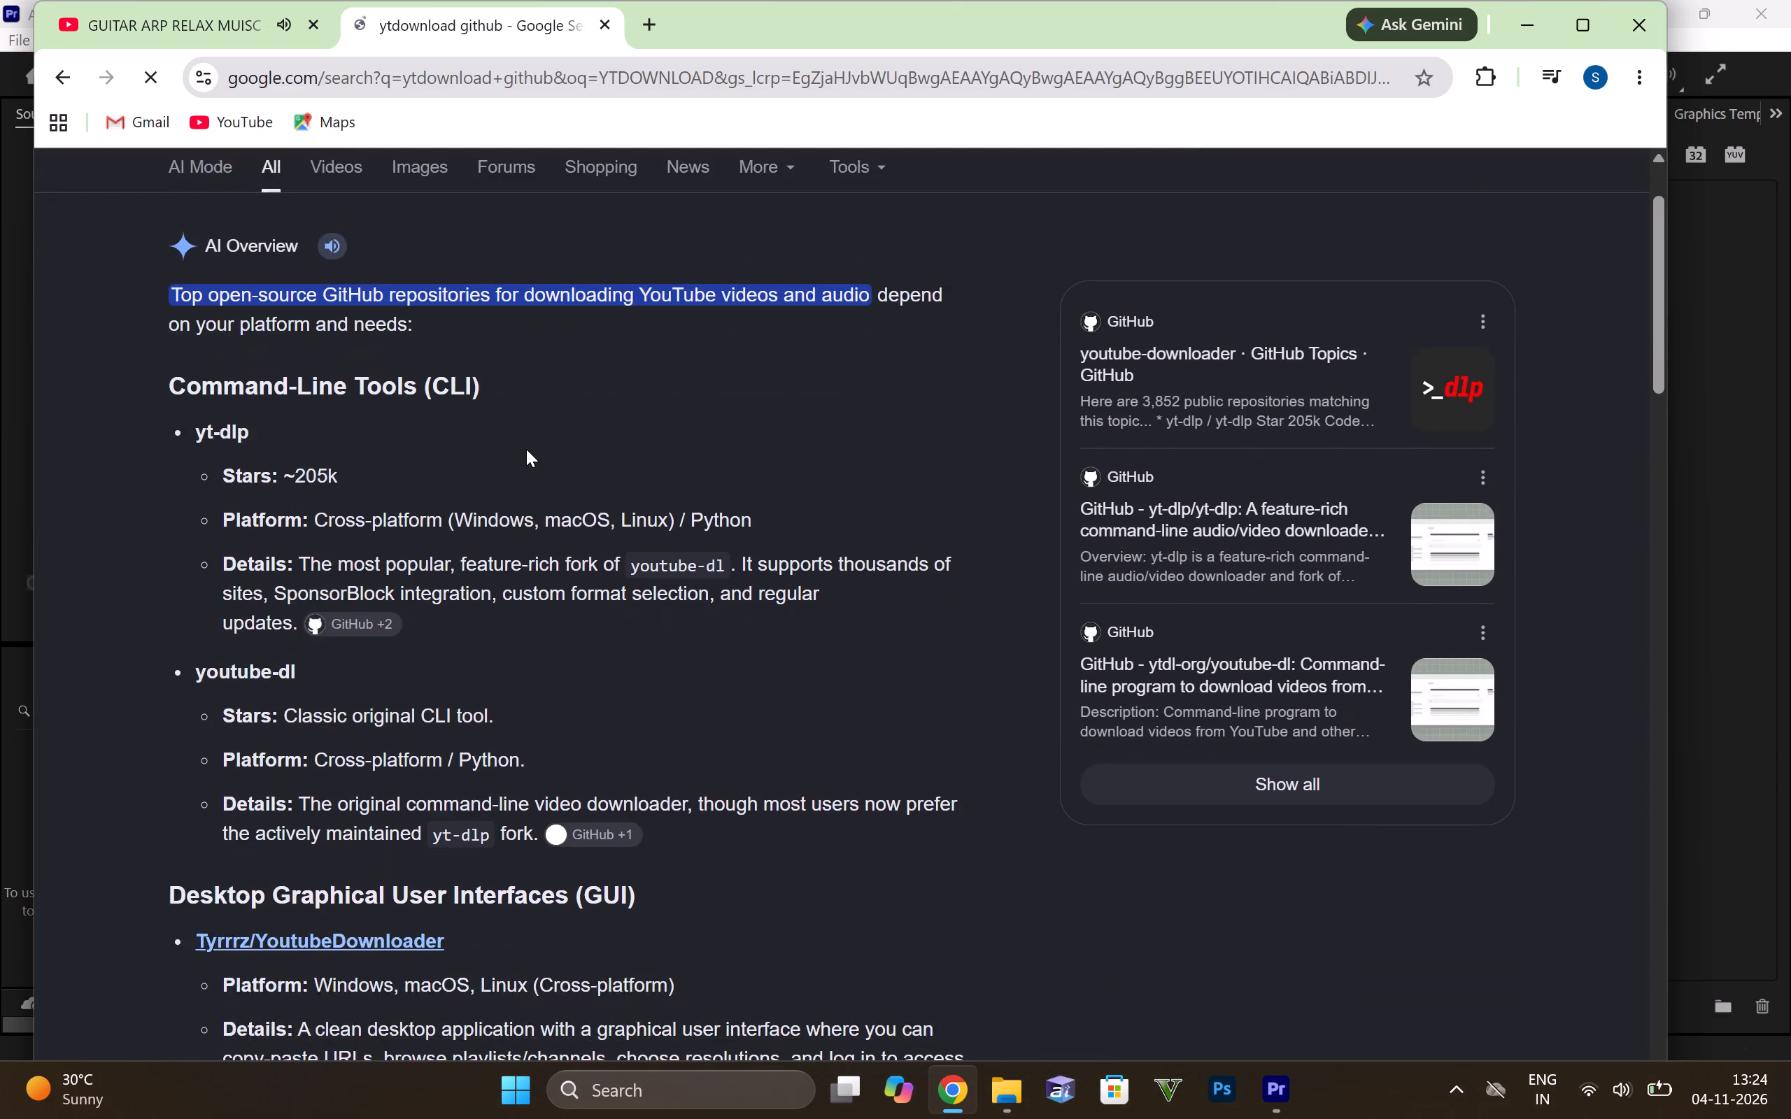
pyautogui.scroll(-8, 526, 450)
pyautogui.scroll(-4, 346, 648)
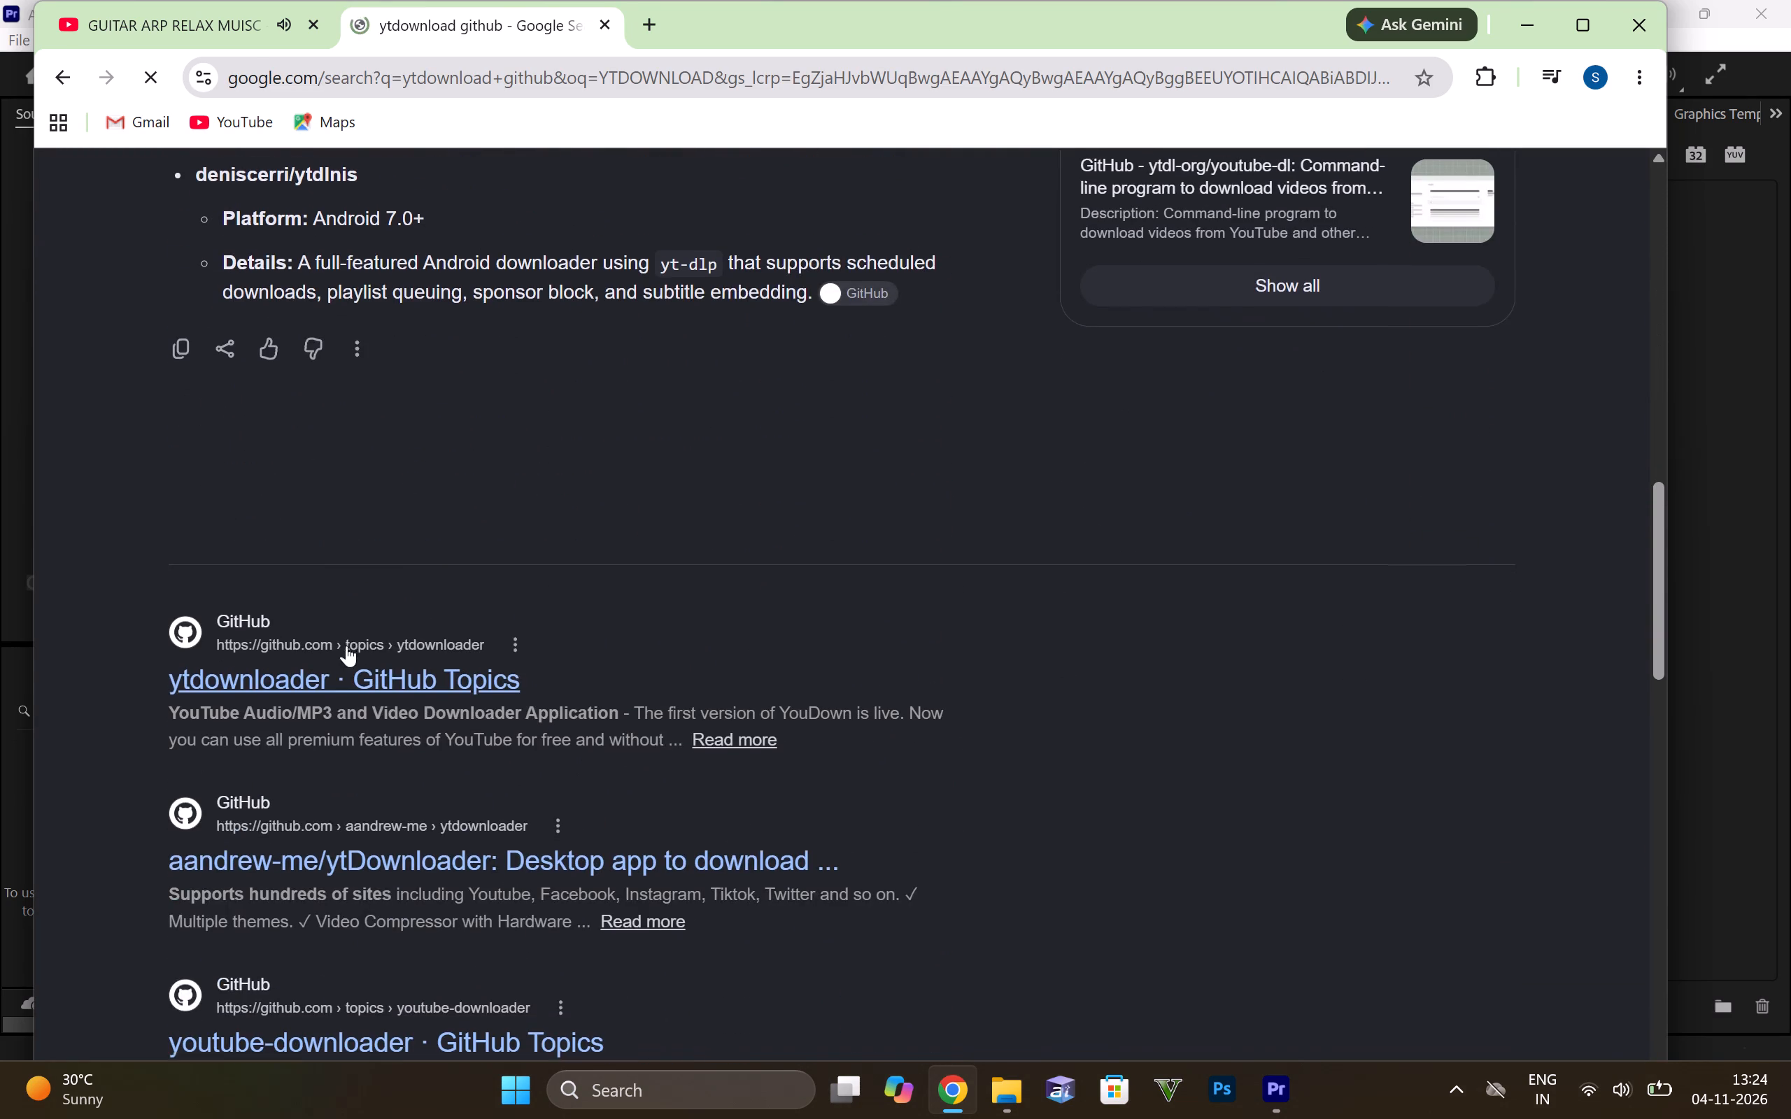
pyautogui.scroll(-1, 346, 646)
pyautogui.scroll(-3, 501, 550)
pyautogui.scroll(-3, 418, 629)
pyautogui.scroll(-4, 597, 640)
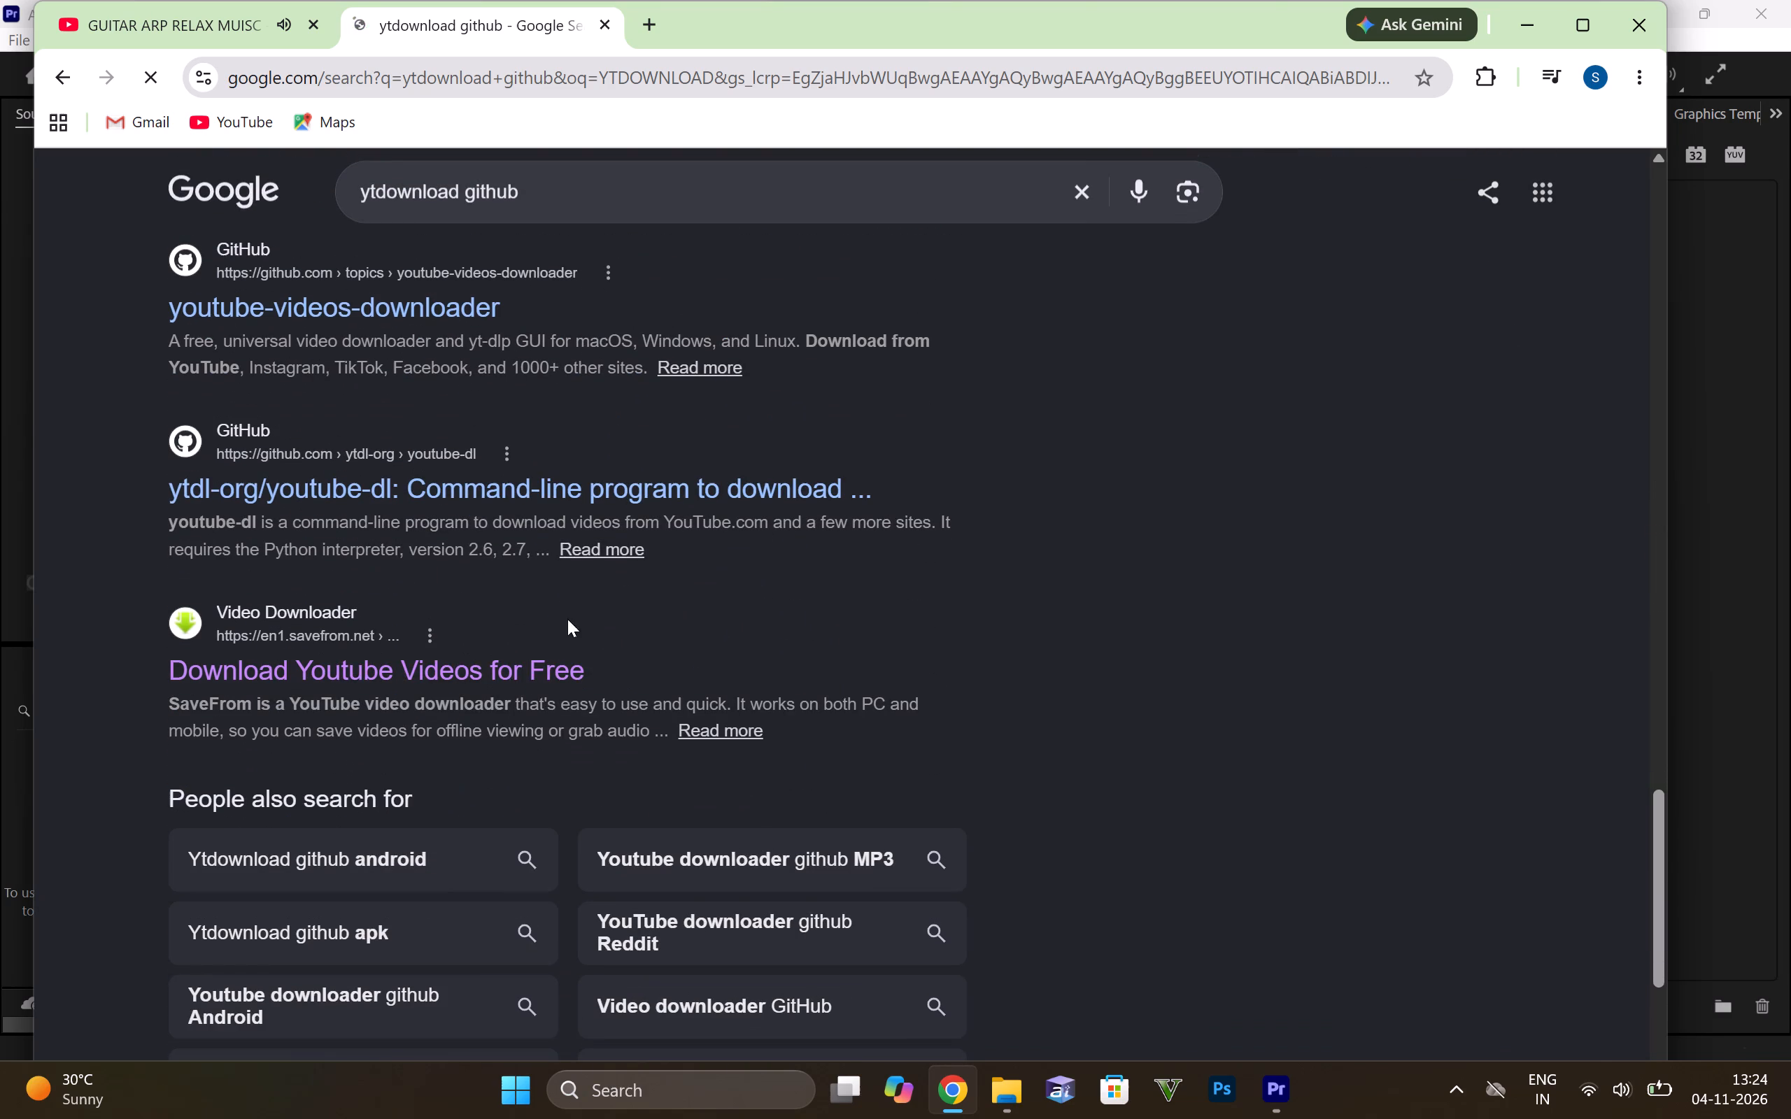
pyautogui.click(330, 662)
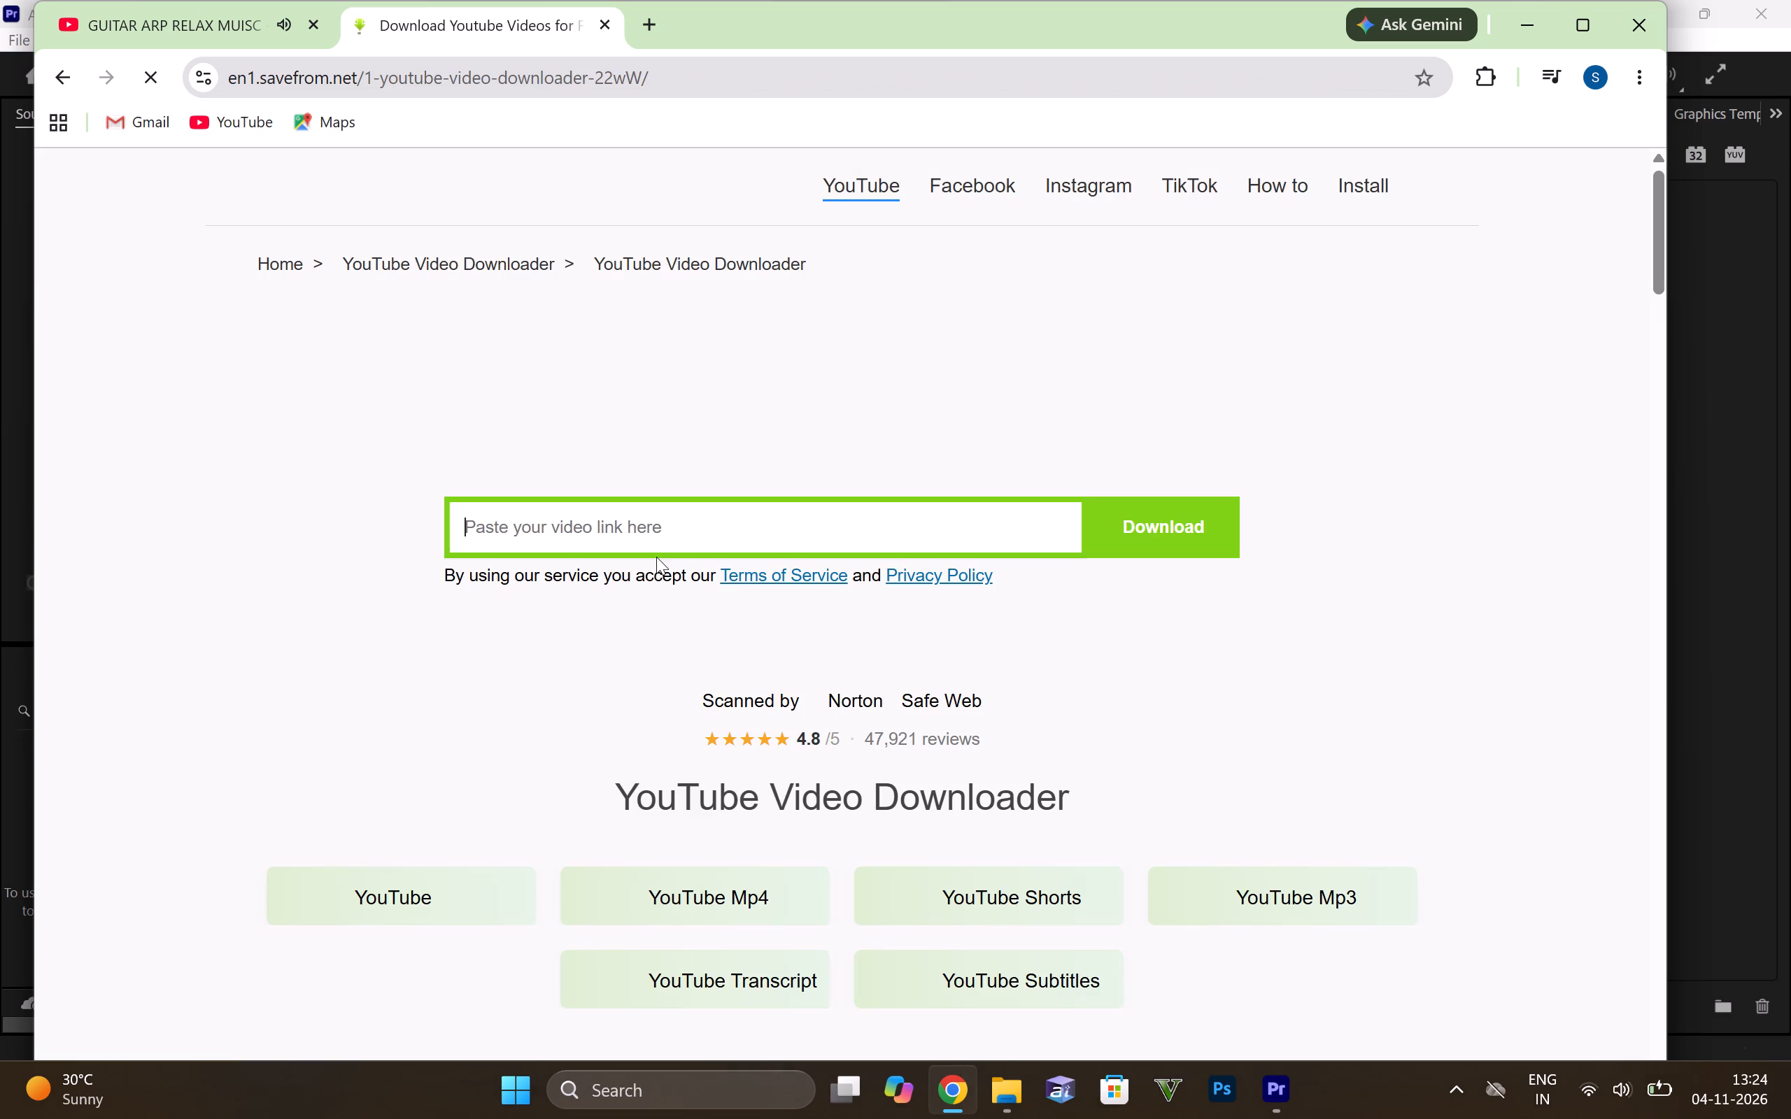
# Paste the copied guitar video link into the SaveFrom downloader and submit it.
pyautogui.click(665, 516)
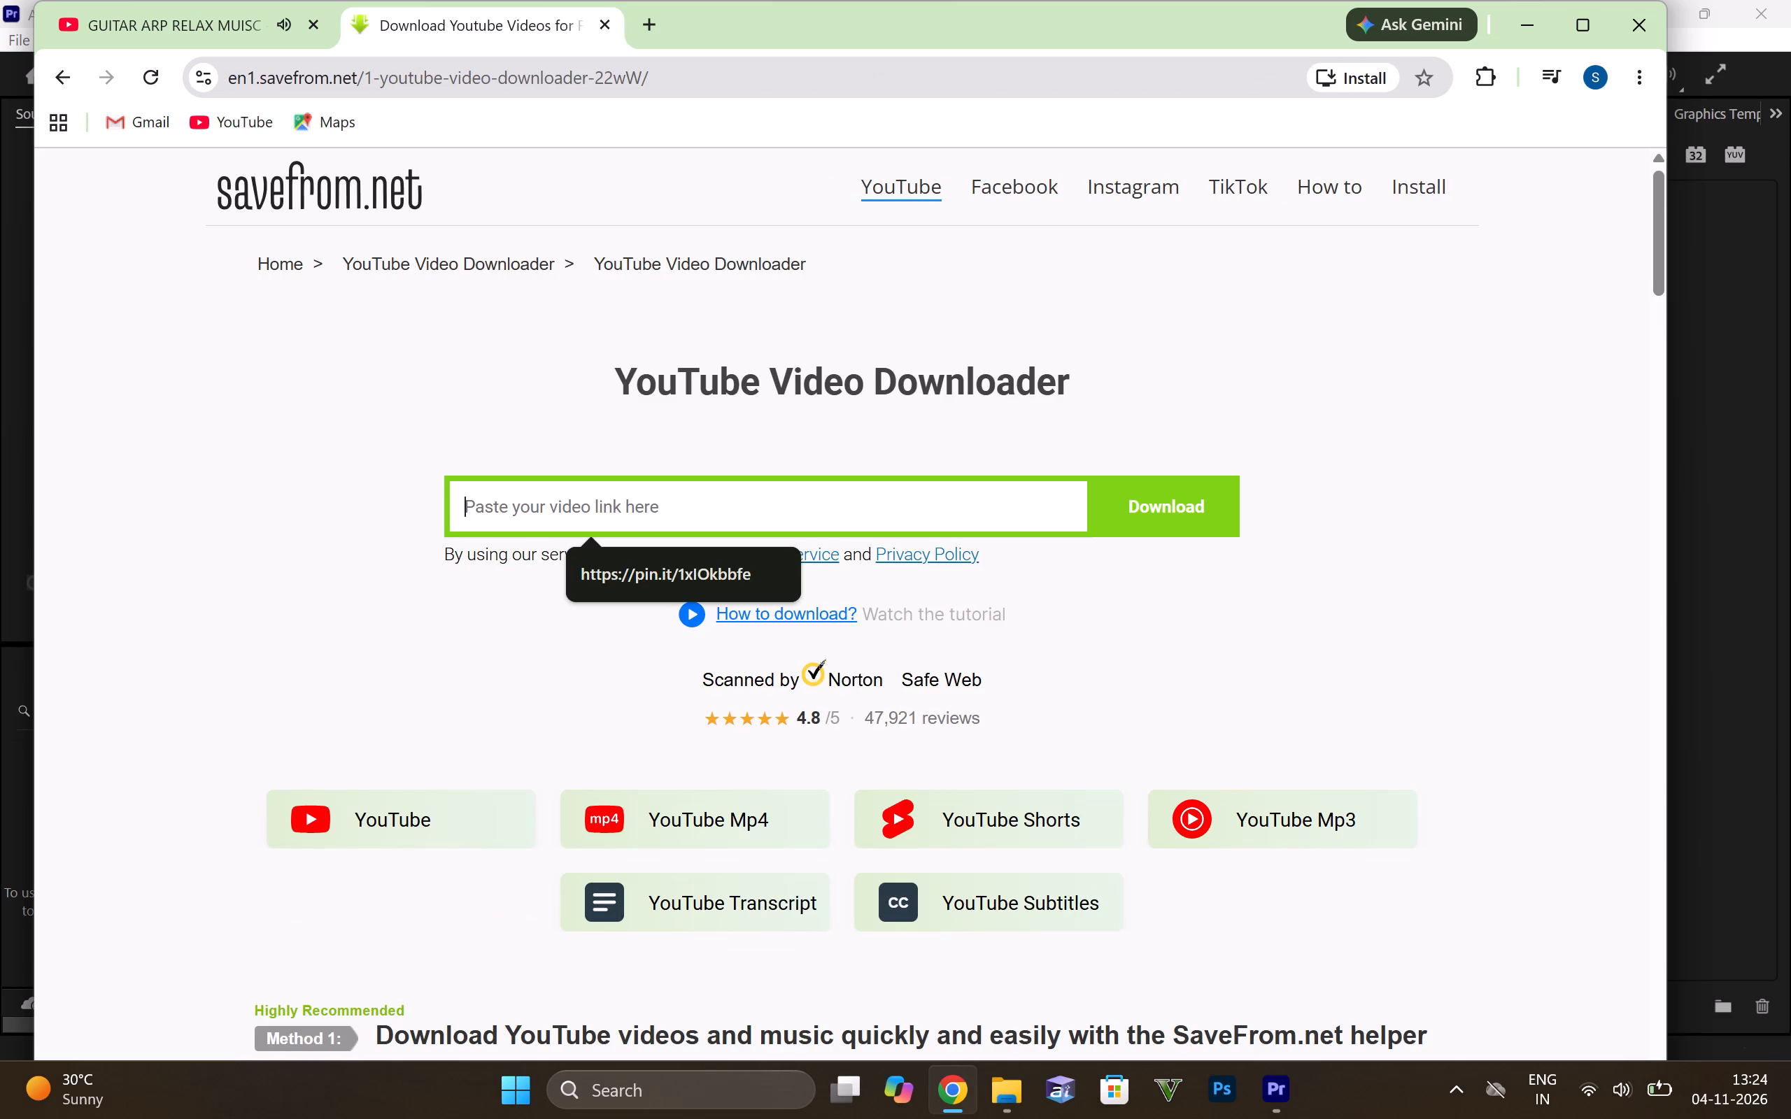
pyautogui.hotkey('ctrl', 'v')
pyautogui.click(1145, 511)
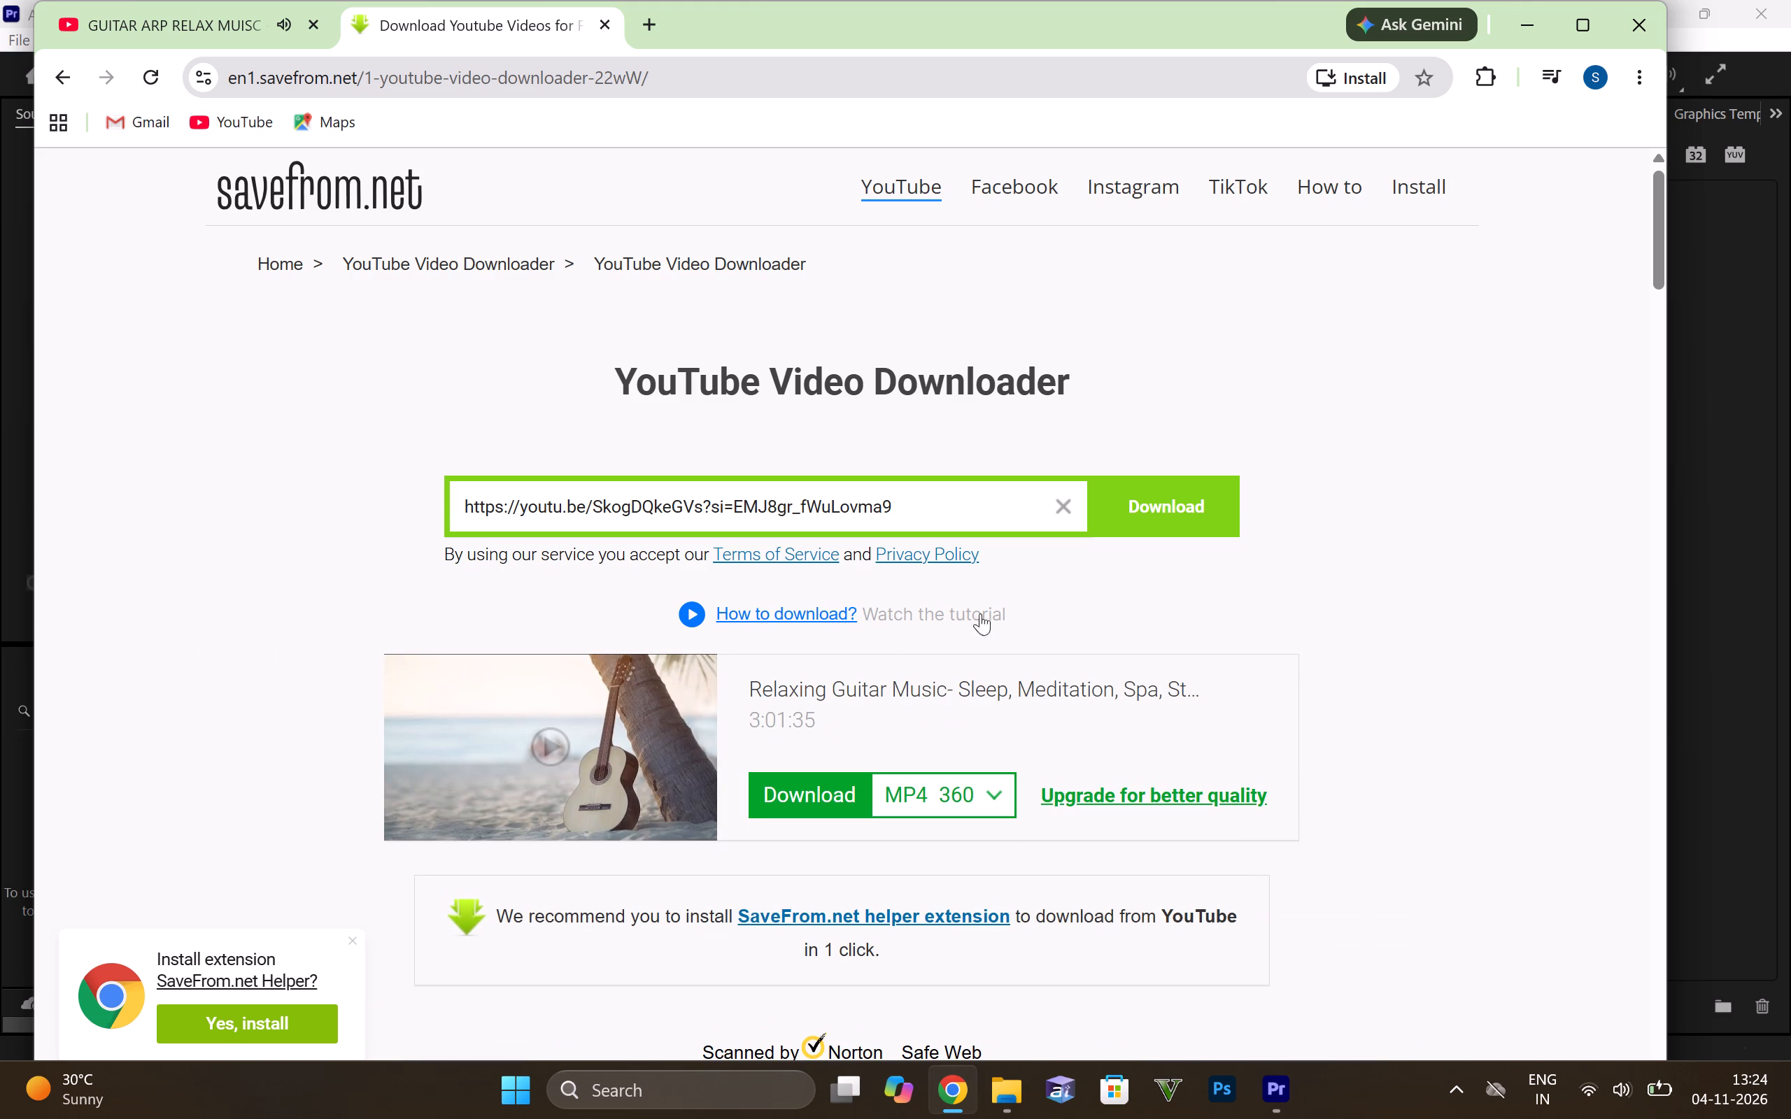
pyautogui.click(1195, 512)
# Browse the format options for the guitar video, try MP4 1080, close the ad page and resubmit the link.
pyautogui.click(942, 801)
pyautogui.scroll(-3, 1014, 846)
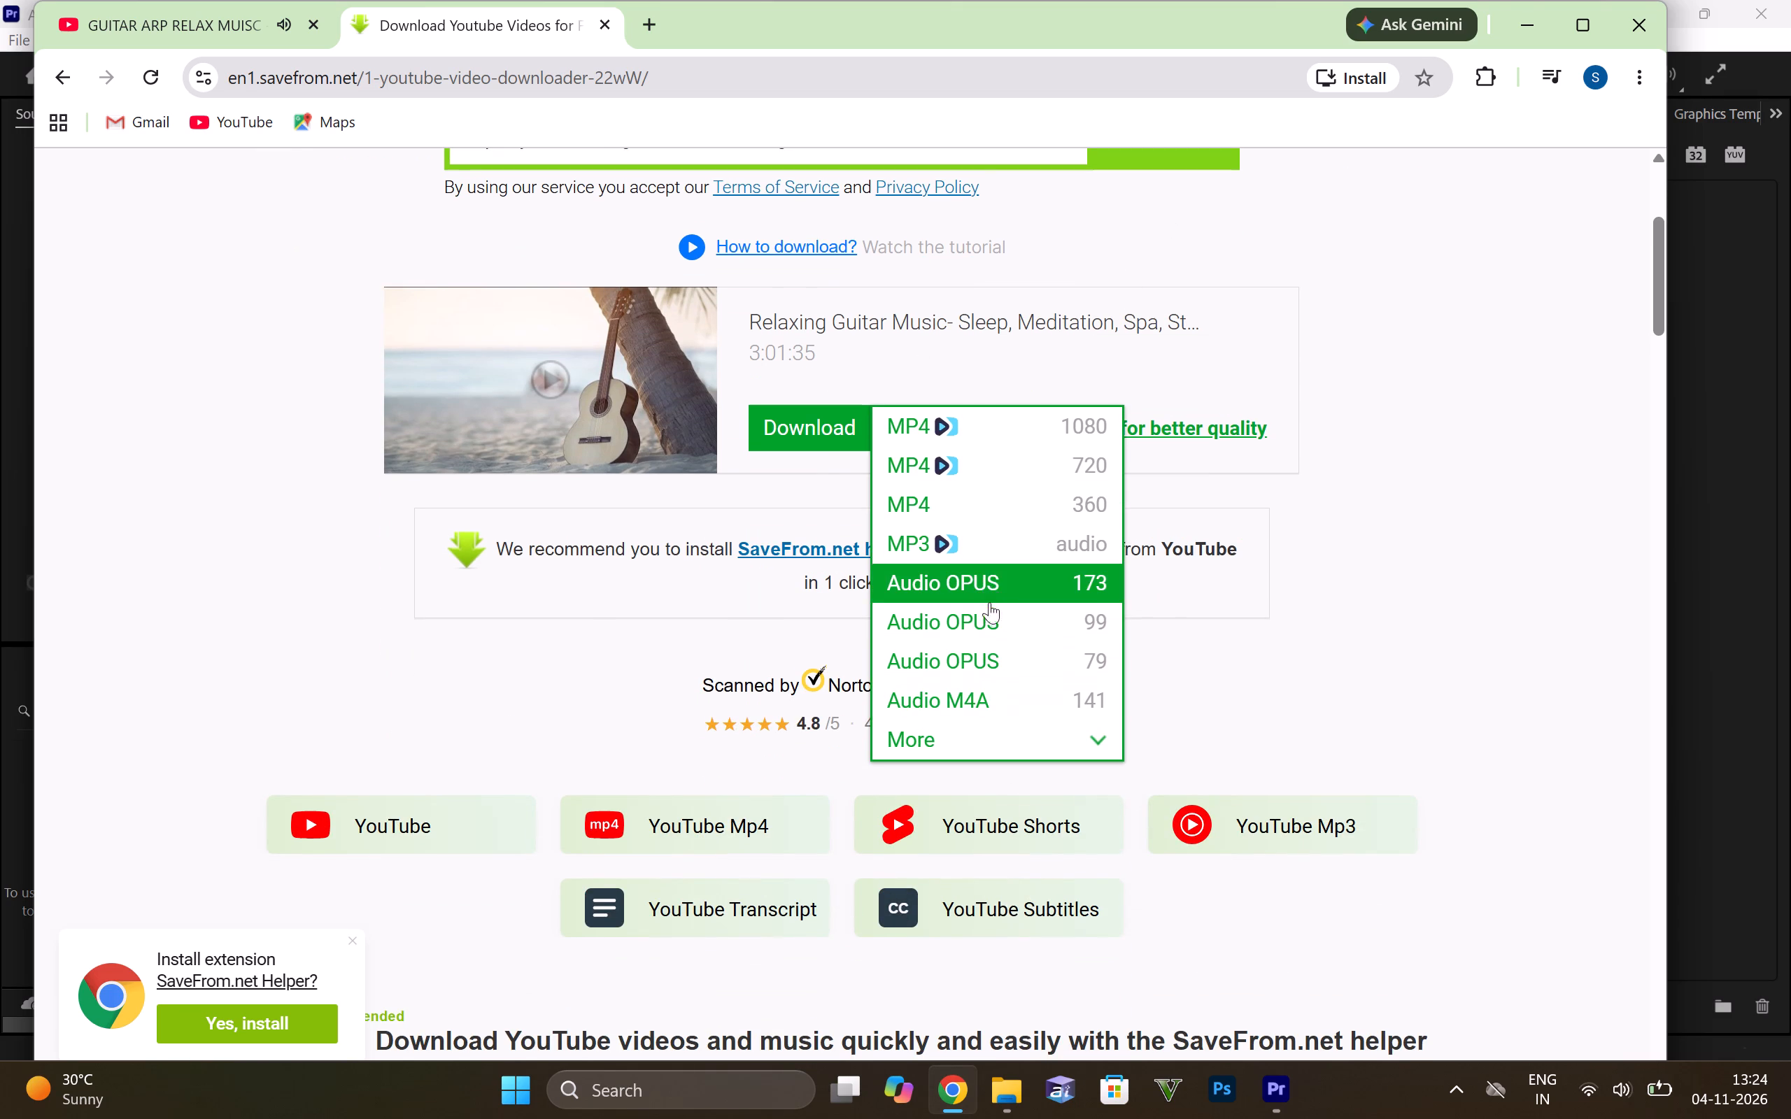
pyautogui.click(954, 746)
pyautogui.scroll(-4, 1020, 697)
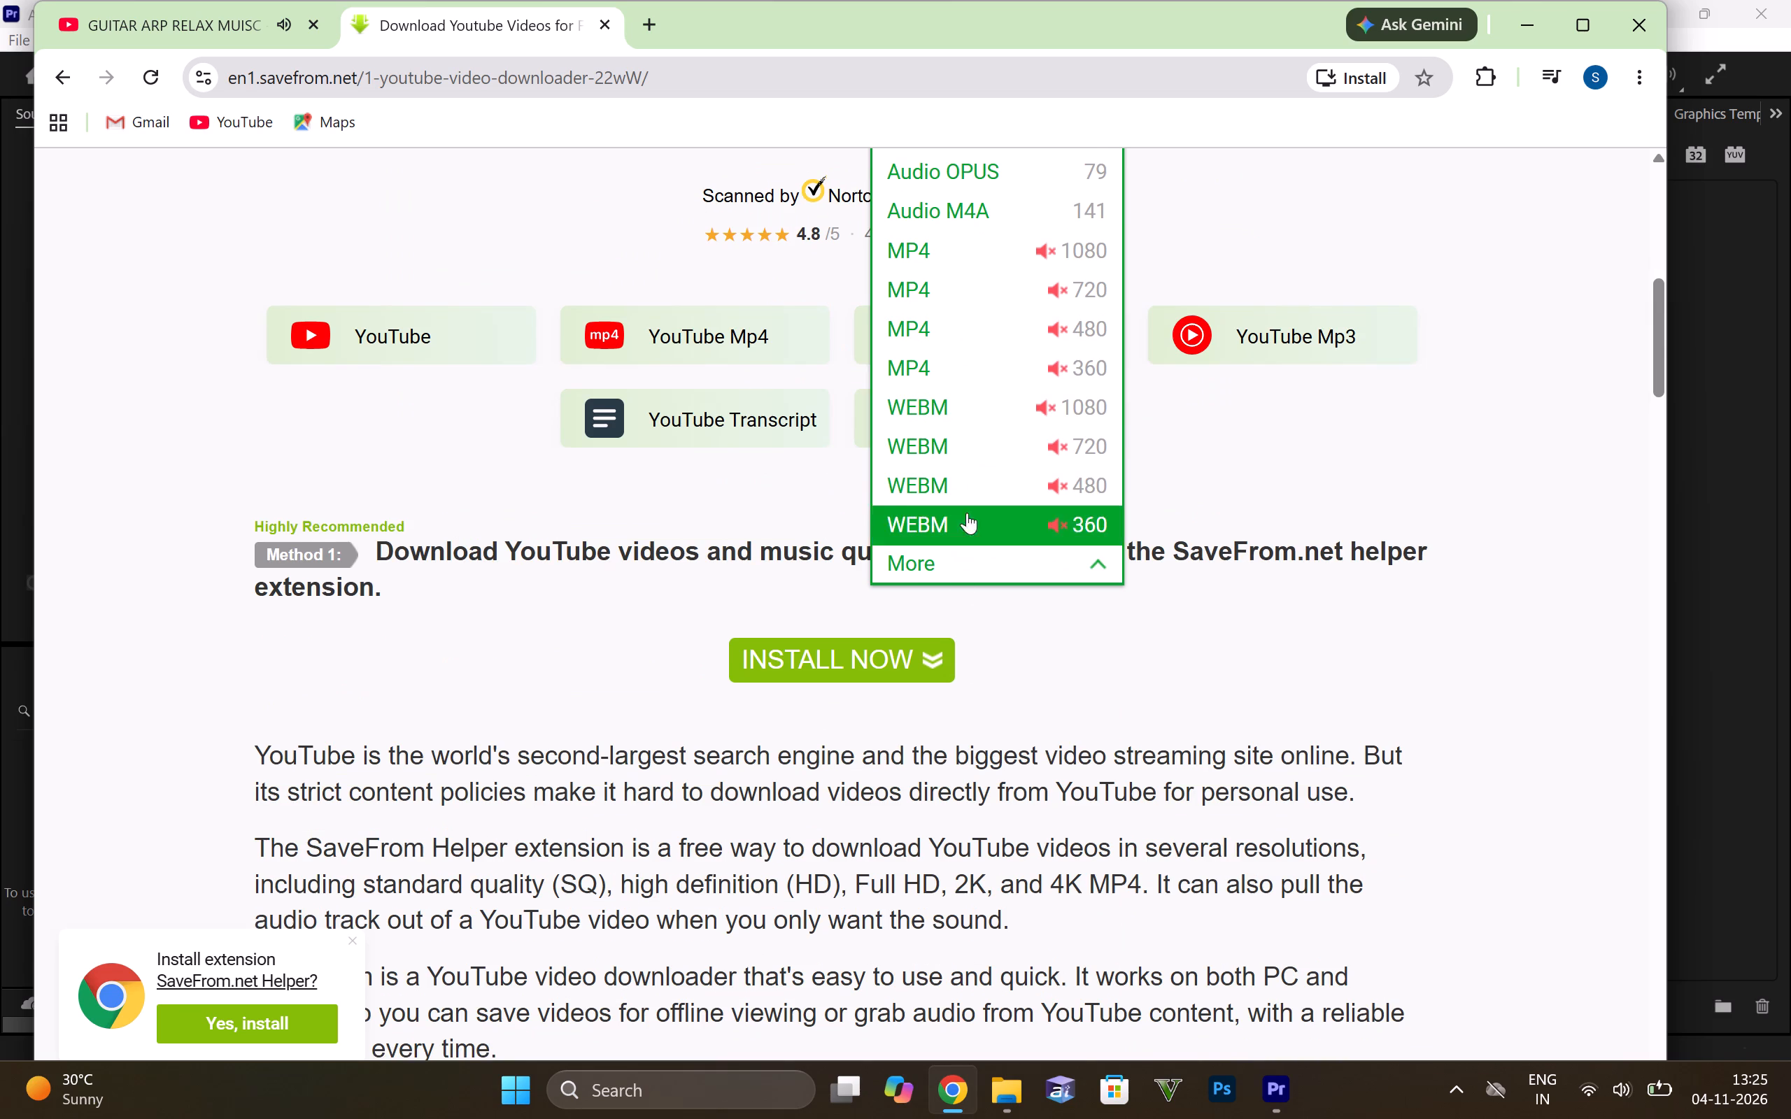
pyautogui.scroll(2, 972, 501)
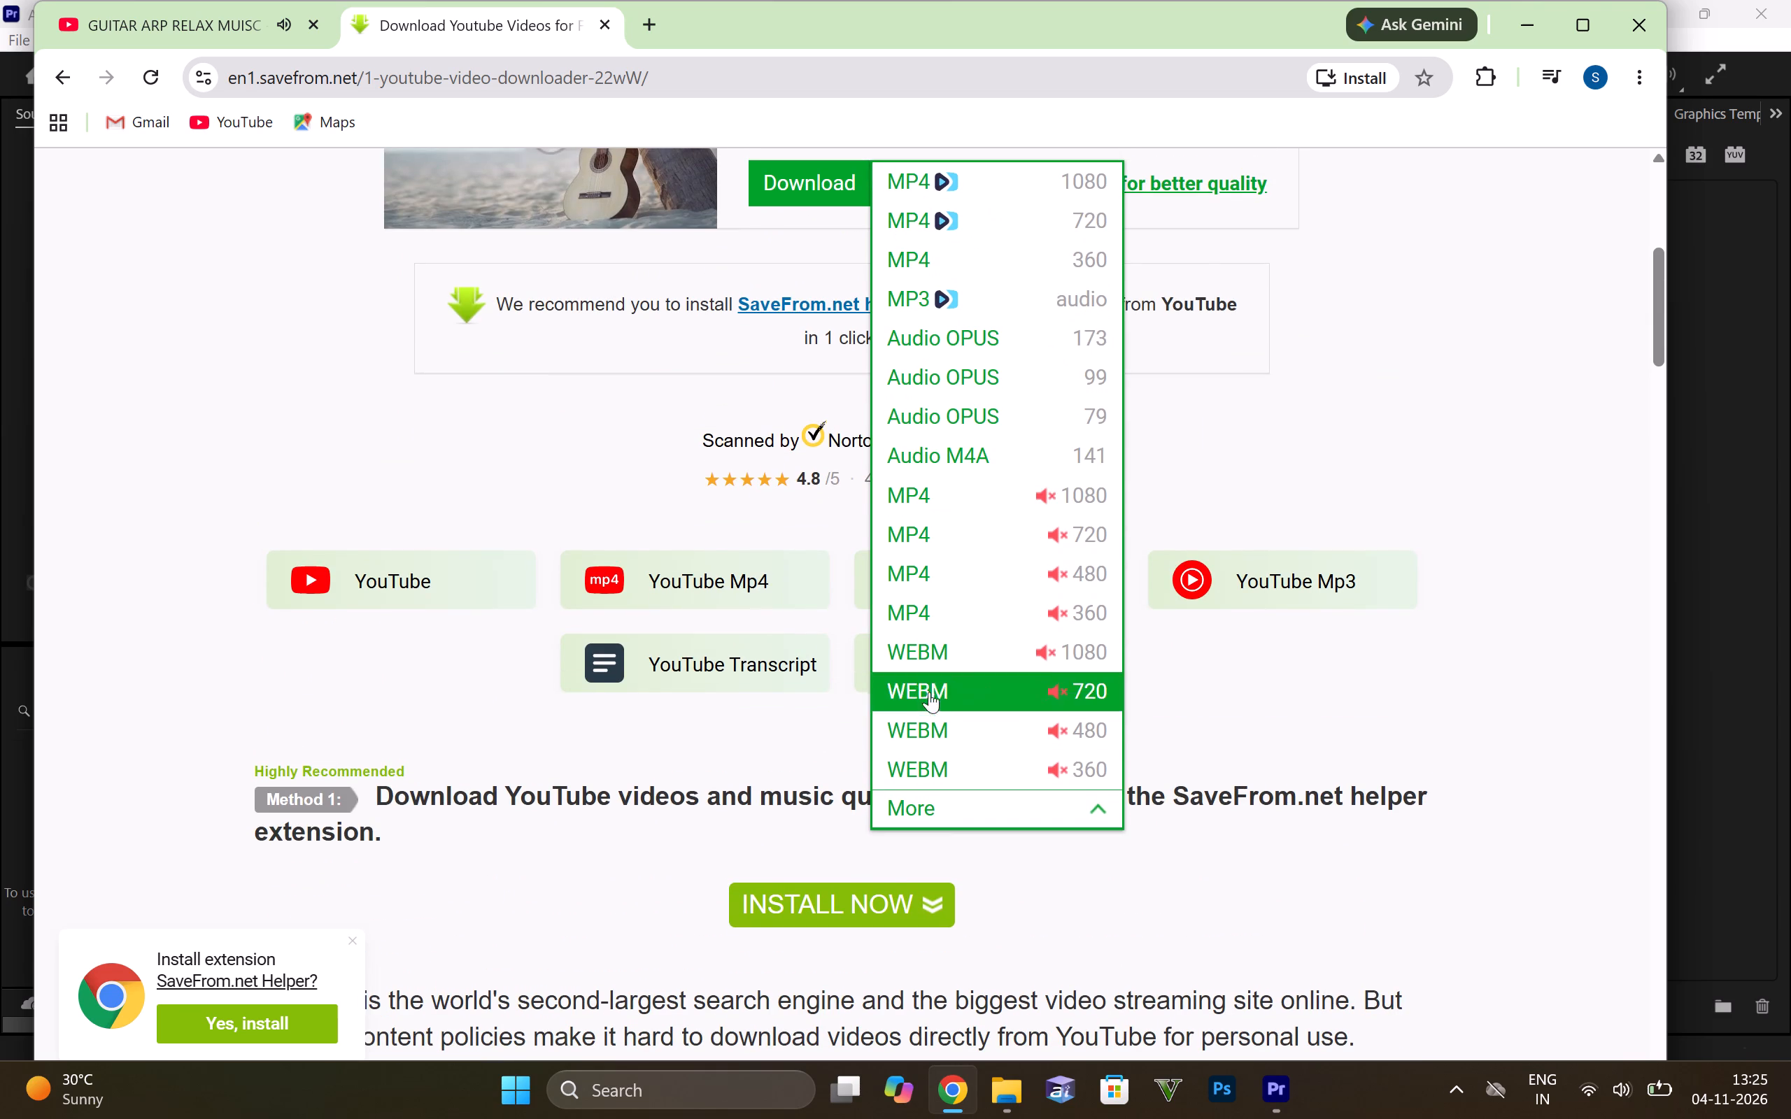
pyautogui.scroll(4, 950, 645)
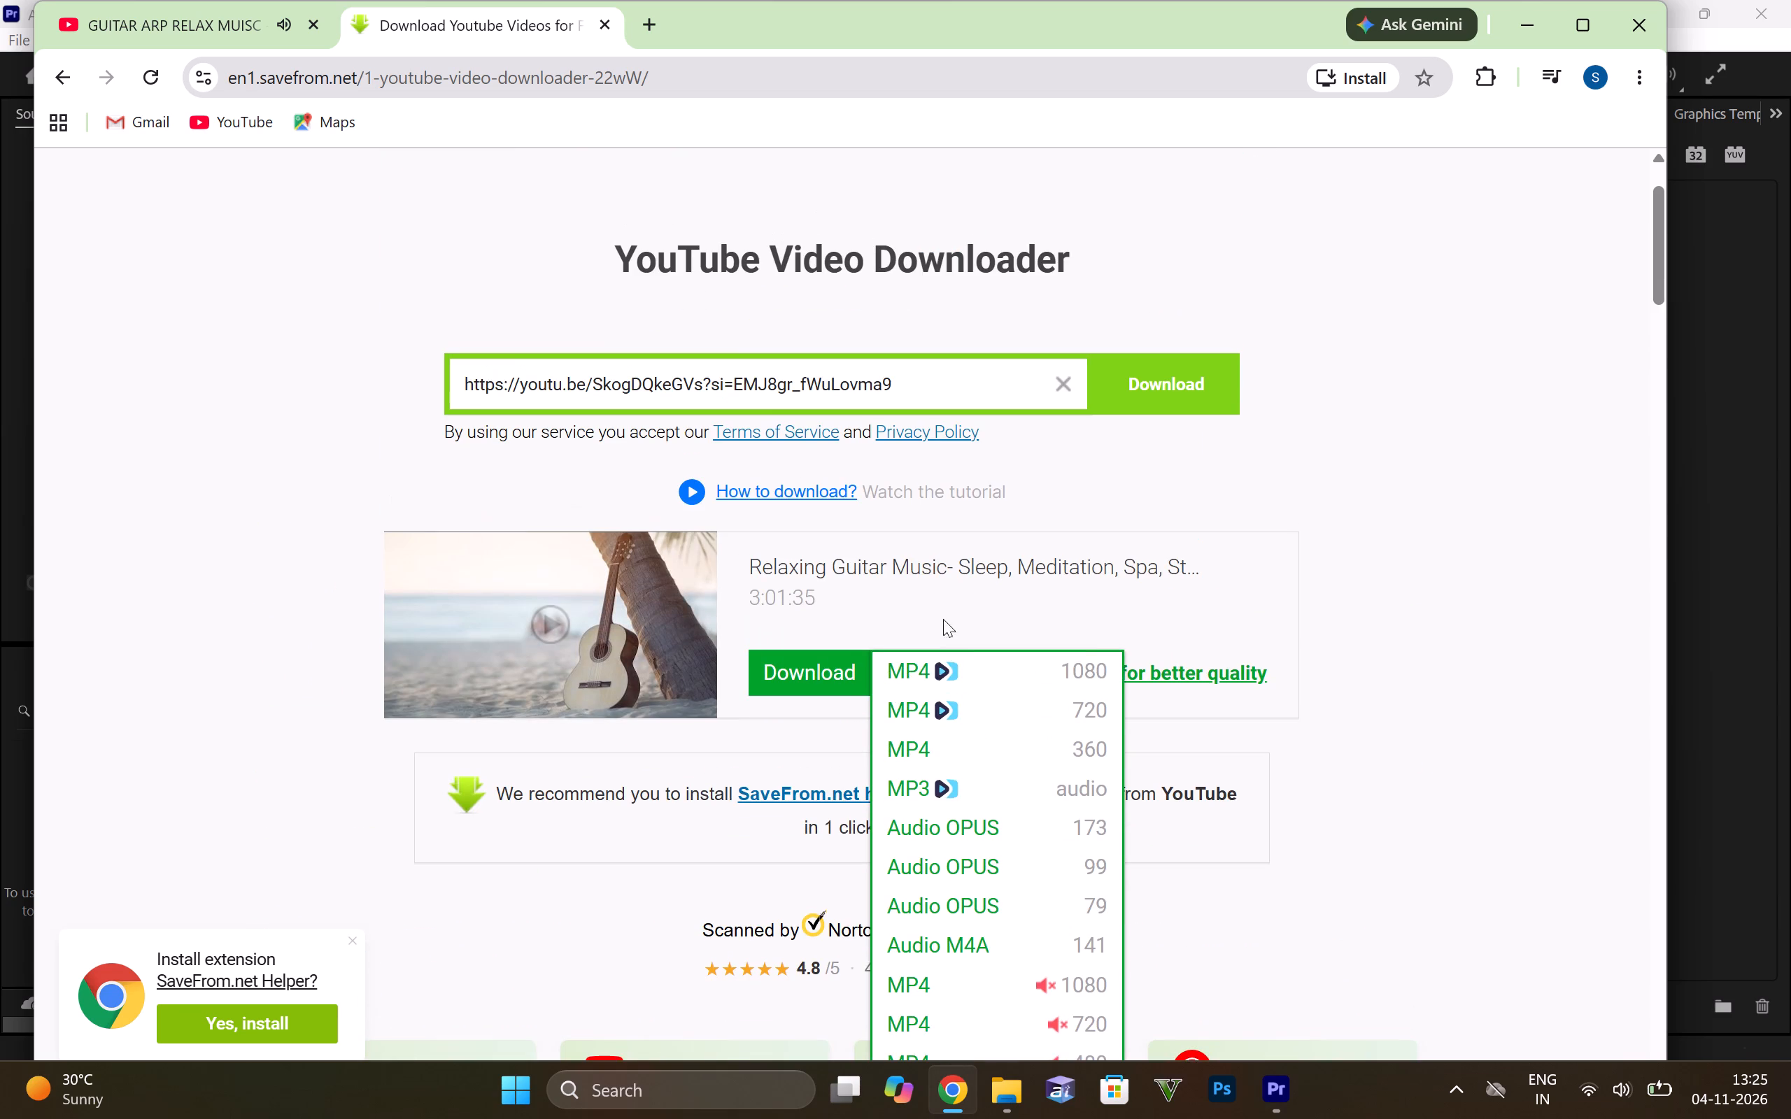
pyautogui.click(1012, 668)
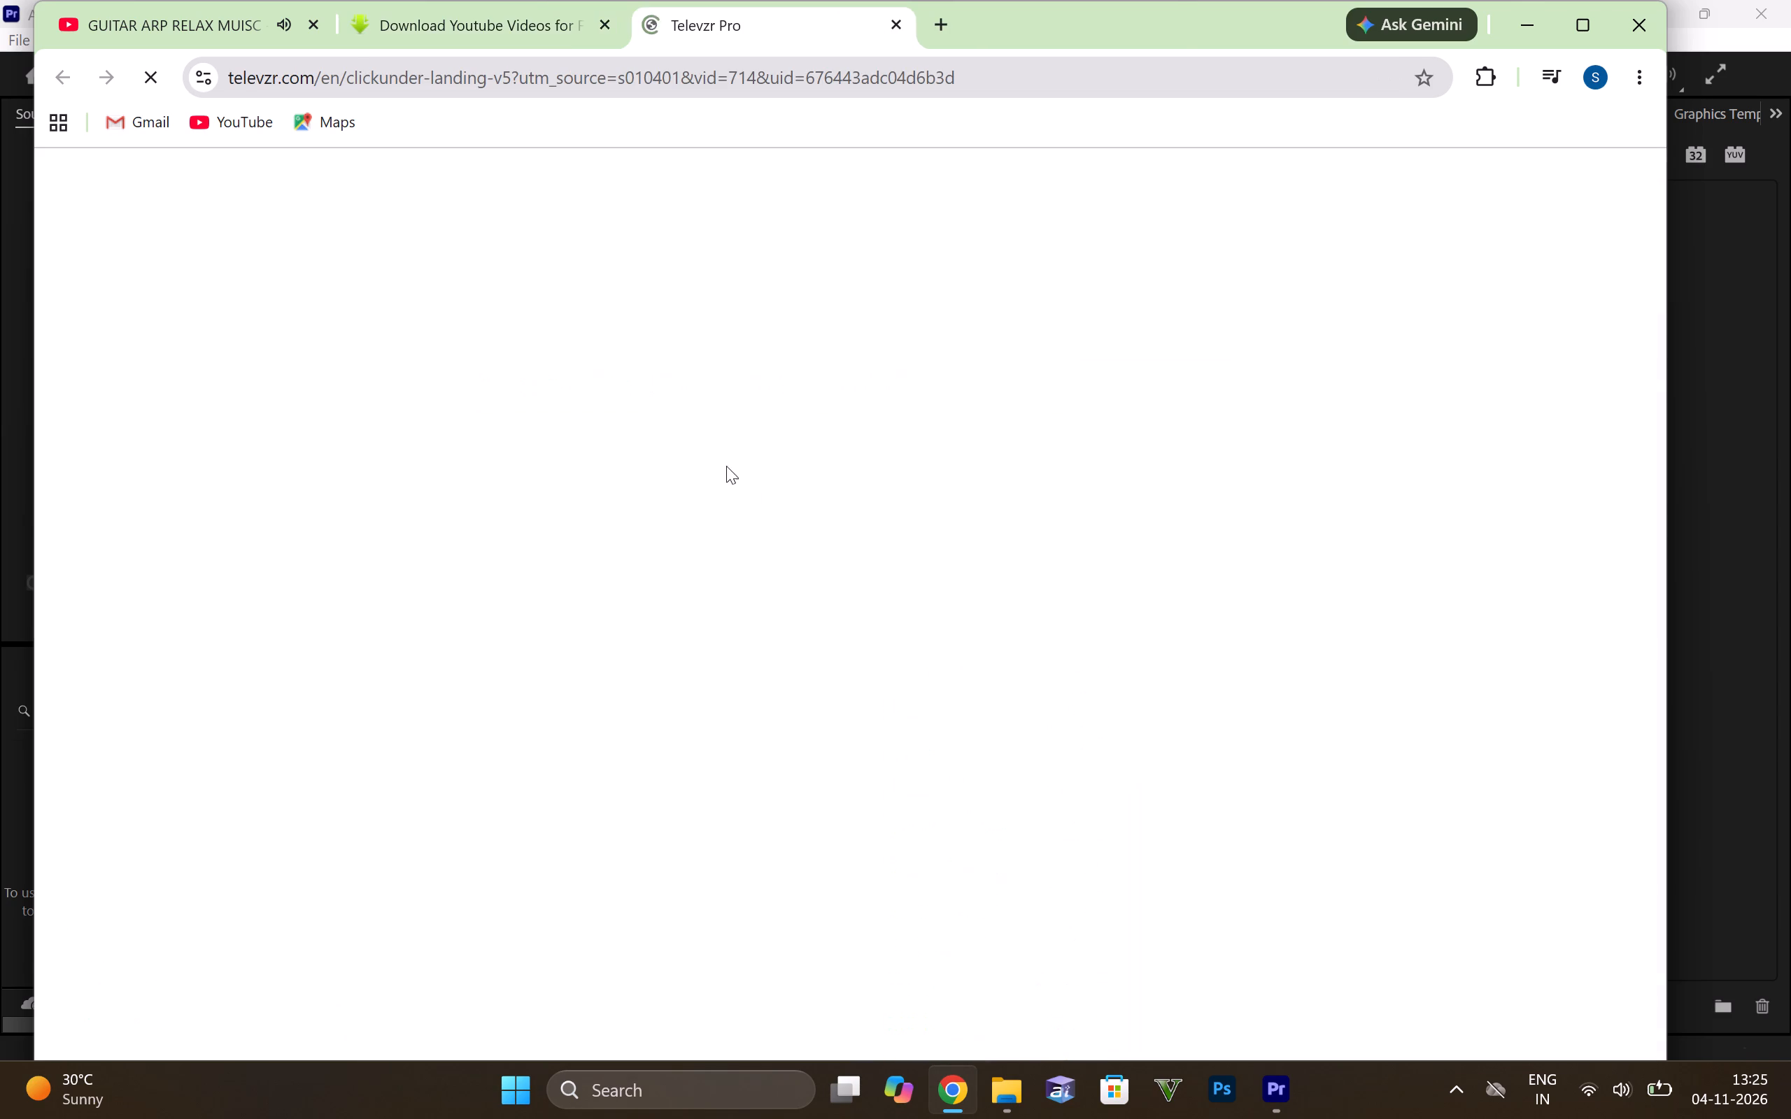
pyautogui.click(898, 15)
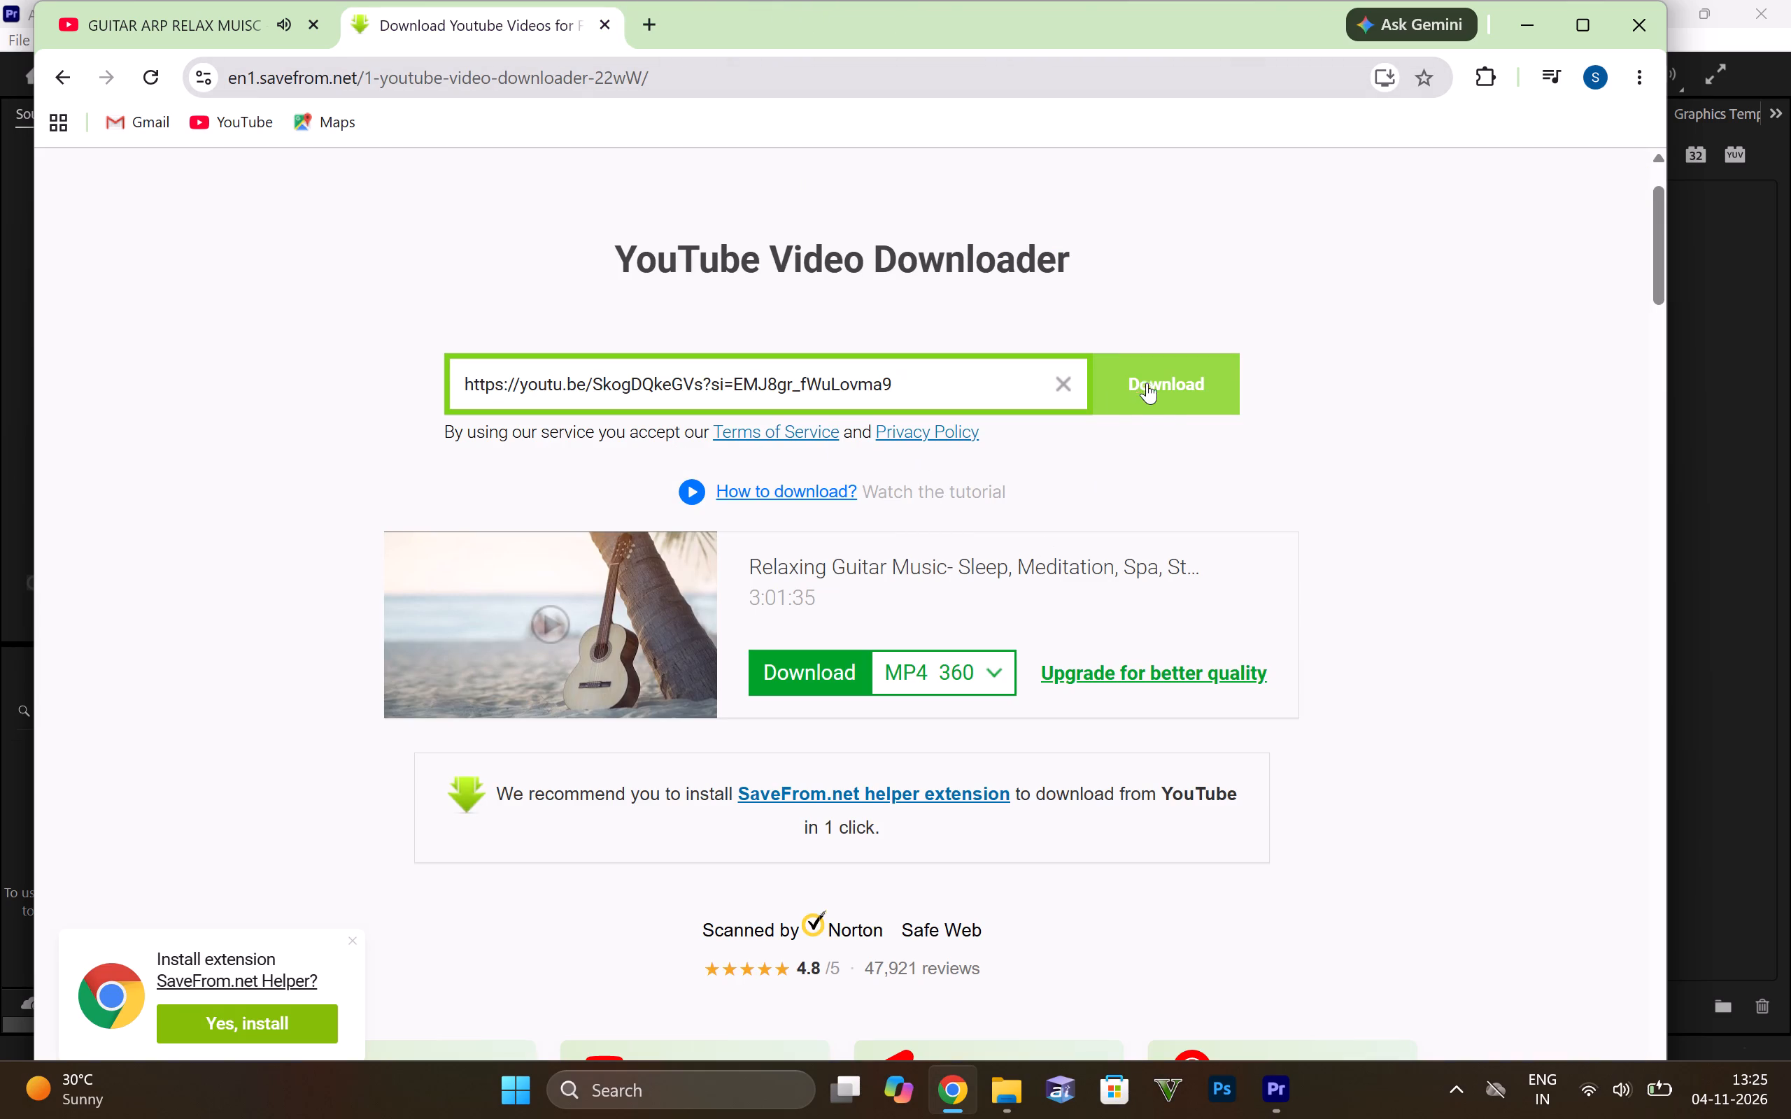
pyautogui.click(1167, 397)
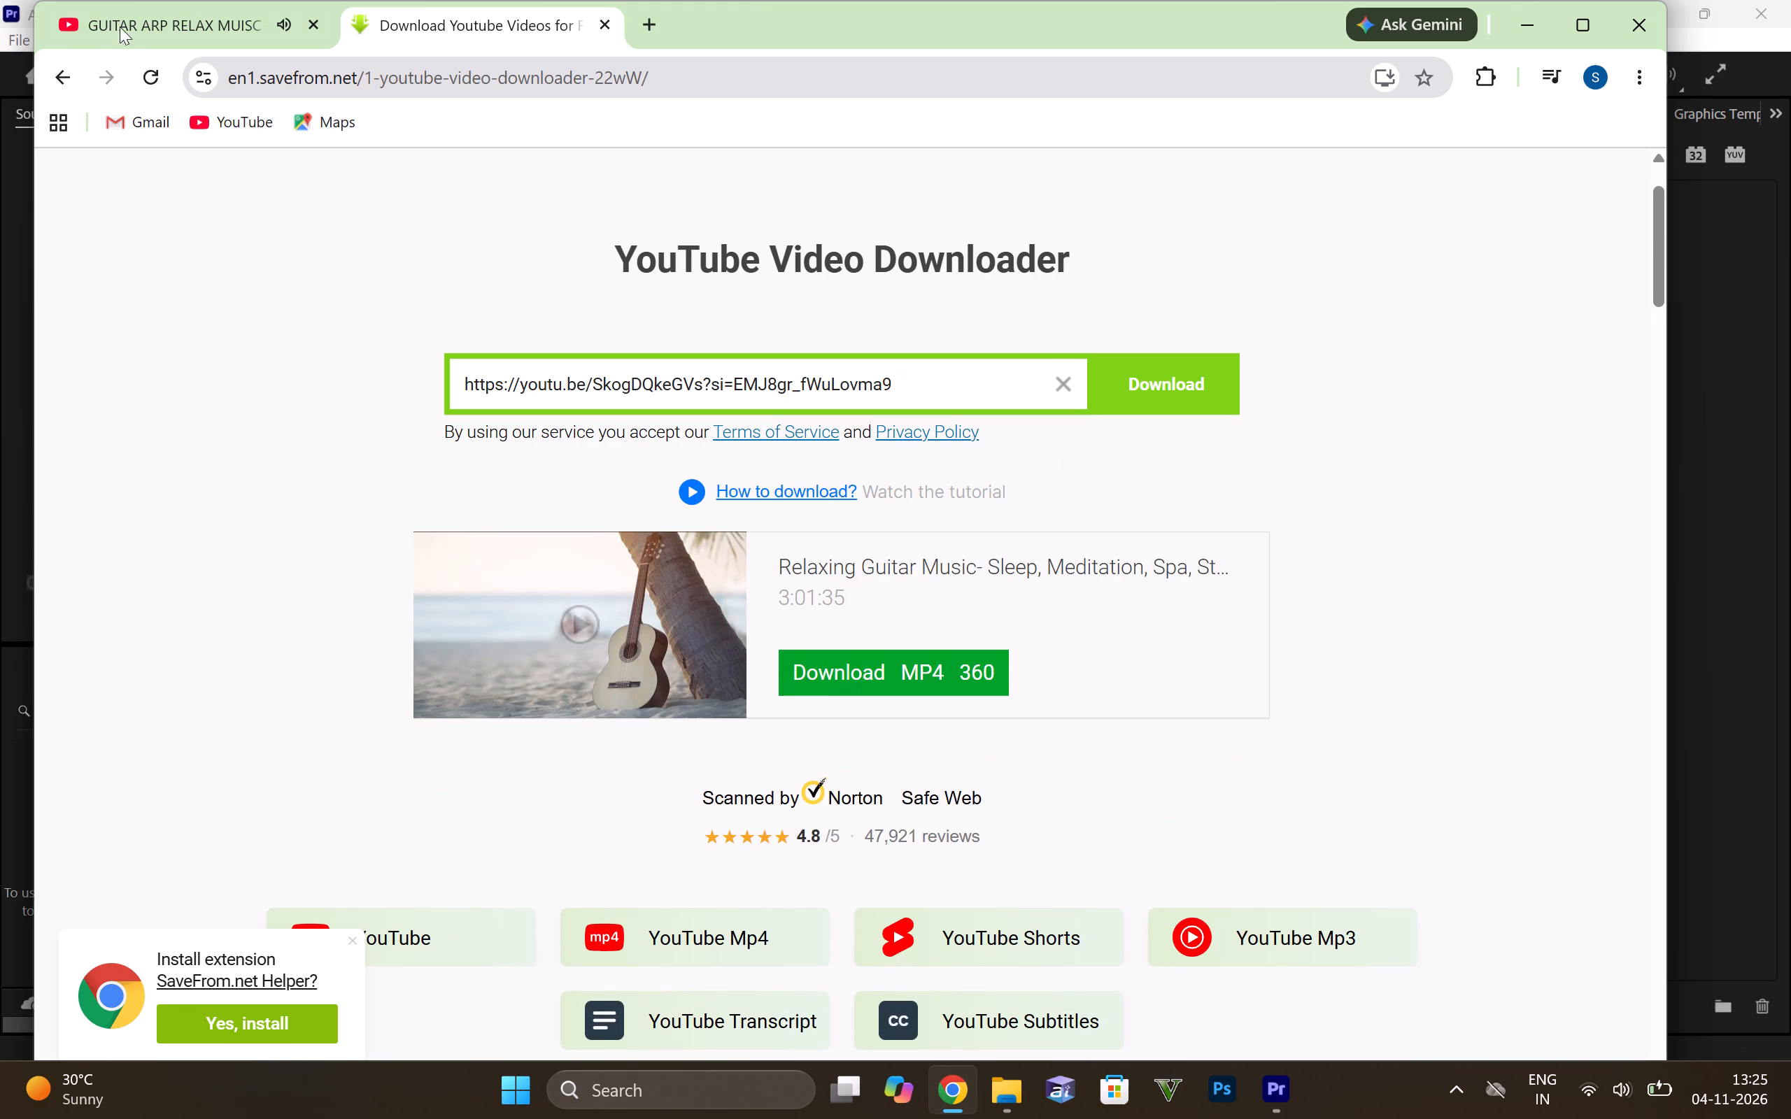
# Go back to the YouTube results and close the mini player of the guitar video.
pyautogui.click(153, 22)
pyautogui.click(1103, 448)
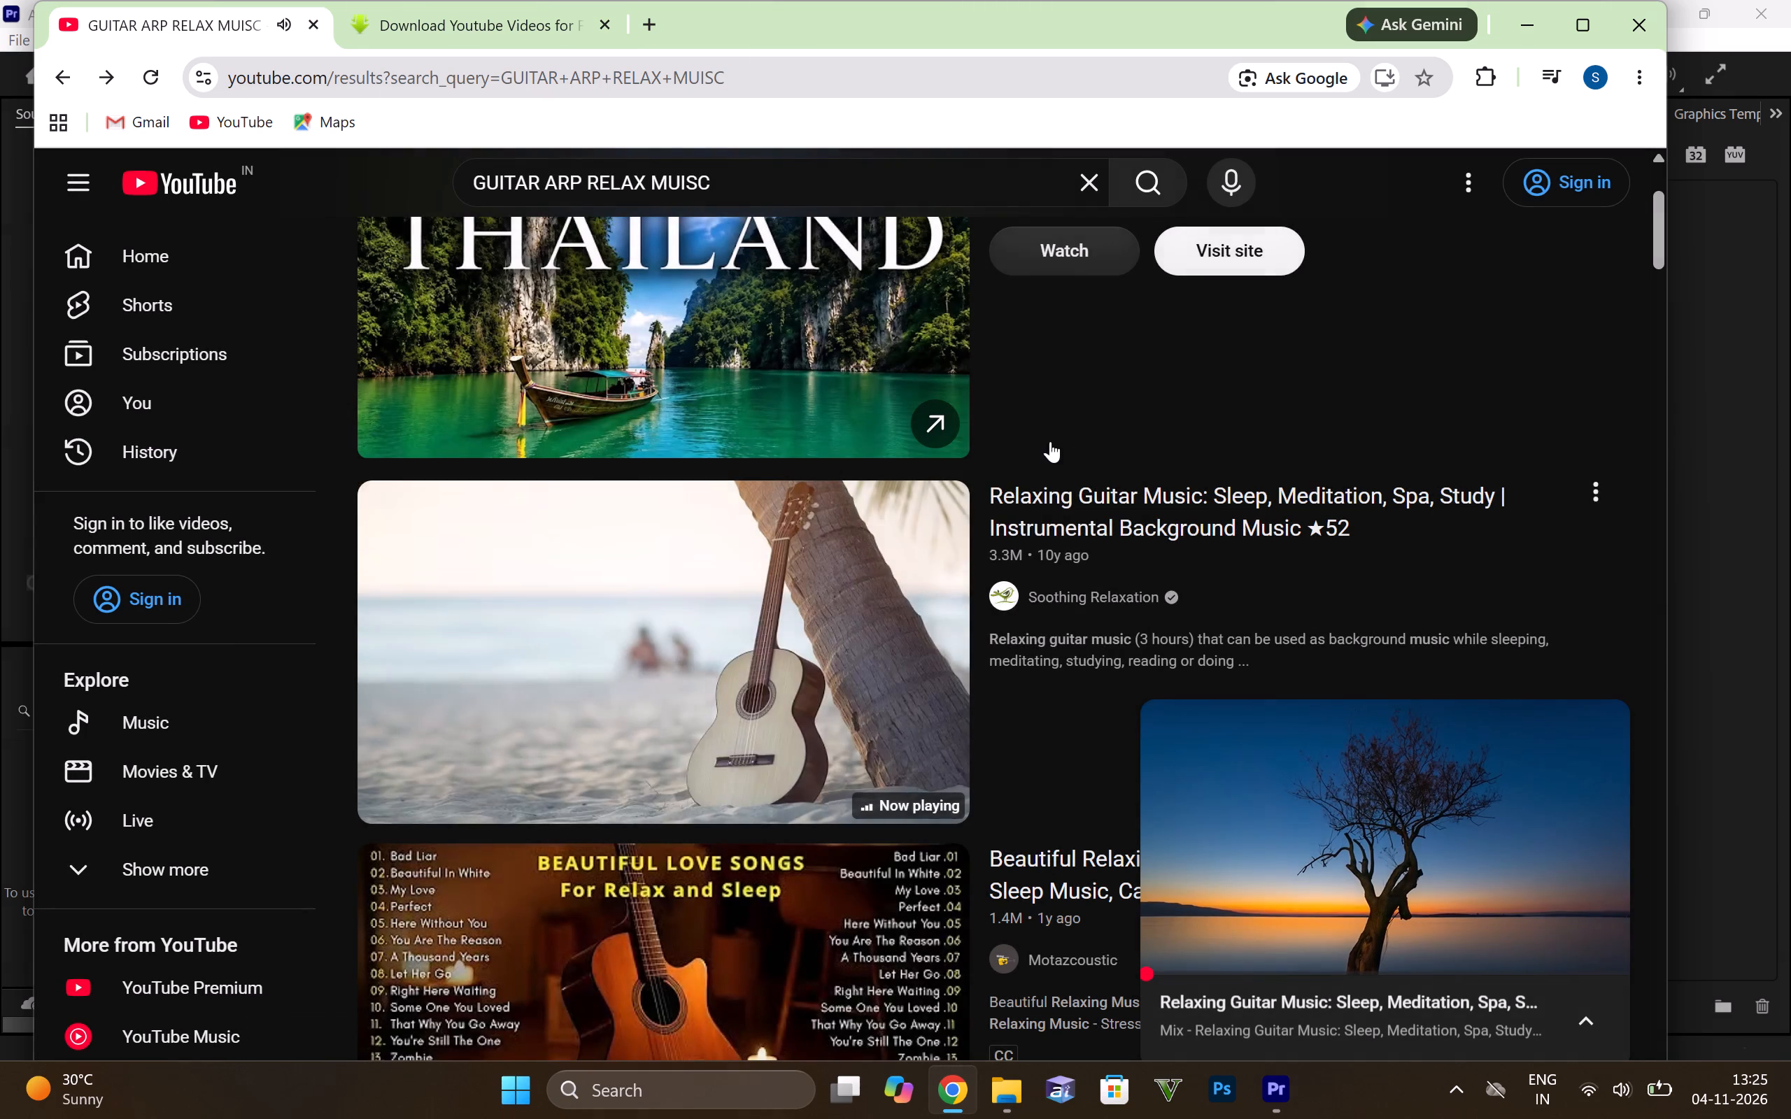
pyautogui.scroll(2, 999, 439)
pyautogui.scroll(-2, 999, 439)
pyautogui.click(1597, 728)
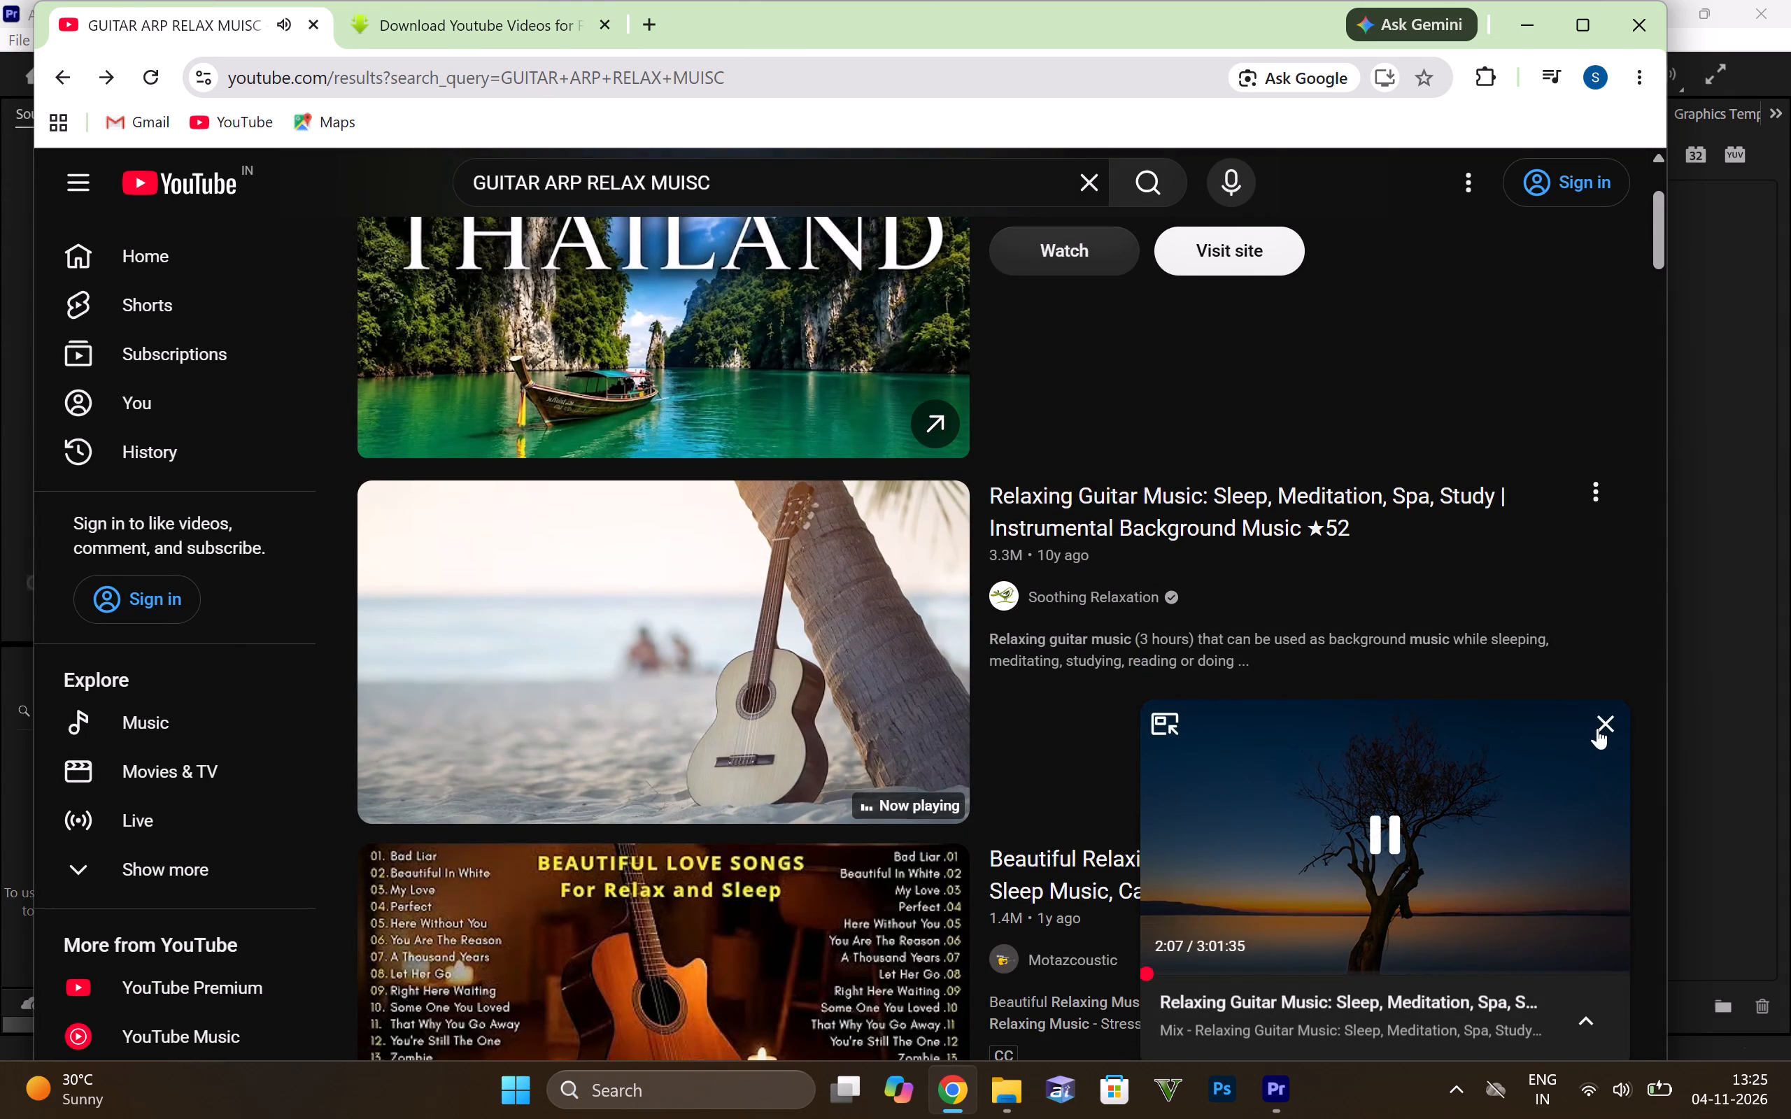
# Search Google for "YT1D" in a new tab and open the YT1D YouTube Video Downloader site.
pyautogui.click(523, 8)
pyautogui.click(641, 18)
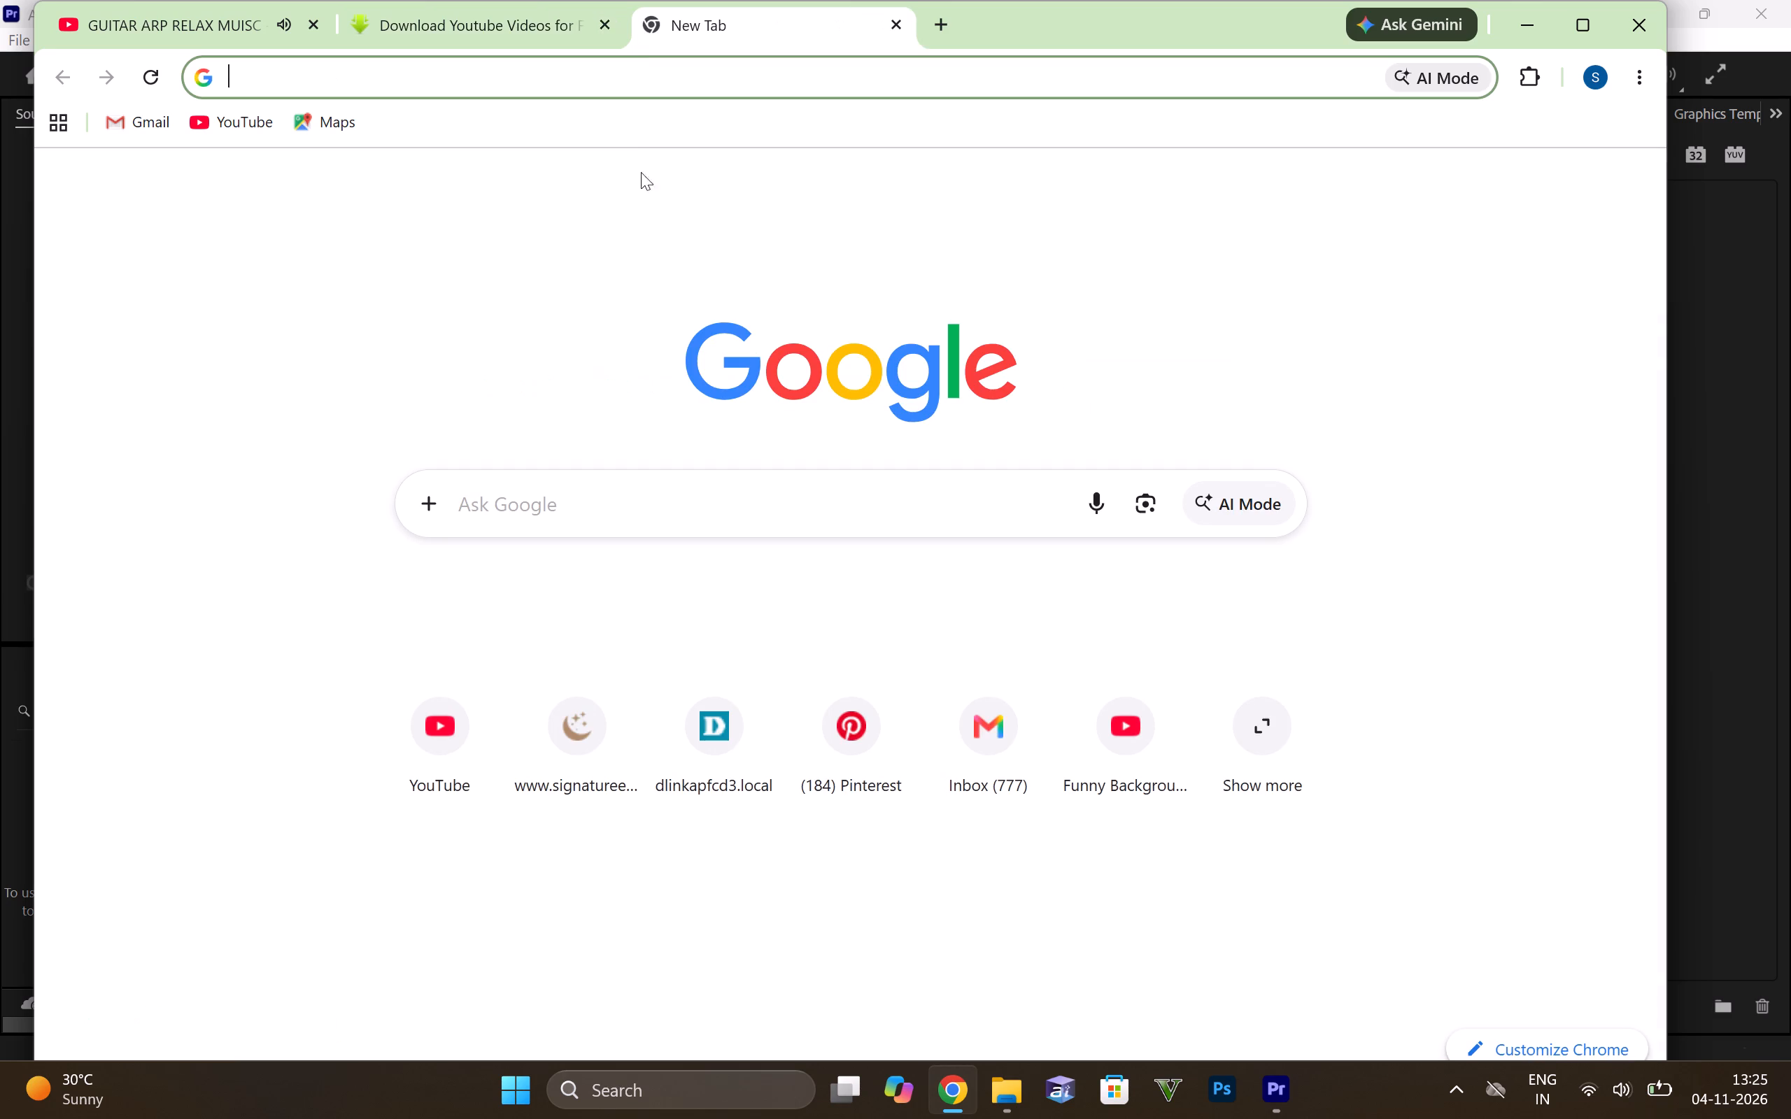
pyautogui.click(529, 504)
pyautogui.write('YT1D')
pyautogui.press('Return')
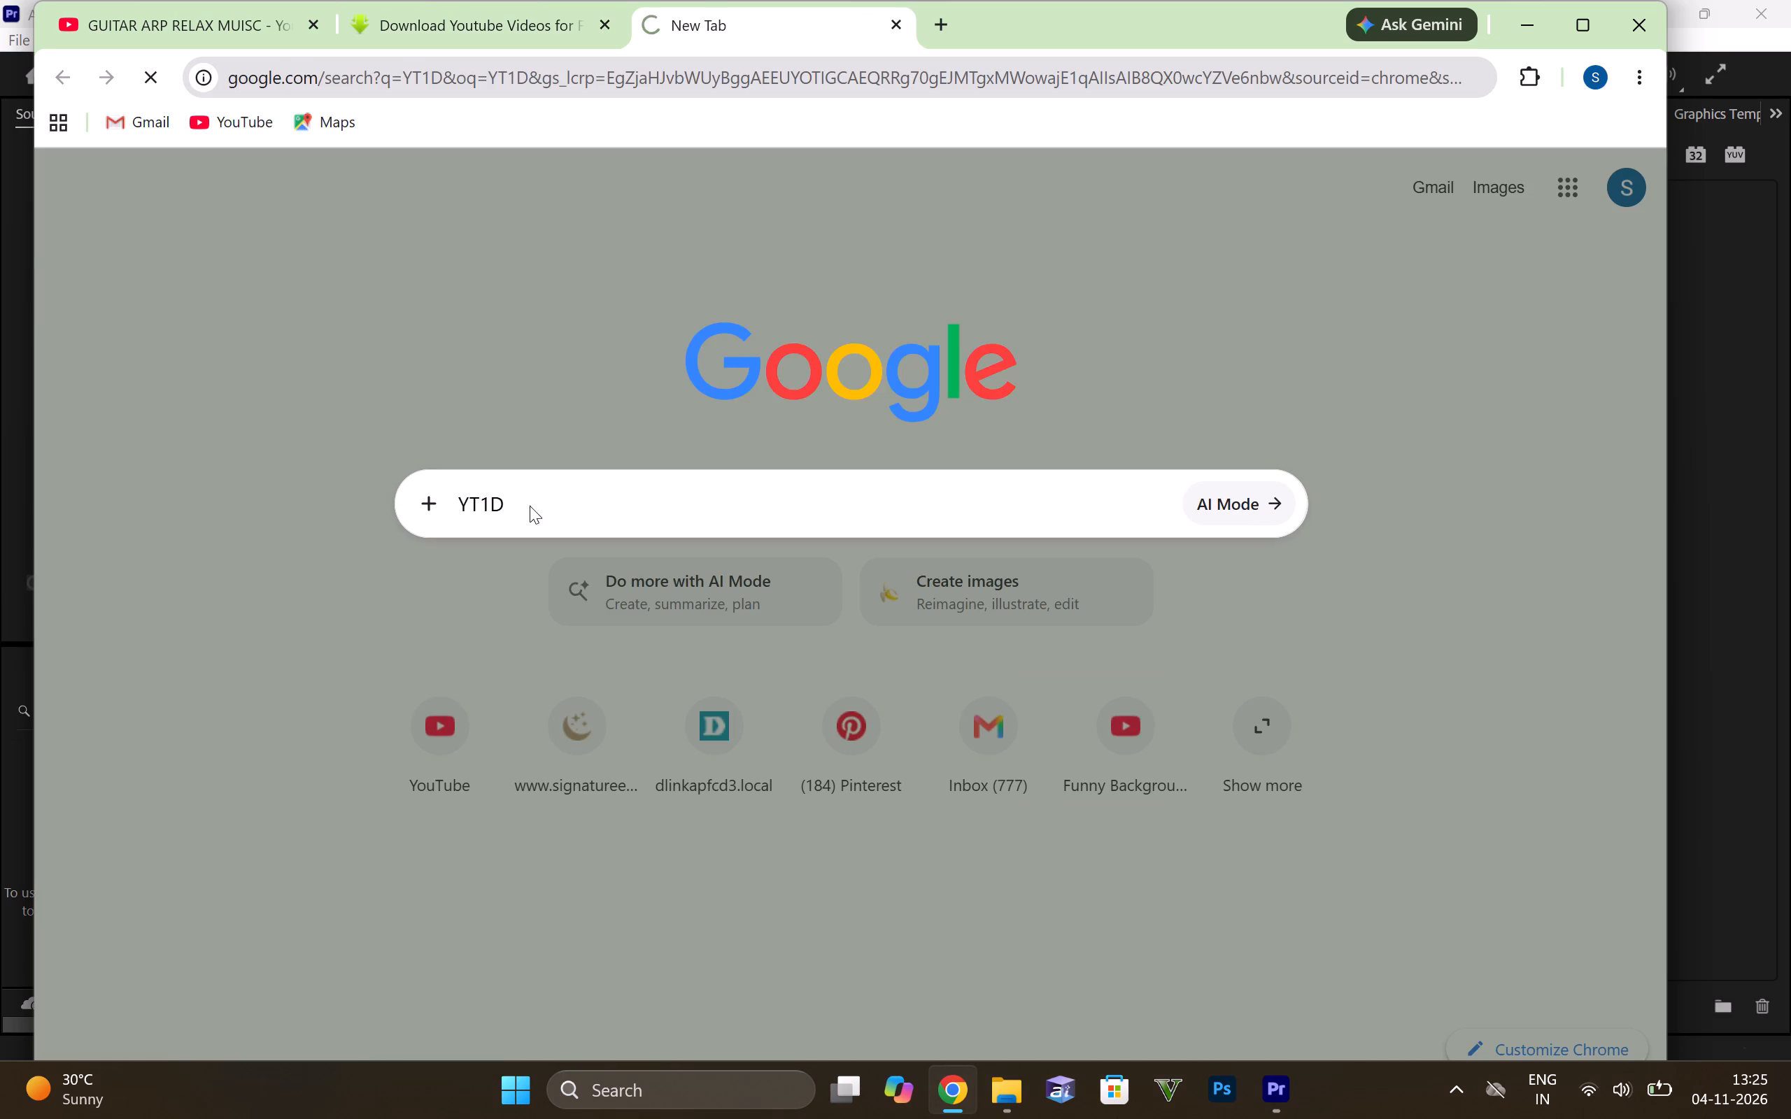
pyautogui.click(258, 411)
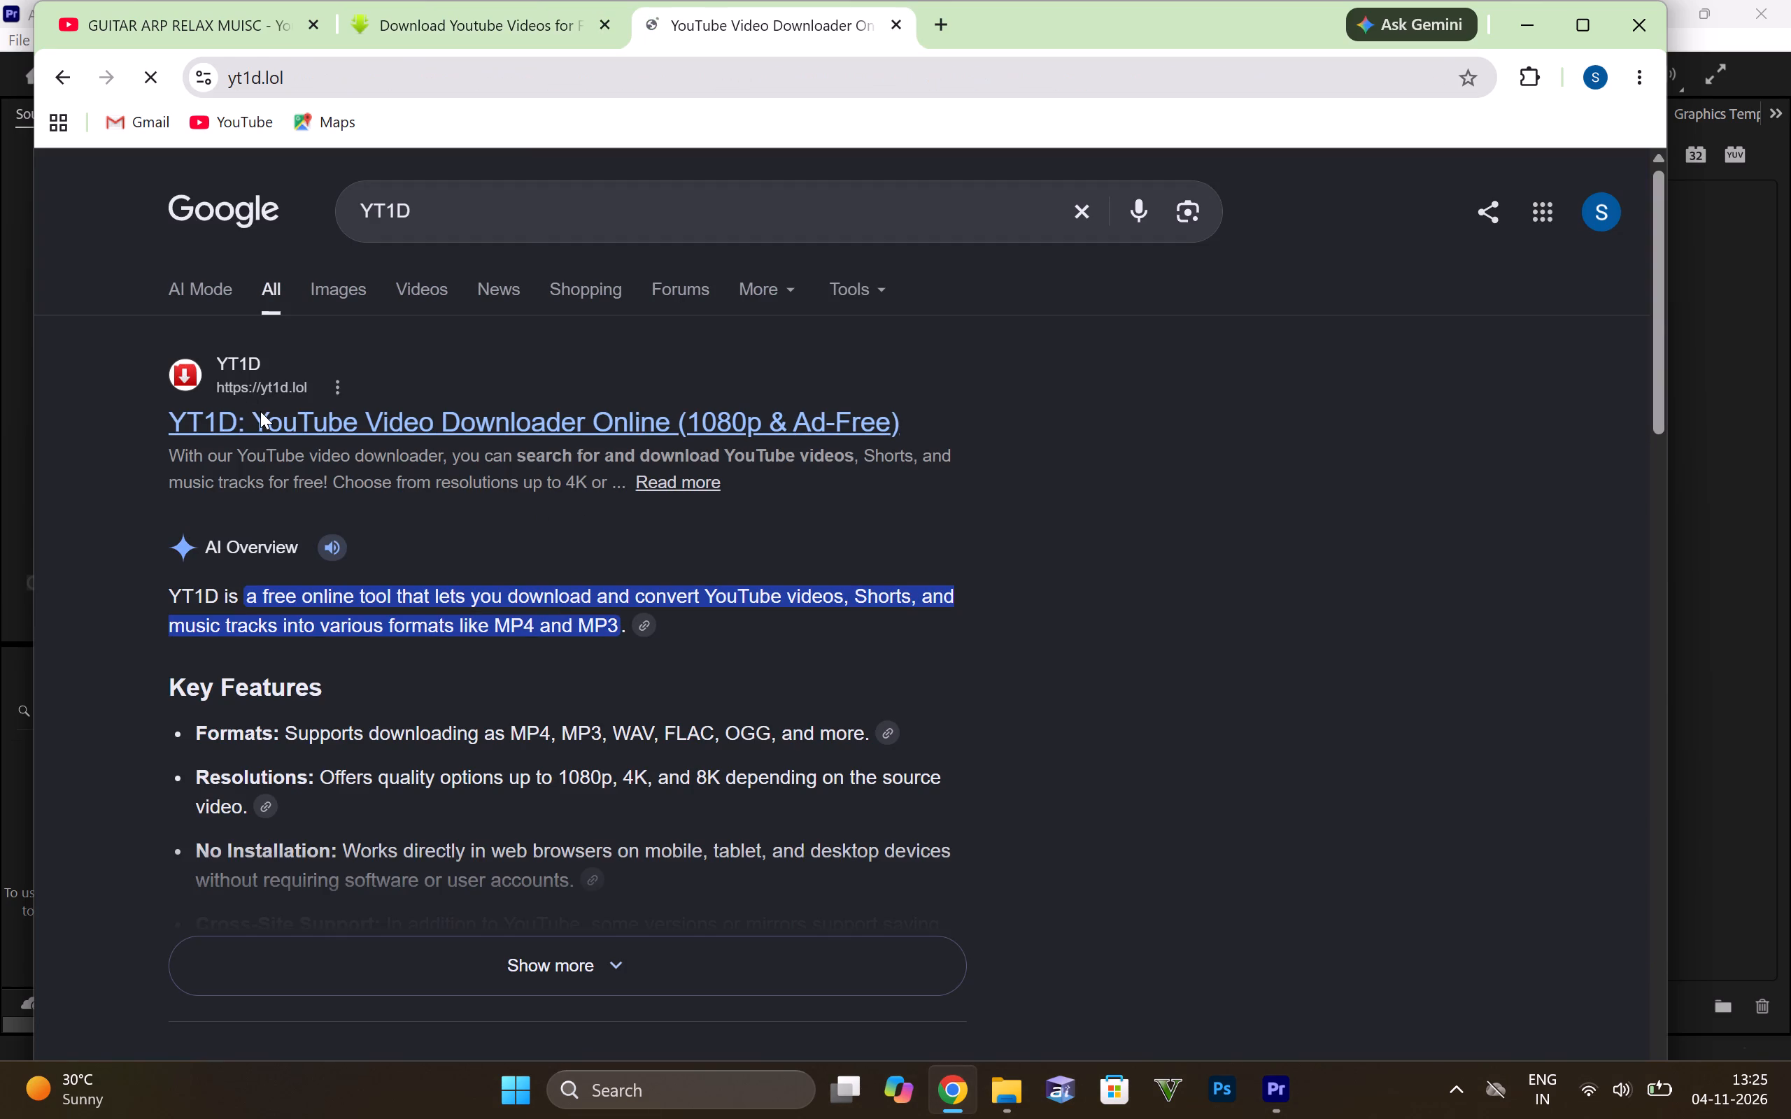
# Submit the copied guitar video link to the YT1D downloader and look through the offered audio and video formats.
pyautogui.click(656, 555)
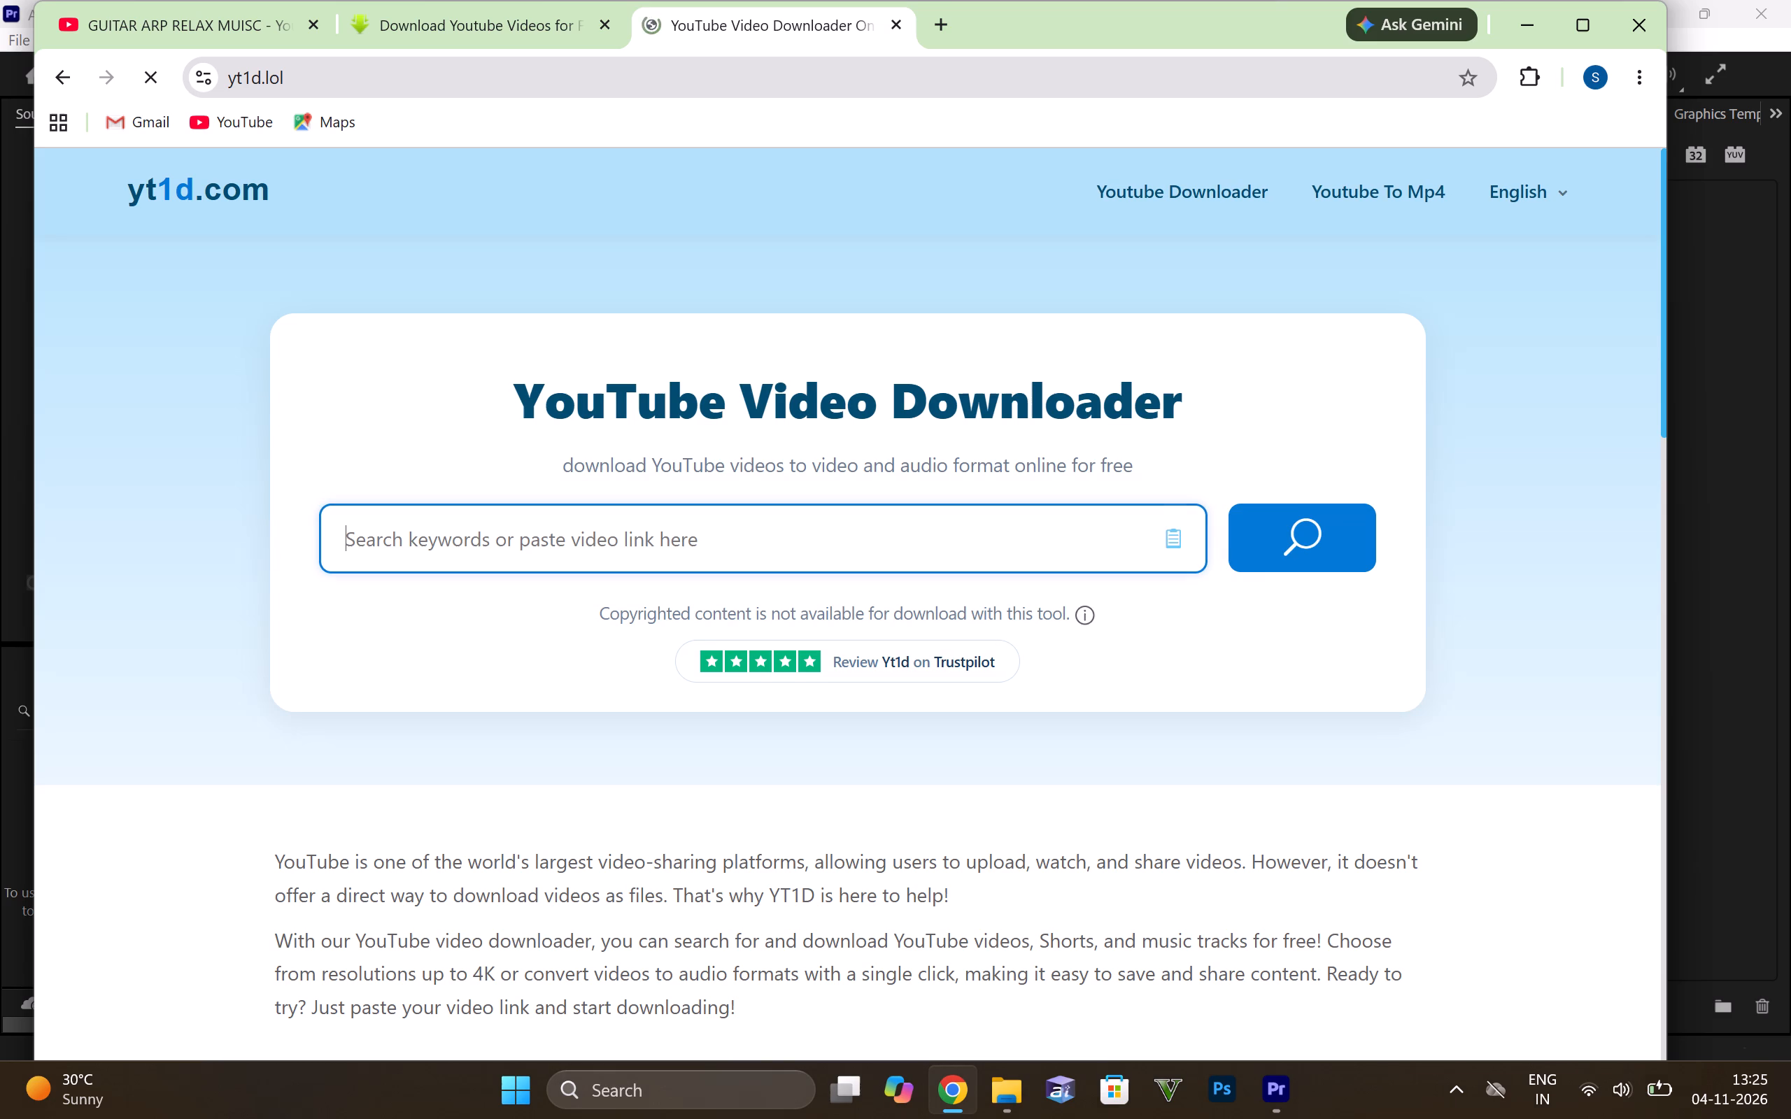
pyautogui.hotkey('ctrl', 'v')
pyautogui.click(1266, 557)
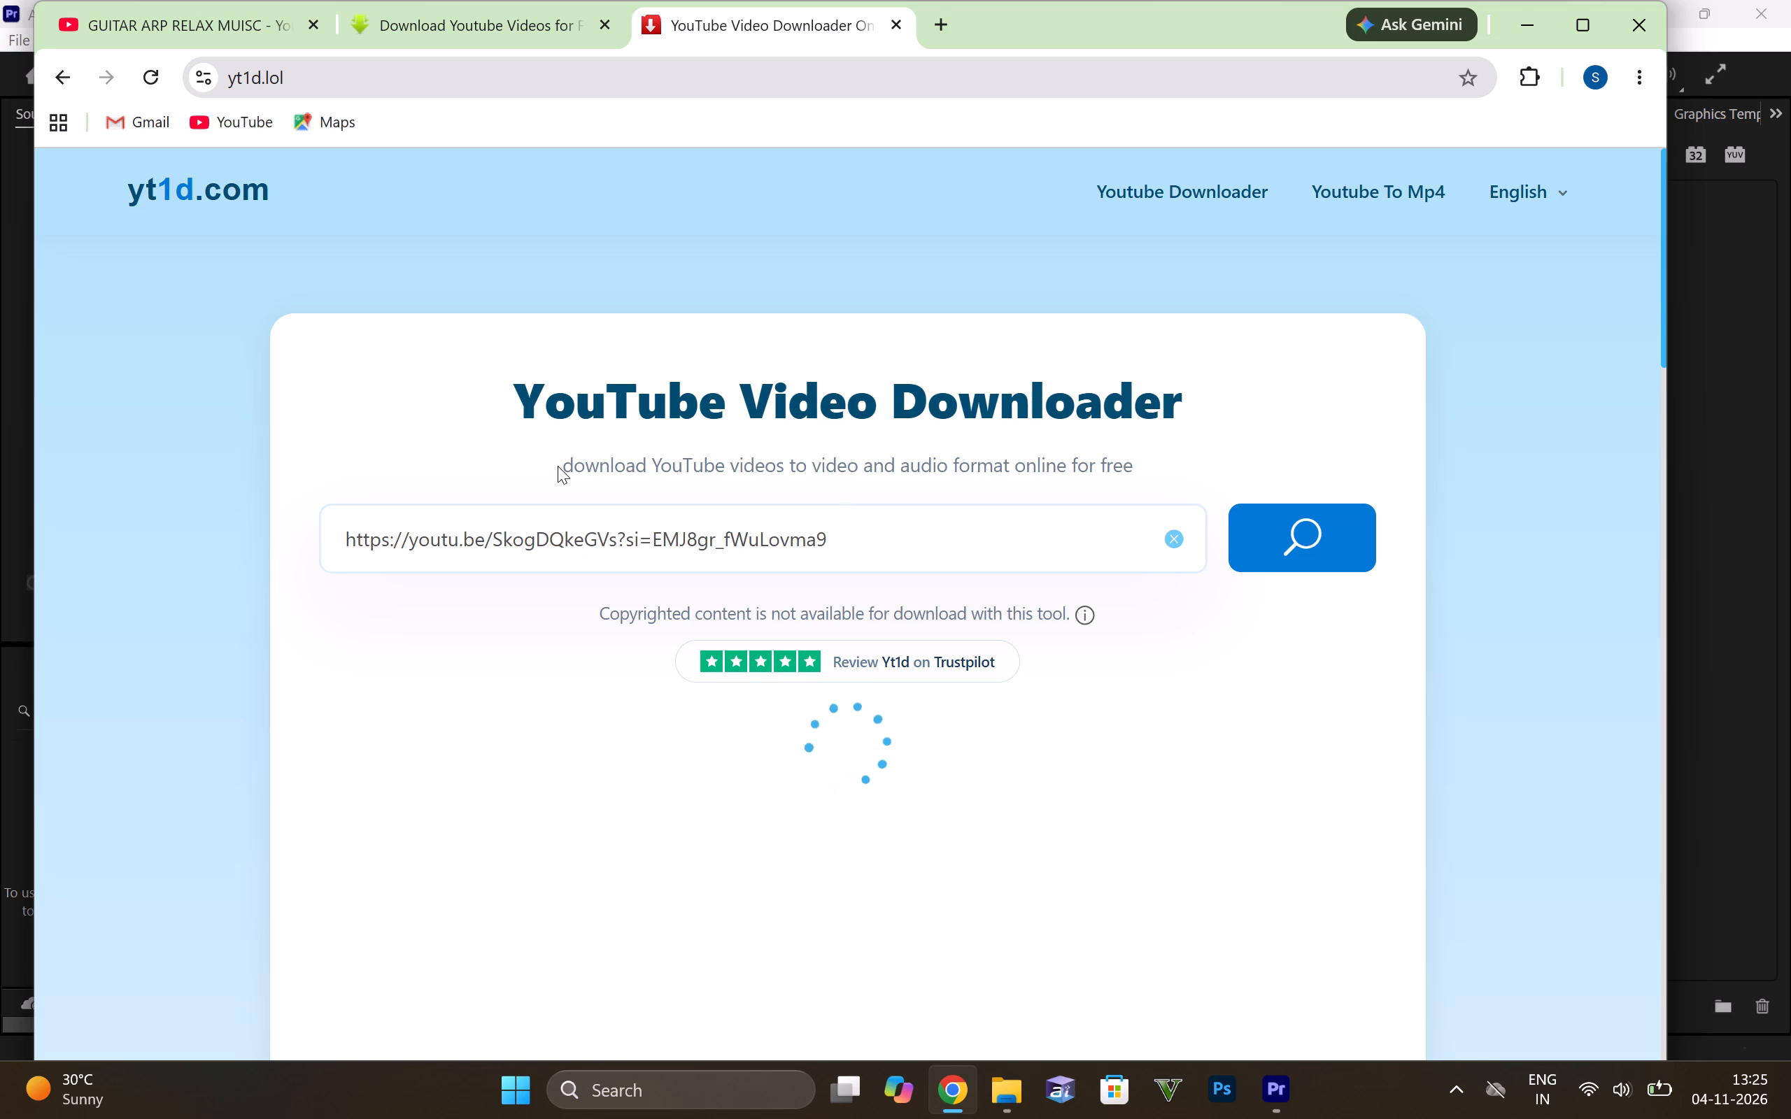
pyautogui.scroll(-3, 502, 609)
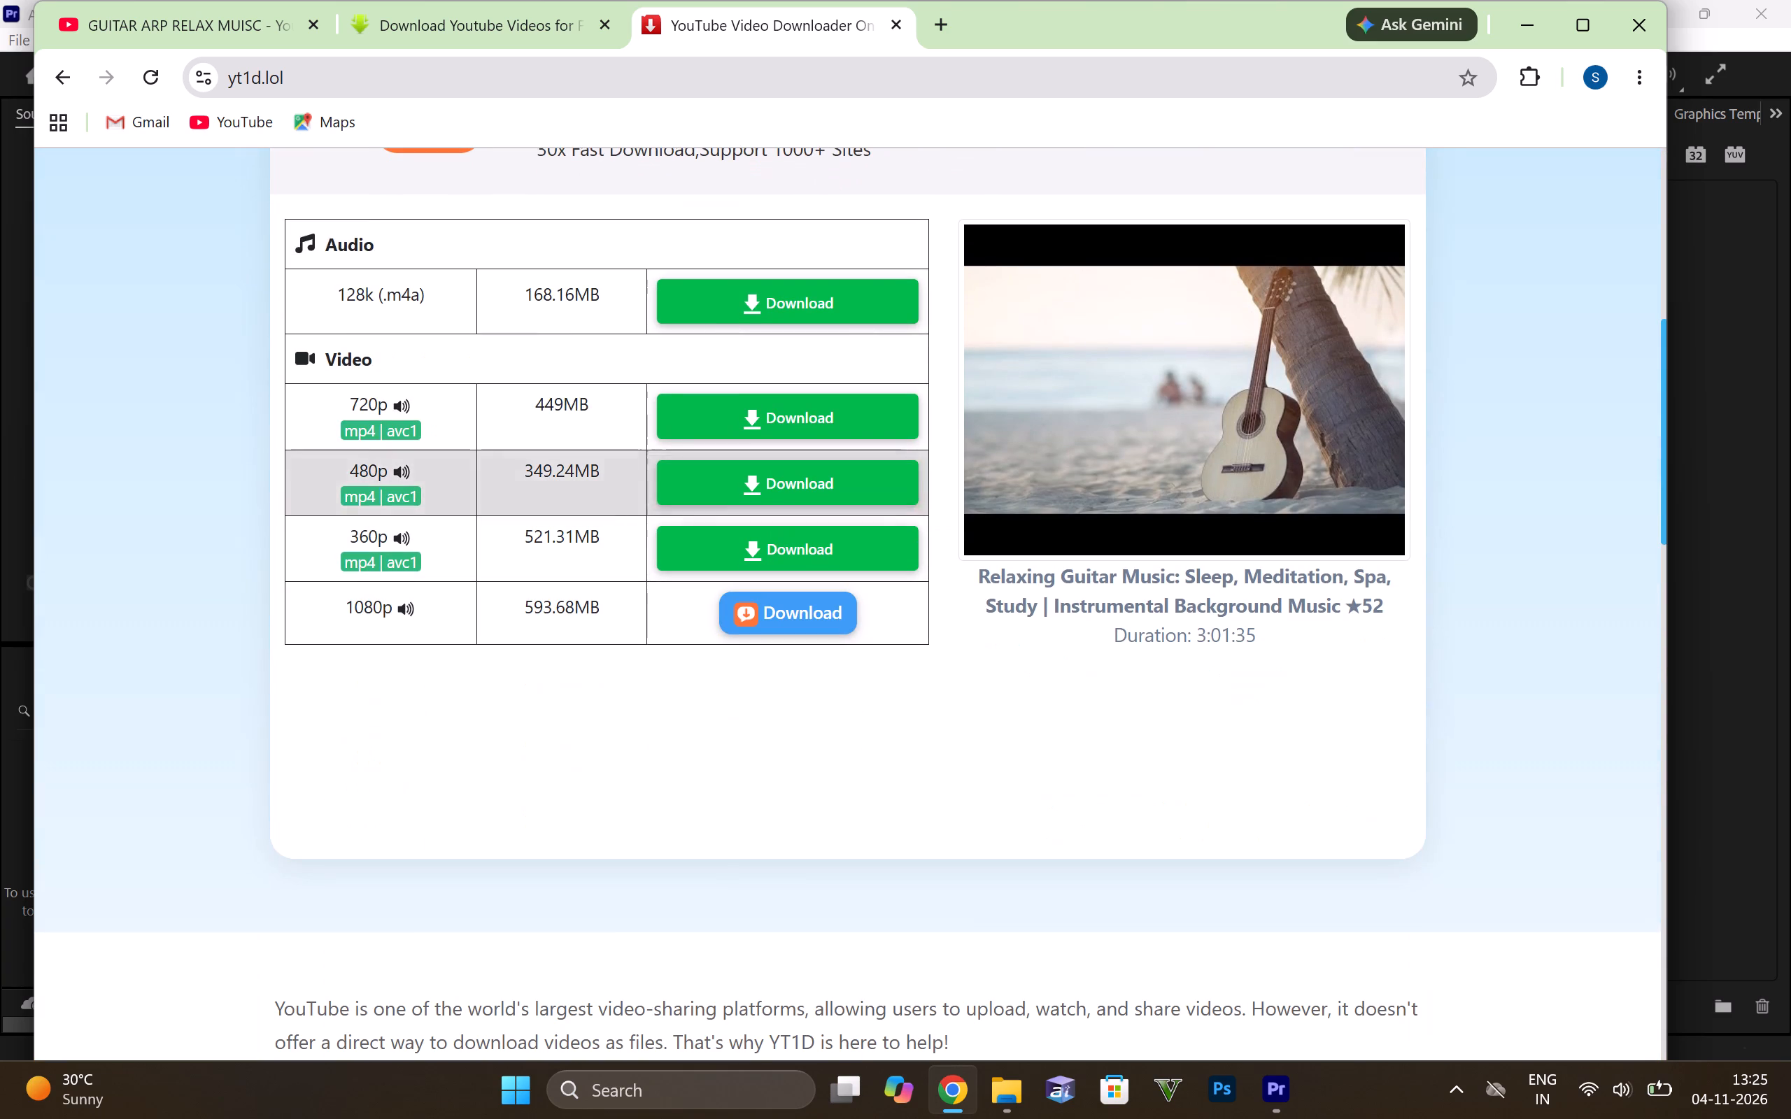
pyautogui.scroll(-2, 463, 536)
pyautogui.scroll(2, 477, 528)
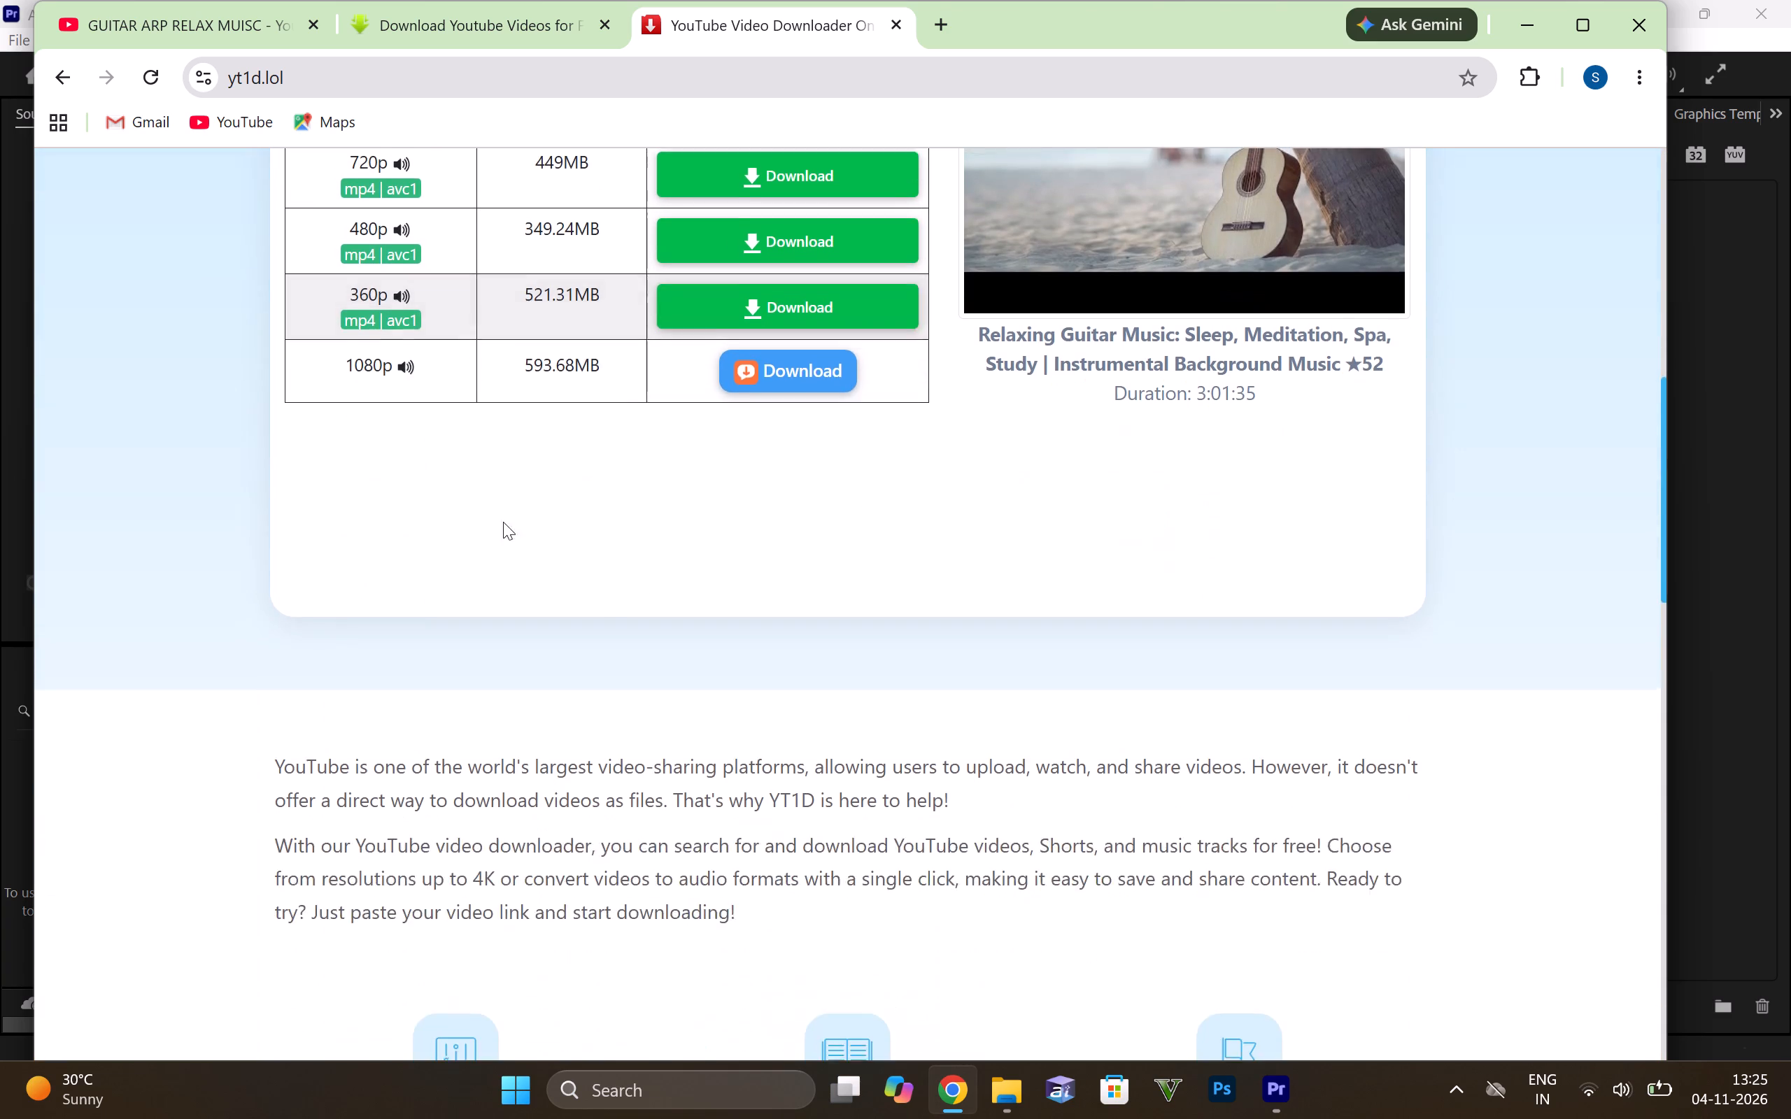
# Look through the YT1D format list for the guitar video and request the 720p MP4 version.
pyautogui.scroll(2, 503, 522)
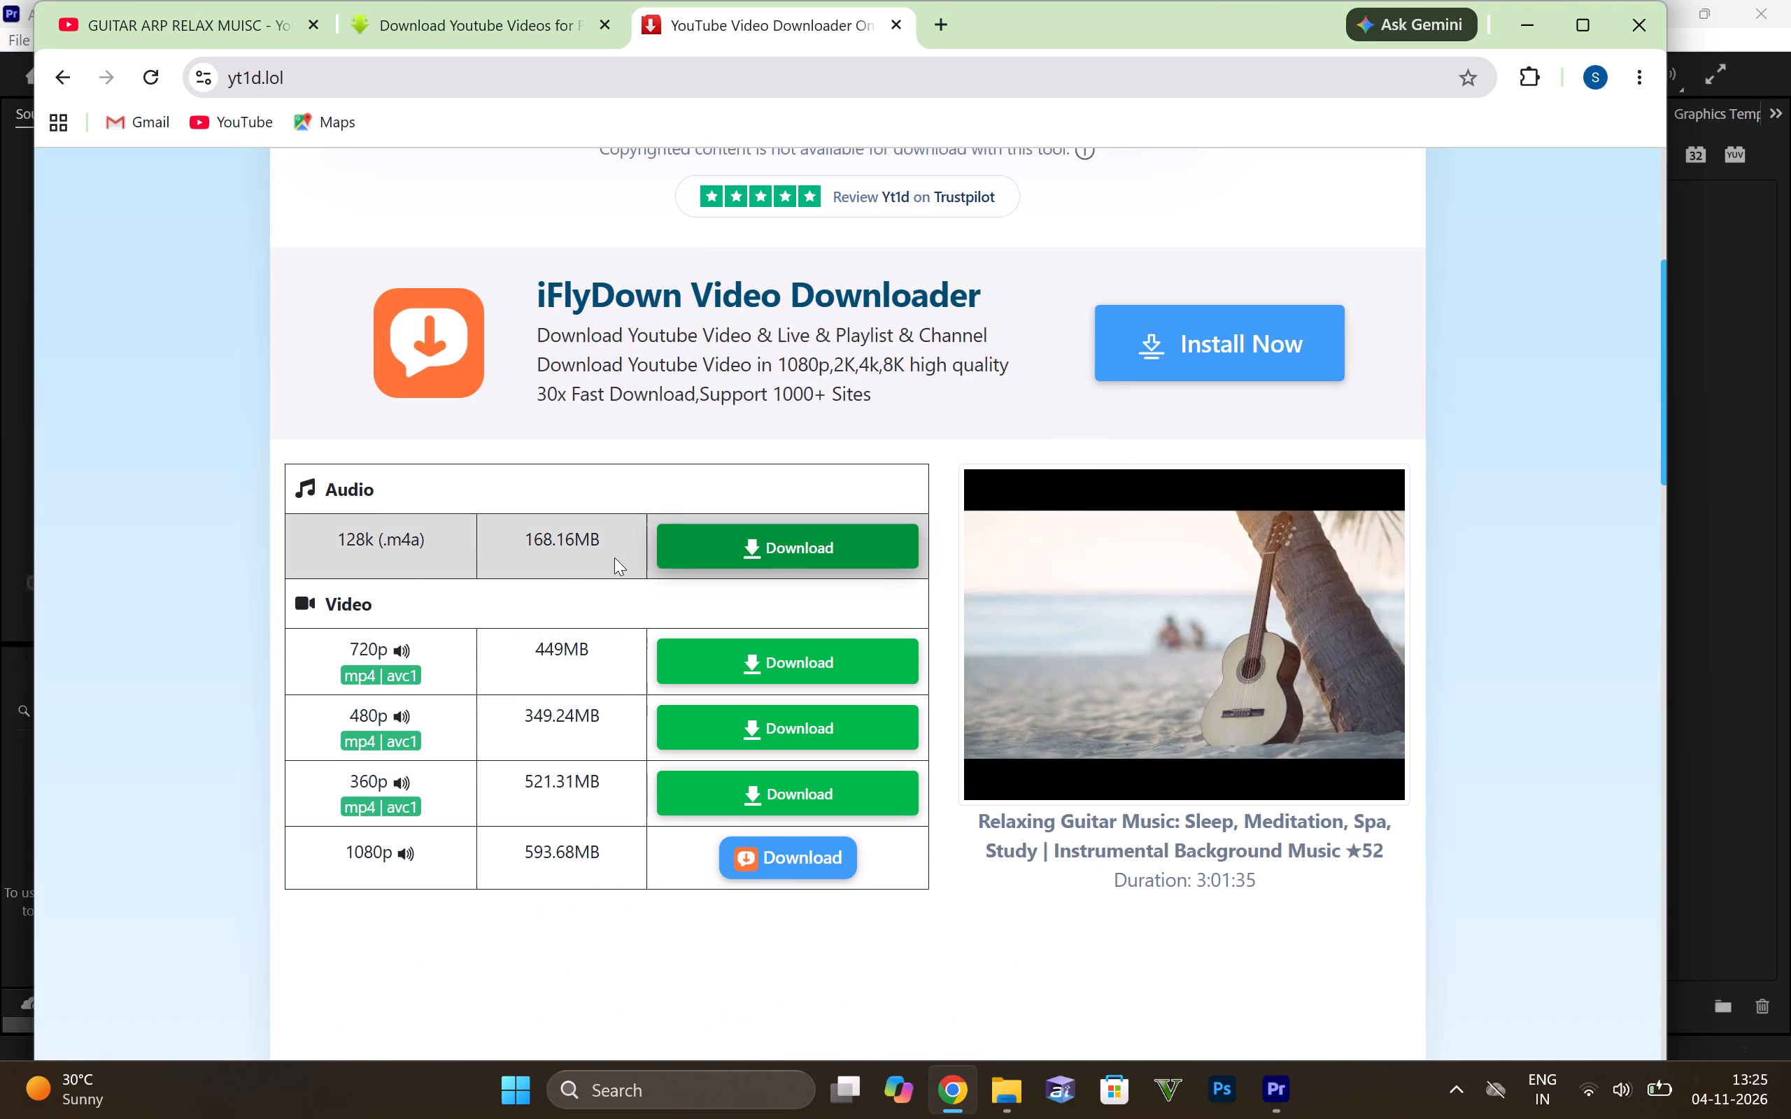
pyautogui.scroll(2, 487, 527)
pyautogui.scroll(-2, 760, 559)
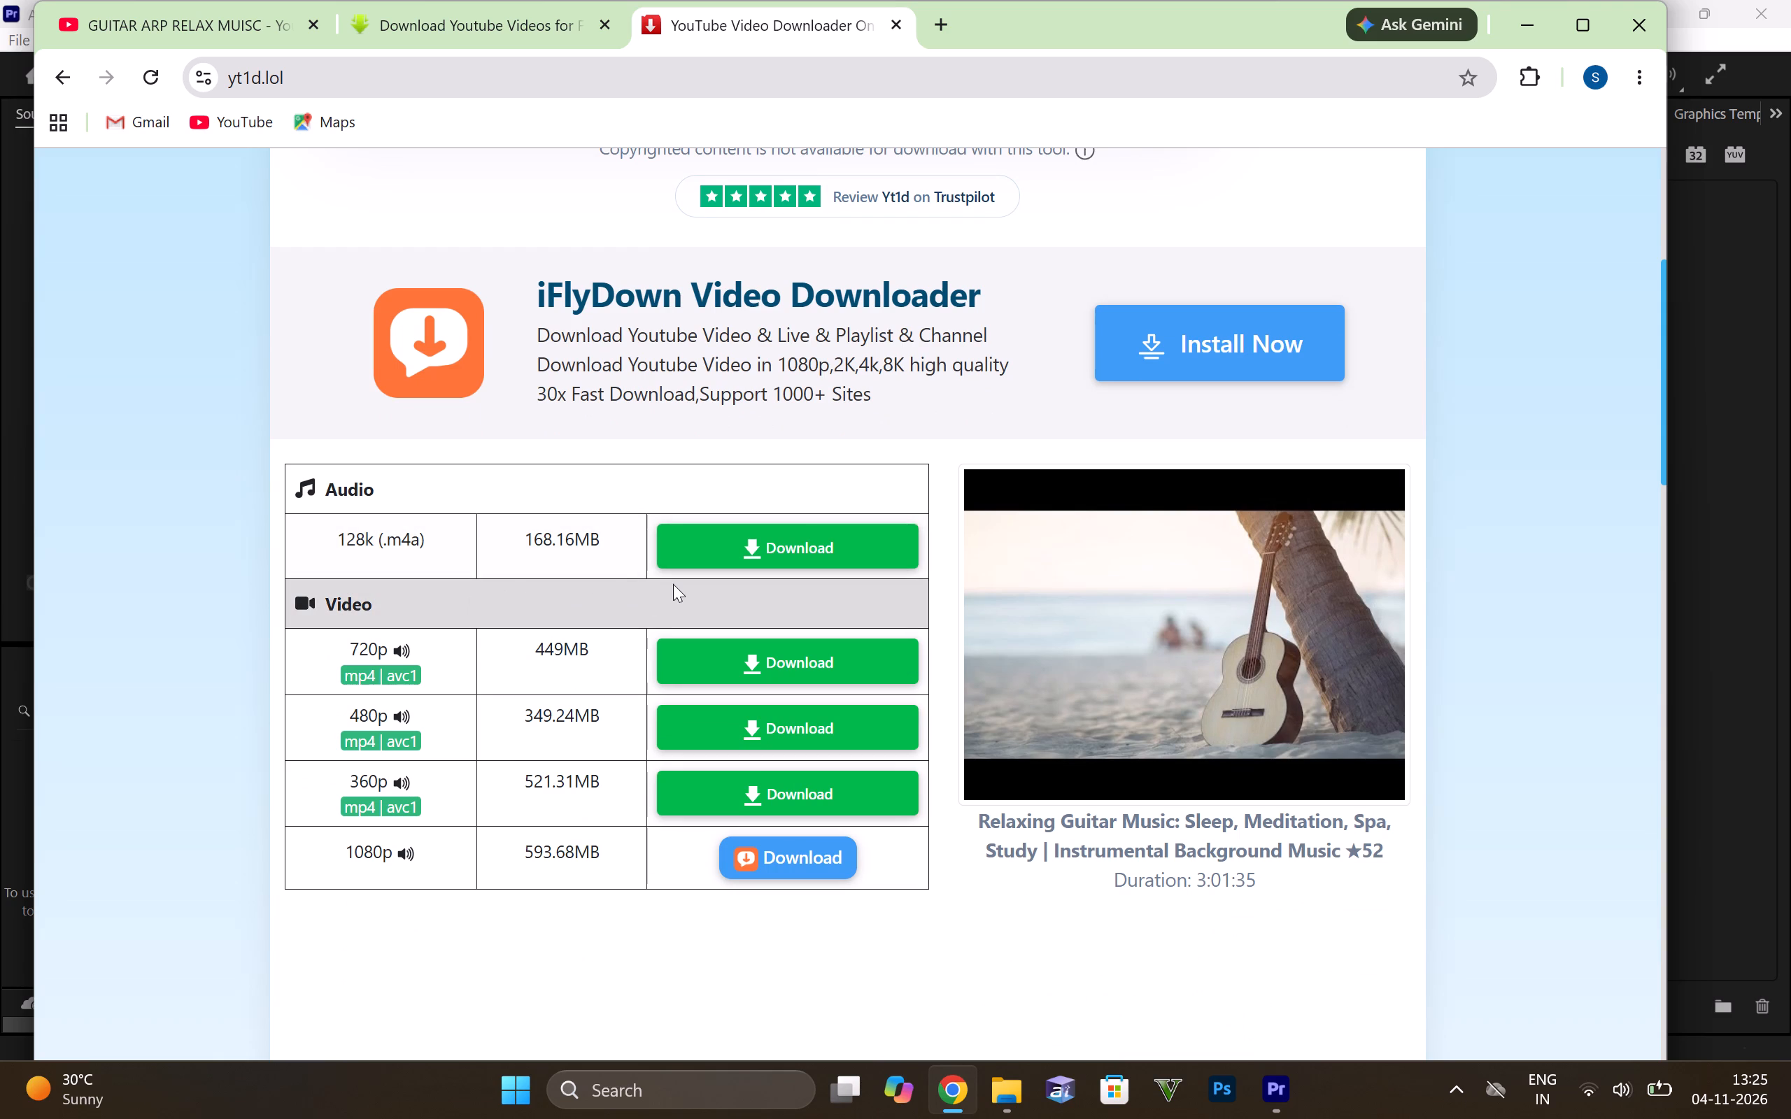
pyautogui.scroll(-1, 628, 594)
pyautogui.scroll(-1, 635, 736)
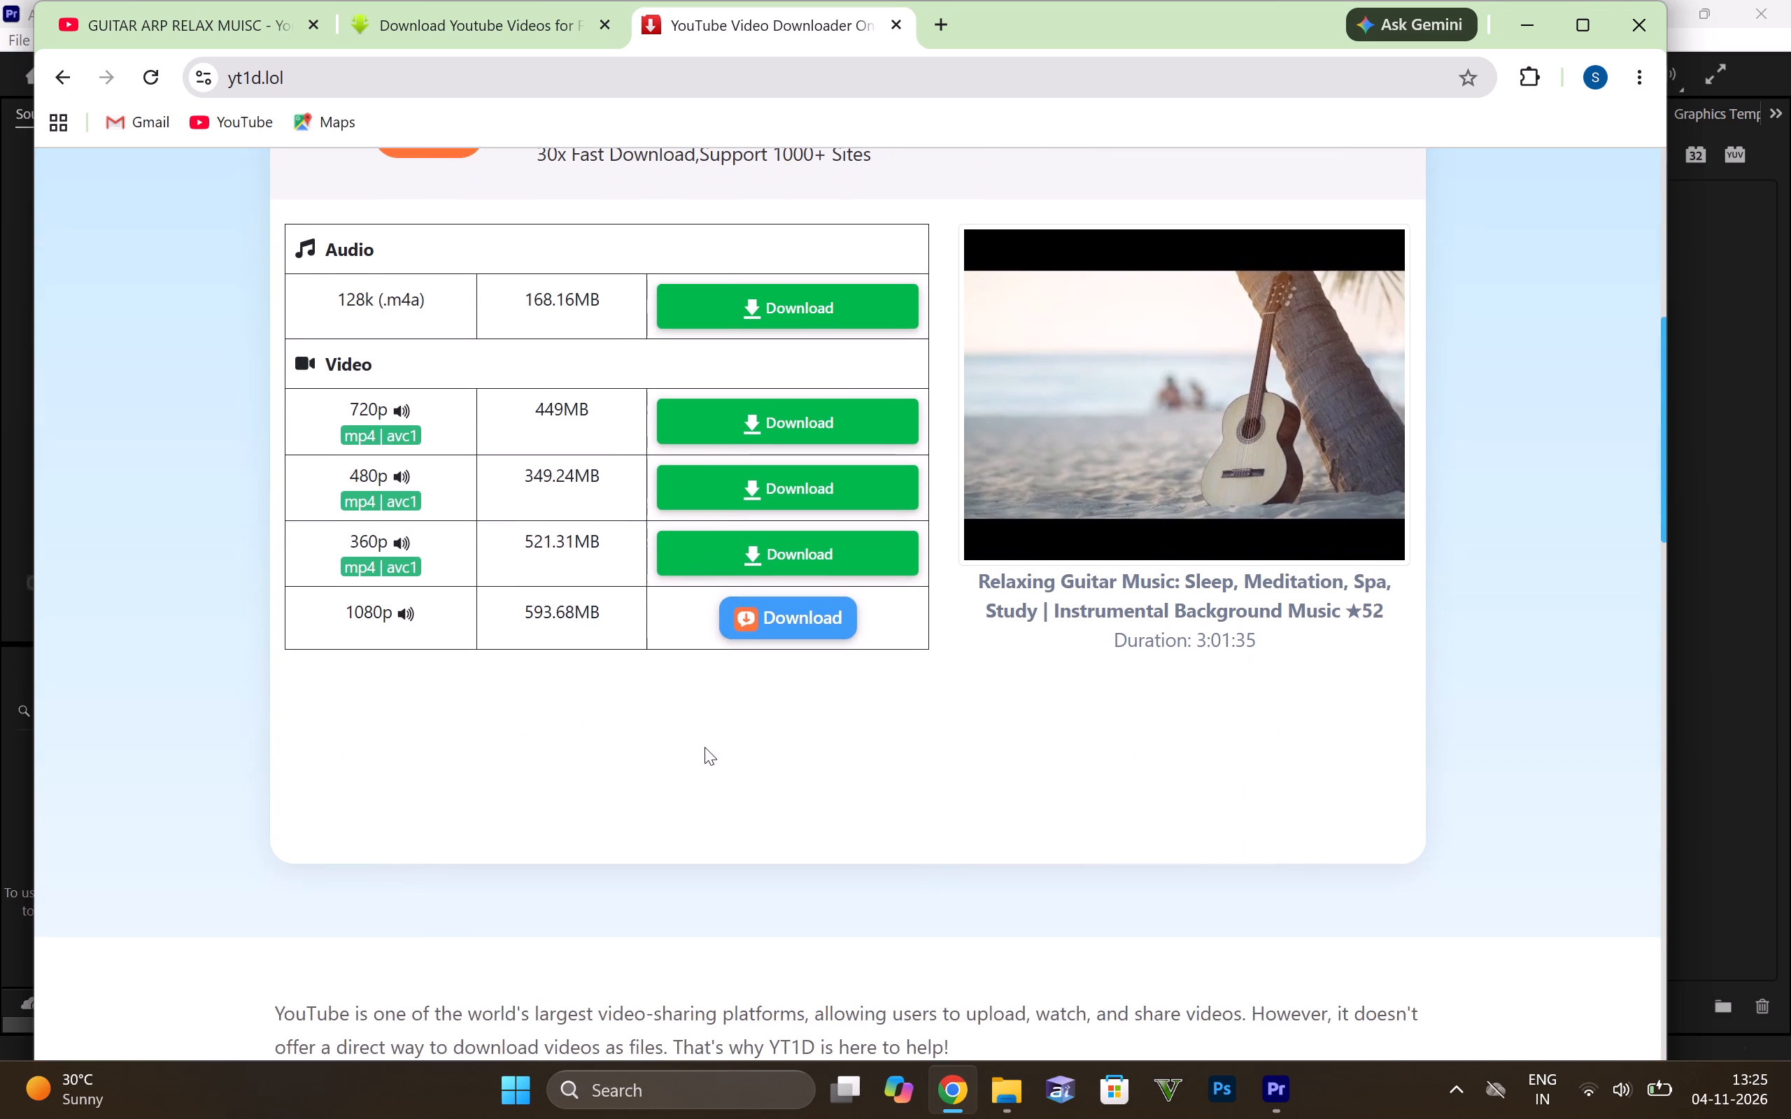
pyautogui.scroll(2, 705, 747)
pyautogui.scroll(2, 613, 588)
pyautogui.scroll(-1, 356, 828)
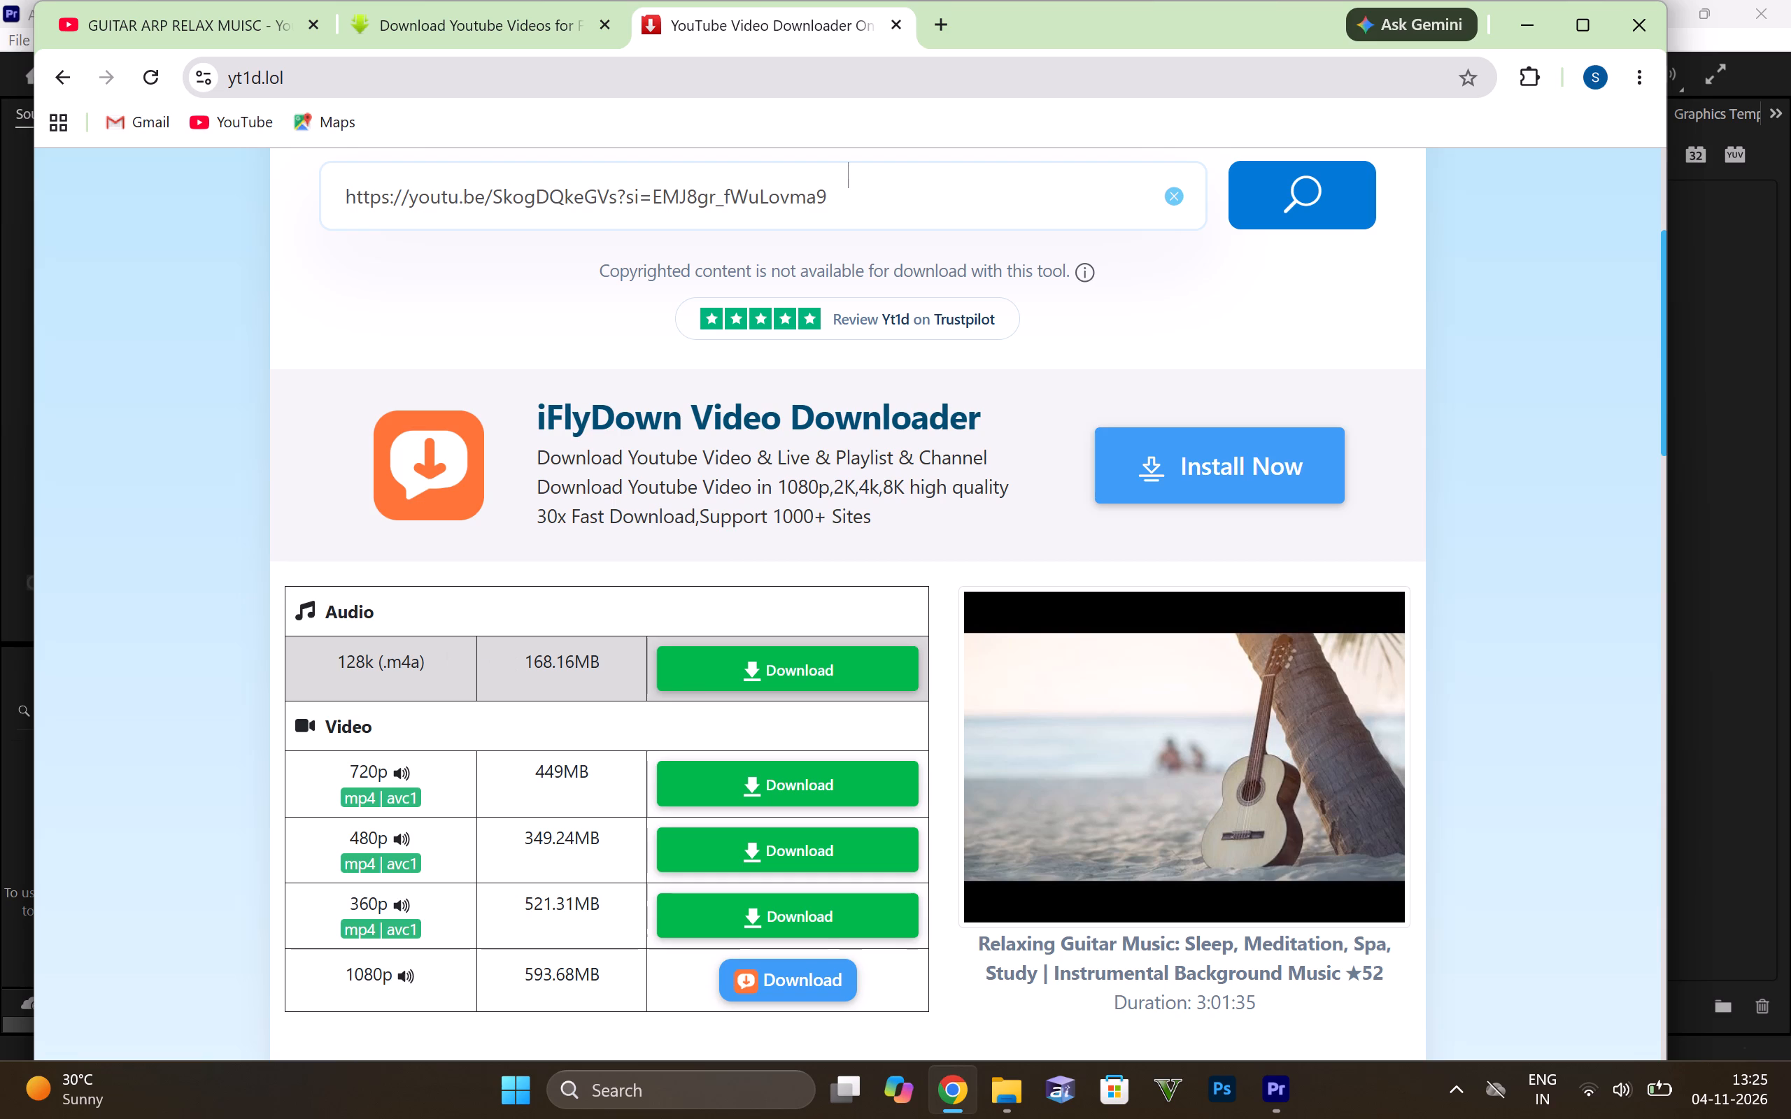
pyautogui.scroll(-1, 594, 681)
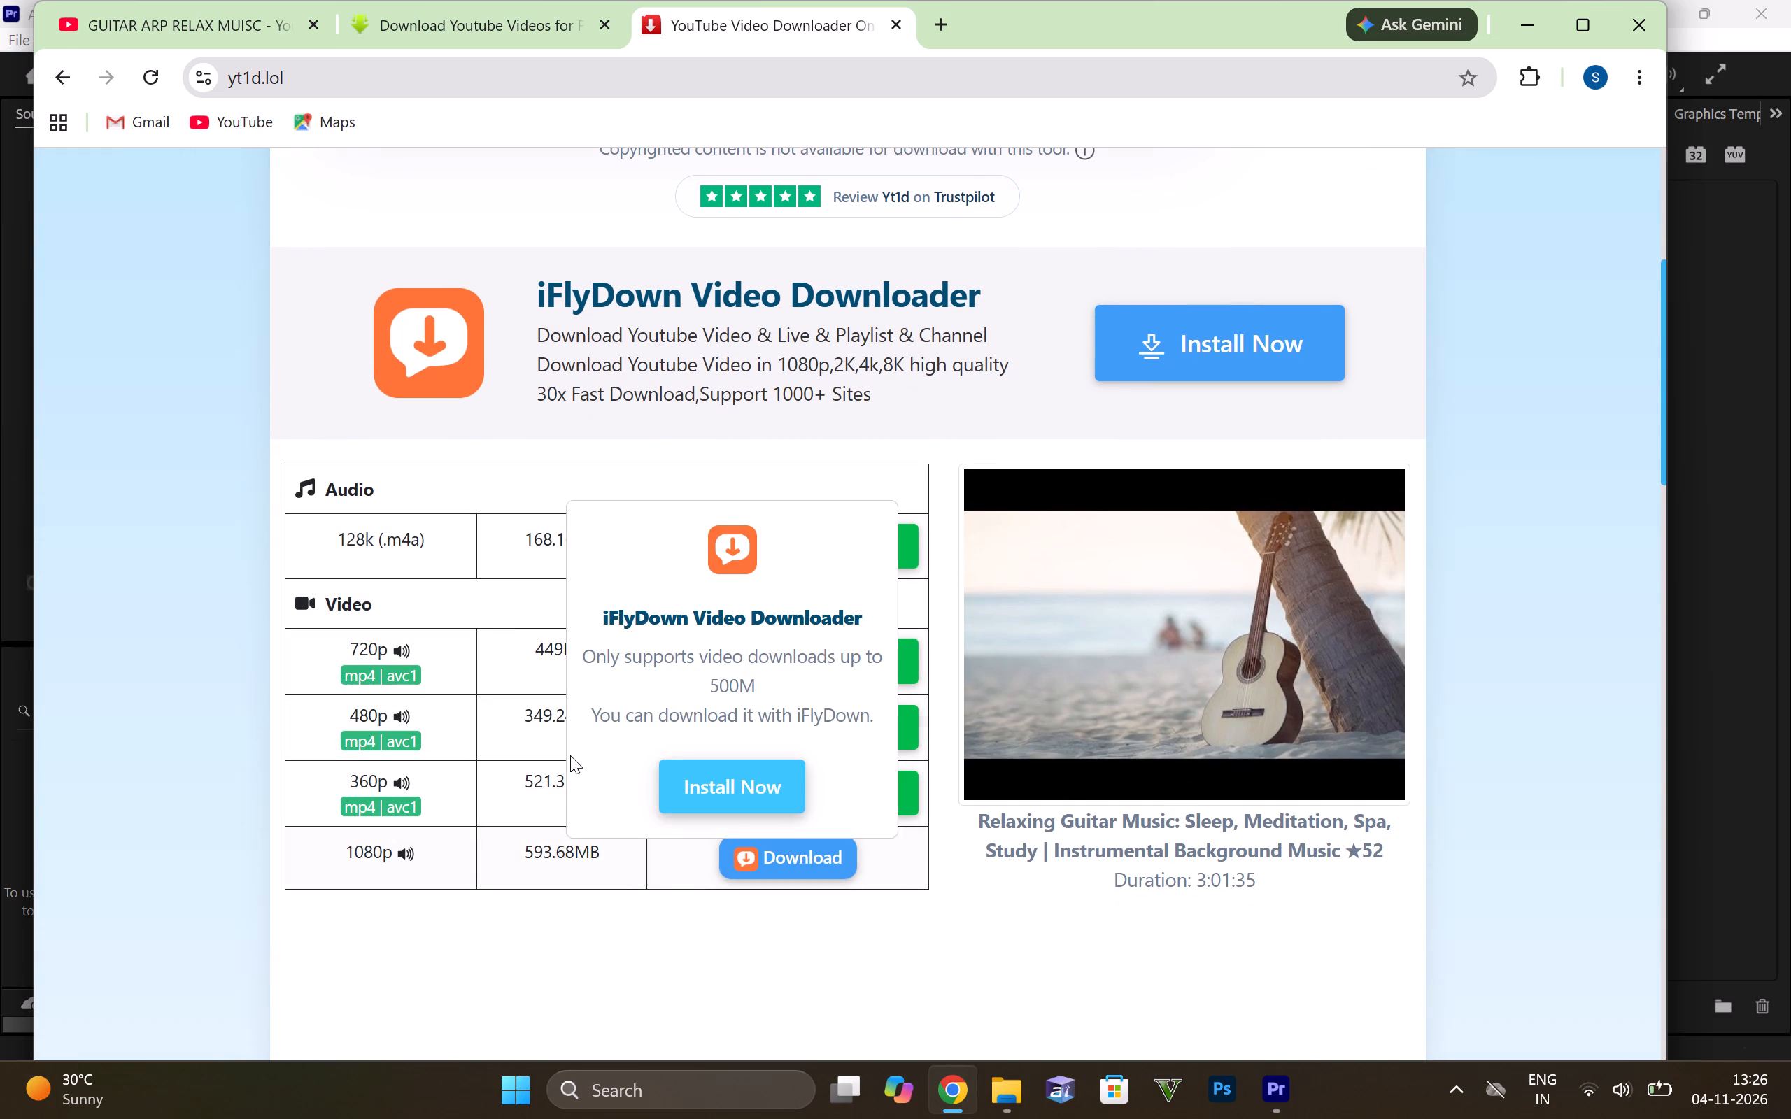
pyautogui.click(763, 671)
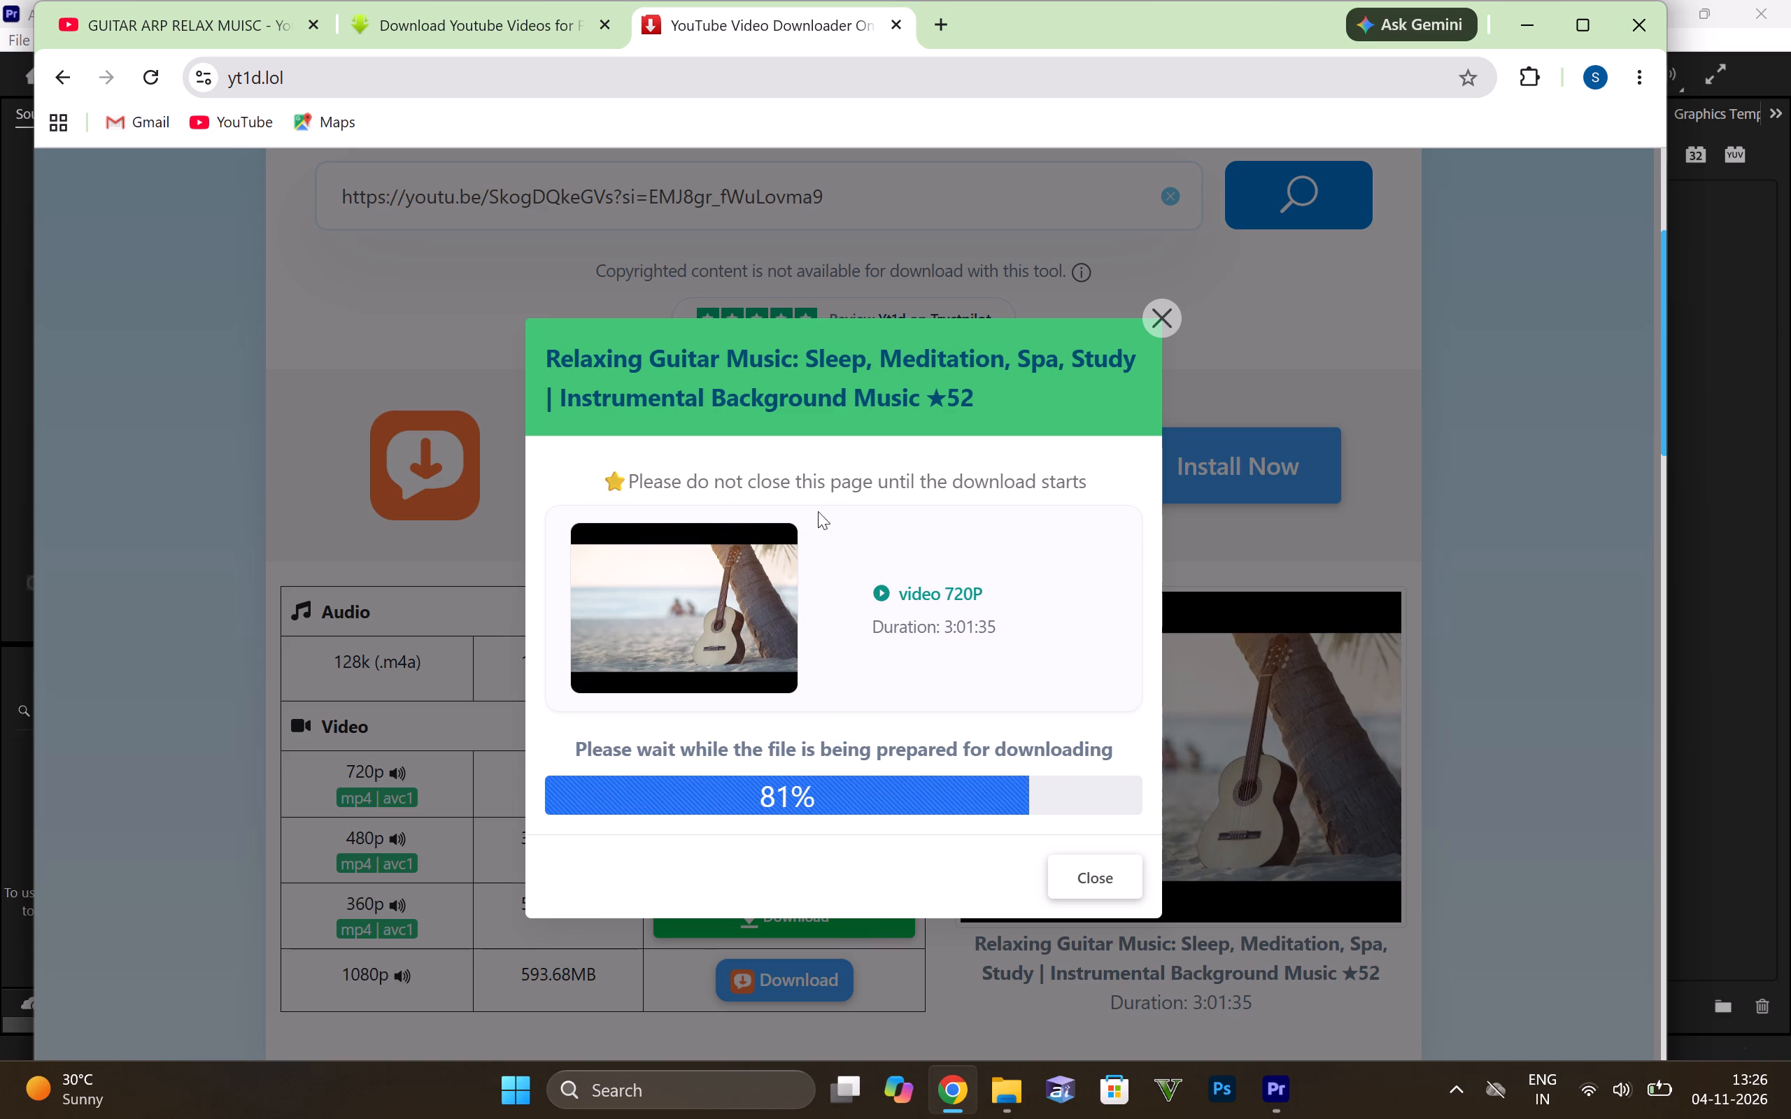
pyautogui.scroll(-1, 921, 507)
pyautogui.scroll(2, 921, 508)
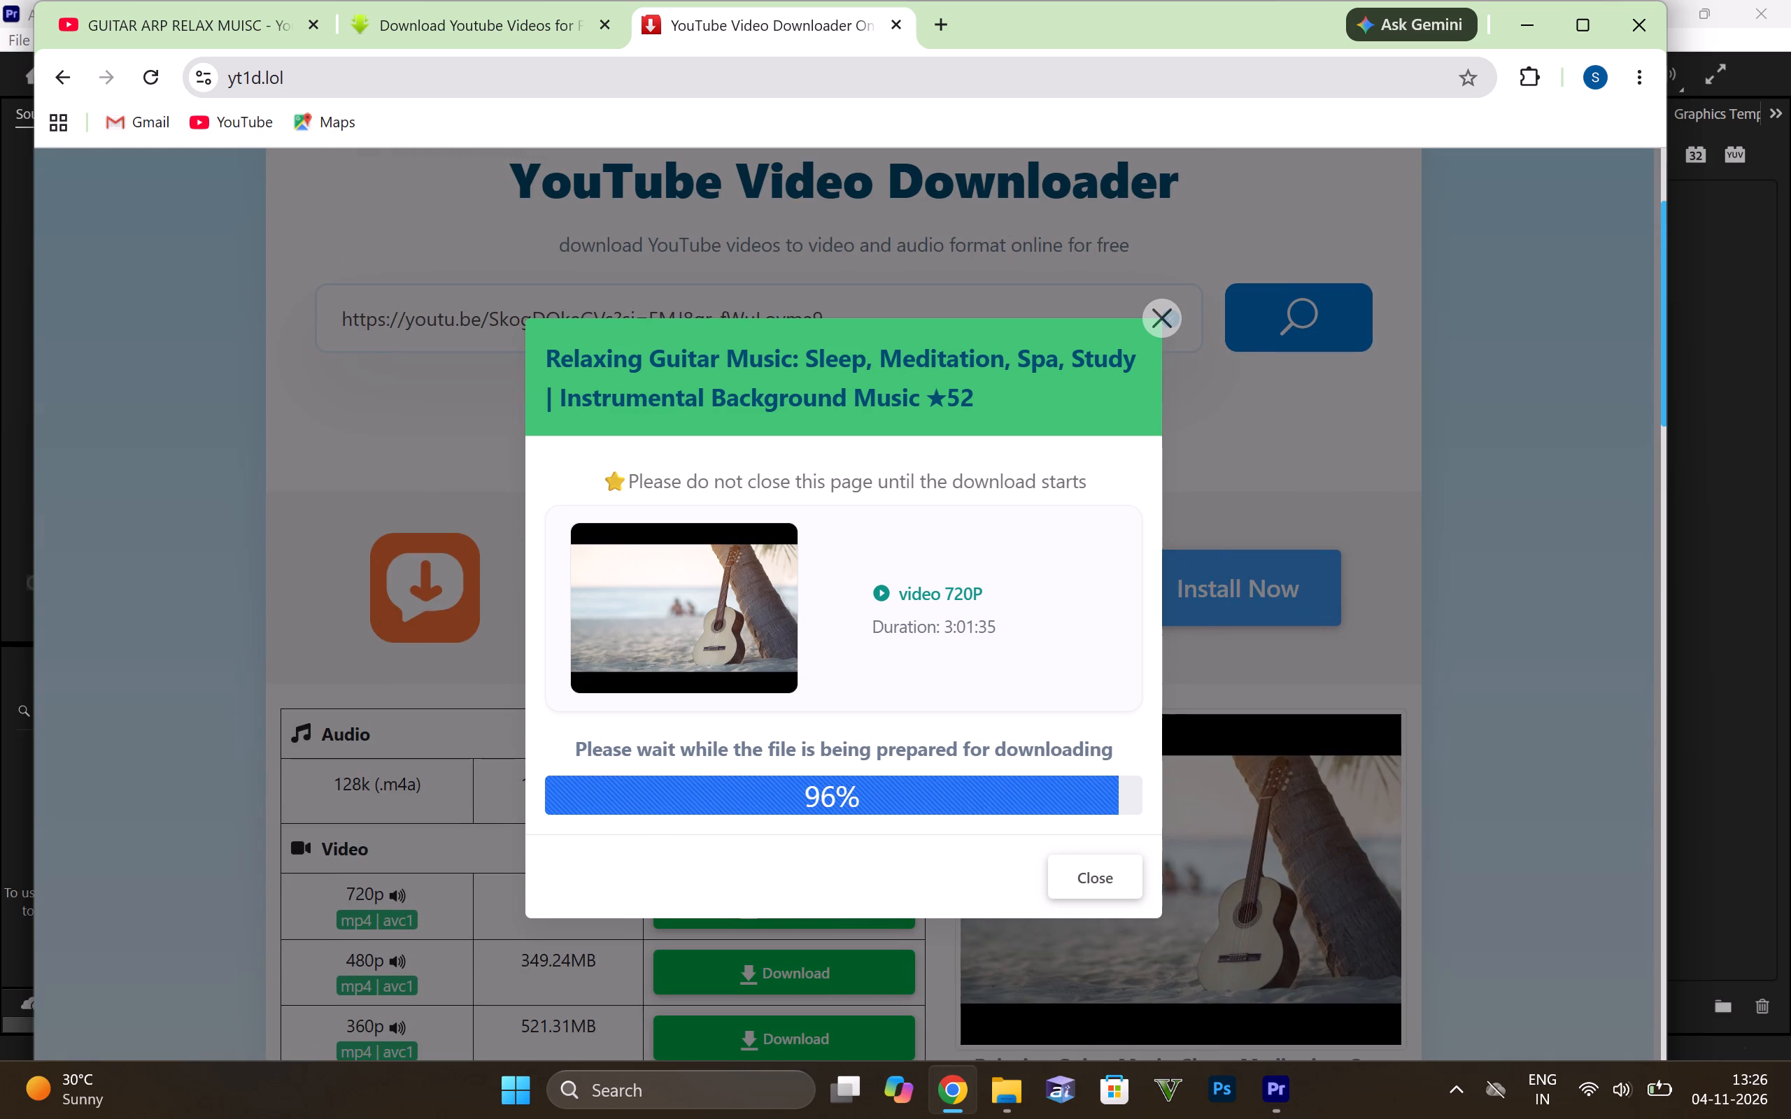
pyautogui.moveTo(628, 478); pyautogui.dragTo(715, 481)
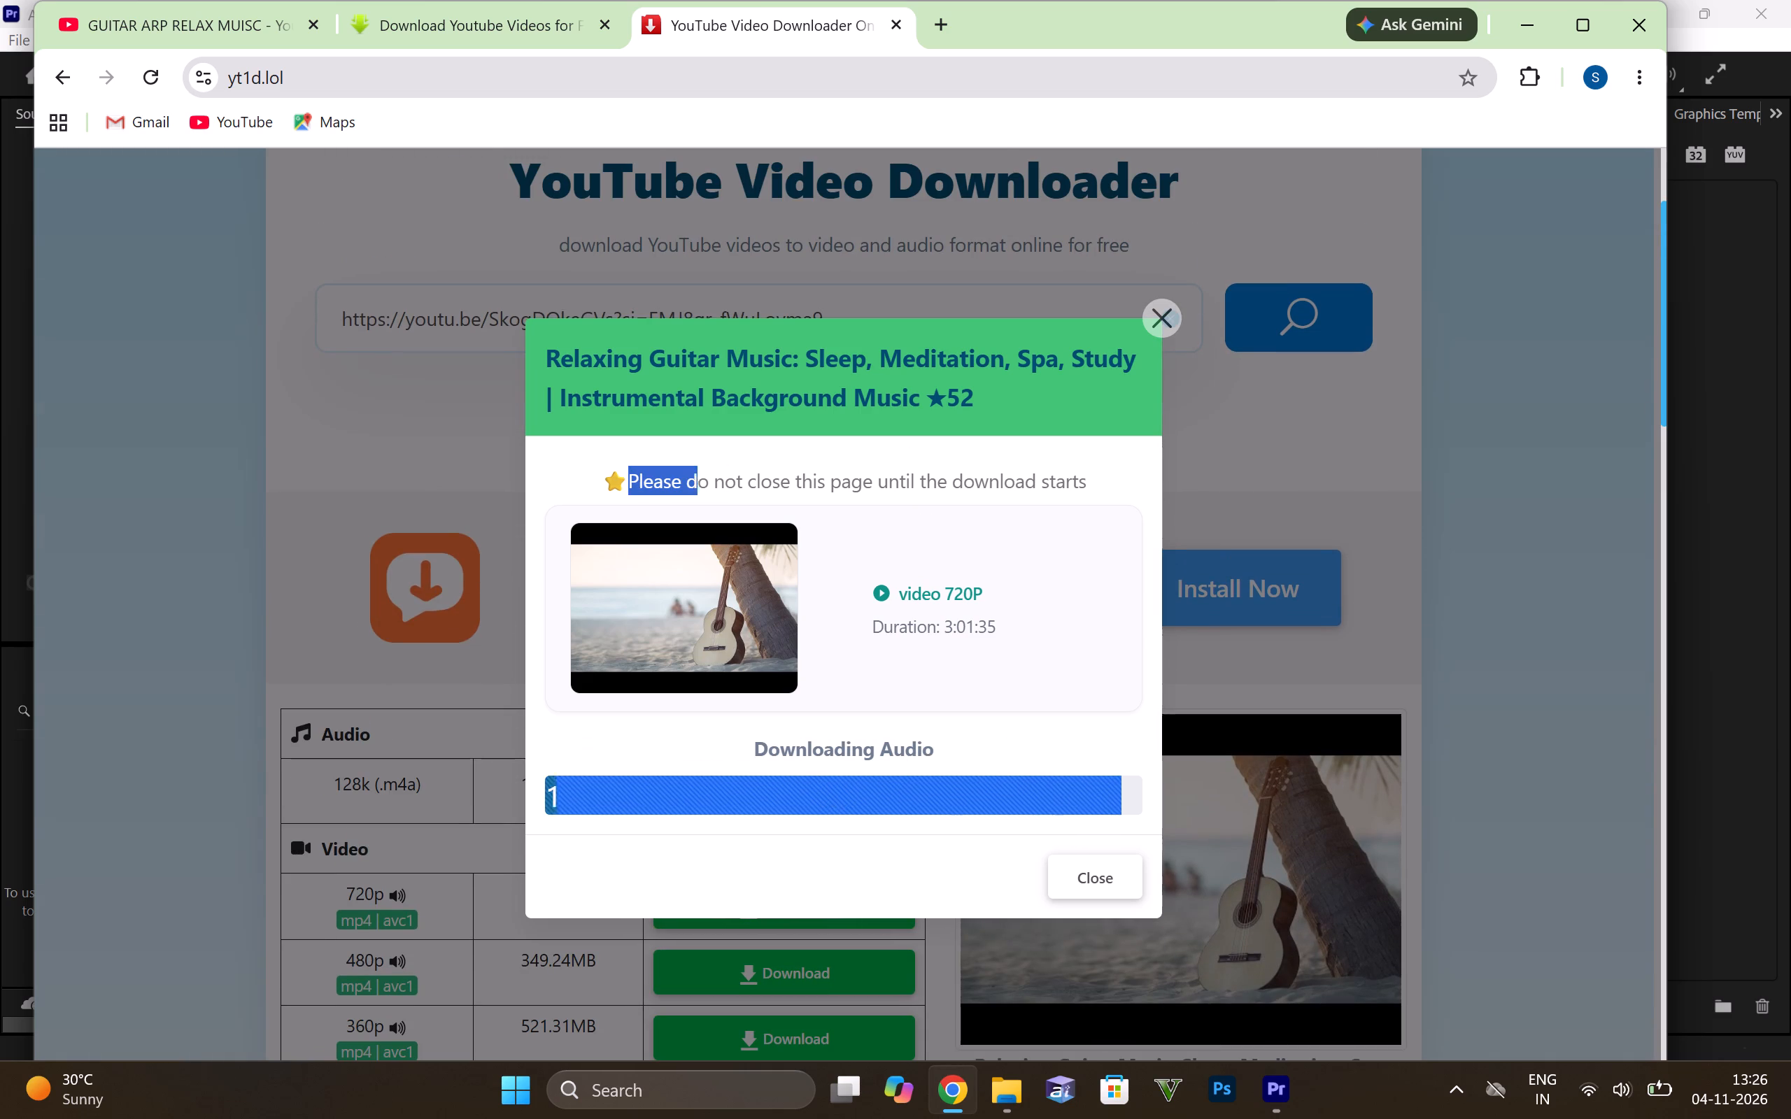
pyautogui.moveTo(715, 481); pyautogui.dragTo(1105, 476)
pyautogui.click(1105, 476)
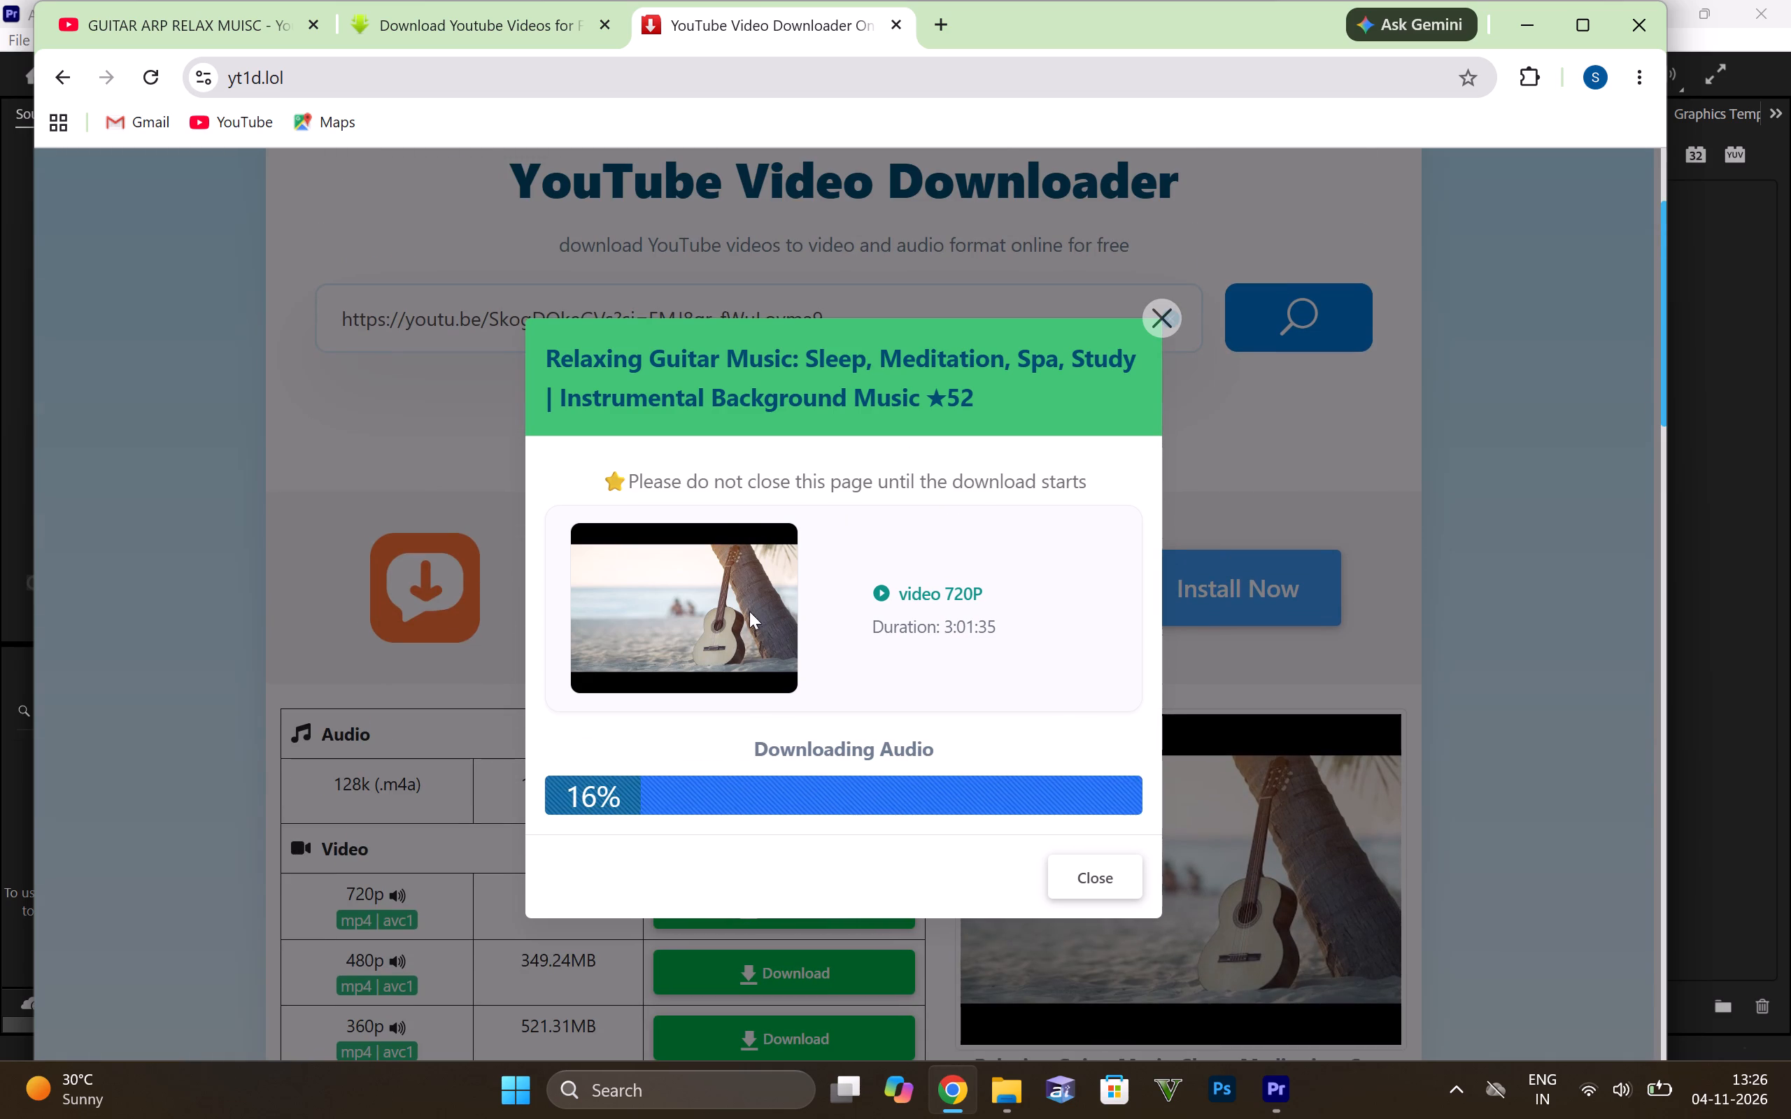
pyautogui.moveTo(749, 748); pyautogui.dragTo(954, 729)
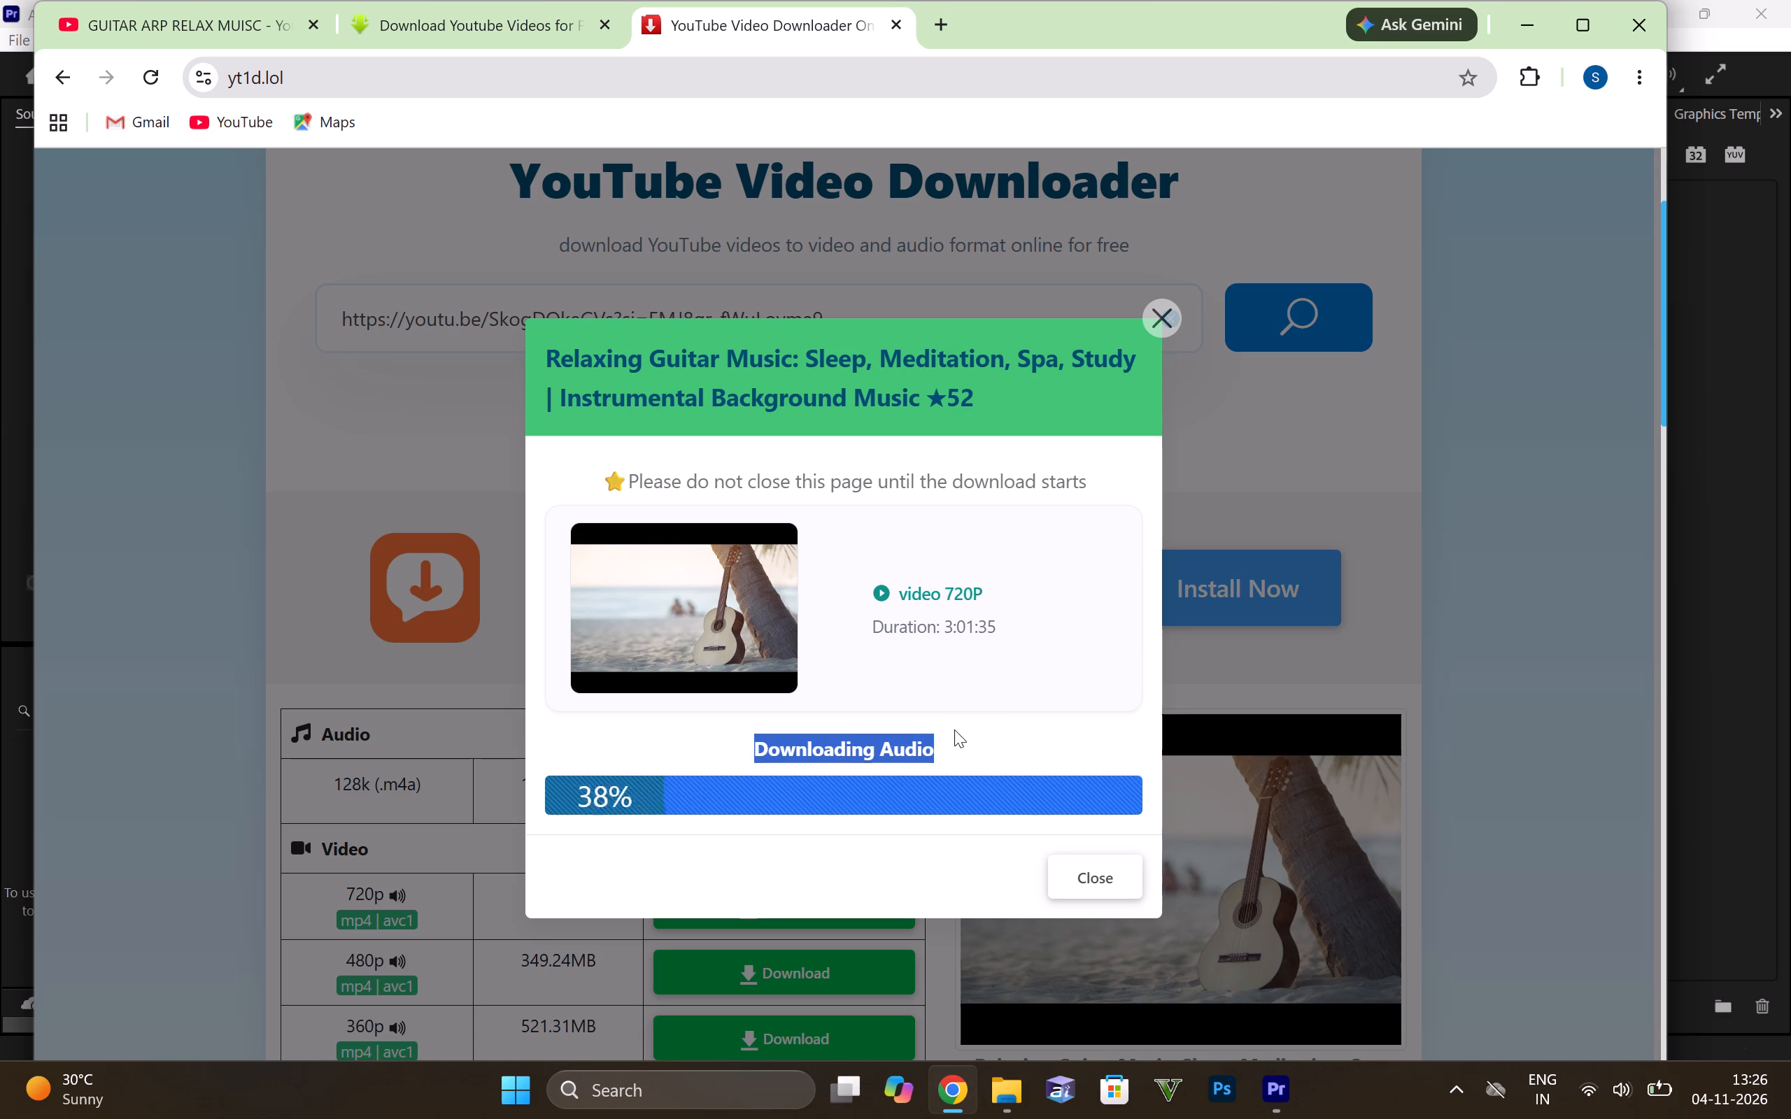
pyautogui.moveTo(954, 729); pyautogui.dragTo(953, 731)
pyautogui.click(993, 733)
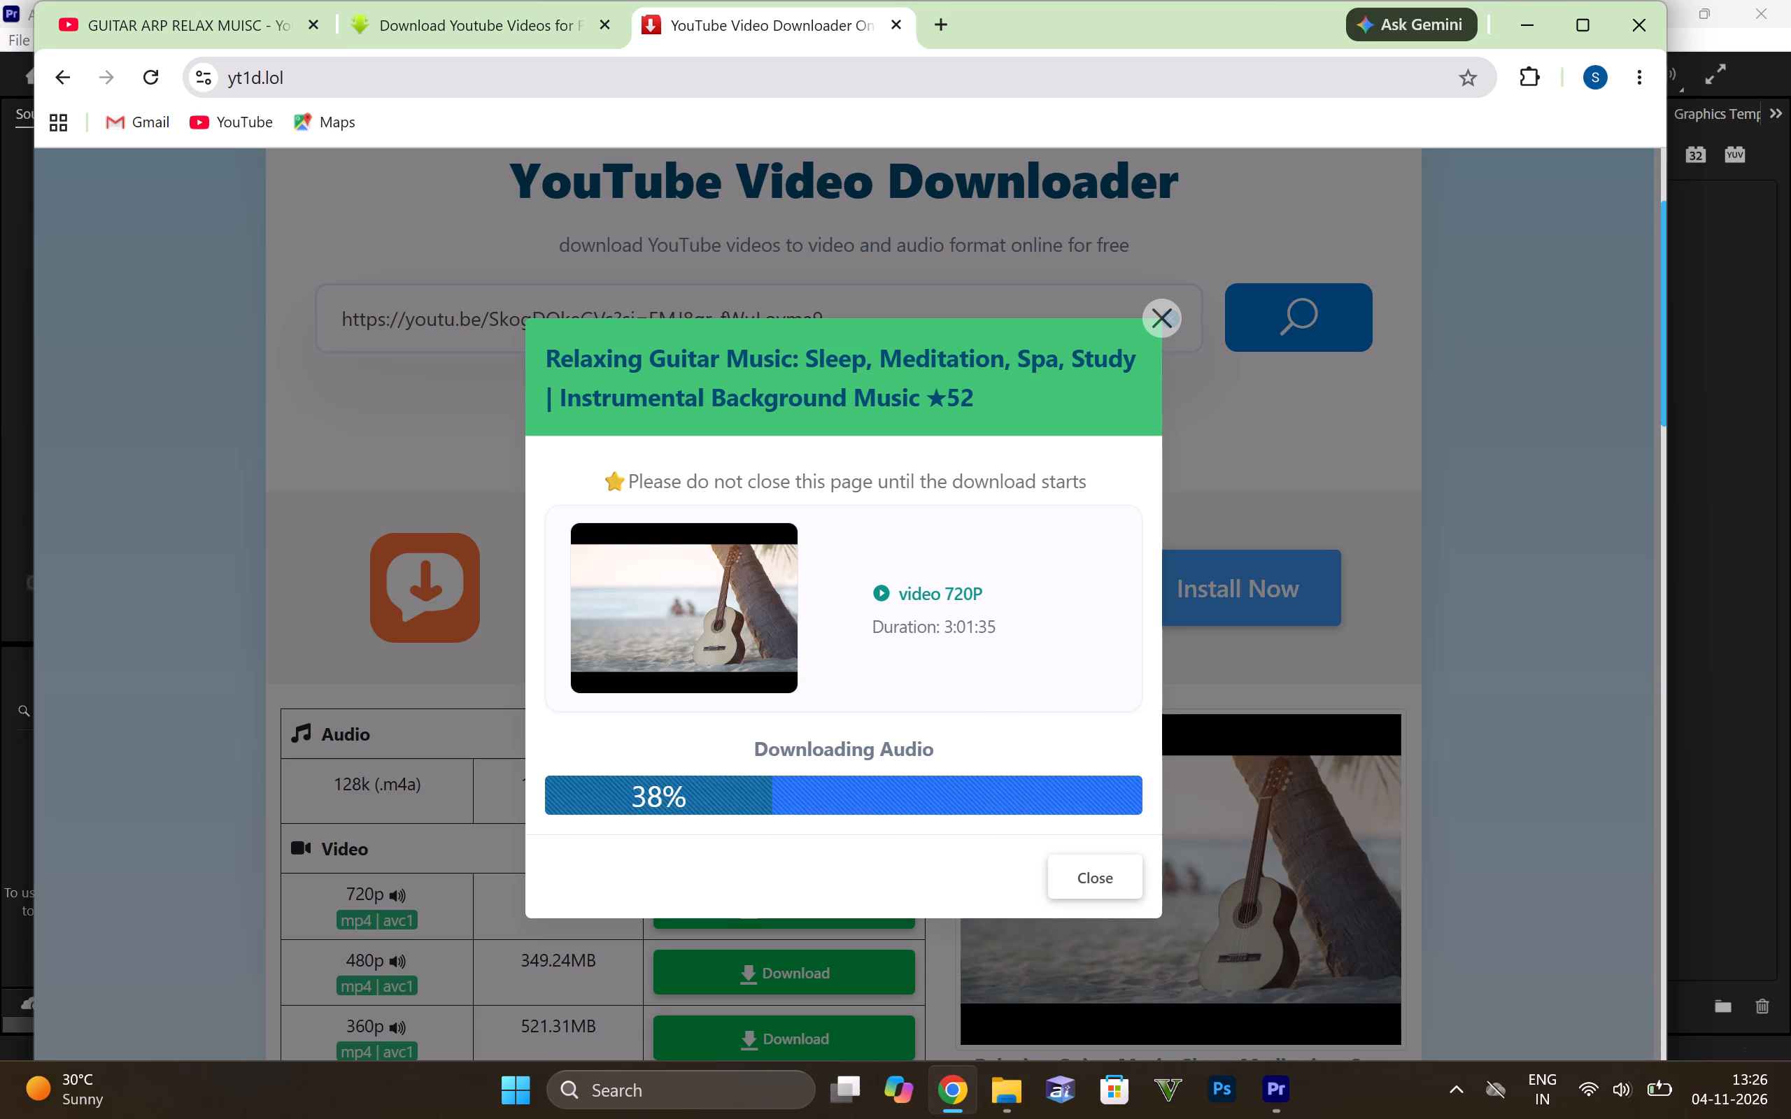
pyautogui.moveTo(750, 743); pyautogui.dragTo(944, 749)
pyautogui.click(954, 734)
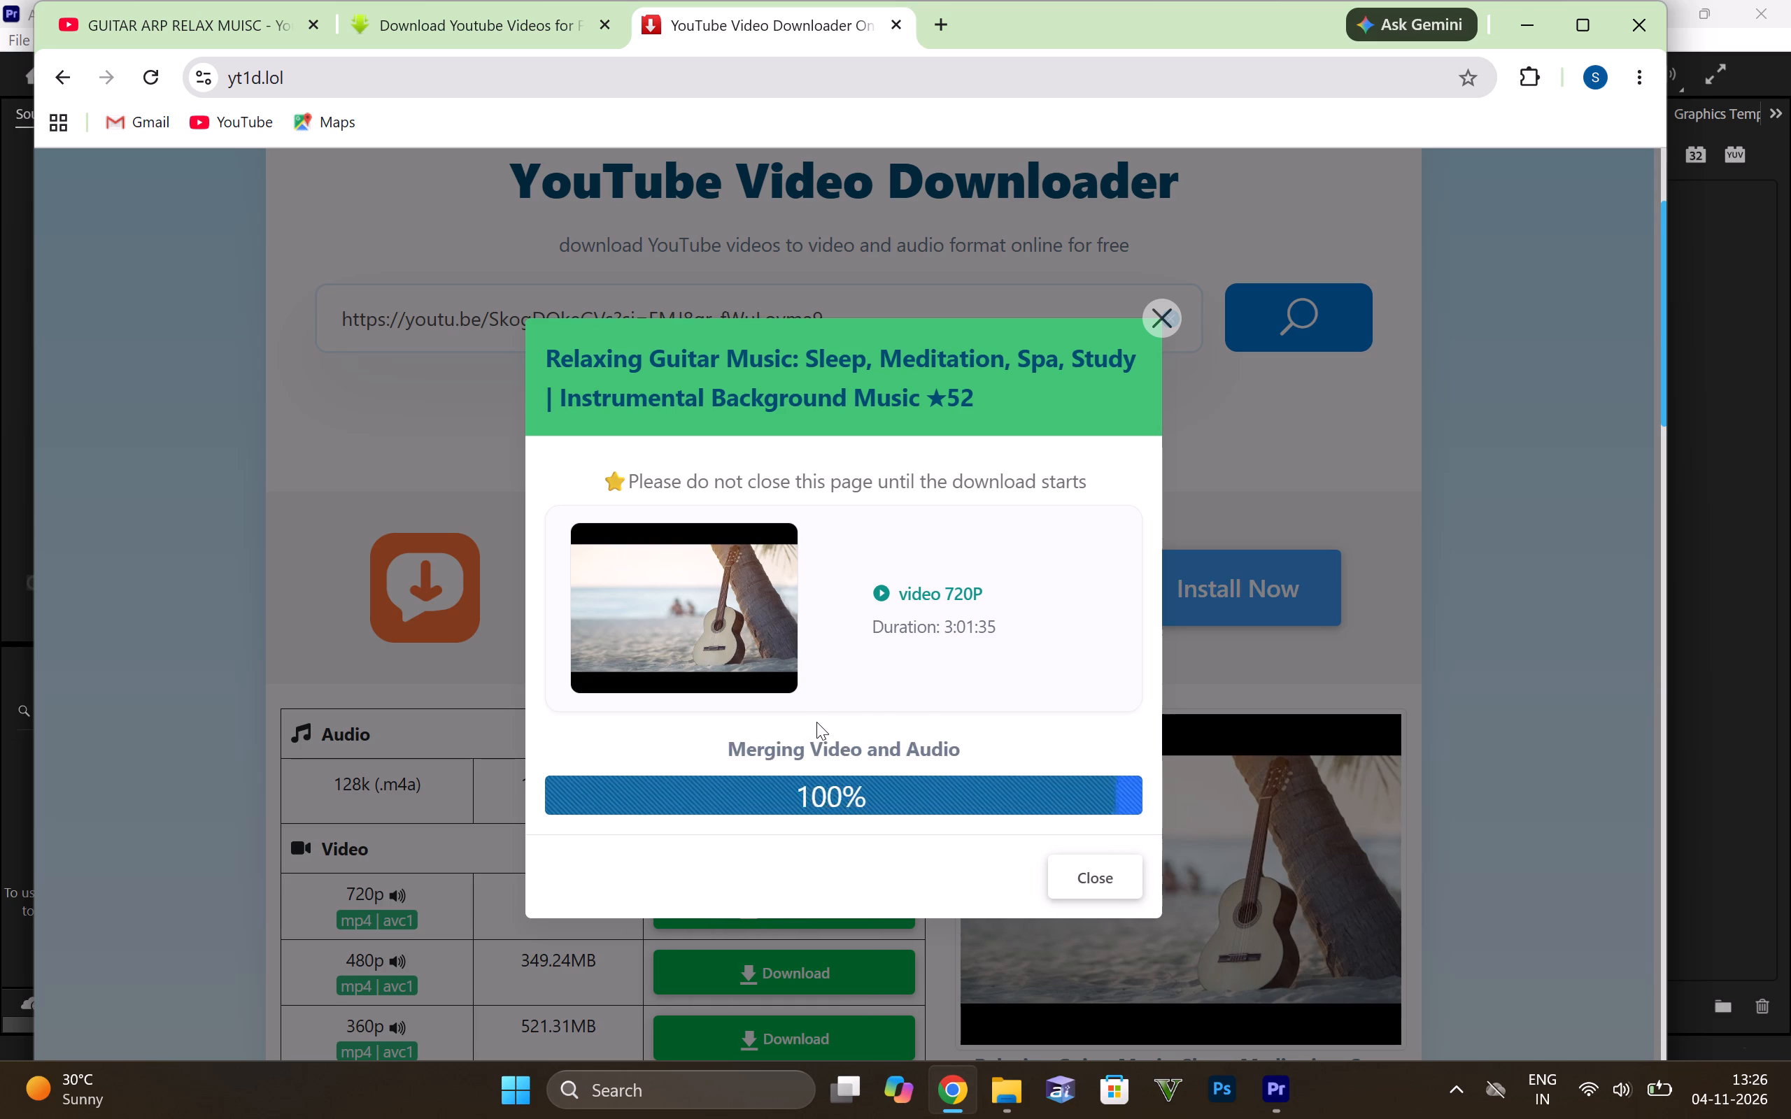
# Download the prepared 720p guitar video, close the download pop-up and check its progress in the recent downloads.
pyautogui.click(870, 651)
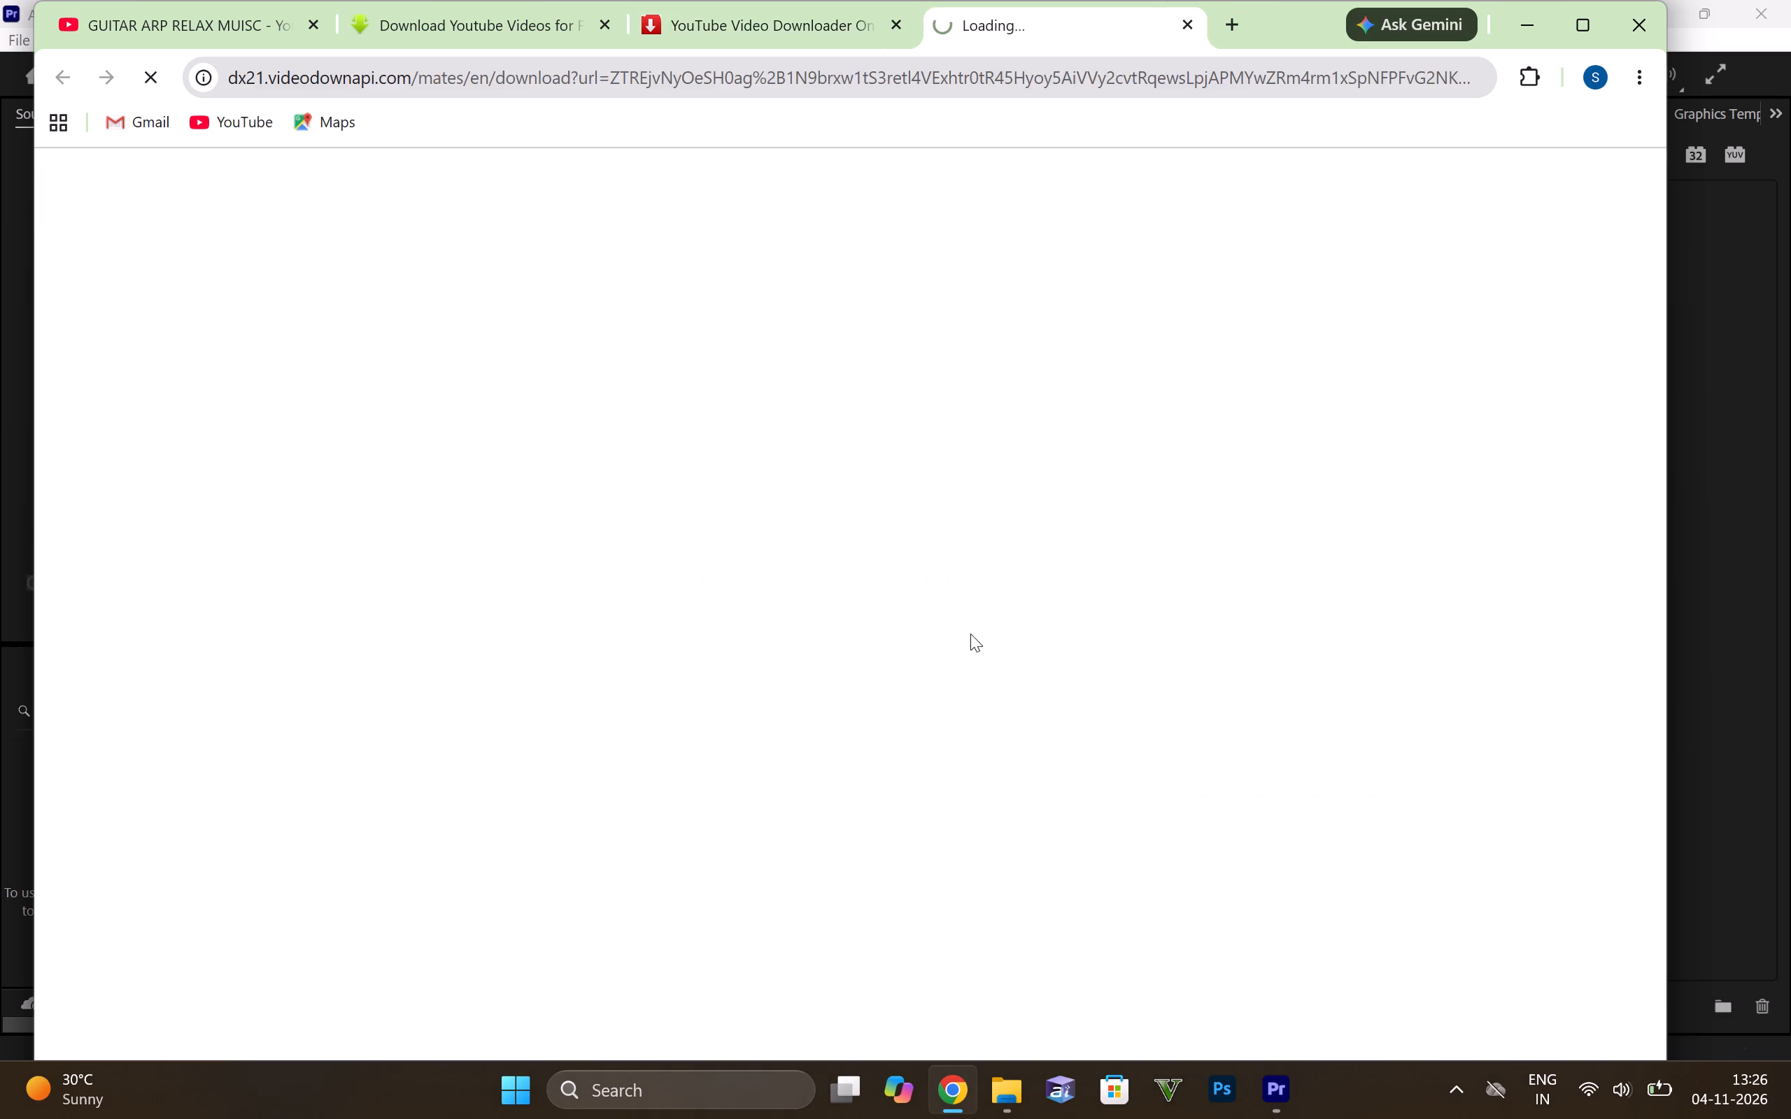
pyautogui.click(1555, 69)
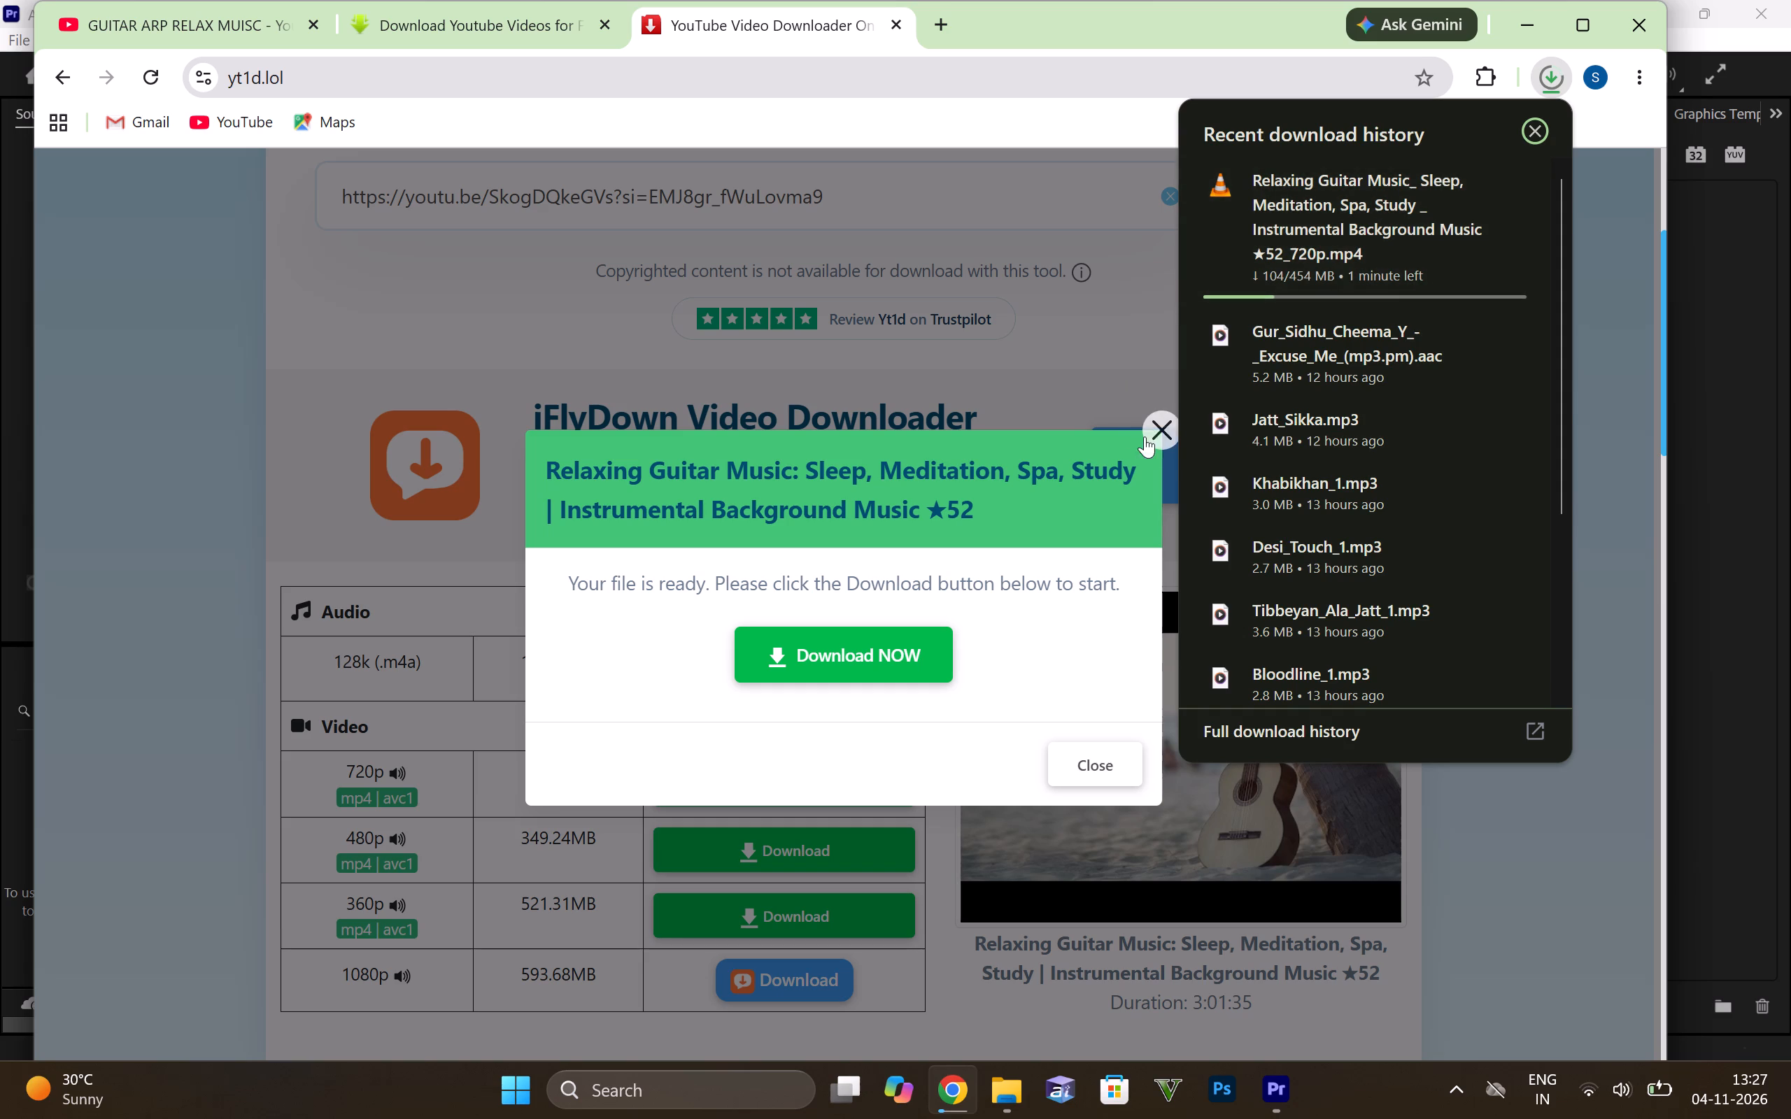
pyautogui.click(1174, 422)
pyautogui.click(1557, 65)
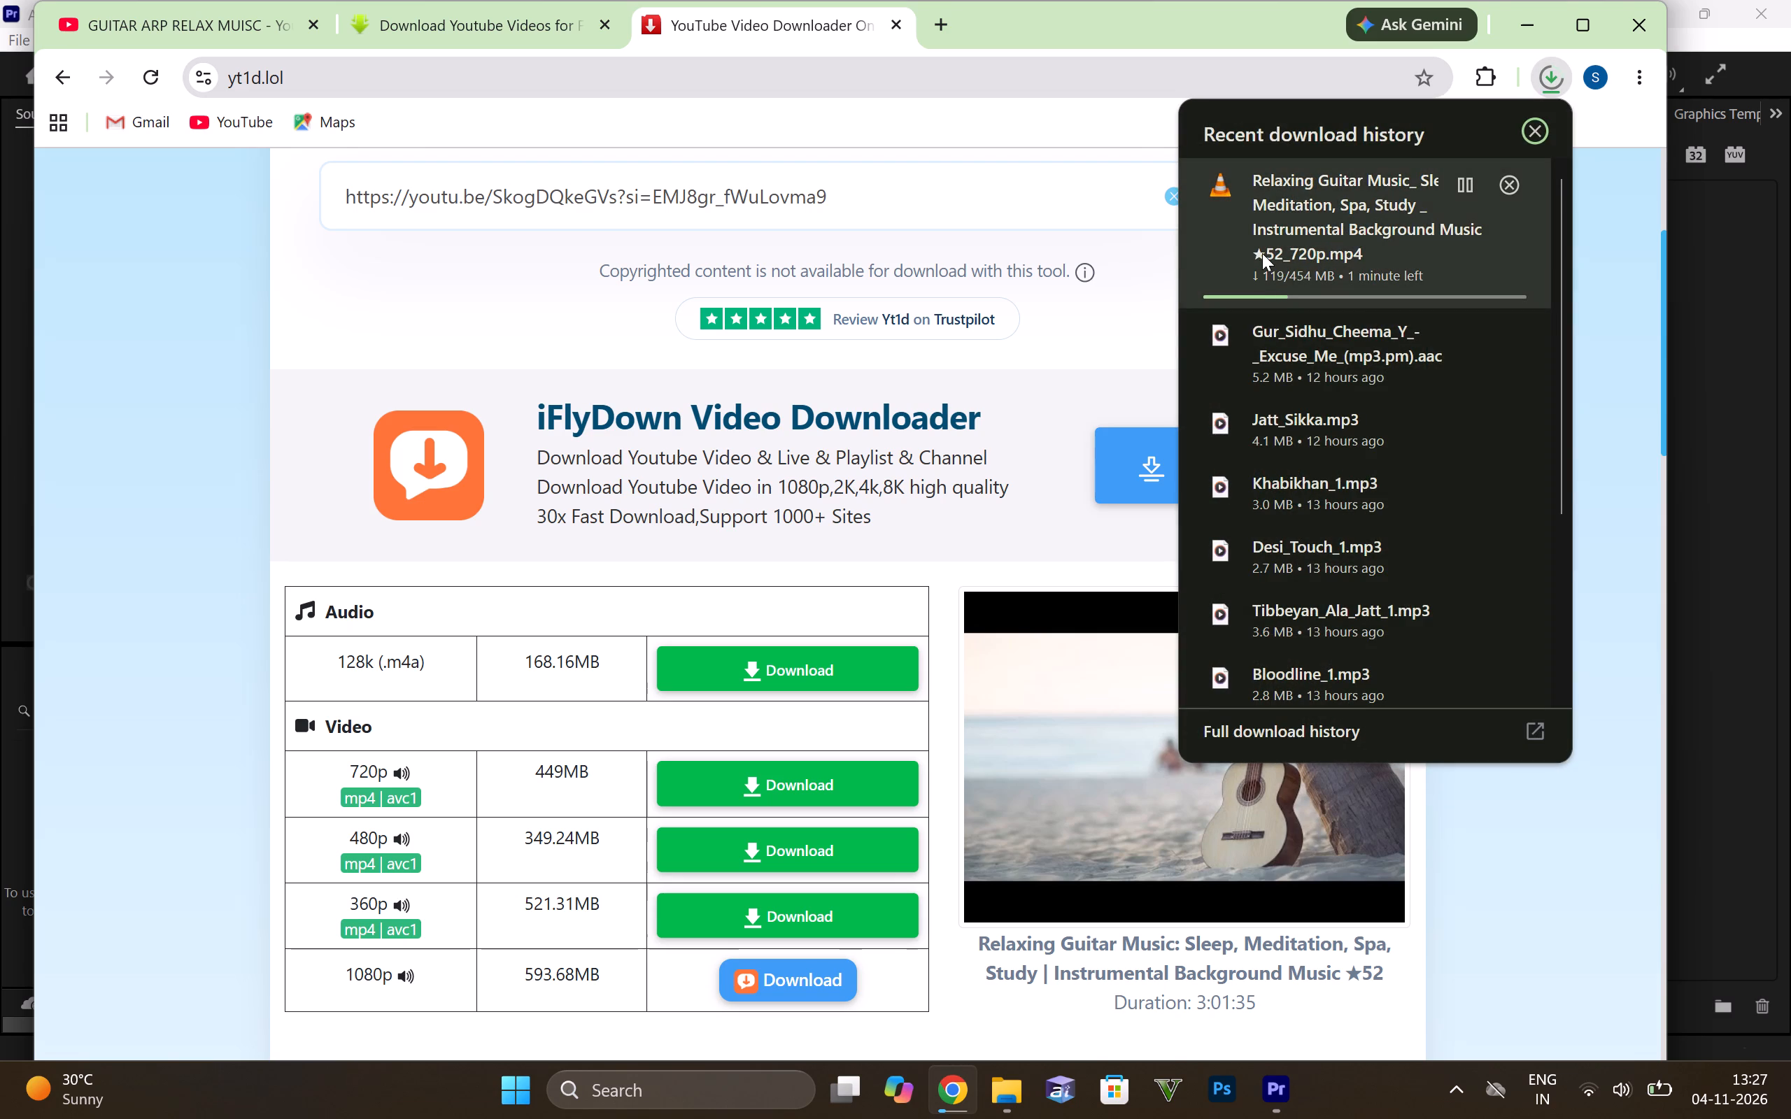
# Return to the YouTube results for relaxing guitar music, browse further down and play "The most beautiful melody line".
pyautogui.click(92, 0)
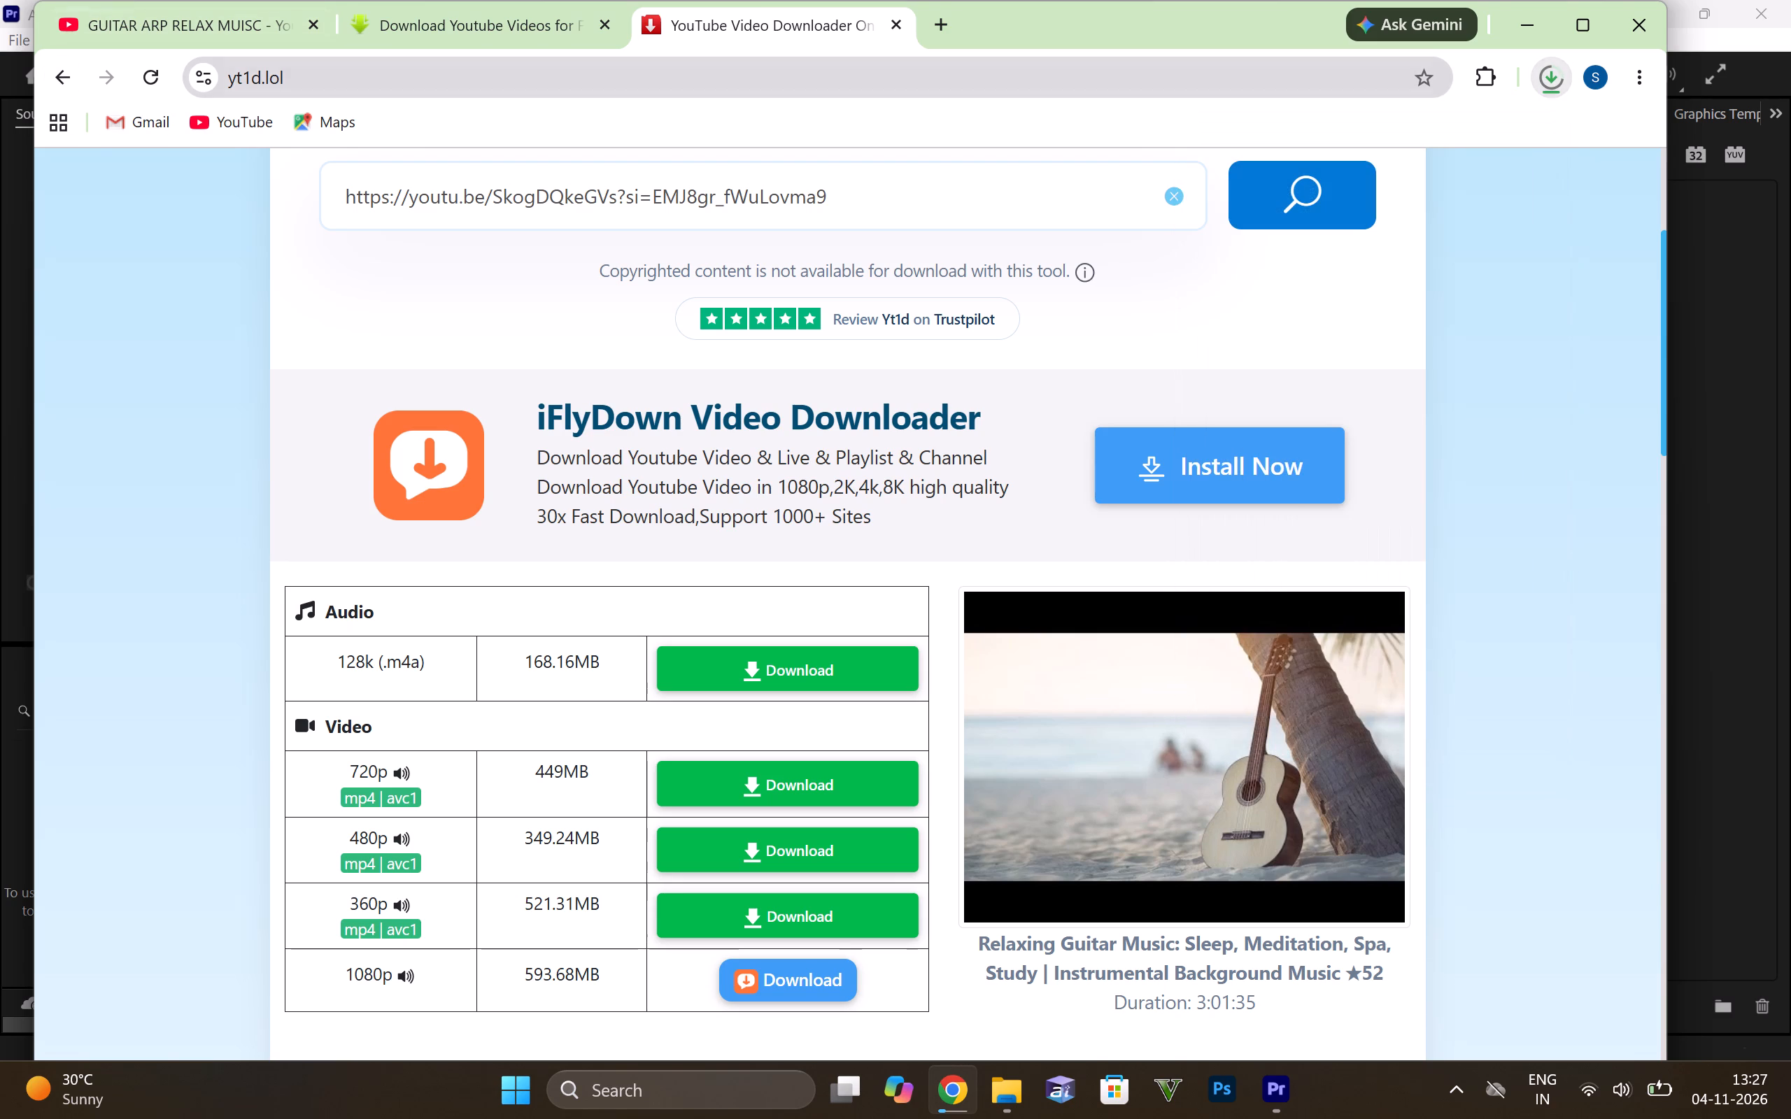
pyautogui.click(129, 0)
pyautogui.click(205, 26)
pyautogui.scroll(-2, 674, 345)
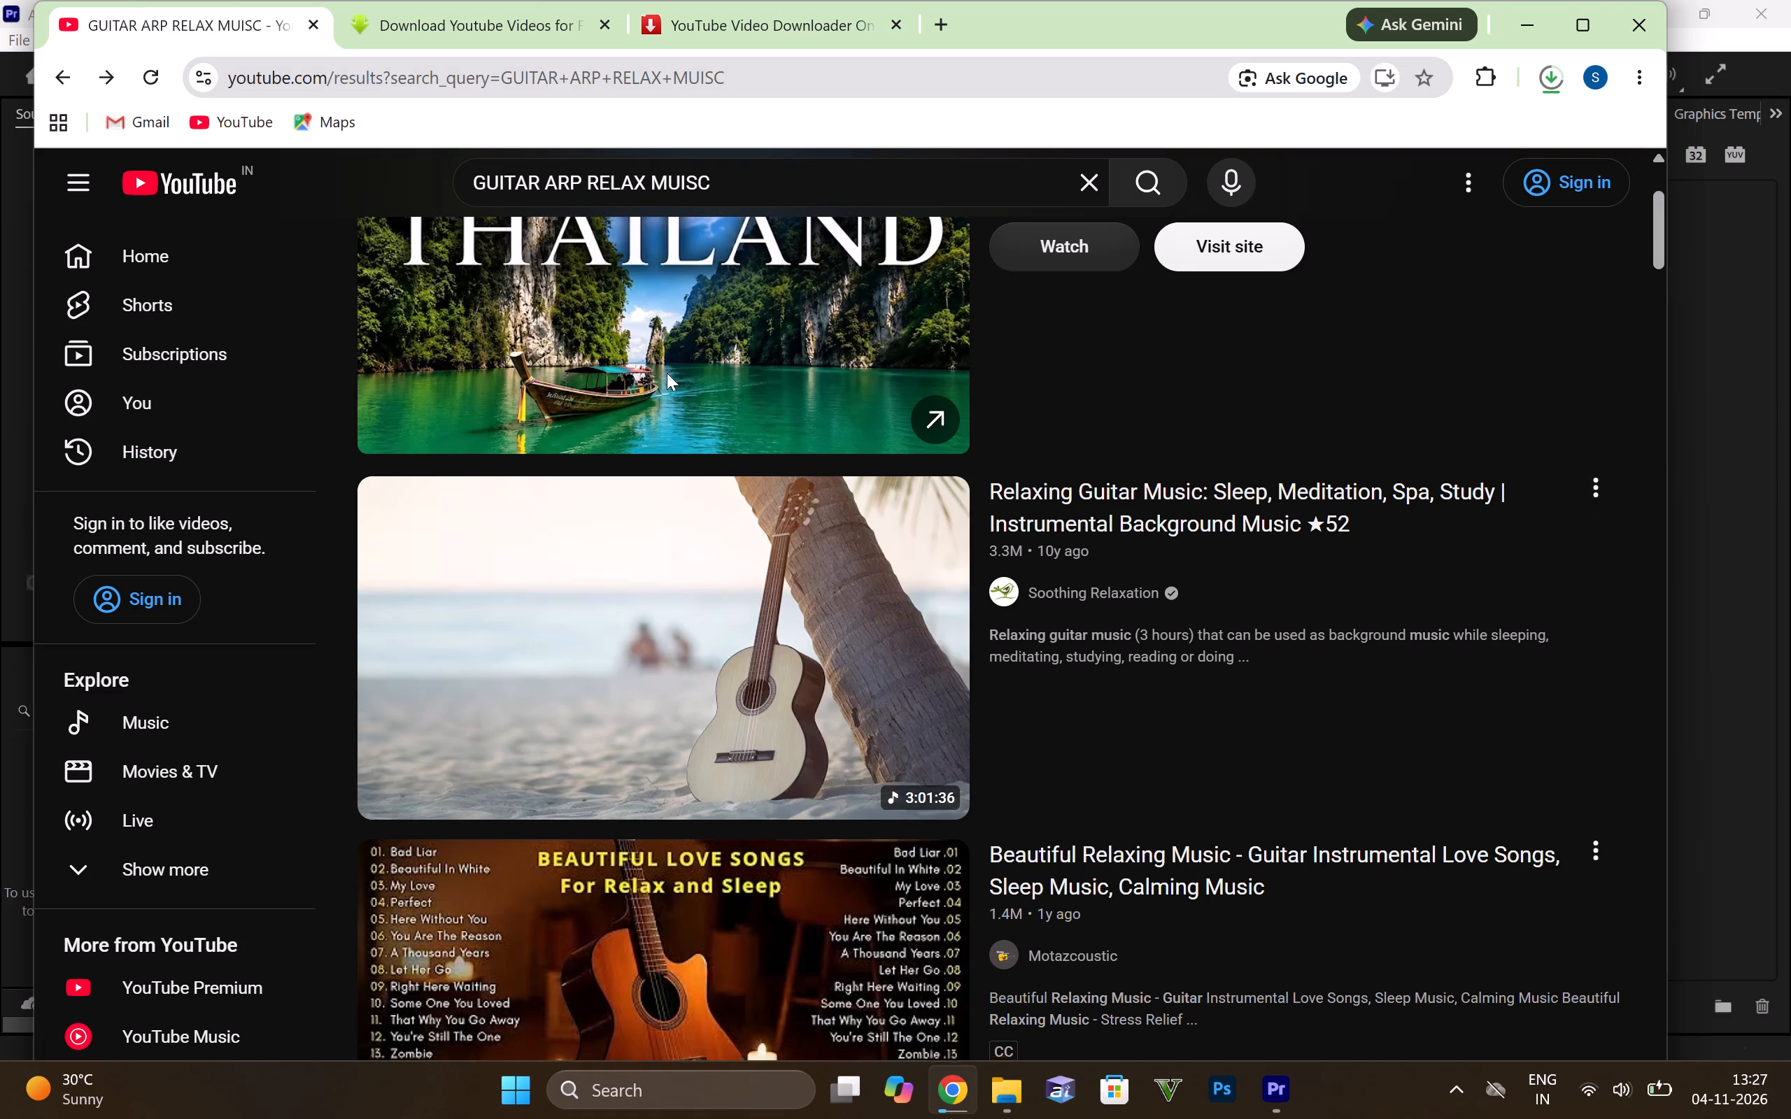
pyautogui.scroll(-6, 667, 373)
pyautogui.scroll(-7, 705, 318)
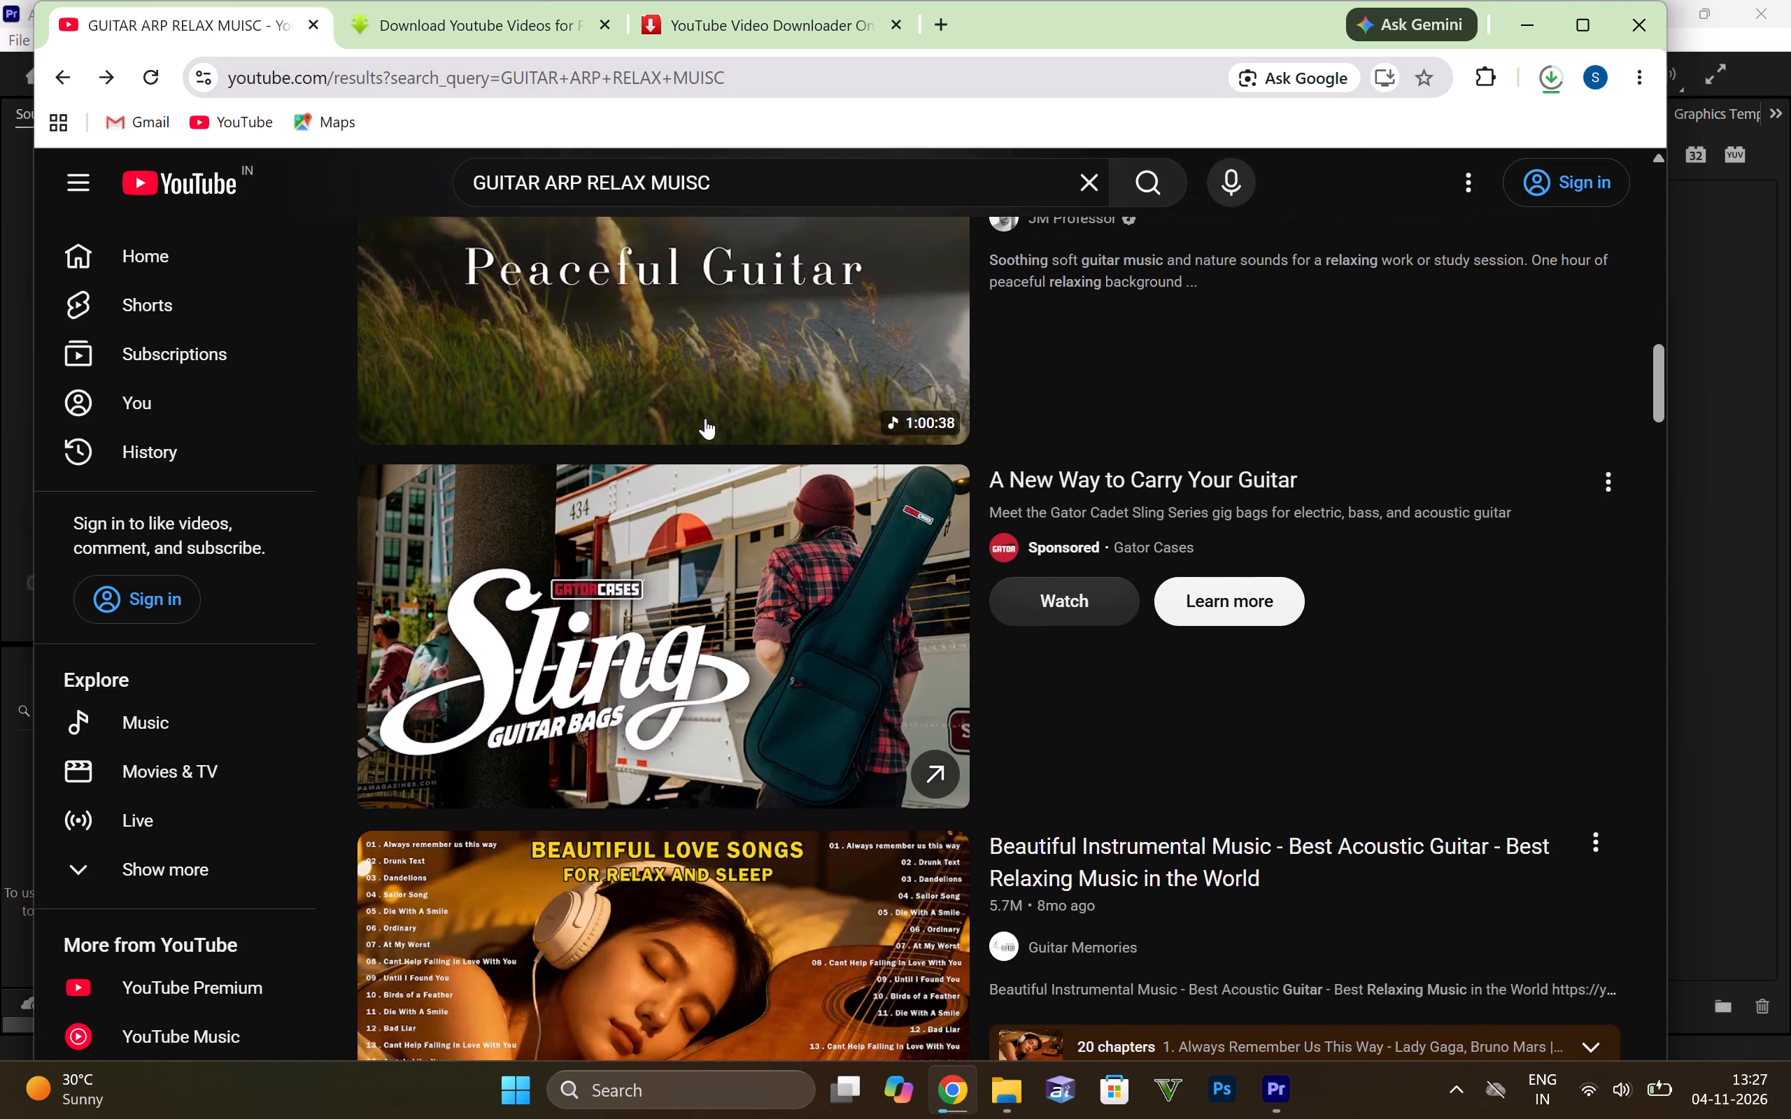
pyautogui.scroll(-9, 702, 378)
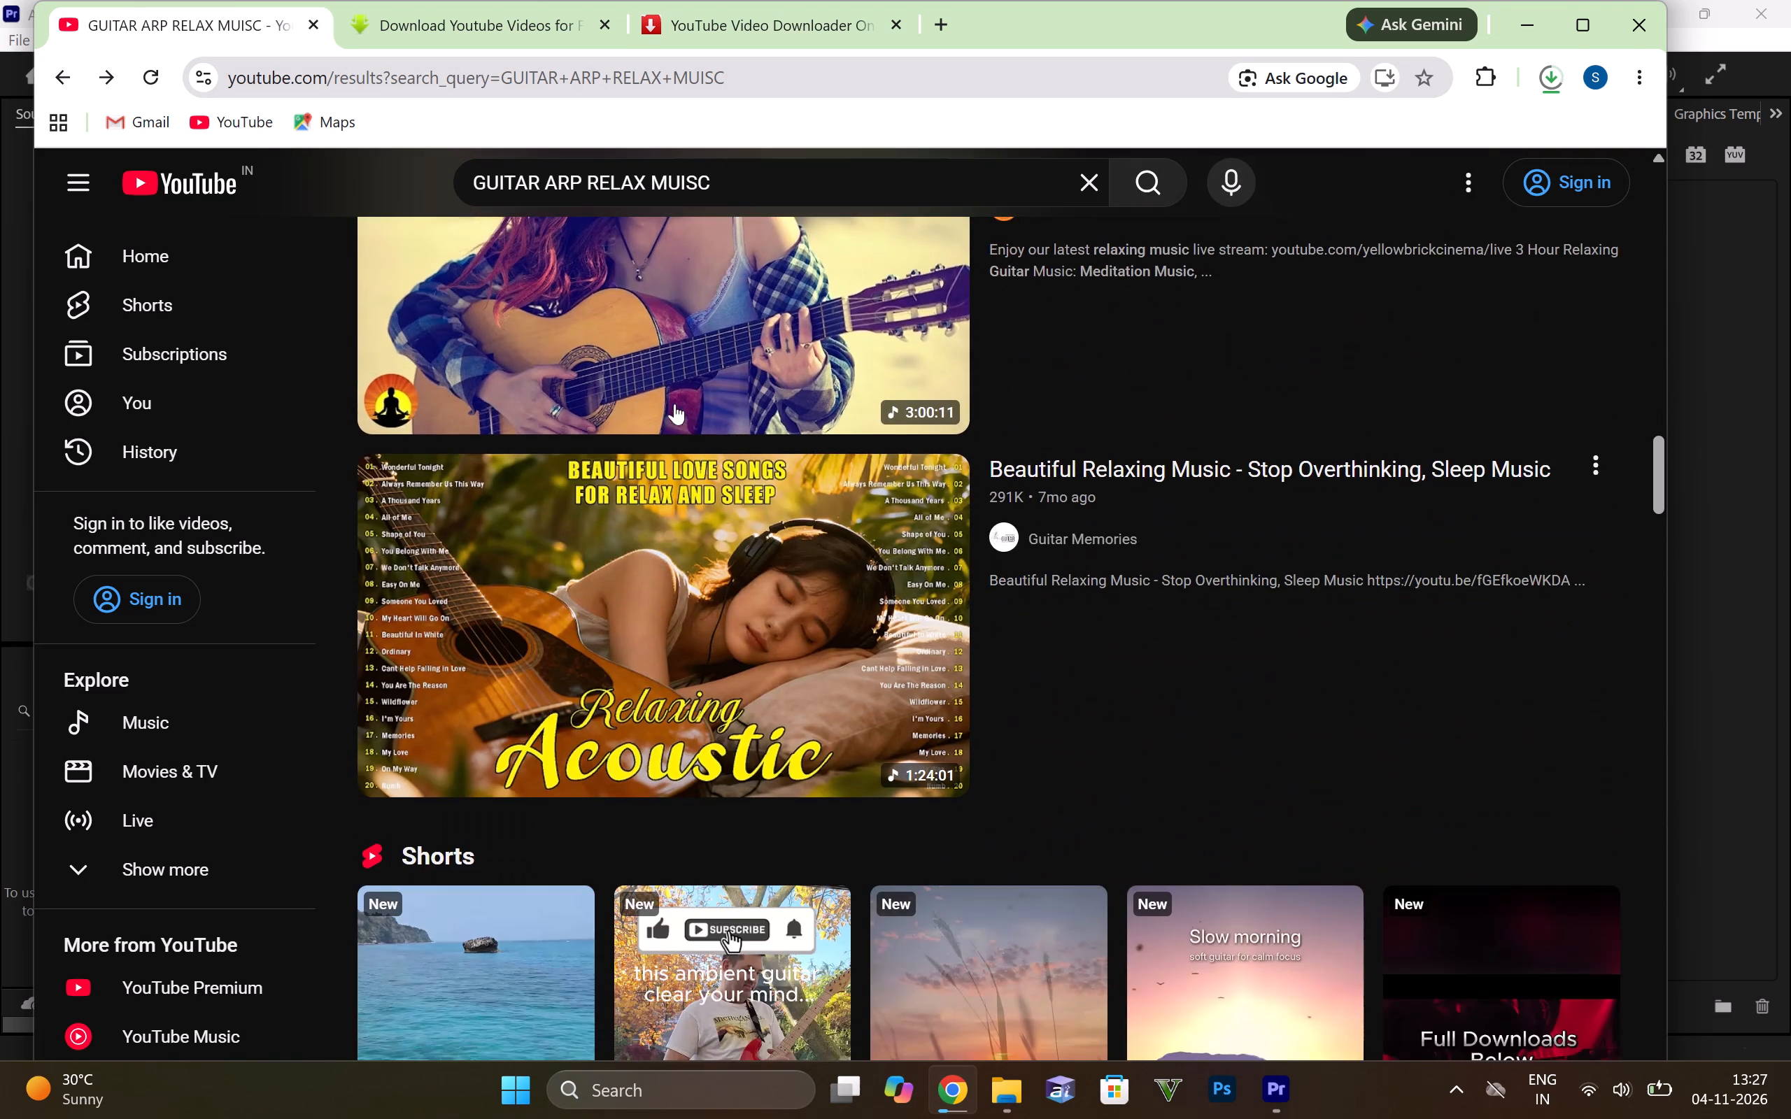
pyautogui.scroll(-5, 649, 387)
pyautogui.scroll(-7, 715, 362)
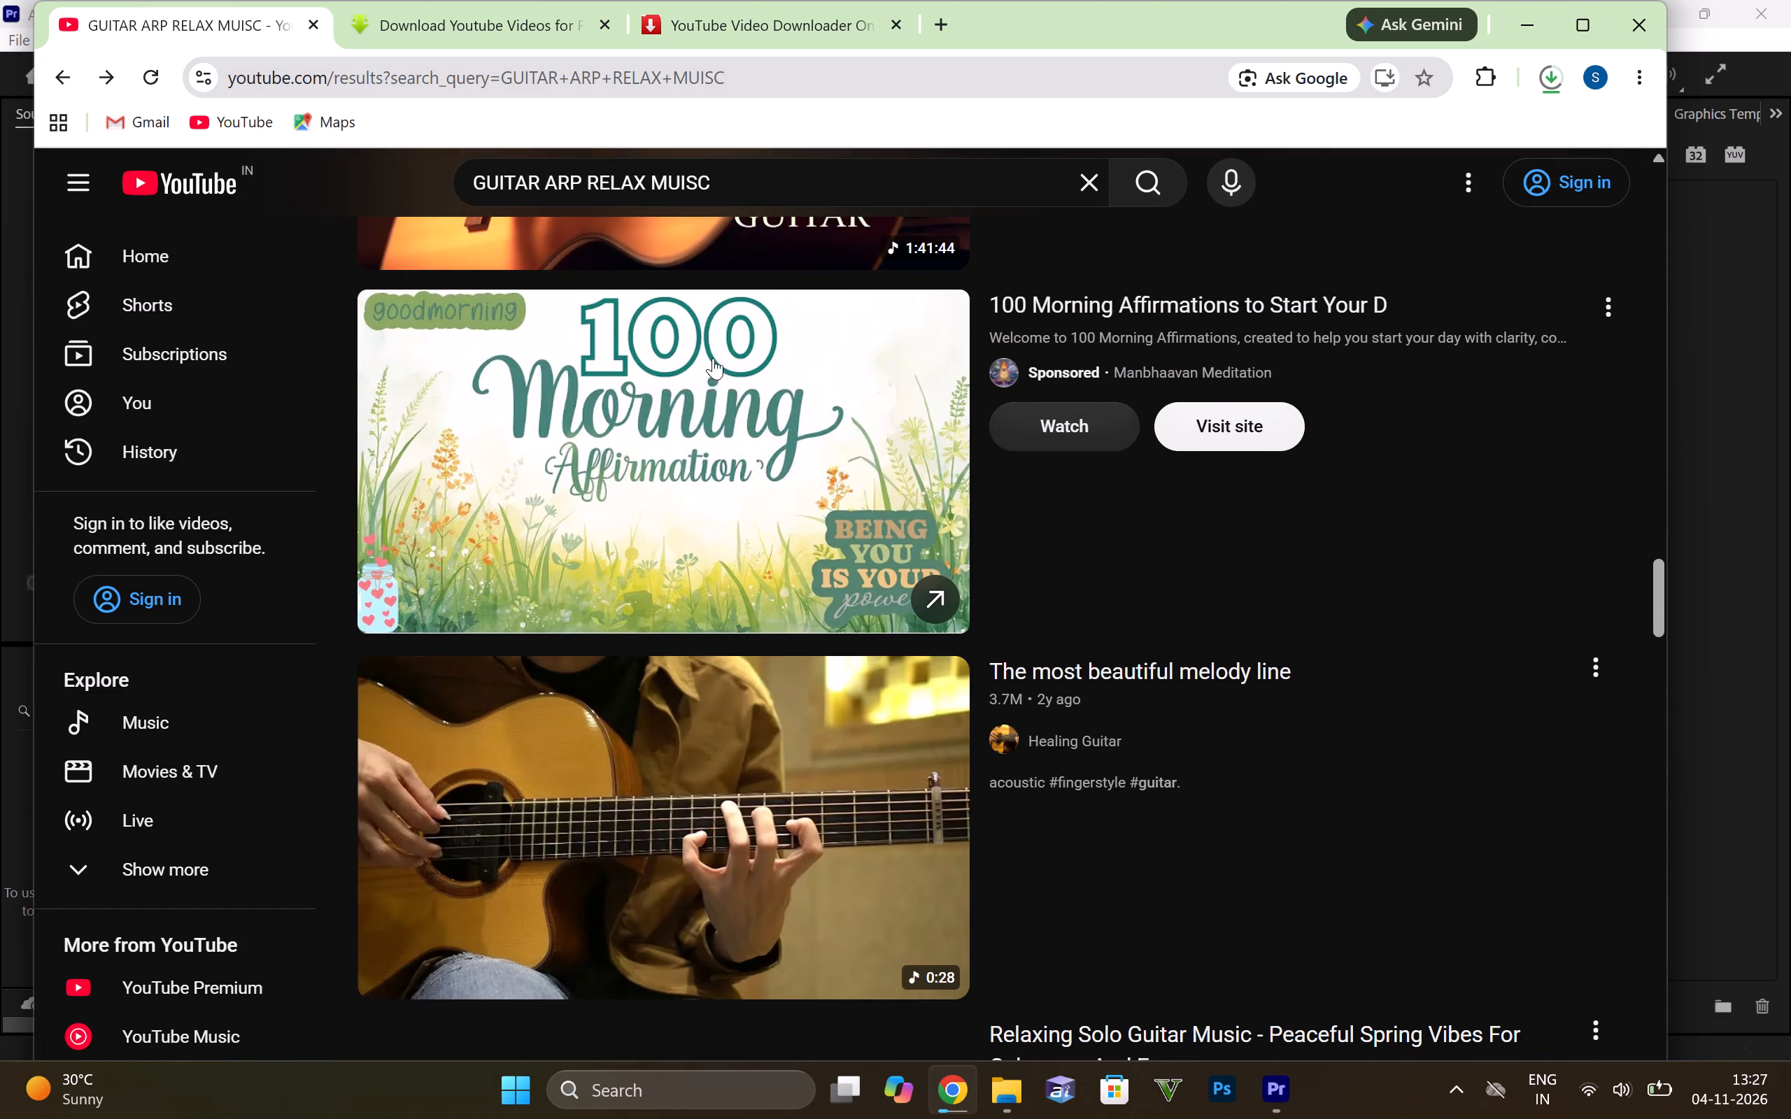
pyautogui.scroll(-3, 713, 357)
pyautogui.click(679, 429)
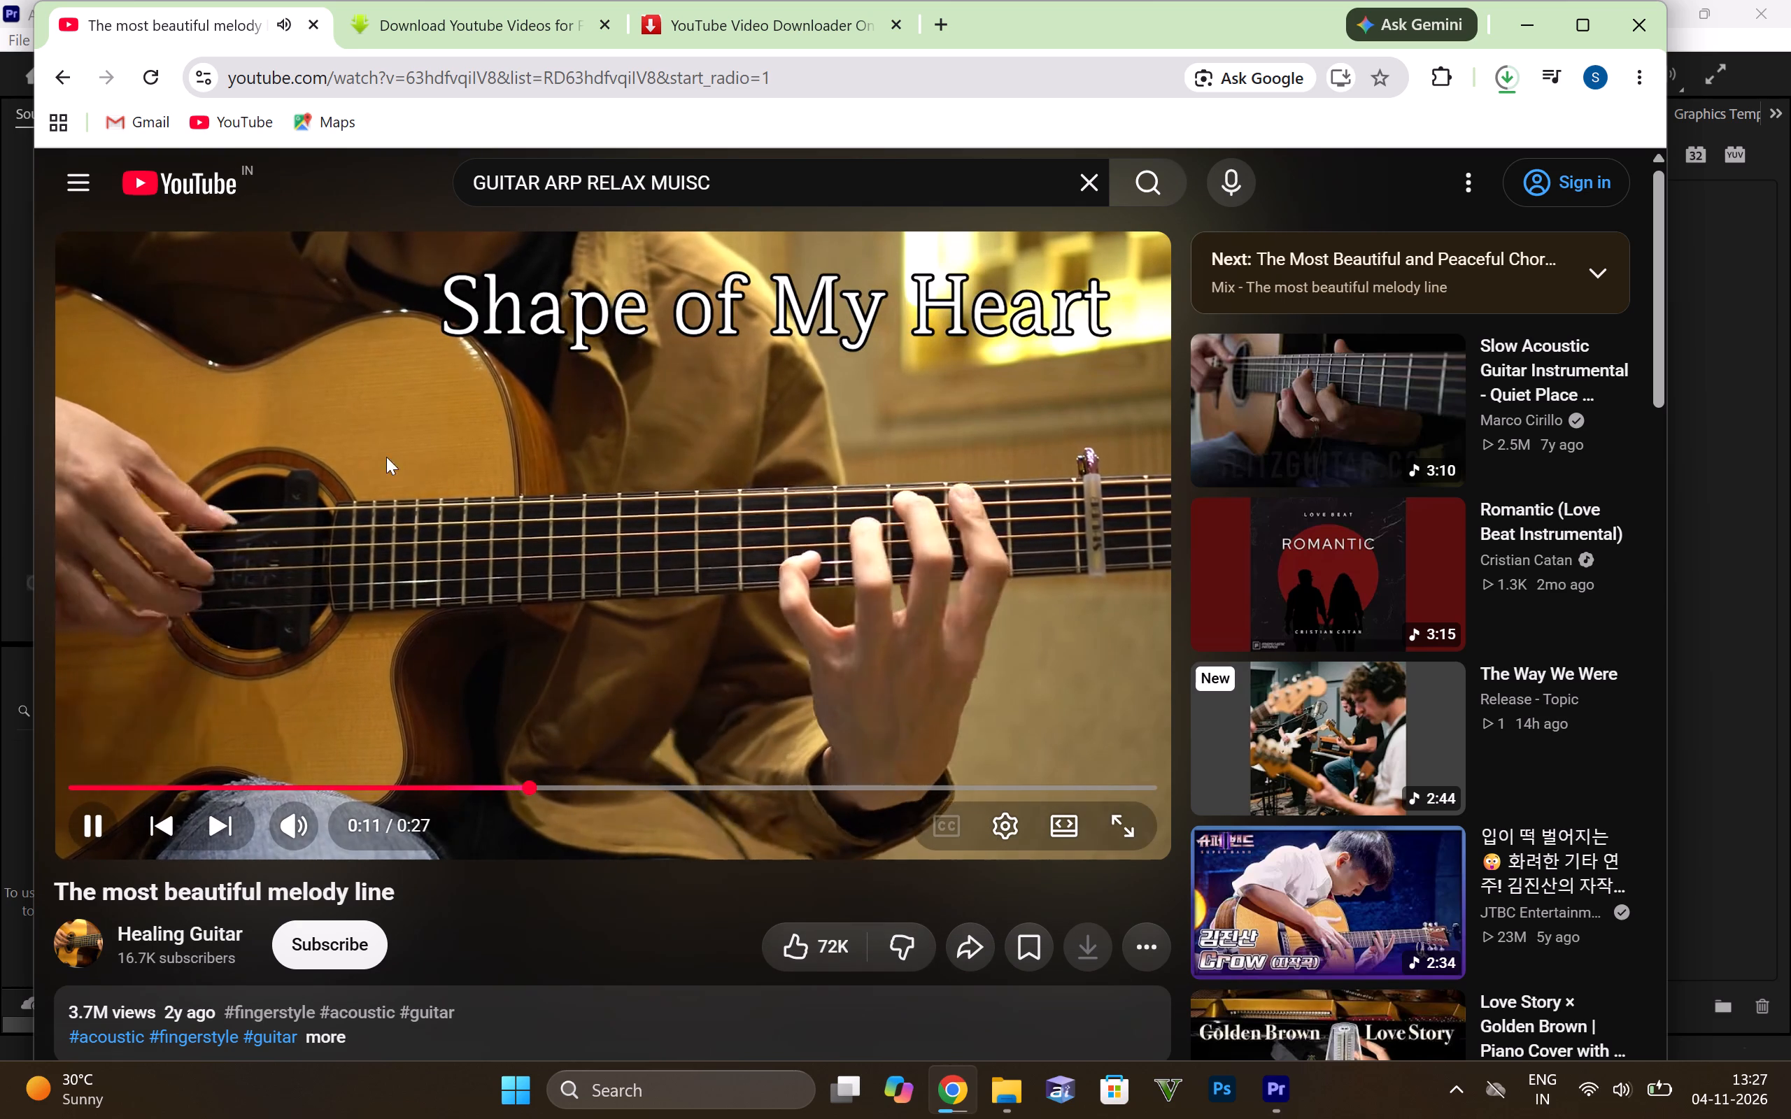
# Go back to the YouTube results and look further down the list for other suitable guitar music.
pyautogui.click(57, 59)
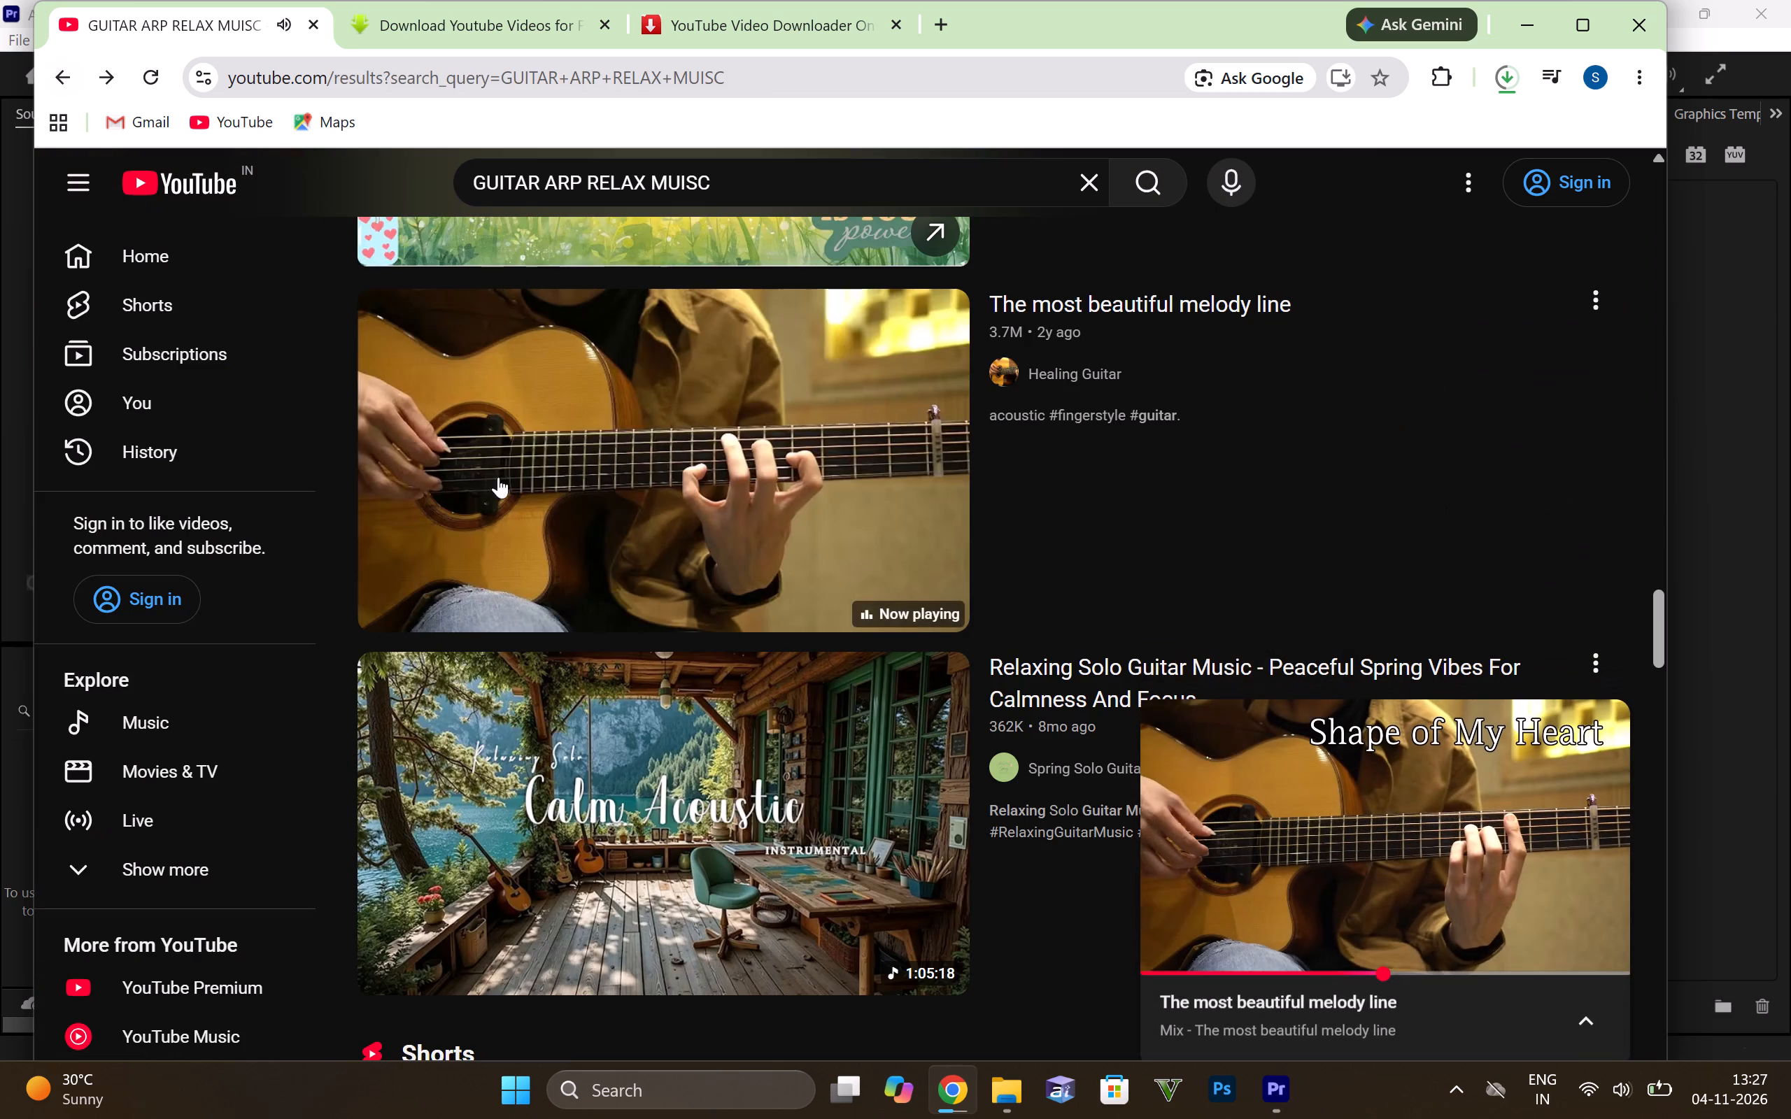
pyautogui.scroll(-3, 571, 477)
pyautogui.scroll(-5, 775, 434)
pyautogui.scroll(-5, 673, 447)
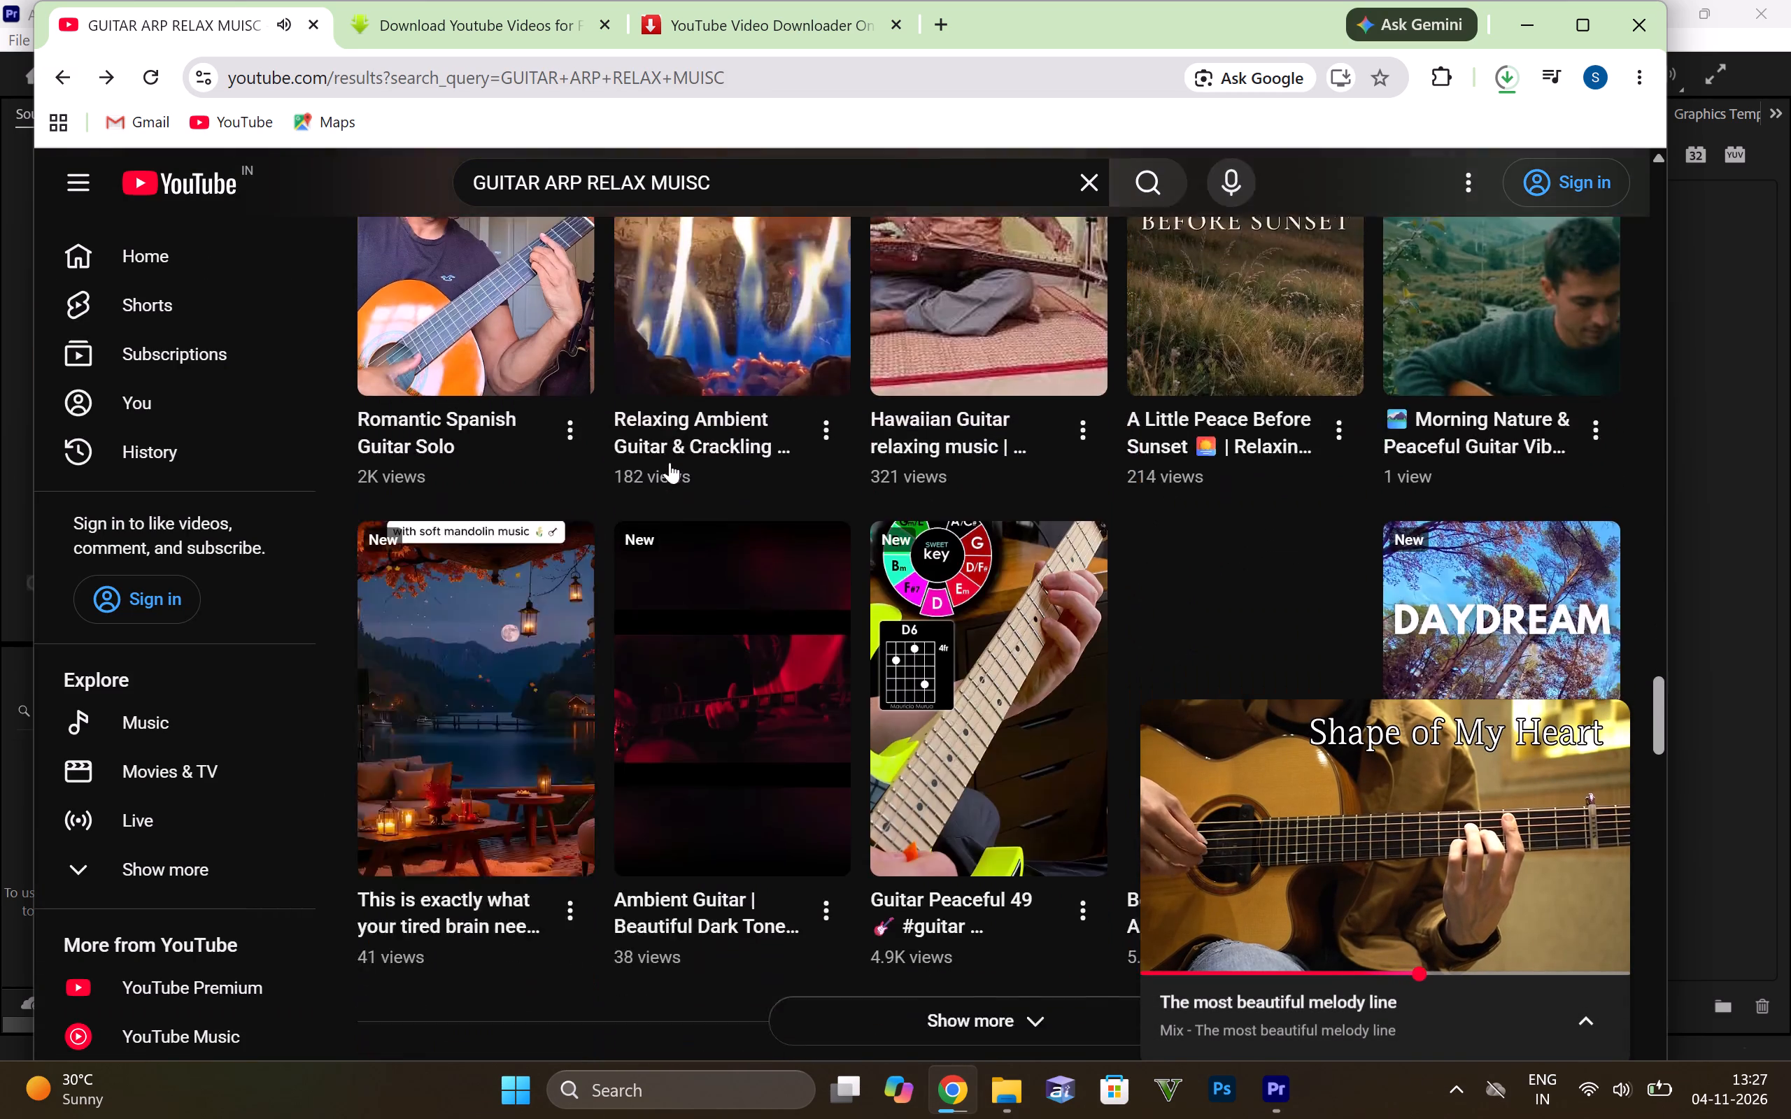
pyautogui.scroll(-3, 774, 492)
pyautogui.scroll(-4, 673, 434)
pyautogui.scroll(-3, 784, 494)
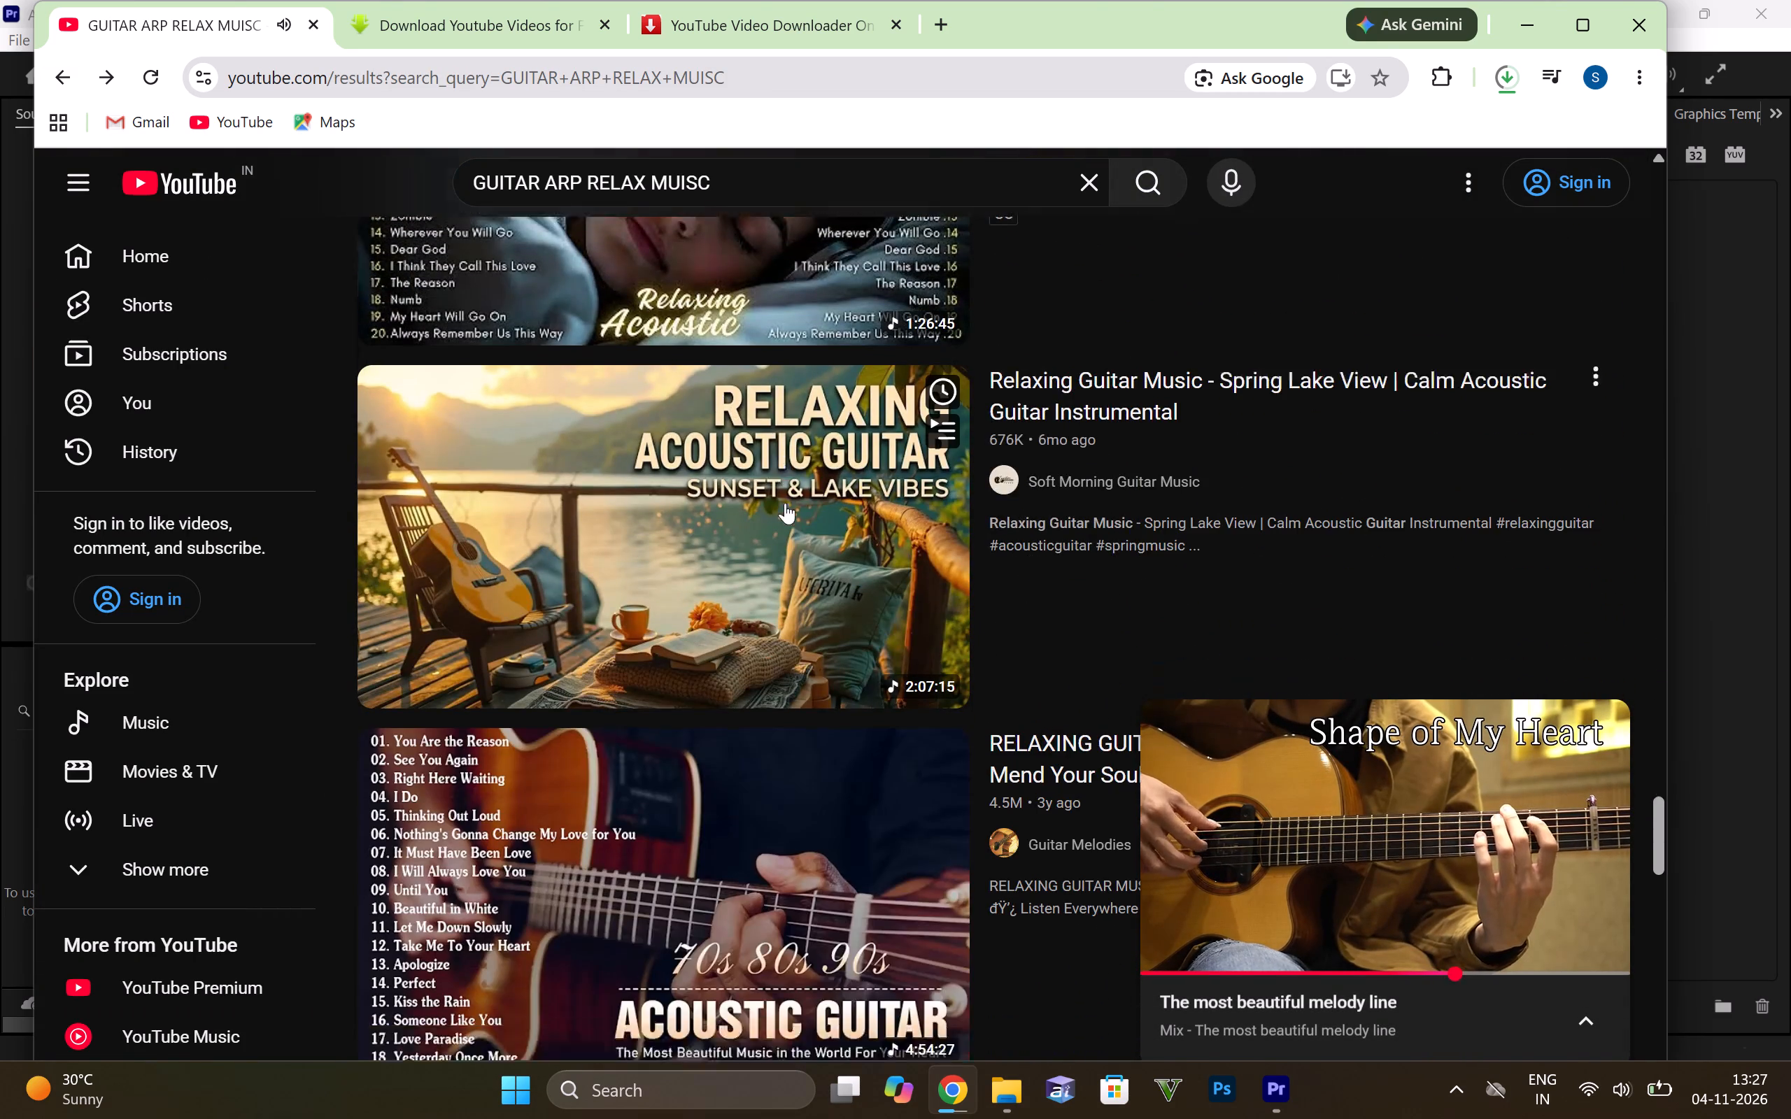
pyautogui.scroll(-8, 788, 506)
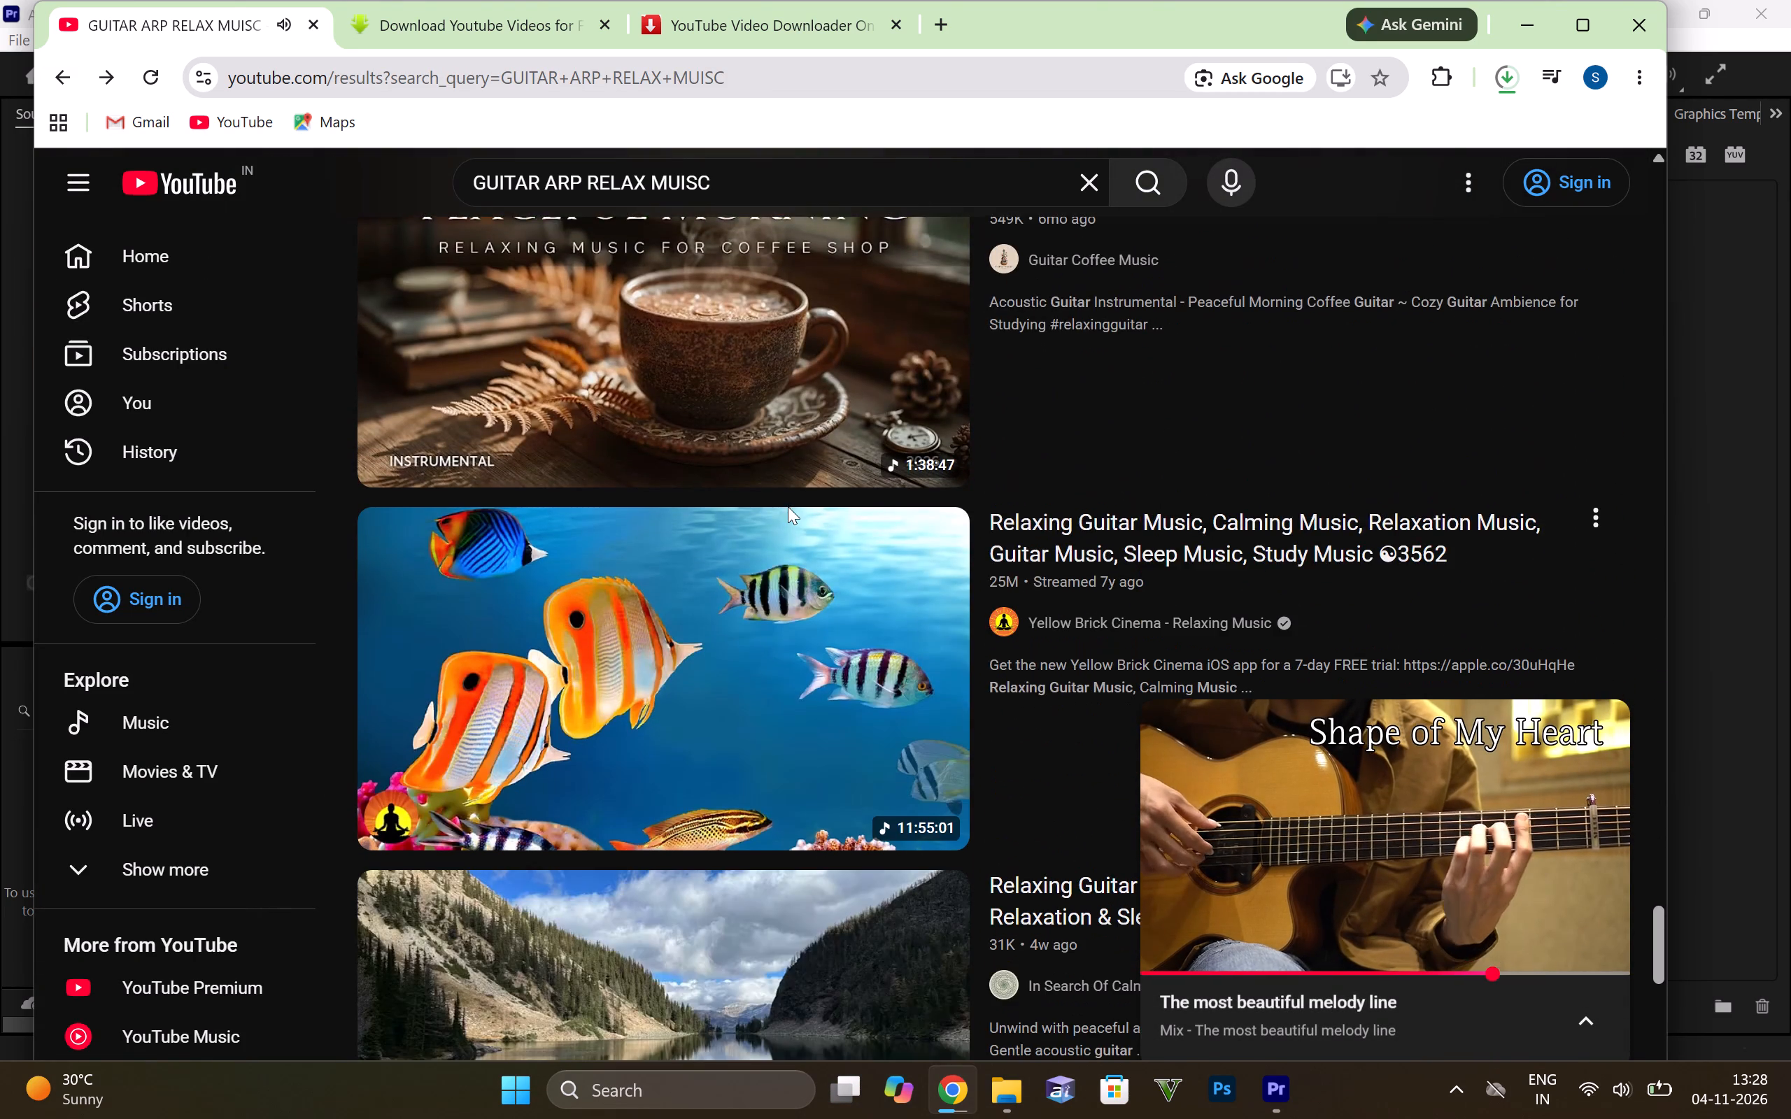
pyautogui.scroll(-7, 788, 506)
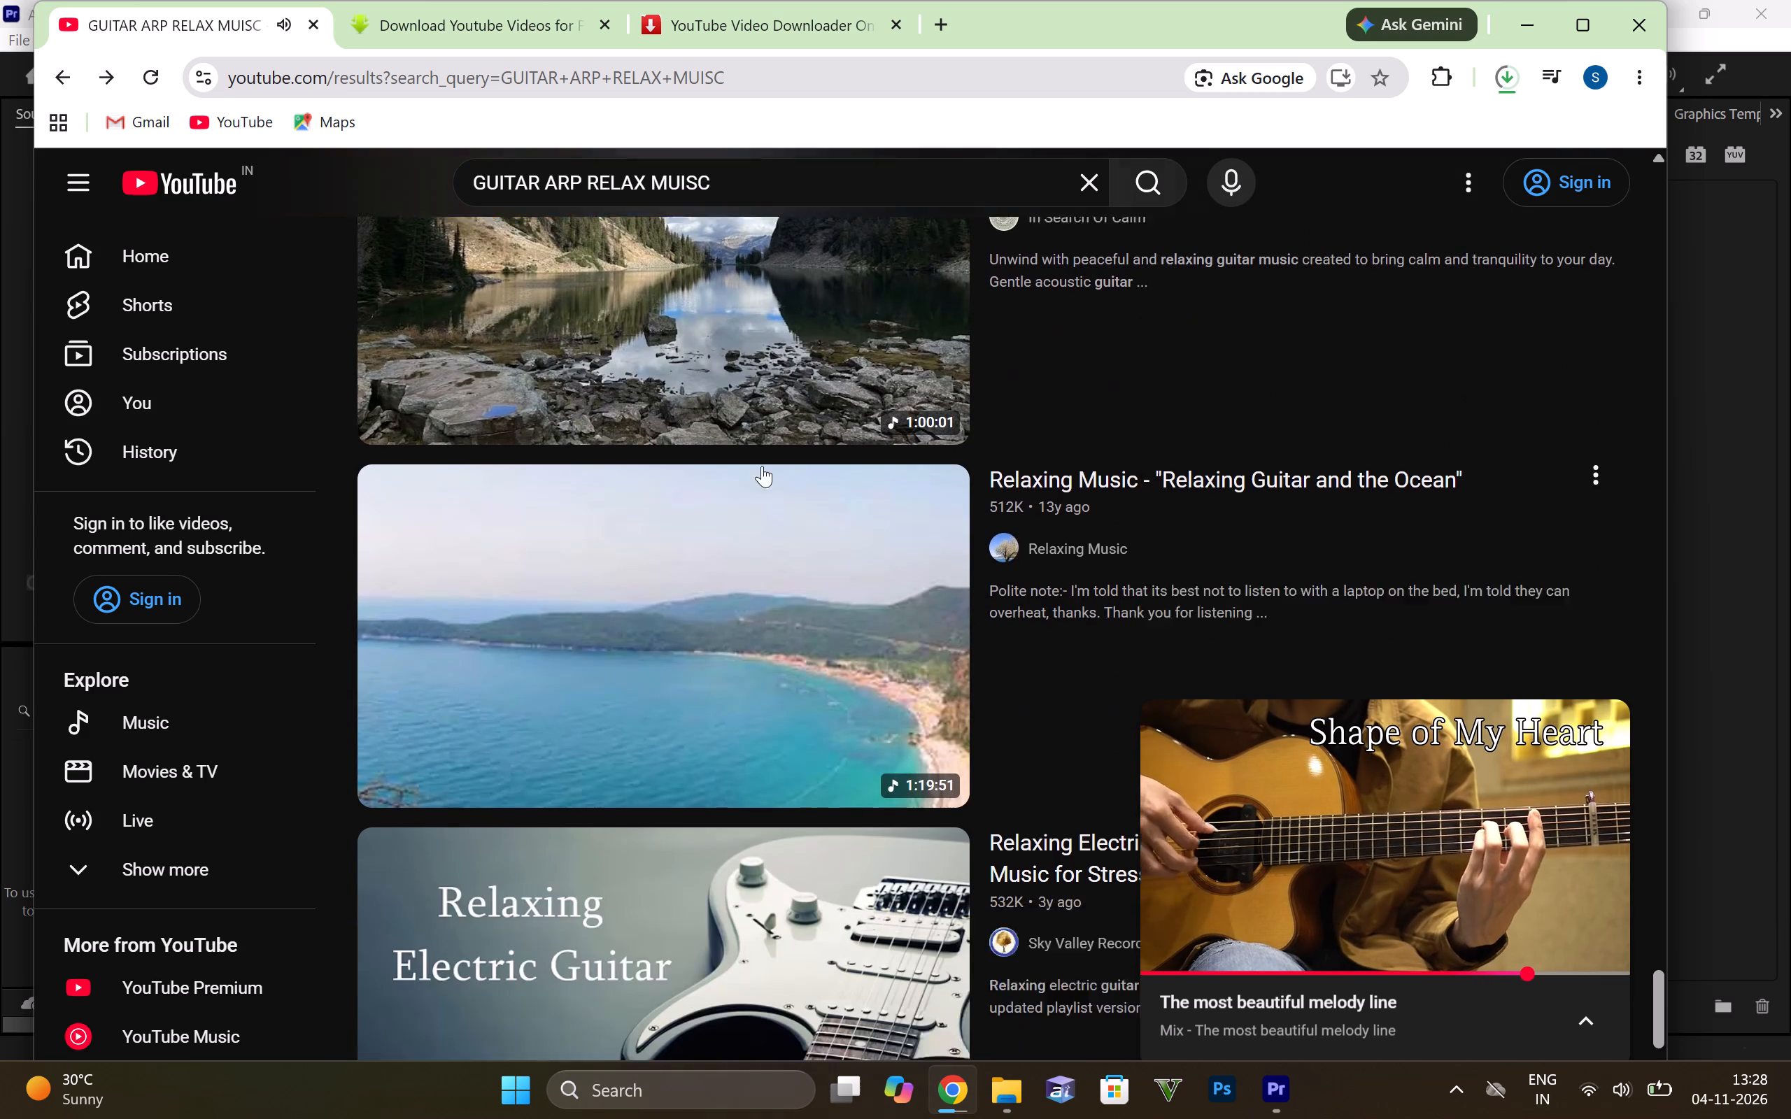
# Search YouTube for "GUITAR ARP BGM" and look through the results.
pyautogui.click(742, 178)
pyautogui.moveTo(742, 178); pyautogui.dragTo(584, 155)
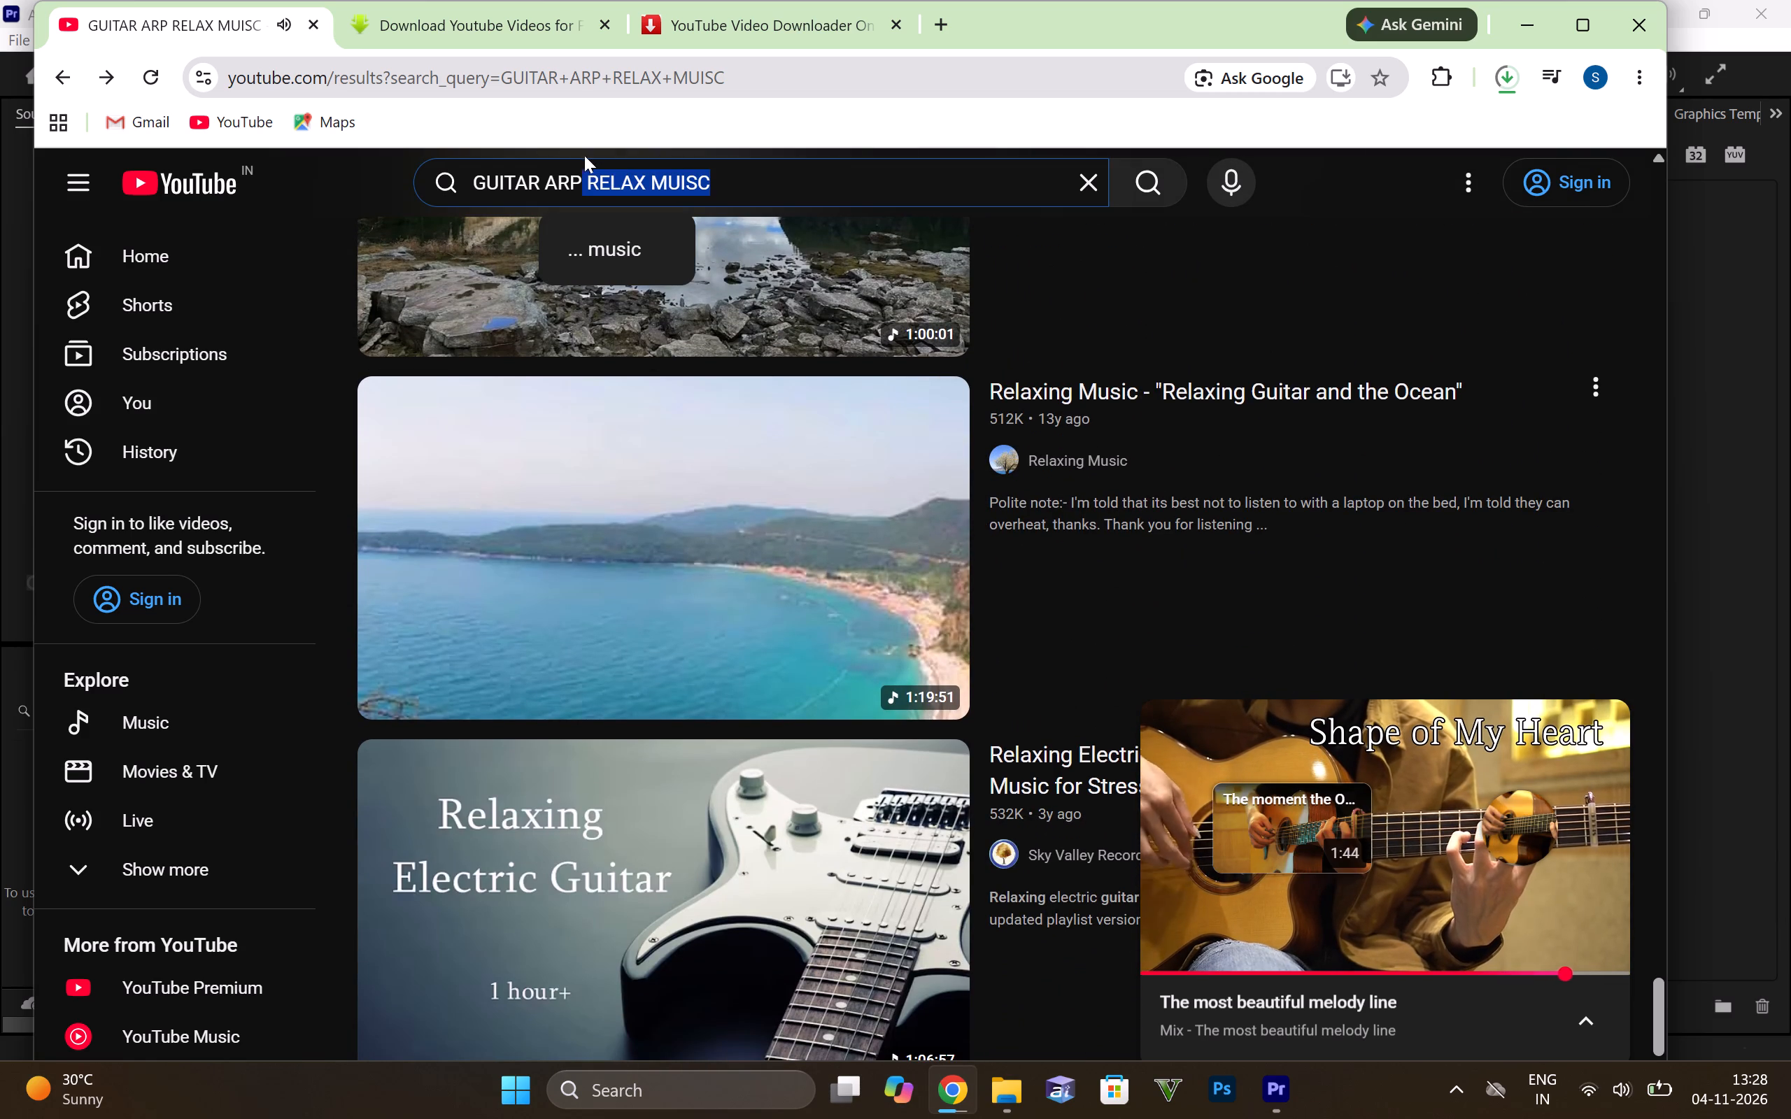
pyautogui.moveTo(584, 155); pyautogui.dragTo(590, 159)
pyautogui.press('BackSpace')
pyautogui.press('b')
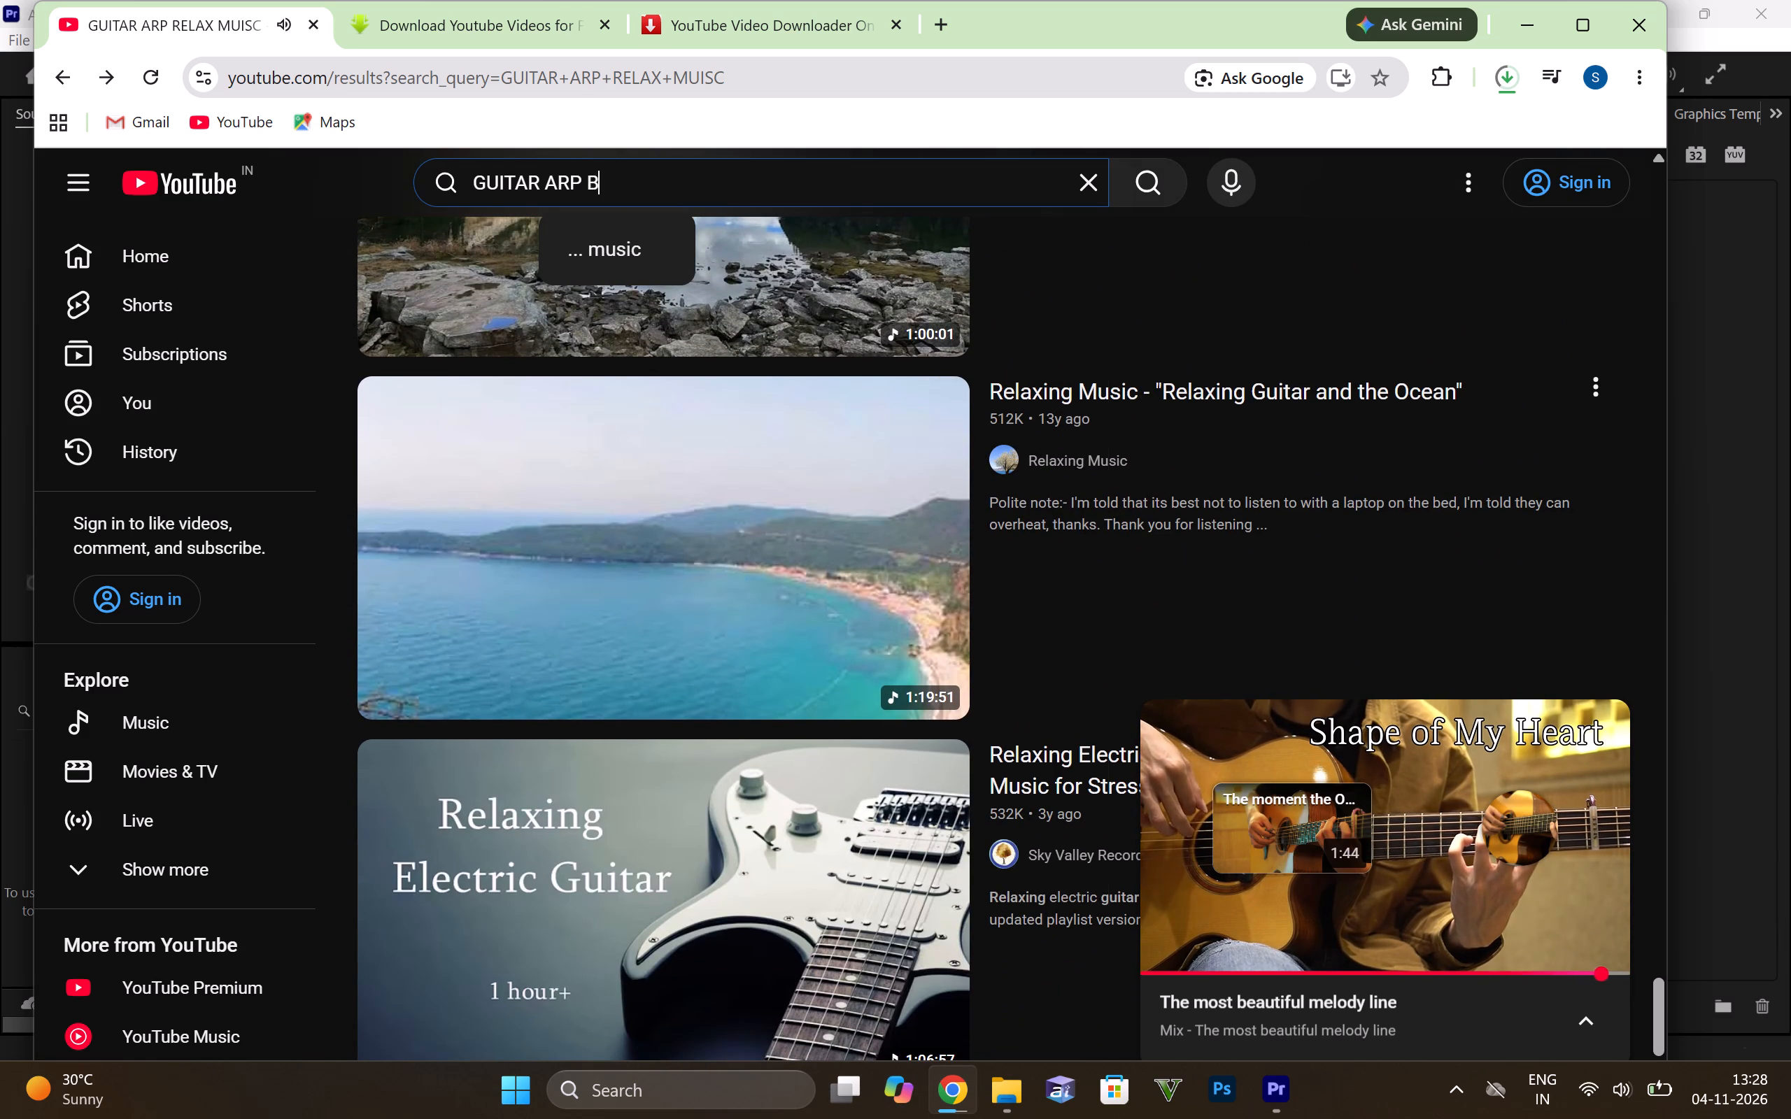
pyautogui.write('GM')
pyautogui.press('space')
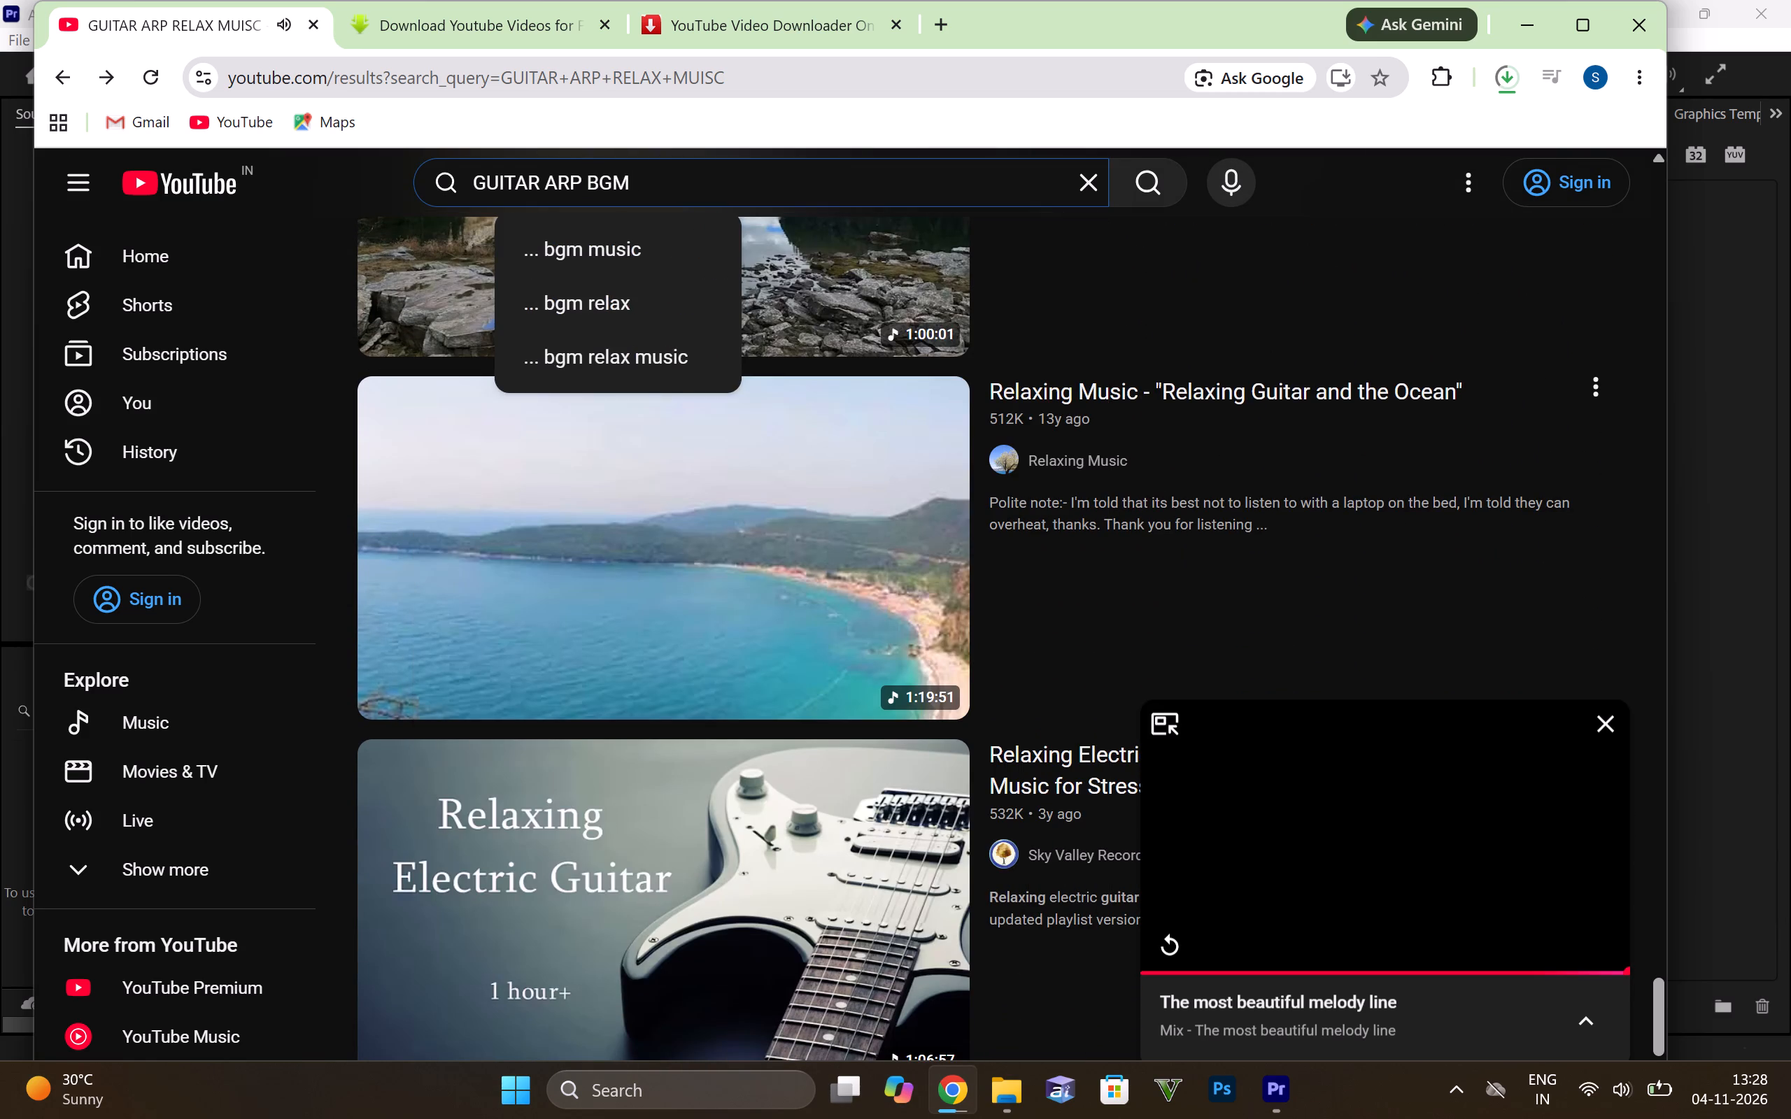
pyautogui.press('Return')
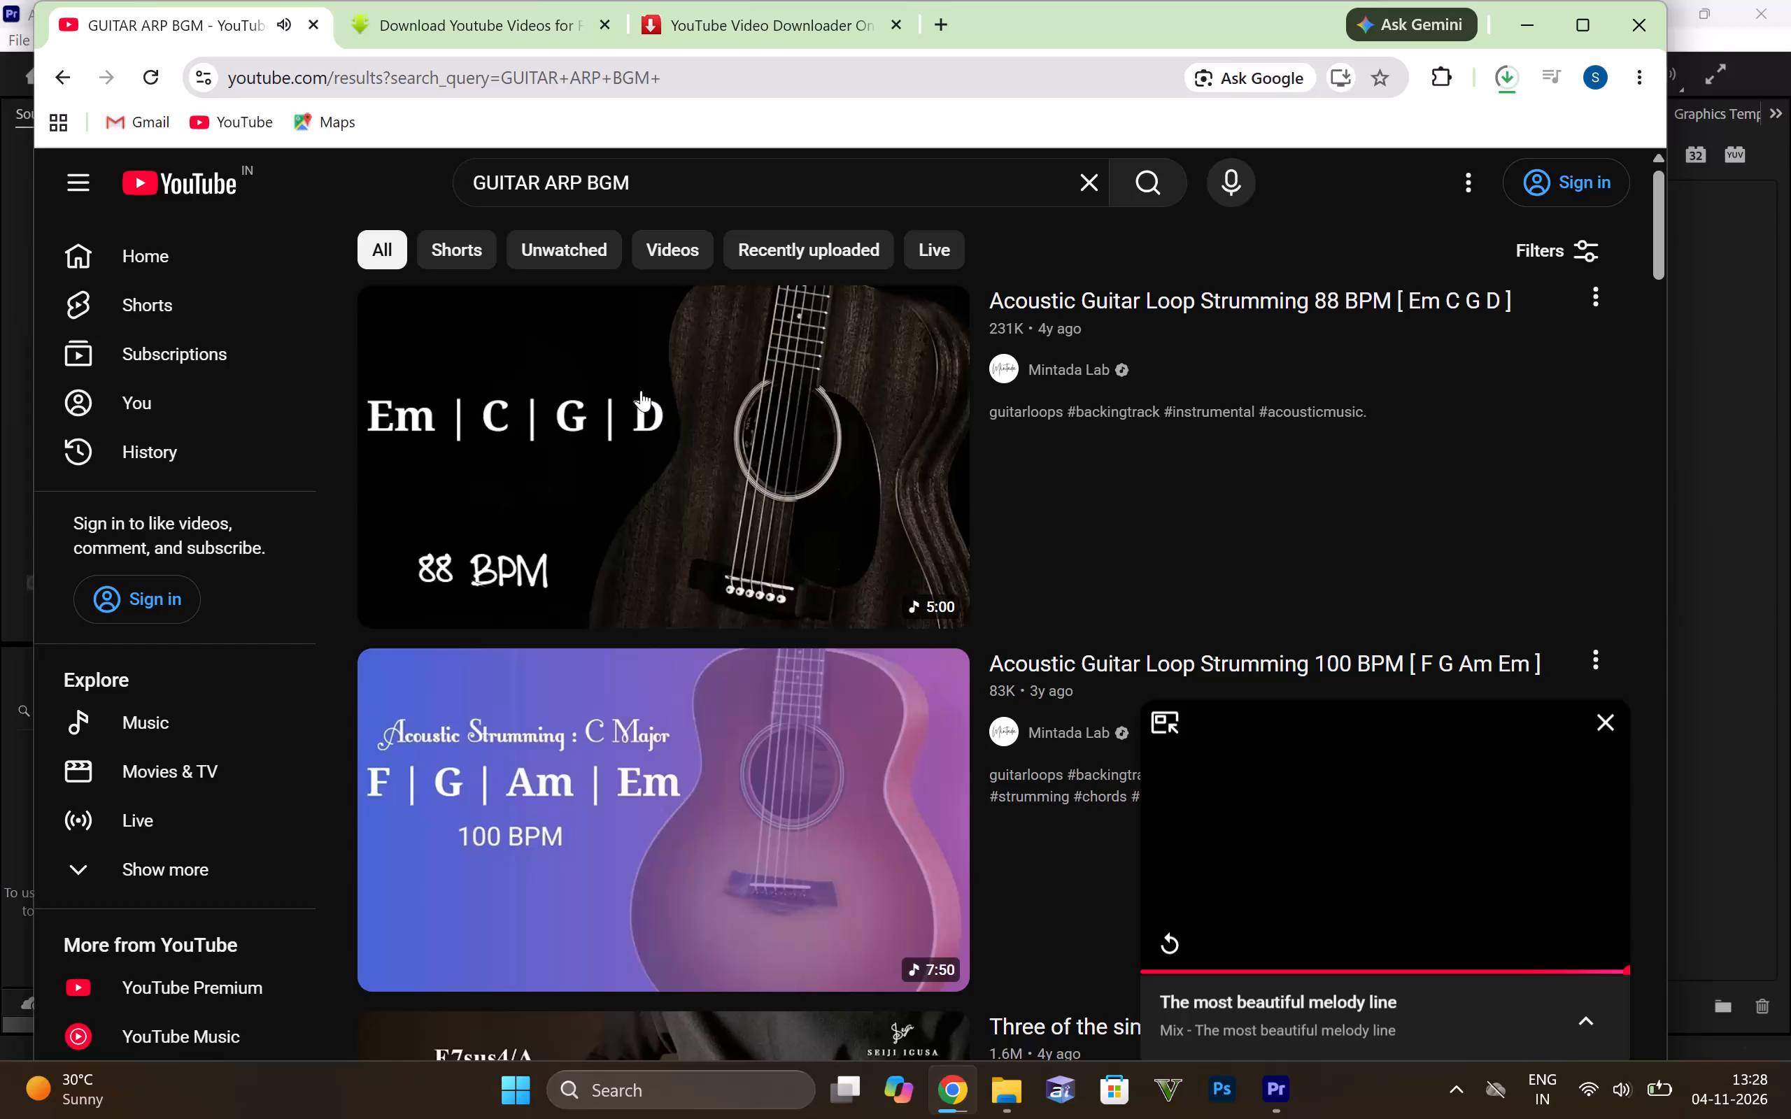
pyautogui.scroll(-11, 651, 392)
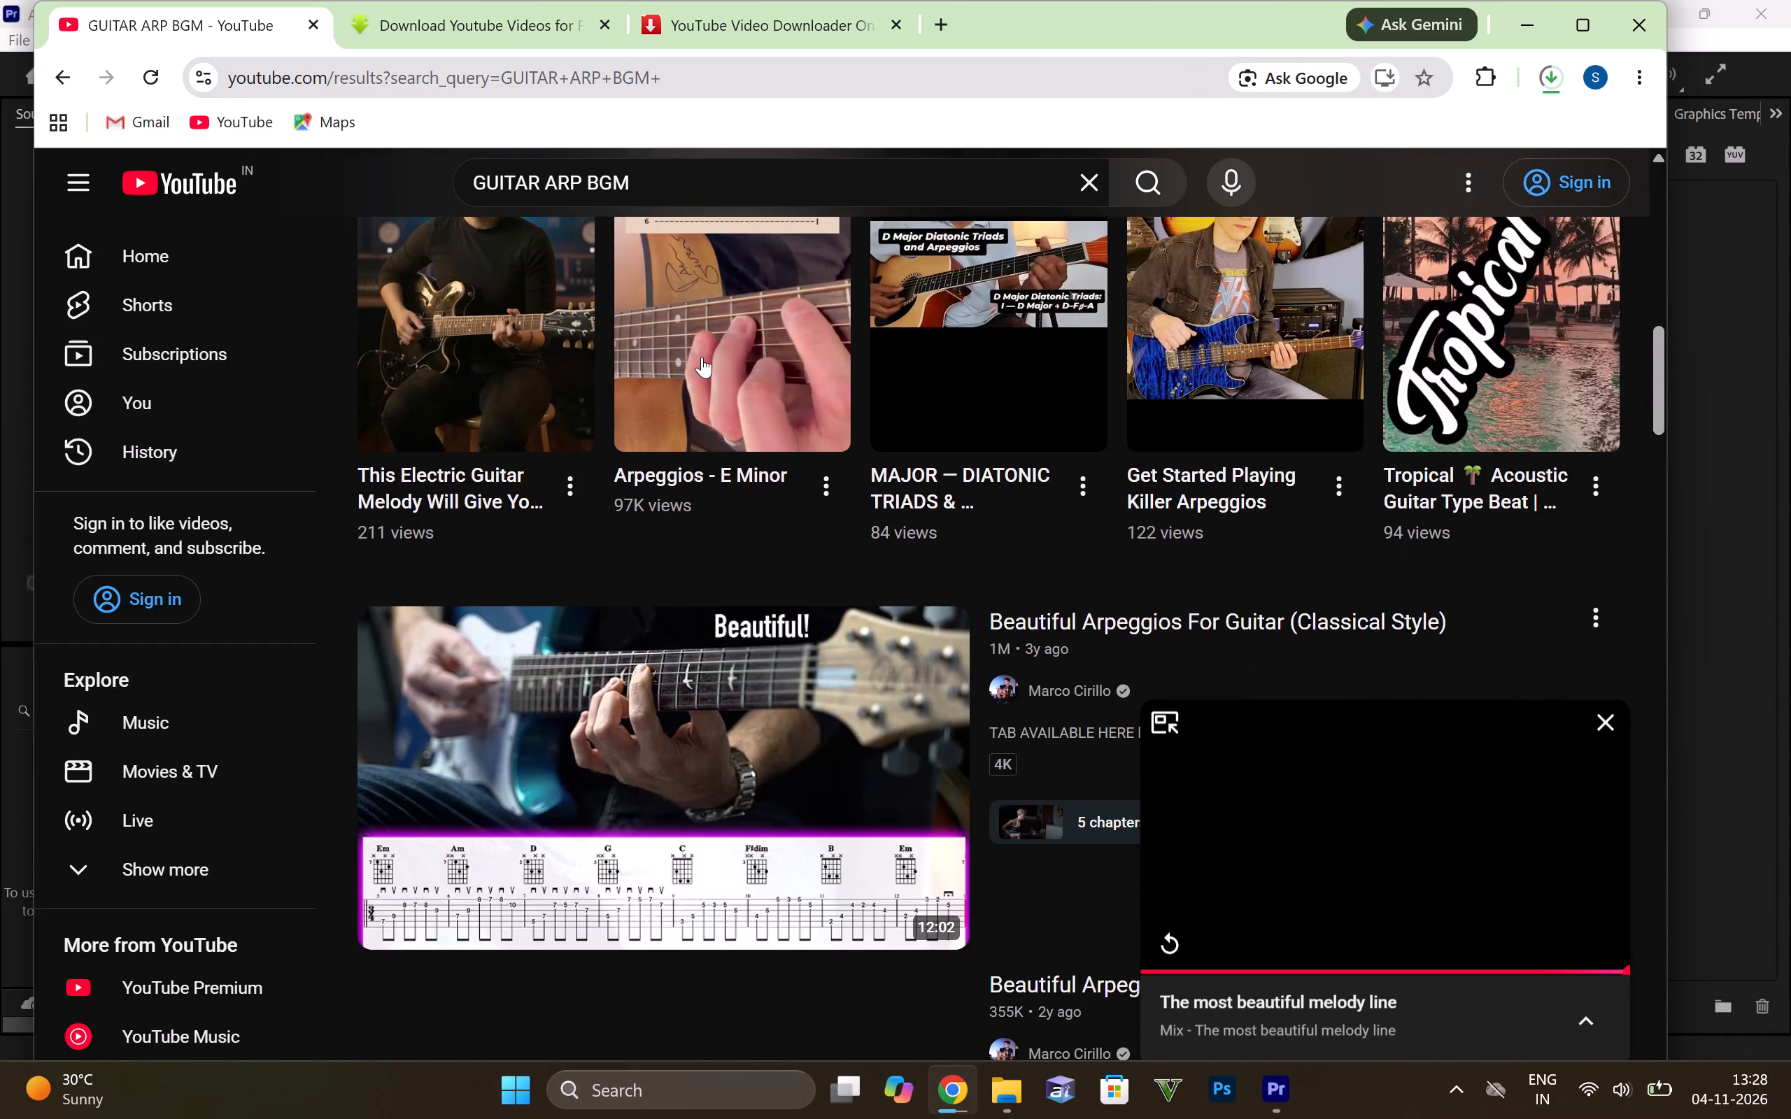
pyautogui.scroll(-2, 702, 357)
# Extend the YouTube search to "GUITAR ARP BGM FOR SHORT VIDEOS".
pyautogui.click(680, 193)
pyautogui.press('space')
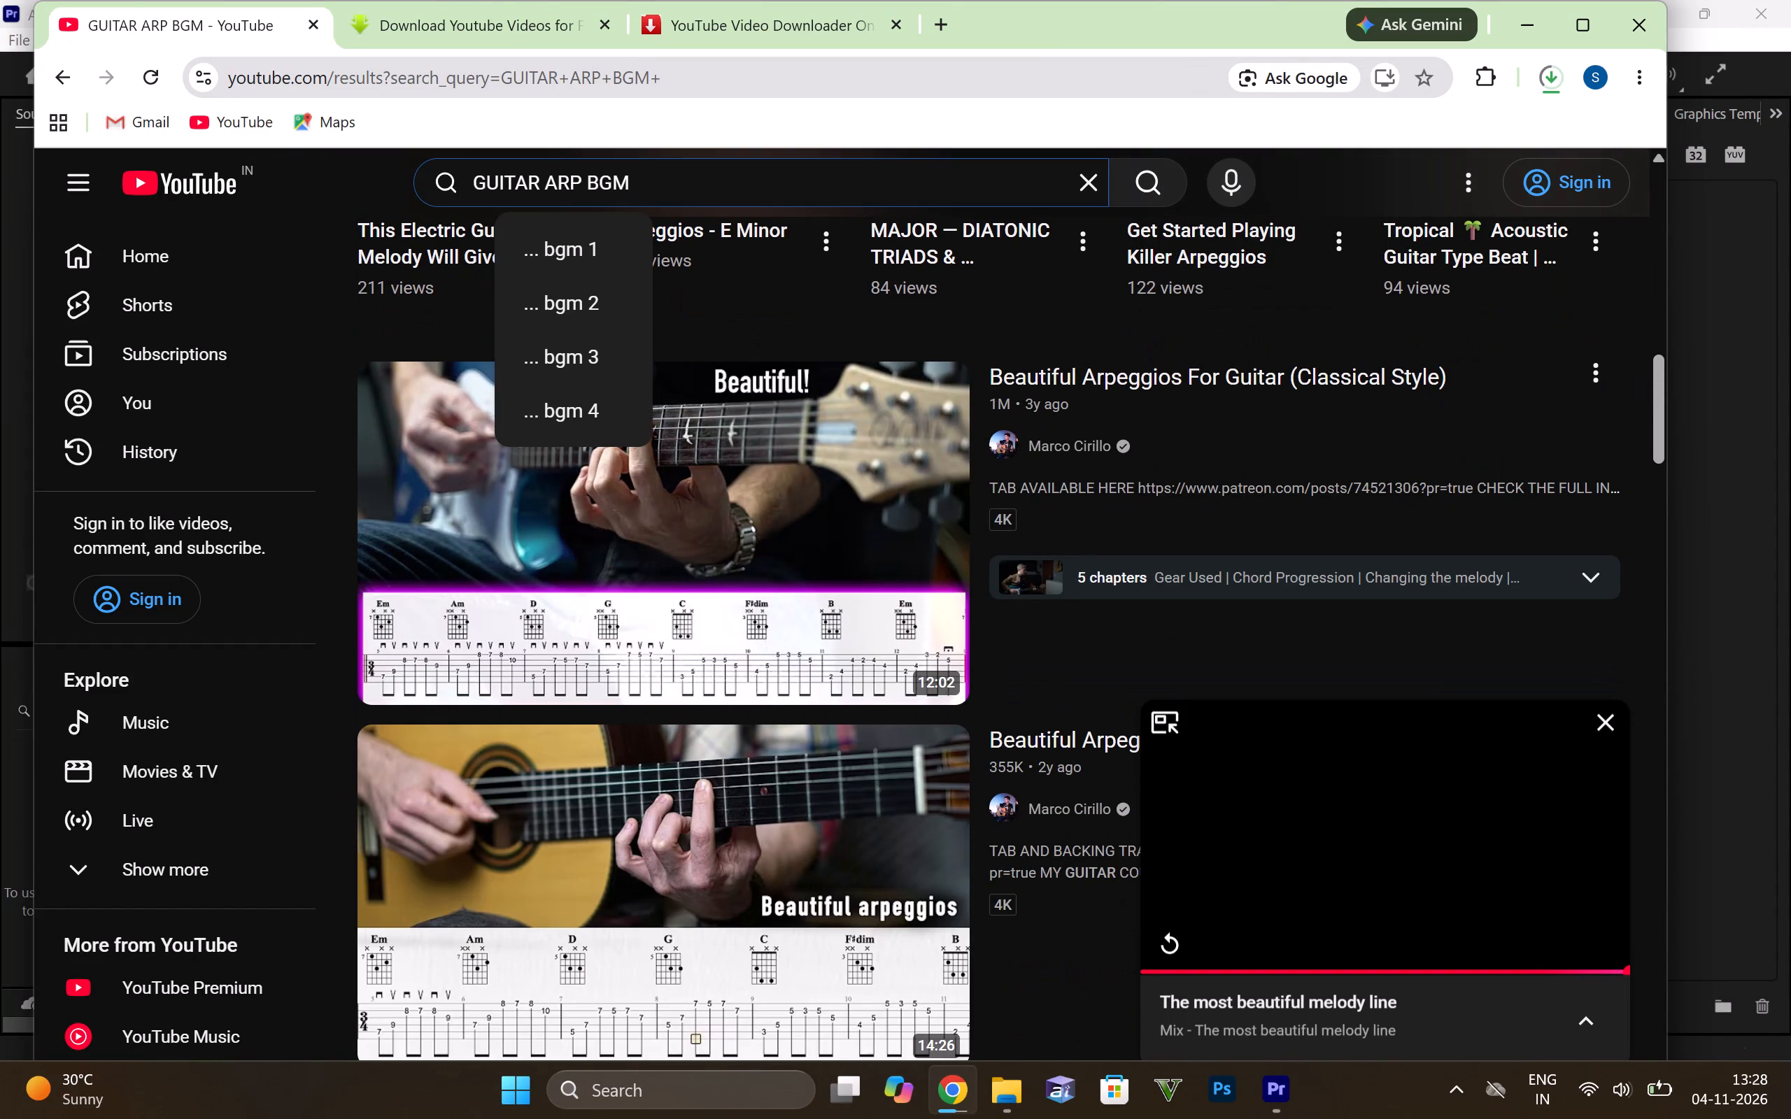
pyautogui.press('BackSpace')
pyautogui.write('FOR')
pyautogui.press('space')
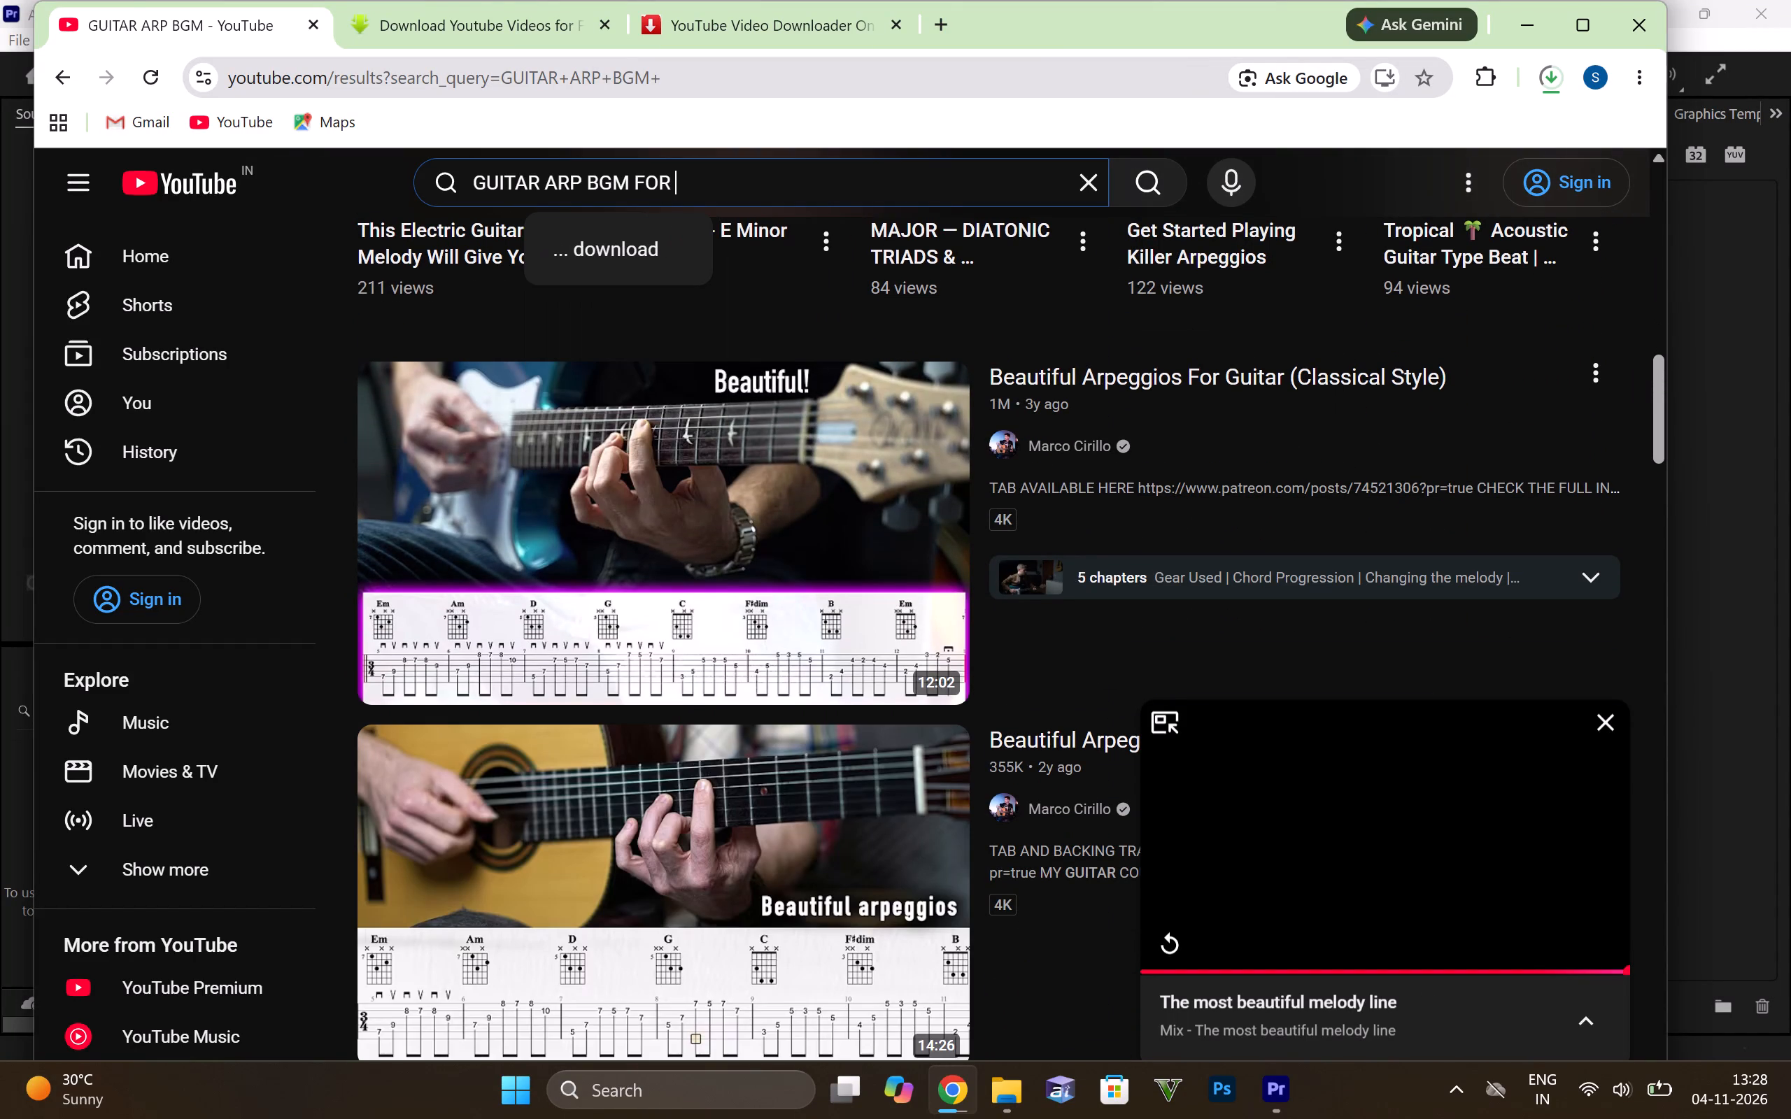
pyautogui.write('SHORT VIDEO')
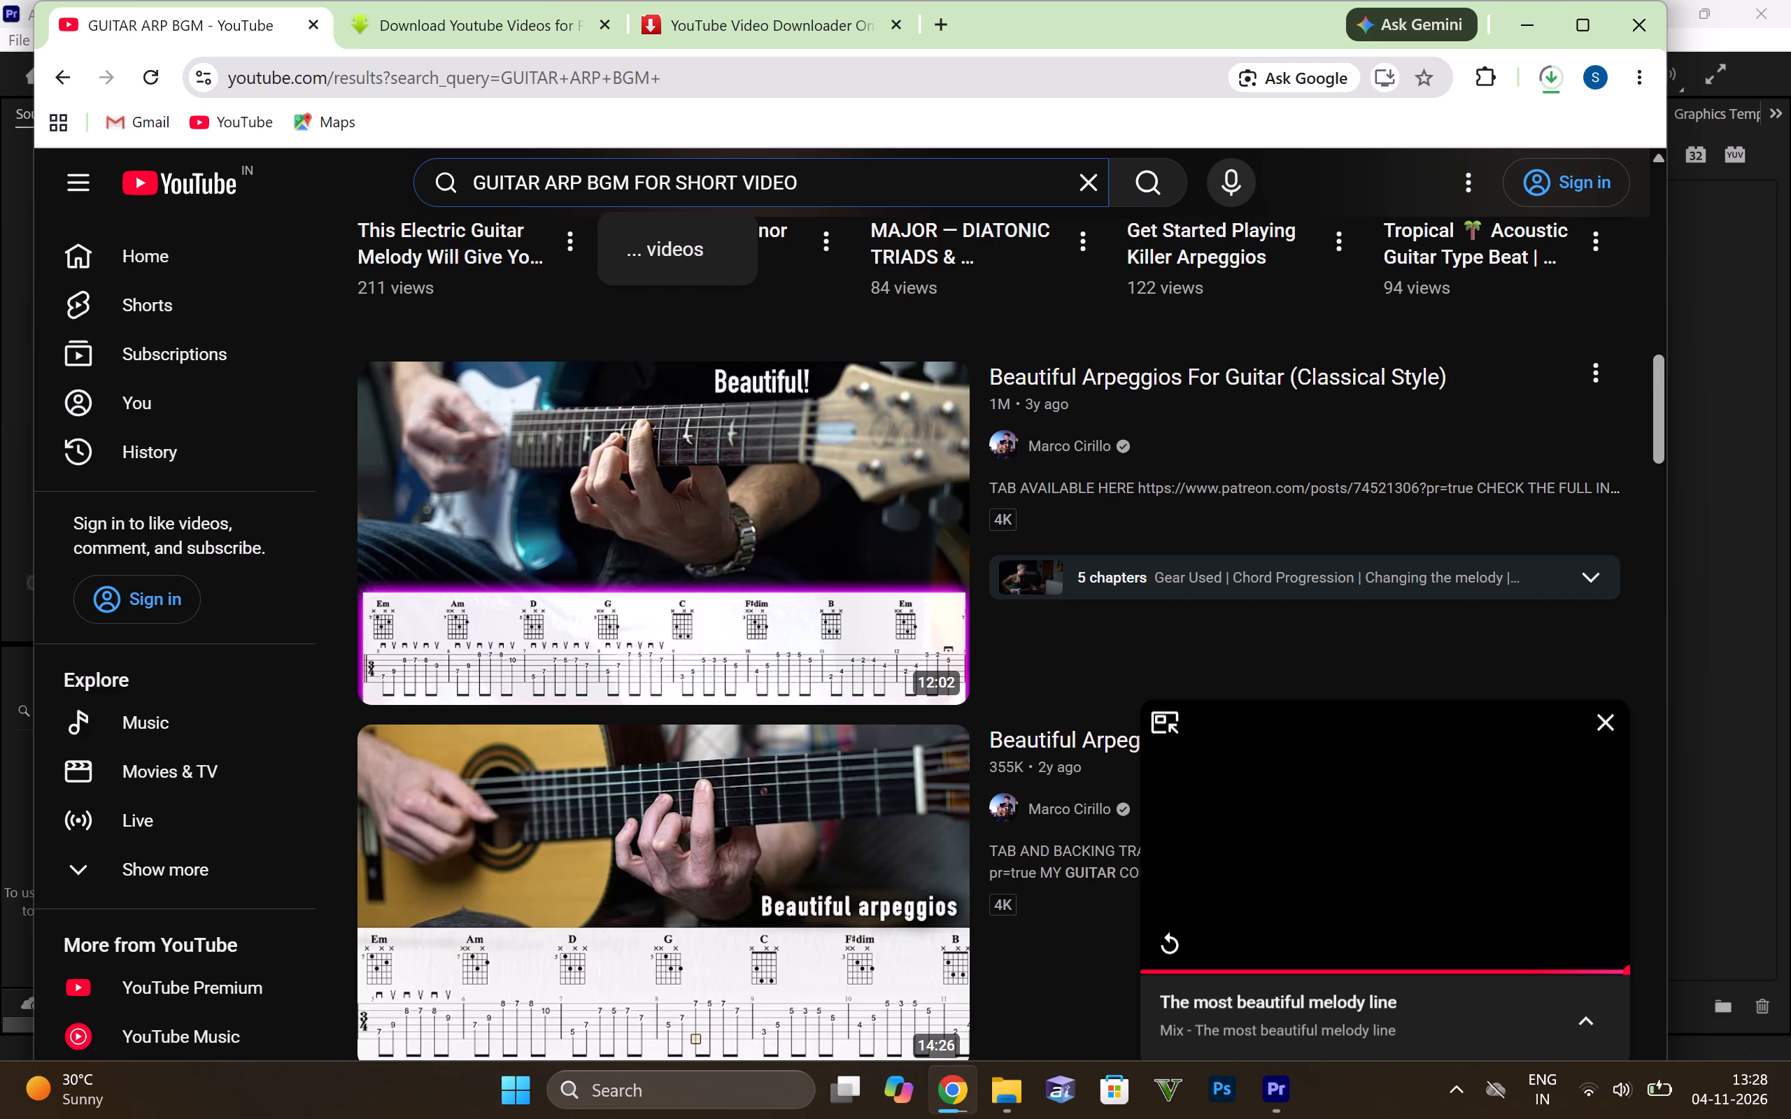
pyautogui.press('s')
pyautogui.press('Return')
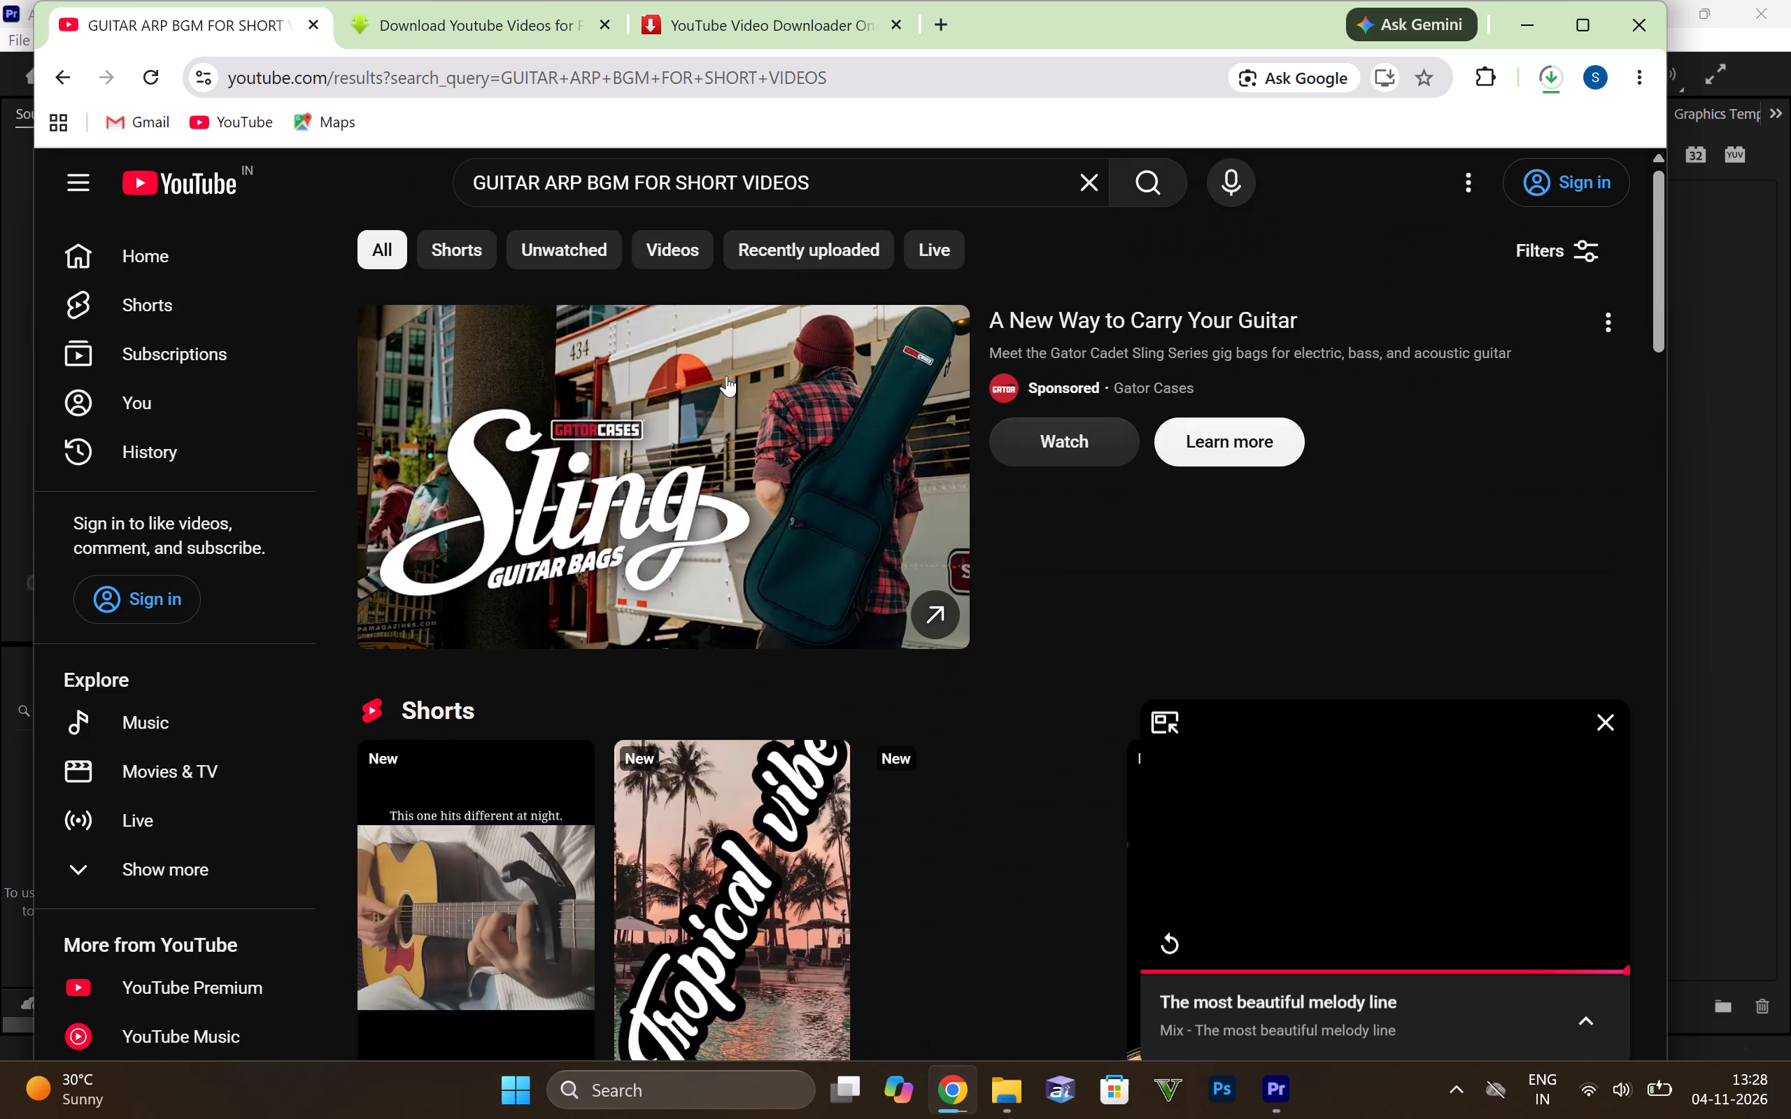
# Look through the "GUITAR ARP BGM FOR SHORT VIDEOS" results and play "Acoustic Upbeat" by BlueWhaleMusic.
pyautogui.scroll(-2, 659, 504)
pyautogui.scroll(-6, 657, 447)
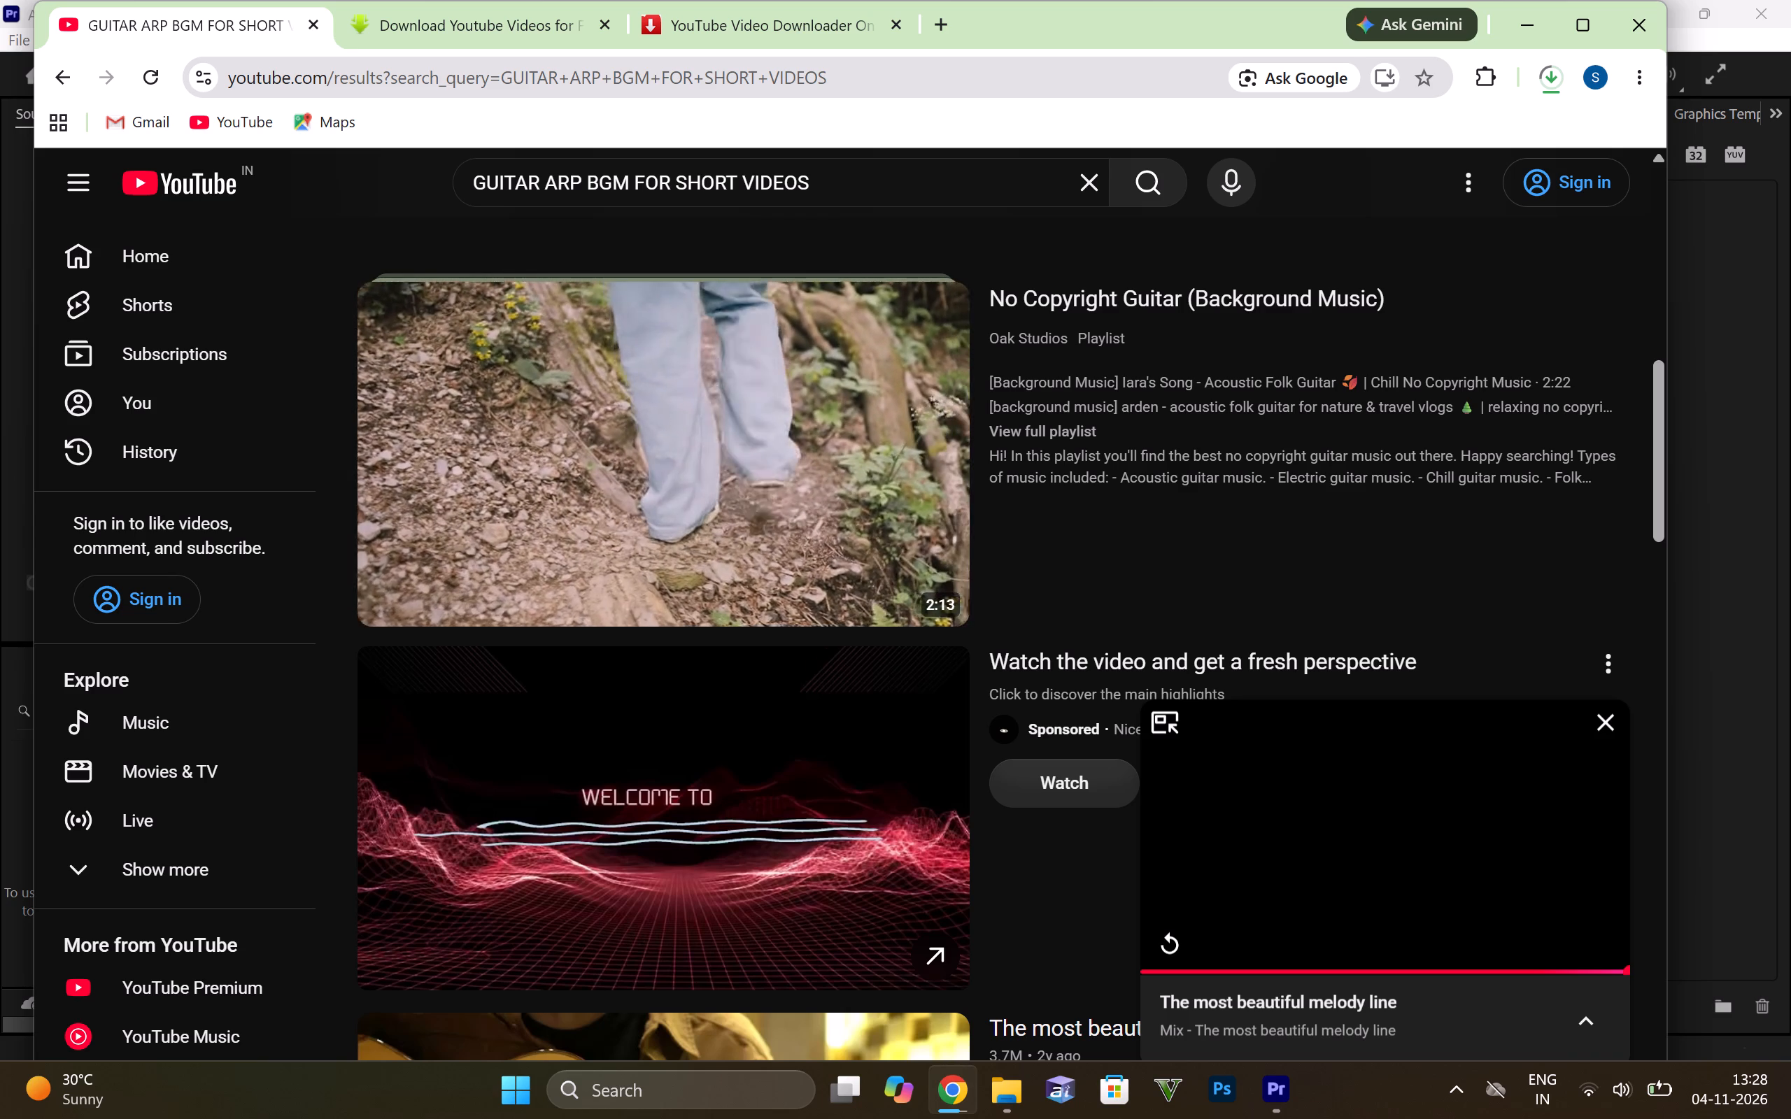
pyautogui.scroll(-3, 678, 571)
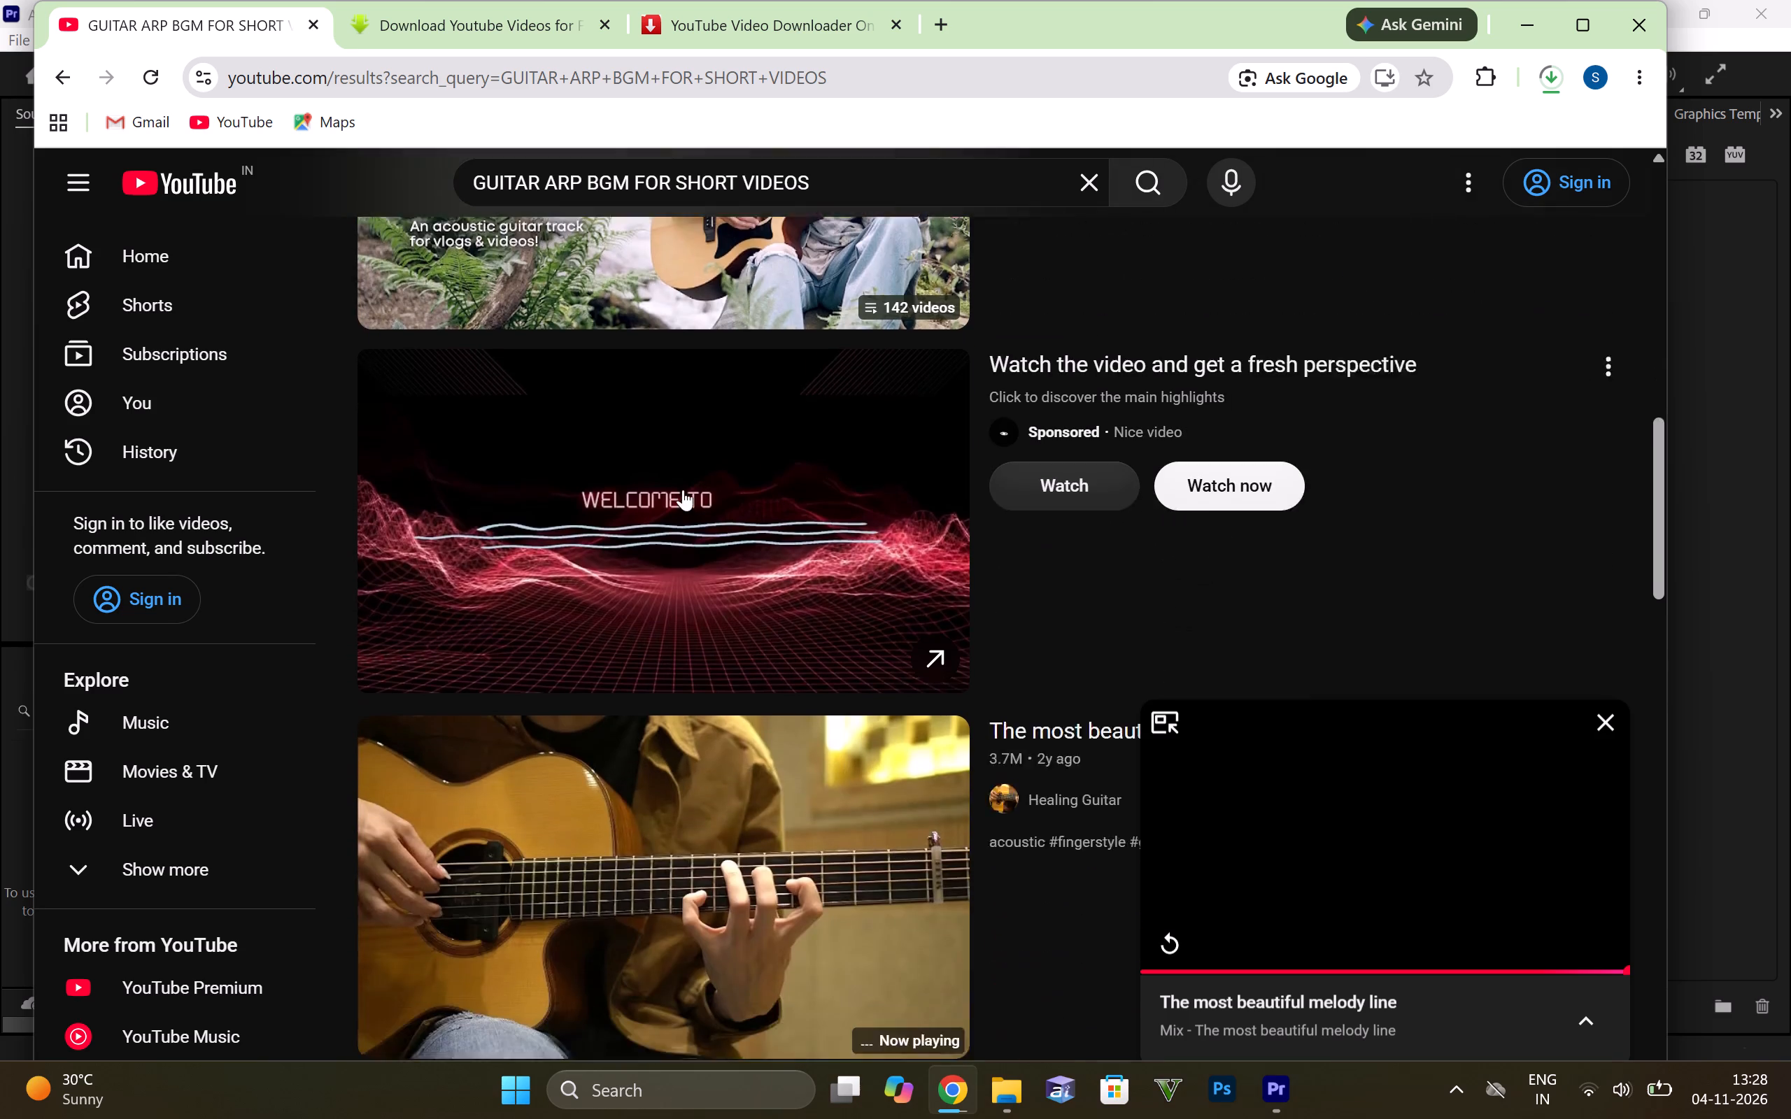
pyautogui.scroll(-4, 847, 697)
pyautogui.scroll(-3, 702, 386)
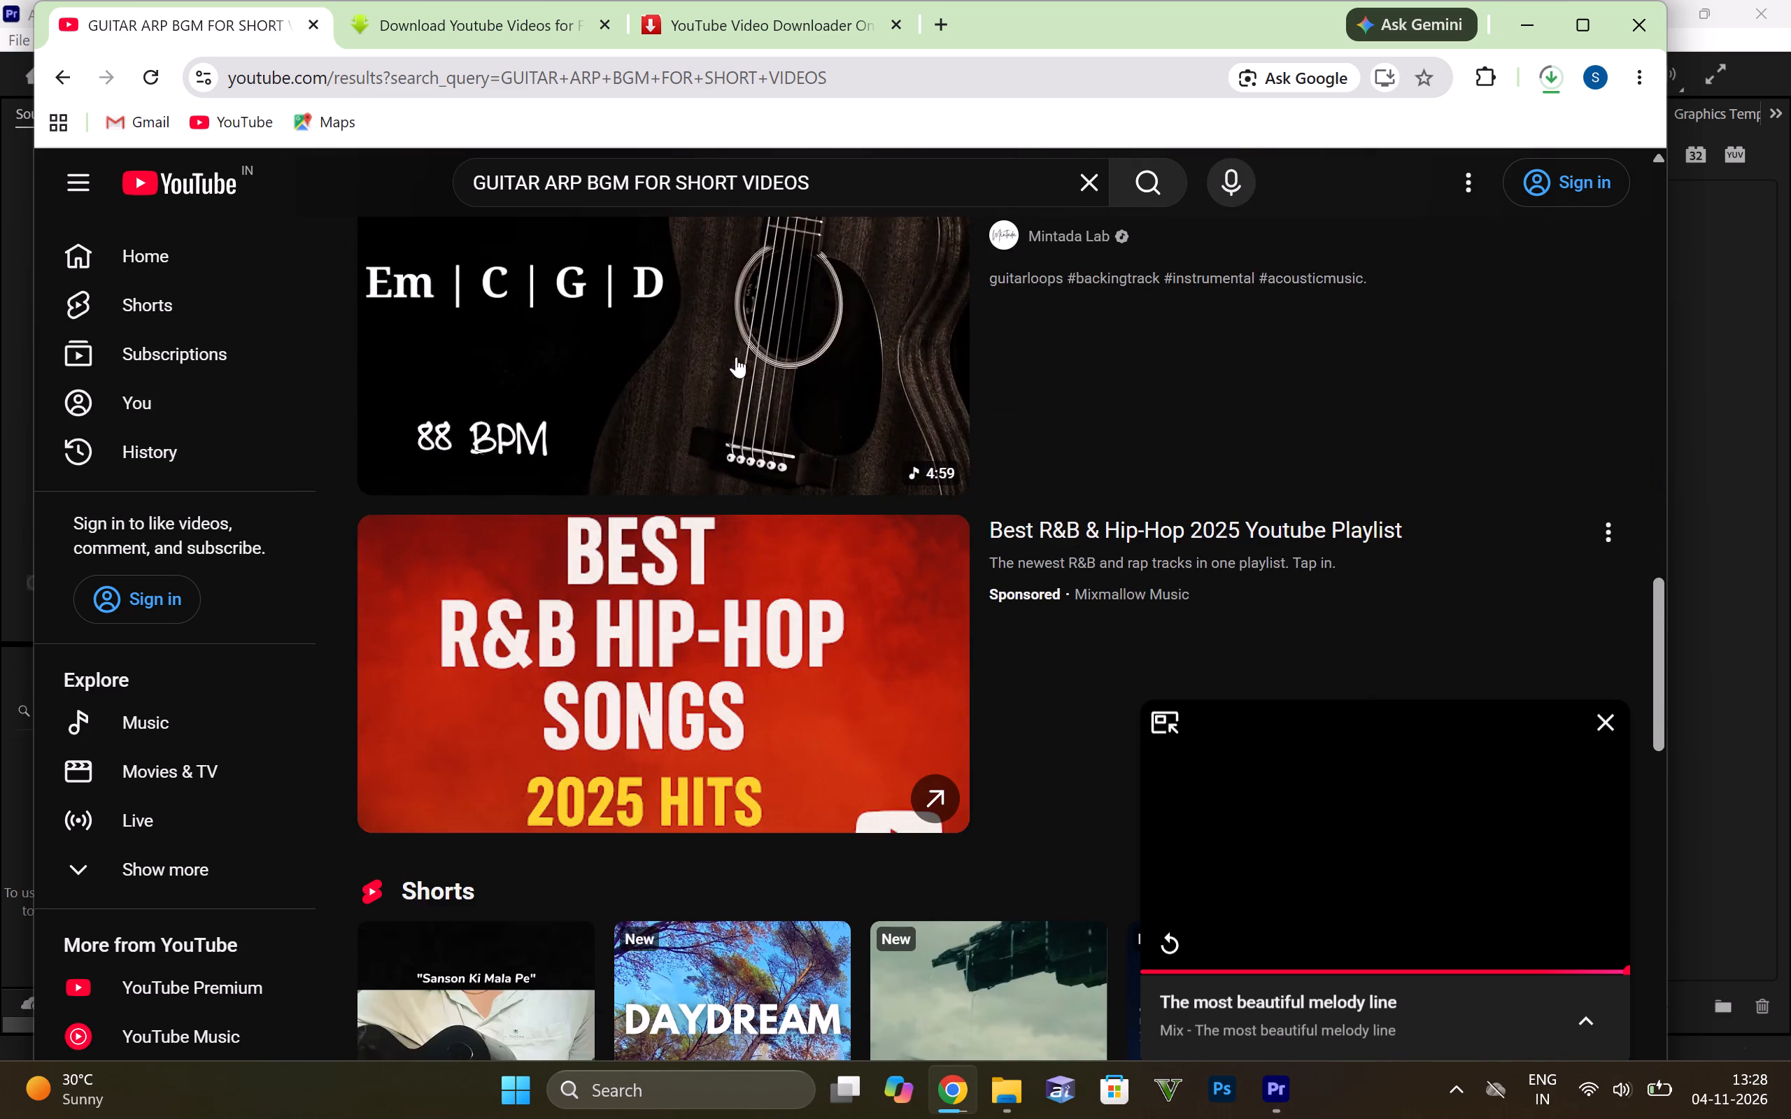
pyautogui.scroll(-2, 736, 357)
pyautogui.scroll(4, 736, 415)
pyautogui.scroll(-5, 771, 529)
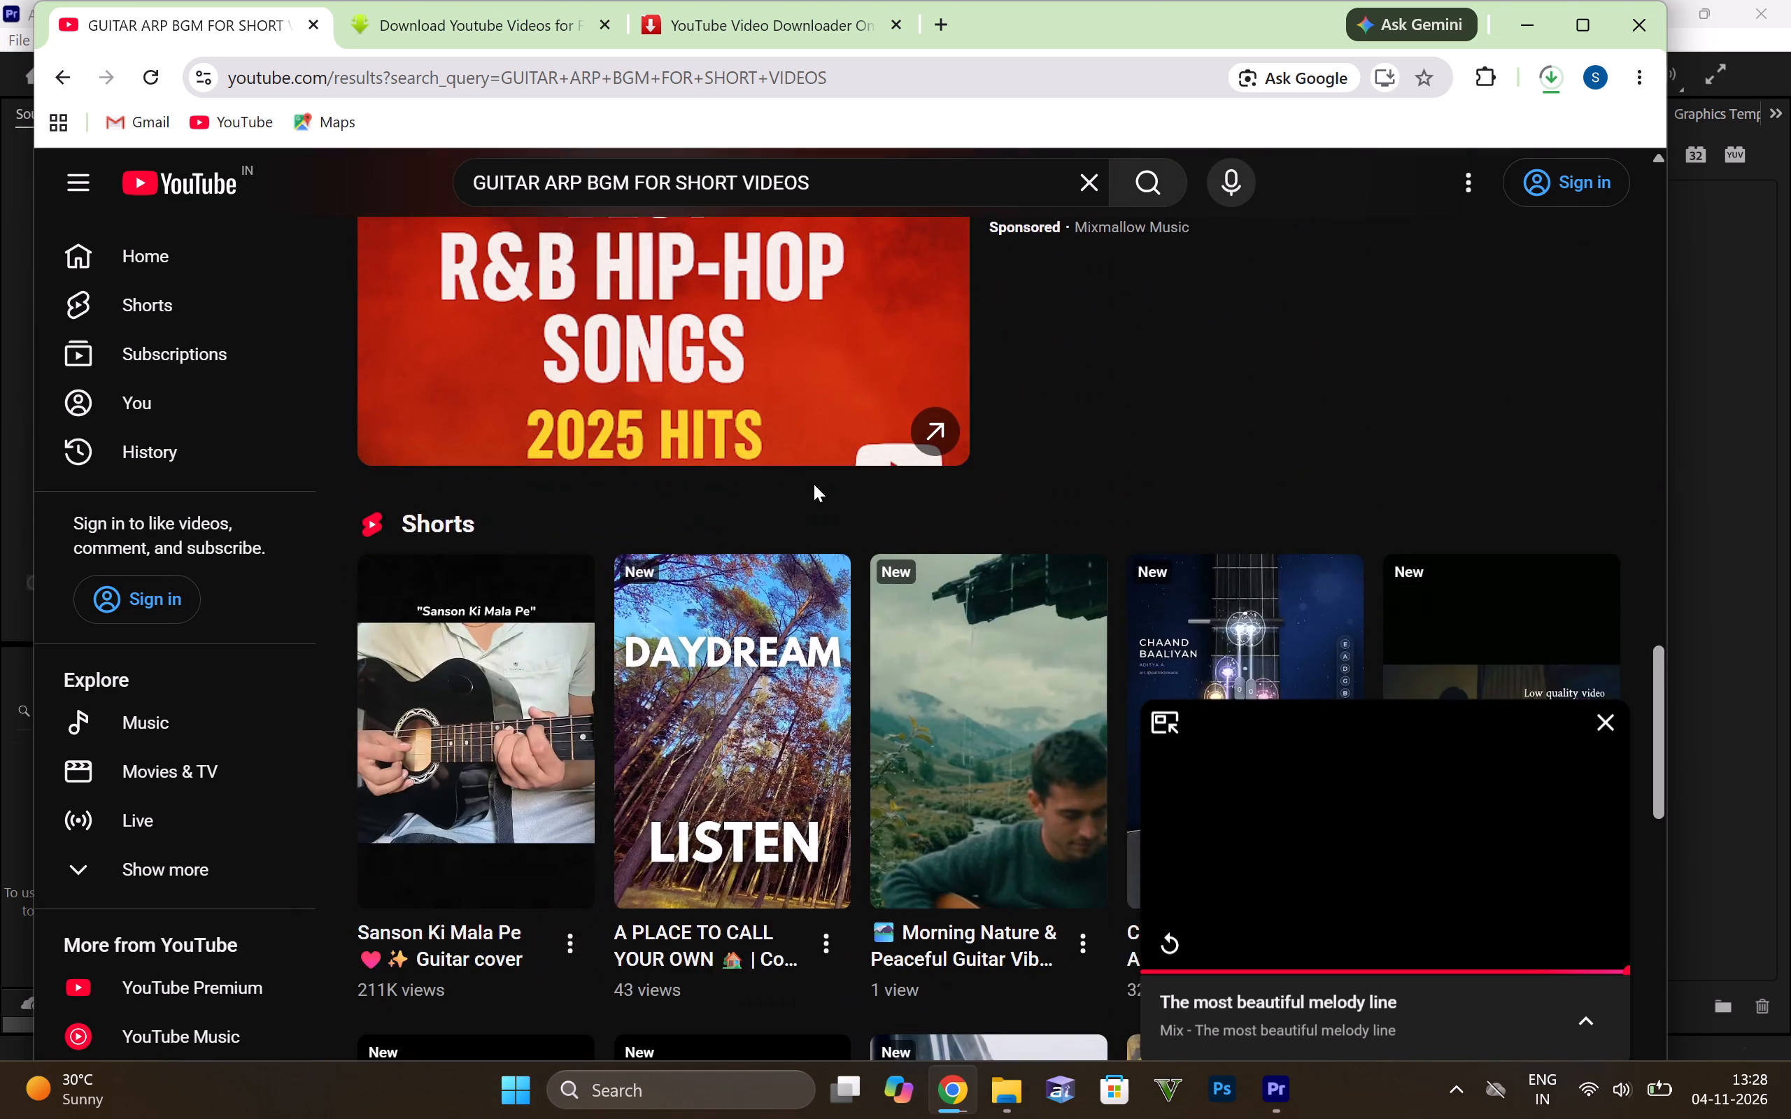
pyautogui.scroll(-5, 814, 488)
pyautogui.scroll(-3, 702, 504)
pyautogui.scroll(-3, 791, 506)
pyautogui.scroll(-3, 680, 558)
pyautogui.scroll(-1, 800, 504)
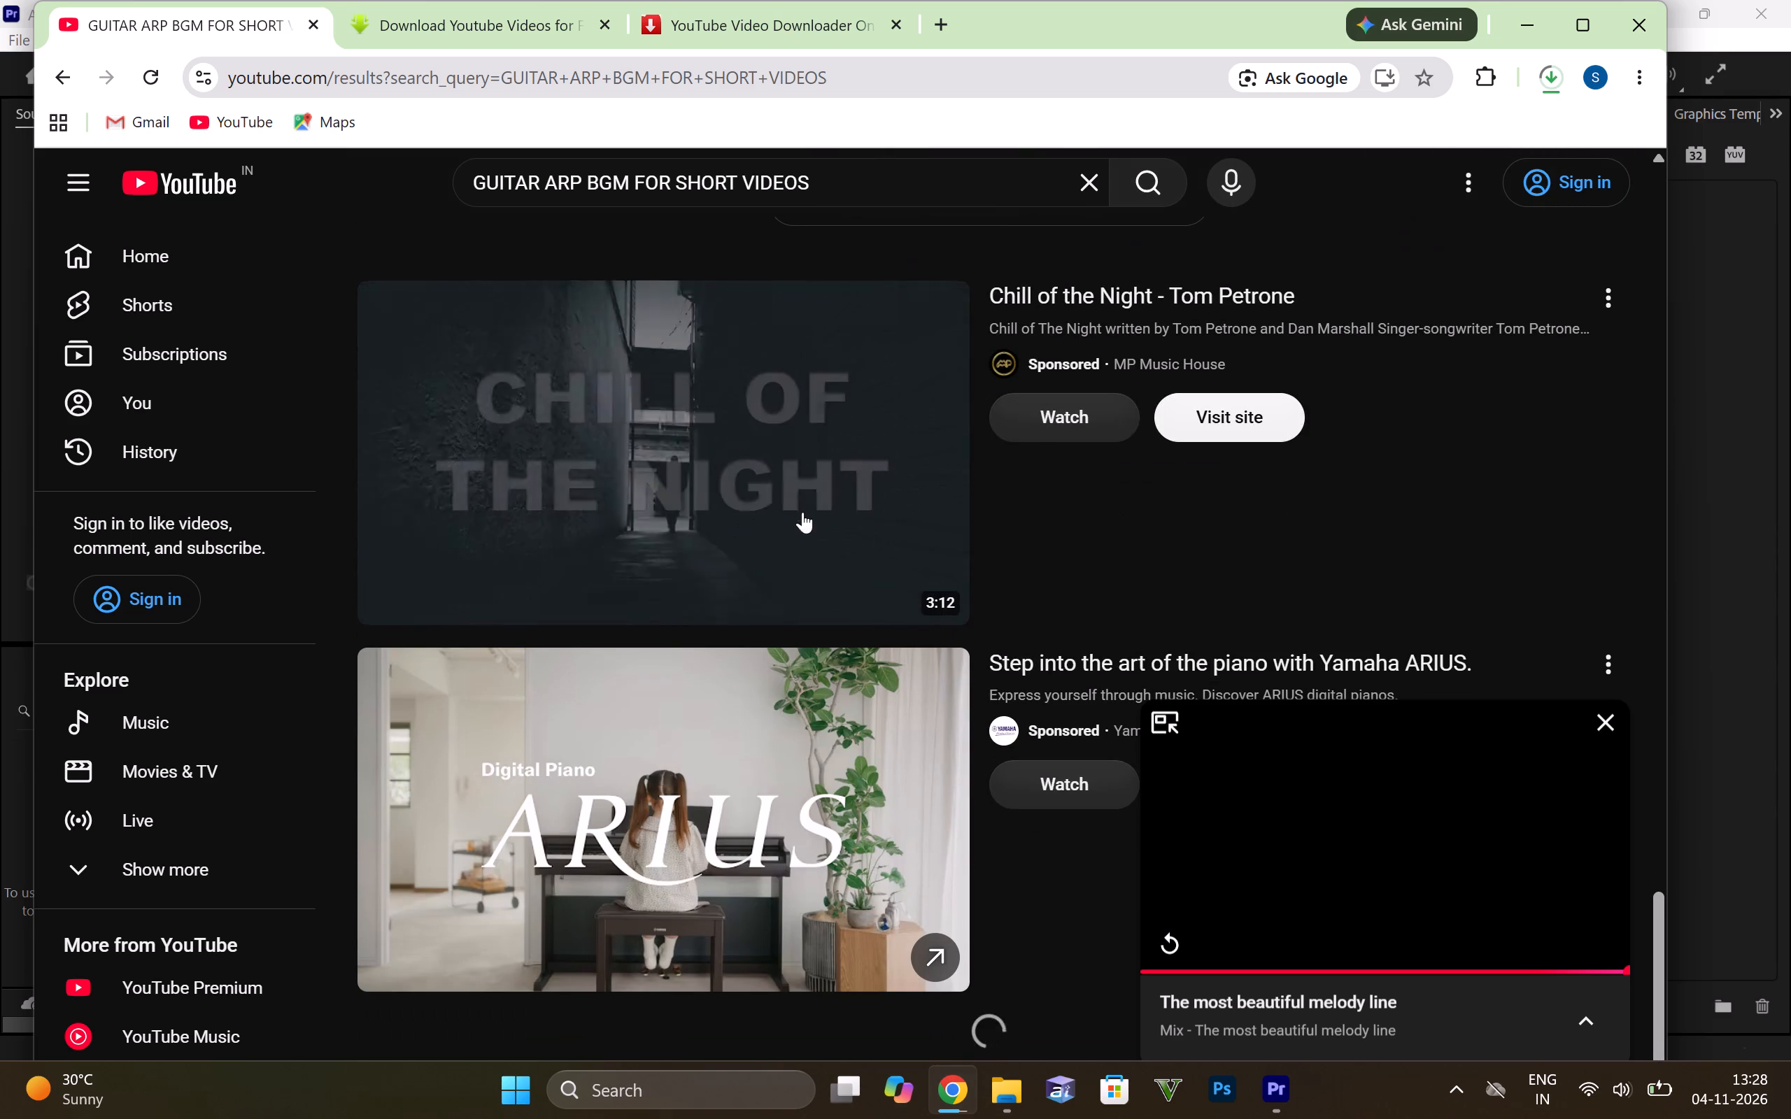
pyautogui.scroll(-2, 802, 512)
pyautogui.scroll(2, 714, 553)
pyautogui.scroll(-4, 678, 529)
pyautogui.scroll(-4, 842, 527)
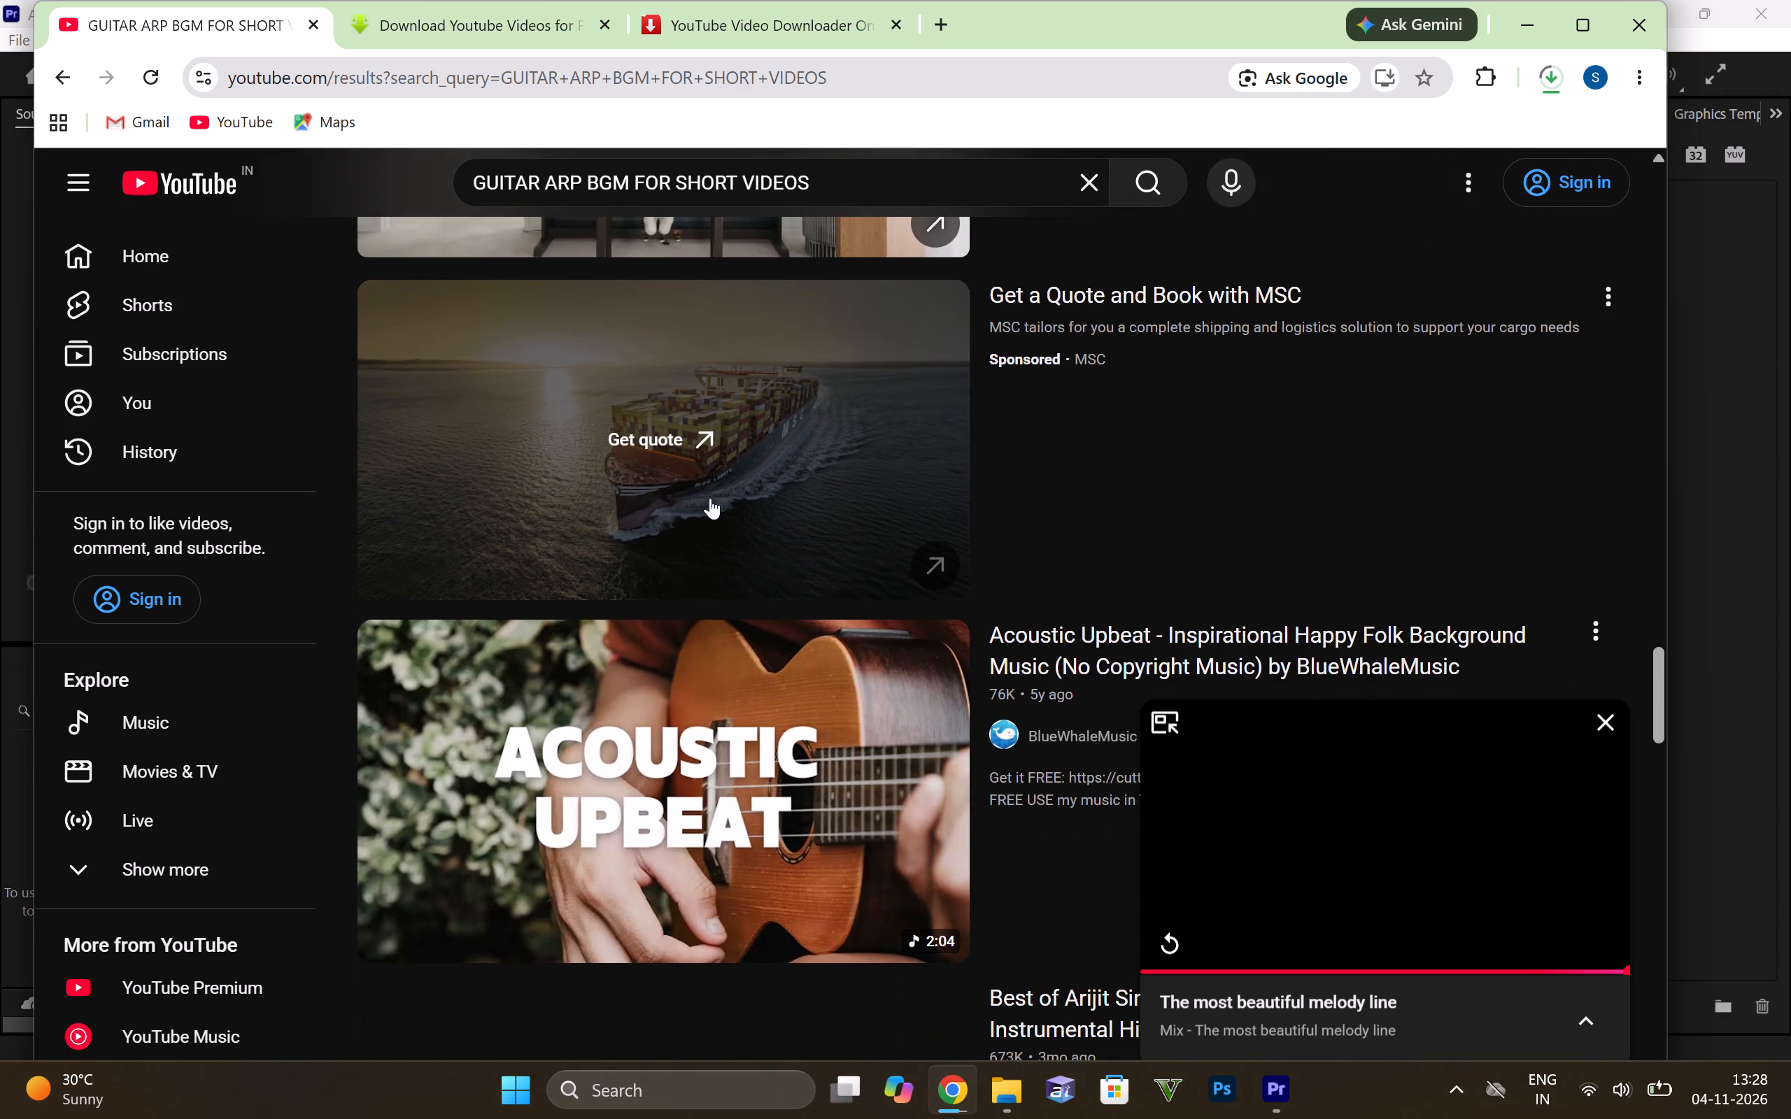
pyautogui.scroll(-3, 704, 476)
pyautogui.click(658, 377)
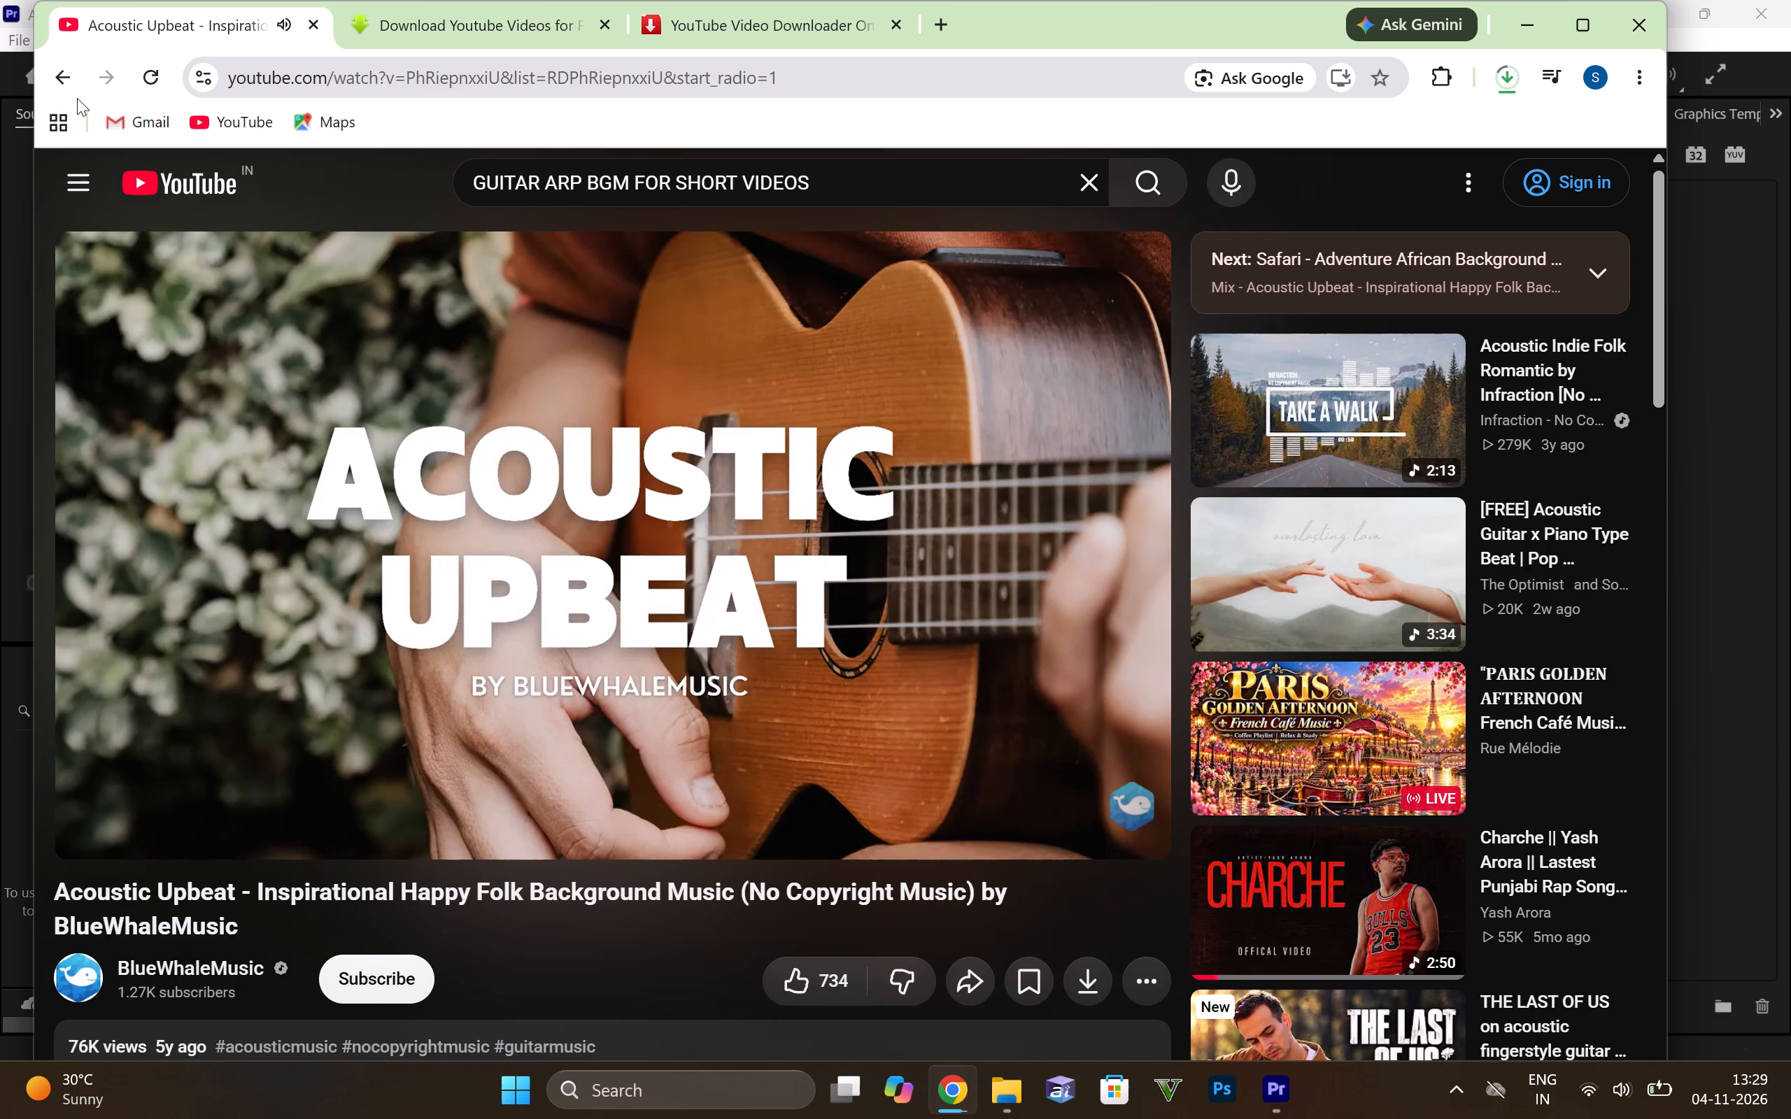
# Go back to the YouTube results and look further down the list for other guitar background music.
pyautogui.click(65, 73)
pyautogui.scroll(-4, 744, 448)
pyautogui.scroll(-2, 616, 470)
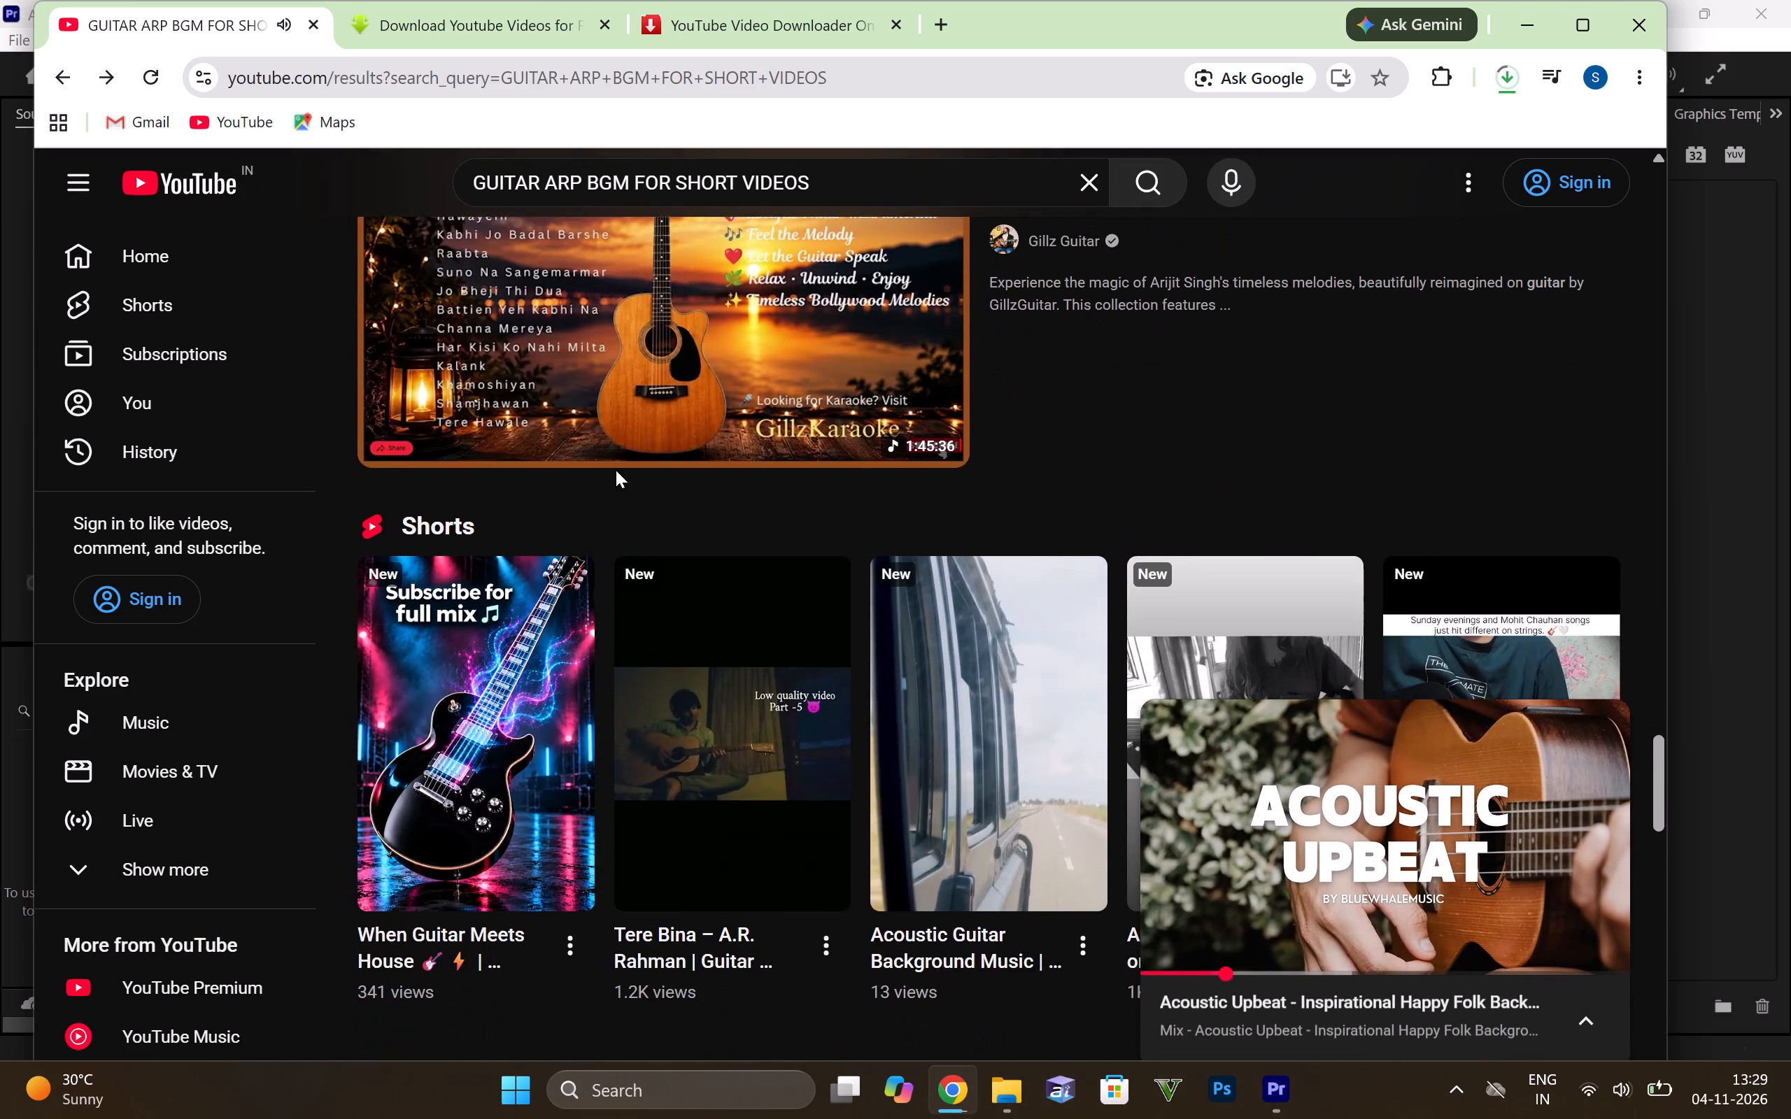
pyautogui.scroll(-1, 616, 470)
pyautogui.scroll(-3, 751, 462)
pyautogui.scroll(-5, 682, 476)
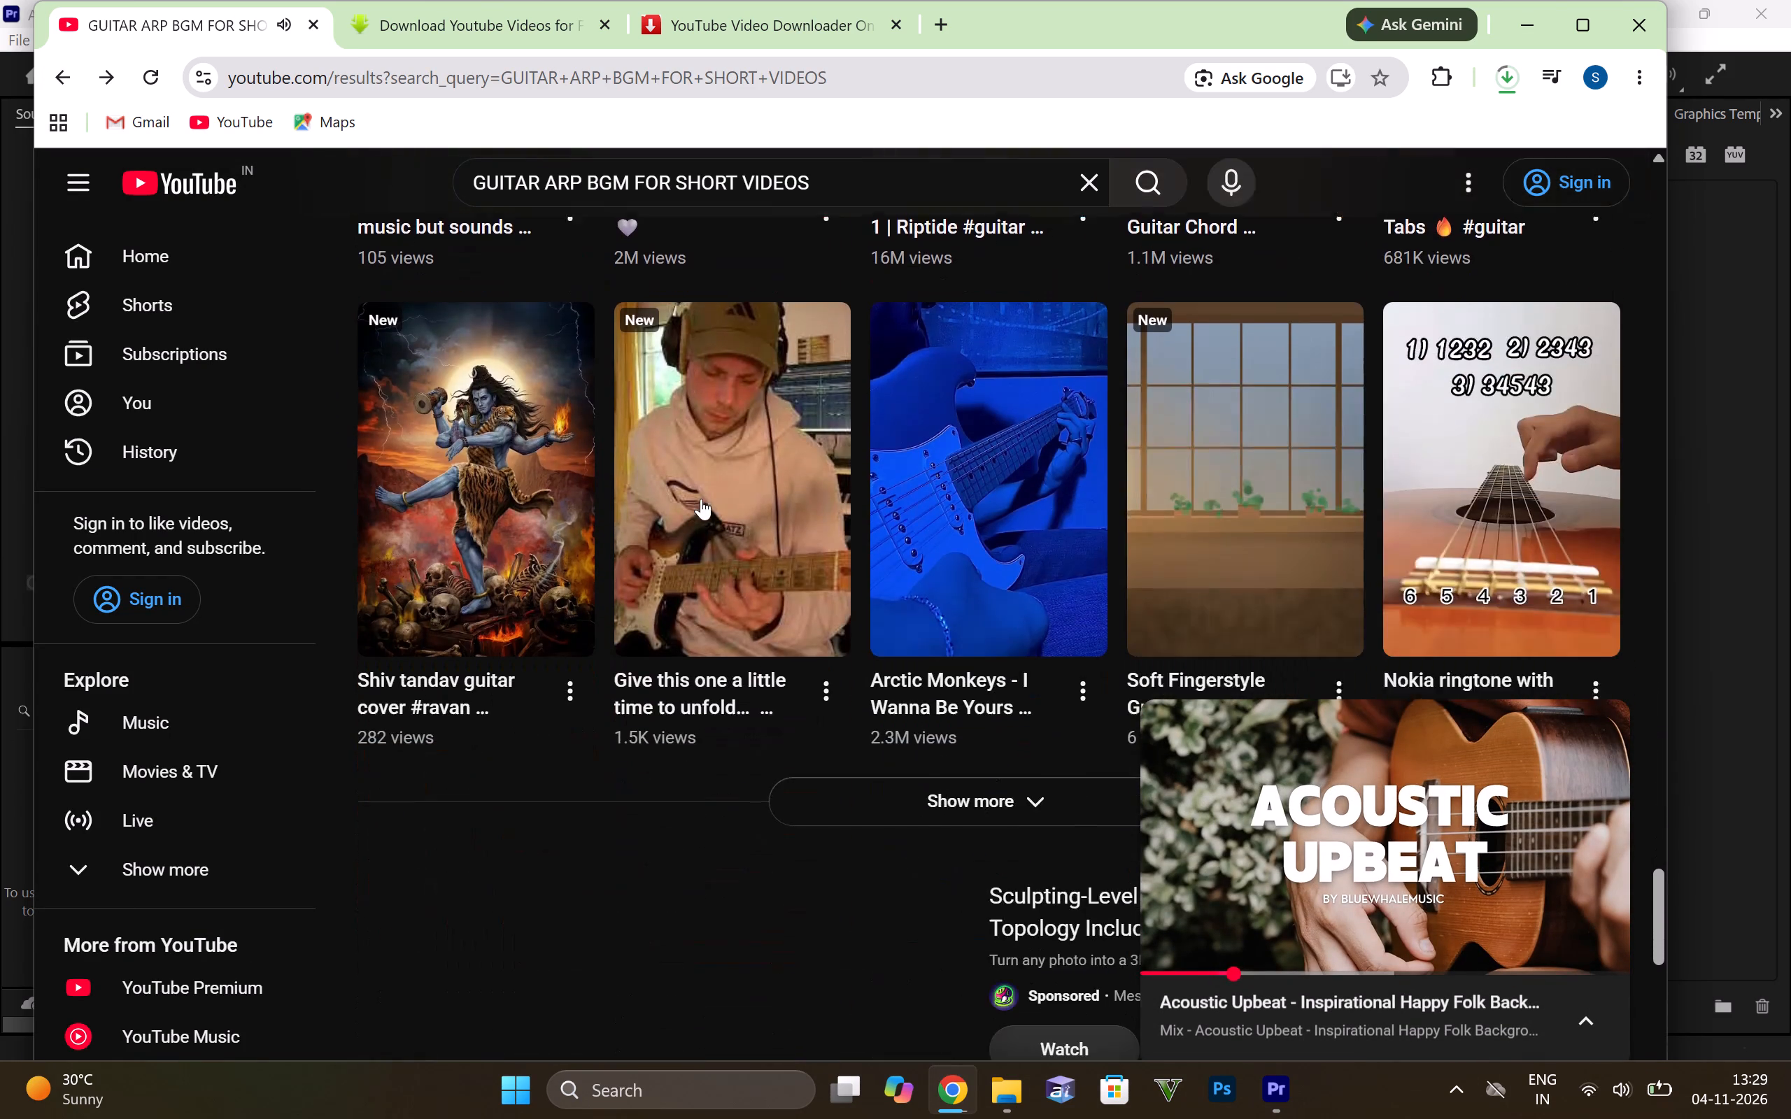
pyautogui.scroll(-6, 701, 499)
pyautogui.scroll(-2, 760, 525)
pyautogui.scroll(-2, 665, 513)
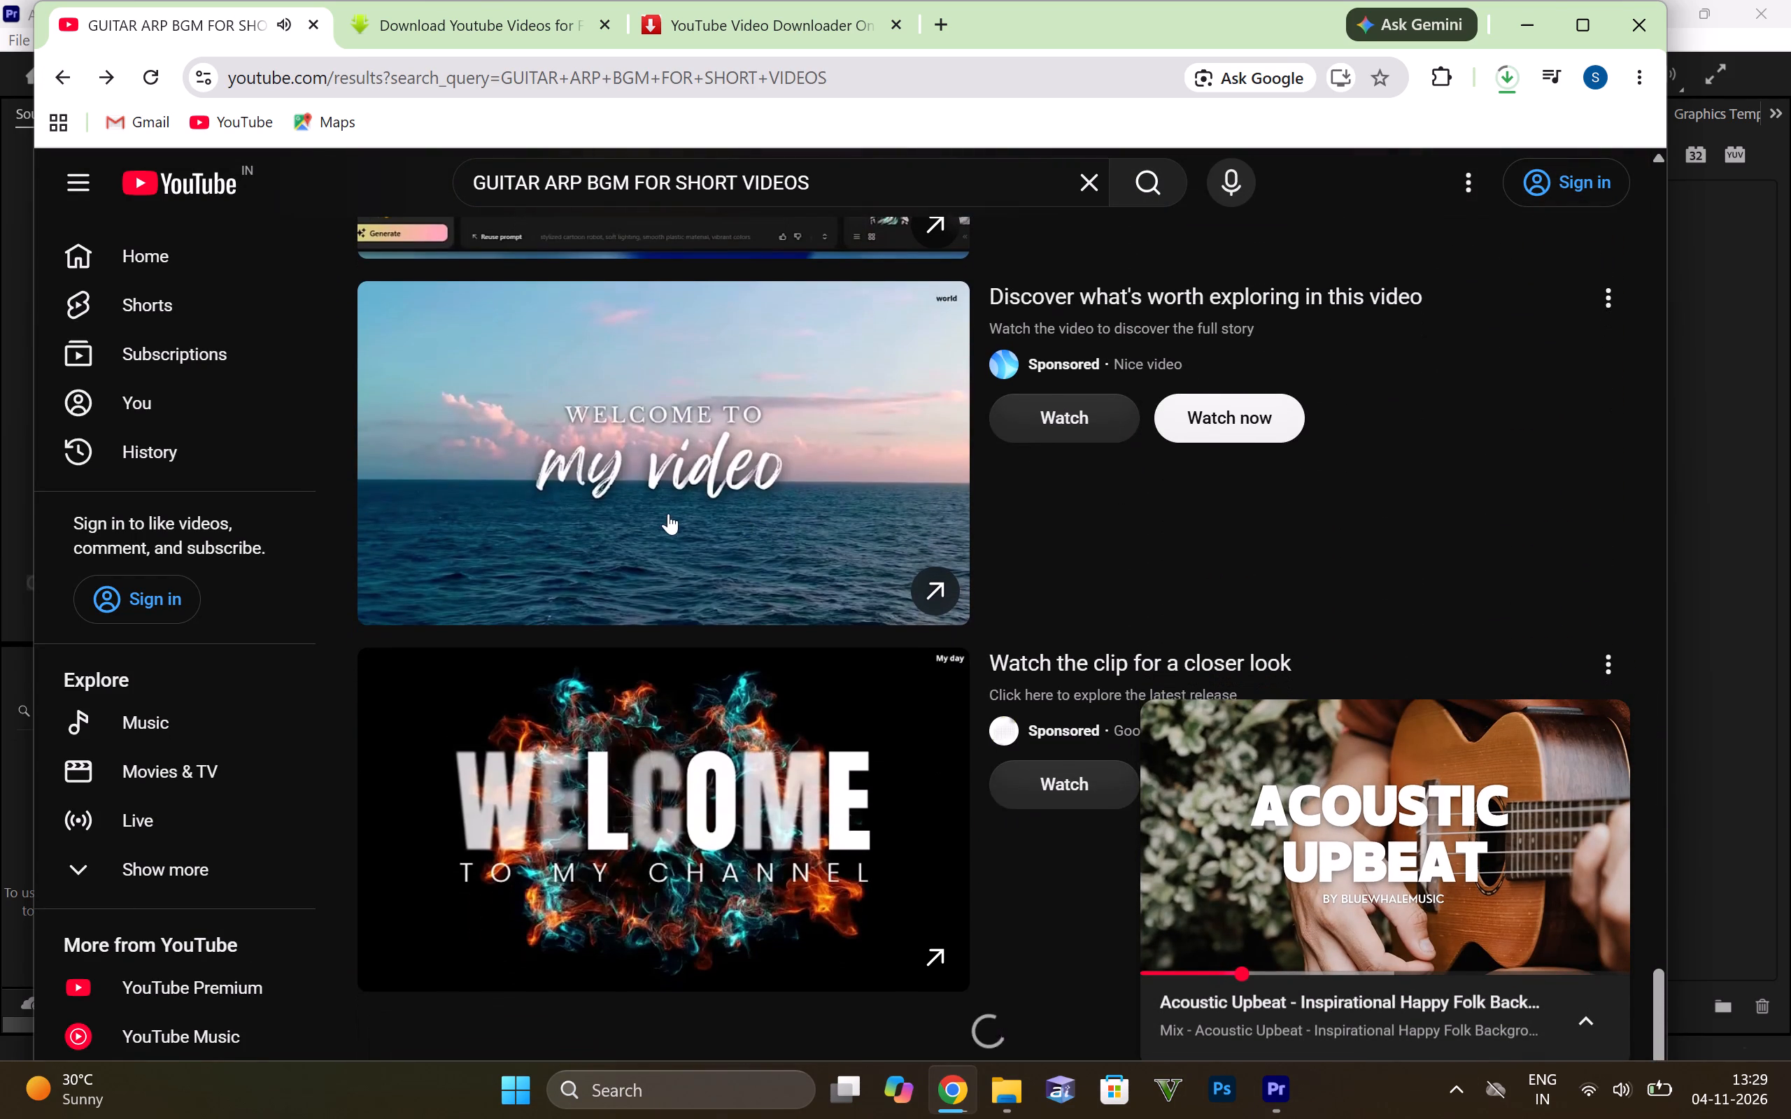
pyautogui.scroll(-1, 668, 513)
pyautogui.scroll(-2, 738, 508)
pyautogui.scroll(3, 714, 513)
pyautogui.scroll(-7, 714, 513)
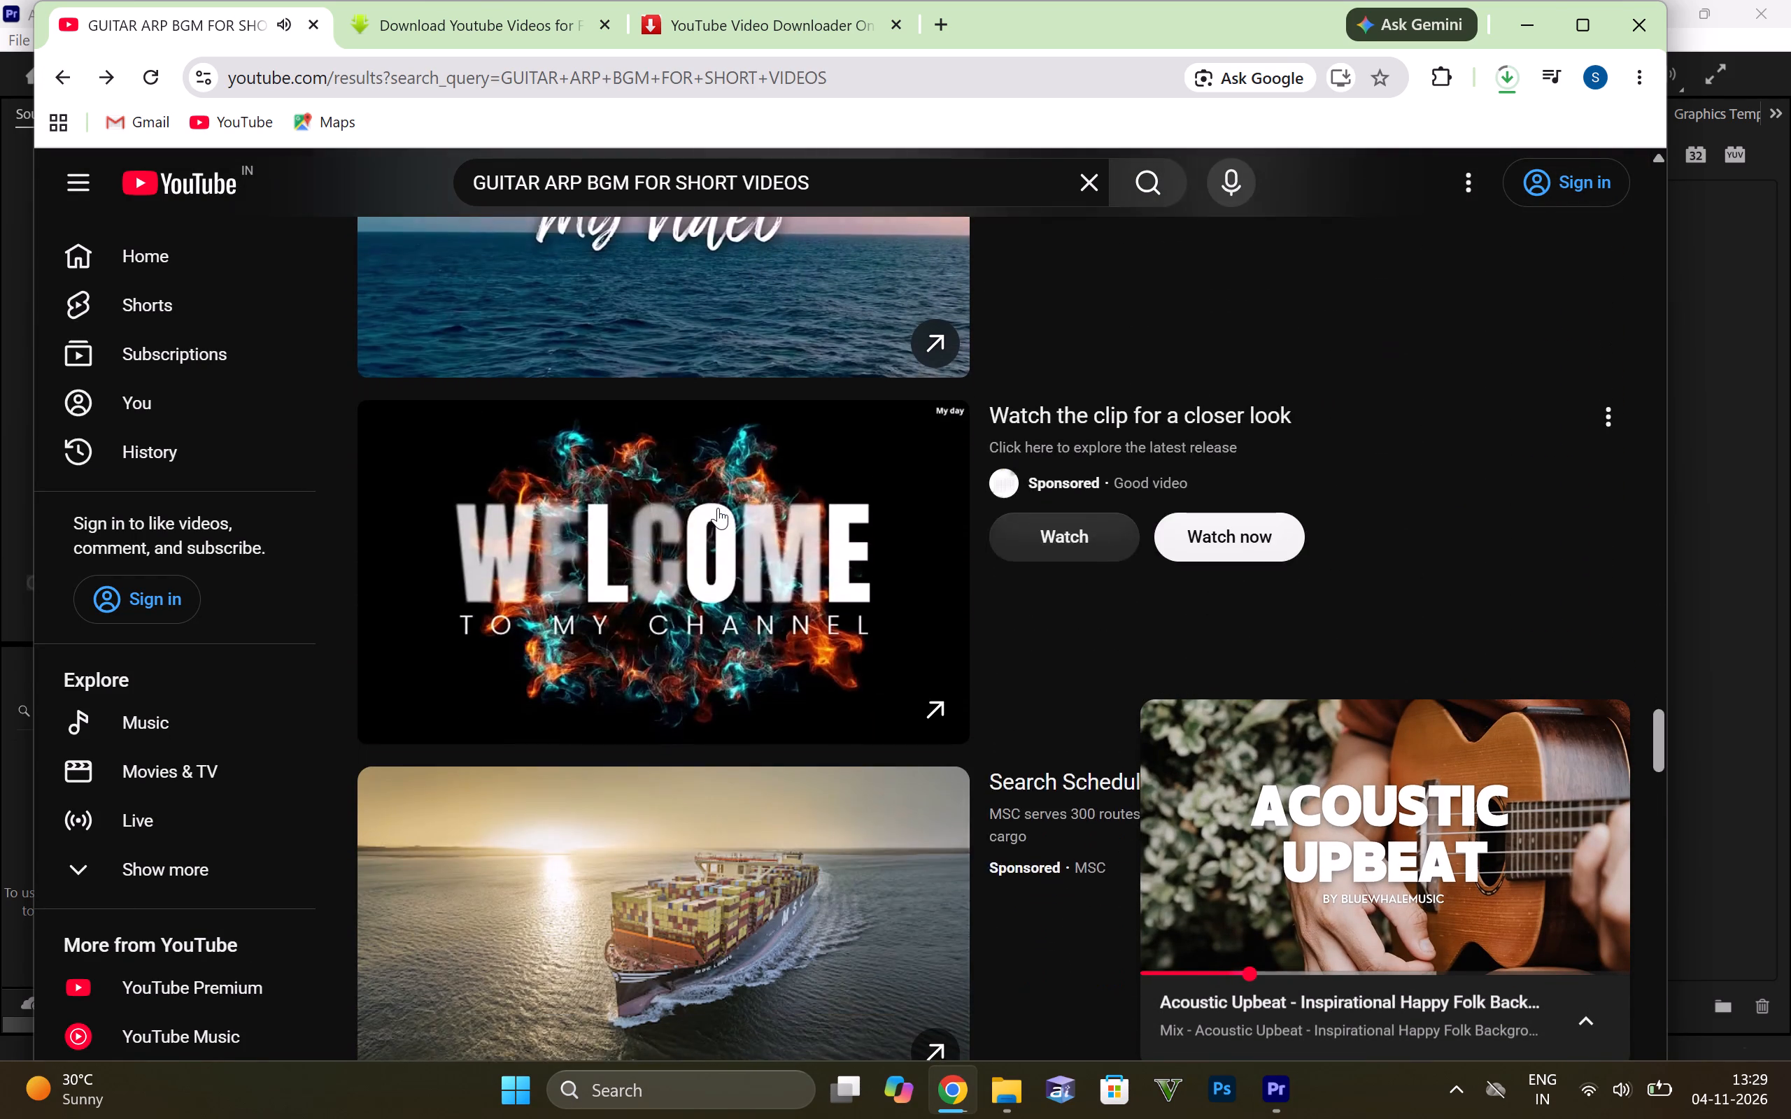
pyautogui.scroll(-5, 718, 508)
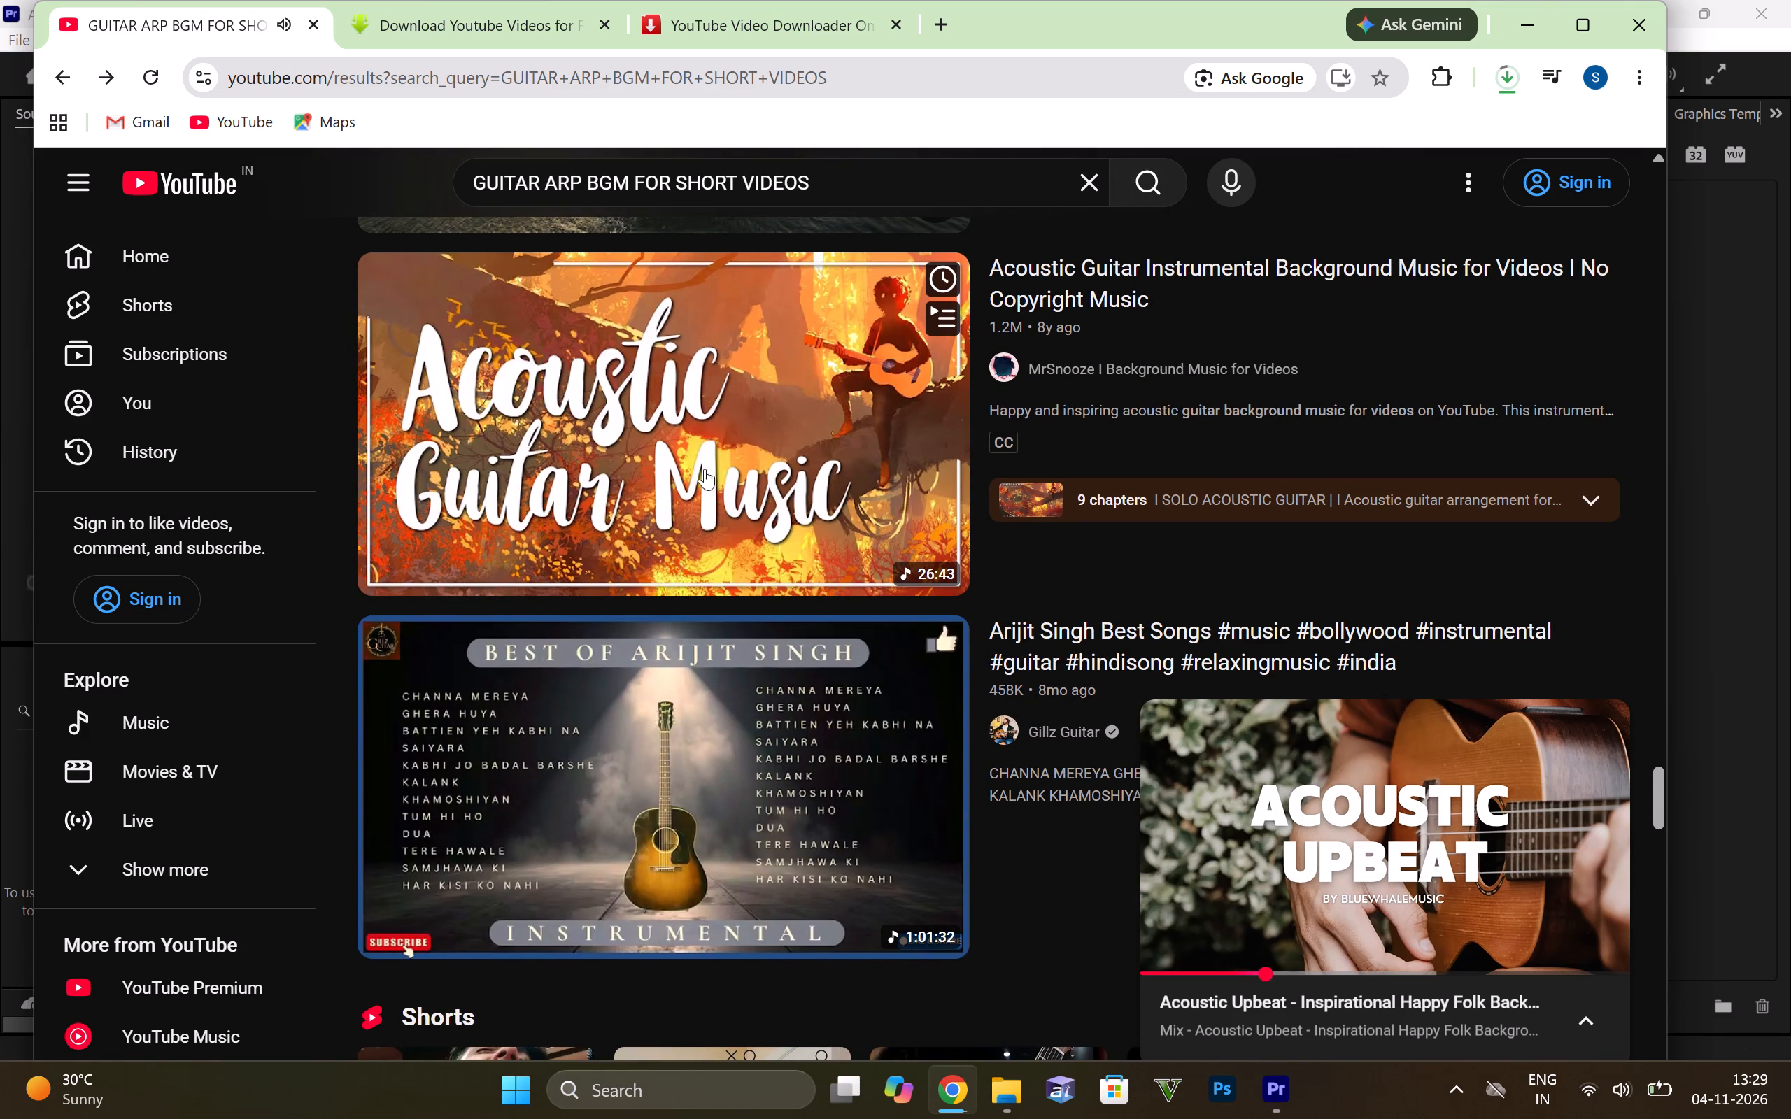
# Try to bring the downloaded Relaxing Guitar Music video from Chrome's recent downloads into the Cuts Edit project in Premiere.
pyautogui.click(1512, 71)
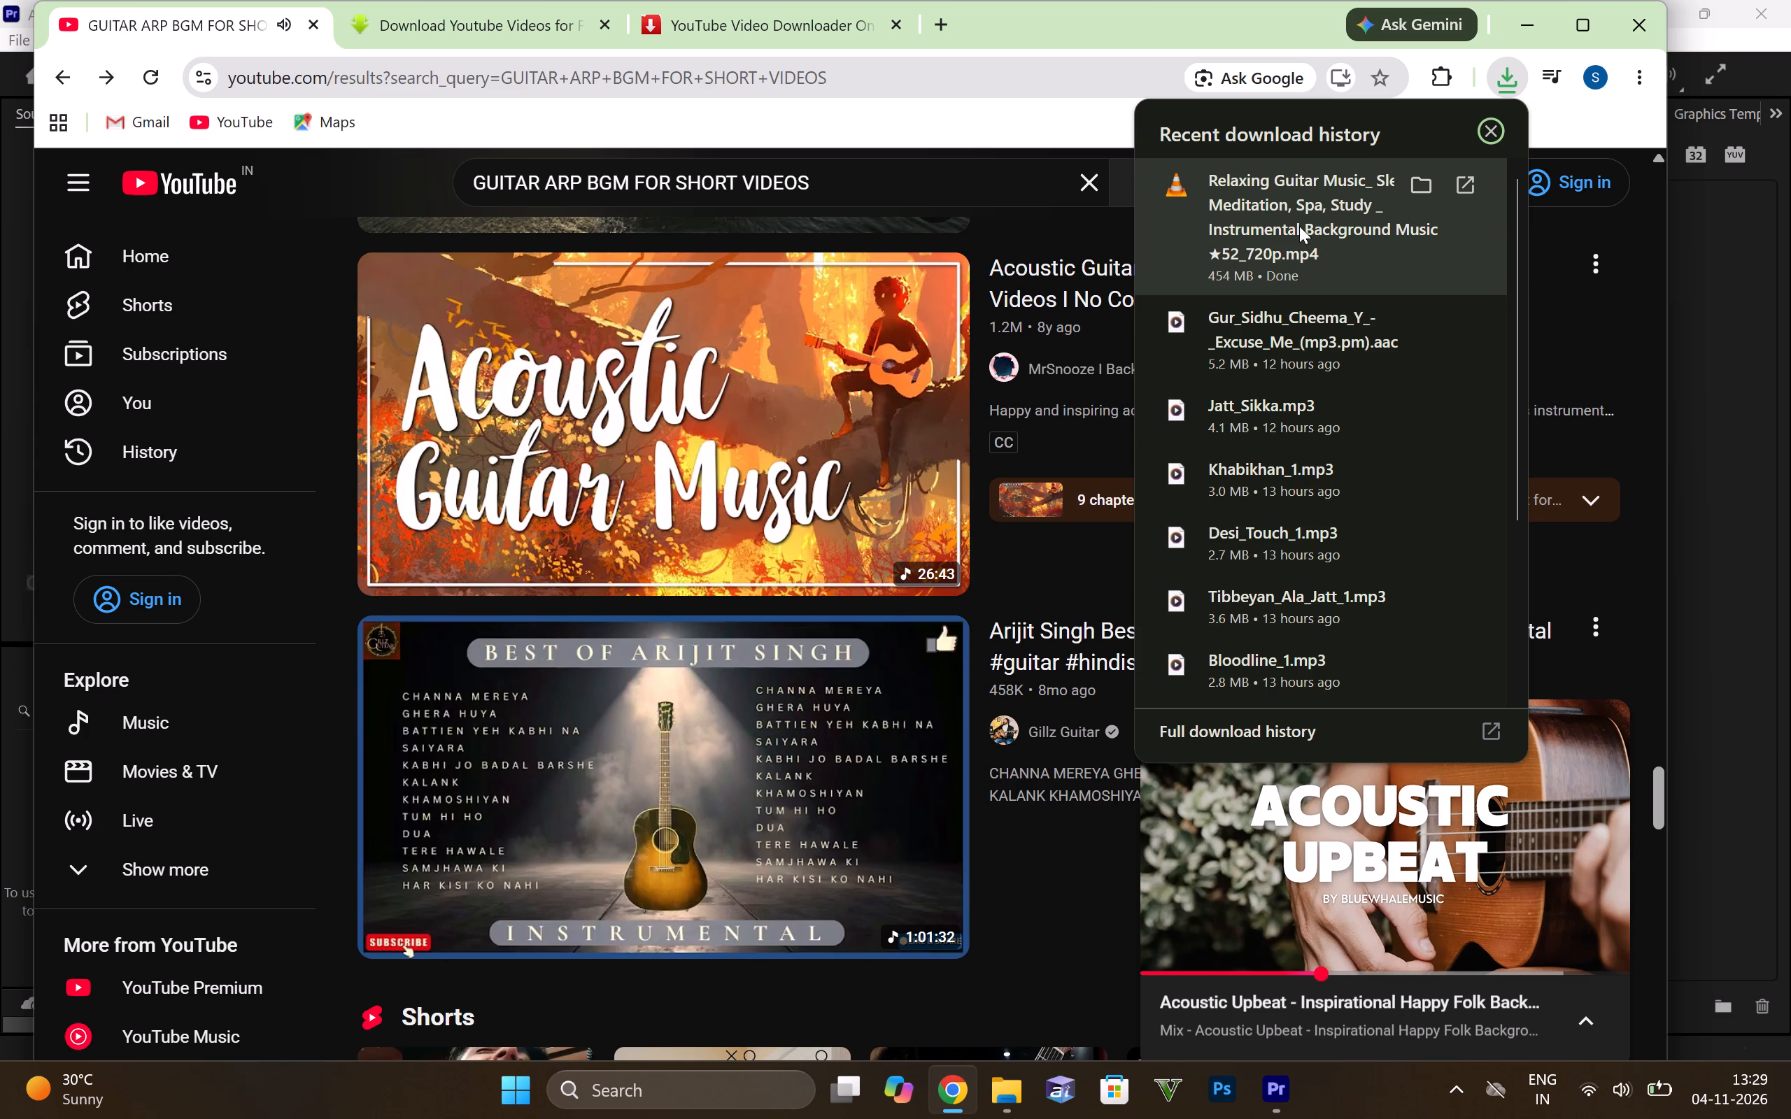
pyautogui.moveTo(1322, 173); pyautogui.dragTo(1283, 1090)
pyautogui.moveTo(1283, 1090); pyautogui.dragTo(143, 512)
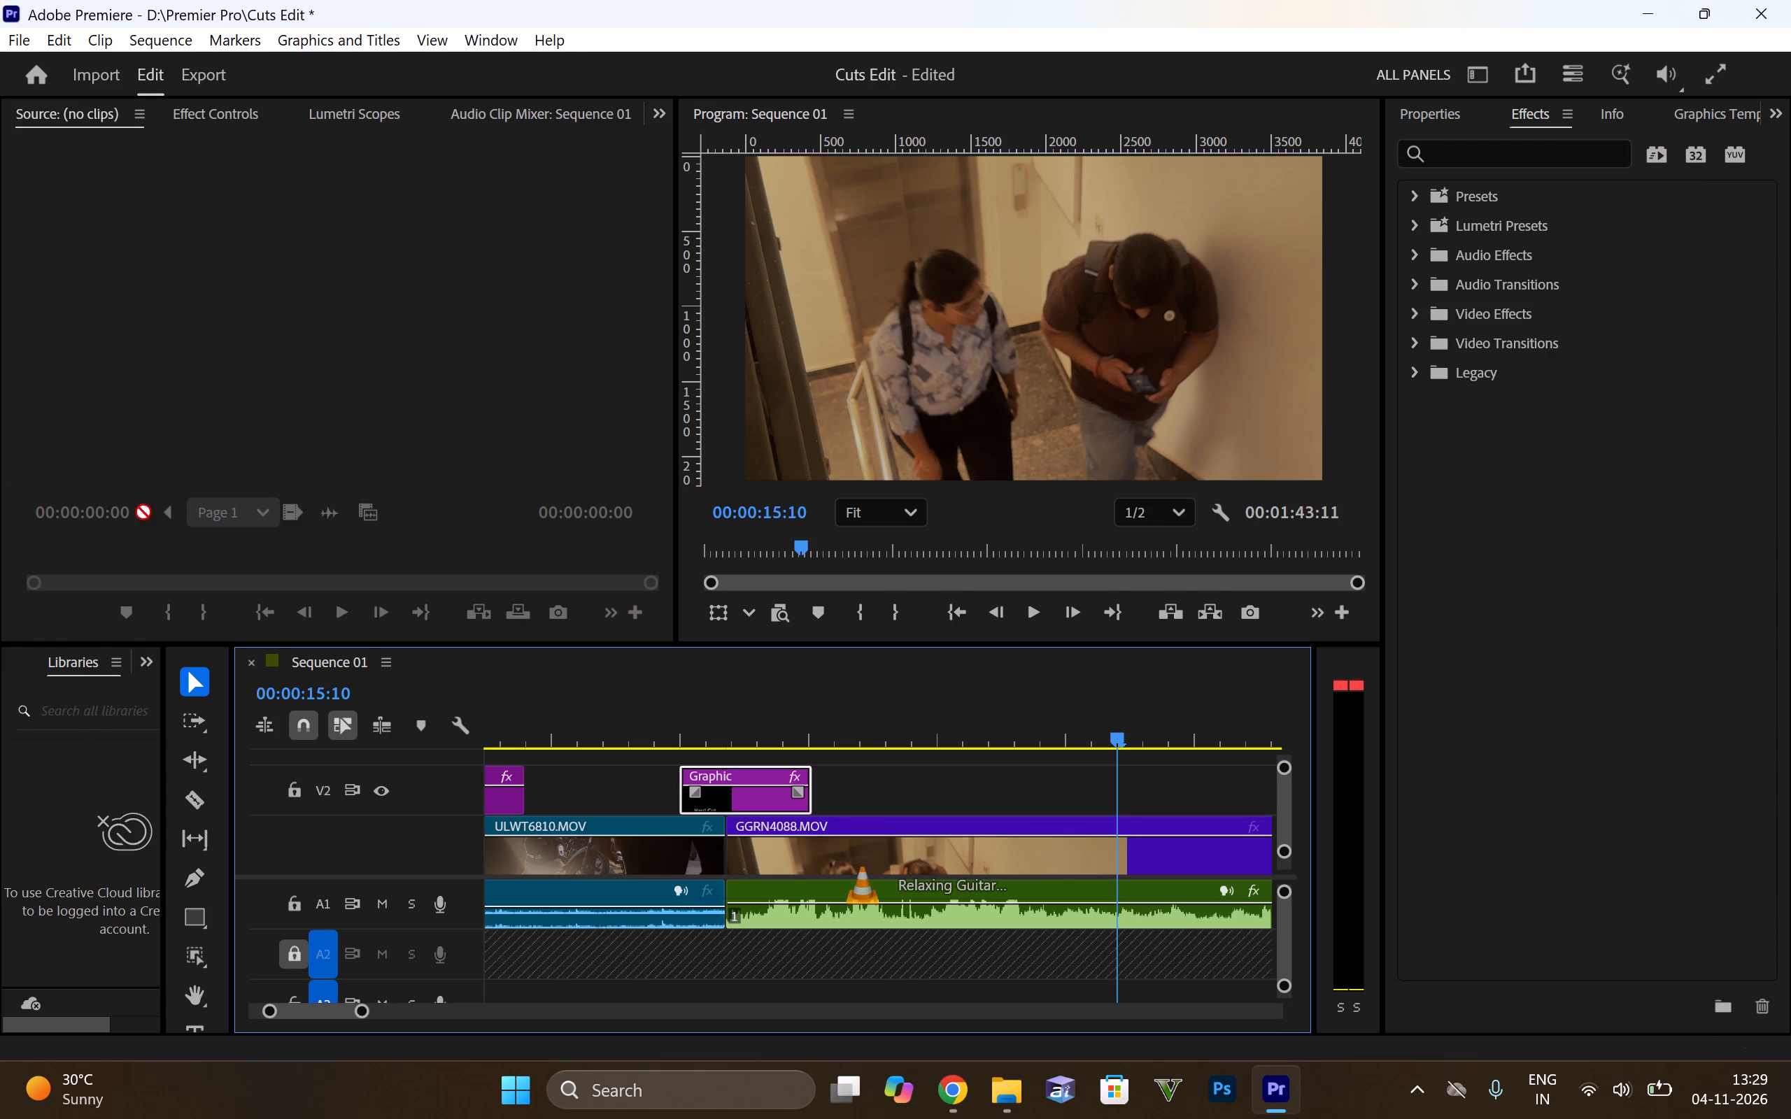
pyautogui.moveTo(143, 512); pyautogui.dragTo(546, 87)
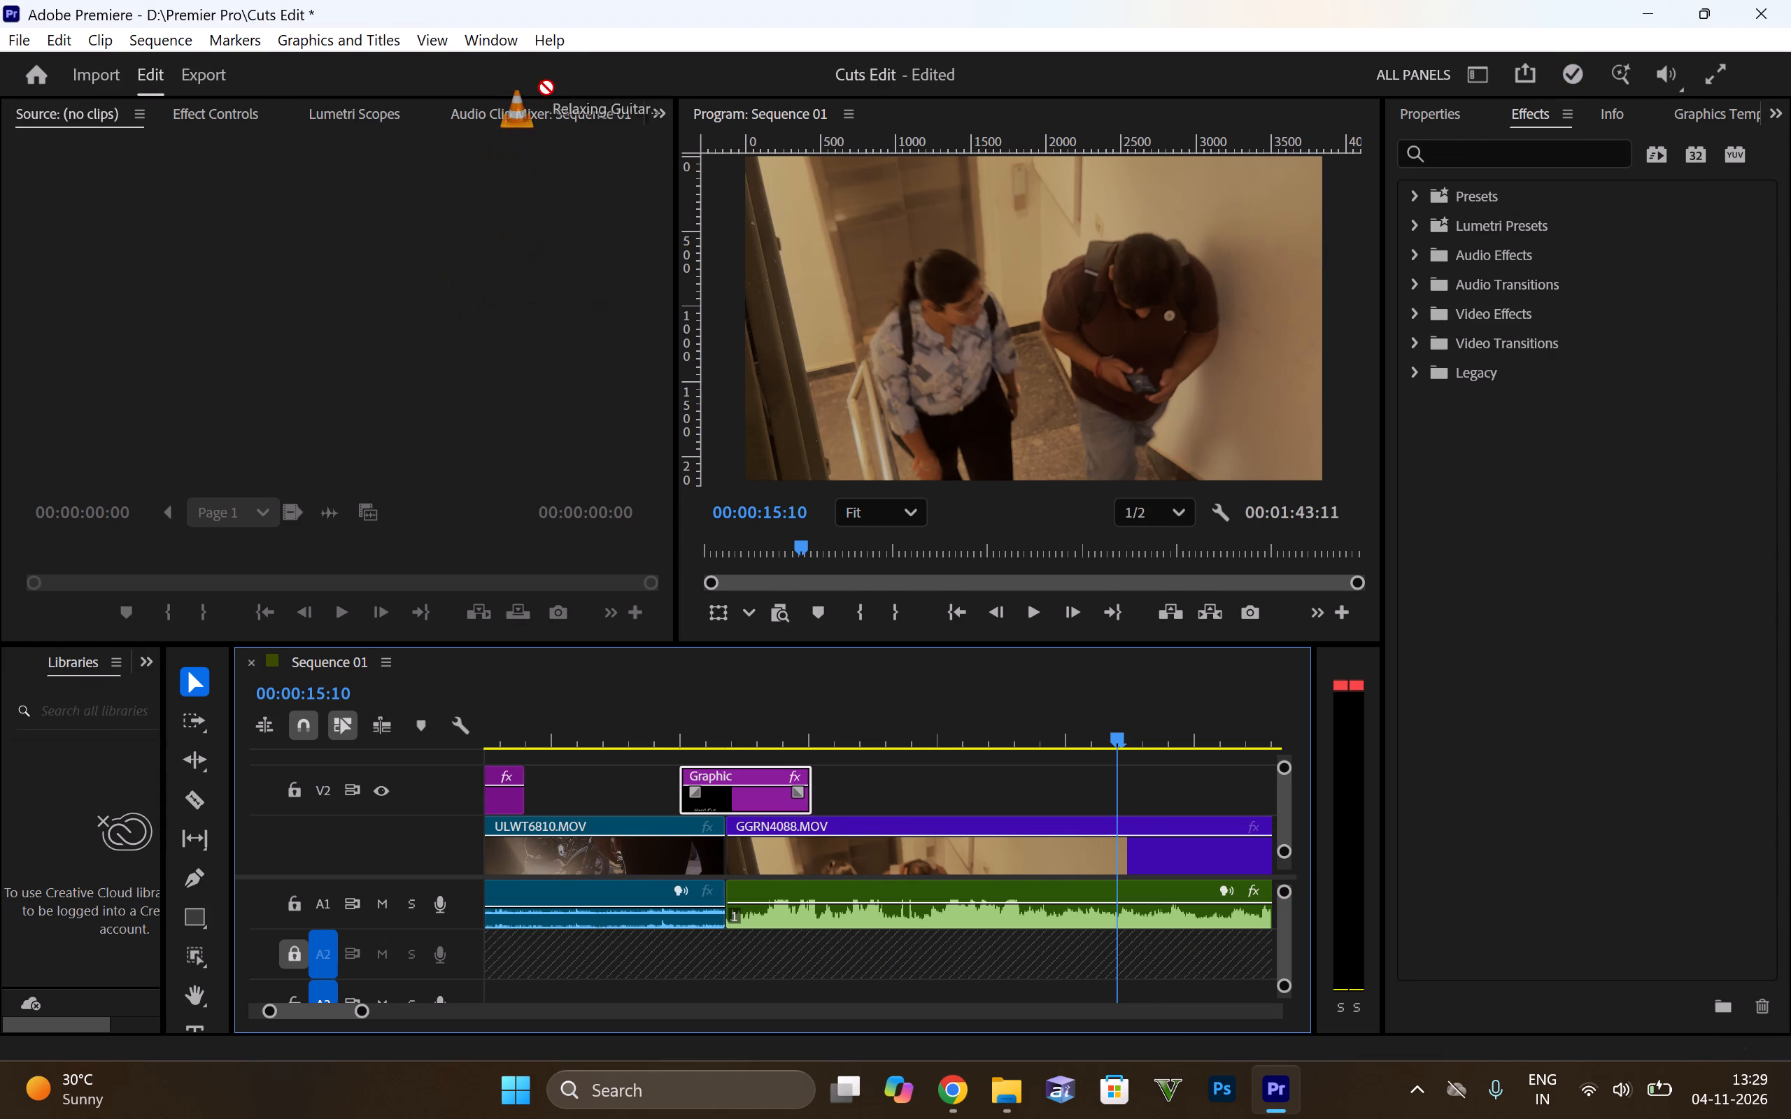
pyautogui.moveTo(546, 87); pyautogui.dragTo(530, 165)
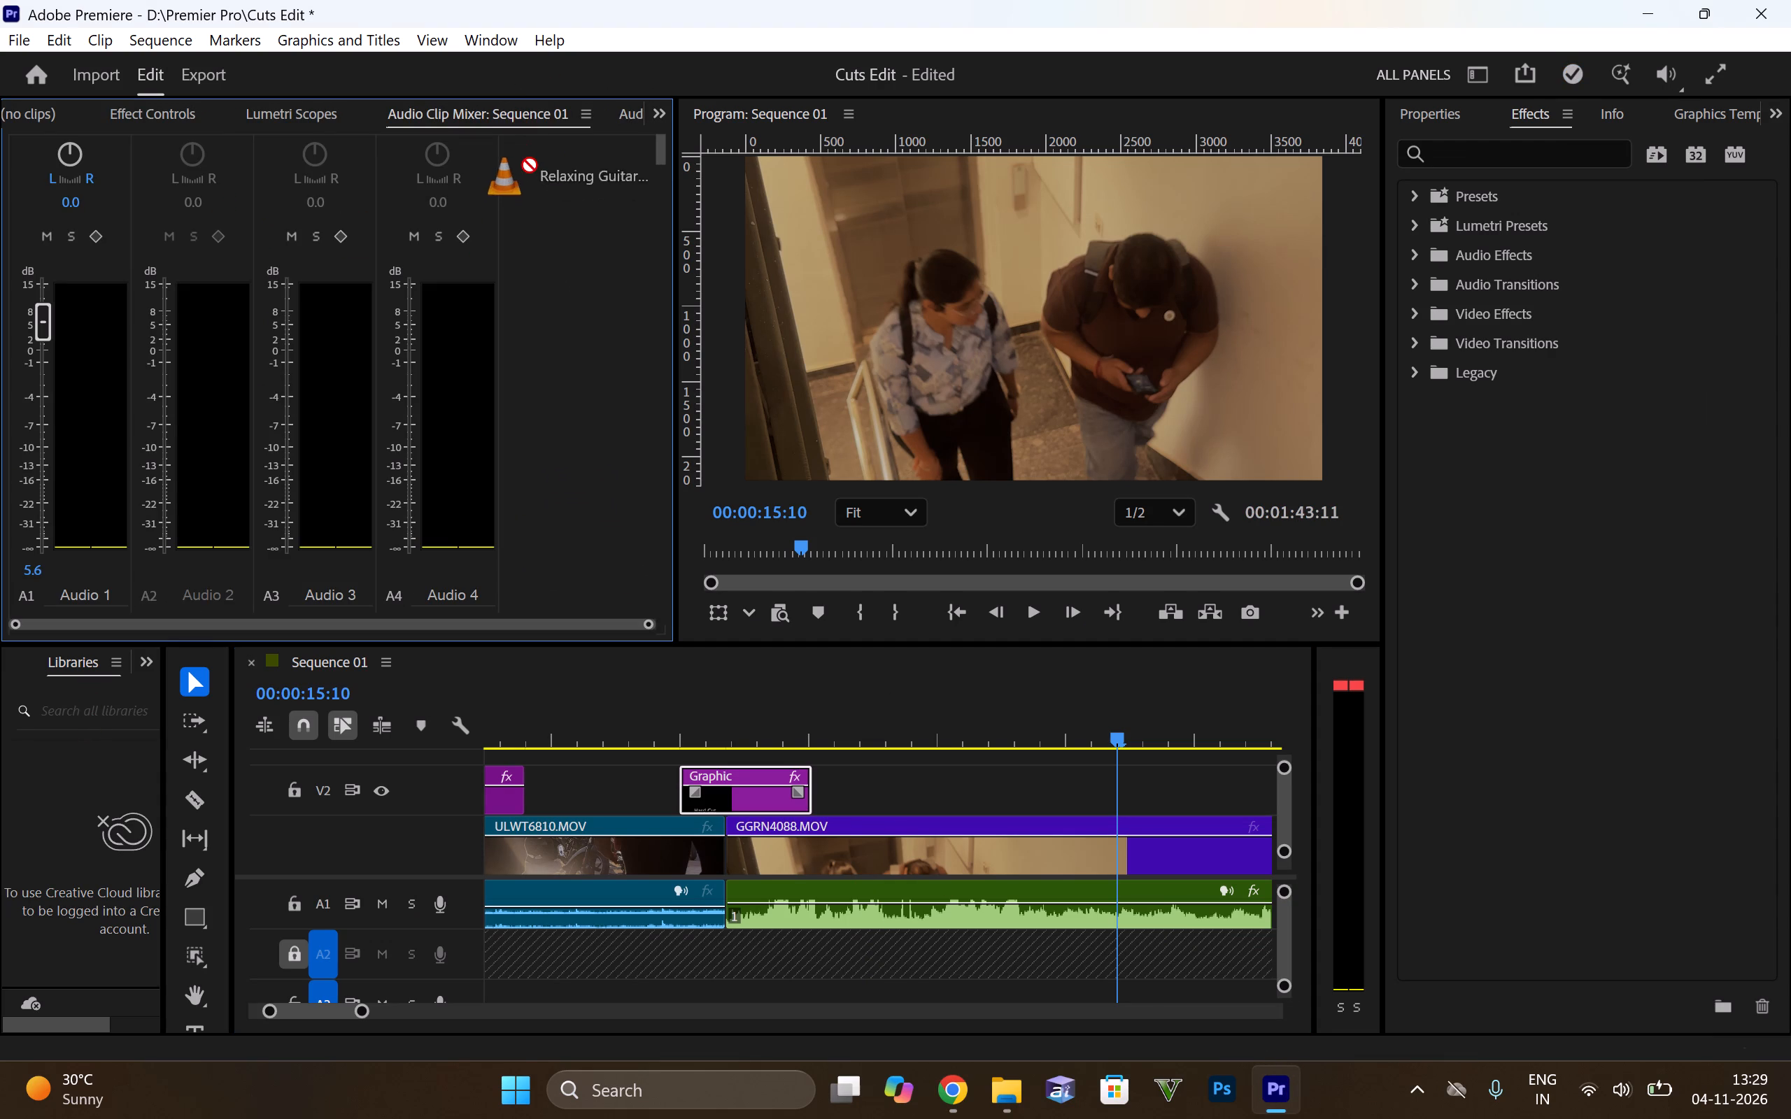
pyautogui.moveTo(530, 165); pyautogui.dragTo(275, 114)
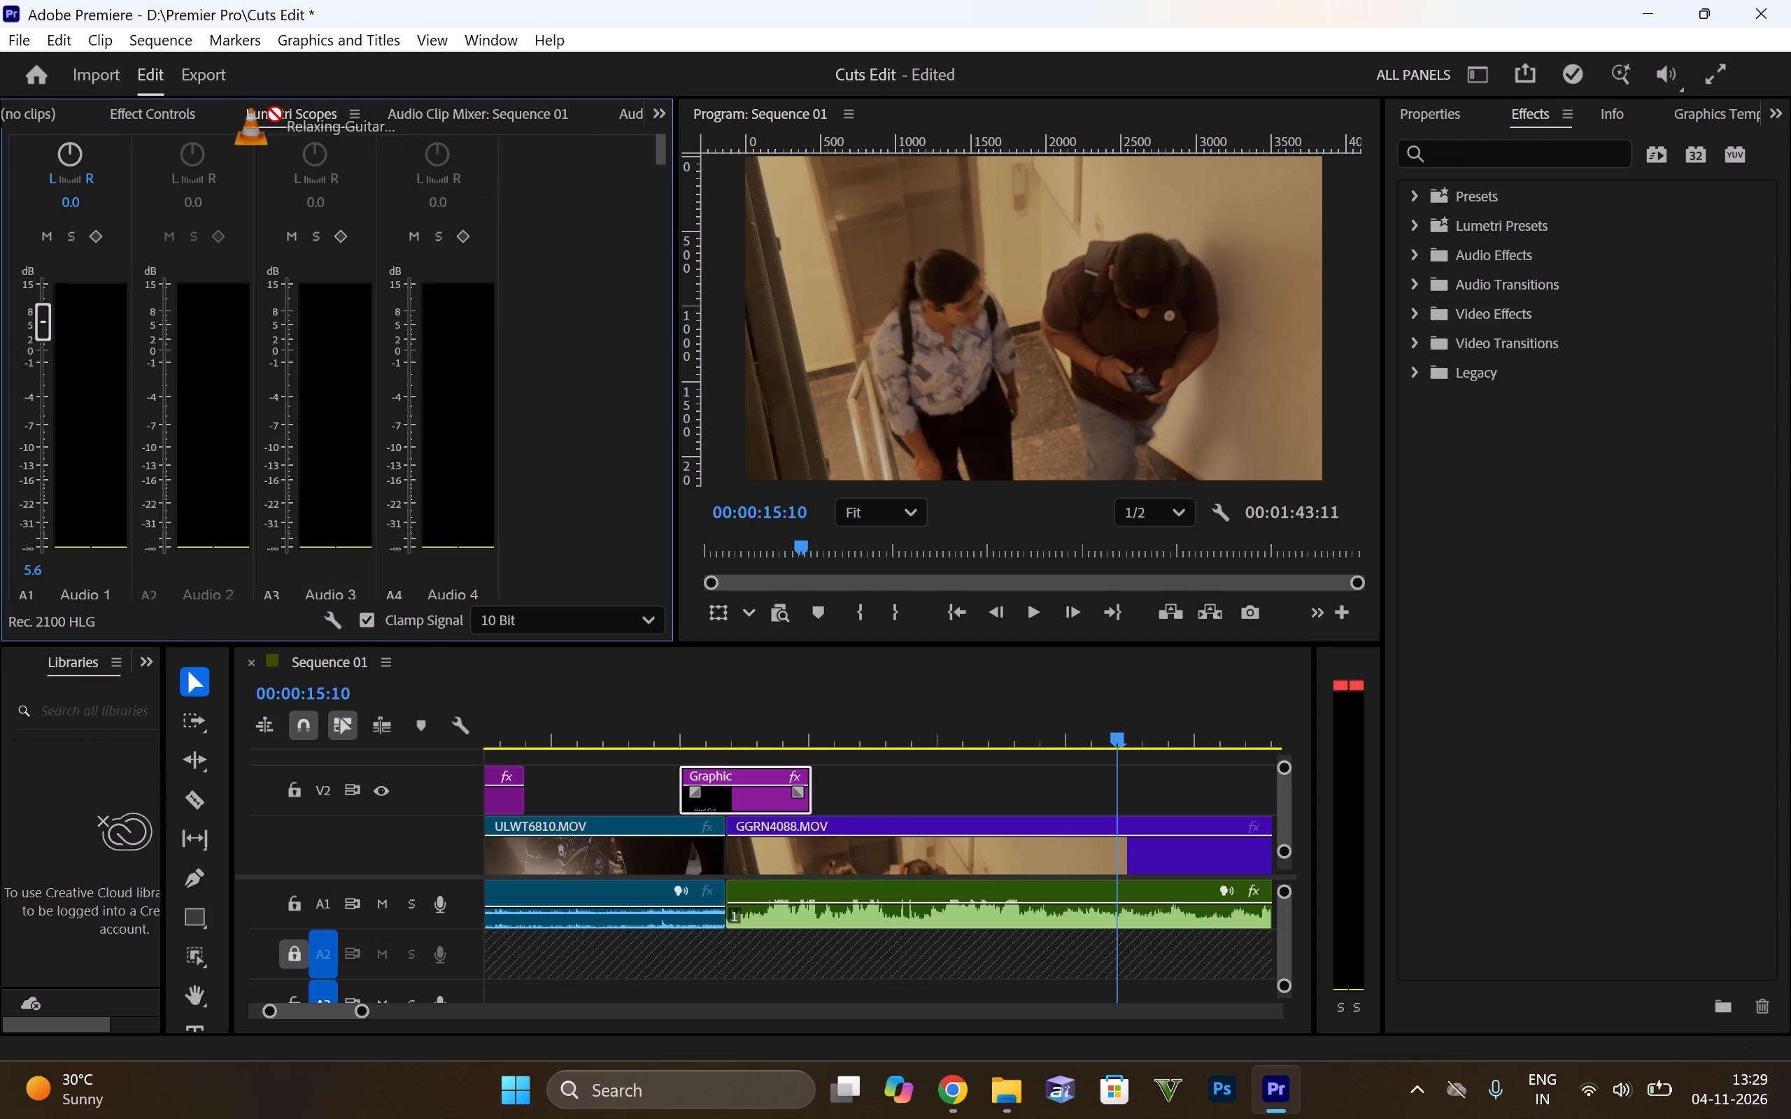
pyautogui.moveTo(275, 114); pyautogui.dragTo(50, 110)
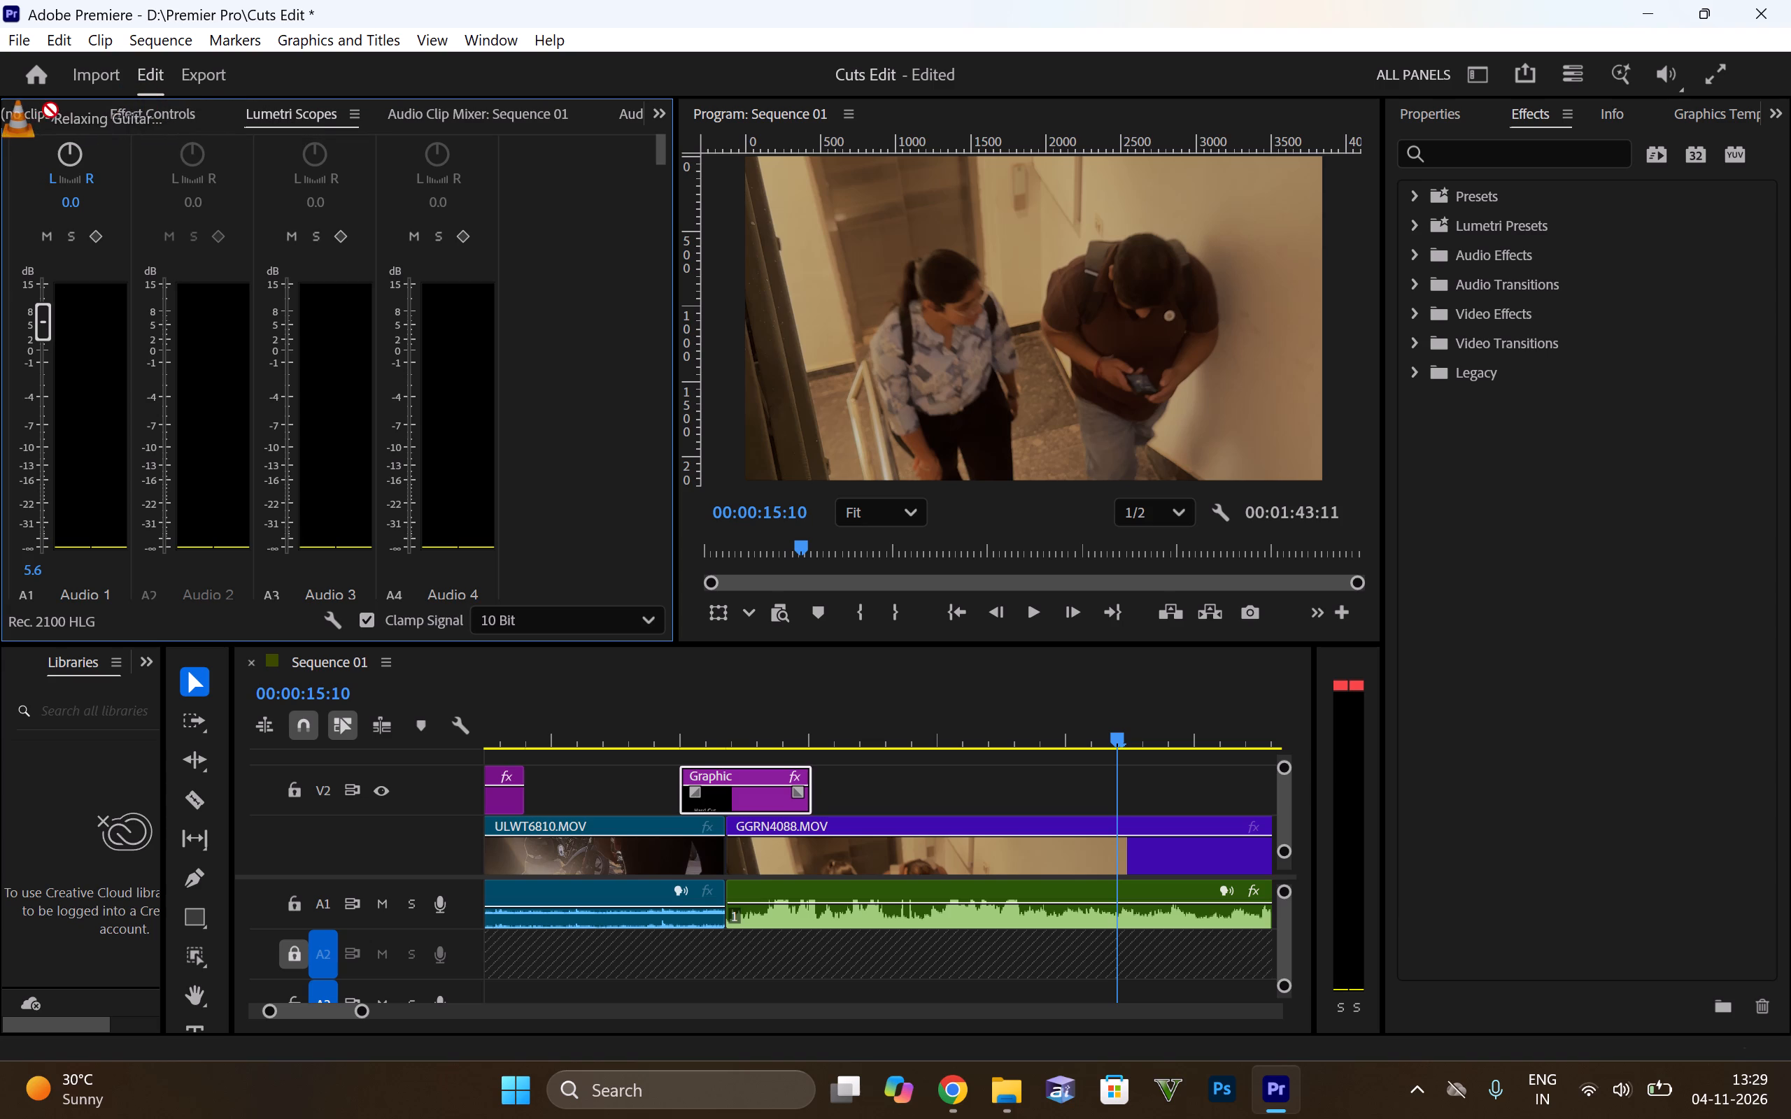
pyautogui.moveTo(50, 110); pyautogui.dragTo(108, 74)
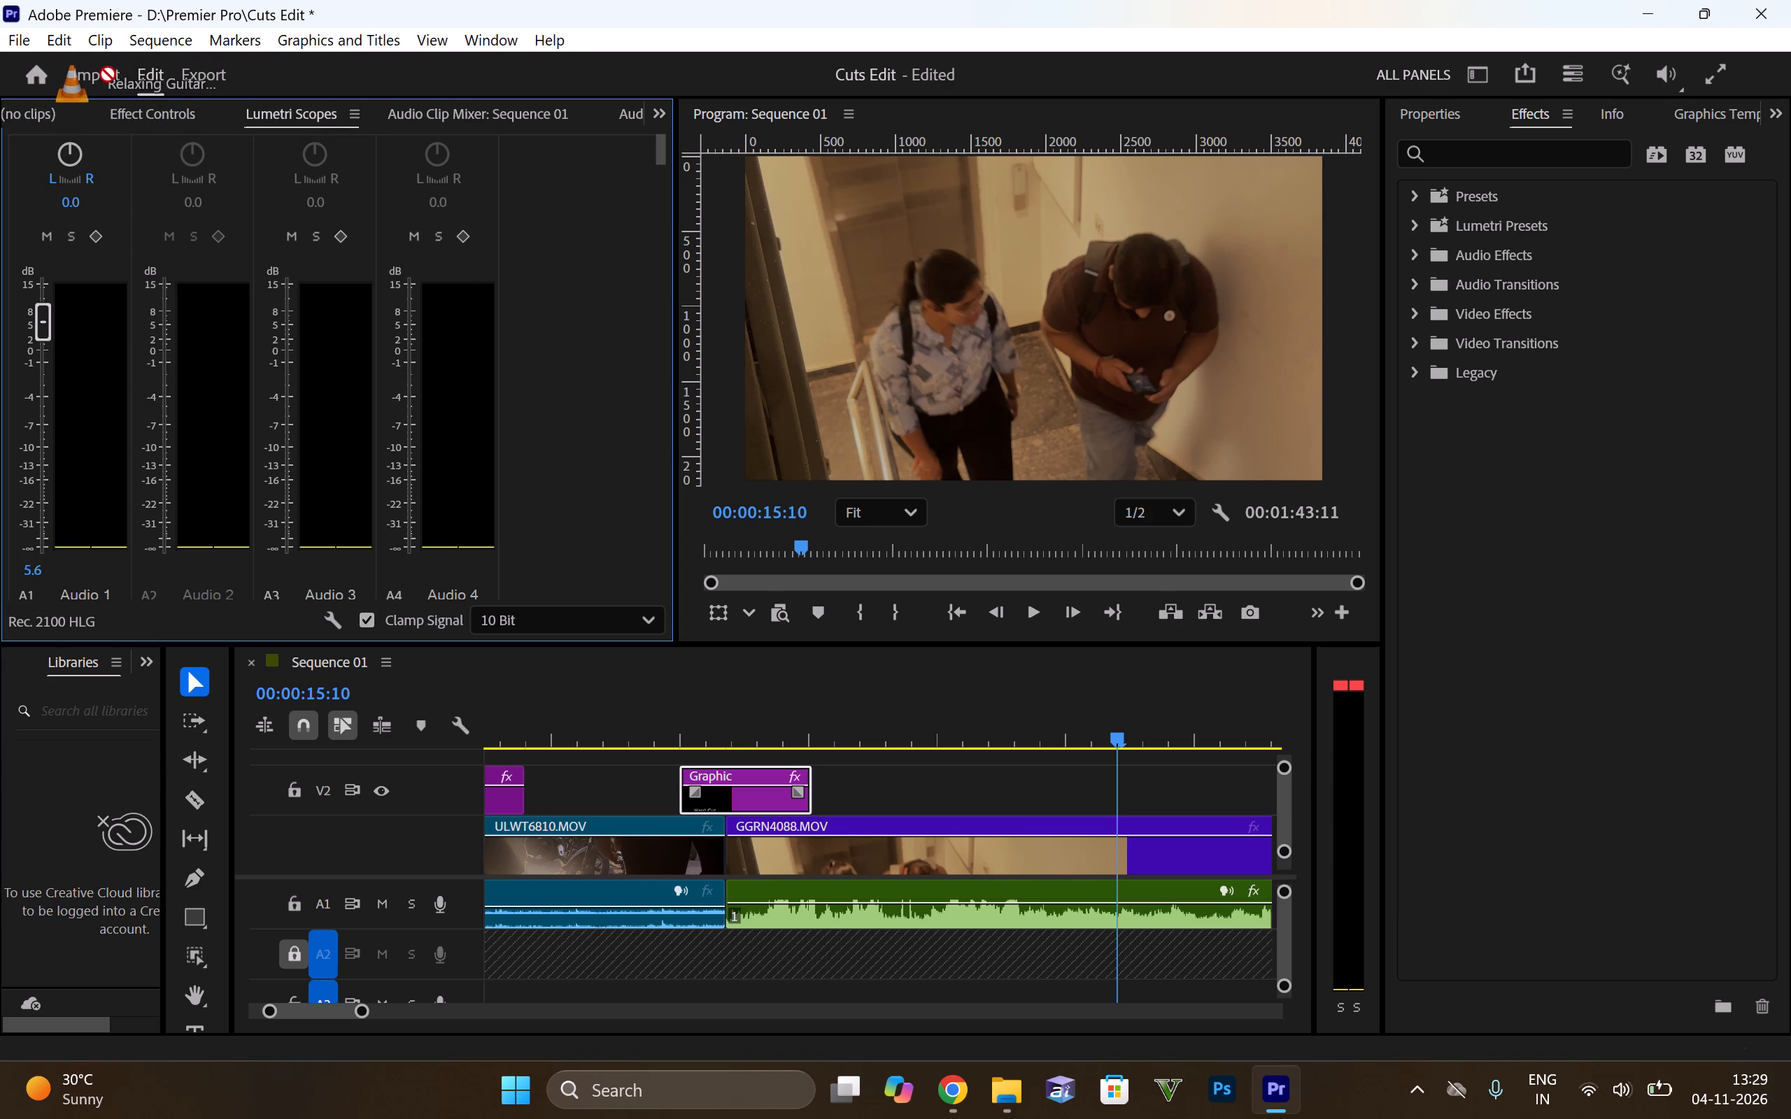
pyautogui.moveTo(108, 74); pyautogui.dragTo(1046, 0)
# Widen the panel group beside the timeline and show the Cuts Edit project's media bin down to its last items.
pyautogui.click(85, 79)
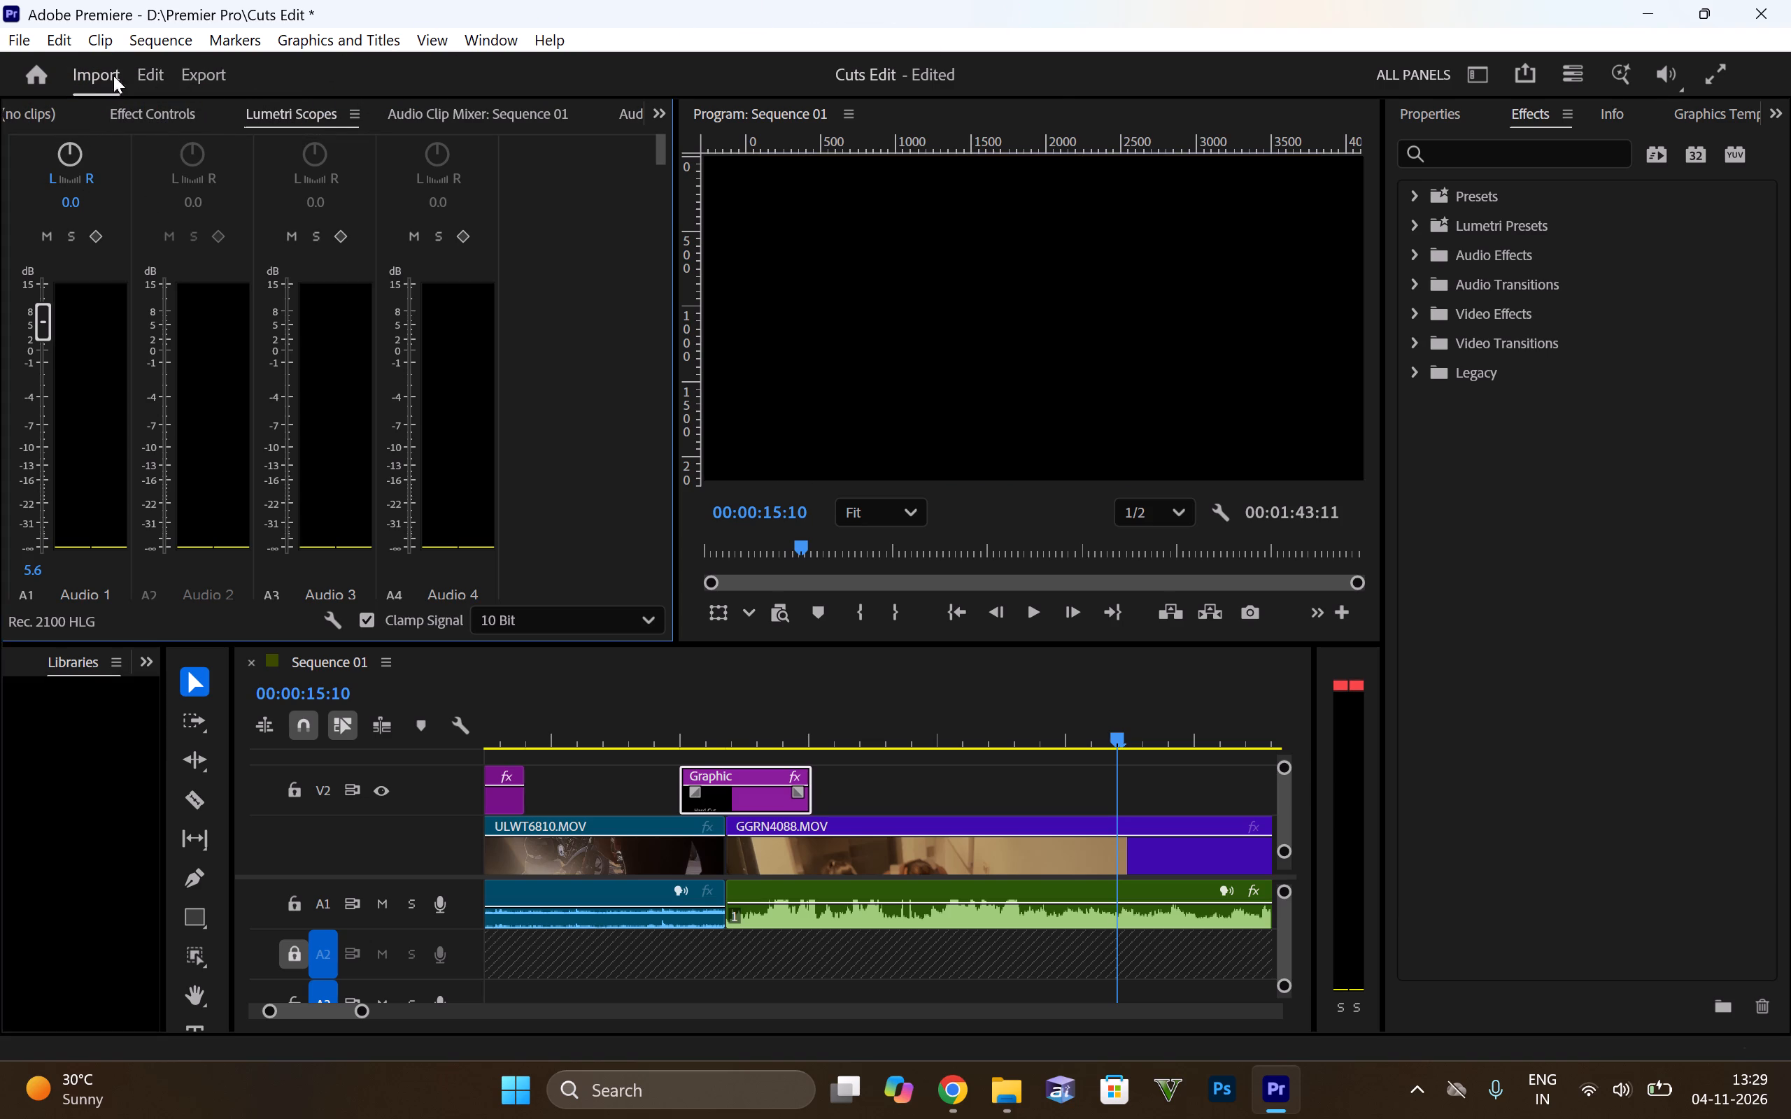
pyautogui.click(142, 74)
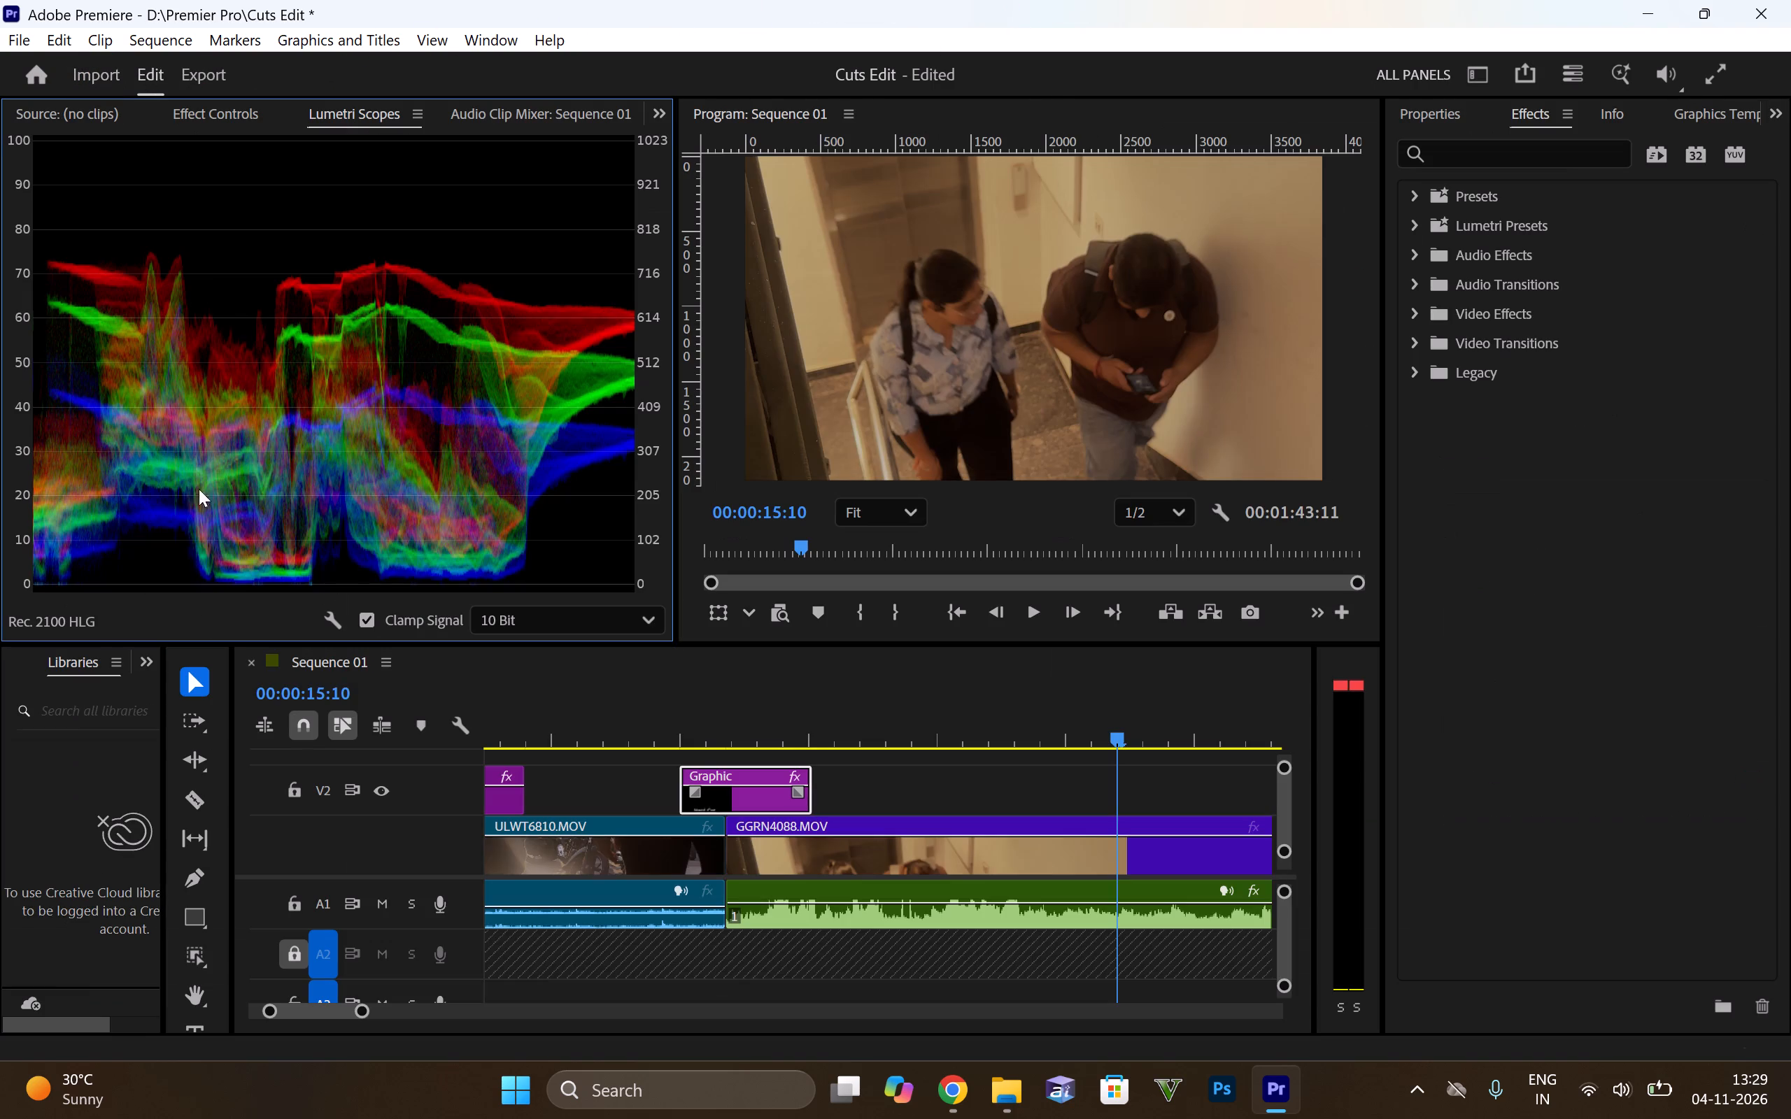
pyautogui.moveTo(160, 774); pyautogui.dragTo(358, 771)
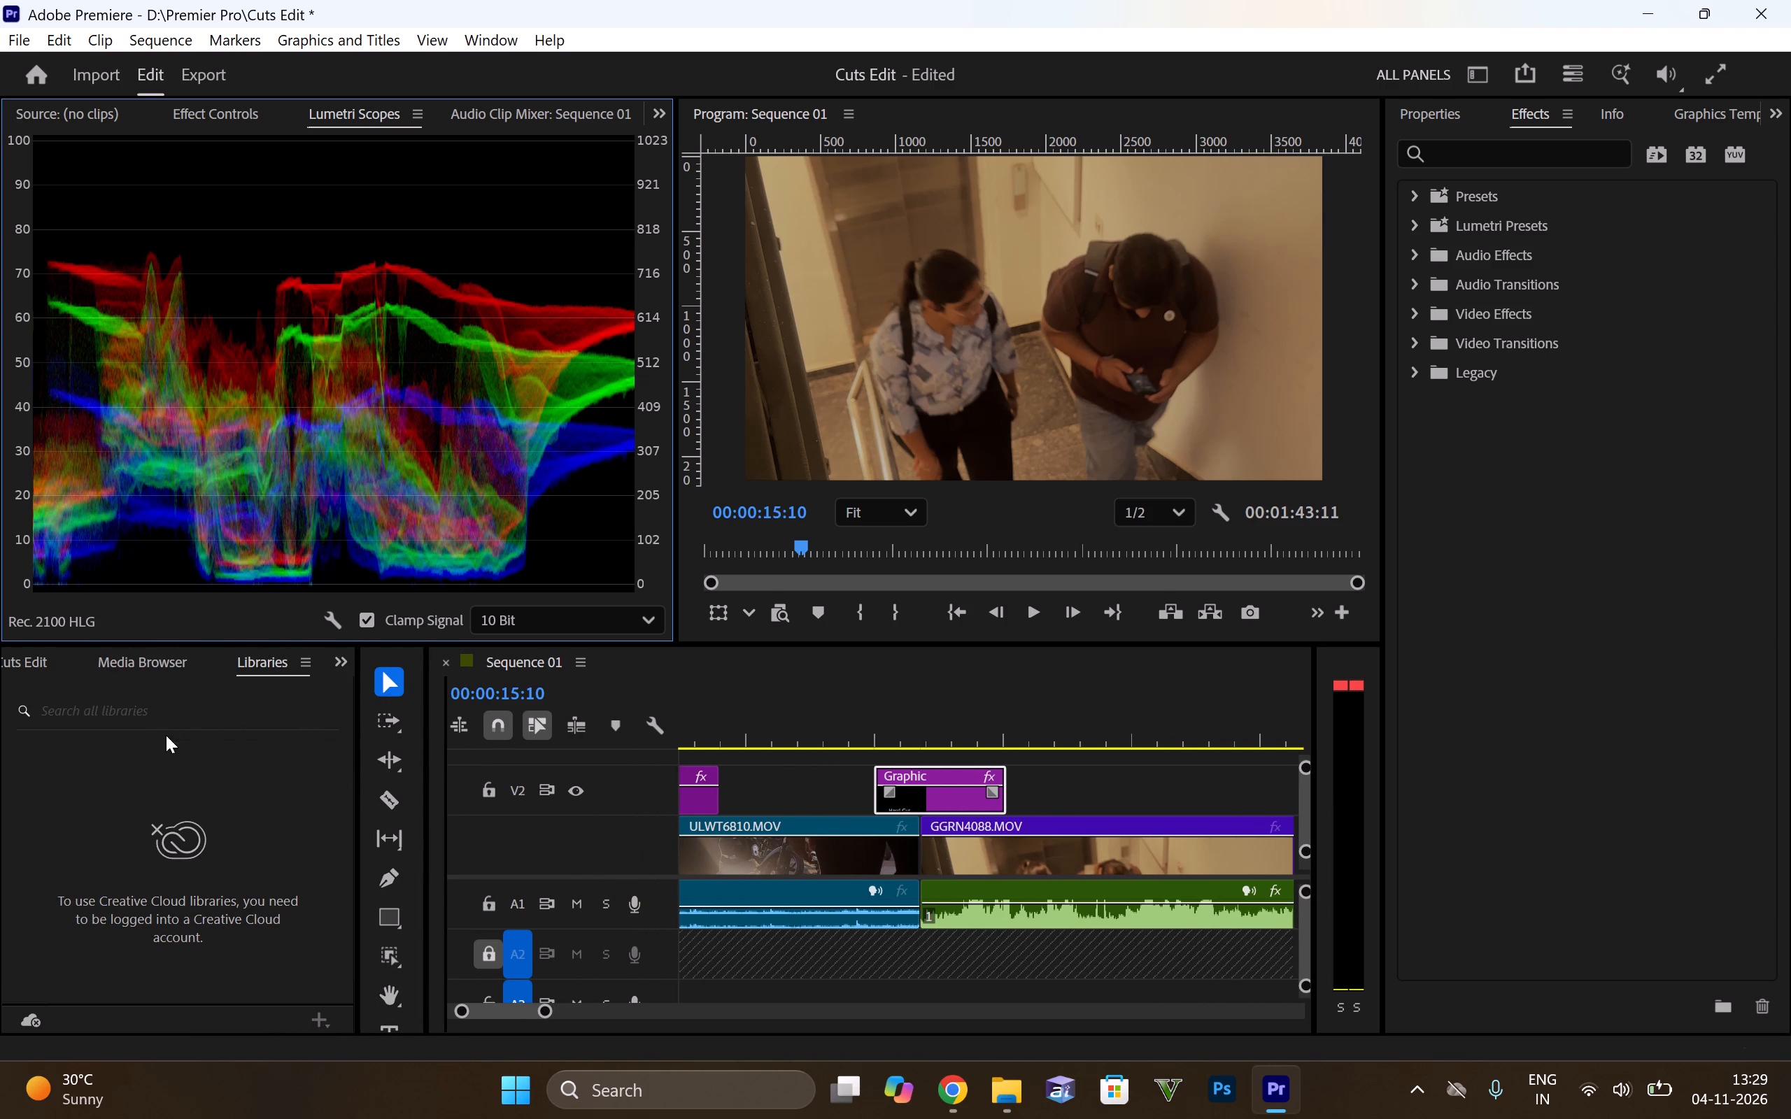
pyautogui.click(120, 666)
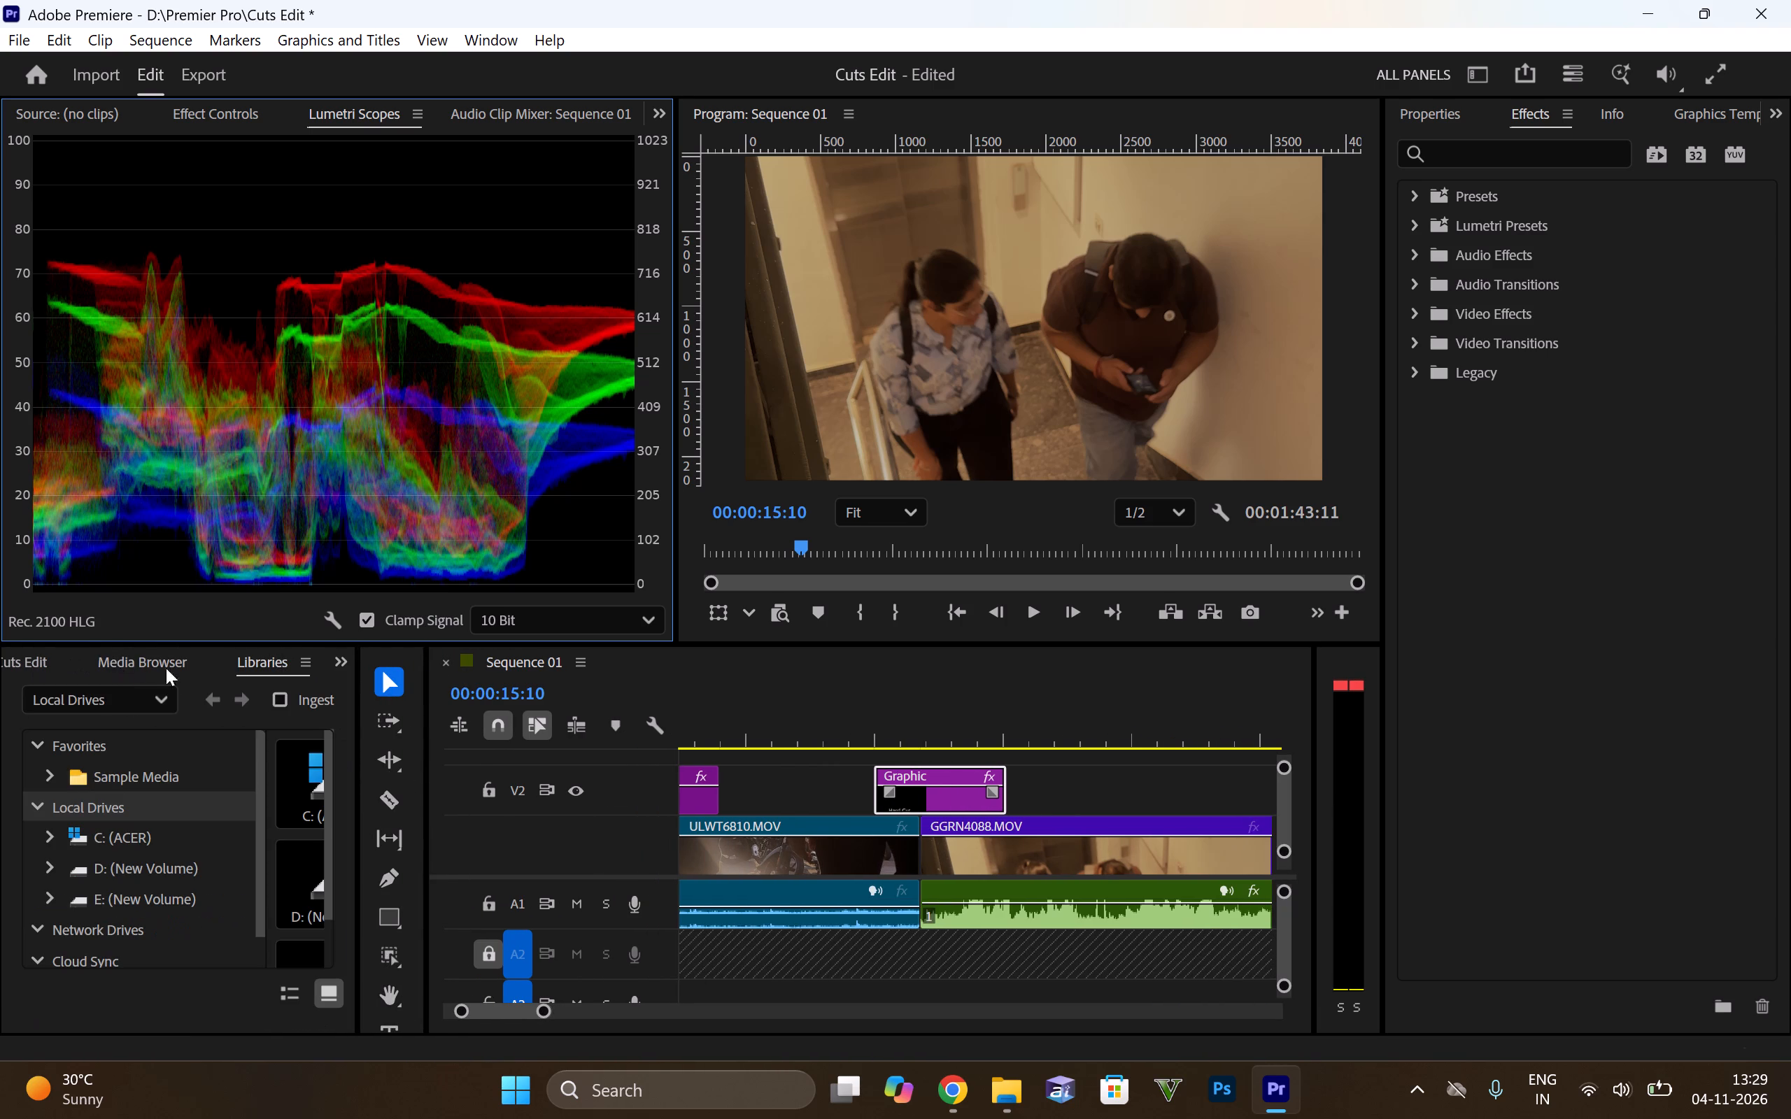
pyautogui.click(342, 669)
pyautogui.click(369, 698)
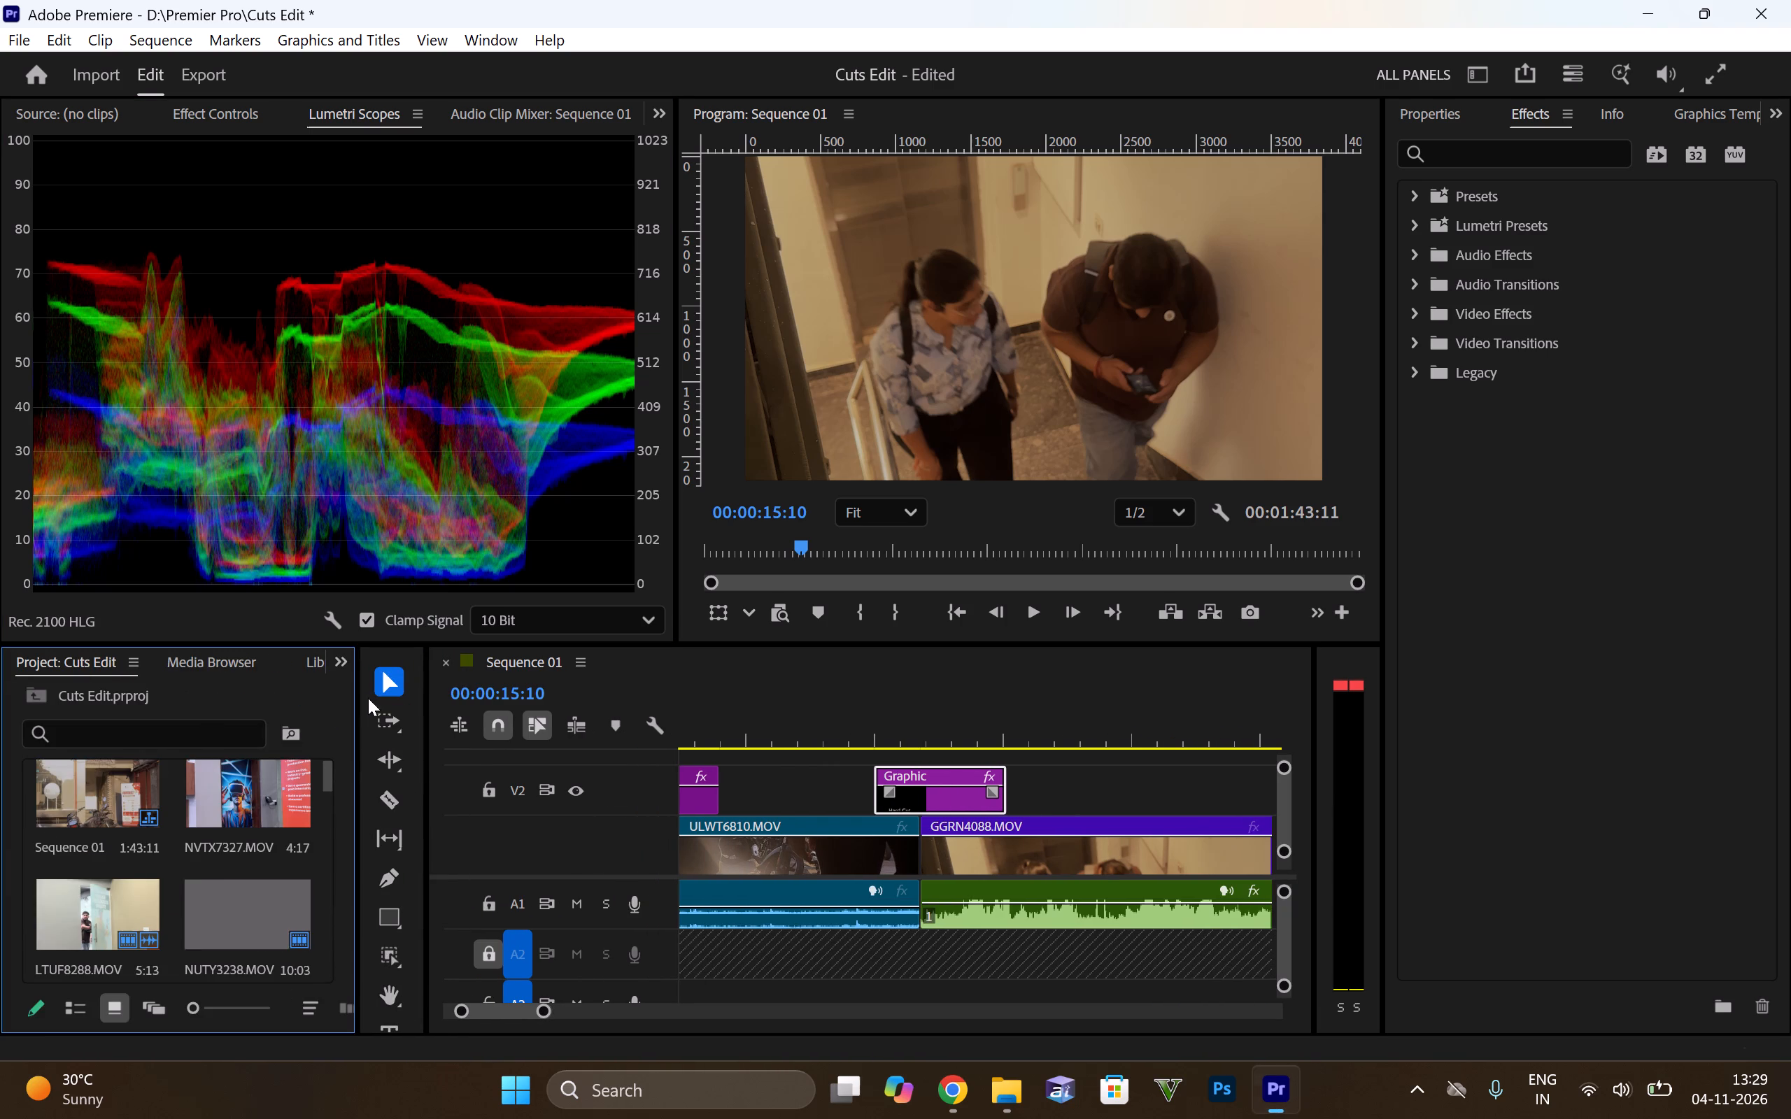
pyautogui.scroll(-20, 213, 817)
pyautogui.scroll(-8, 213, 817)
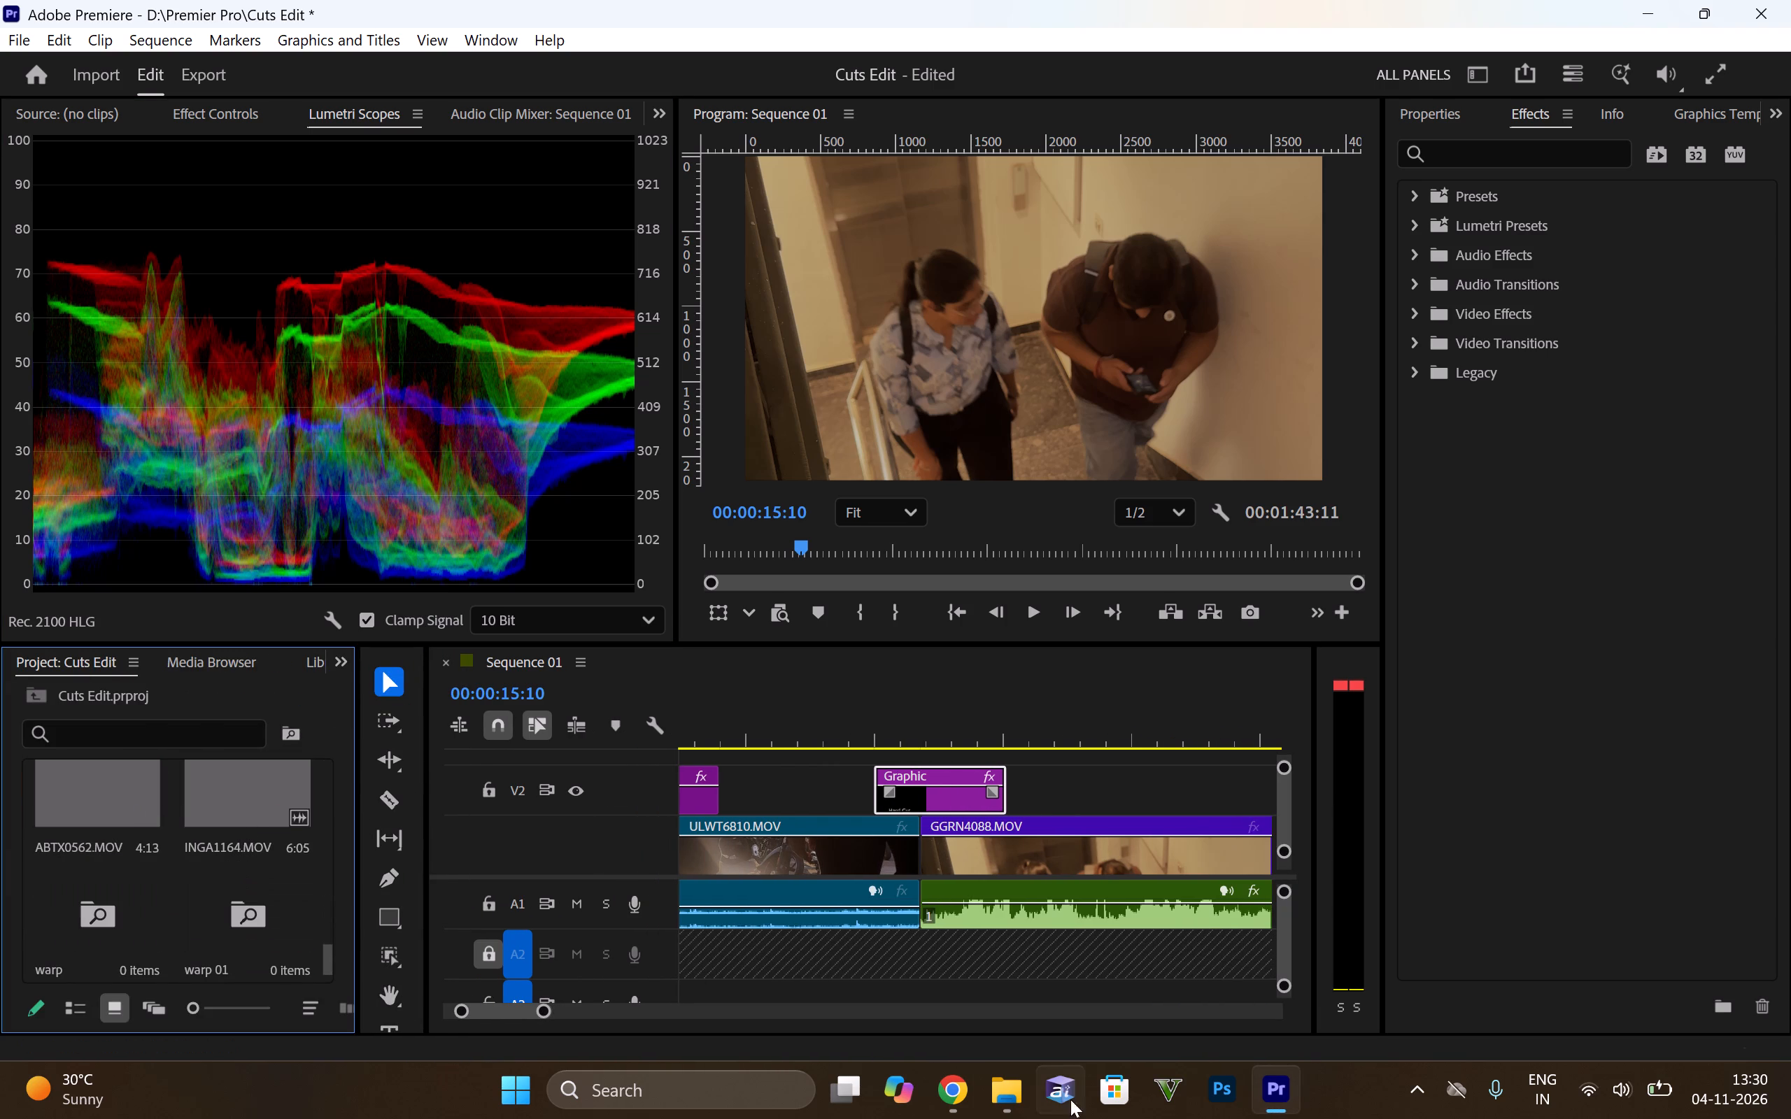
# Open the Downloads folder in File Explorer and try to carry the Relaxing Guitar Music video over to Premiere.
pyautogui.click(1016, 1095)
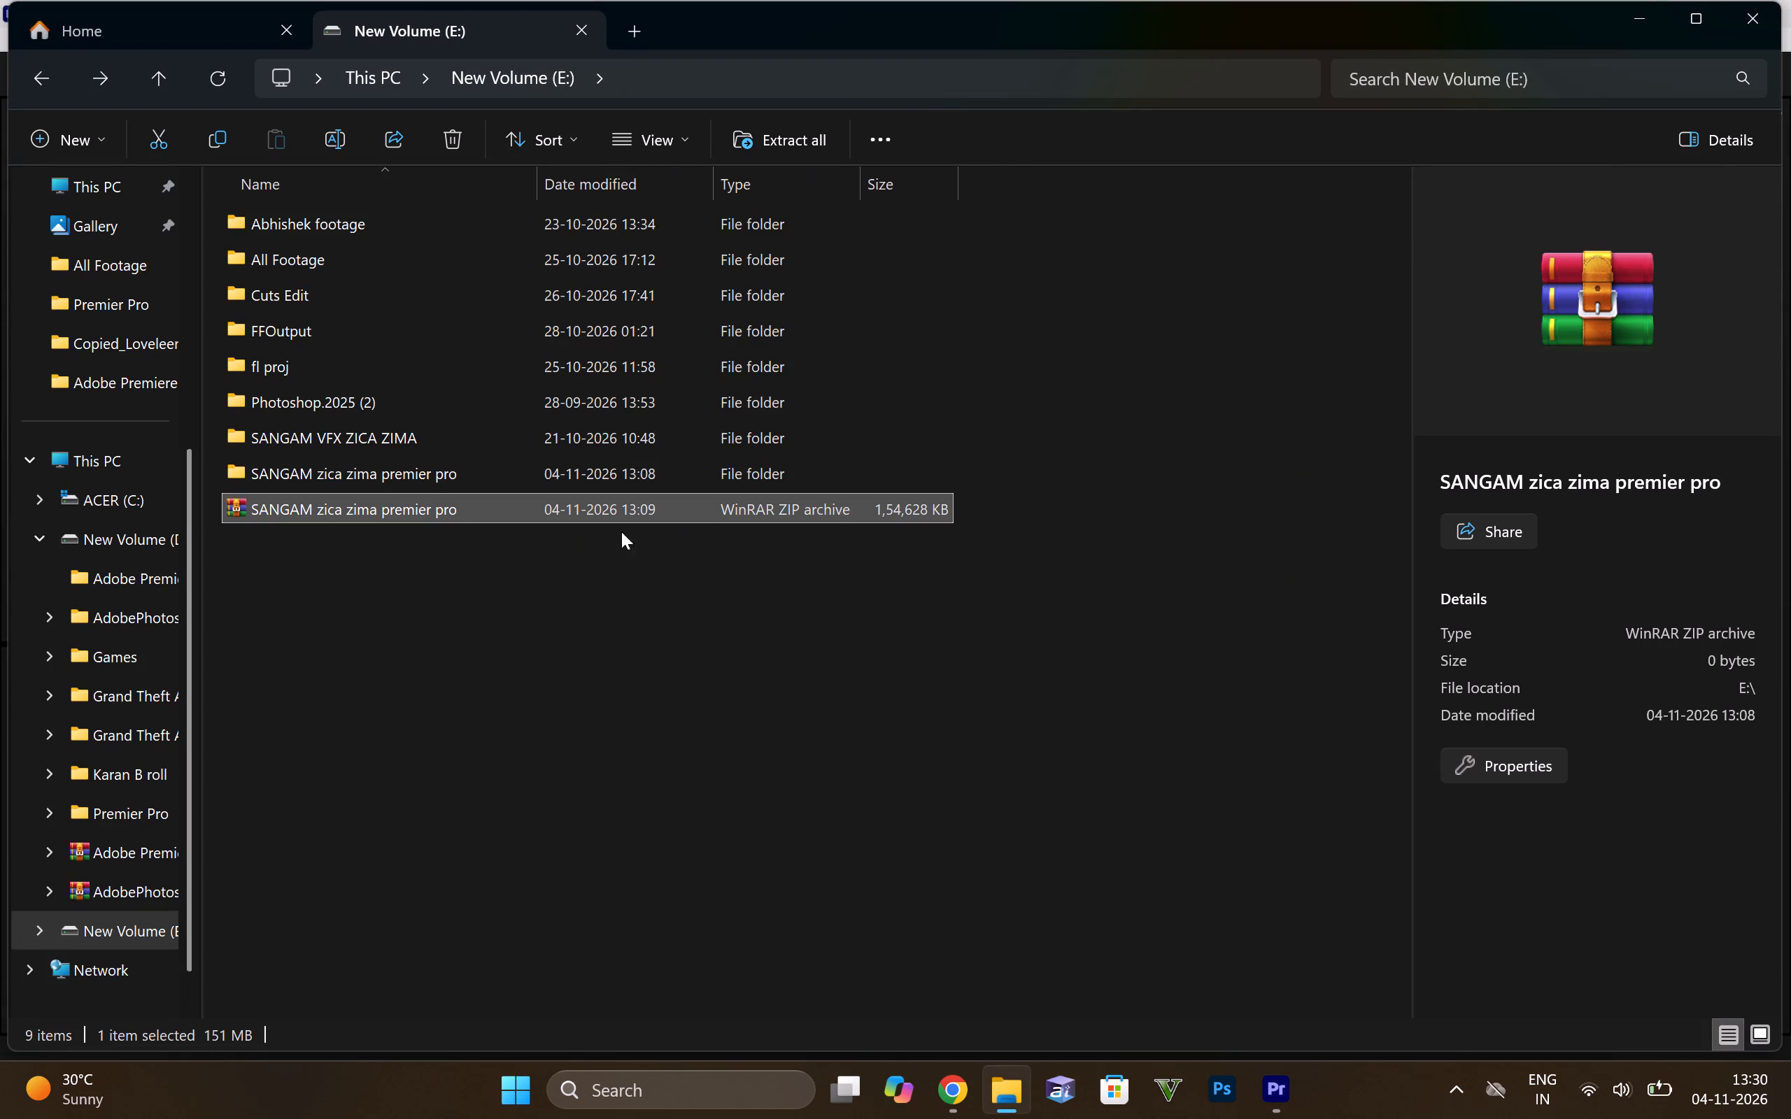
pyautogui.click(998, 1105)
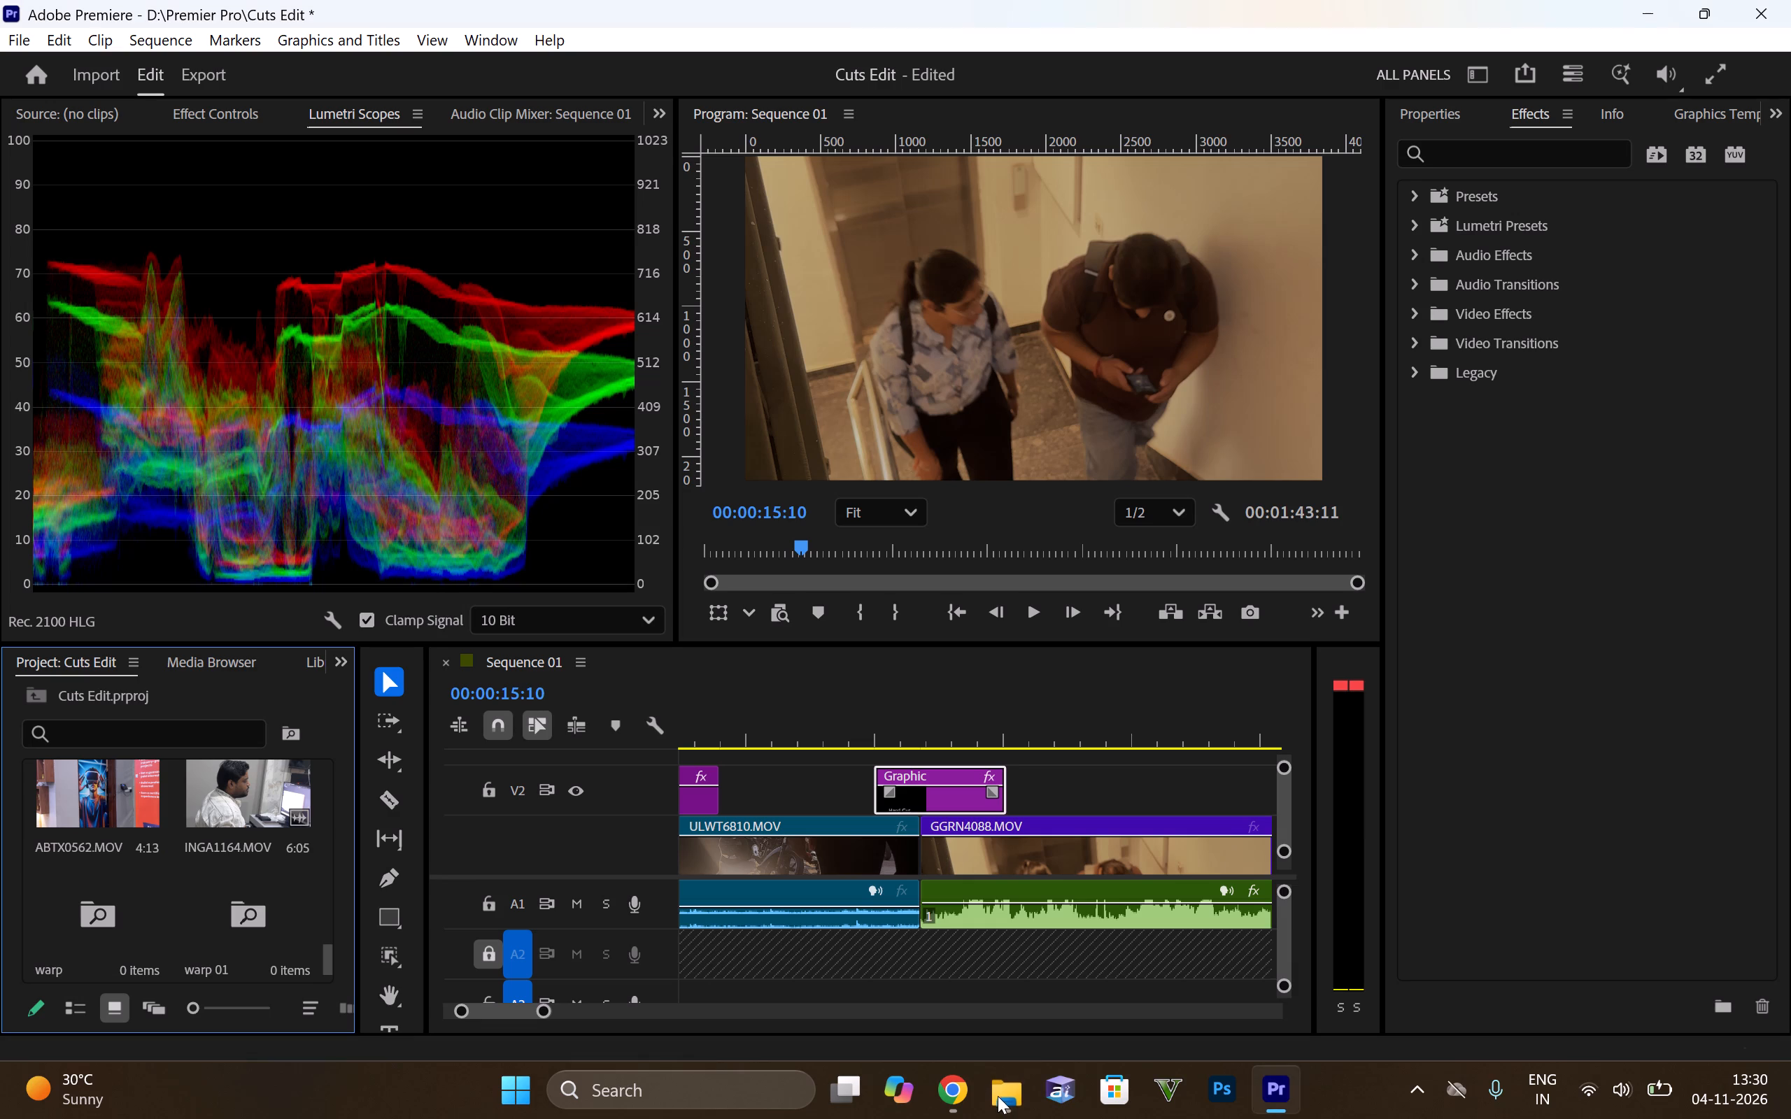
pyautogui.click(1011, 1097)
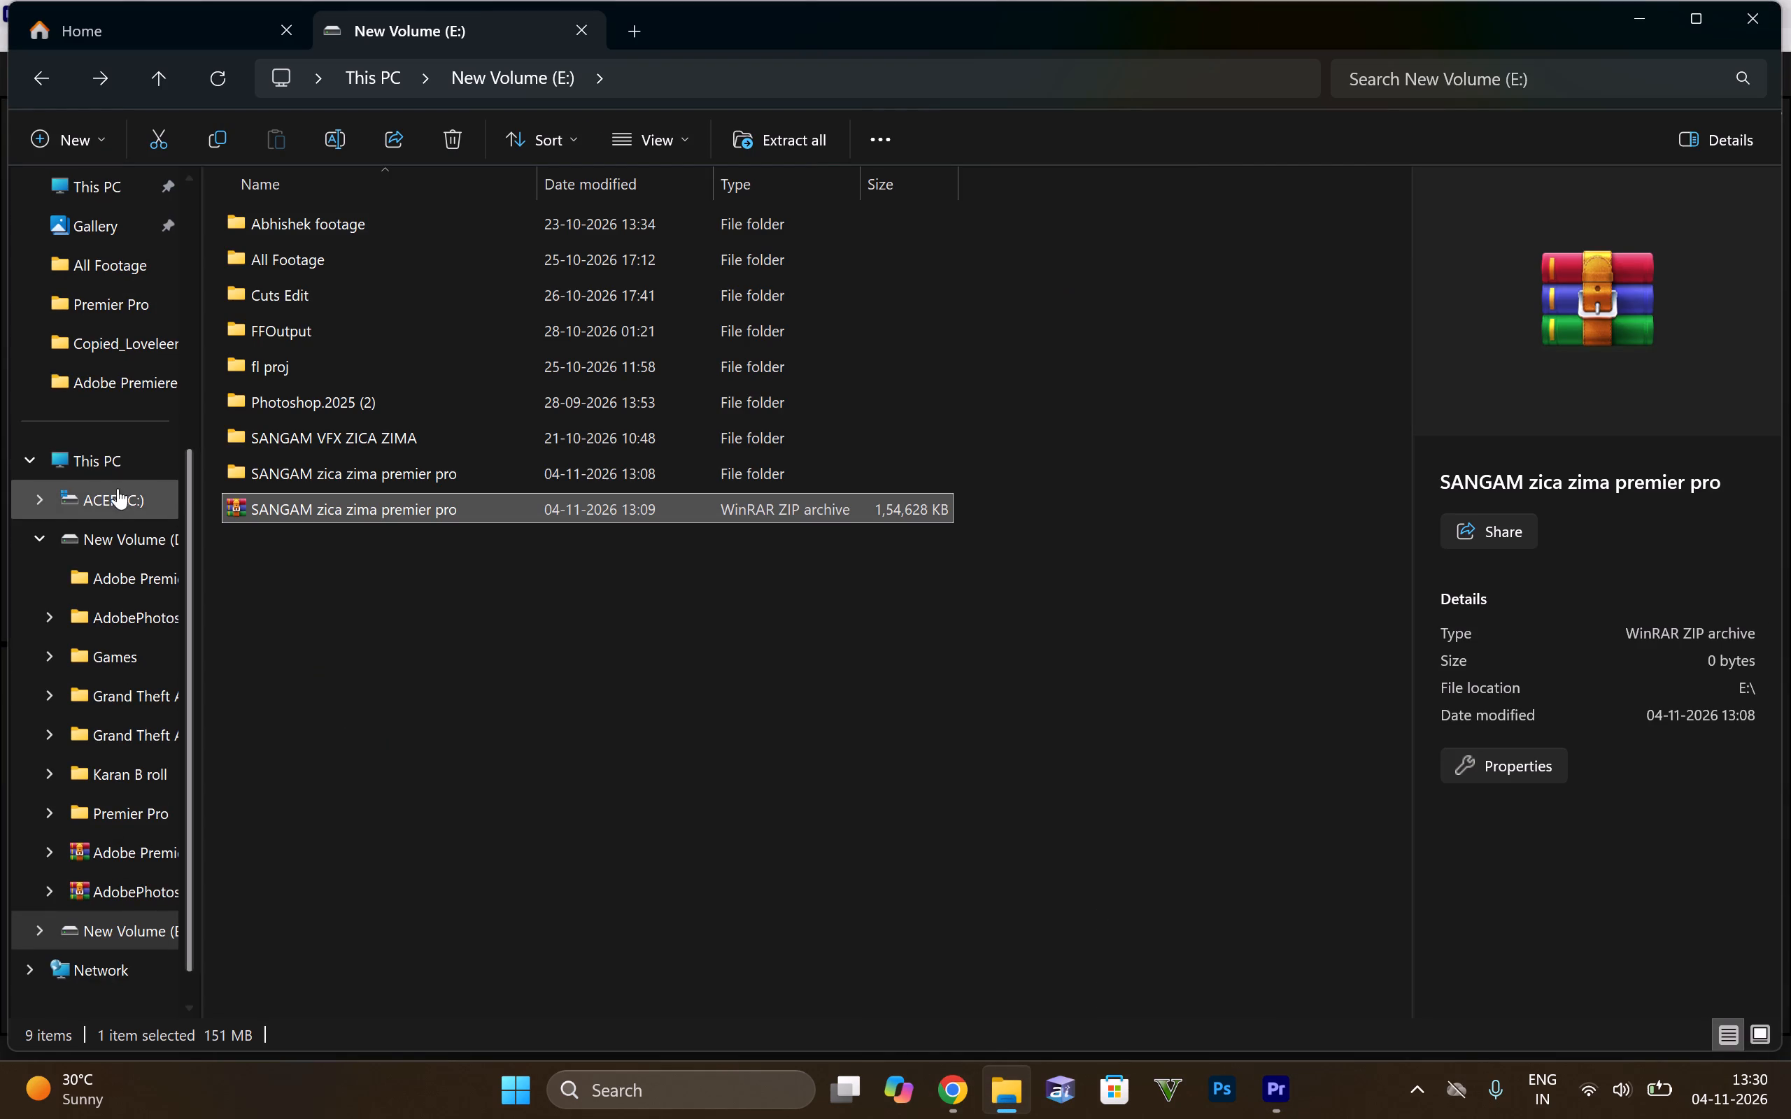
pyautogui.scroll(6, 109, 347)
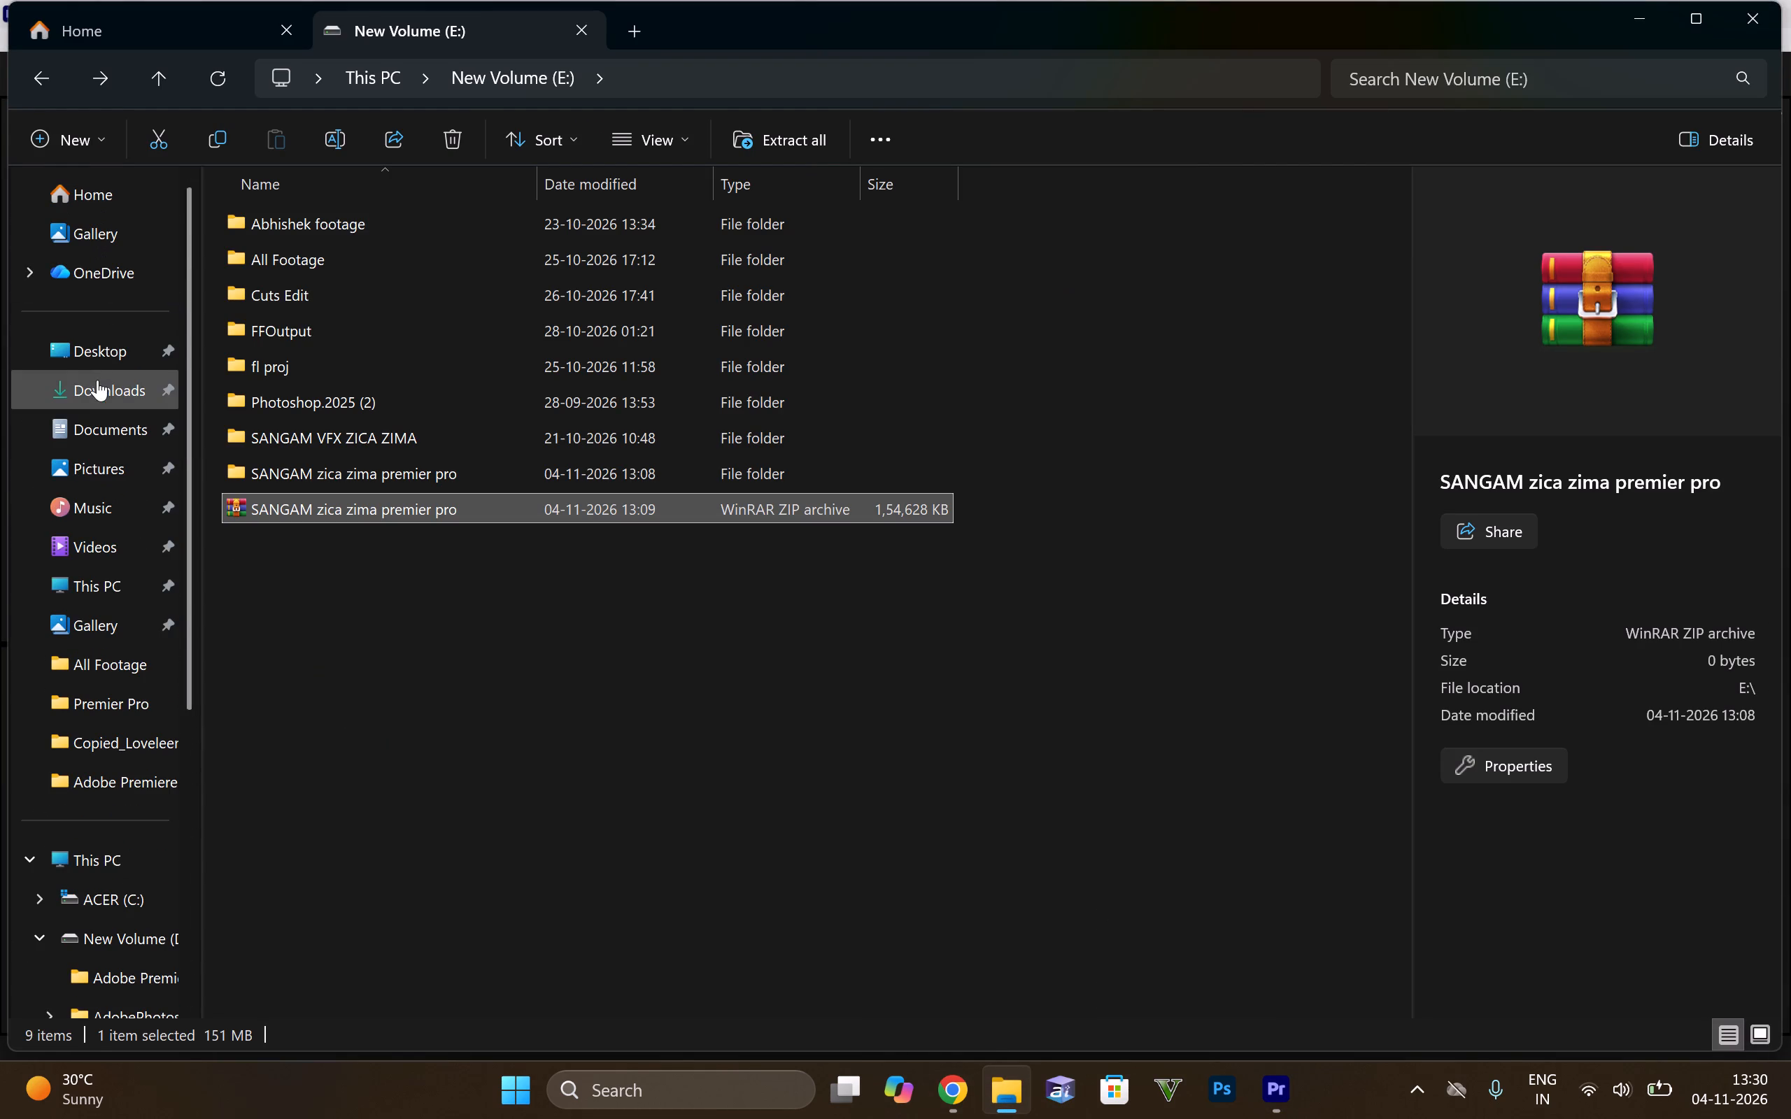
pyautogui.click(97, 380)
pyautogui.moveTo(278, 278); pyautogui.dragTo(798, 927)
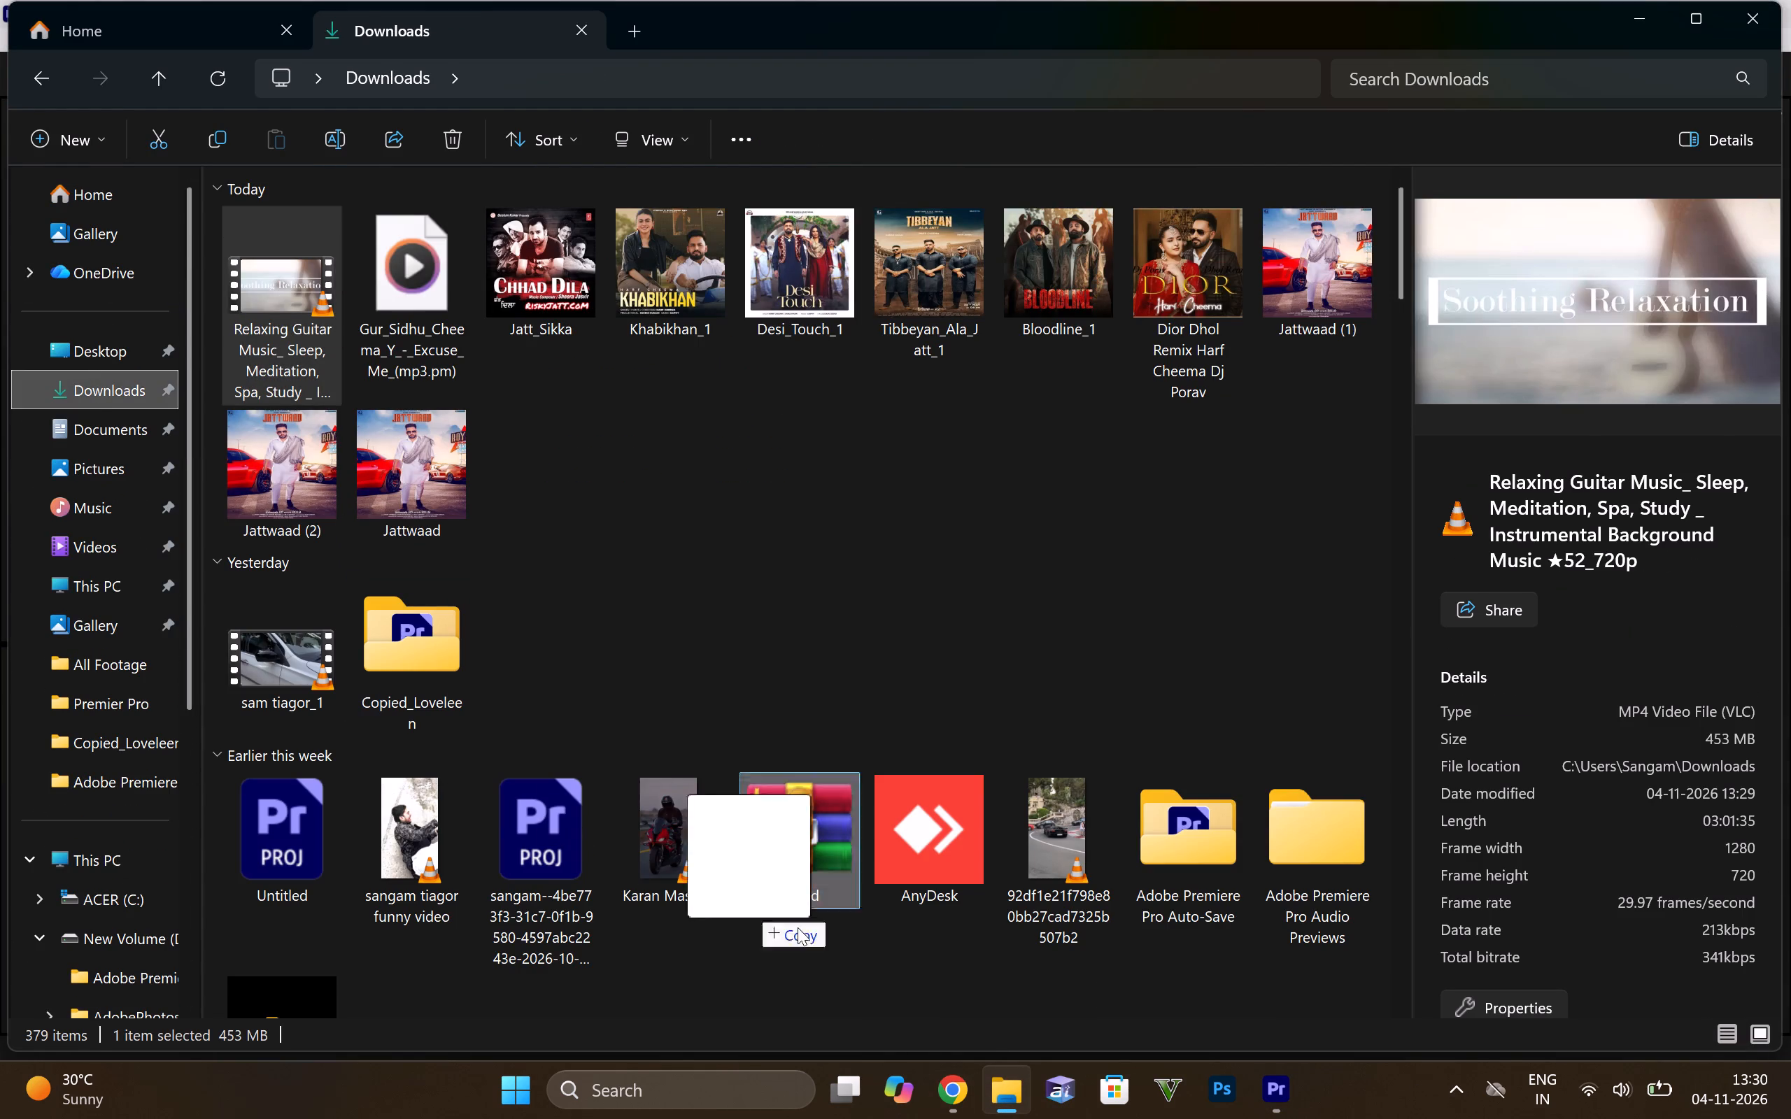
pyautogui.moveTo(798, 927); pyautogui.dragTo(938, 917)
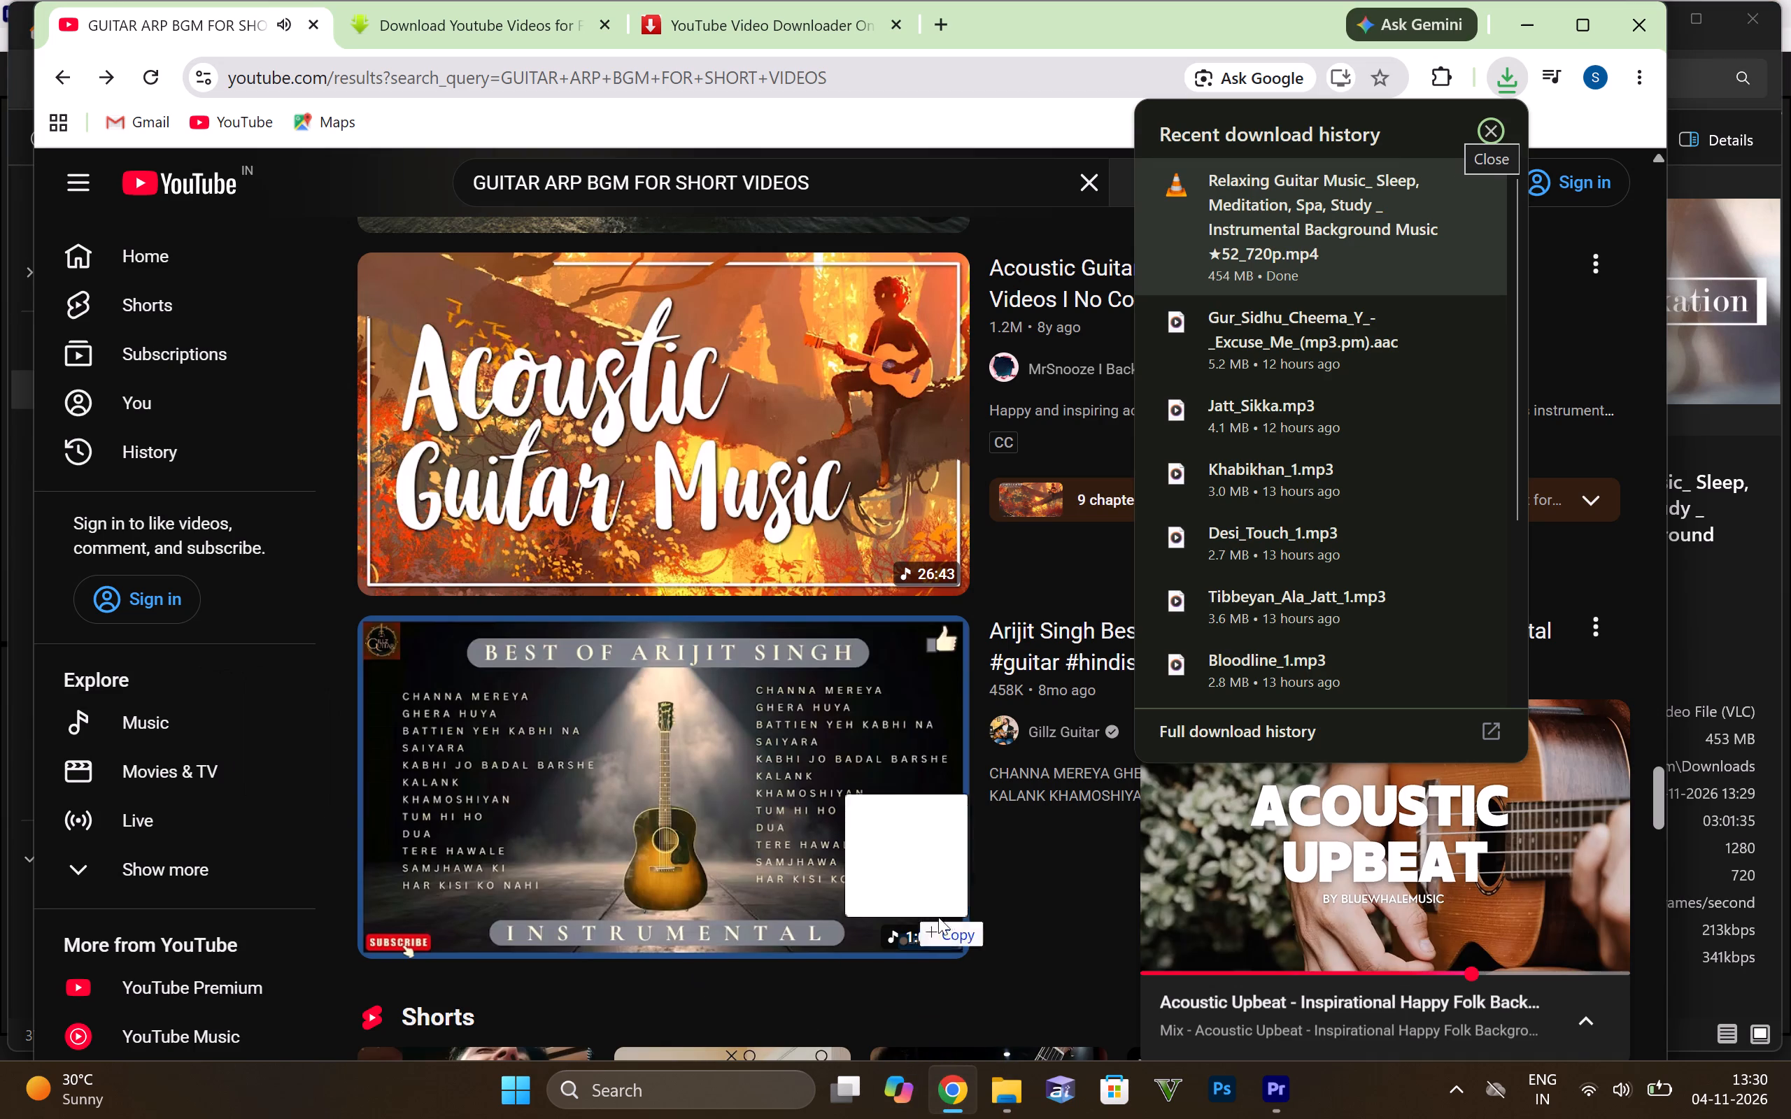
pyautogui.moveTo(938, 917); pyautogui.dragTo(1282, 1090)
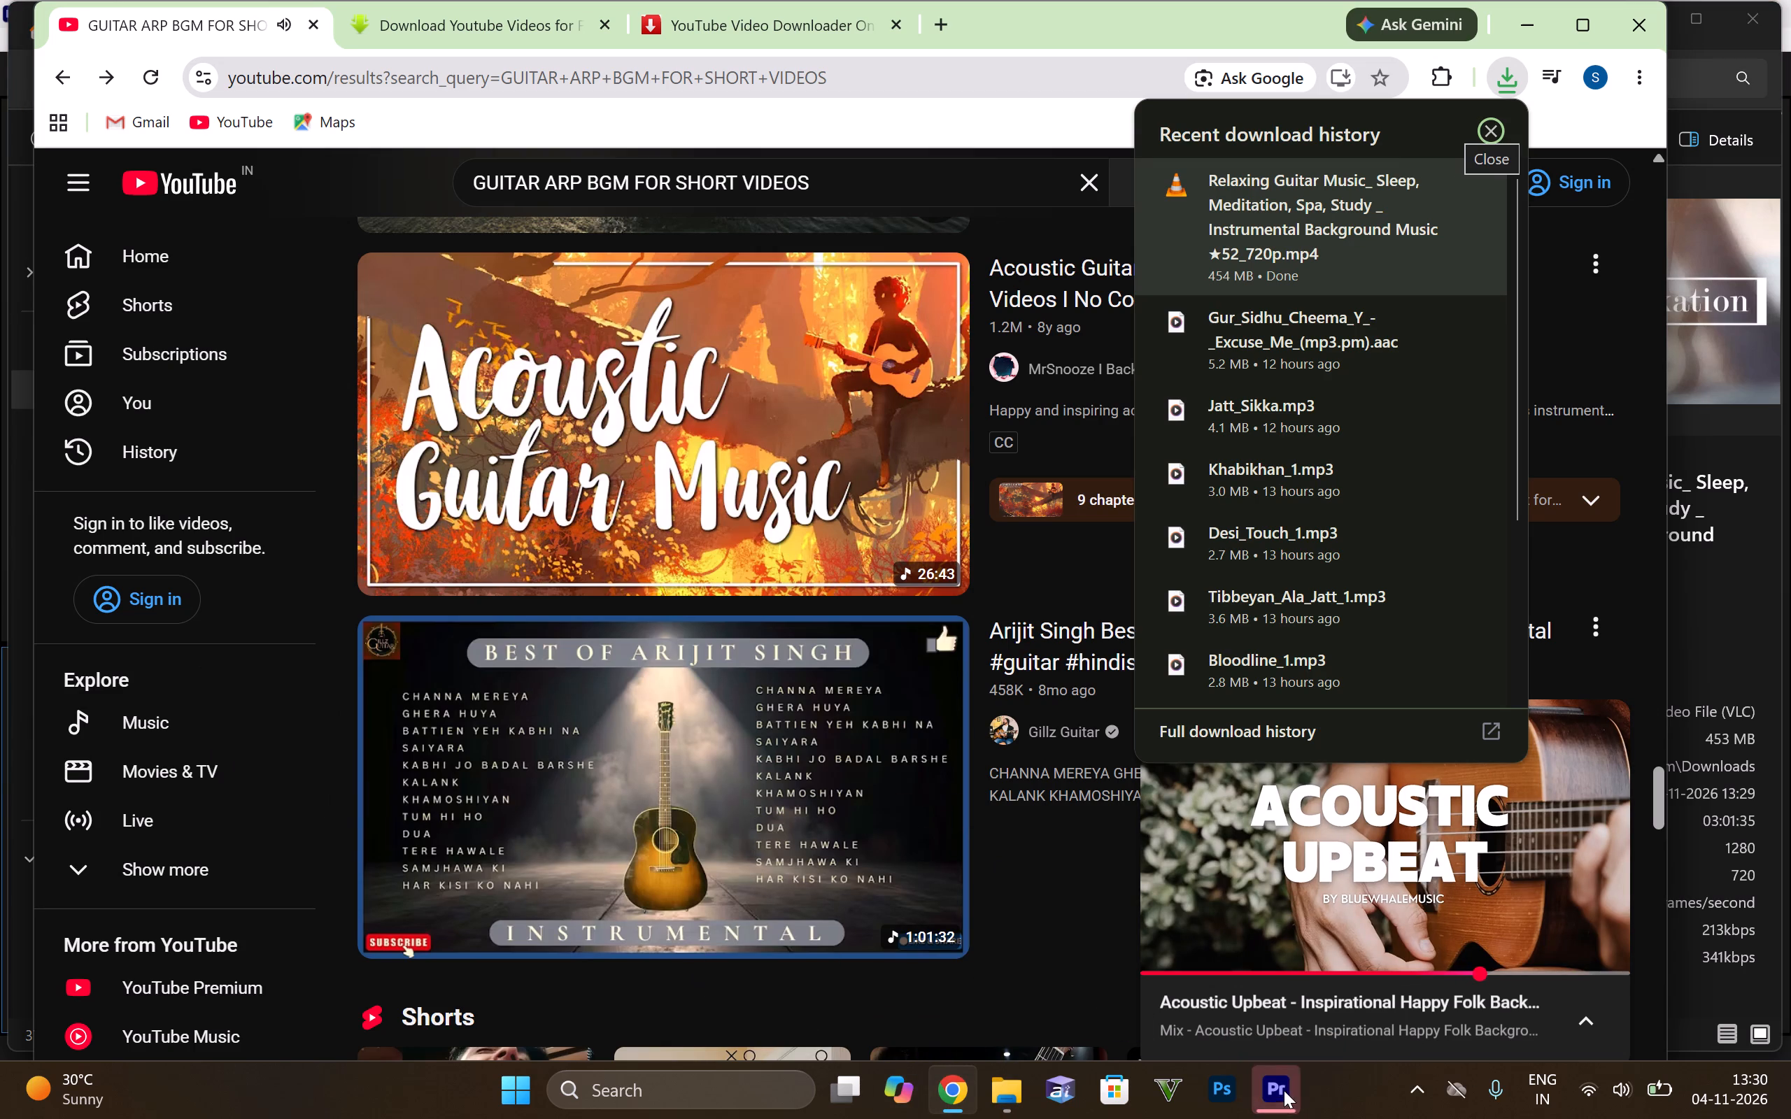
# Import the downloaded Relaxing Guitar Music video from Chrome's recent downloads into the Cuts Edit project's media bin in Premiere.
pyautogui.moveTo(1310, 191); pyautogui.dragTo(1268, 1060)
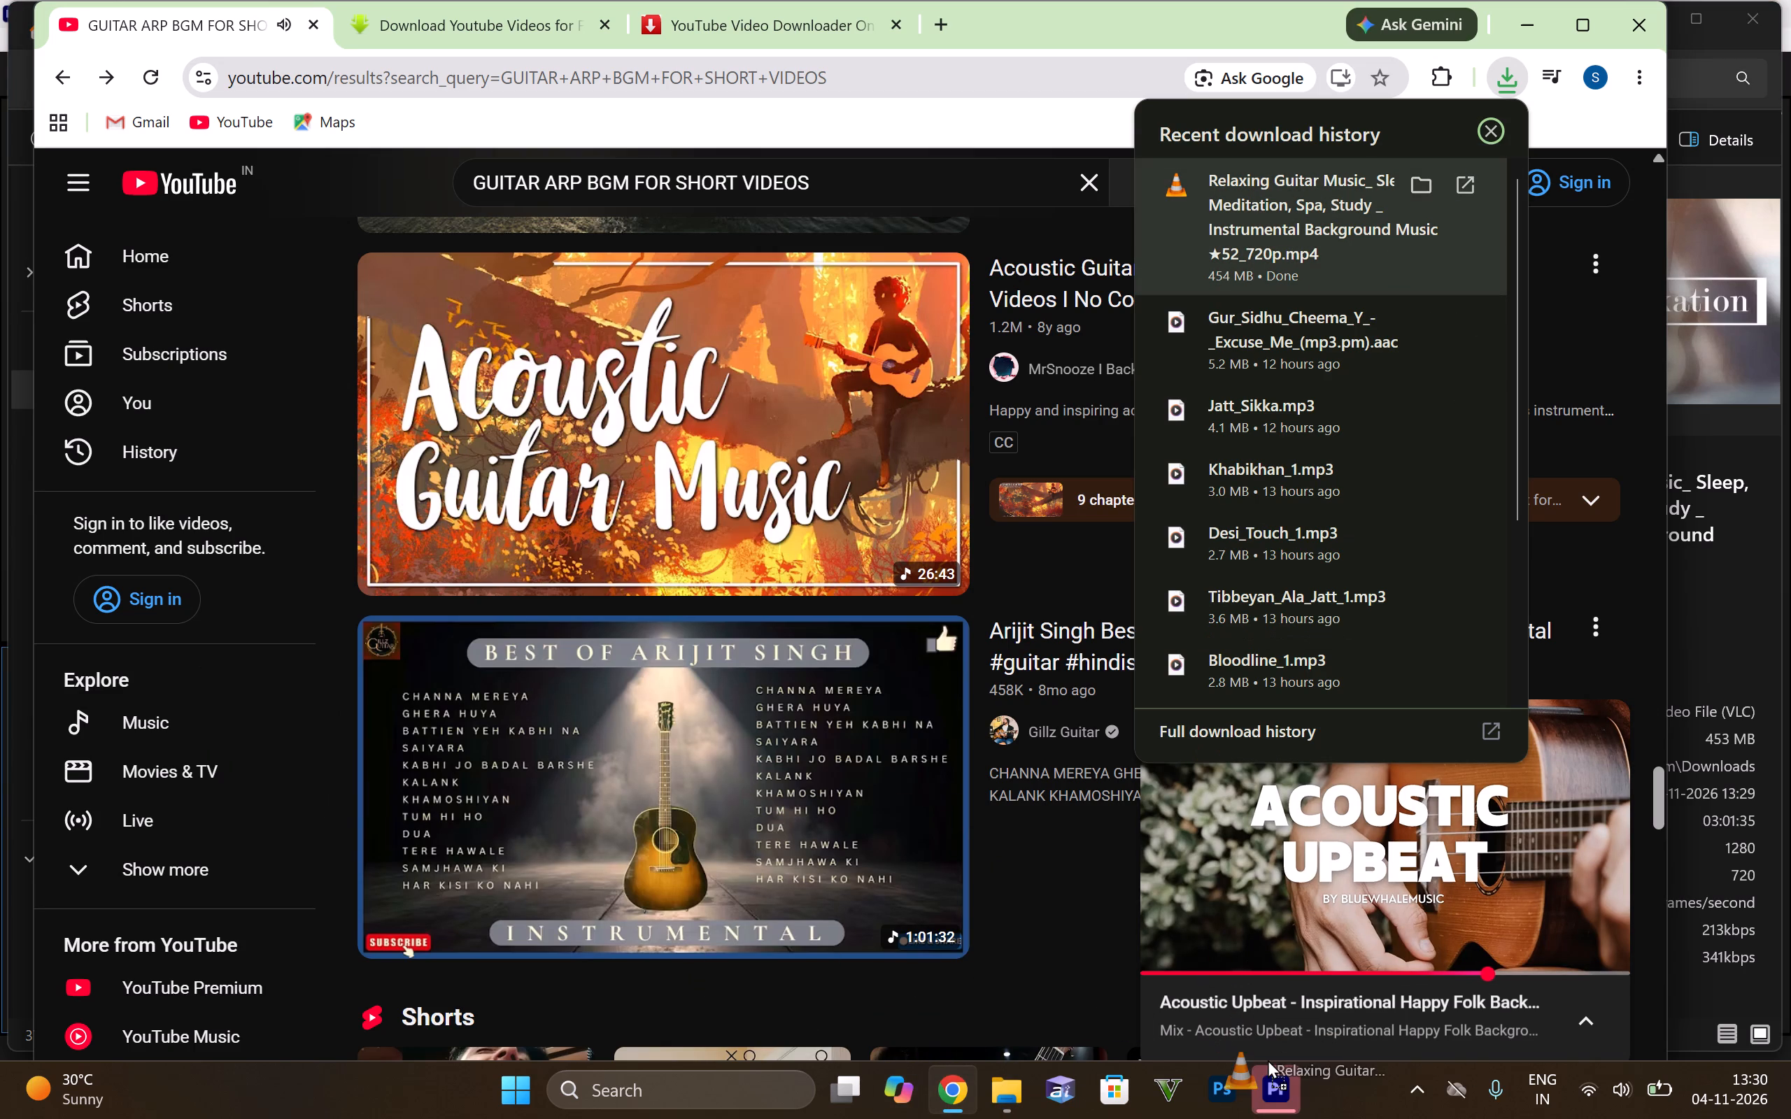
pyautogui.moveTo(1268, 1060); pyautogui.dragTo(206, 385)
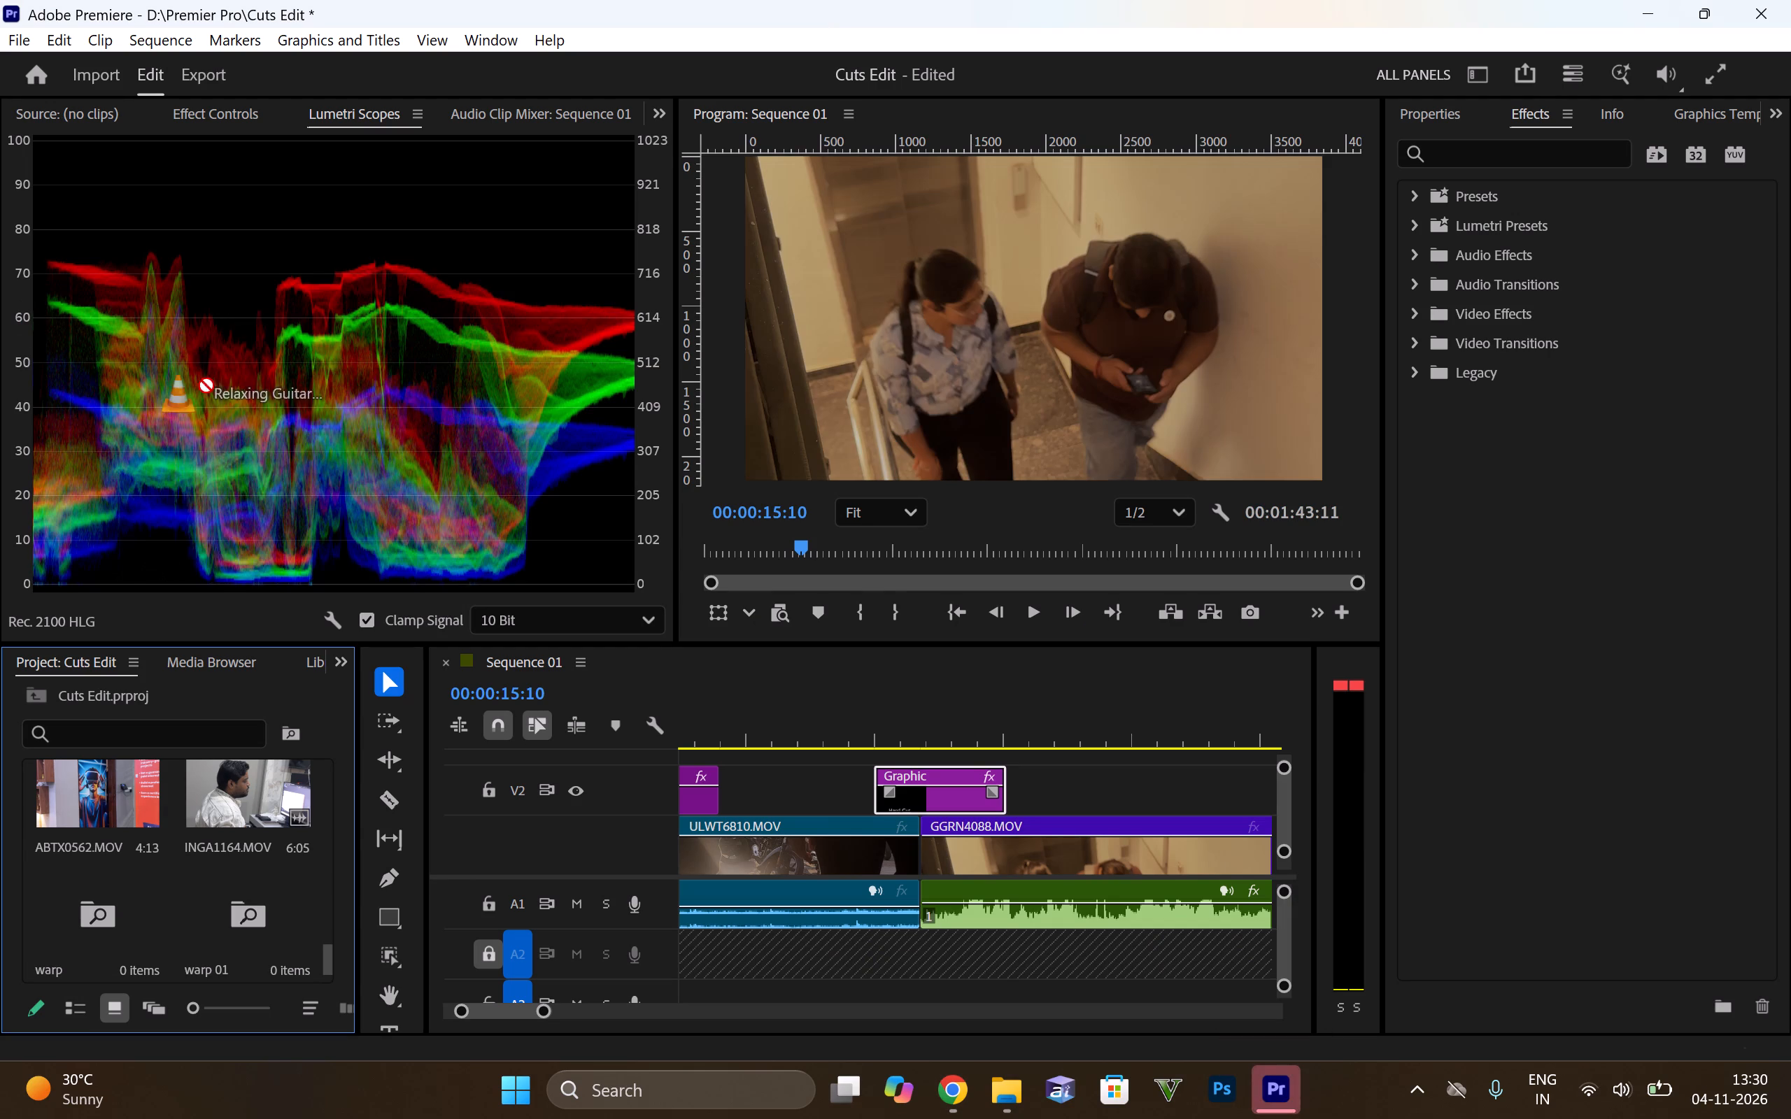
pyautogui.moveTo(206, 385); pyautogui.dragTo(163, 869)
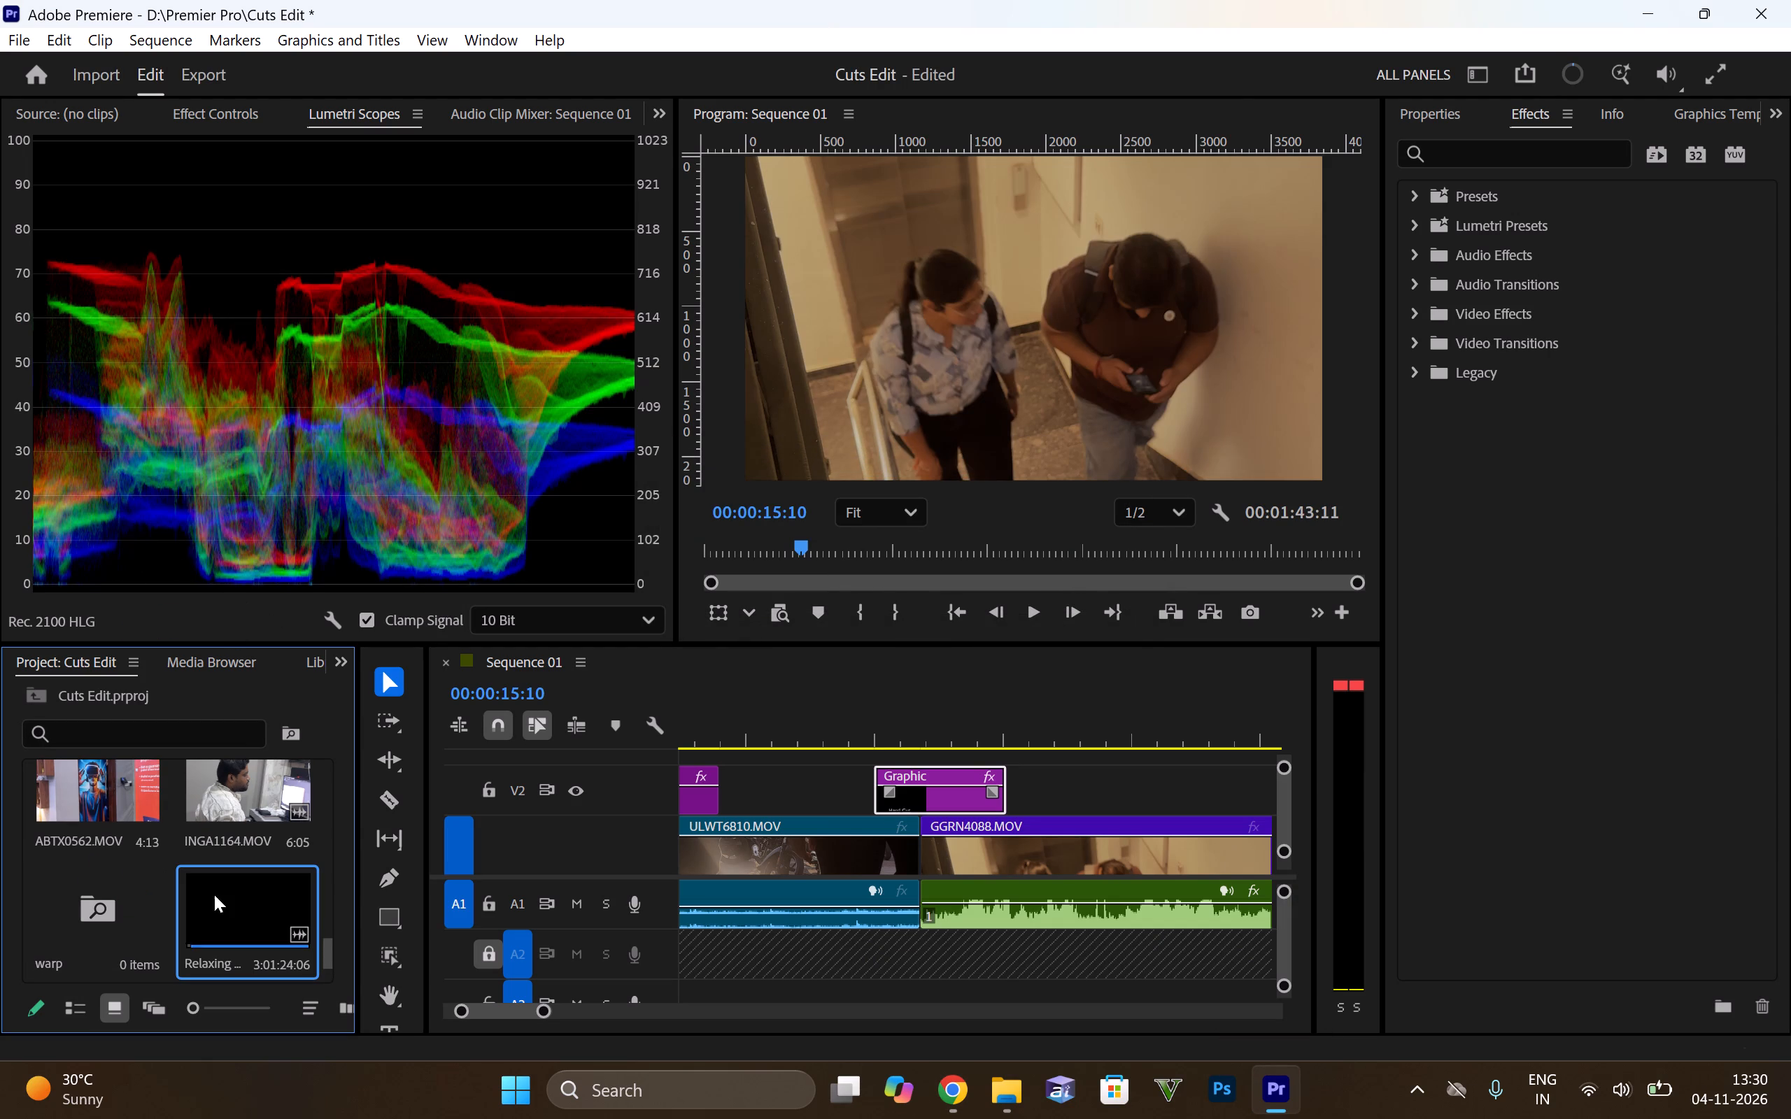
# Open the Relaxing Guitar Music clip in the Source monitor and set its playhead to the start, 00:00:00:00.
pyautogui.doubleClick(238, 917)
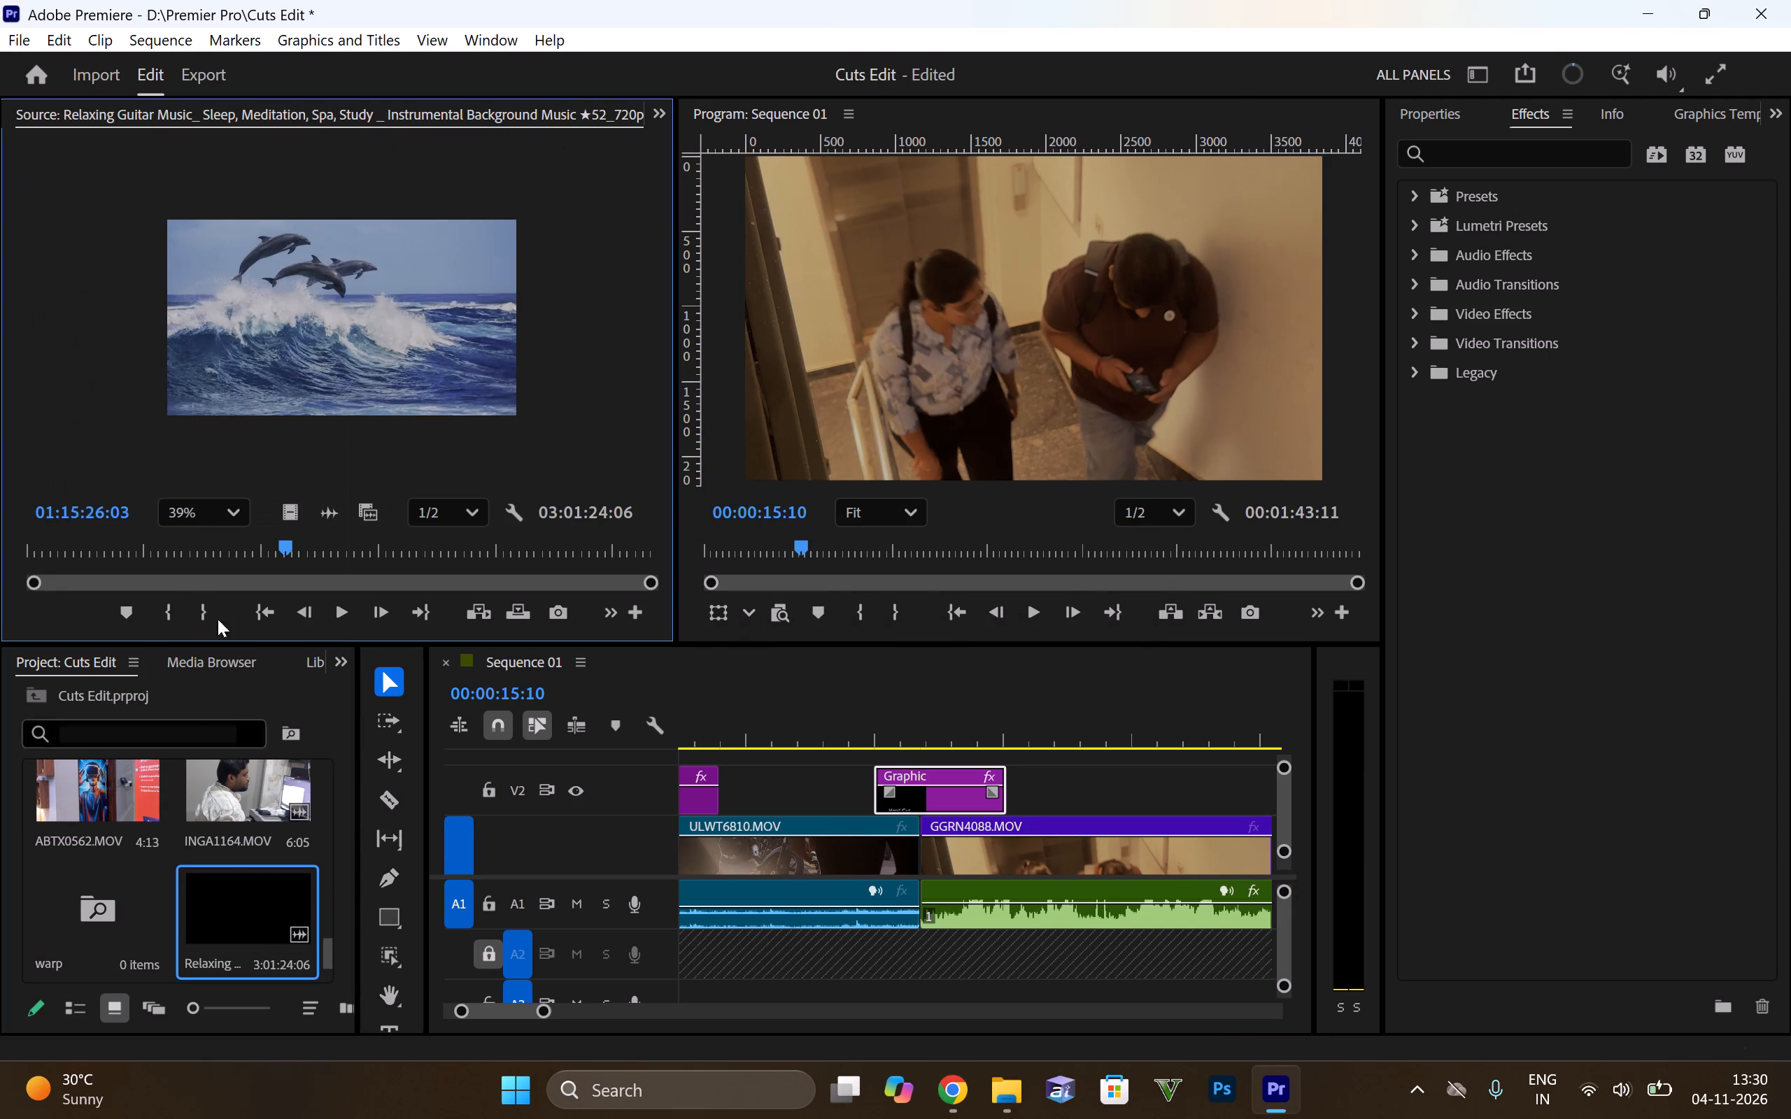
pyautogui.moveTo(285, 545); pyautogui.dragTo(0, 536)
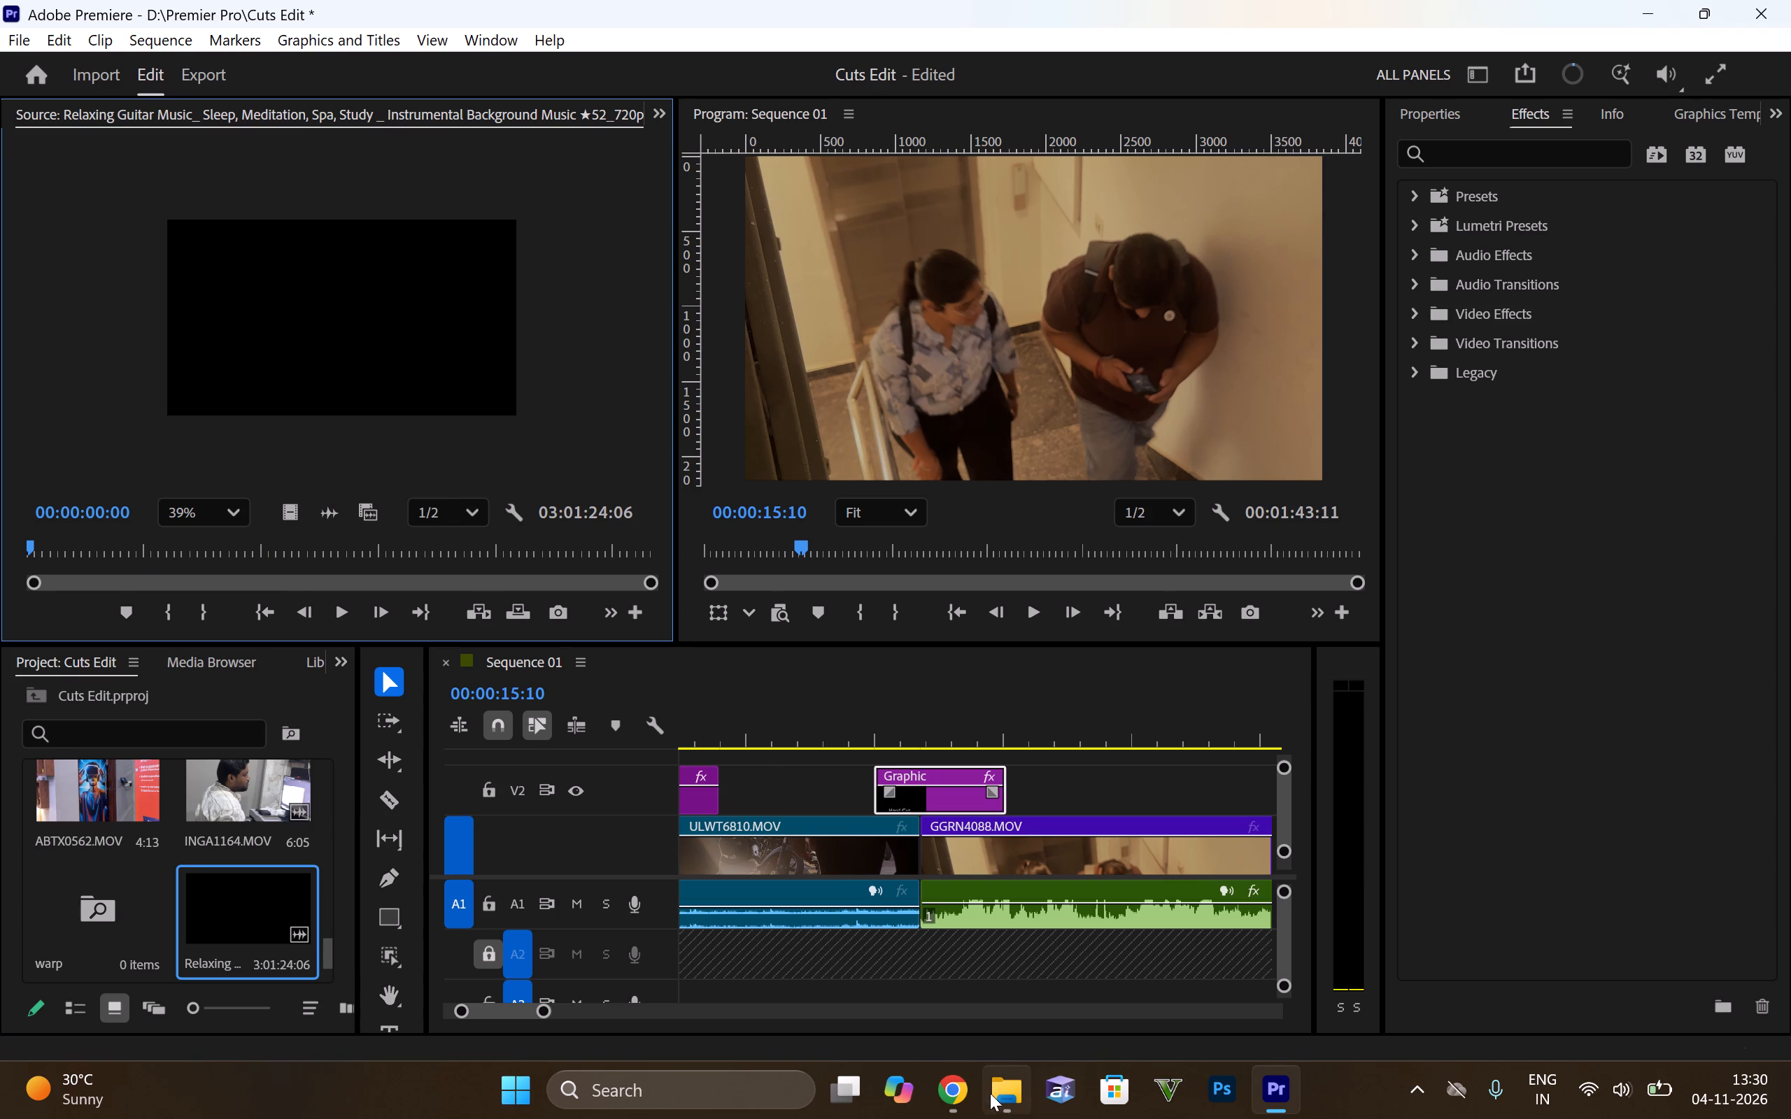
# Switch to Chrome and pause the Acoustic Upbeat video playing in YouTube's mini player.
pyautogui.click(955, 1085)
pyautogui.scroll(10, 856, 704)
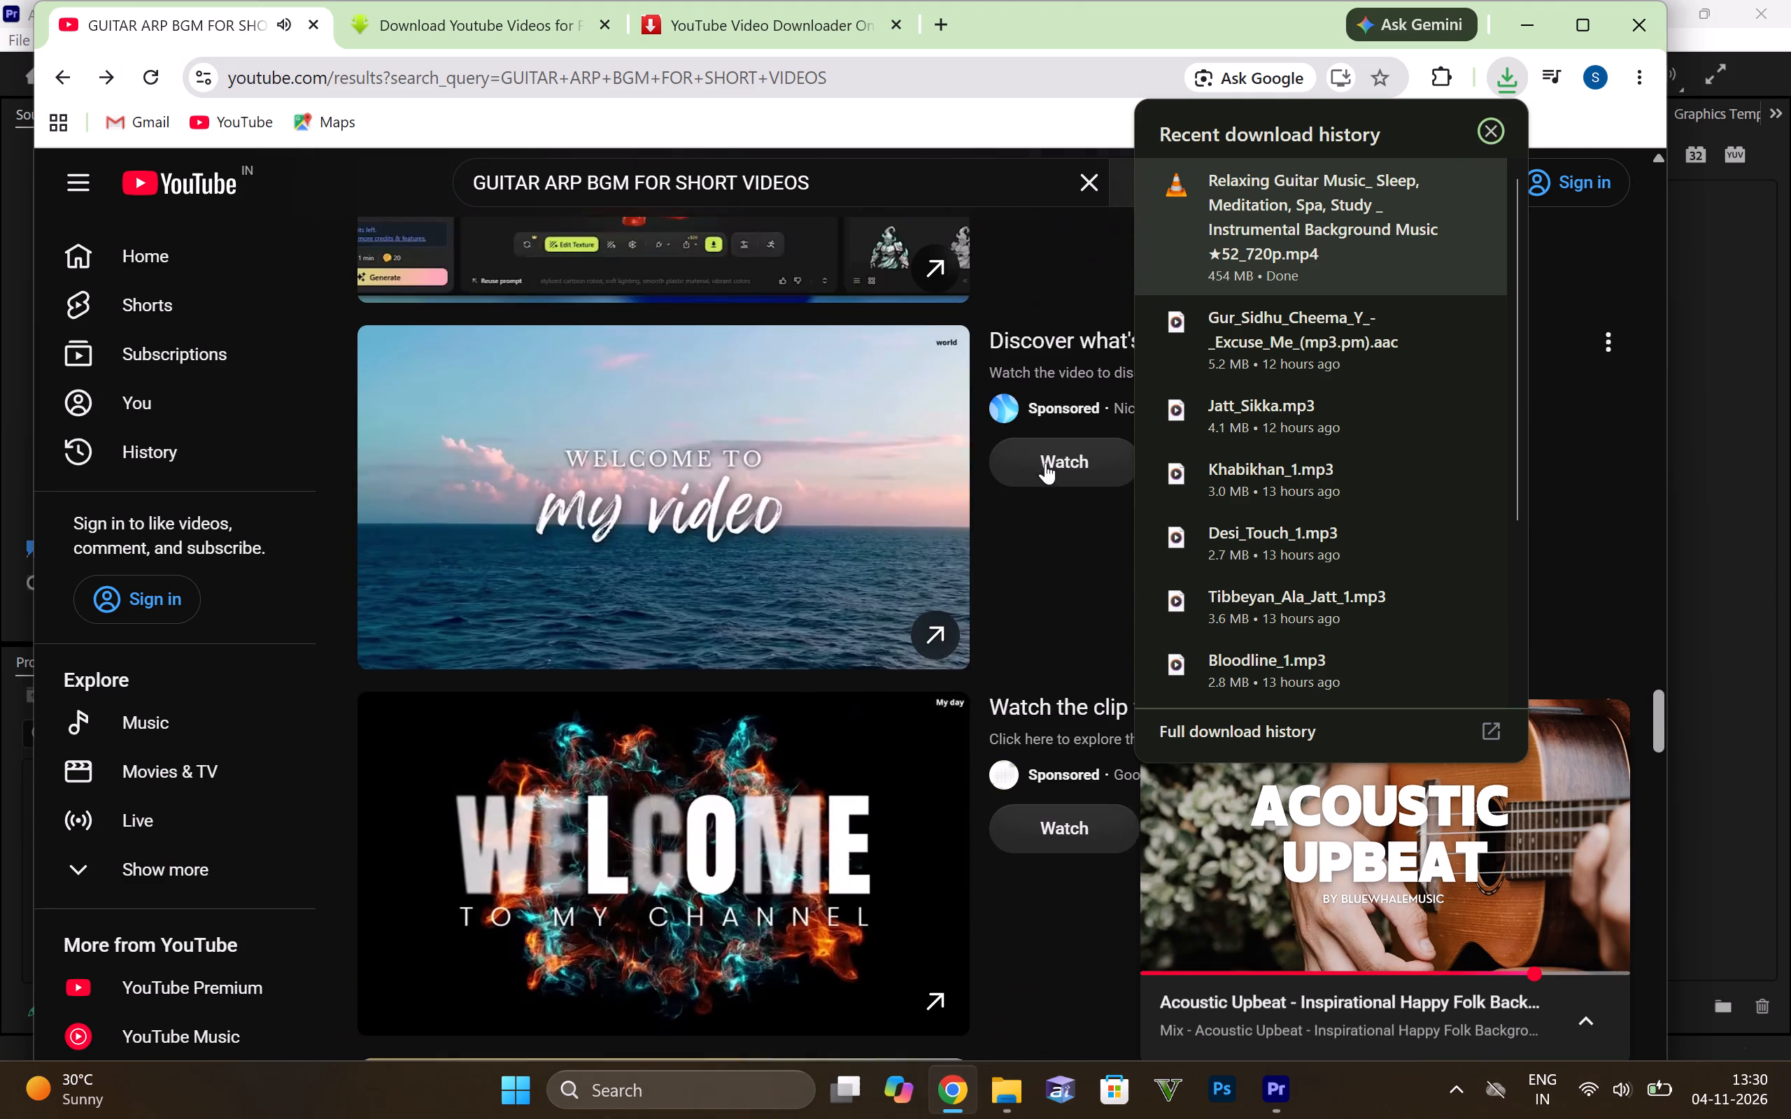
pyautogui.scroll(7, 493, 601)
pyautogui.scroll(-6, 777, 600)
pyautogui.click(1330, 853)
pyautogui.click(1381, 838)
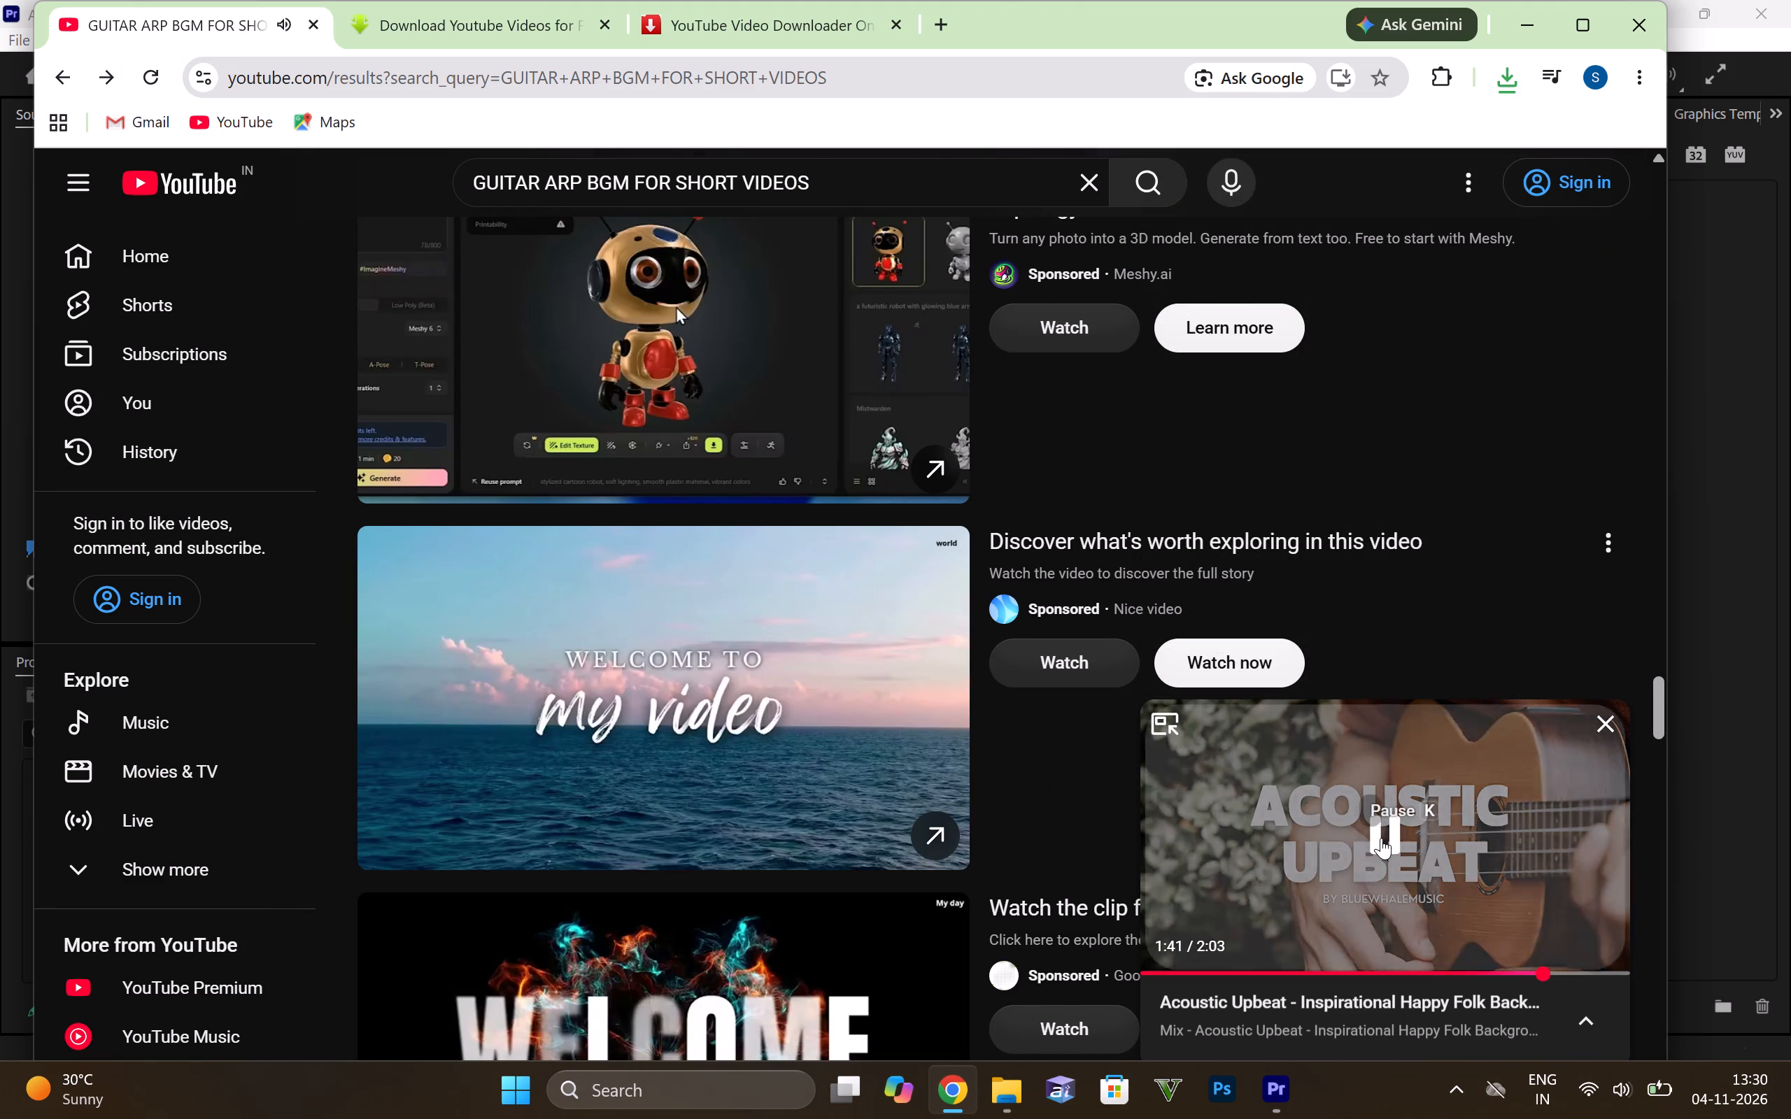
# Back in Premiere, place only the audio of Relaxing Guitar Music at the start of Sequence 01, on the track below A2.
pyautogui.click(1262, 1104)
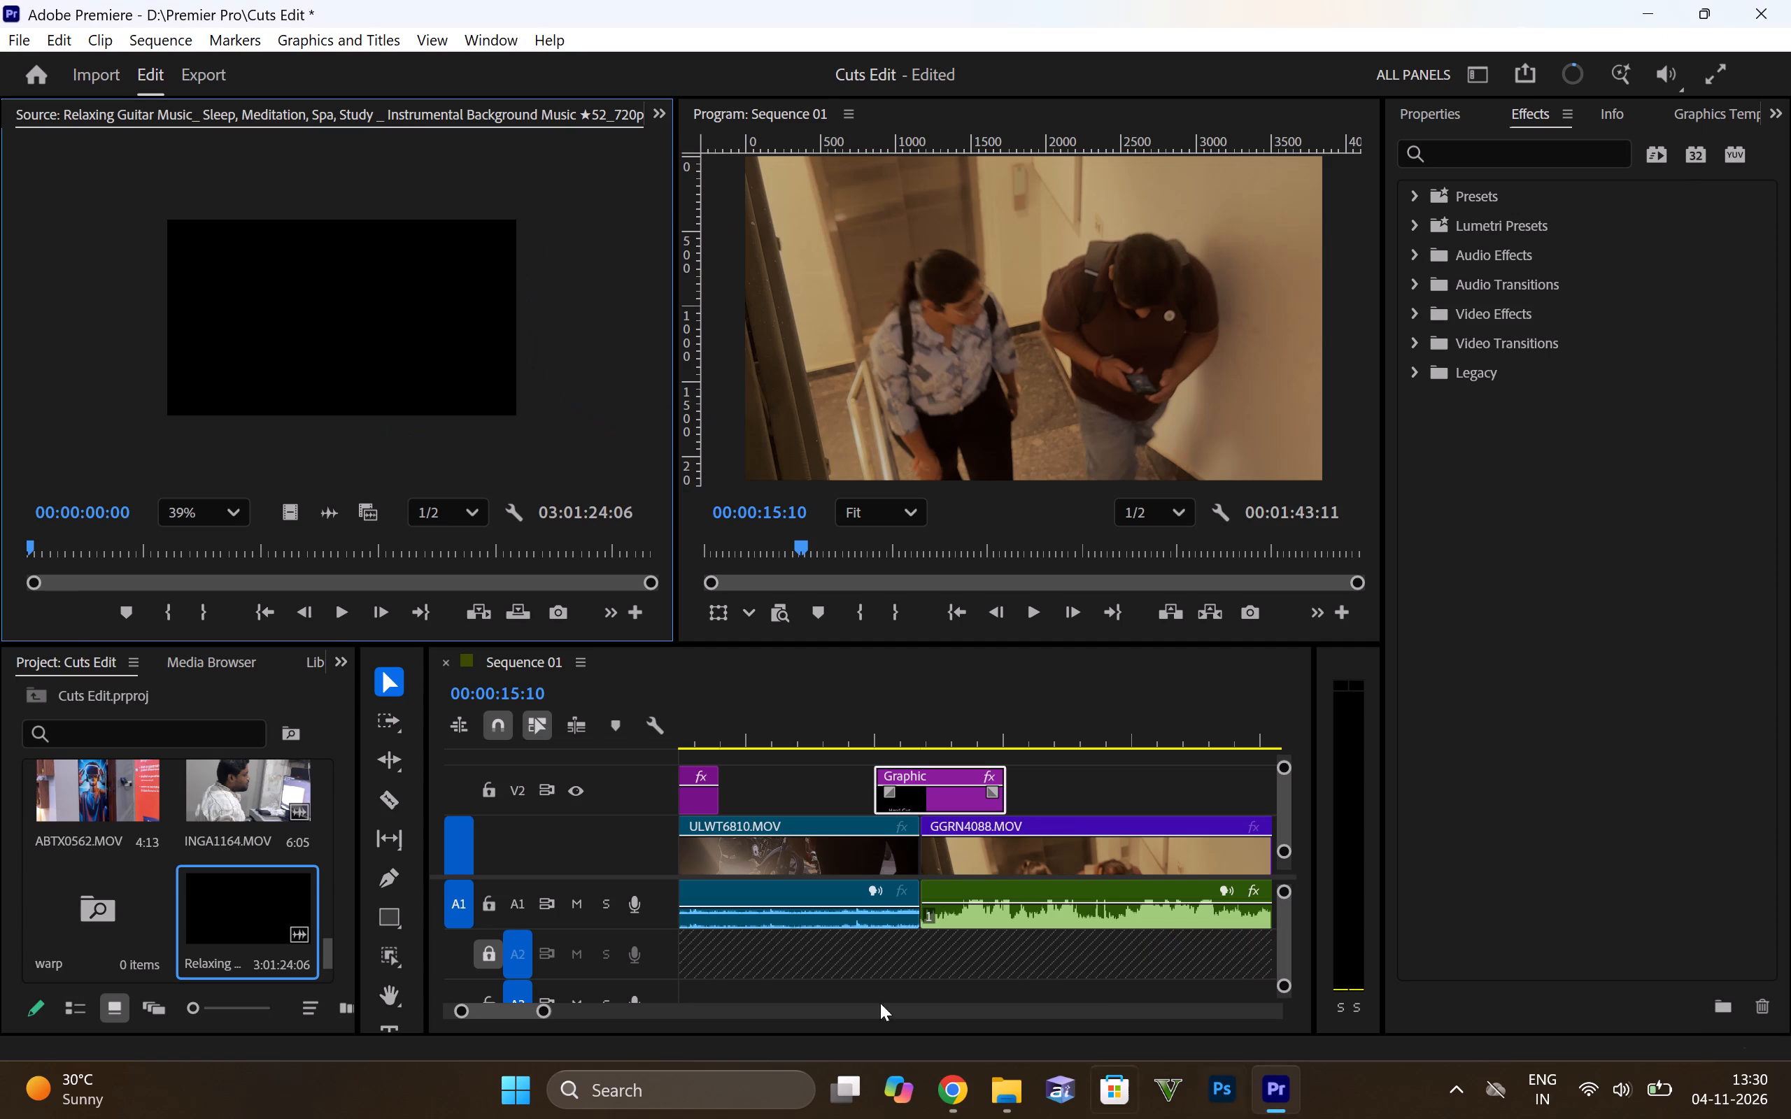
pyautogui.doubleClick(224, 890)
pyautogui.moveTo(332, 518); pyautogui.dragTo(670, 944)
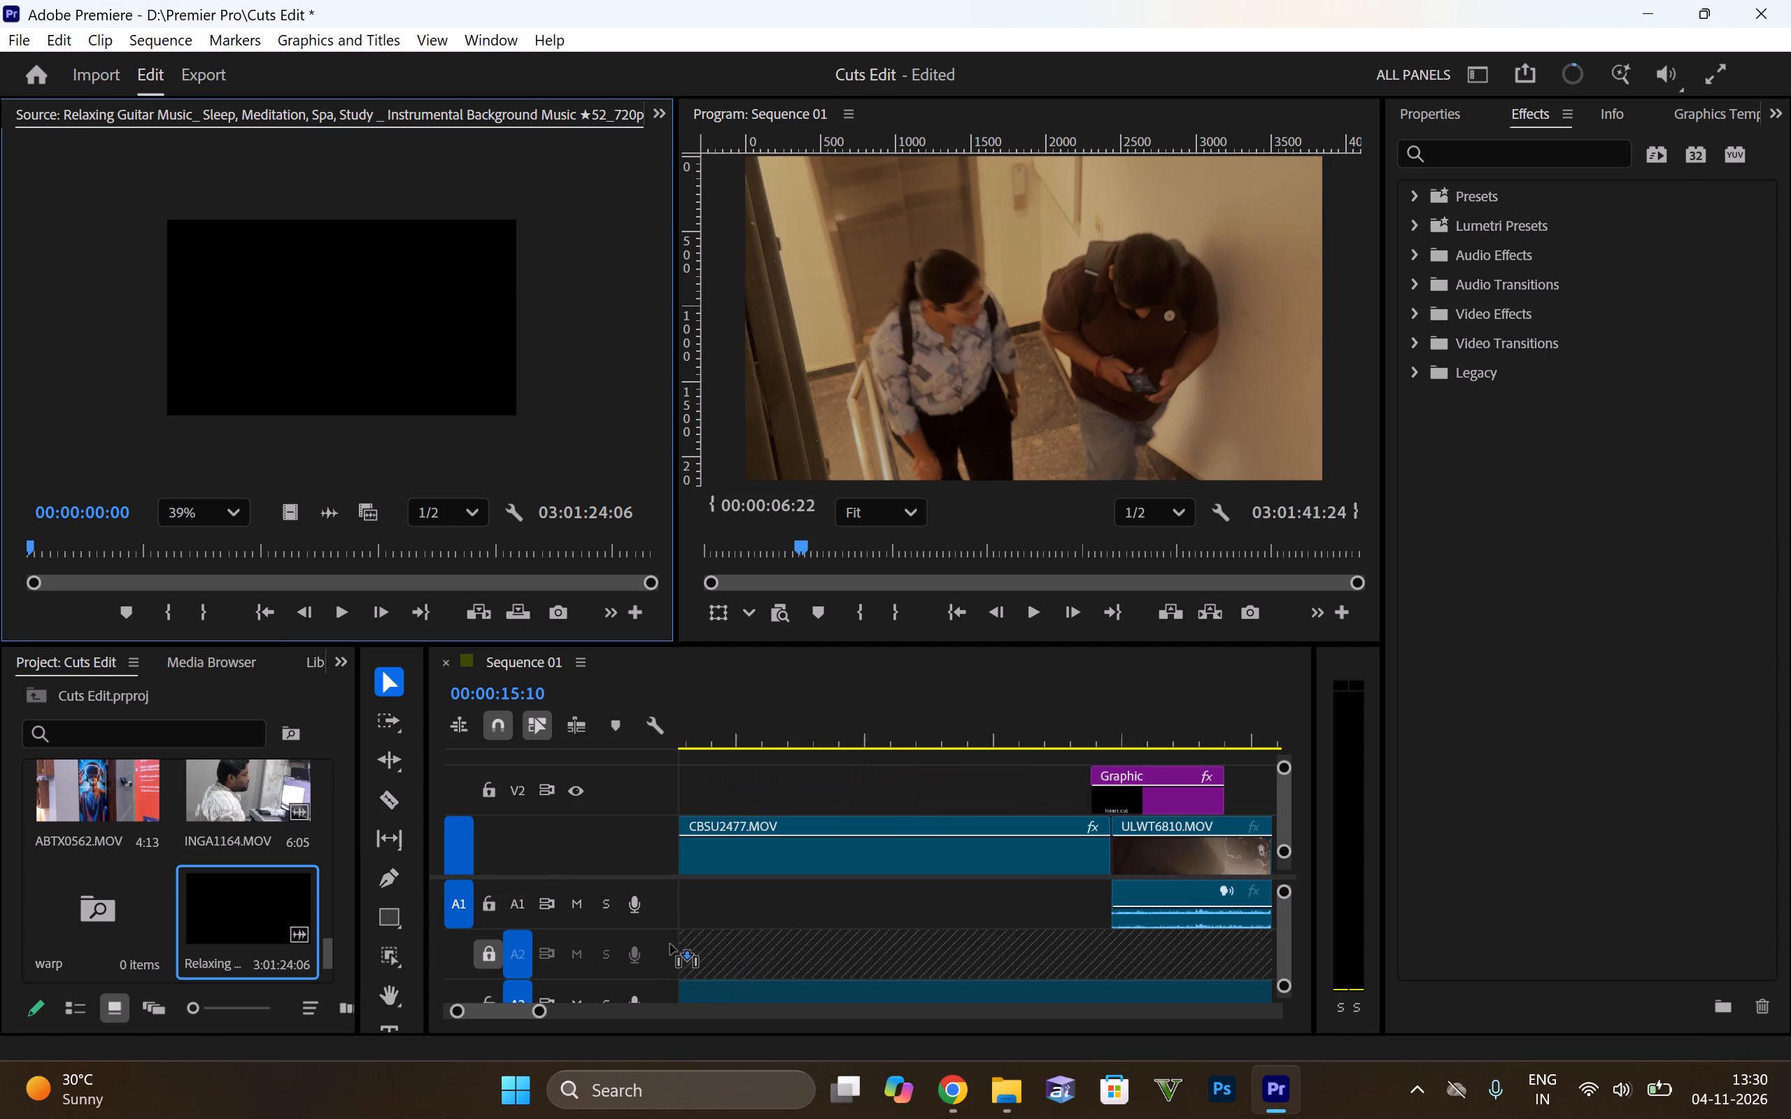
pyautogui.moveTo(670, 944); pyautogui.dragTo(691, 934)
# Unlock audio track A2 and turn off its track targeting.
pyautogui.scroll(-5, 716, 913)
pyautogui.scroll(7, 715, 919)
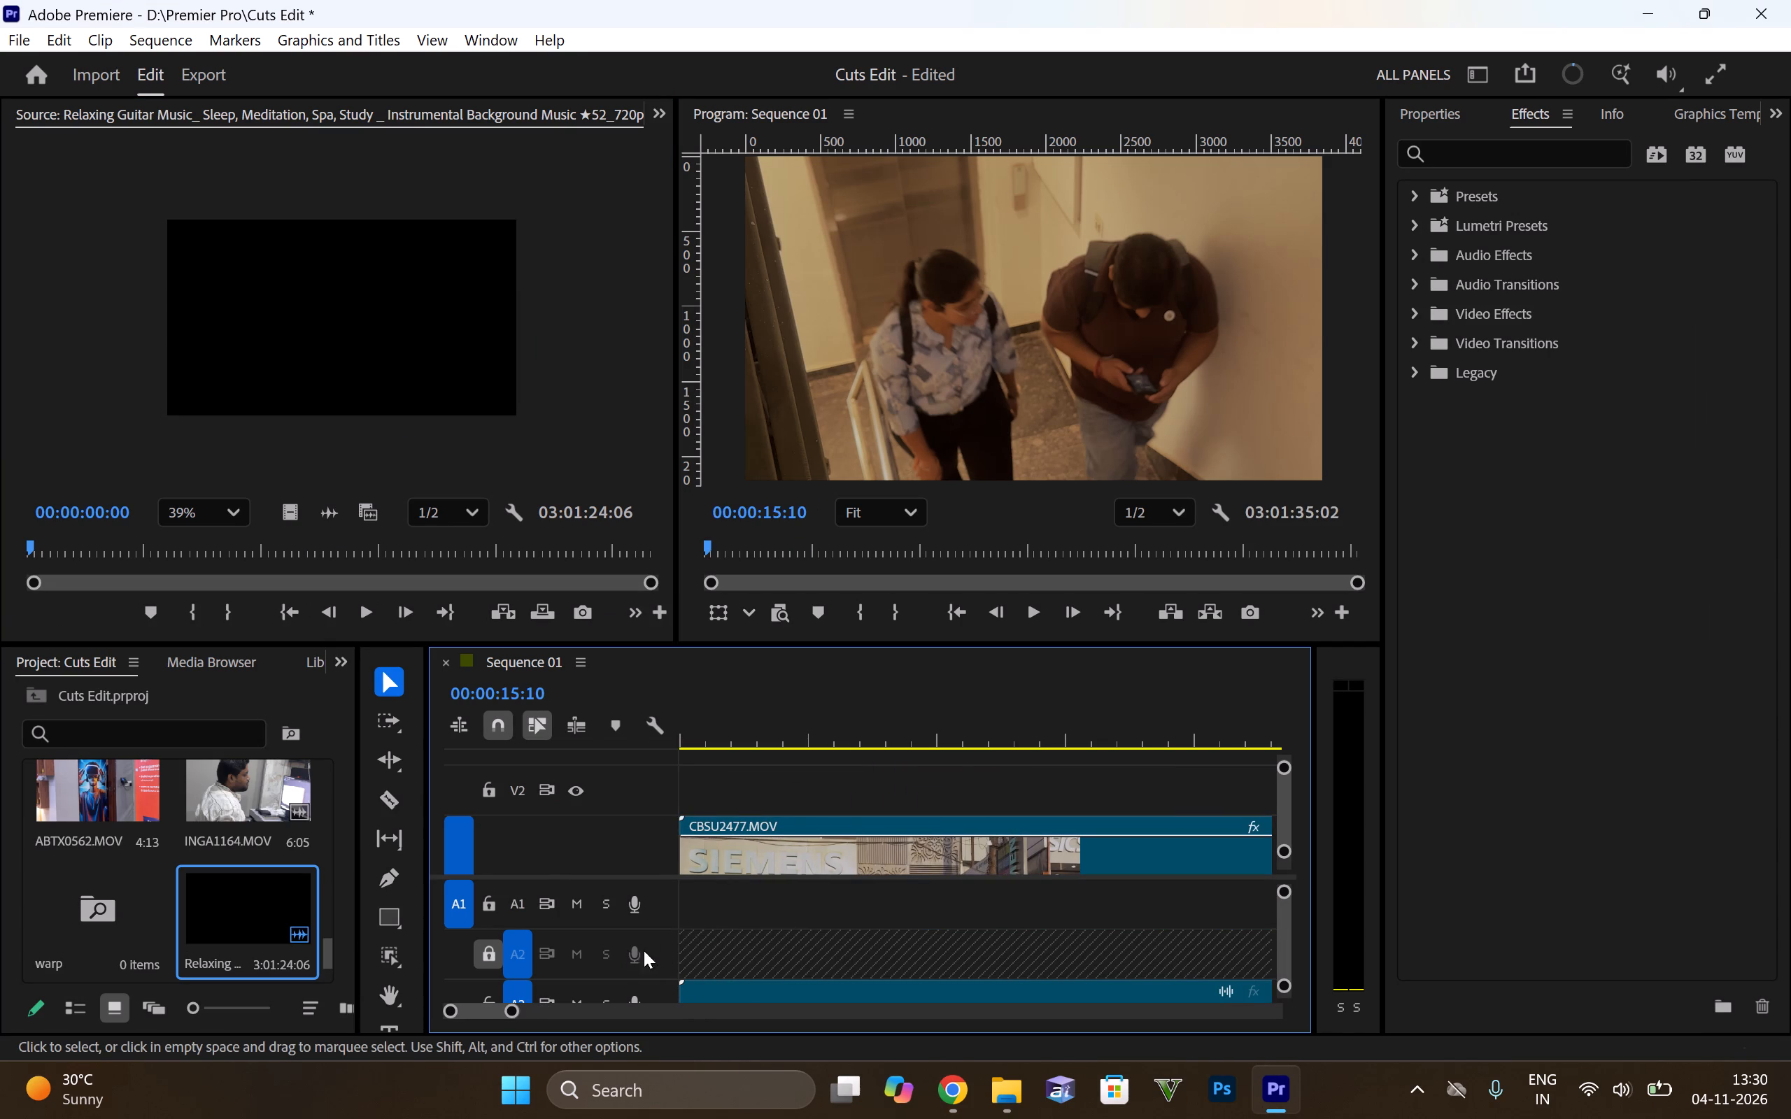
pyautogui.click(519, 956)
pyautogui.click(498, 954)
# Delete the run of blue audio clips on A1 that follows the last green audio clips, through the end of the footage.
pyautogui.scroll(-5, 840, 925)
pyautogui.scroll(6, 806, 906)
pyautogui.keyDown('alt'); pyautogui.scroll(-18, 784, 911); pyautogui.keyUp('alt')
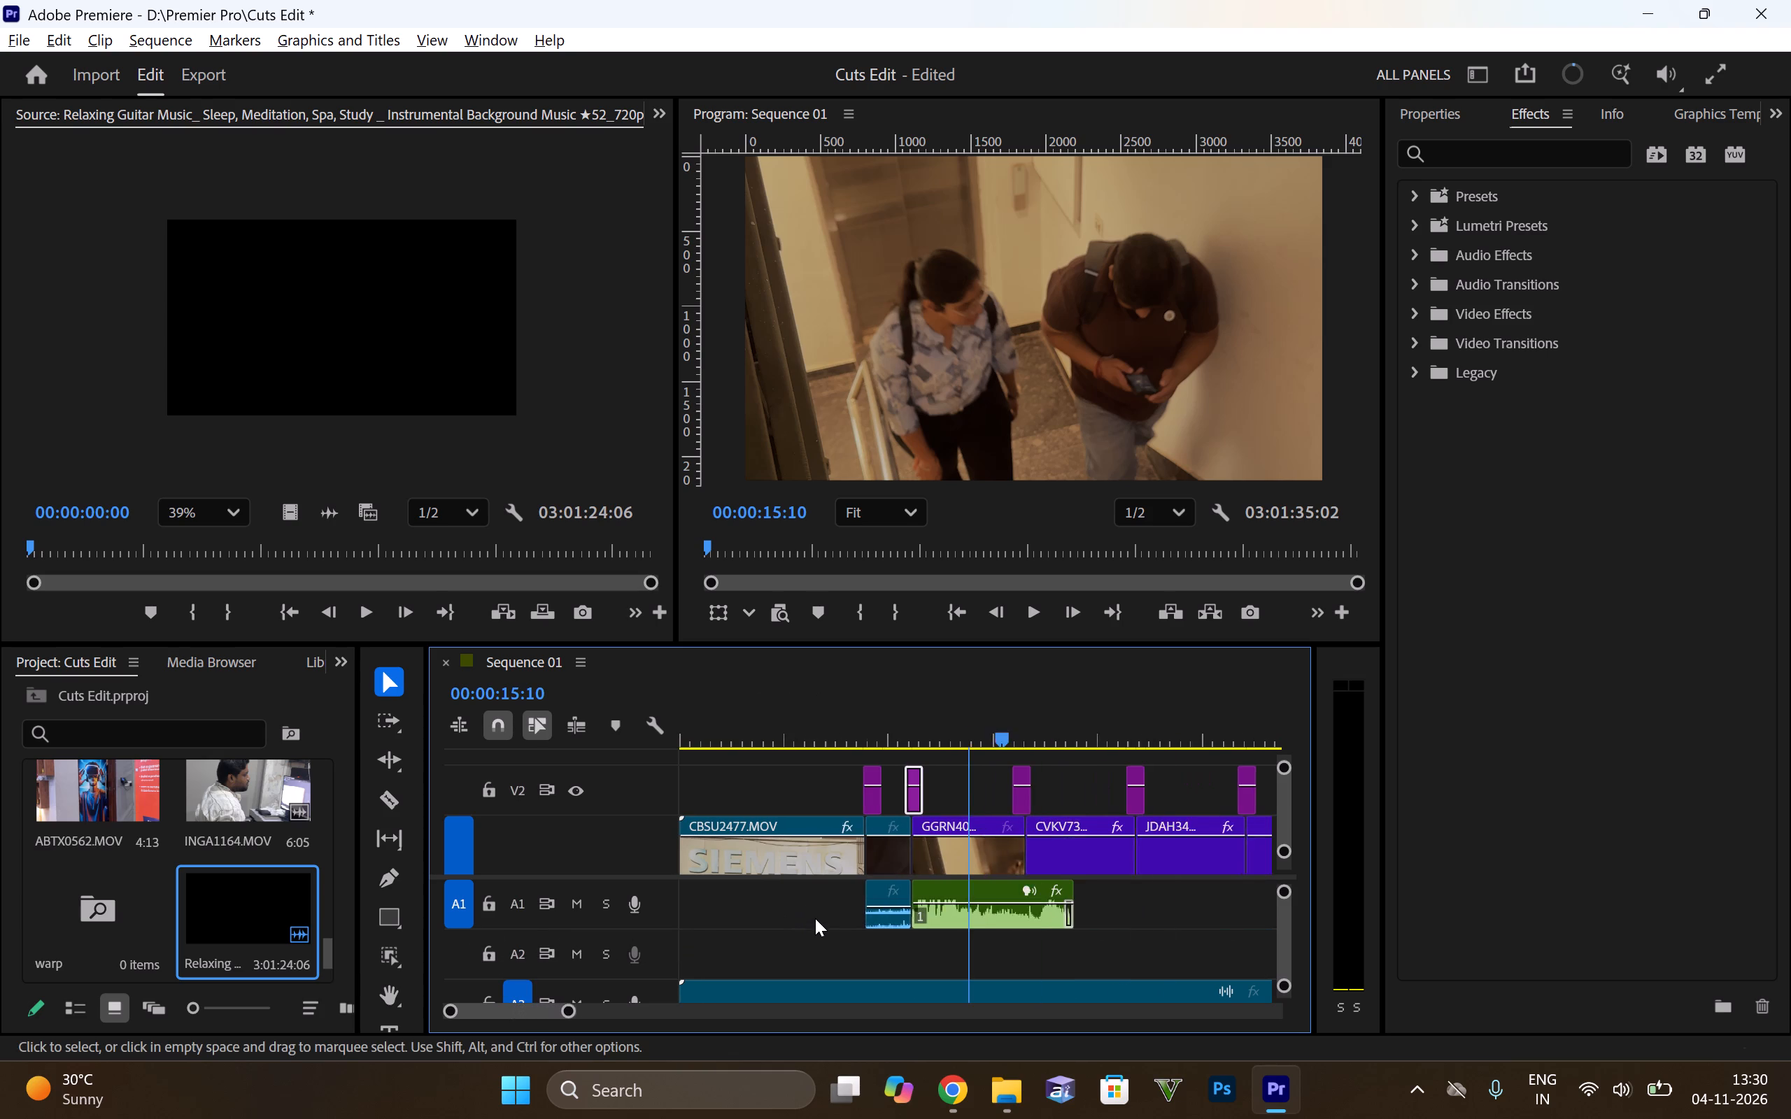
pyautogui.scroll(-5, 799, 912)
pyautogui.scroll(4, 799, 912)
pyautogui.keyDown('alt'); pyautogui.scroll(-9, 779, 921); pyautogui.keyUp('alt')
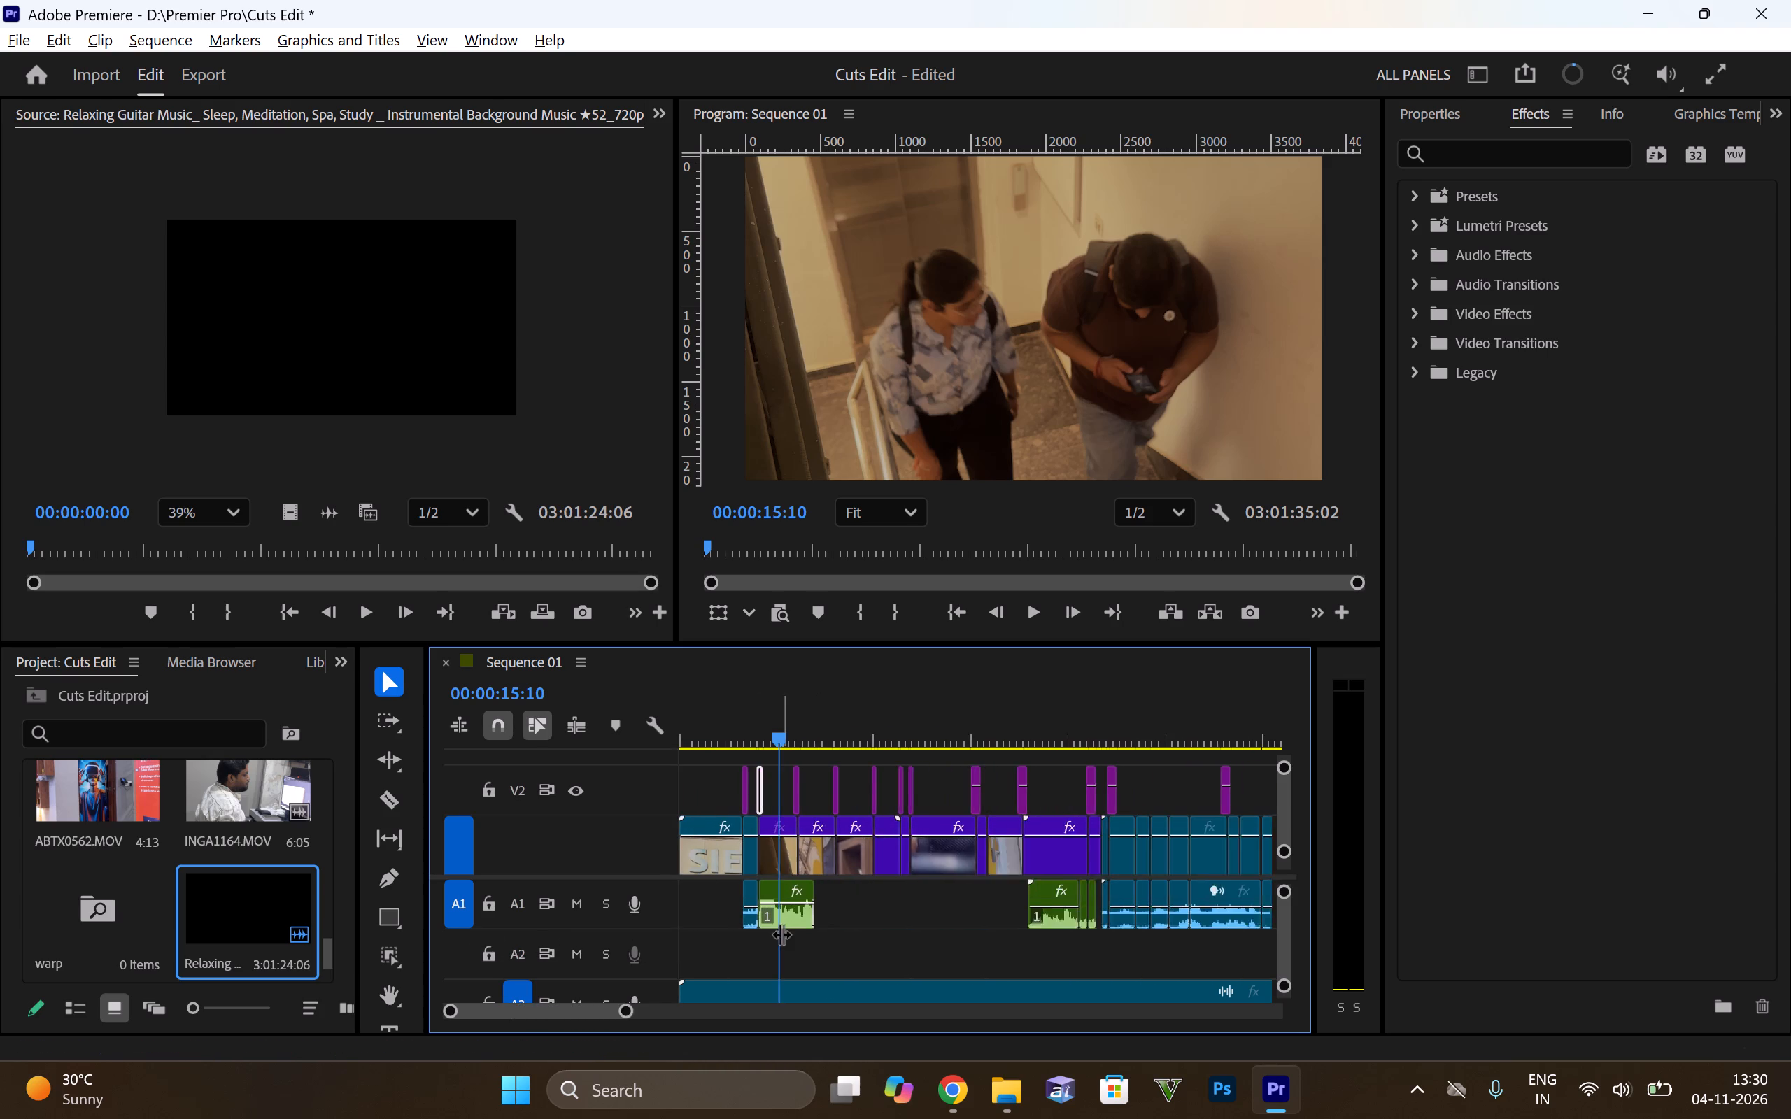
pyautogui.keyDown('alt'); pyautogui.scroll(-5, 781, 934); pyautogui.keyUp('alt')
pyautogui.keyDown('alt'); pyautogui.scroll(6, 781, 934); pyautogui.keyUp('alt')
pyautogui.keyDown('alt'); pyautogui.scroll(-6, 795, 934); pyautogui.keyUp('alt')
pyautogui.moveTo(1140, 913); pyautogui.dragTo(1035, 922)
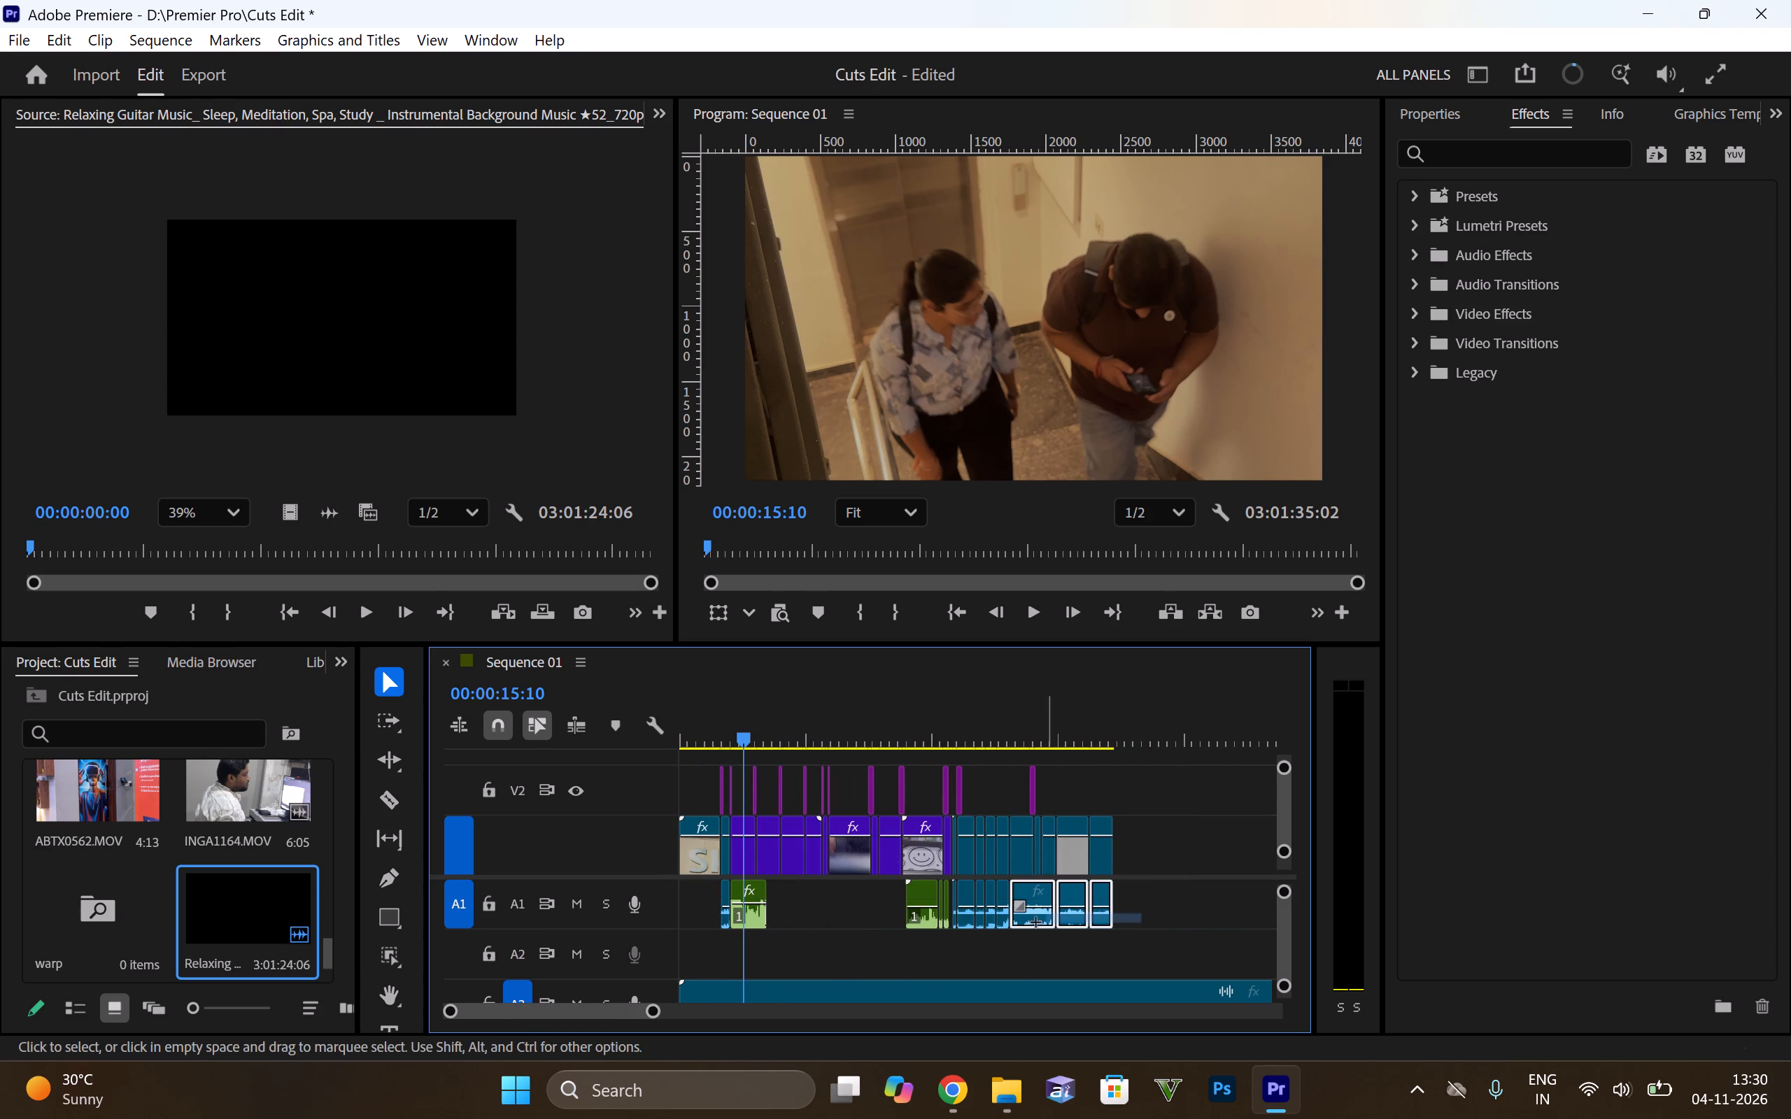
pyautogui.moveTo(1035, 922); pyautogui.dragTo(957, 919)
pyautogui.press('Delete')
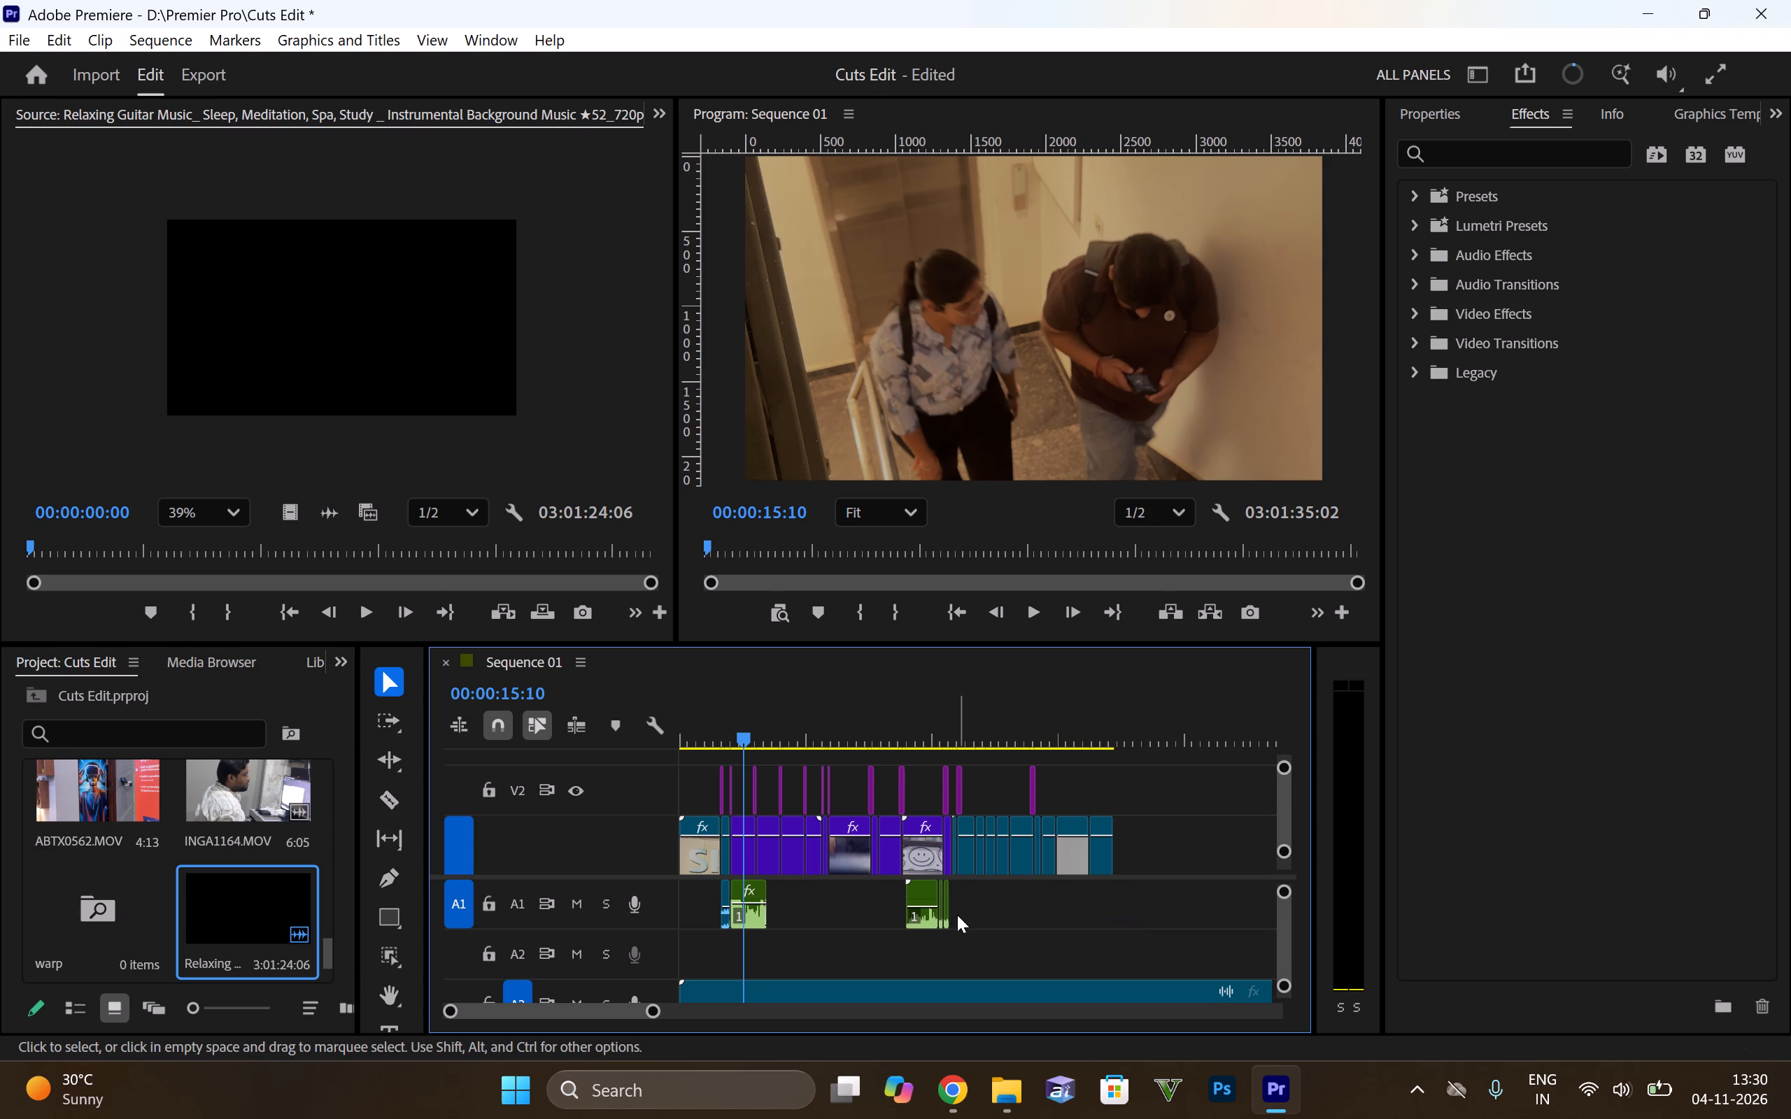
# Play Sequence 01 from the beginning to check the opening clips with the added guitar music.
pyautogui.moveTo(715, 737); pyautogui.dragTo(590, 746)
pyautogui.press('space')
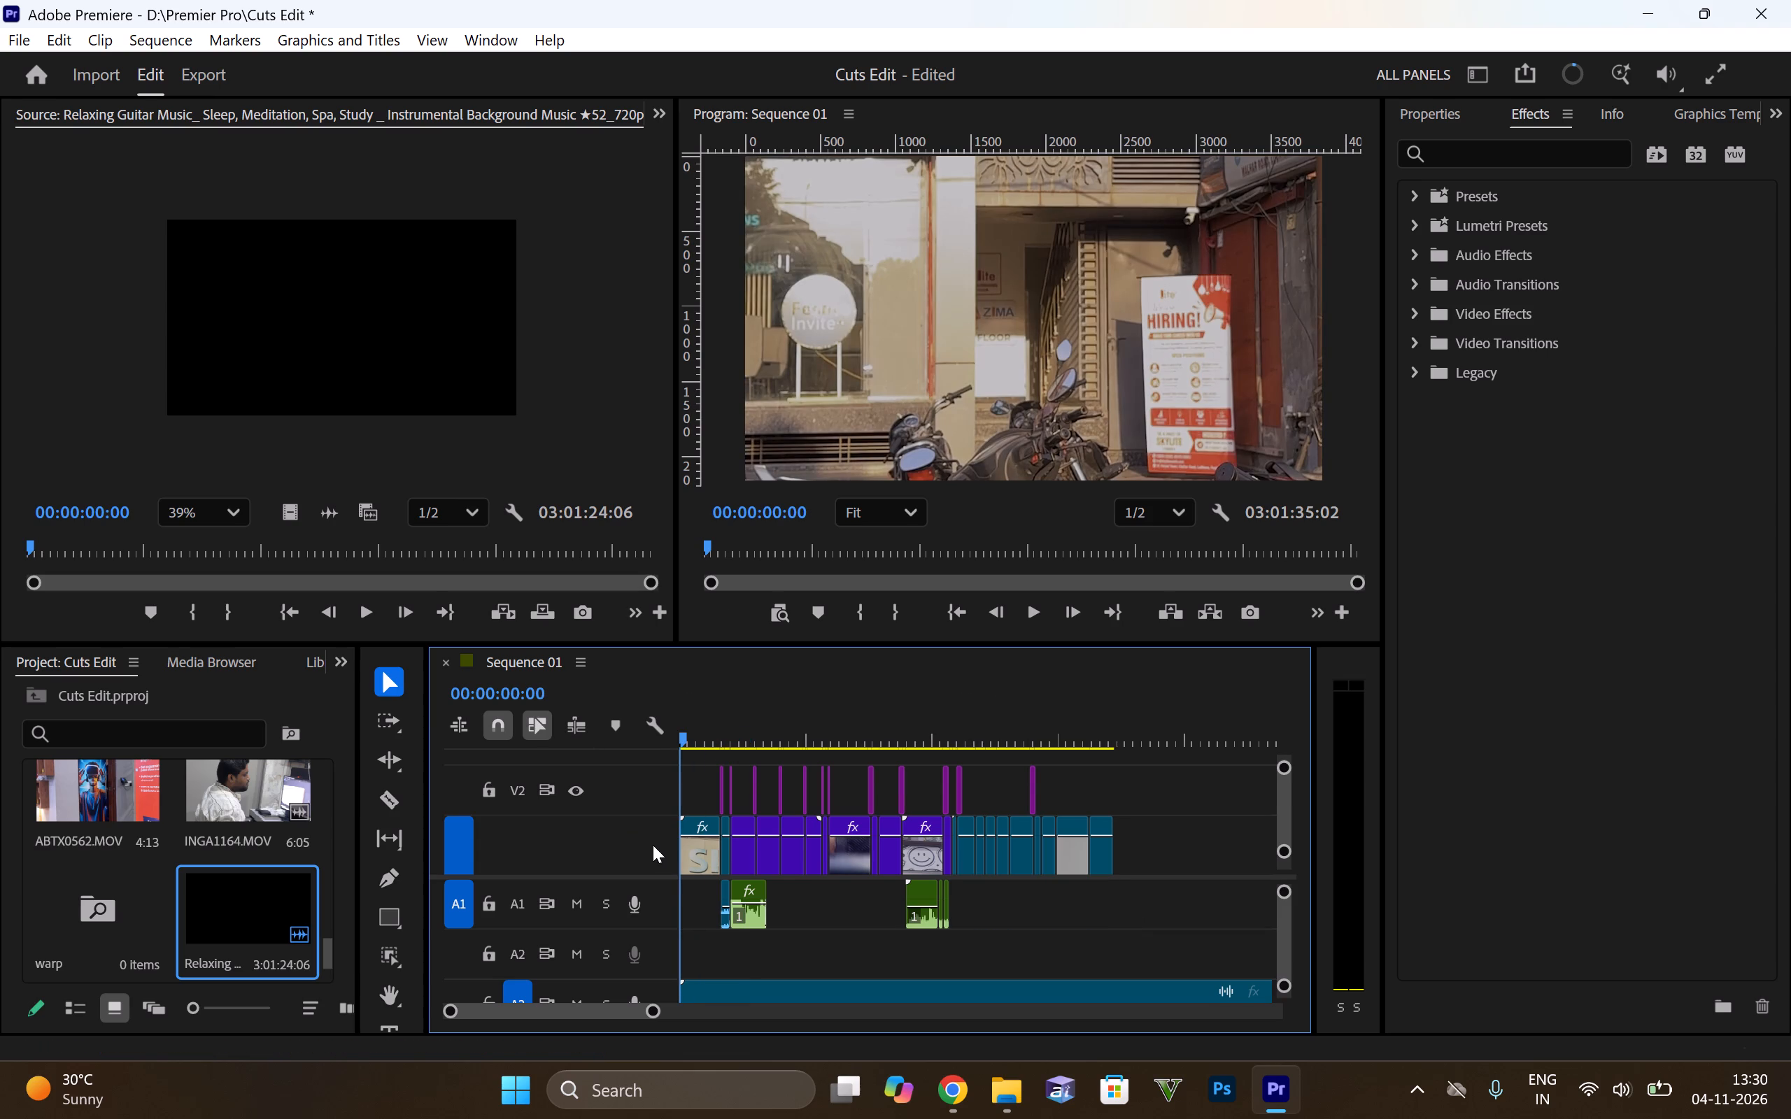
pyautogui.press('space')
pyautogui.press('space')
pyautogui.press('space')
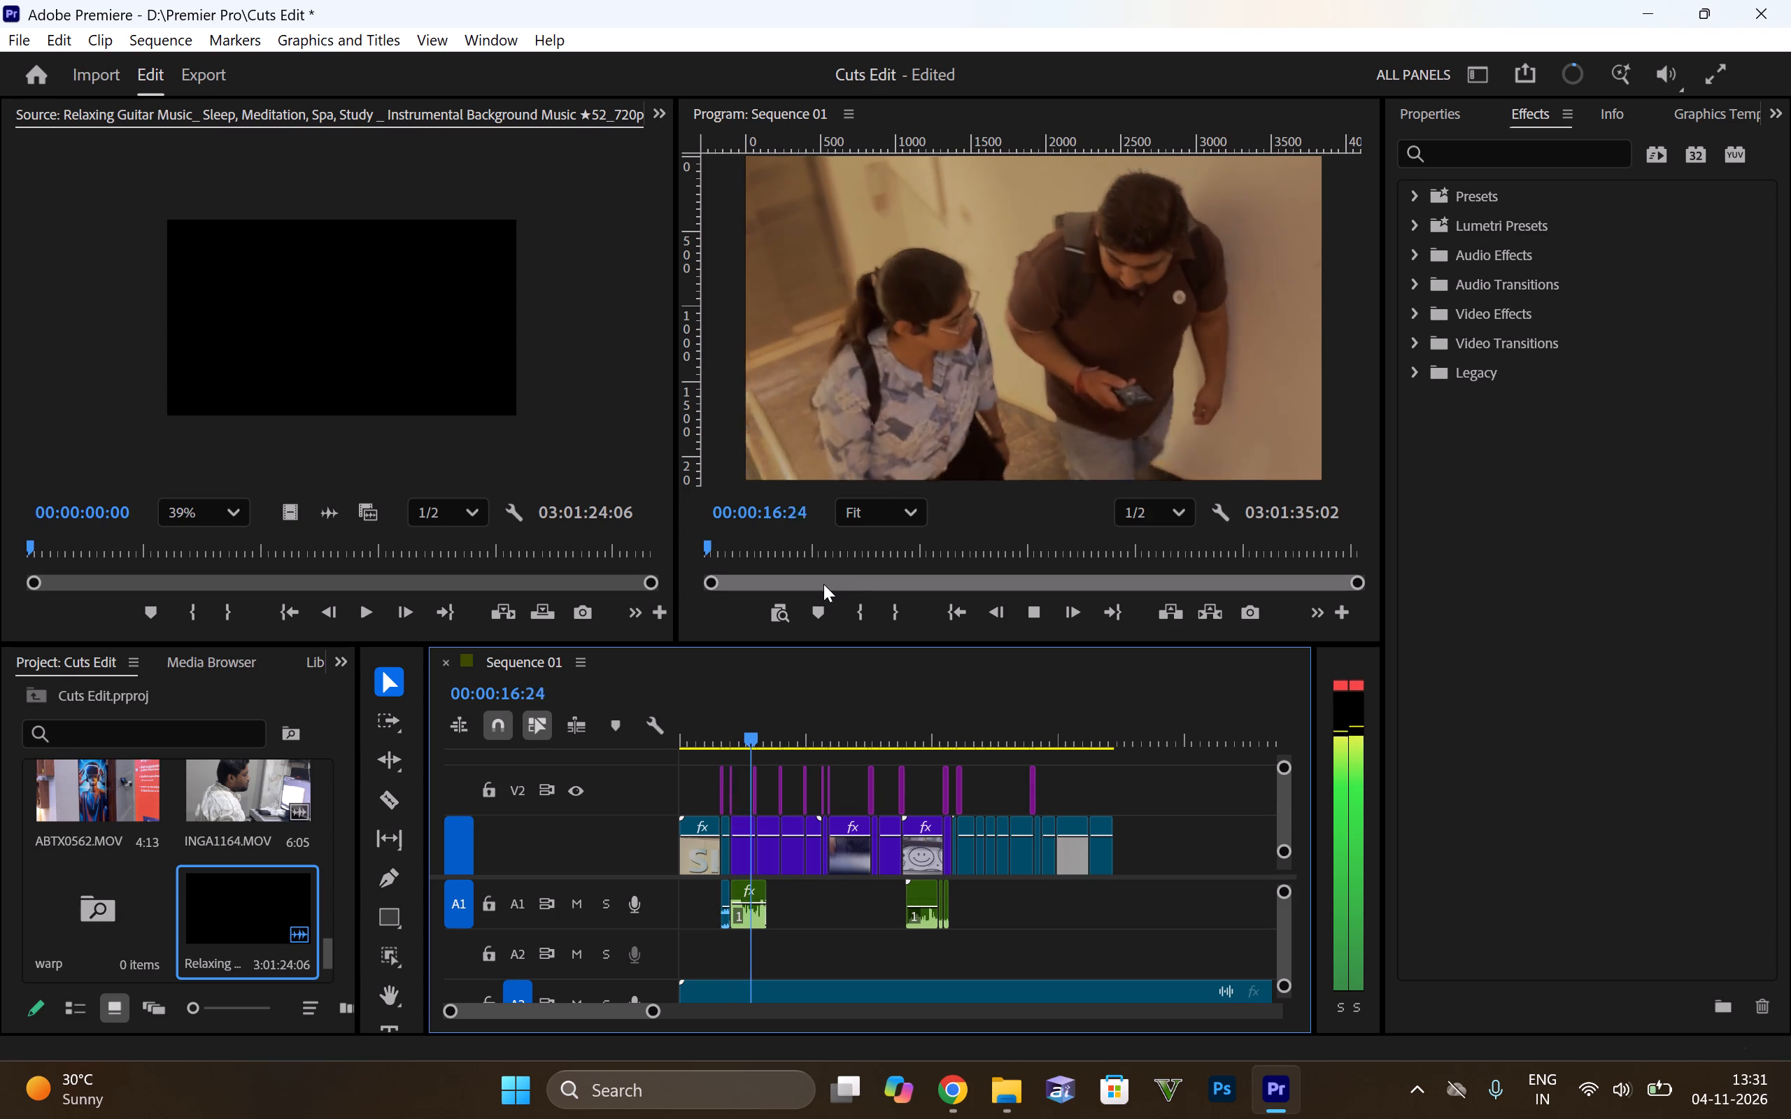
pyautogui.press('space')
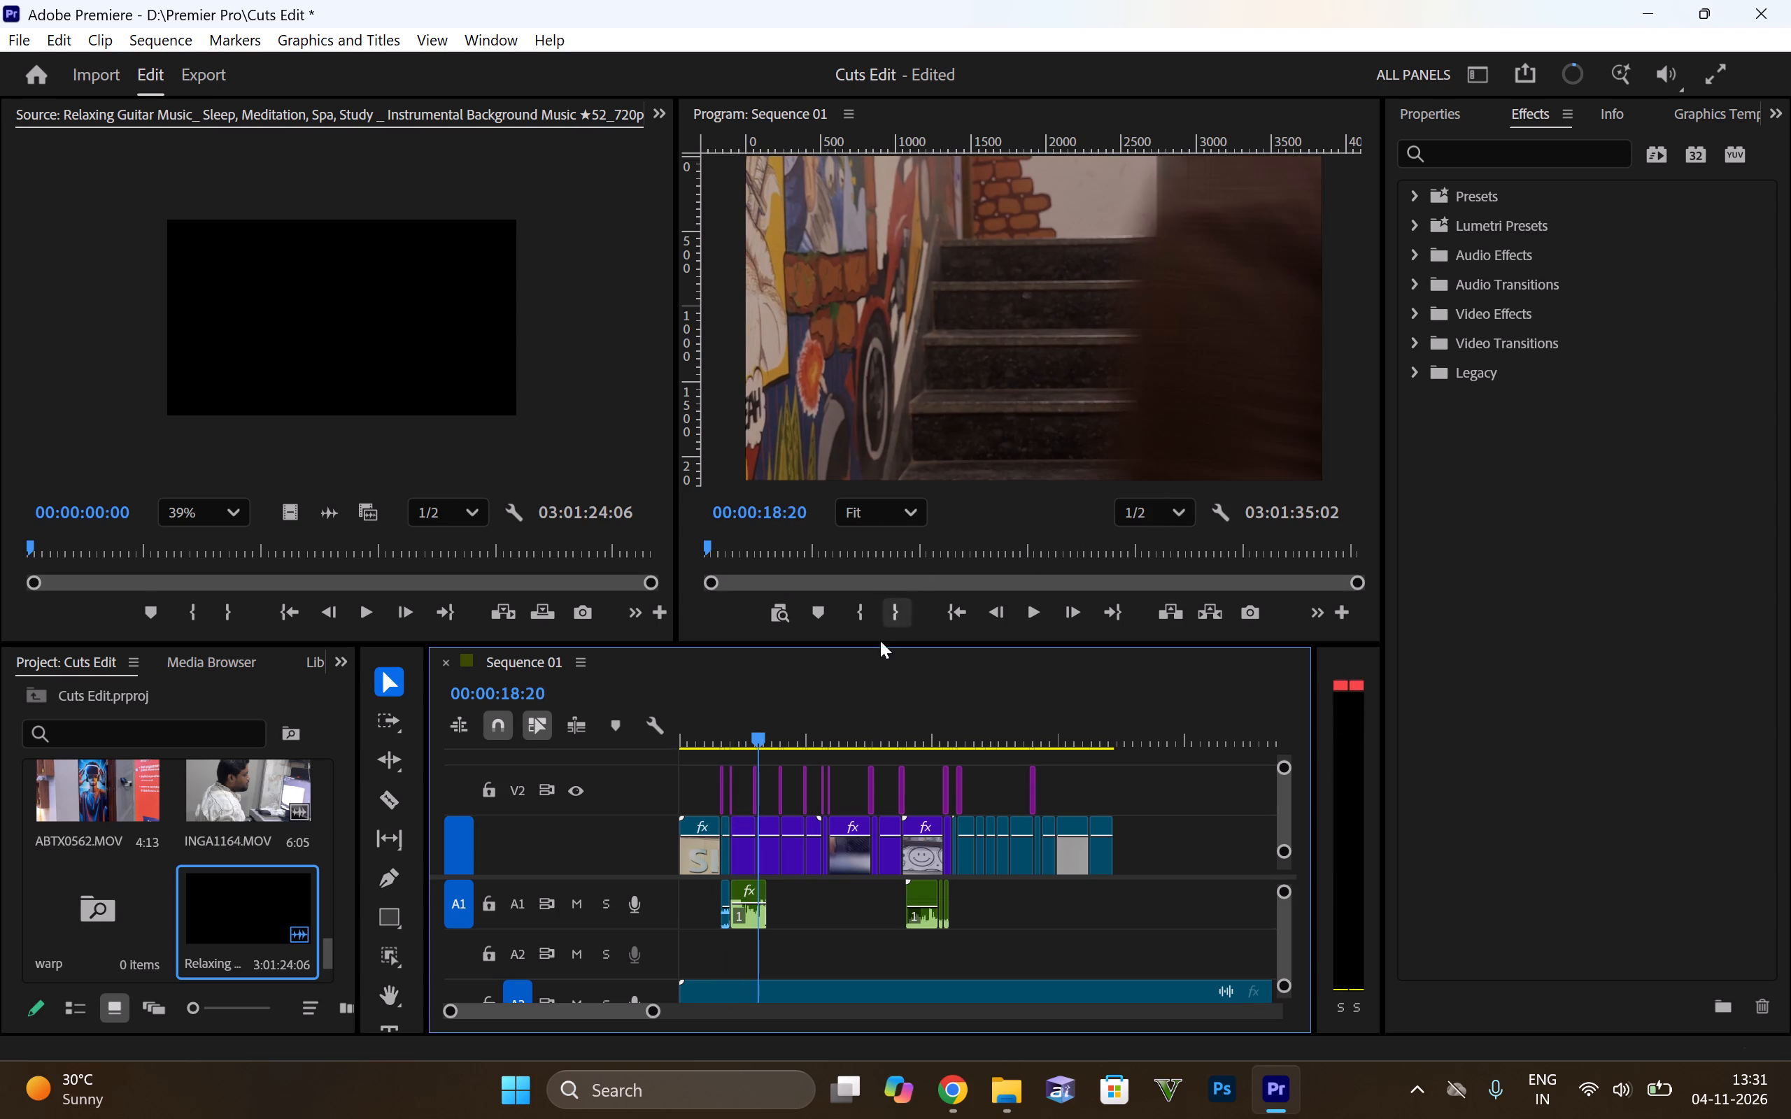
# Replay the cut from GGRN4088.MOV to CVKV7389.MOV several times to check its audio overlap and title.
pyautogui.moveTo(757, 741); pyautogui.dragTo(752, 742)
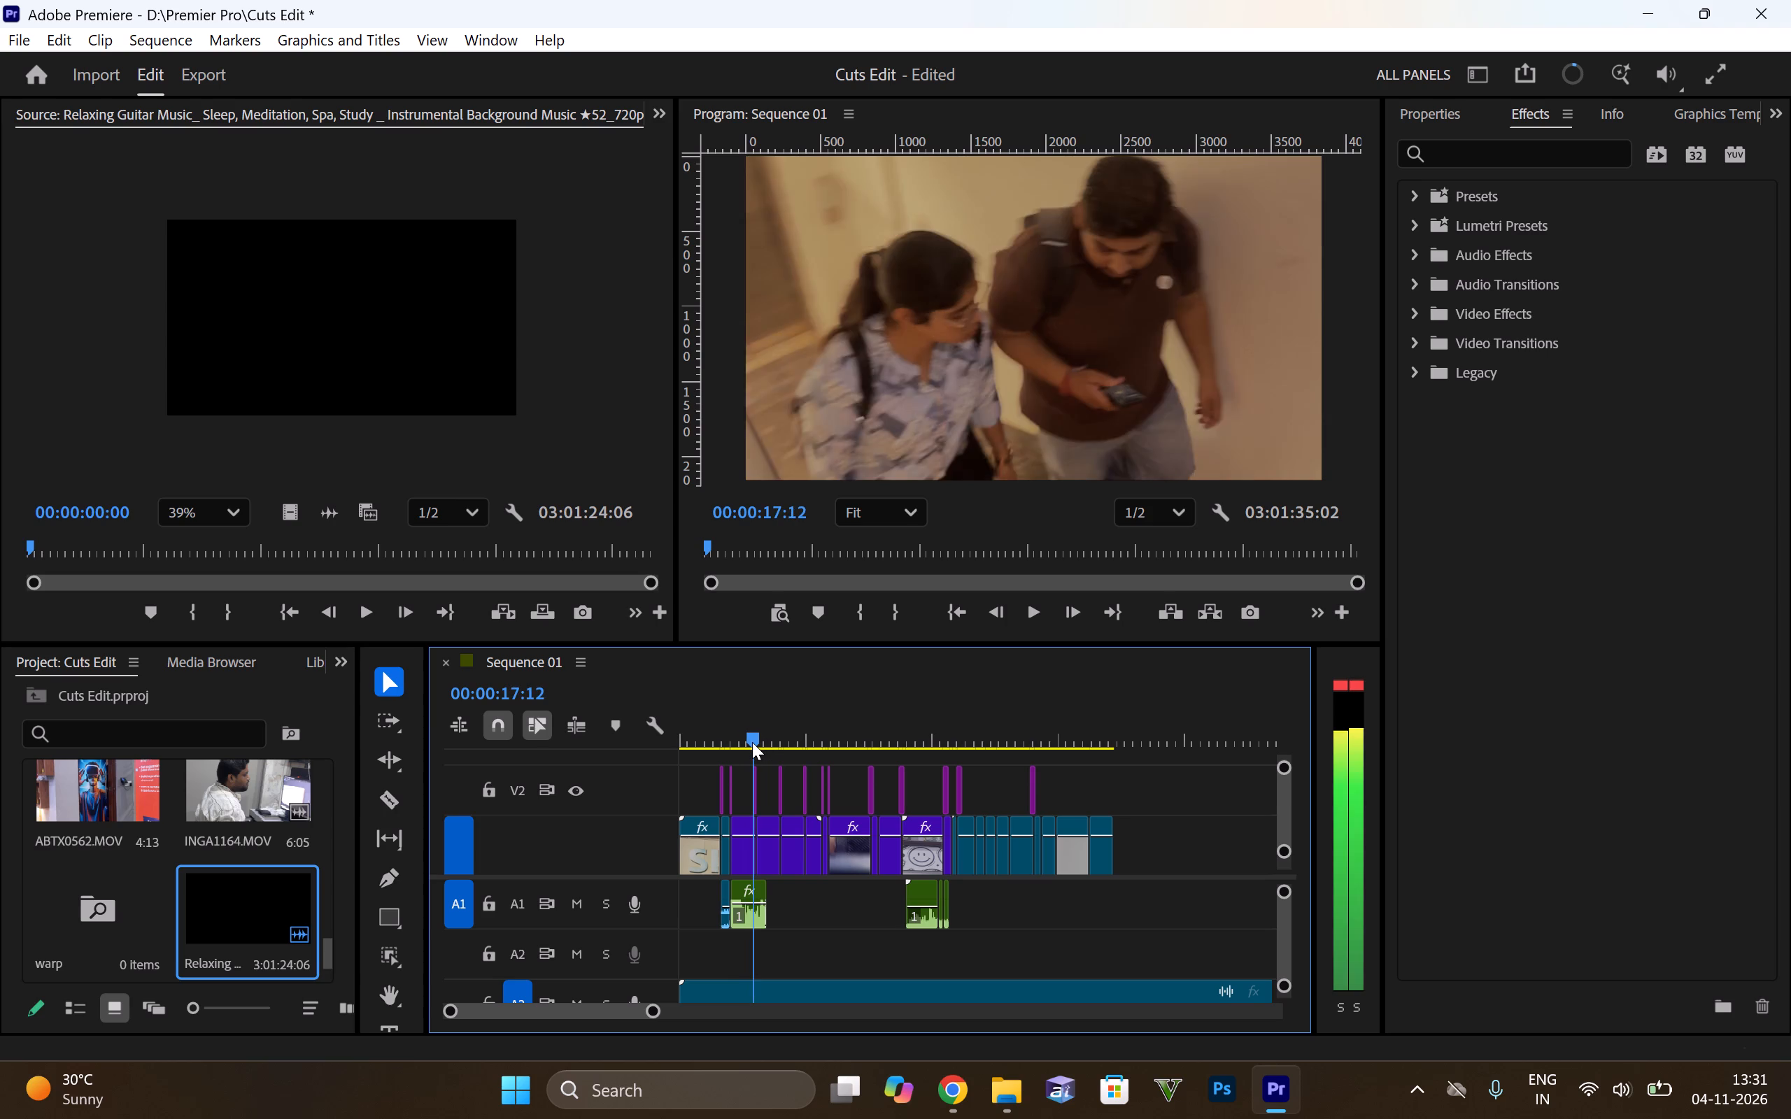
pyautogui.moveTo(752, 742); pyautogui.dragTo(744, 741)
pyautogui.keyDown('alt'); pyautogui.scroll(3, 733, 794); pyautogui.keyUp('alt')
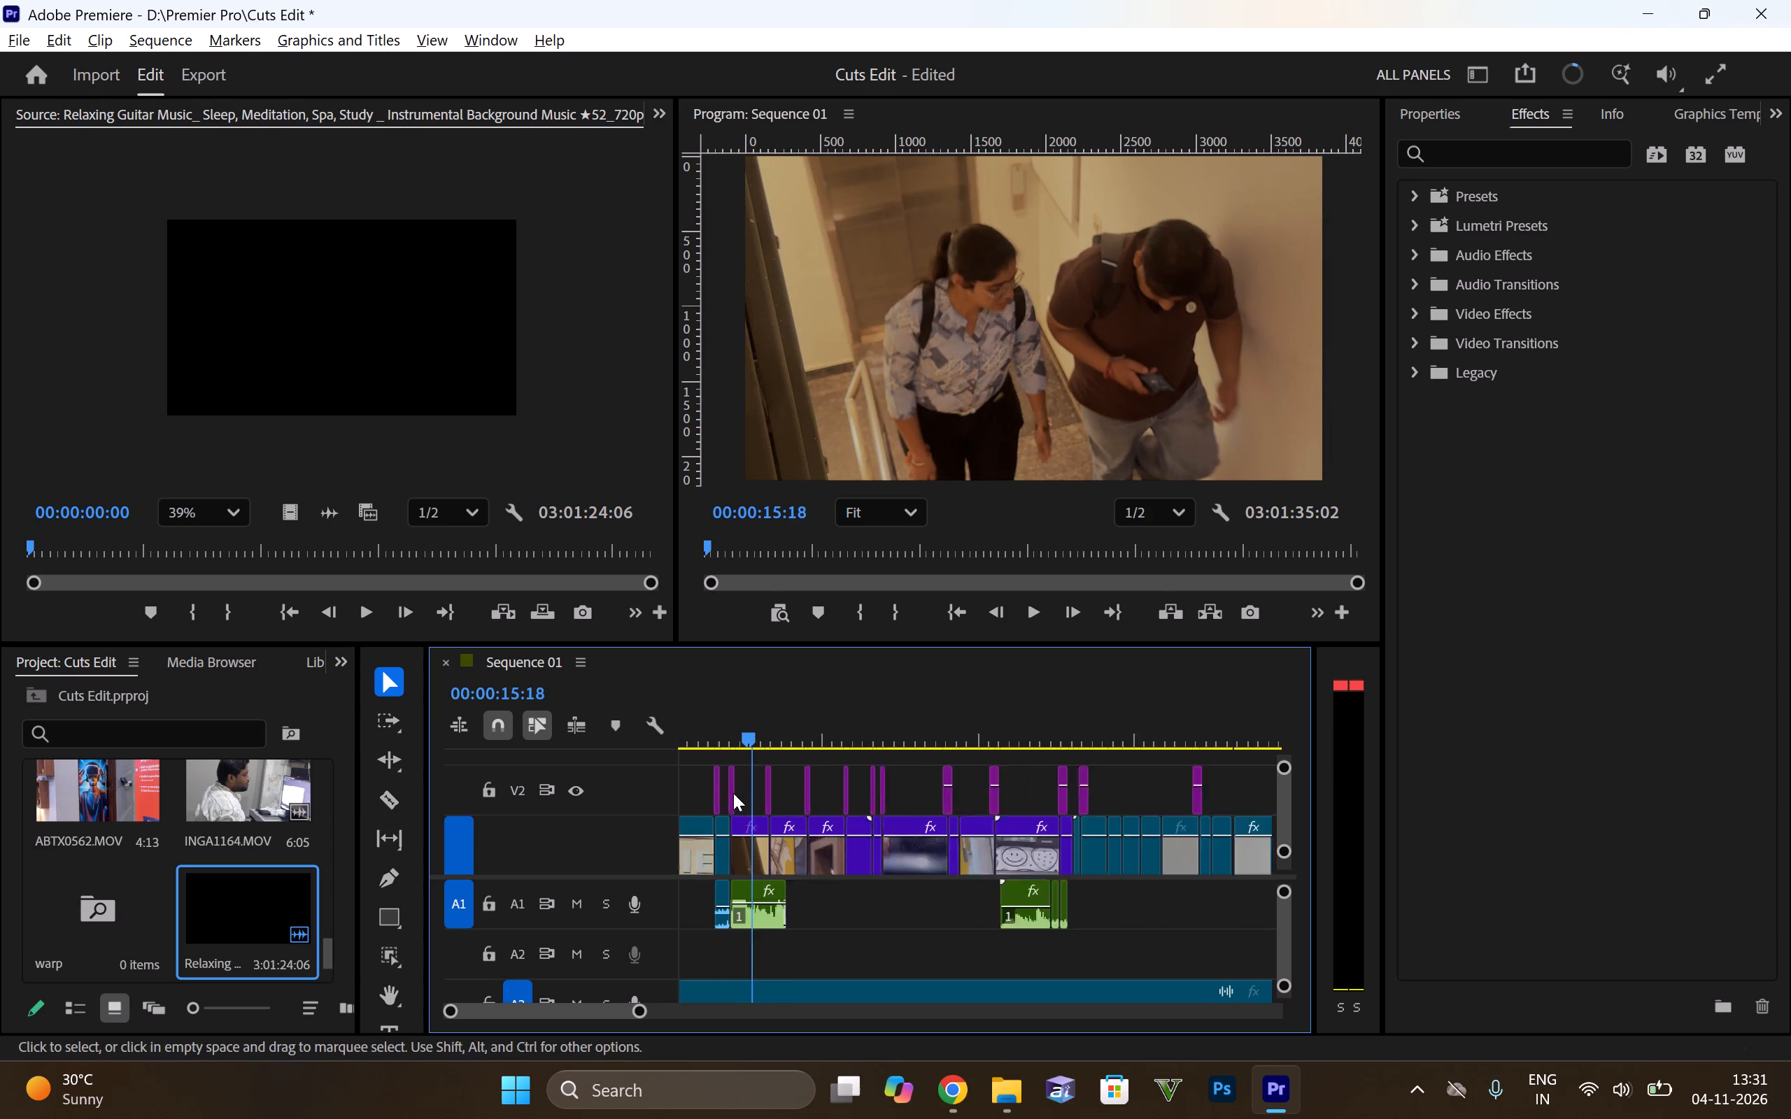
pyautogui.keyDown('alt'); pyautogui.scroll(9, 733, 793); pyautogui.keyUp('alt')
pyautogui.moveTo(775, 736); pyautogui.dragTo(761, 733)
pyautogui.press('space')
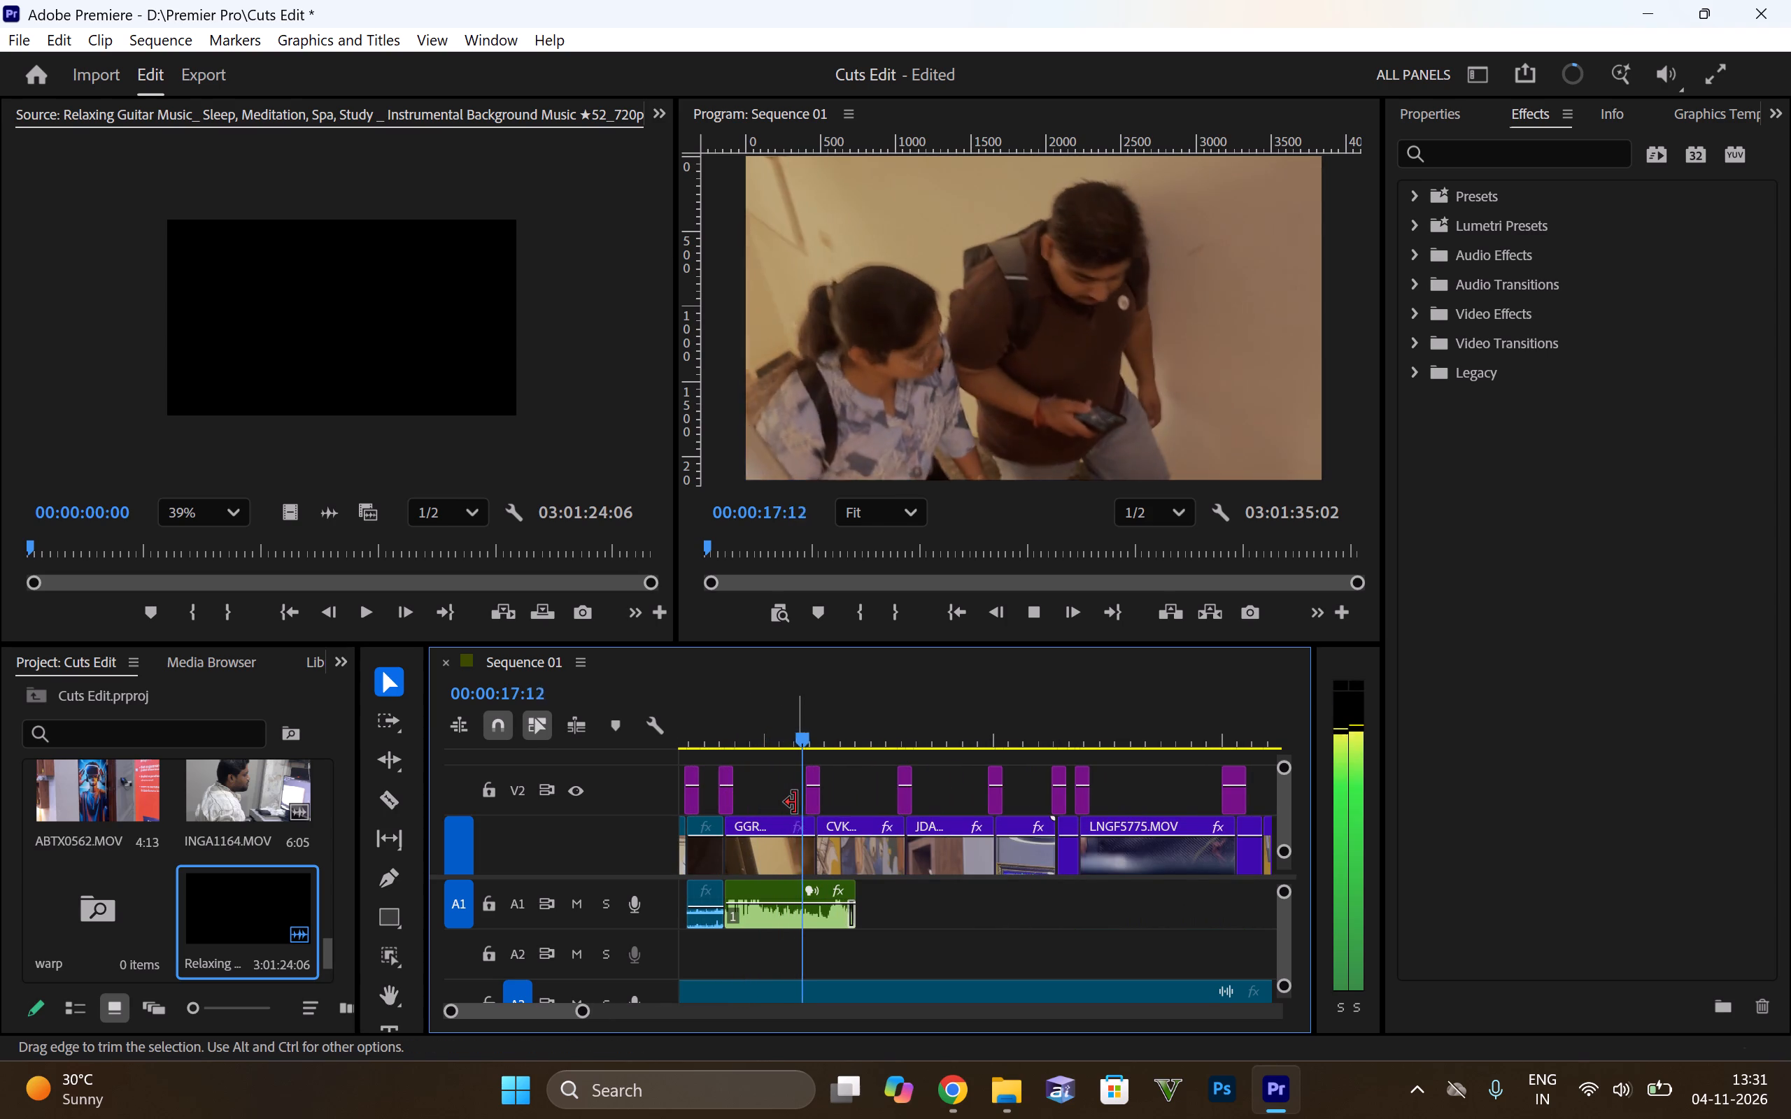
pyautogui.press('space')
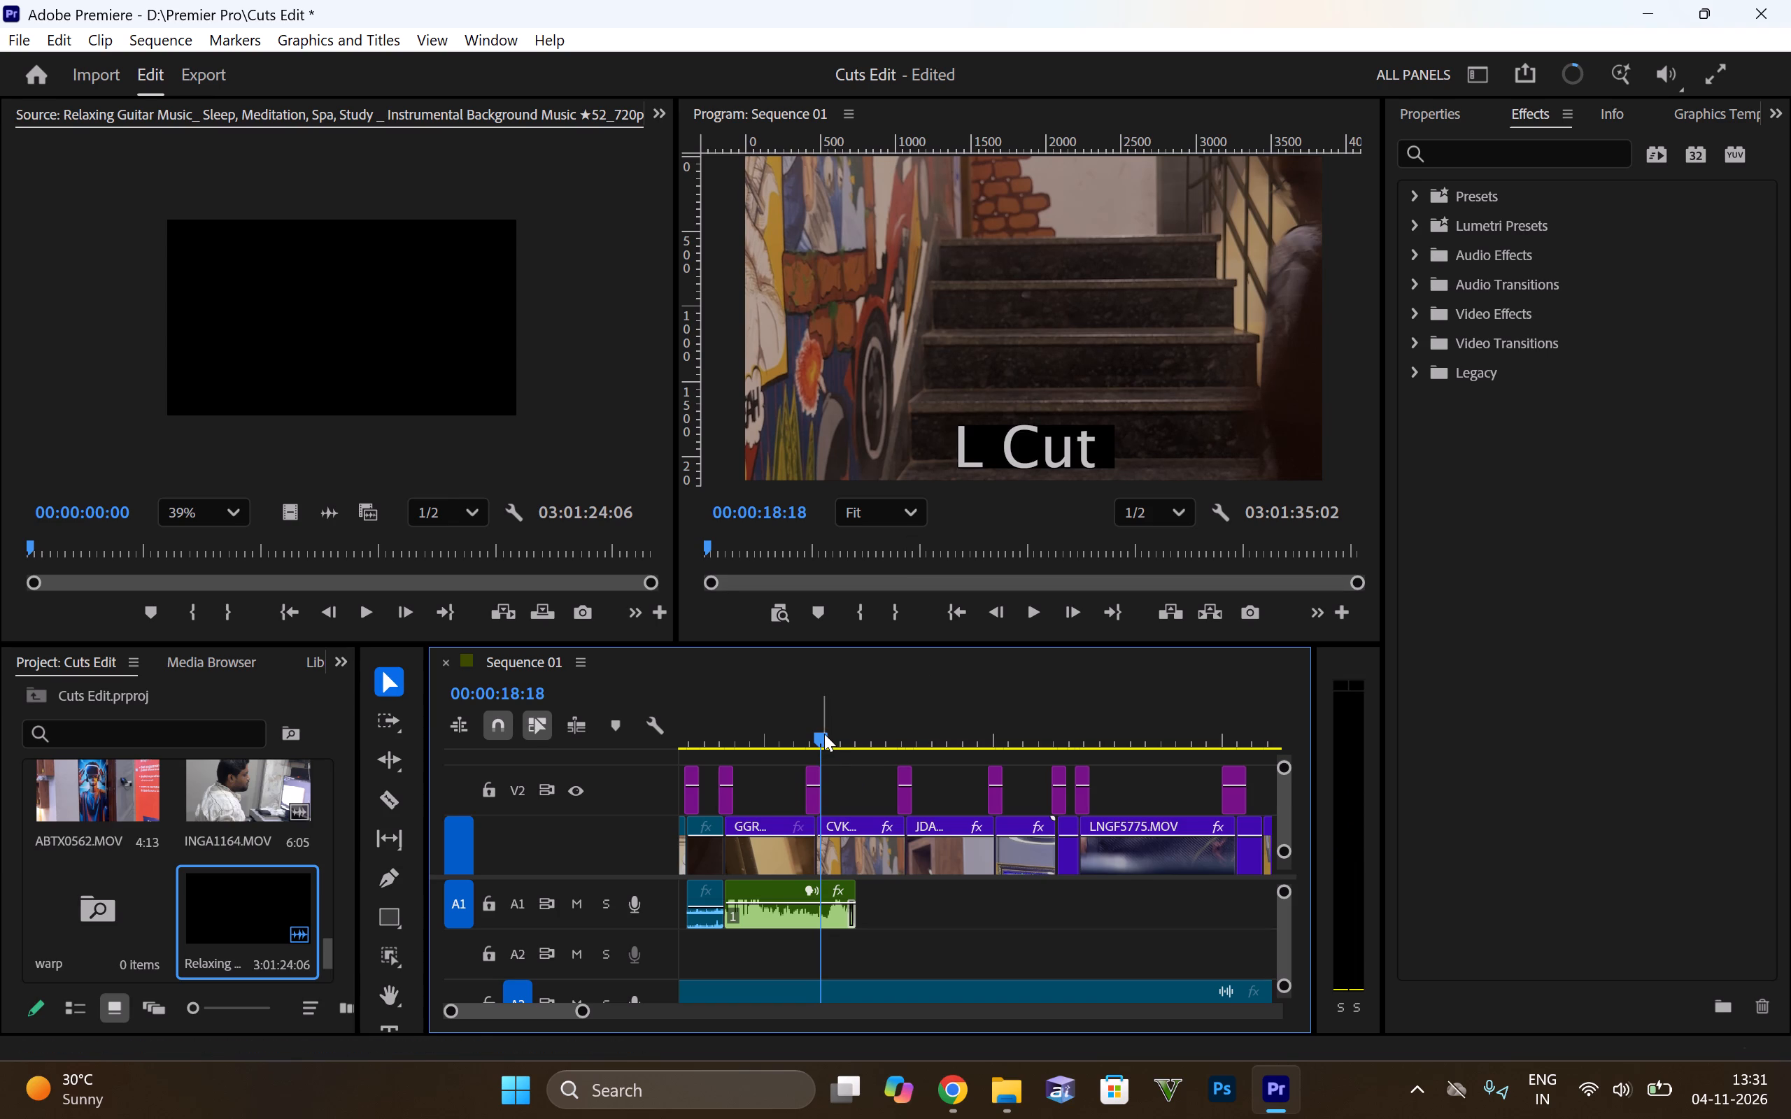
pyautogui.moveTo(820, 732); pyautogui.dragTo(796, 727)
pyautogui.press('space')
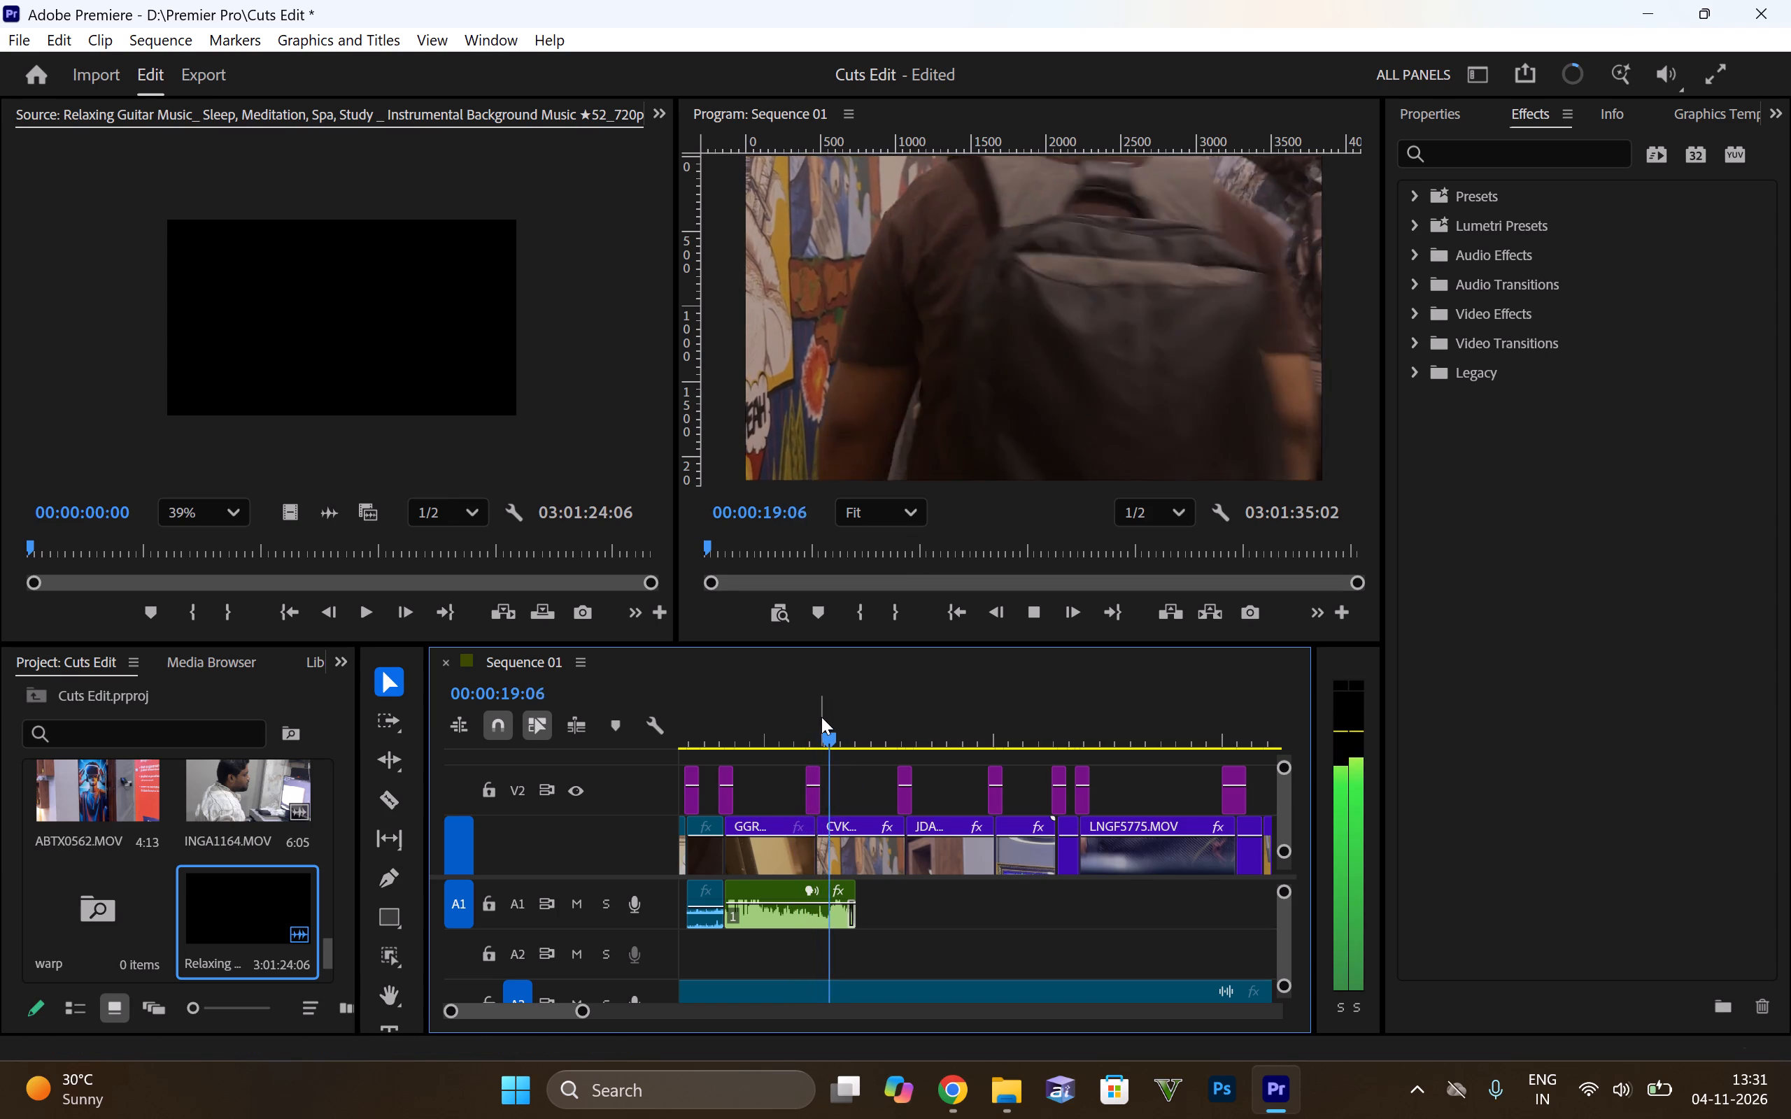
pyautogui.press('space')
pyautogui.moveTo(837, 734); pyautogui.dragTo(805, 734)
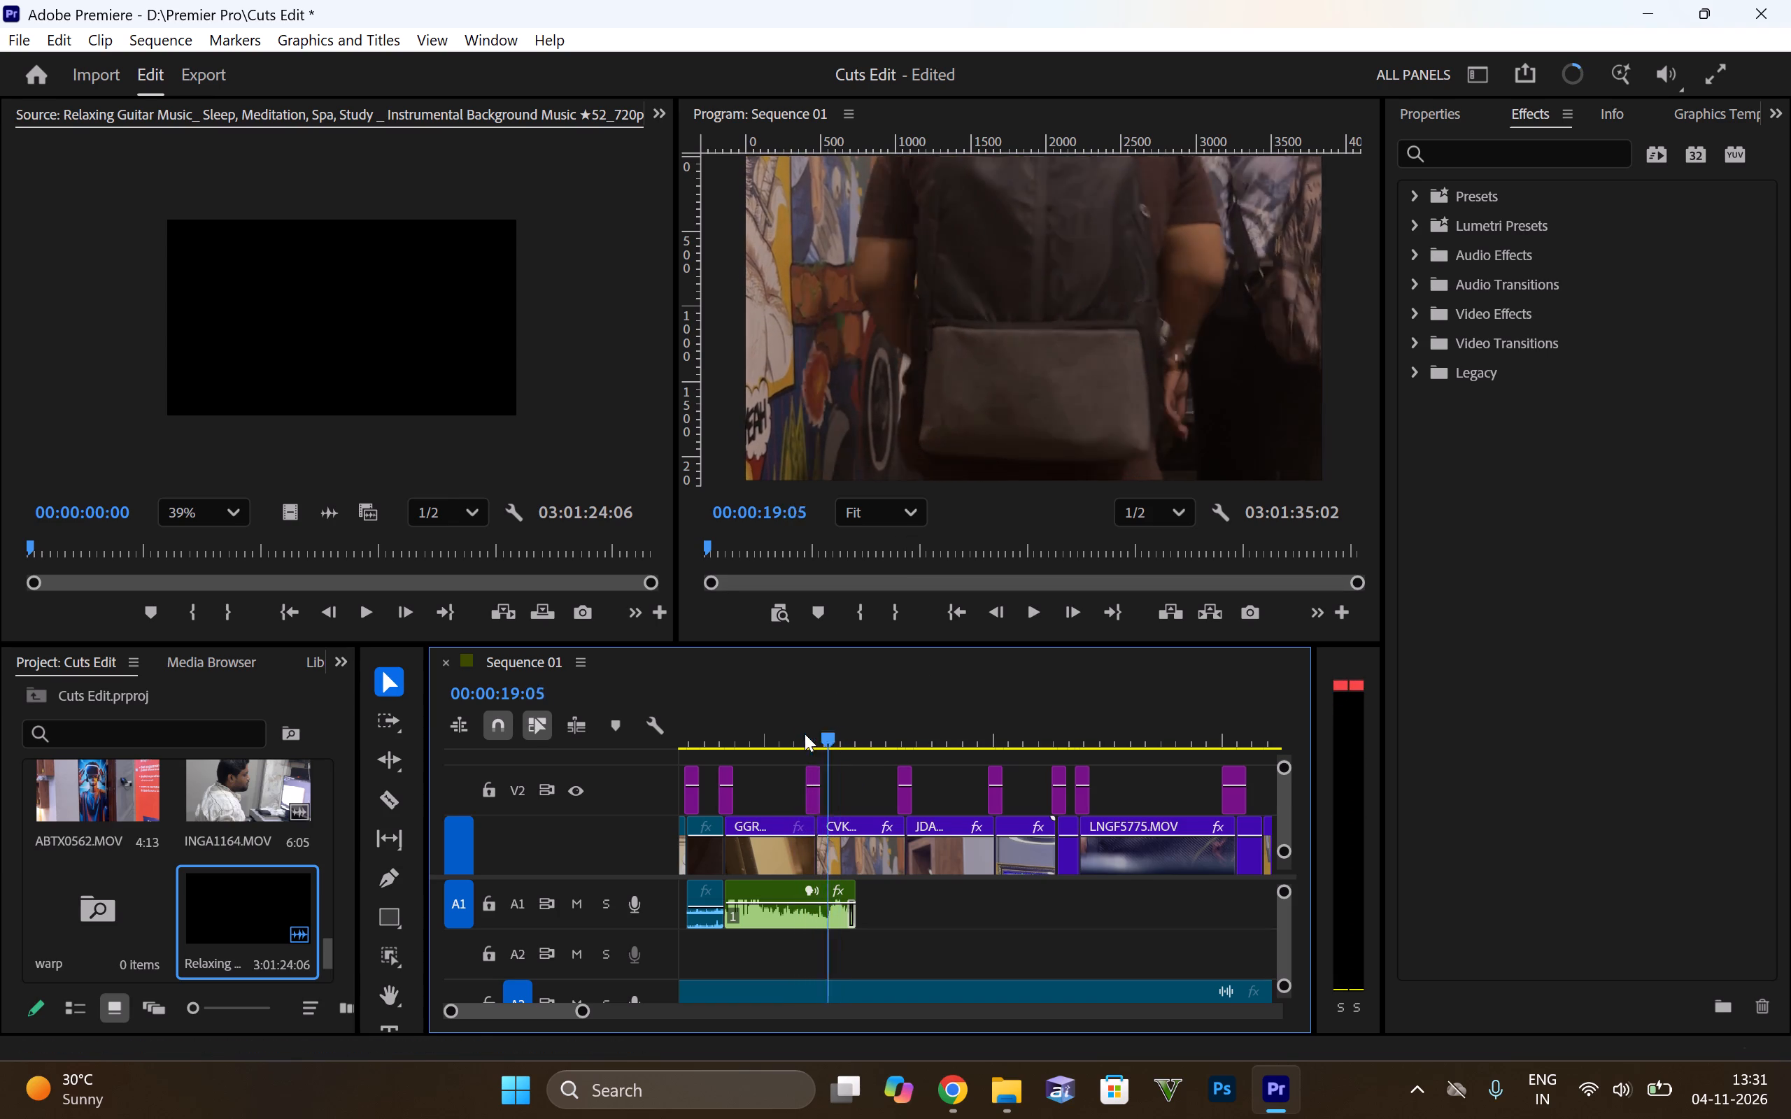
pyautogui.moveTo(805, 734); pyautogui.dragTo(802, 734)
# Change the text of the L Cut title over the GGRN4088.MOV to CVKV7389.MOV cut to J Cut.
pyautogui.click(812, 790)
pyautogui.keyDown('alt'); pyautogui.scroll(3, 807, 783); pyautogui.keyUp('alt')
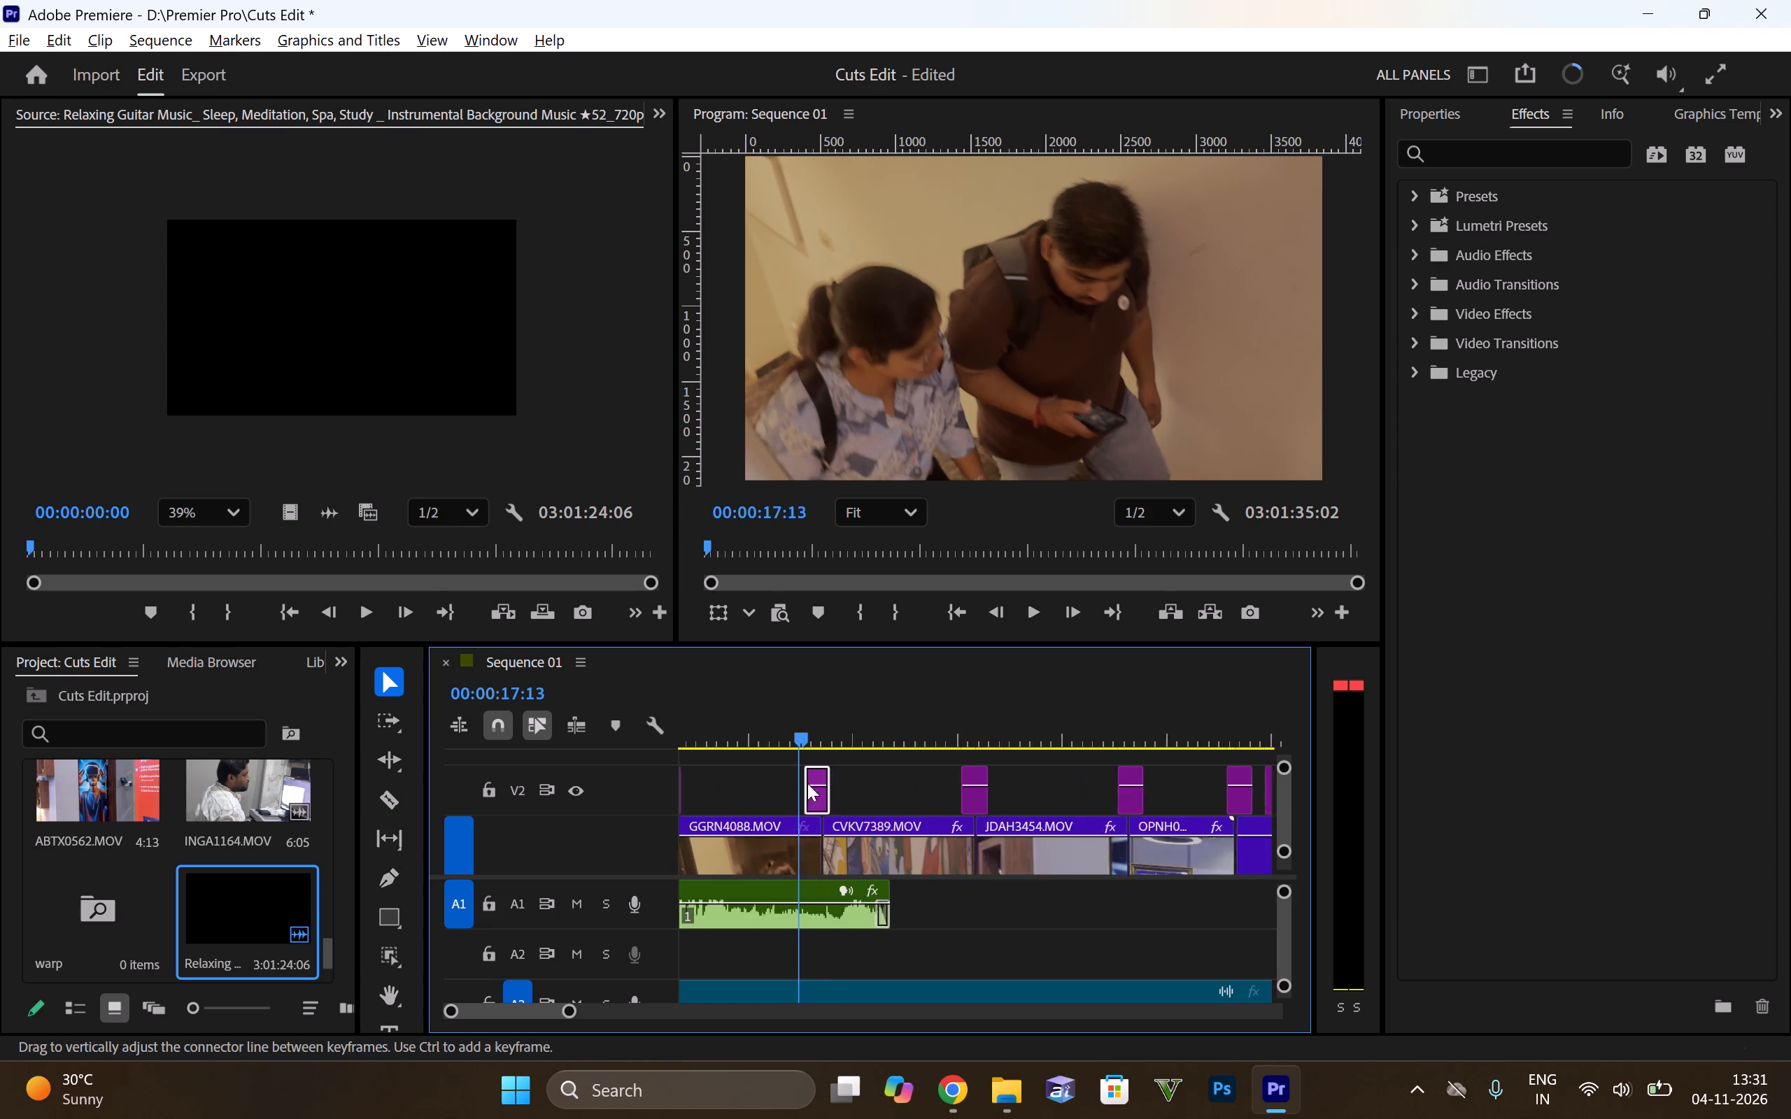
pyautogui.keyDown('alt'); pyautogui.scroll(12, 807, 783); pyautogui.keyUp('alt')
pyautogui.click(840, 807)
pyautogui.press('space')
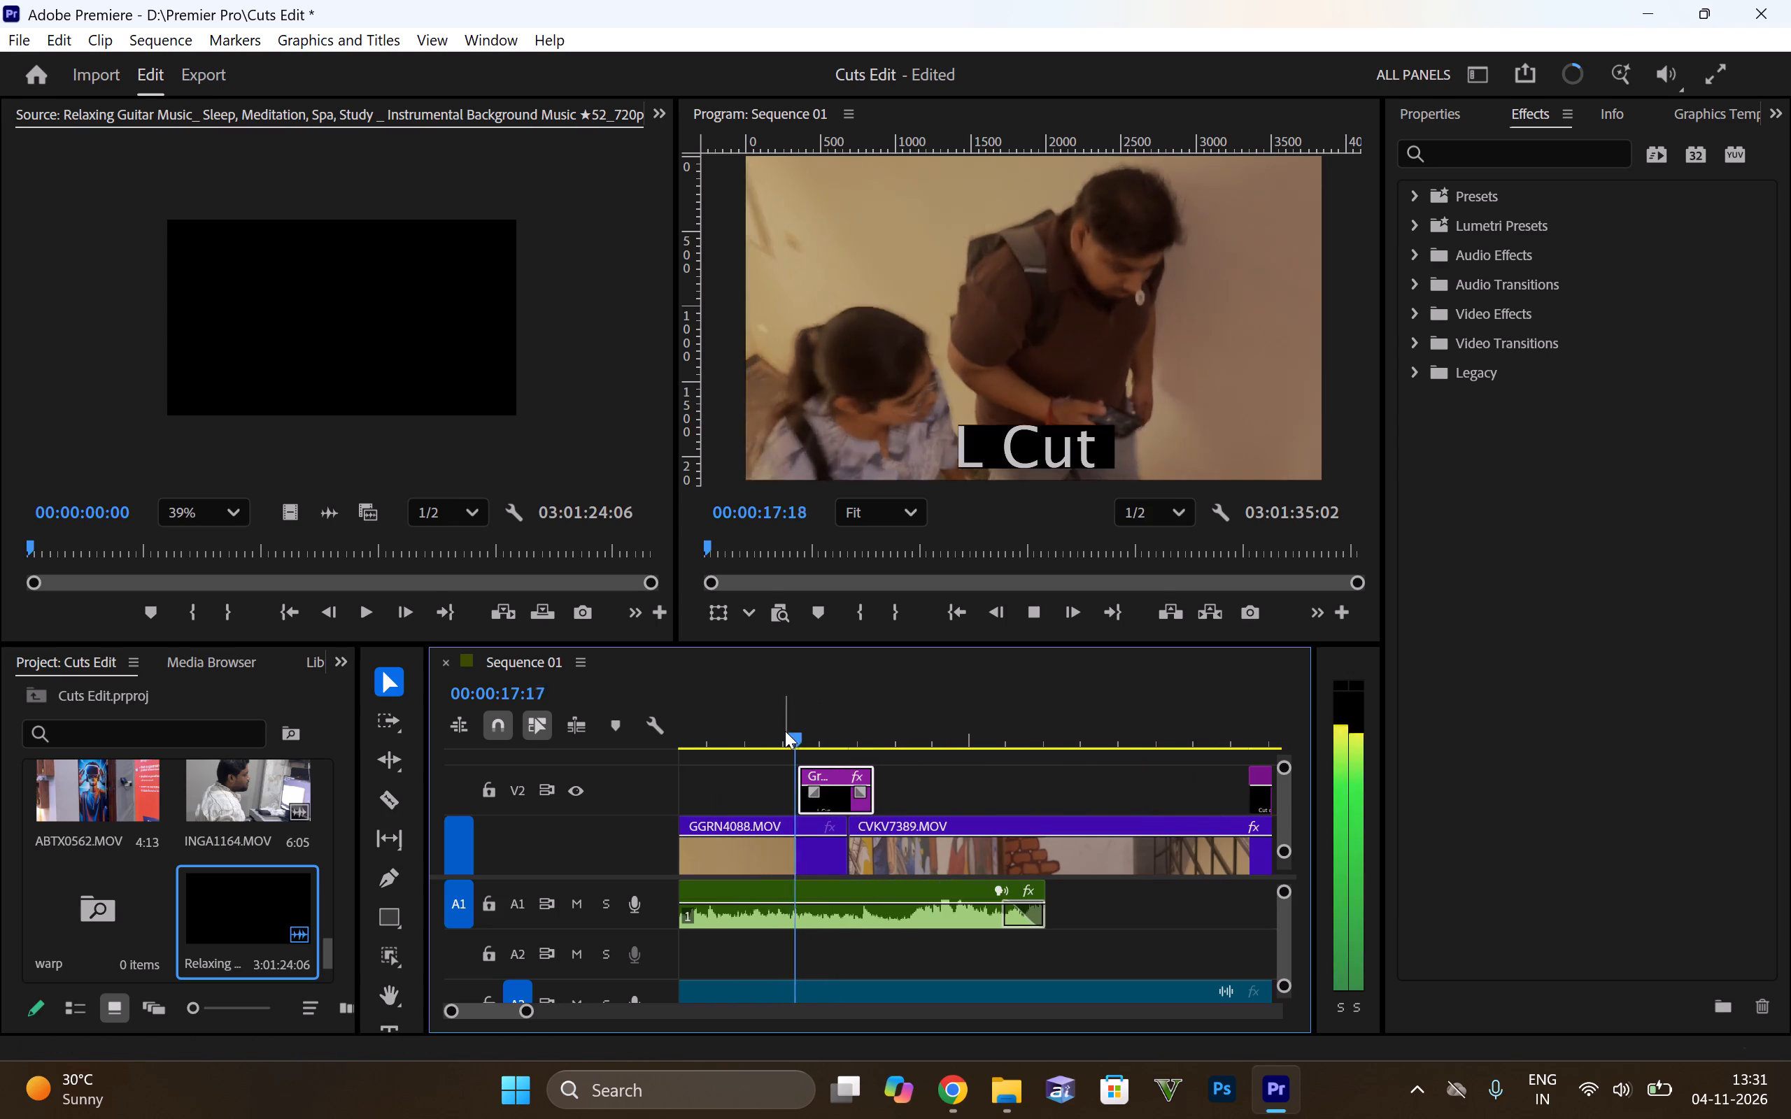
pyautogui.press('space')
pyautogui.press('space')
pyautogui.press('space')
pyautogui.click(1012, 447)
pyautogui.doubleClick(993, 457)
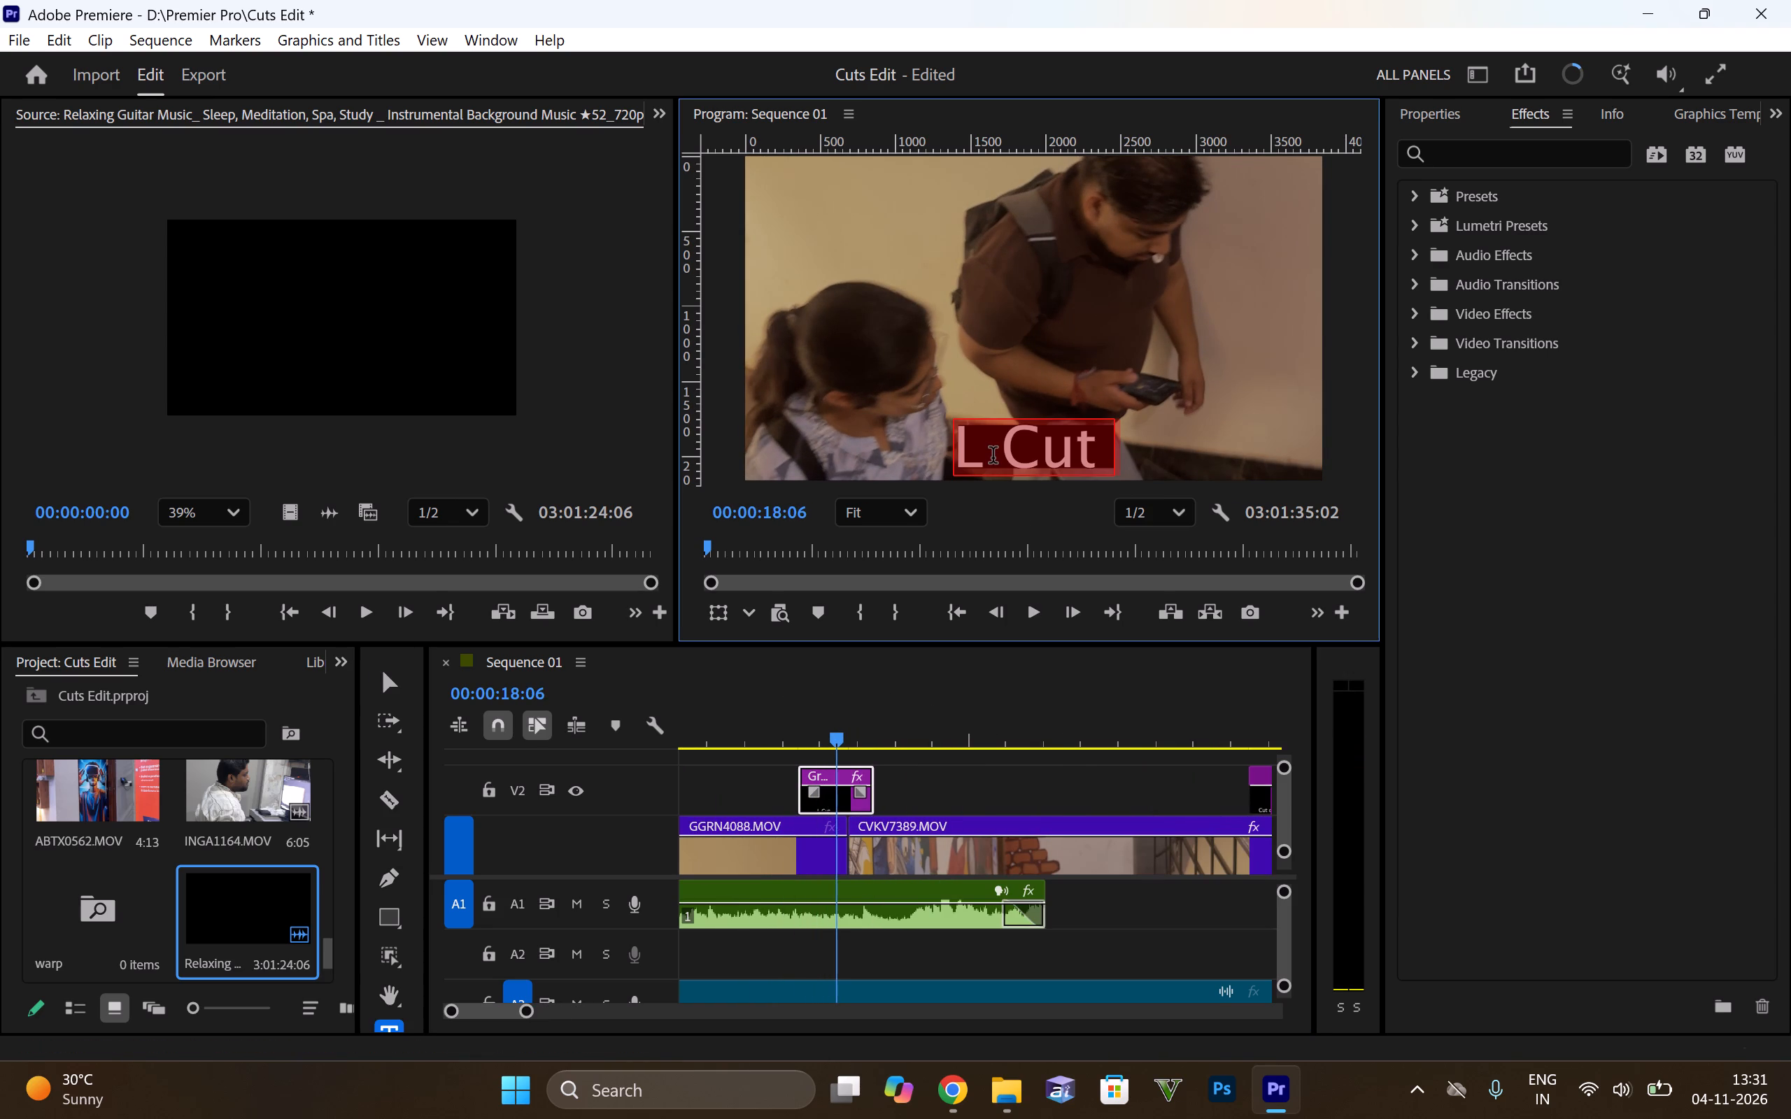
pyautogui.click(993, 457)
pyautogui.press('Left')
pyautogui.press('Right')
pyautogui.press('Left')
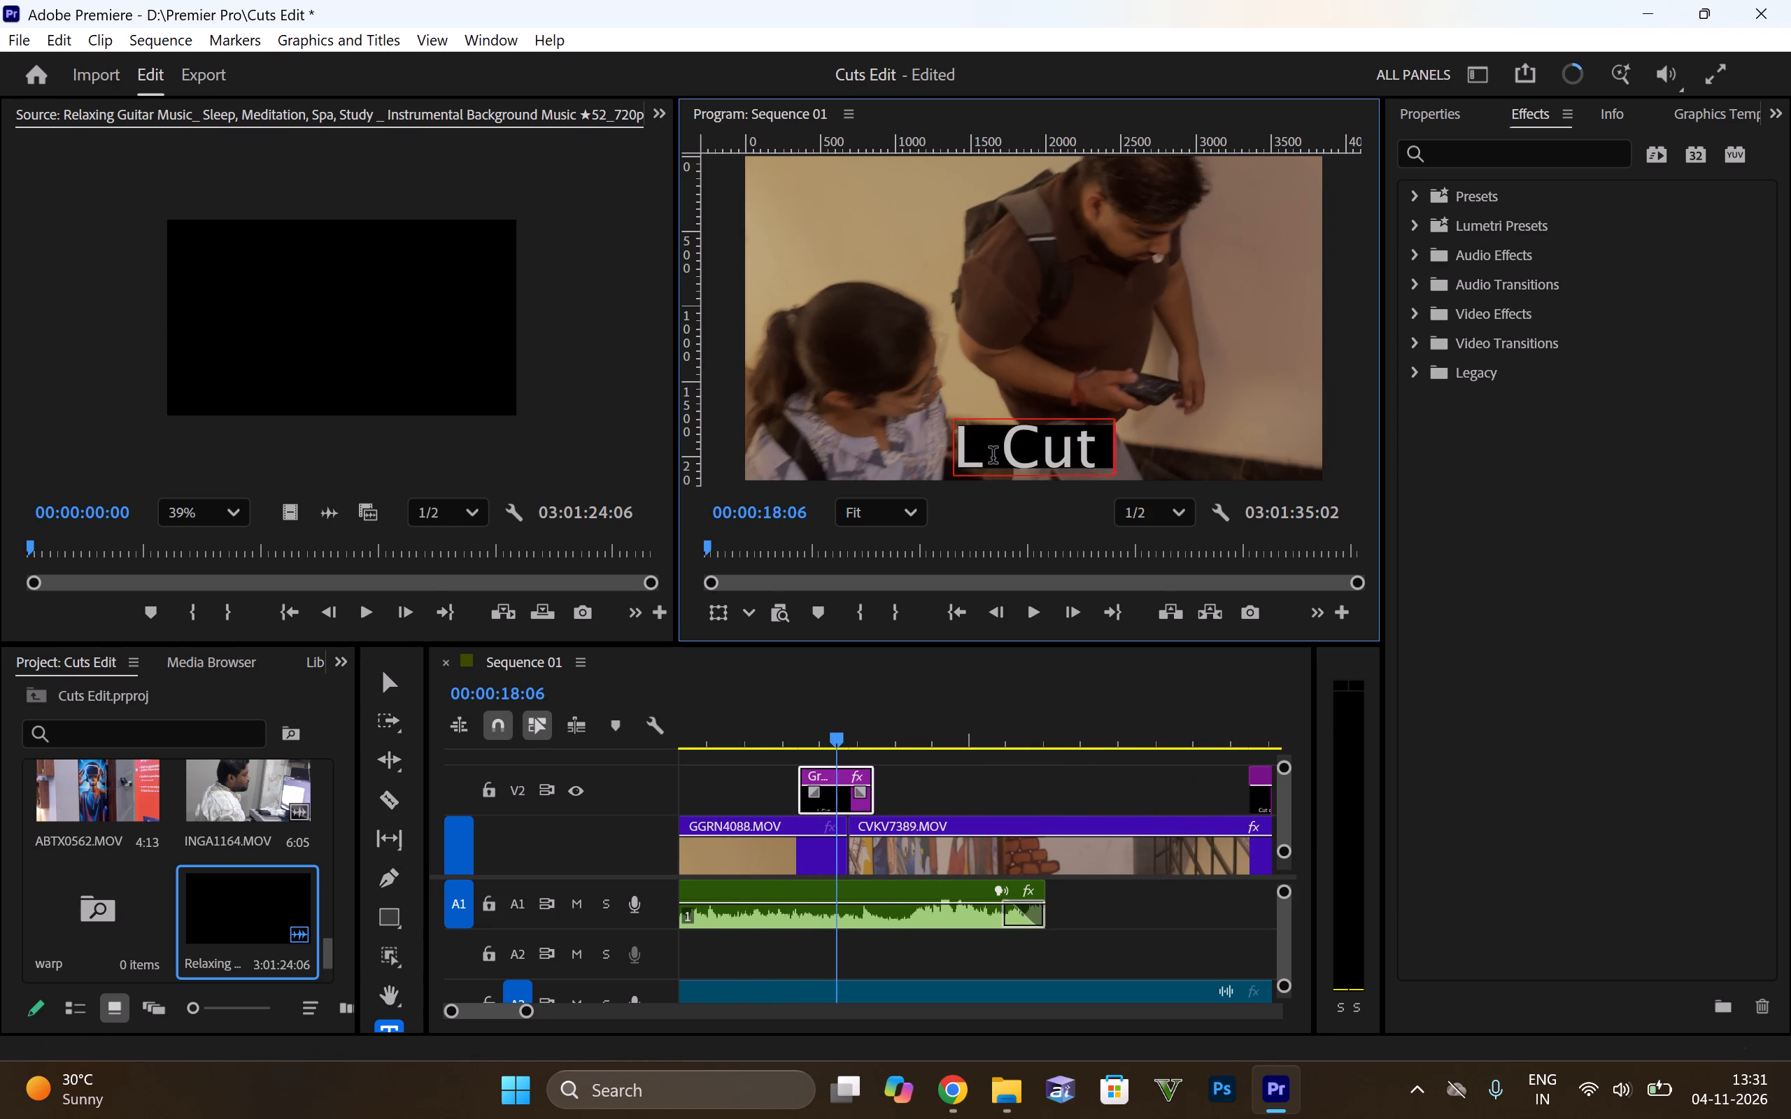
pyautogui.press('Left')
pyautogui.press('Left')
pyautogui.press('Left')
pyautogui.press('Left')
pyautogui.press('Right')
pyautogui.press('BackSpace')
pyautogui.press('BackSpace')
pyautogui.press('BackSpace')
pyautogui.hotkey('shift', 'j')
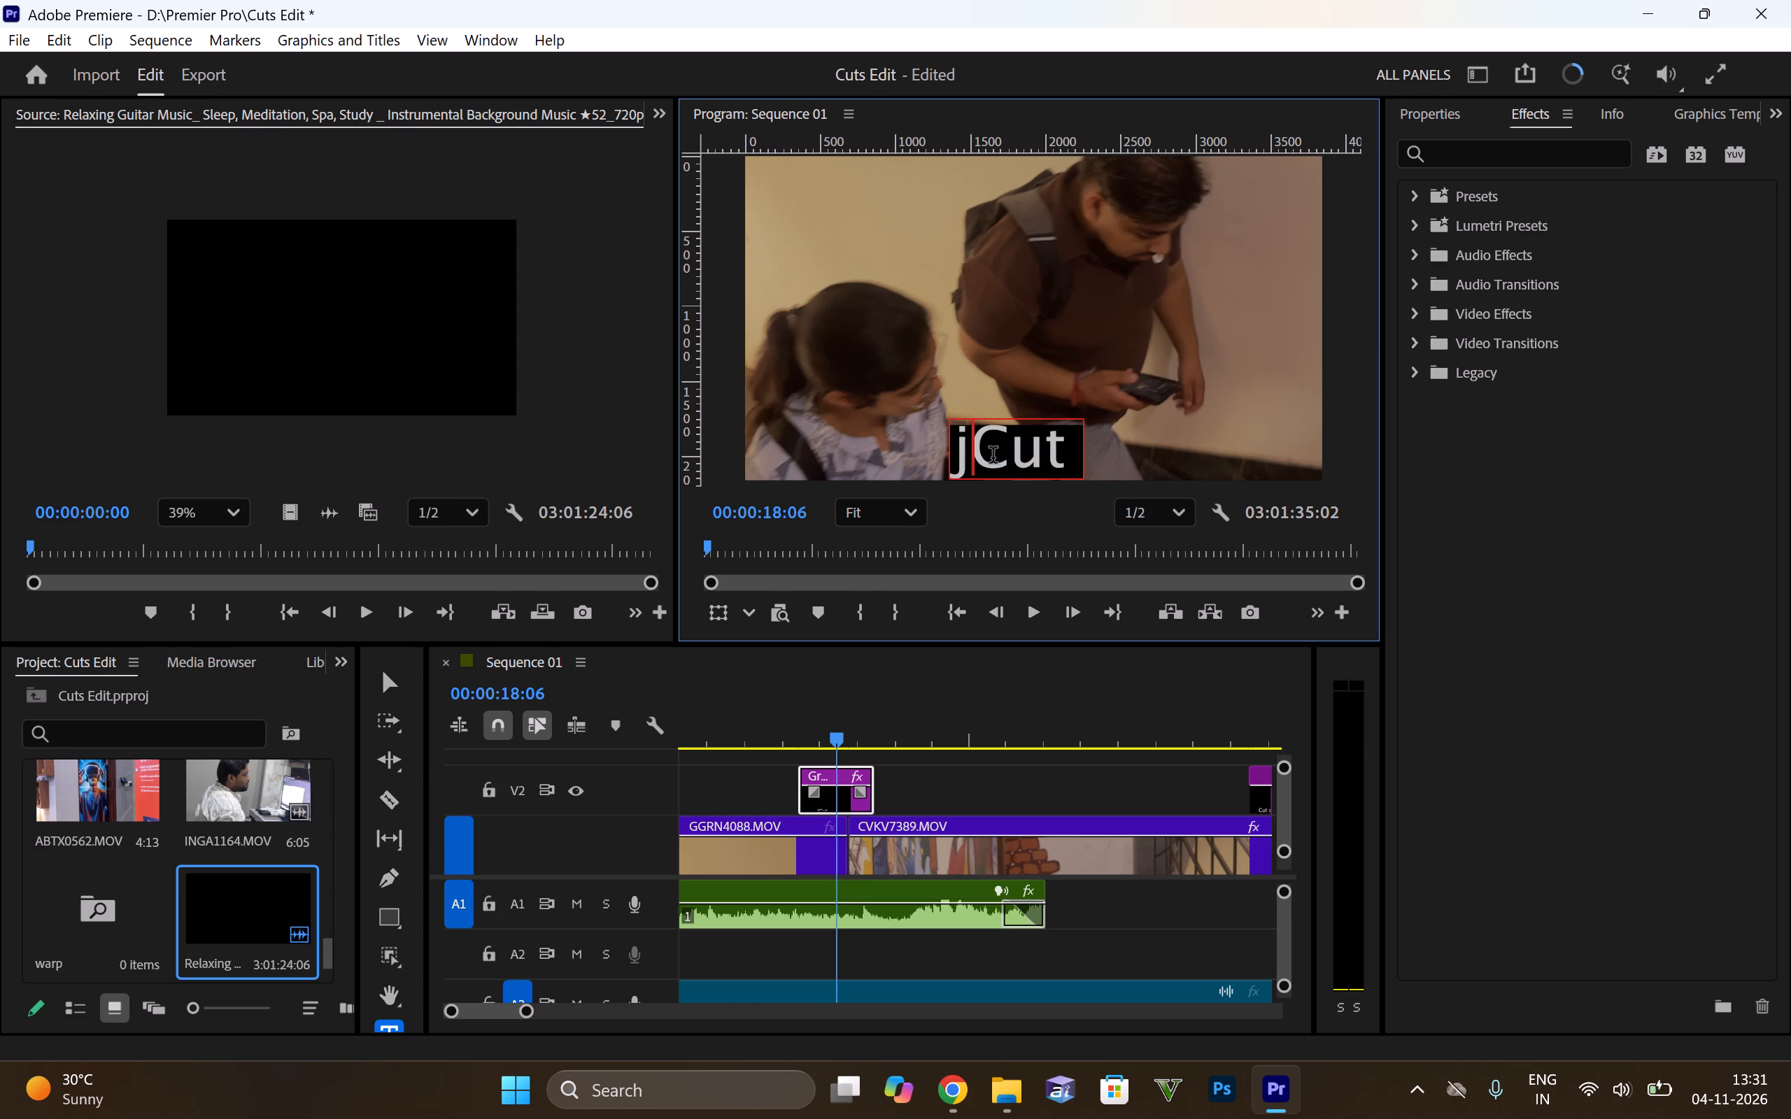
pyautogui.press('BackSpace')
pyautogui.press('j')
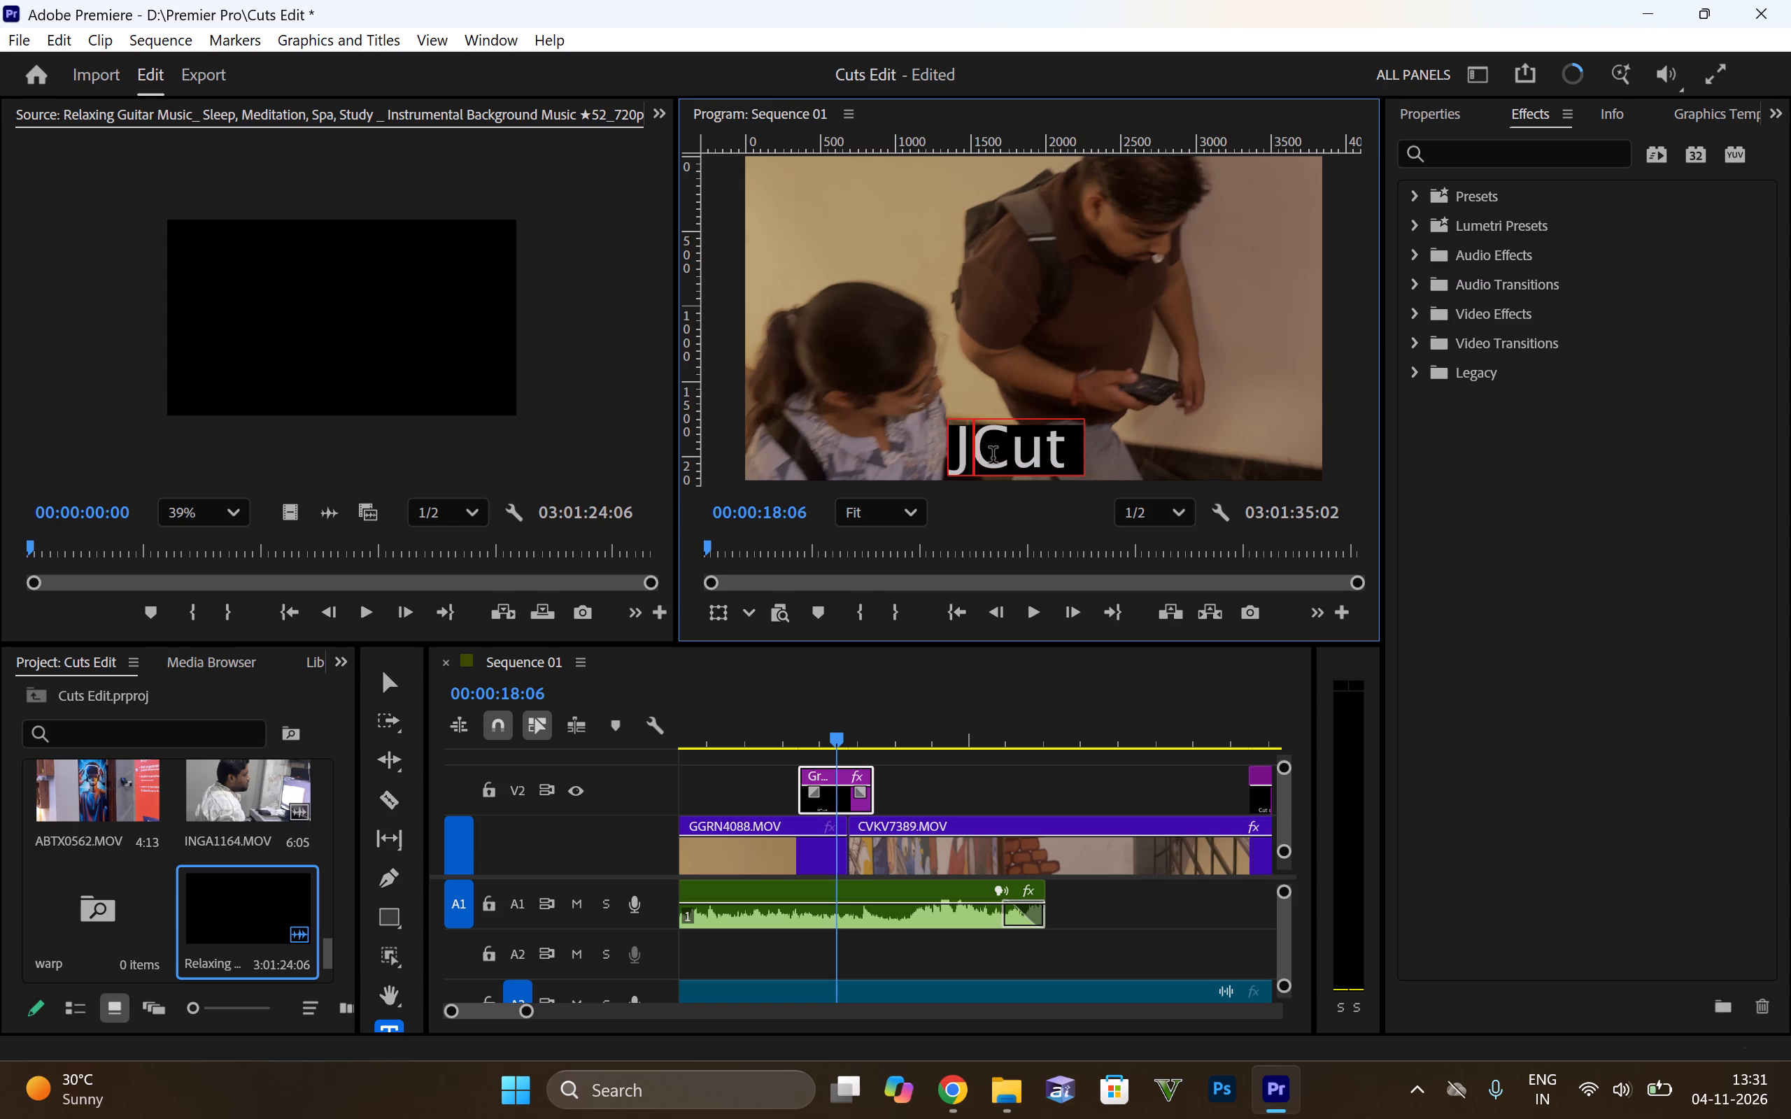
pyautogui.press('space')
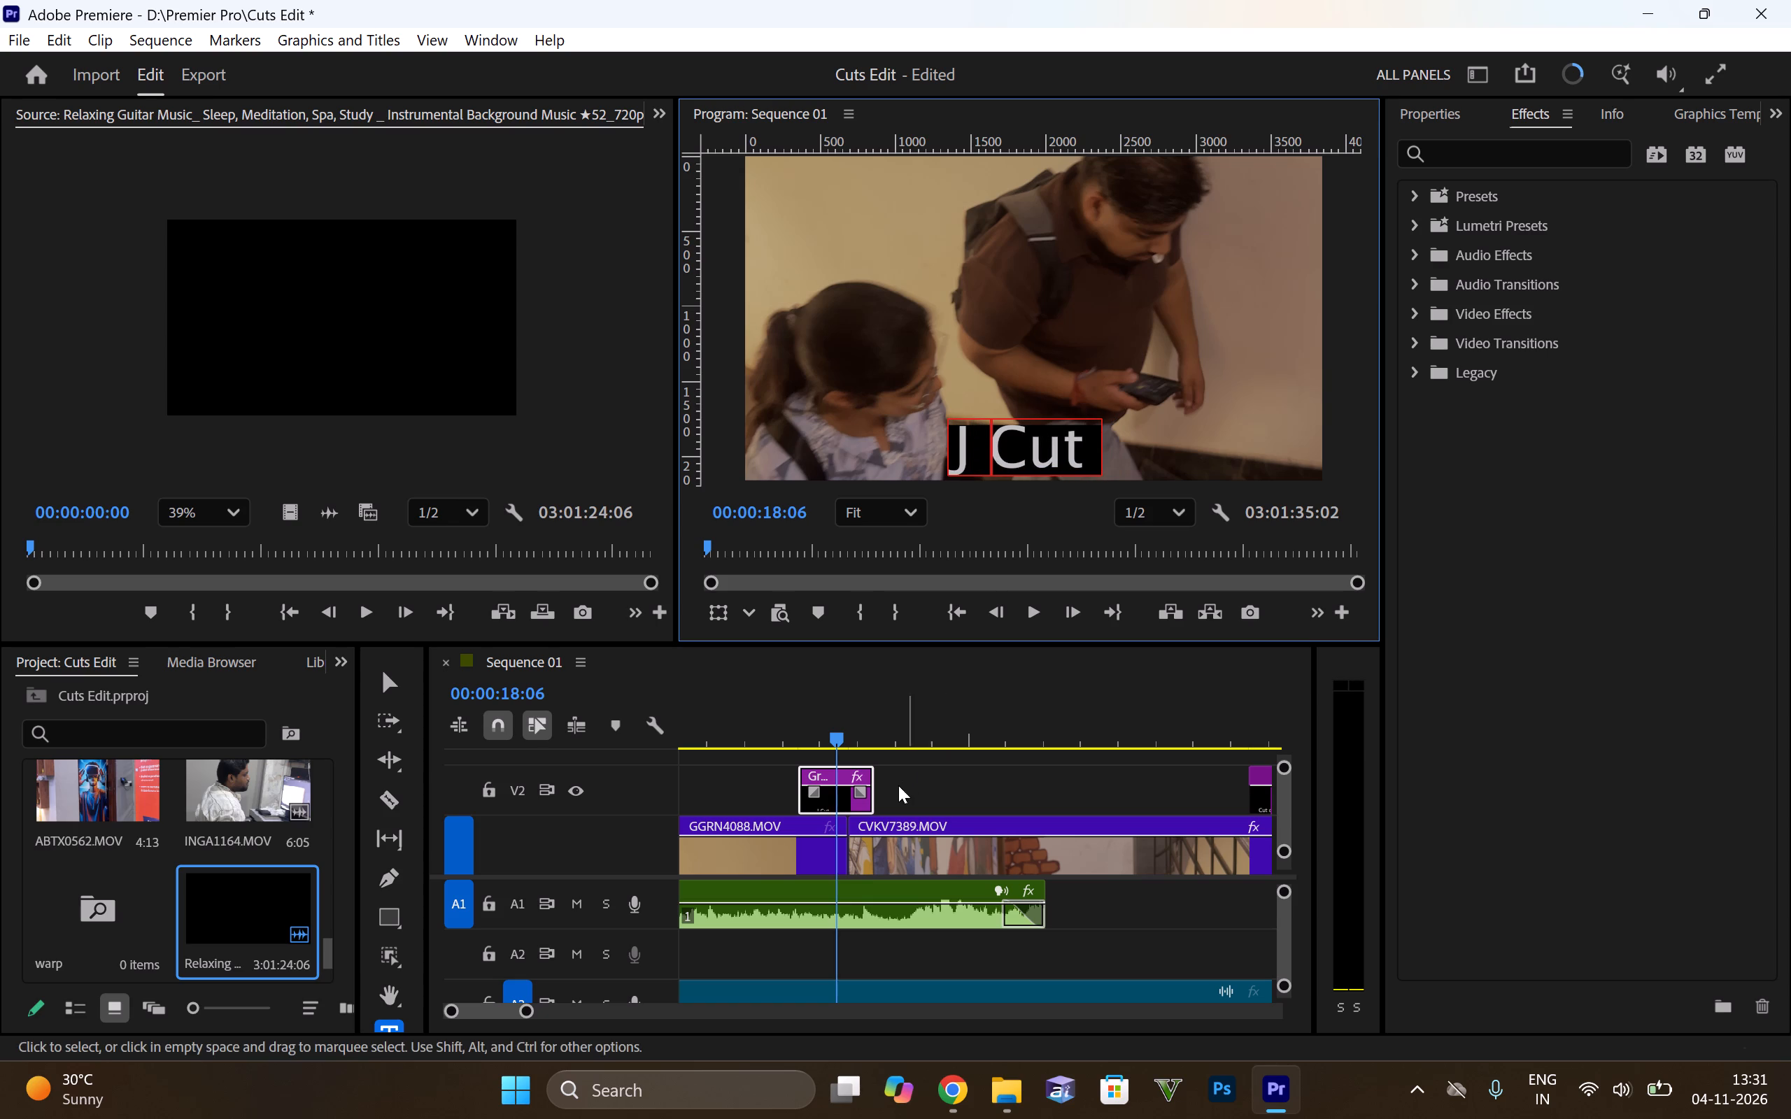
pyautogui.click(898, 785)
# Replay the footage around the CVKV7389.MOV to JDAH3454.MOV cut several times to check the Cut on Action title's timing.
pyautogui.click(882, 722)
pyautogui.press('space')
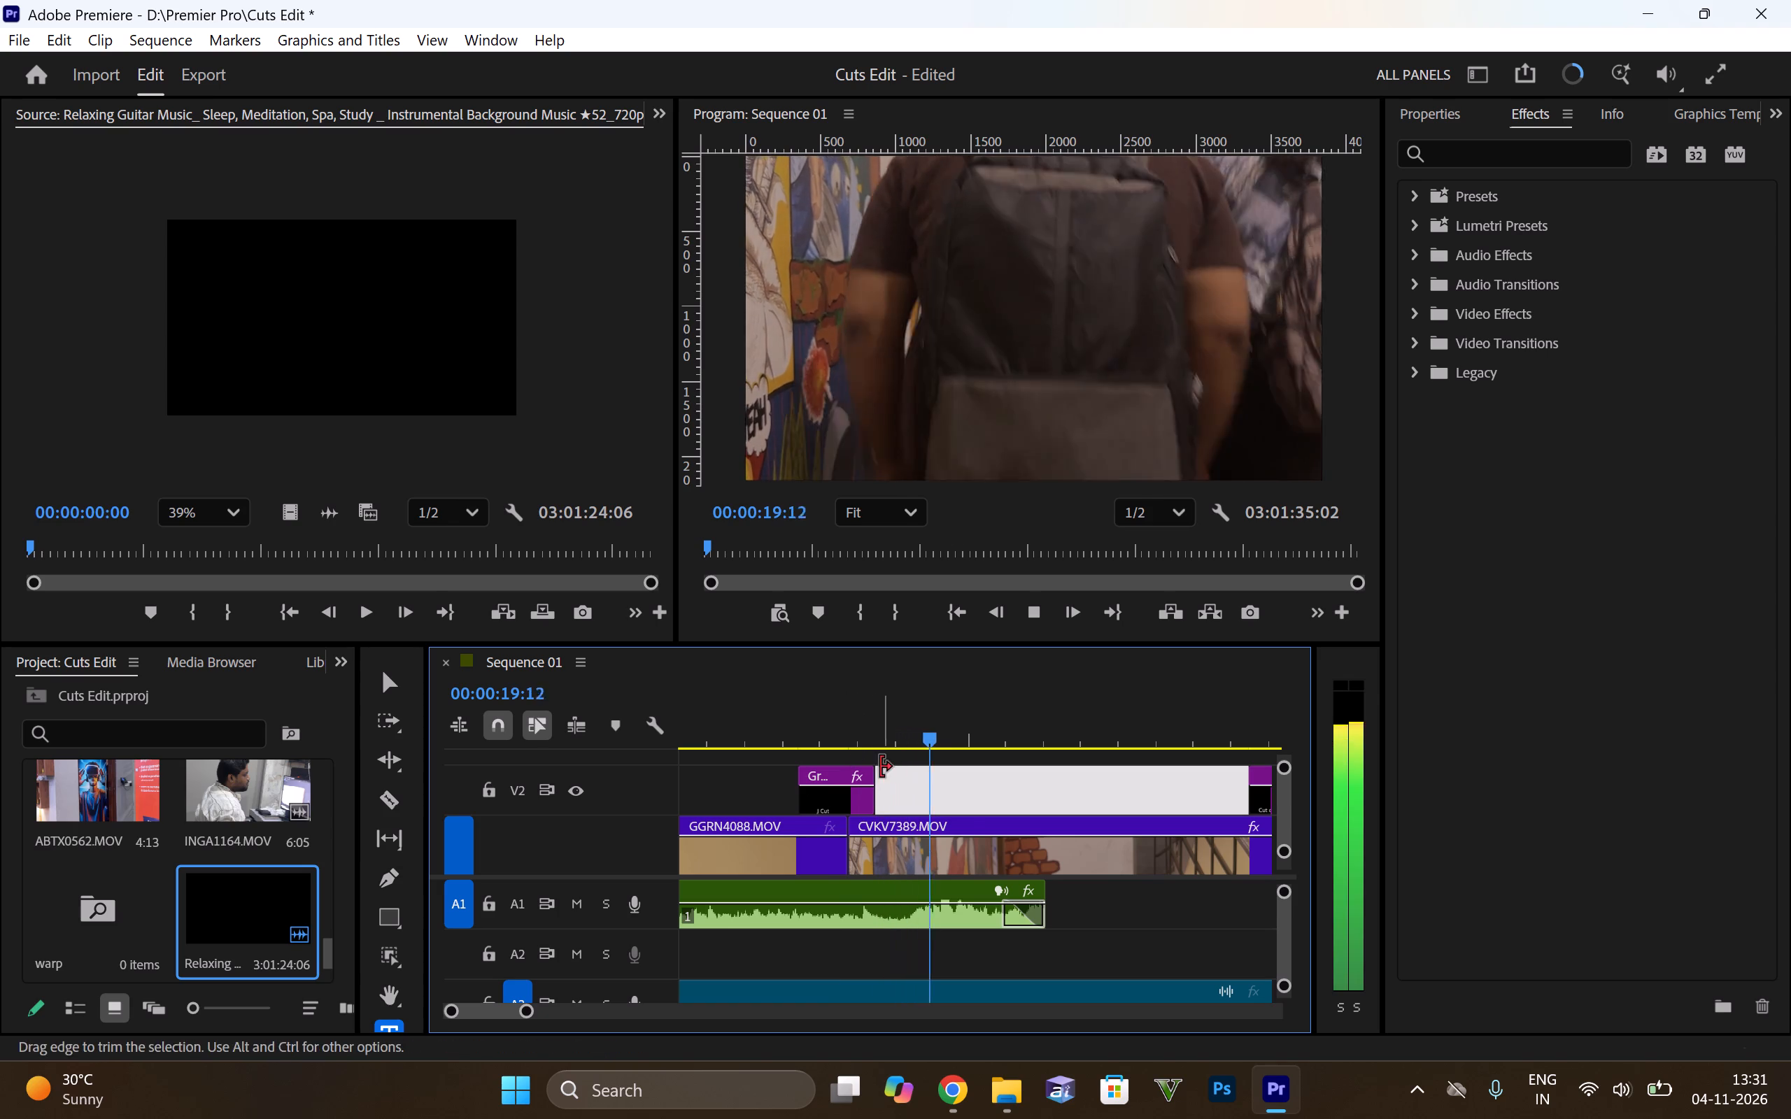
pyautogui.keyDown('alt'); pyautogui.scroll(-7, 914, 780); pyautogui.keyUp('alt')
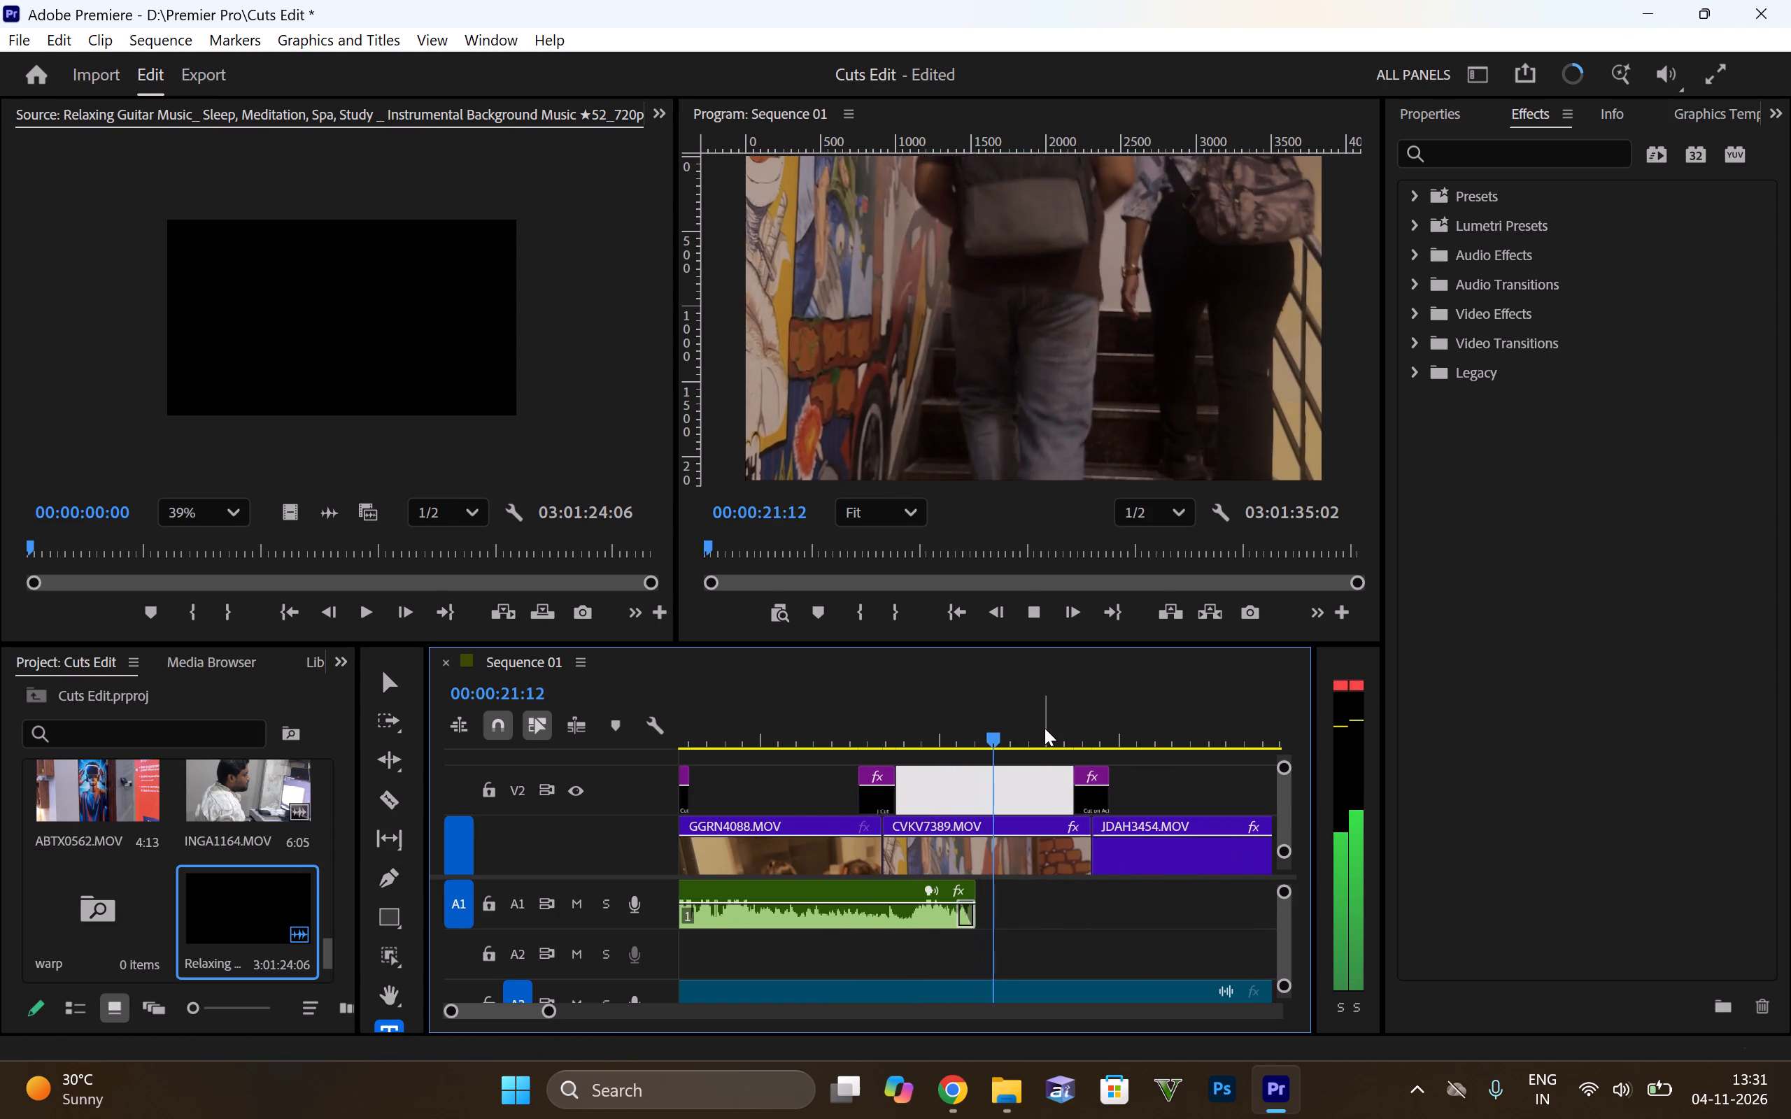
pyautogui.click(1045, 728)
pyautogui.press('space')
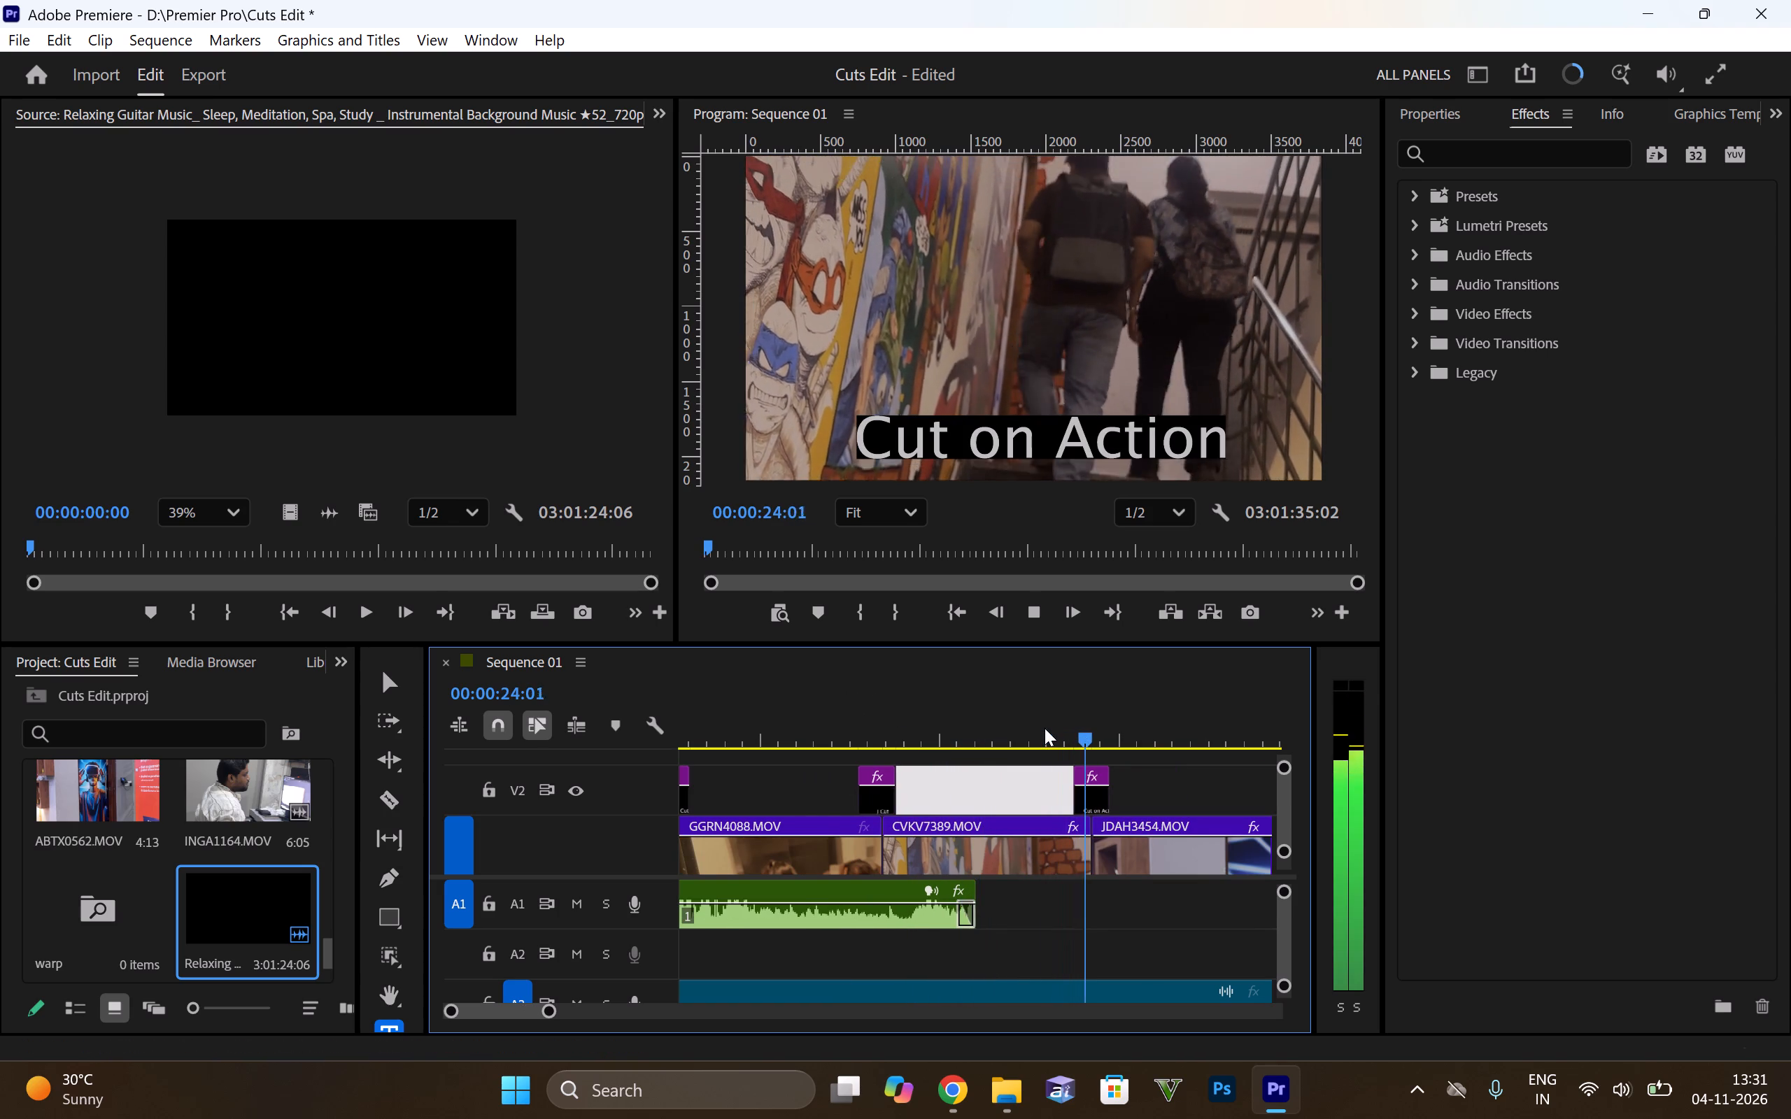
pyautogui.press('space')
pyautogui.click(1045, 728)
pyautogui.press('space')
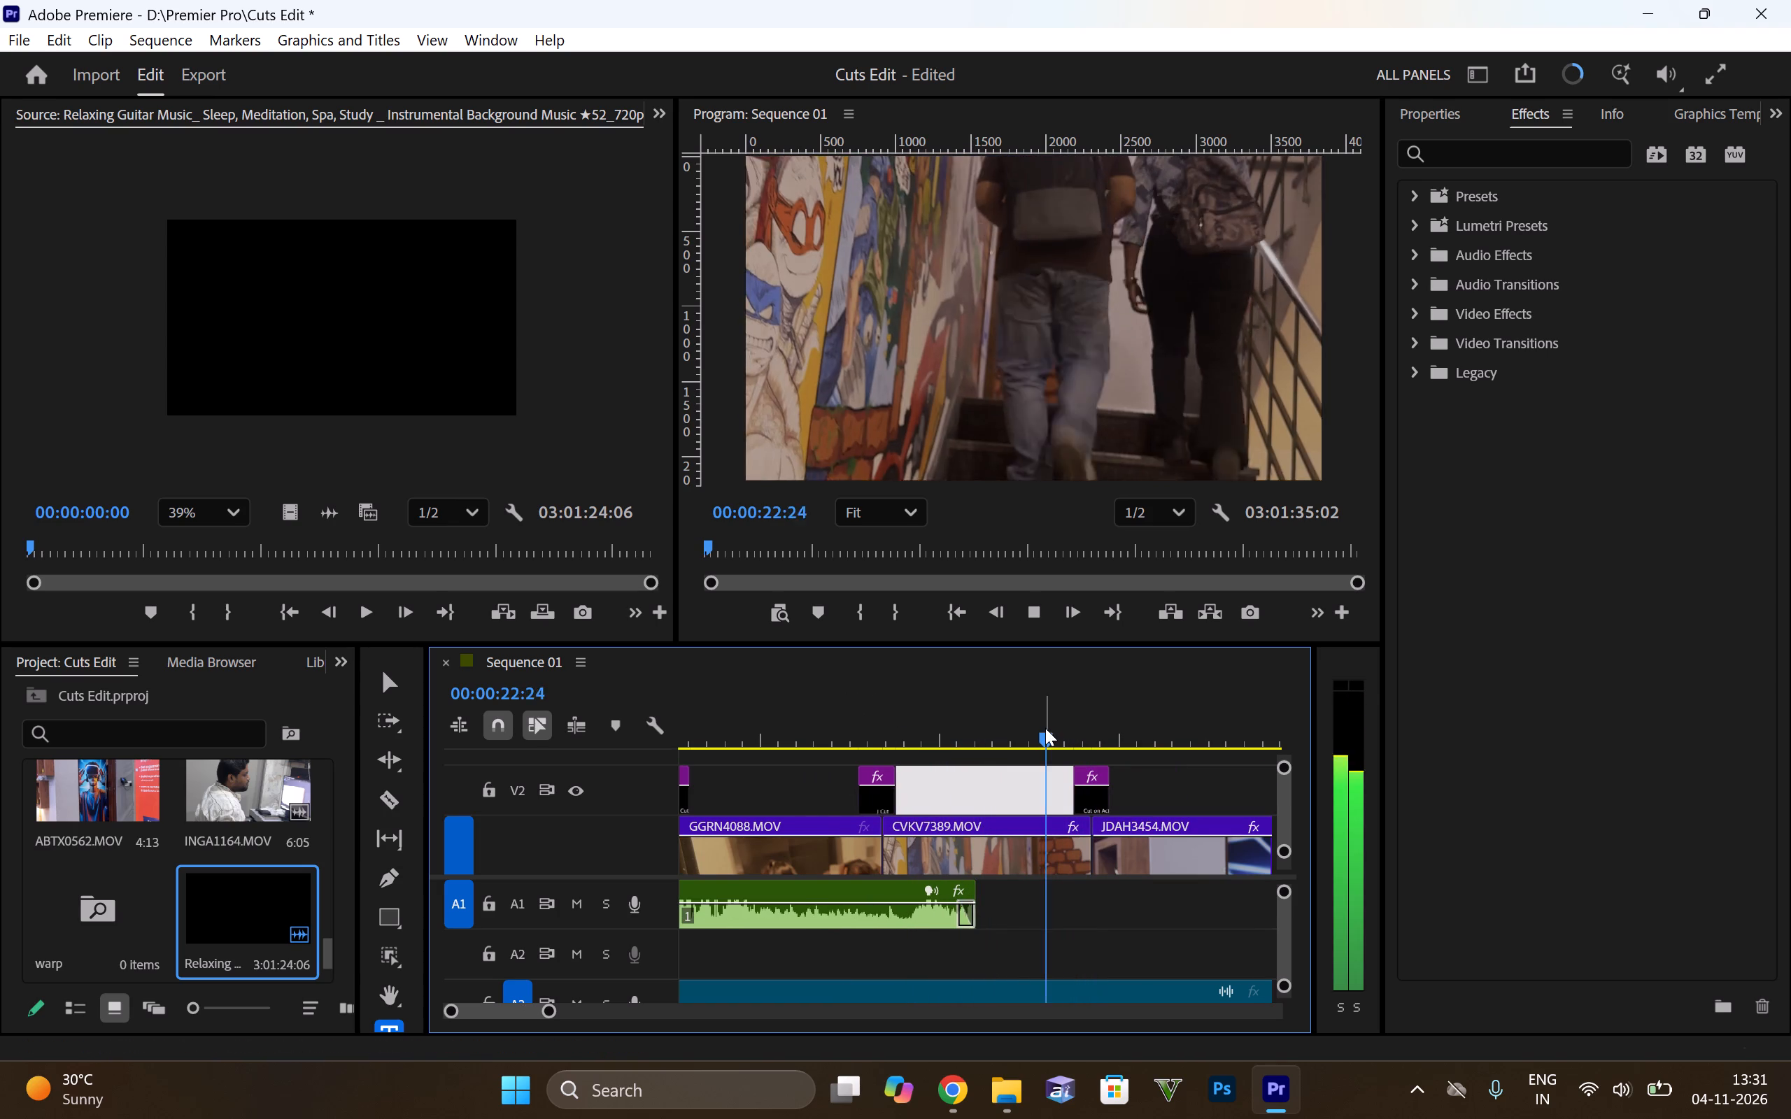
pyautogui.press('space')
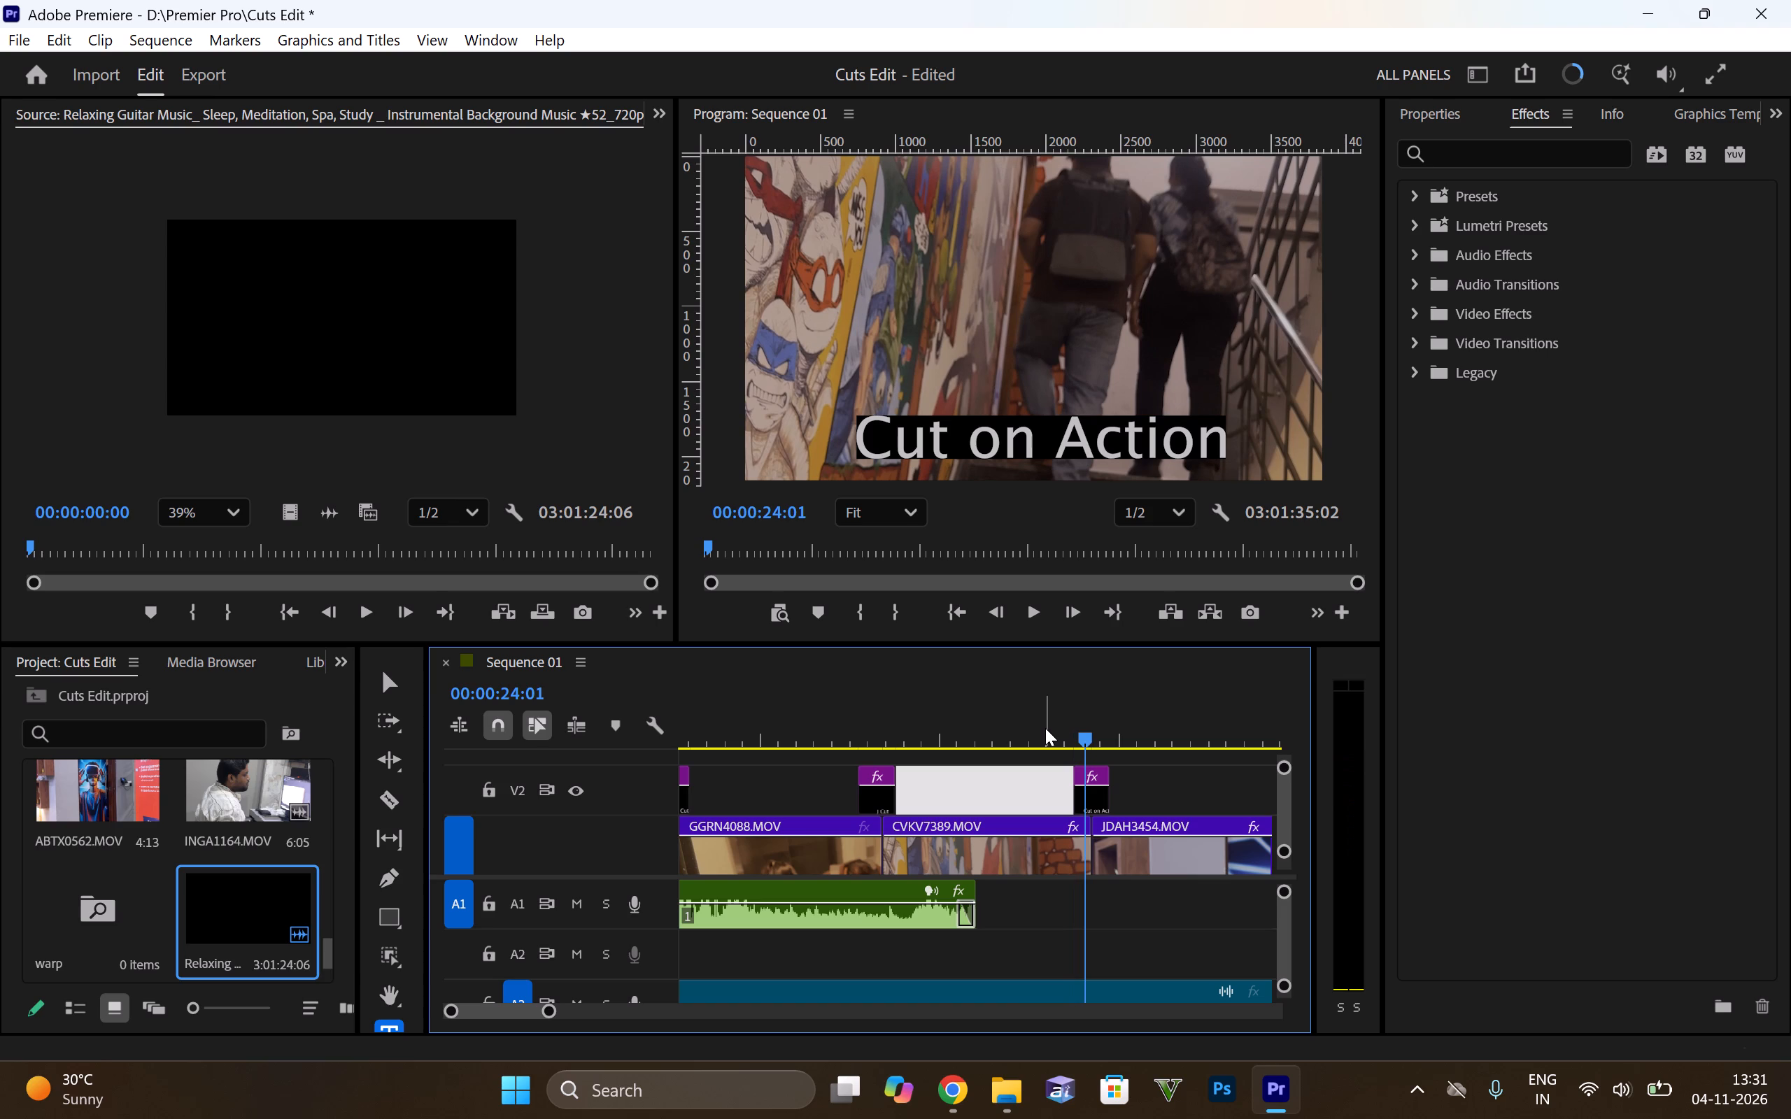
pyautogui.click(1087, 734)
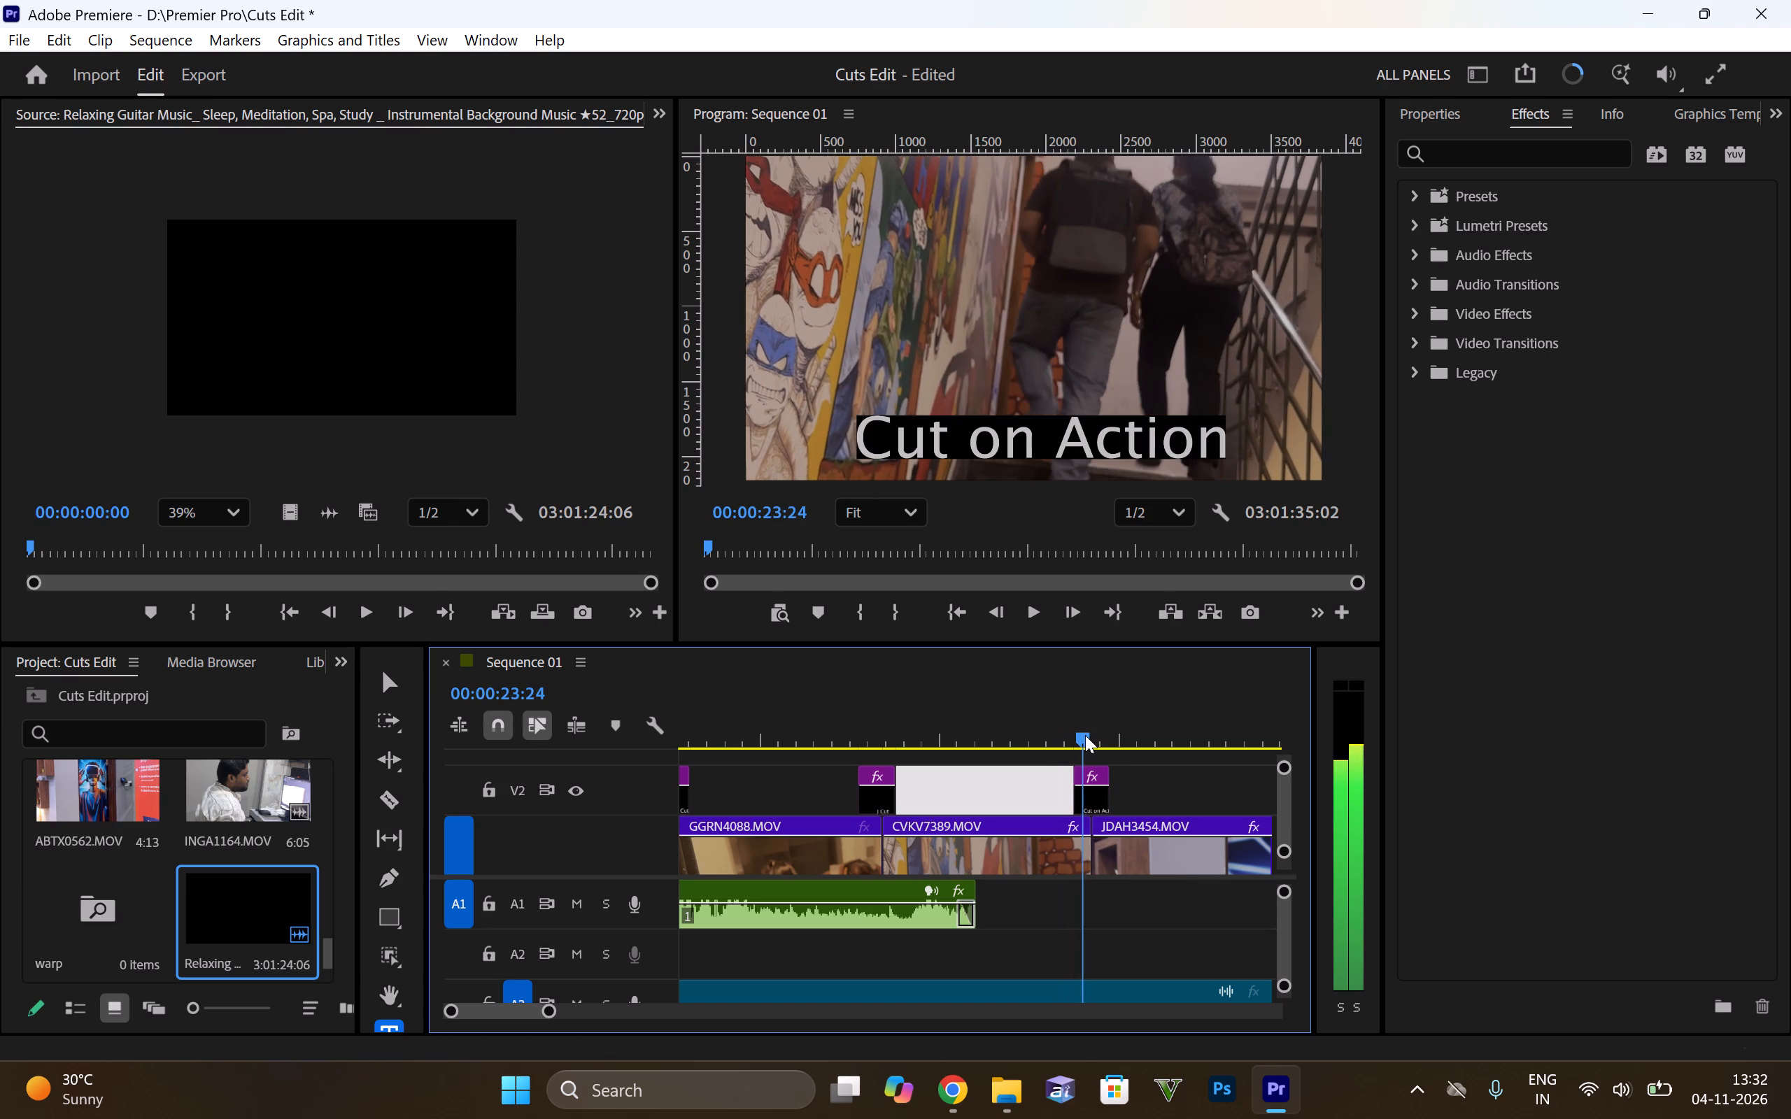
pyautogui.press('space')
pyautogui.moveTo(1085, 735); pyautogui.dragTo(1020, 731)
pyautogui.press('space')
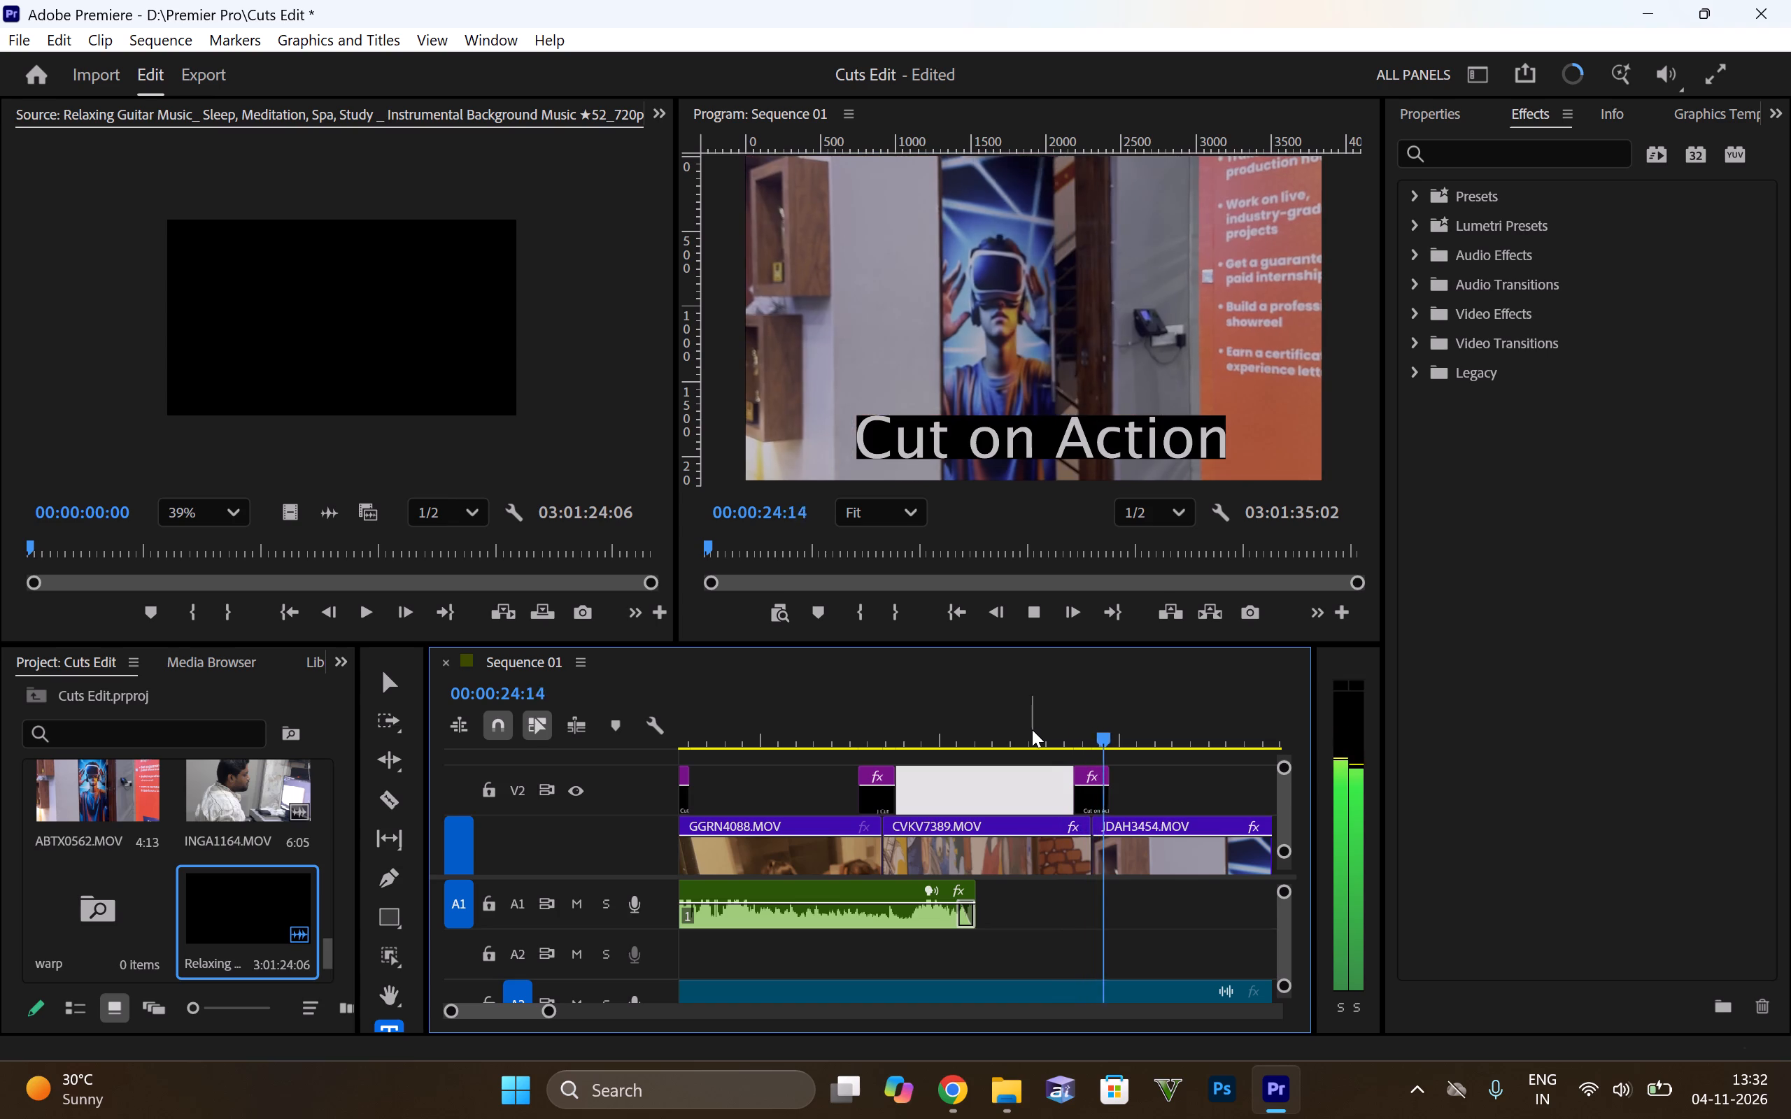
pyautogui.press('space')
# Move the Insert cut title on V2 so it starts exactly where ULWT6810.MOV begins.
pyautogui.moveTo(859, 725); pyautogui.dragTo(528, 753)
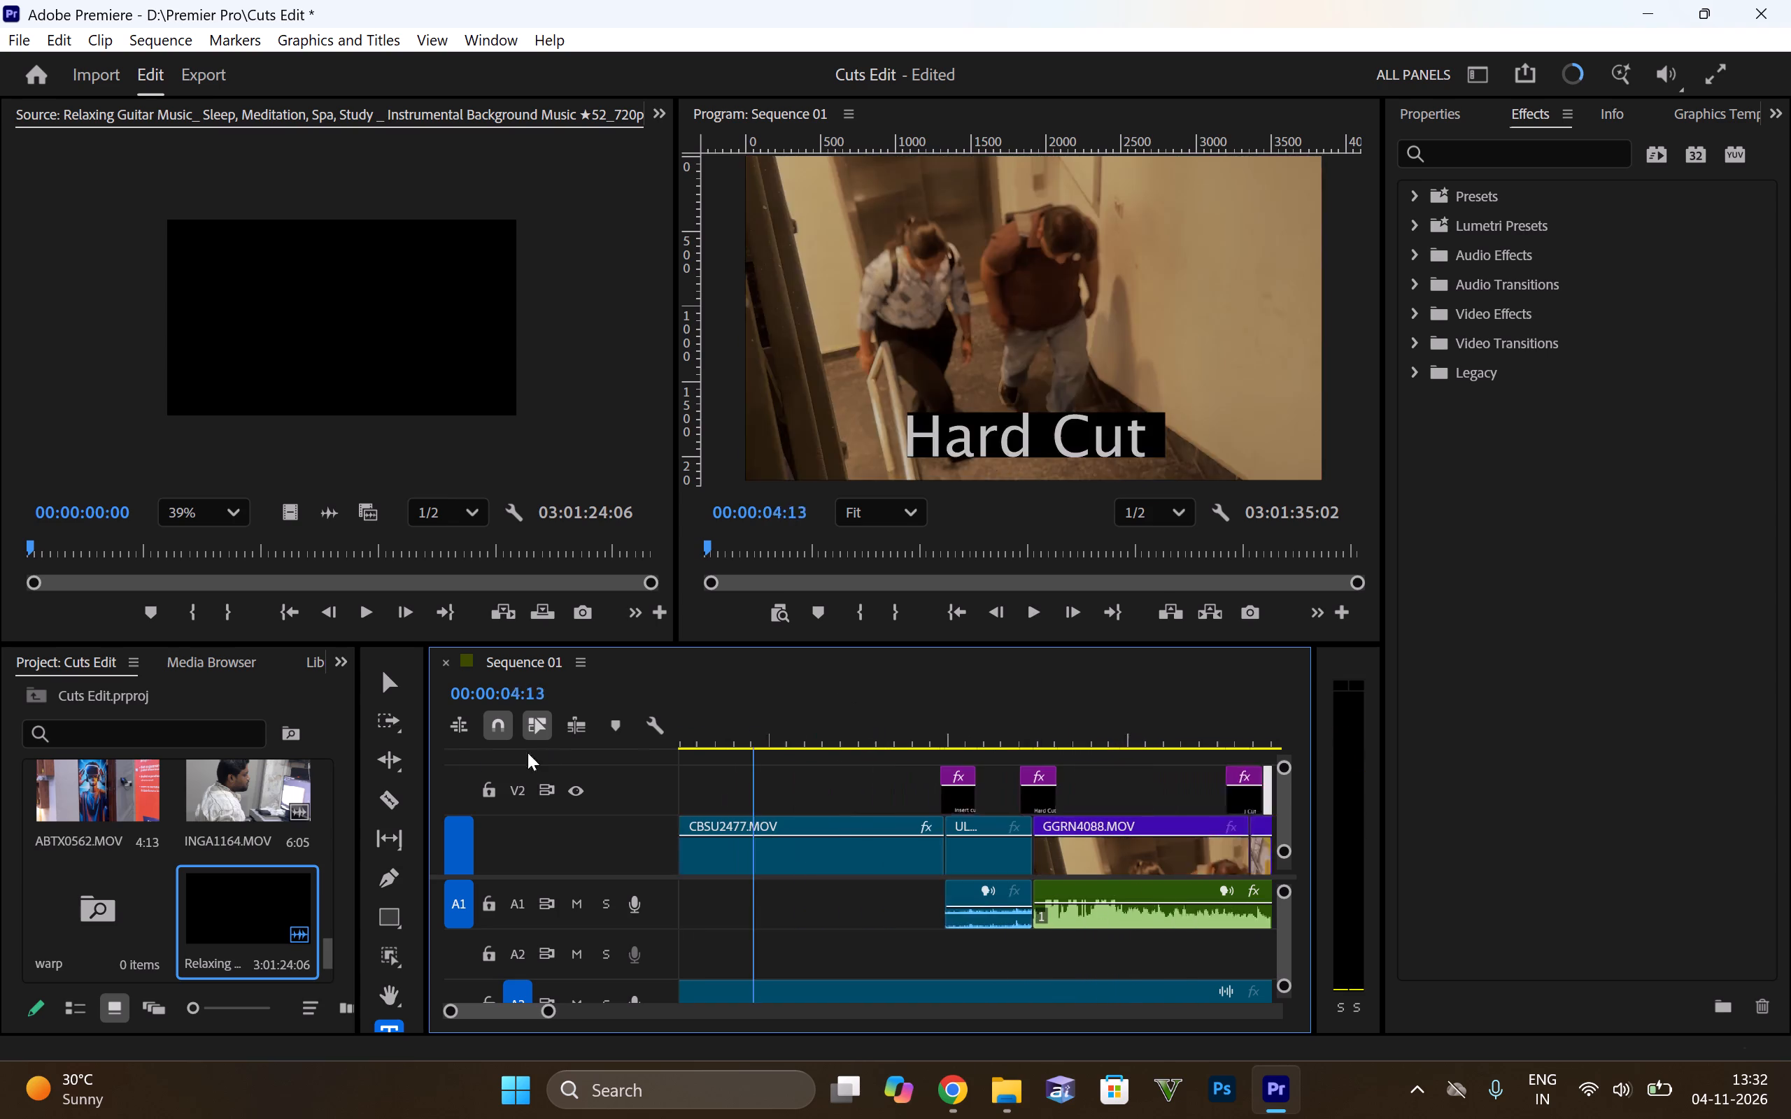
pyautogui.moveTo(528, 753); pyautogui.dragTo(1025, 737)
pyautogui.press('space')
pyautogui.press('space')
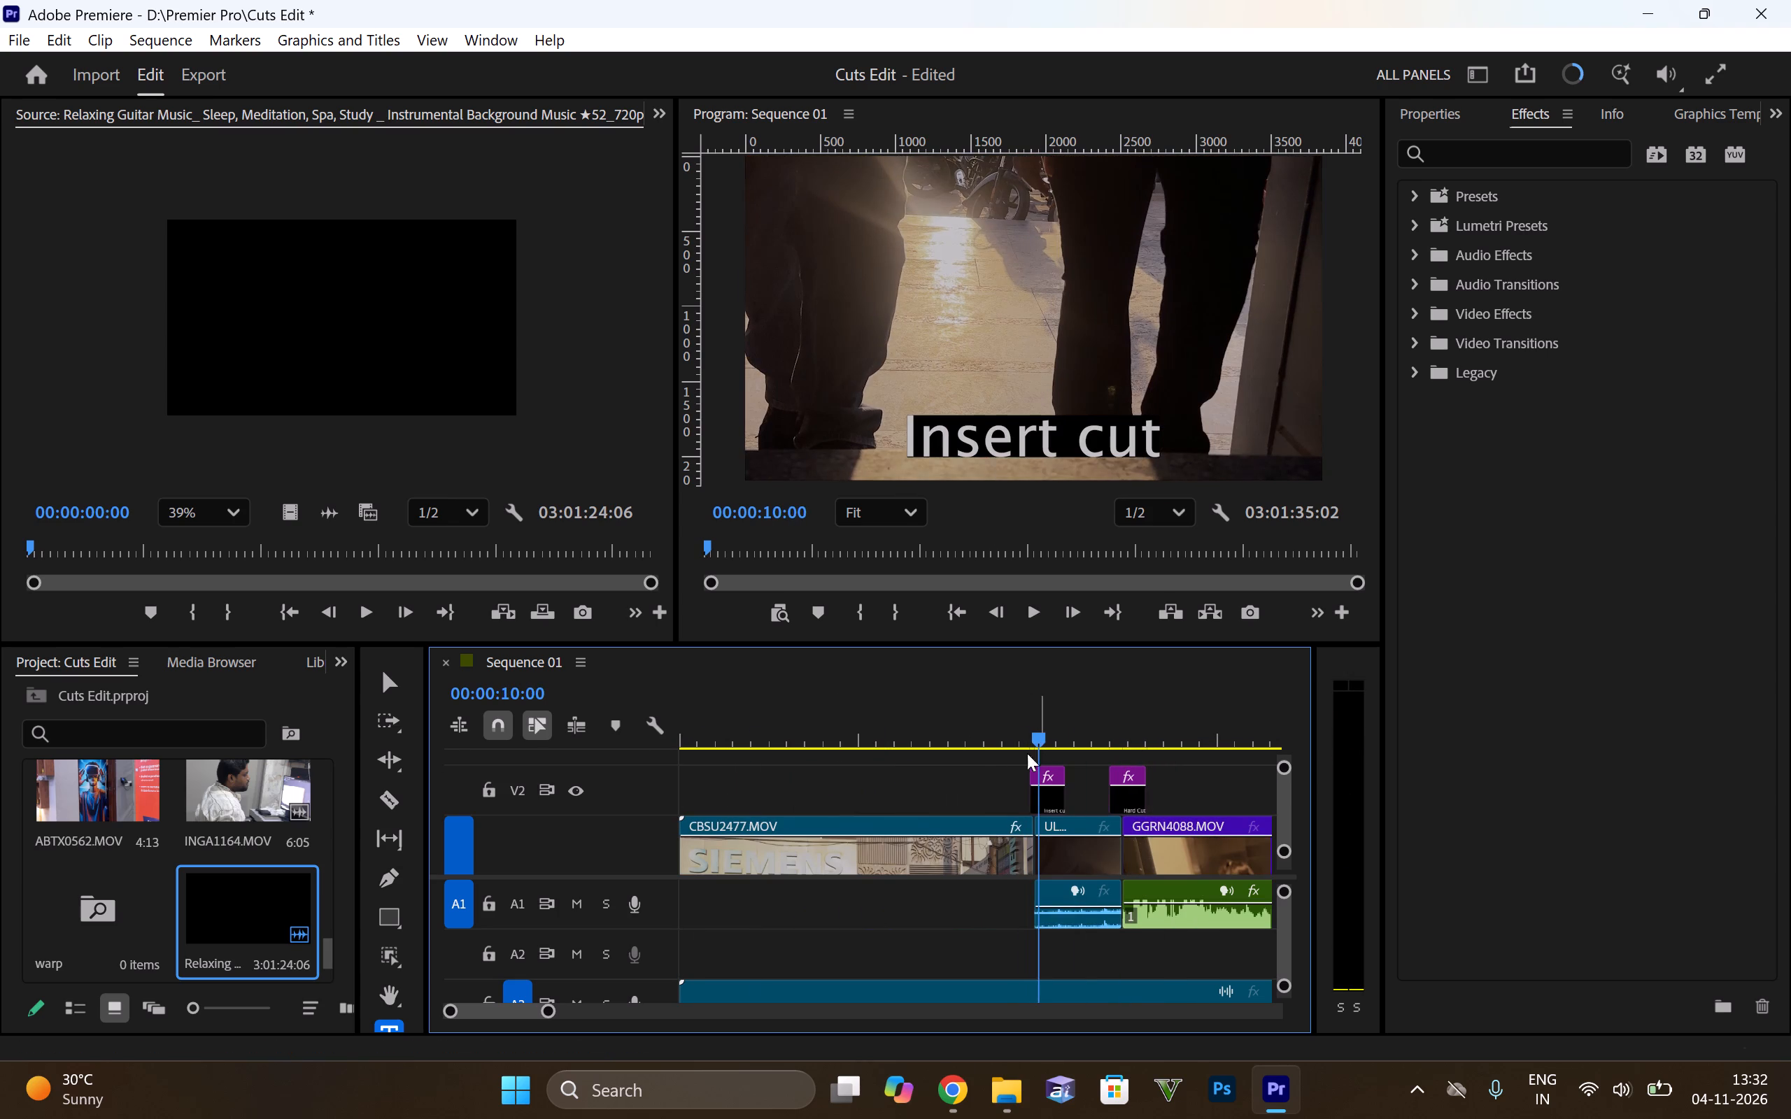
pyautogui.keyDown('alt'); pyautogui.scroll(16, 1006, 750); pyautogui.keyUp('alt')
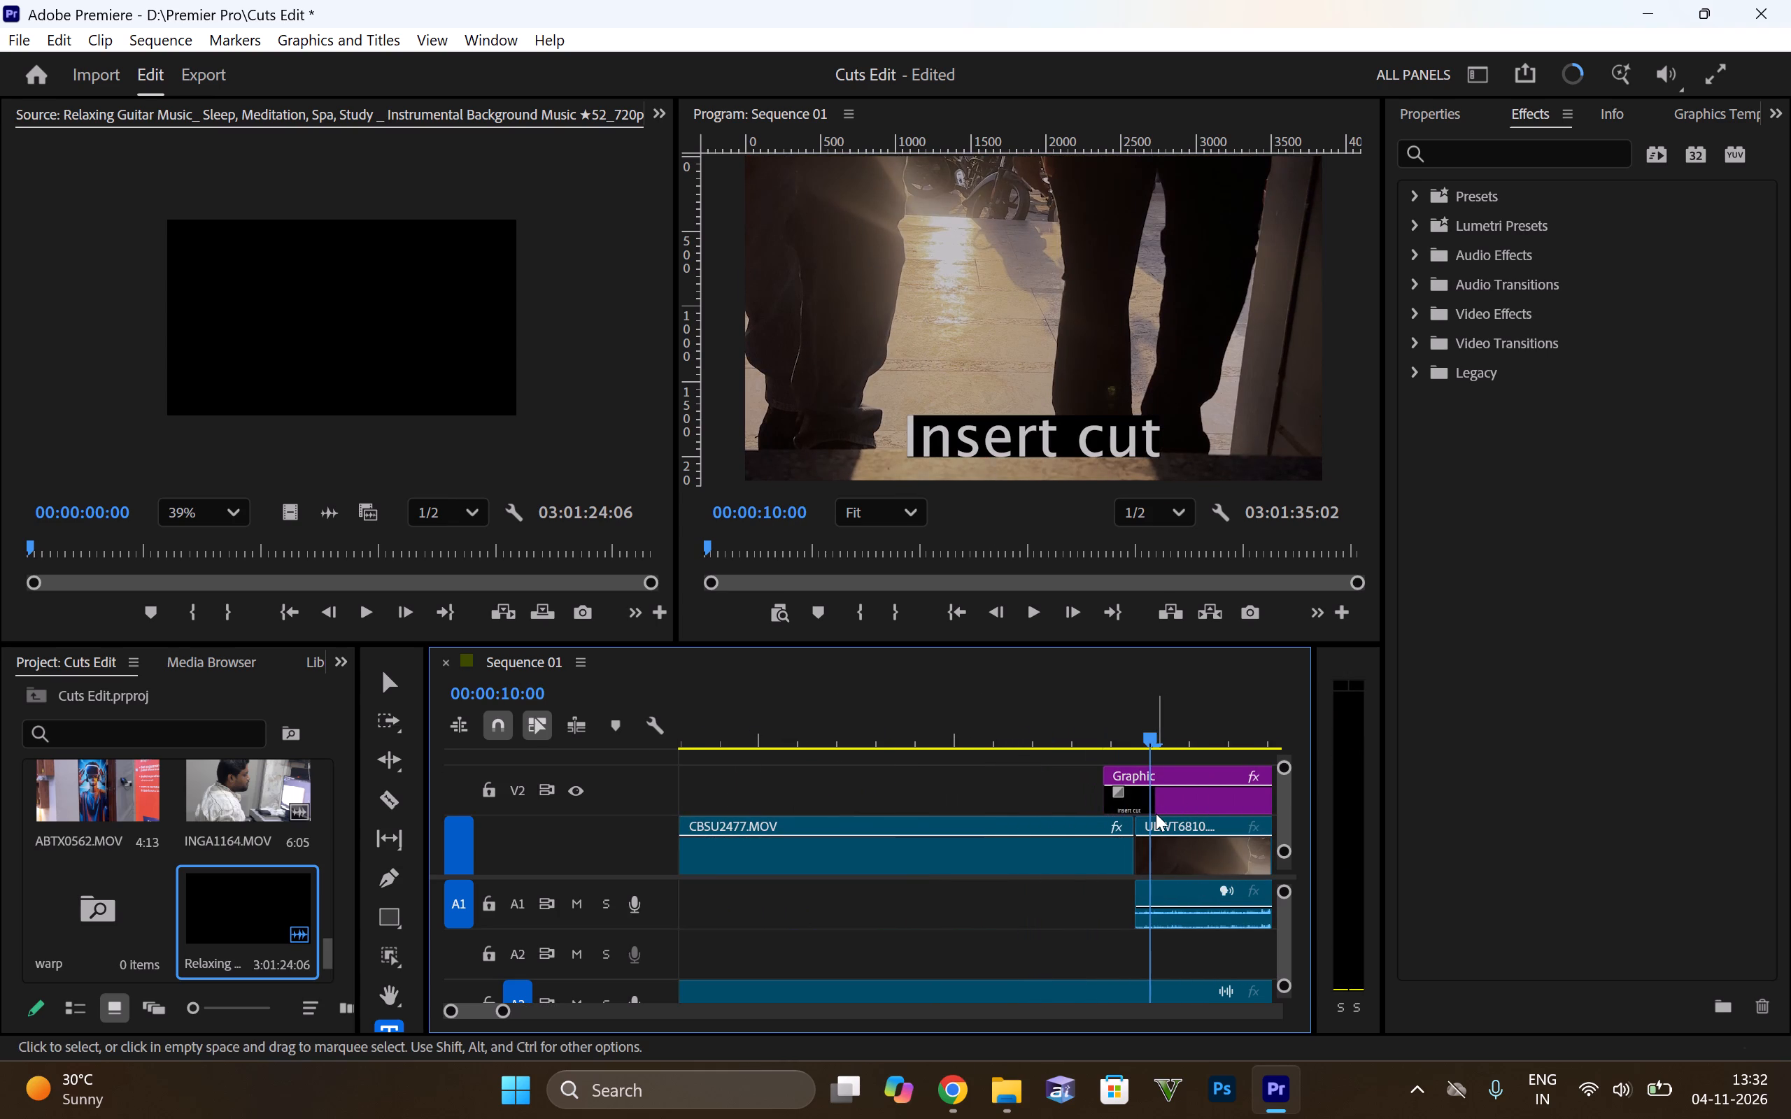
pyautogui.moveTo(1156, 803); pyautogui.dragTo(1187, 808)
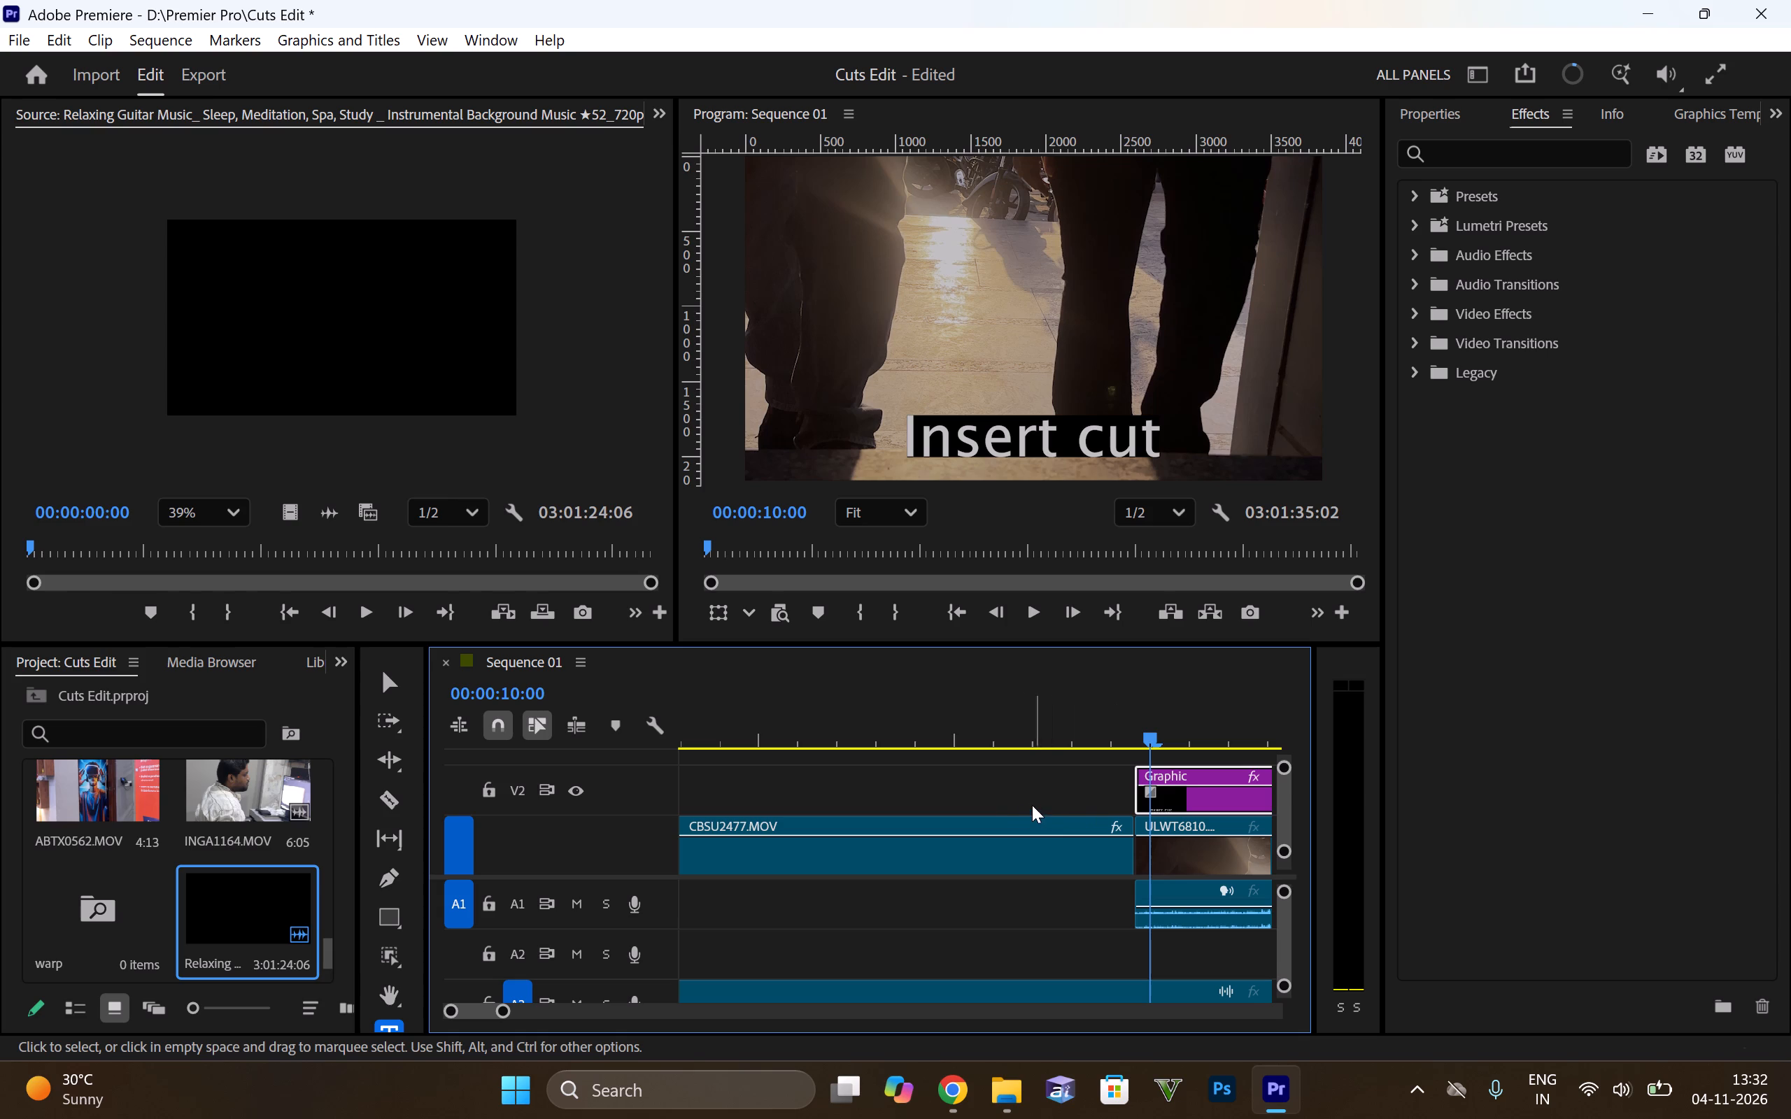
# Move the Hard Cut title on V2 so it starts exactly where GGRN4088.MOV begins.
pyautogui.keyDown('alt'); pyautogui.scroll(-3, 1007, 795); pyautogui.keyUp('alt')
pyautogui.keyDown('alt'); pyautogui.scroll(1, 1007, 795); pyautogui.keyUp('alt')
pyautogui.keyDown('alt'); pyautogui.scroll(-10, 1007, 795); pyautogui.keyUp('alt')
pyautogui.keyDown('alt'); pyautogui.scroll(3, 1168, 801); pyautogui.keyUp('alt')
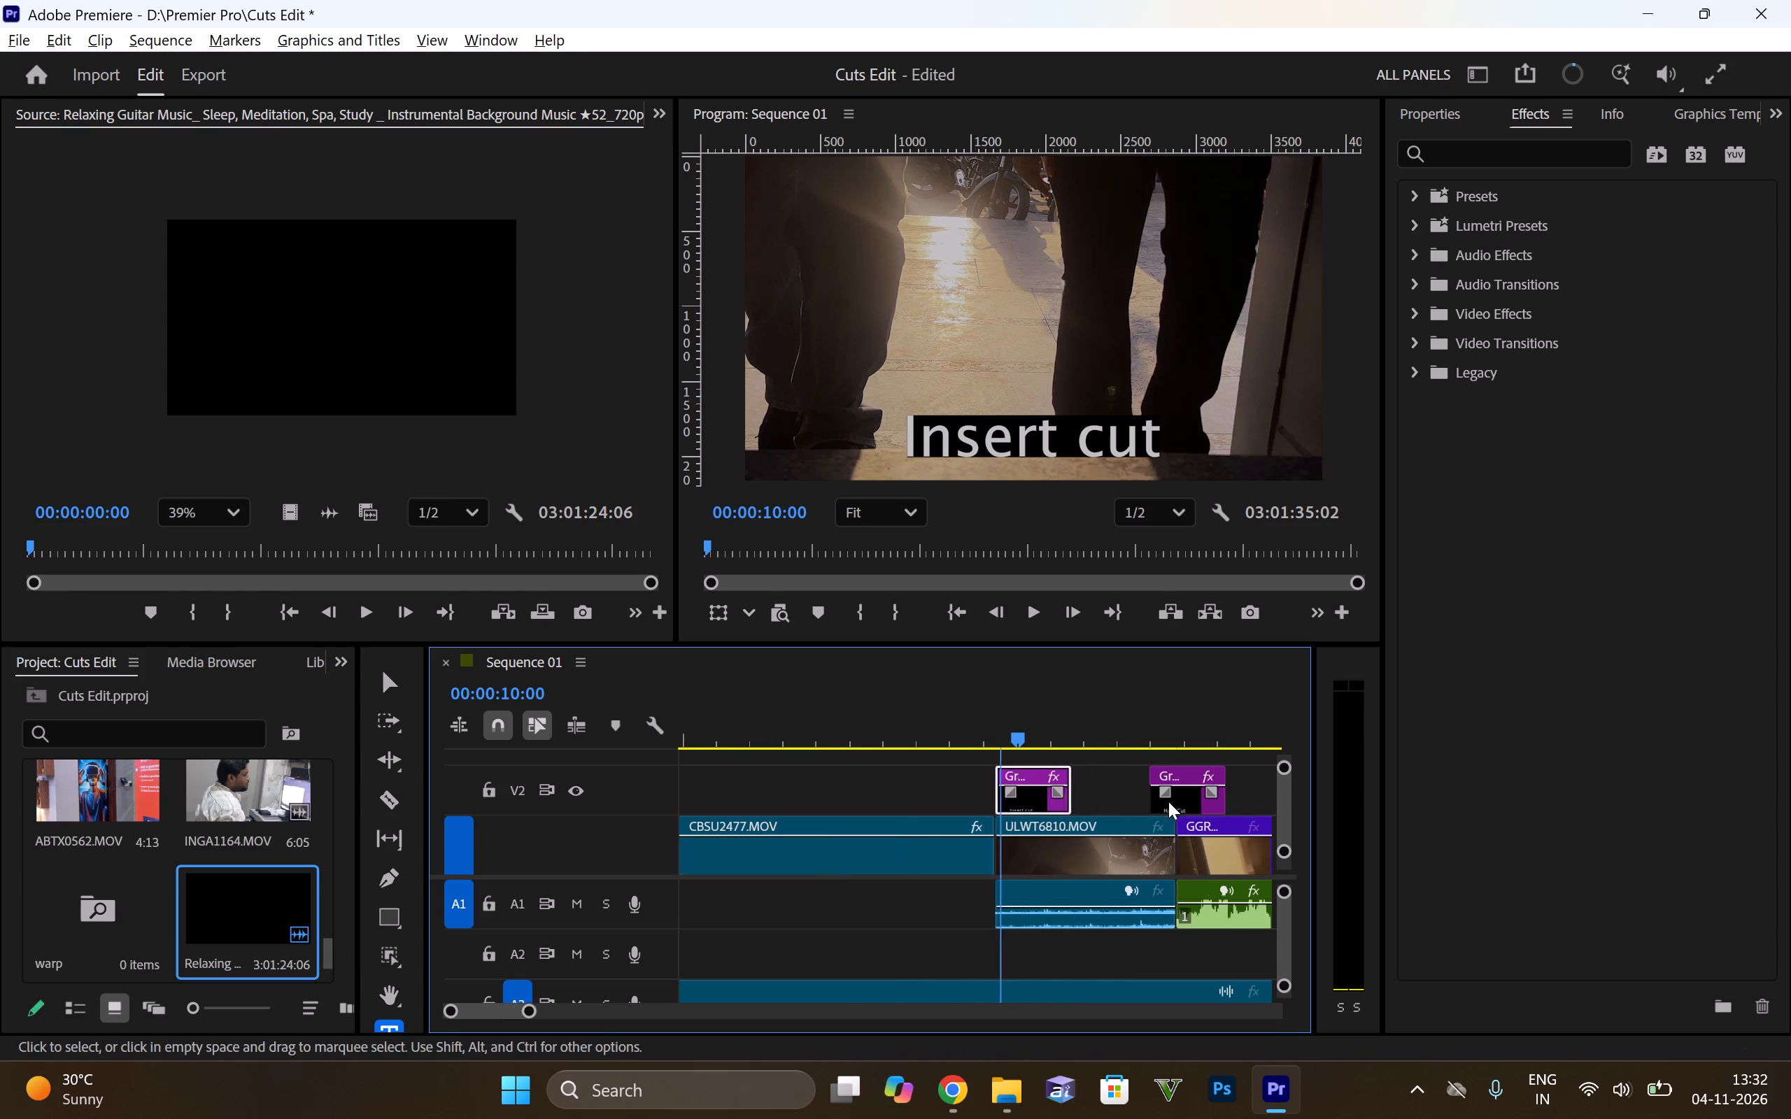
pyautogui.keyDown('alt'); pyautogui.scroll(9, 1168, 801); pyautogui.keyUp('alt')
pyautogui.click(1075, 730)
pyautogui.press('space')
pyautogui.click(1087, 738)
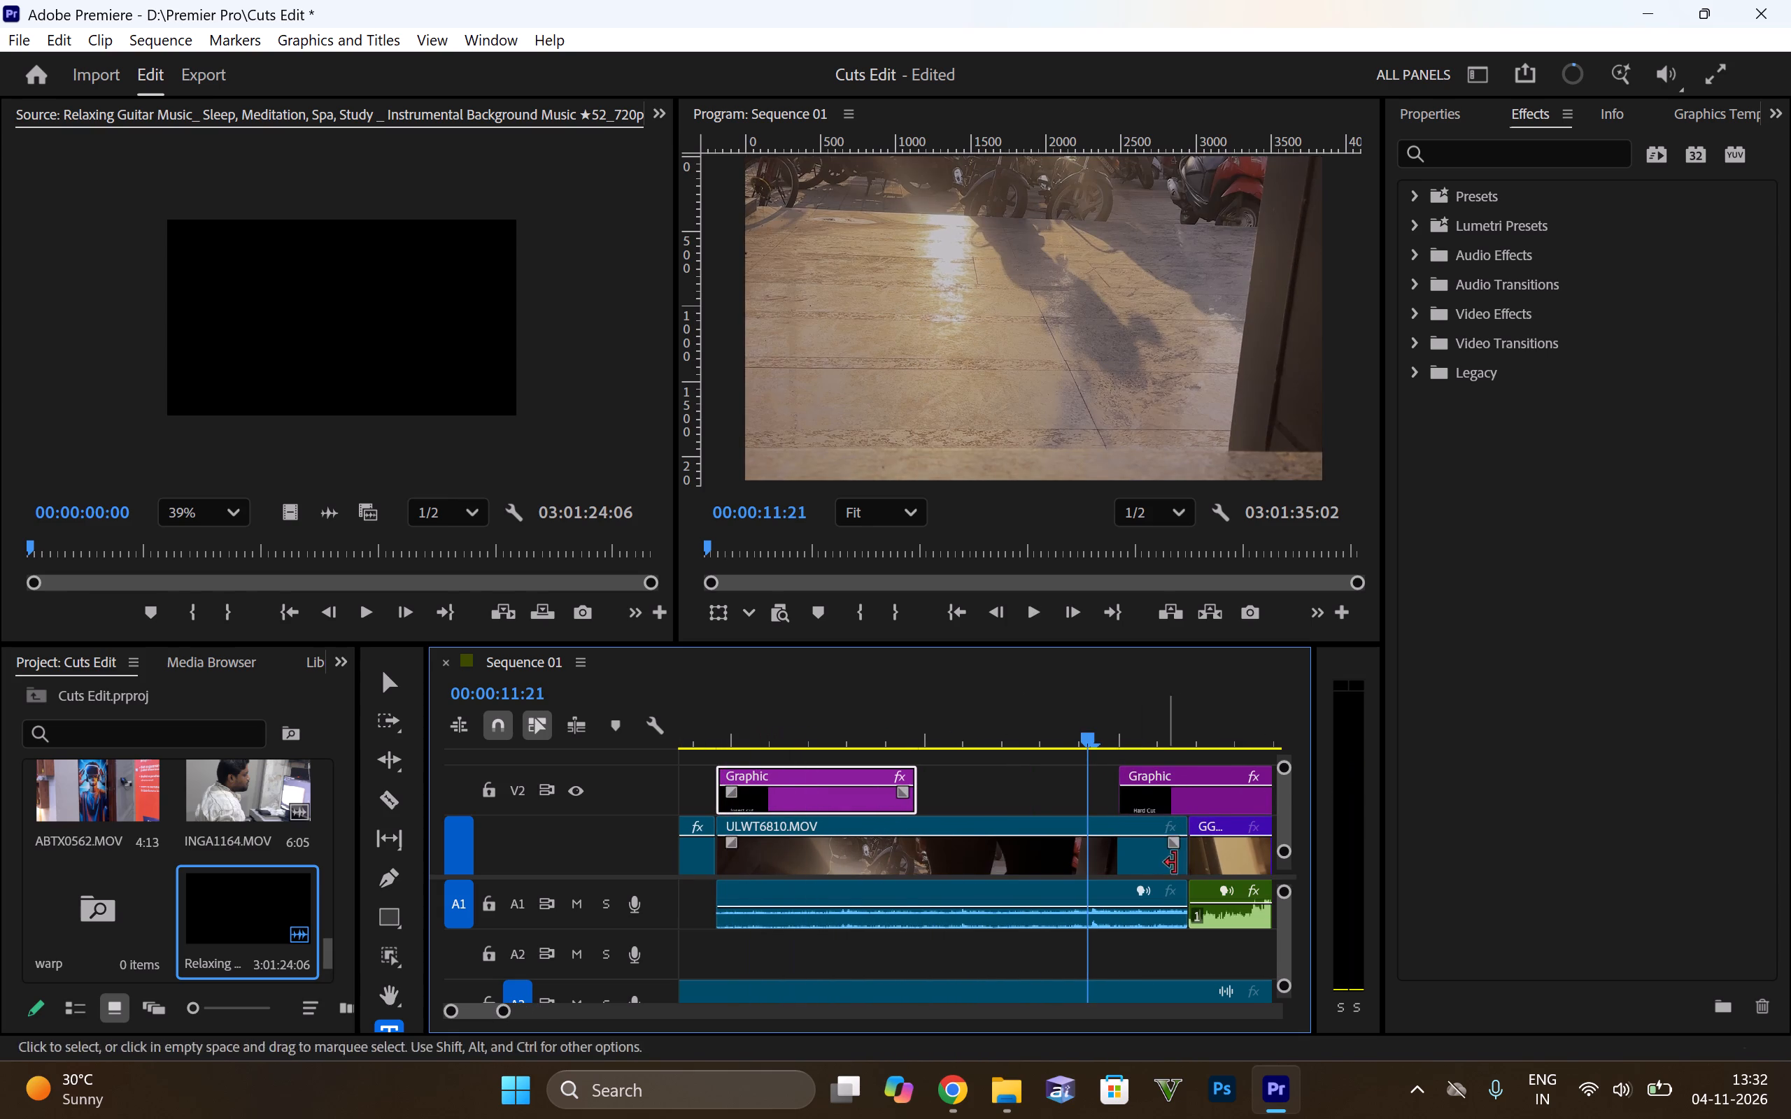
pyautogui.moveTo(1191, 797); pyautogui.dragTo(1229, 801)
# Play on from ULWT6810.MOV and move the J Cut title on V2 to start where CVKV7389.MOV begins.
pyautogui.press('space')
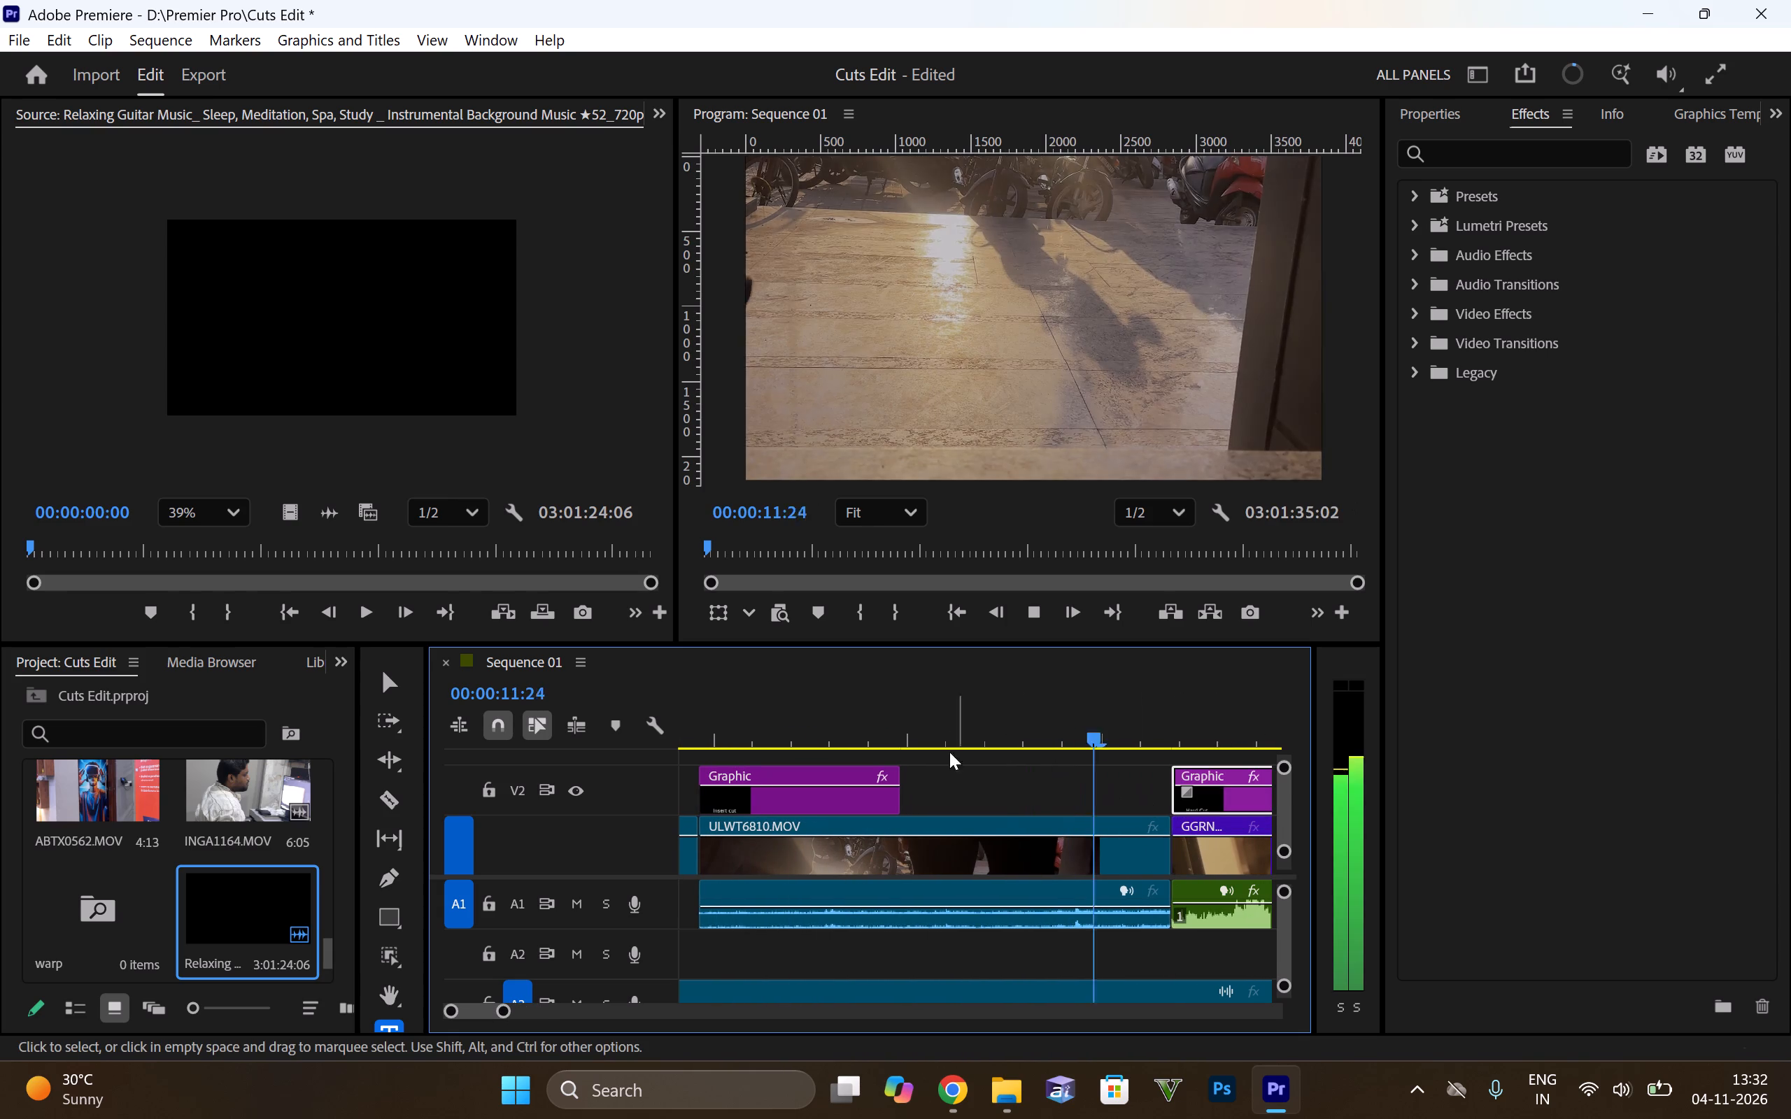
pyautogui.keyDown('alt'); pyautogui.scroll(-11, 939, 755); pyautogui.keyUp('alt')
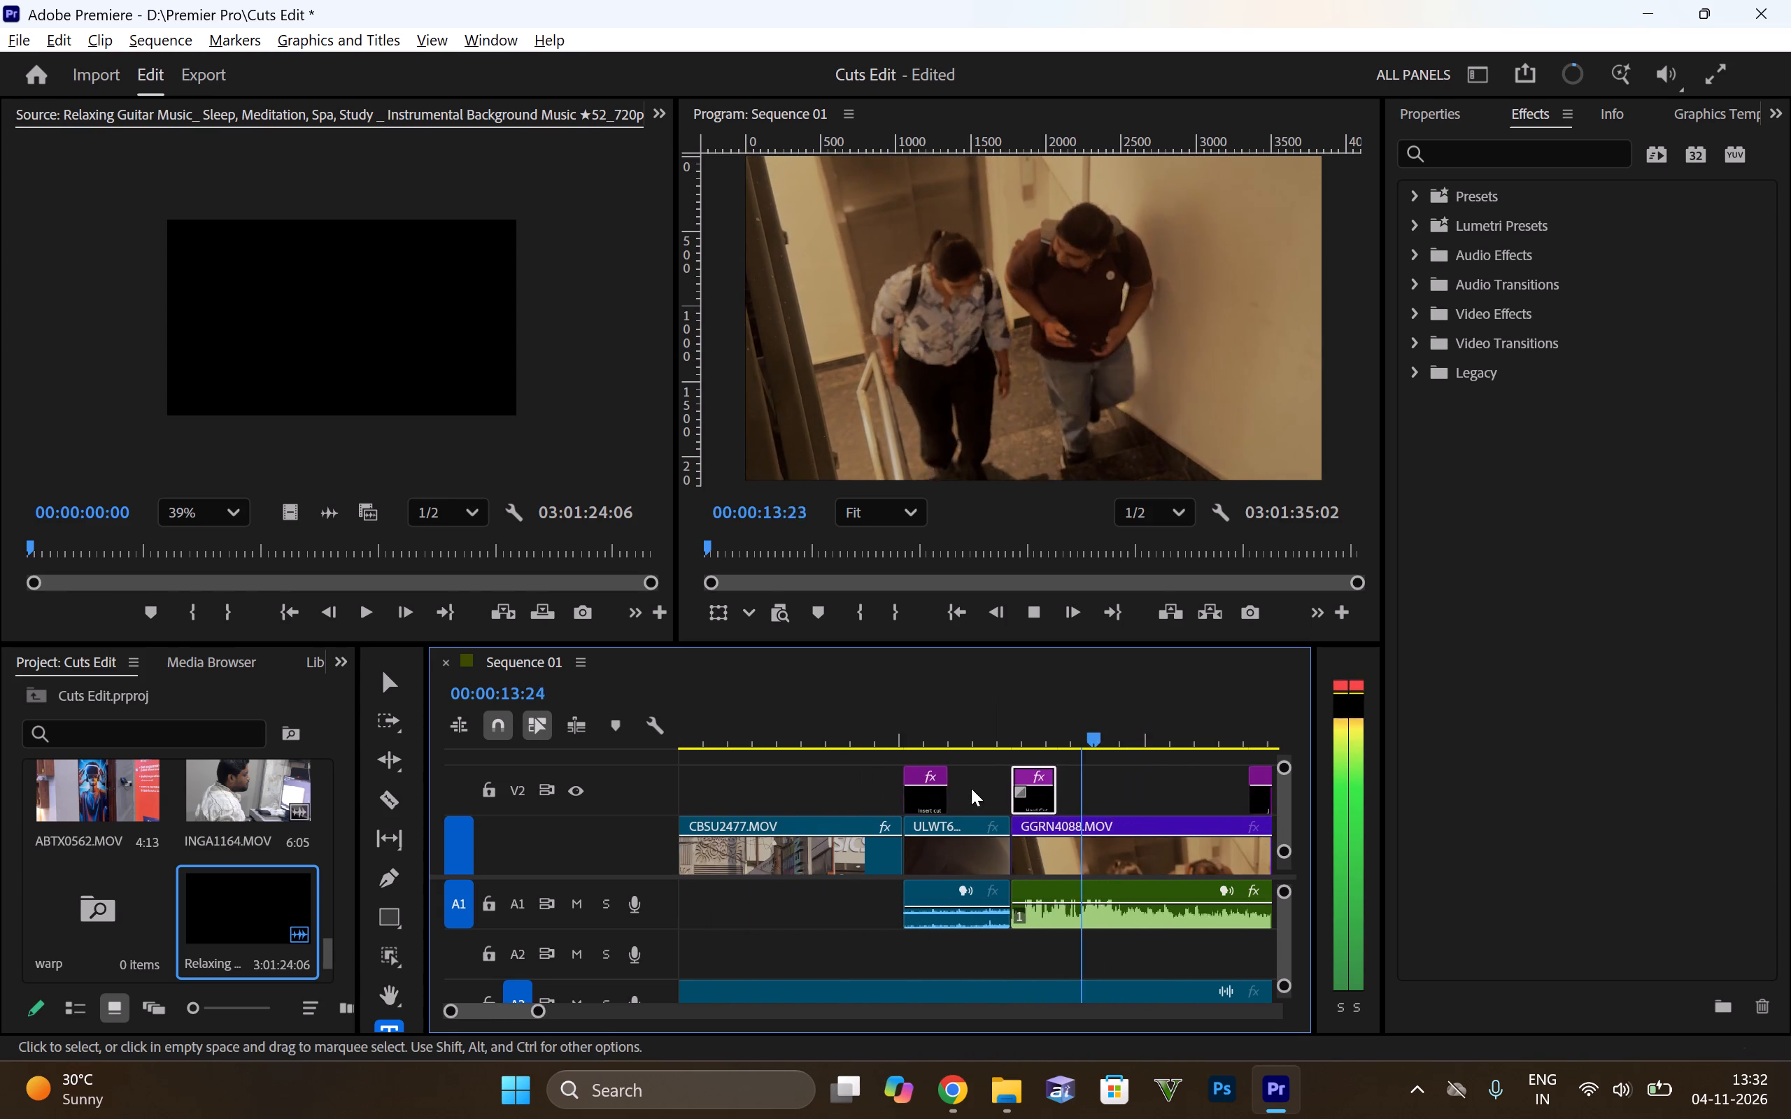
pyautogui.keyDown('alt'); pyautogui.scroll(-11, 971, 788); pyautogui.keyUp('alt')
pyautogui.keyDown('alt'); pyautogui.scroll(8, 1105, 788); pyautogui.keyUp('alt')
pyautogui.keyDown('alt'); pyautogui.scroll(7, 946, 806); pyautogui.keyUp('alt')
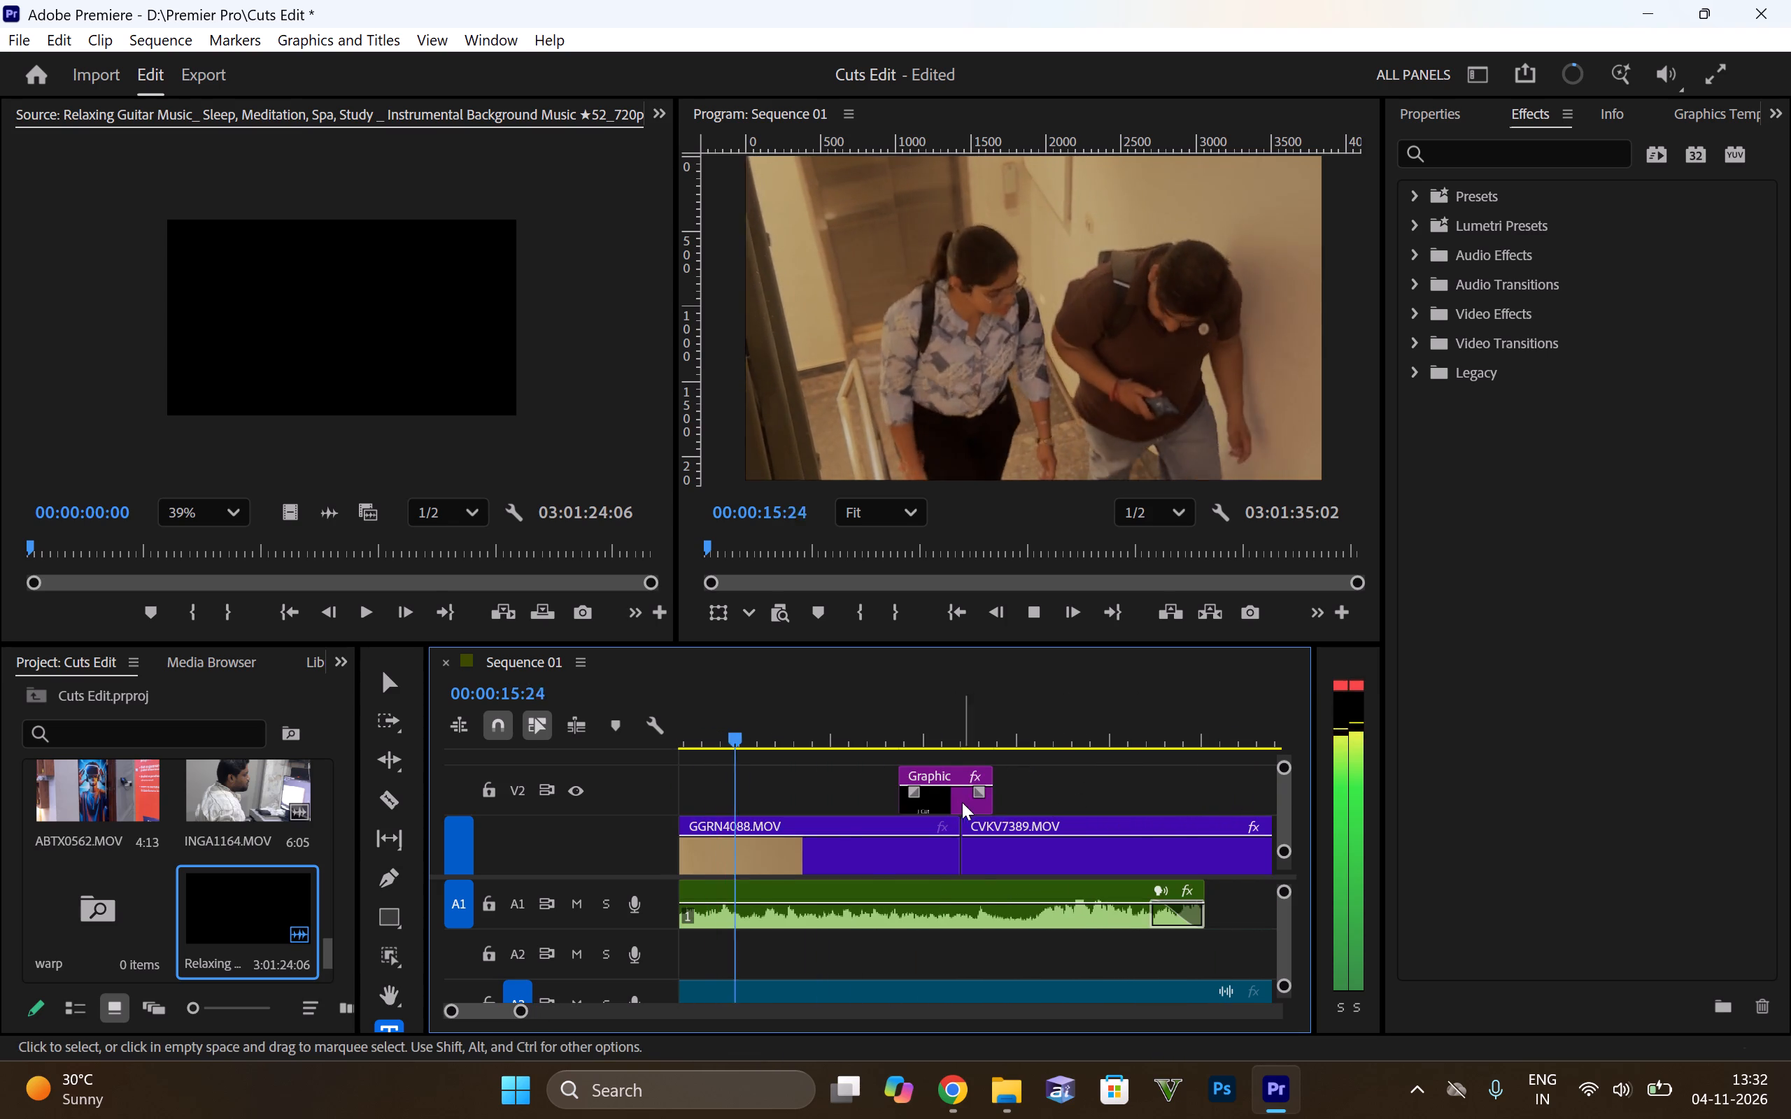
pyautogui.keyDown('alt'); pyautogui.scroll(-8, 1026, 798); pyautogui.keyUp('alt')
pyautogui.press('space')
pyautogui.moveTo(994, 796); pyautogui.dragTo(1013, 797)
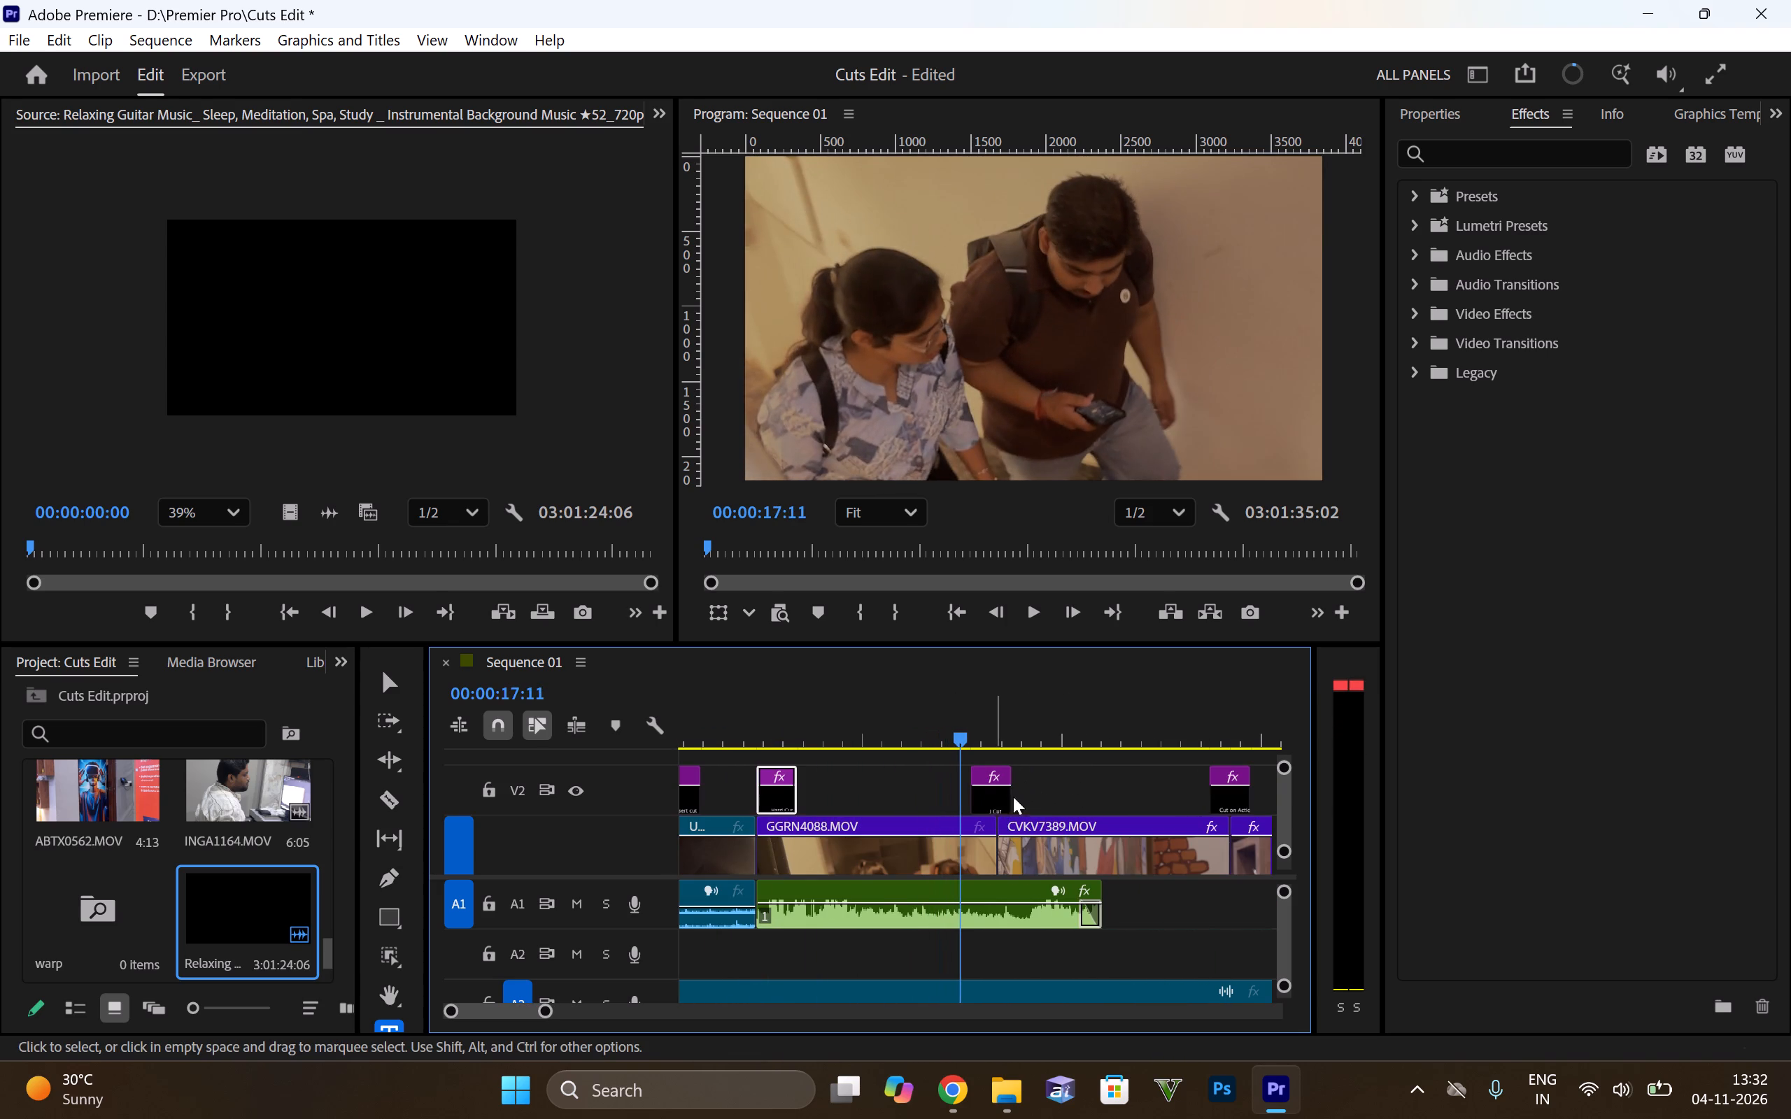
pyautogui.moveTo(1013, 797); pyautogui.dragTo(1025, 794)
# Play through CVKV7389.MOV and move the Cut on Action title on V2 to start where JDAH3454.MOV begins.
pyautogui.keyDown('alt'); pyautogui.scroll(-6, 1063, 788); pyautogui.keyUp('alt')
pyautogui.press('space')
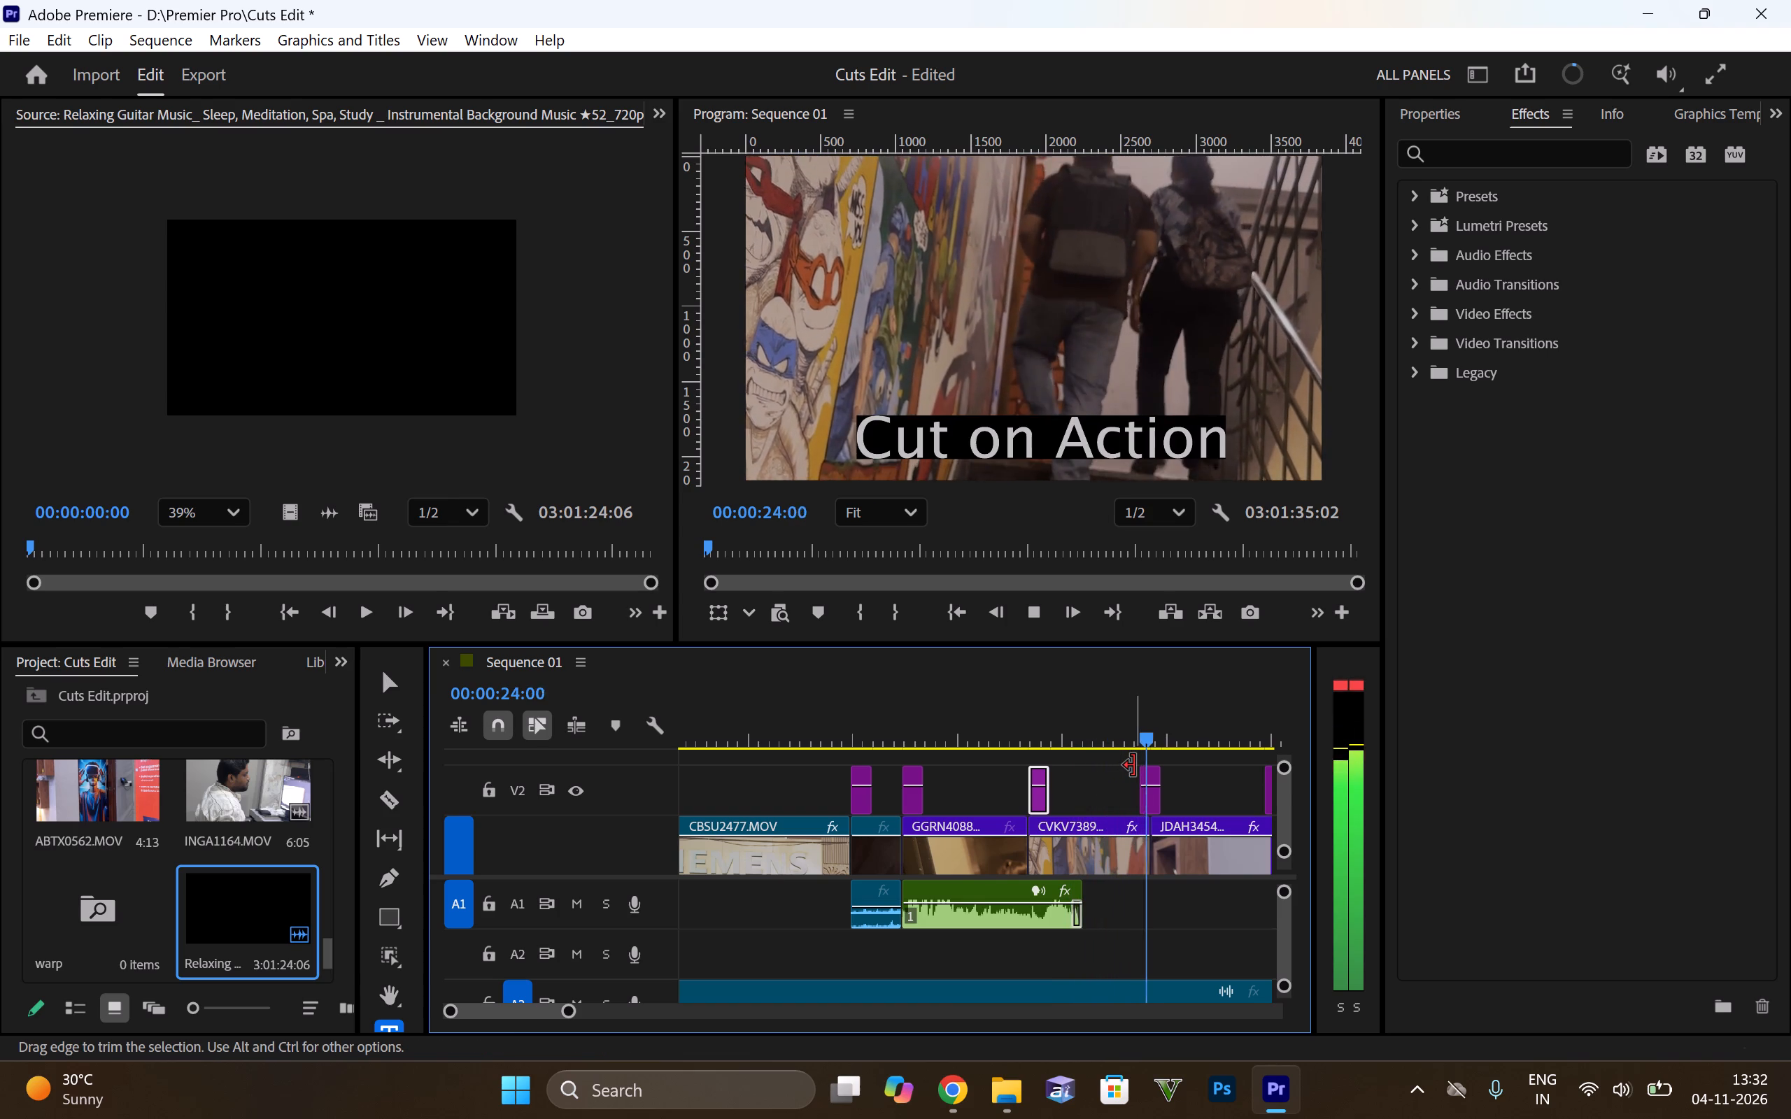
pyautogui.press('space')
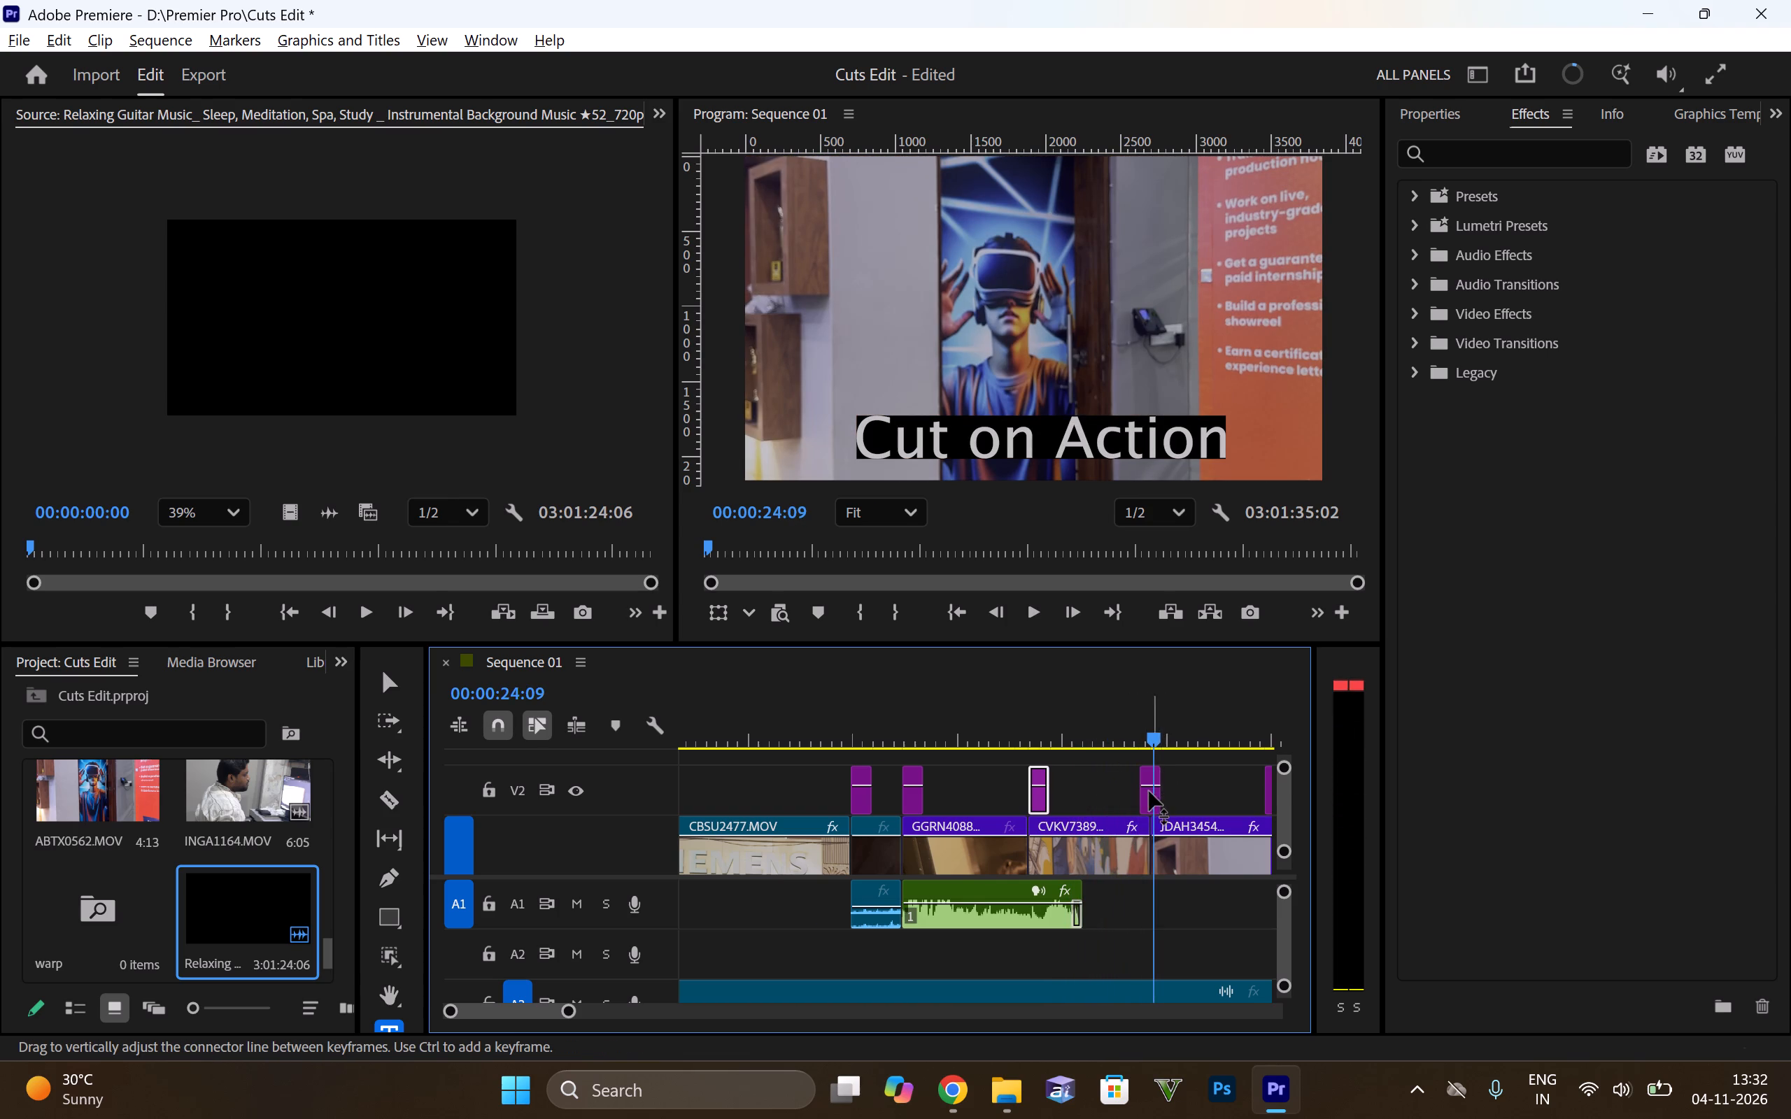
pyautogui.keyDown('alt'); pyautogui.scroll(15, 1149, 791); pyautogui.keyUp('alt')
pyautogui.moveTo(1143, 804); pyautogui.dragTo(1194, 808)
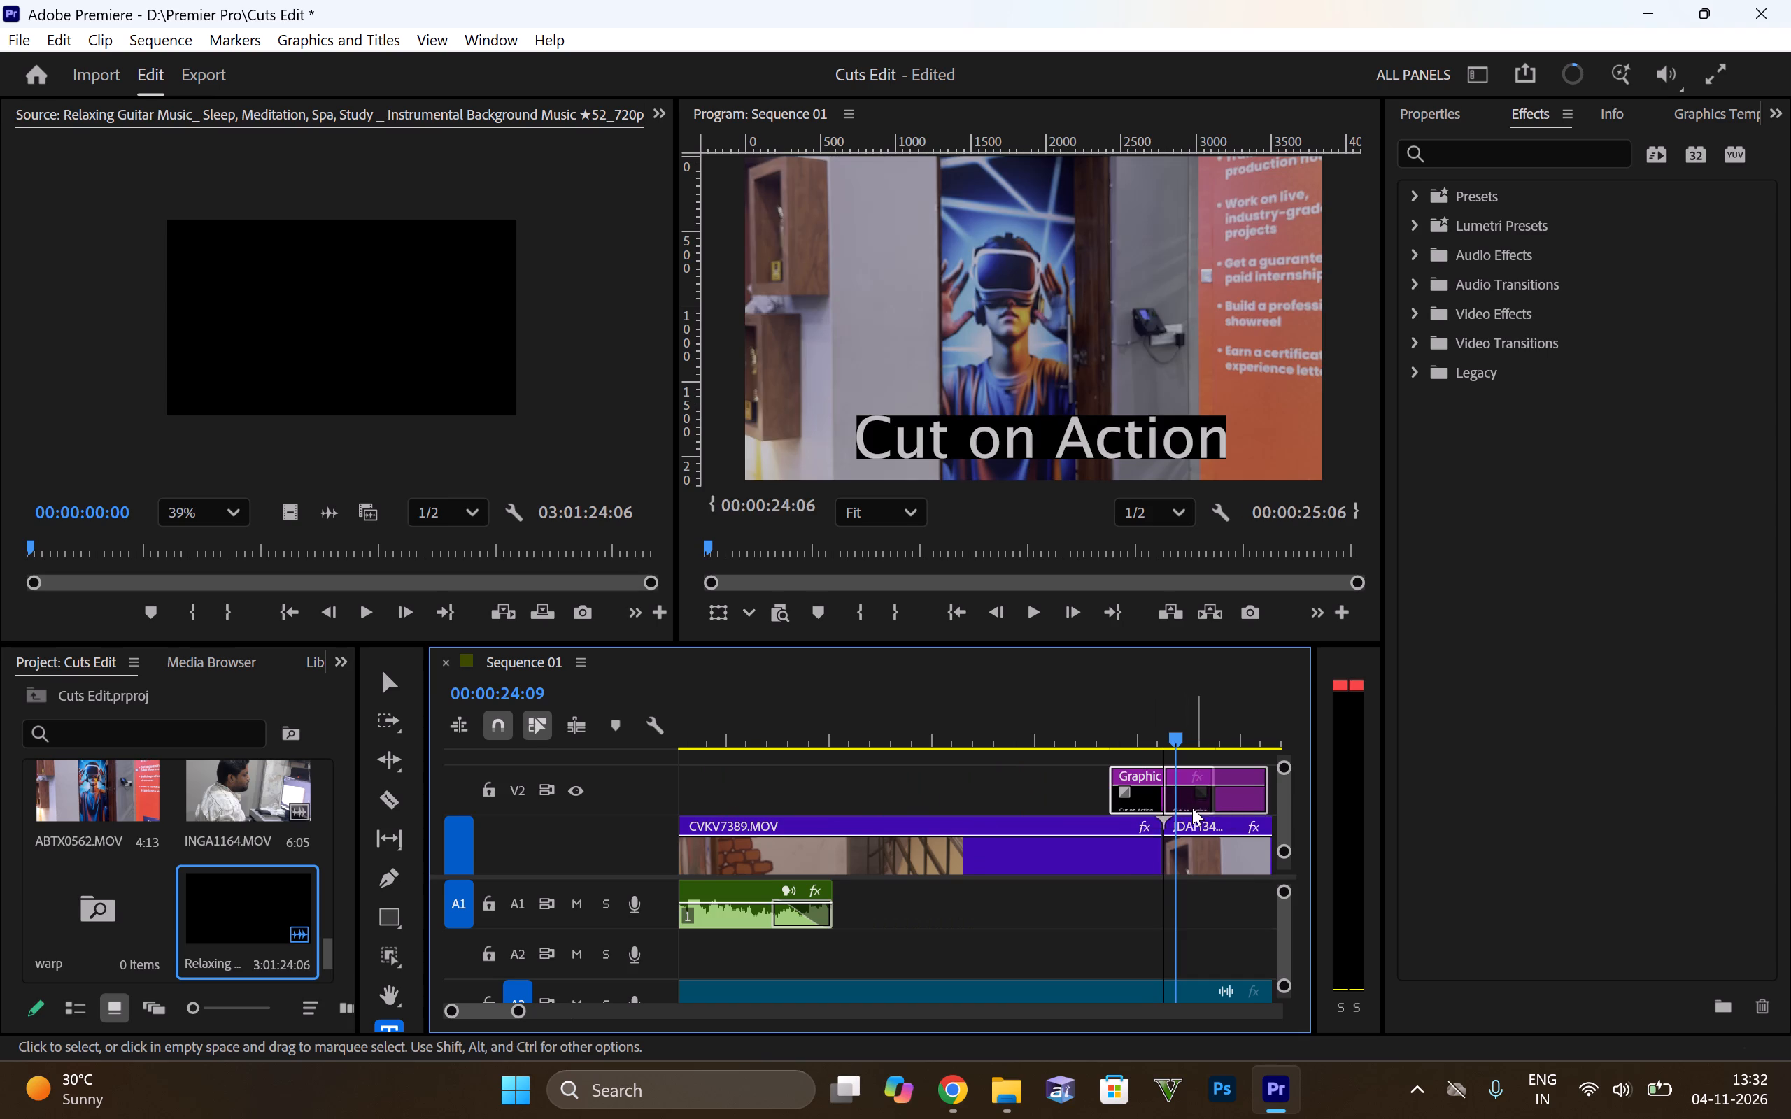
# Replay the adjusted titles, then move the Cut on Action title at the JDAH3454.MOV to OPNH0906.MOV cut to start with OPNH0906.MOV.
pyautogui.click(1030, 733)
pyautogui.press('space')
pyautogui.keyDown('alt'); pyautogui.scroll(-6, 995, 776); pyautogui.keyUp('alt')
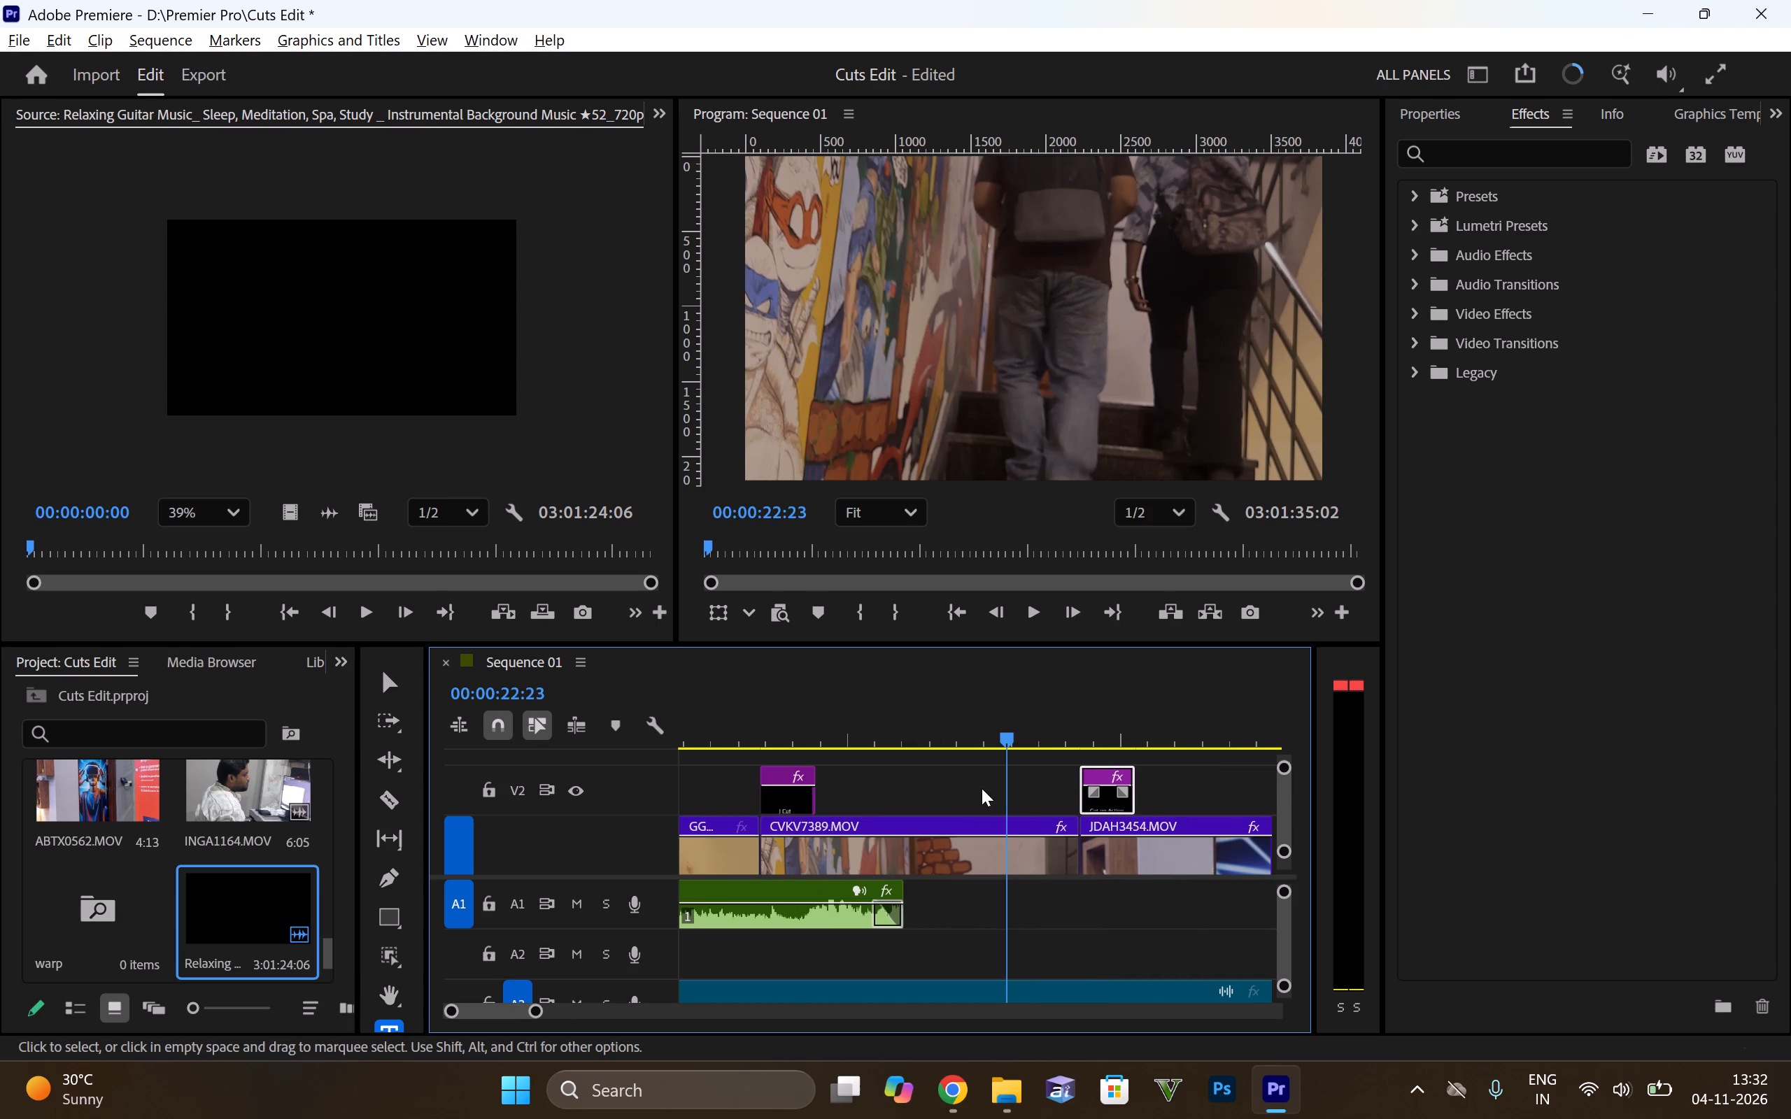
pyautogui.press('space')
pyautogui.press('space')
pyautogui.click(753, 729)
pyautogui.press('space')
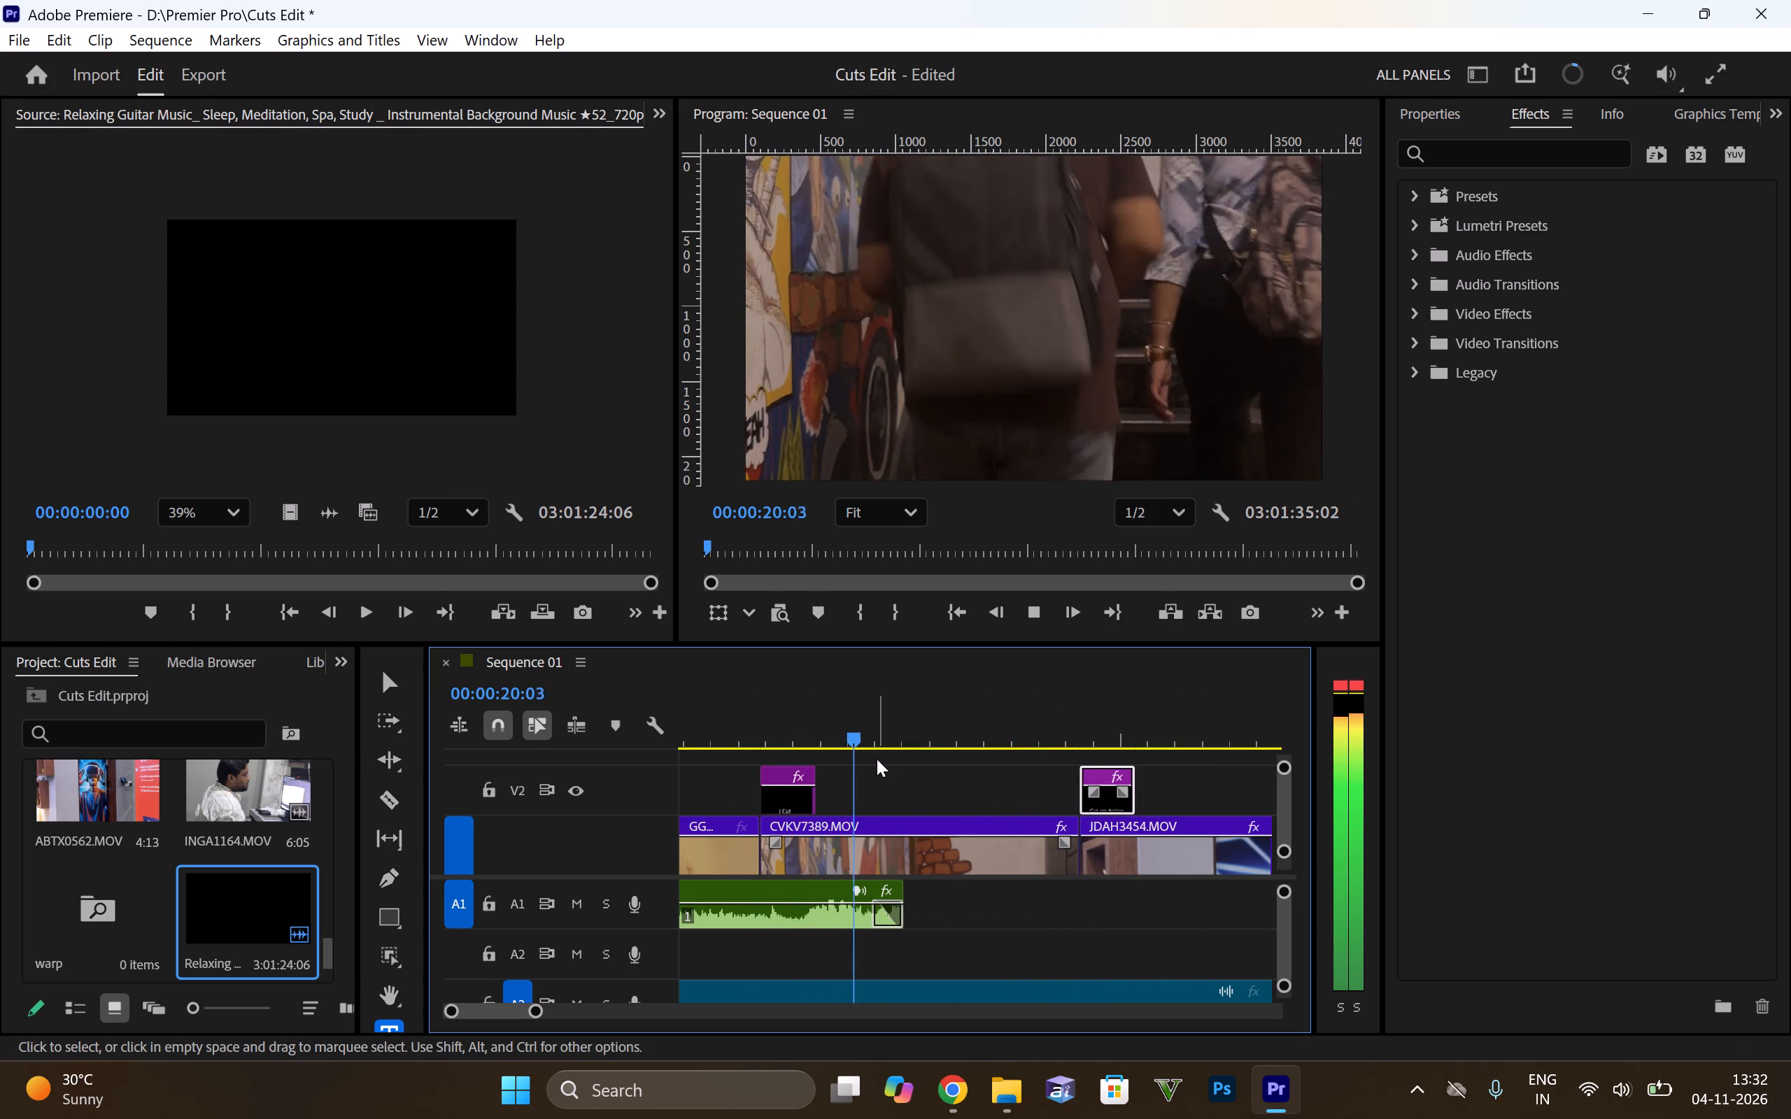
pyautogui.keyDown('alt'); pyautogui.scroll(-5, 877, 759); pyautogui.keyUp('alt')
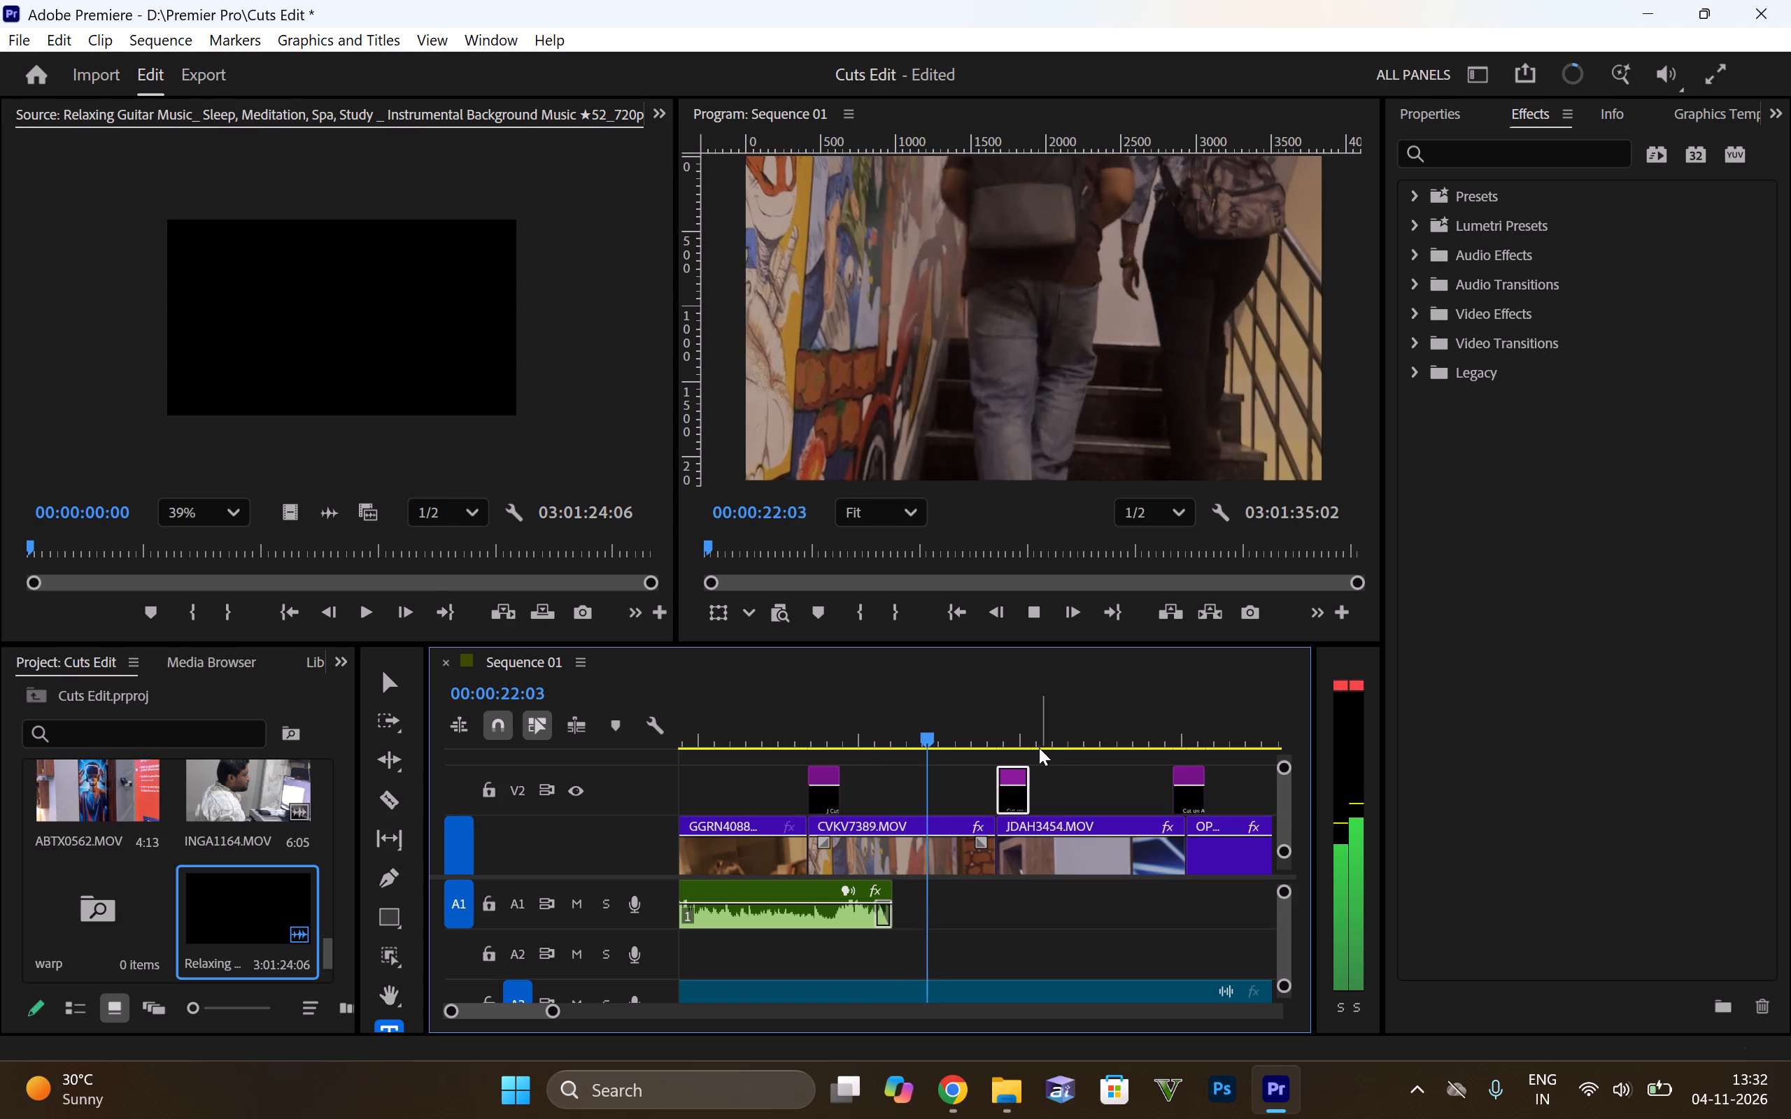
pyautogui.keyDown('alt'); pyautogui.scroll(-4, 1040, 750); pyautogui.keyUp('alt')
pyautogui.keyDown('alt'); pyautogui.scroll(8, 1104, 744); pyautogui.keyUp('alt')
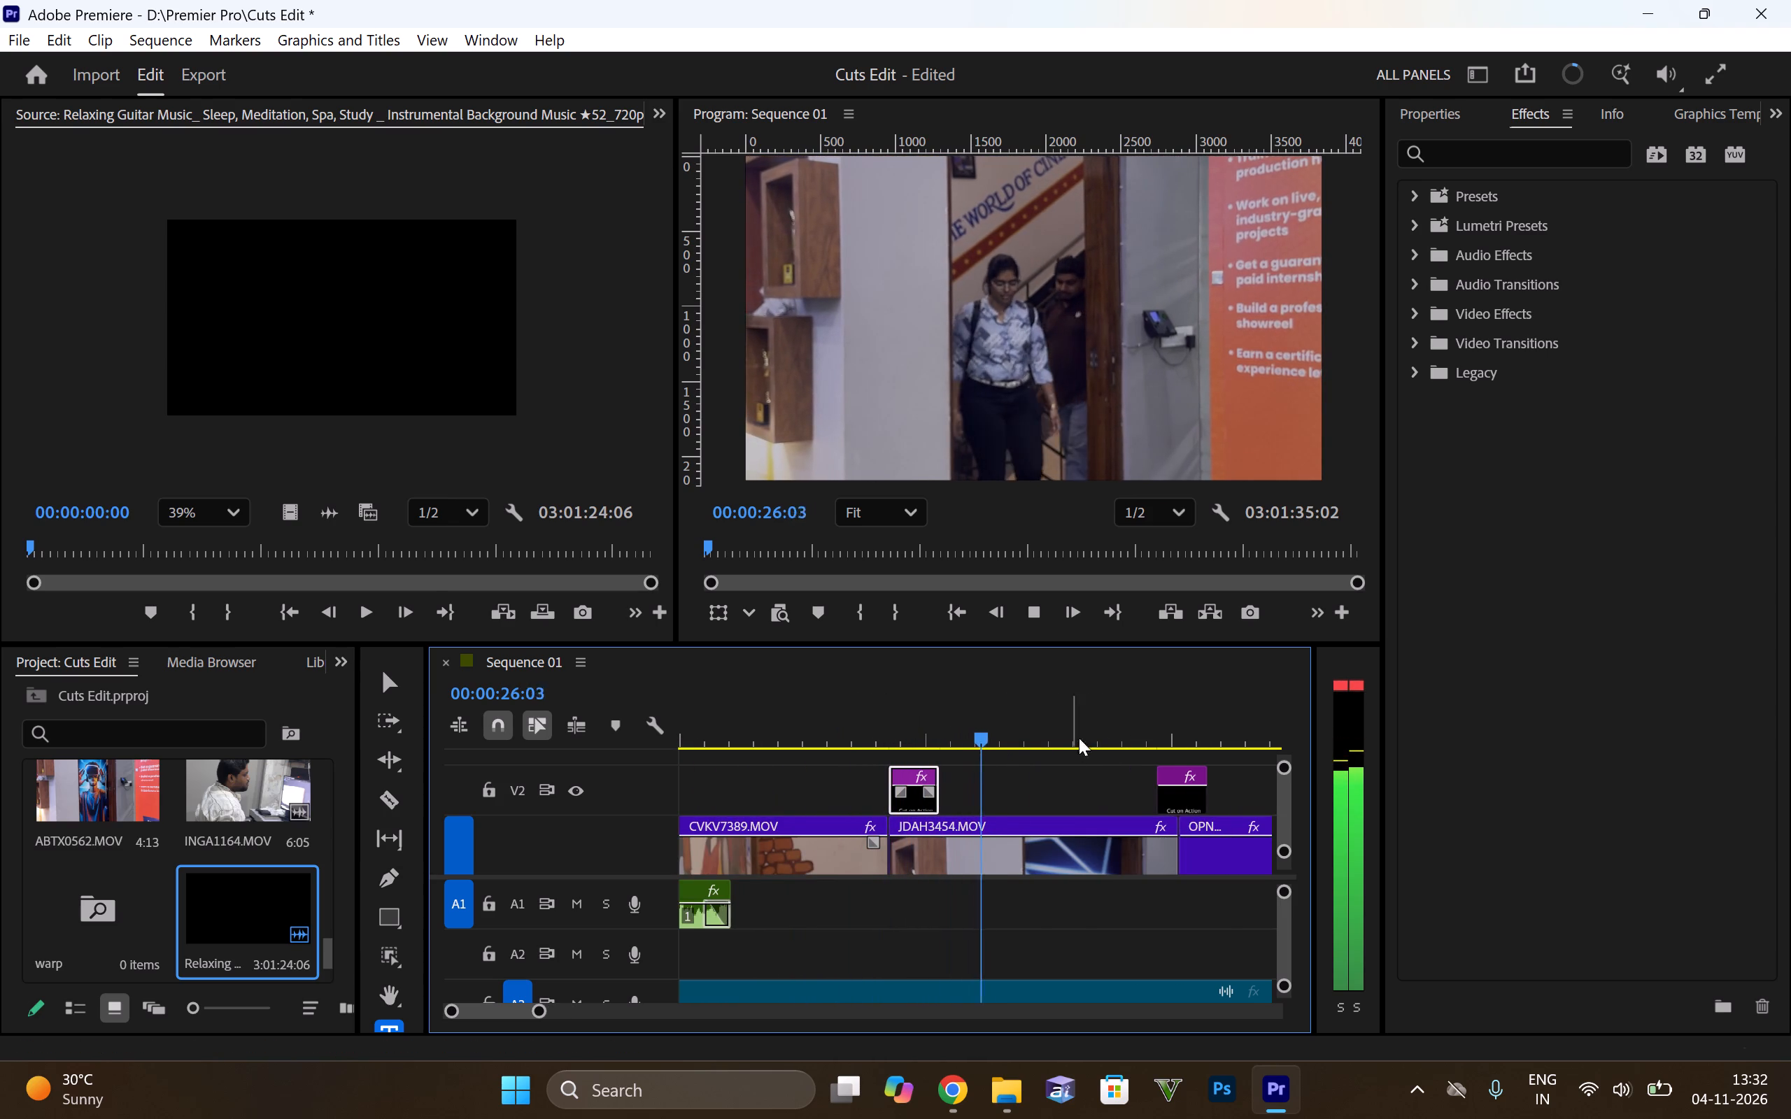
pyautogui.moveTo(1177, 799); pyautogui.dragTo(1198, 802)
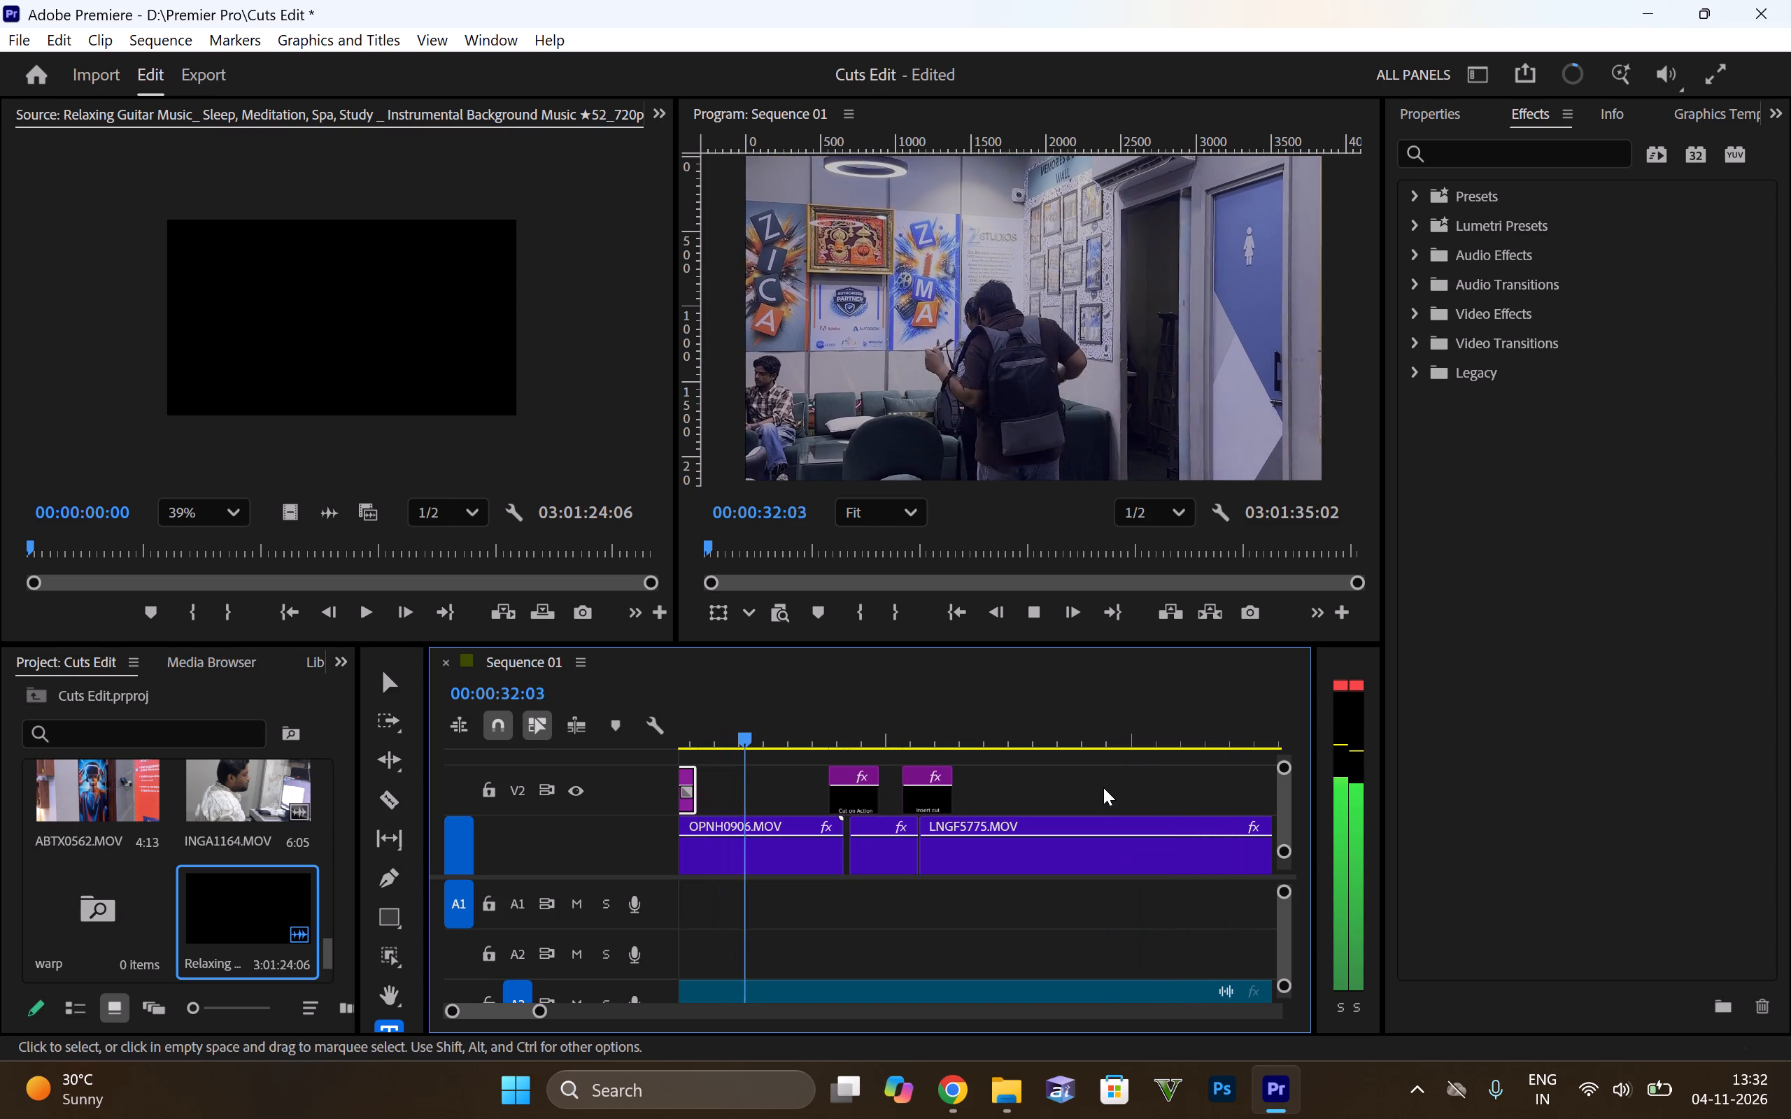
# Play through OPNH0906.MOV and move CJFE8979.MOV earlier to close the gap between the two clips.
pyautogui.press('space')
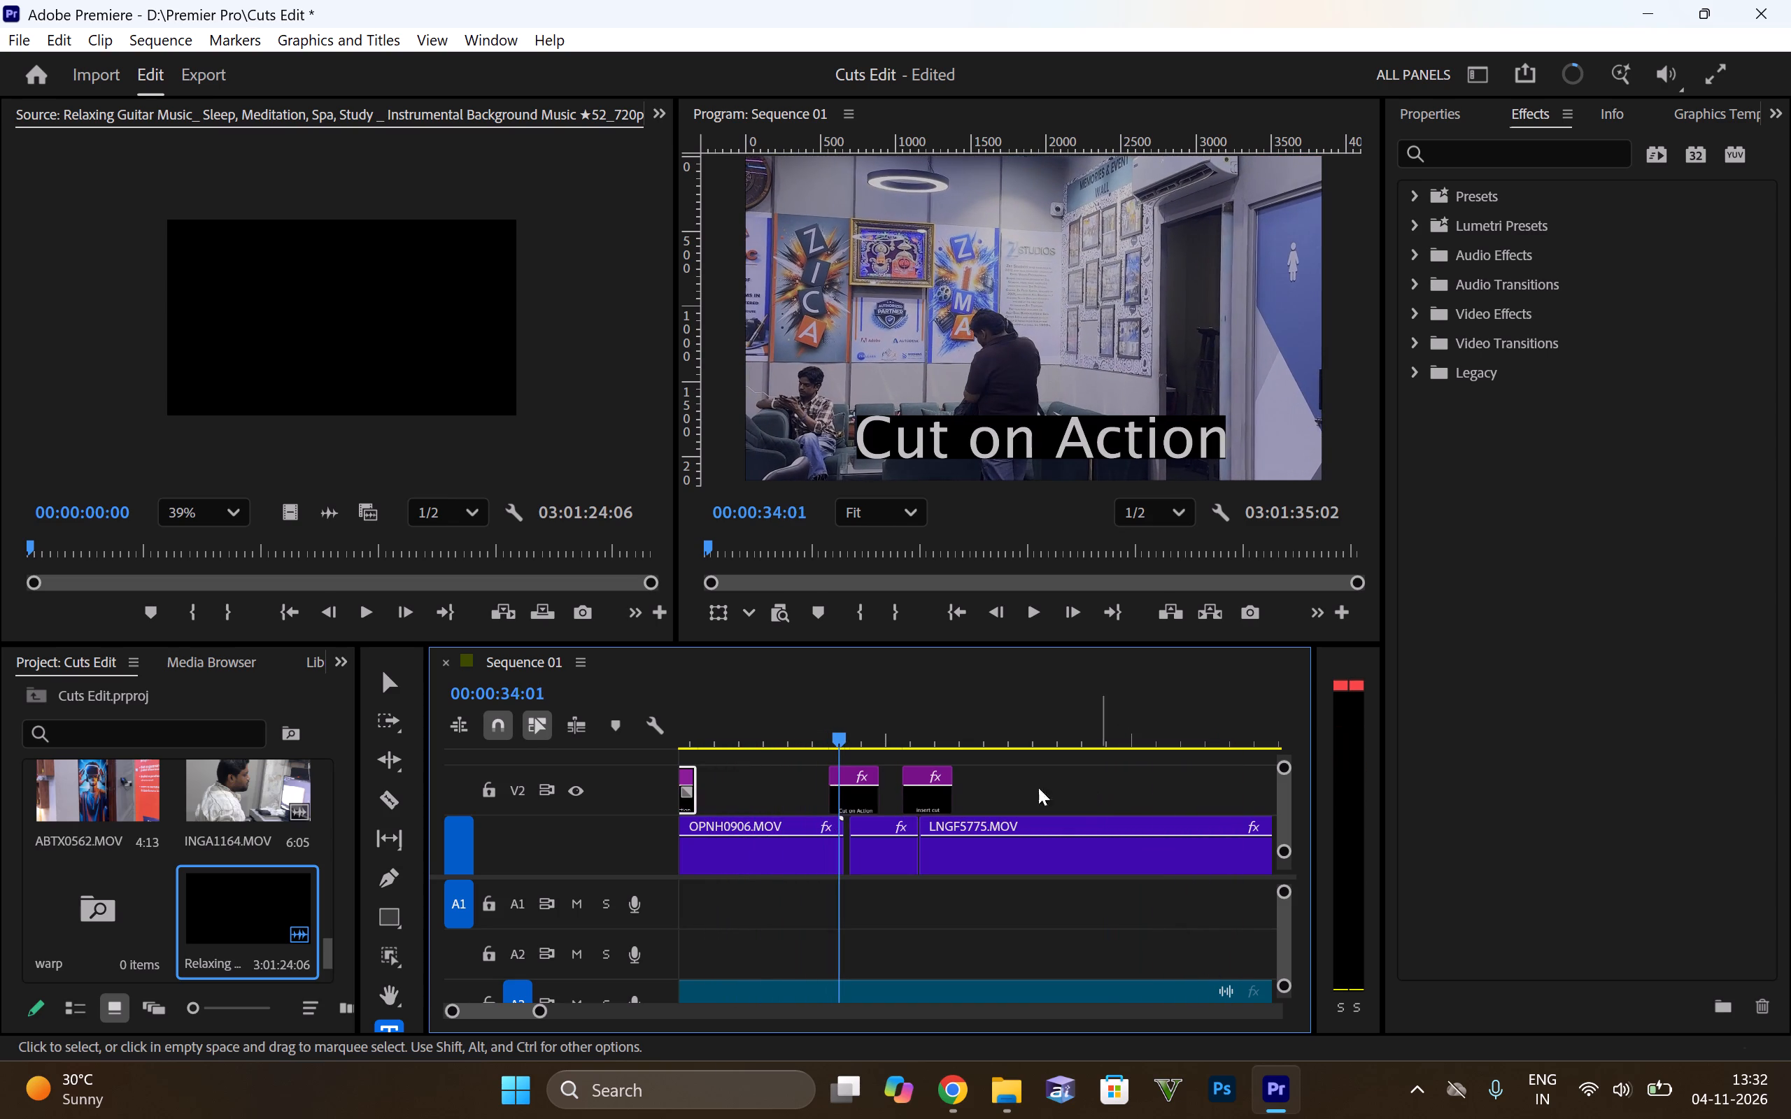
pyautogui.keyDown('alt'); pyautogui.scroll(20, 812, 811); pyautogui.keyUp('alt')
pyautogui.keyDown('alt'); pyautogui.scroll(2, 812, 811); pyautogui.keyUp('alt')
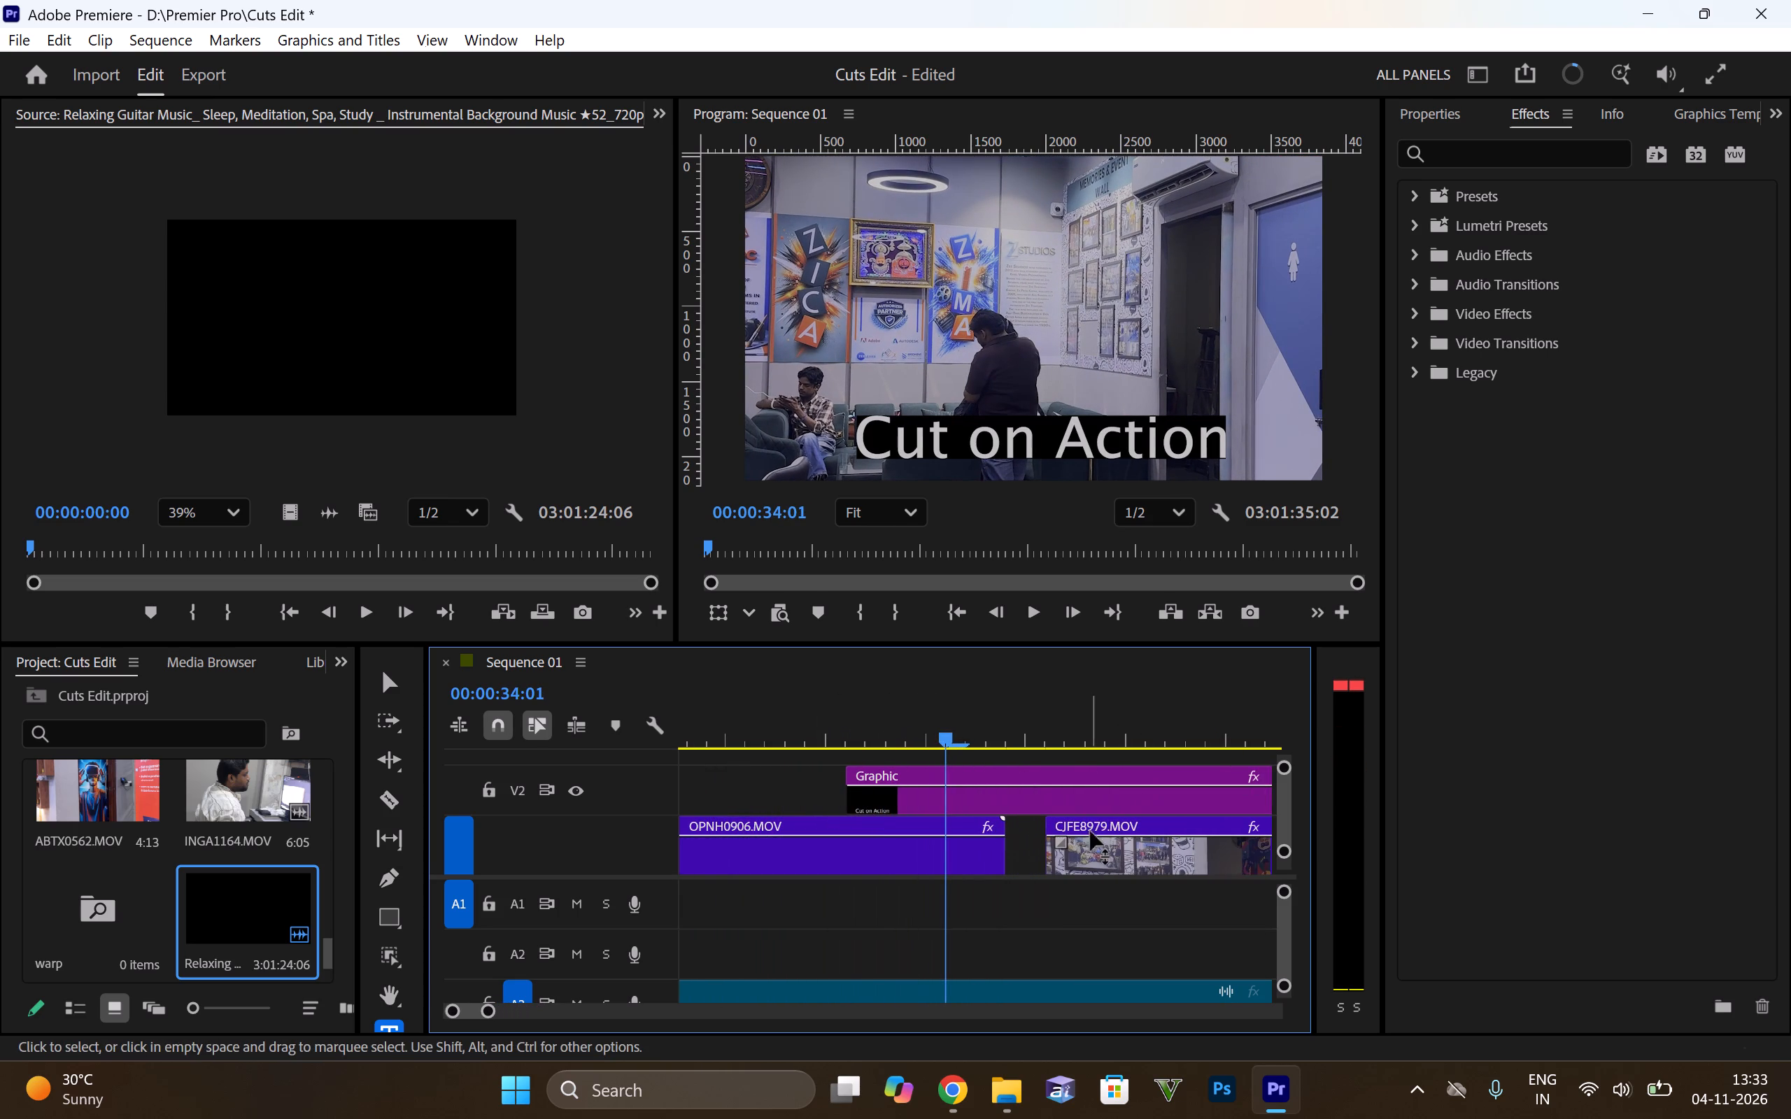
pyautogui.moveTo(1107, 860); pyautogui.dragTo(1074, 853)
# Move the Cut on Action title at the OPNH0906.MOV to CJFE8979.MOV cut to start where CJFE8979.MOV begins.
pyautogui.moveTo(1023, 782); pyautogui.dragTo(1147, 788)
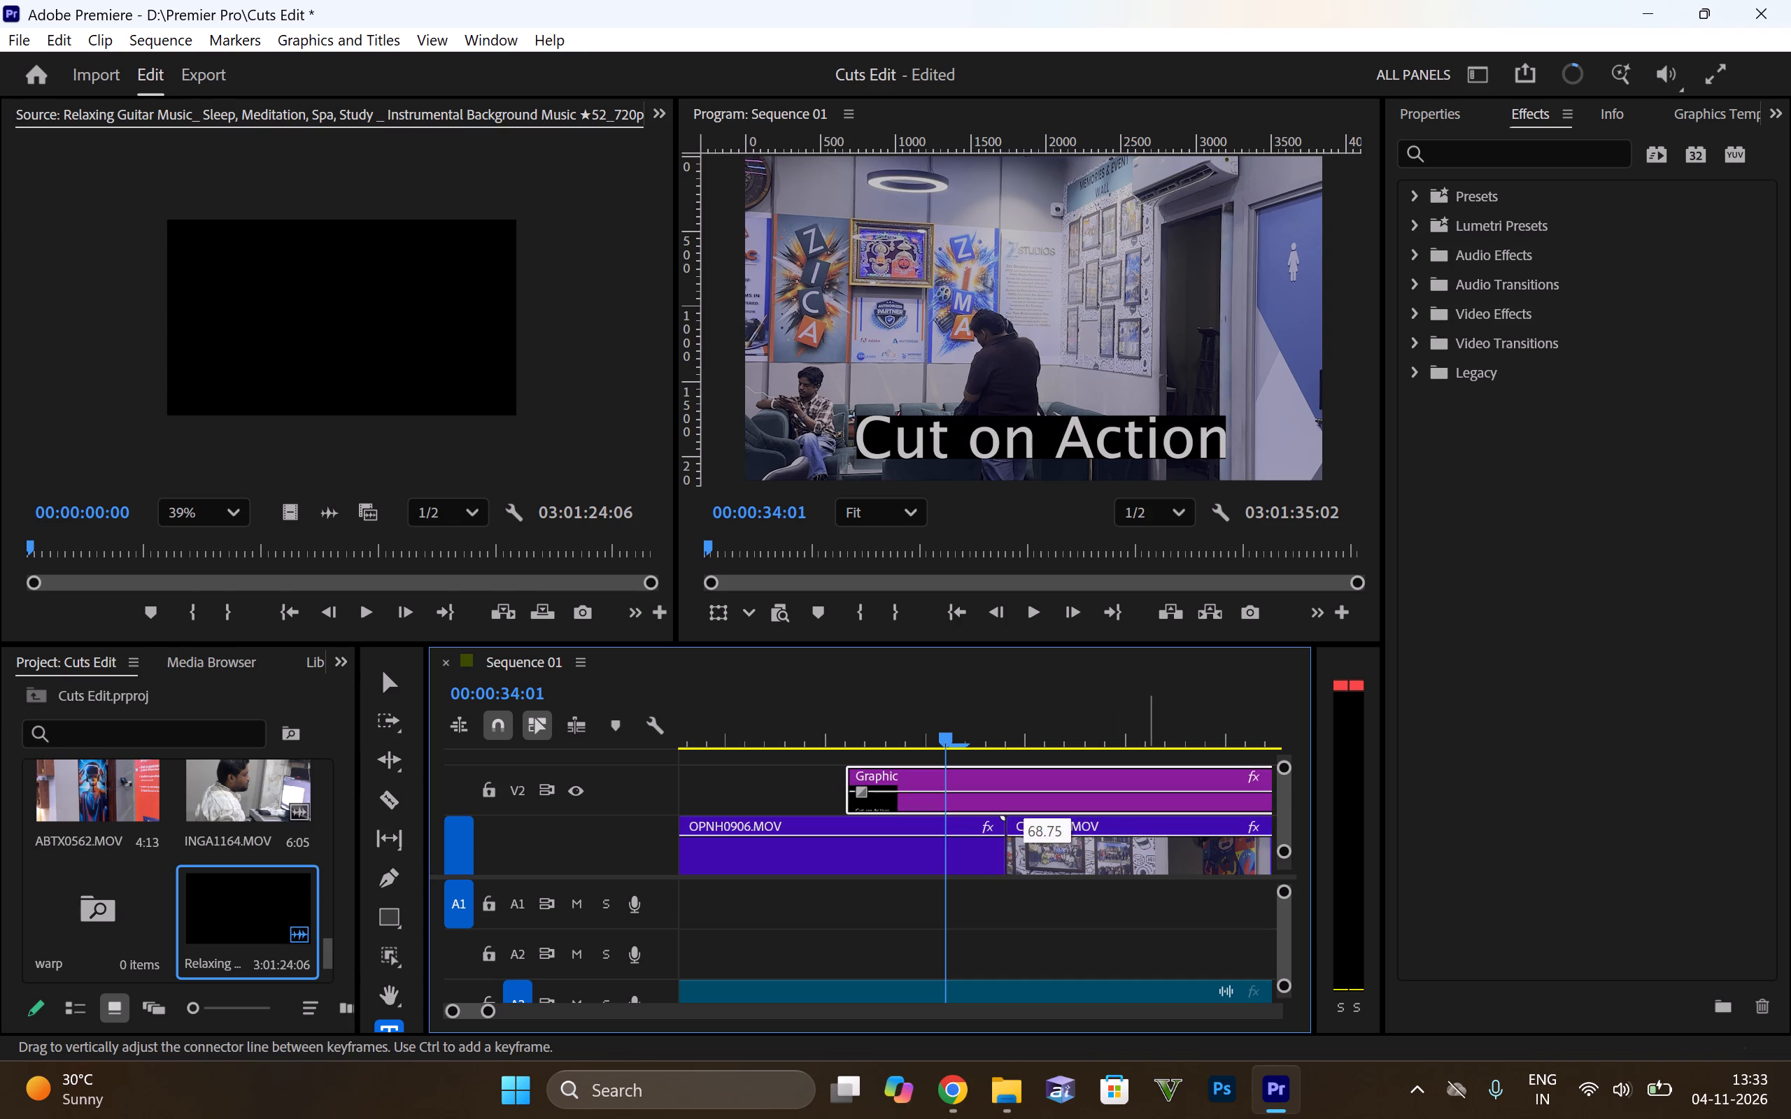
pyautogui.moveTo(1147, 788); pyautogui.dragTo(1136, 727)
pyautogui.moveTo(912, 774); pyautogui.dragTo(1021, 771)
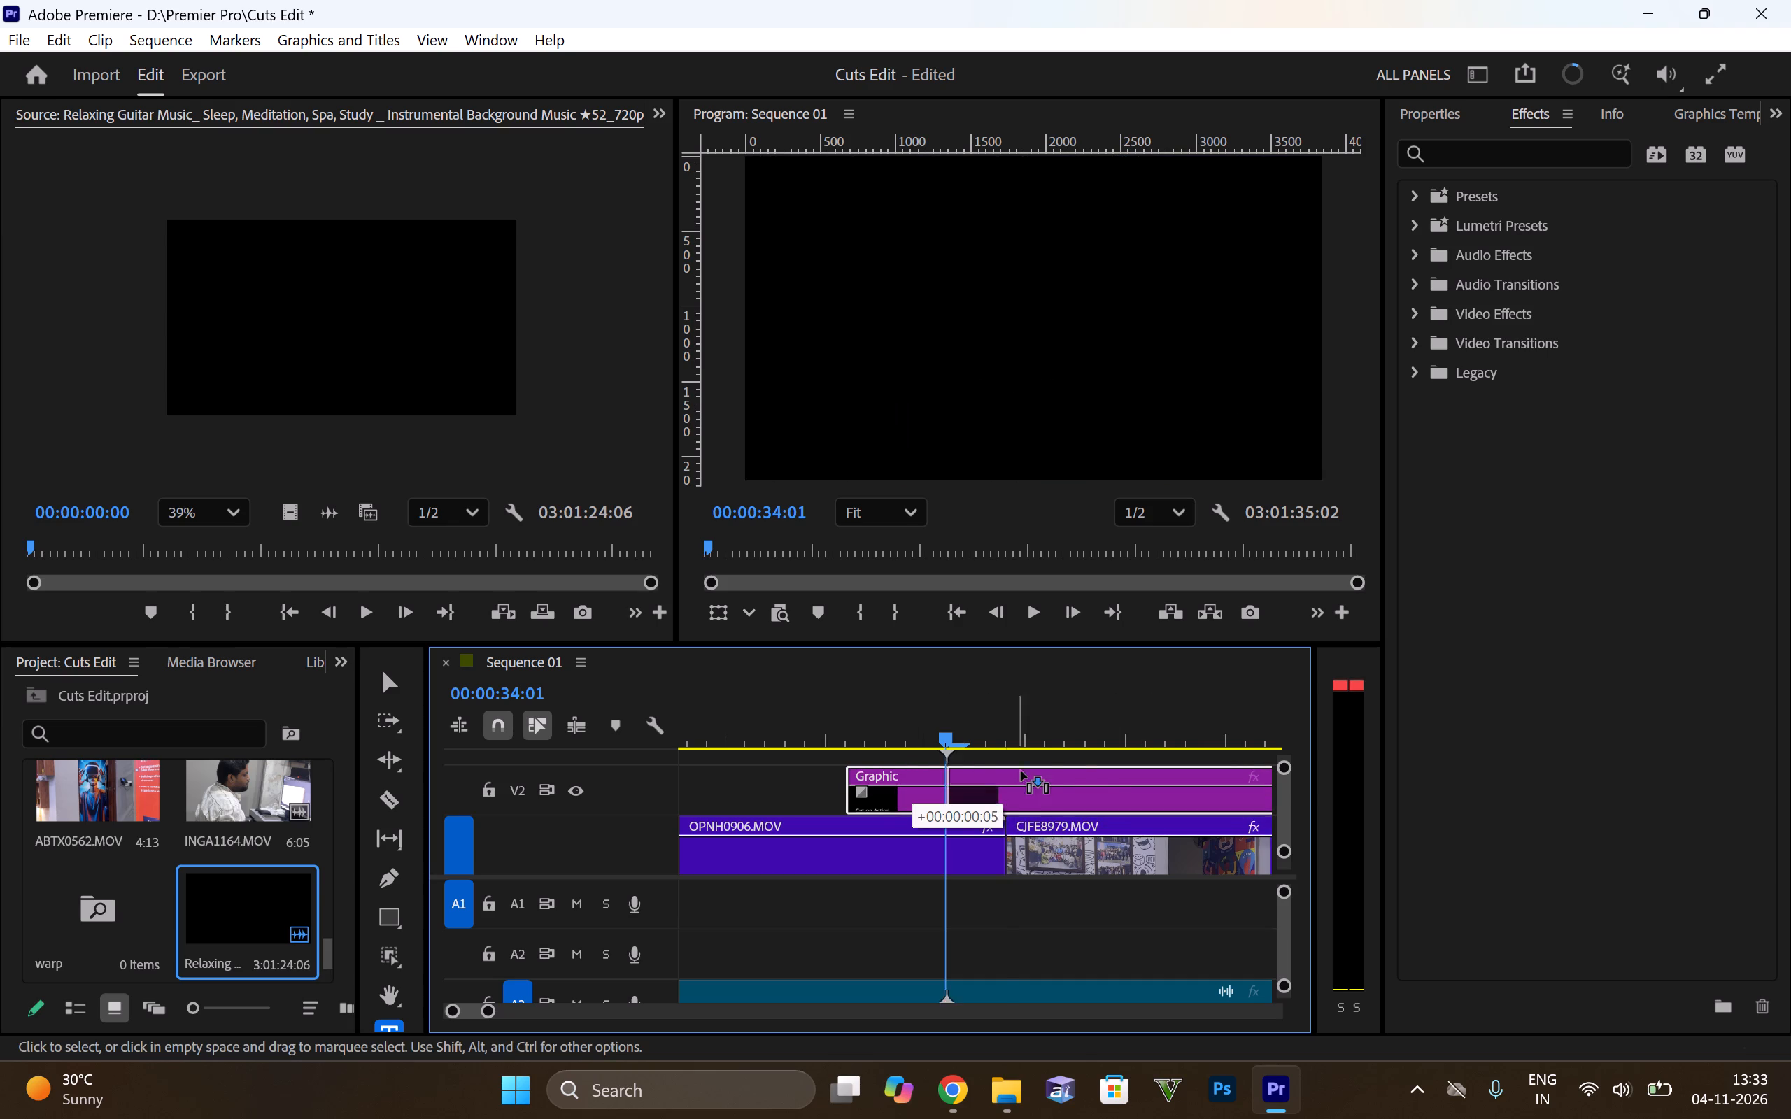
pyautogui.moveTo(1021, 771); pyautogui.dragTo(1077, 769)
# Replay the CJFE8979.MOV section and move the insert cut title before LNGF5775.MOV up from V2 to the track above.
pyautogui.keyDown('alt'); pyautogui.scroll(-14, 867, 778); pyautogui.keyUp('alt')
pyautogui.press('space')
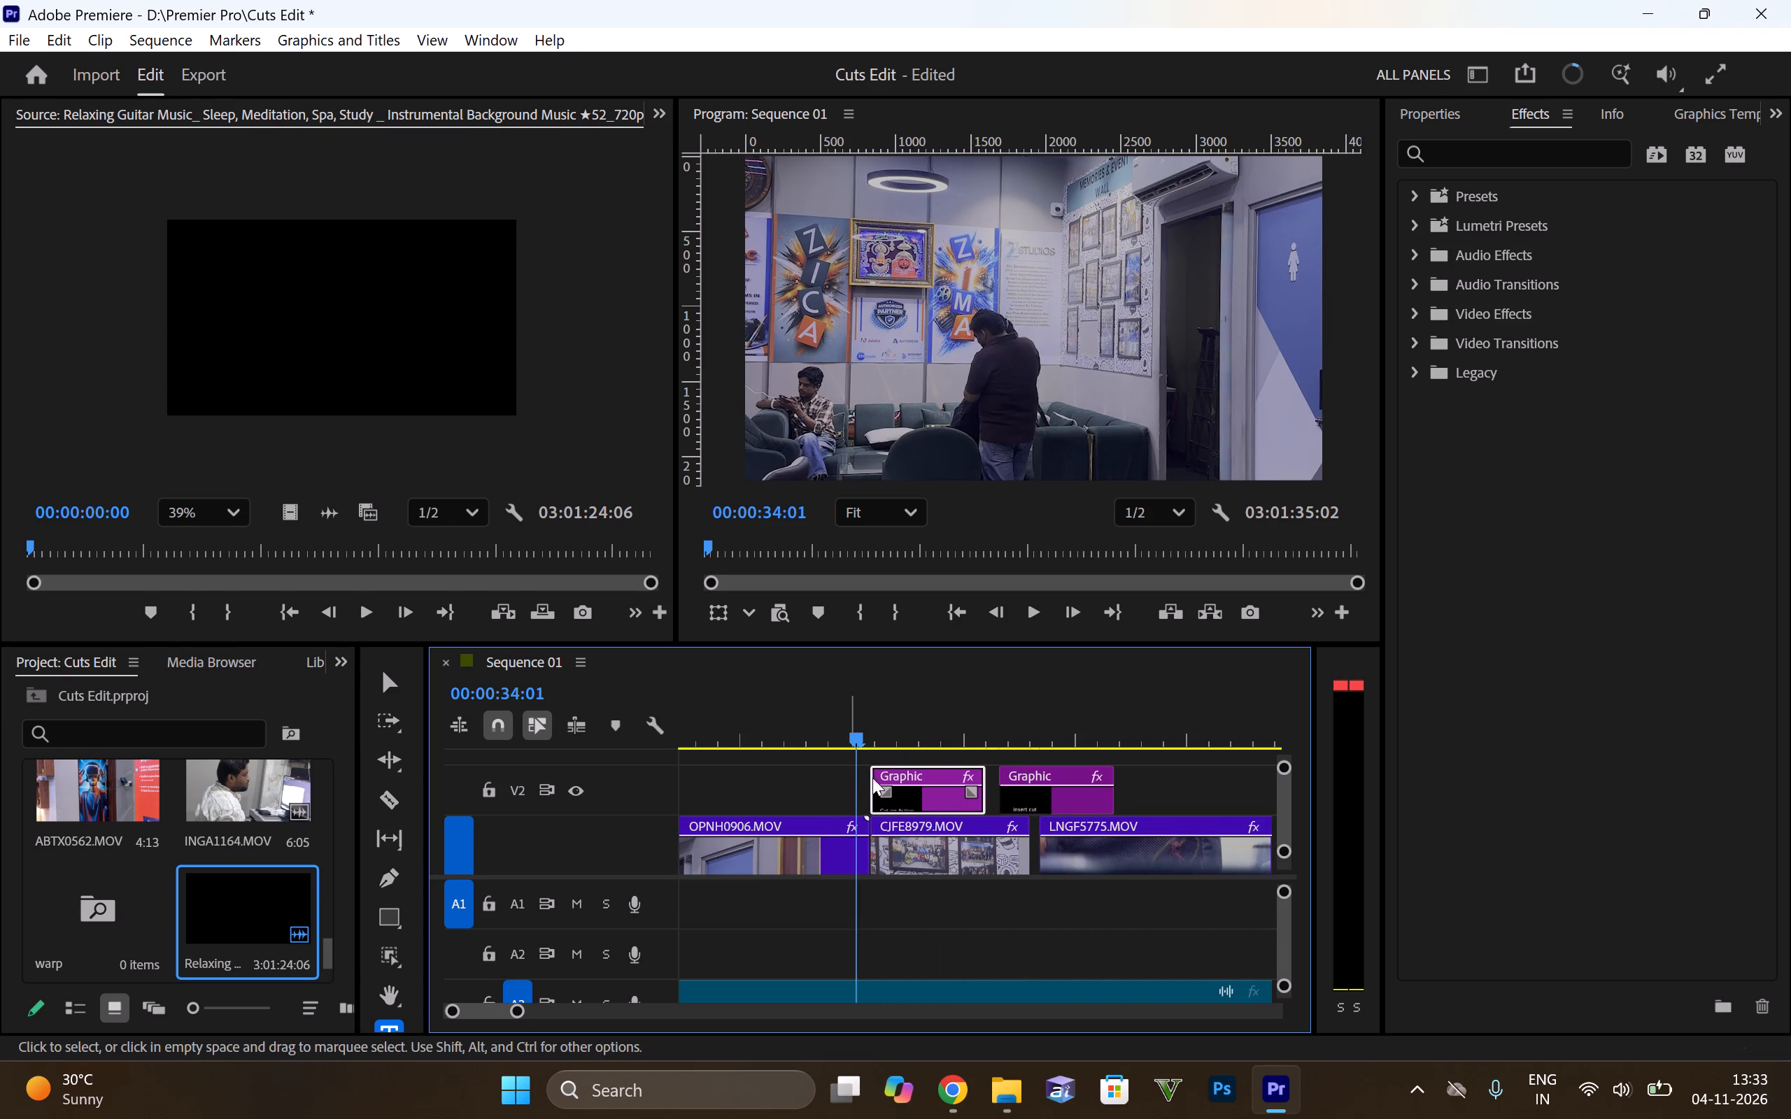
pyautogui.press('space')
pyautogui.press('space')
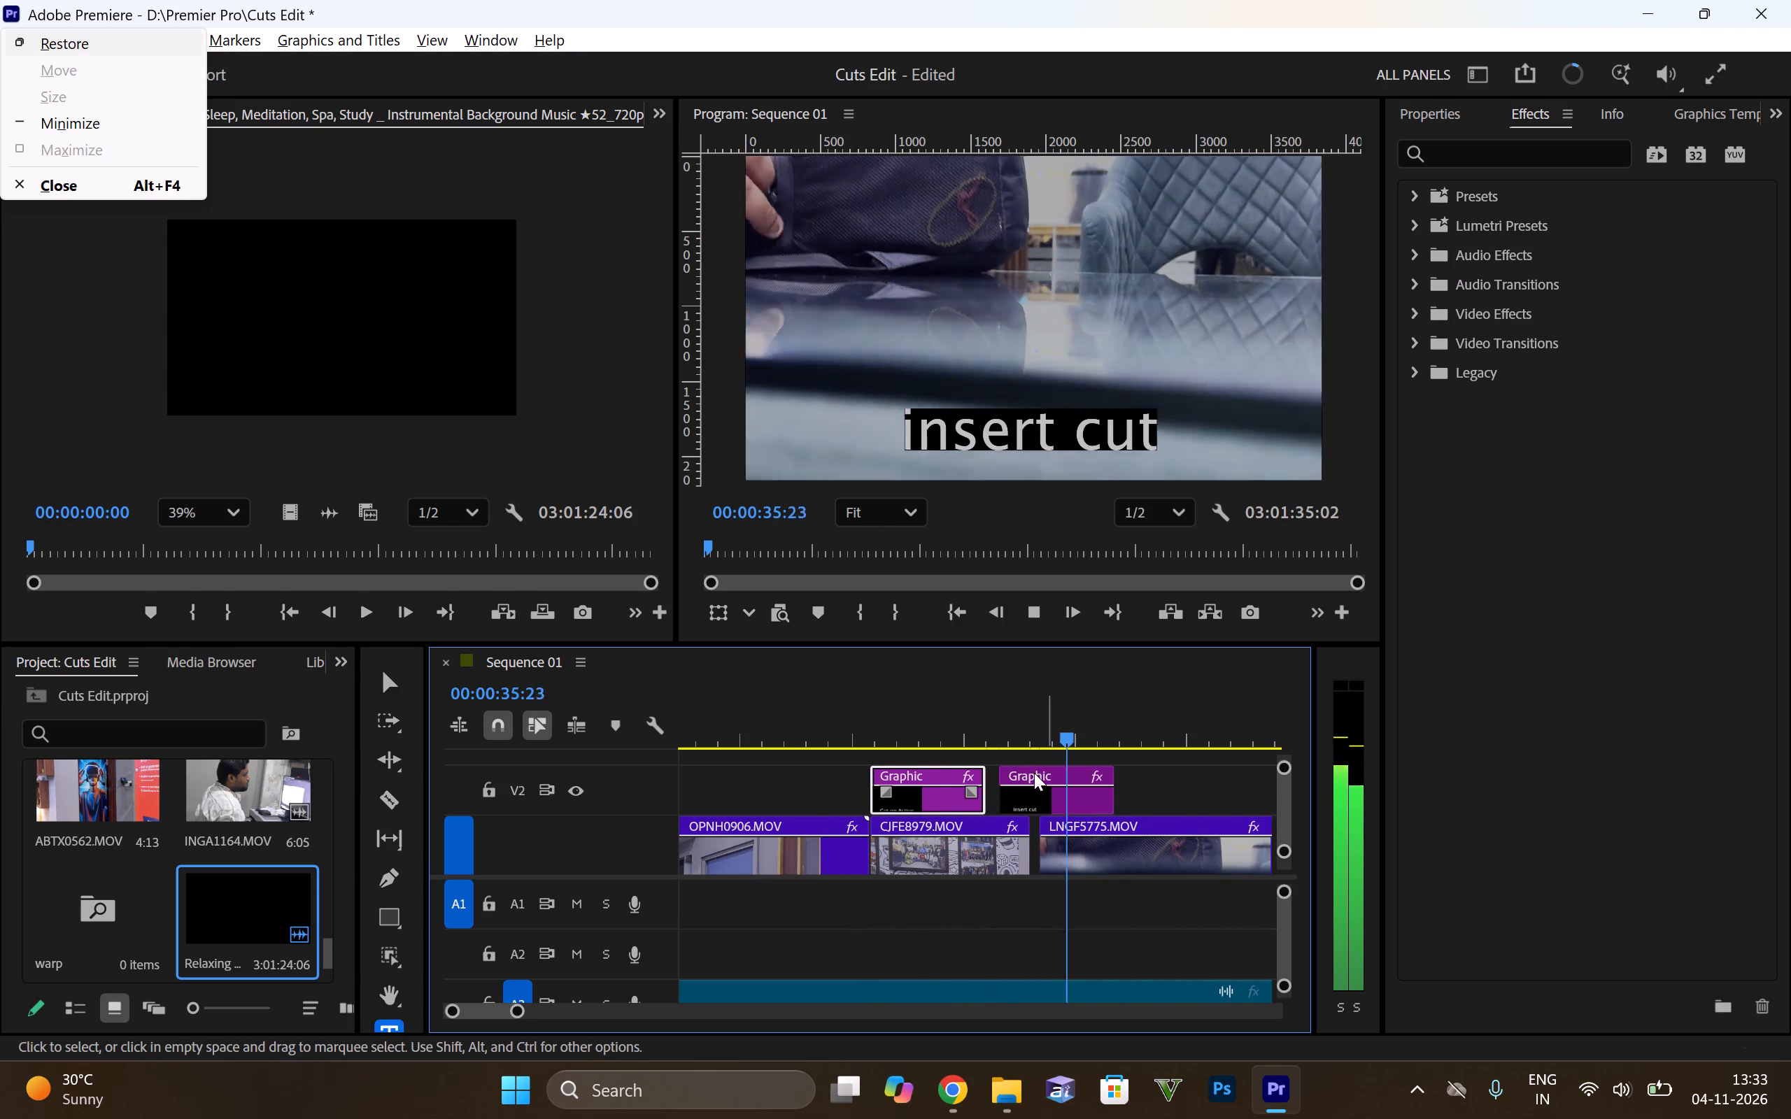
pyautogui.click(932, 737)
pyautogui.press('space')
pyautogui.press('space')
pyautogui.moveTo(1054, 770); pyautogui.dragTo(1112, 773)
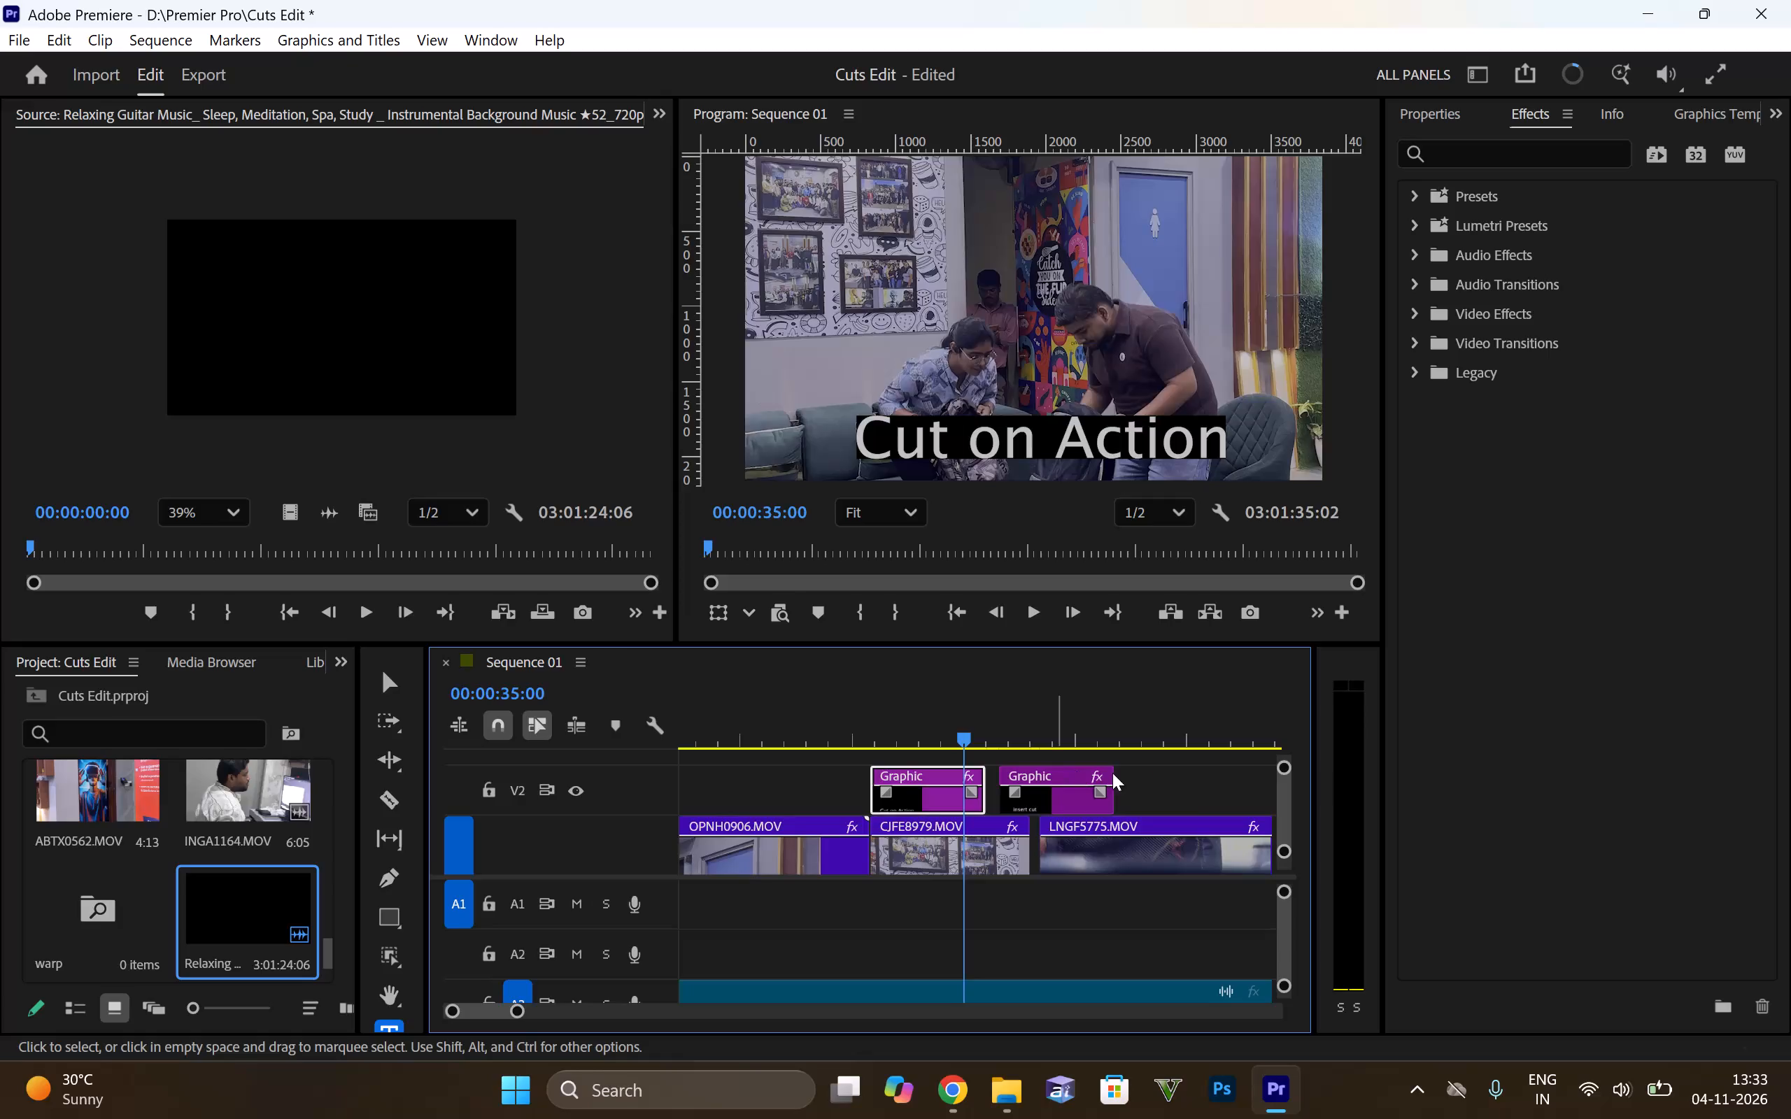
pyautogui.moveTo(1112, 773); pyautogui.dragTo(1089, 764)
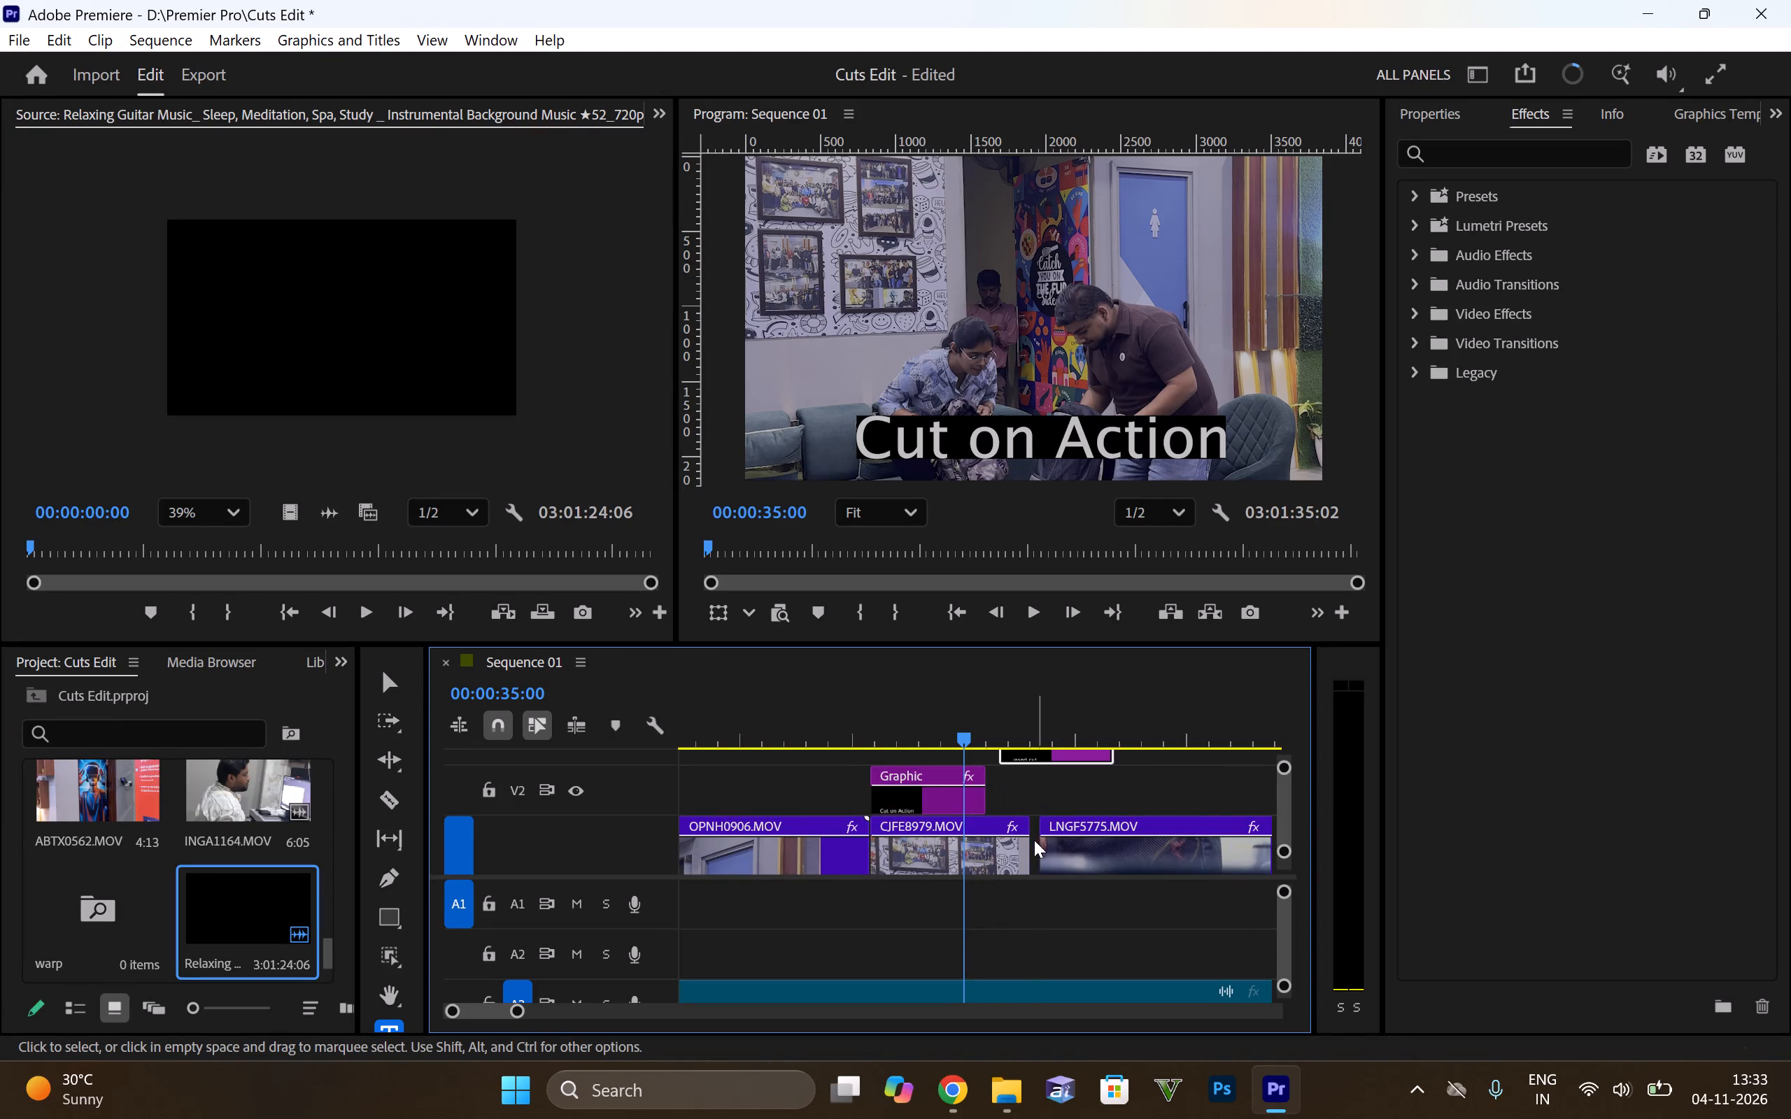
# Delete the gap between CJFE8979.MOV and LNGF5775.MOV, and play across the join.
pyautogui.click(1033, 840)
pyautogui.press('Delete')
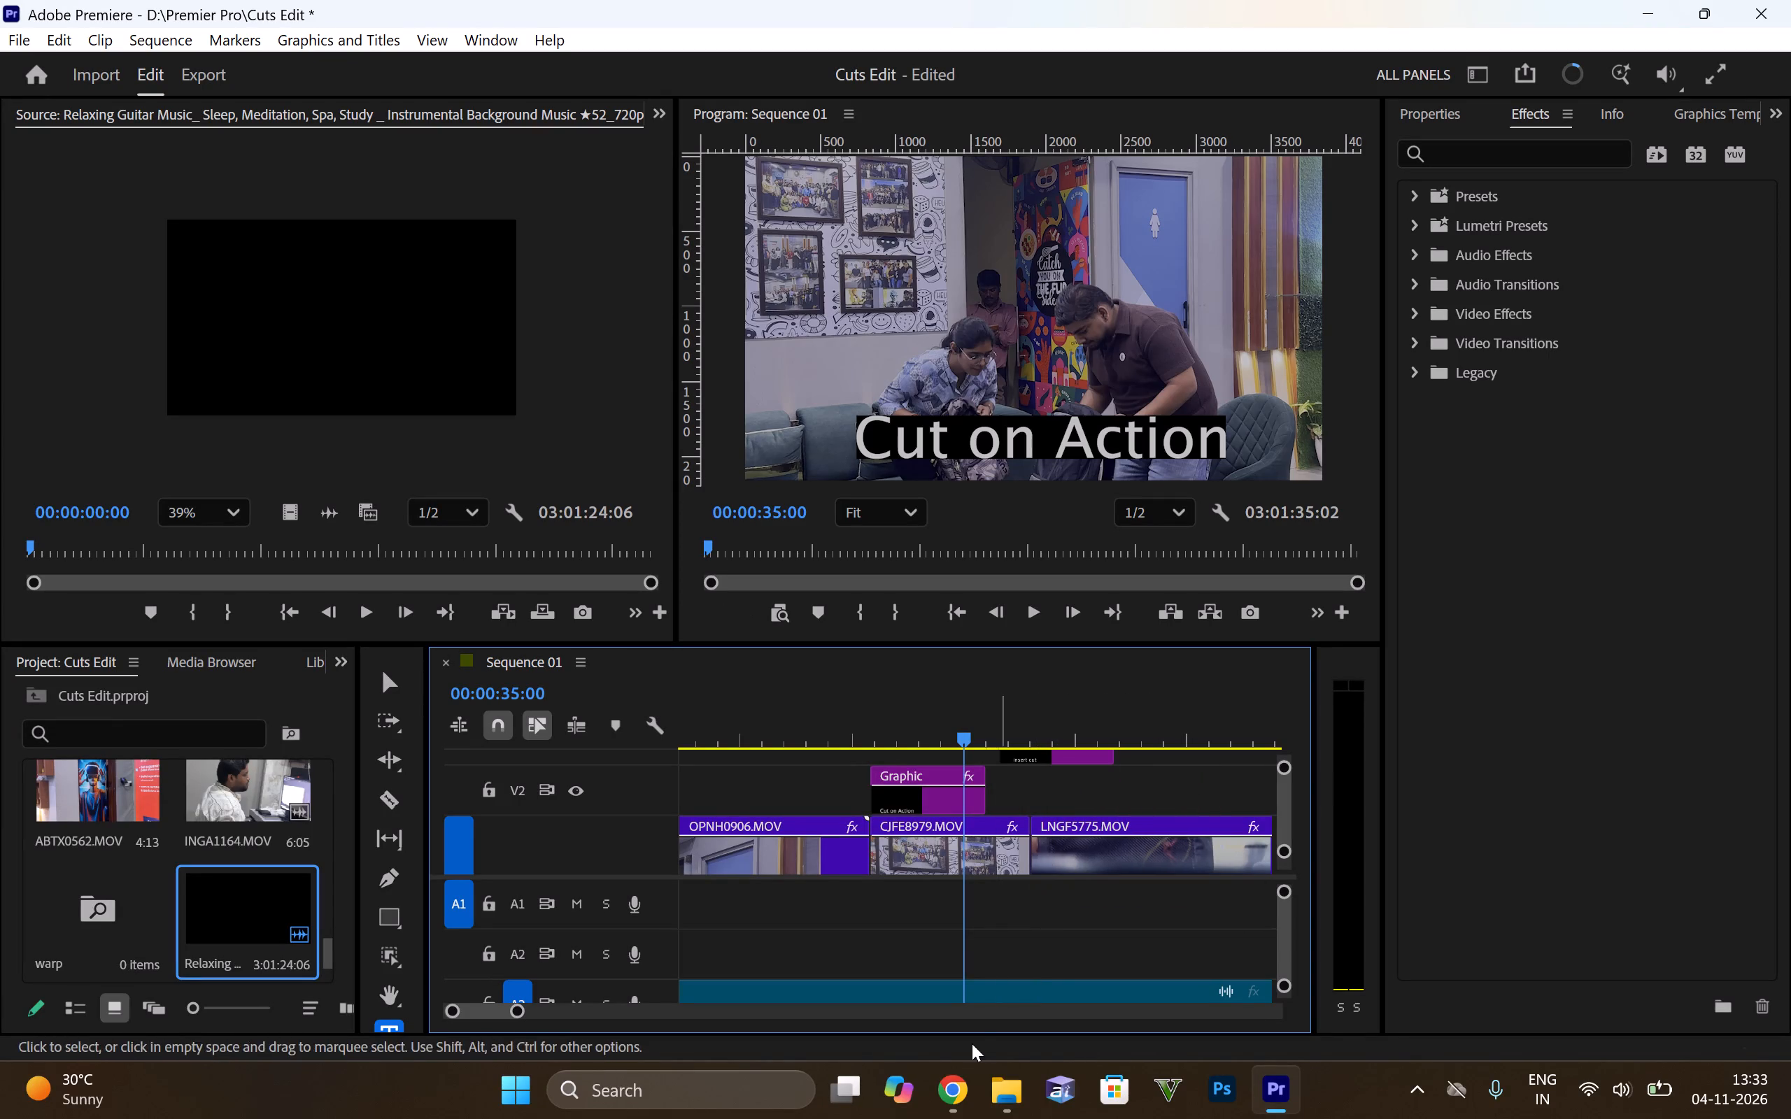
pyautogui.press('space')
pyautogui.press('space')
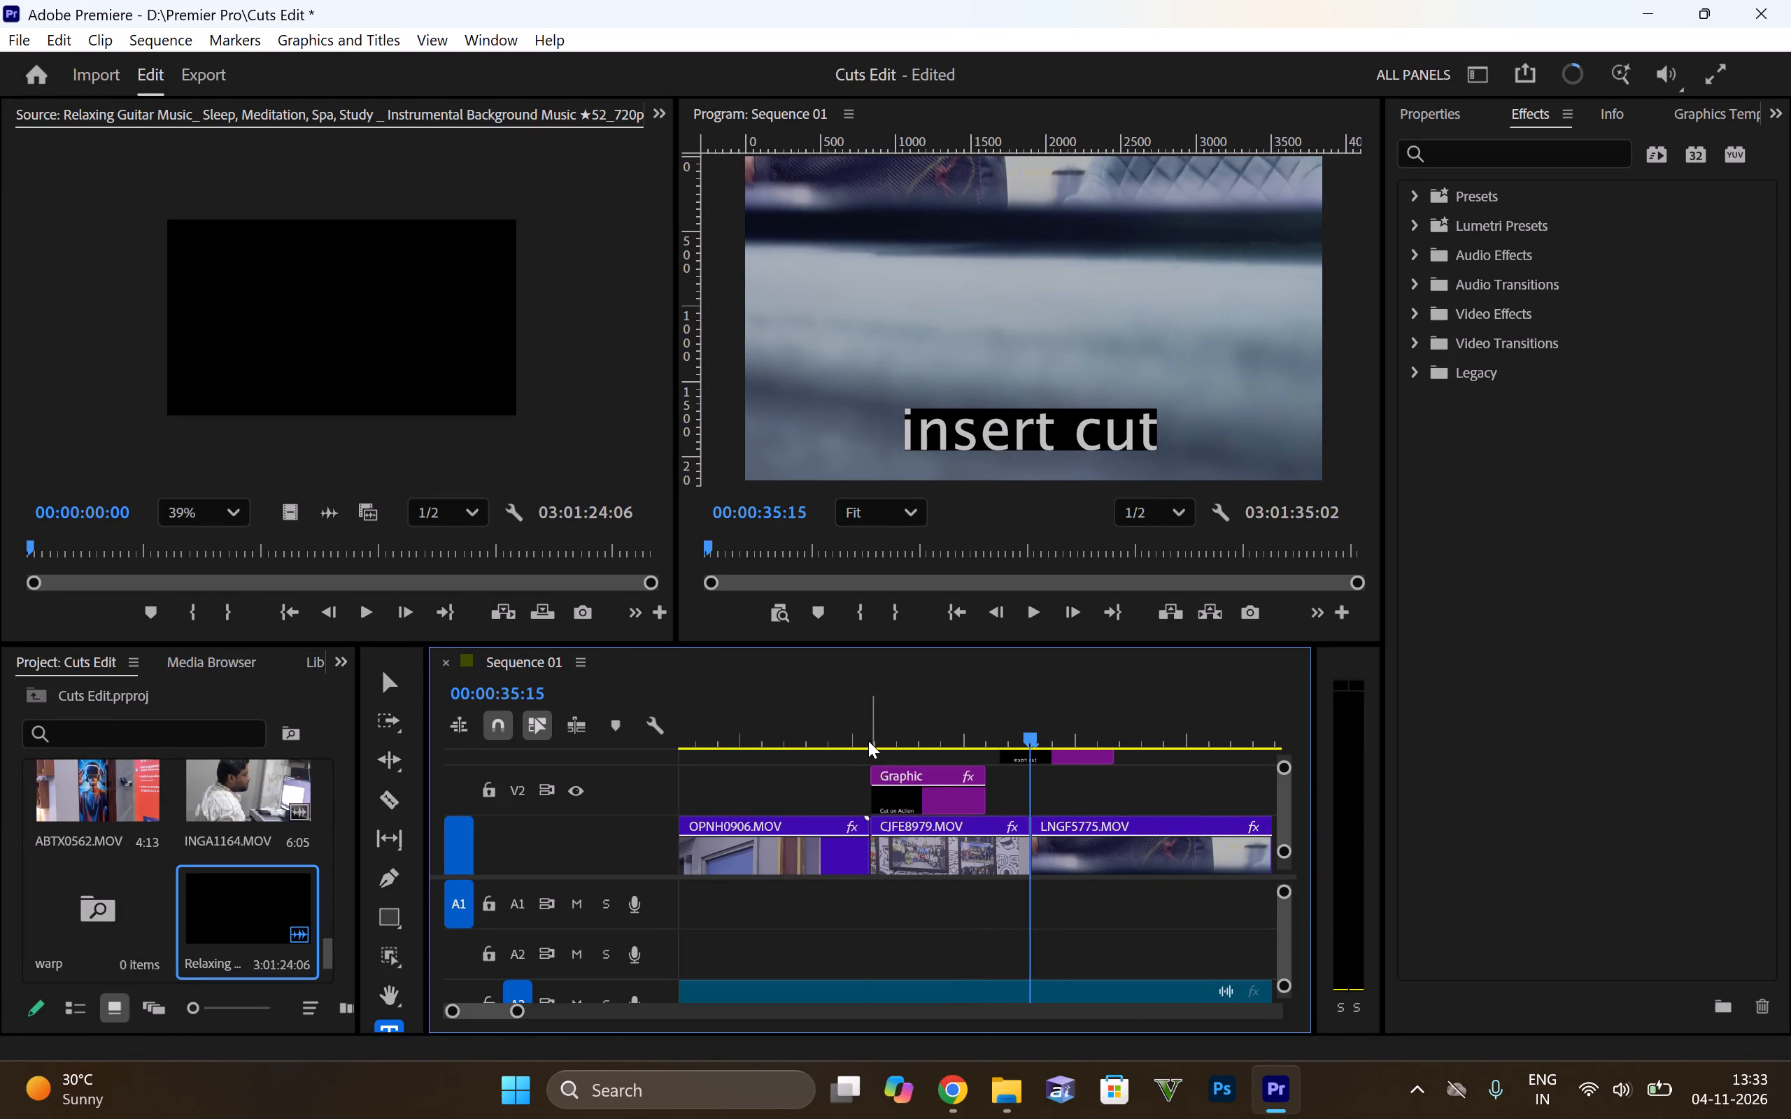
# Replay the CJFE8979.MOV section and move the insert cut title to start where LNGF5775.MOV begins.
pyautogui.click(844, 724)
pyautogui.press('space')
pyautogui.press('space')
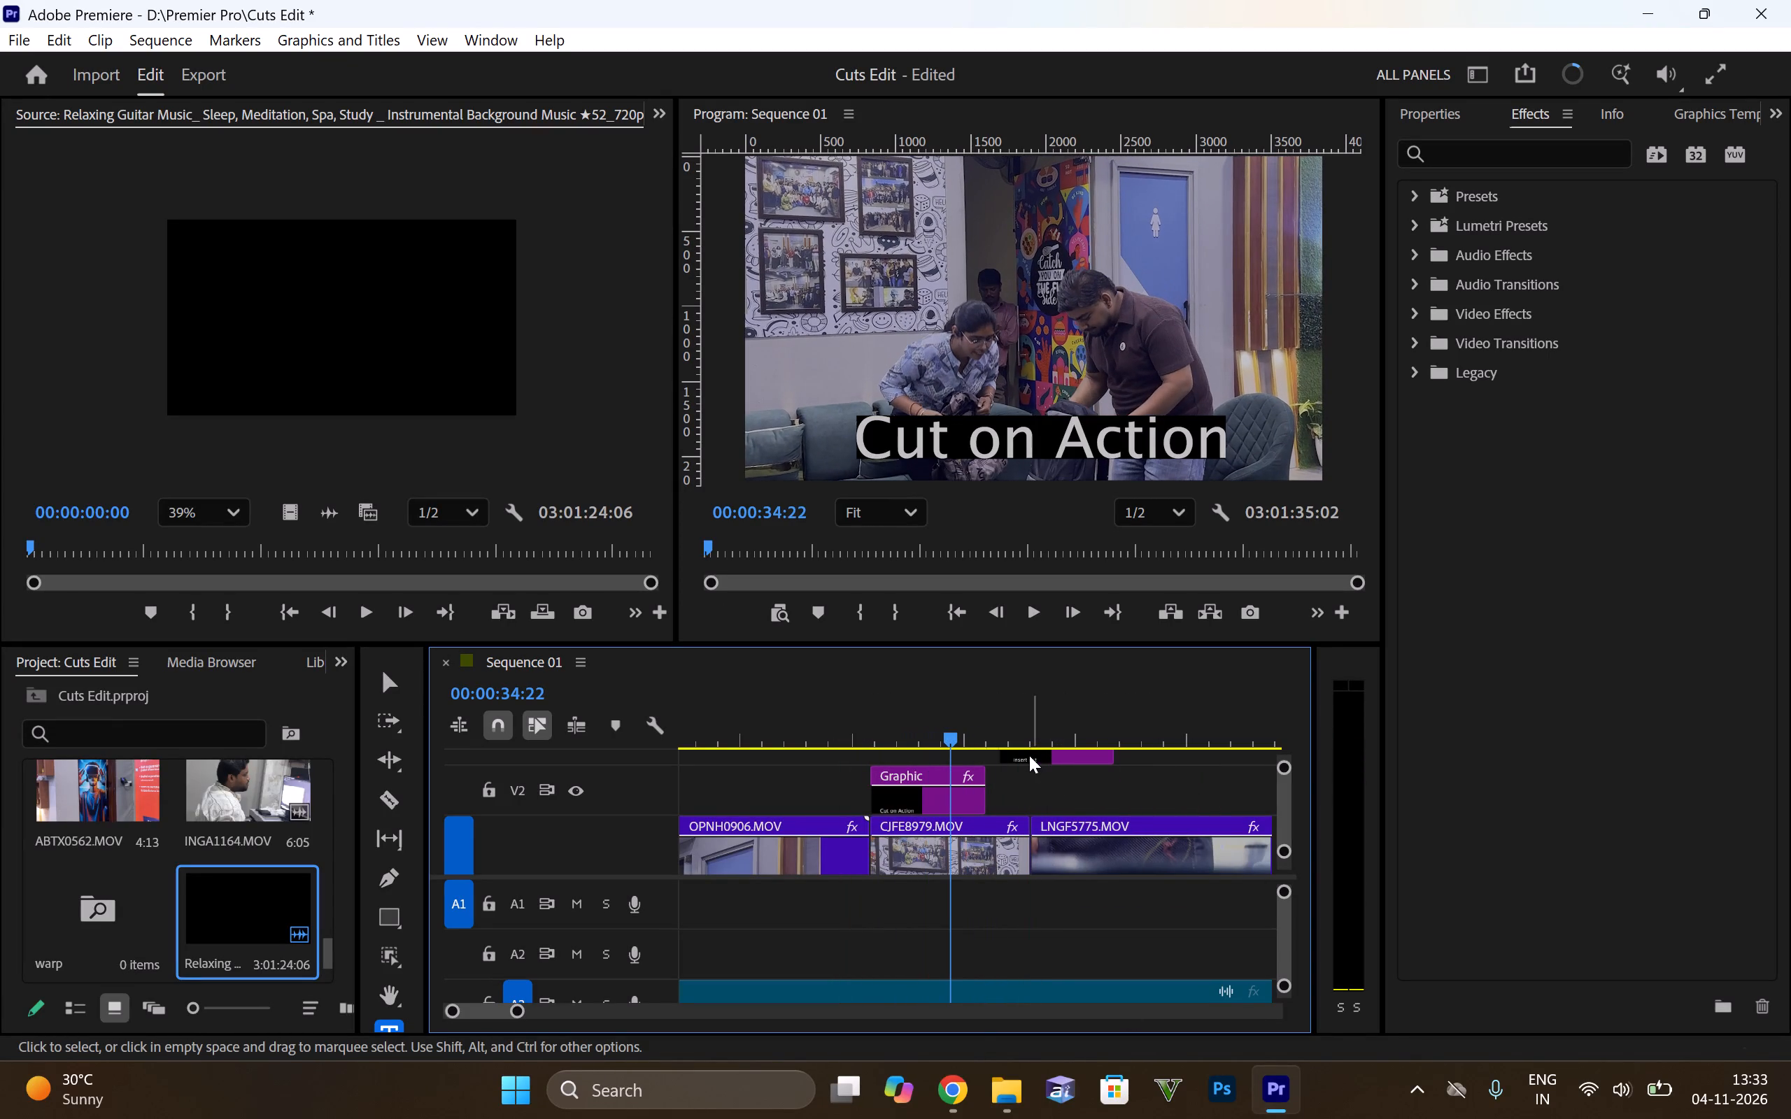
pyautogui.moveTo(1029, 755); pyautogui.dragTo(1061, 757)
# Play through LNGF5775.MOV and move the cut on action title near its end to start where SZYN2883.MOV begins.
pyautogui.press('space')
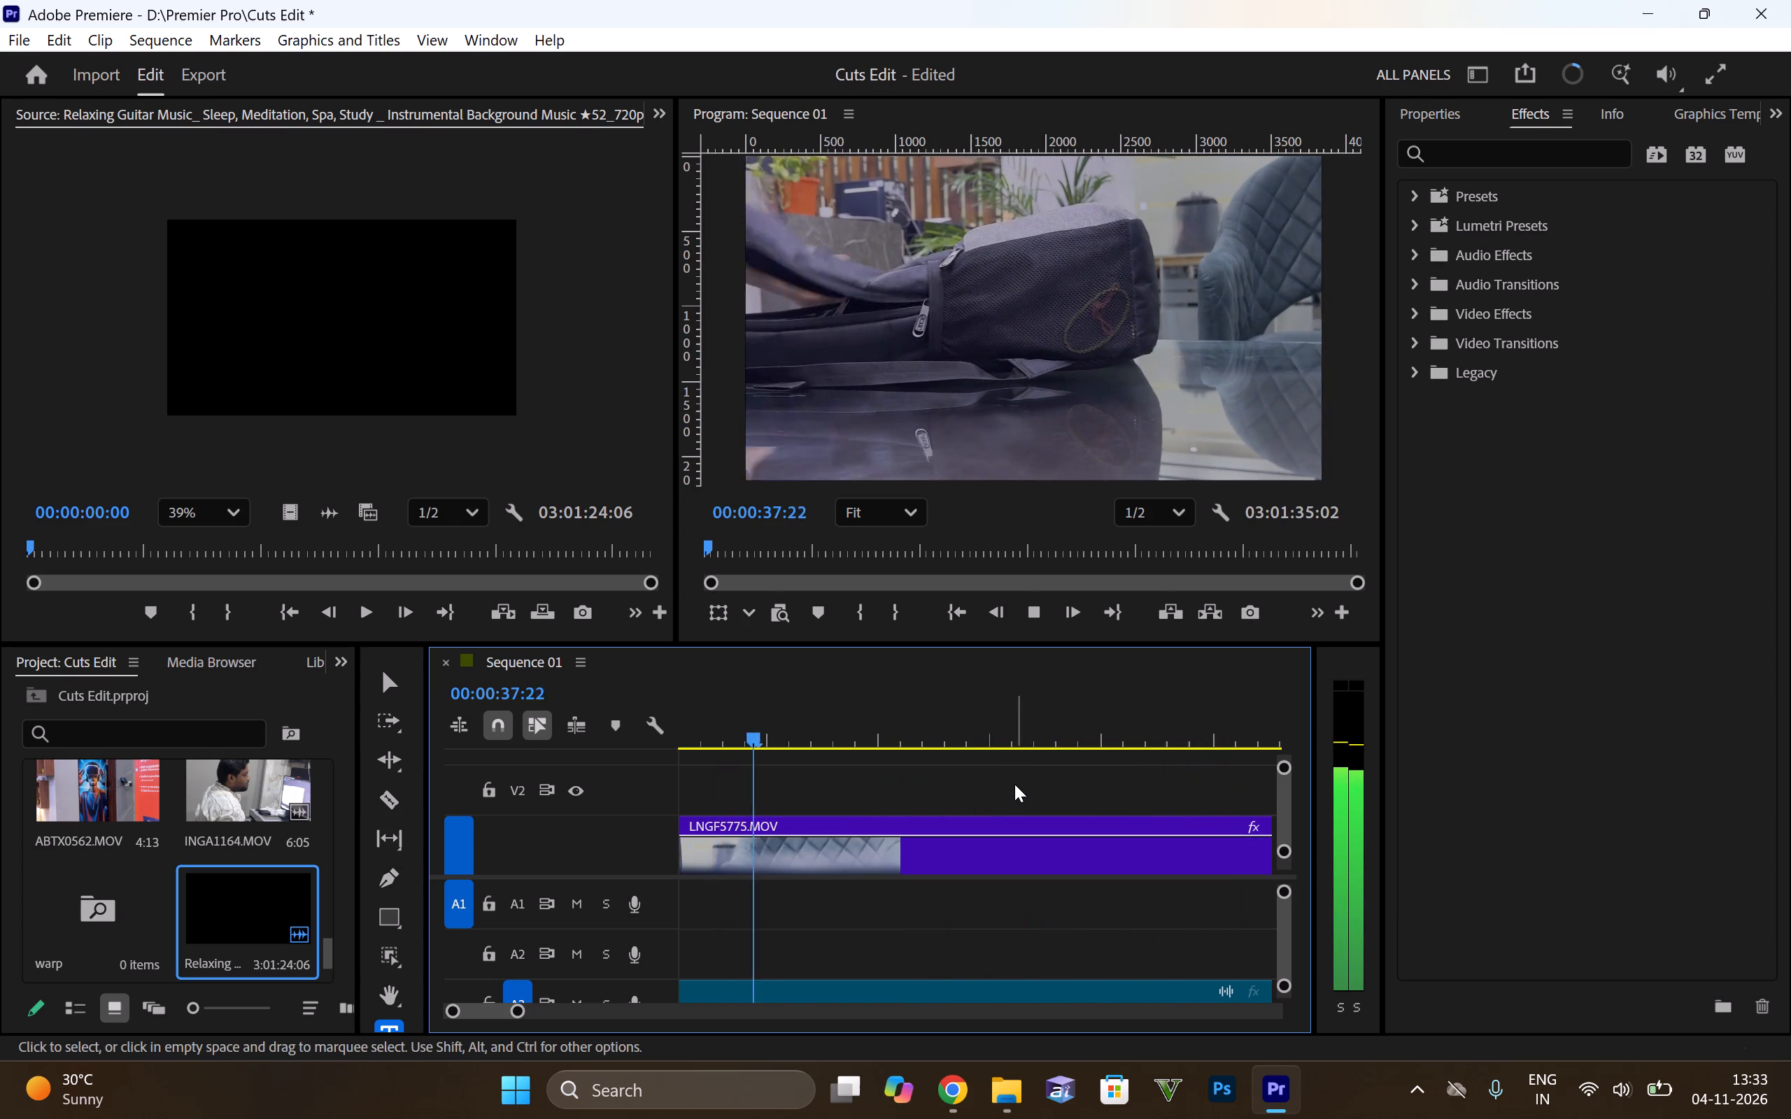
pyautogui.keyDown('alt'); pyautogui.scroll(-17, 903, 788); pyautogui.keyUp('alt')
pyautogui.keyDown('alt'); pyautogui.scroll(6, 1050, 773); pyautogui.keyUp('alt')
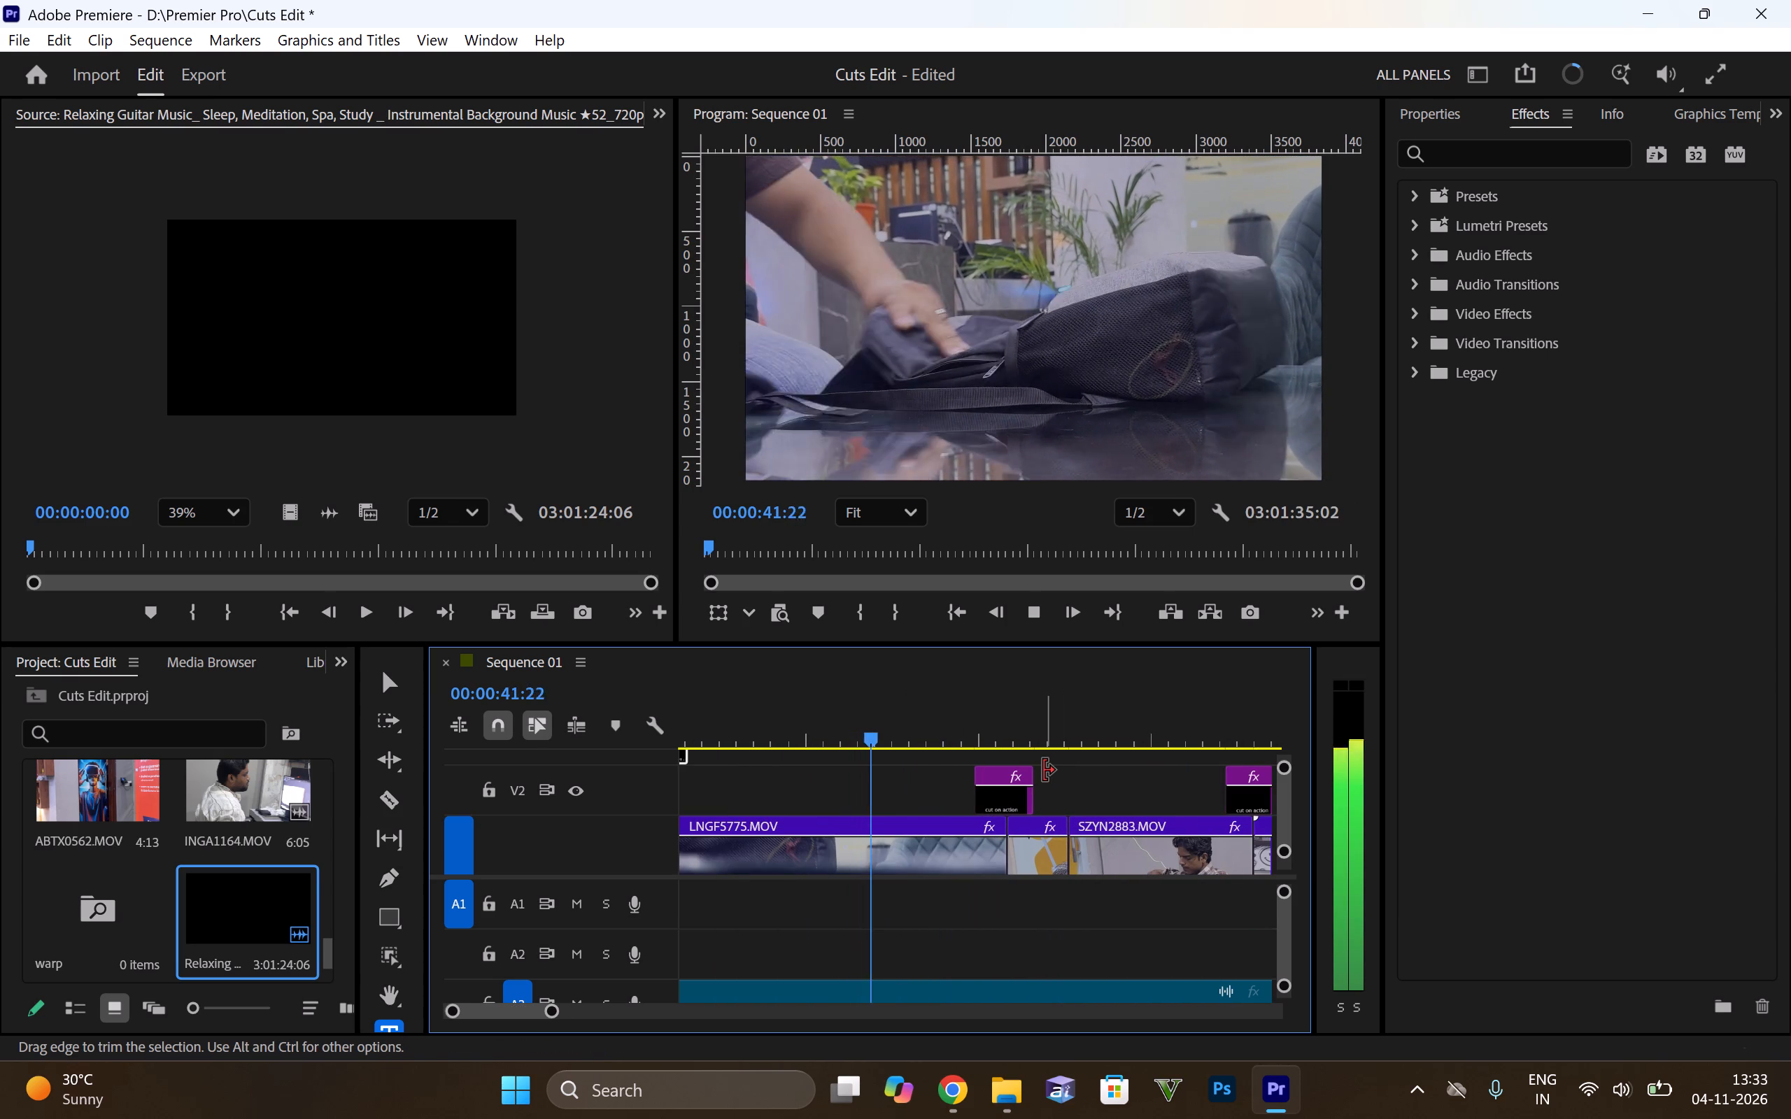
pyautogui.keyDown('alt'); pyautogui.scroll(5, 1060, 779); pyautogui.keyUp('alt')
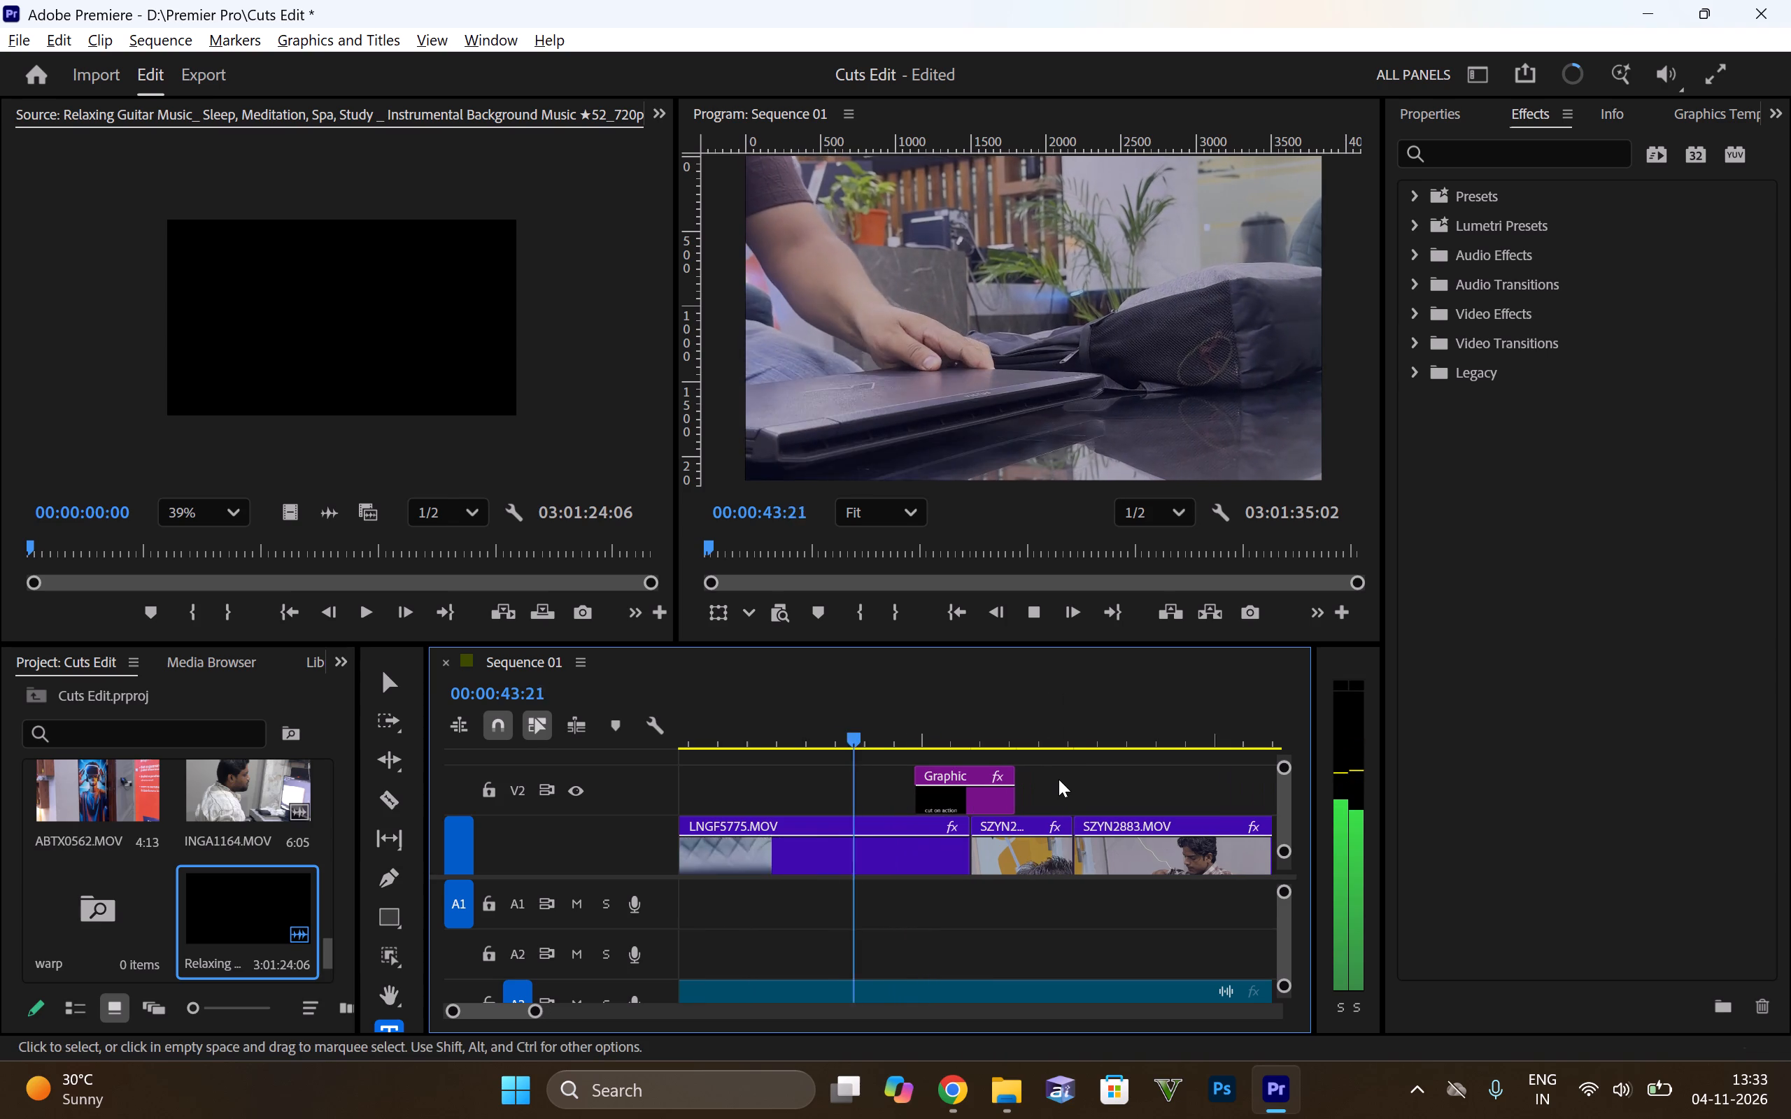
pyautogui.keyDown('alt'); pyautogui.scroll(1, 1059, 779); pyautogui.keyUp('alt')
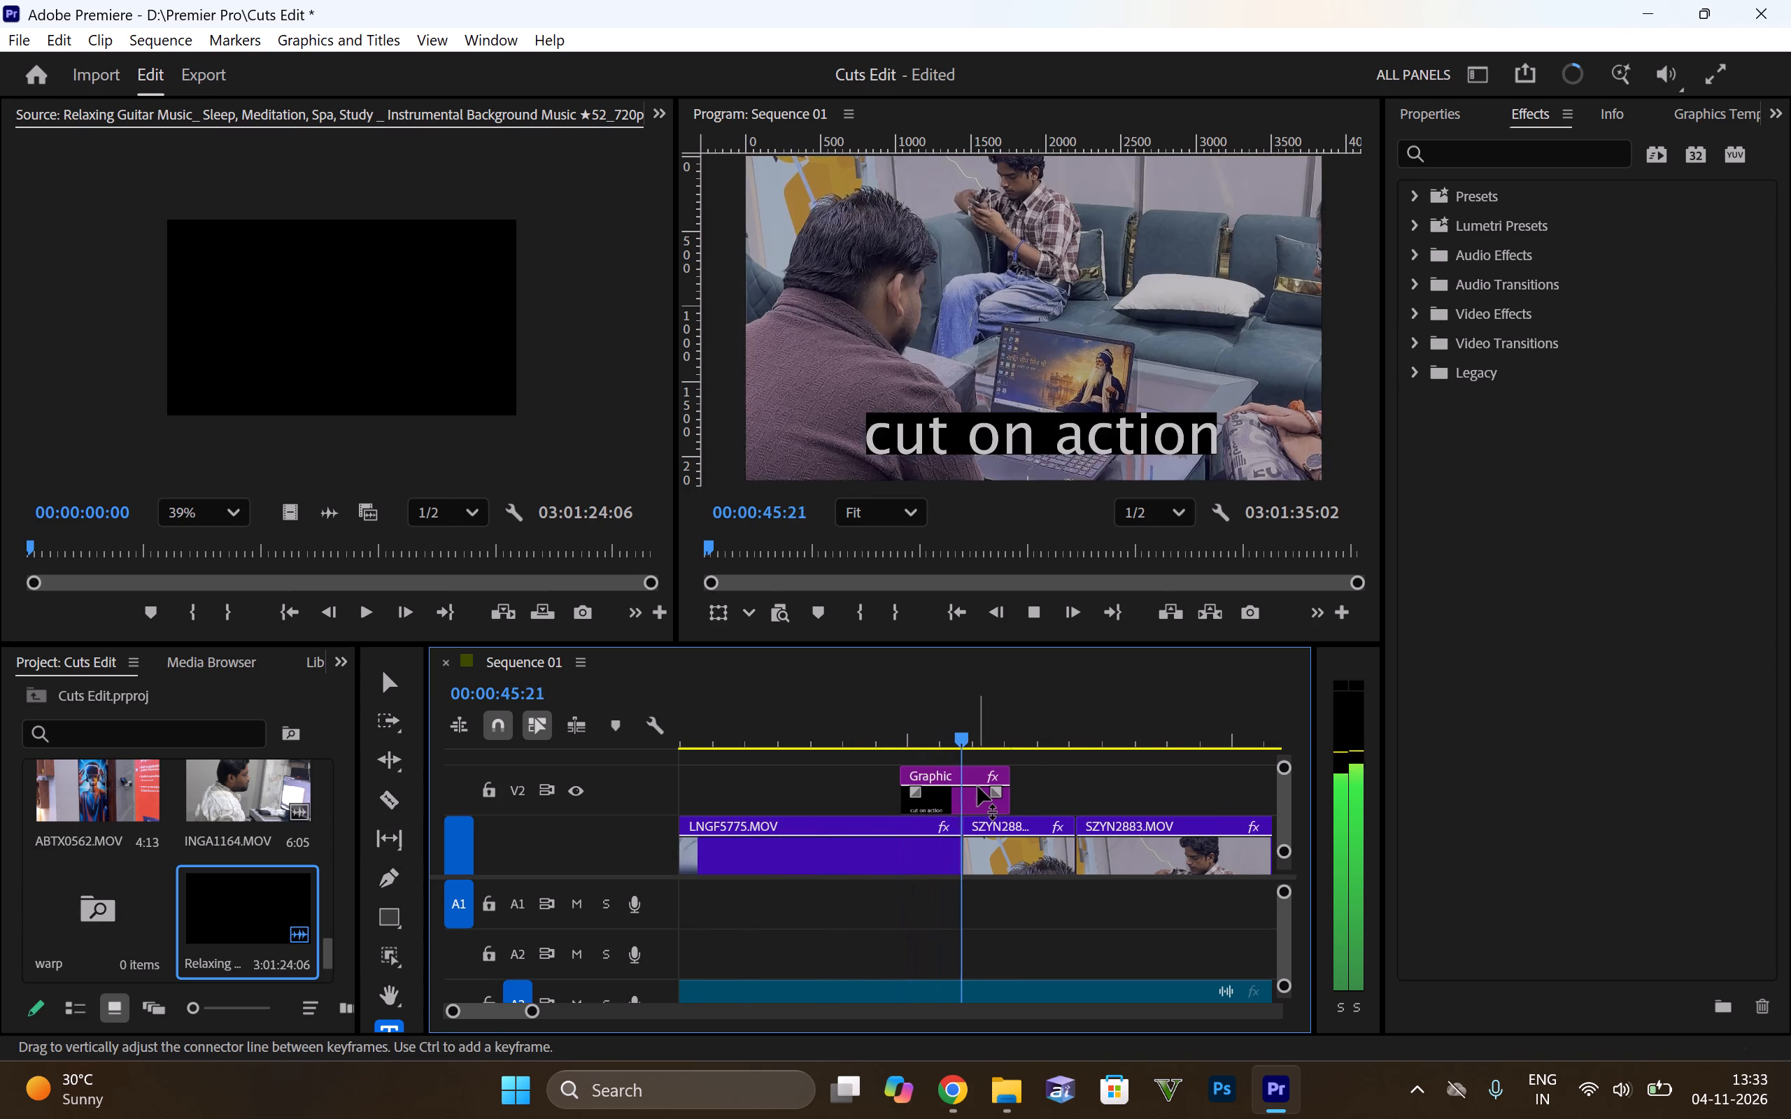
pyautogui.press('space')
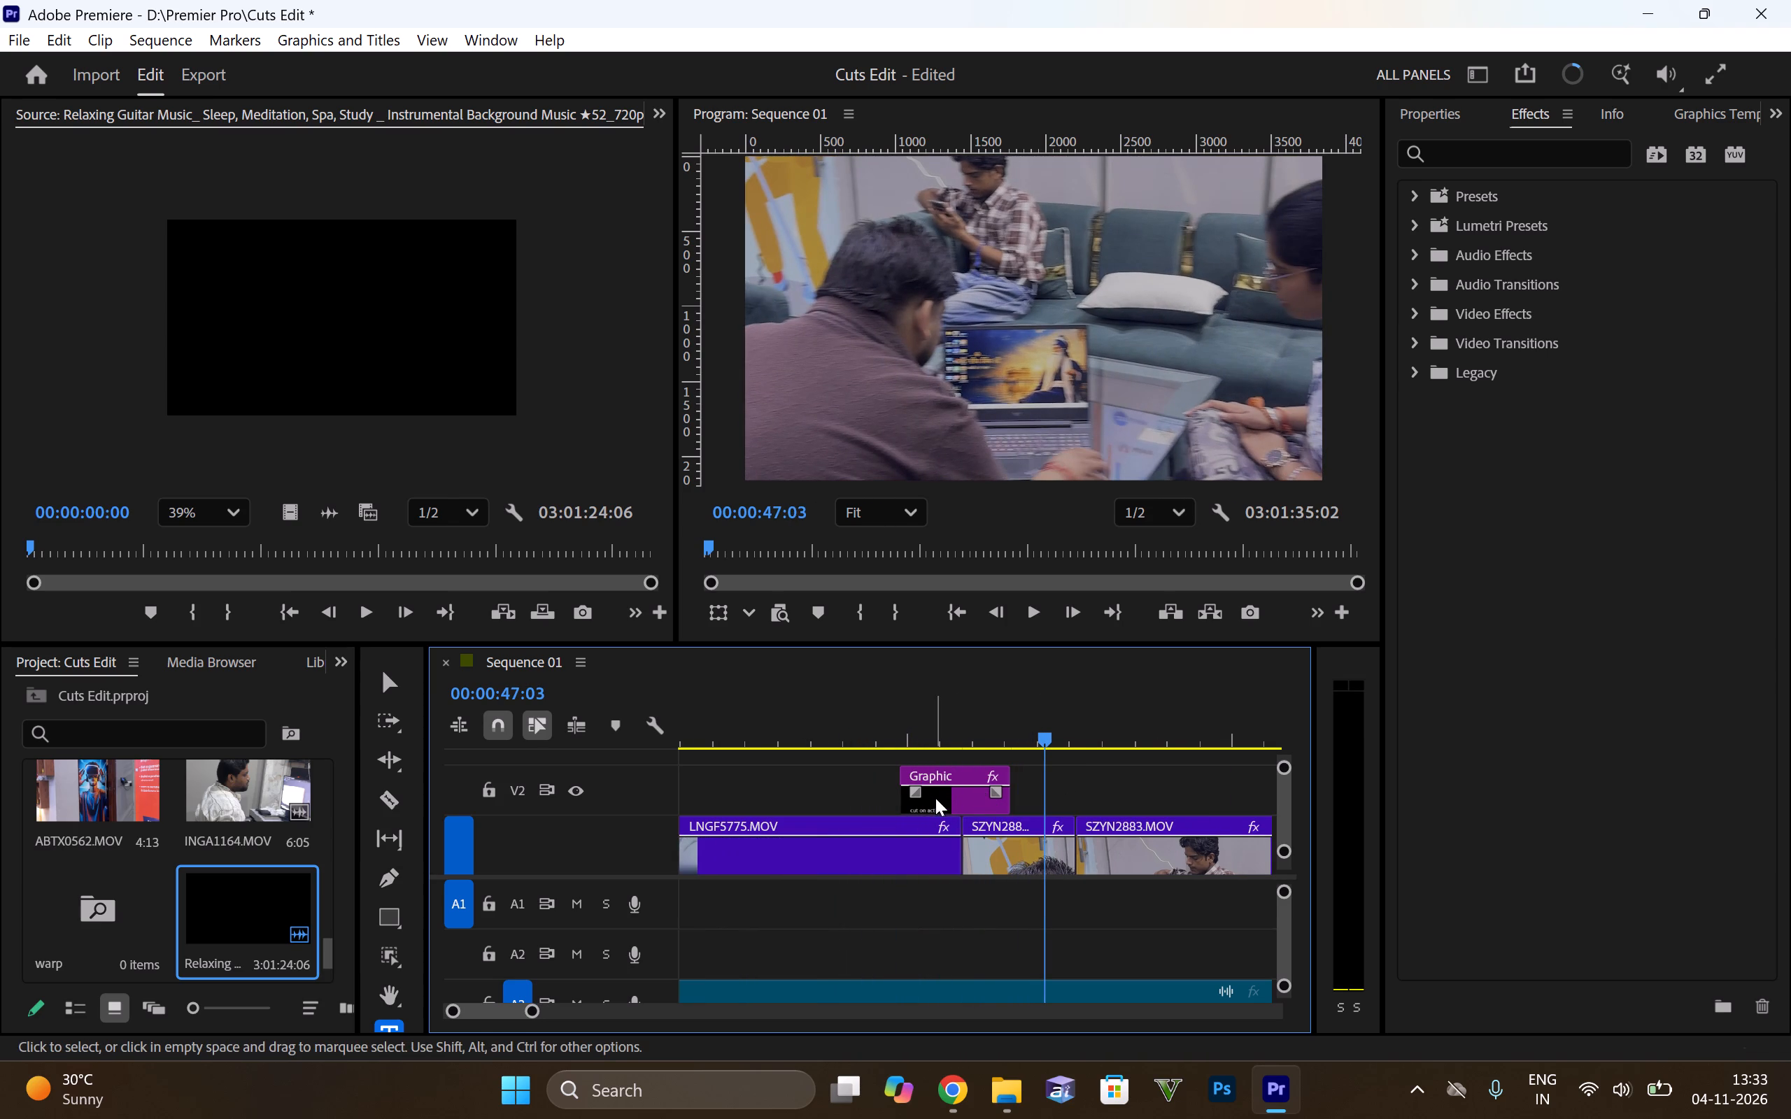
pyautogui.moveTo(935, 798); pyautogui.dragTo(995, 800)
# Replay the LNGF5775.MOV to SZYN2883.MOV cut to check the cut on action title's timing.
pyautogui.keyDown('alt'); pyautogui.scroll(4, 965, 841); pyautogui.keyUp('alt')
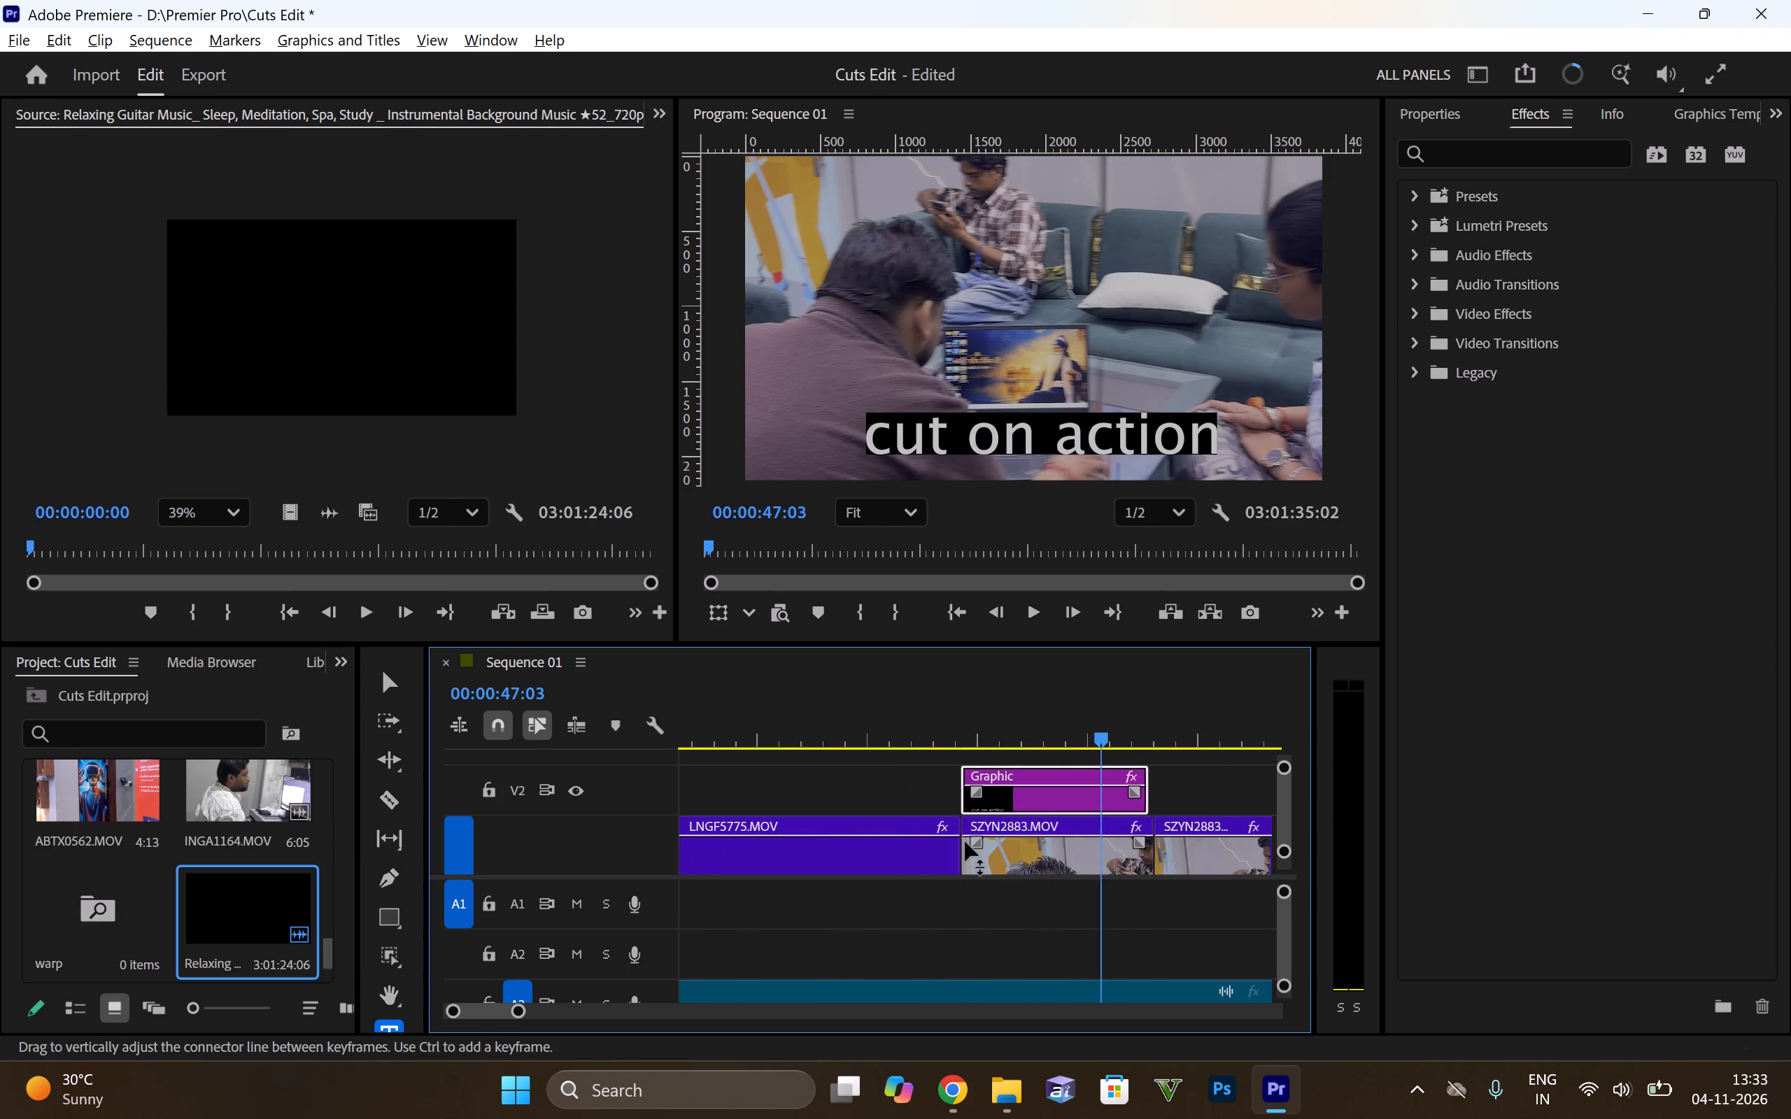
pyautogui.keyDown('alt'); pyautogui.scroll(6, 965, 841); pyautogui.keyUp('alt')
pyautogui.keyDown('alt'); pyautogui.scroll(-14, 963, 841); pyautogui.keyUp('alt')
pyautogui.press('space')
pyautogui.press('space')
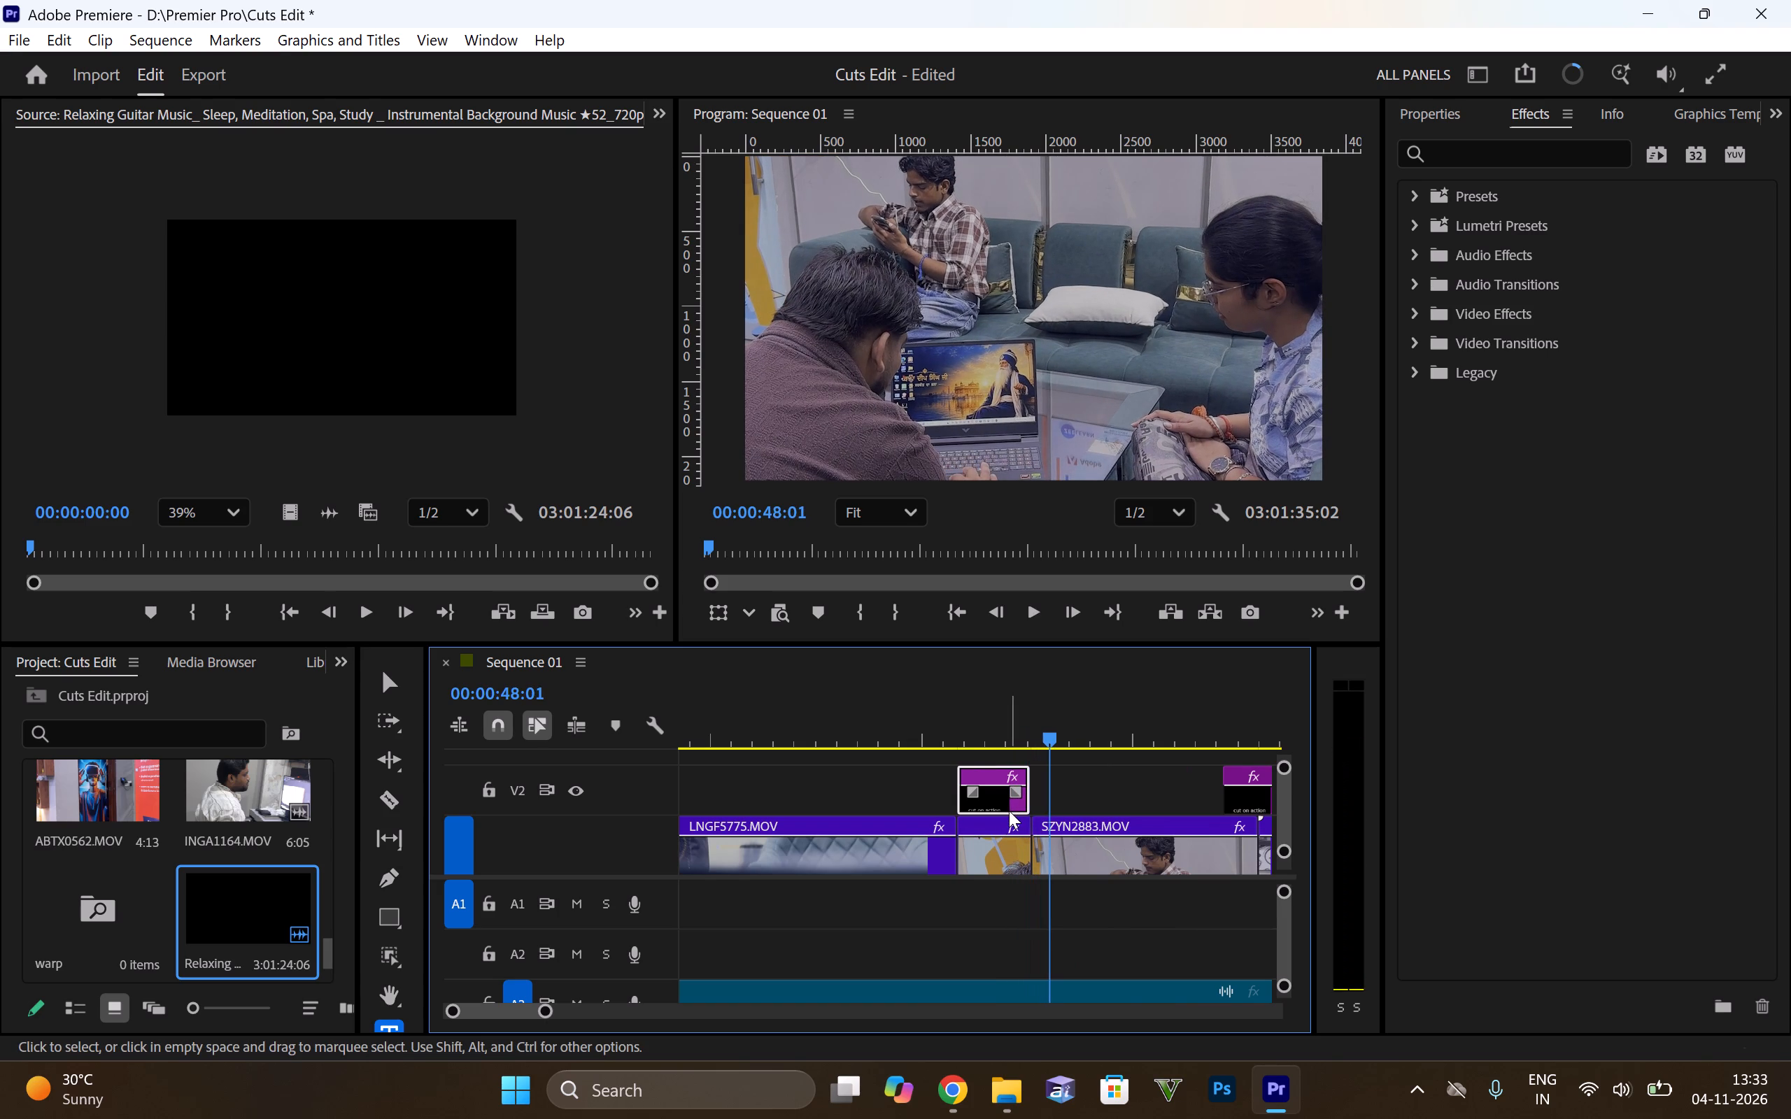
pyautogui.click(933, 726)
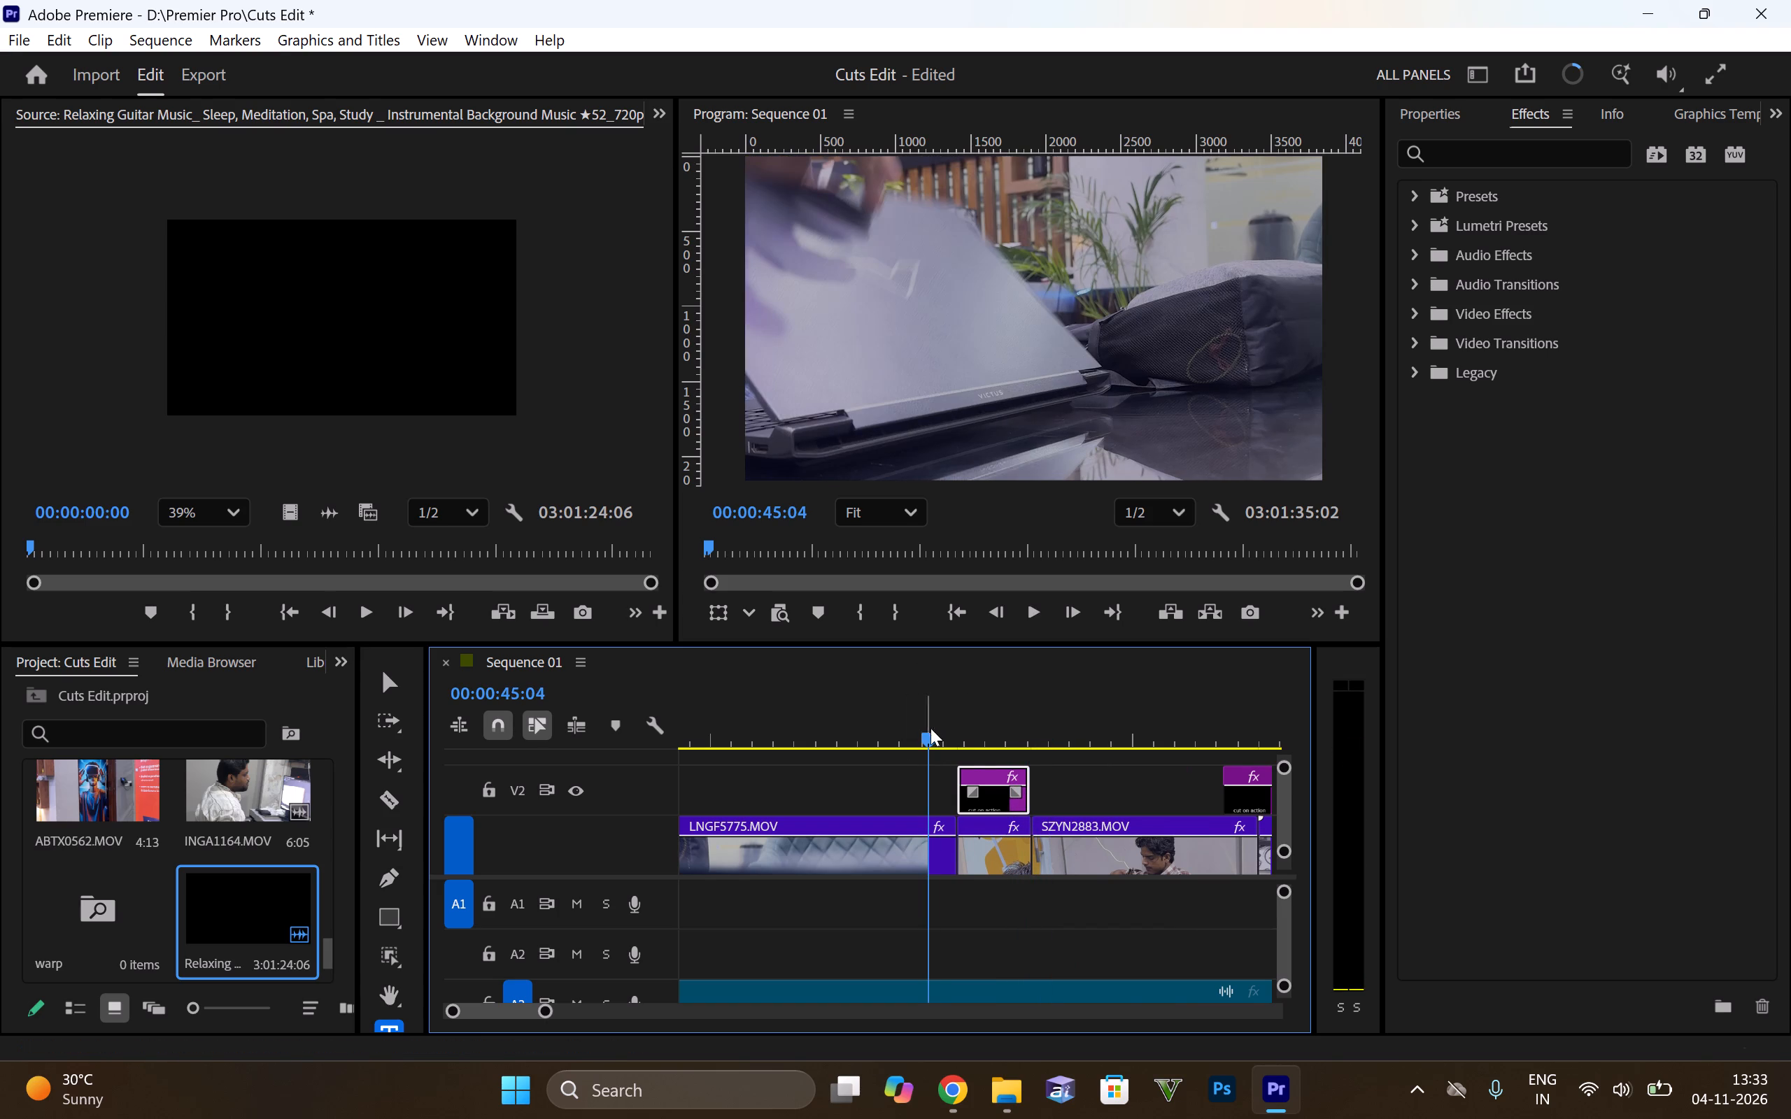
pyautogui.press('space')
pyautogui.press('space')
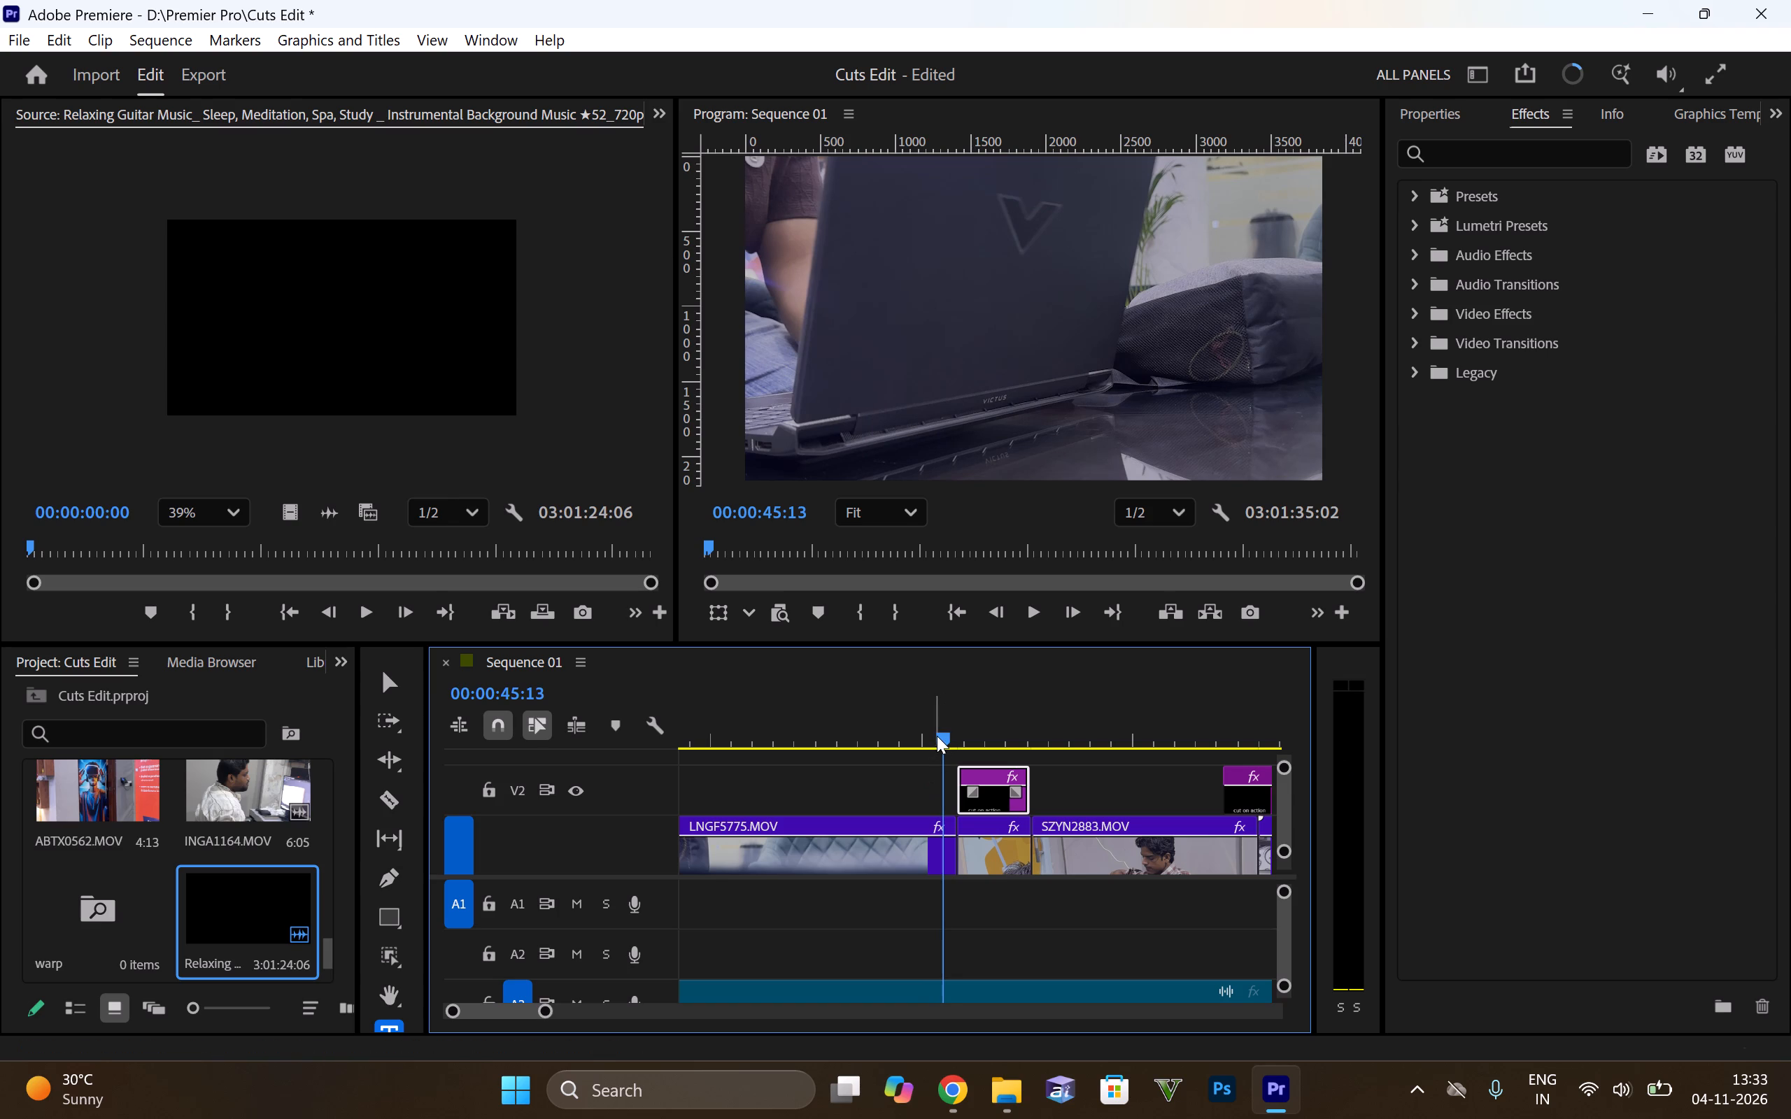
pyautogui.press('space')
pyautogui.keyDown('alt'); pyautogui.scroll(-5, 937, 736); pyautogui.keyUp('alt')
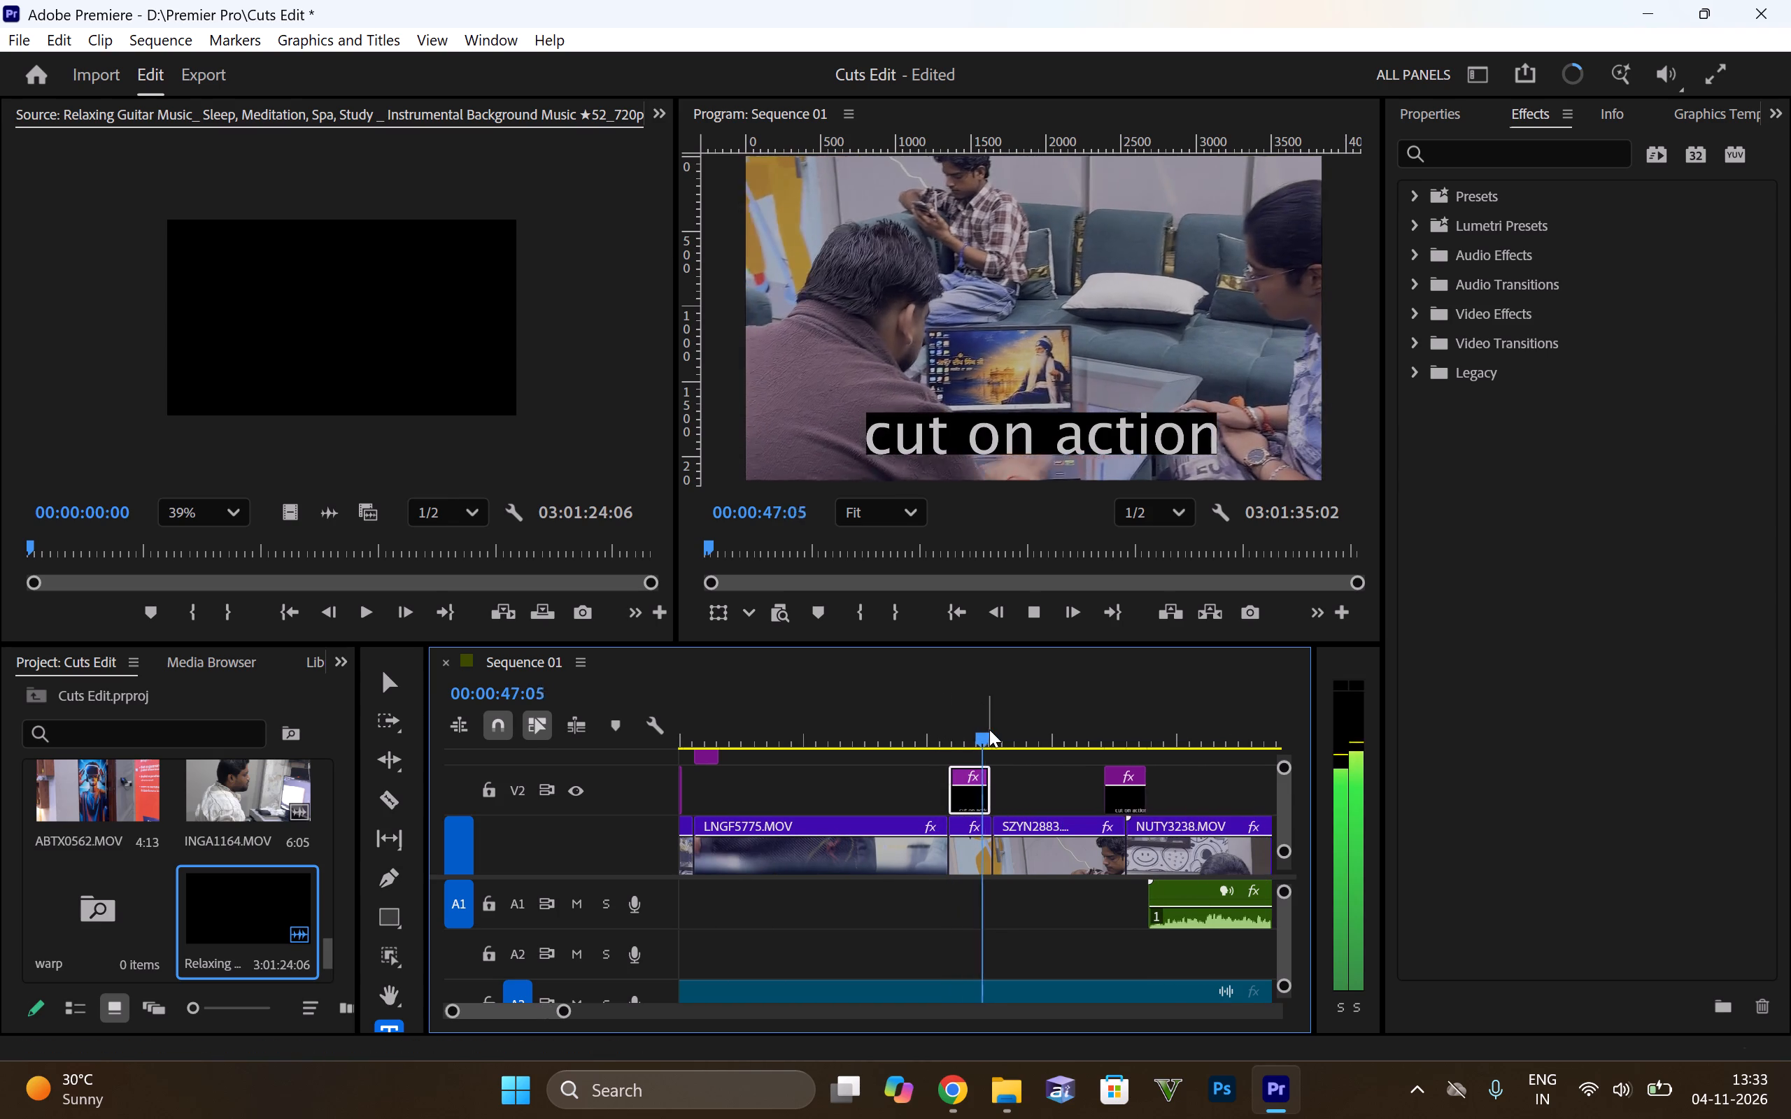
pyautogui.press('space')
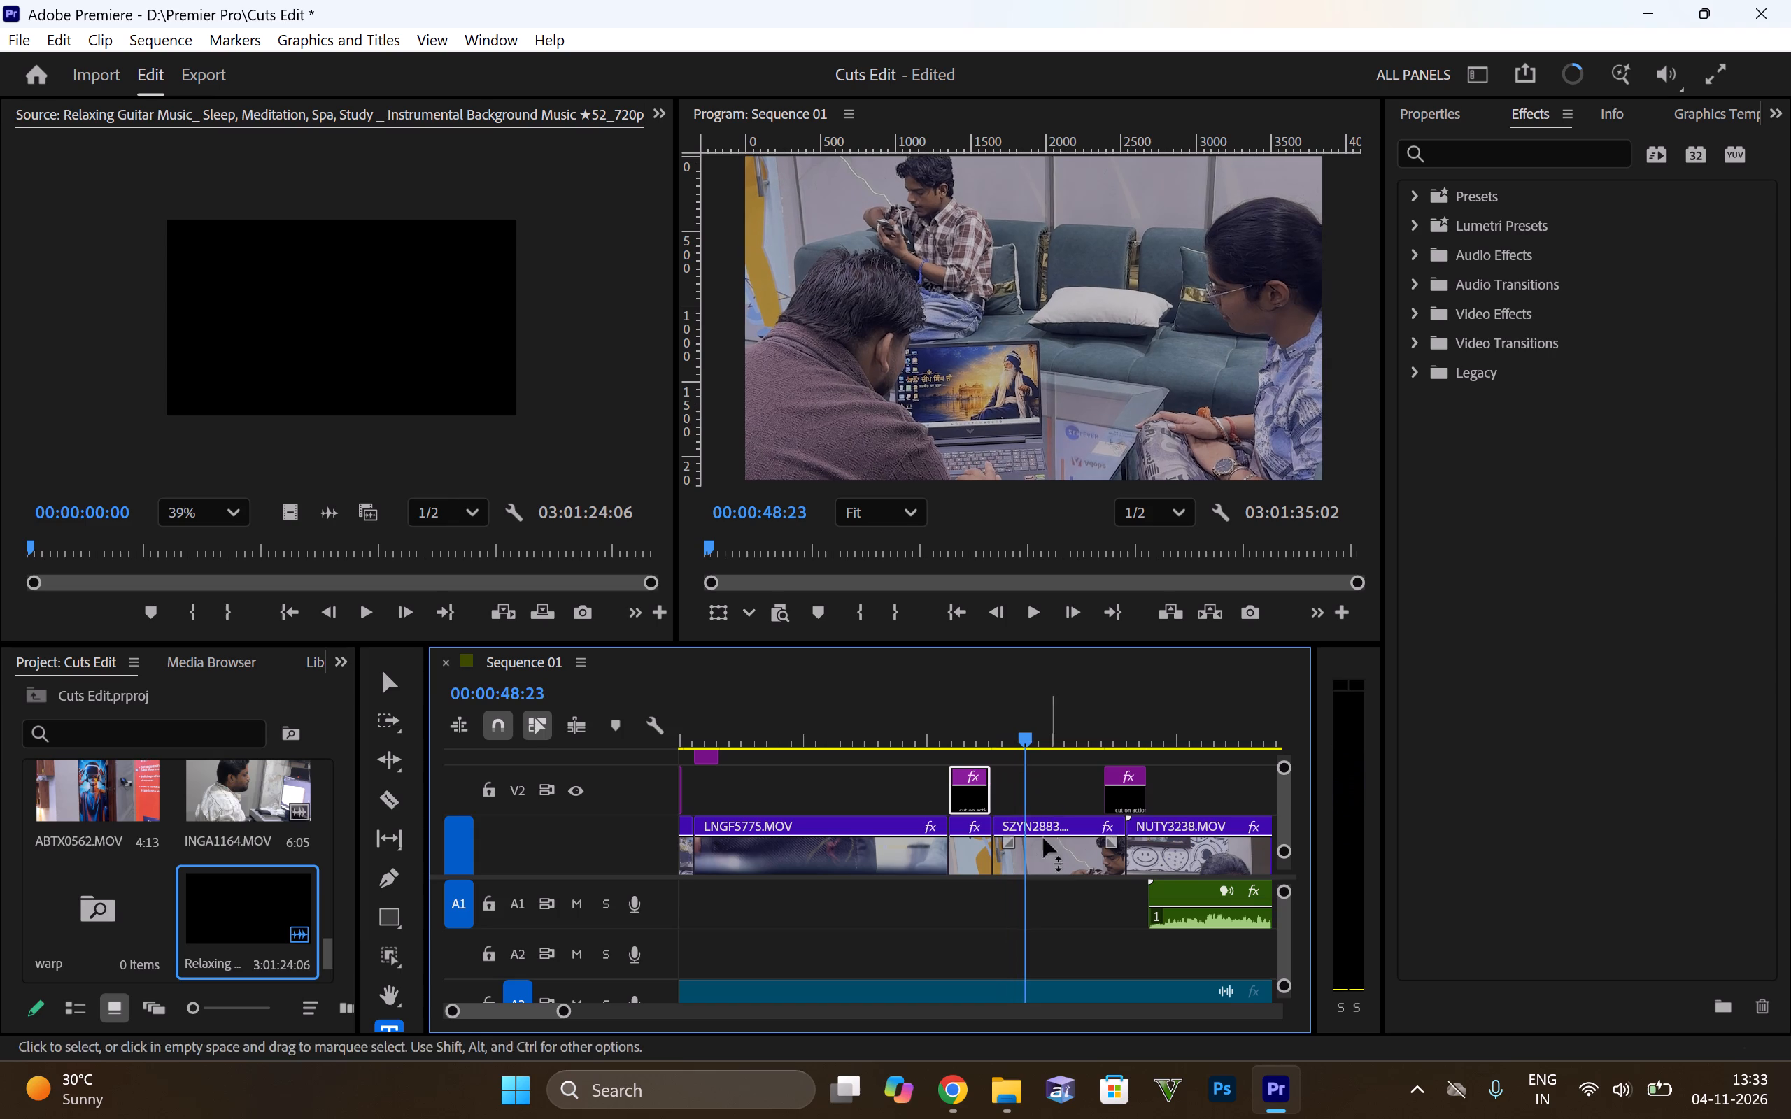
# Repeatedly play across the join between the two SZYN2883.MOV pieces to check its continuity.
pyautogui.keyDown('alt'); pyautogui.scroll(13, 1006, 864); pyautogui.keyUp('alt')
pyautogui.click(914, 734)
pyautogui.press('space')
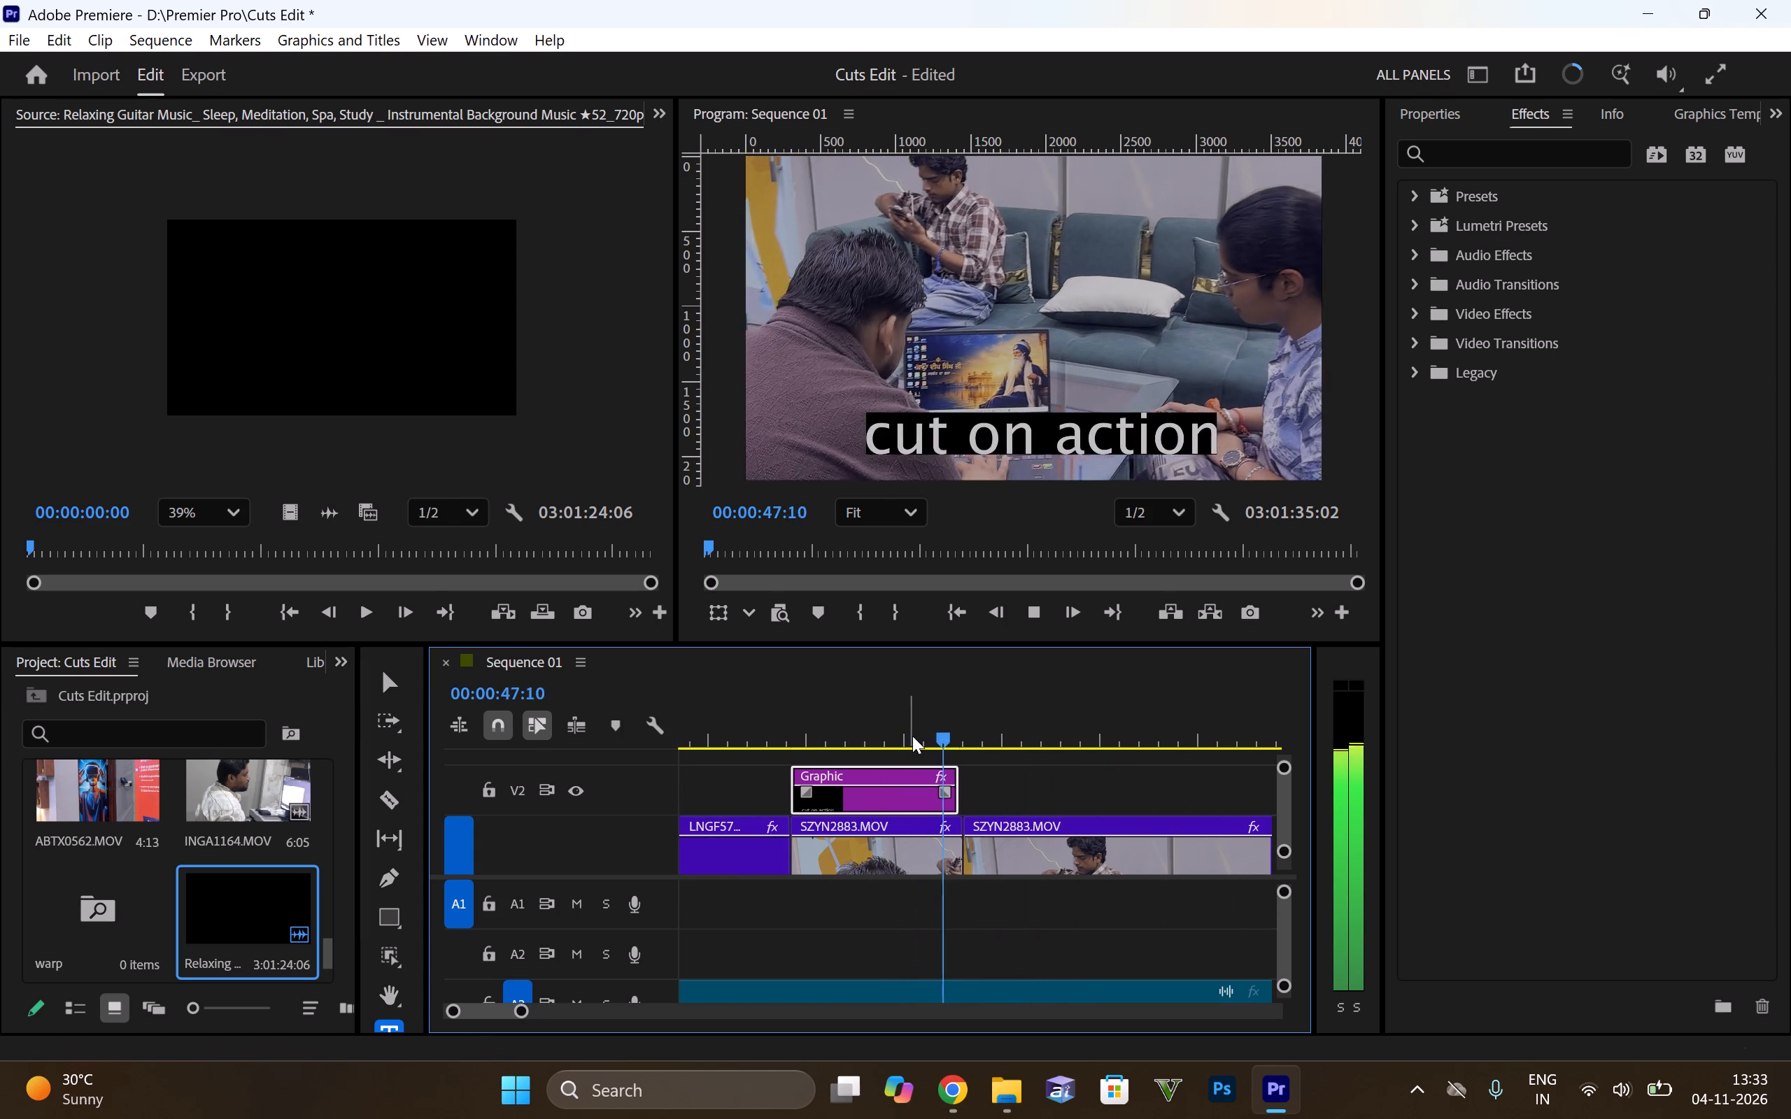
pyautogui.press('space')
pyautogui.click(912, 736)
pyautogui.press('space')
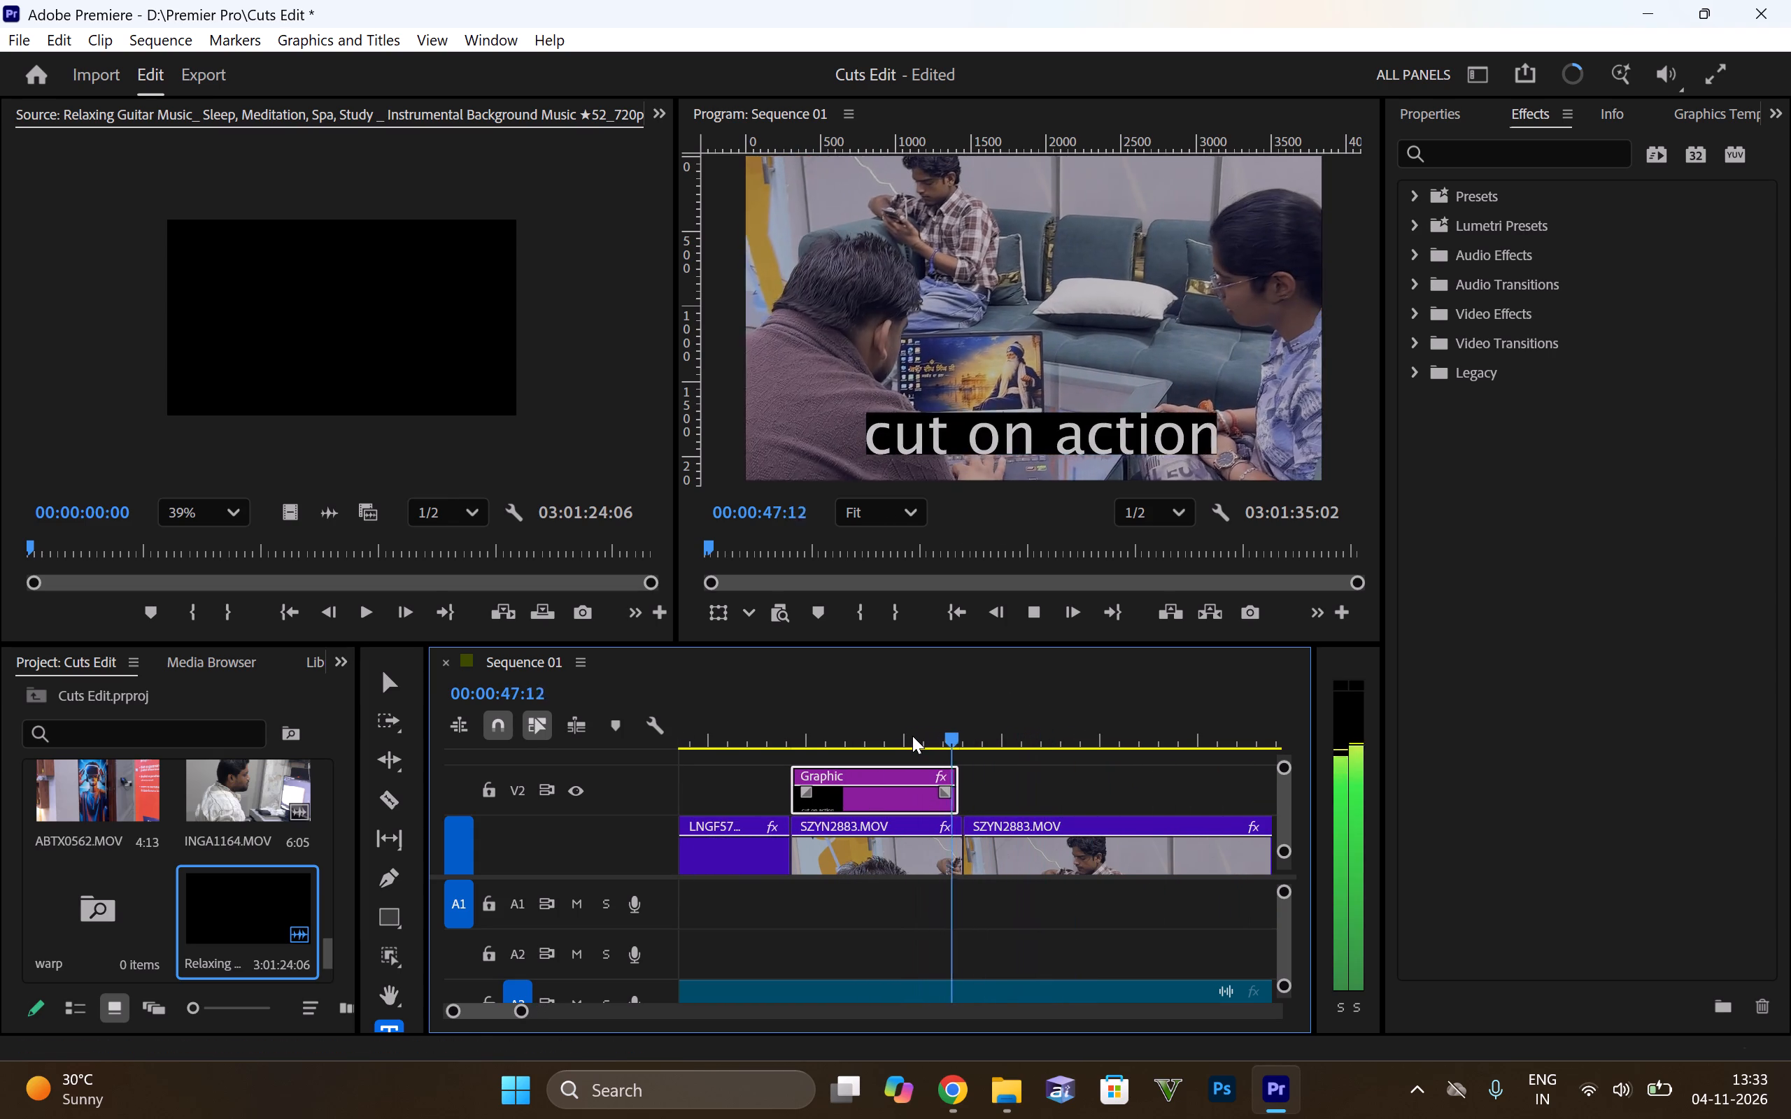
pyautogui.press('space')
pyautogui.click(912, 736)
pyautogui.press('space')
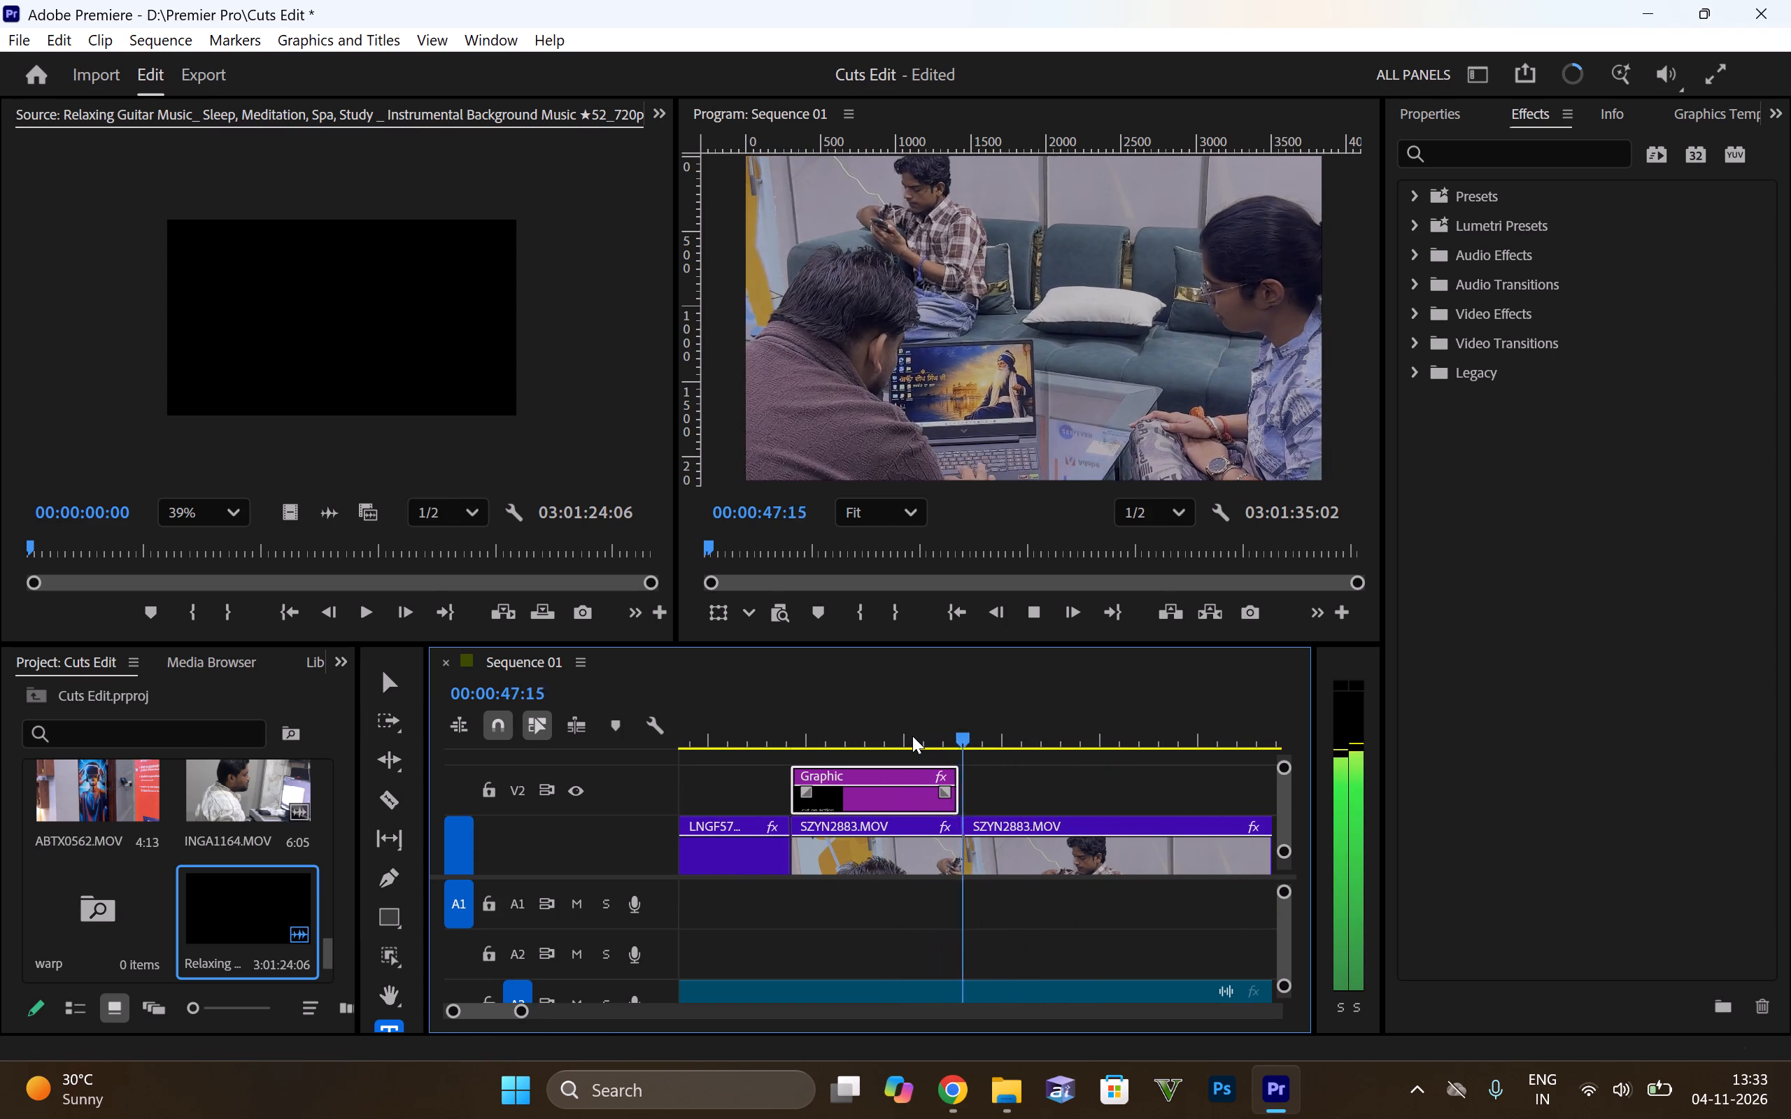
pyautogui.press('space')
pyautogui.click(912, 736)
pyautogui.press('space')
pyautogui.press('space')
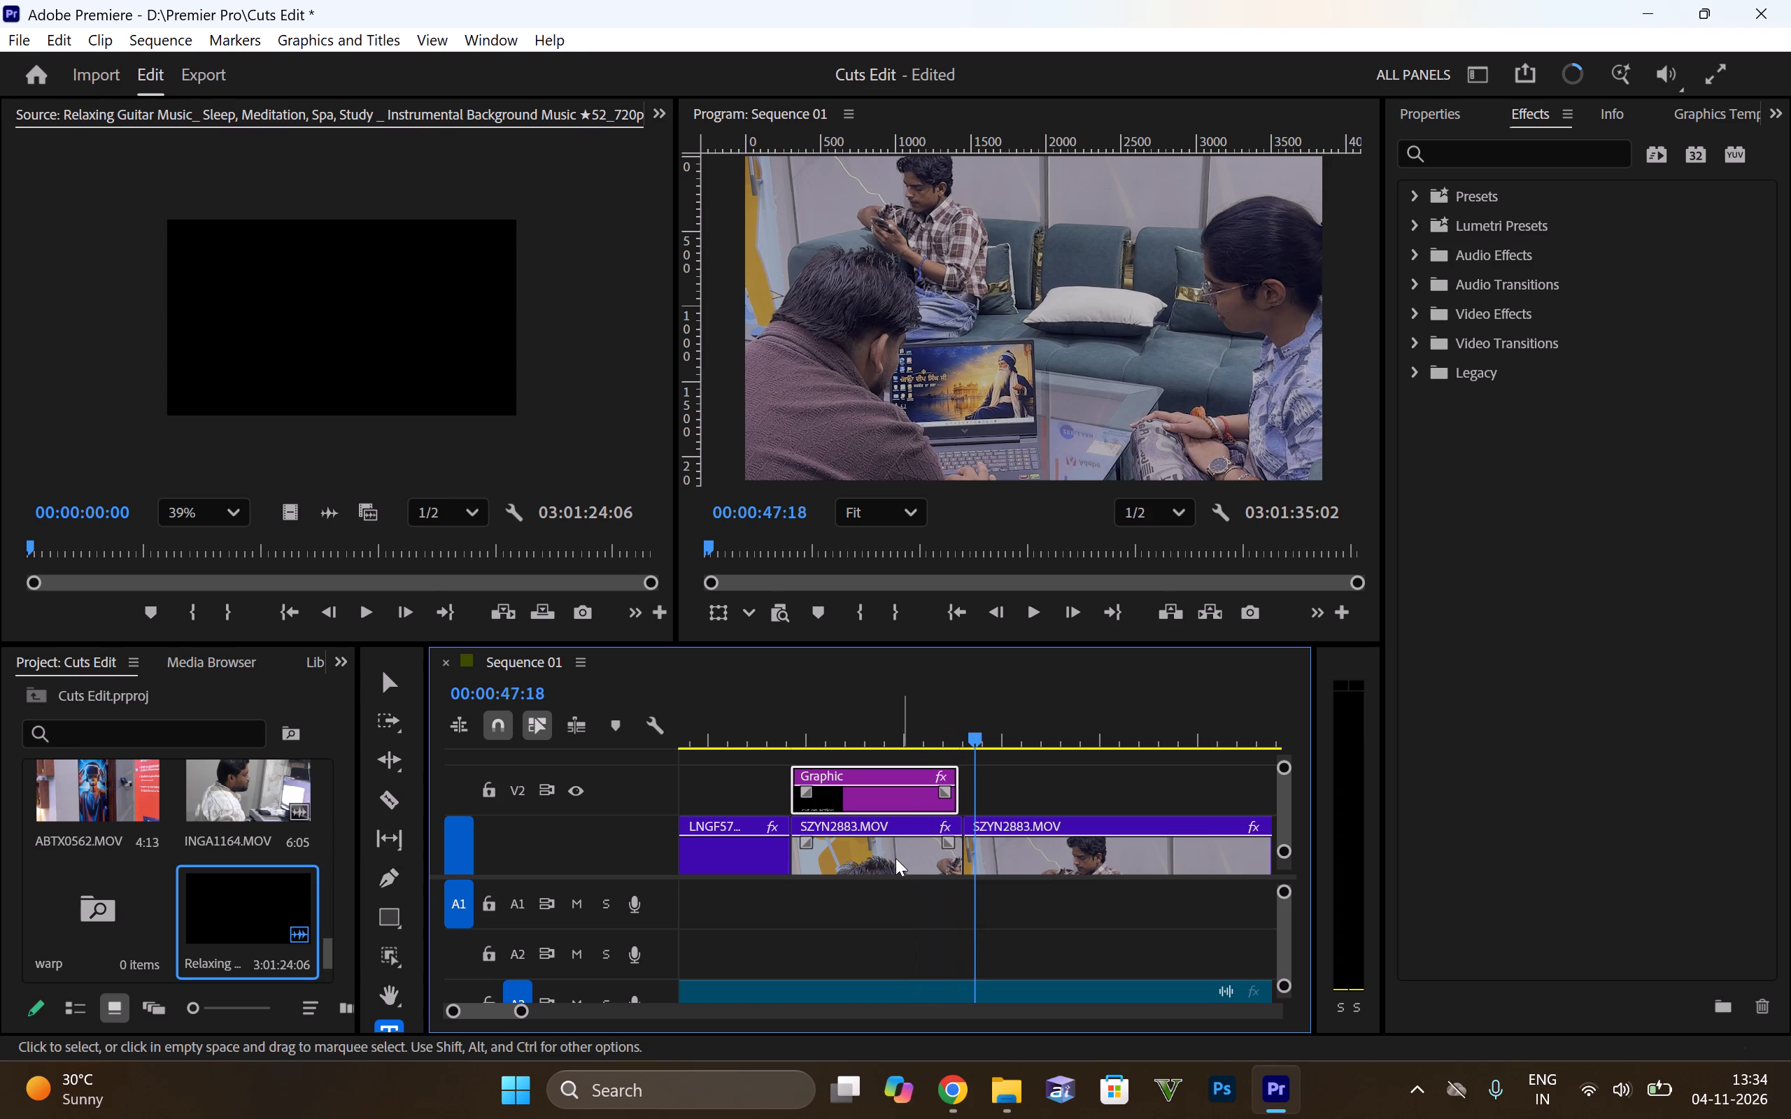
# Delete the first SZYN2883.MOV piece, extend the second piece's start back to the end of LNGF5775.MOV, and play across the cut.
pyautogui.click(895, 860)
pyautogui.press('Delete')
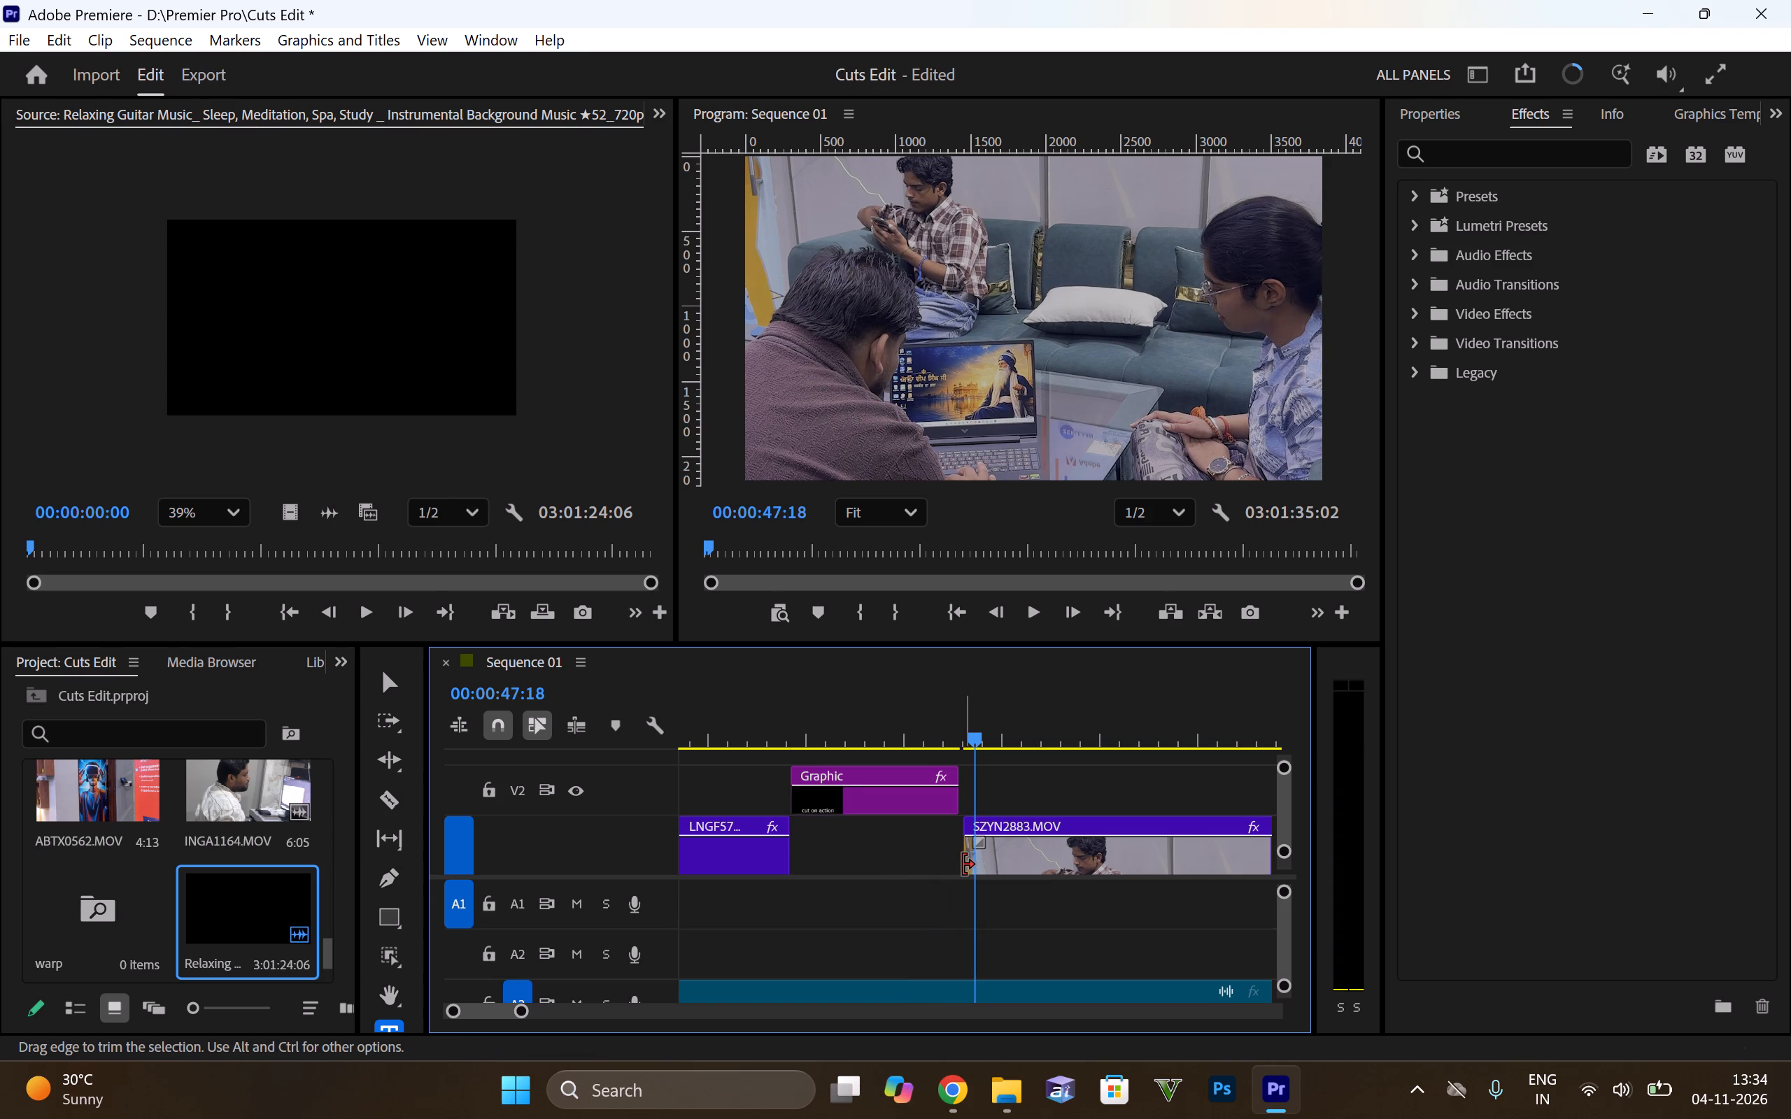
pyautogui.moveTo(963, 865); pyautogui.dragTo(791, 872)
pyautogui.press('space')
pyautogui.press('space')
pyautogui.click(763, 725)
pyautogui.press('space')
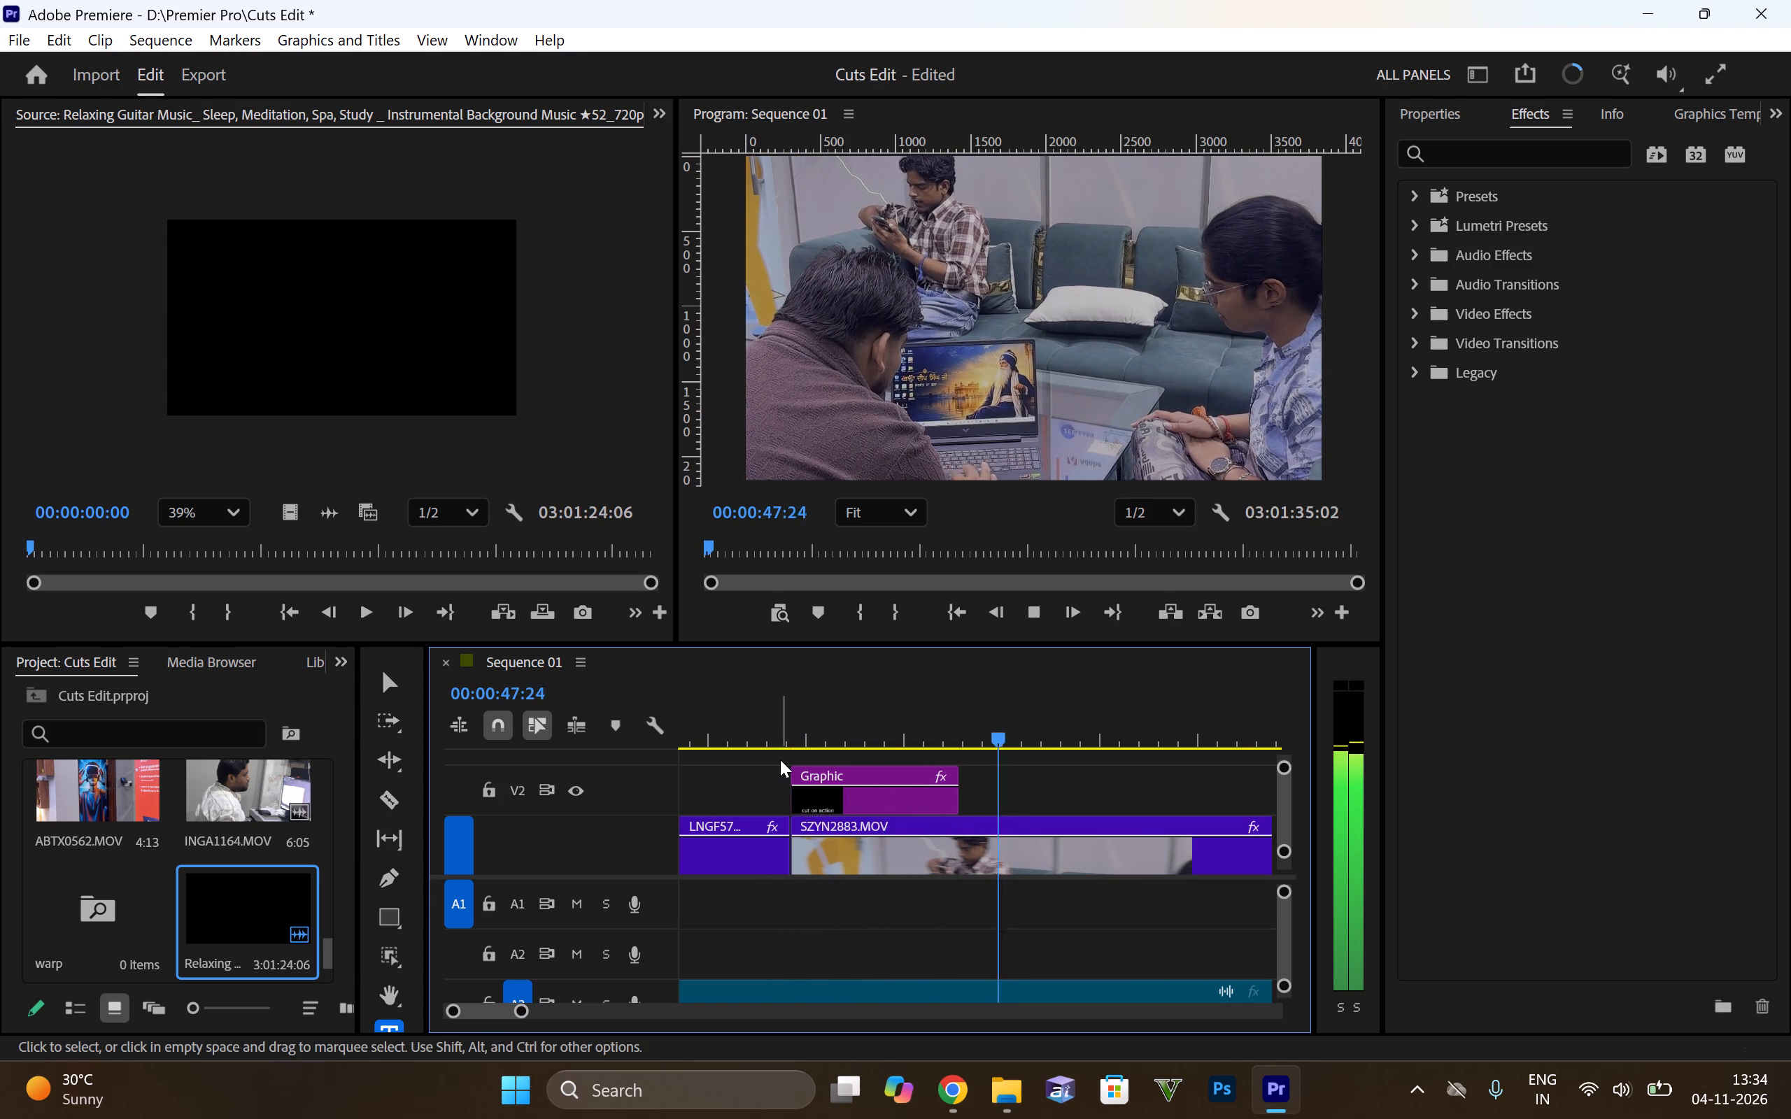
# Play through SZYN2883.MOV and move the cut on action title near its end to start where NUTY3238.MOV begins.
pyautogui.keyDown('alt'); pyautogui.scroll(-11, 978, 767); pyautogui.keyUp('alt')
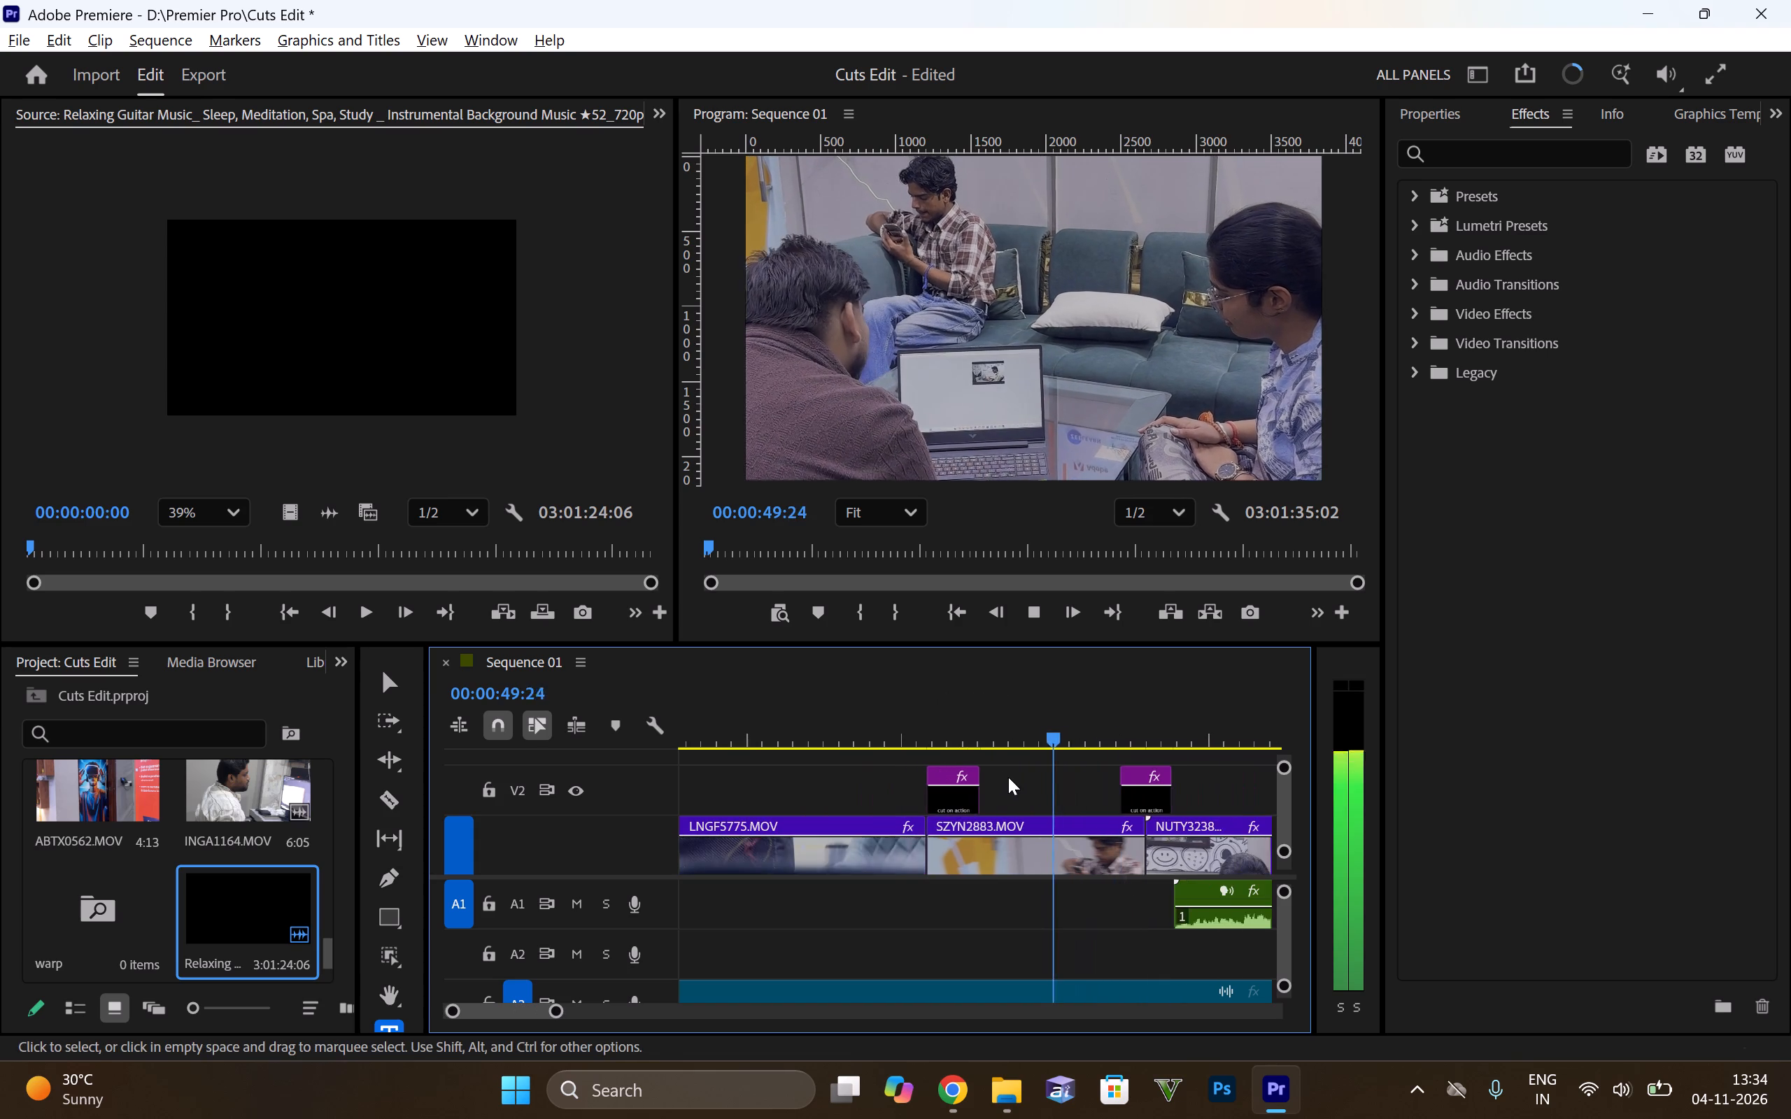
pyautogui.keyDown('alt'); pyautogui.scroll(7, 1077, 772); pyautogui.keyUp('alt')
pyautogui.keyDown('alt'); pyautogui.scroll(-12, 1081, 788); pyautogui.keyUp('alt')
pyautogui.keyDown('alt'); pyautogui.scroll(2, 1088, 776); pyautogui.keyUp('alt')
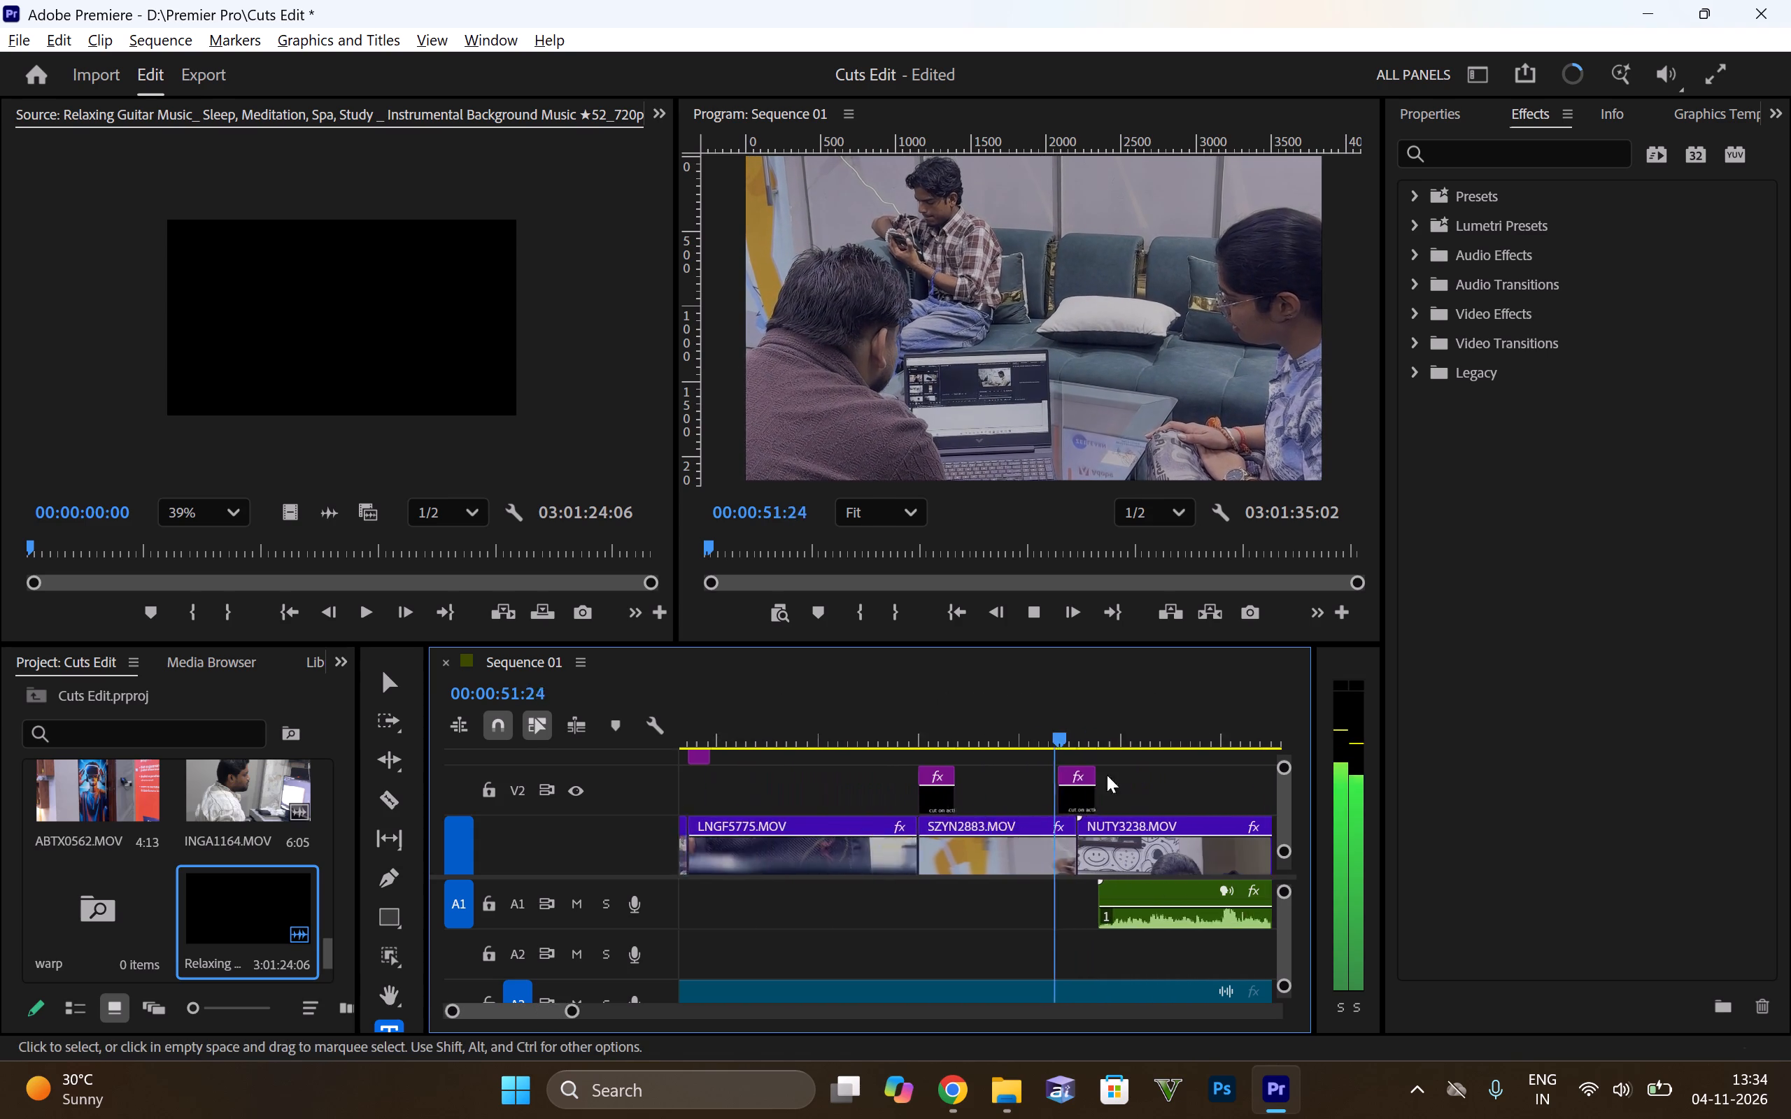
pyautogui.keyDown('alt'); pyautogui.scroll(7, 1107, 775); pyautogui.keyUp('alt')
pyautogui.press('space')
pyautogui.moveTo(1009, 799); pyautogui.dragTo(1030, 799)
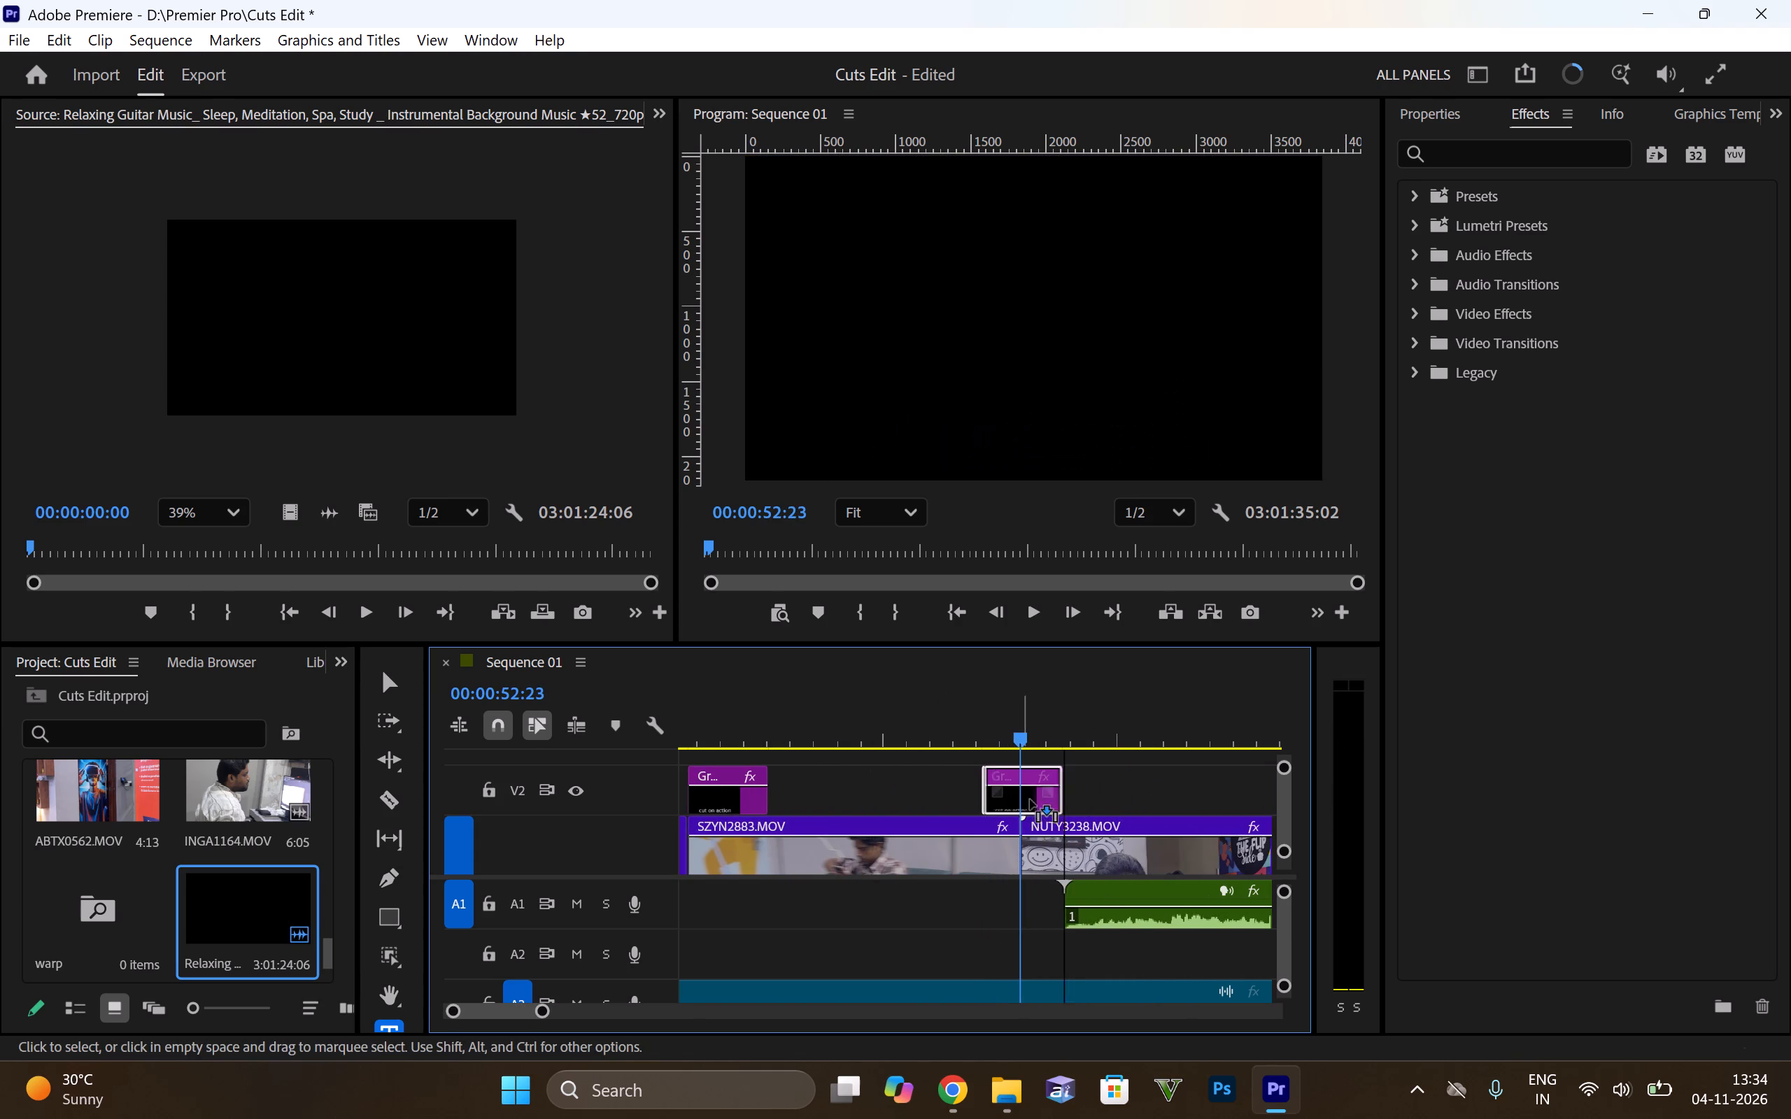
pyautogui.moveTo(1030, 799); pyautogui.dragTo(1054, 799)
# Play through NUTY3238.MOV and move the cut on action title near its end to start where XMRR3146.MOV begins.
pyautogui.press('space')
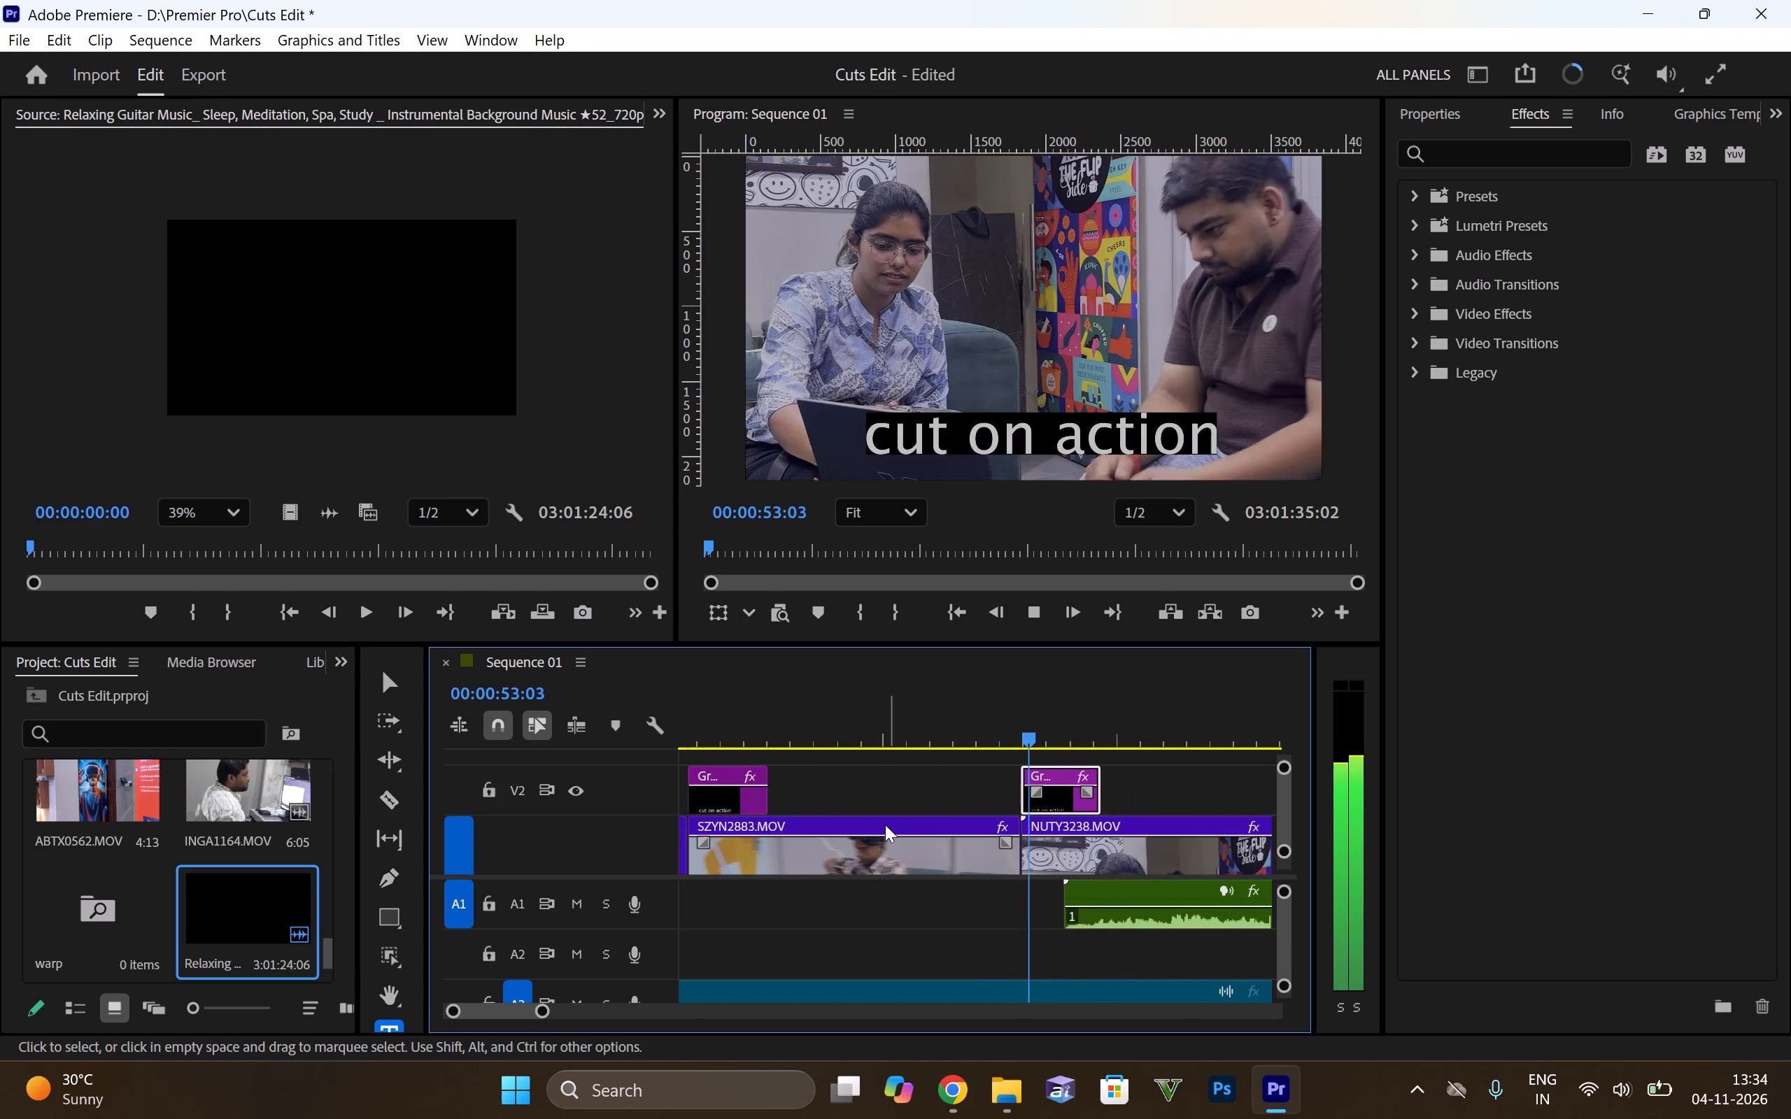
pyautogui.keyDown('alt'); pyautogui.scroll(-7, 884, 823); pyautogui.keyUp('alt')
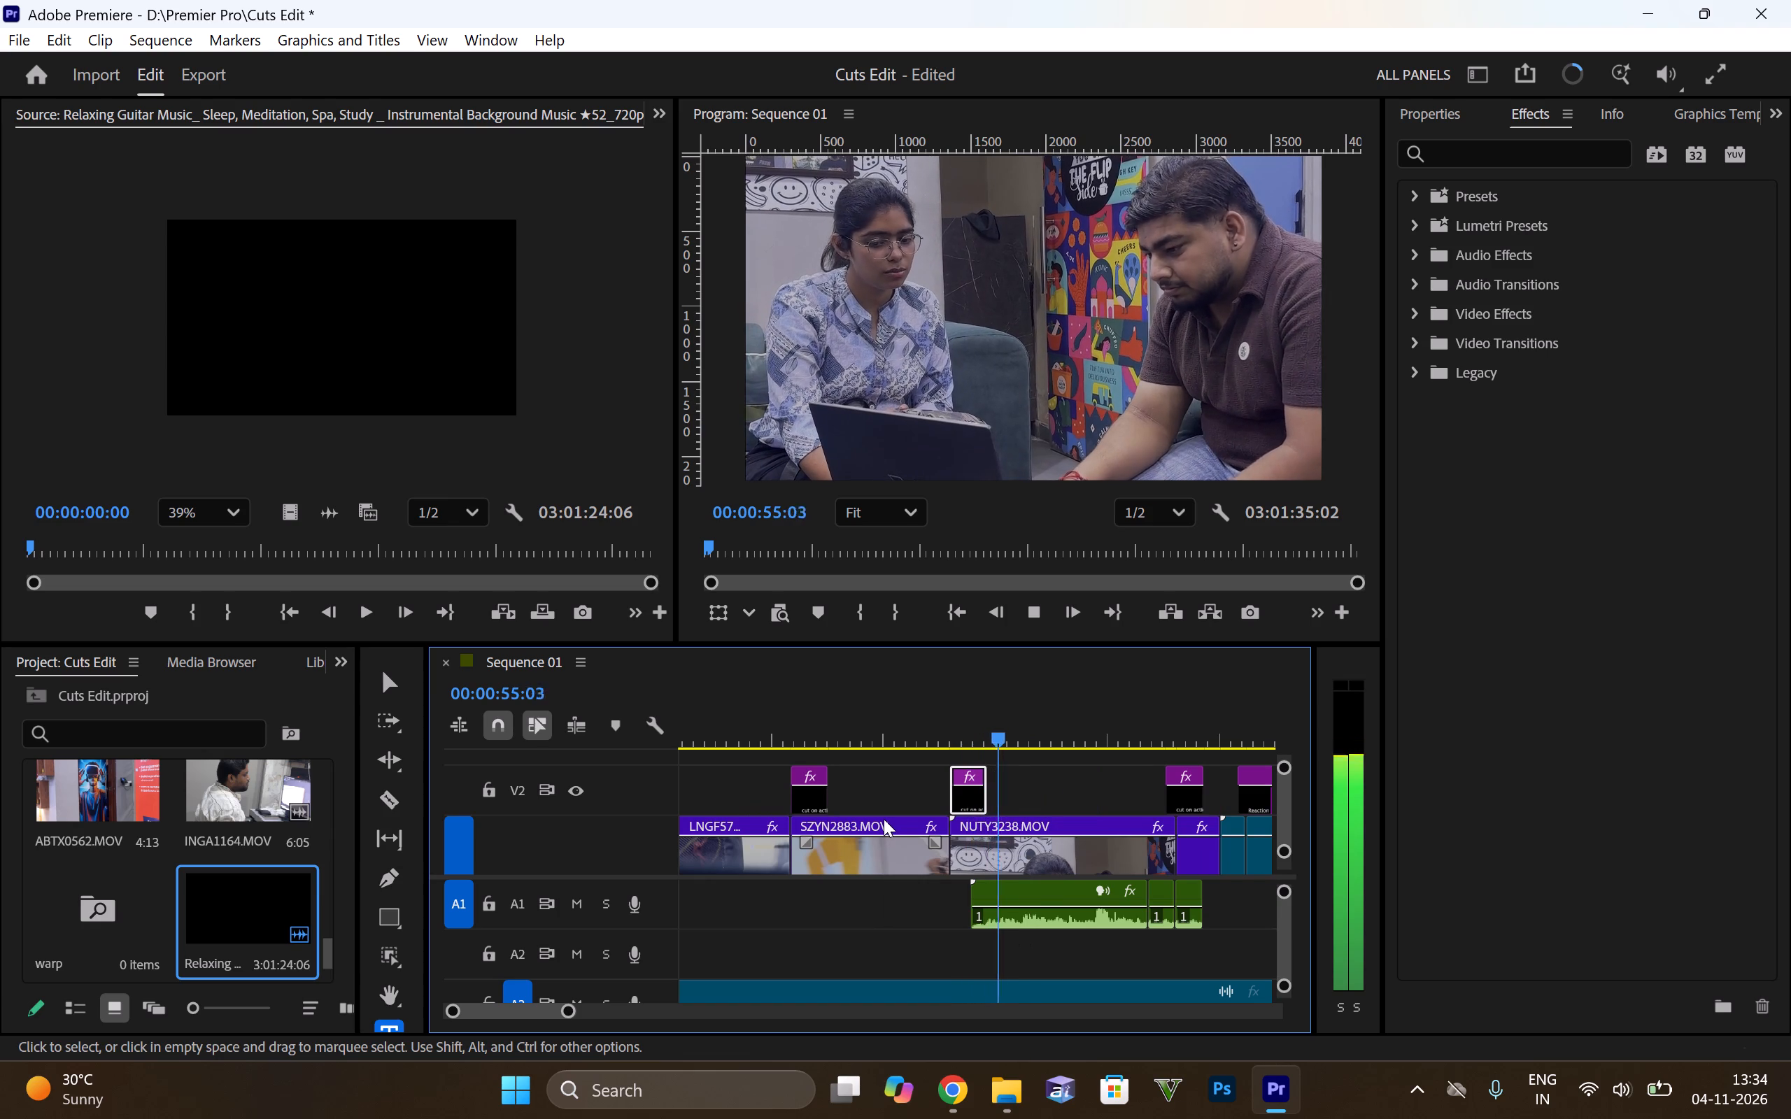
pyautogui.keyDown('alt'); pyautogui.scroll(-5, 887, 816); pyautogui.keyUp('alt')
pyautogui.keyDown('alt'); pyautogui.scroll(6, 963, 805); pyautogui.keyUp('alt')
pyautogui.keyDown('alt'); pyautogui.scroll(-6, 984, 799); pyautogui.keyUp('alt')
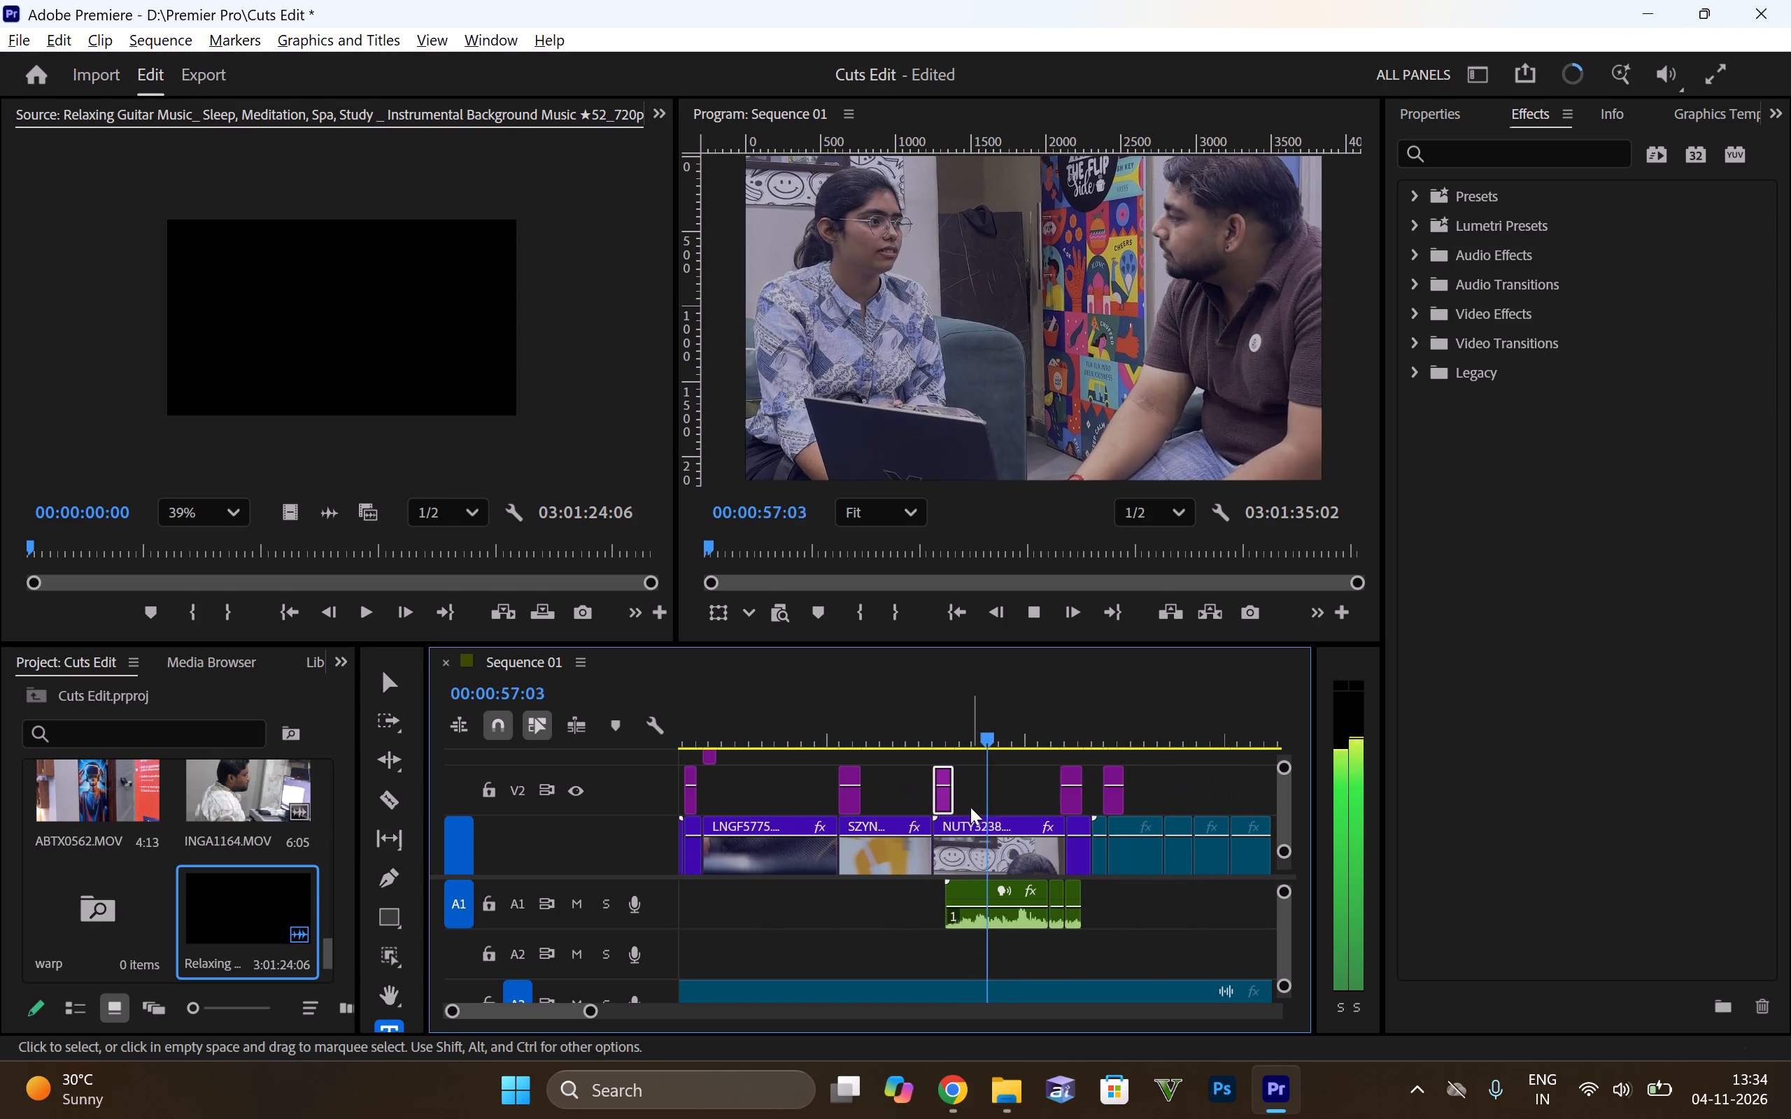
pyautogui.keyDown('alt'); pyautogui.scroll(5, 996, 795); pyautogui.keyUp('alt')
pyautogui.keyDown('alt'); pyautogui.scroll(-6, 995, 795); pyautogui.keyUp('alt')
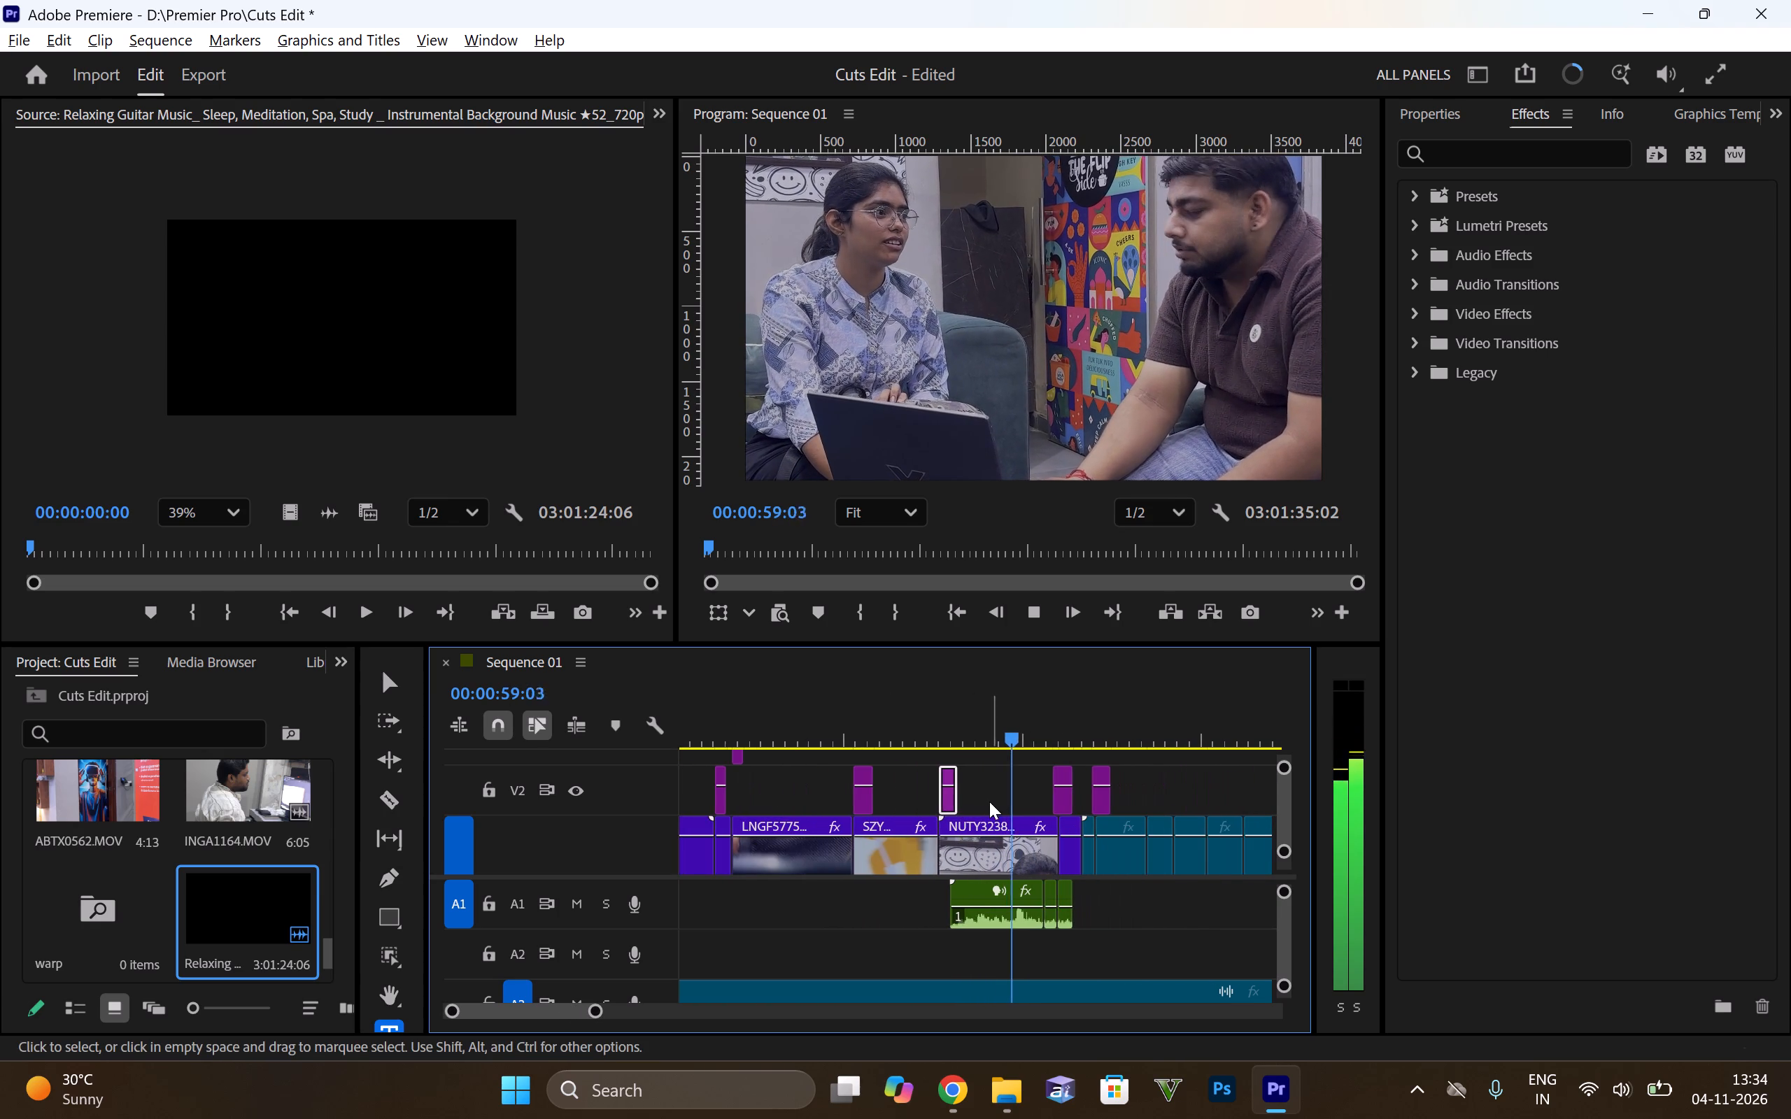
pyautogui.keyDown('alt'); pyautogui.scroll(5, 1022, 793); pyautogui.keyUp('alt')
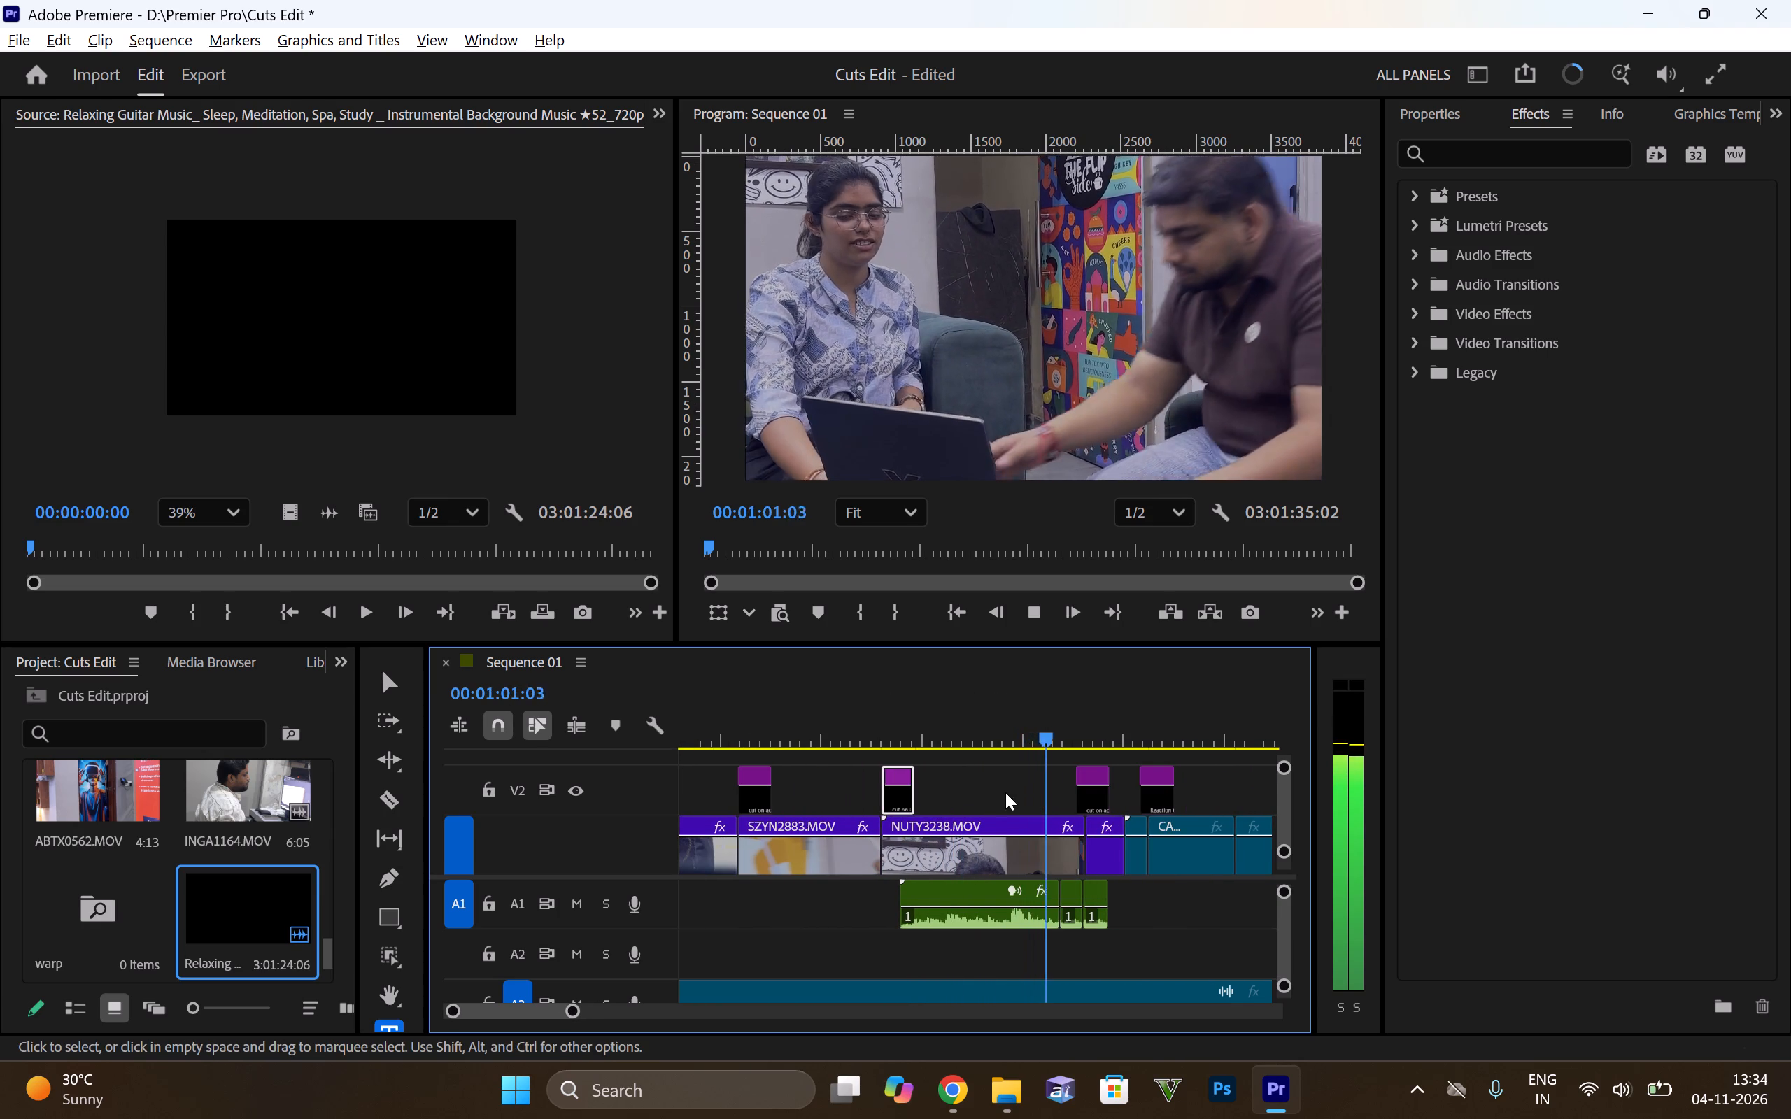
pyautogui.keyDown('alt'); pyautogui.scroll(-5, 993, 793); pyautogui.keyUp('alt')
pyautogui.keyDown('alt'); pyautogui.scroll(8, 1093, 783); pyautogui.keyUp('alt')
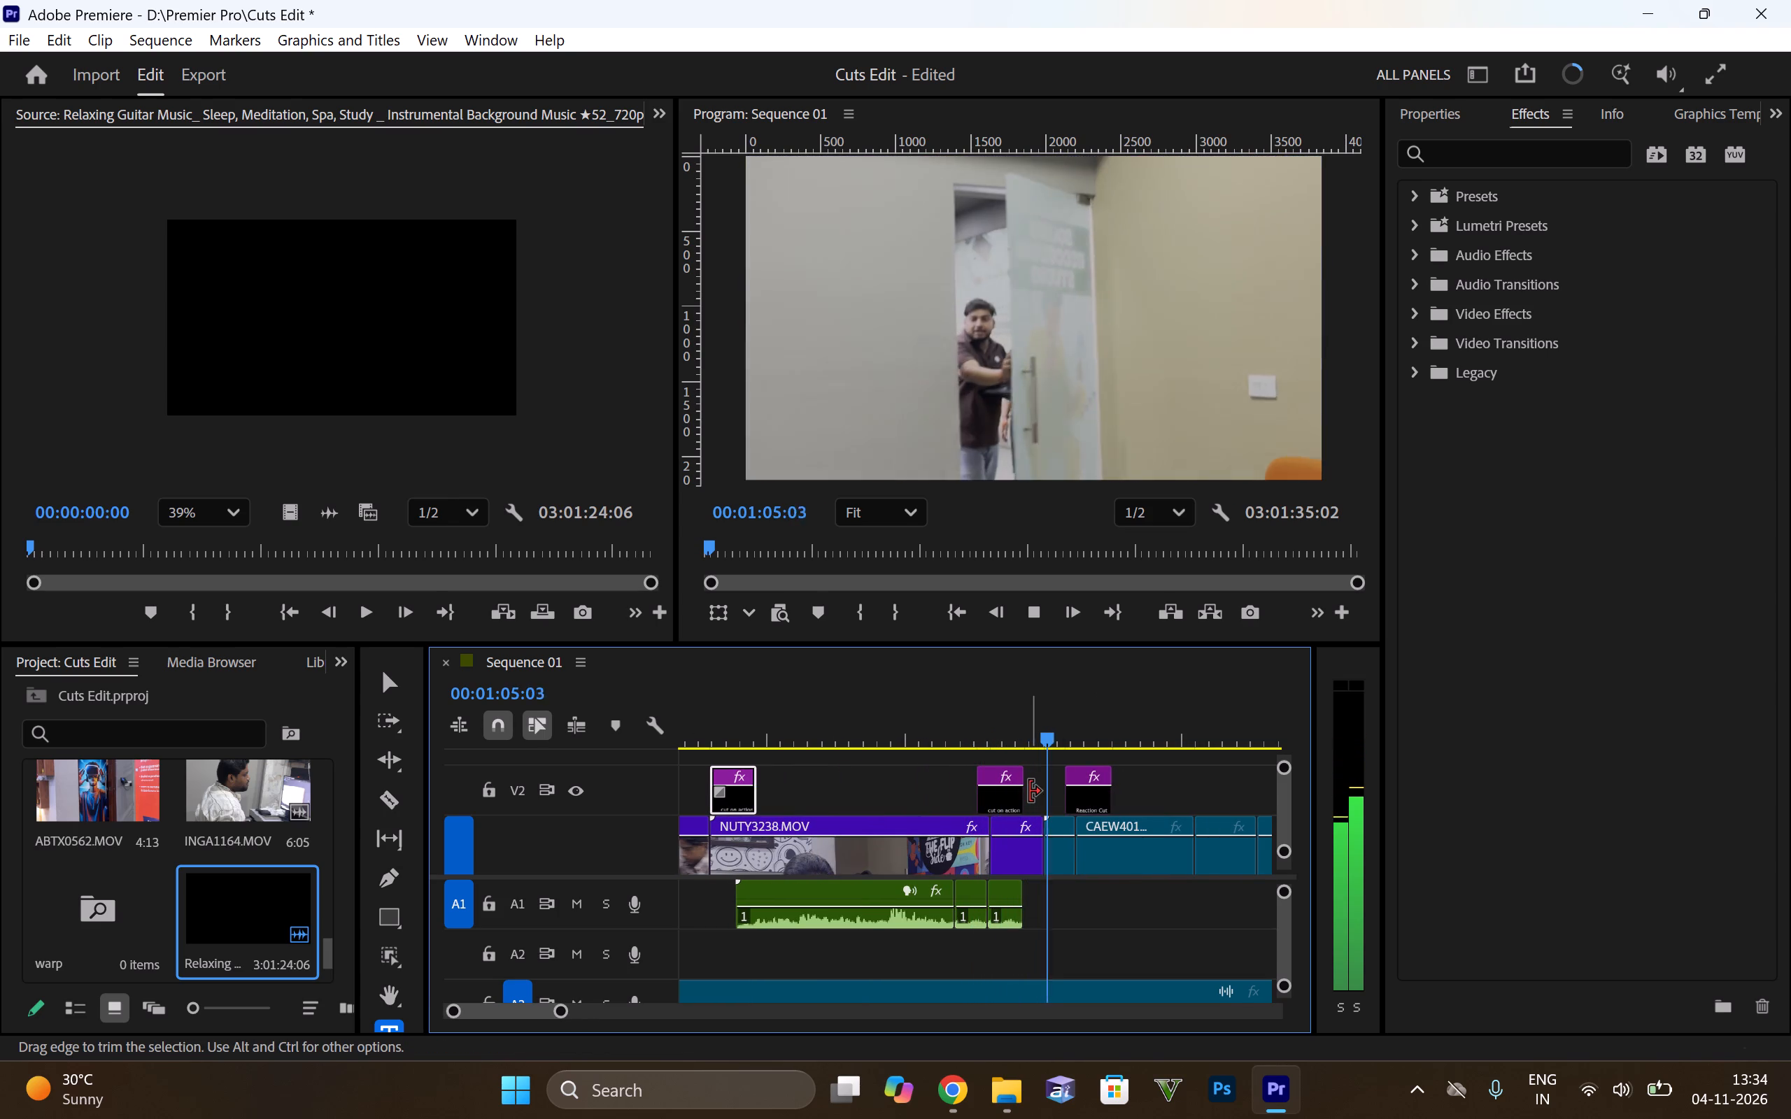
pyautogui.press('space')
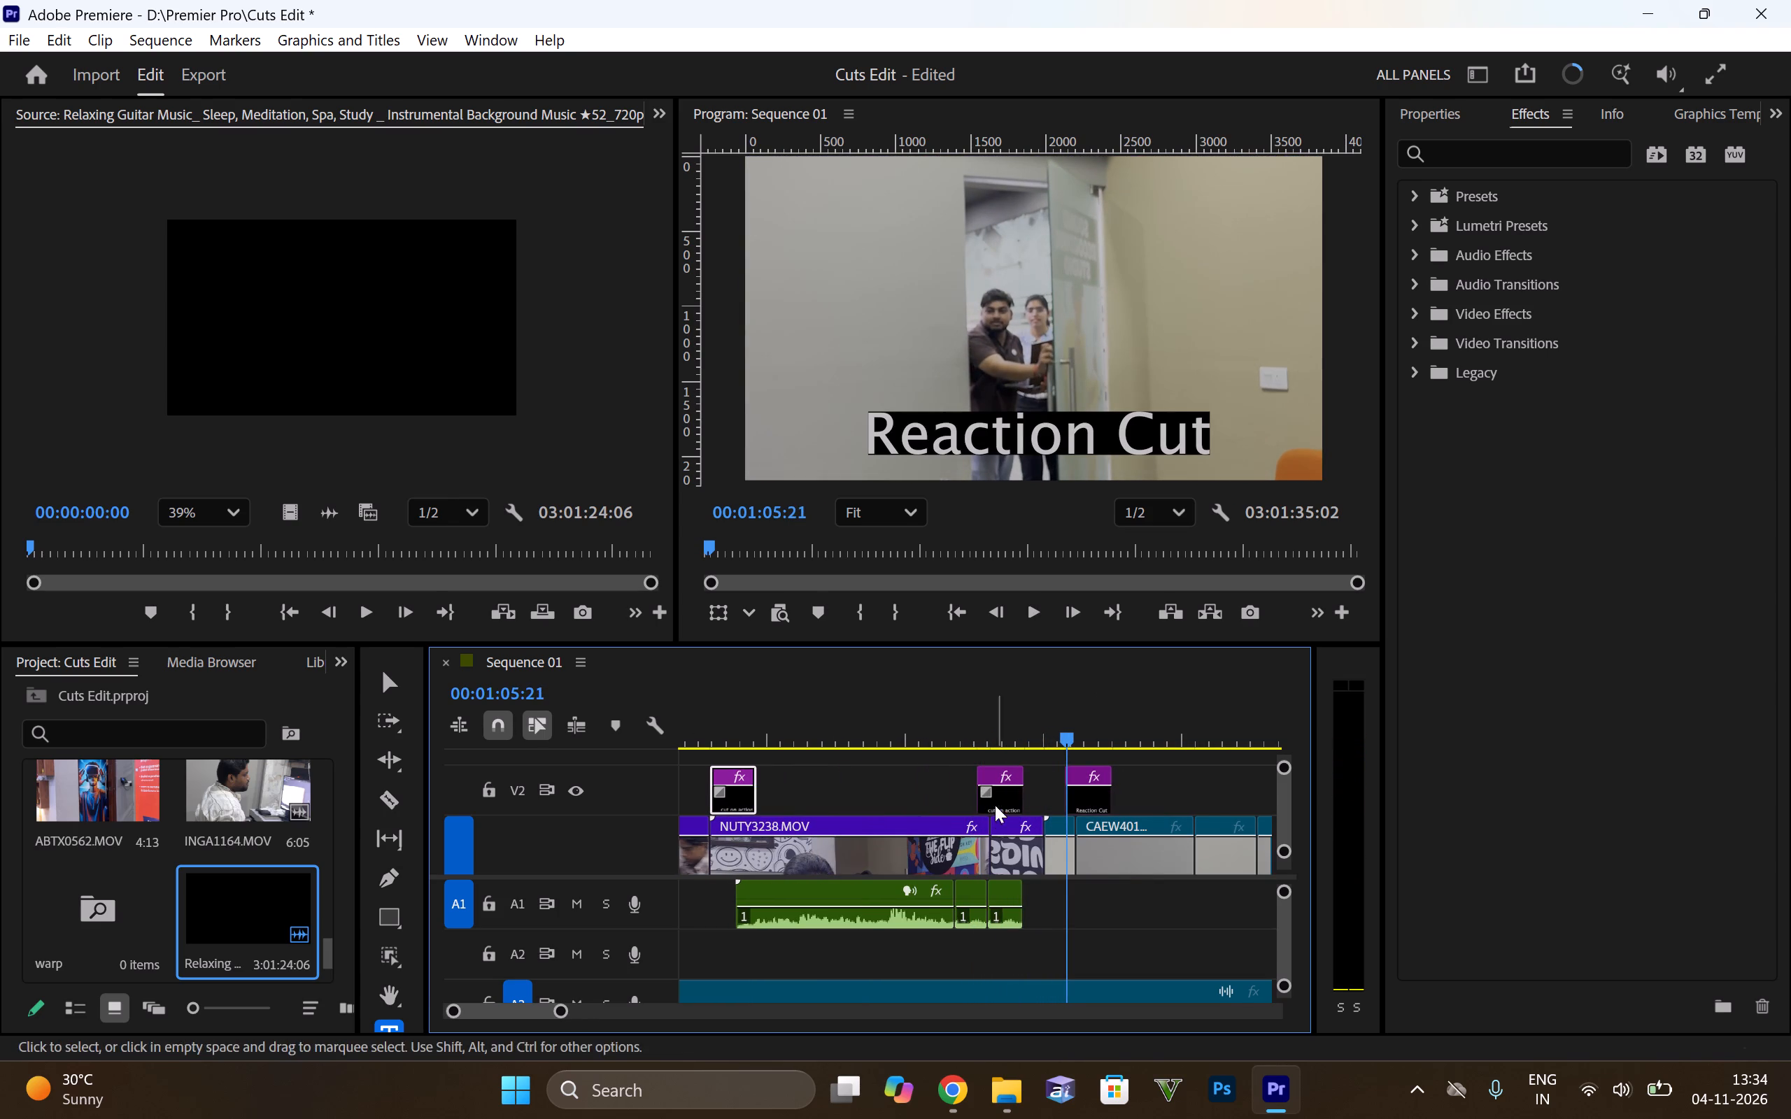
pyautogui.keyDown('alt'); pyautogui.scroll(8, 976, 798); pyautogui.keyUp('alt')
pyautogui.moveTo(1018, 787); pyautogui.dragTo(1047, 793)
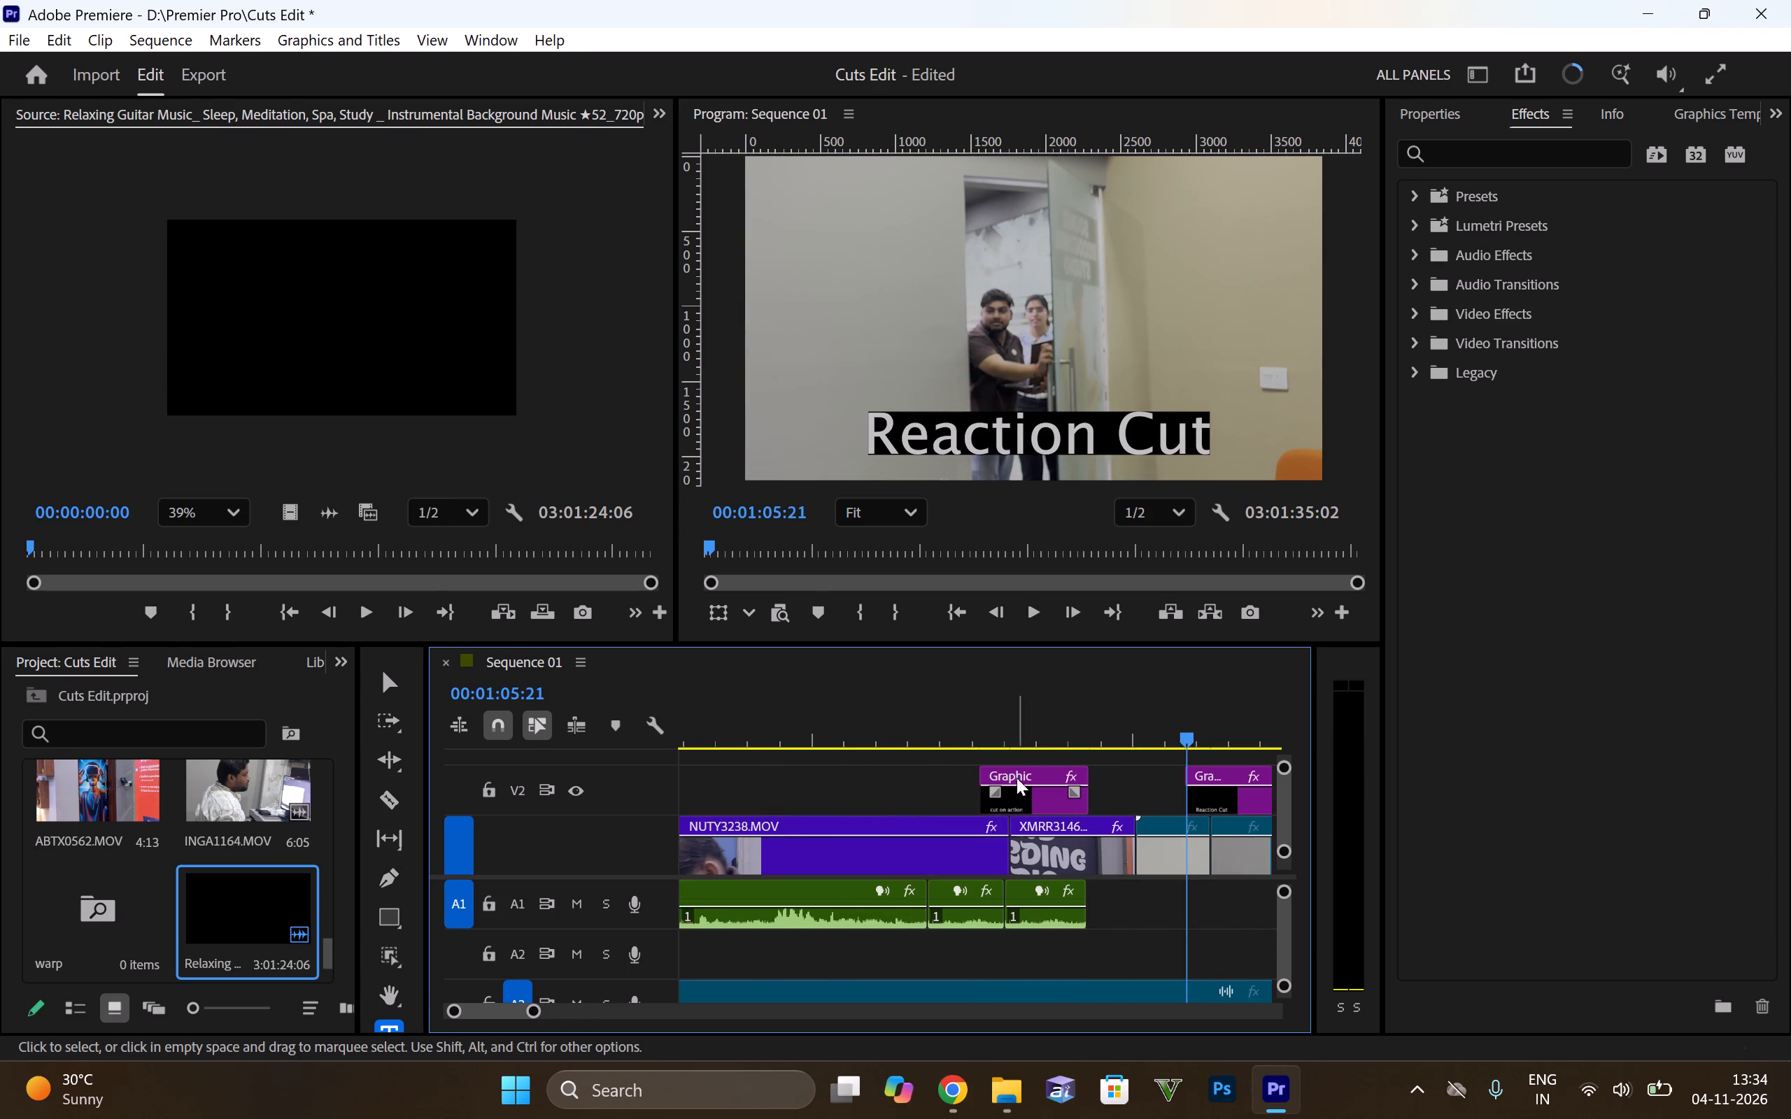
pyautogui.moveTo(1017, 775); pyautogui.dragTo(1046, 778)
# Play from the end of NUTY3238.MOV through XMRR3146.MOV and into the Reaction Cut title to check the cuts.
pyautogui.click(903, 720)
pyautogui.press('space')
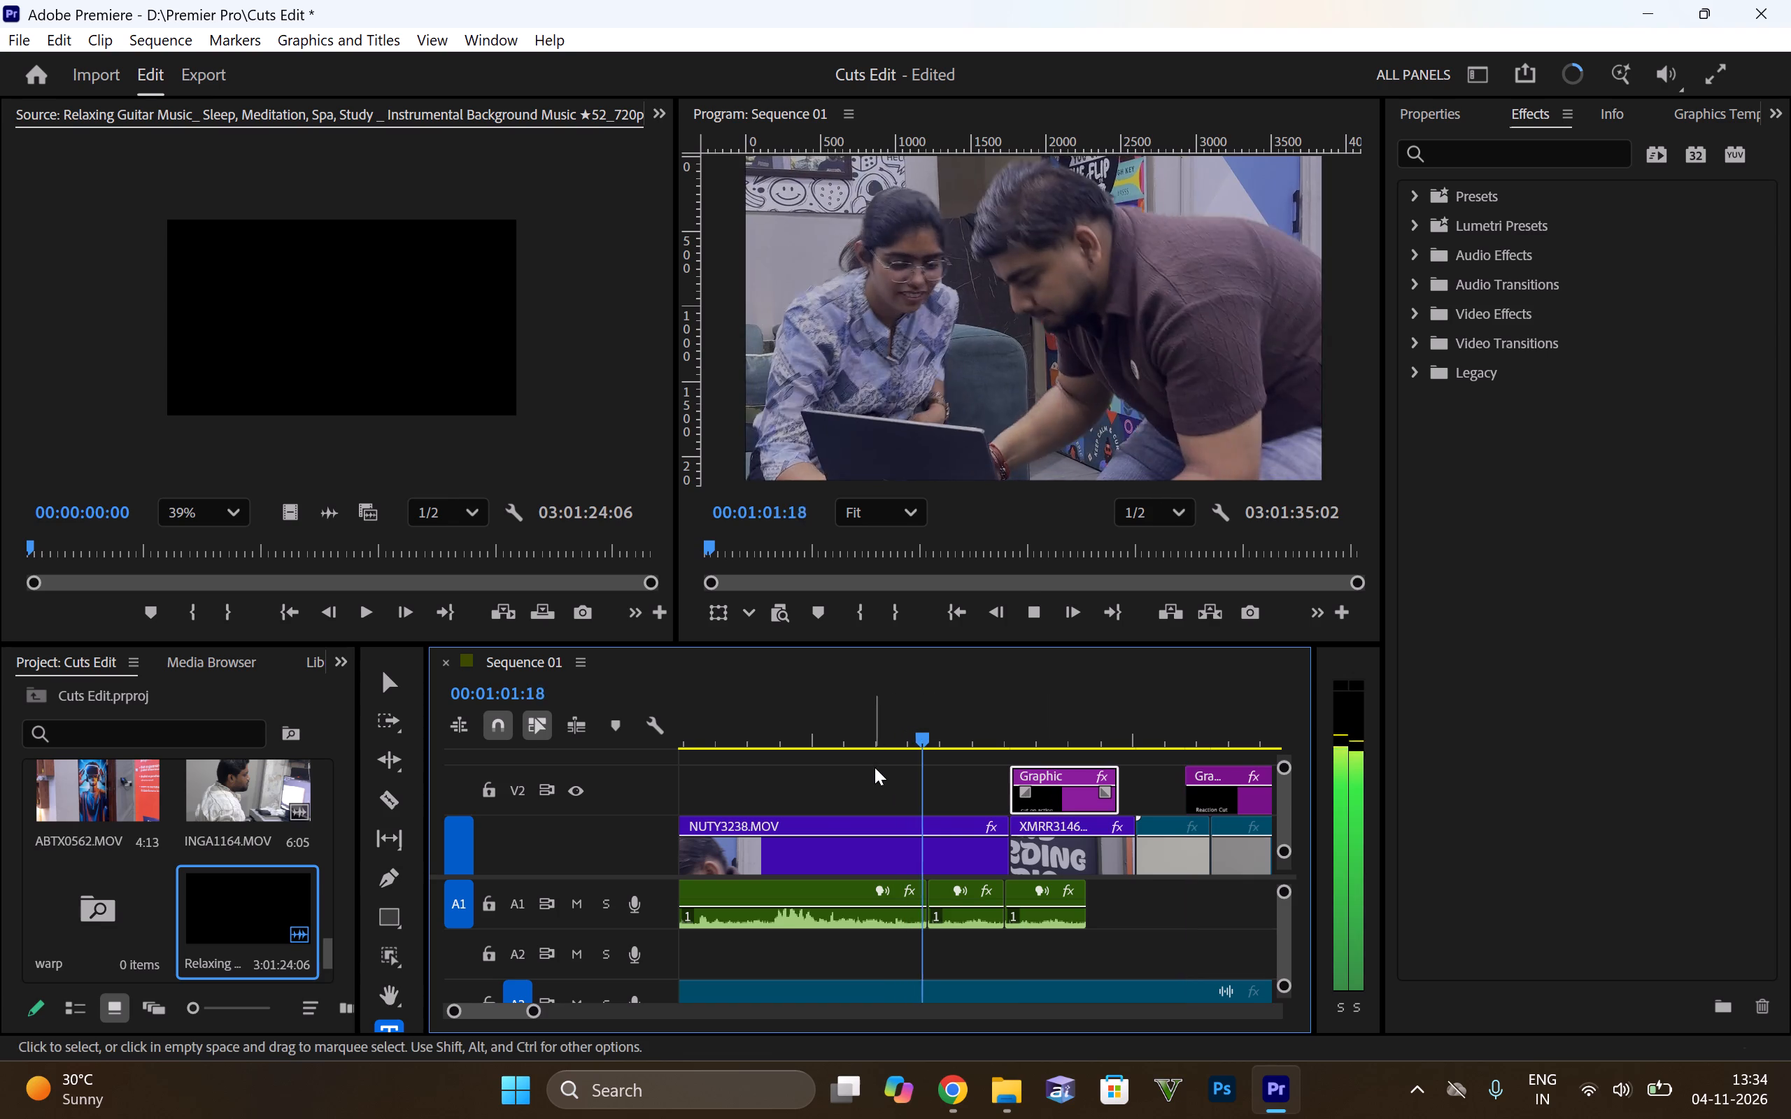
pyautogui.press('space')
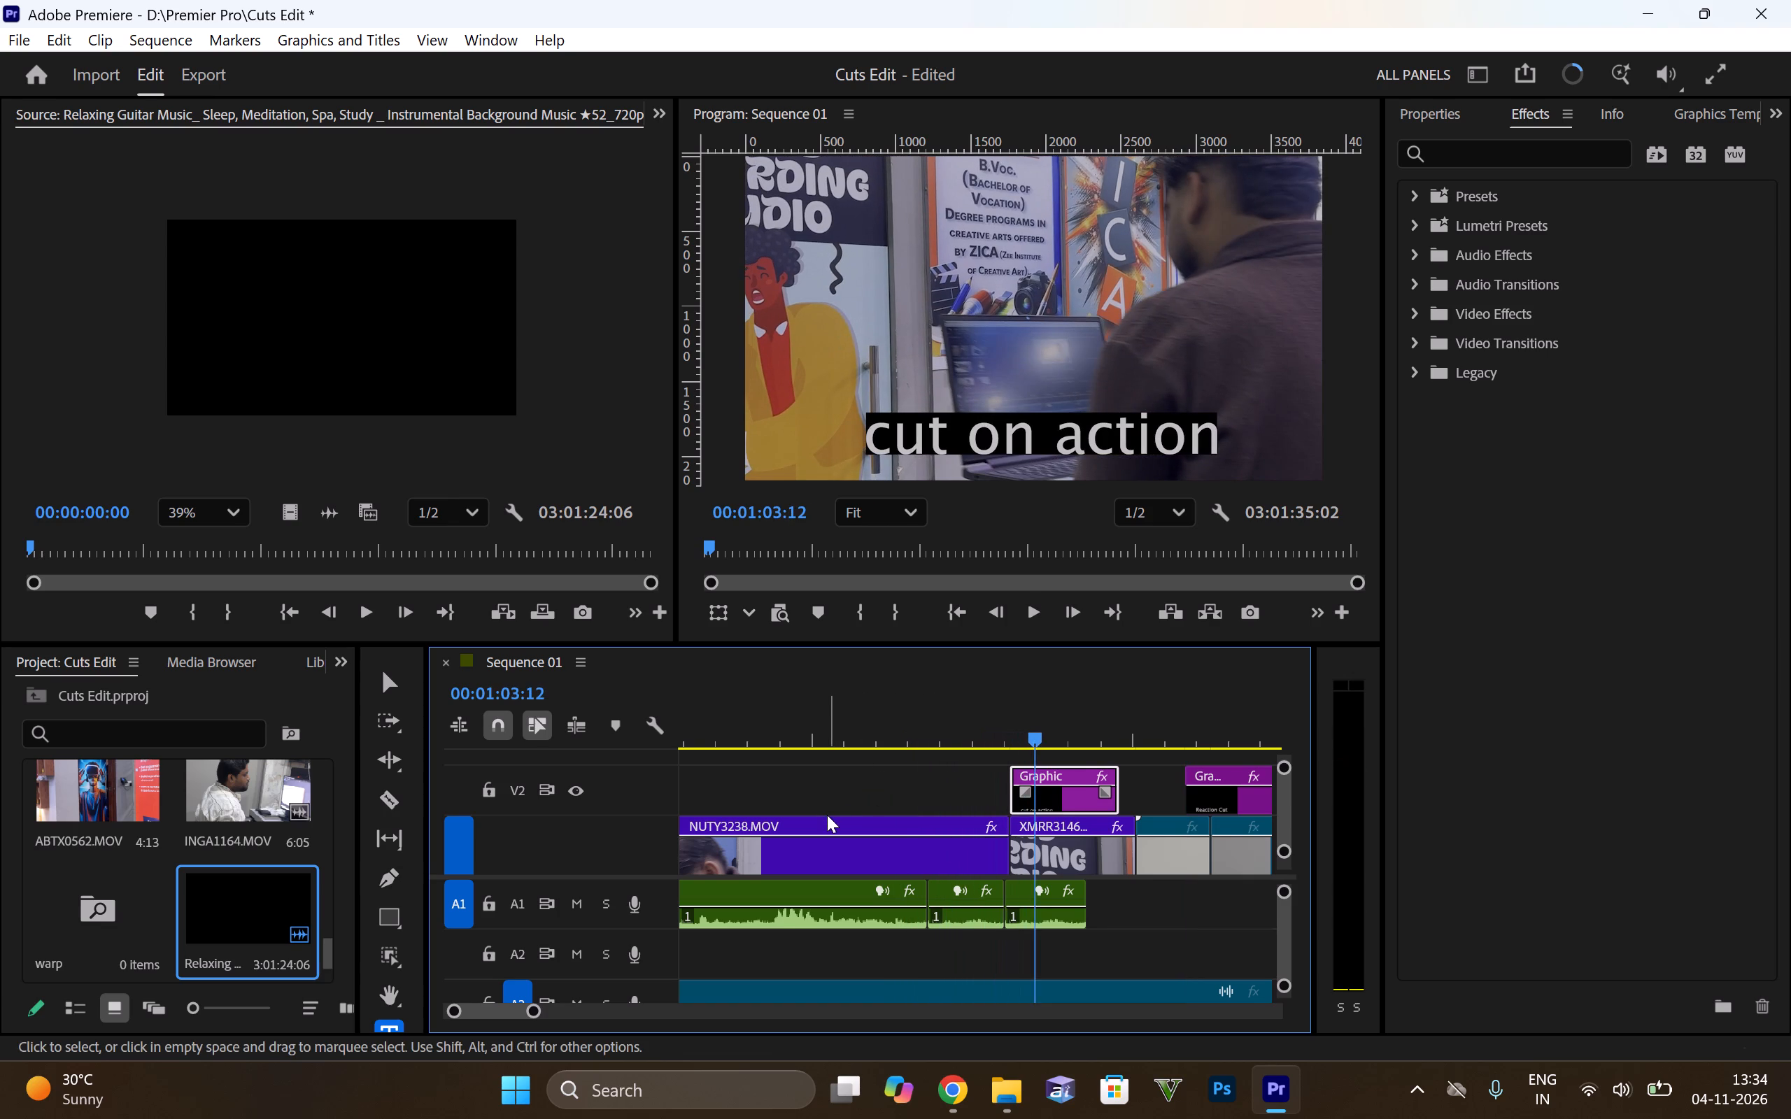
pyautogui.keyDown('alt'); pyautogui.scroll(-7, 847, 812); pyautogui.keyUp('alt')
pyautogui.press('space')
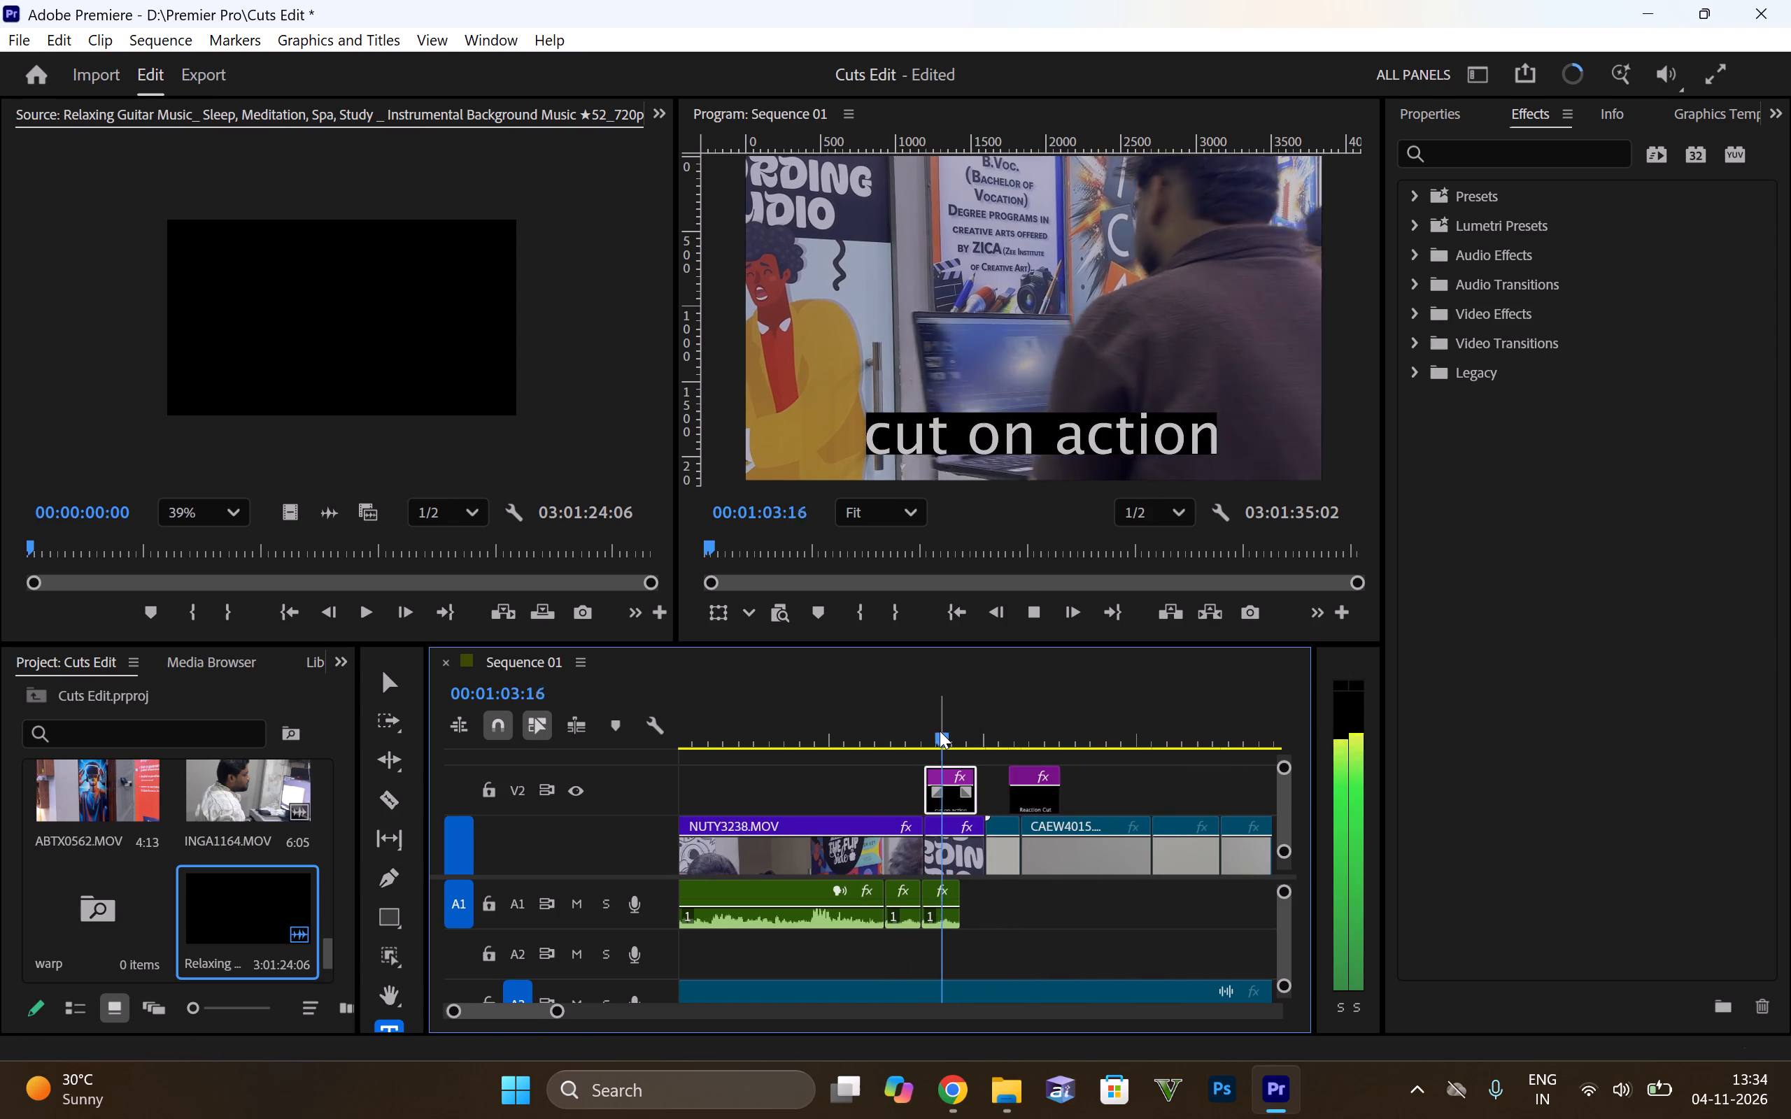
pyautogui.press('space')
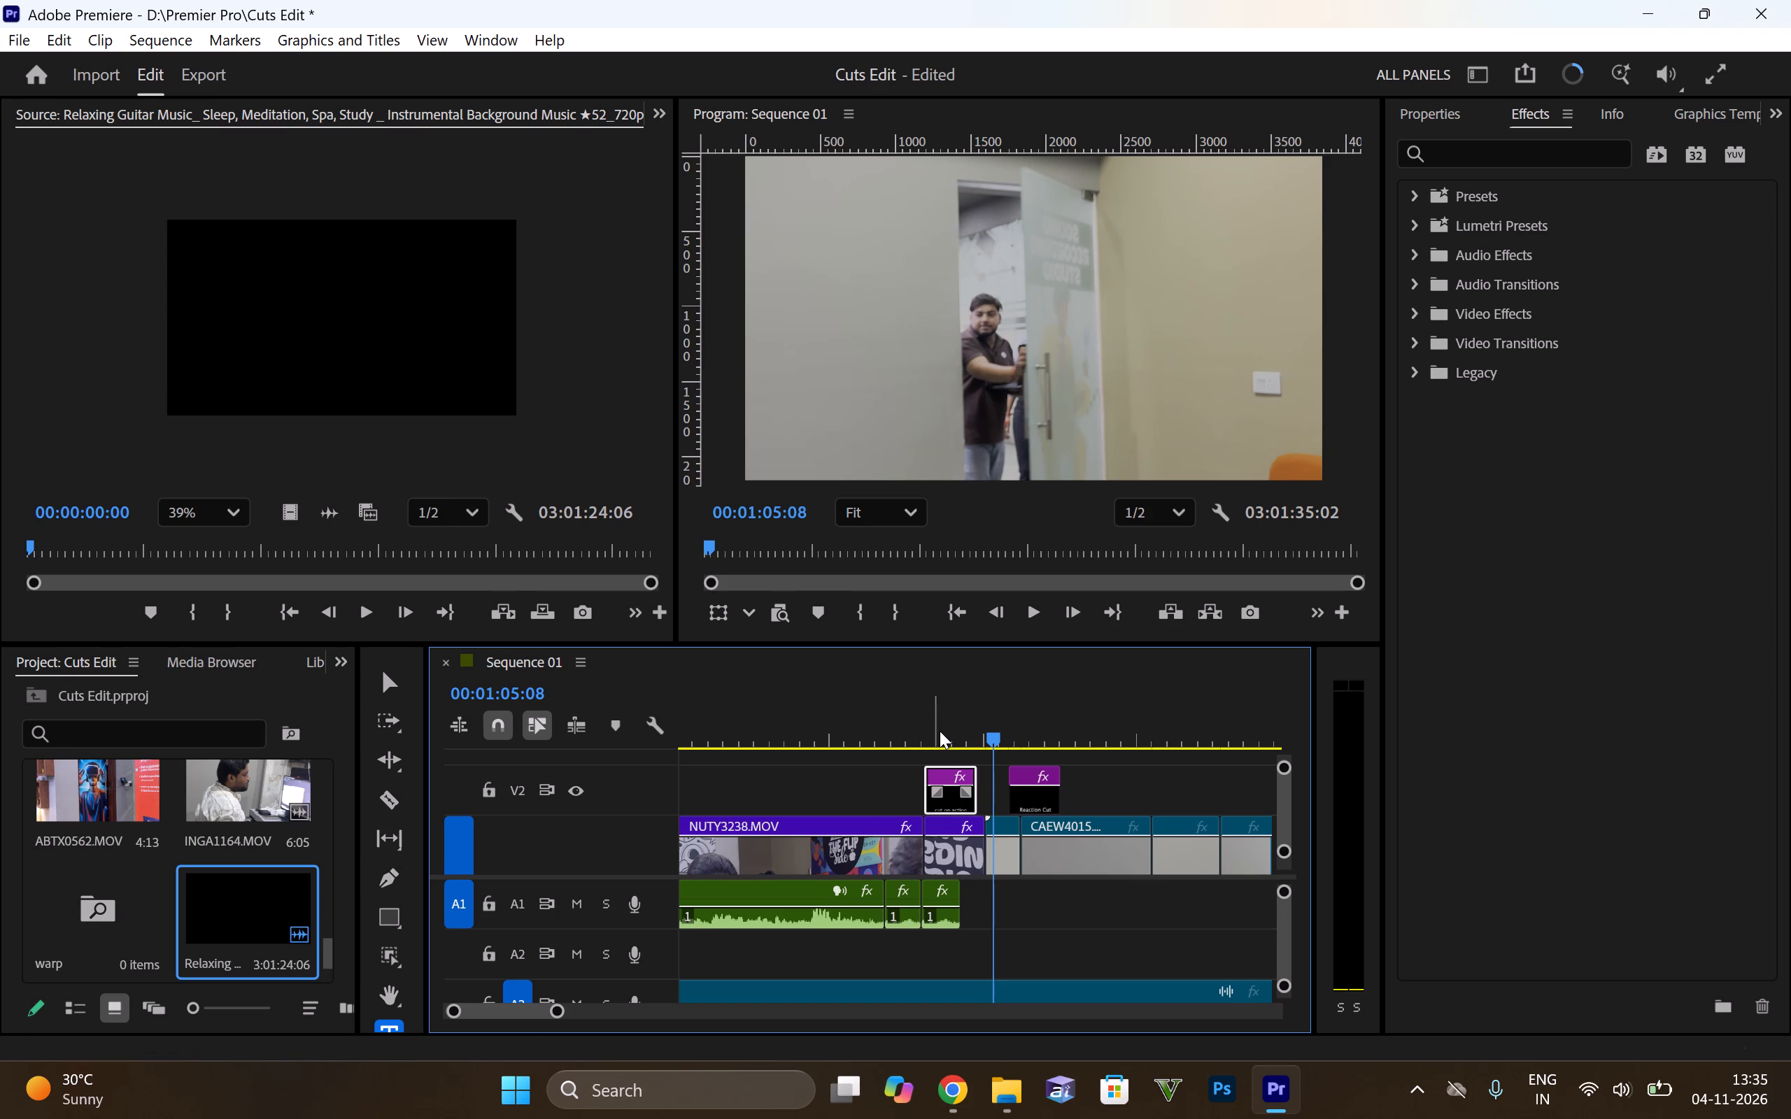
pyautogui.press('space')
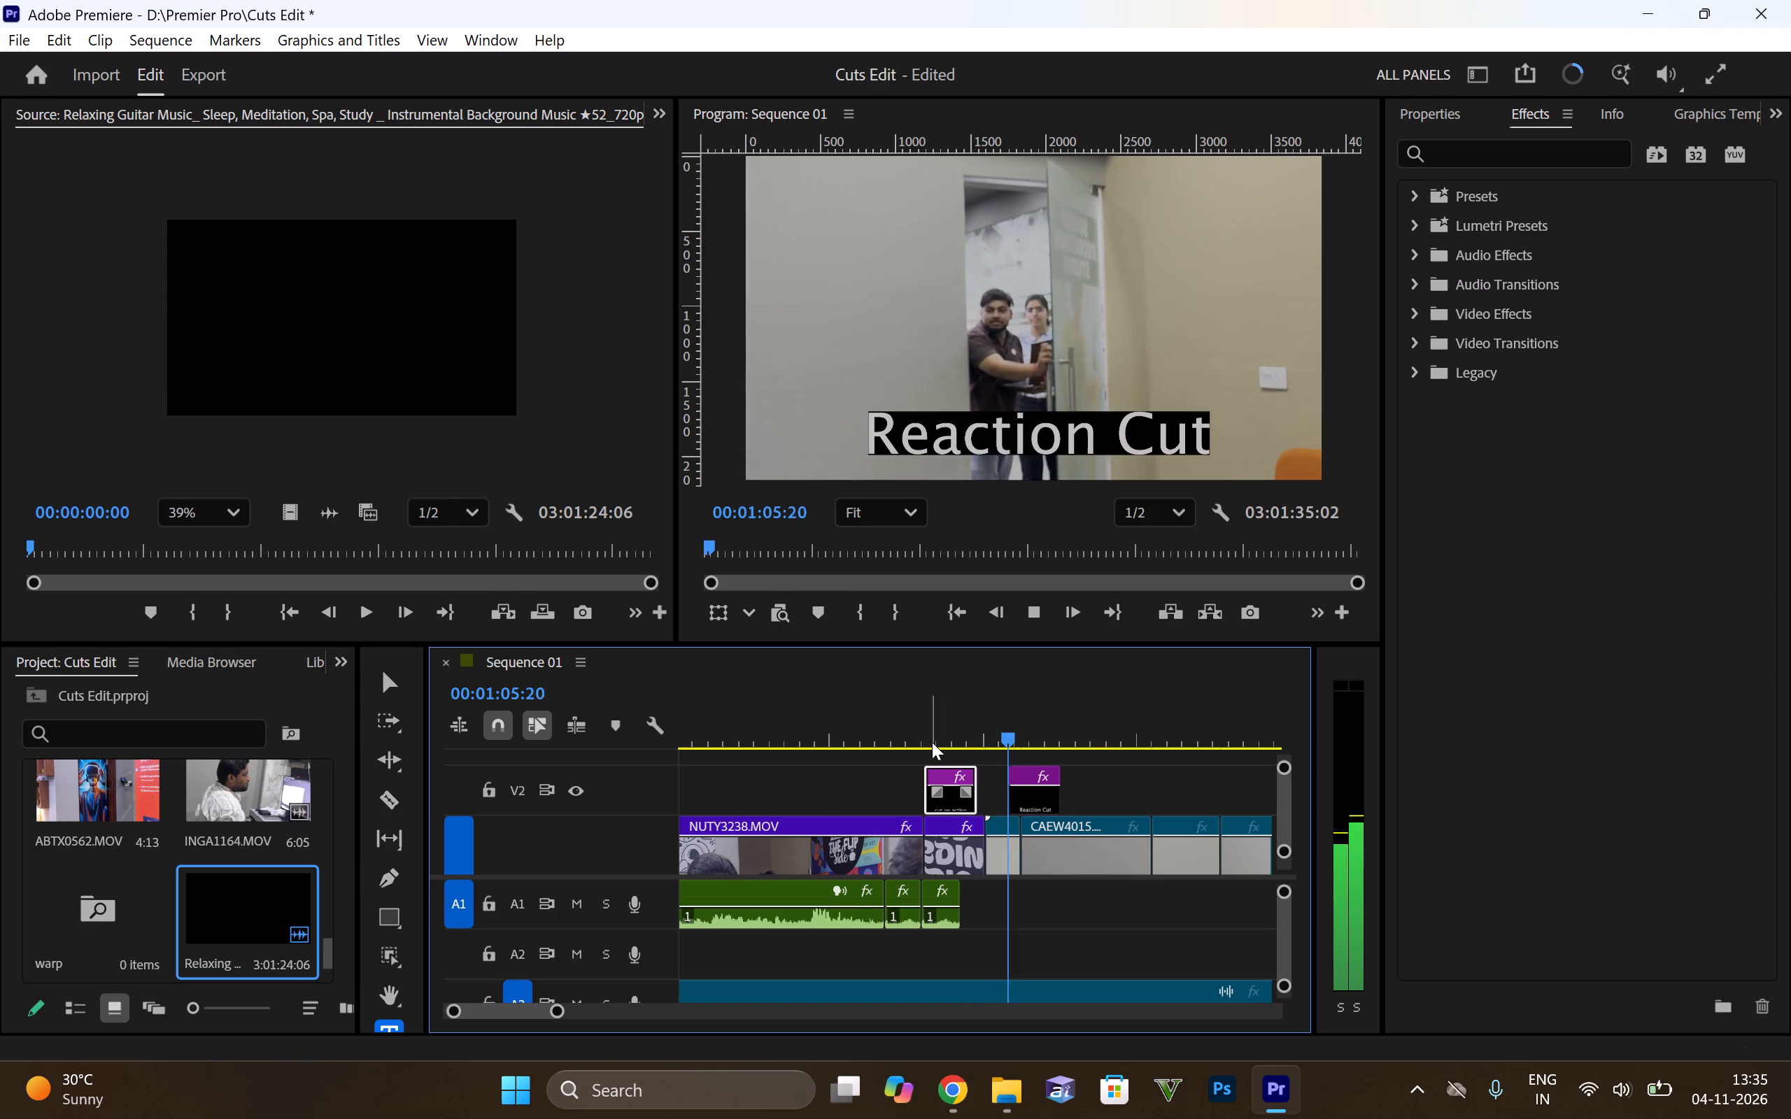
pyautogui.scroll(-1, 932, 742)
pyautogui.press('space')
pyautogui.click(924, 741)
pyautogui.press('space')
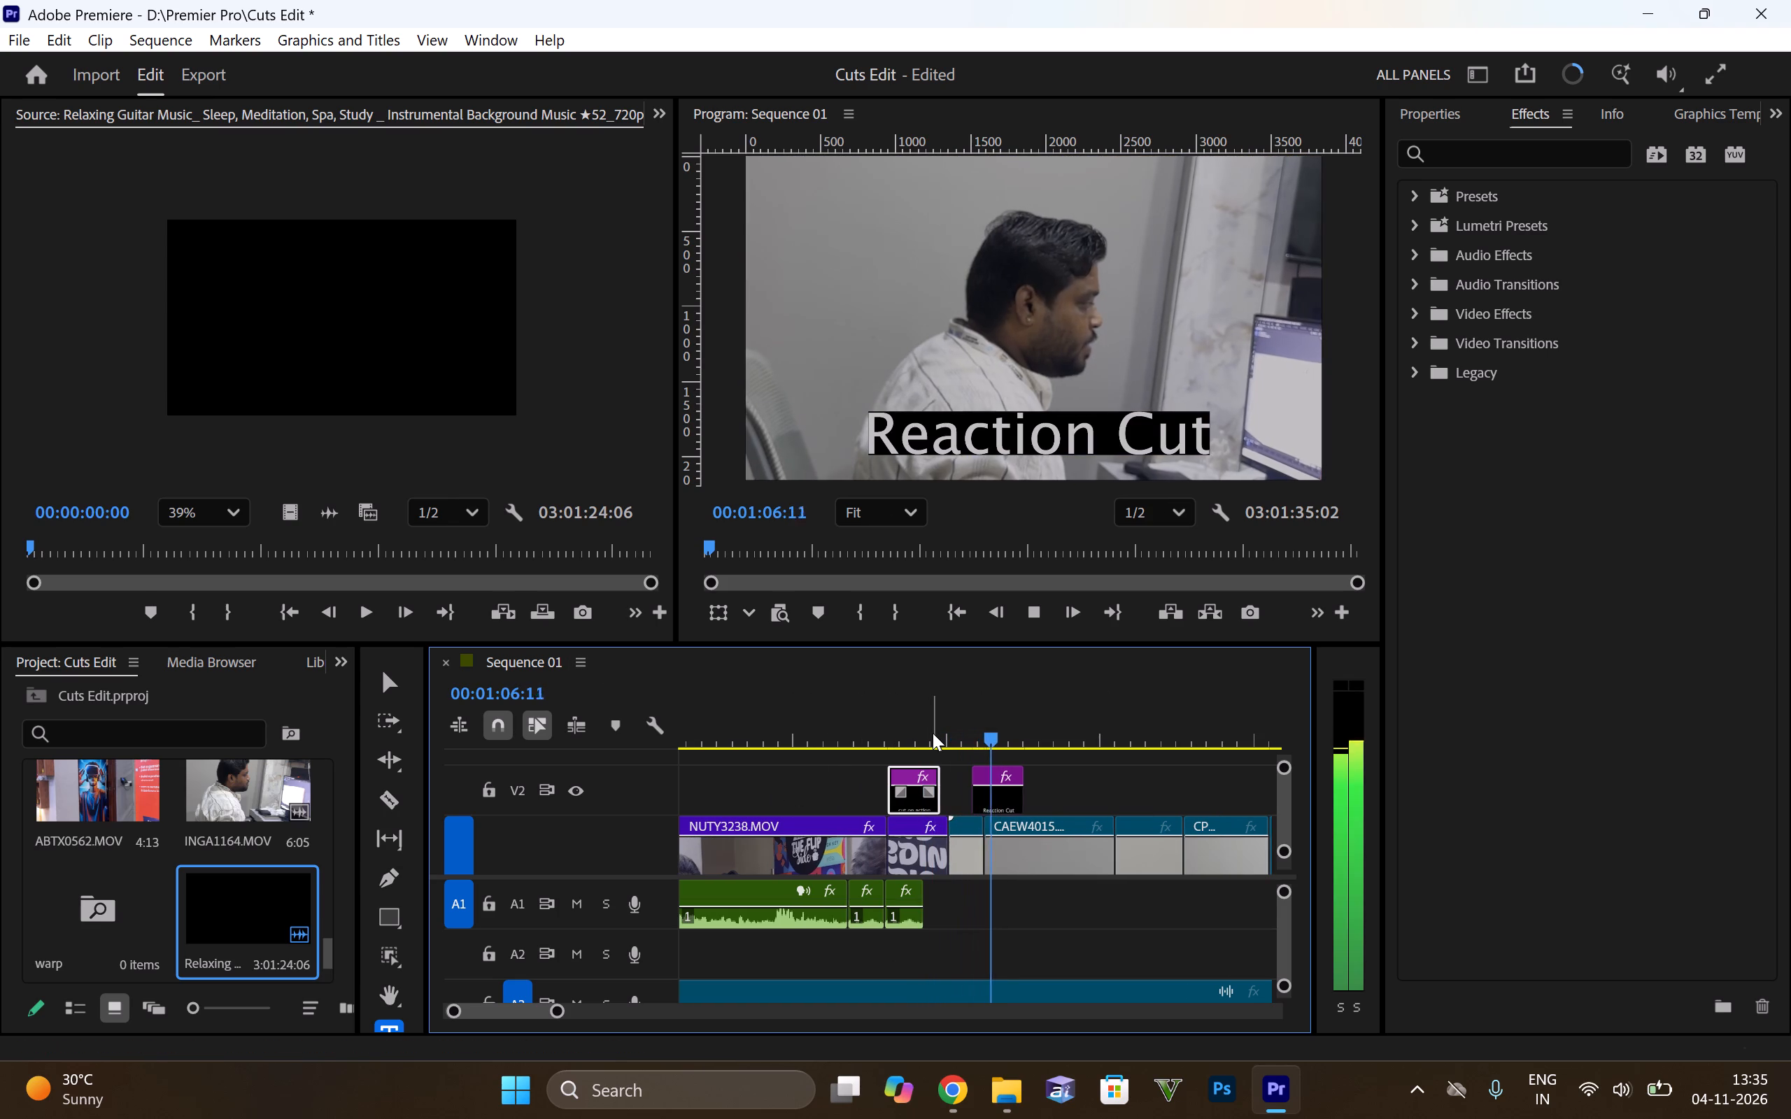
# Stop under the Reaction Cut title at 00:01:06:15 and ripple-trim away everything after that point so the sequence ends there.
pyautogui.press('space')
pyautogui.press('w')
pyautogui.press('w')
pyautogui.press('w')
pyautogui.press('w')
pyautogui.press('w')
pyautogui.press('w')
pyautogui.press('w')
pyautogui.press('w')
pyautogui.press('w')
pyautogui.press('w')
pyautogui.press('w')
pyautogui.press('w')
pyautogui.press('w')
pyautogui.press('w')
pyautogui.press('w')
pyautogui.press('w')
pyautogui.press('w')
pyautogui.press('w')
pyautogui.press('w')
pyautogui.press('w')
pyautogui.scroll(6, 933, 733)
pyautogui.scroll(-5, 1000, 732)
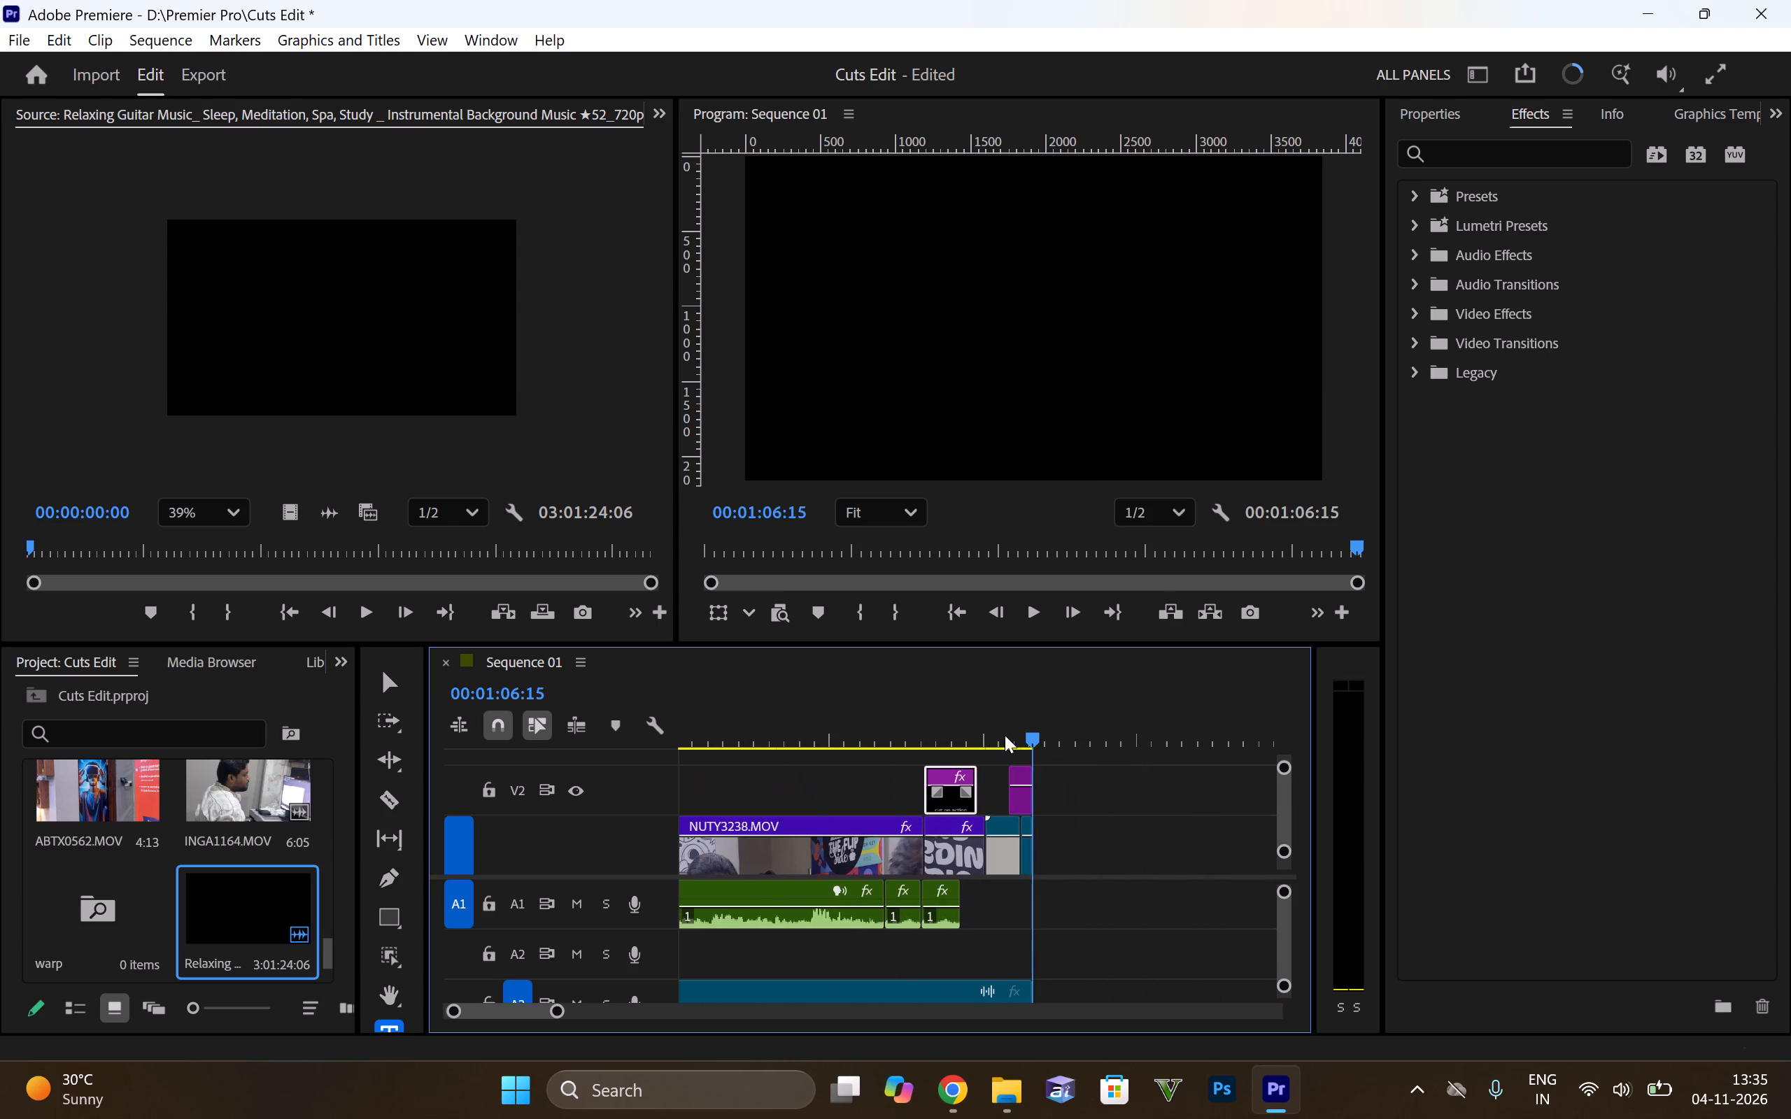
# Replay the trimmed ending from XMRR3146.MOV through the Reaction Cut title.
pyautogui.click(955, 736)
pyautogui.press('space')
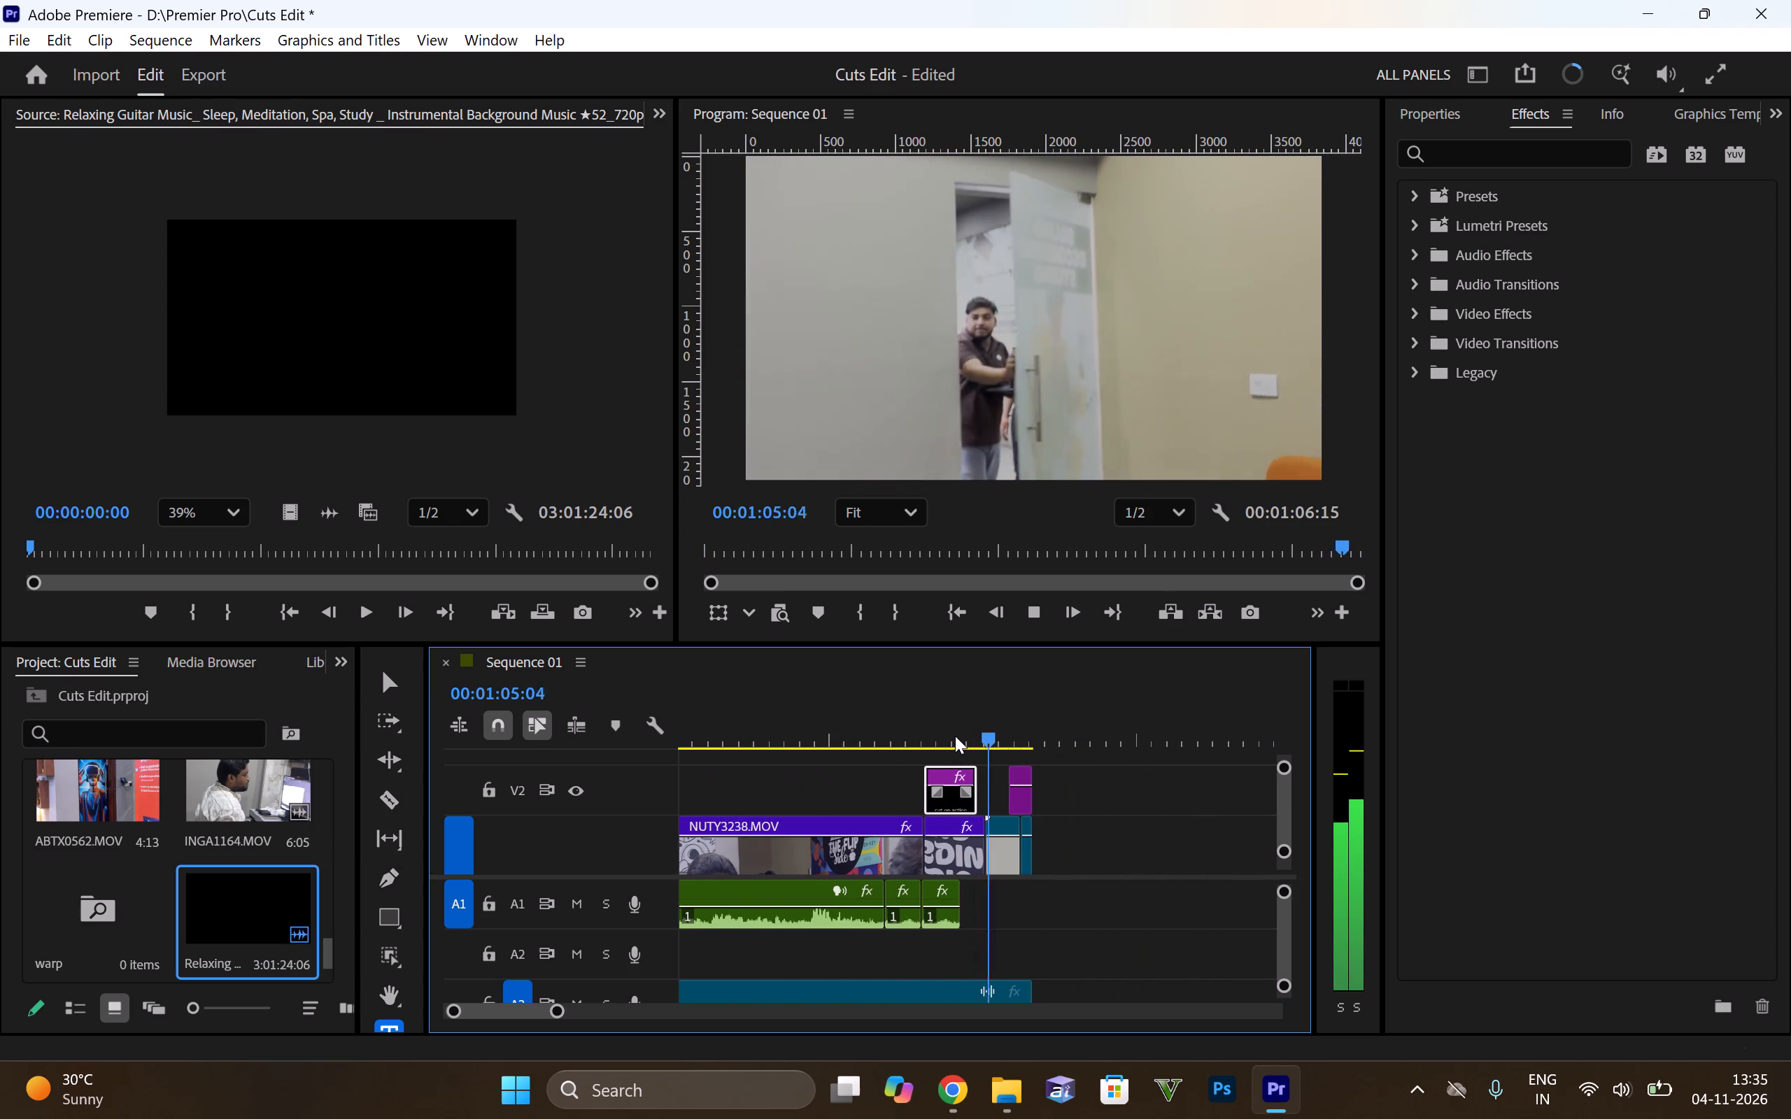
pyautogui.press('space')
pyautogui.click(955, 736)
pyautogui.press('space')
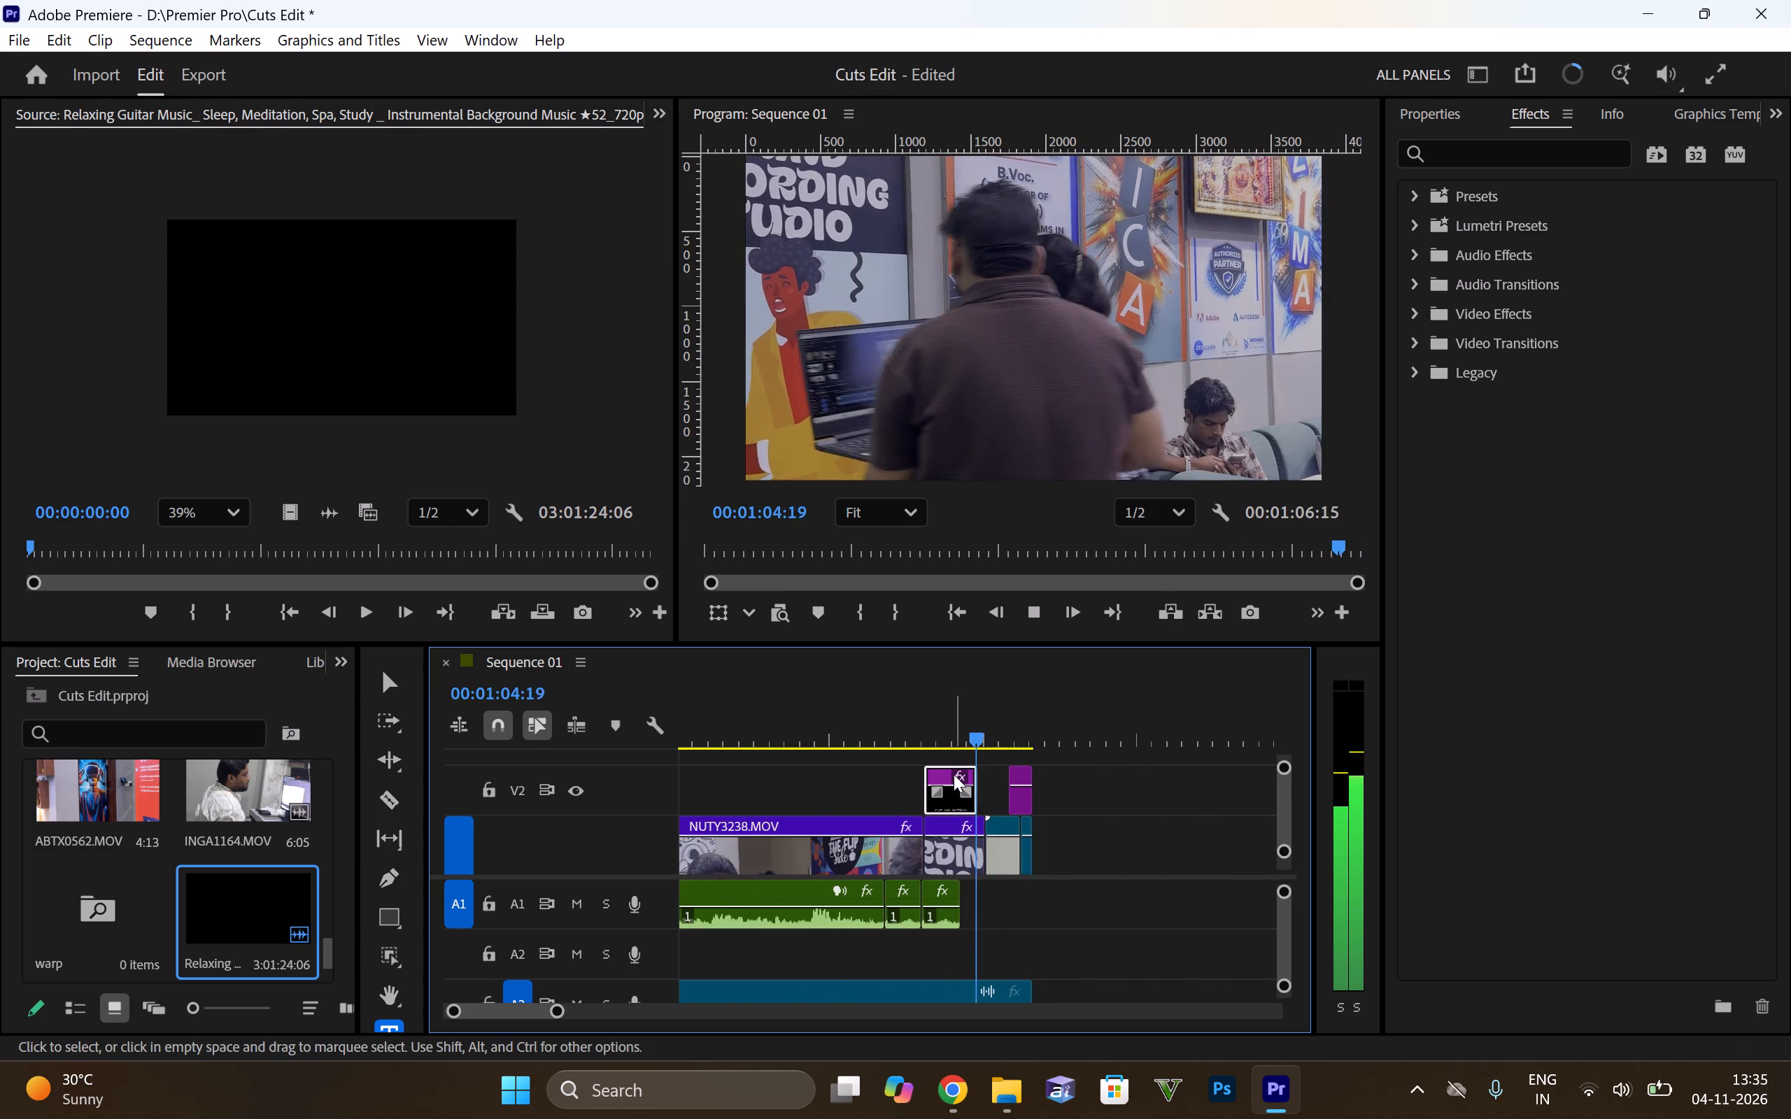
# Turn off snapping in the timeline.
pyautogui.press('s')
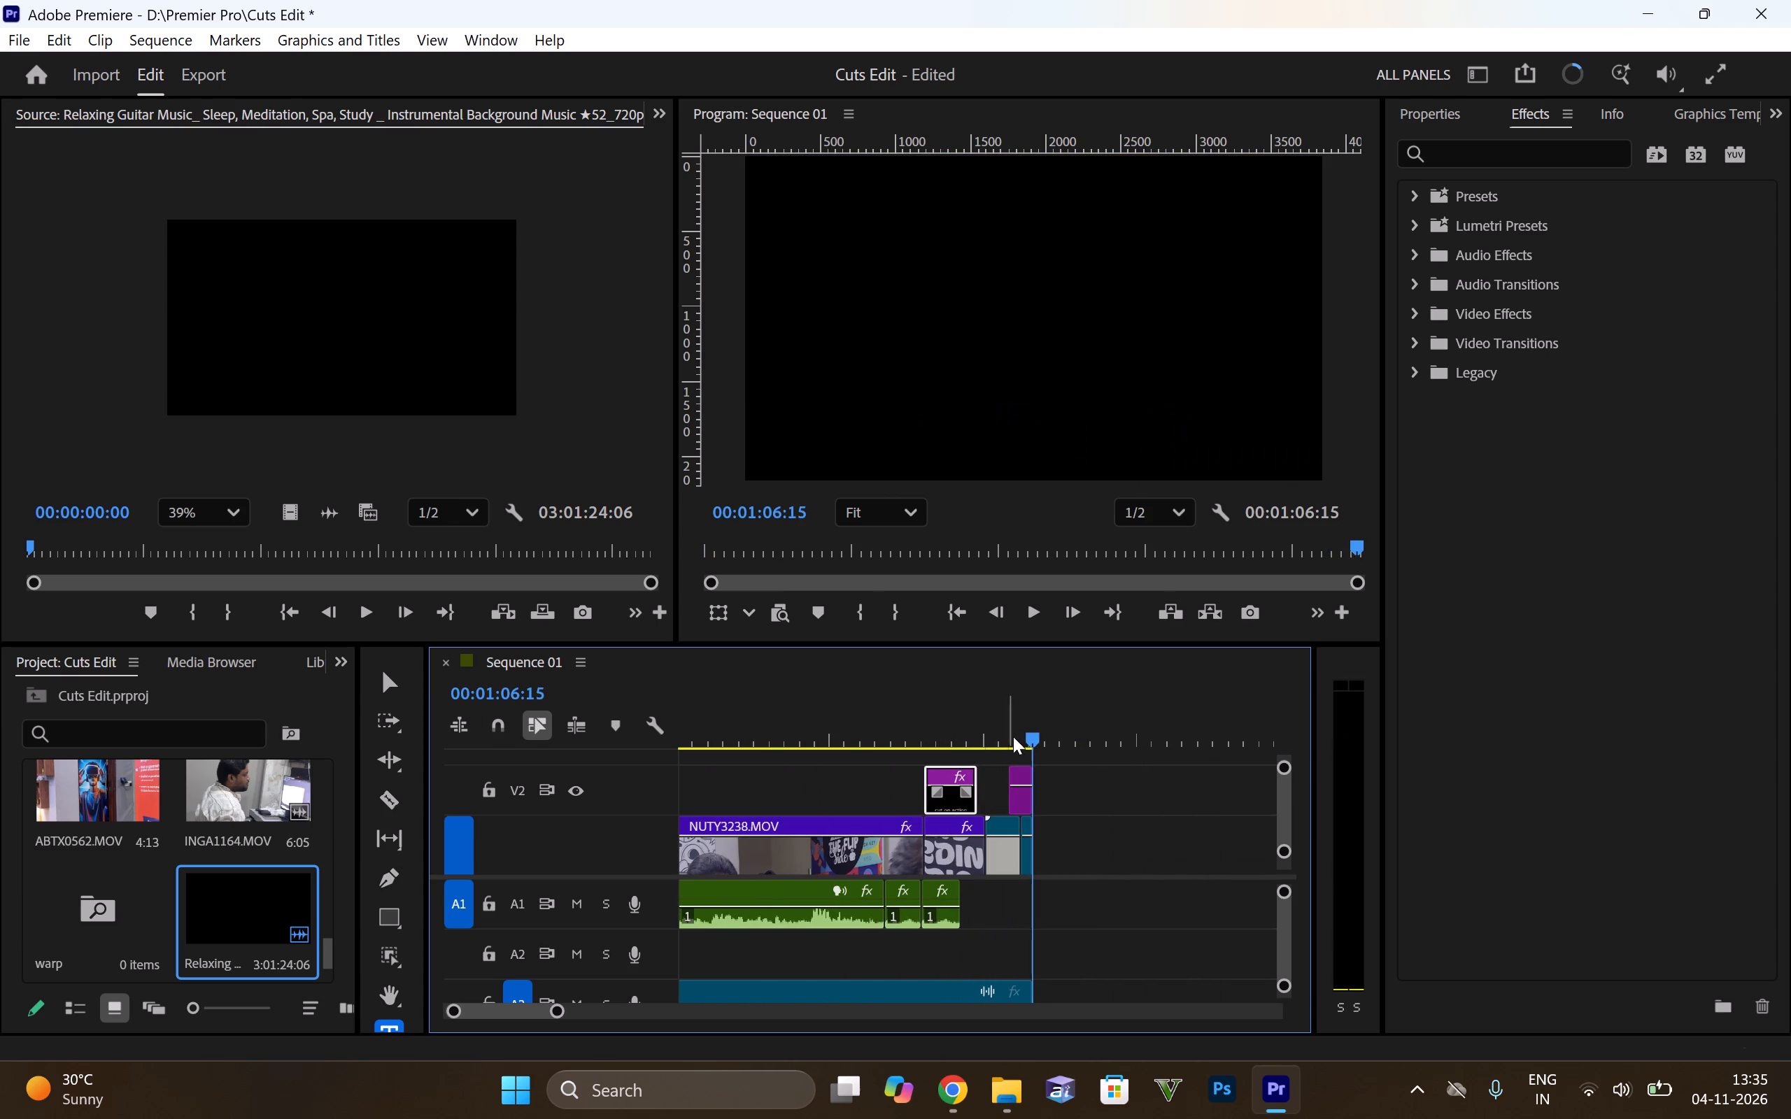
# Review the edit by playing it from the start, from shortly before NUTY3238.MOV, and over its last seconds.
pyautogui.keyDown('alt'); pyautogui.scroll(-15, 1058, 787); pyautogui.keyUp('alt')
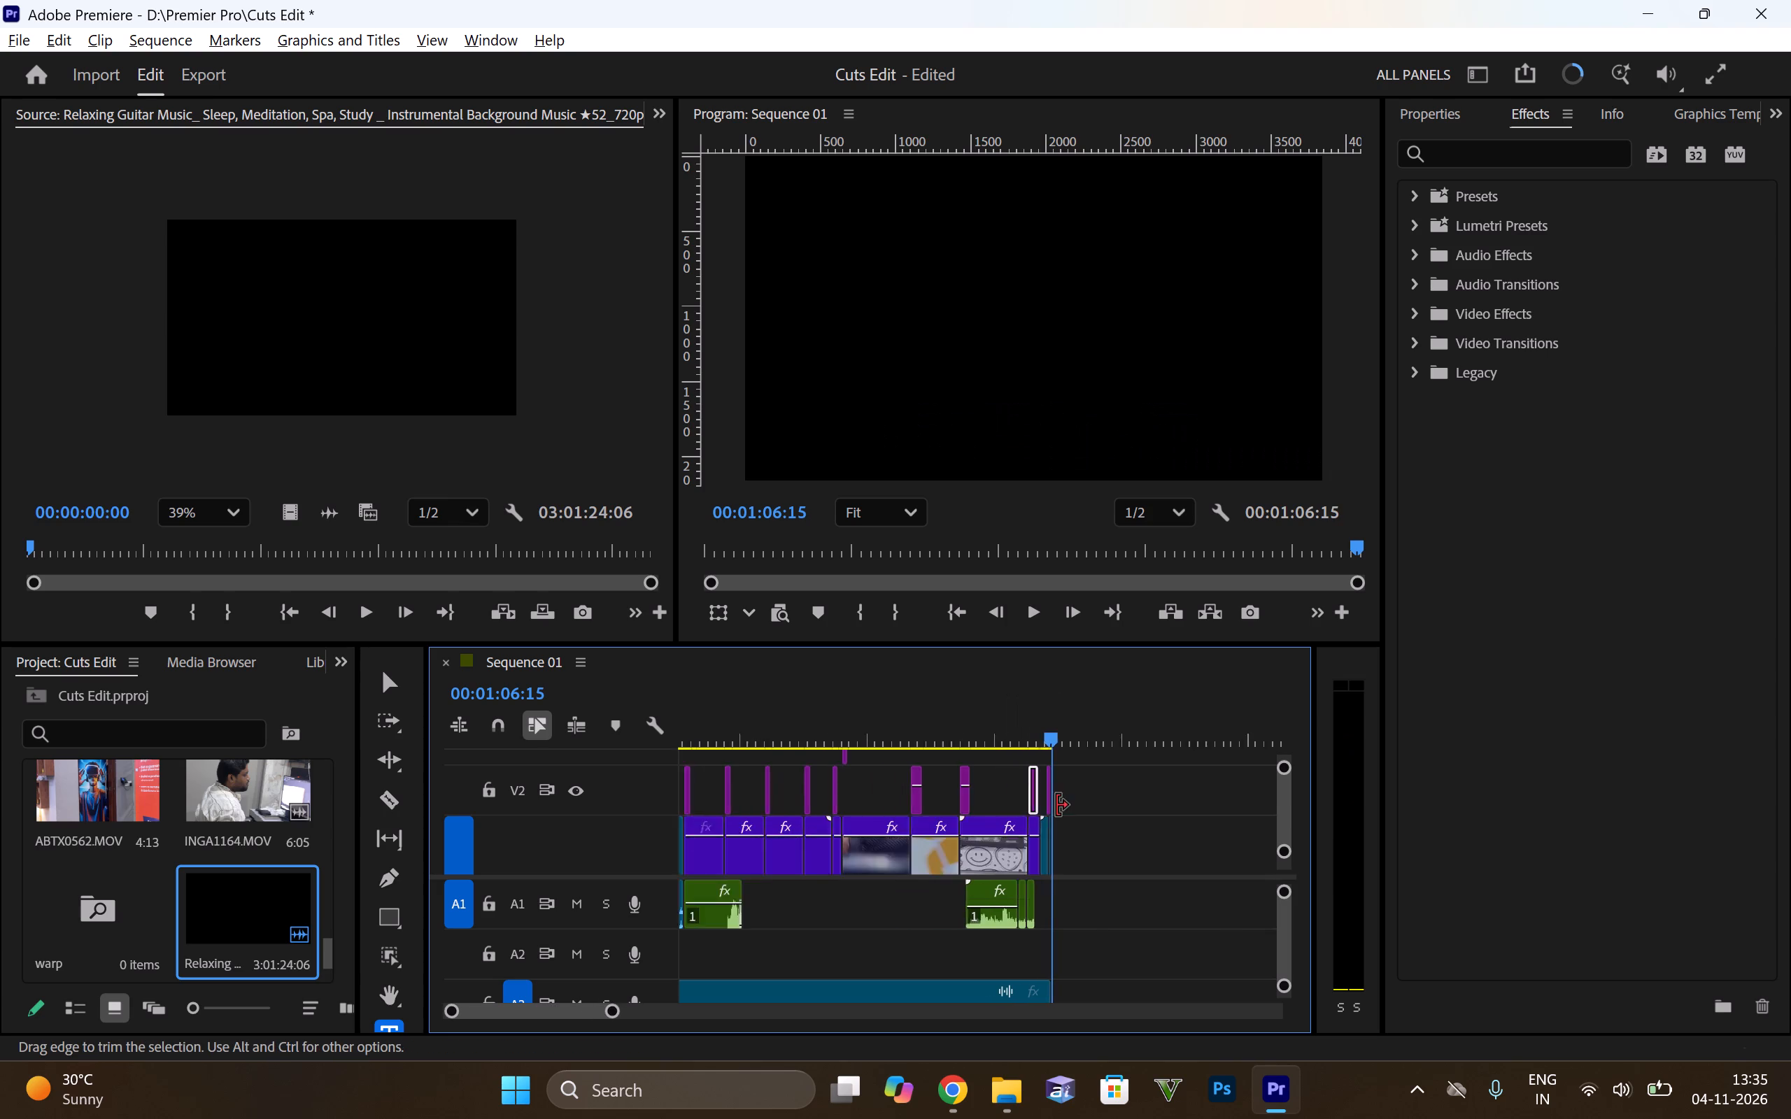
pyautogui.keyDown('alt'); pyautogui.scroll(-16, 1057, 806); pyautogui.keyUp('alt')
pyautogui.keyDown('alt'); pyautogui.scroll(-7, 921, 857); pyautogui.keyUp('alt')
pyautogui.keyDown('alt'); pyautogui.scroll(-6, 813, 867); pyautogui.keyUp('alt')
pyautogui.keyDown('alt'); pyautogui.scroll(9, 813, 867); pyautogui.keyUp('alt')
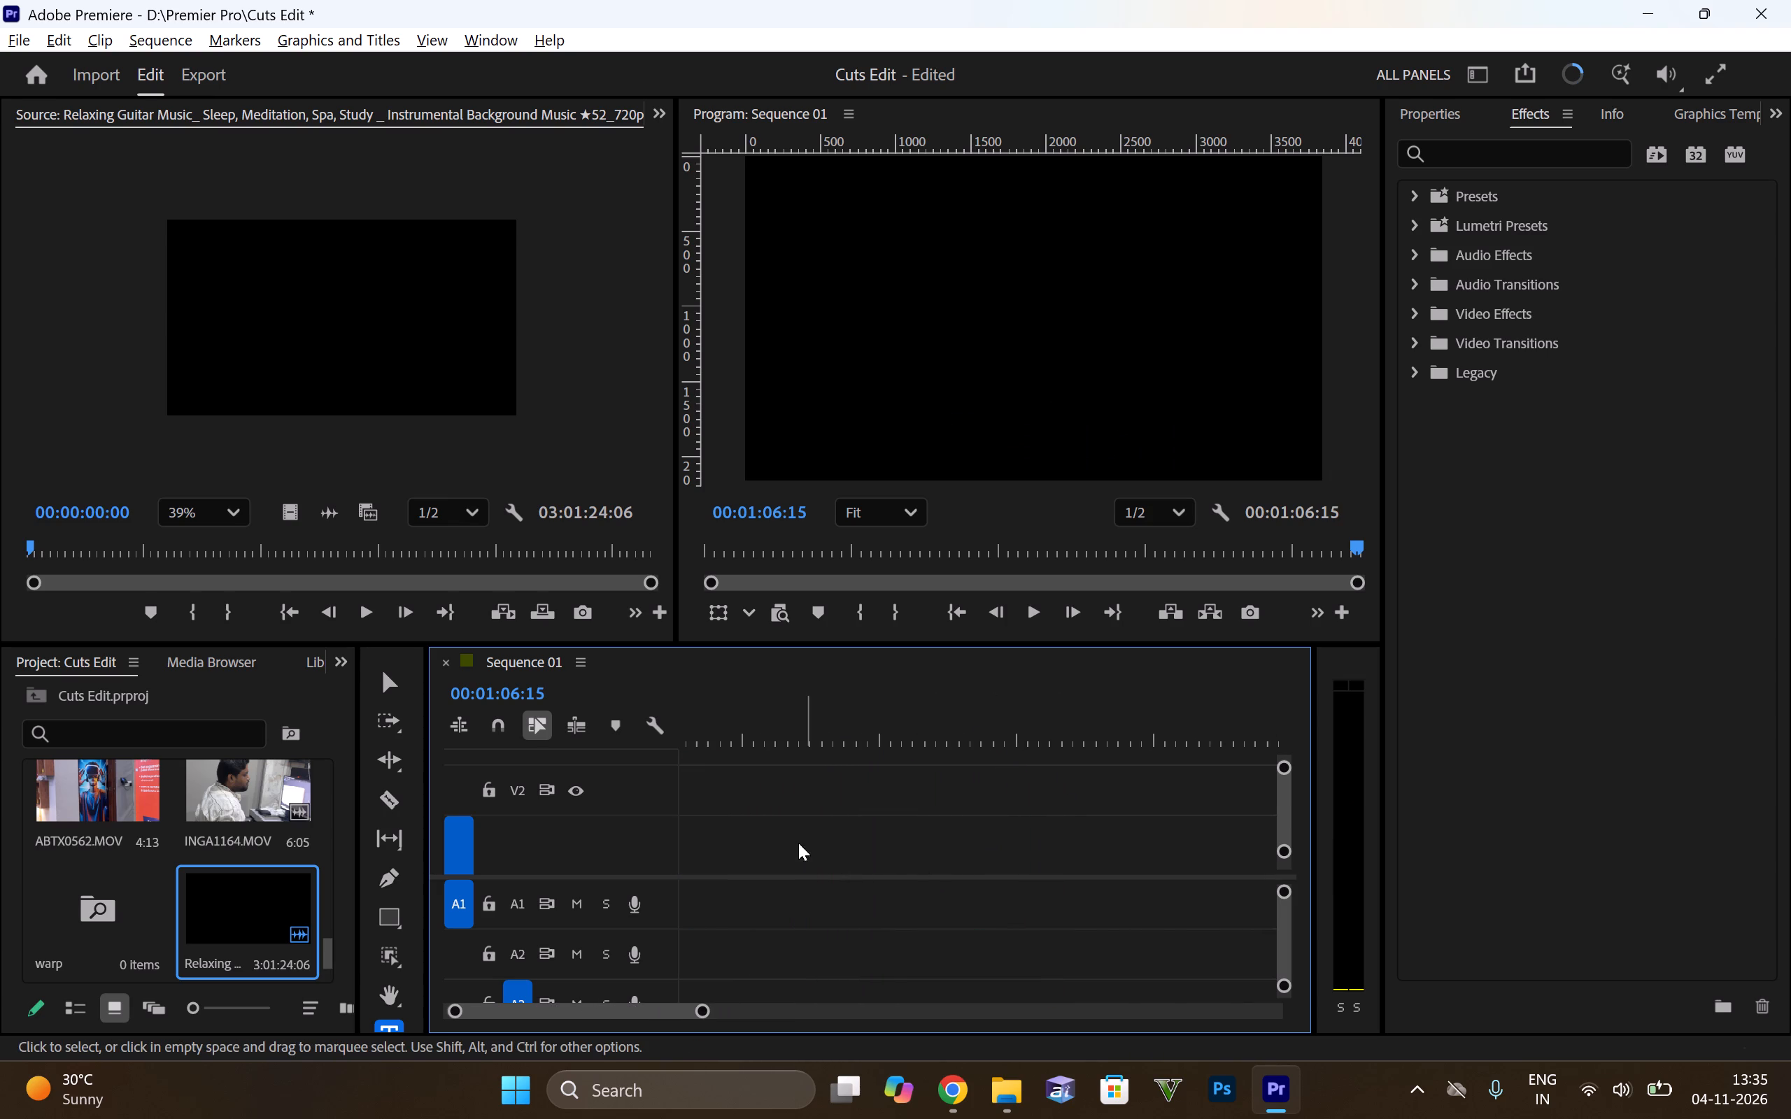
pyautogui.moveTo(774, 735); pyautogui.dragTo(479, 781)
pyautogui.press('space')
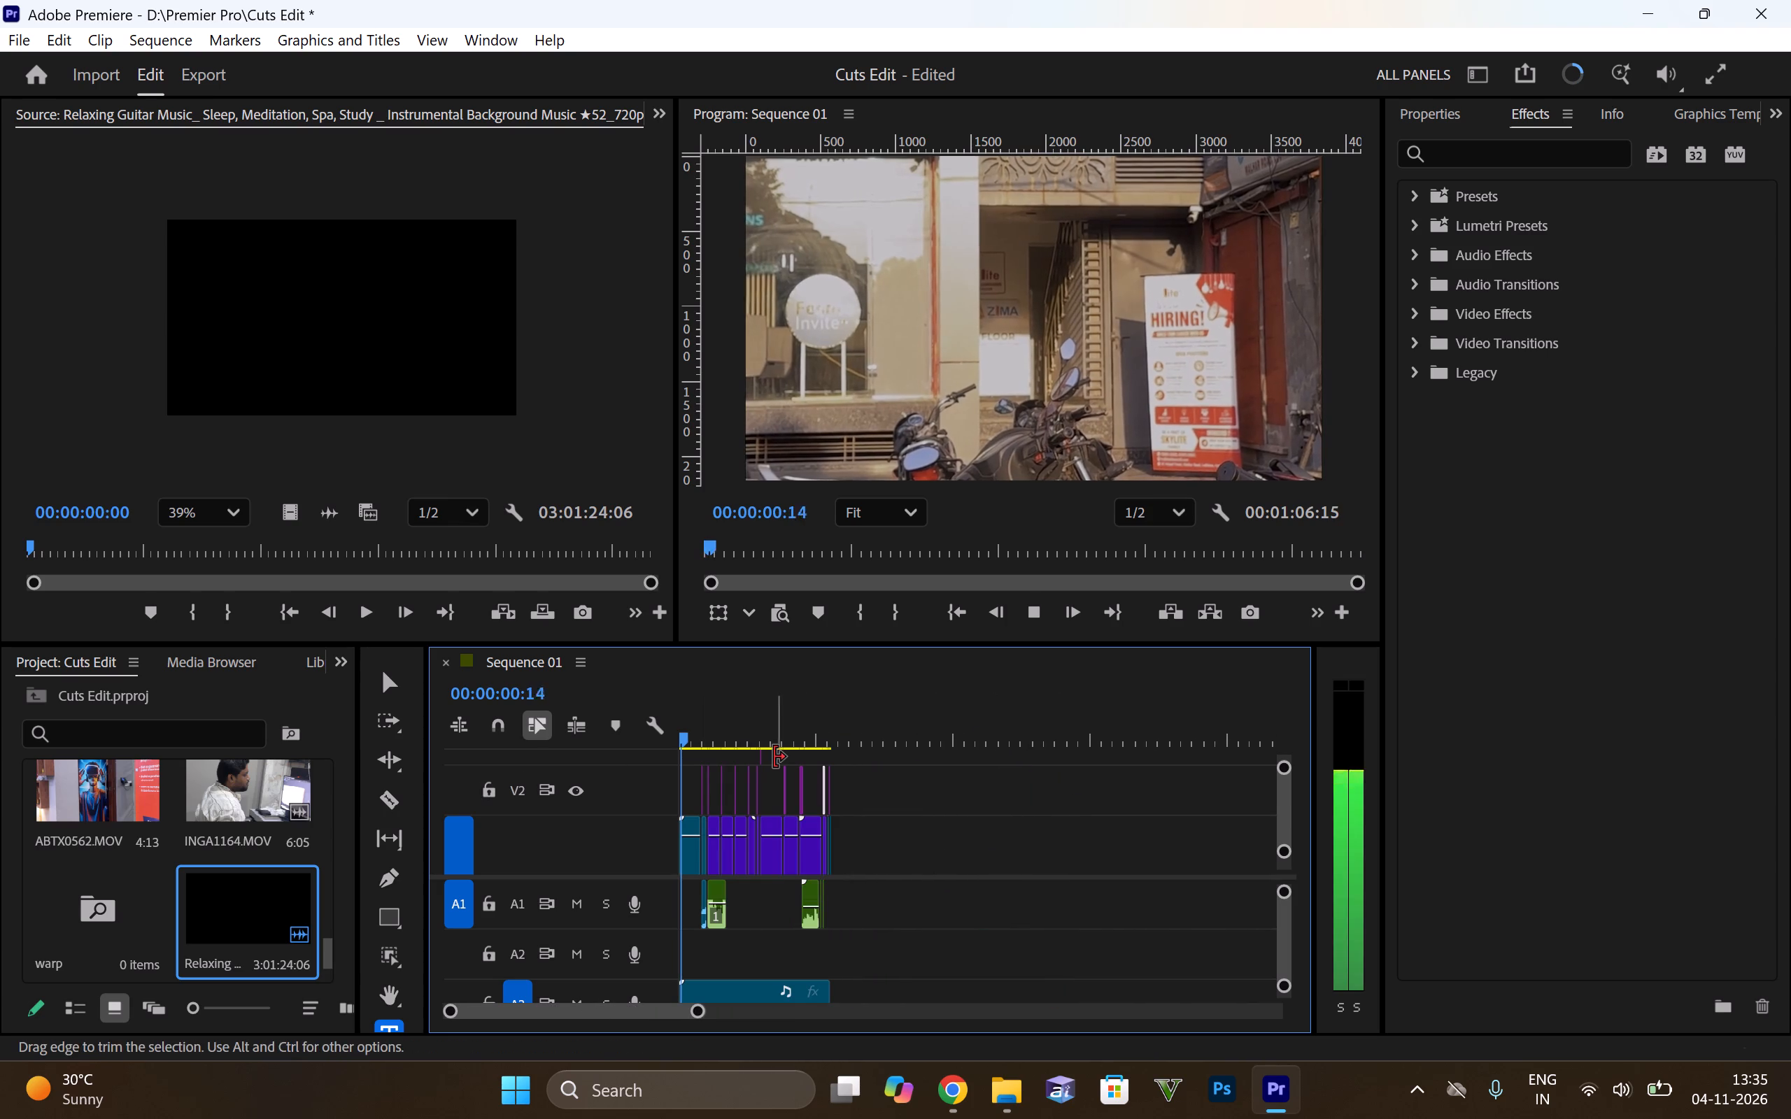
pyautogui.click(794, 729)
pyautogui.press('space')
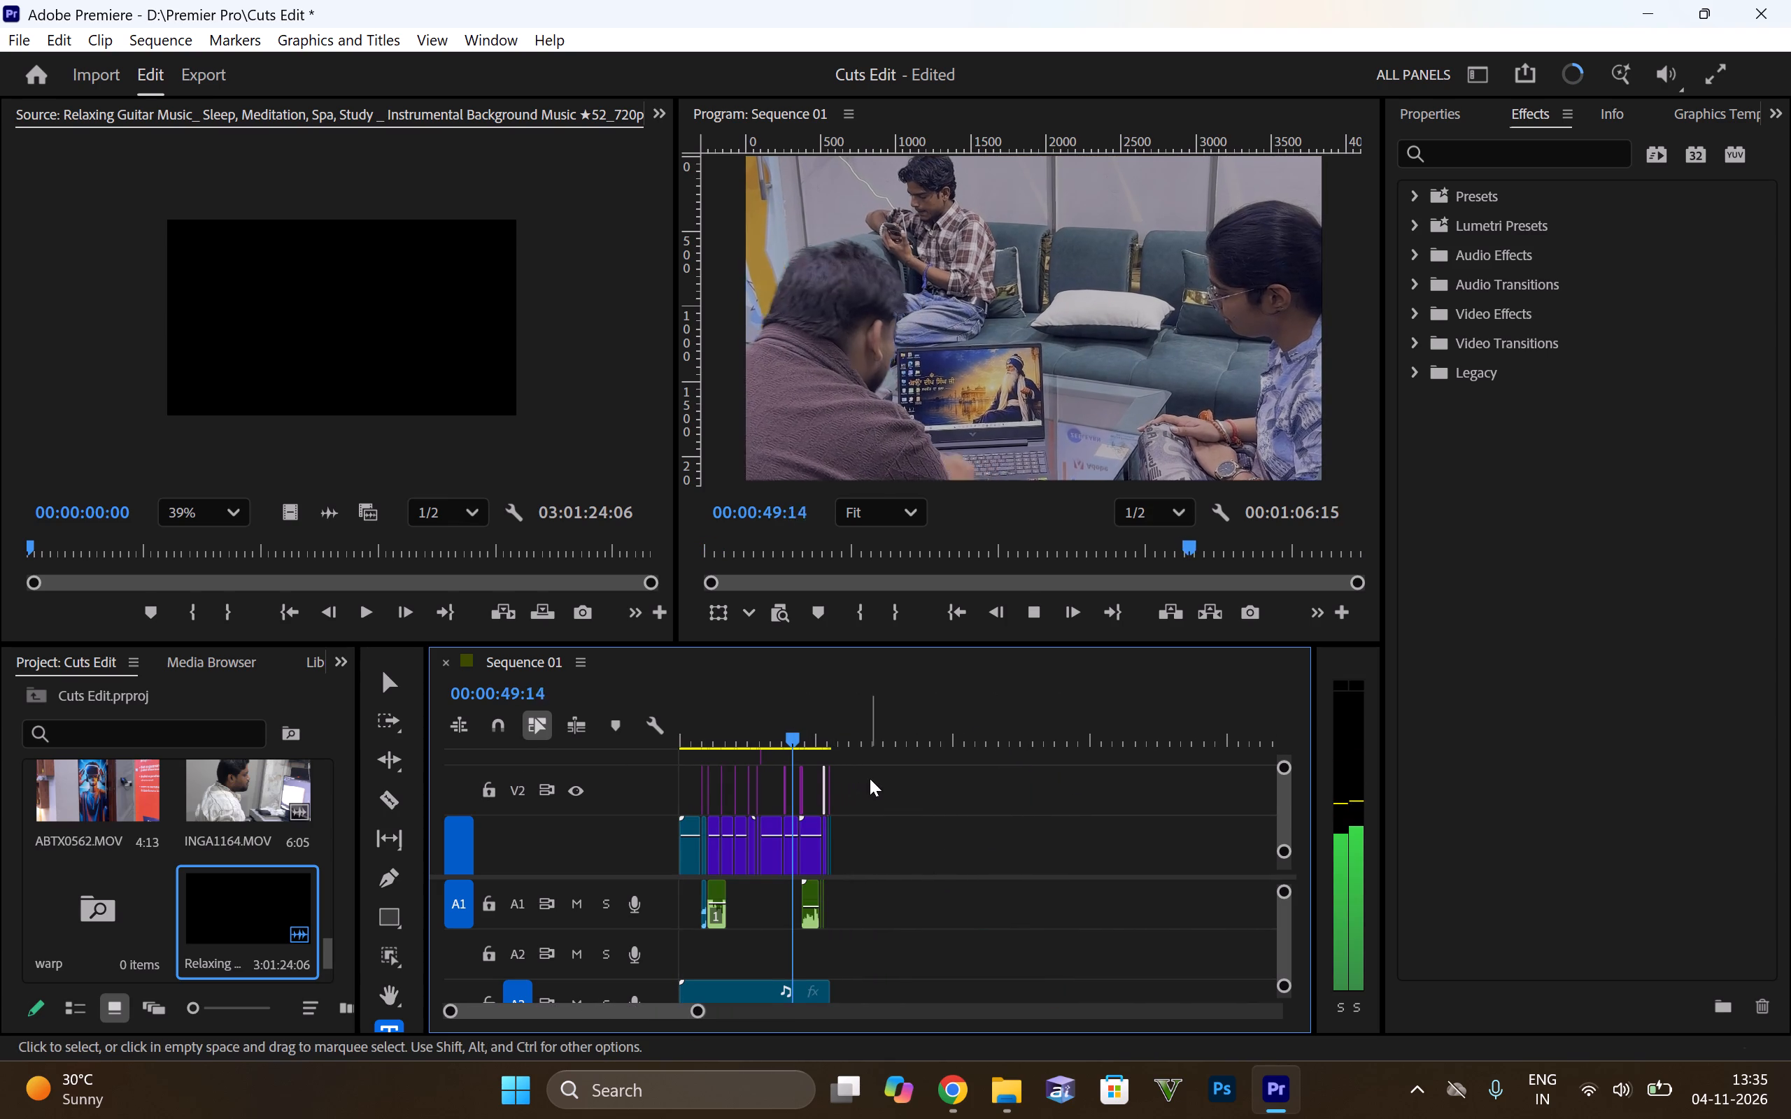
pyautogui.keyDown('alt'); pyautogui.scroll(13, 824, 829); pyautogui.keyUp('alt')
pyautogui.keyDown('alt'); pyautogui.scroll(-7, 849, 797); pyautogui.keyUp('alt')
pyautogui.keyDown('alt'); pyautogui.scroll(12, 962, 828); pyautogui.keyUp('alt')
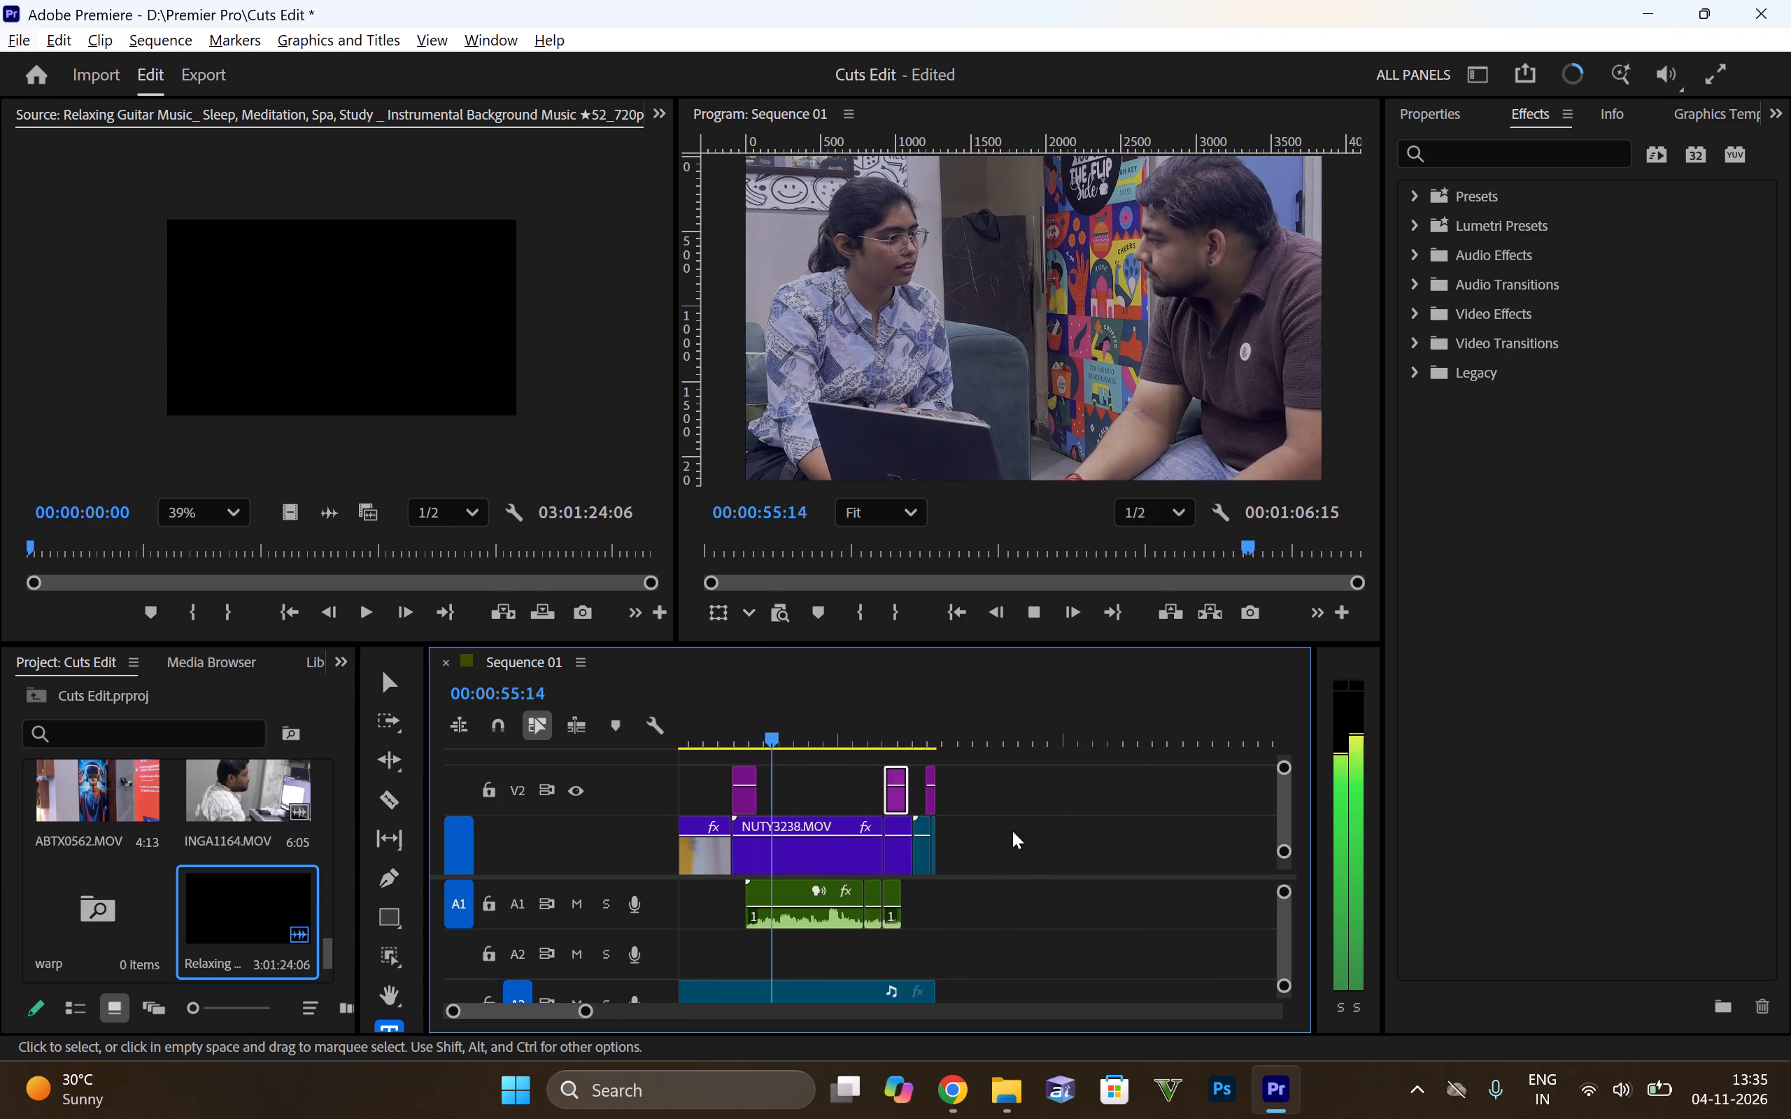
pyautogui.click(882, 735)
pyautogui.press('space')
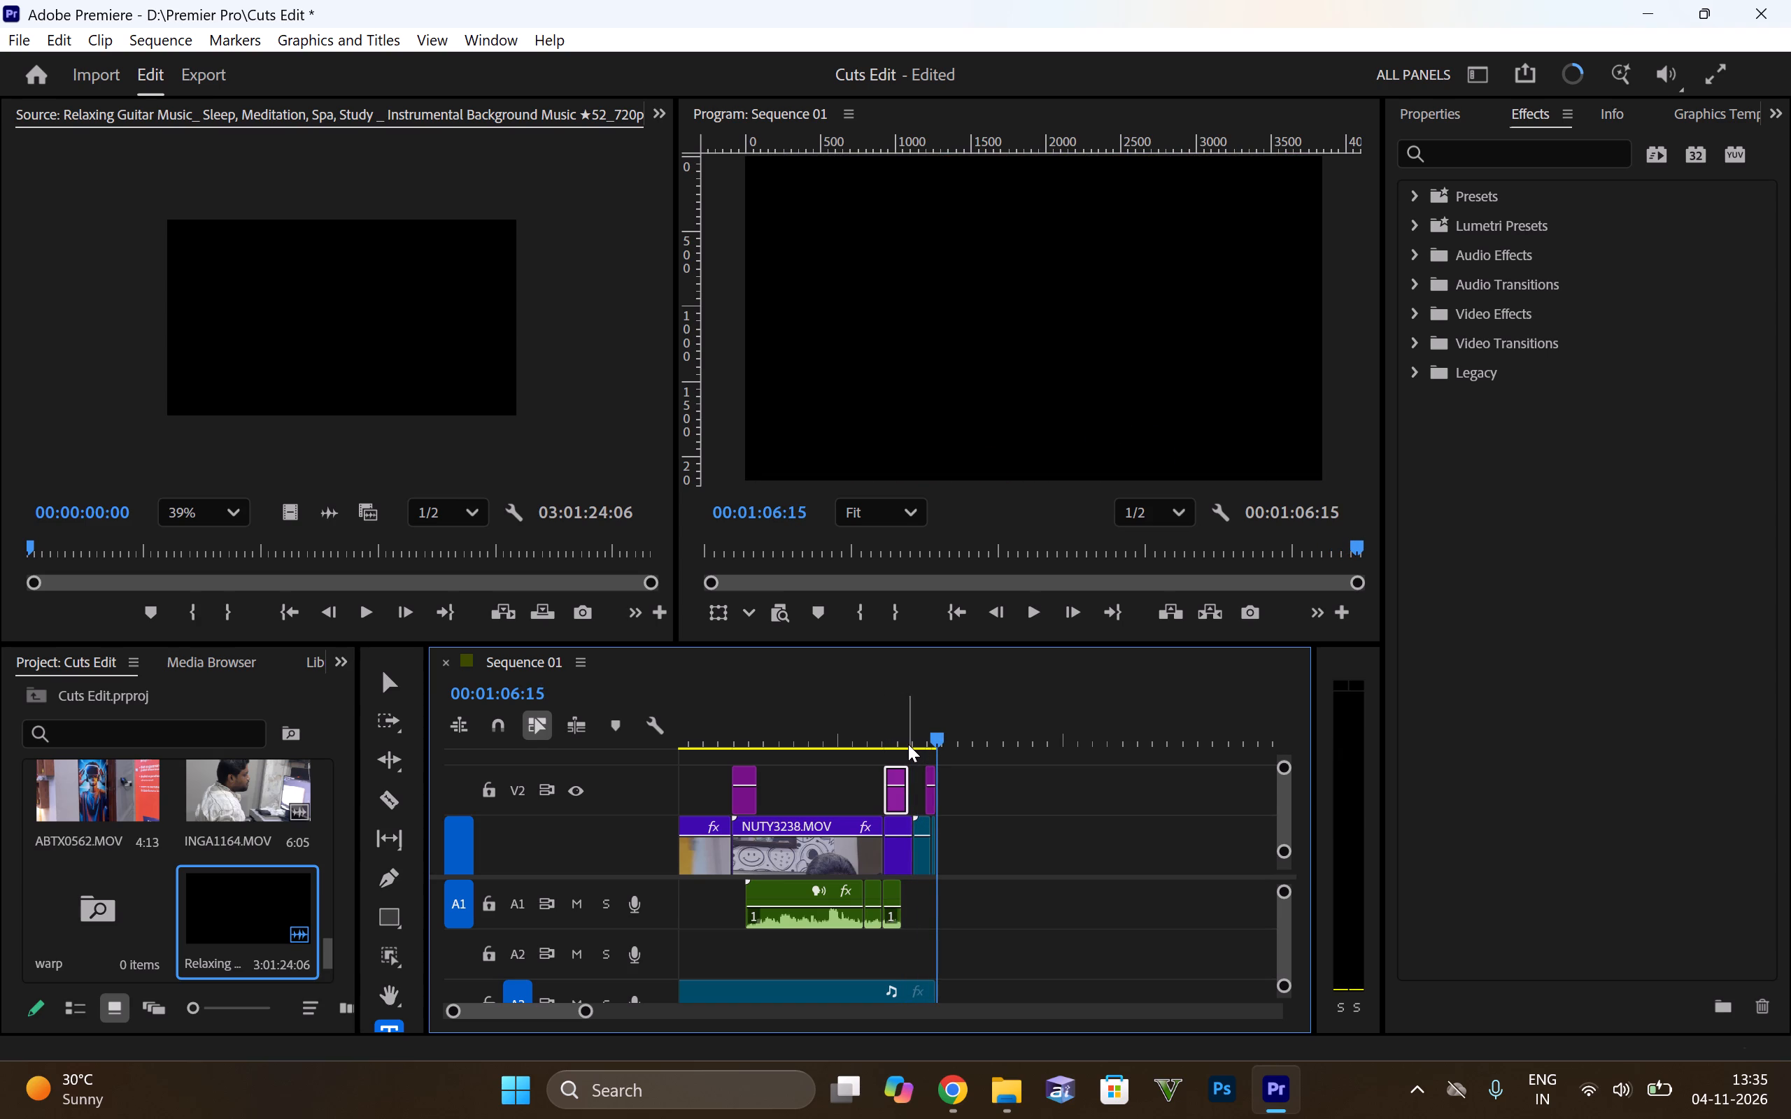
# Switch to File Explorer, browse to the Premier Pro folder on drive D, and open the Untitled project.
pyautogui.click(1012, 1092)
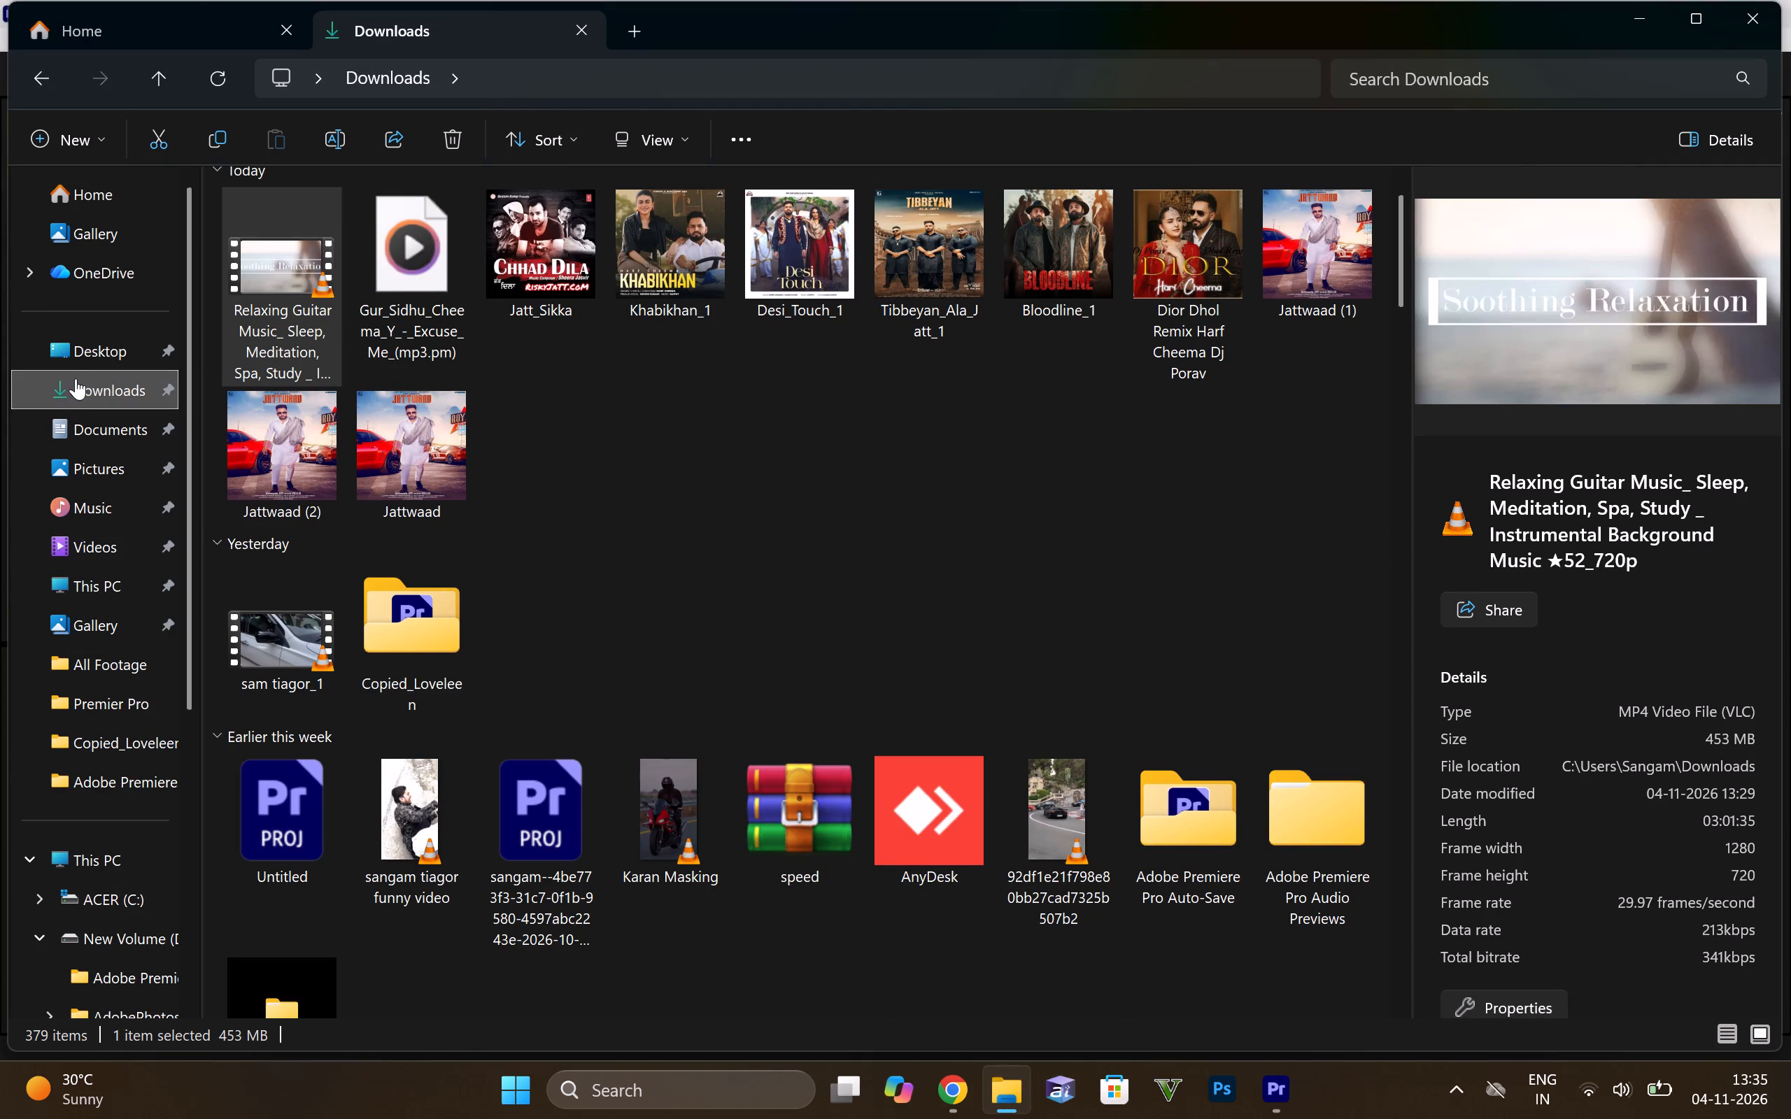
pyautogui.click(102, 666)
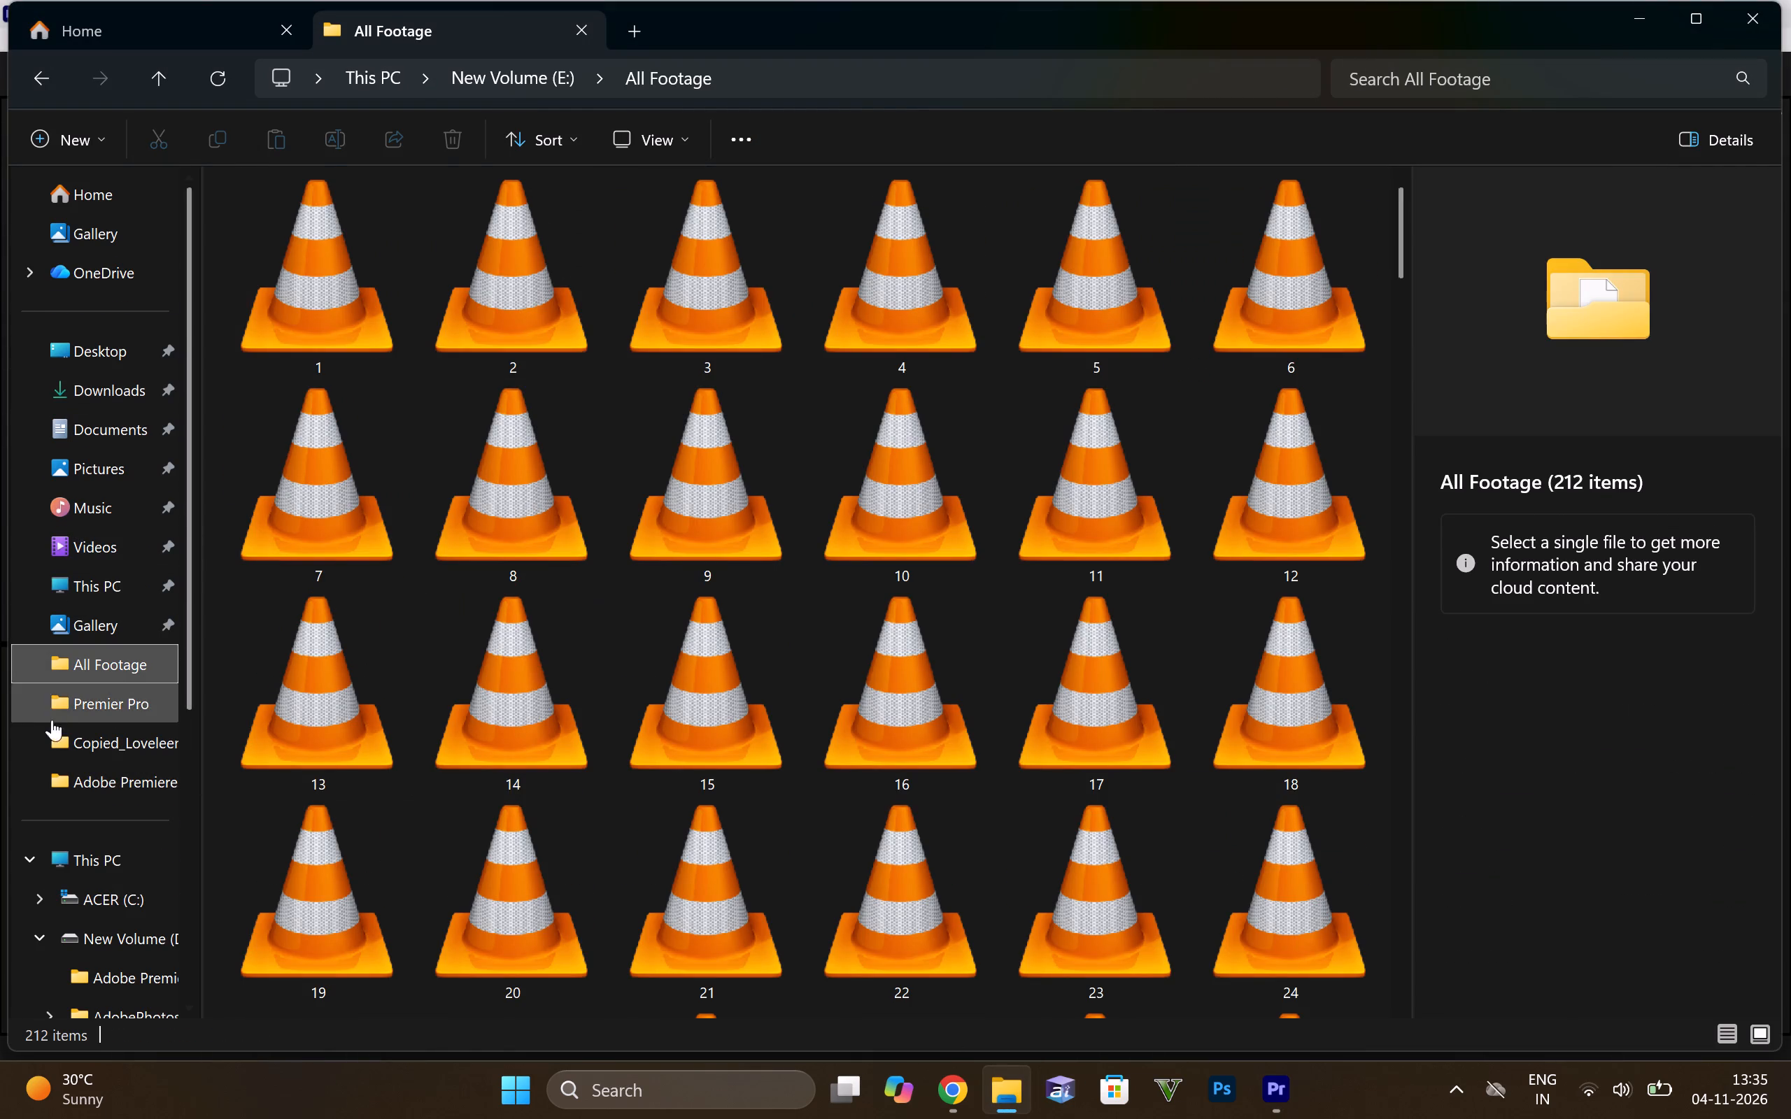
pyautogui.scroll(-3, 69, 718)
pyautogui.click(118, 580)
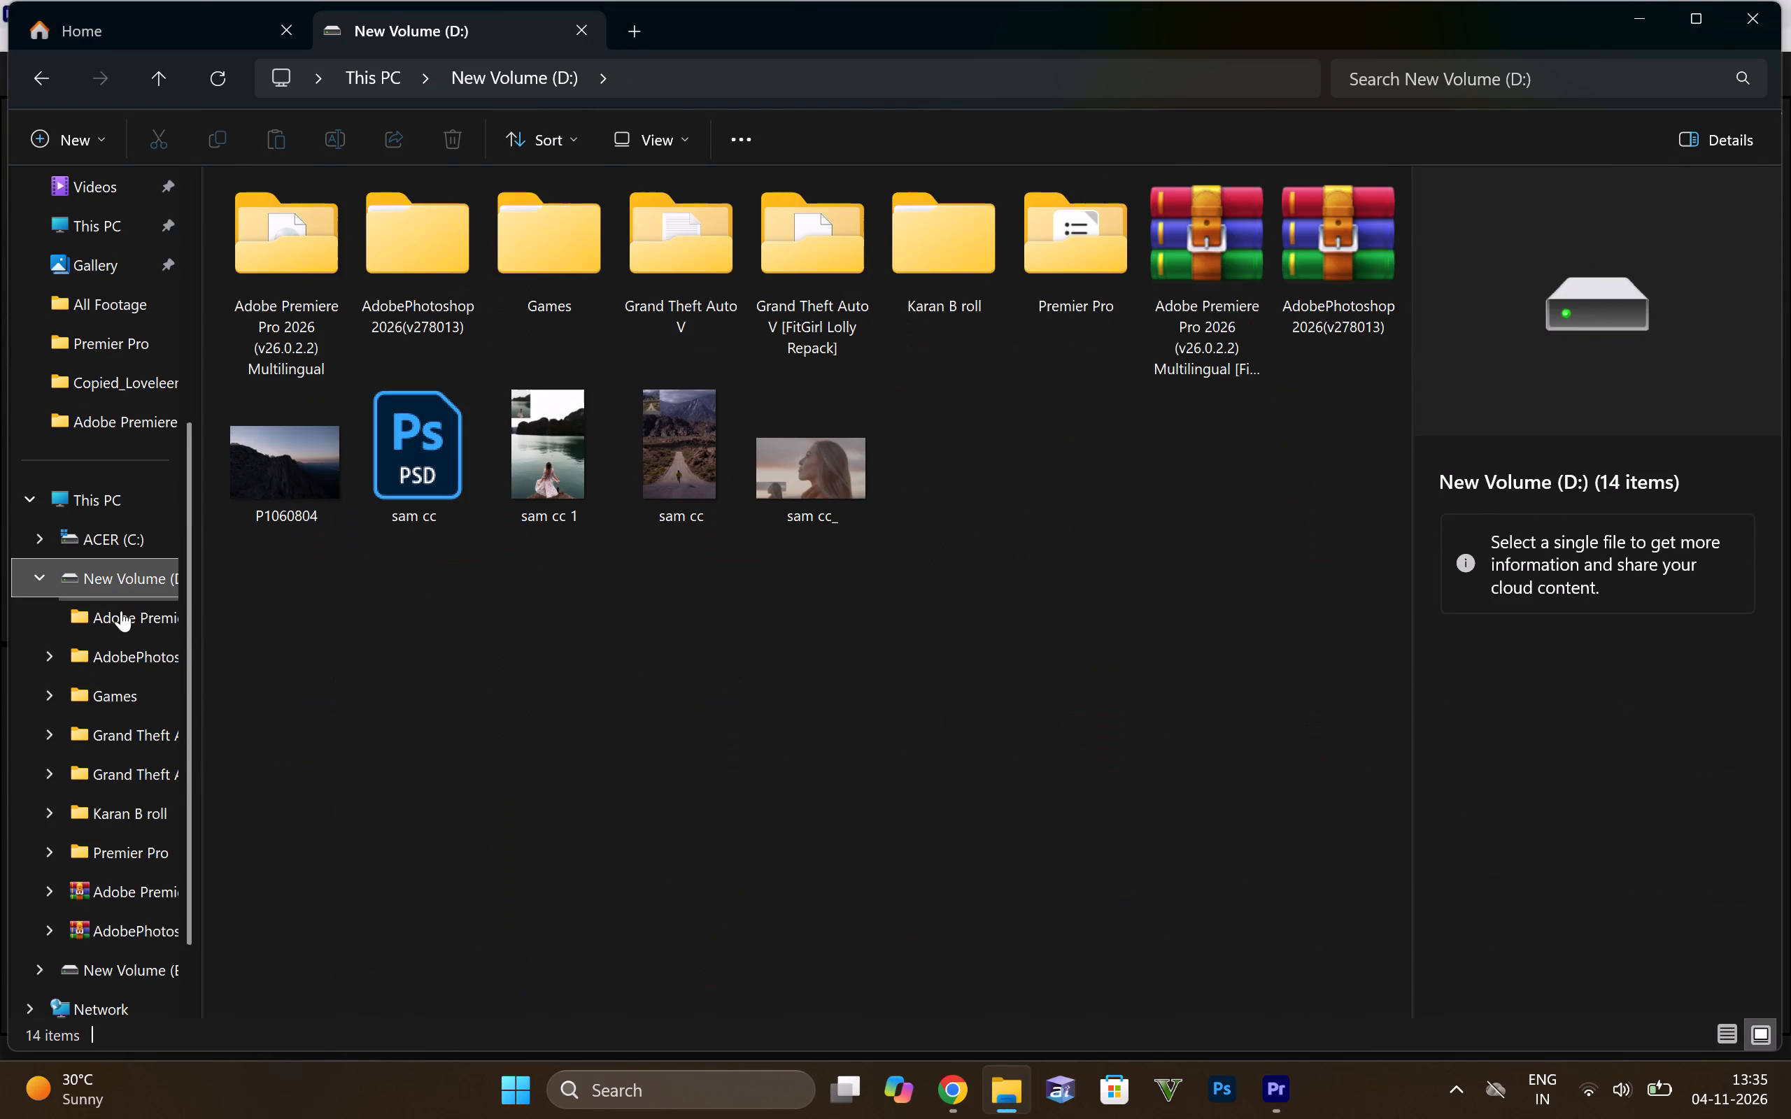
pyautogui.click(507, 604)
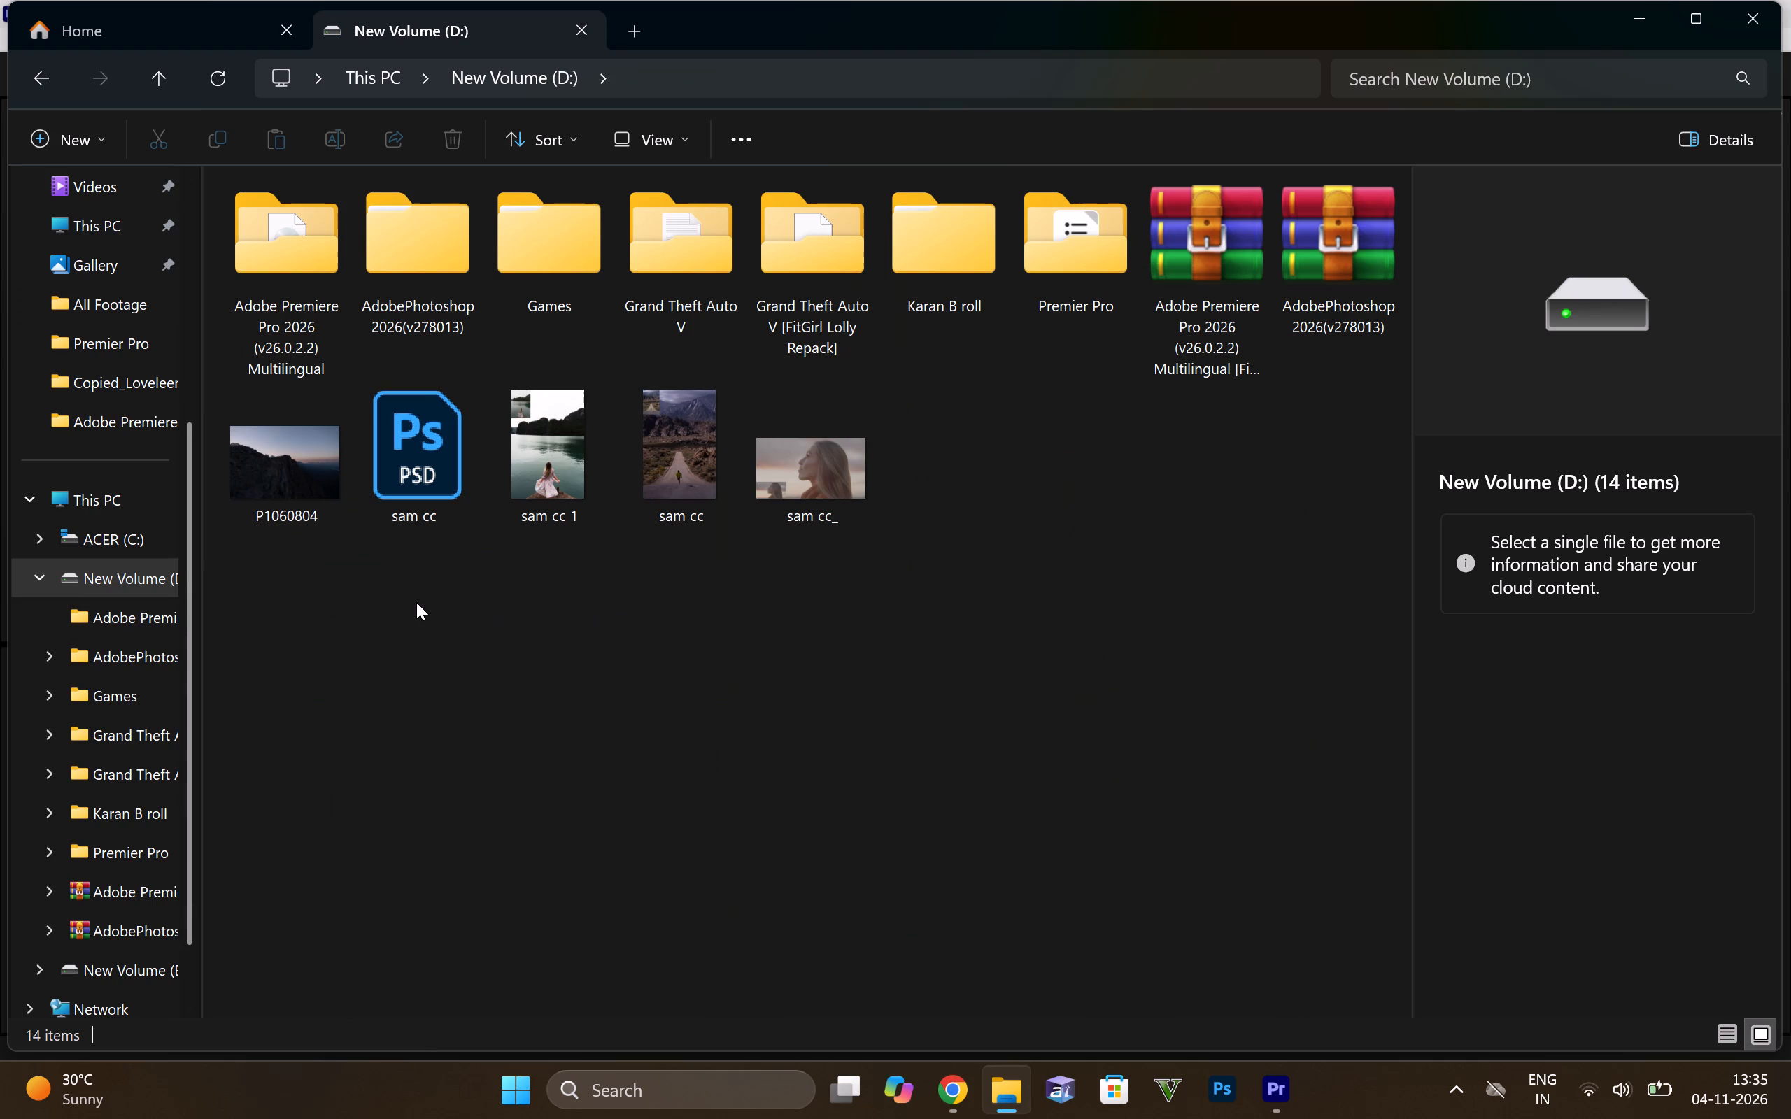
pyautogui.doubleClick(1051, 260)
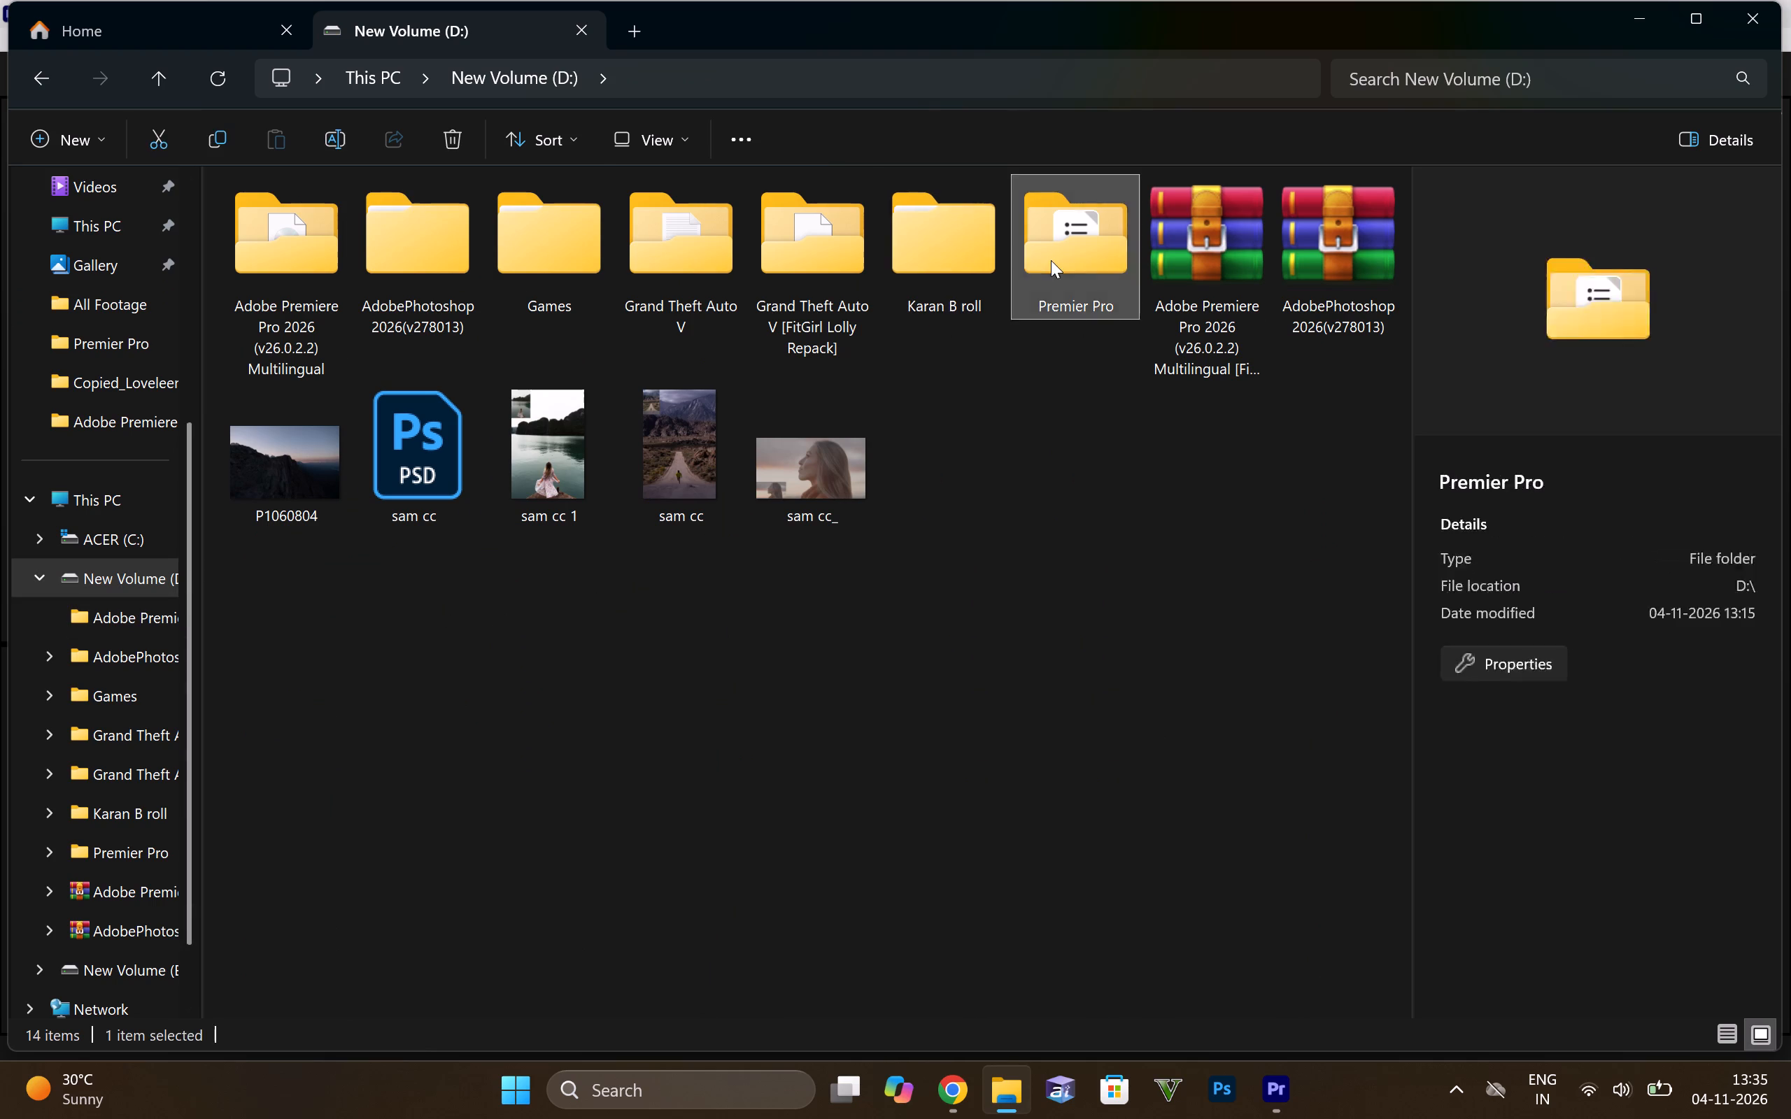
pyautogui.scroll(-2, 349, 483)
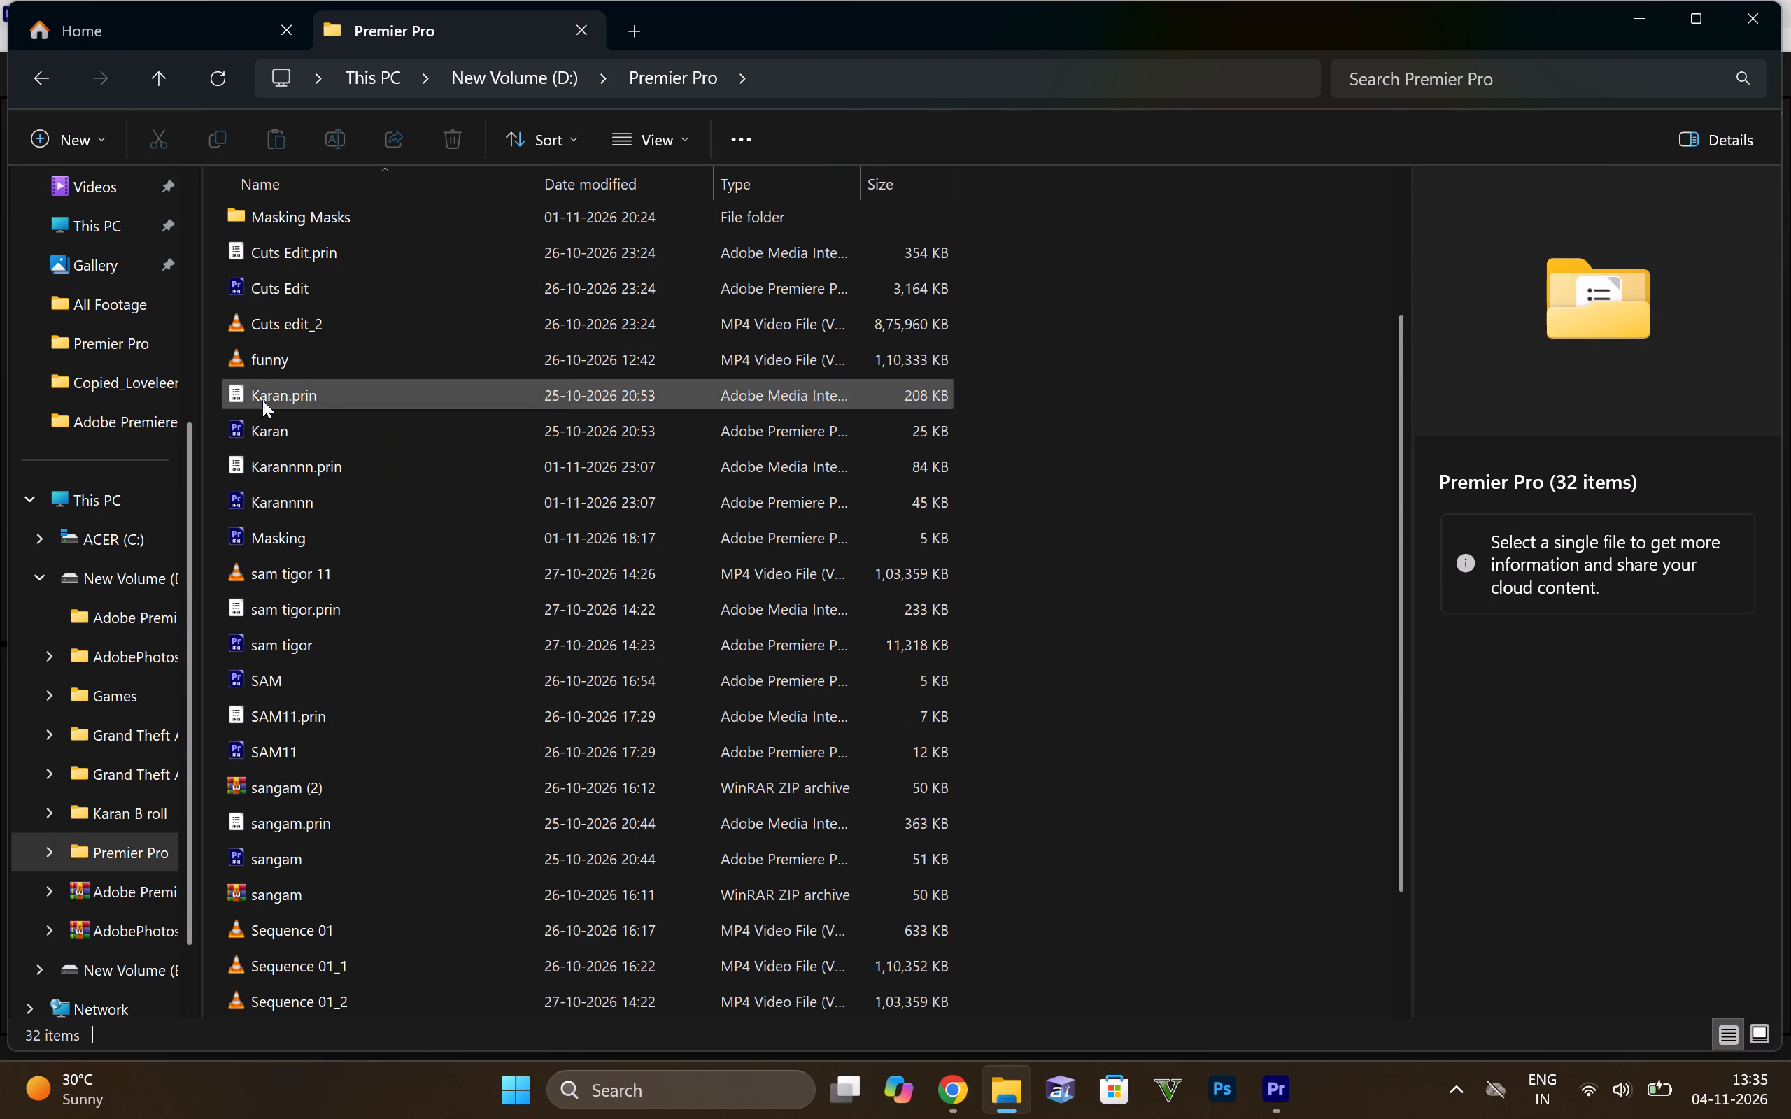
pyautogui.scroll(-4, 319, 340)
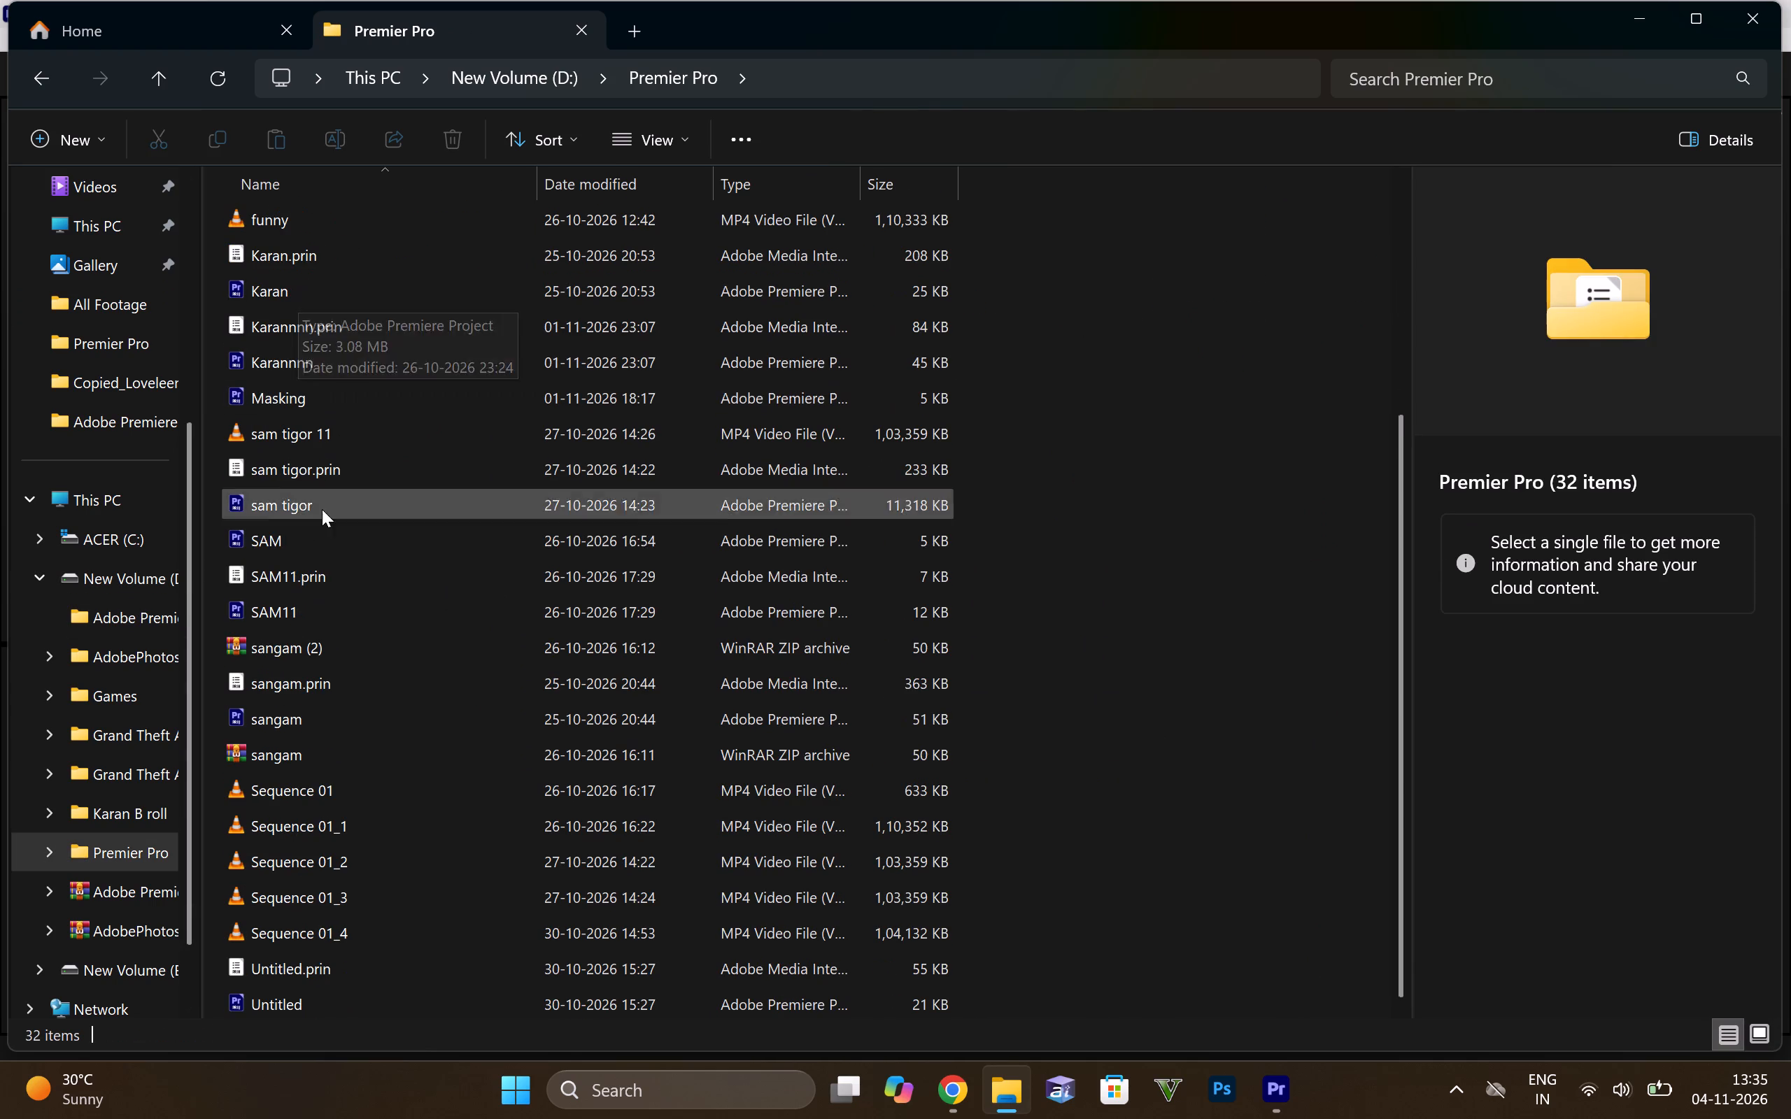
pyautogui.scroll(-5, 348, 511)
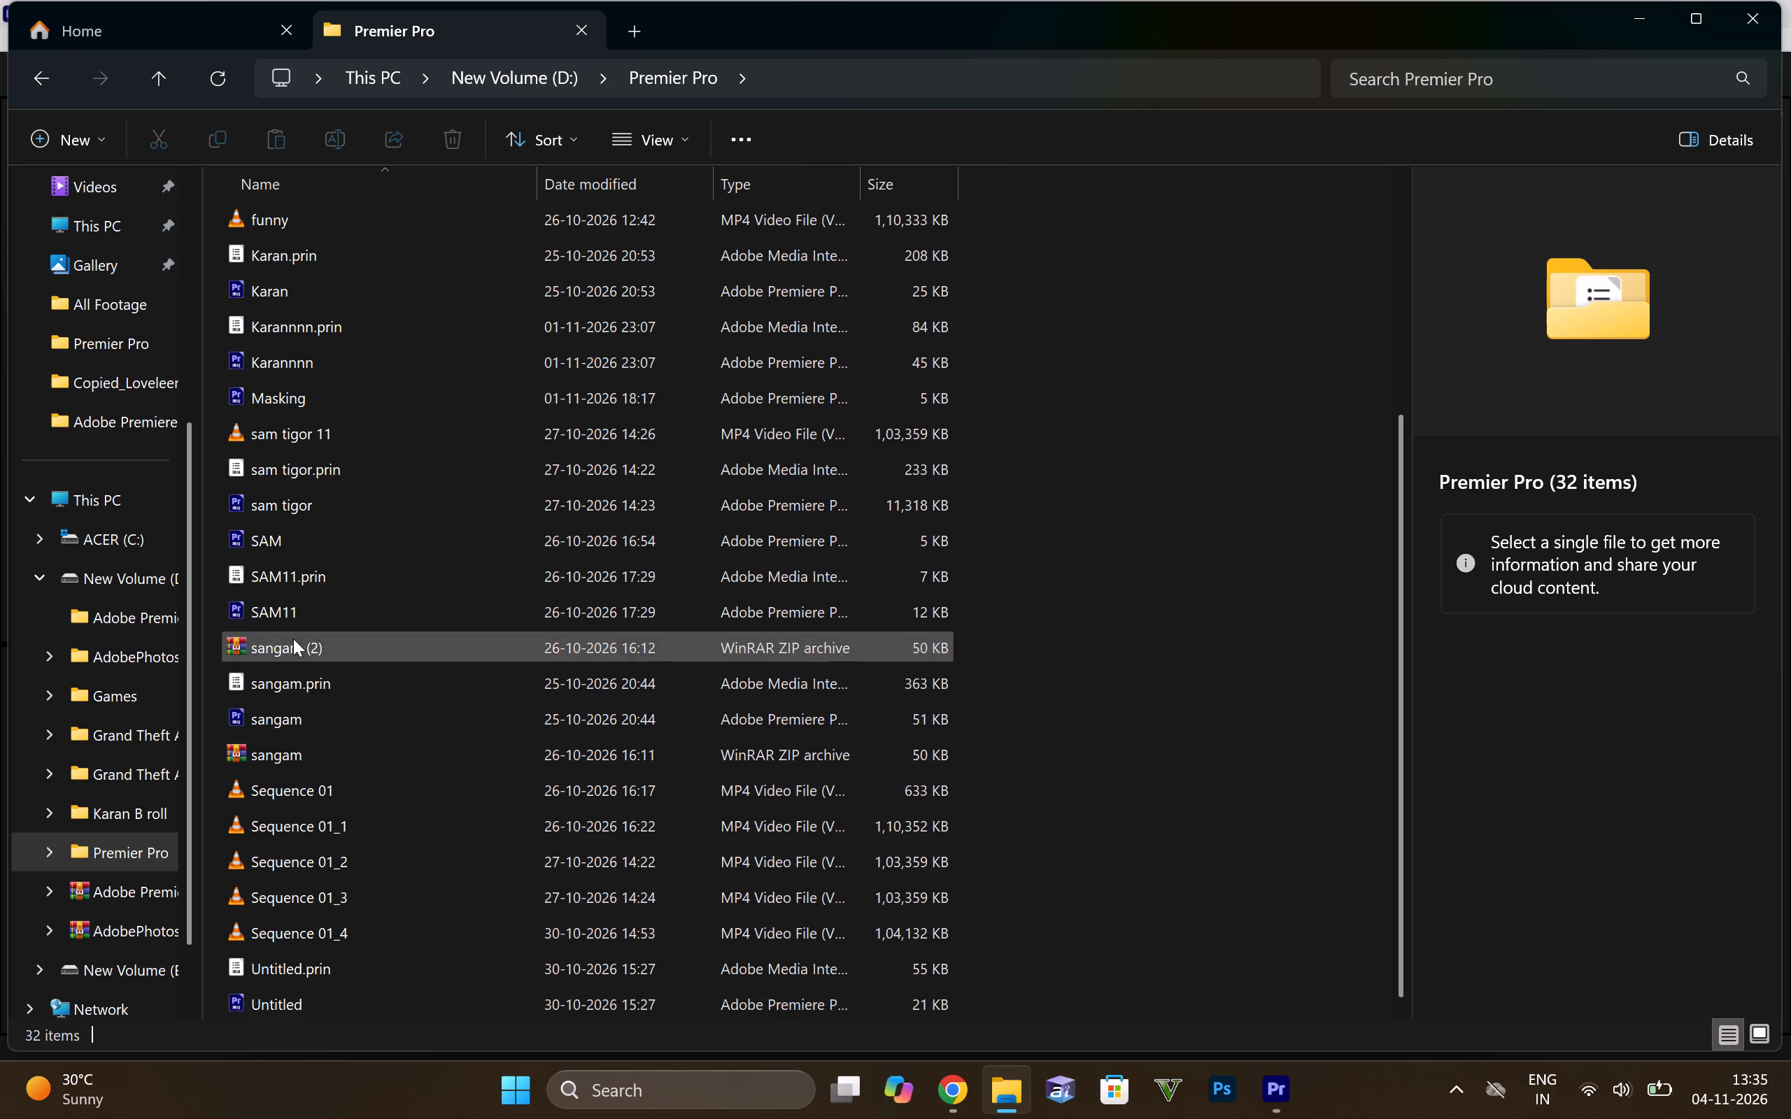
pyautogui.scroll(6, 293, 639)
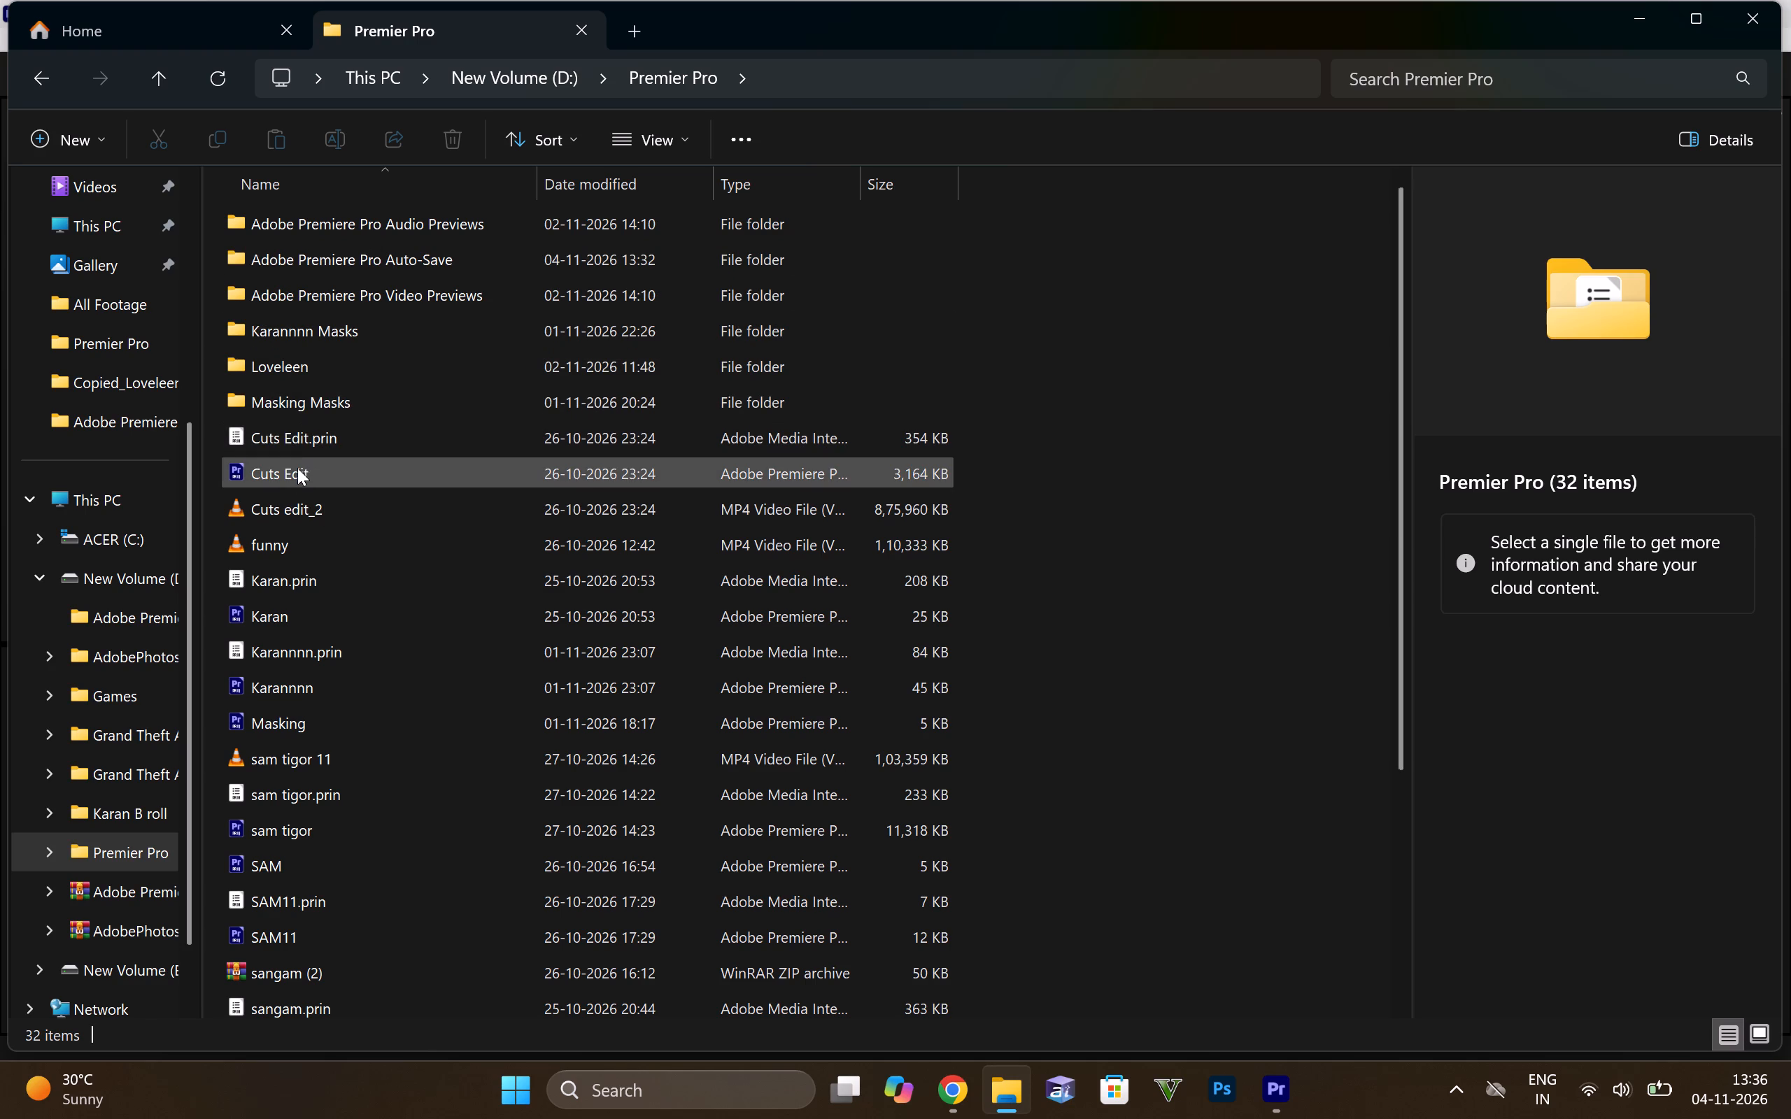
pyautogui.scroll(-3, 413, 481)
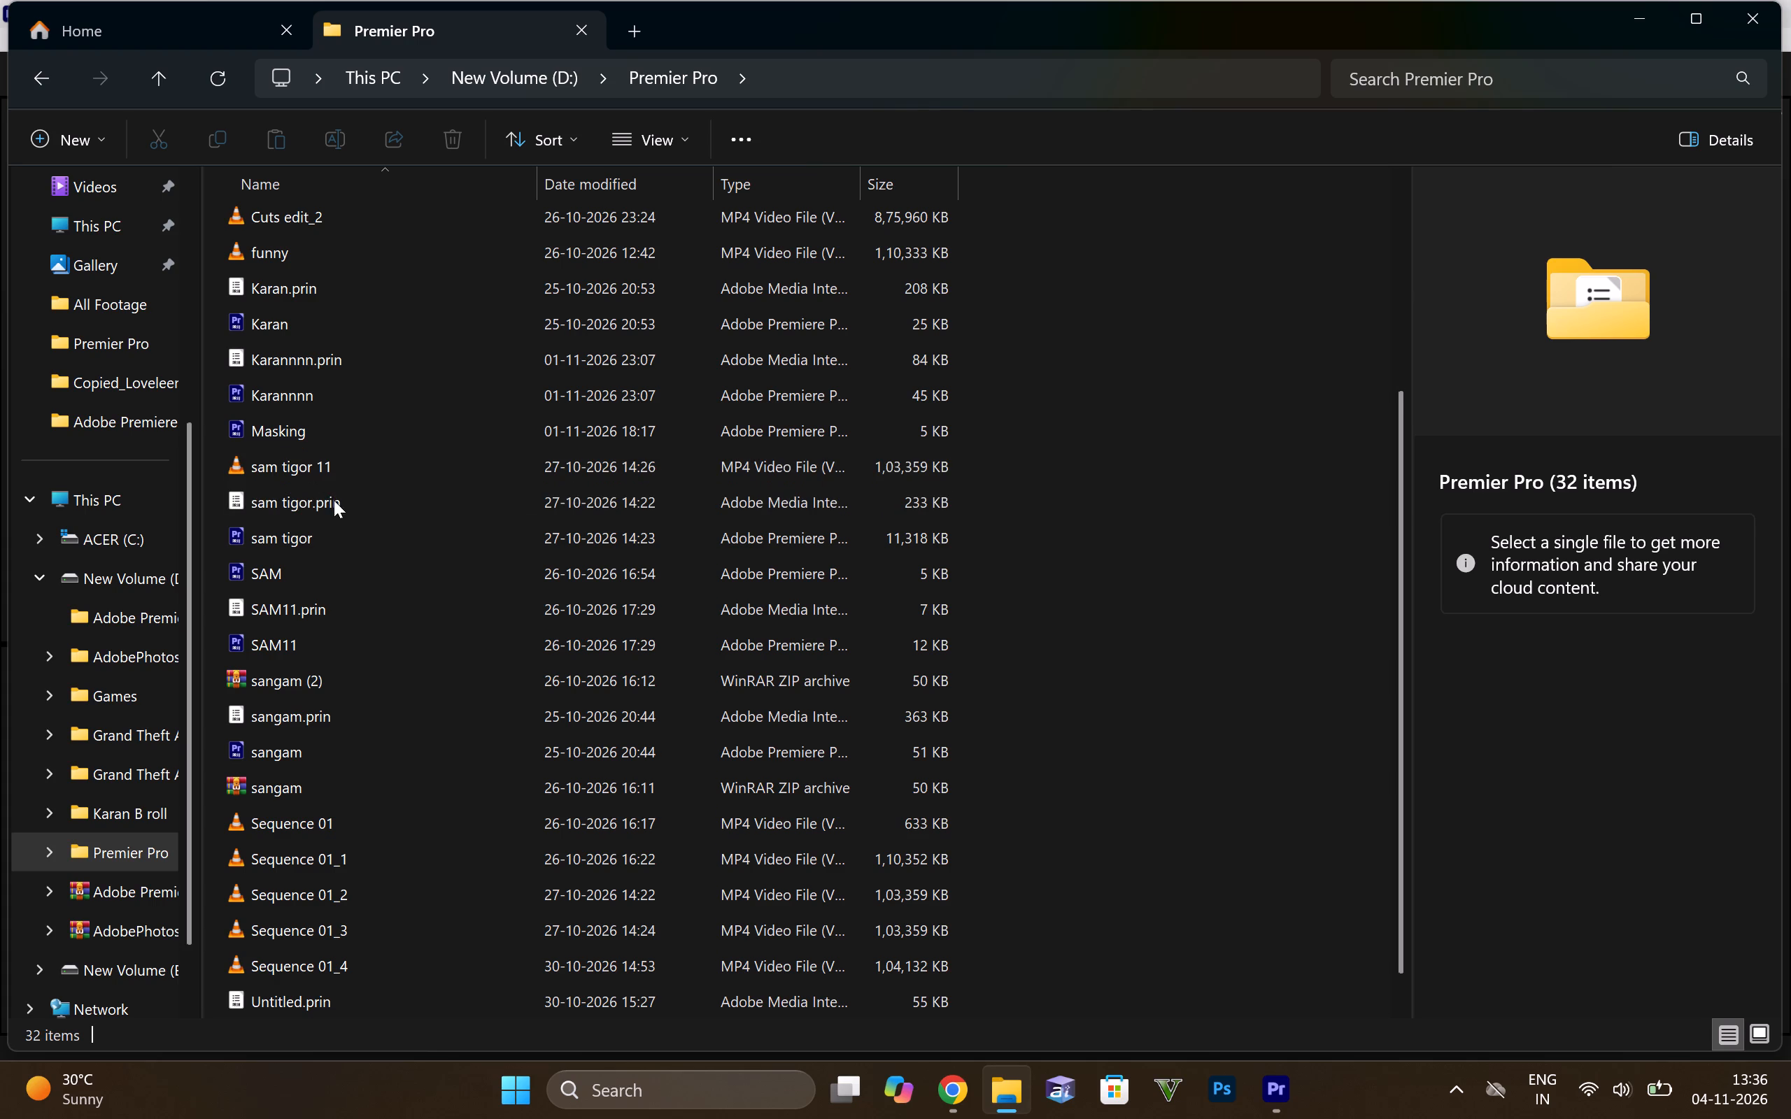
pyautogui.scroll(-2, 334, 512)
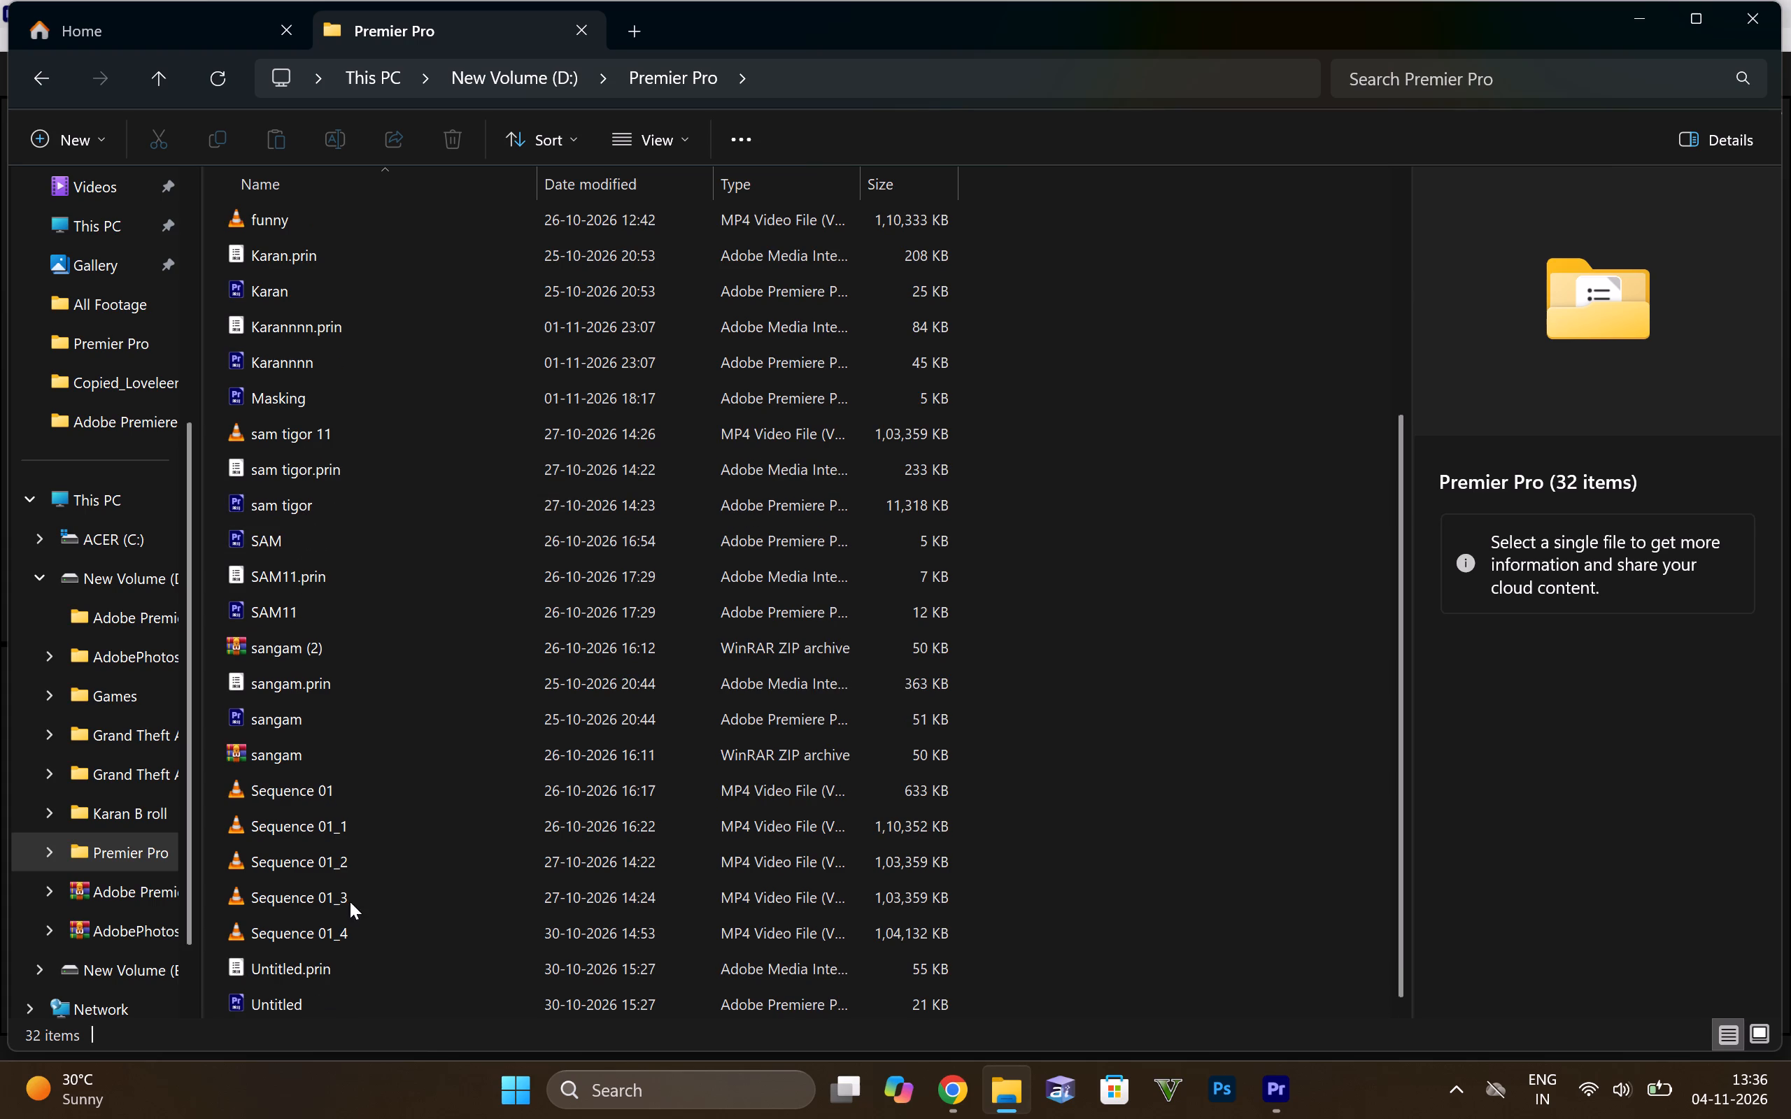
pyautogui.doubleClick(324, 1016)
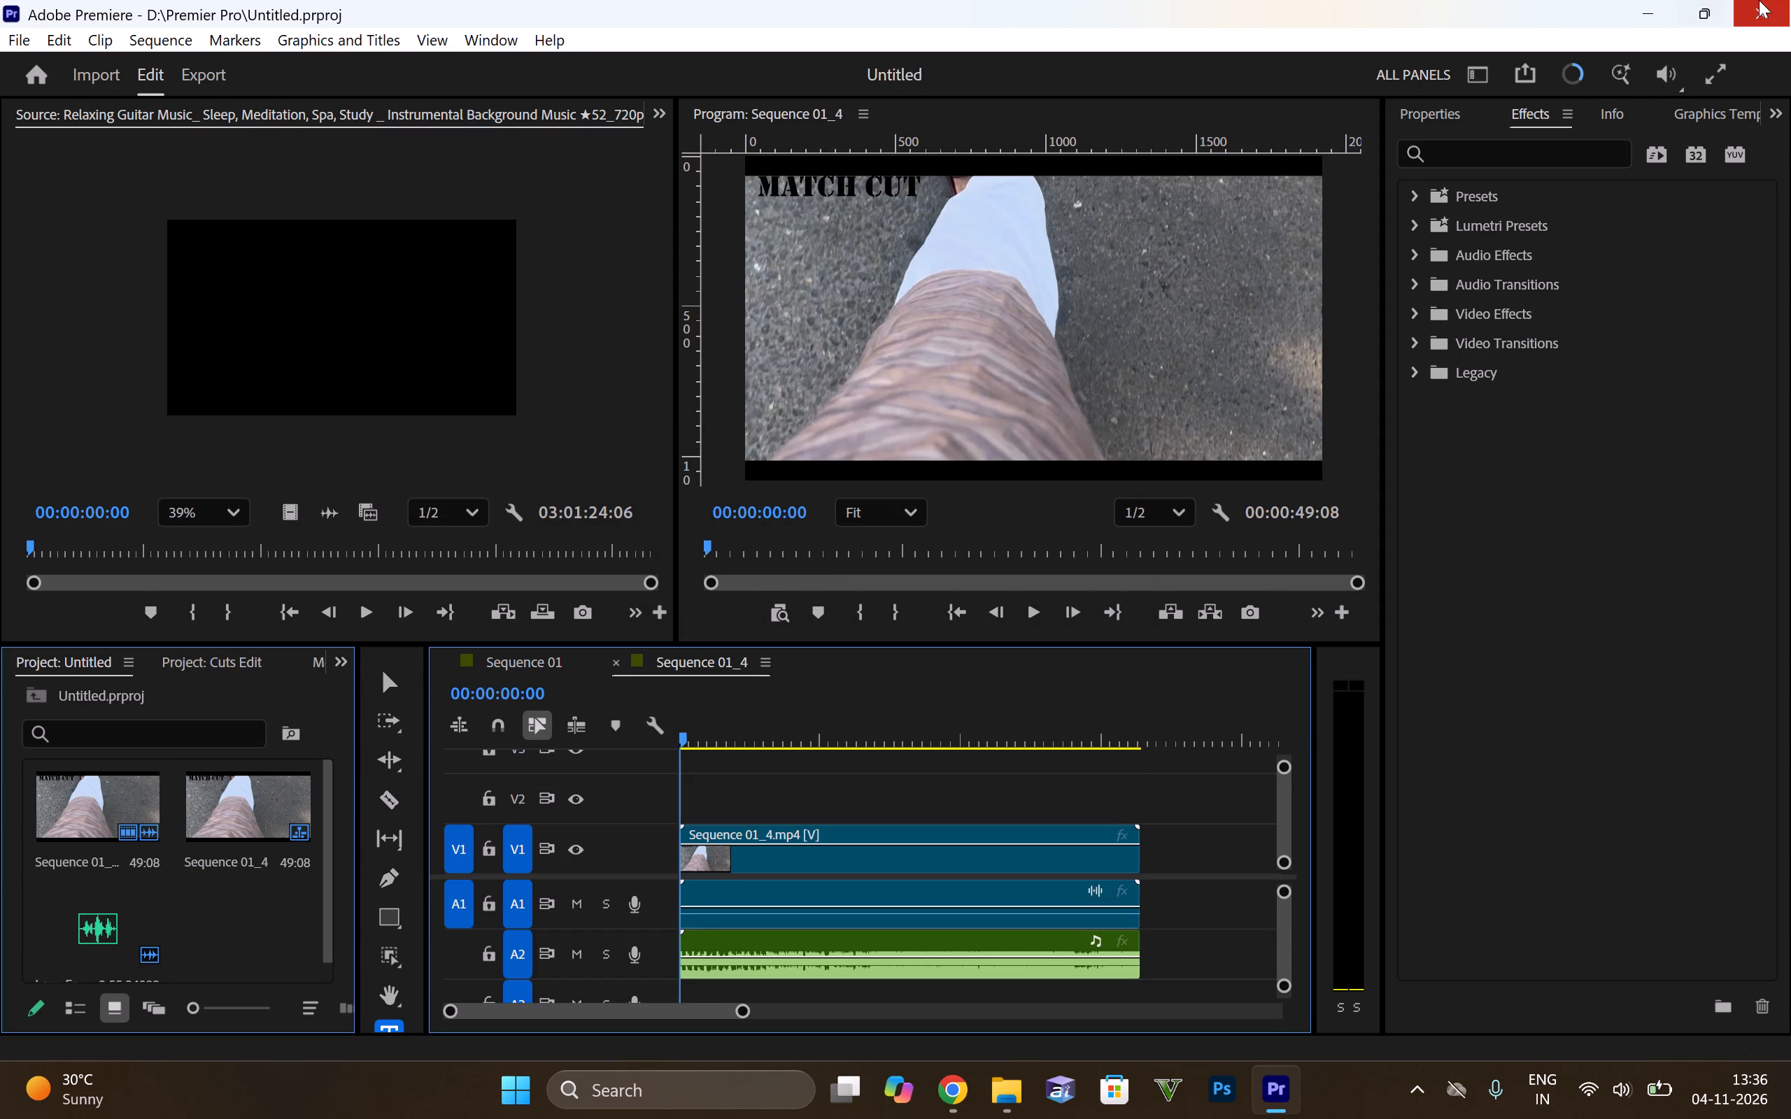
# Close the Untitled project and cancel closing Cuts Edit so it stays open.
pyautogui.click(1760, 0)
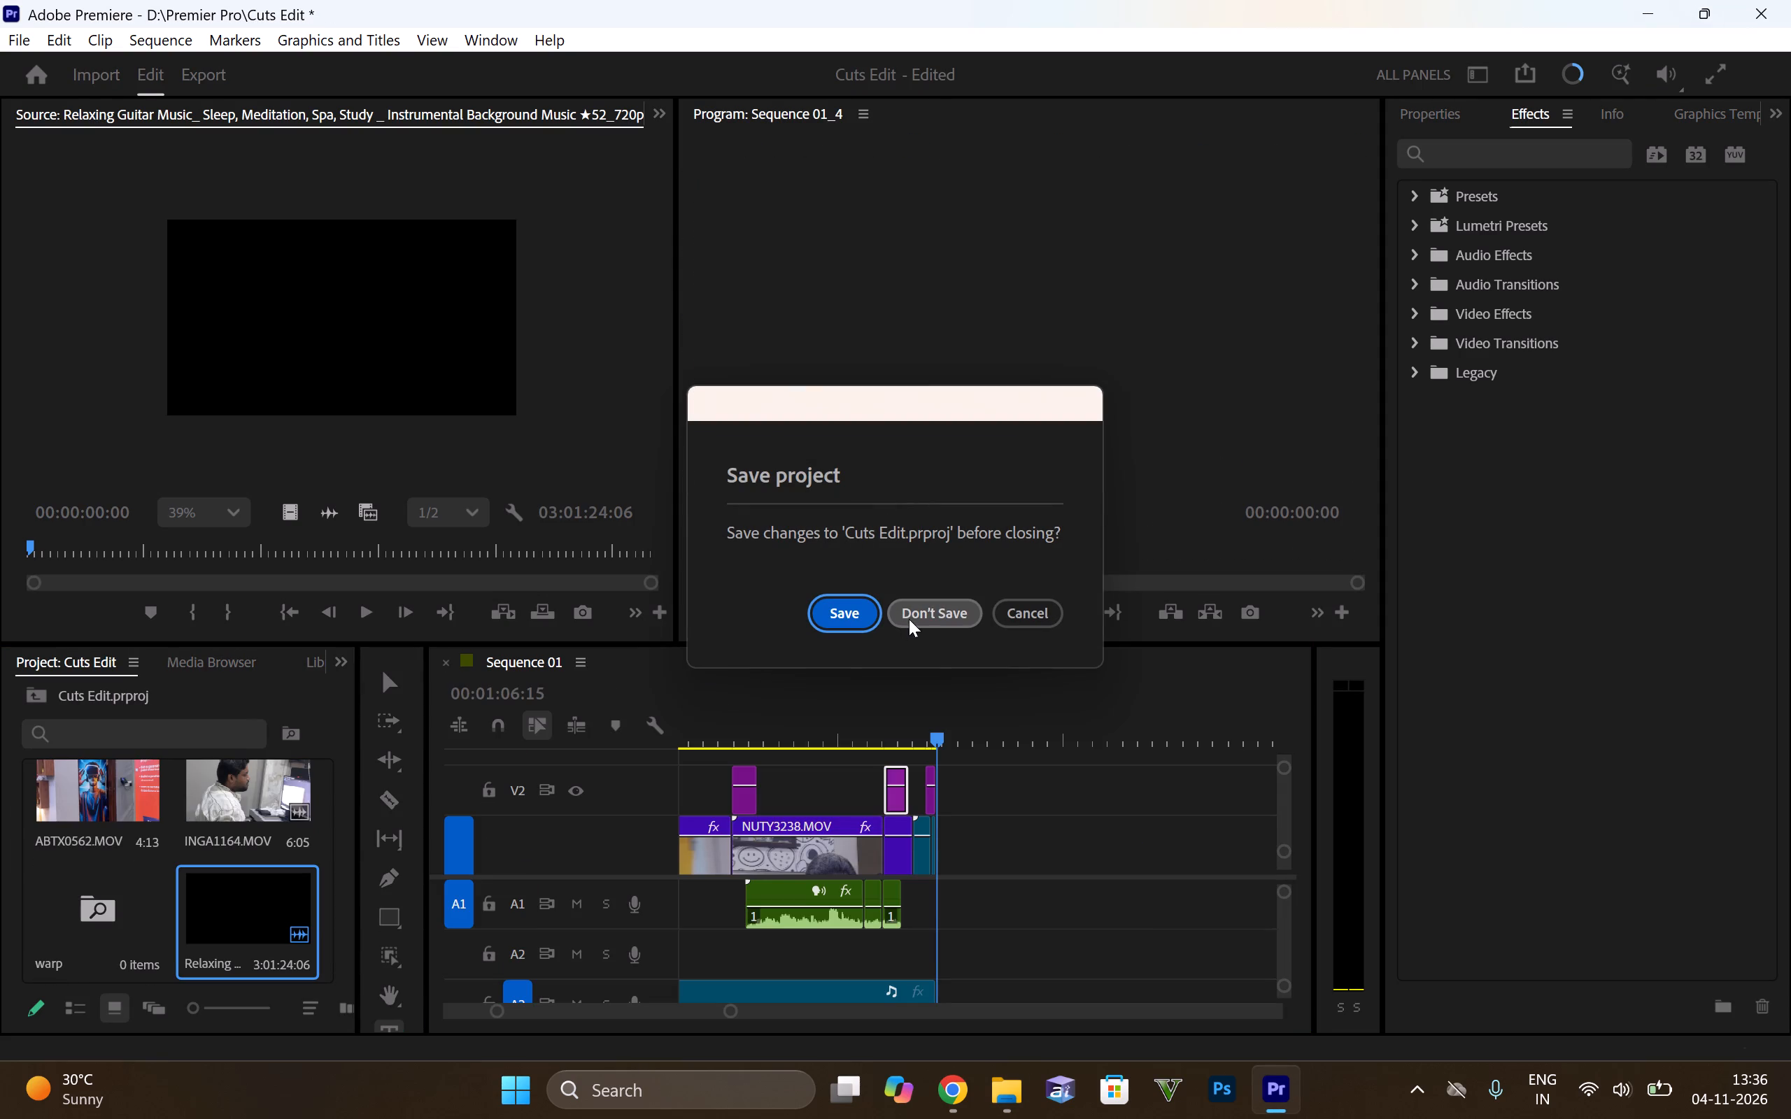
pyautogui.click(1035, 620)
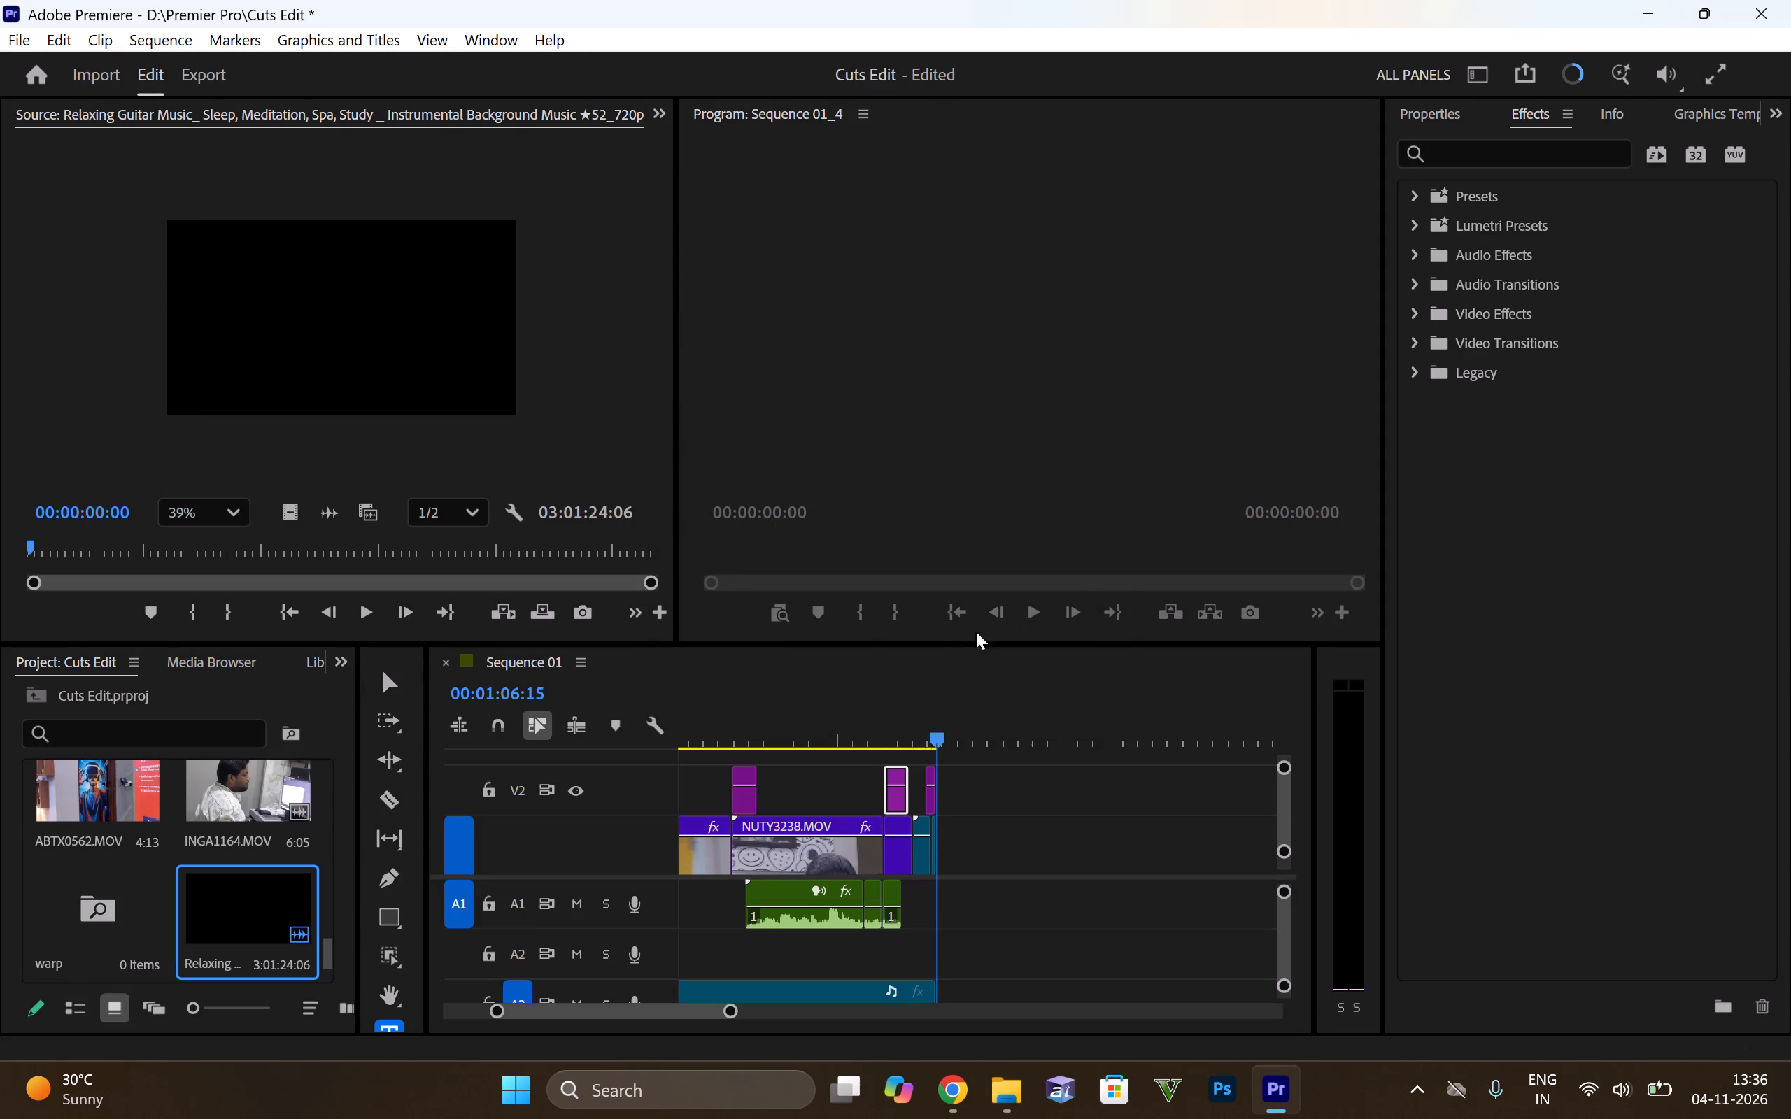
# Return the playhead to the start of Sequence 01.
pyautogui.moveTo(861, 741); pyautogui.dragTo(442, 762)
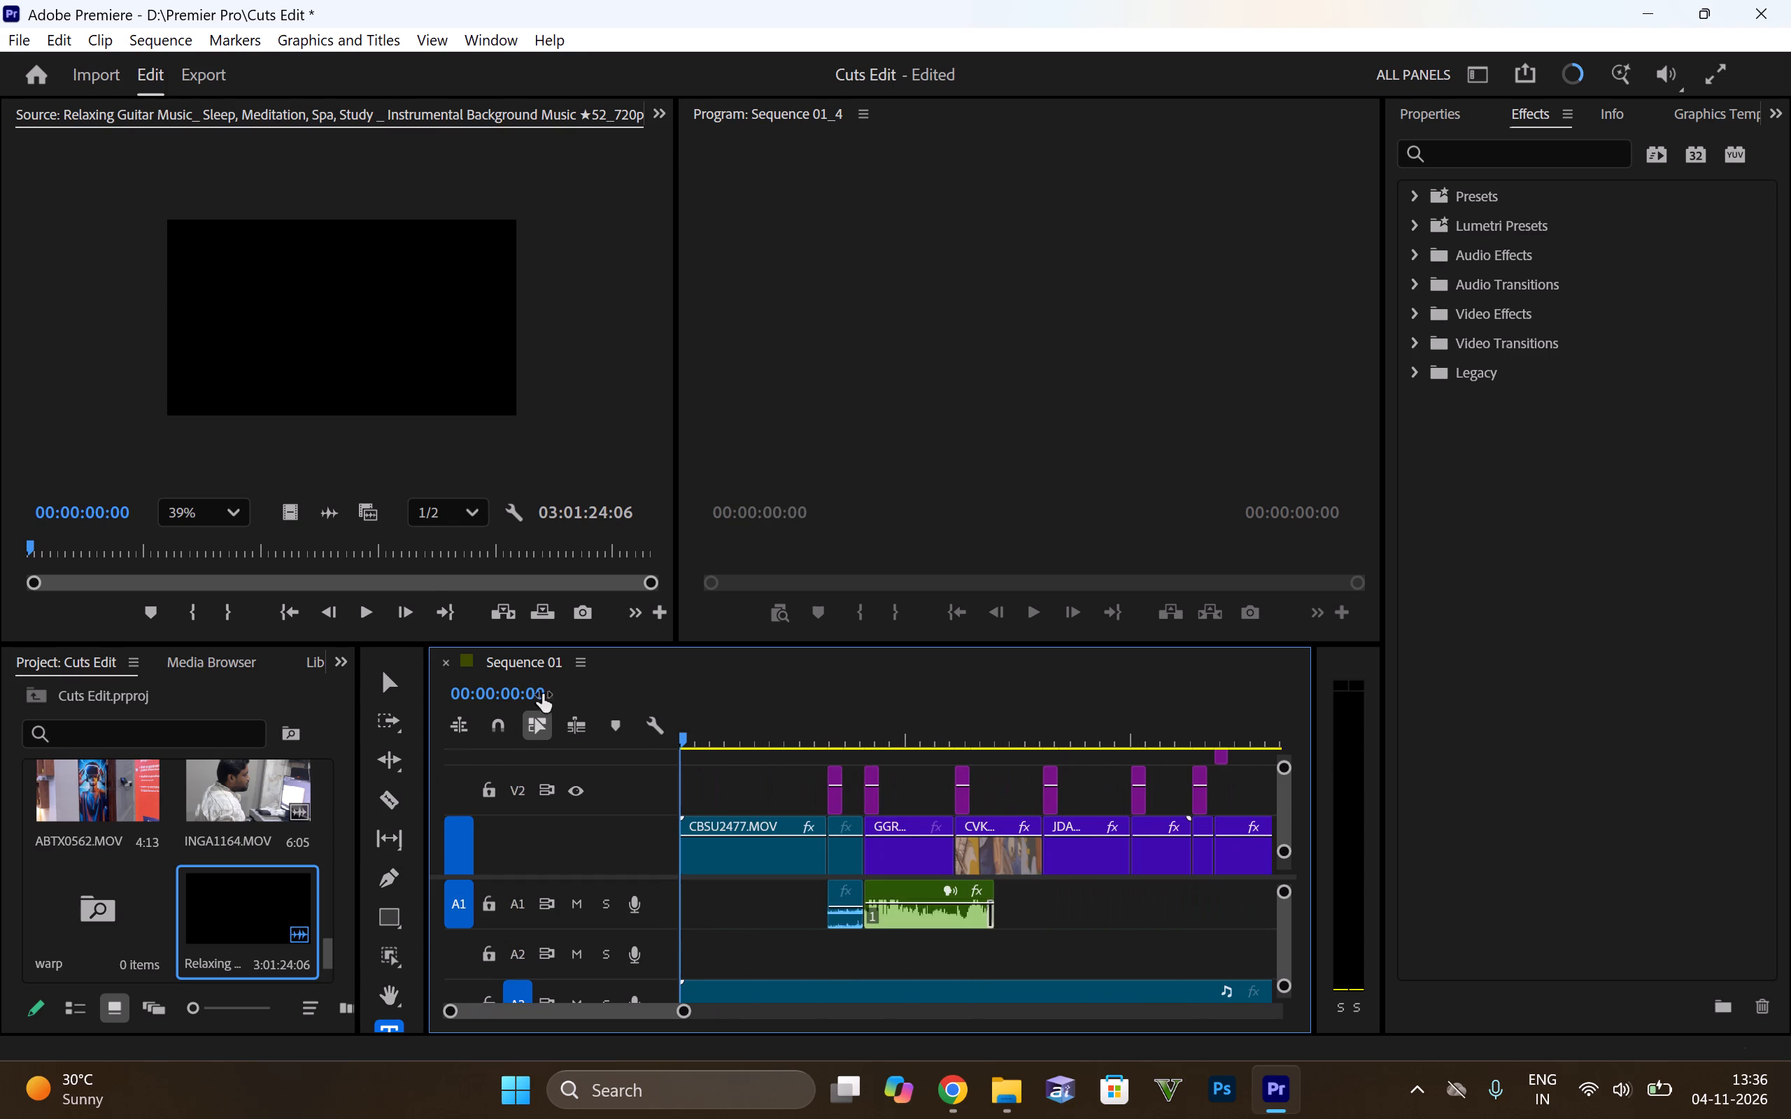
pyautogui.keyDown('alt'); pyautogui.scroll(-13, 788, 708); pyautogui.keyUp('alt')
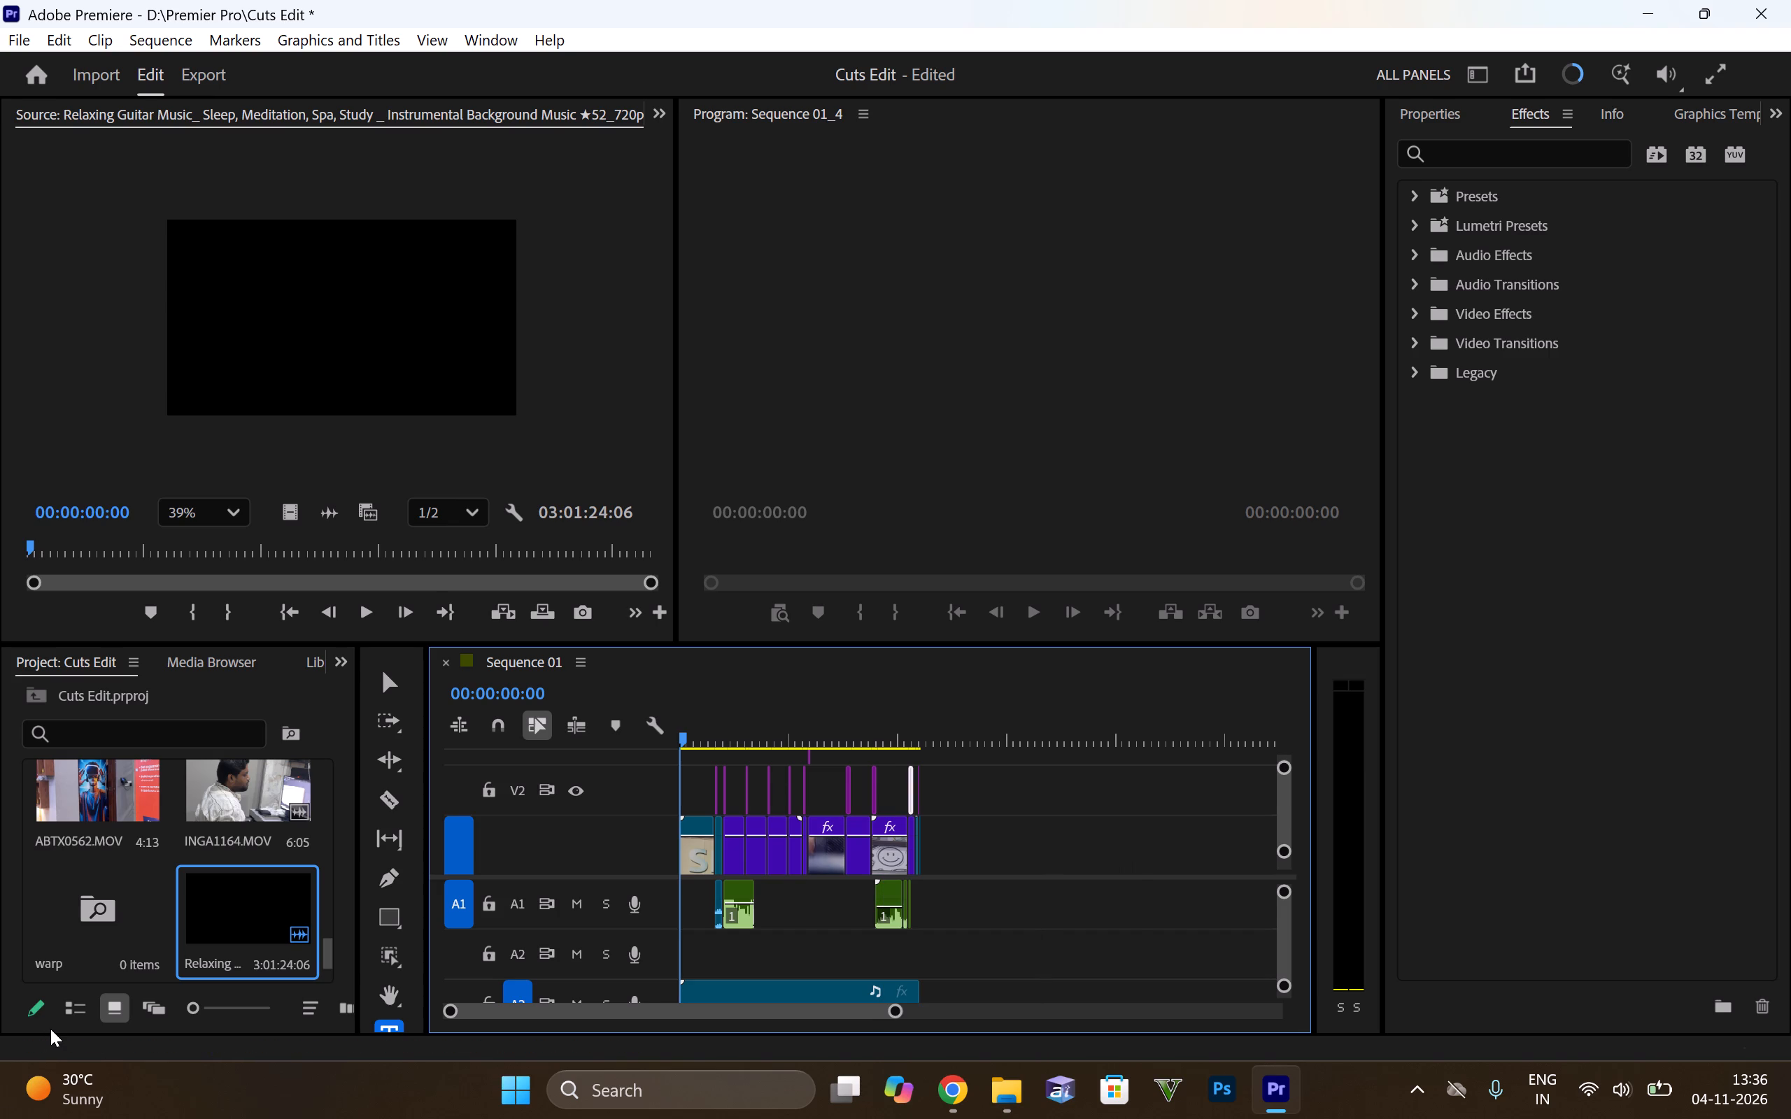
pyautogui.press('-')
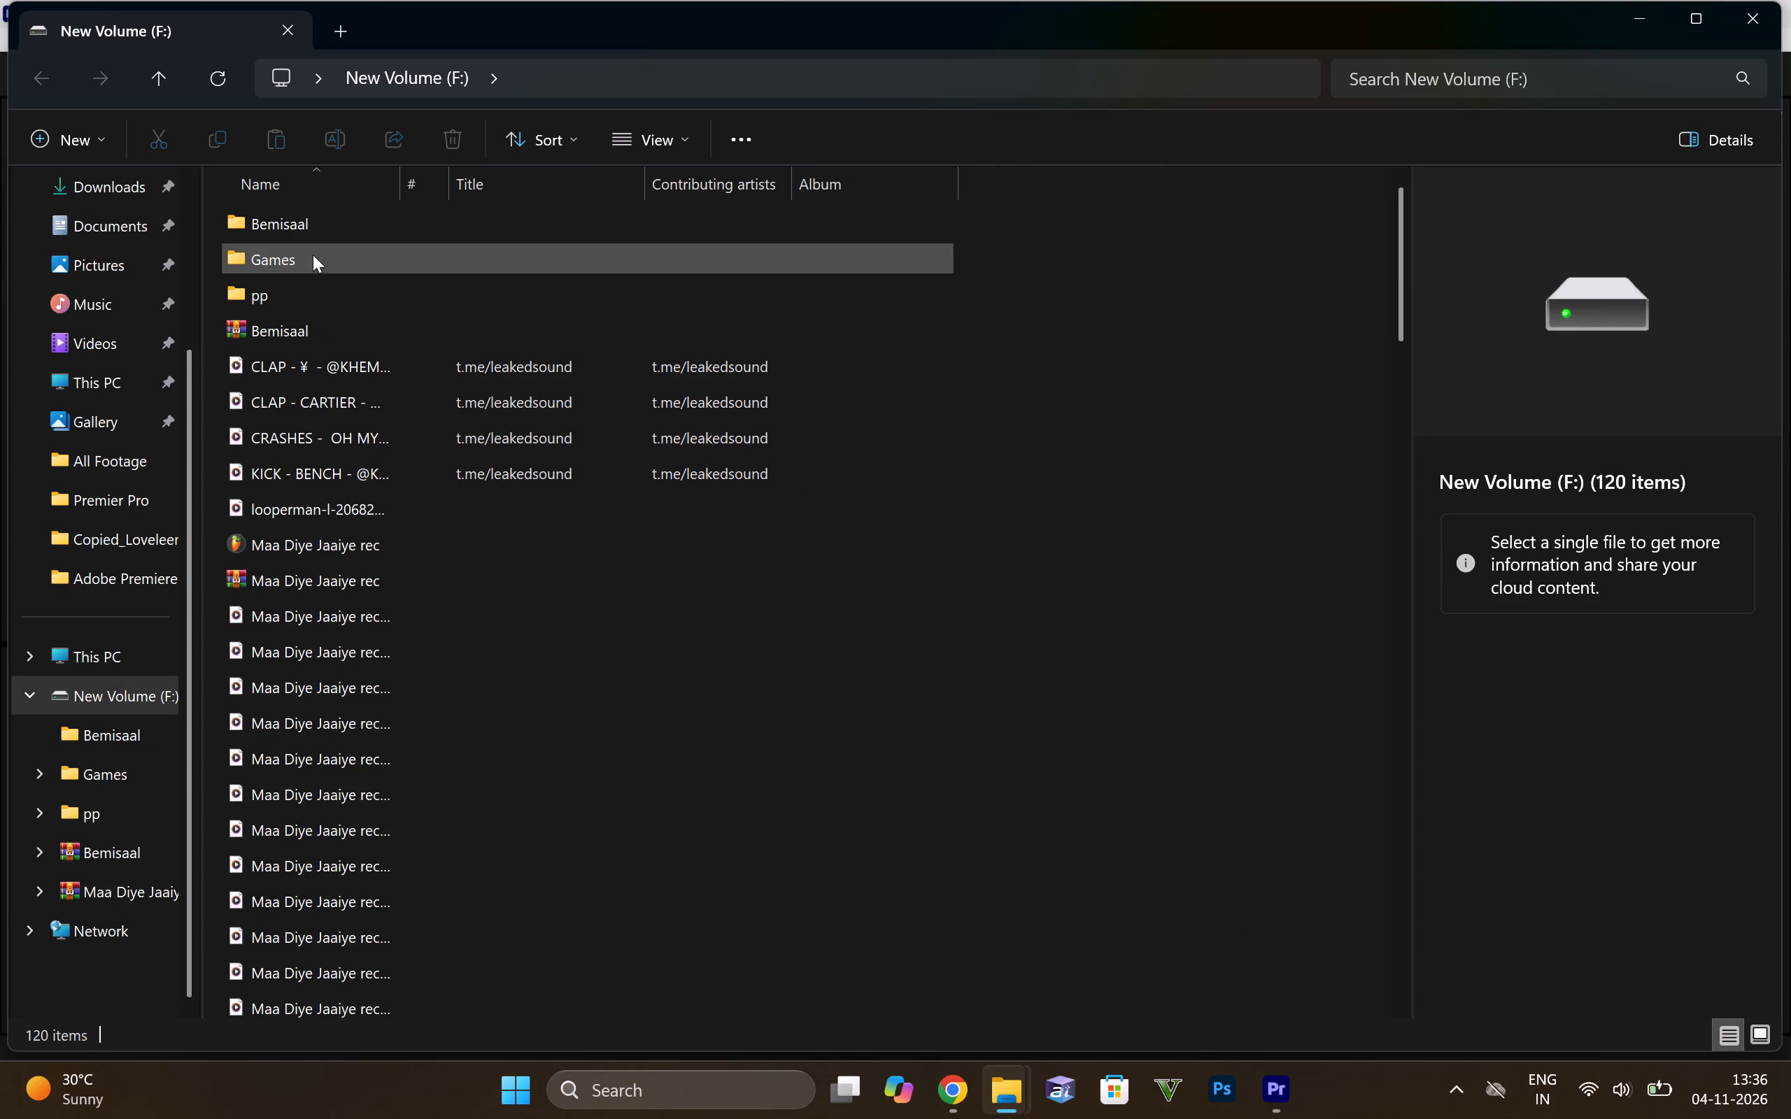
# Browse to the pp folder on drive F and open the Cuts Edit project from its Copied_Cuts Edit folder.
pyautogui.doubleClick(318, 301)
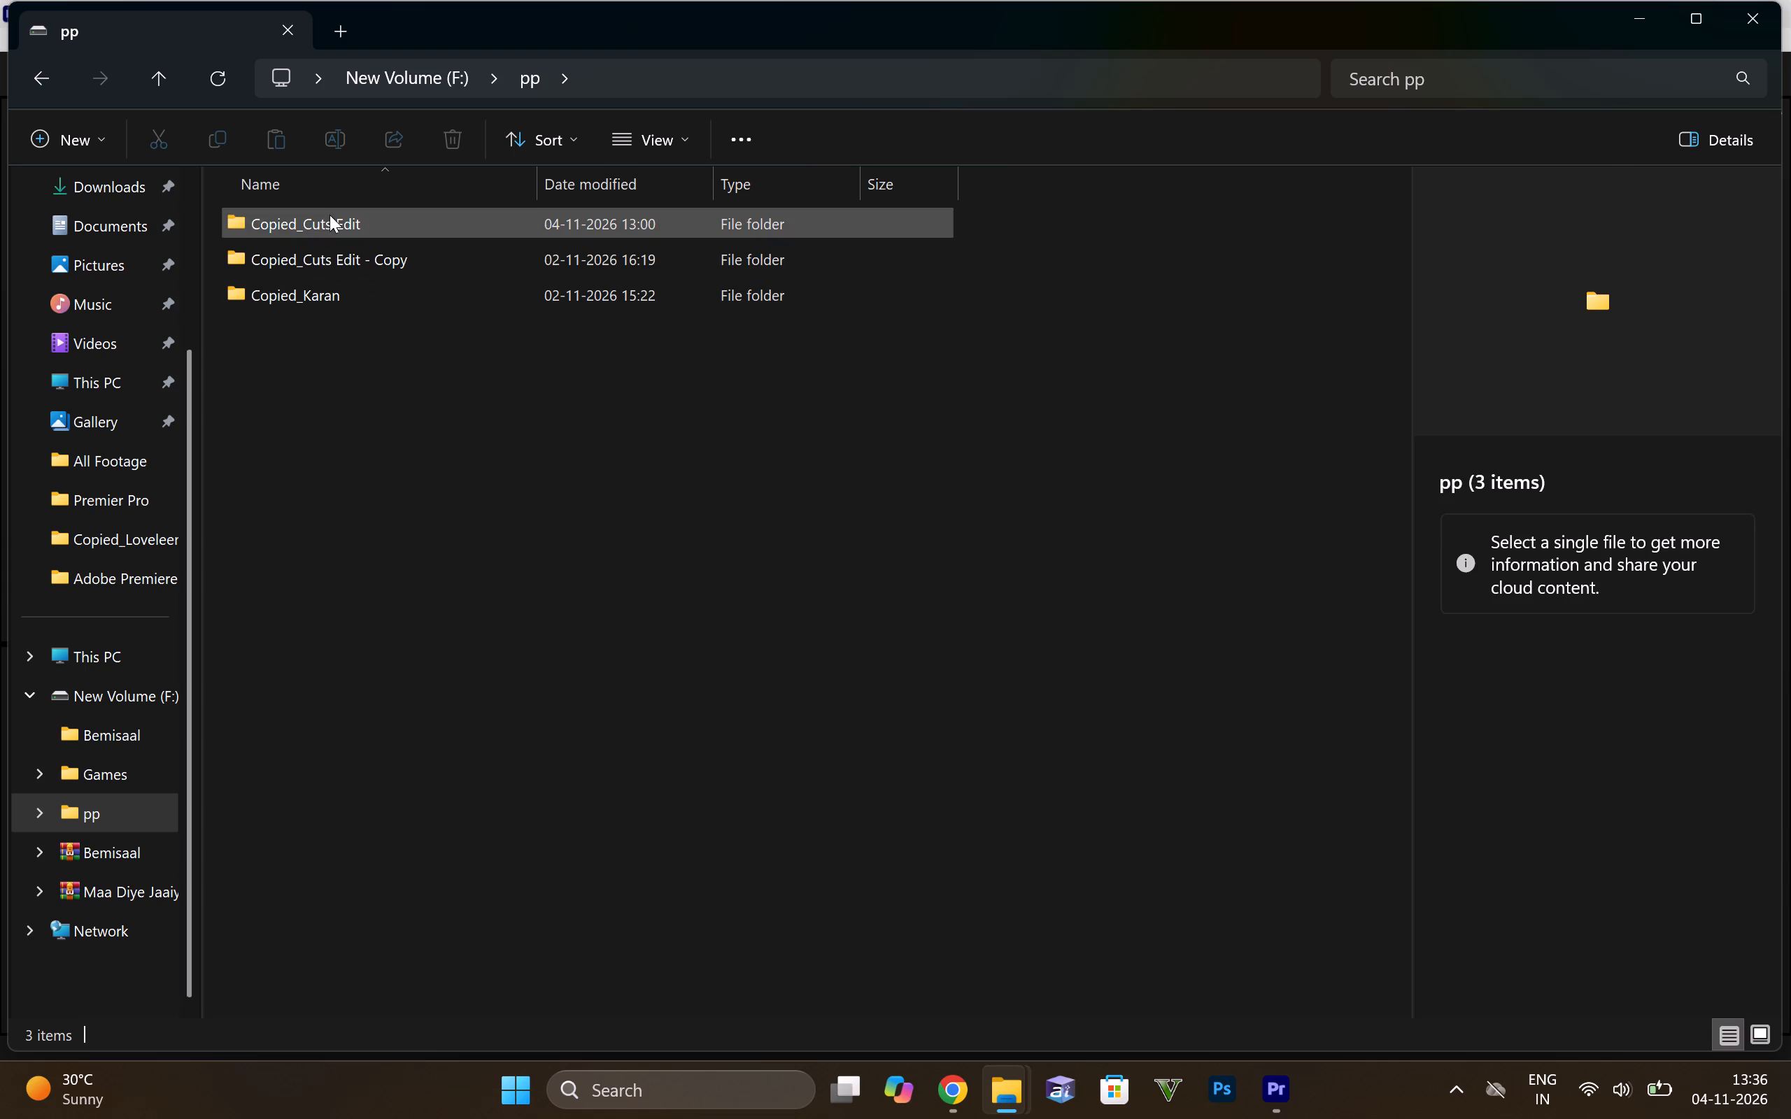
pyautogui.click(330, 215)
pyautogui.click(377, 441)
pyautogui.doubleClick(320, 271)
pyautogui.scroll(-5, 437, 535)
pyautogui.scroll(5, 336, 416)
pyautogui.click(41, 63)
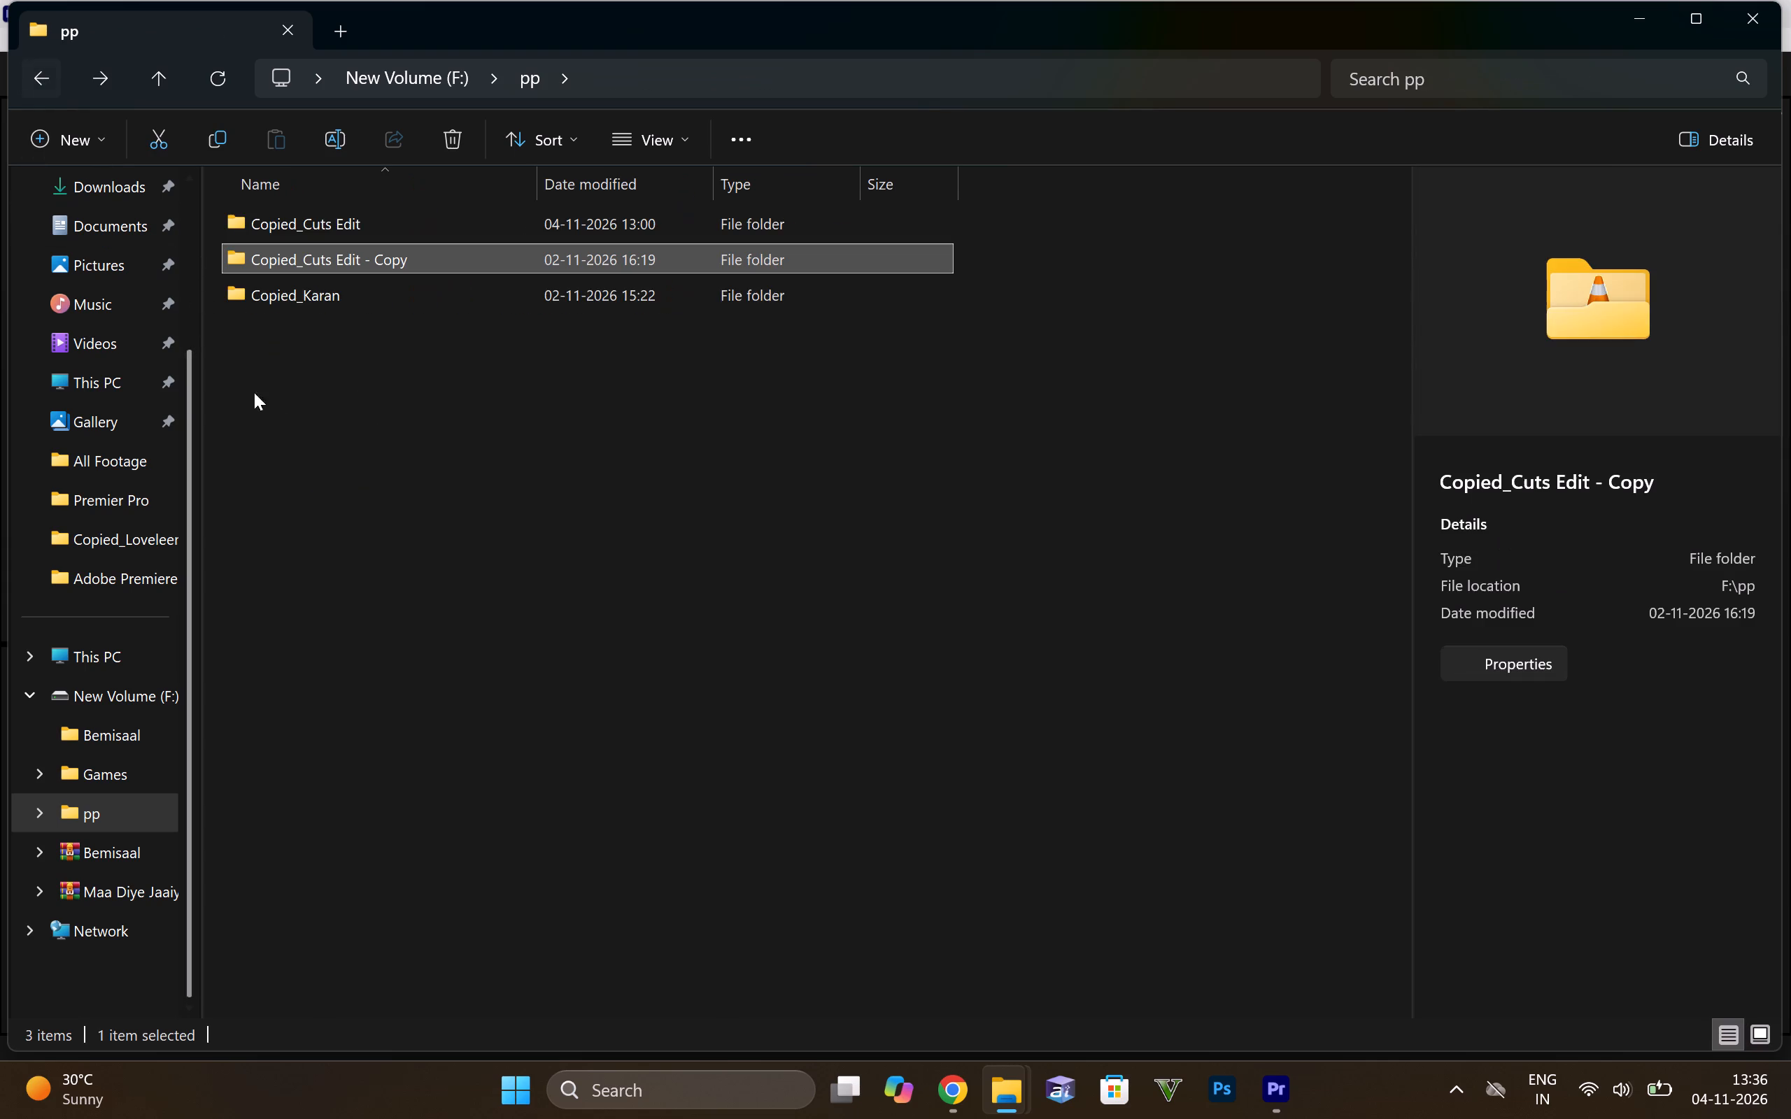
pyautogui.doubleClick(327, 224)
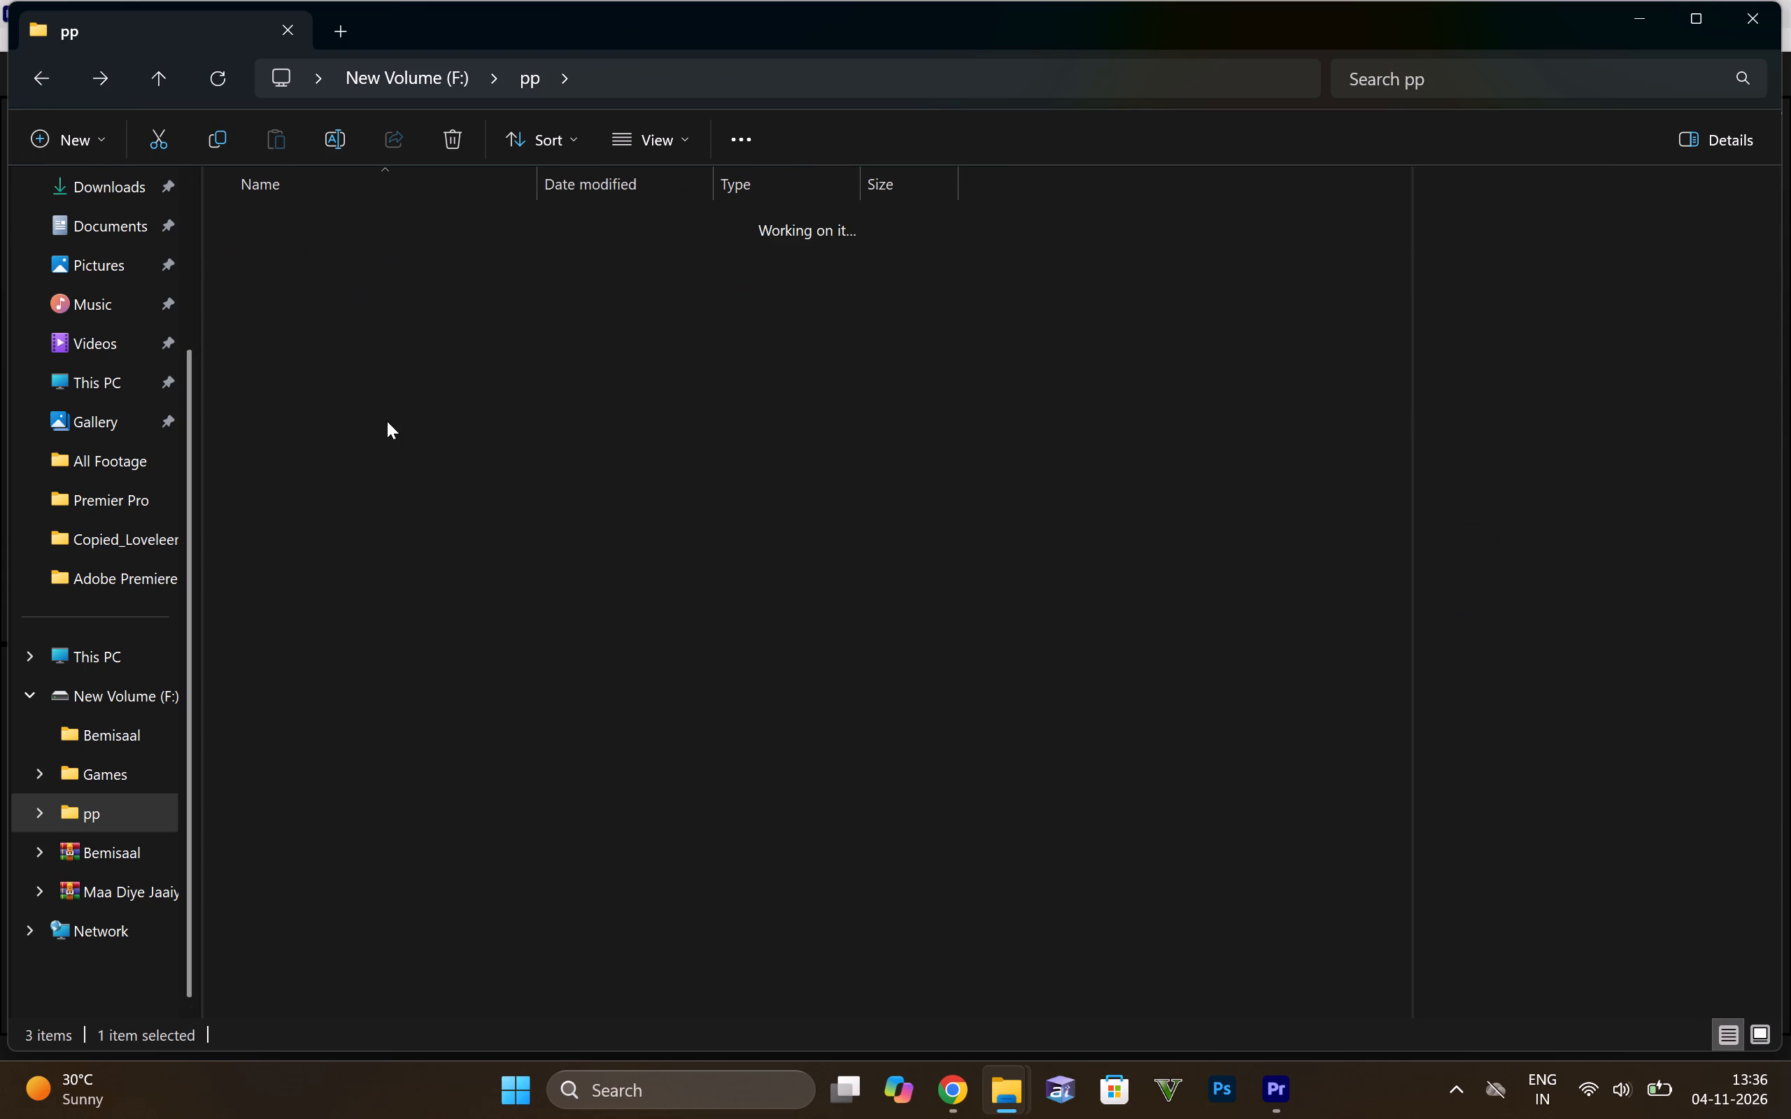
pyautogui.scroll(-5, 314, 348)
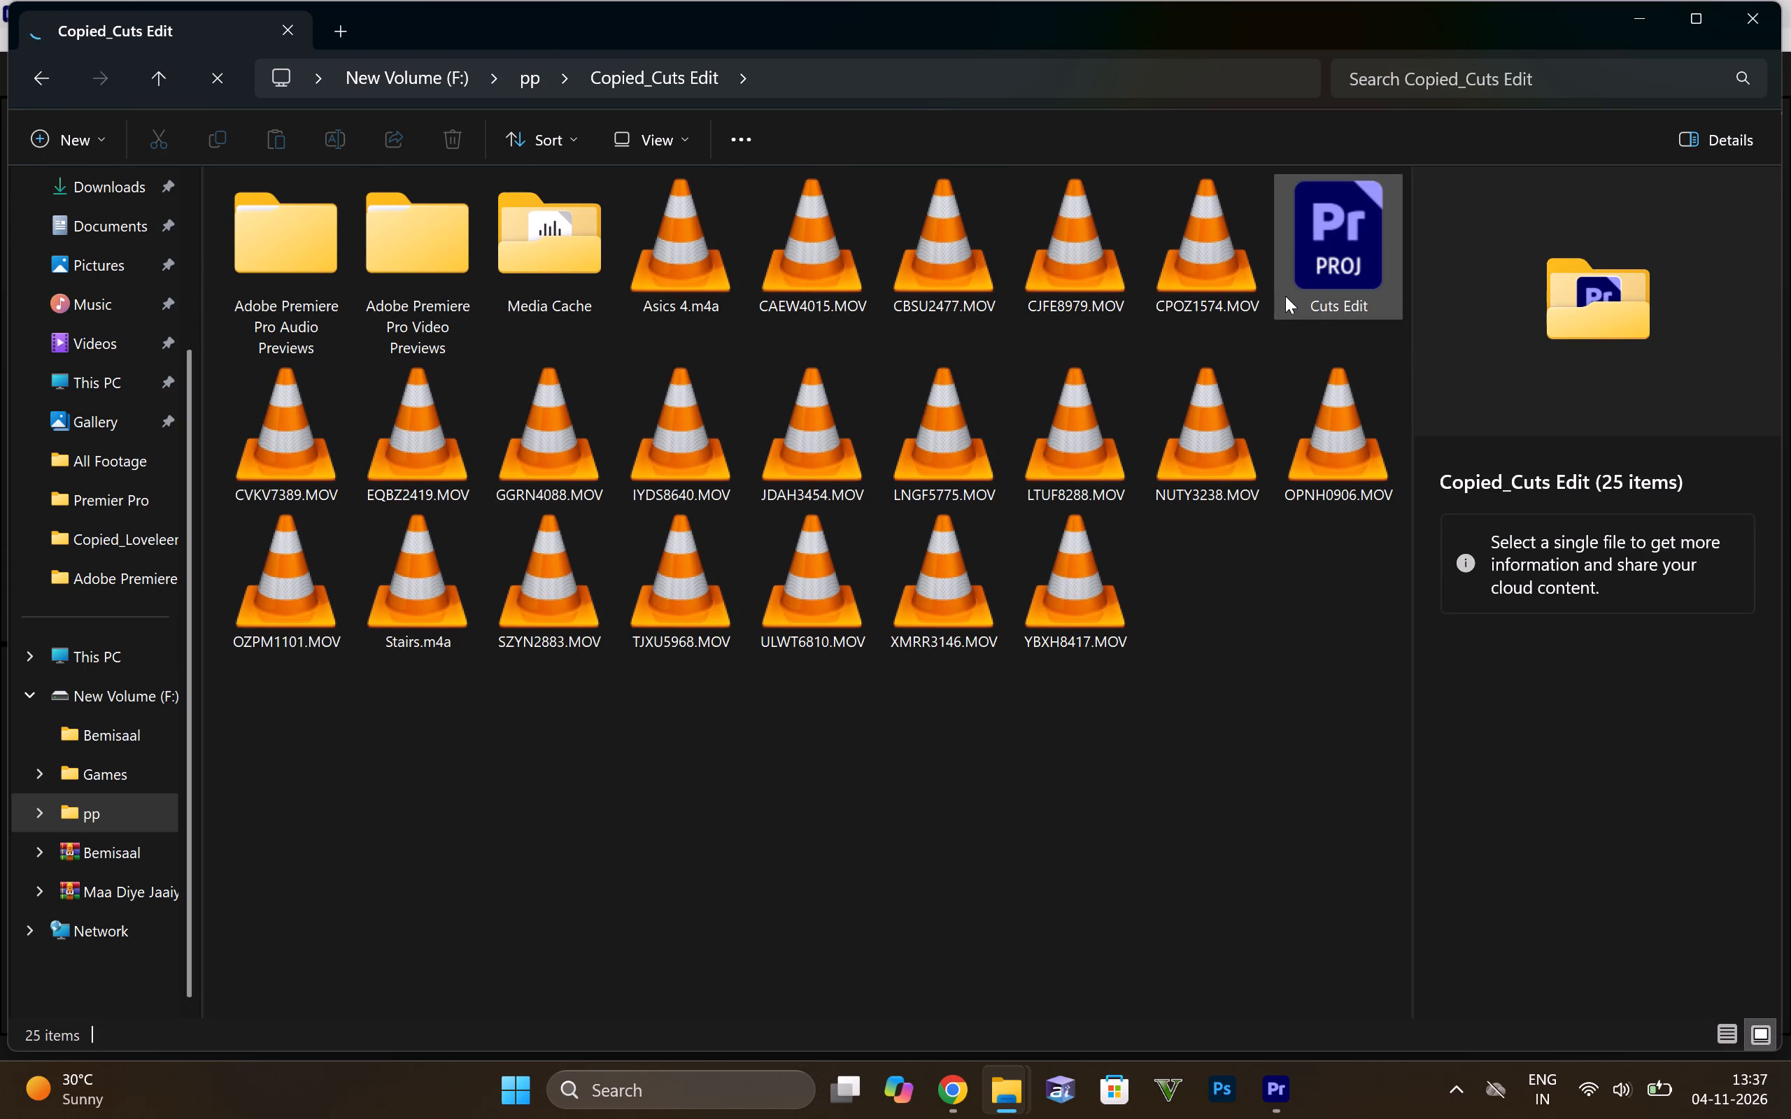
pyautogui.doubleClick(1301, 278)
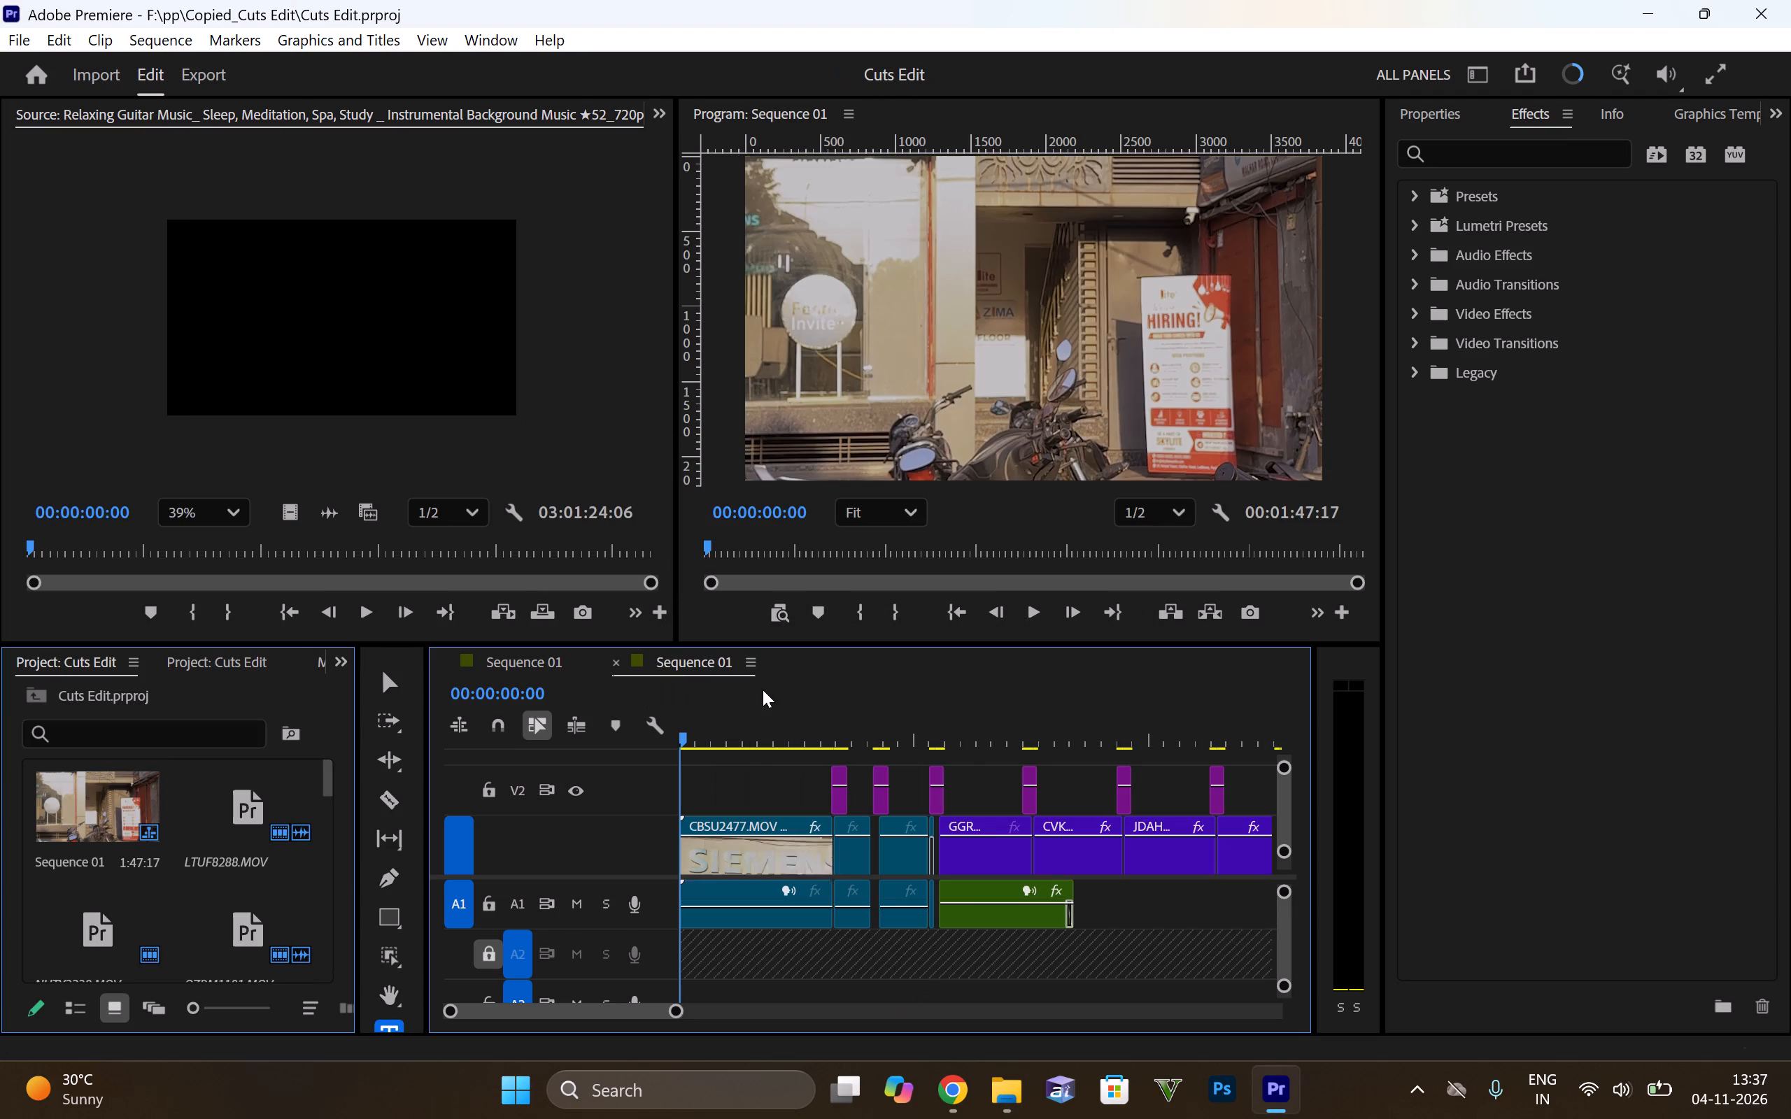
# Play Sequence 01 of the copied project near its end and from NUTY3238.MOV into the cut on action title.
pyautogui.keyDown('alt'); pyautogui.scroll(-20, 815, 732); pyautogui.keyUp('alt')
pyautogui.keyDown('alt'); pyautogui.scroll(-1, 815, 732); pyautogui.keyUp('alt')
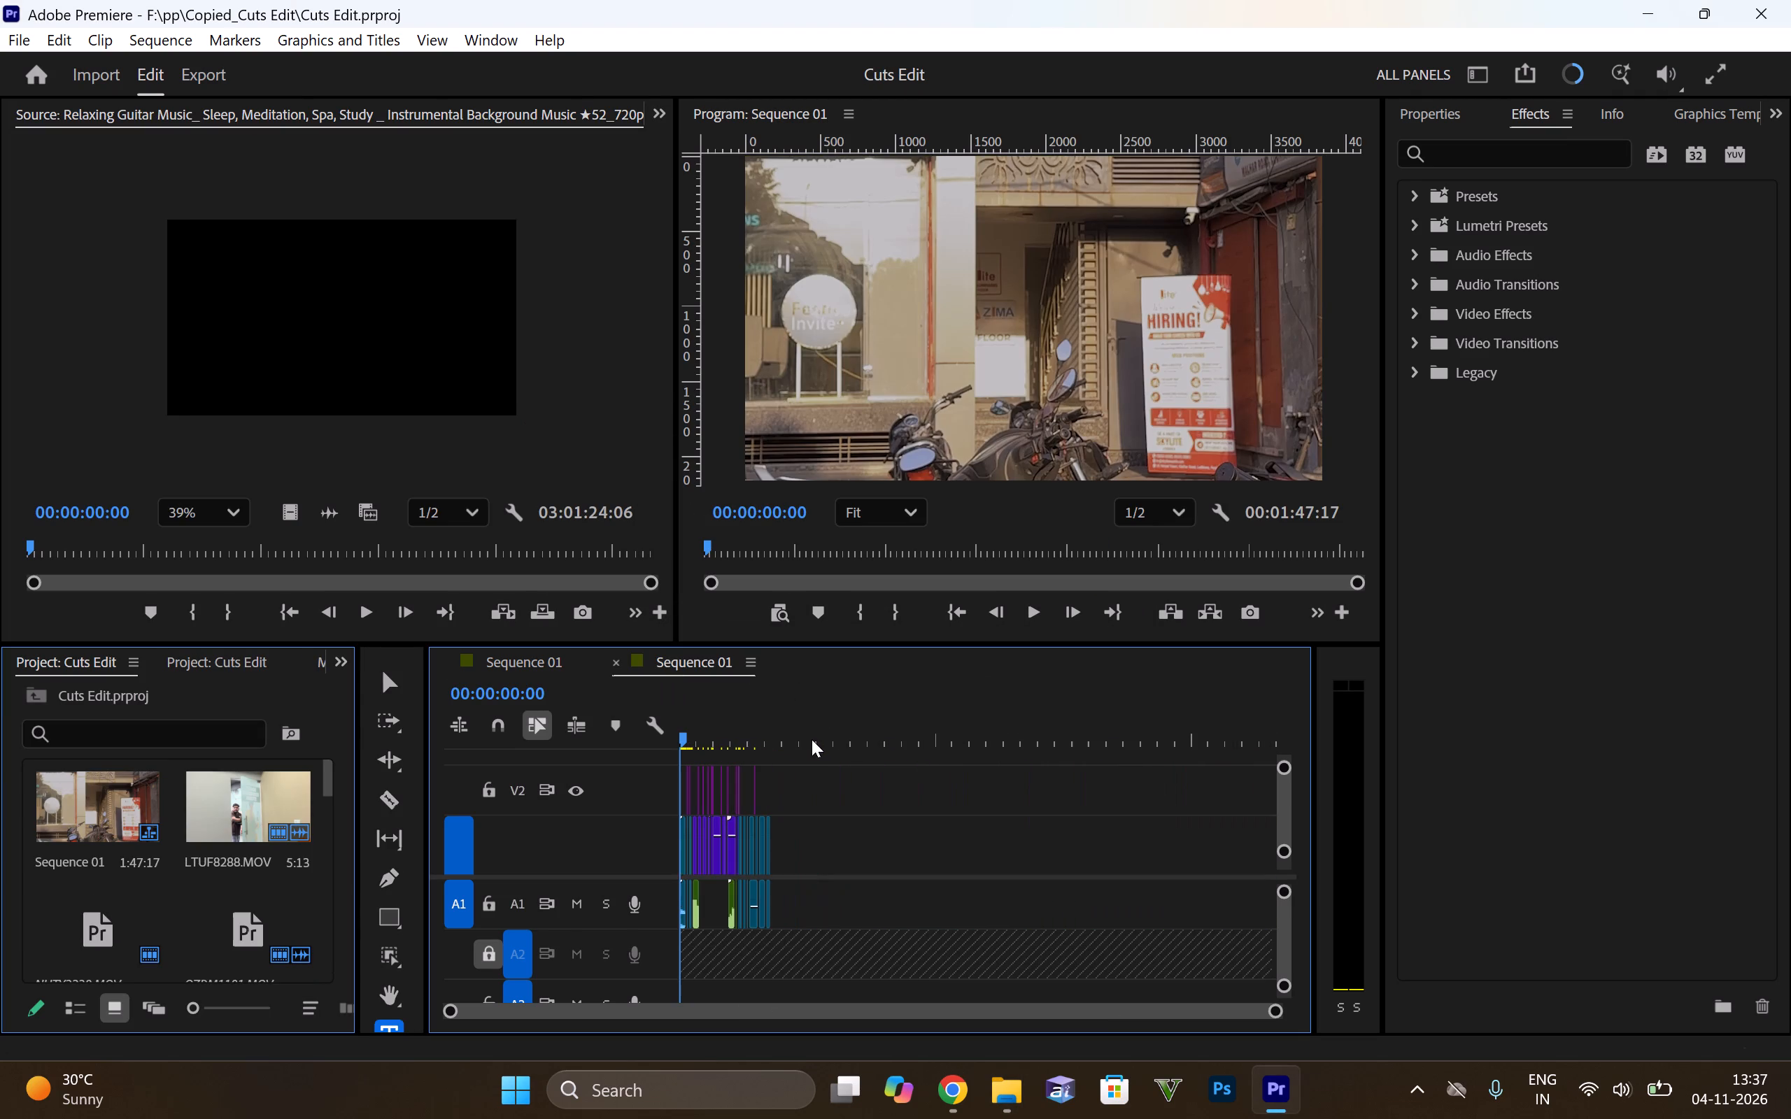
pyautogui.keyDown('alt'); pyautogui.scroll(-1, 812, 739); pyautogui.keyUp('alt')
pyautogui.click(765, 734)
pyautogui.press('space')
pyautogui.keyDown('alt'); pyautogui.scroll(6, 721, 750); pyautogui.keyUp('alt')
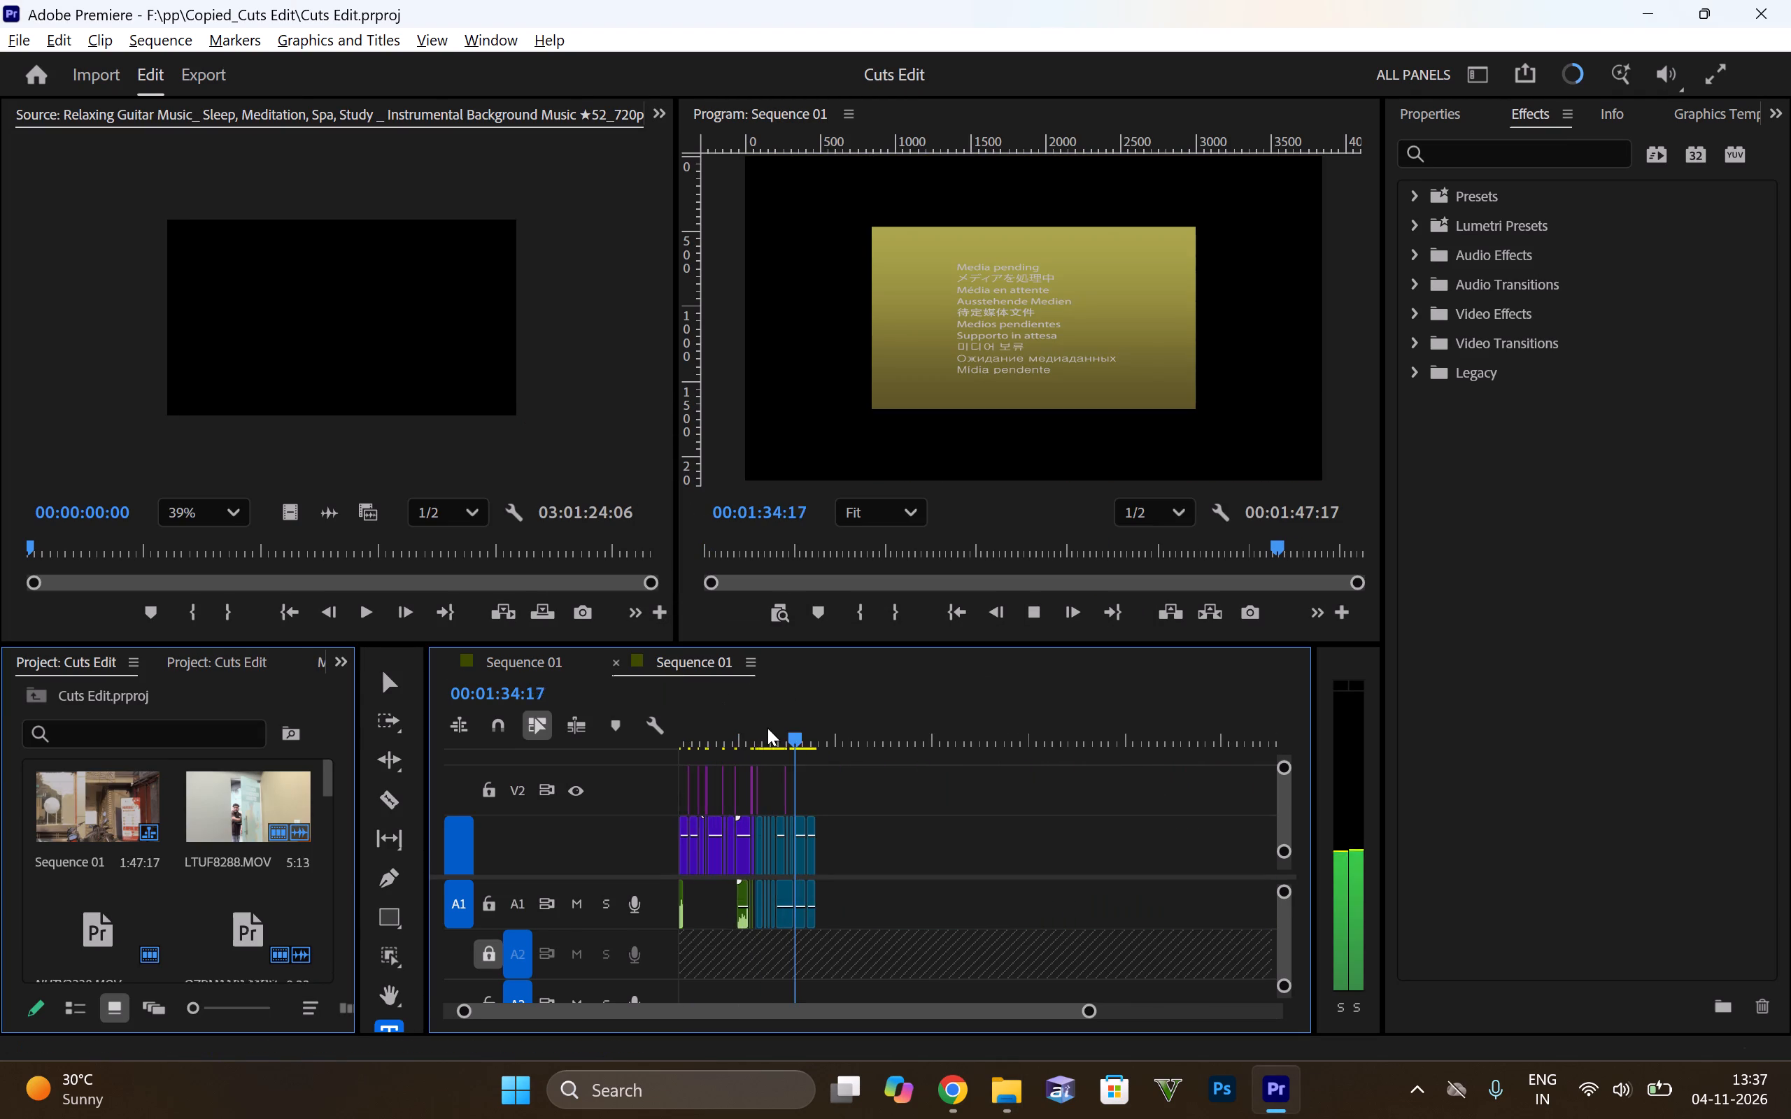
pyautogui.keyDown('alt'); pyautogui.scroll(6, 762, 729); pyautogui.keyUp('alt')
pyautogui.press('space')
pyautogui.moveTo(747, 733); pyautogui.dragTo(737, 746)
pyautogui.press('space')
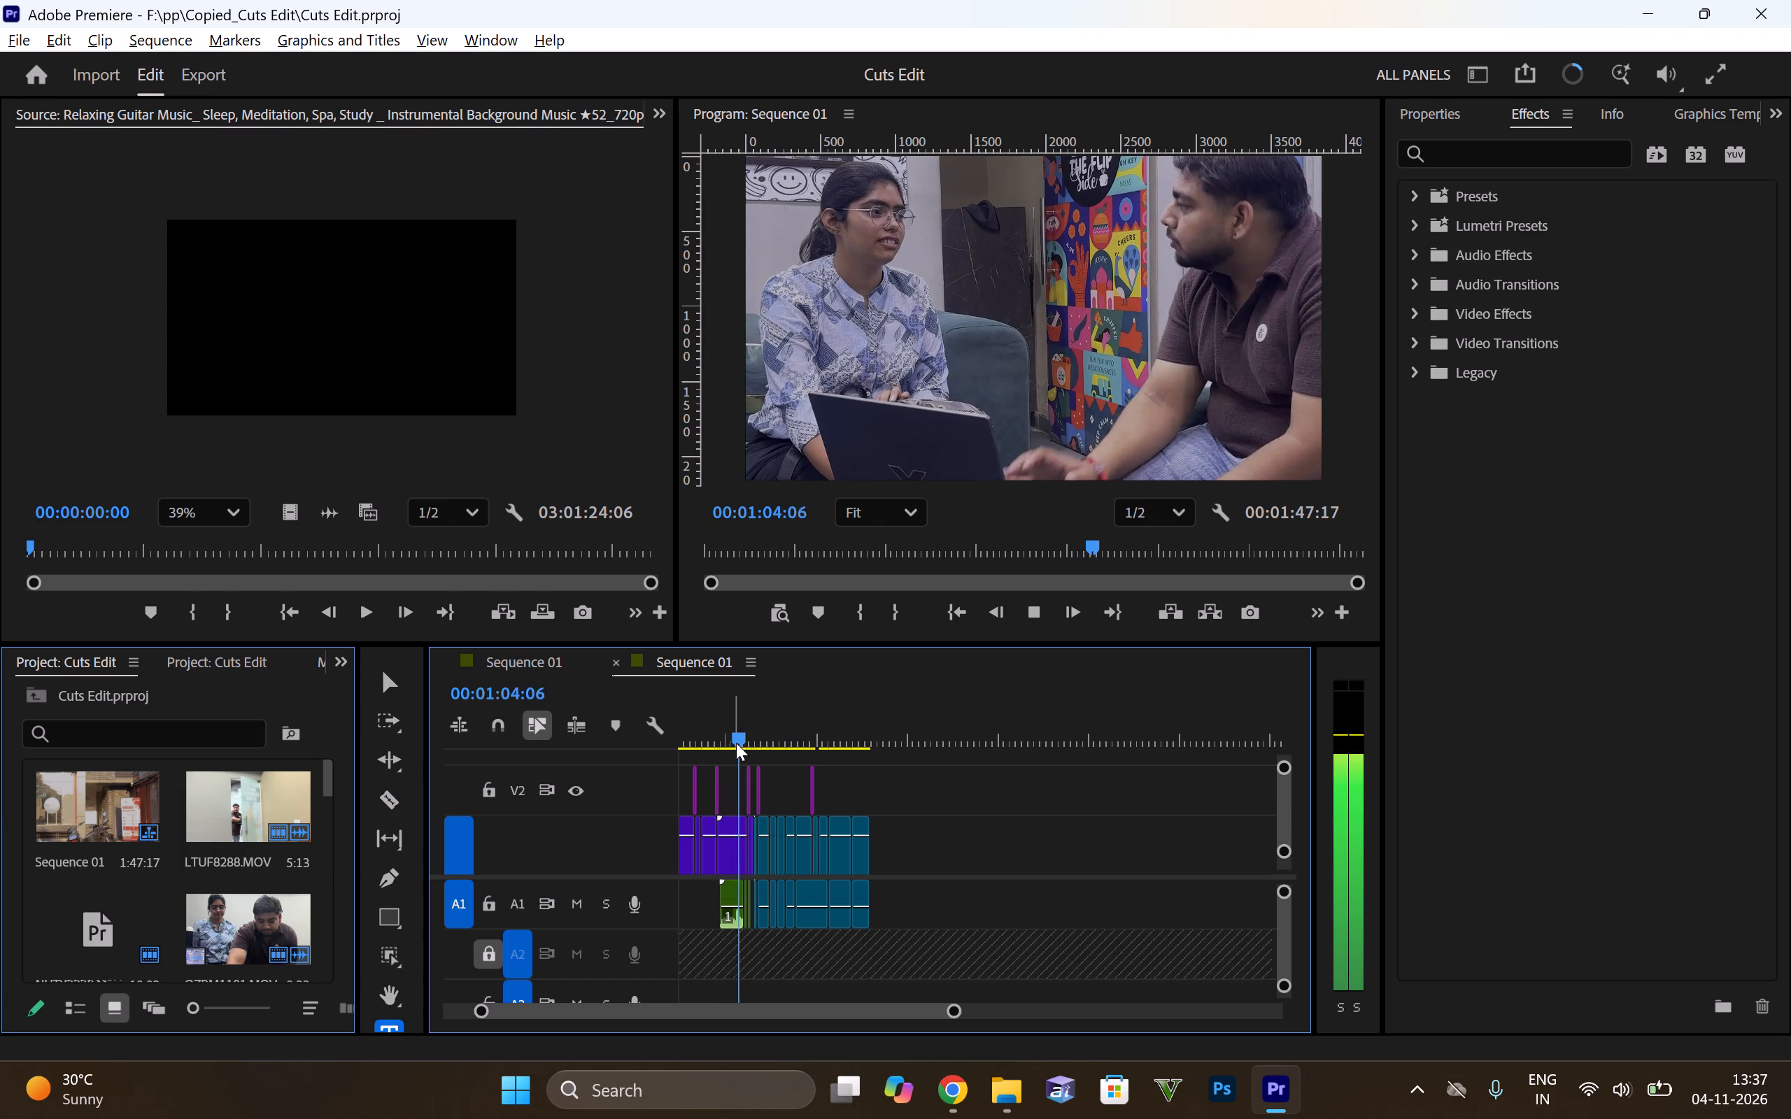
pyautogui.keyDown('alt'); pyautogui.scroll(17, 736, 743); pyautogui.keyUp('alt')
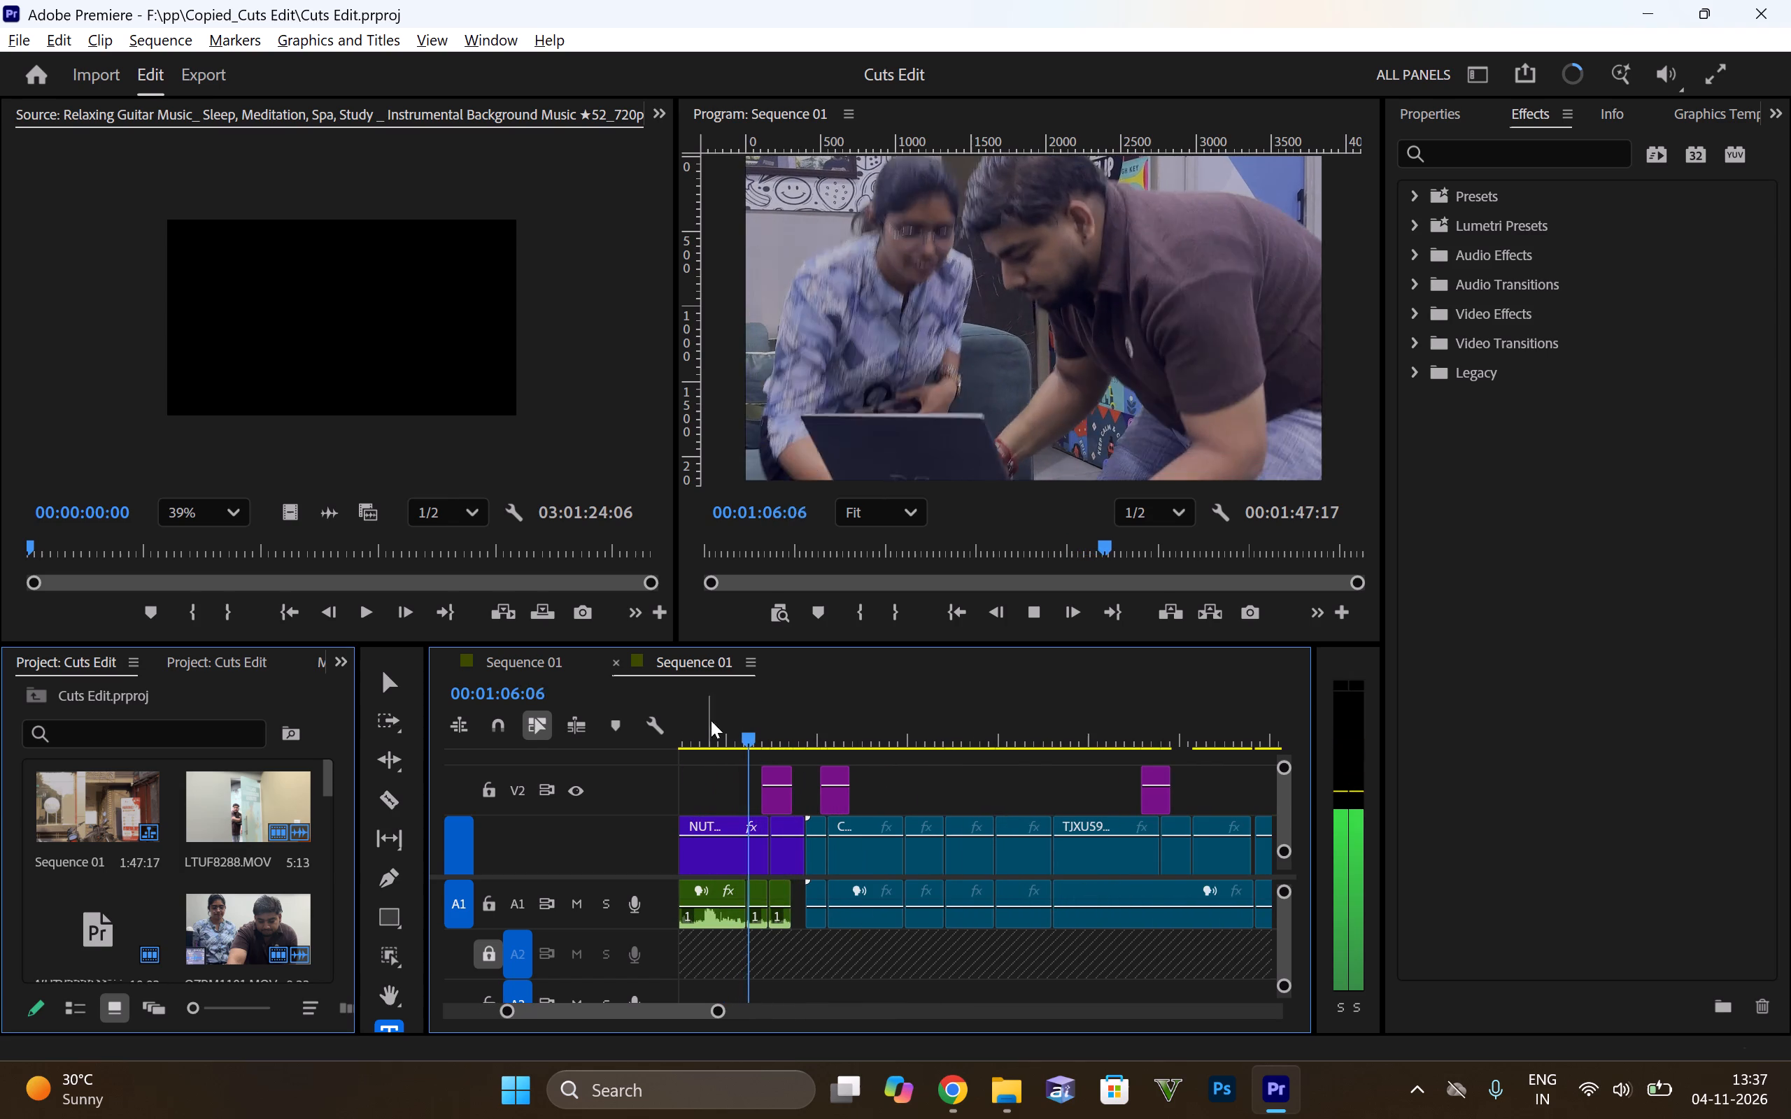
pyautogui.keyDown('alt'); pyautogui.scroll(-4, 738, 722); pyautogui.keyUp('alt')
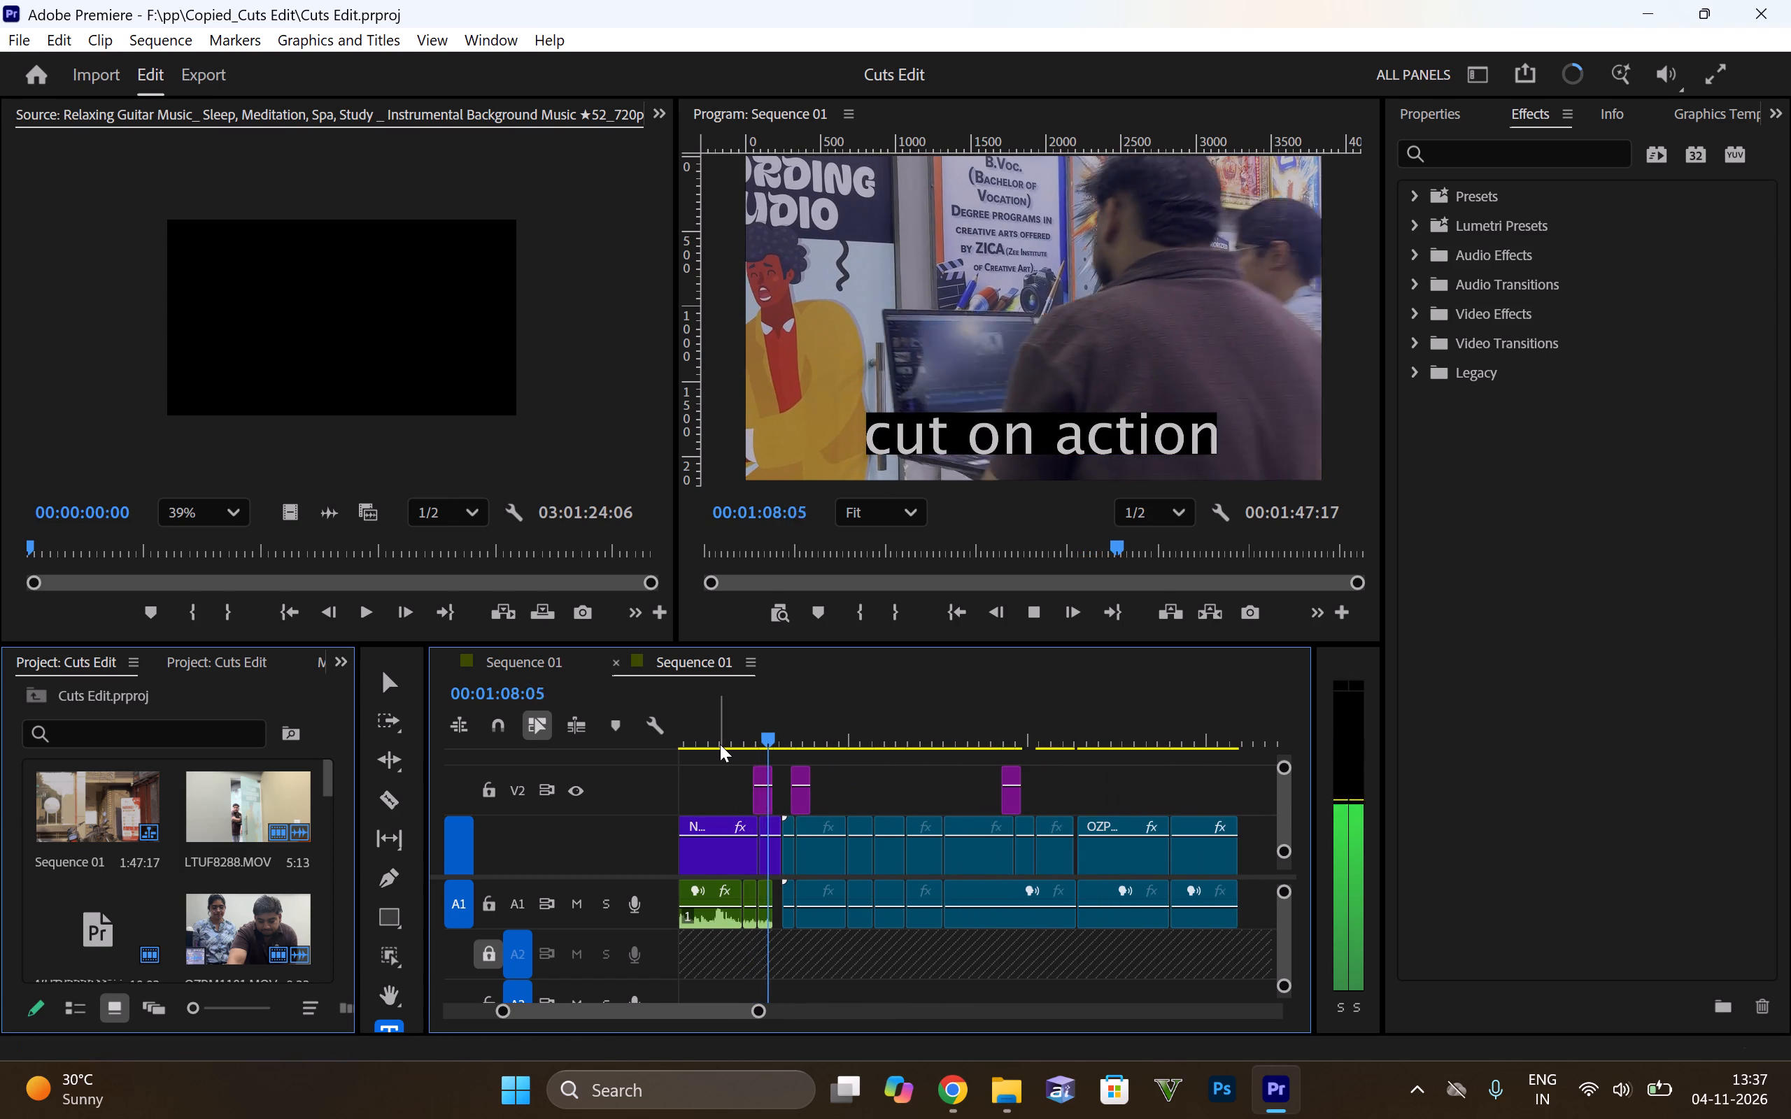
pyautogui.press('space')
# Switch to Sequence 01 of the drive D project and play it from the cut on action title to the end.
pyautogui.click(538, 662)
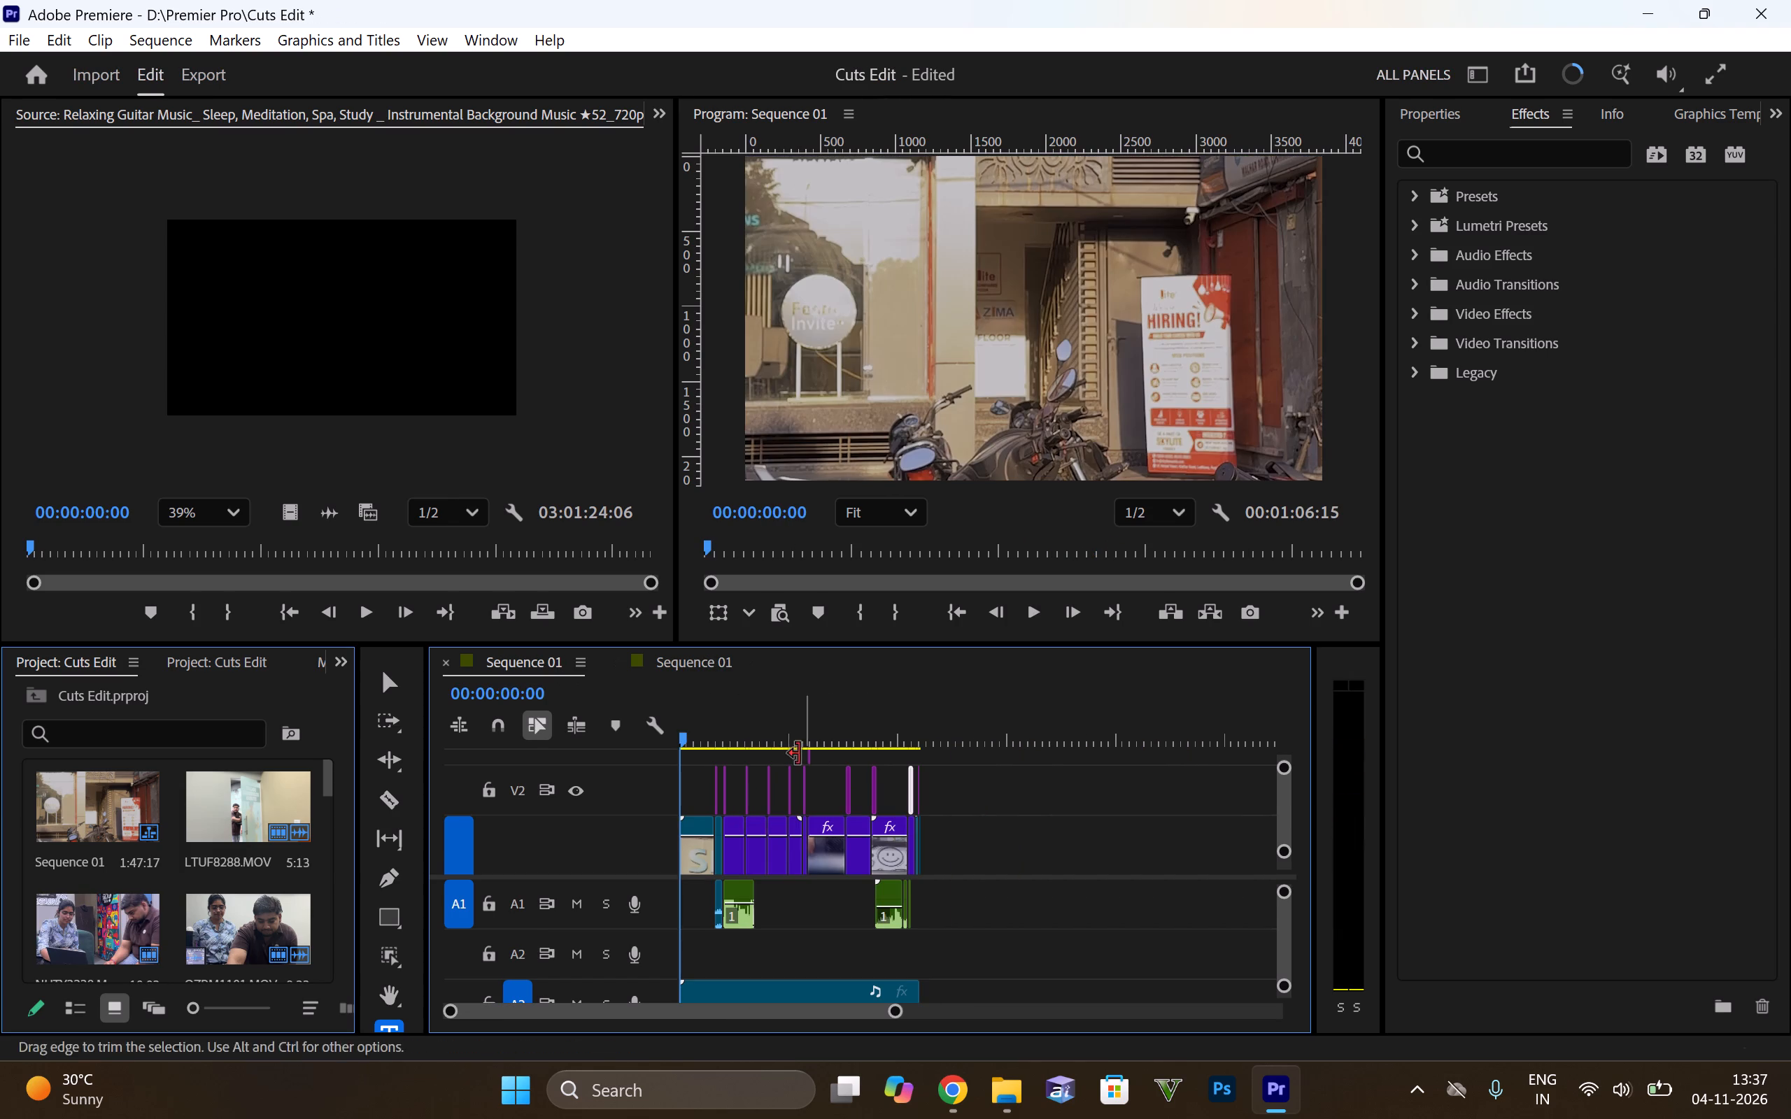
pyautogui.click(914, 736)
pyautogui.keyDown('alt'); pyautogui.scroll(3, 912, 806); pyautogui.keyUp('alt')
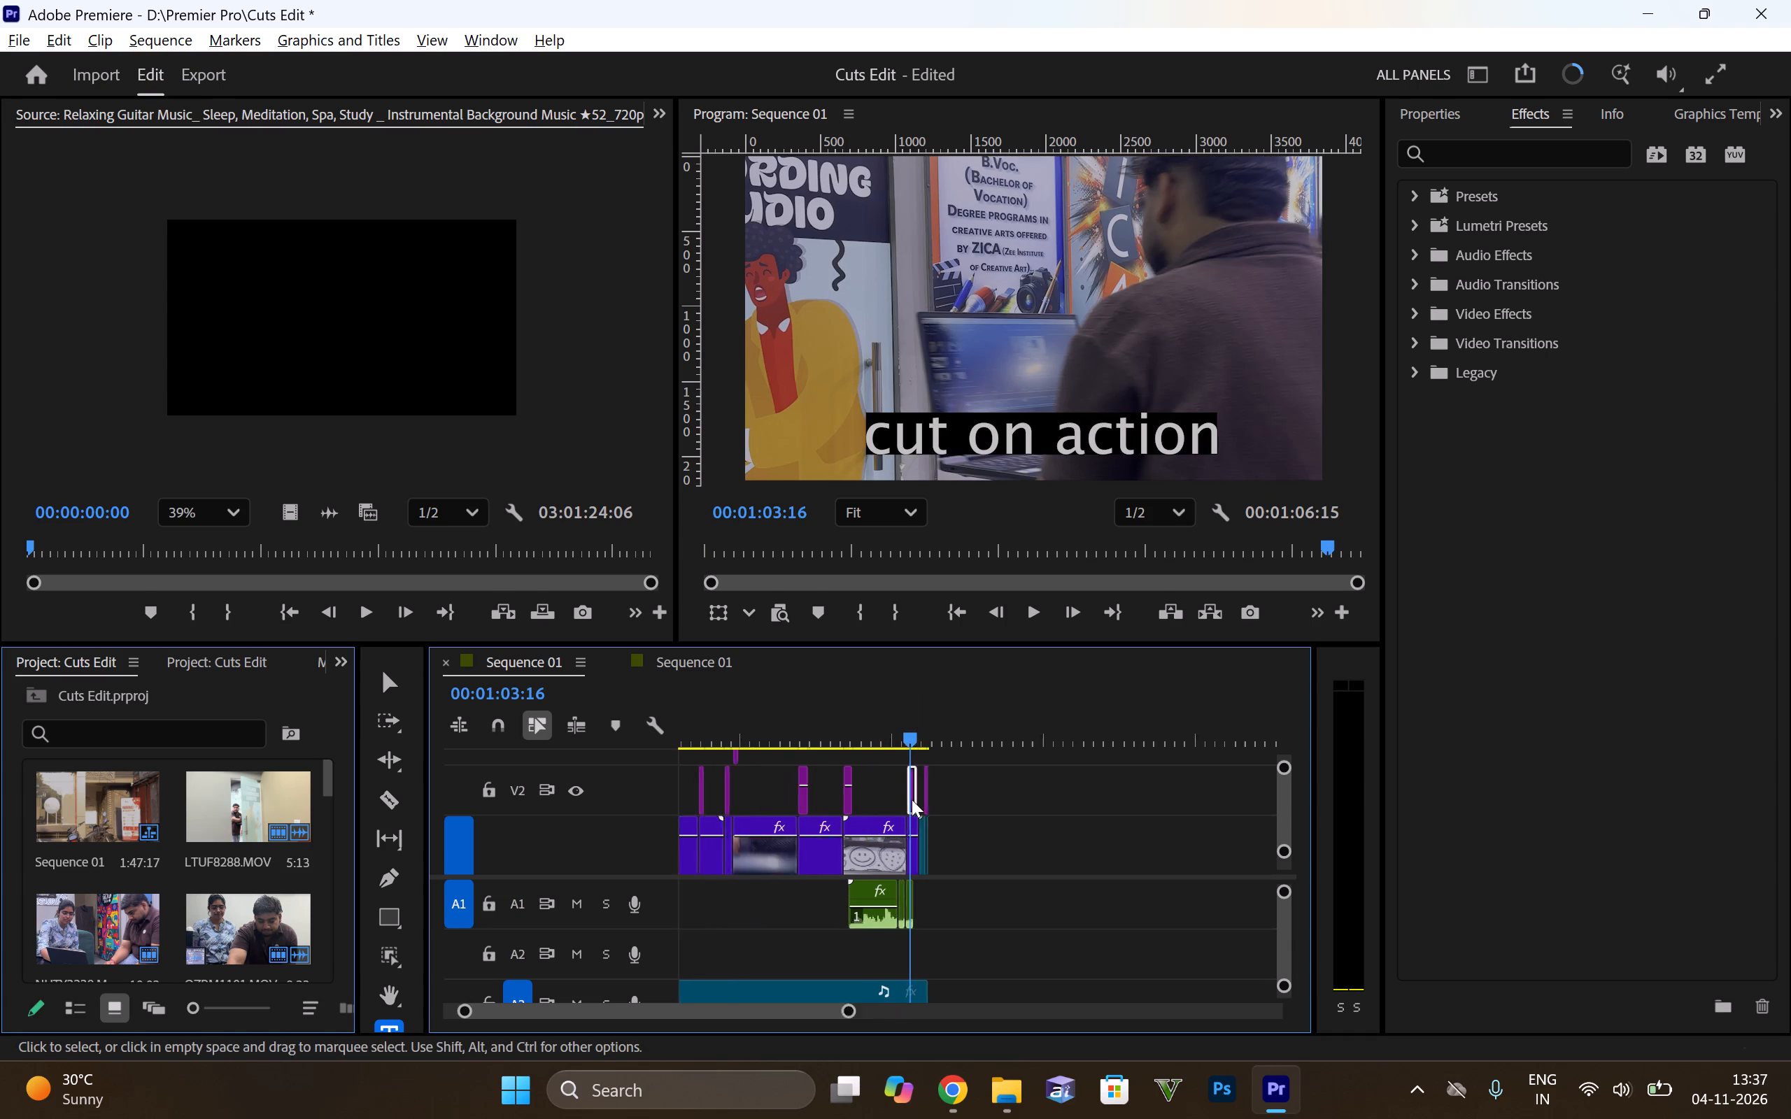
pyautogui.keyDown('alt'); pyautogui.scroll(20, 912, 799); pyautogui.keyUp('alt')
pyautogui.keyDown('alt'); pyautogui.scroll(1, 912, 799); pyautogui.keyUp('alt')
pyautogui.press('space')
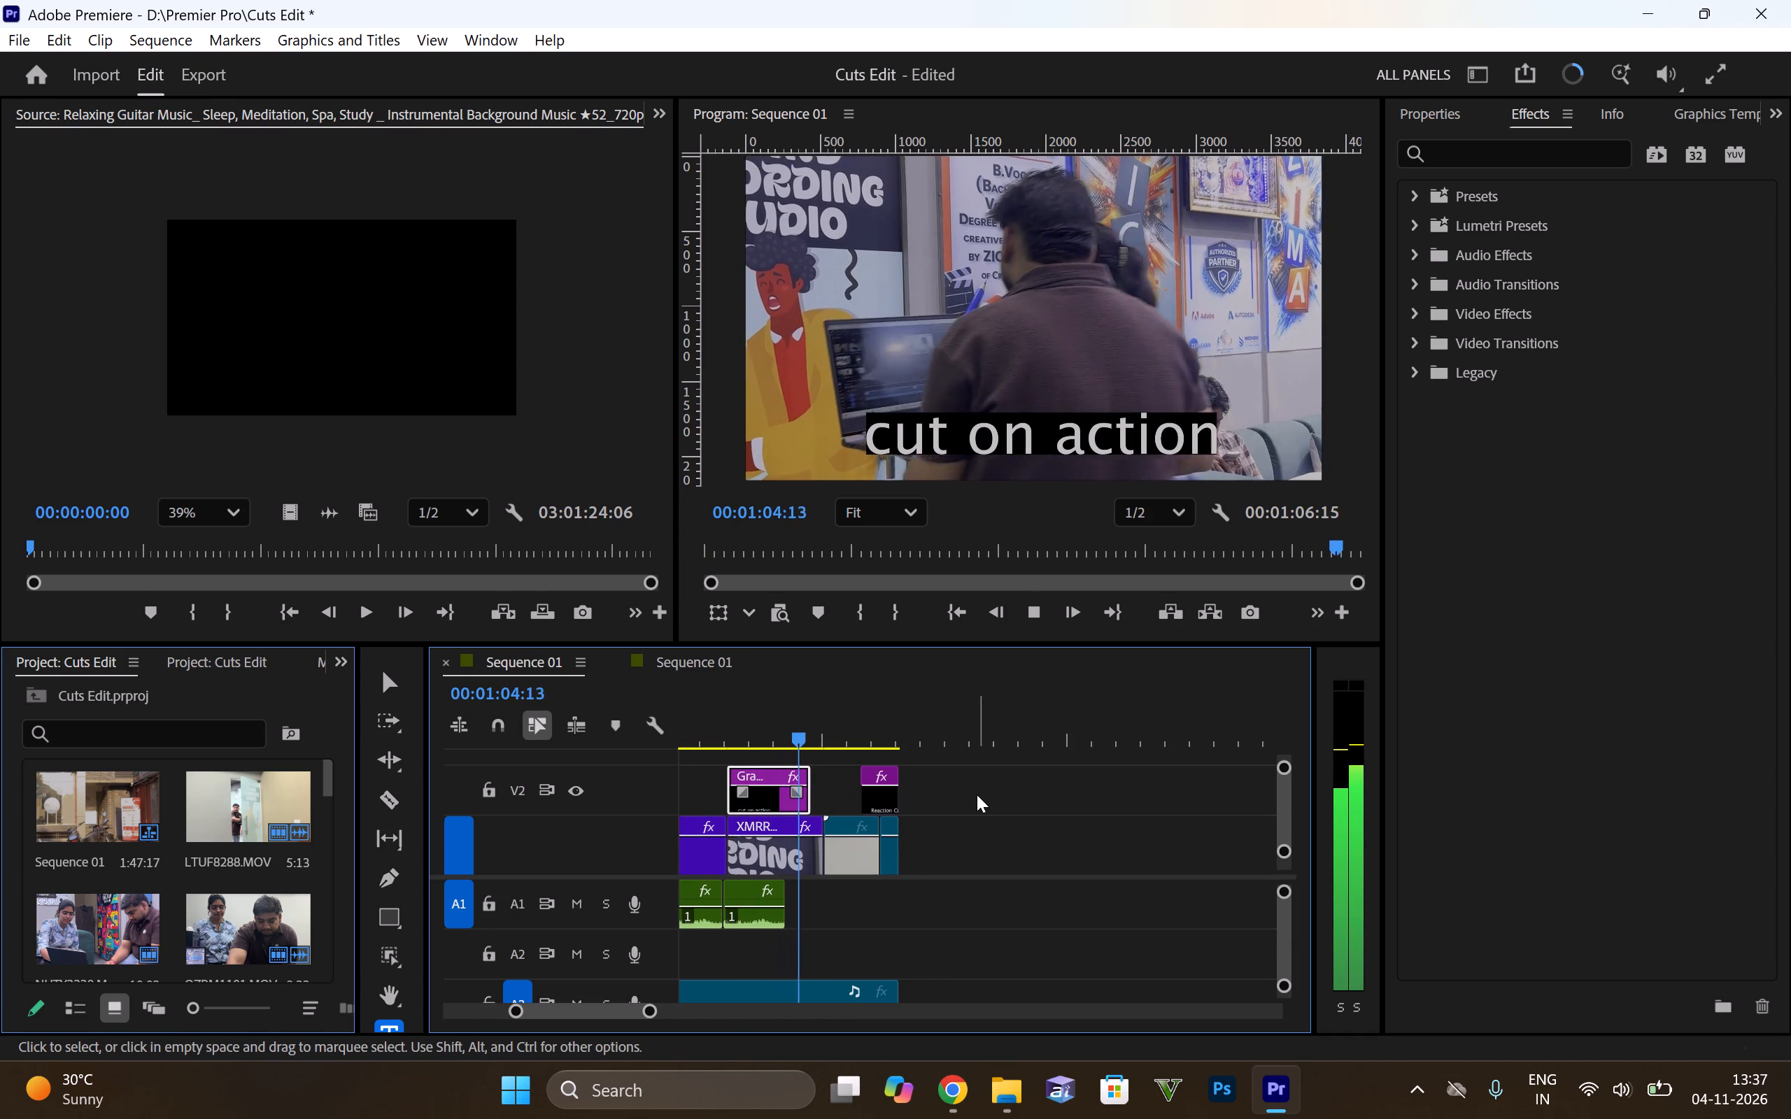
pyautogui.press('space')
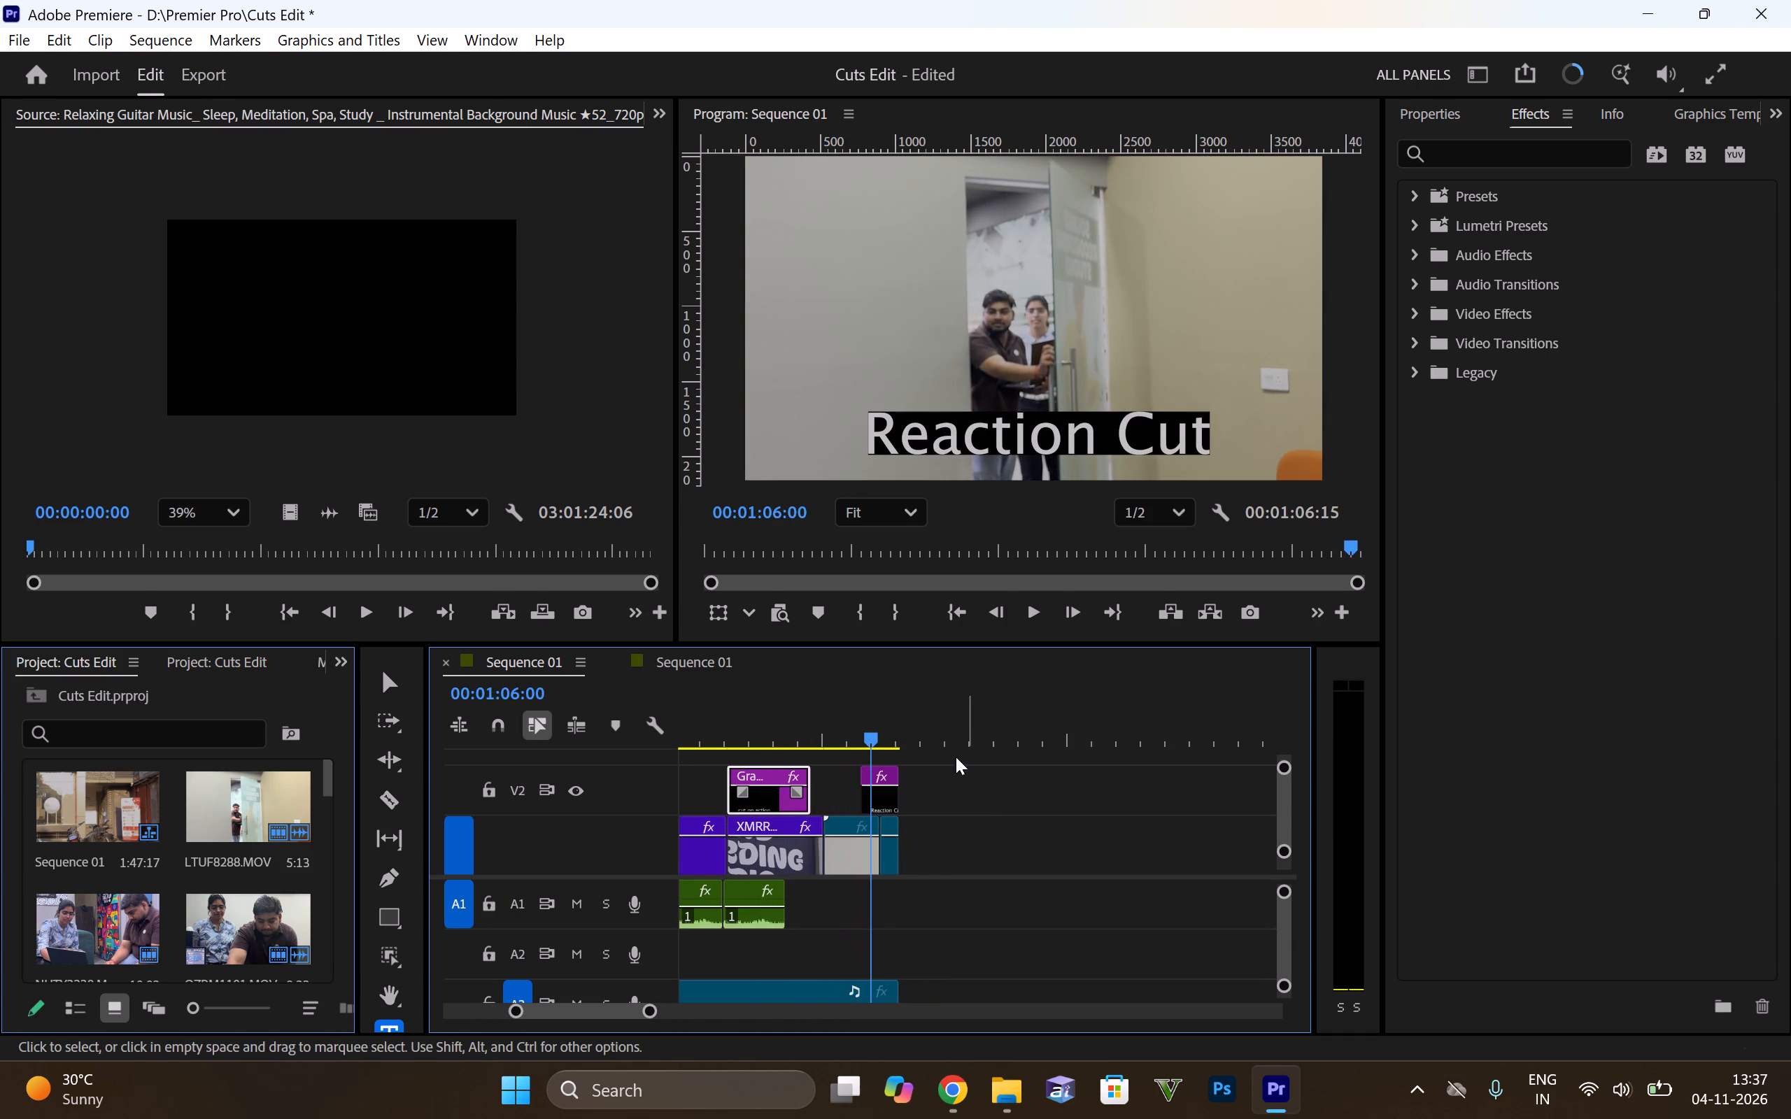
pyautogui.press('space')
pyautogui.press('space')
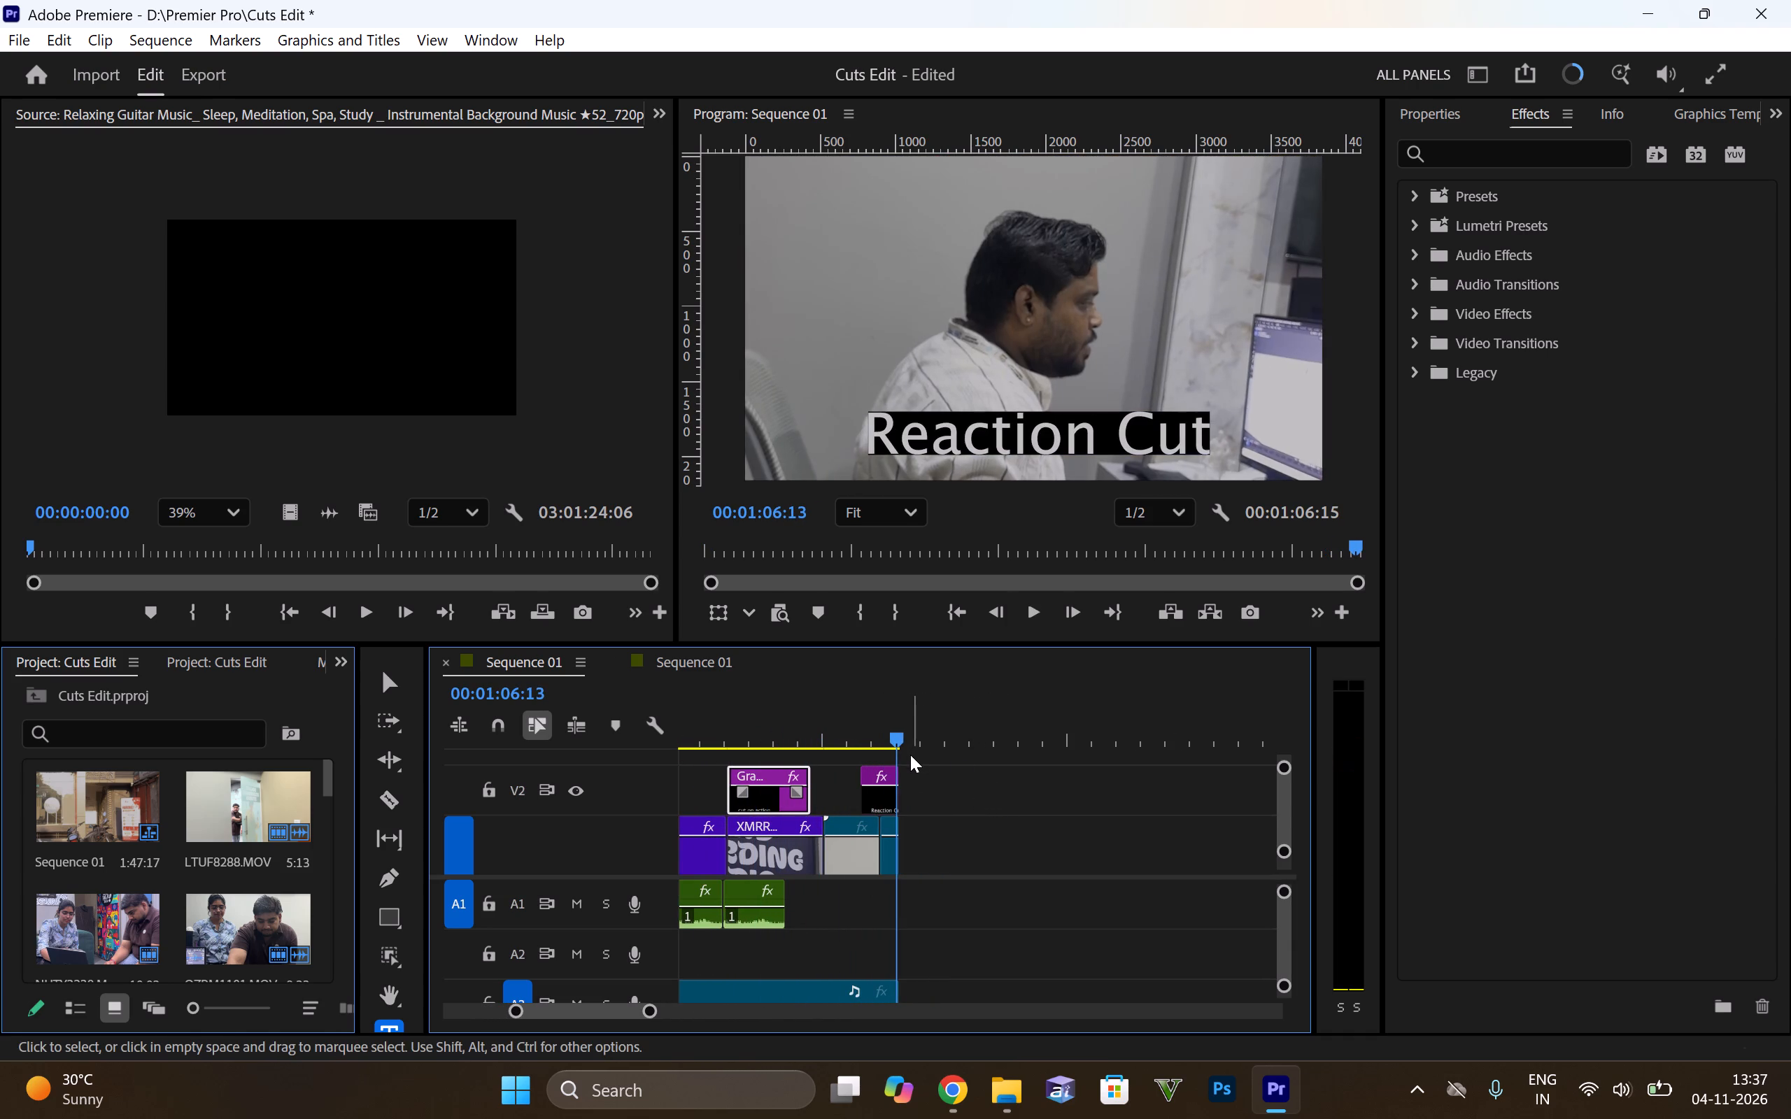
pyautogui.press('space')
pyautogui.press('space')
pyautogui.press('space')
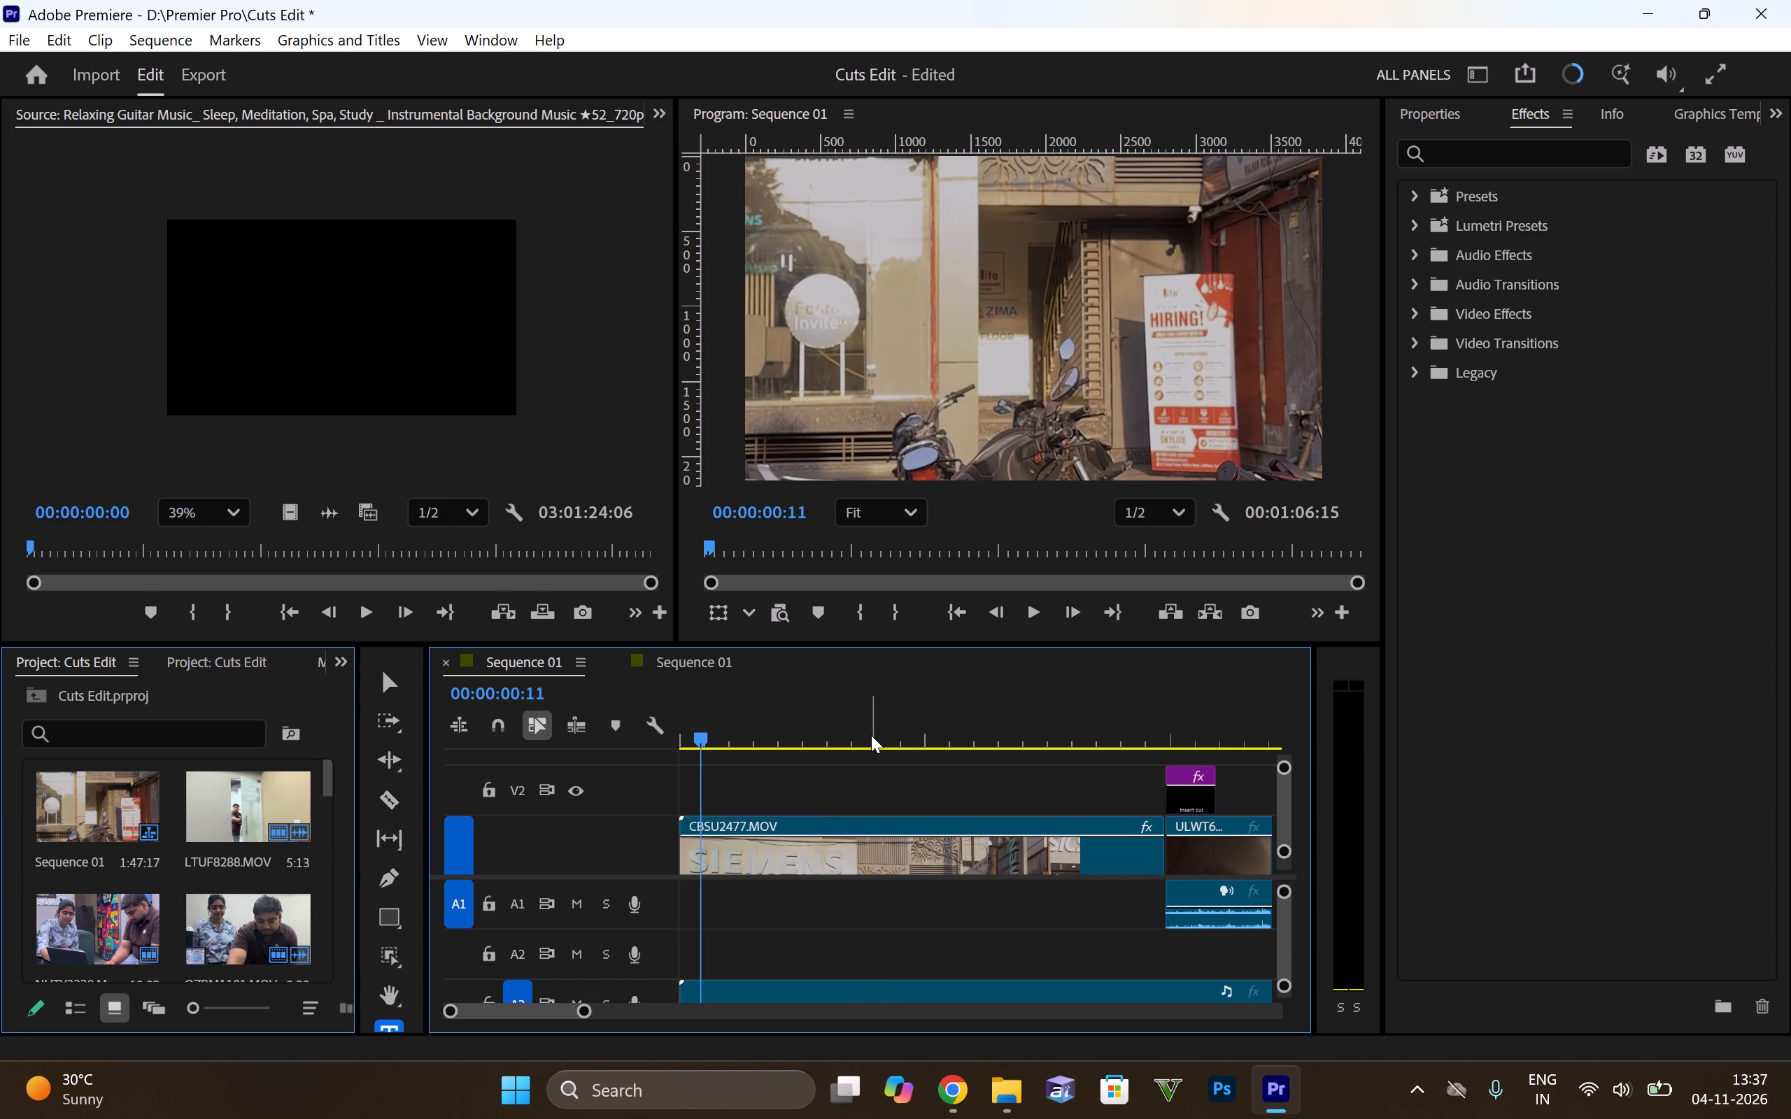
# Play NUTY3238.MOV up to its join with XMRR3146.MOV.
pyautogui.keyDown('alt'); pyautogui.scroll(-20, 871, 735); pyautogui.keyUp('alt')
pyautogui.keyDown('alt'); pyautogui.scroll(-4, 871, 735); pyautogui.keyUp('alt')
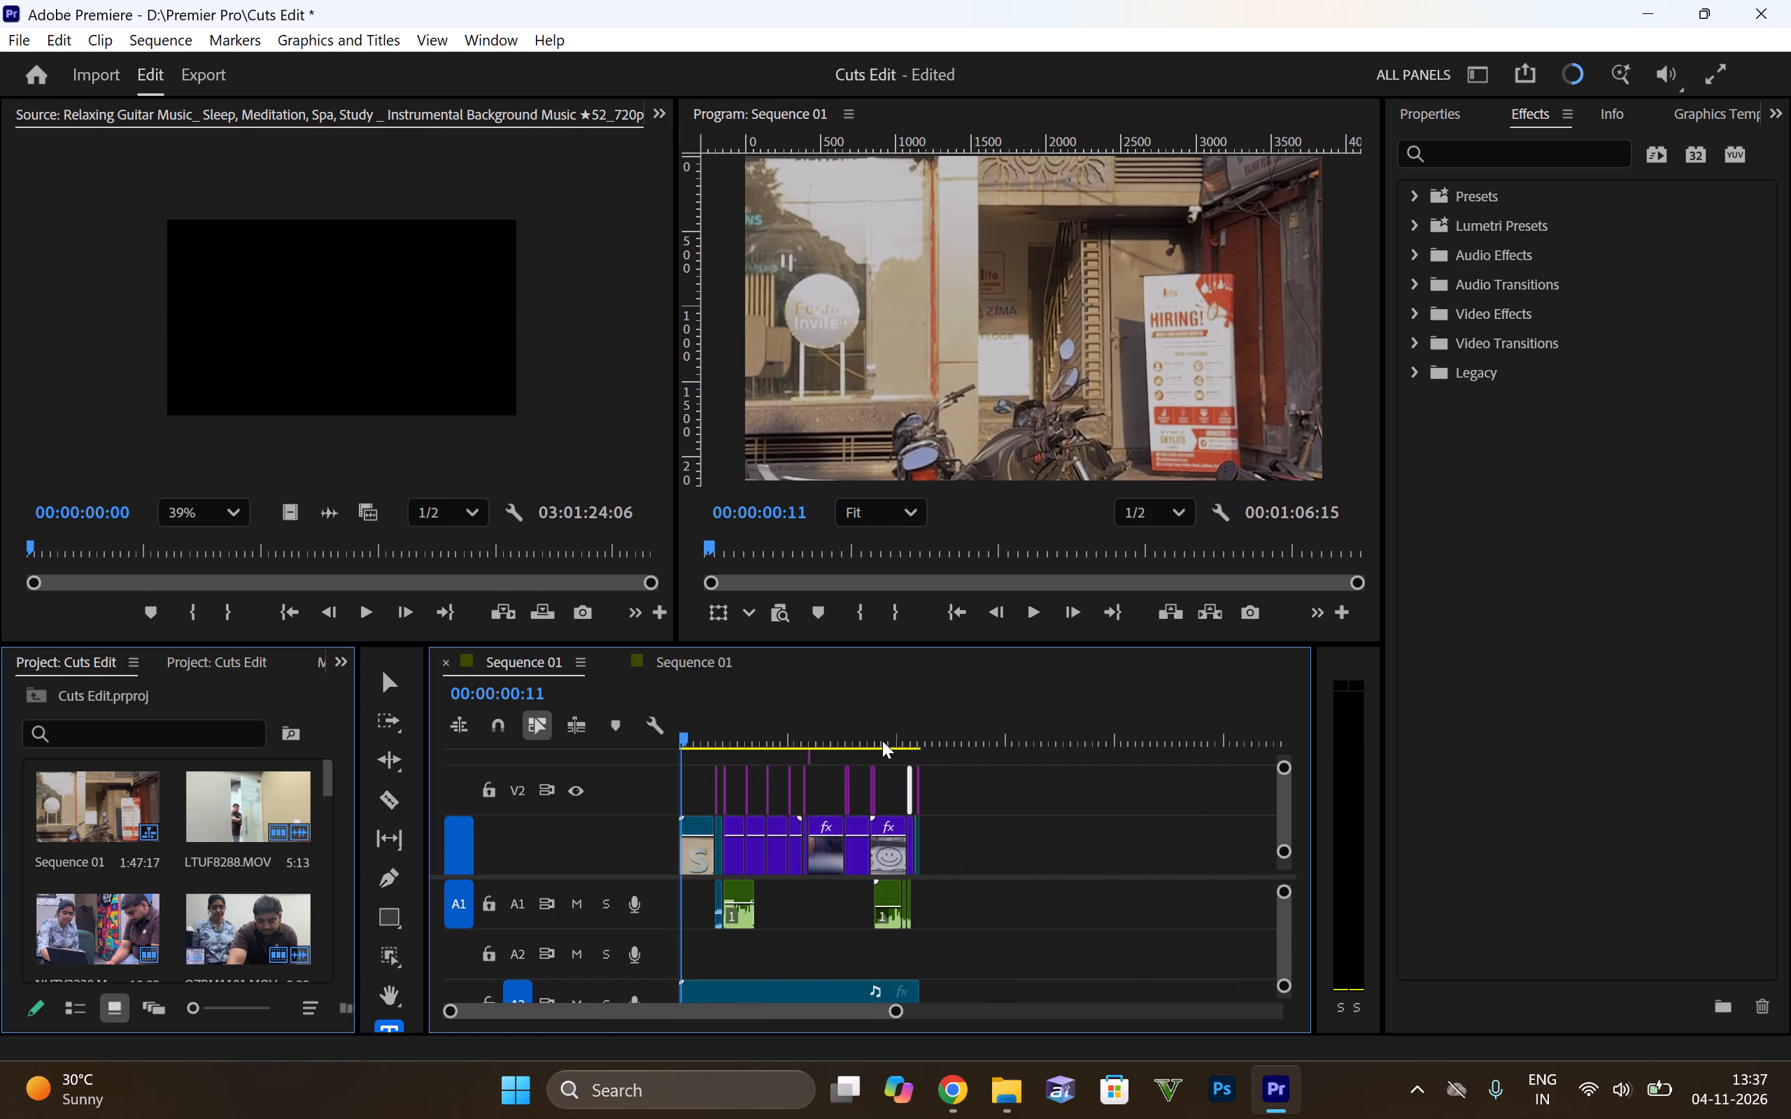
pyautogui.click(882, 741)
pyautogui.press('space')
pyautogui.keyDown('alt'); pyautogui.scroll(15, 893, 771); pyautogui.keyUp('alt')
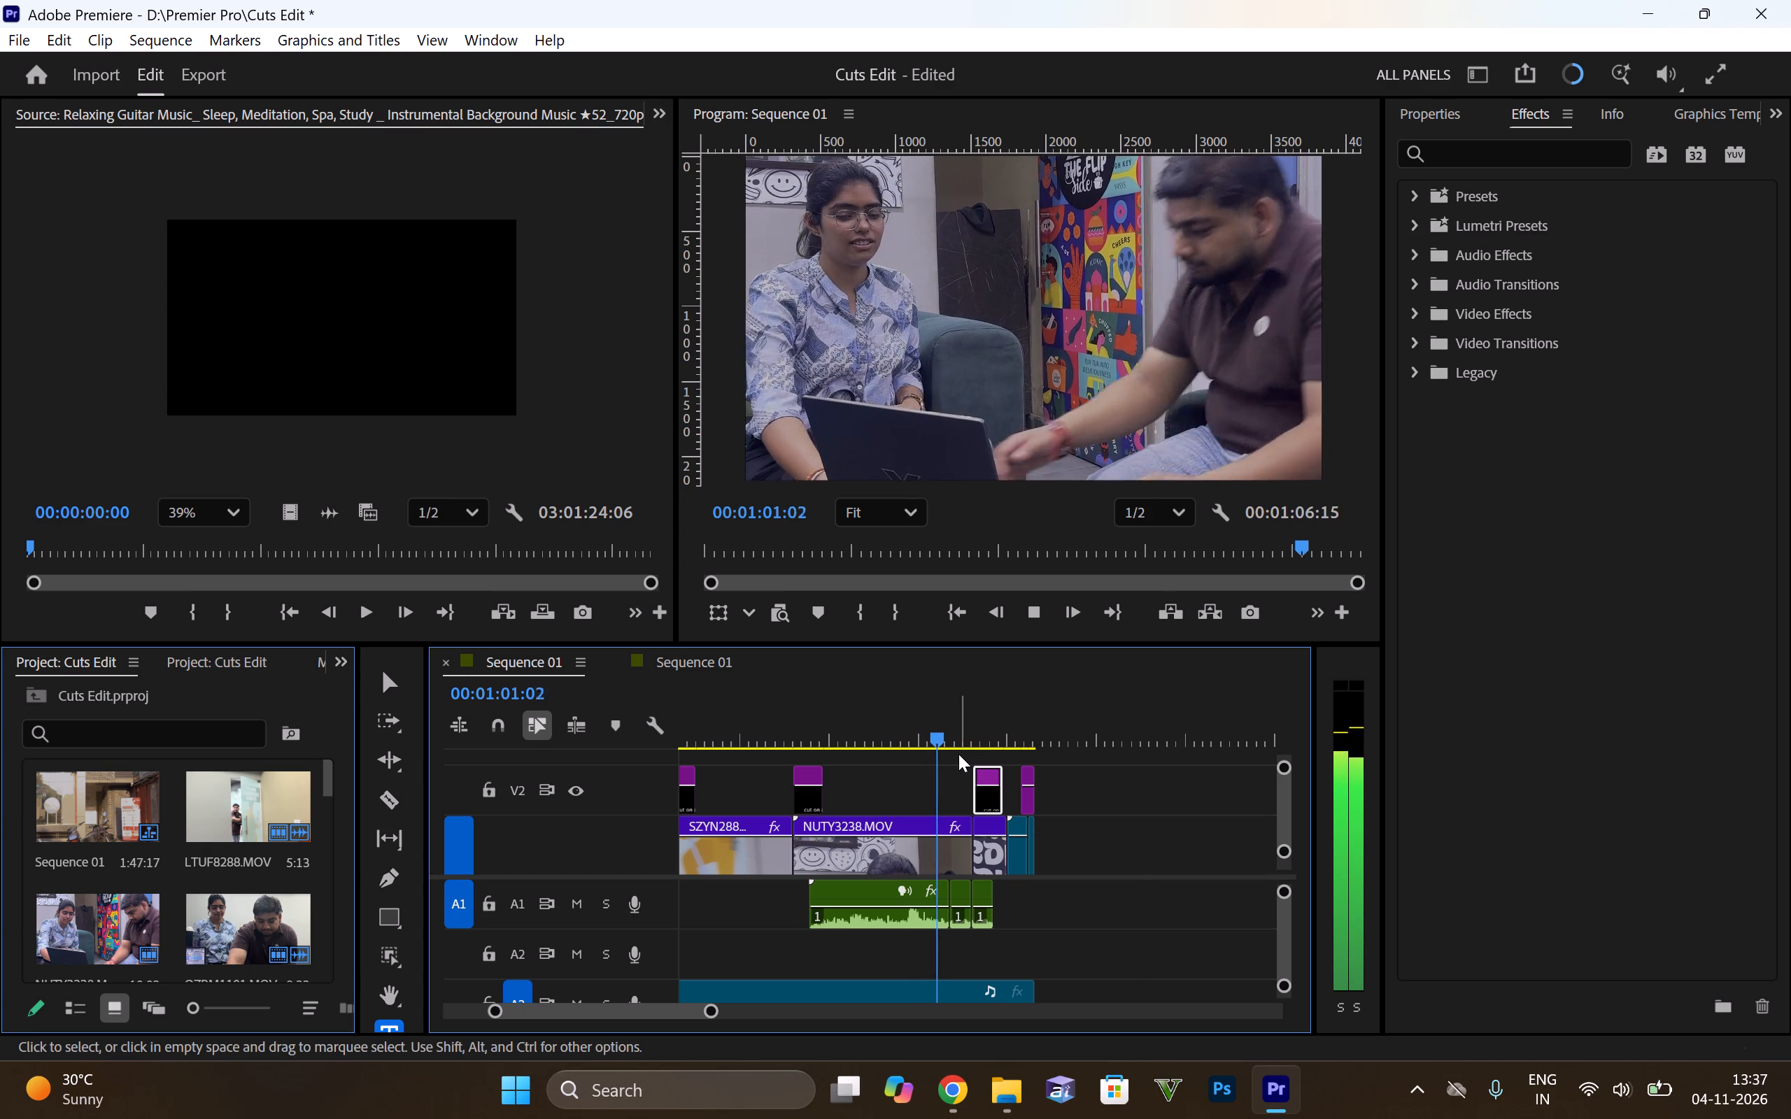
pyautogui.keyDown('alt'); pyautogui.scroll(20, 958, 754); pyautogui.keyUp('alt')
pyautogui.keyDown('alt'); pyautogui.scroll(-7, 978, 764); pyautogui.keyUp('alt')
pyautogui.press('space')
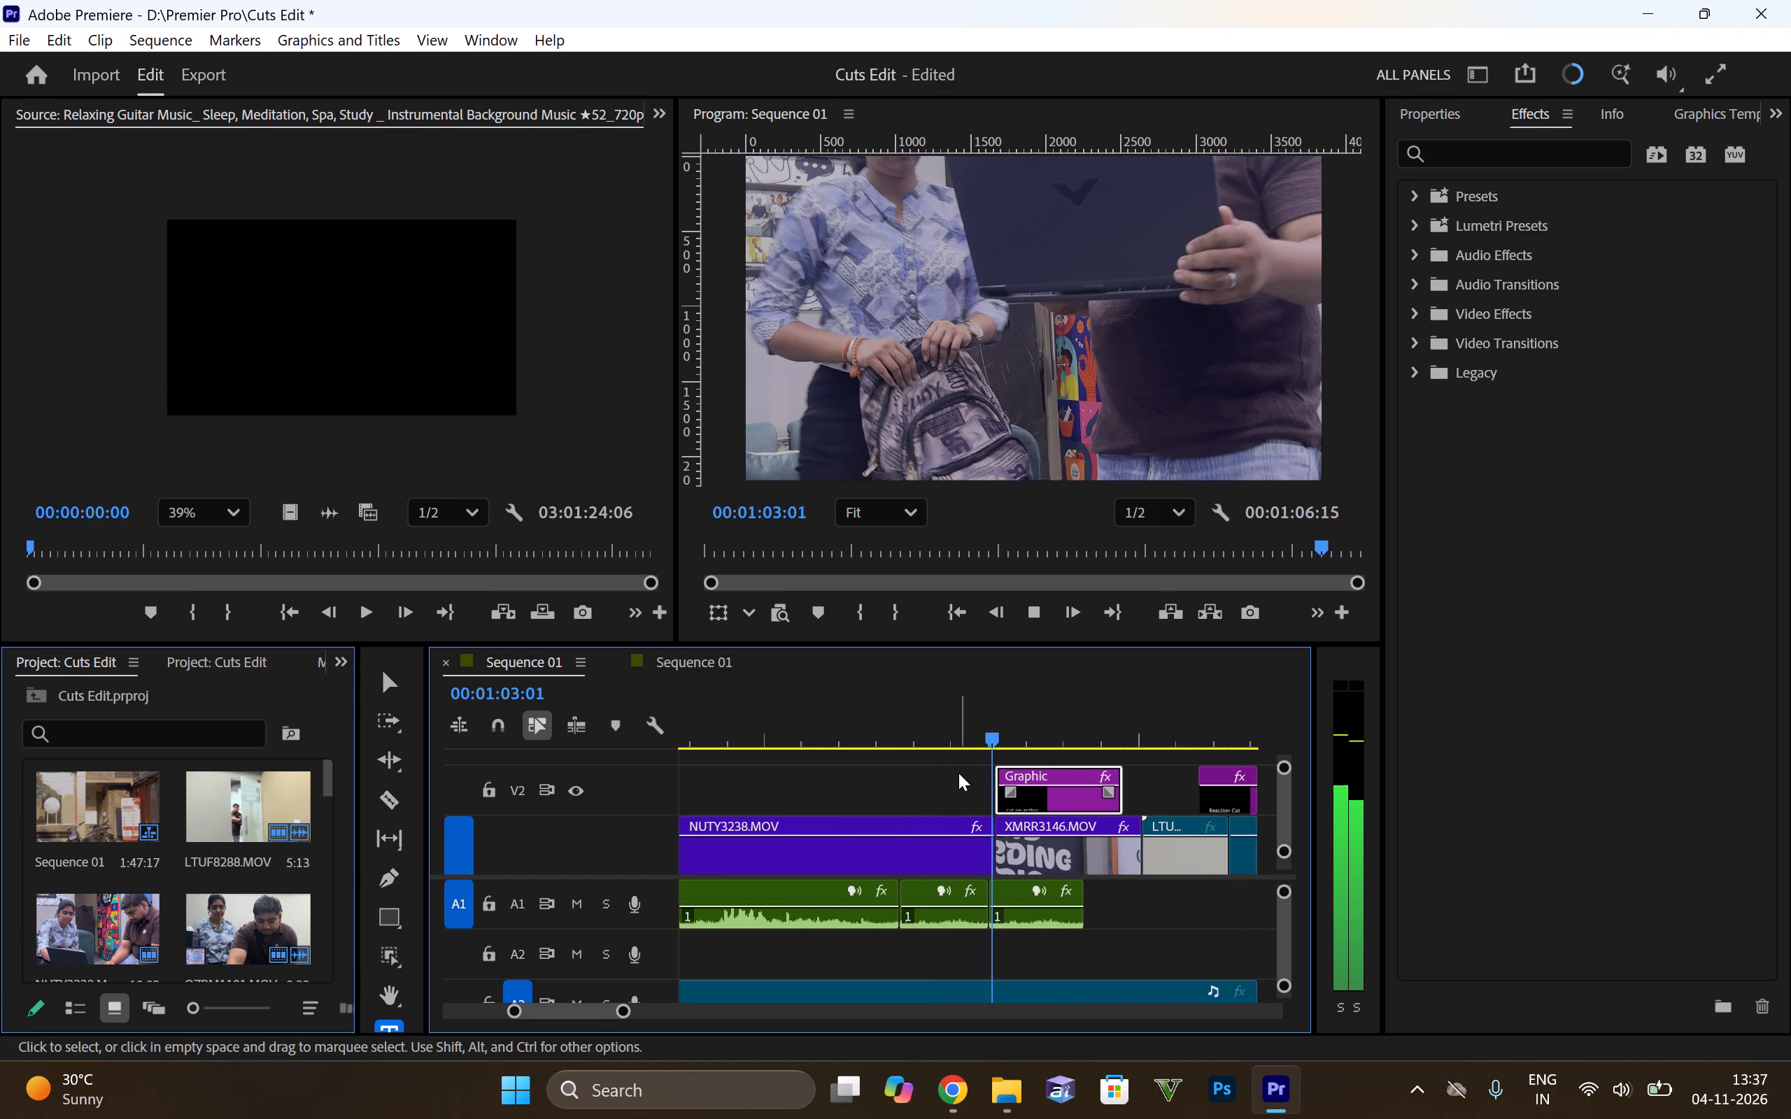
# Examine the clips and music track around the final joins, and play XMRR3146.MOV through the cut on action title.
pyautogui.keyDown('alt'); pyautogui.scroll(-7, 1042, 905); pyautogui.keyUp('alt')
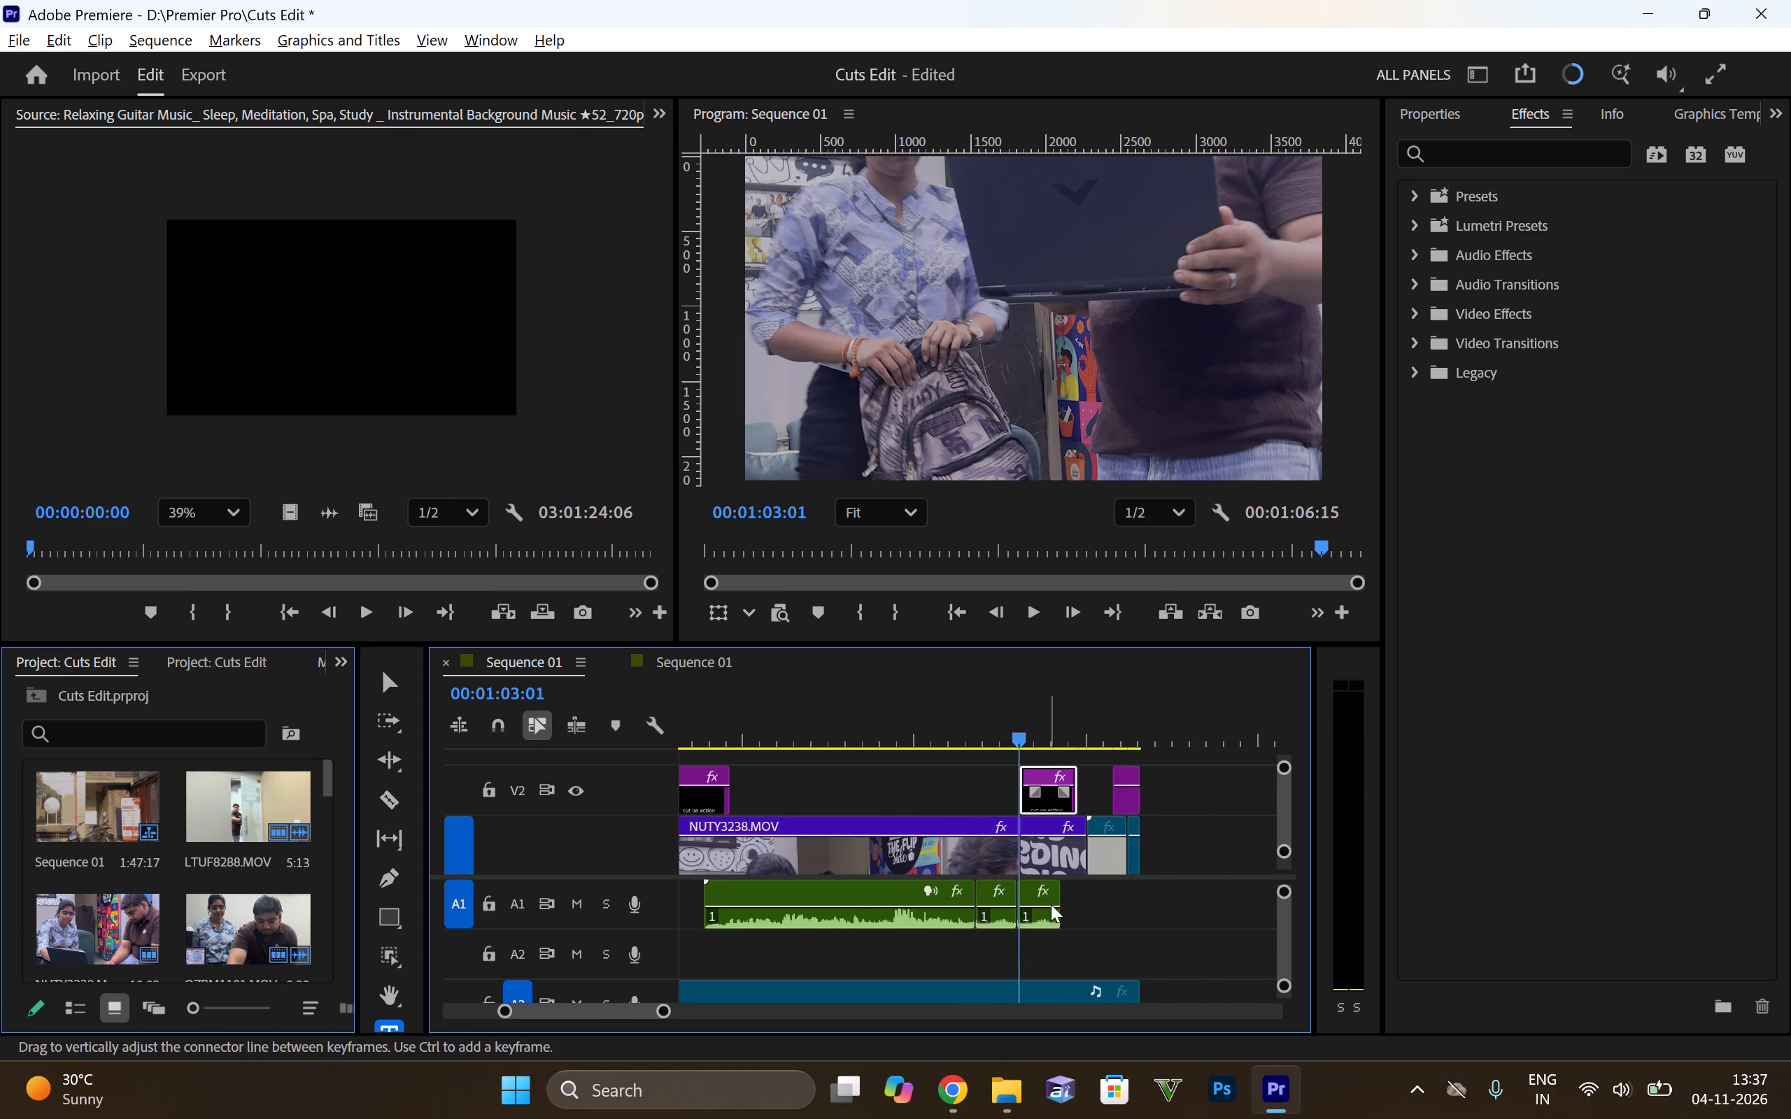
pyautogui.scroll(-7, 1102, 892)
pyautogui.scroll(5, 878, 894)
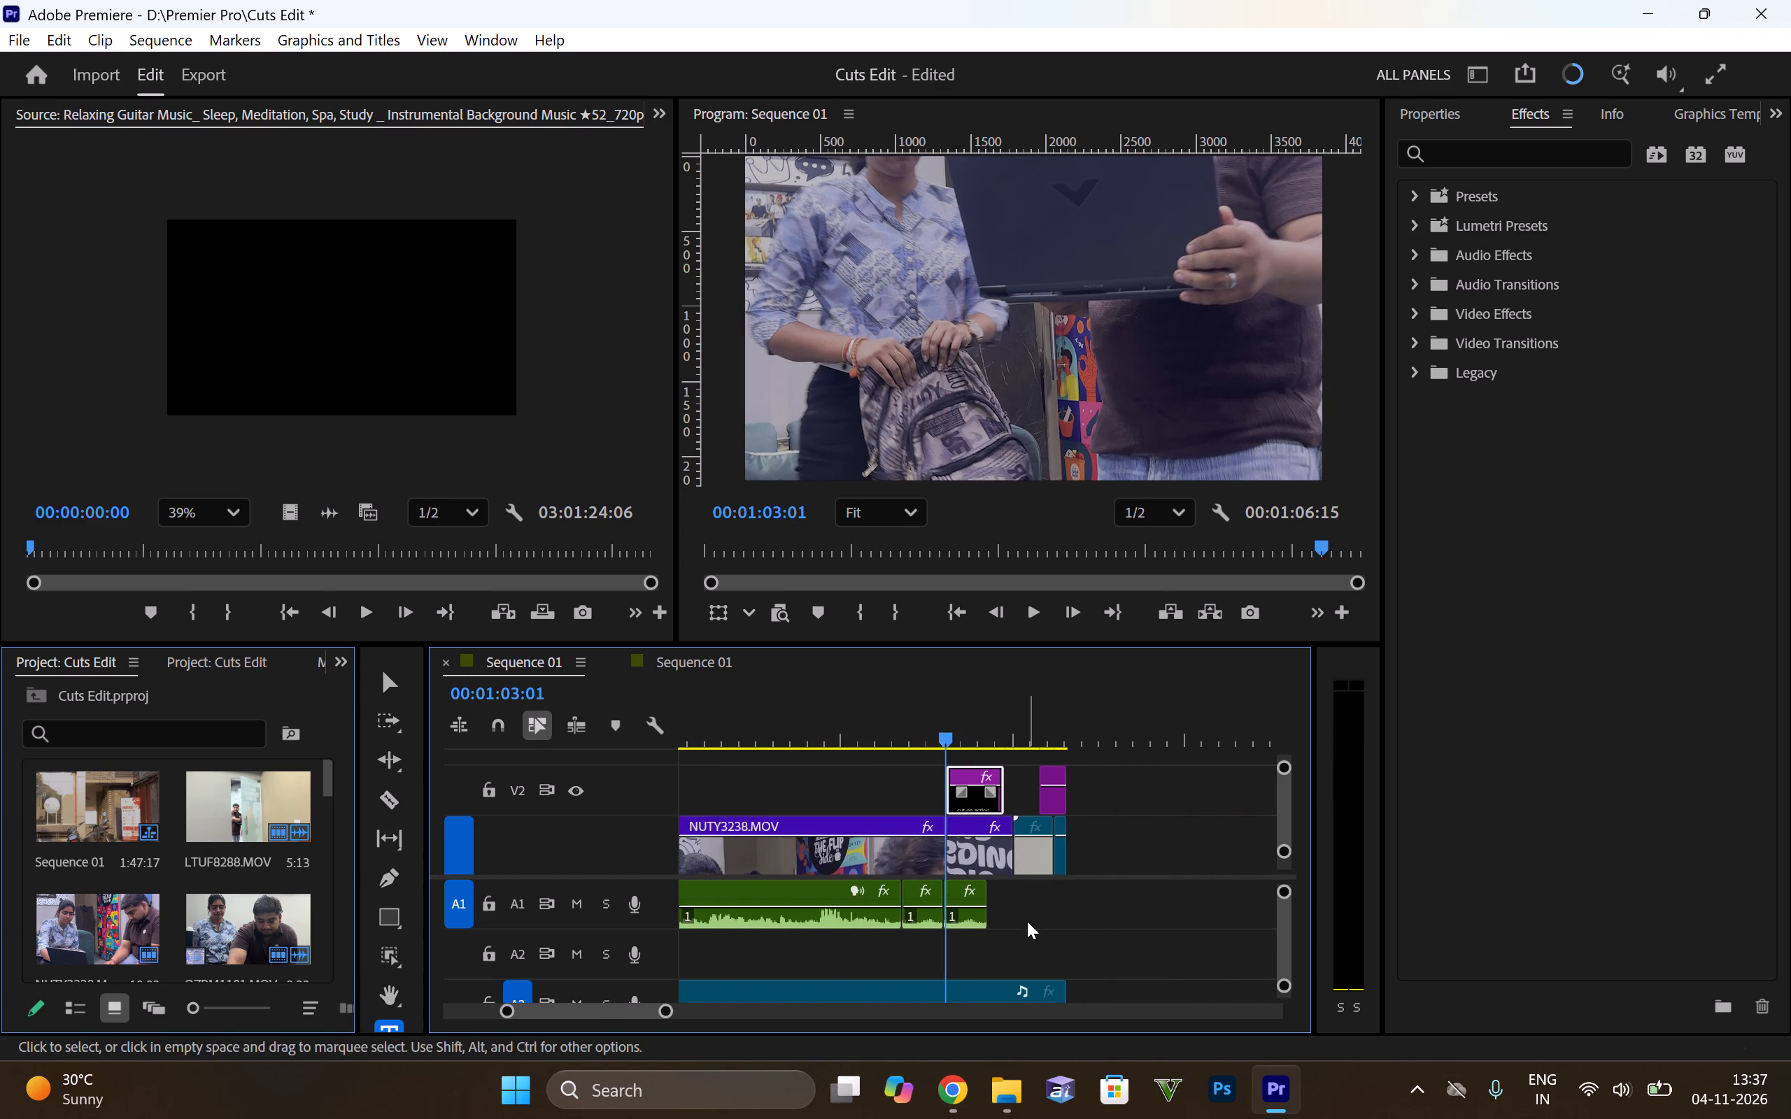
pyautogui.scroll(-2, 1065, 926)
pyautogui.scroll(1, 1060, 897)
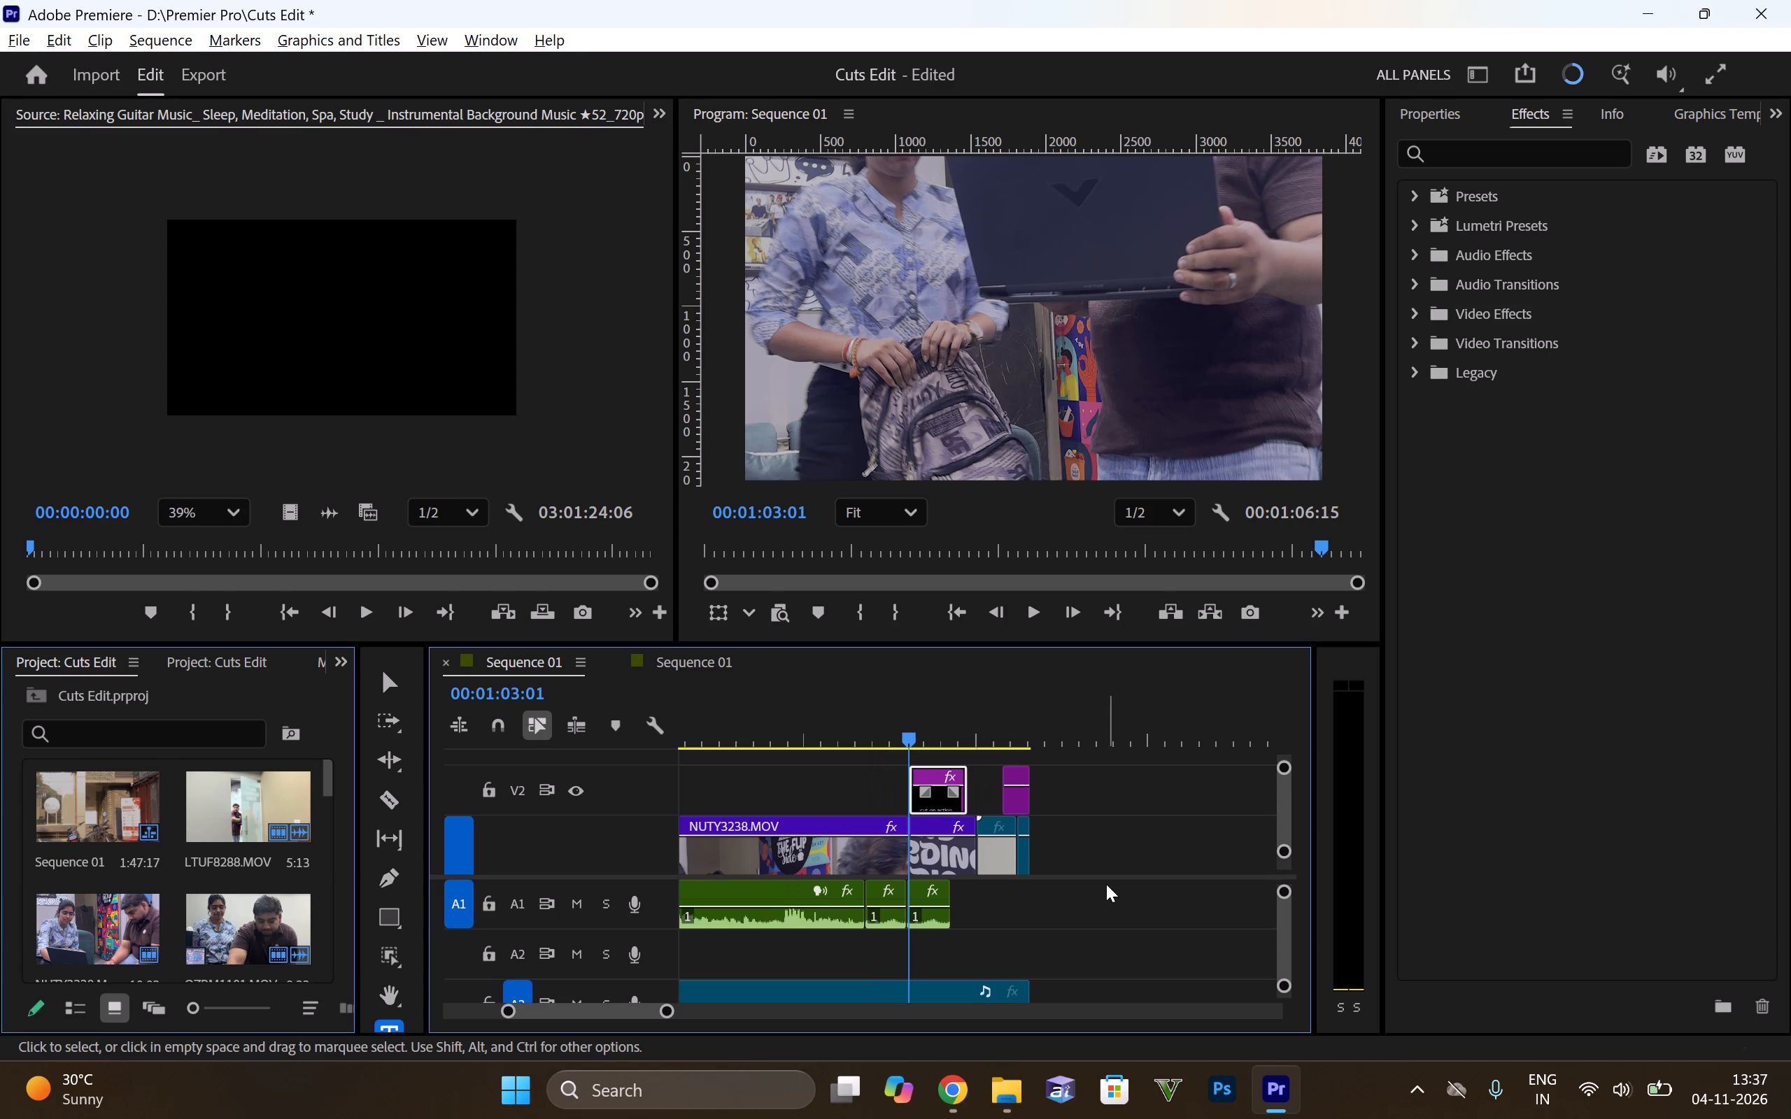
pyautogui.keyDown('alt'); pyautogui.scroll(-2, 1106, 884); pyautogui.keyUp('alt')
pyautogui.keyDown('ctrl'); pyautogui.scroll(-4, 1101, 884); pyautogui.keyUp('ctrl')
pyautogui.keyDown('ctrl'); pyautogui.scroll(2, 1101, 885); pyautogui.keyUp('ctrl')
pyautogui.keyDown('ctrl'); pyautogui.scroll(-1, 1101, 885); pyautogui.keyUp('ctrl')
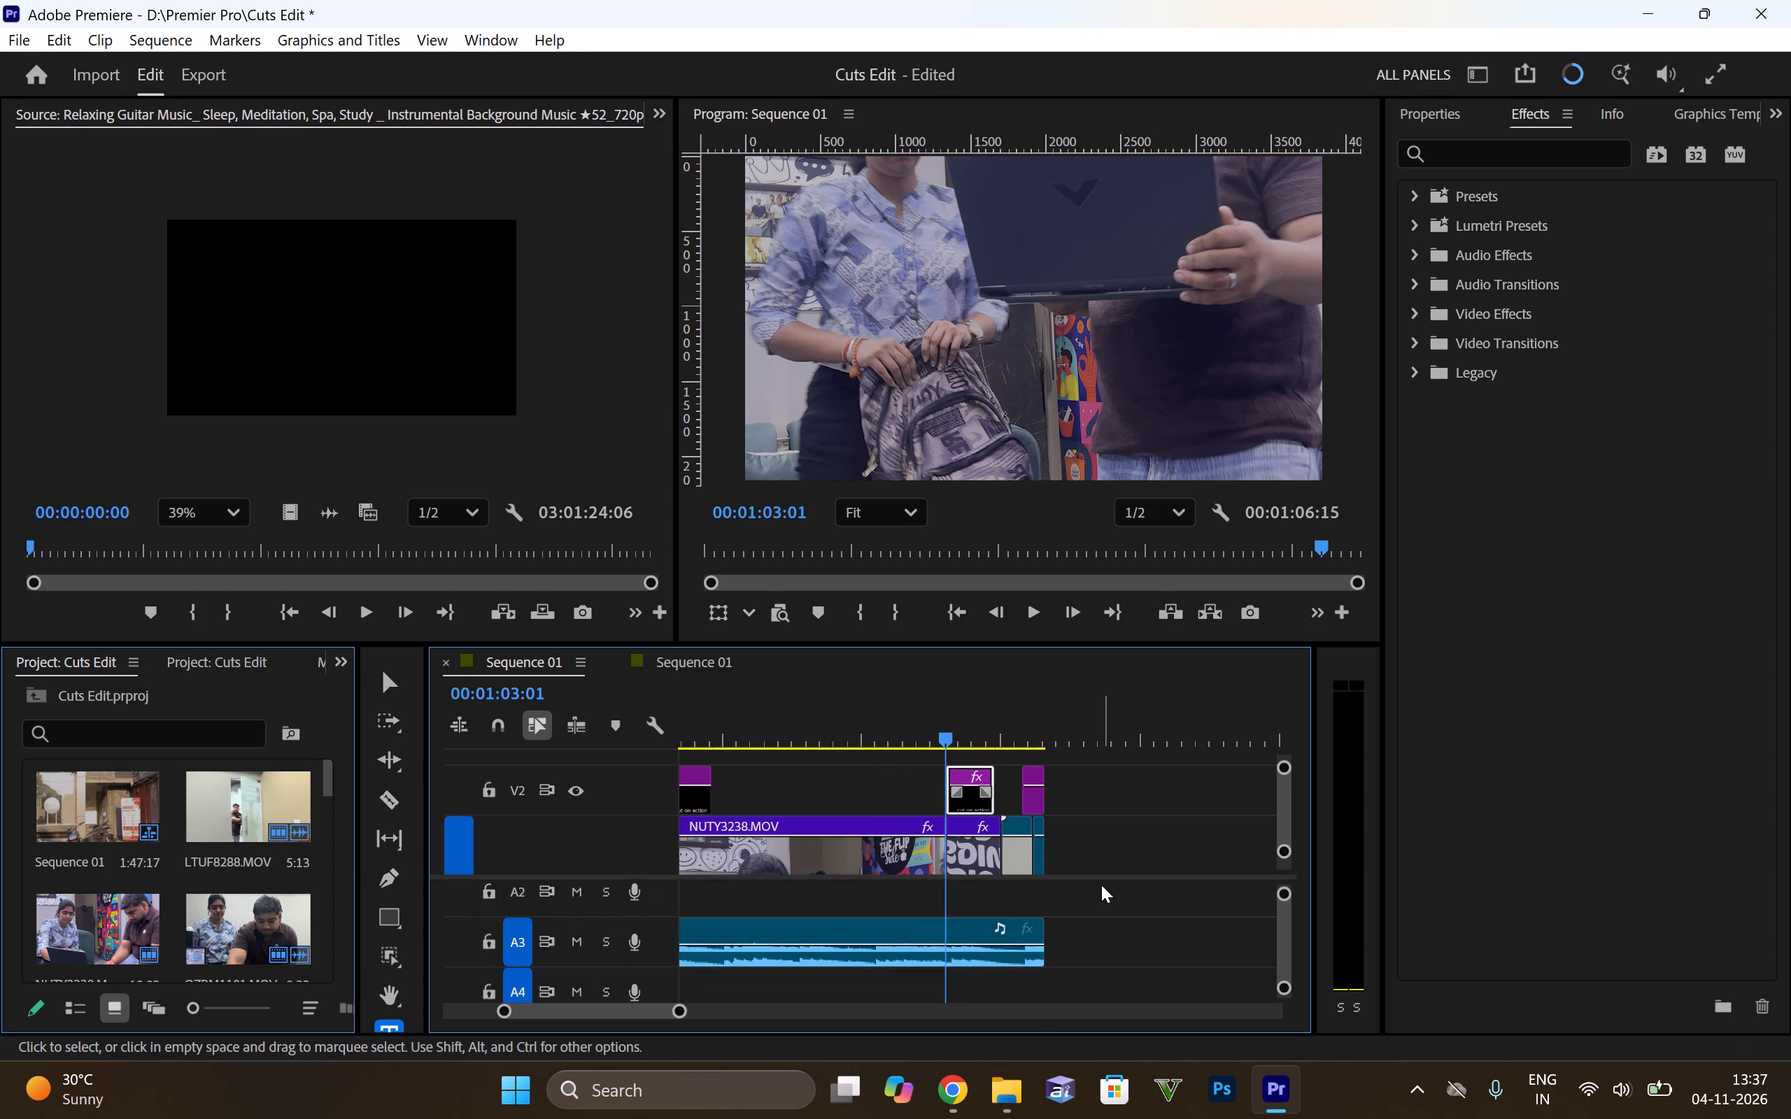
pyautogui.keyDown('ctrl'); pyautogui.scroll(1, 1101, 885); pyautogui.keyUp('ctrl')
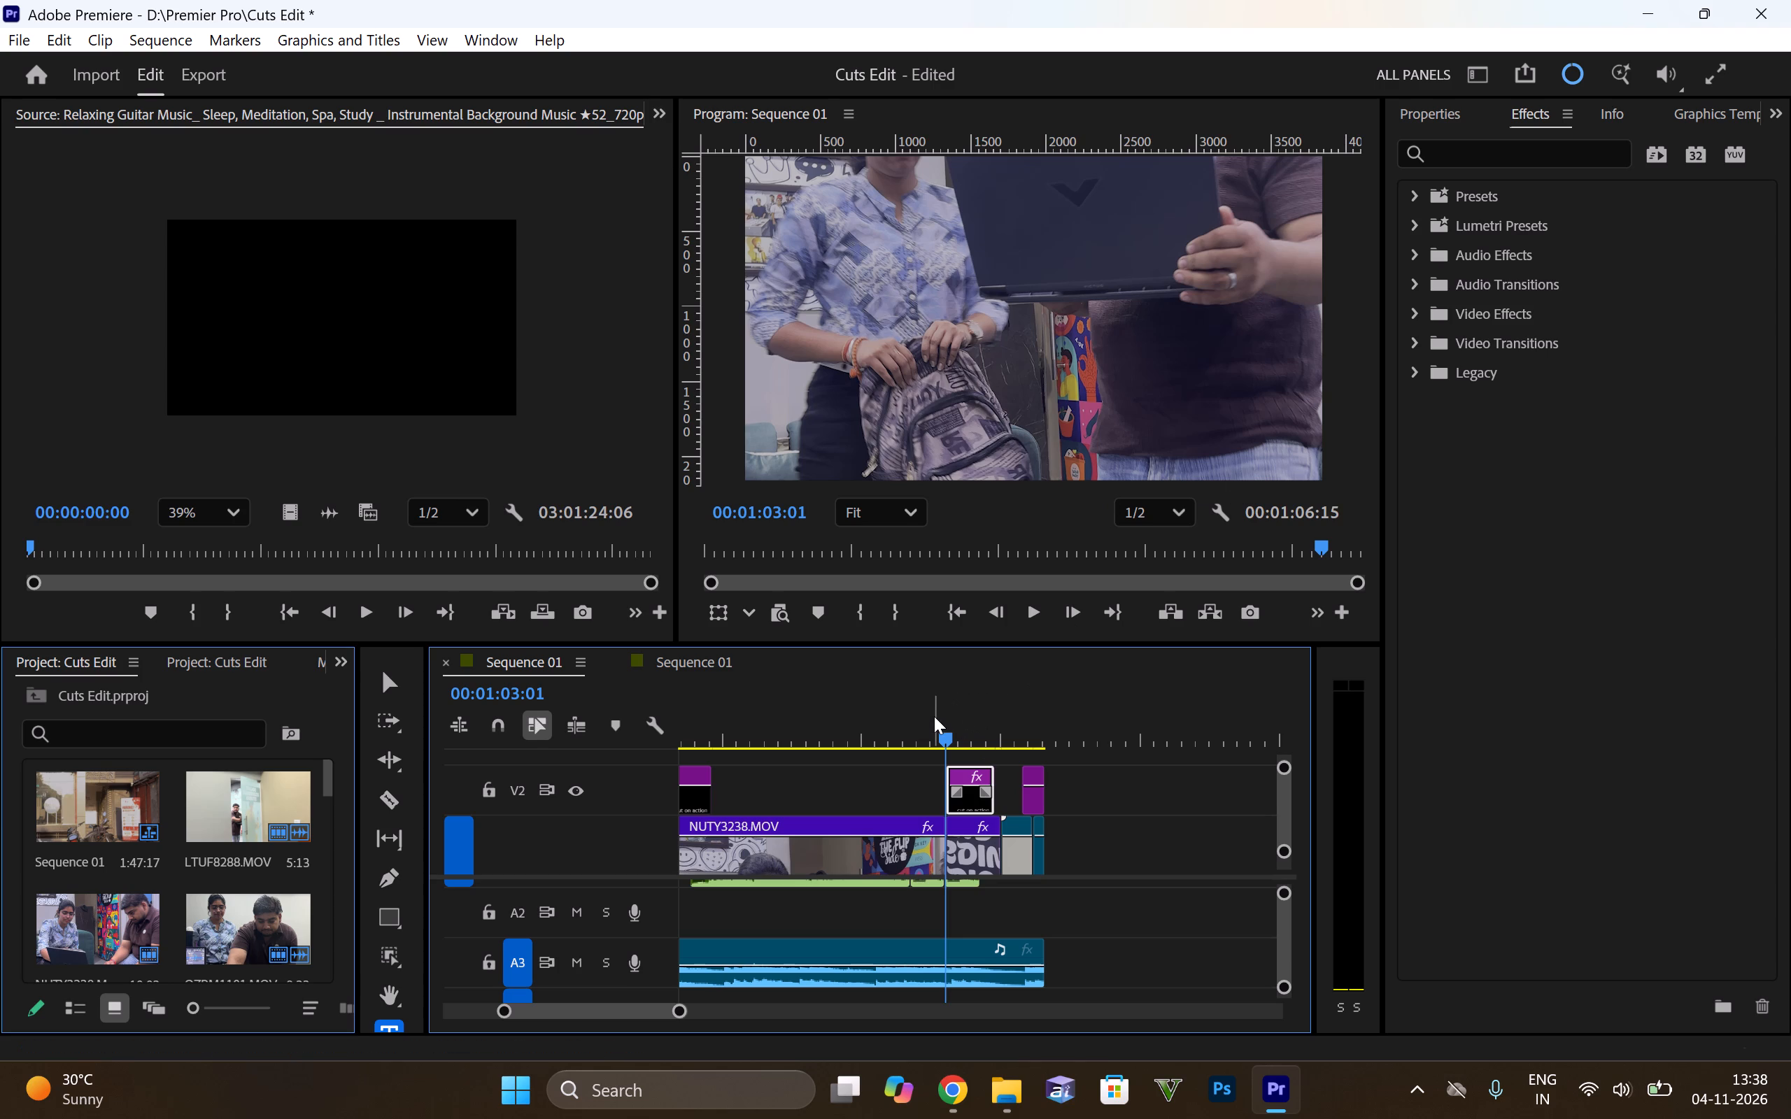
pyautogui.press('space')
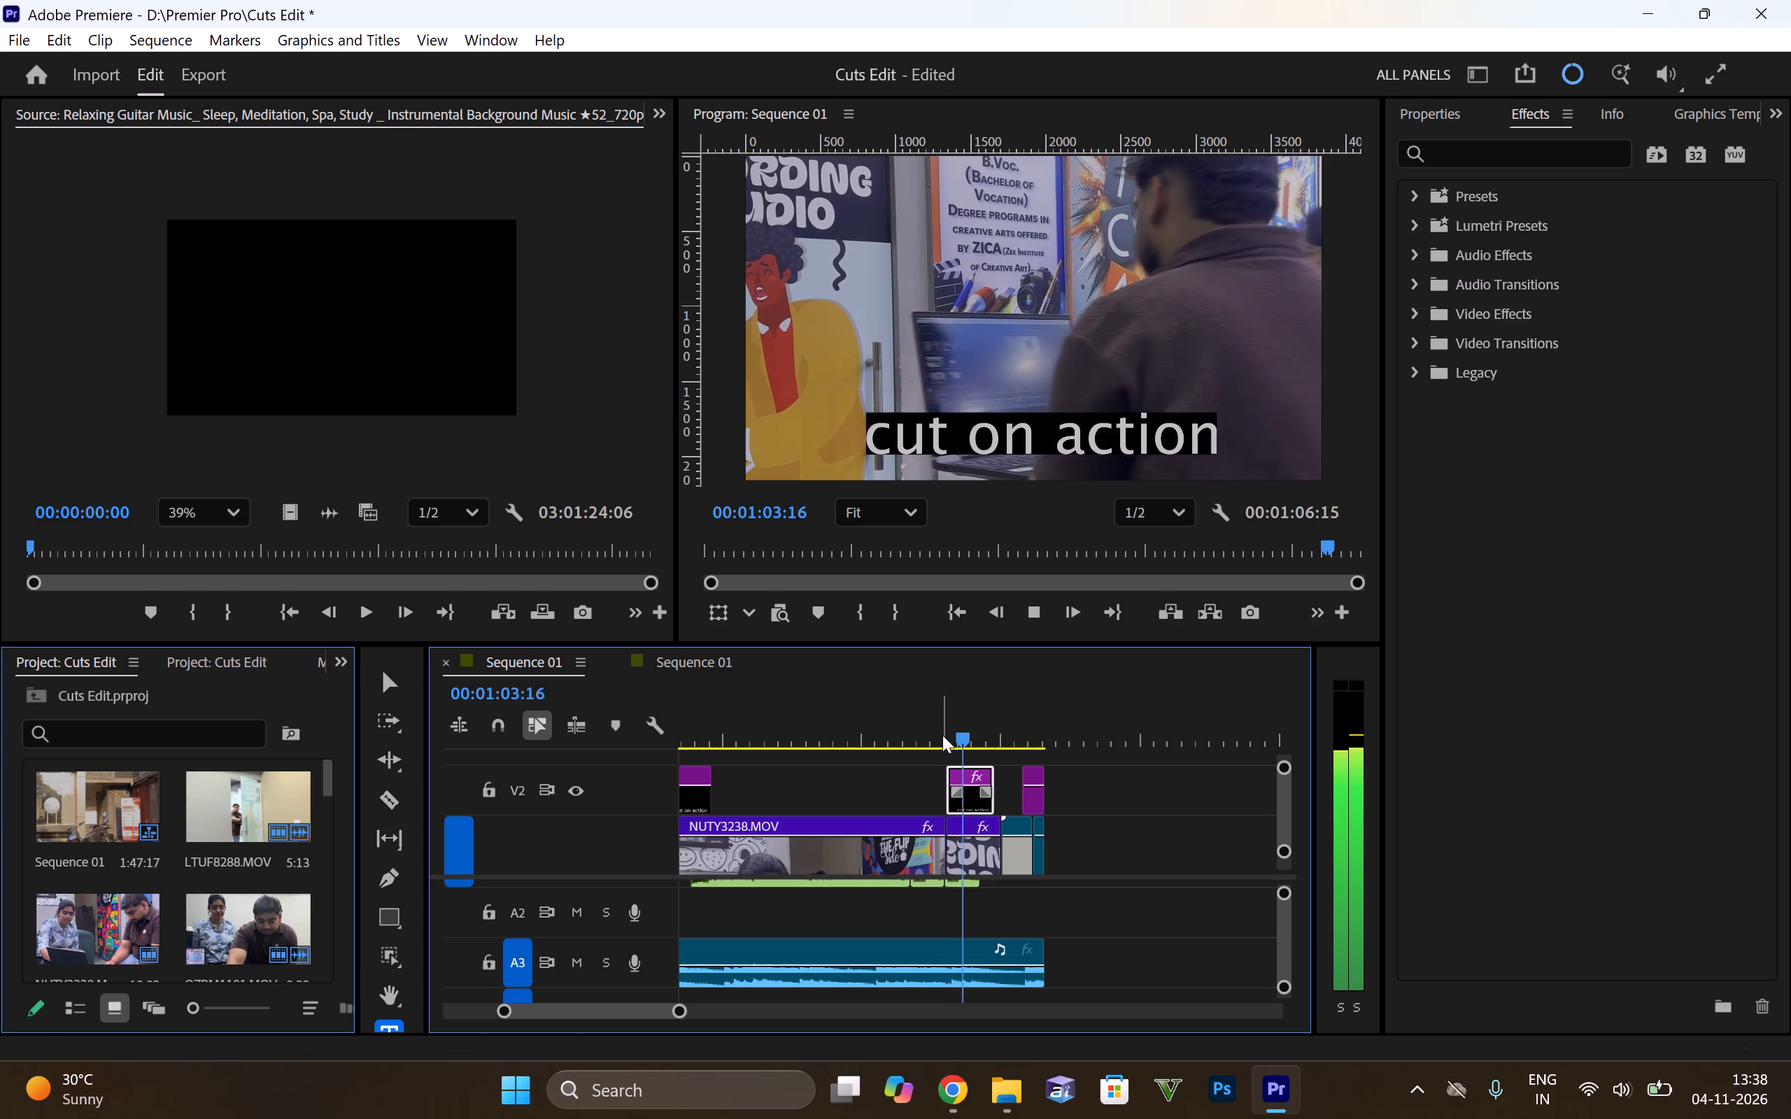
pyautogui.press('space')
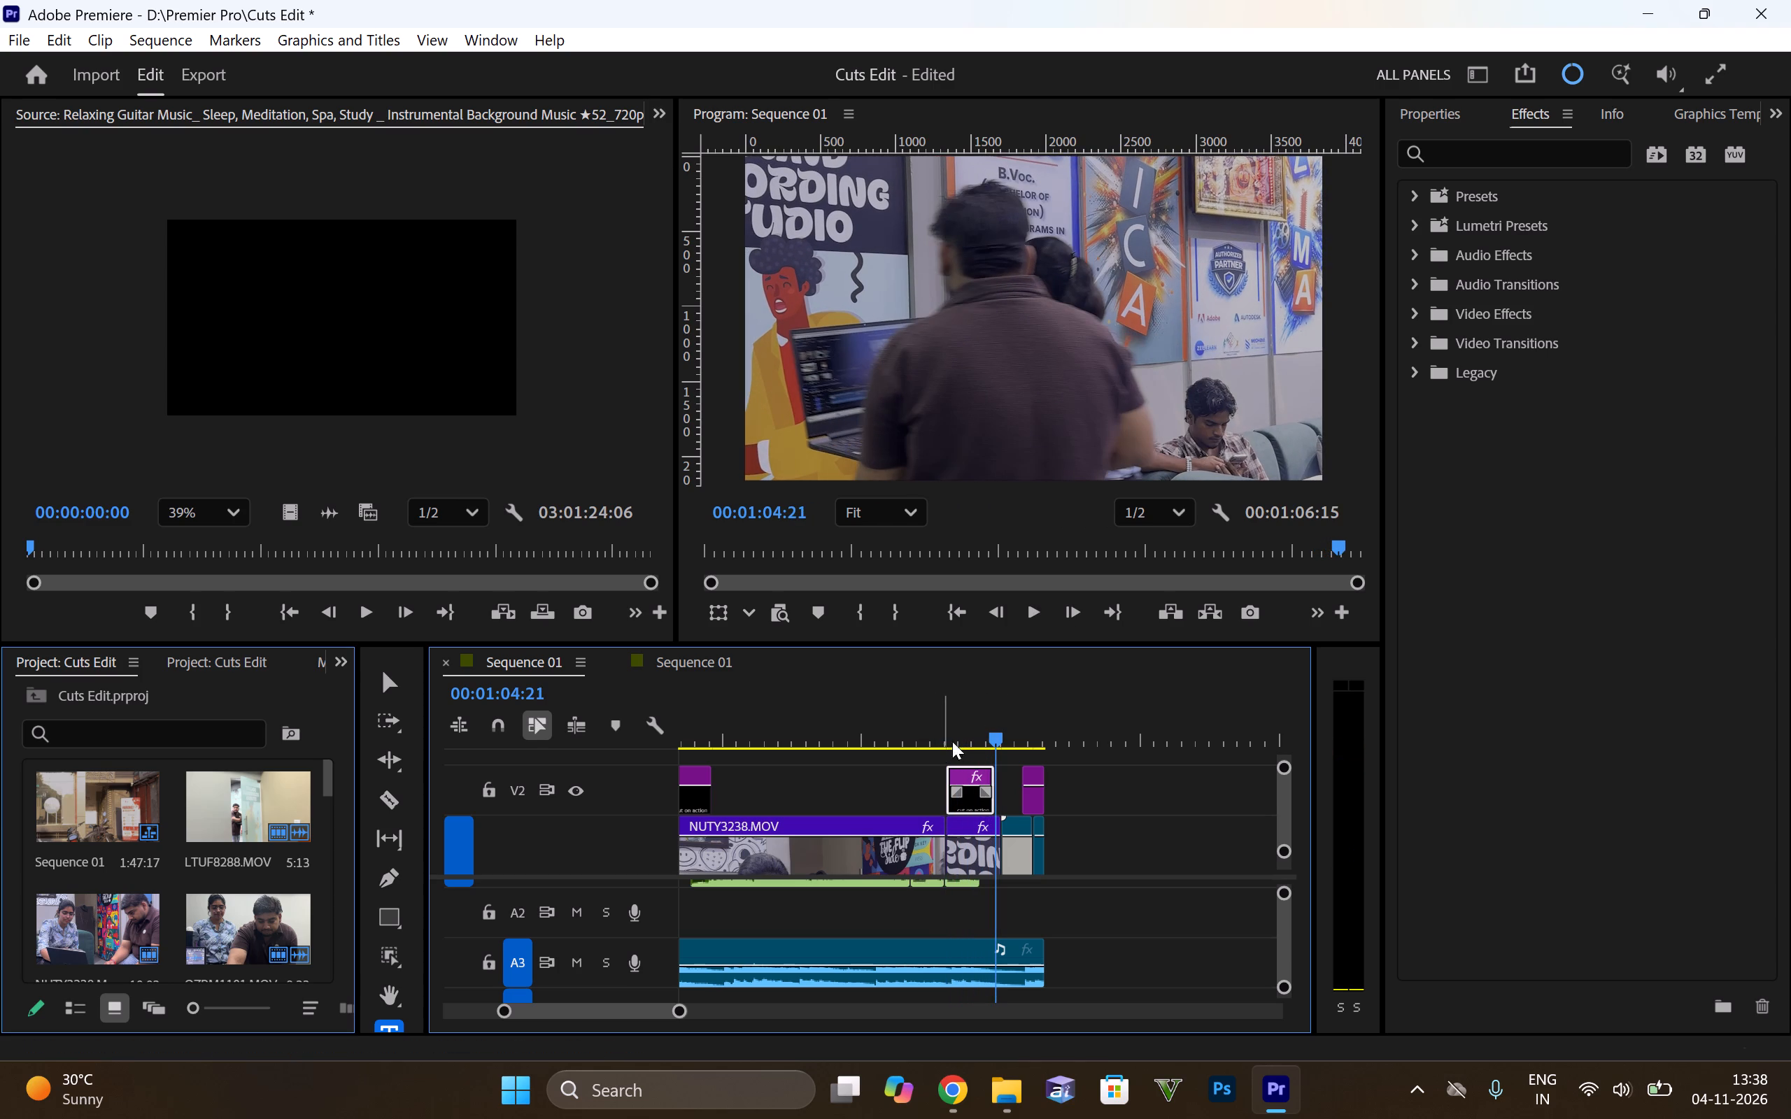
# Delete LTUF8288.MOV, the short clip after it and the Reaction Cut title from the end of Sequence 01.
pyautogui.keyDown('ctrl'); pyautogui.scroll(6, 994, 792); pyautogui.keyUp('ctrl')
pyautogui.keyDown('ctrl'); pyautogui.scroll(-4, 994, 792); pyautogui.keyUp('ctrl')
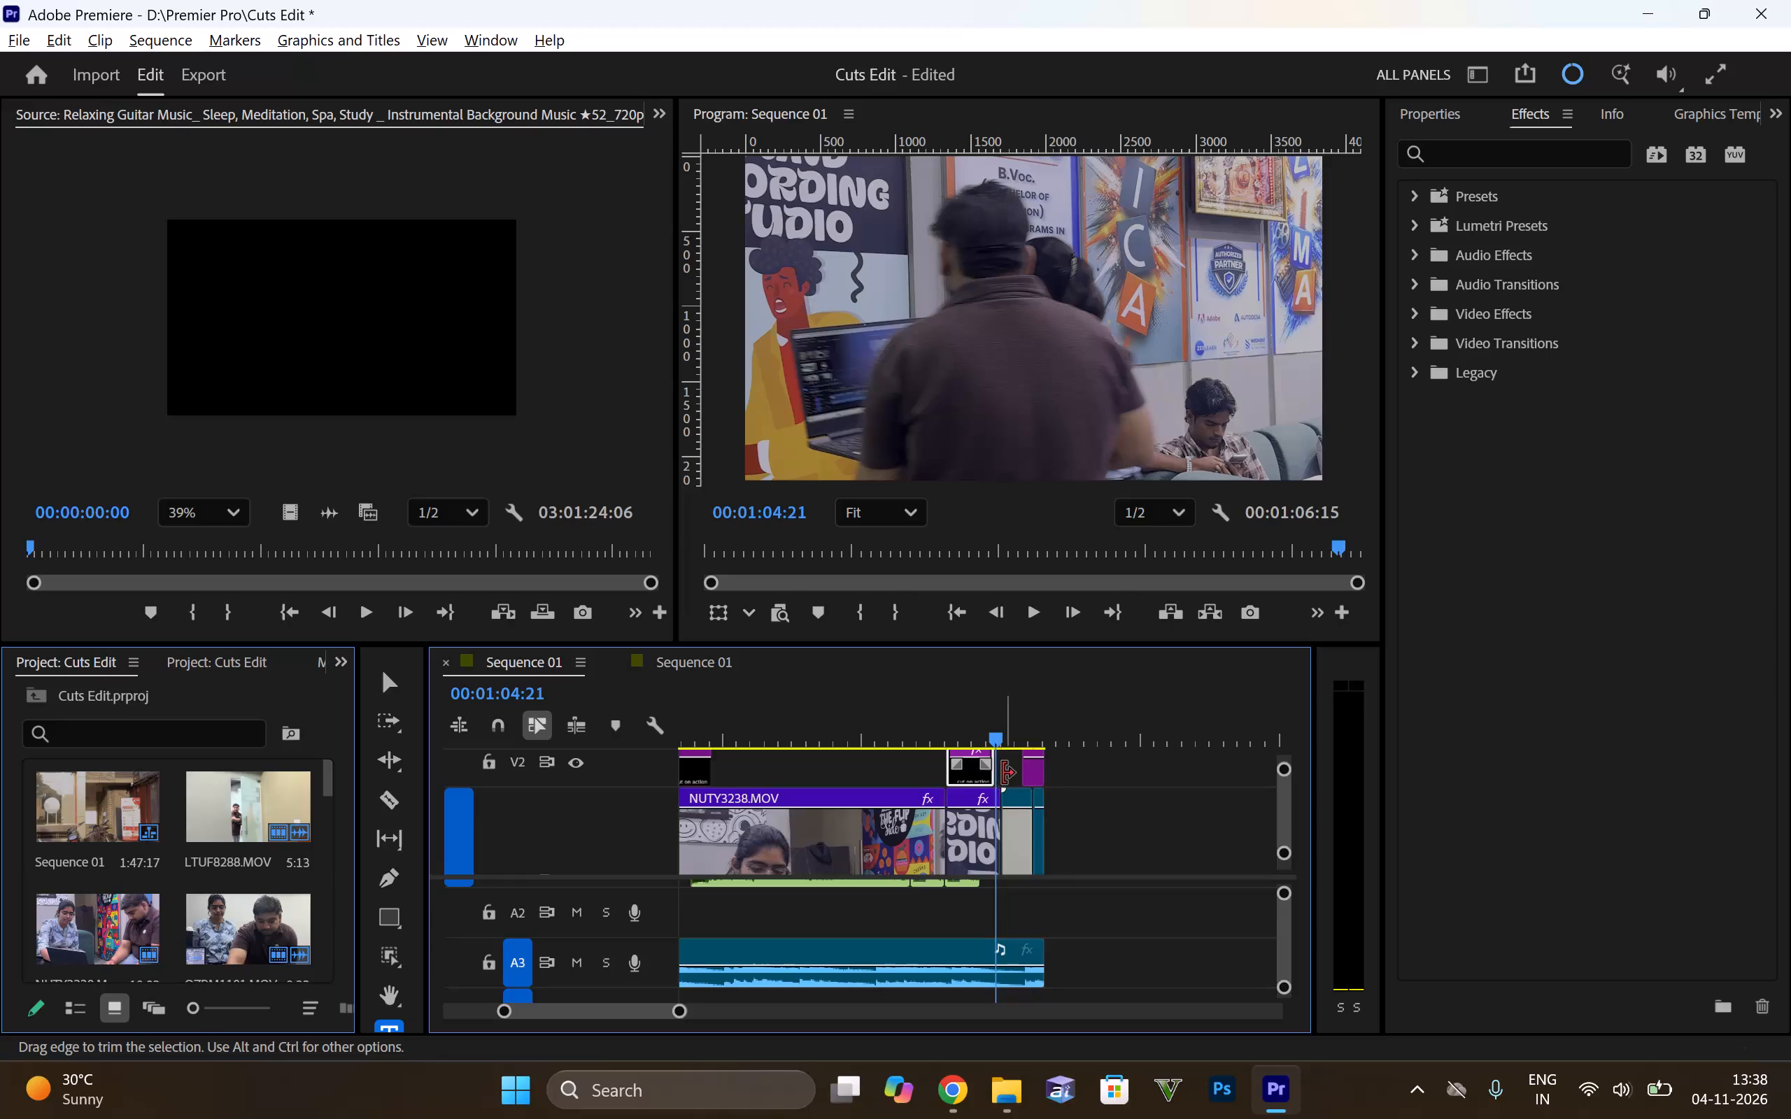
pyautogui.keyDown('alt'); pyautogui.scroll(17, 1003, 774); pyautogui.keyUp('alt')
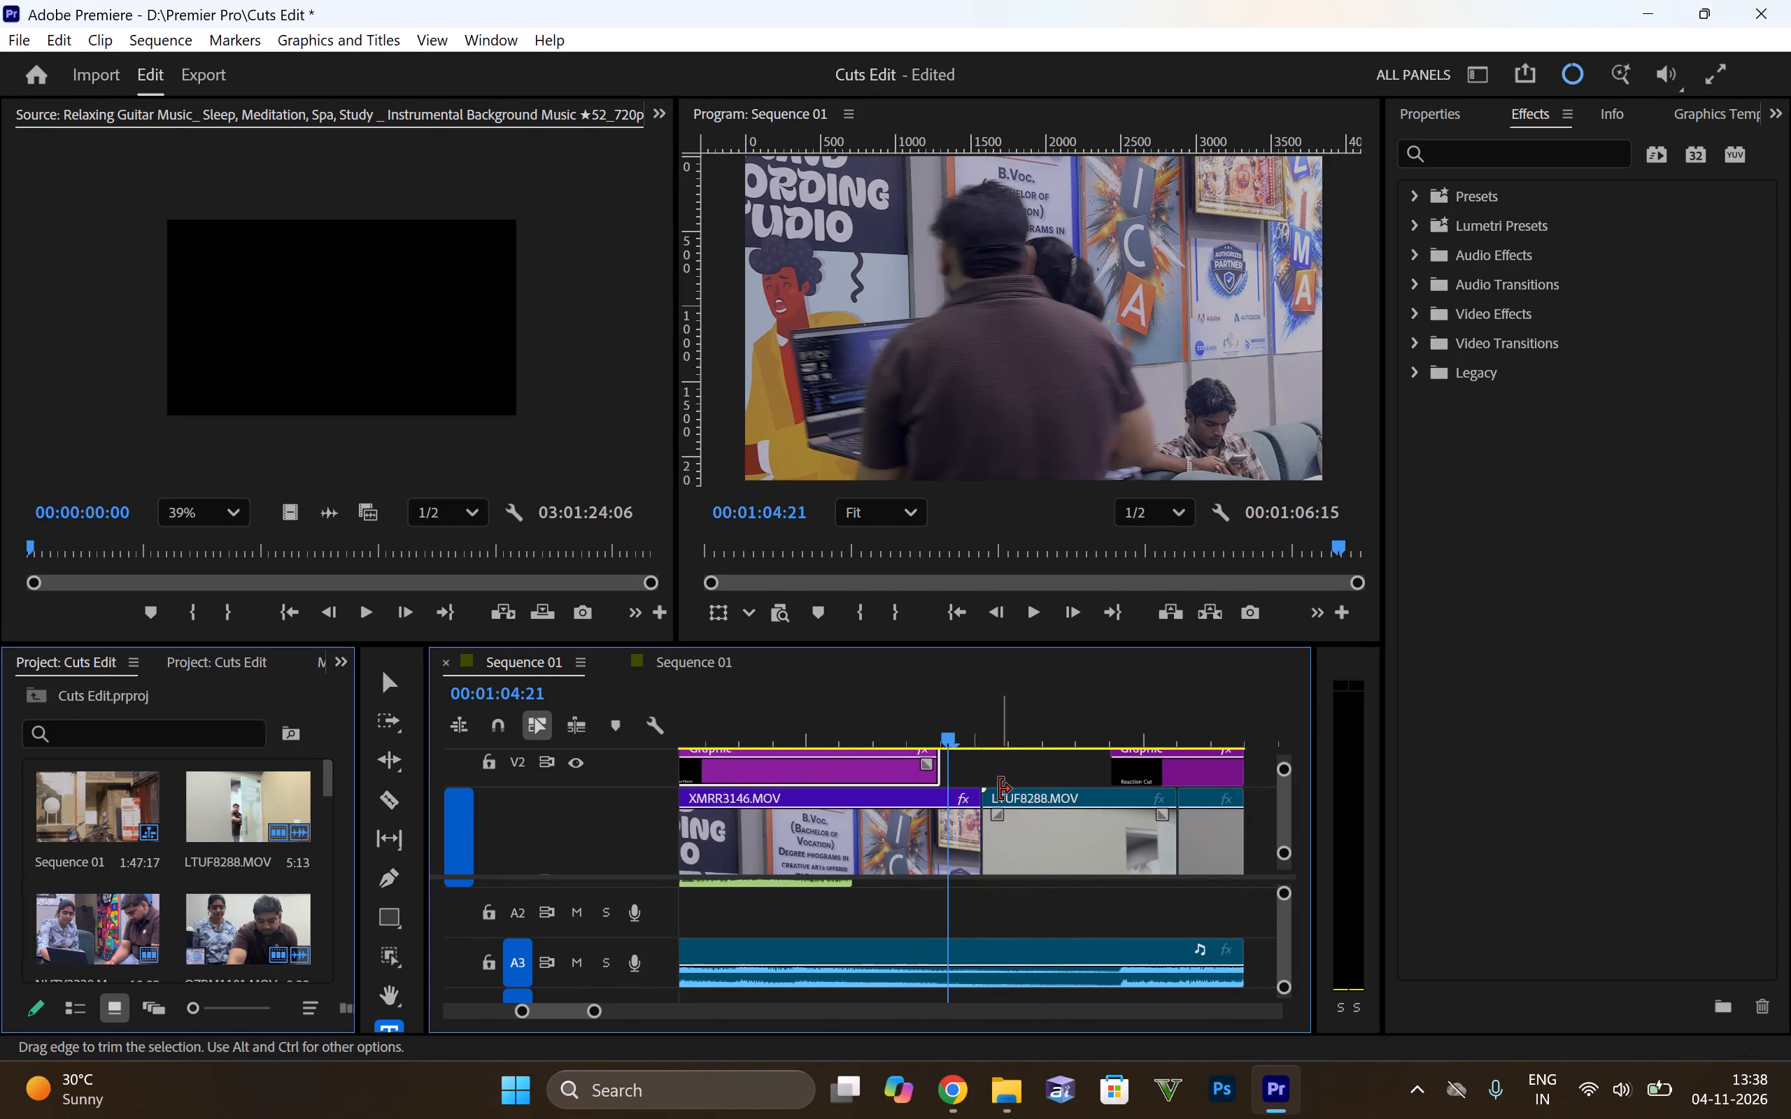
pyautogui.moveTo(951, 743); pyautogui.dragTo(986, 749)
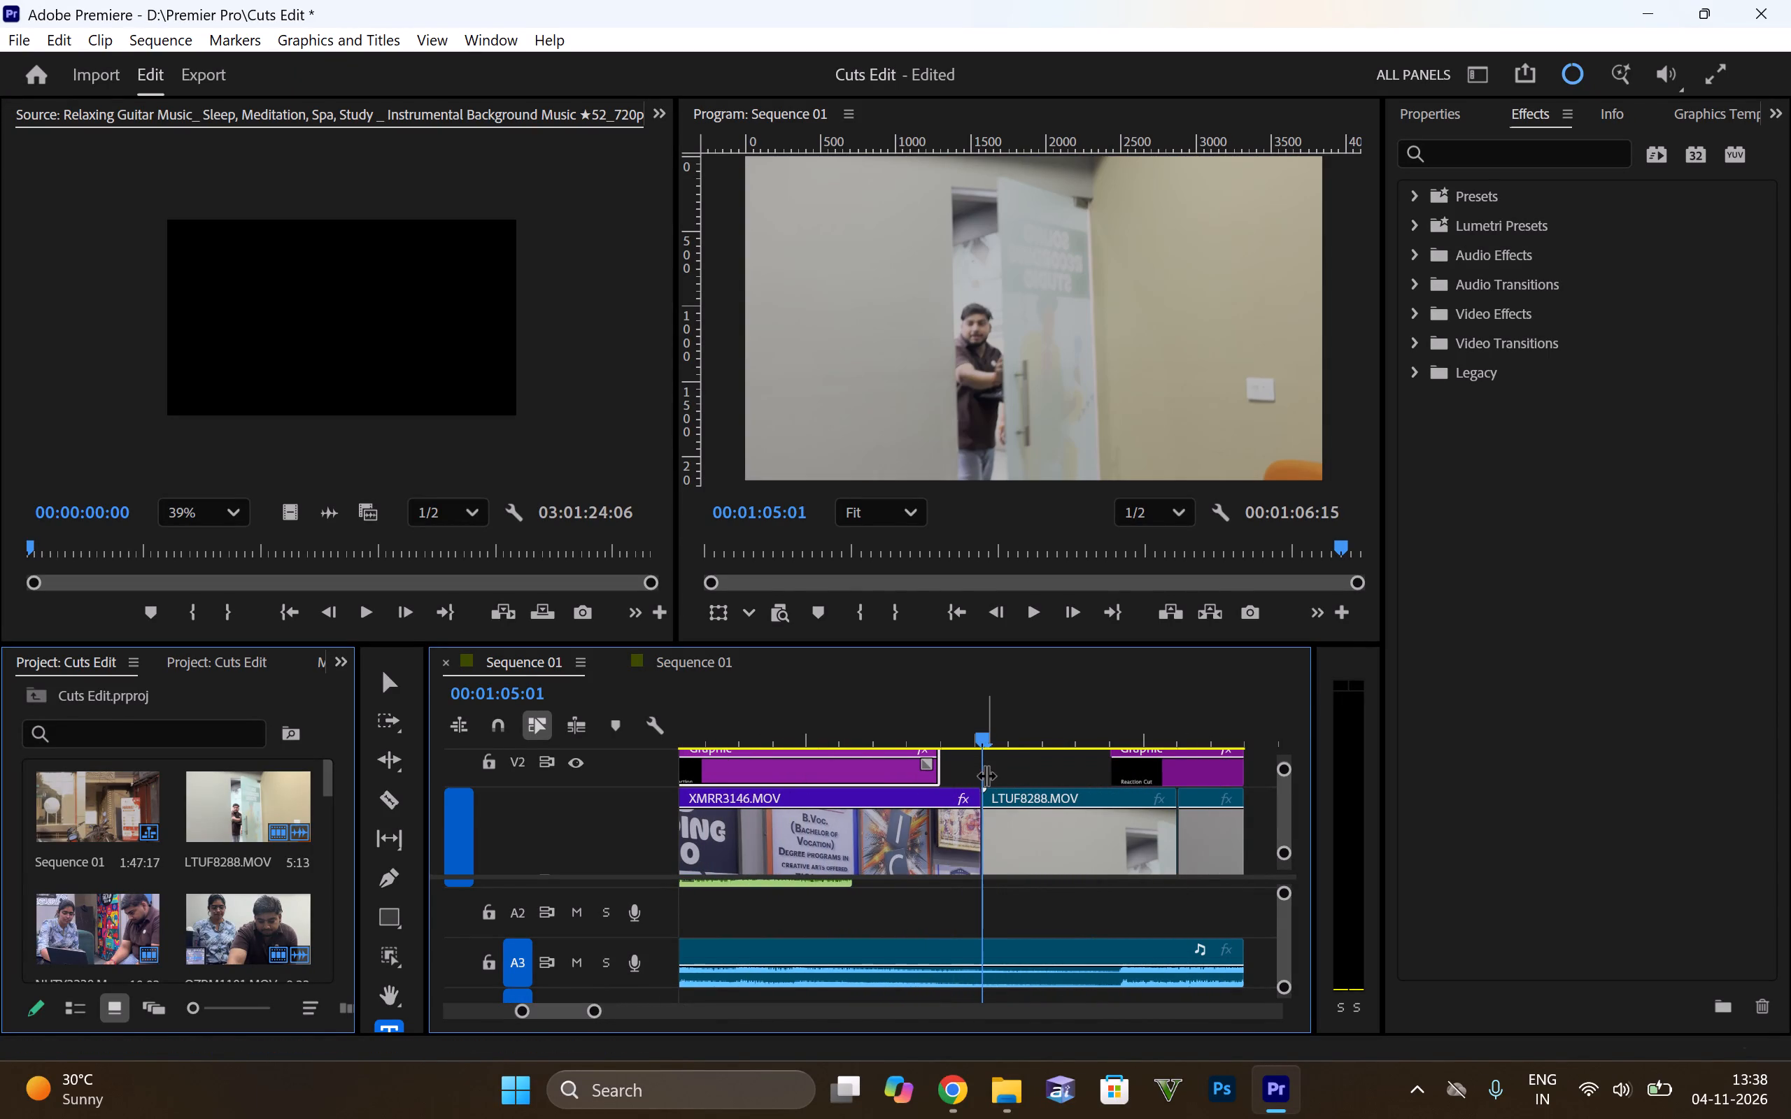
pyautogui.keyDown('ctrl'); pyautogui.scroll(-5, 986, 775); pyautogui.keyUp('ctrl')
pyautogui.keyDown('ctrl'); pyautogui.scroll(5, 986, 775); pyautogui.keyUp('ctrl')
pyautogui.keyDown('alt'); pyautogui.scroll(-6, 986, 775); pyautogui.keyUp('alt')
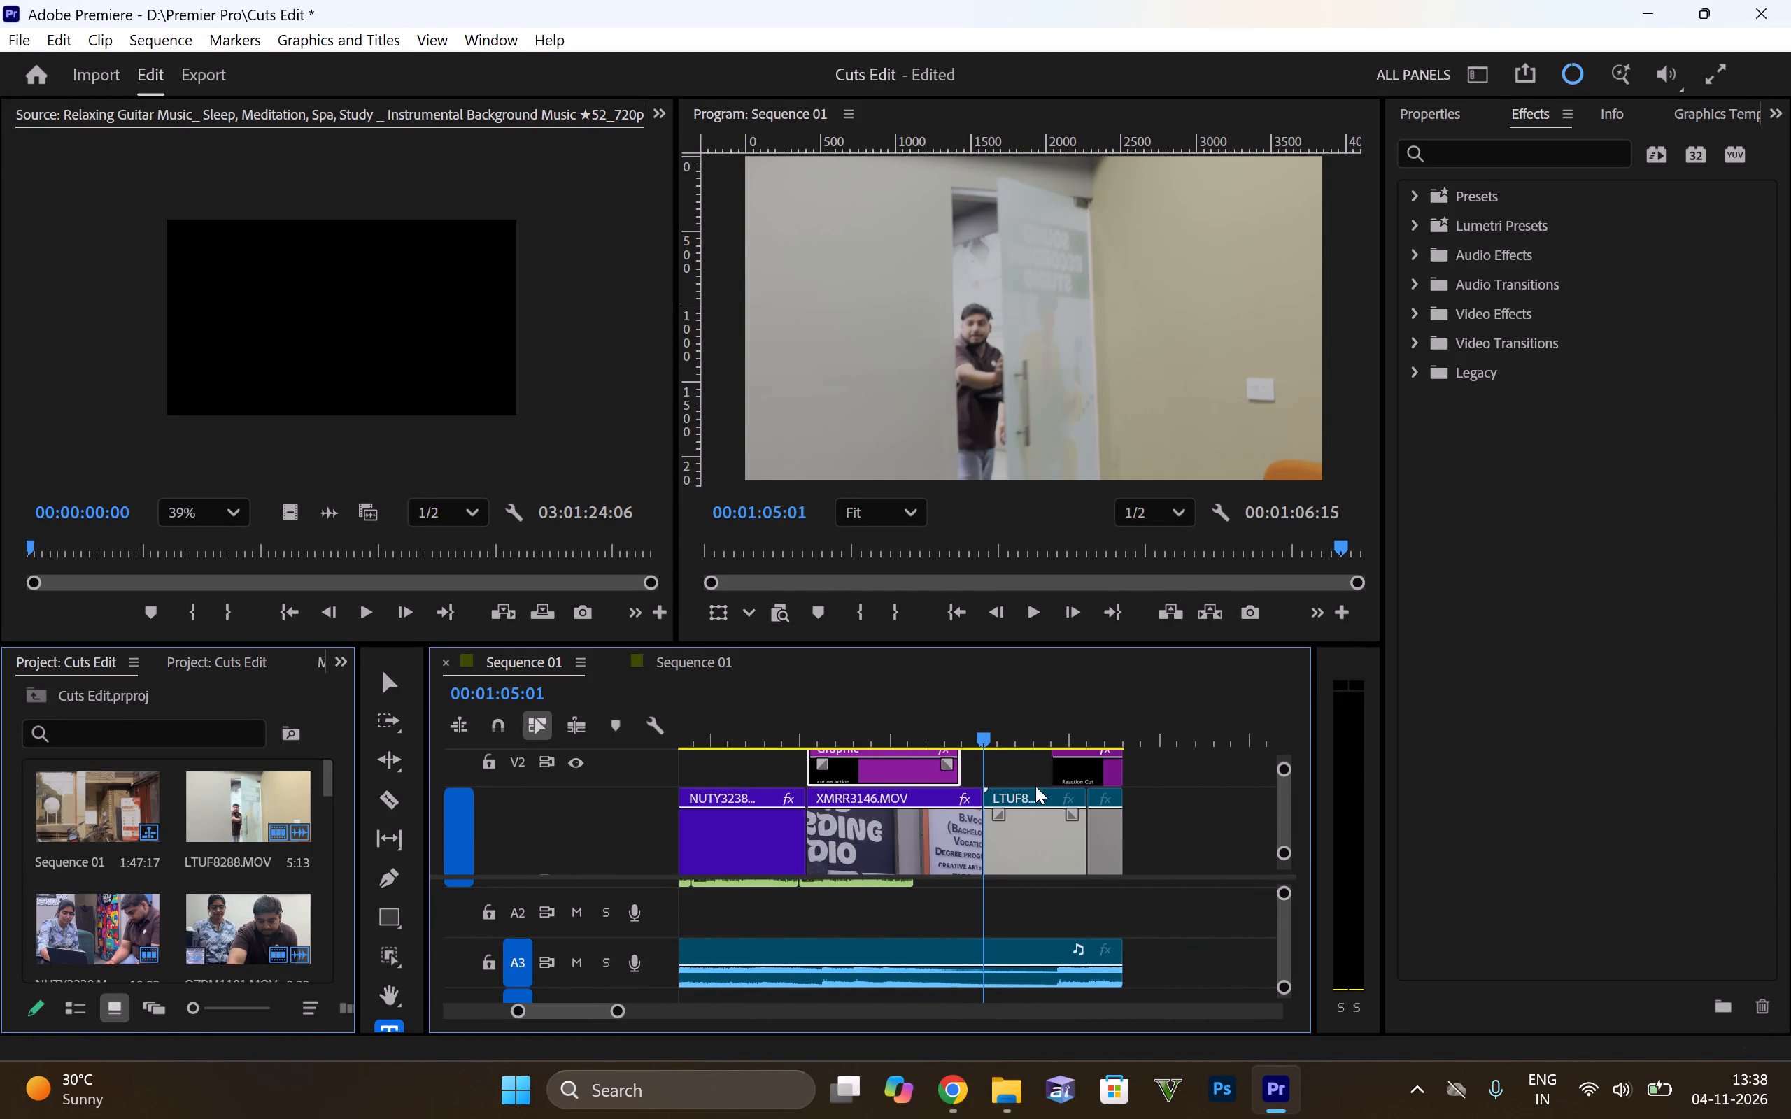
pyautogui.scroll(2, 1148, 774)
pyautogui.scroll(-1, 1159, 774)
pyautogui.moveTo(1210, 766); pyautogui.dragTo(1086, 851)
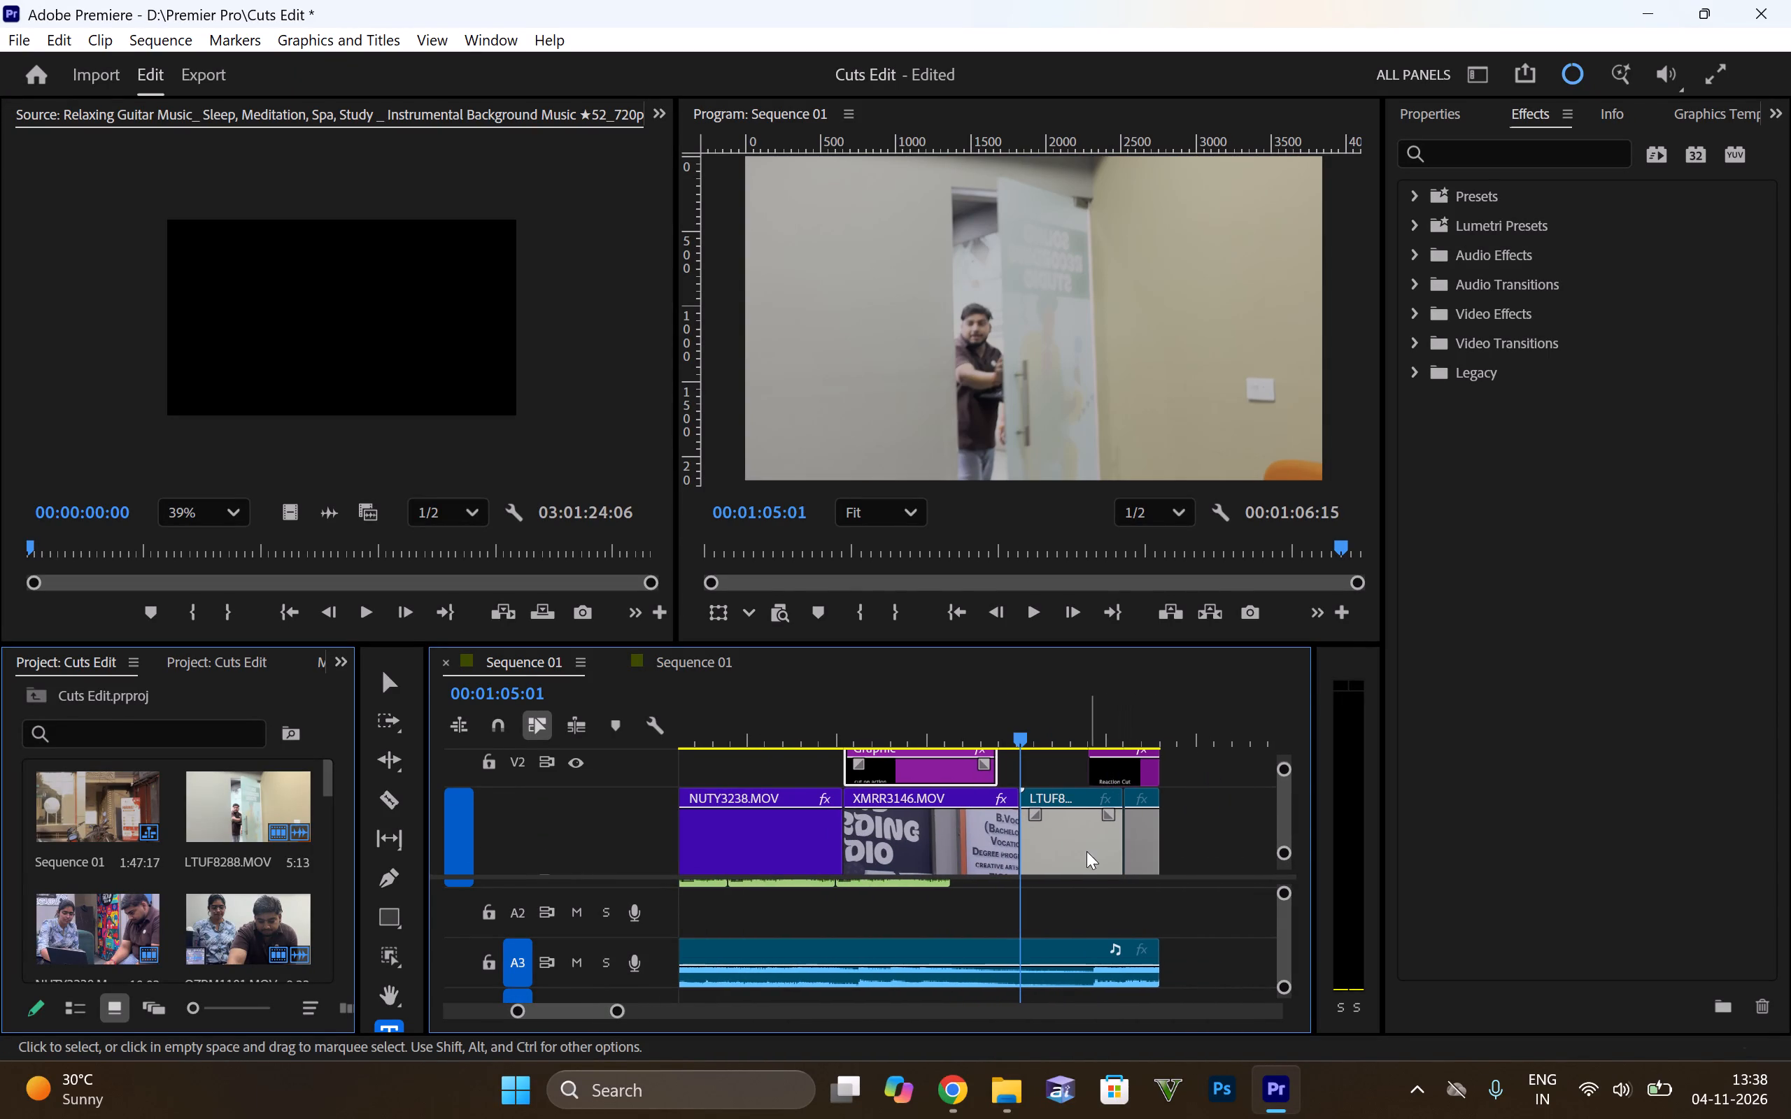
pyautogui.moveTo(1086, 851); pyautogui.dragTo(1082, 852)
pyautogui.moveTo(1208, 767); pyautogui.dragTo(1072, 856)
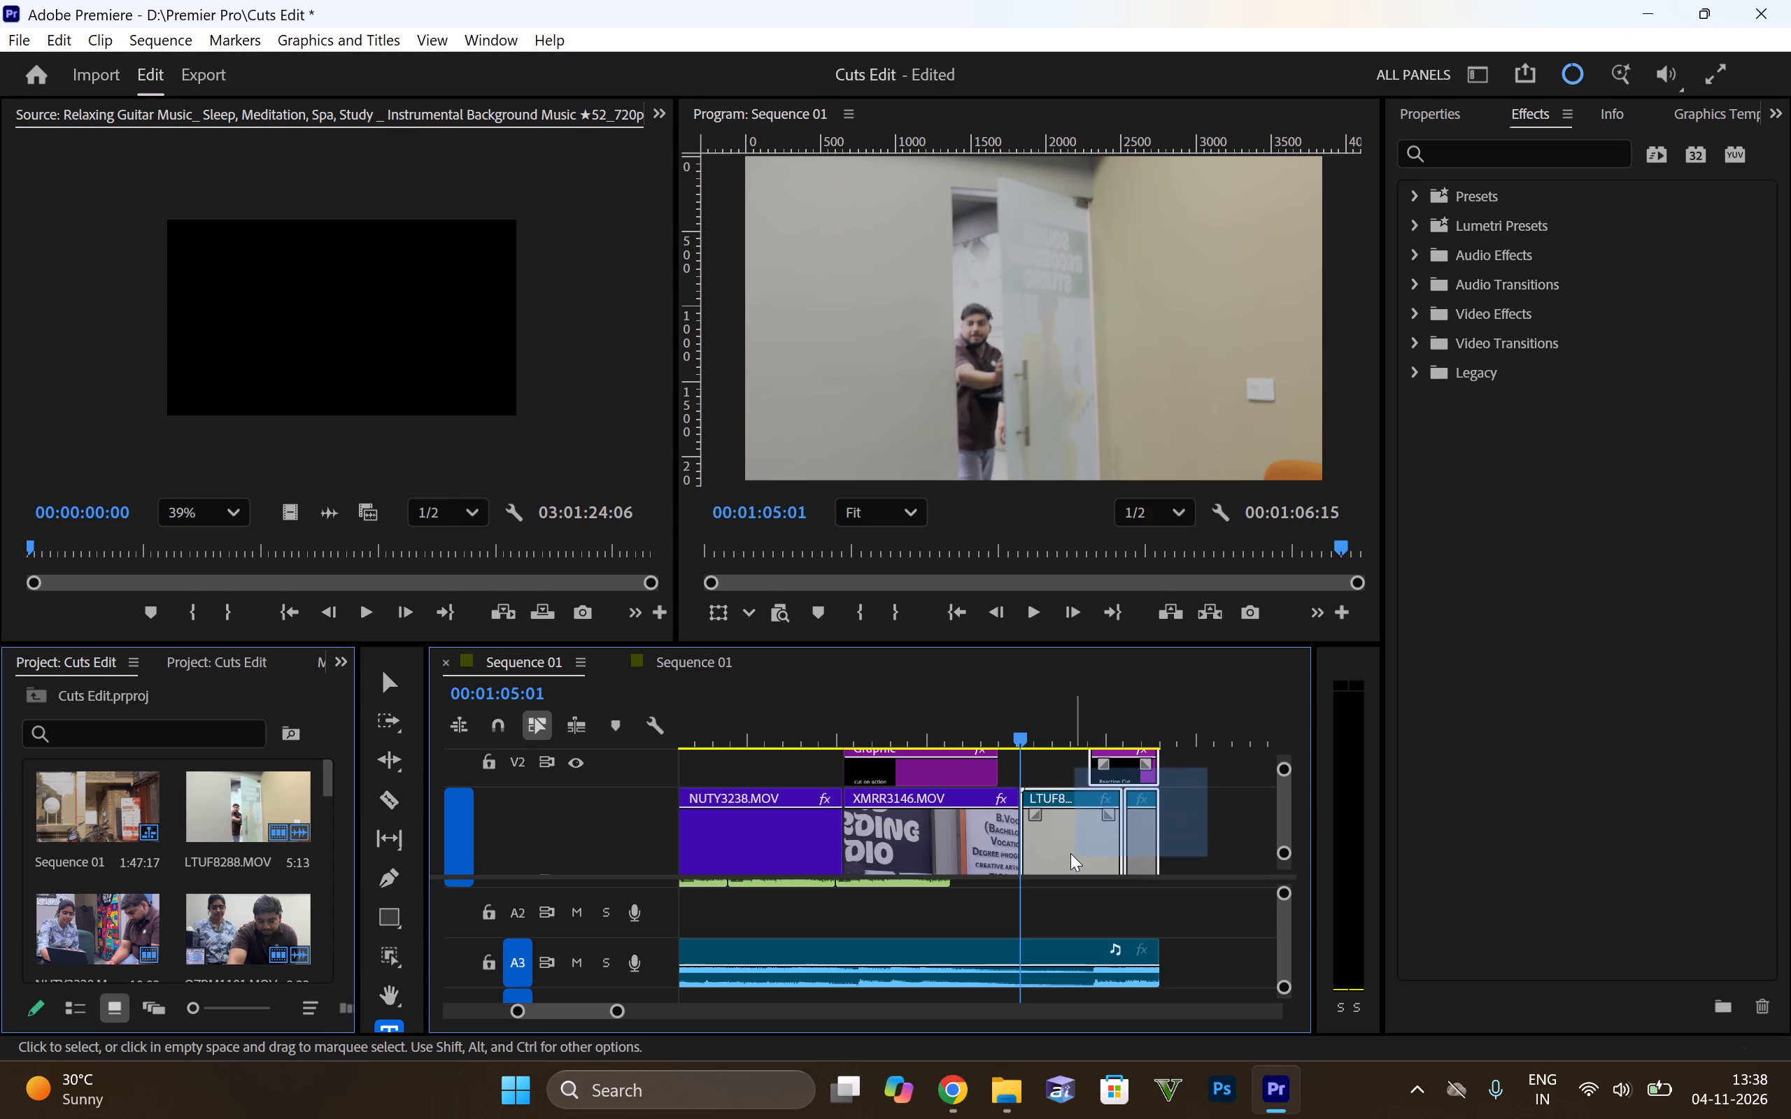
pyautogui.press('Delete')
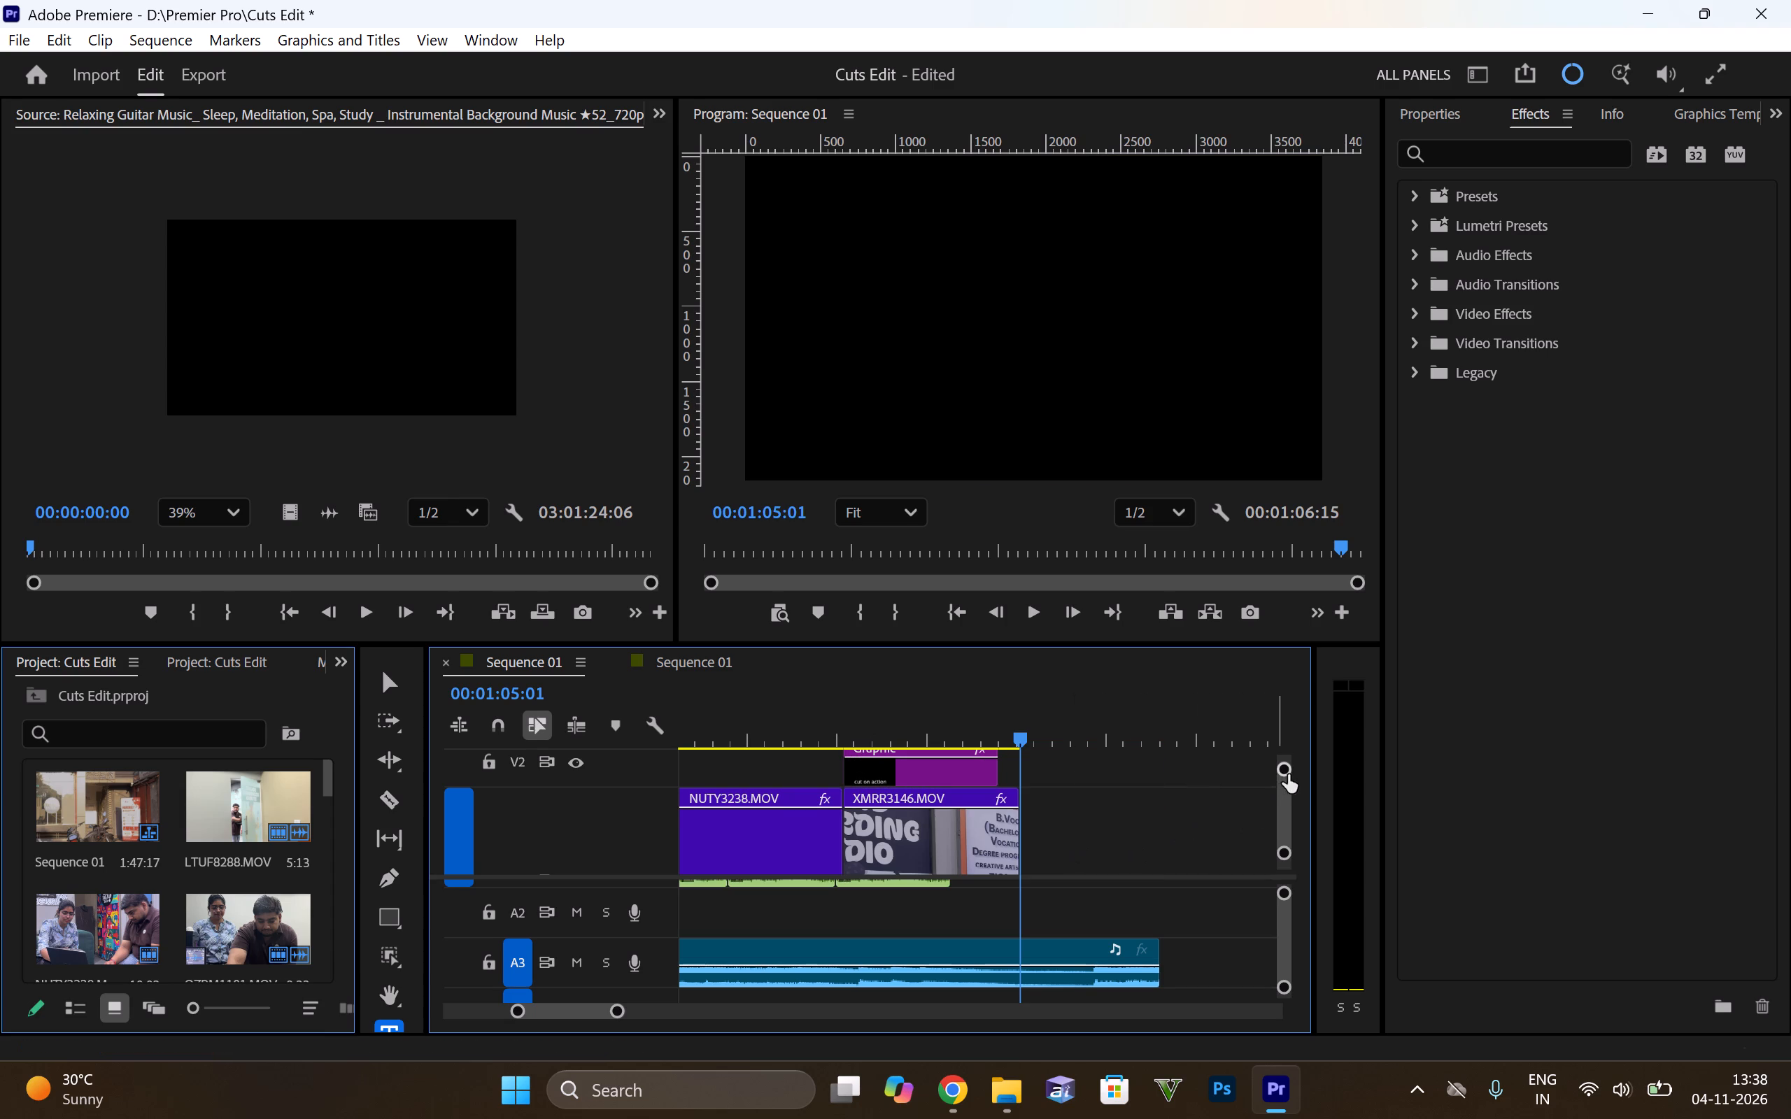
# Increase the height of video tracks V1 and V2 in the timeline.
pyautogui.moveTo(1288, 775); pyautogui.dragTo(1268, 720)
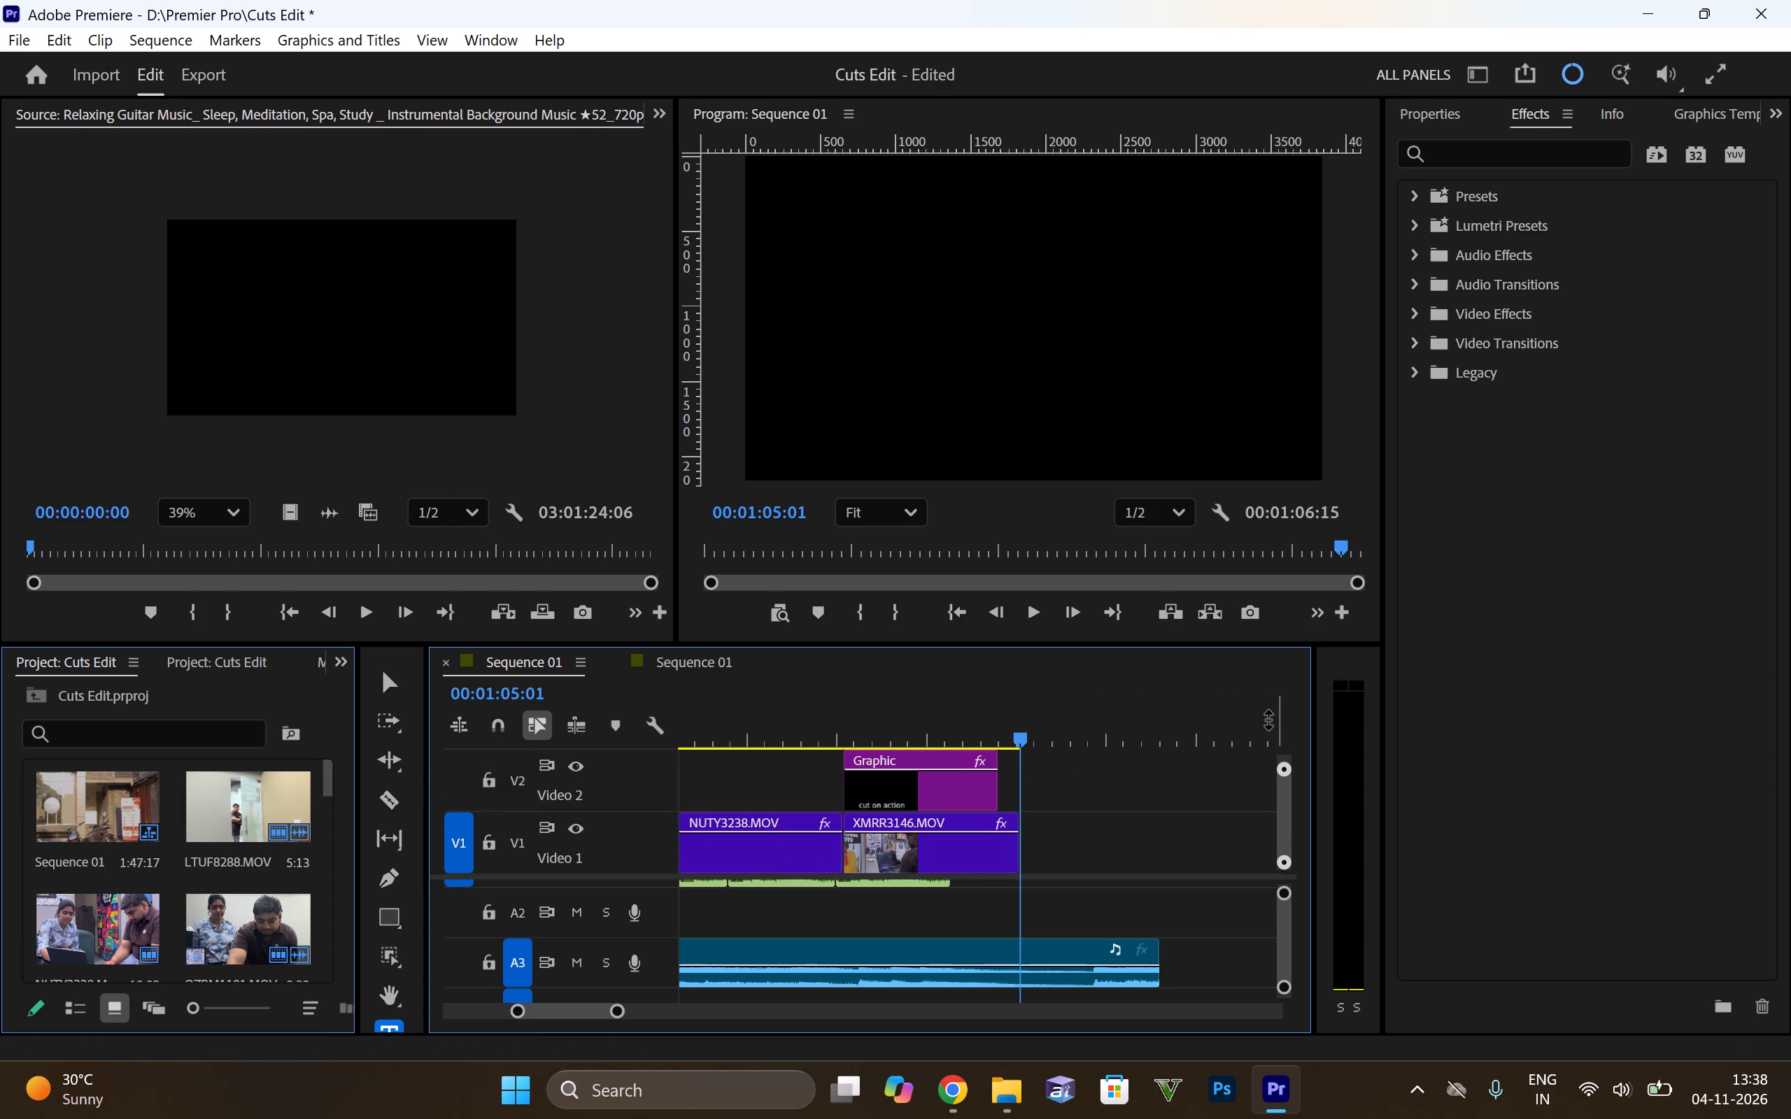
pyautogui.moveTo(1268, 720); pyautogui.dragTo(1268, 726)
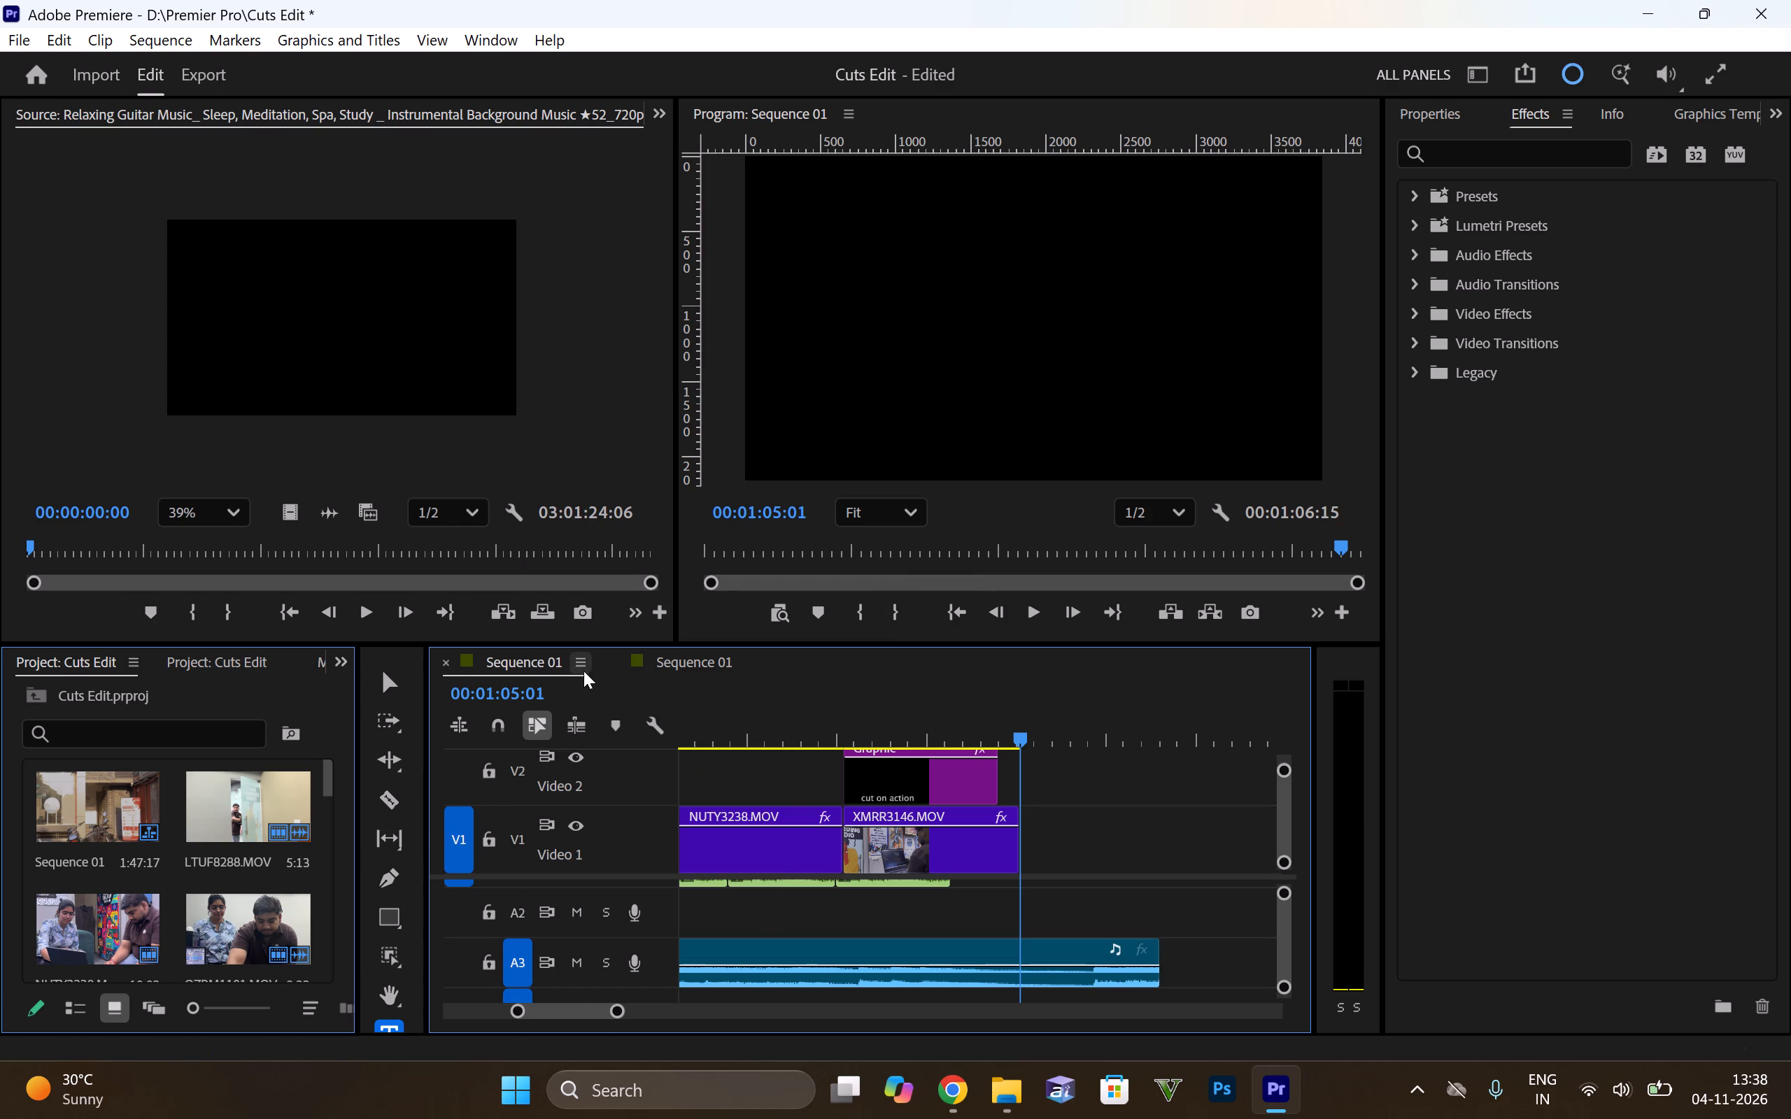
# Switch to the copied project's Sequence 01 and play XMRR3146.MOV up to its join with LTUF8288.MOV.
pyautogui.click(660, 657)
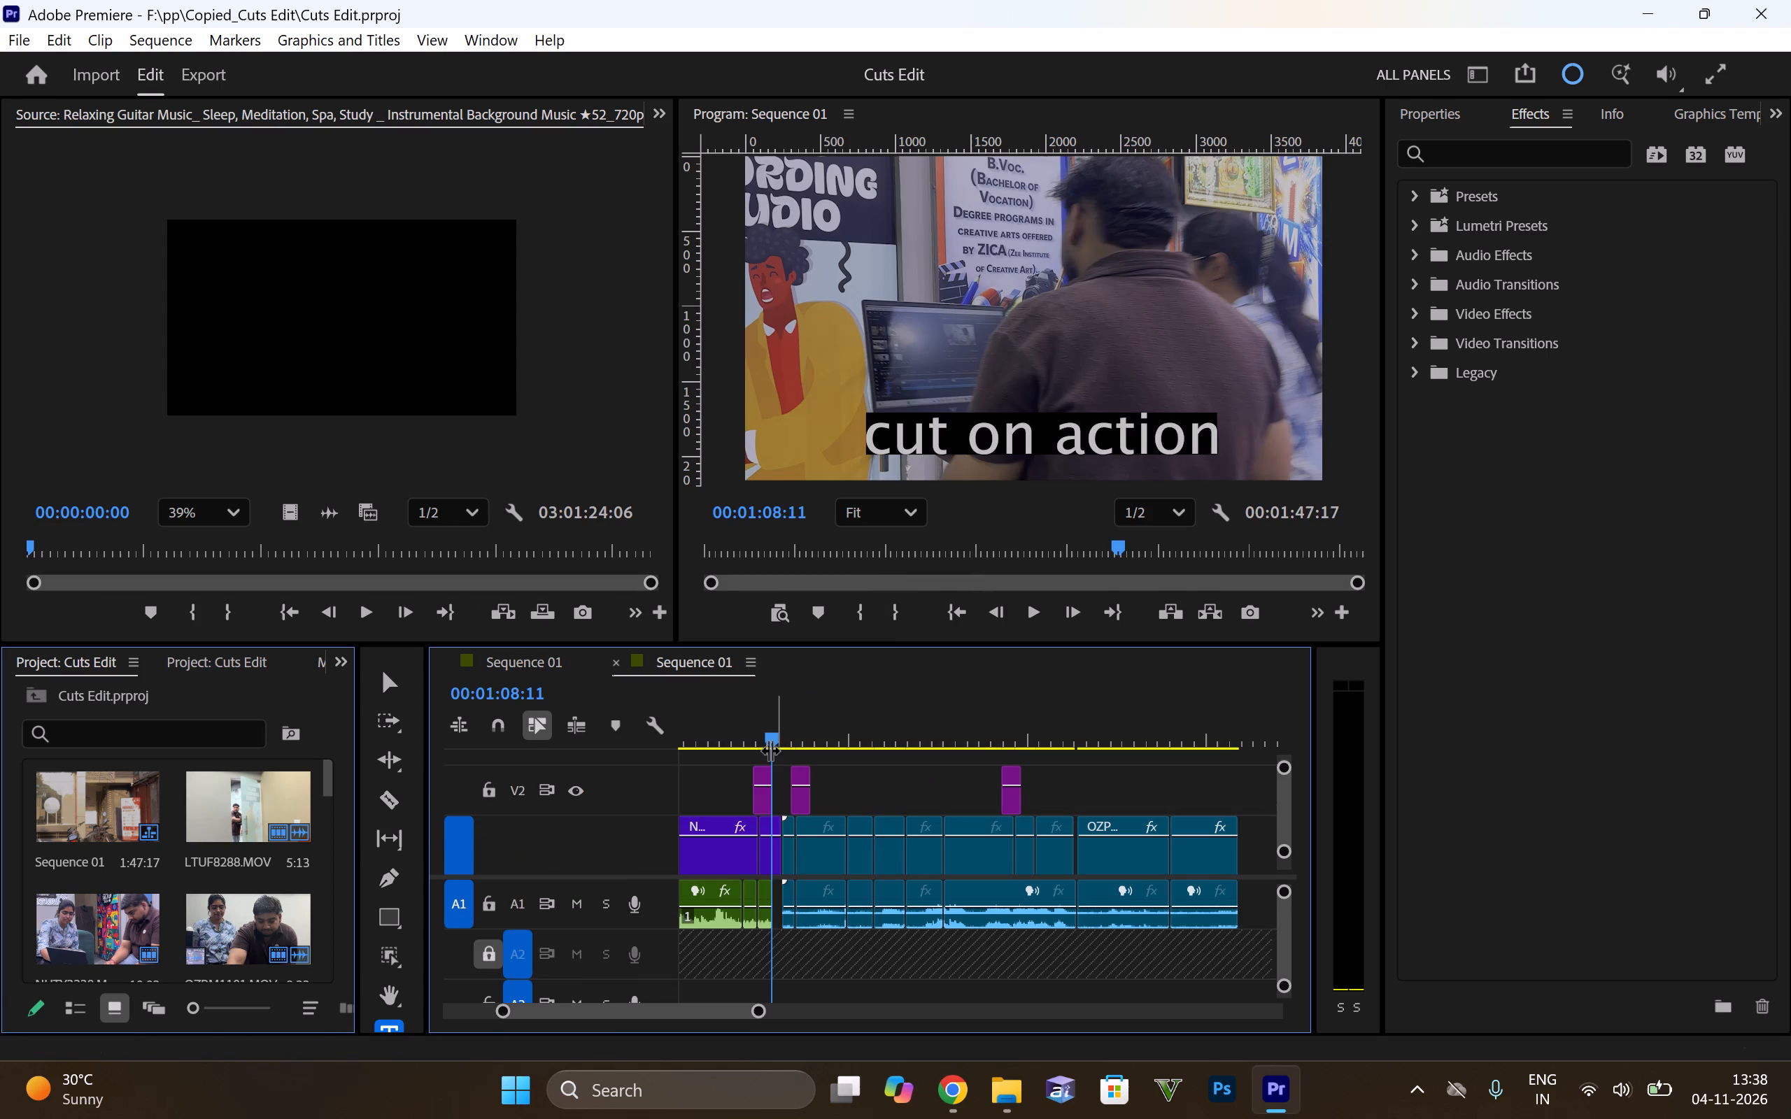
pyautogui.press('space')
pyautogui.press('space')
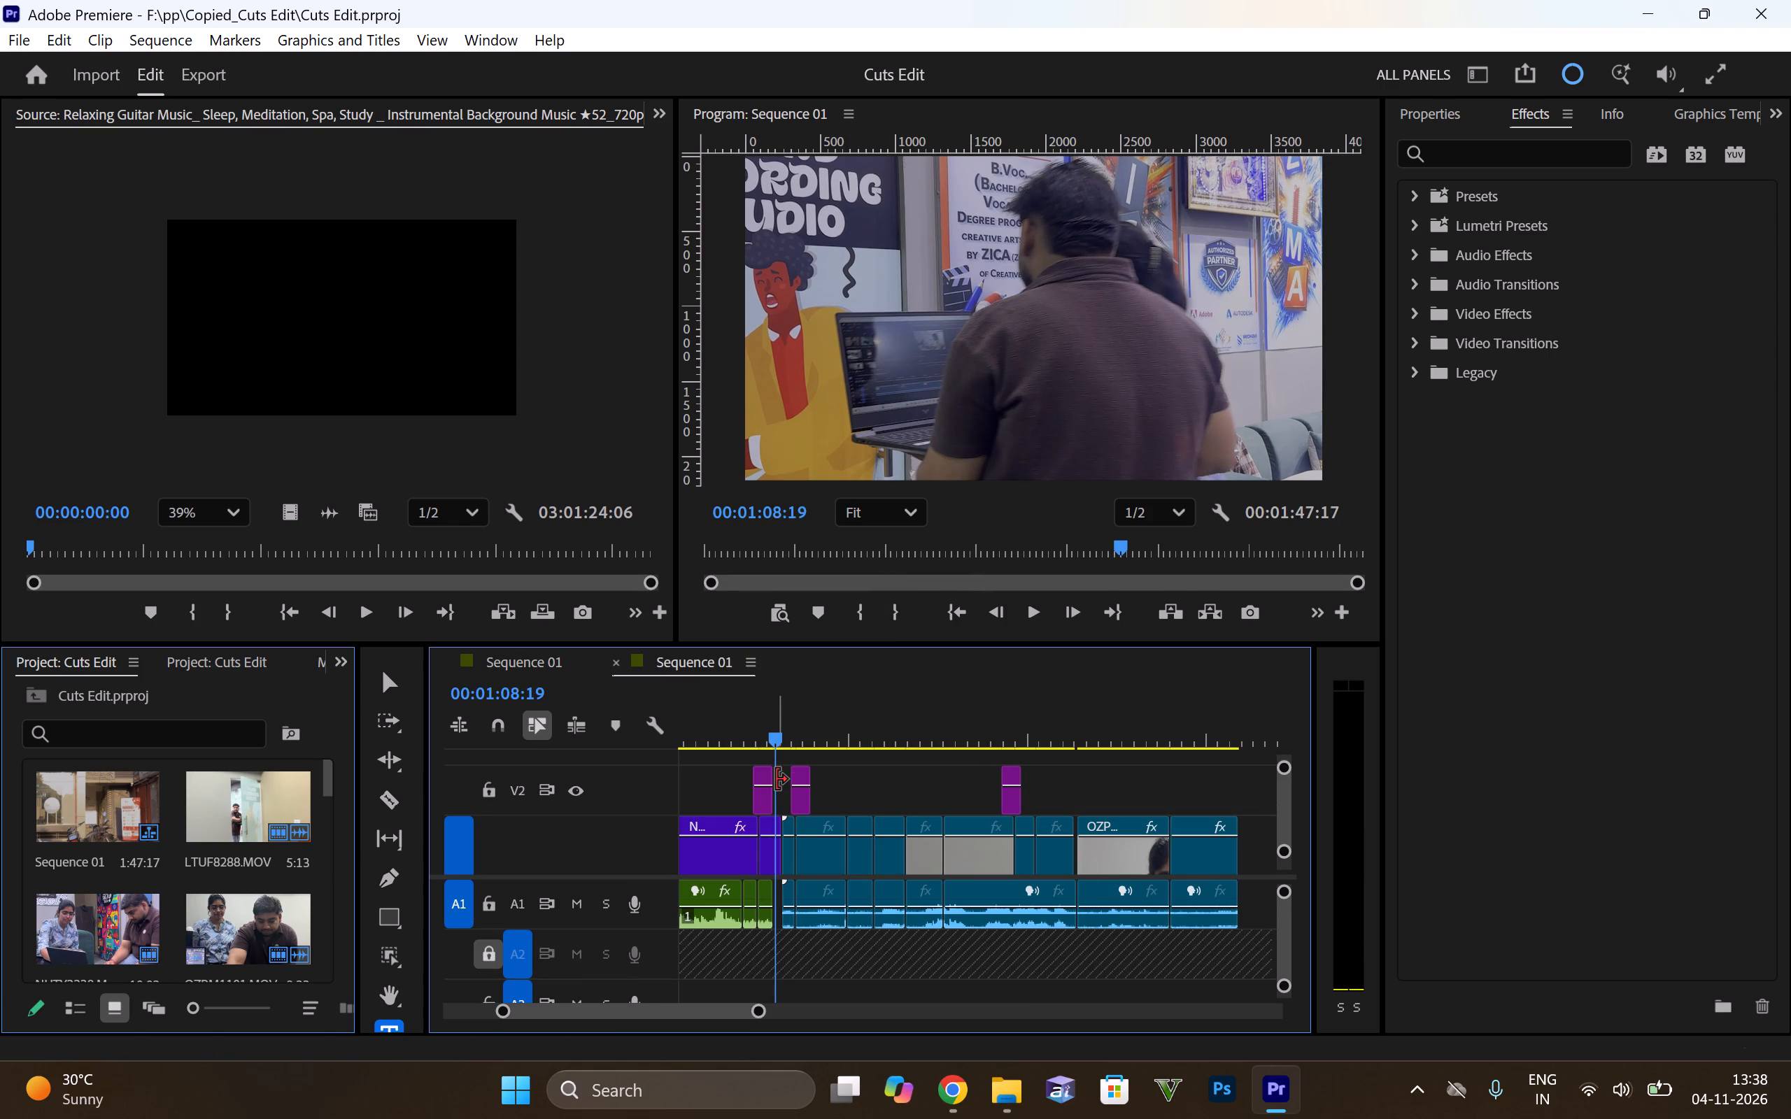
pyautogui.keyDown('alt'); pyautogui.scroll(15, 737, 751); pyautogui.keyUp('alt')
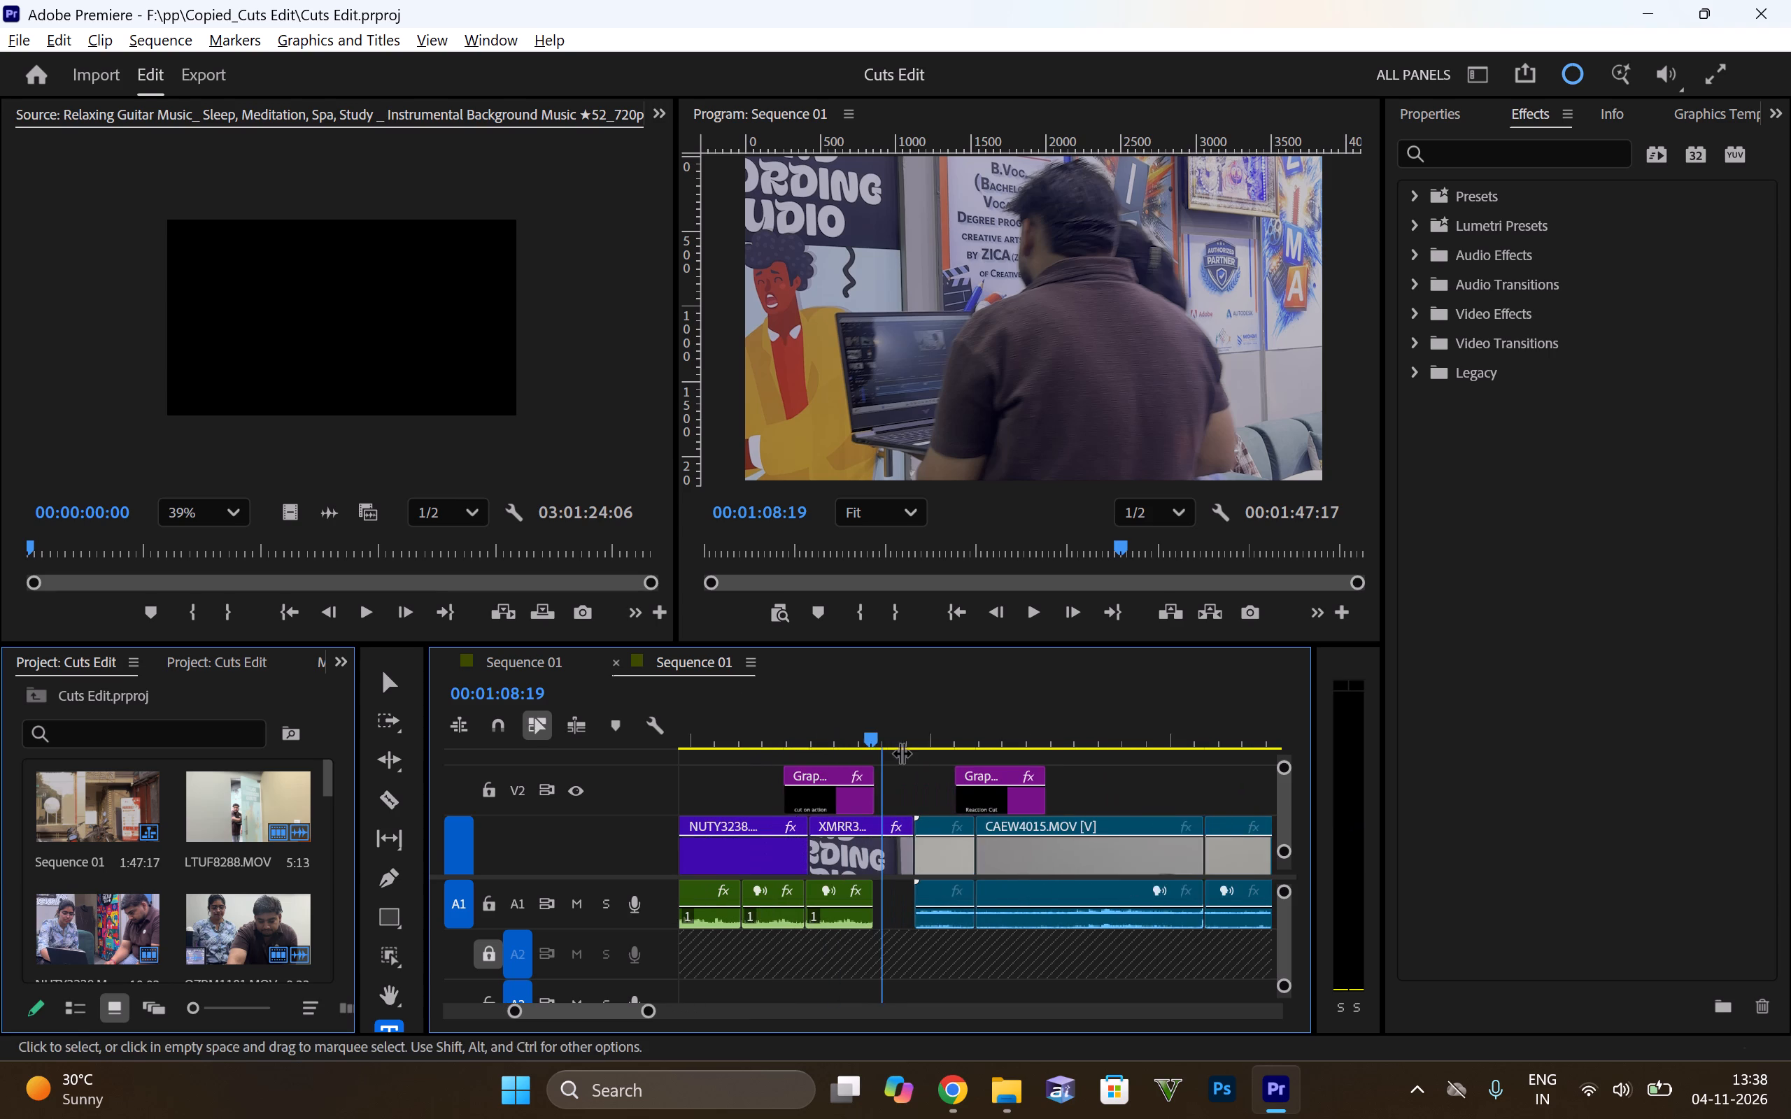
pyautogui.keyDown('alt'); pyautogui.scroll(3, 877, 782); pyautogui.keyUp('alt')
pyautogui.press('space')
pyautogui.press('space')
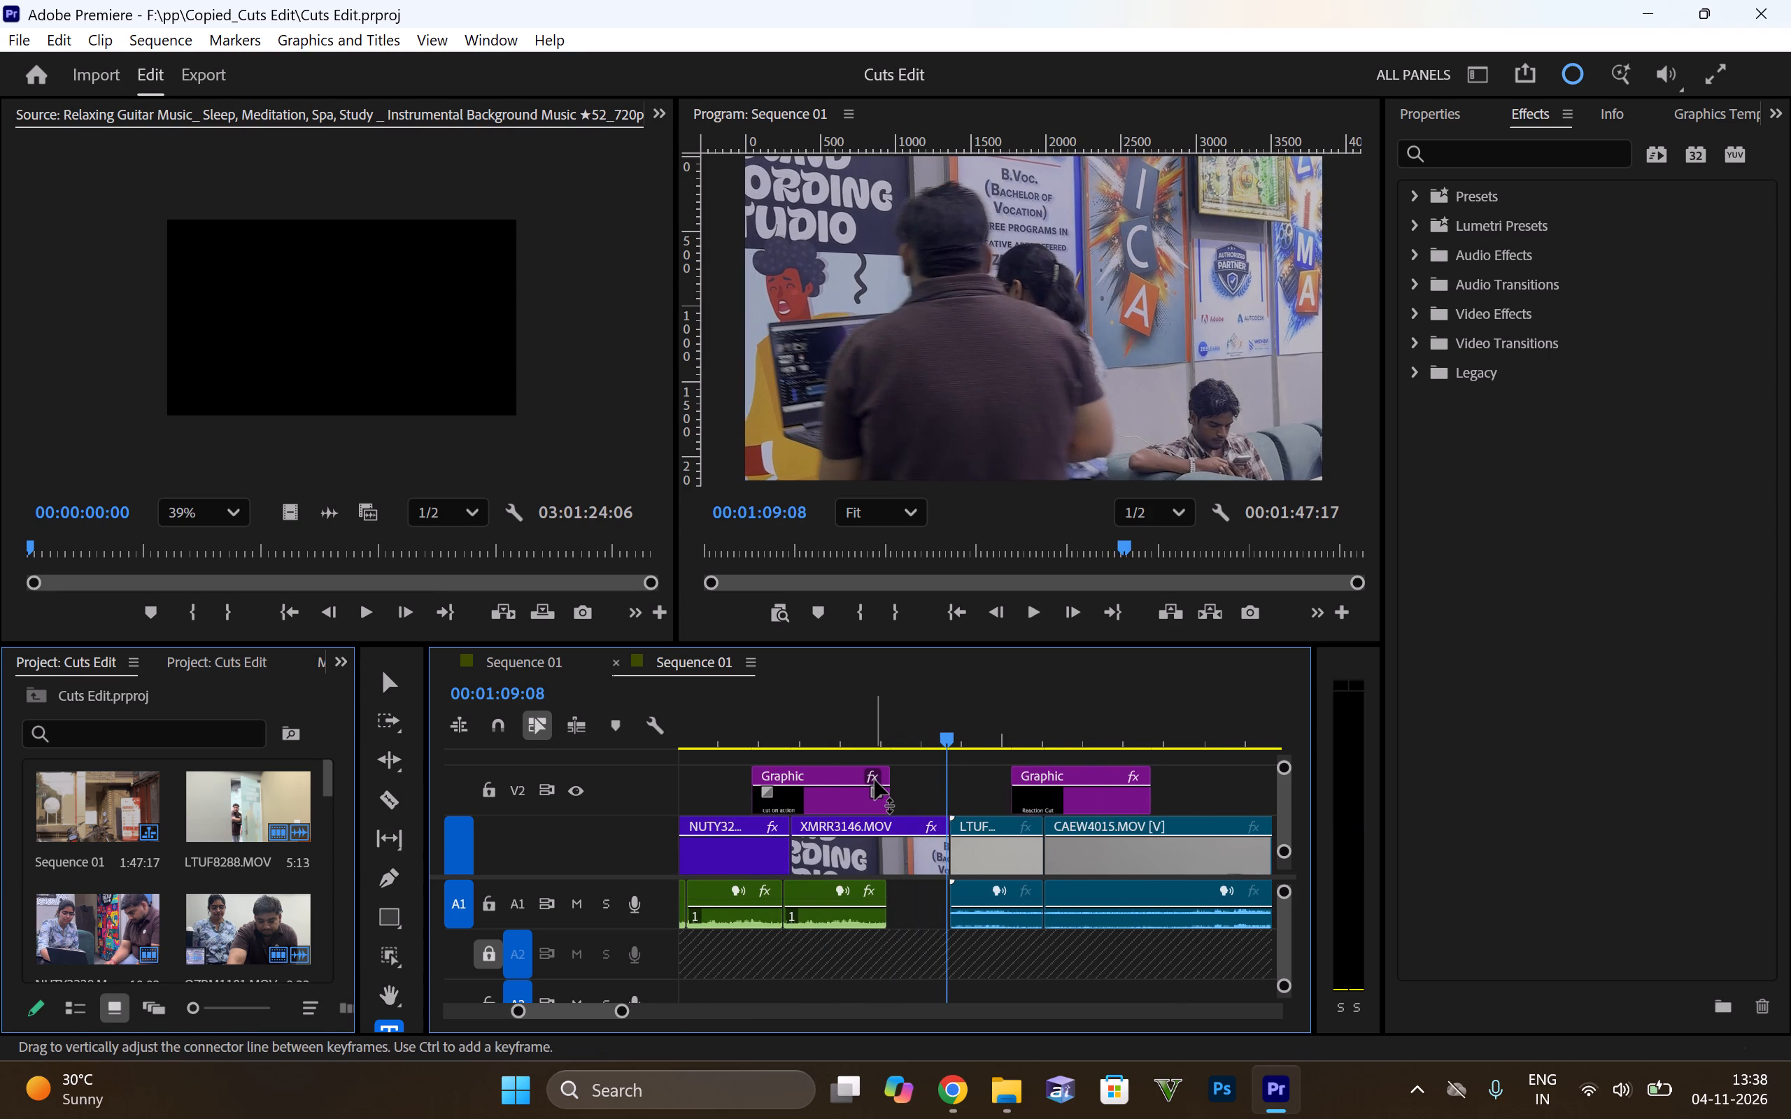
pyautogui.press('space')
pyautogui.press('space')
pyautogui.keyDown('alt'); pyautogui.scroll(-8, 937, 752); pyautogui.keyUp('alt')
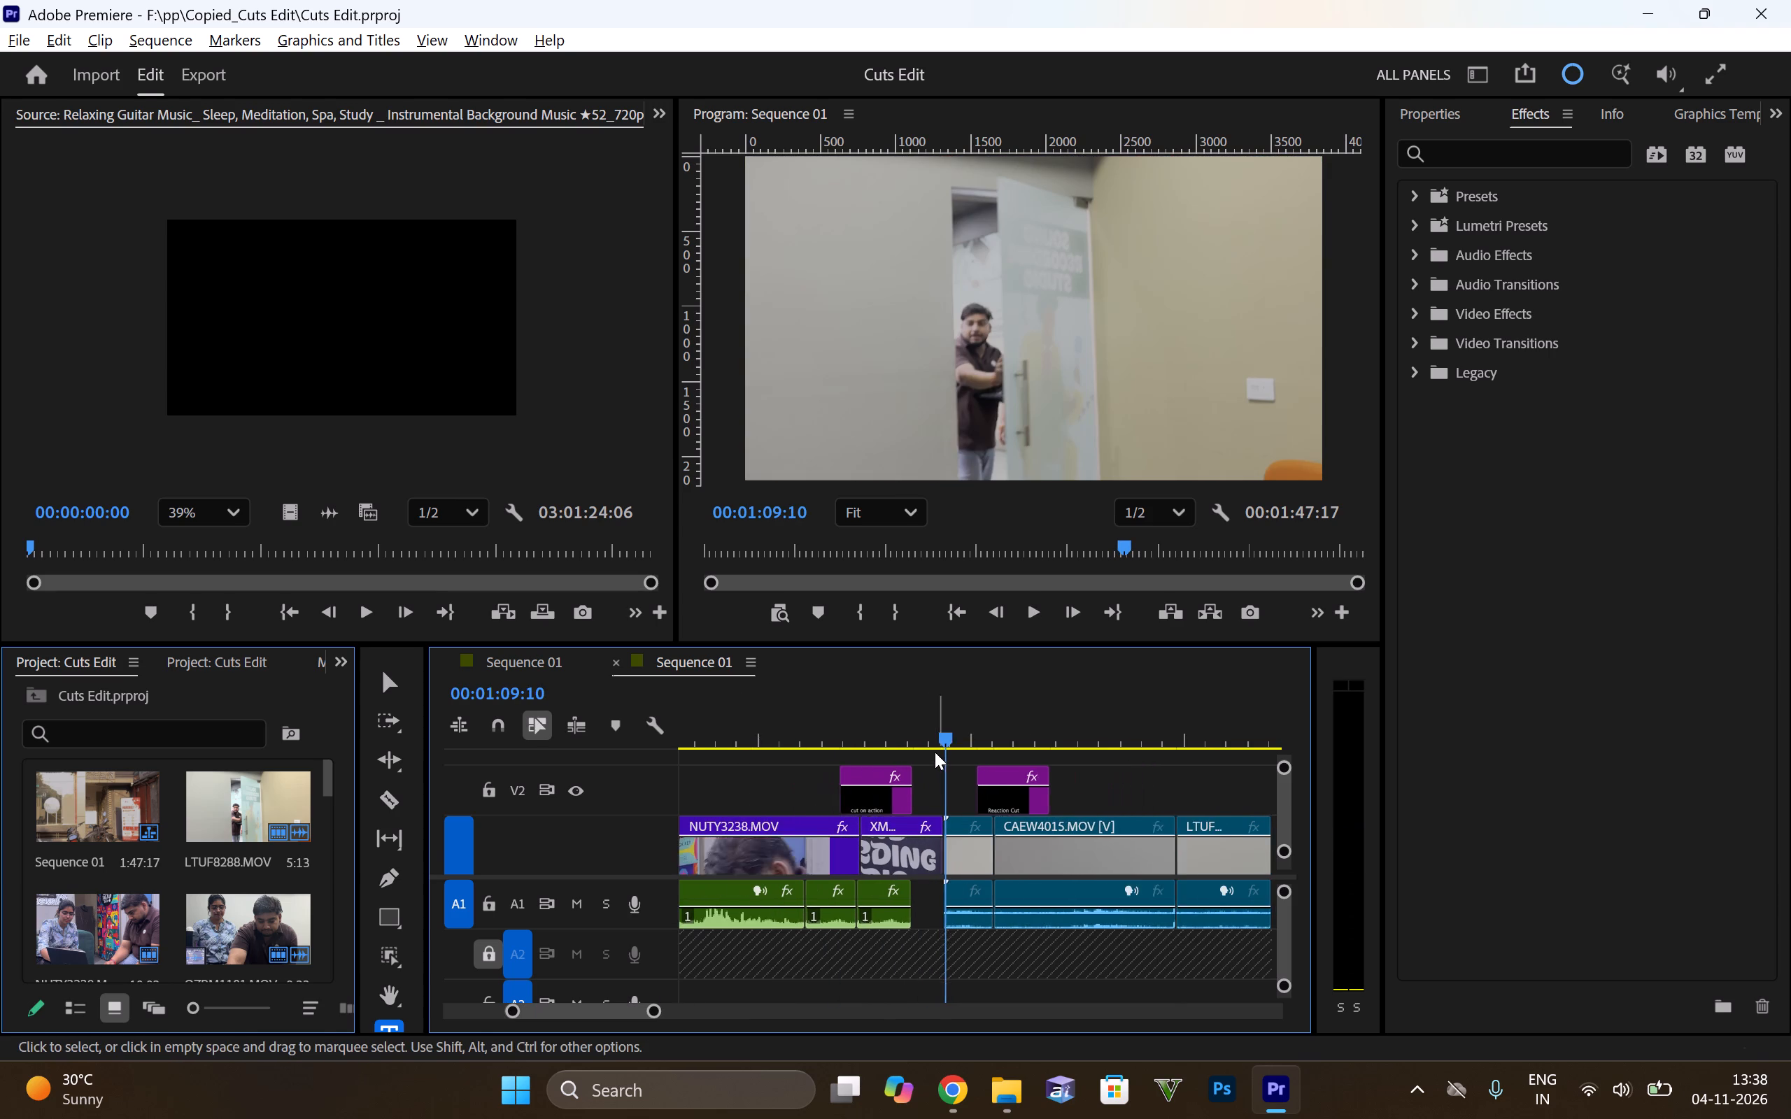
pyautogui.keyDown('alt'); pyautogui.scroll(-18, 935, 752); pyautogui.keyUp('alt')
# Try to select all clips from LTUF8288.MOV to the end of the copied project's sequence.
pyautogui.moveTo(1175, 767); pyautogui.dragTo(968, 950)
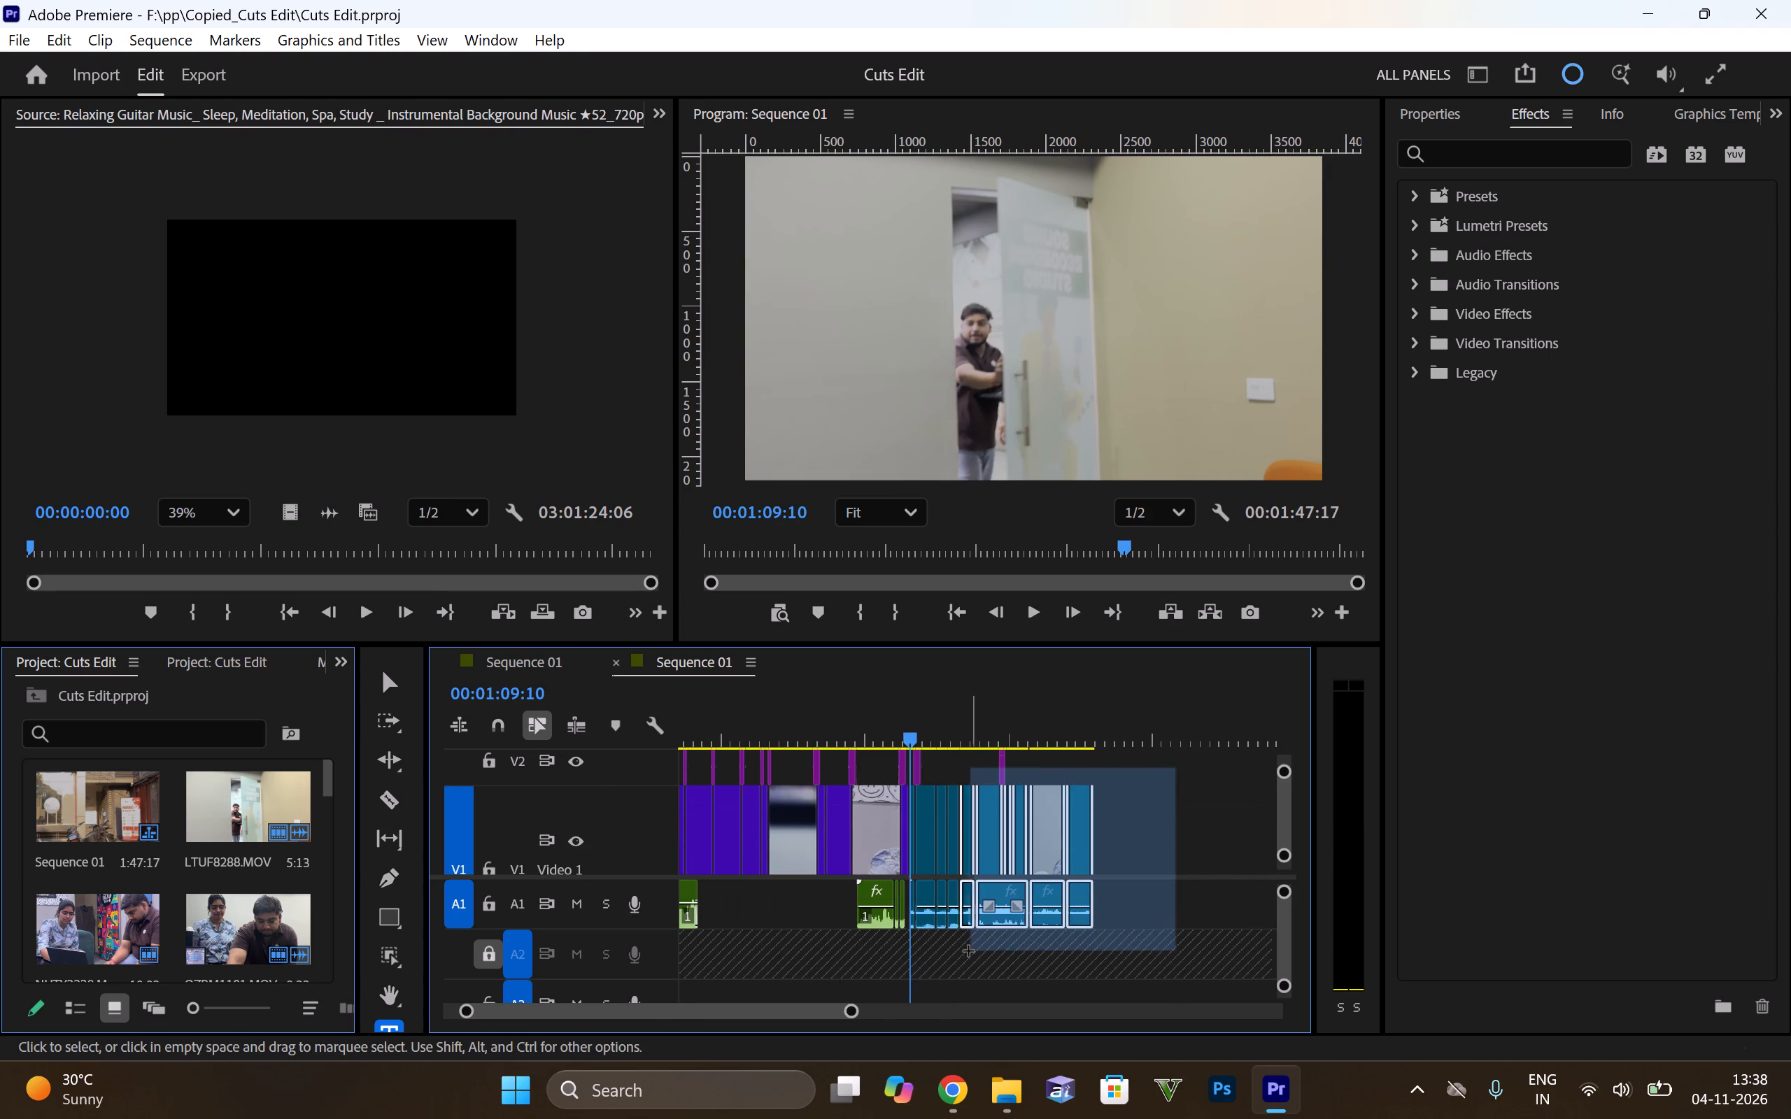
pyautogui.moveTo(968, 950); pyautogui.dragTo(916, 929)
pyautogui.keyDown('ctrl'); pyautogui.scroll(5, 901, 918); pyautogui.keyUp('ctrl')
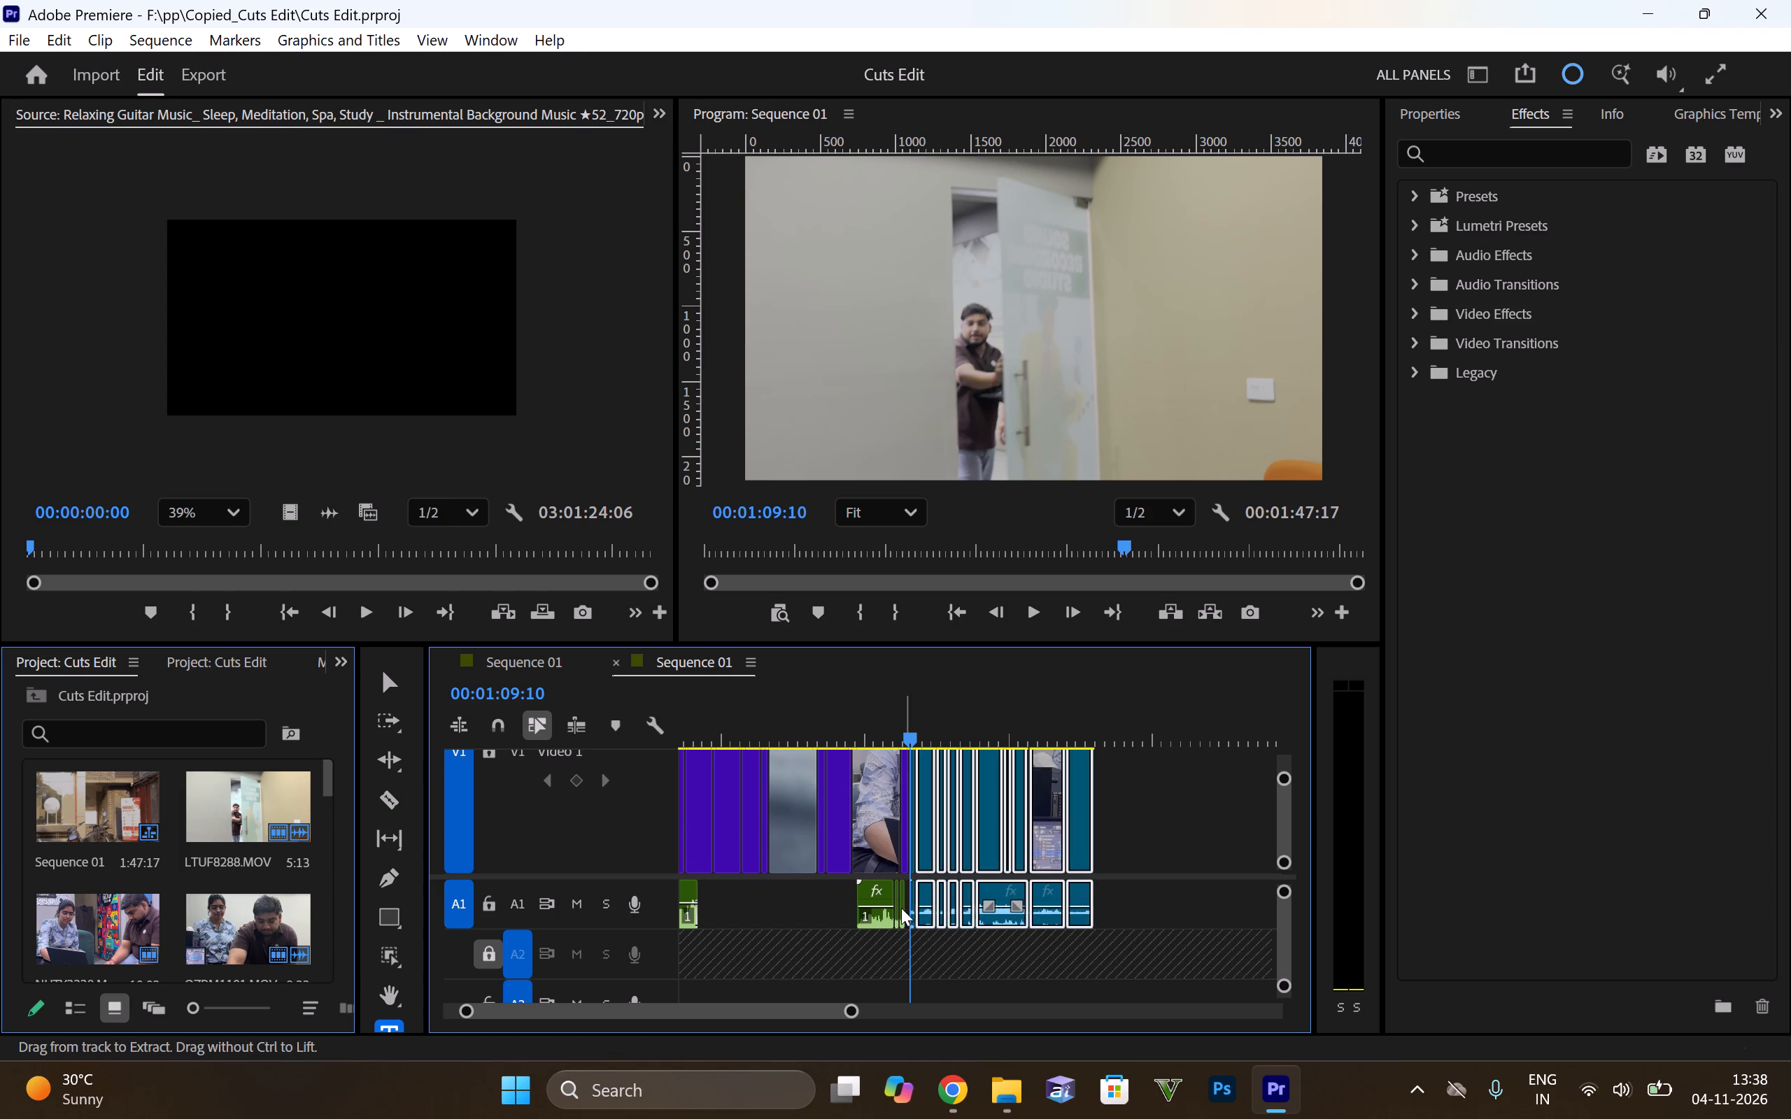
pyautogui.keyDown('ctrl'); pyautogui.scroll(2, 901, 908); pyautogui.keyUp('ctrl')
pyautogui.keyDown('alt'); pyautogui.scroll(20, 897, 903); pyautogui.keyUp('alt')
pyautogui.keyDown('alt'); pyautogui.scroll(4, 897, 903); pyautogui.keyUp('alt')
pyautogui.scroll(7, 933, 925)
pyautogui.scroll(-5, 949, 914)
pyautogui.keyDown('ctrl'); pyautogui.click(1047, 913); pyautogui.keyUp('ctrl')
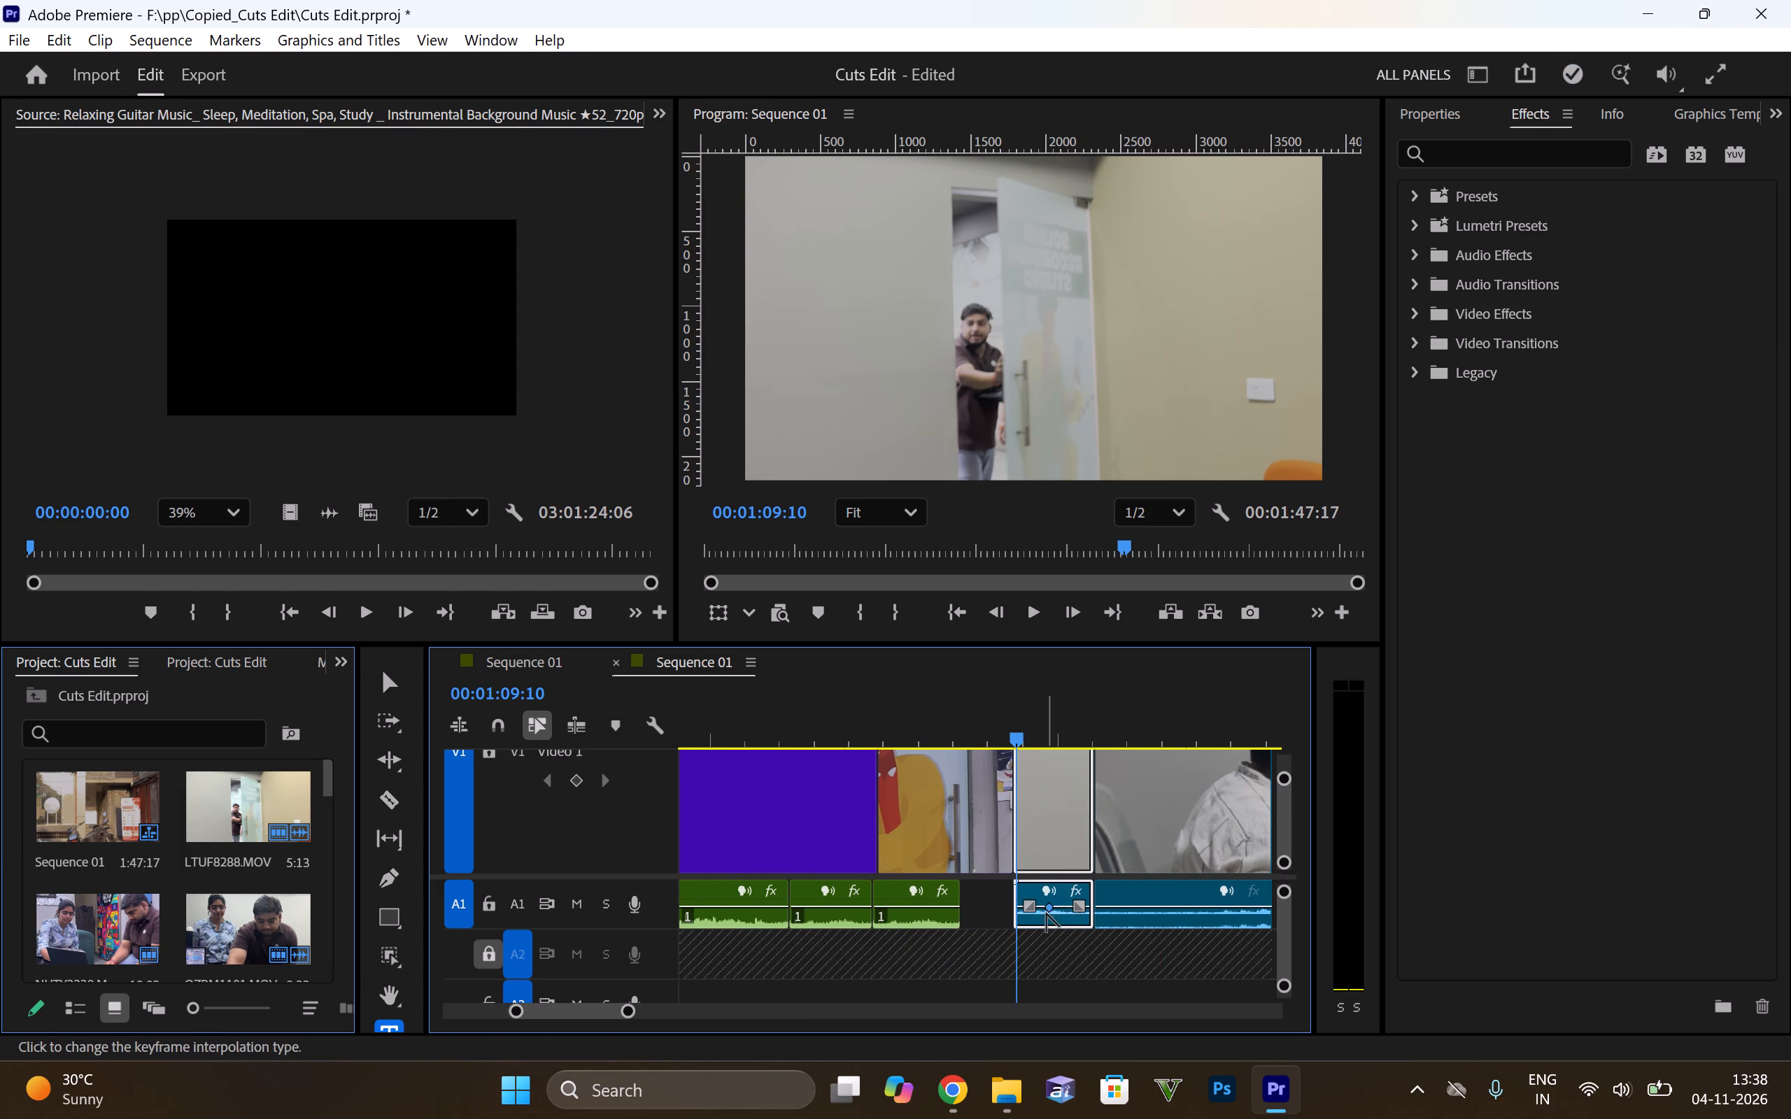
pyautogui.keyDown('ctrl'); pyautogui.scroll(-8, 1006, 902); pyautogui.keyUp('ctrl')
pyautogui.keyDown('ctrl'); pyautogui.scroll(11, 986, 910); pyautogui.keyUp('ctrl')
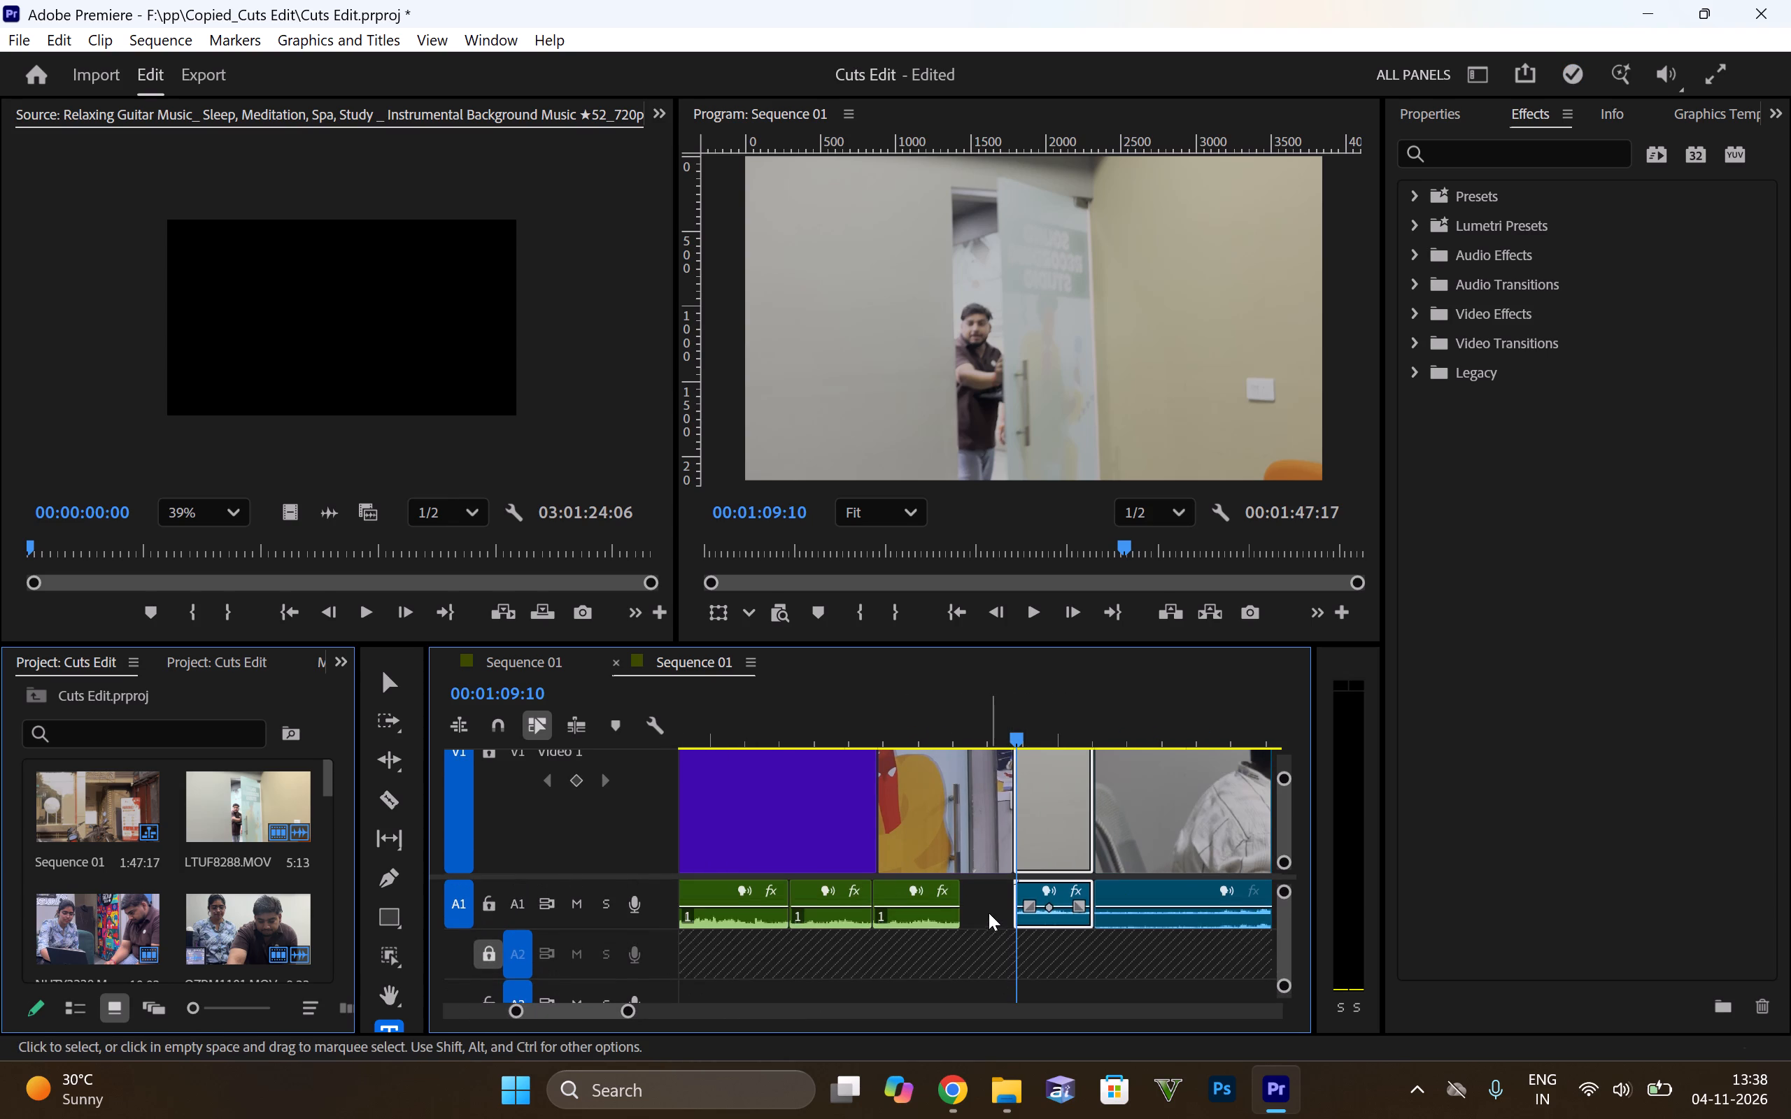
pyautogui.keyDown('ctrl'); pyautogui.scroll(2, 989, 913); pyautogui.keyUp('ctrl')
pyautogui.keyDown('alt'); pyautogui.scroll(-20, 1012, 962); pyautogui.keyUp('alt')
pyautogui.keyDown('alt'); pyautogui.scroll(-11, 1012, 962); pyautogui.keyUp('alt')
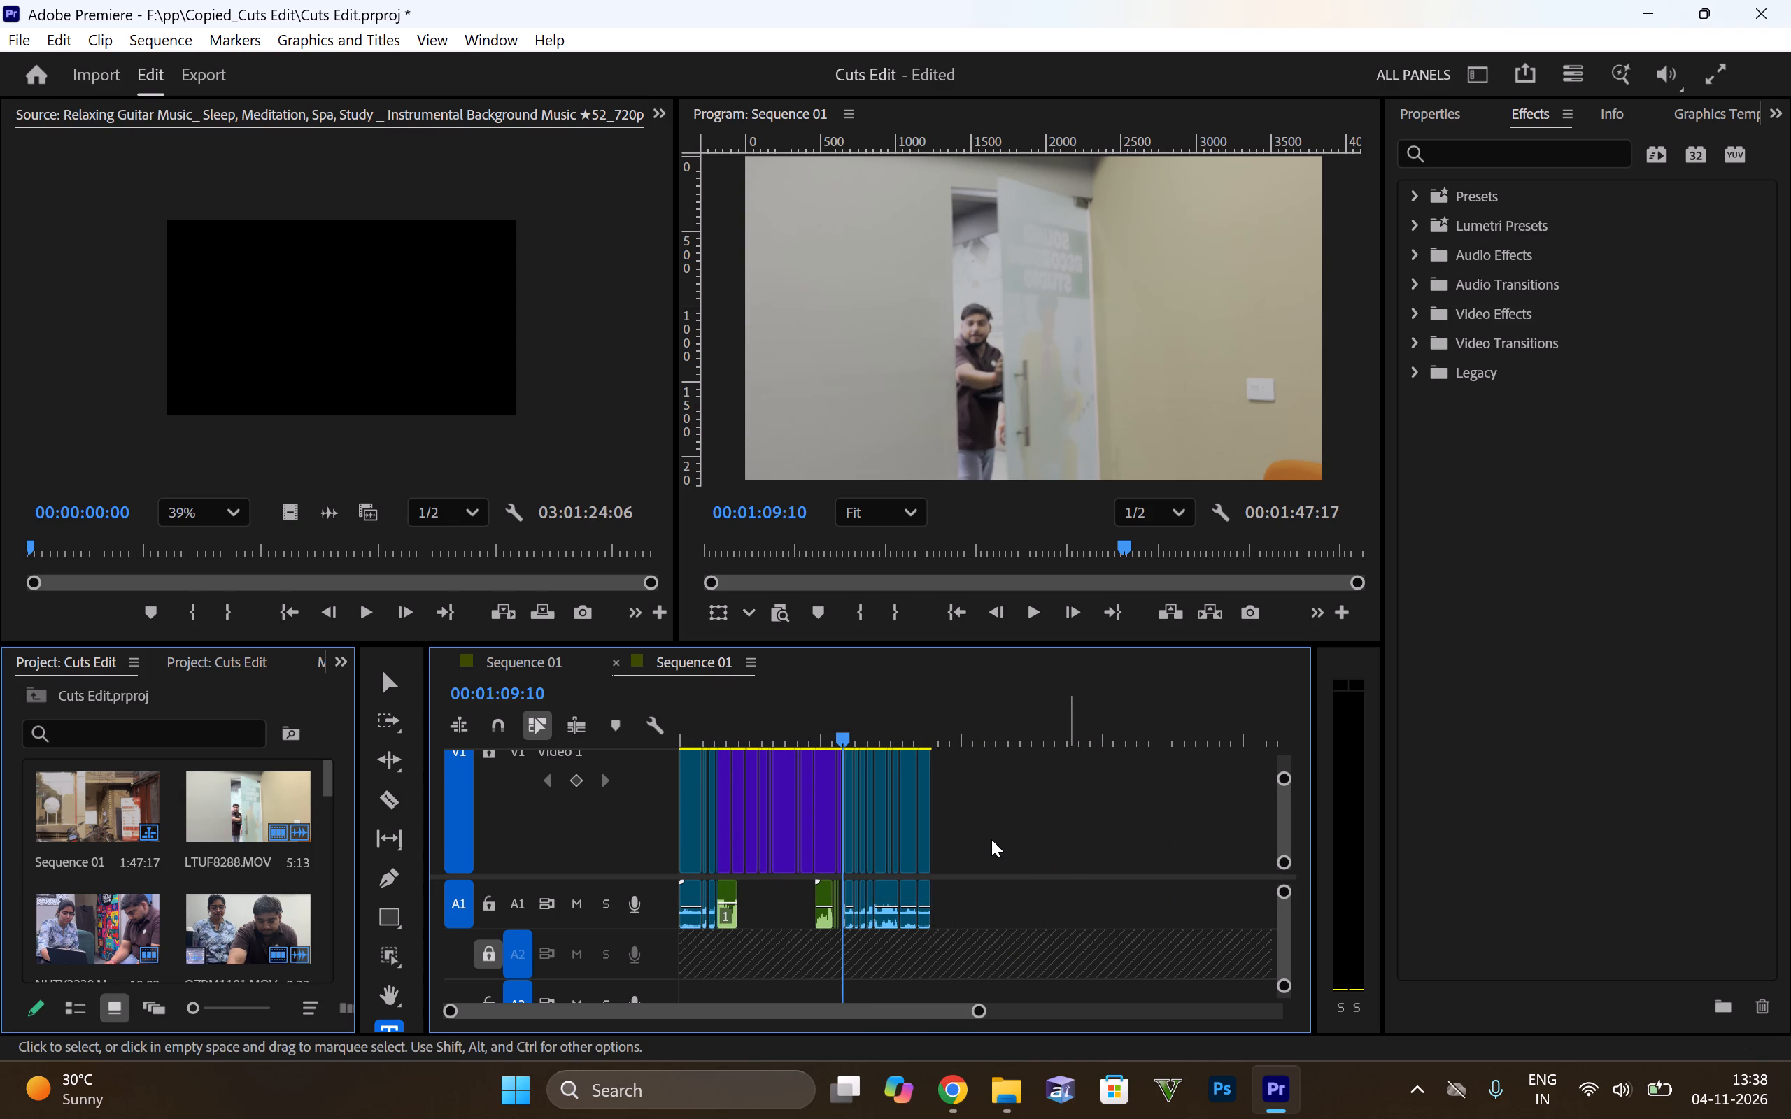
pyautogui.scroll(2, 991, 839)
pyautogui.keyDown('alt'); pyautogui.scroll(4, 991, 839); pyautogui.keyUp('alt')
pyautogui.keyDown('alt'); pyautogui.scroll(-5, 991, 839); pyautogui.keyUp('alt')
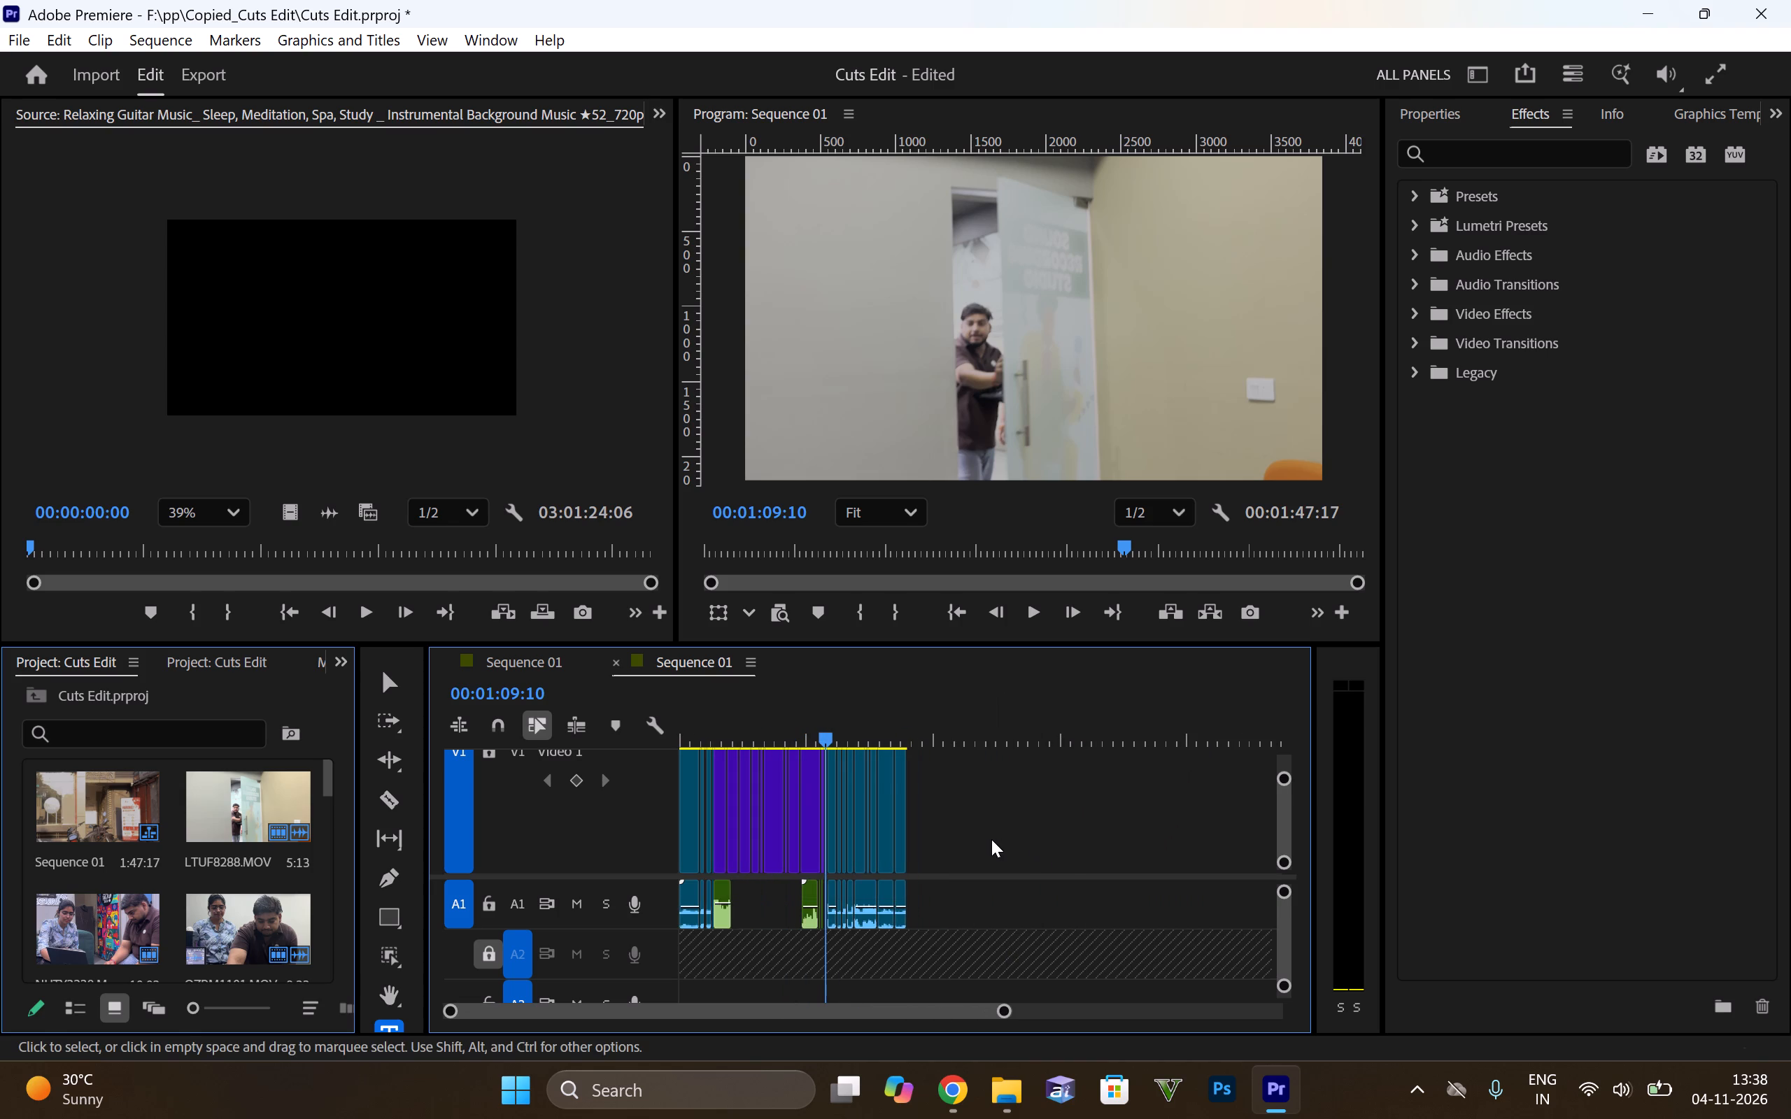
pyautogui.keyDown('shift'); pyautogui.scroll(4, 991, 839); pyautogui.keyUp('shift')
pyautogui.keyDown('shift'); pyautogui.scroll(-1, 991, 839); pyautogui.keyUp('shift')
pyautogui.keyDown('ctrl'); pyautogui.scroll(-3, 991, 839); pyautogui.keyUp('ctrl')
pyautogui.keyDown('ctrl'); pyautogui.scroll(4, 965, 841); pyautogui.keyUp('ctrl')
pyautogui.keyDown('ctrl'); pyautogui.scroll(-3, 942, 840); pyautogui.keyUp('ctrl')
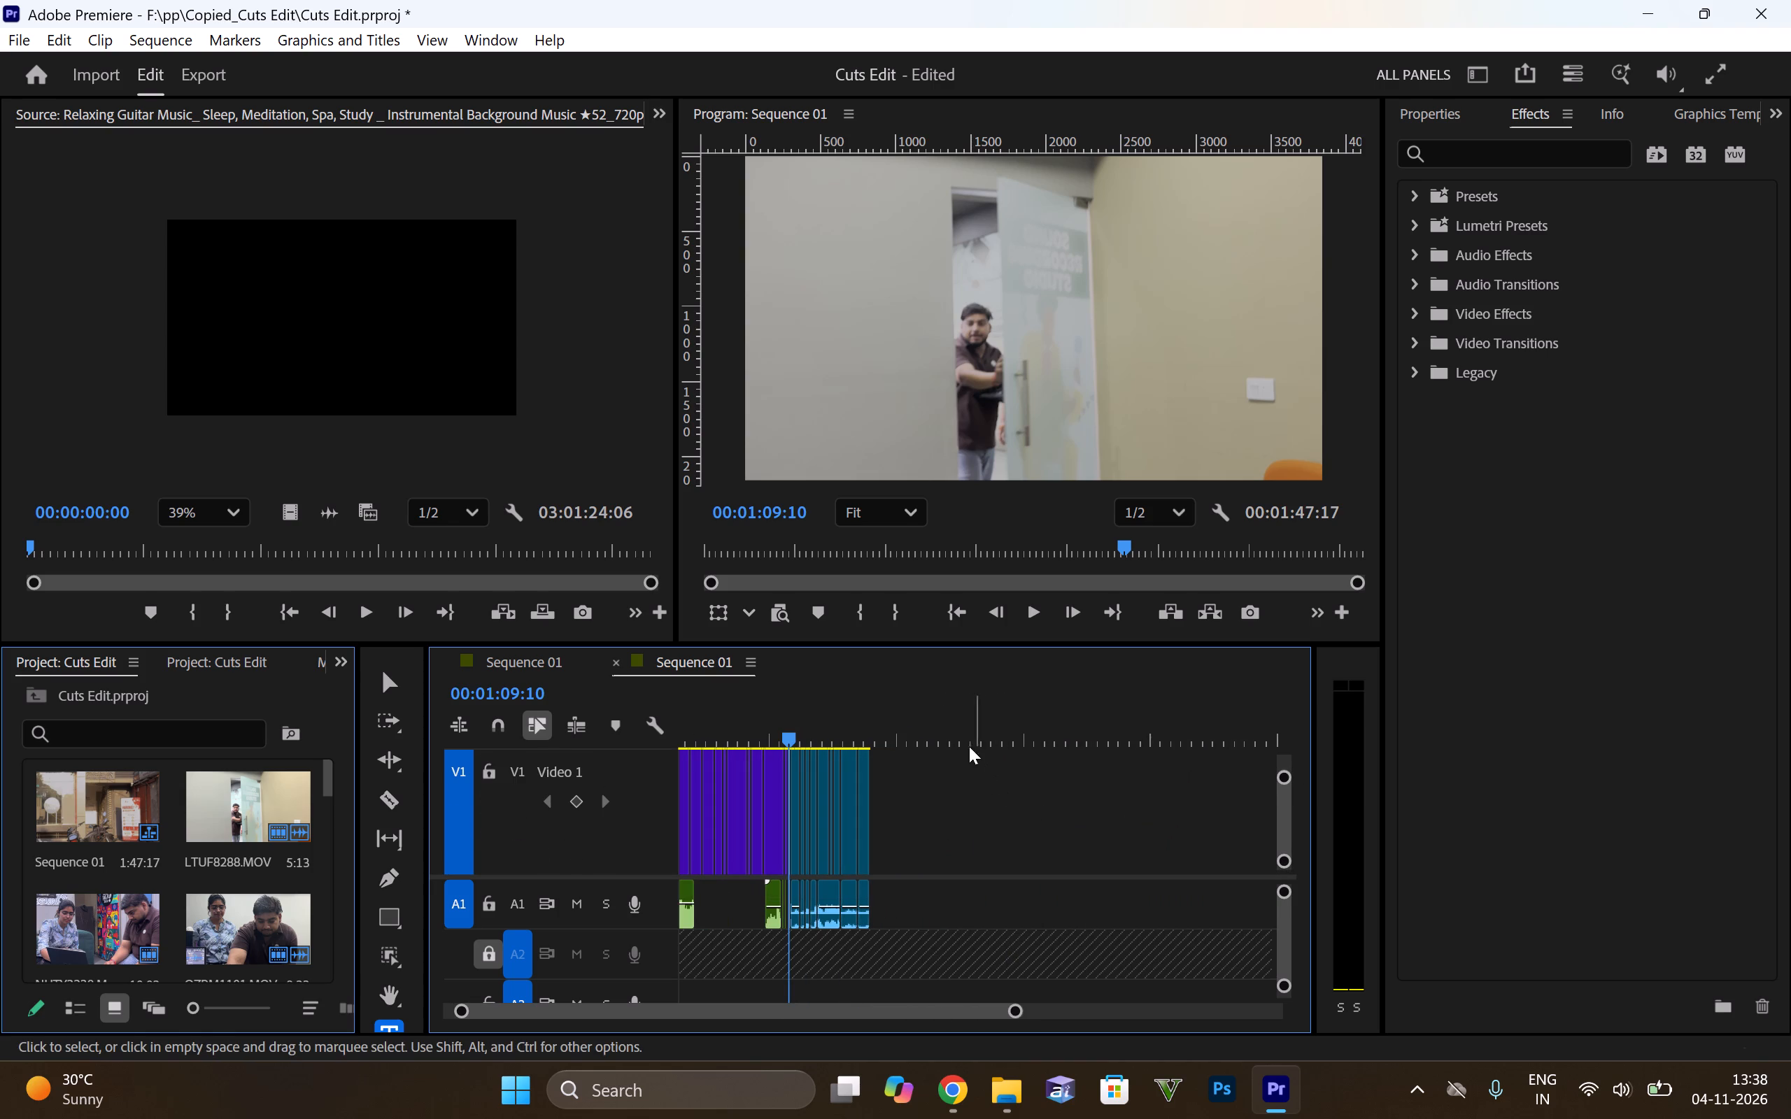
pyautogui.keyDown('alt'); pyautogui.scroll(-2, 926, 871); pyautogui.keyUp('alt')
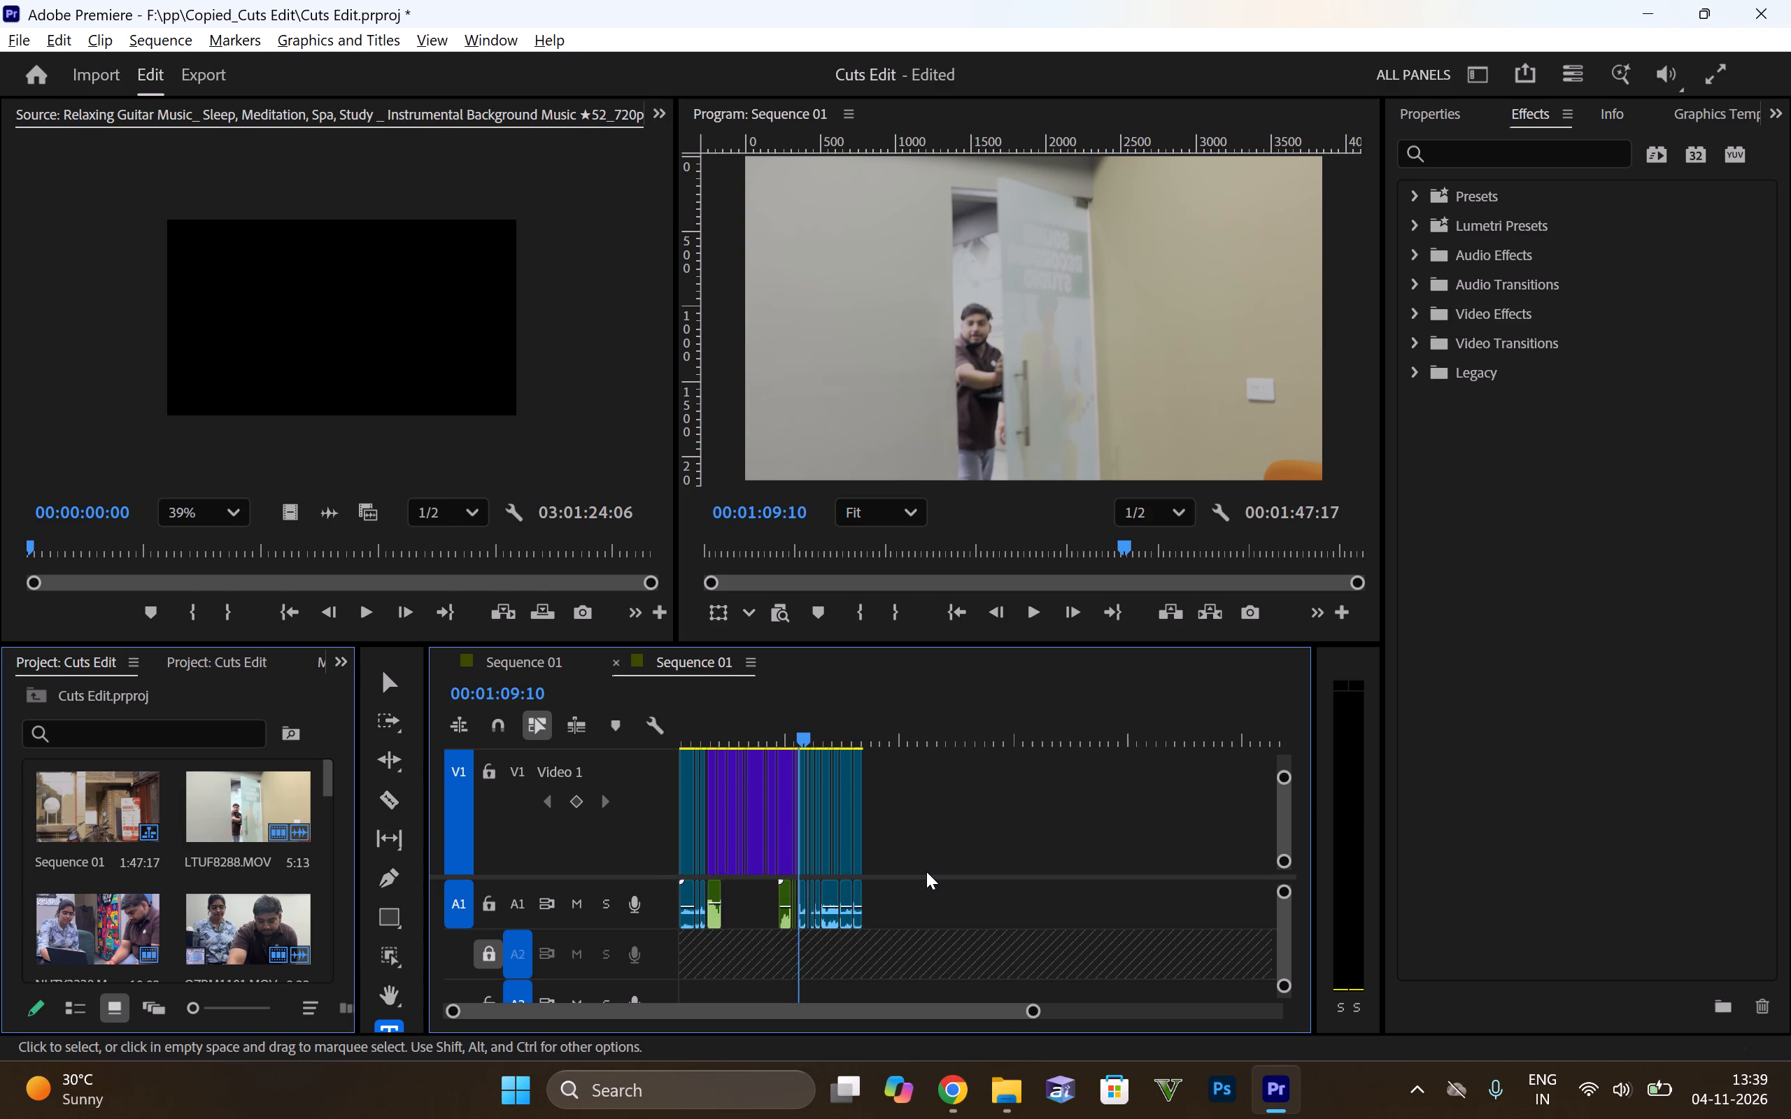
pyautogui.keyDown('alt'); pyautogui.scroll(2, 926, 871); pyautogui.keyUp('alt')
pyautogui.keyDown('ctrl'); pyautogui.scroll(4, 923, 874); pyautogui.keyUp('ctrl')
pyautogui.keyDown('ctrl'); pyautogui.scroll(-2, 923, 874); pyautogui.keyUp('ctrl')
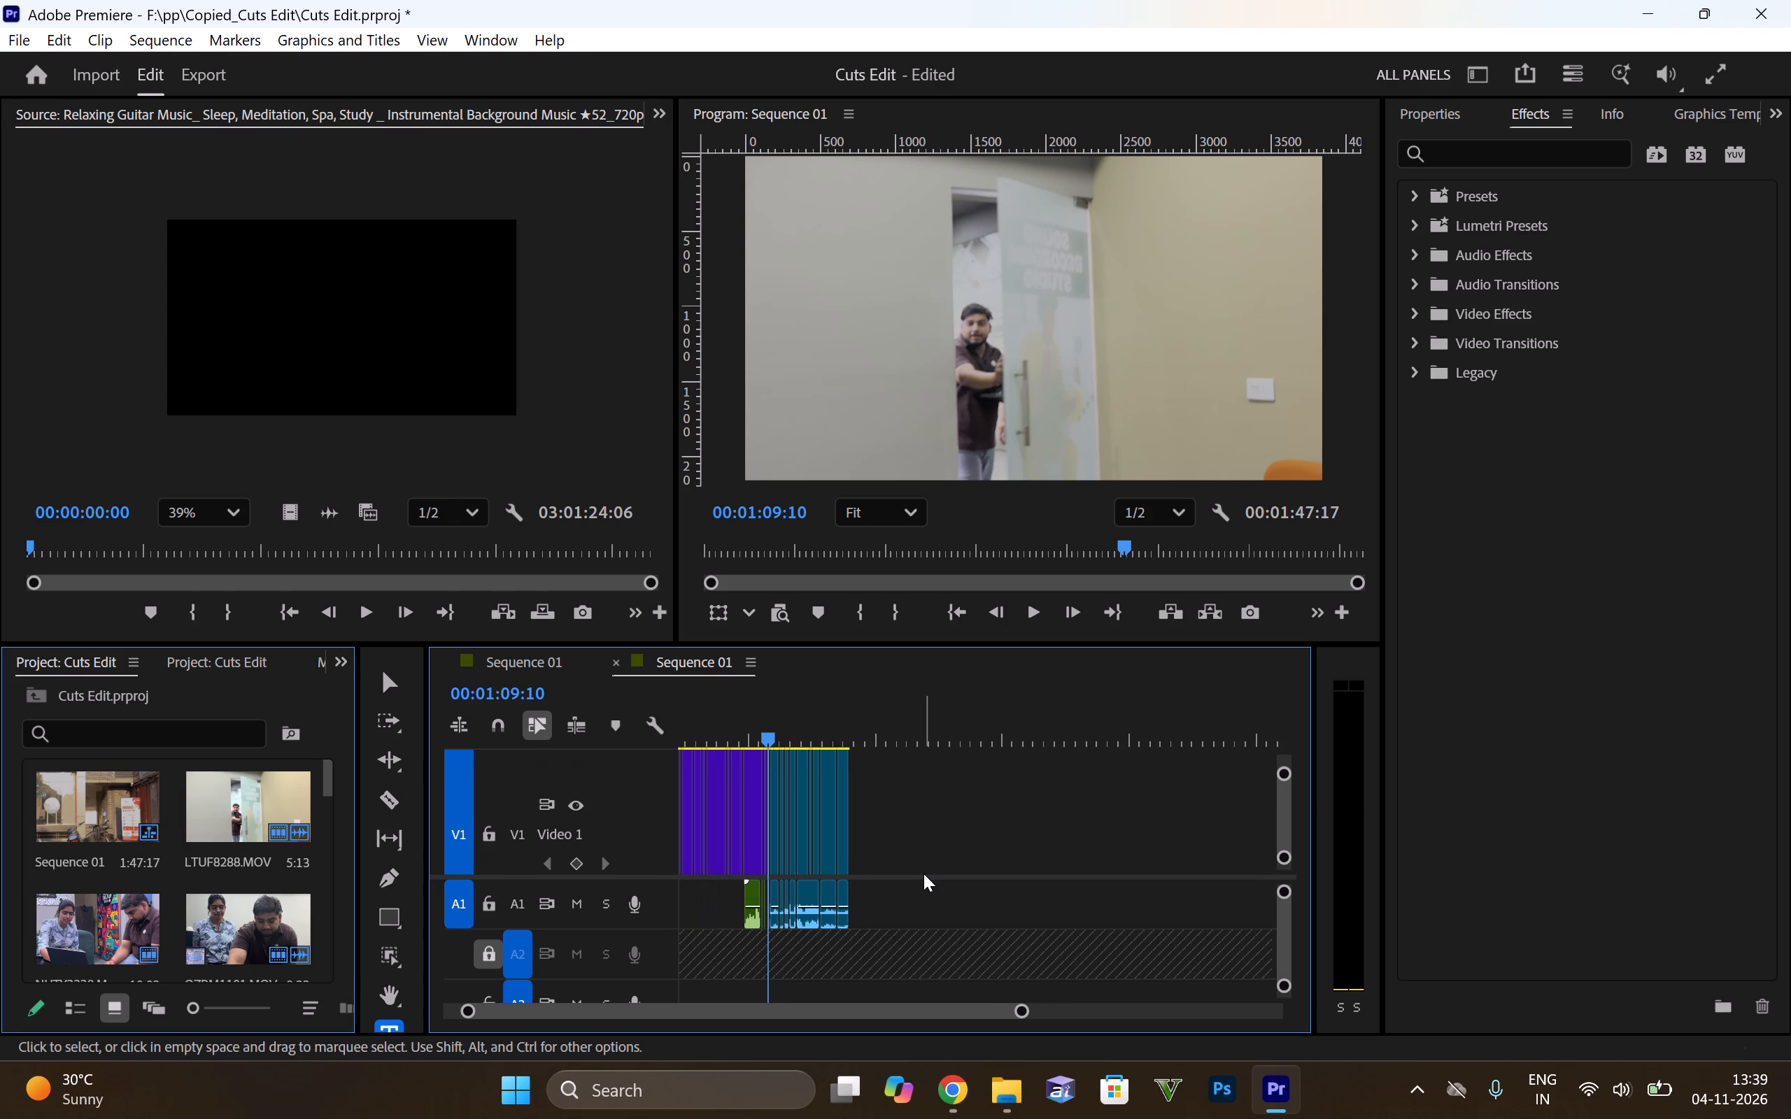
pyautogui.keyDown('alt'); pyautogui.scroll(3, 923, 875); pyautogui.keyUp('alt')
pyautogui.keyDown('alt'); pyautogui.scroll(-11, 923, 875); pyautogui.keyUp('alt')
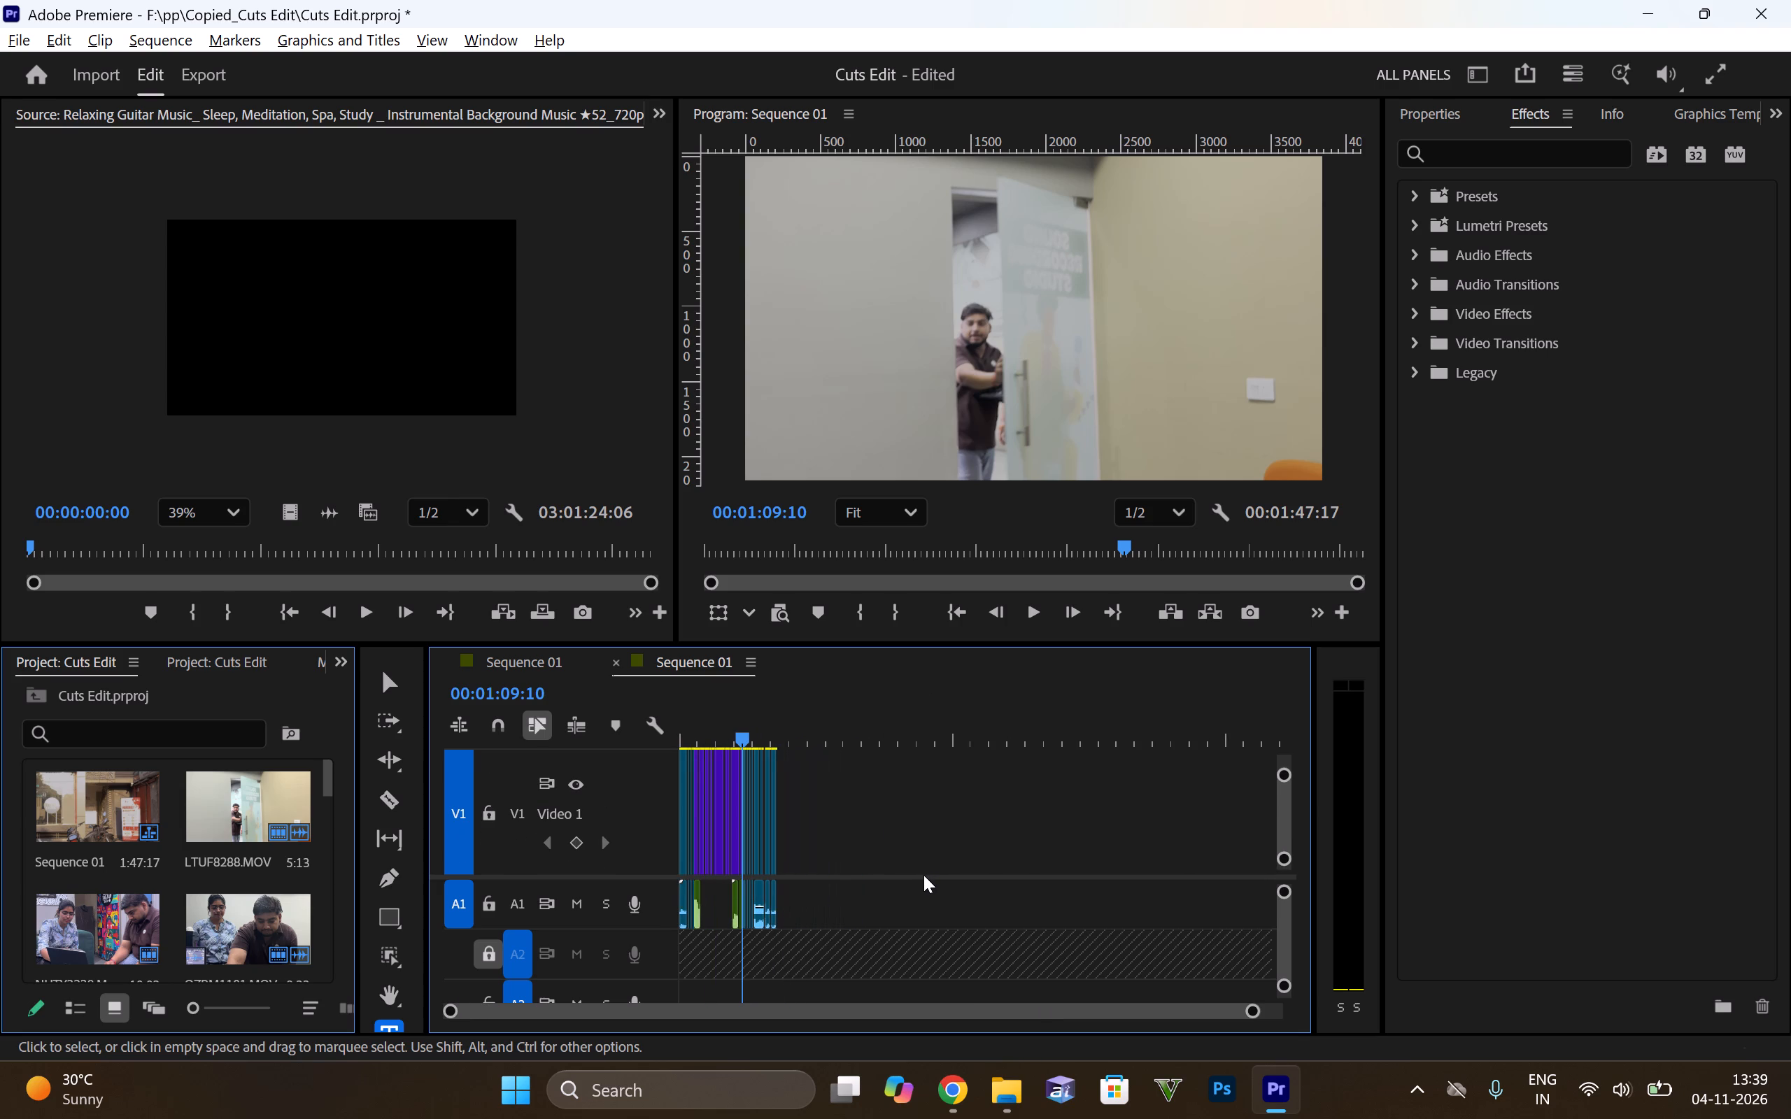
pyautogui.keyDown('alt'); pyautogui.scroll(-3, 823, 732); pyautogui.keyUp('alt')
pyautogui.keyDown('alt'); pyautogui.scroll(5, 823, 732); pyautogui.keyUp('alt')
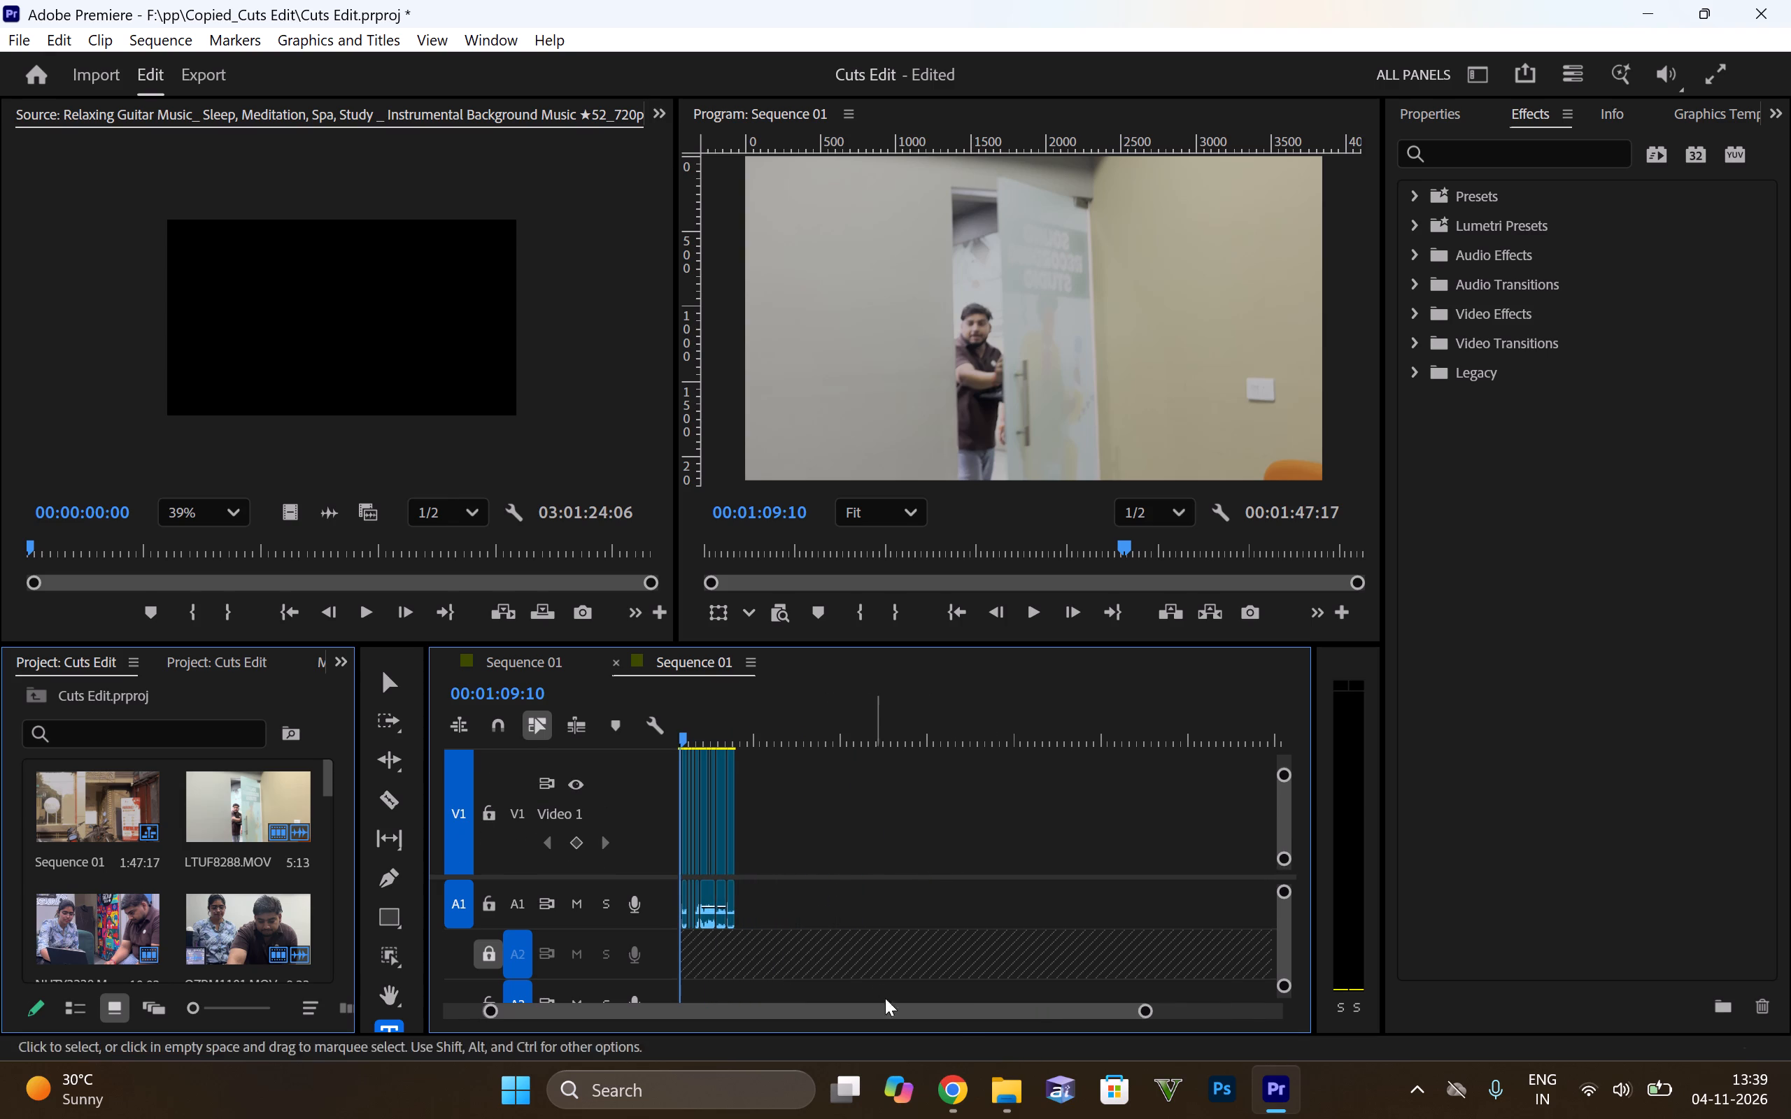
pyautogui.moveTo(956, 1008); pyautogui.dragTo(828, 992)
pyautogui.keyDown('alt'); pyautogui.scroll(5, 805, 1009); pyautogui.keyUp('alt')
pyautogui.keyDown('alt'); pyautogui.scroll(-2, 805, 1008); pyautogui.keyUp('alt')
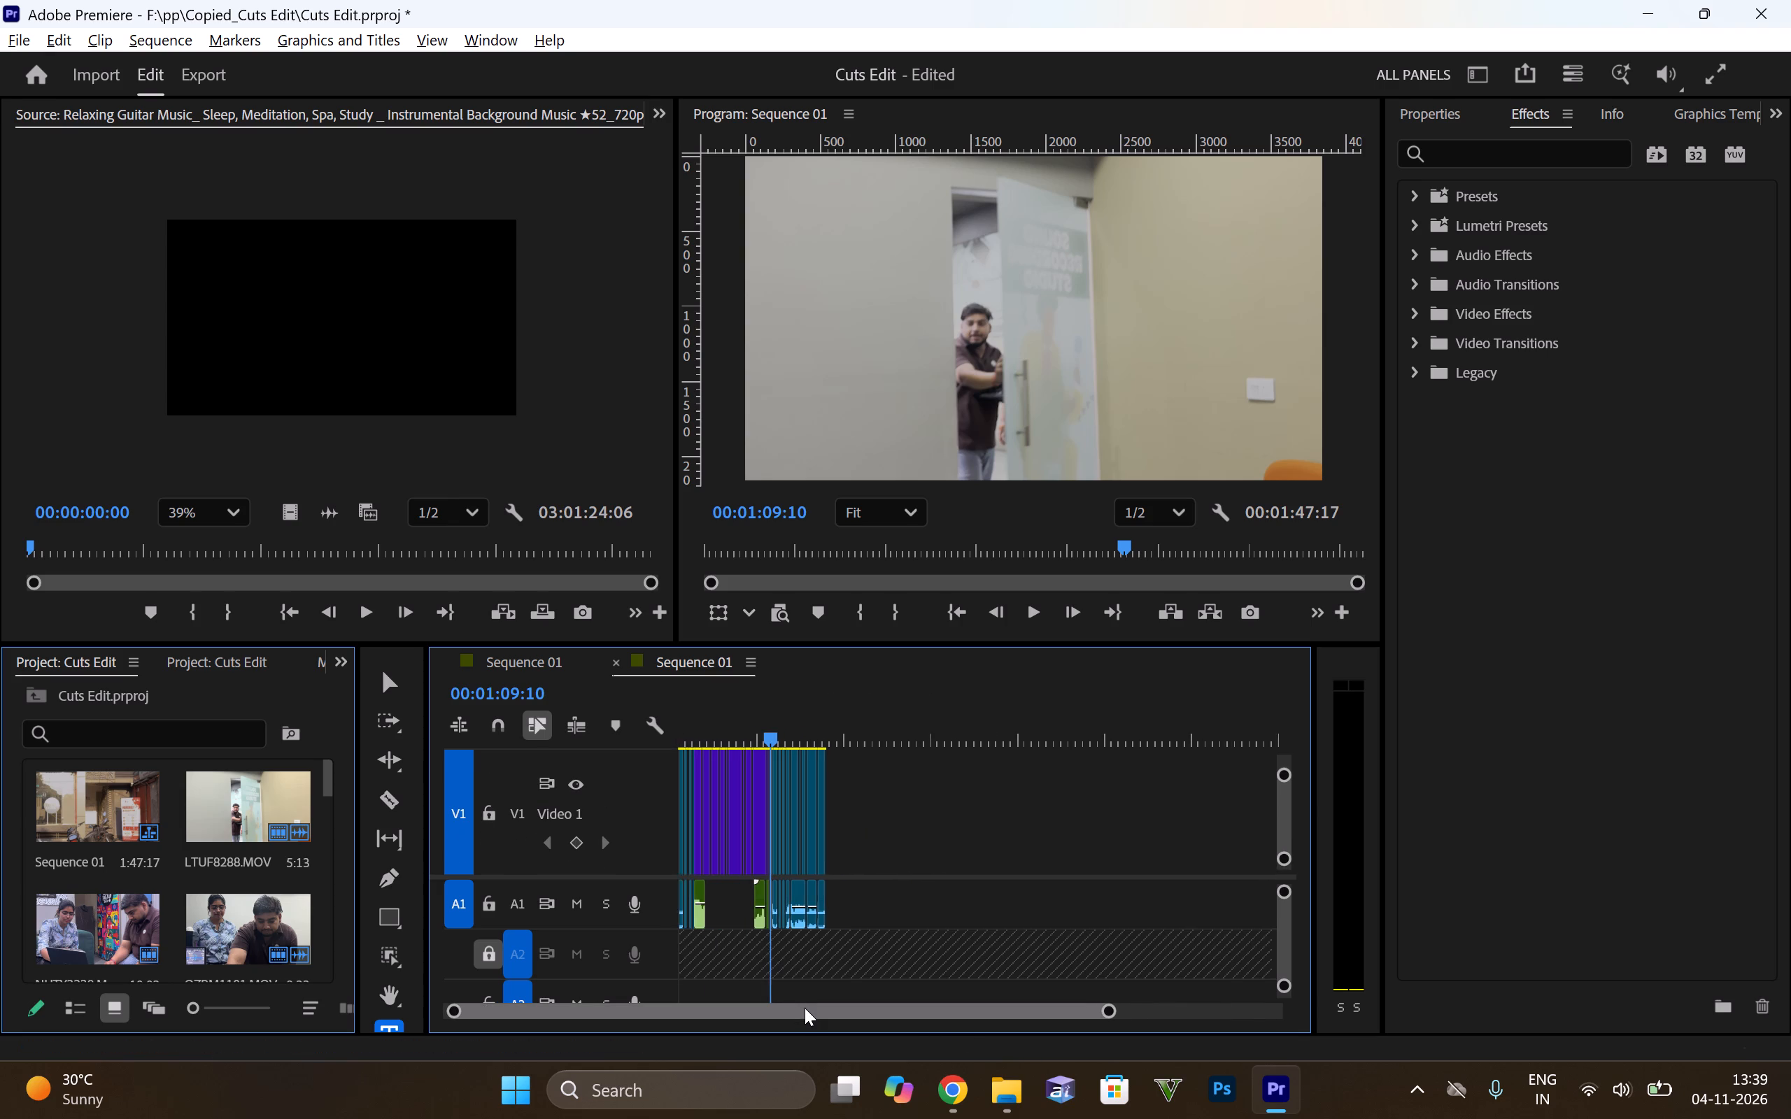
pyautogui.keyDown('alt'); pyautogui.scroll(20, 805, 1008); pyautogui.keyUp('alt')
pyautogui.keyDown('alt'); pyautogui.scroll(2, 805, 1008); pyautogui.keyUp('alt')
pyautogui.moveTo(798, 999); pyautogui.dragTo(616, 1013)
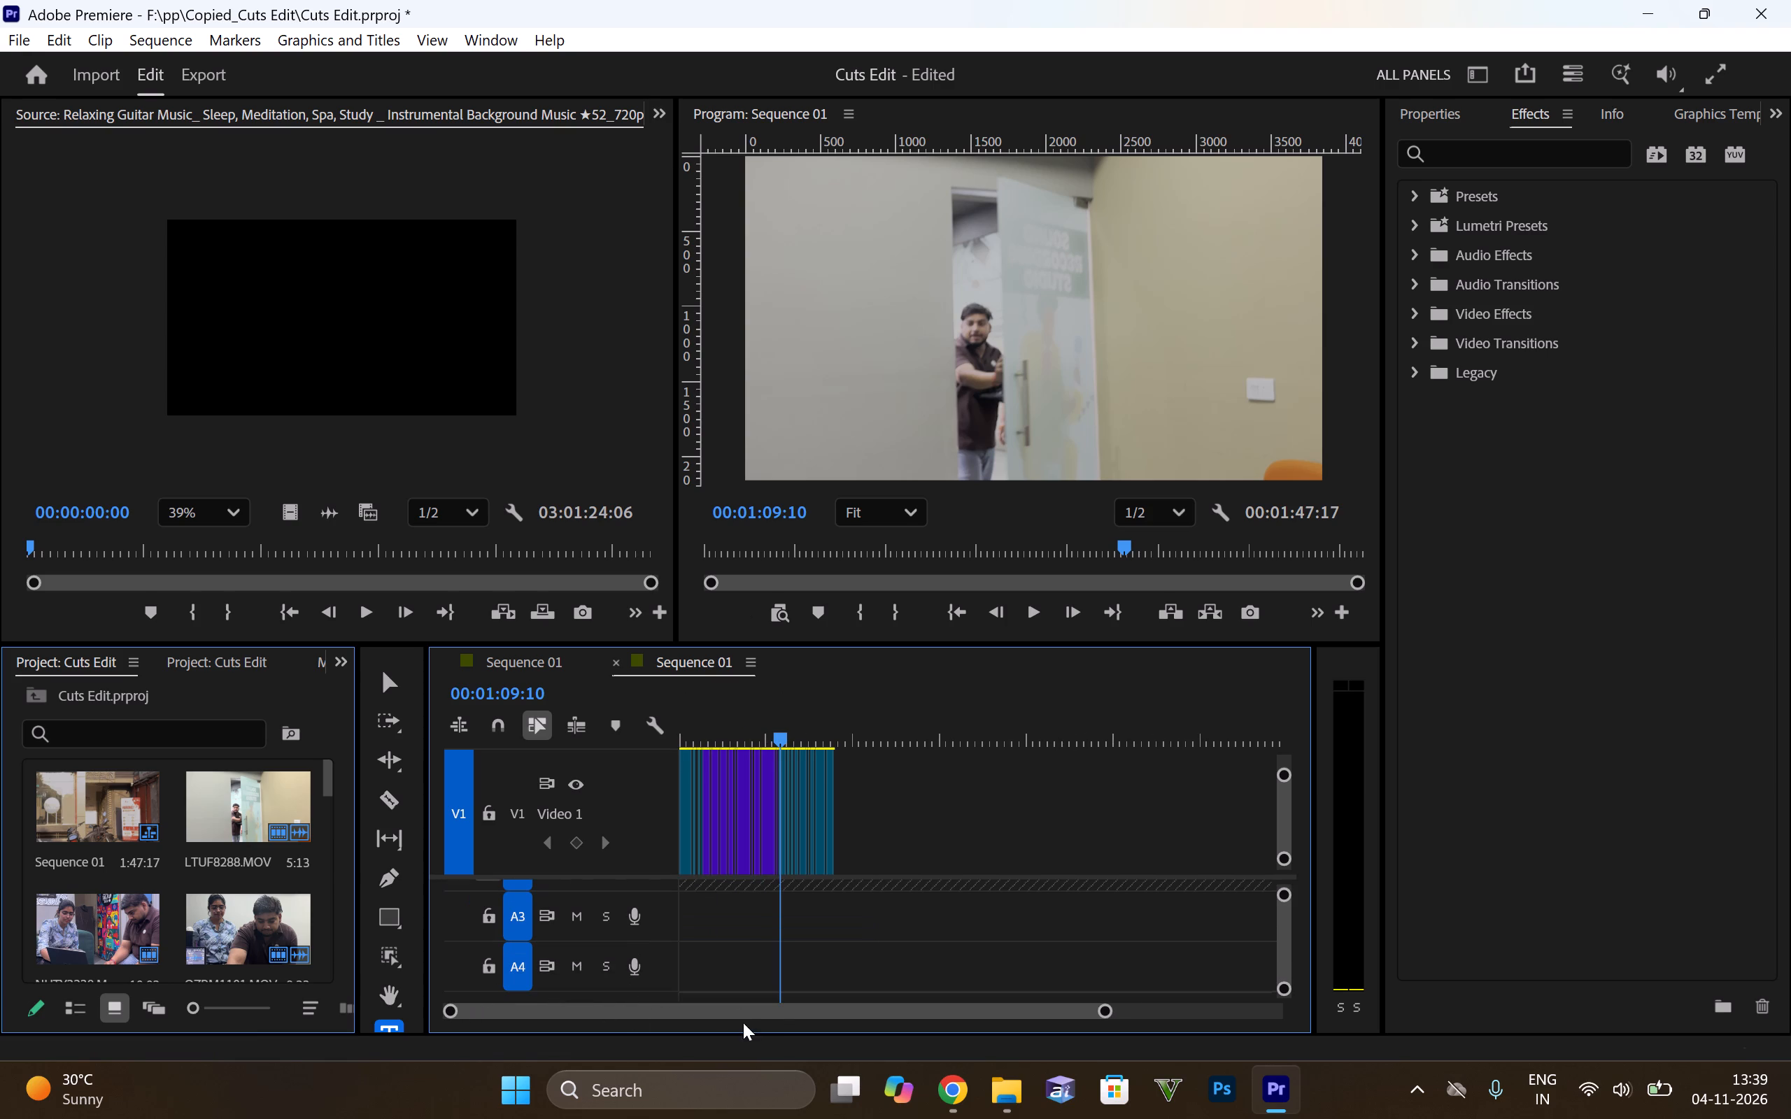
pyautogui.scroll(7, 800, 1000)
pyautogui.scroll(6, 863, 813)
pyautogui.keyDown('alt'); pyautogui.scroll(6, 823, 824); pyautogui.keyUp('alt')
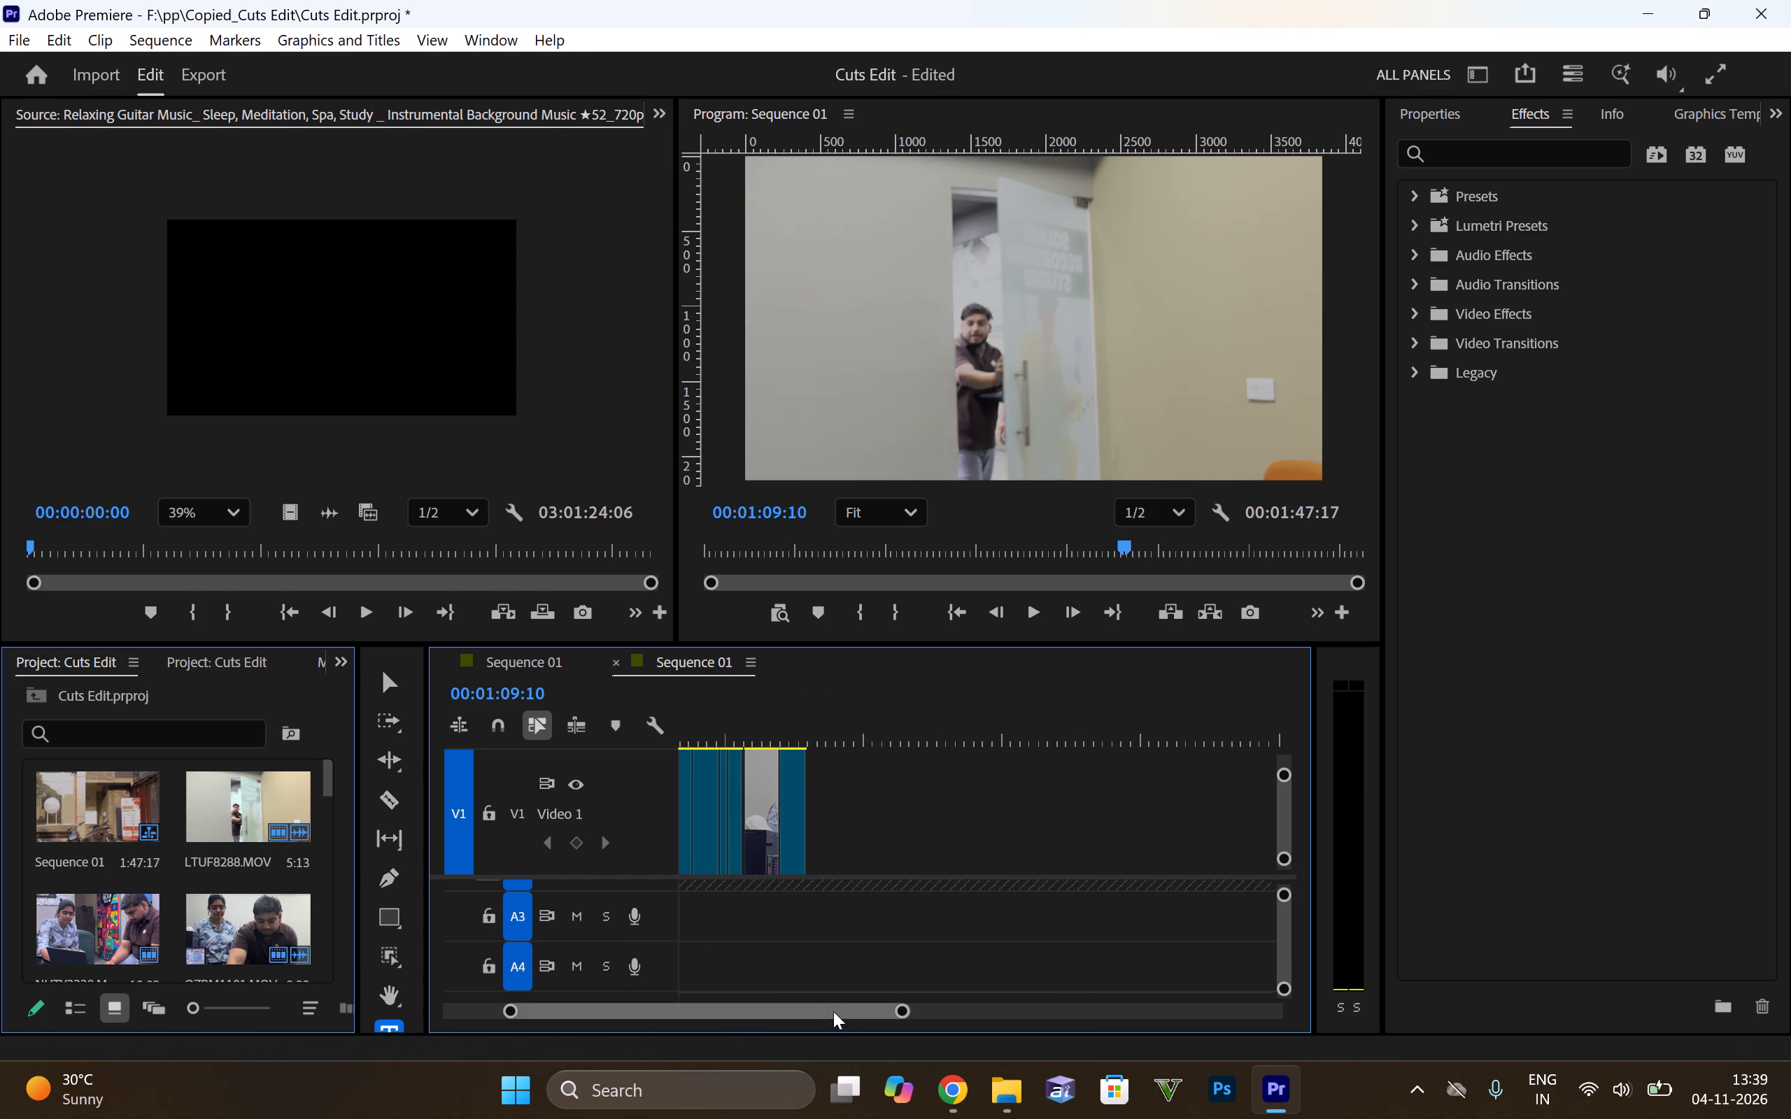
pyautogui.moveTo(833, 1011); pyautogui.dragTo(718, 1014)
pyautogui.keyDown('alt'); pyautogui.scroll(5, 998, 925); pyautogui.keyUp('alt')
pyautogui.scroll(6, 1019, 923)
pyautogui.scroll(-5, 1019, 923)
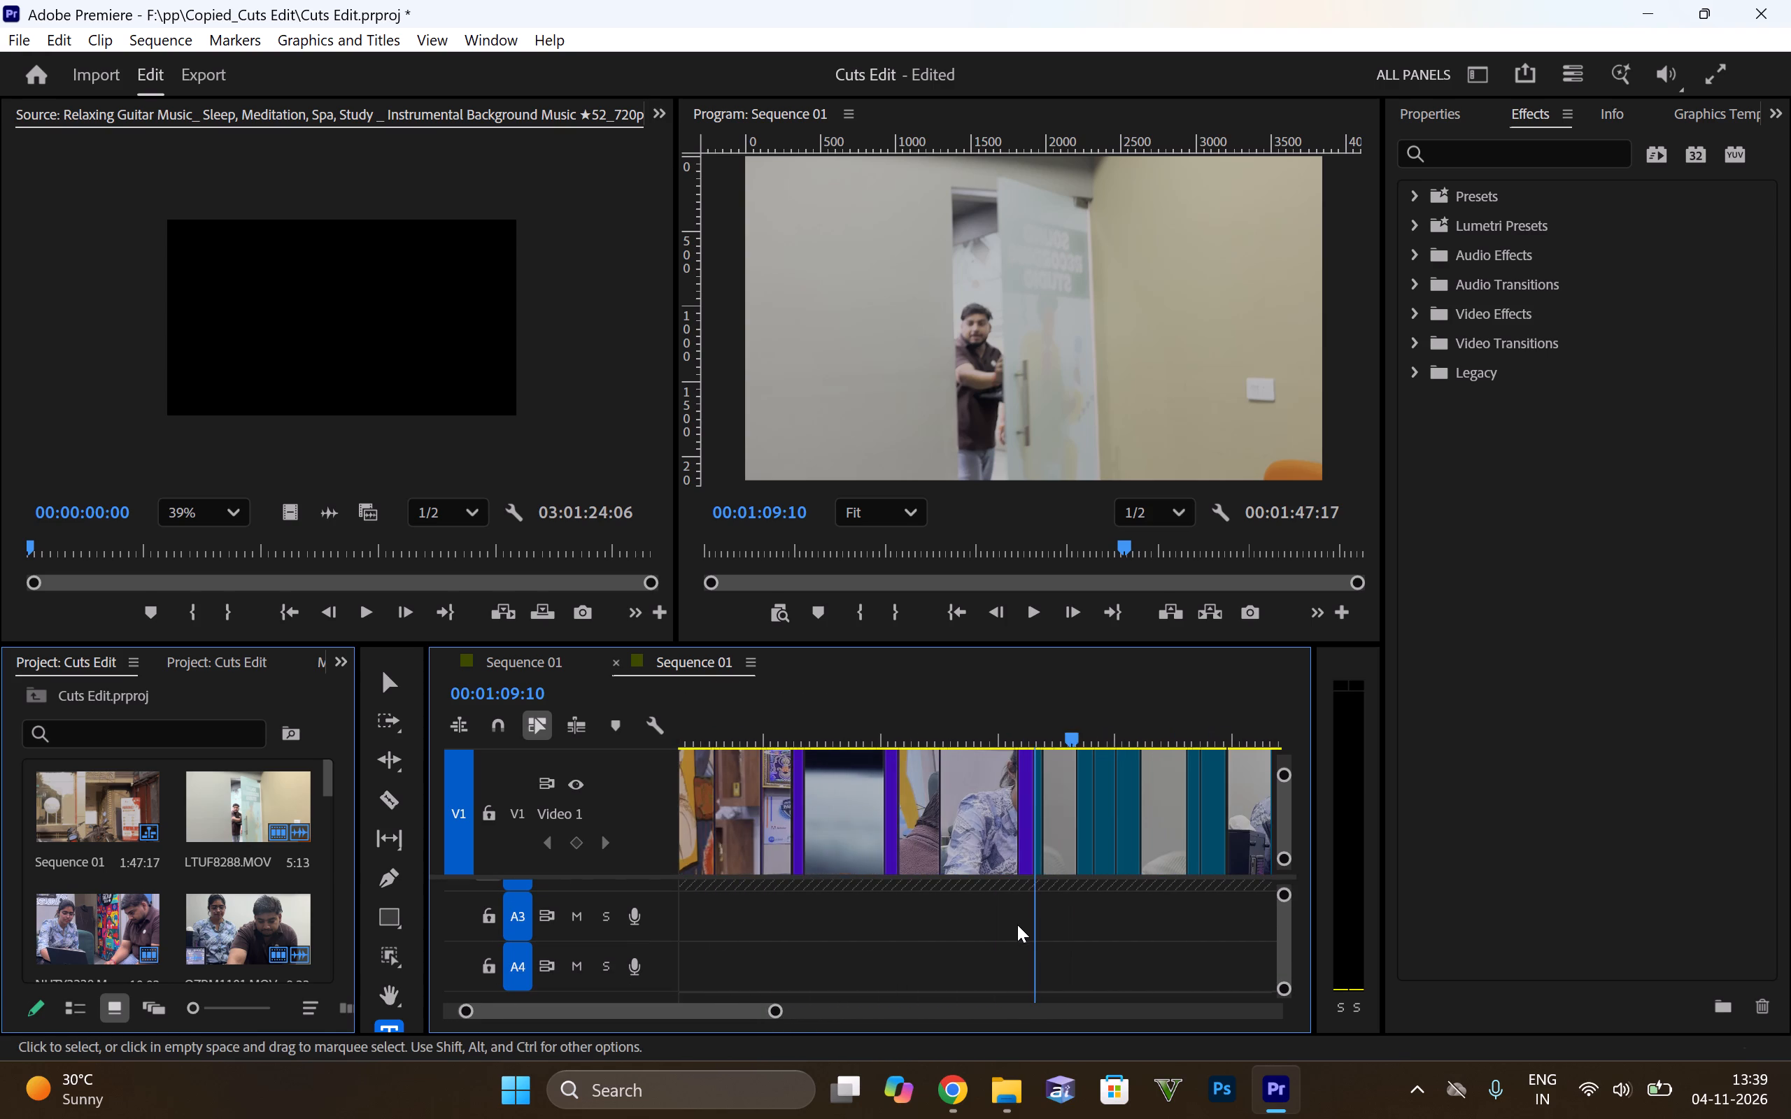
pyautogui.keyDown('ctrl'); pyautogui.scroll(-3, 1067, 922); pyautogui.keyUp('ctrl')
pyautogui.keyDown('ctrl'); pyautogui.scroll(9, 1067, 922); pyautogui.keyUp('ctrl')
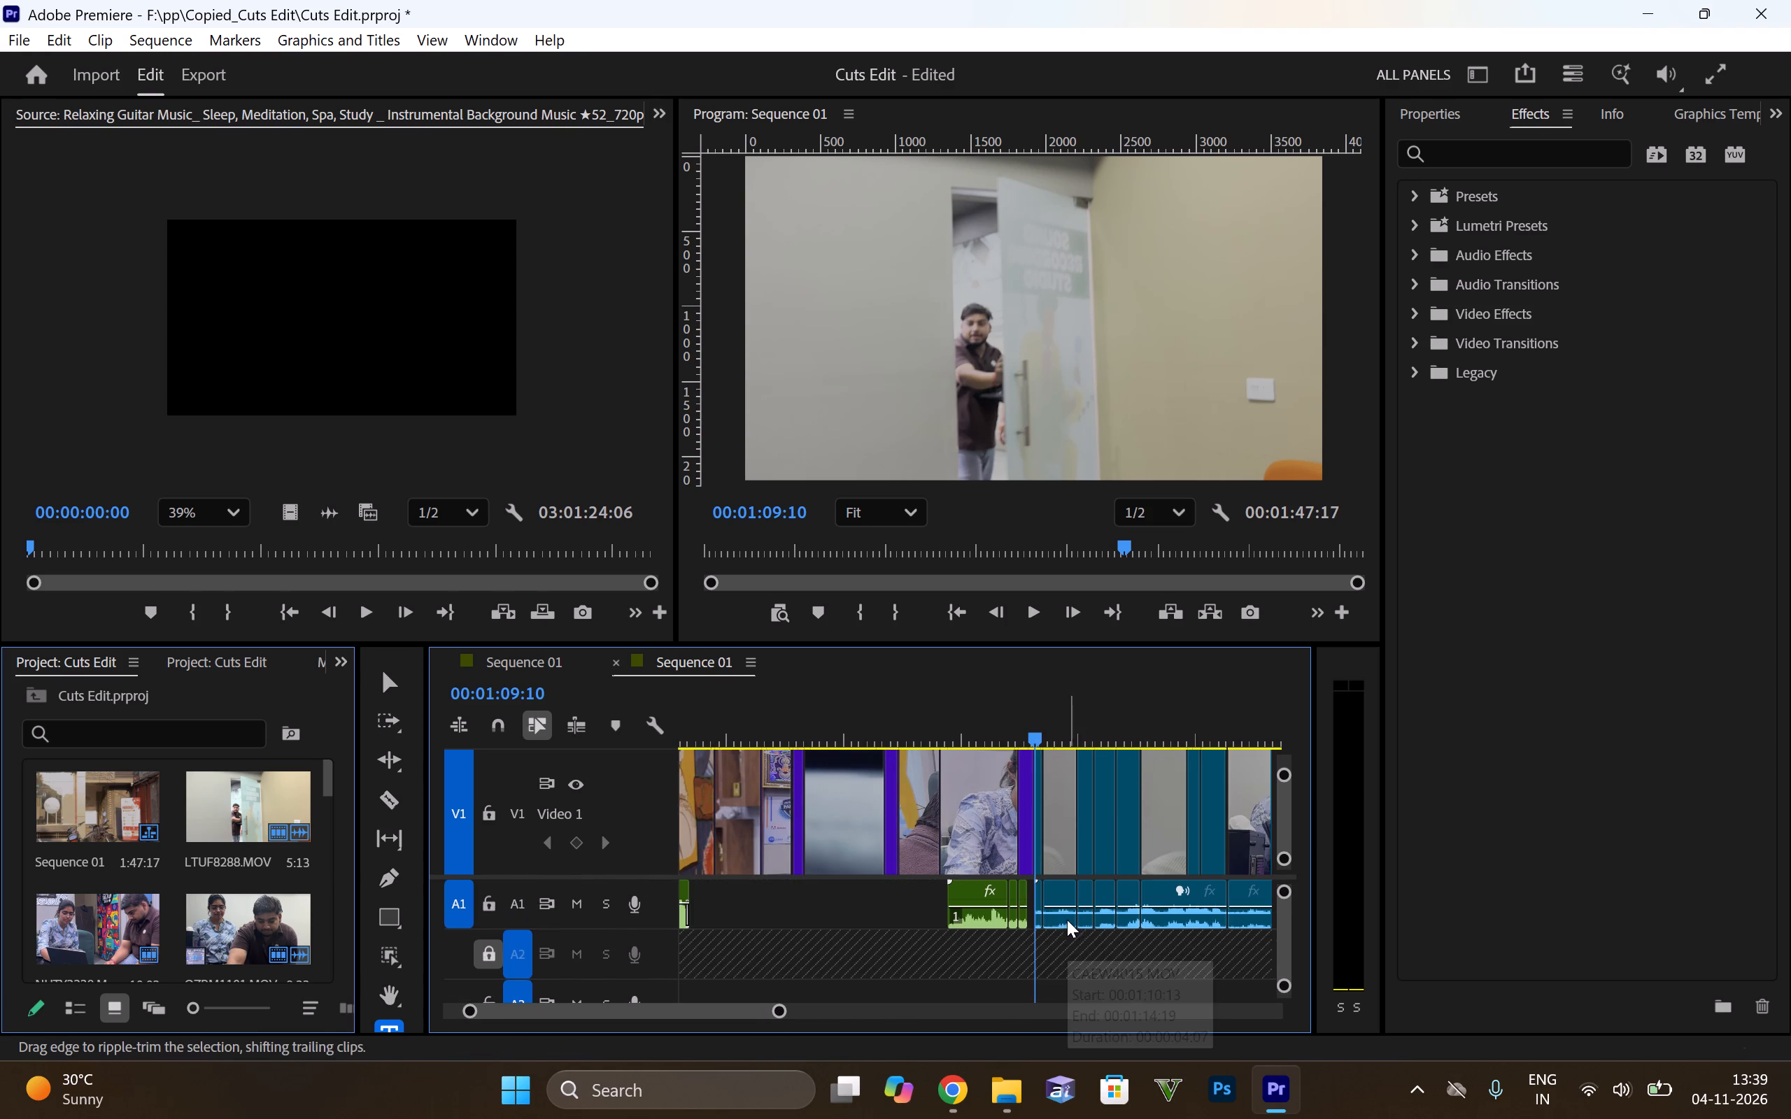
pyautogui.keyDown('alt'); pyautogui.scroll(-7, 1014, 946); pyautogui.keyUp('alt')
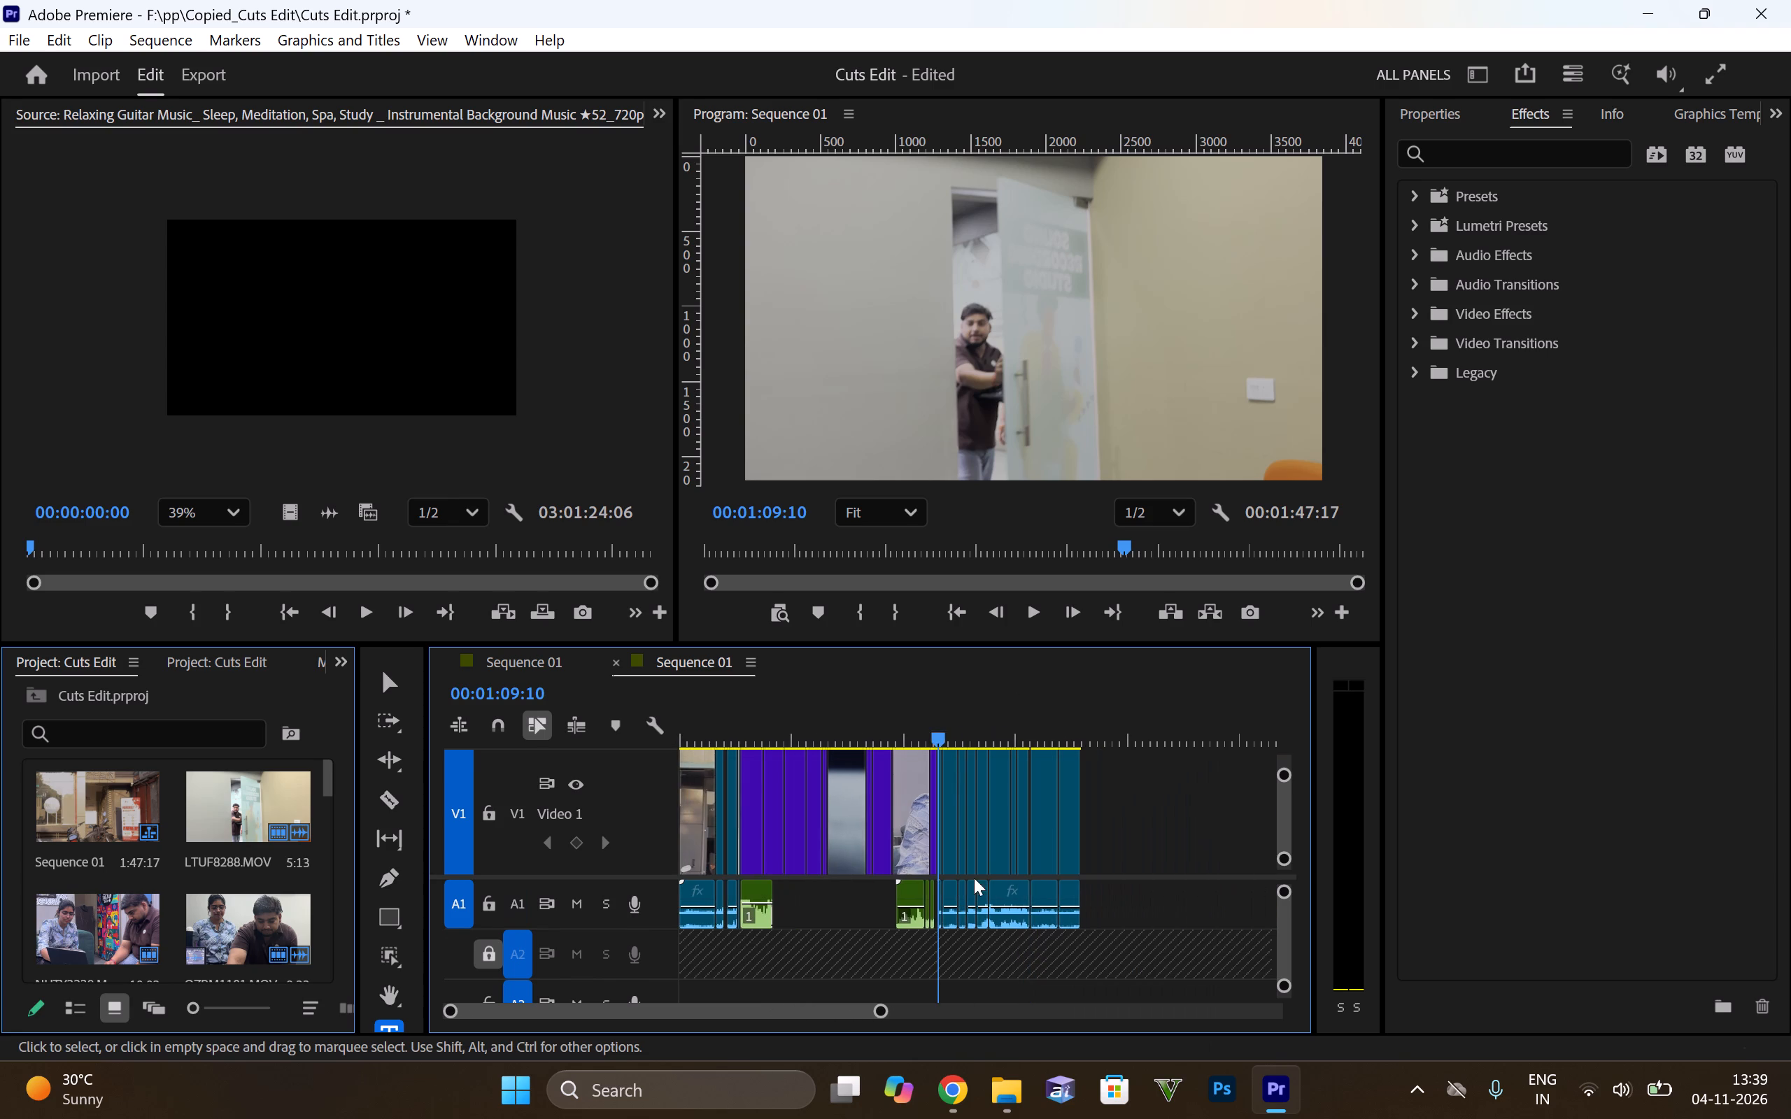
# Move the playhead to 00:01:09:09, at the join between XMRR3146.MOV and LTUF8288.MOV.
pyautogui.keyDown('ctrl'); pyautogui.scroll(4, 934, 738); pyautogui.keyUp('ctrl')
pyautogui.keyDown('alt'); pyautogui.scroll(20, 939, 743); pyautogui.keyUp('alt')
pyautogui.keyDown('alt'); pyautogui.scroll(2, 939, 743); pyautogui.keyUp('alt')
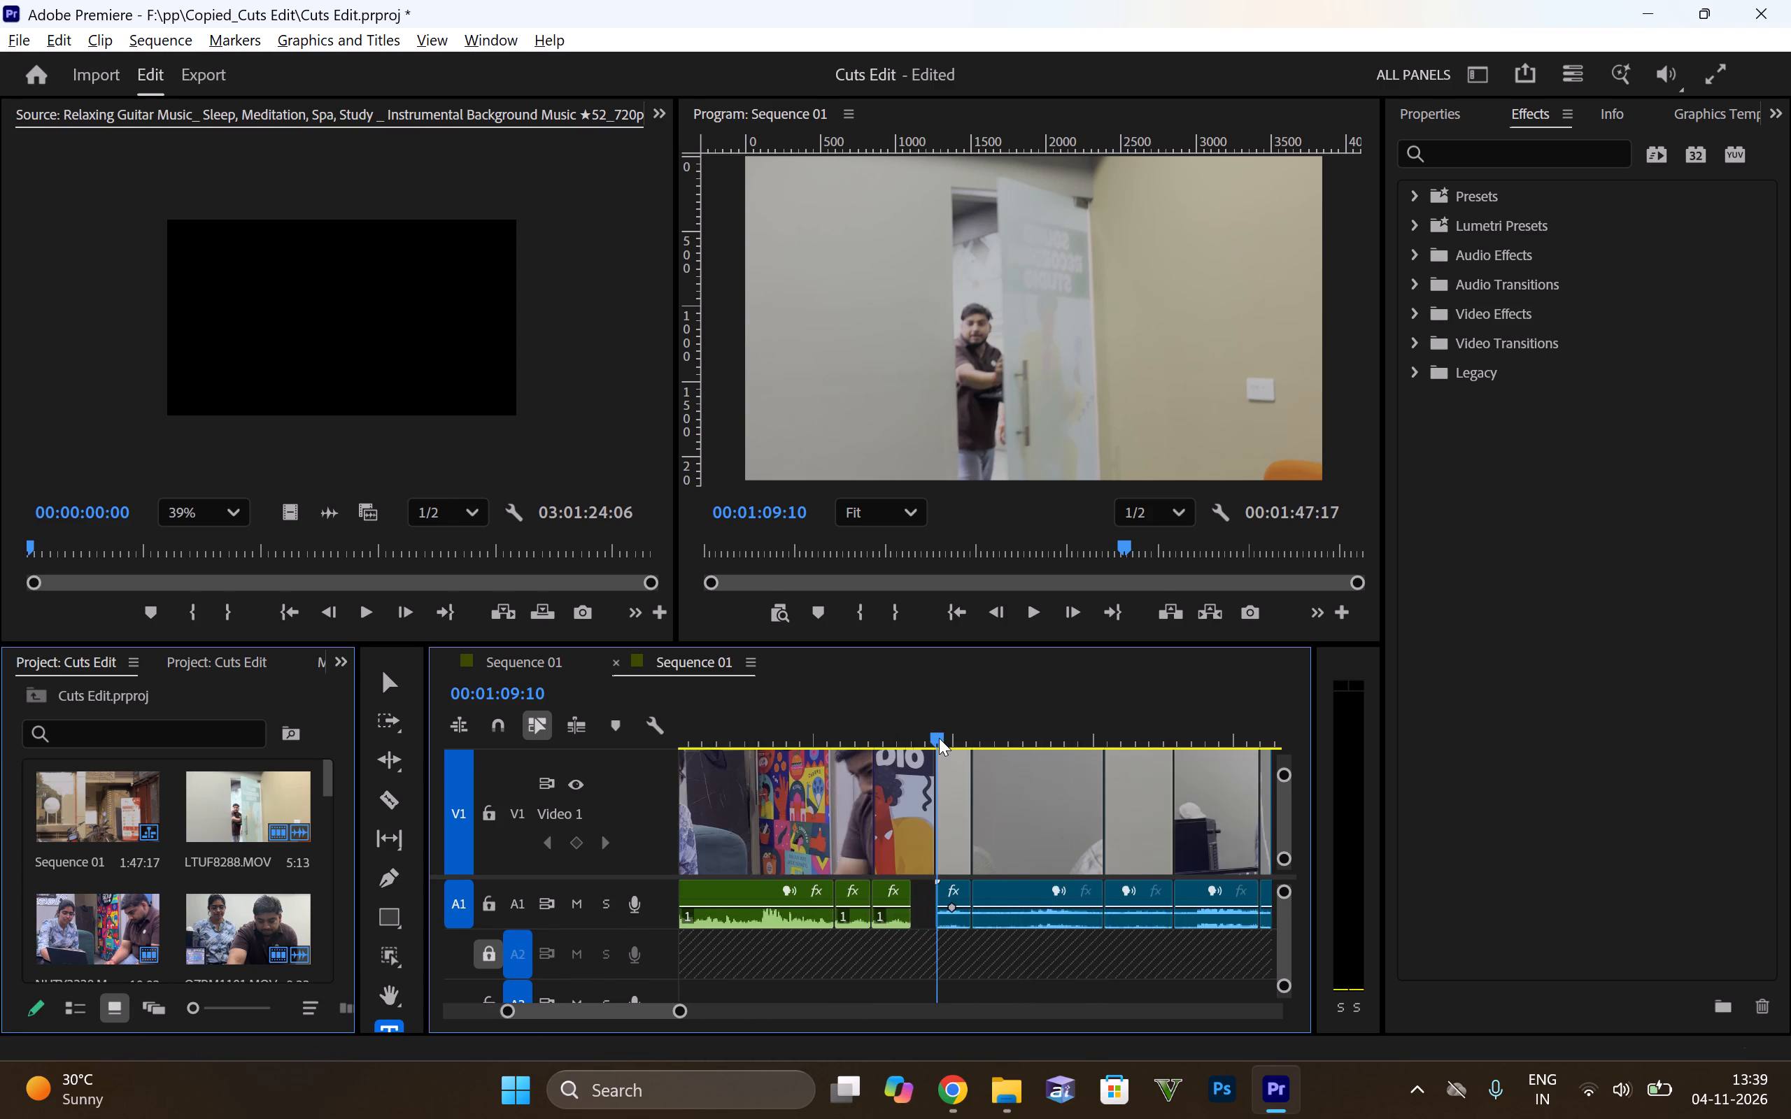
pyautogui.keyDown('alt'); pyautogui.scroll(14, 939, 738); pyautogui.keyUp('alt')
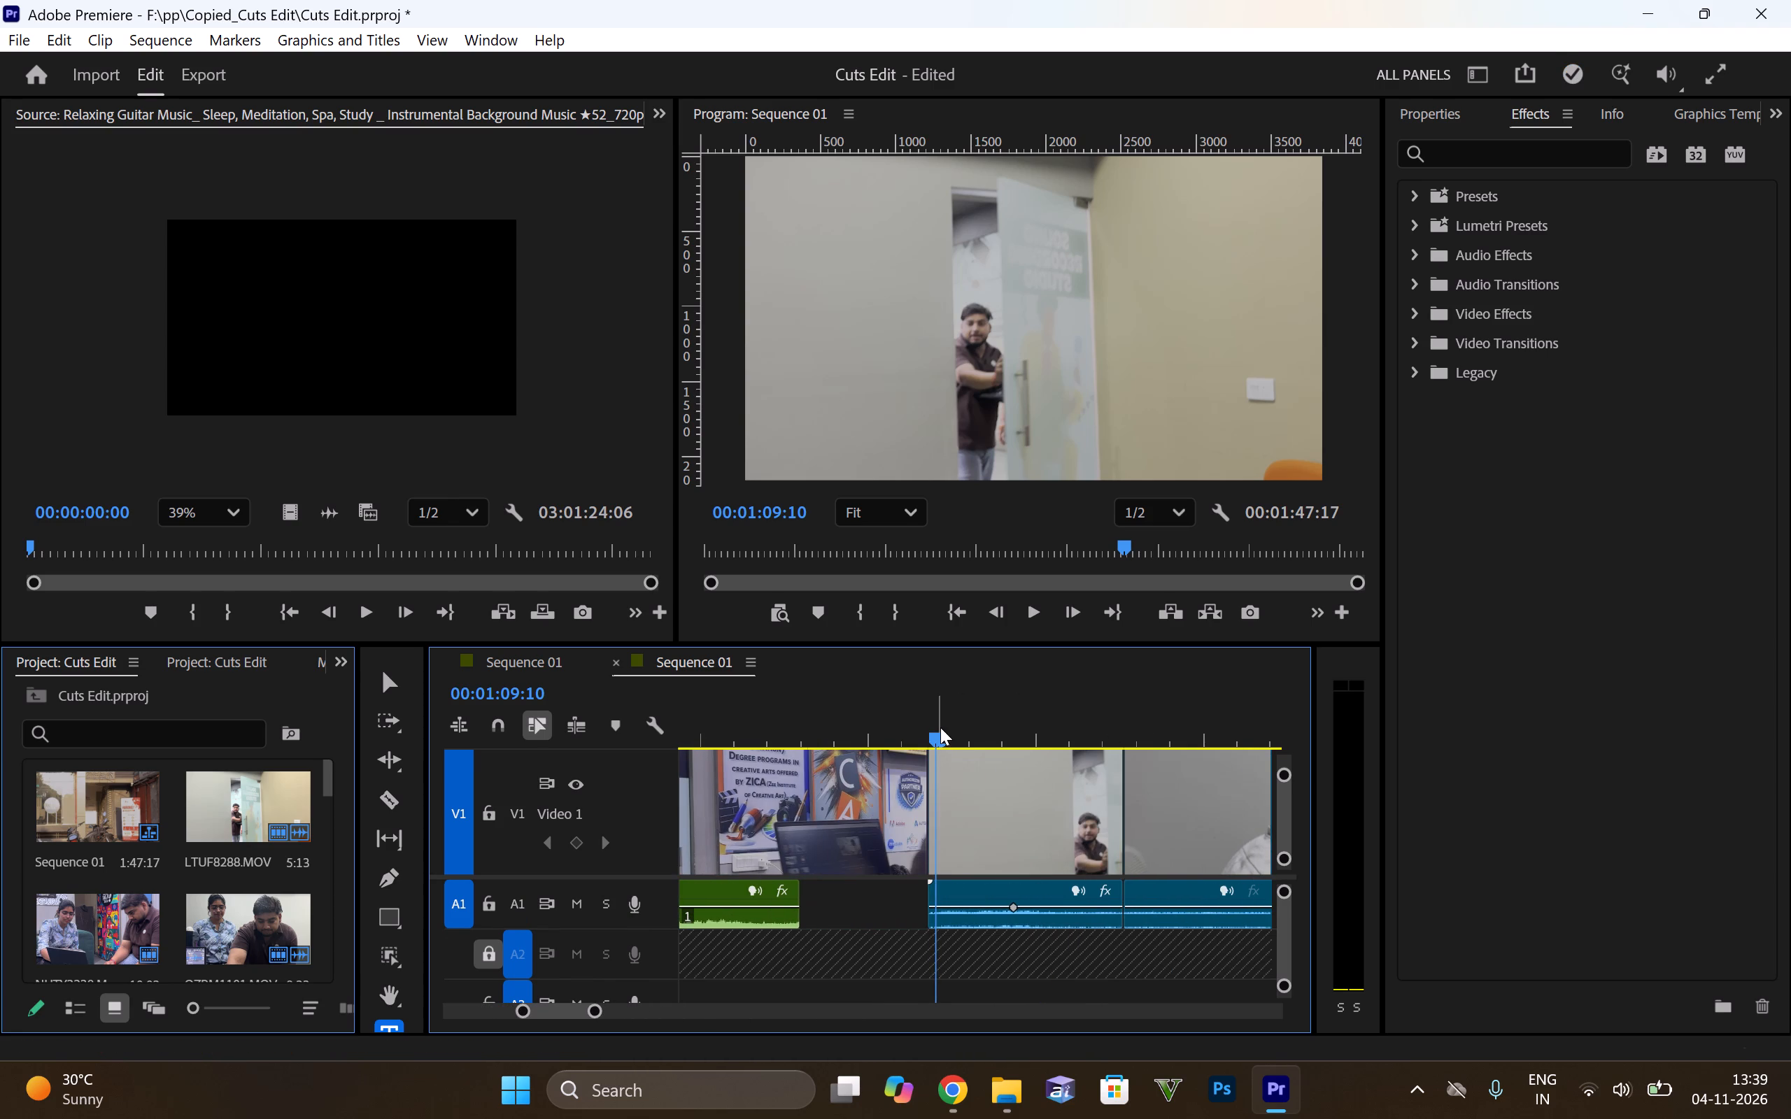
pyautogui.moveTo(935, 736); pyautogui.dragTo(927, 736)
pyautogui.keyDown('alt'); pyautogui.scroll(-3, 914, 838); pyautogui.keyUp('alt')
pyautogui.keyDown('alt'); pyautogui.scroll(3, 914, 838); pyautogui.keyUp('alt')
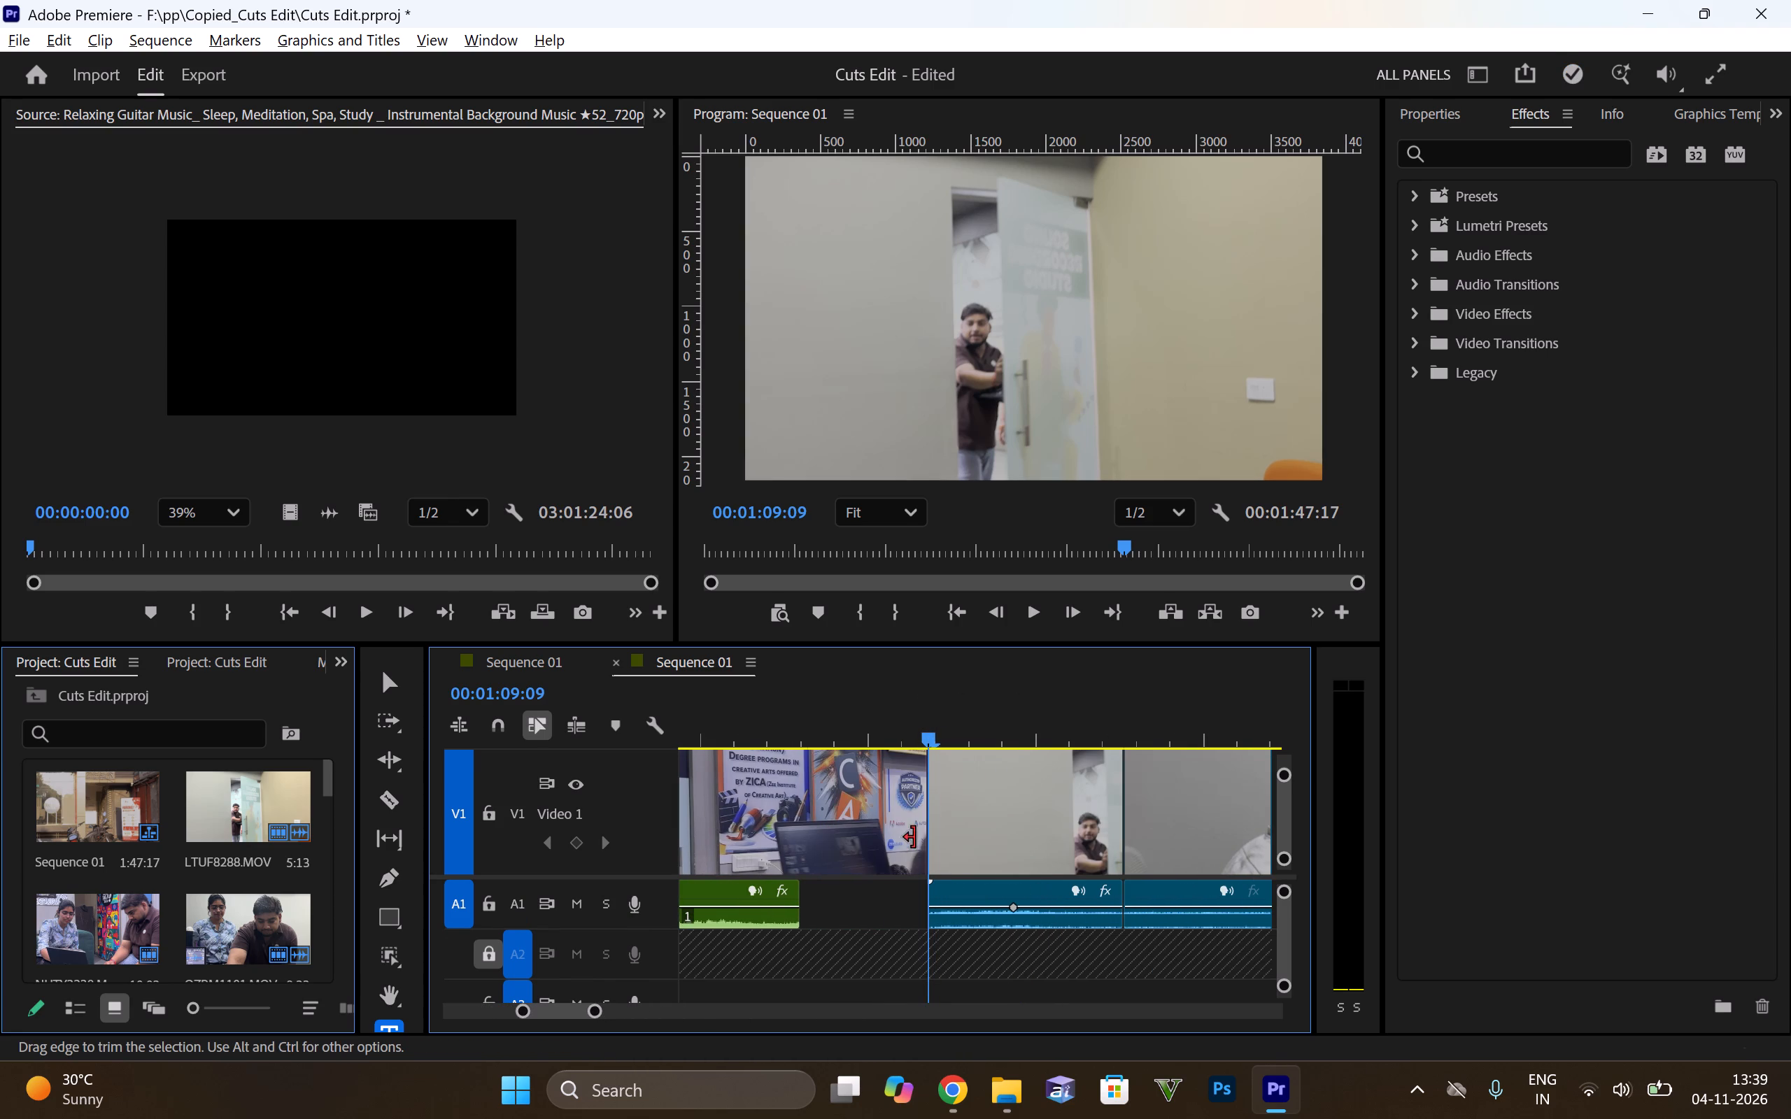
# Reduce the height of tracks V1 and A1 so the title tracks fit in the timeline view.
pyautogui.keyDown('alt'); pyautogui.scroll(-14, 656, 792); pyautogui.keyUp('alt')
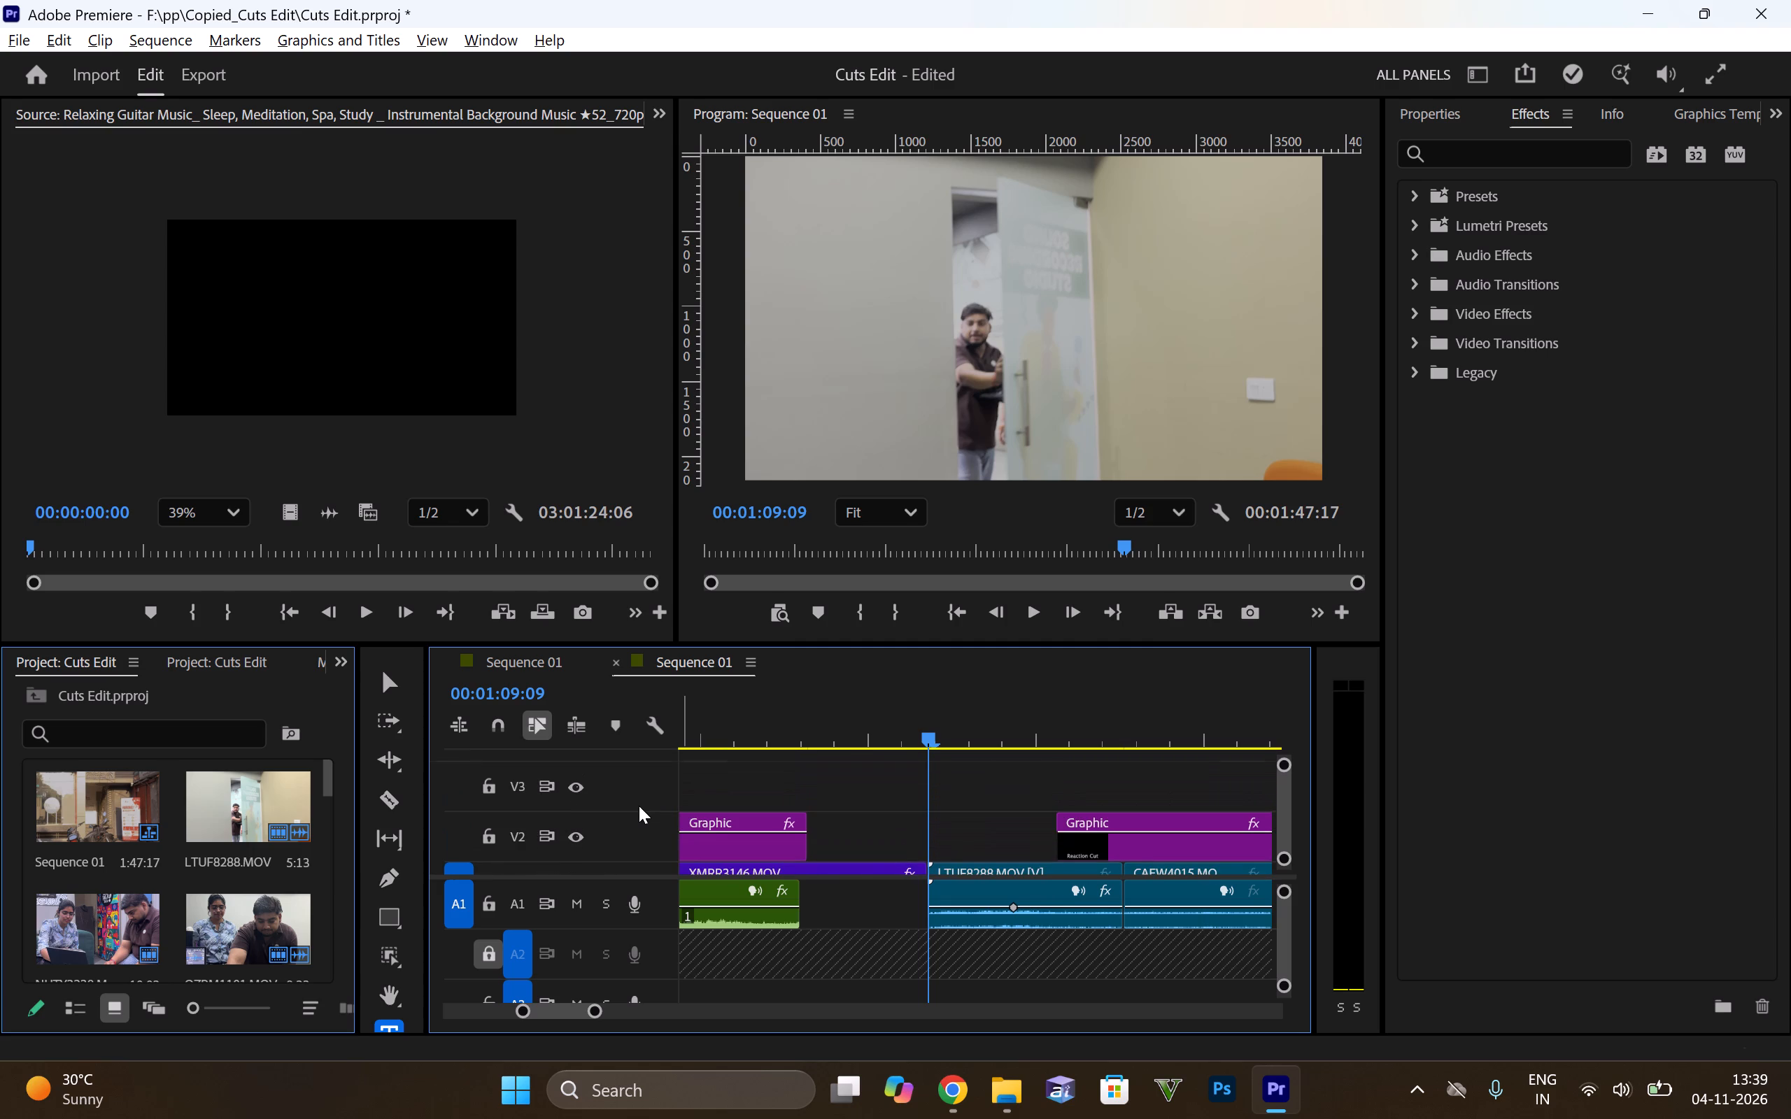
pyautogui.keyDown('alt'); pyautogui.scroll(-2, 639, 806); pyautogui.keyUp('alt')
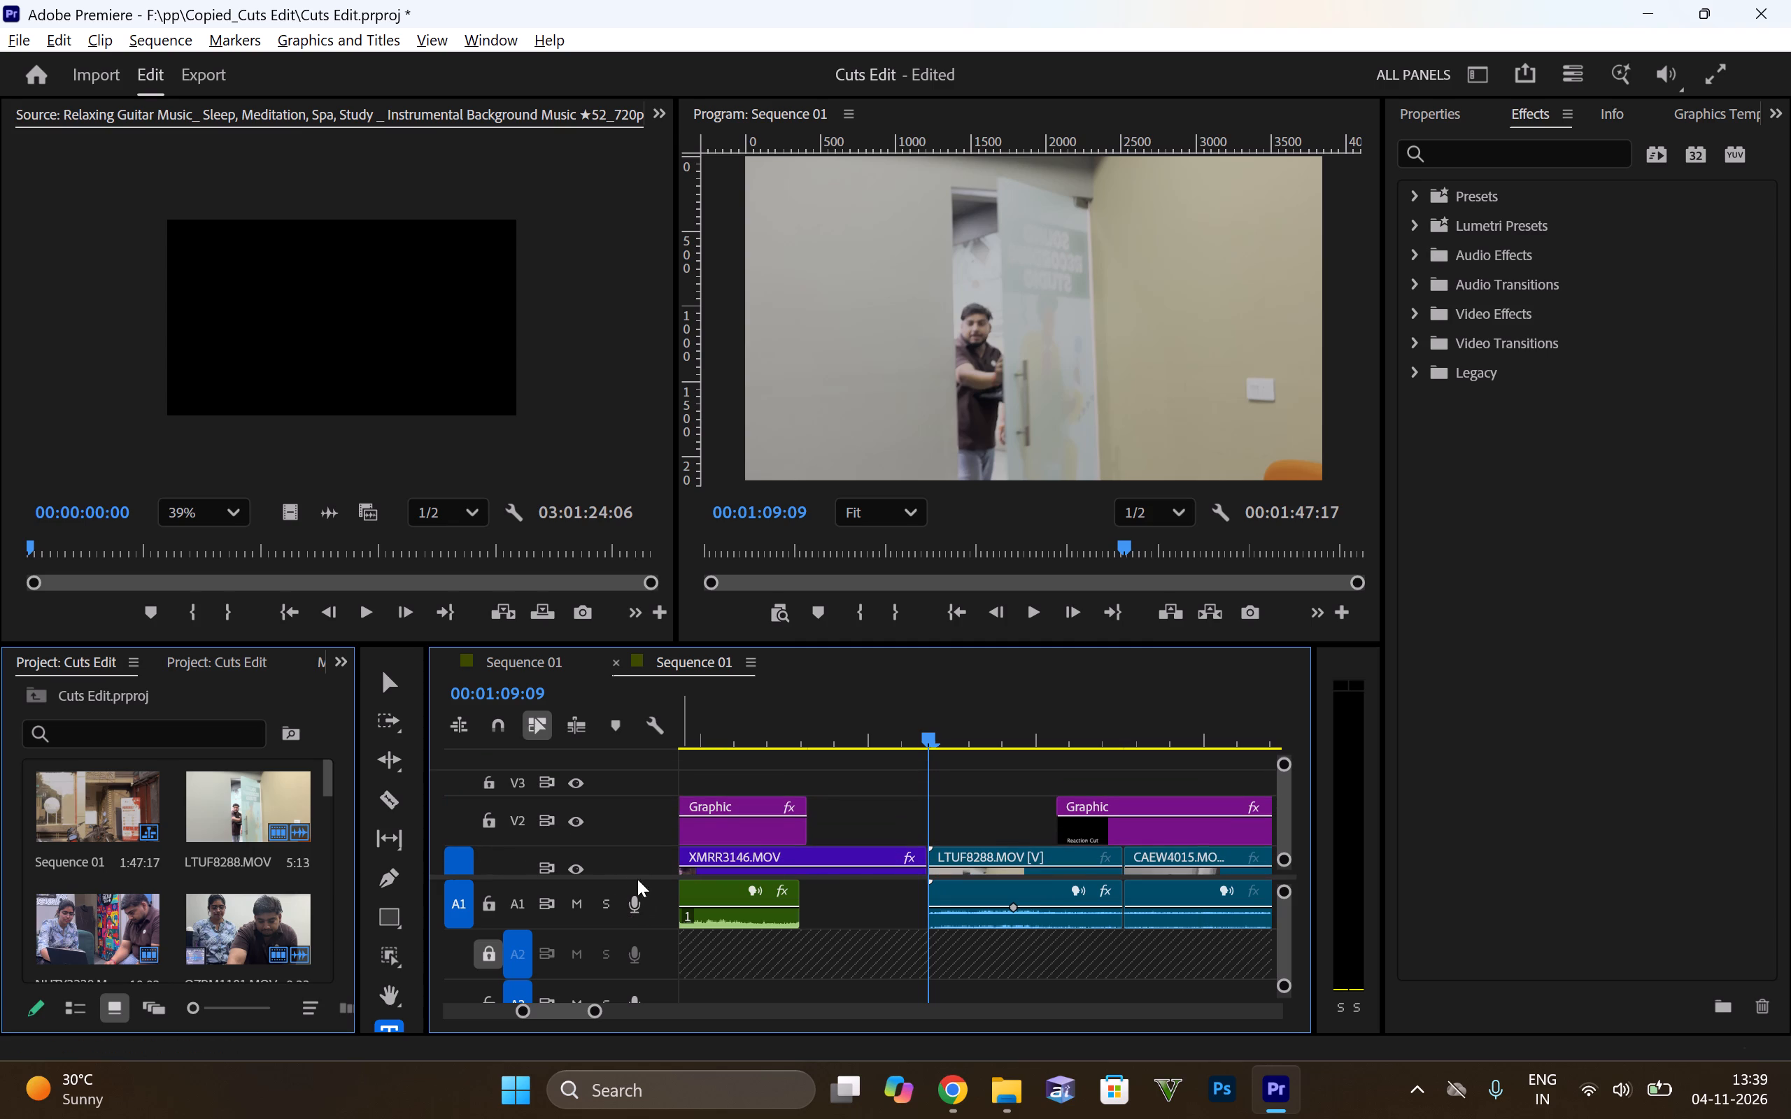
pyautogui.keyDown('alt'); pyautogui.scroll(-7, 640, 857); pyautogui.keyUp('alt')
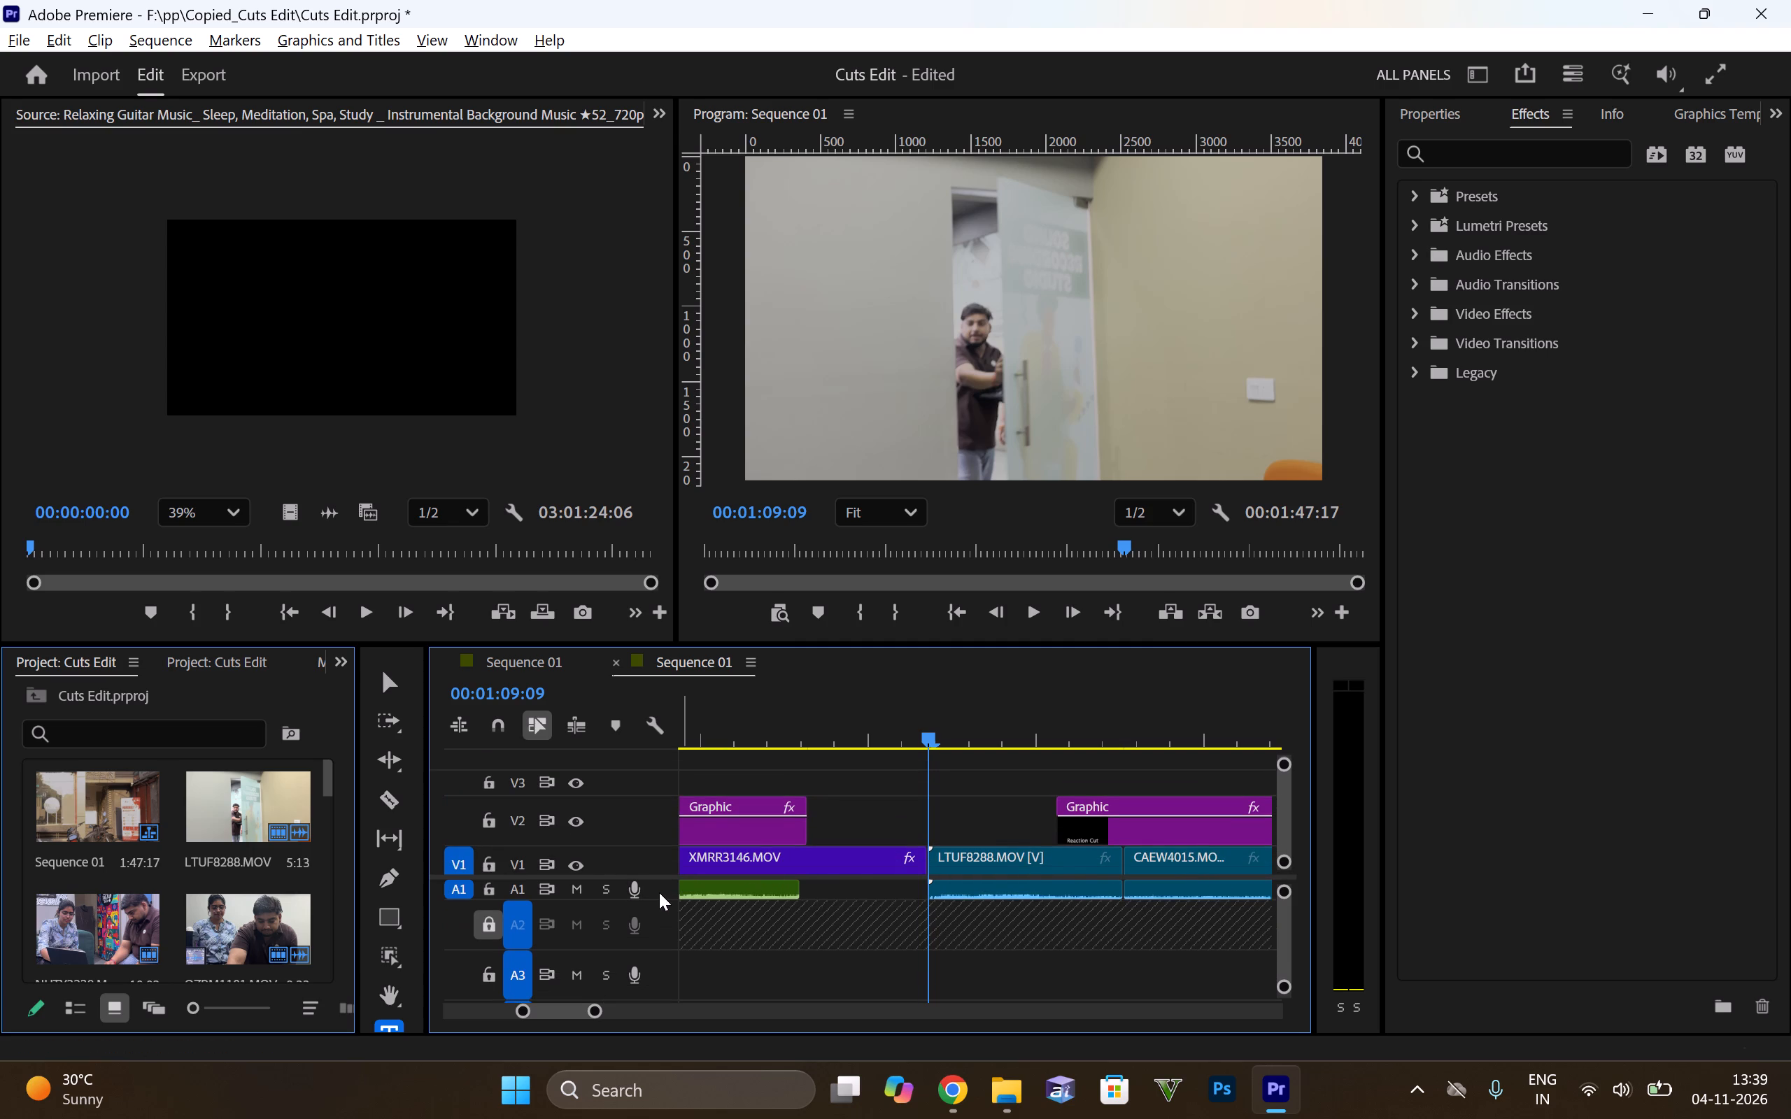
pyautogui.keyDown('alt'); pyautogui.scroll(-3, 658, 891); pyautogui.keyUp('alt')
pyautogui.keyDown('ctrl'); pyautogui.scroll(-3, 892, 817); pyautogui.keyUp('ctrl')
pyautogui.keyDown('alt'); pyautogui.scroll(-2, 892, 817); pyautogui.keyUp('alt')
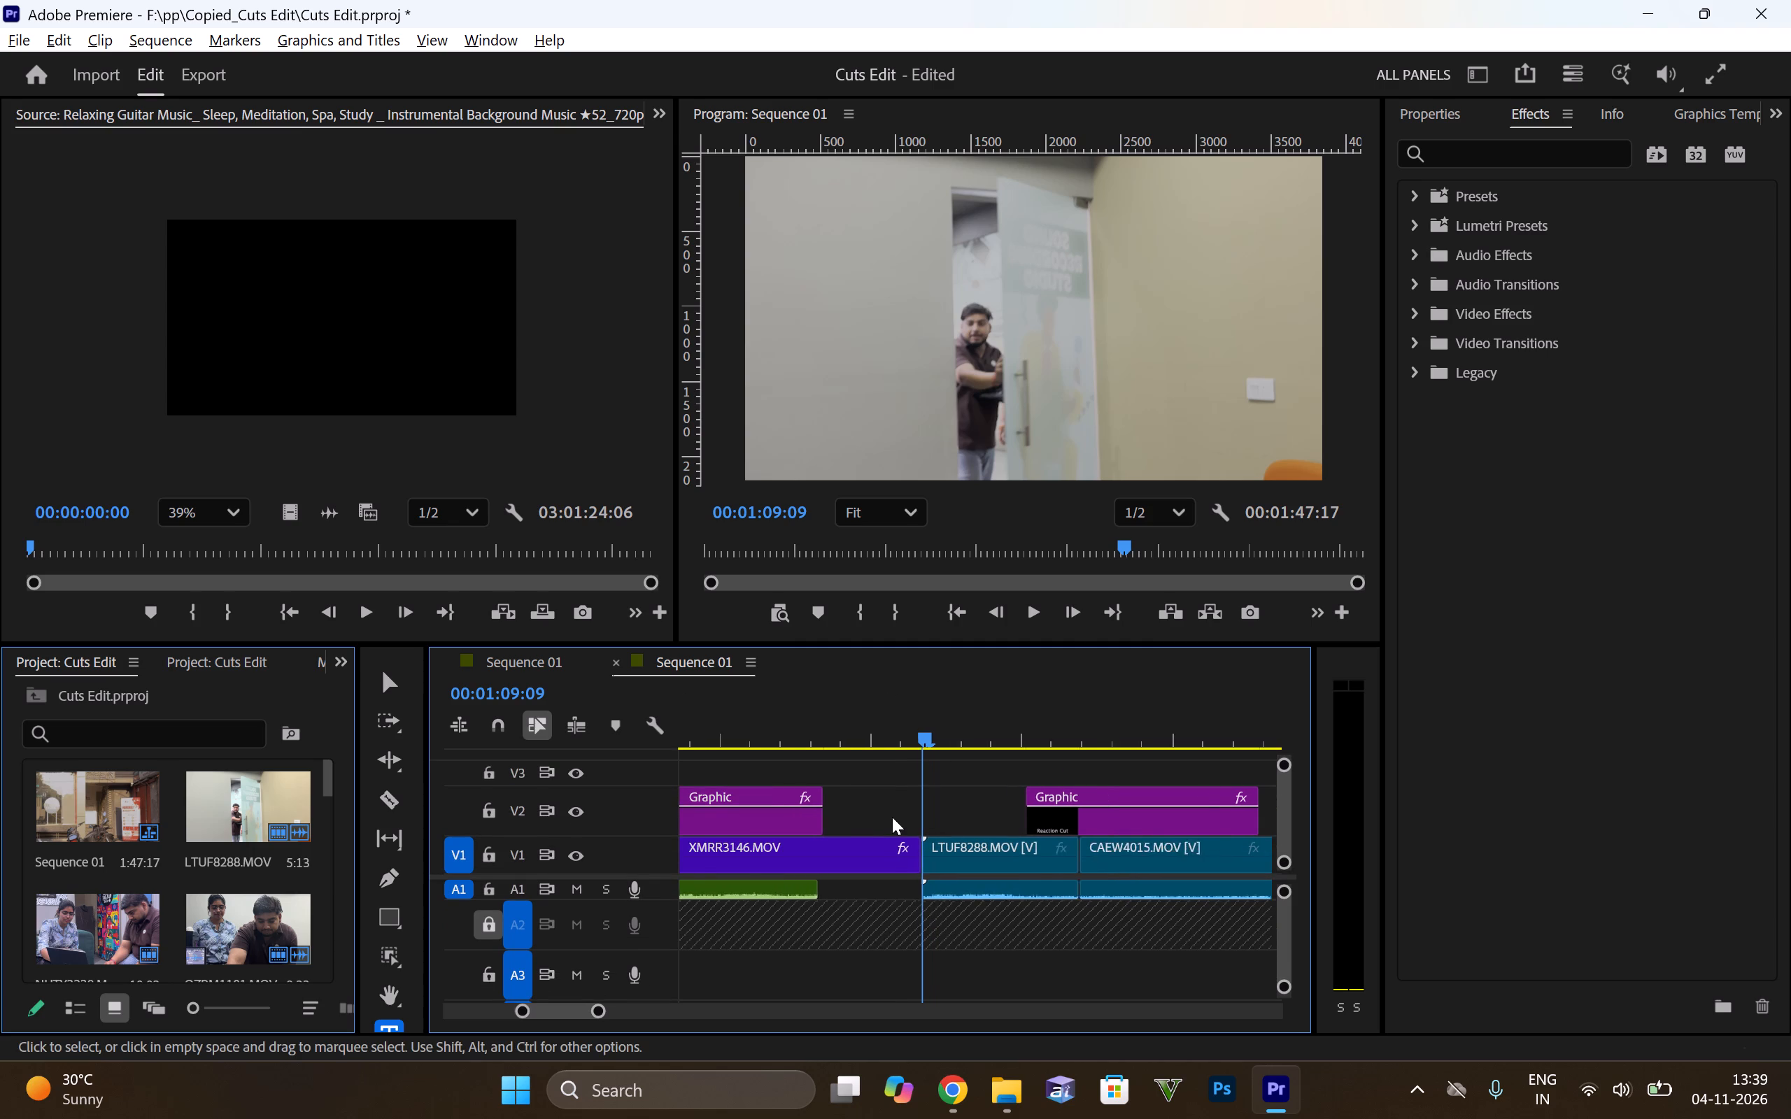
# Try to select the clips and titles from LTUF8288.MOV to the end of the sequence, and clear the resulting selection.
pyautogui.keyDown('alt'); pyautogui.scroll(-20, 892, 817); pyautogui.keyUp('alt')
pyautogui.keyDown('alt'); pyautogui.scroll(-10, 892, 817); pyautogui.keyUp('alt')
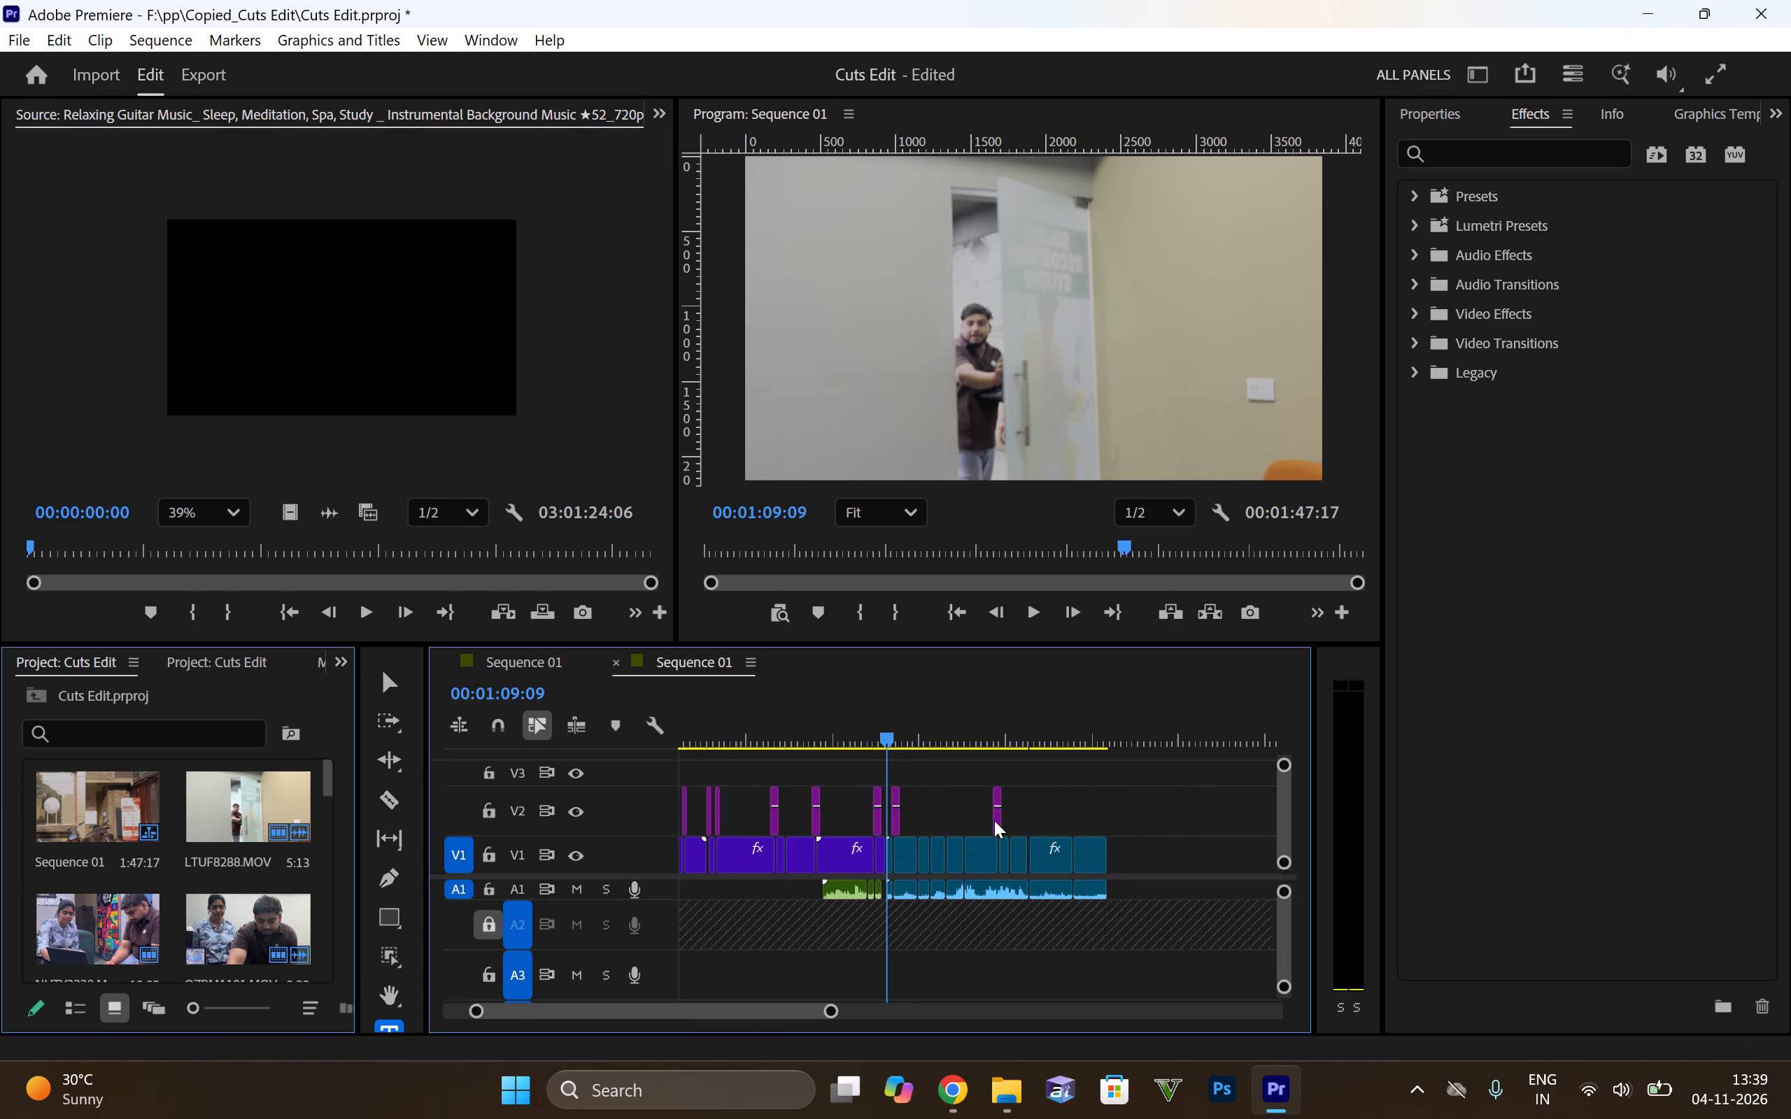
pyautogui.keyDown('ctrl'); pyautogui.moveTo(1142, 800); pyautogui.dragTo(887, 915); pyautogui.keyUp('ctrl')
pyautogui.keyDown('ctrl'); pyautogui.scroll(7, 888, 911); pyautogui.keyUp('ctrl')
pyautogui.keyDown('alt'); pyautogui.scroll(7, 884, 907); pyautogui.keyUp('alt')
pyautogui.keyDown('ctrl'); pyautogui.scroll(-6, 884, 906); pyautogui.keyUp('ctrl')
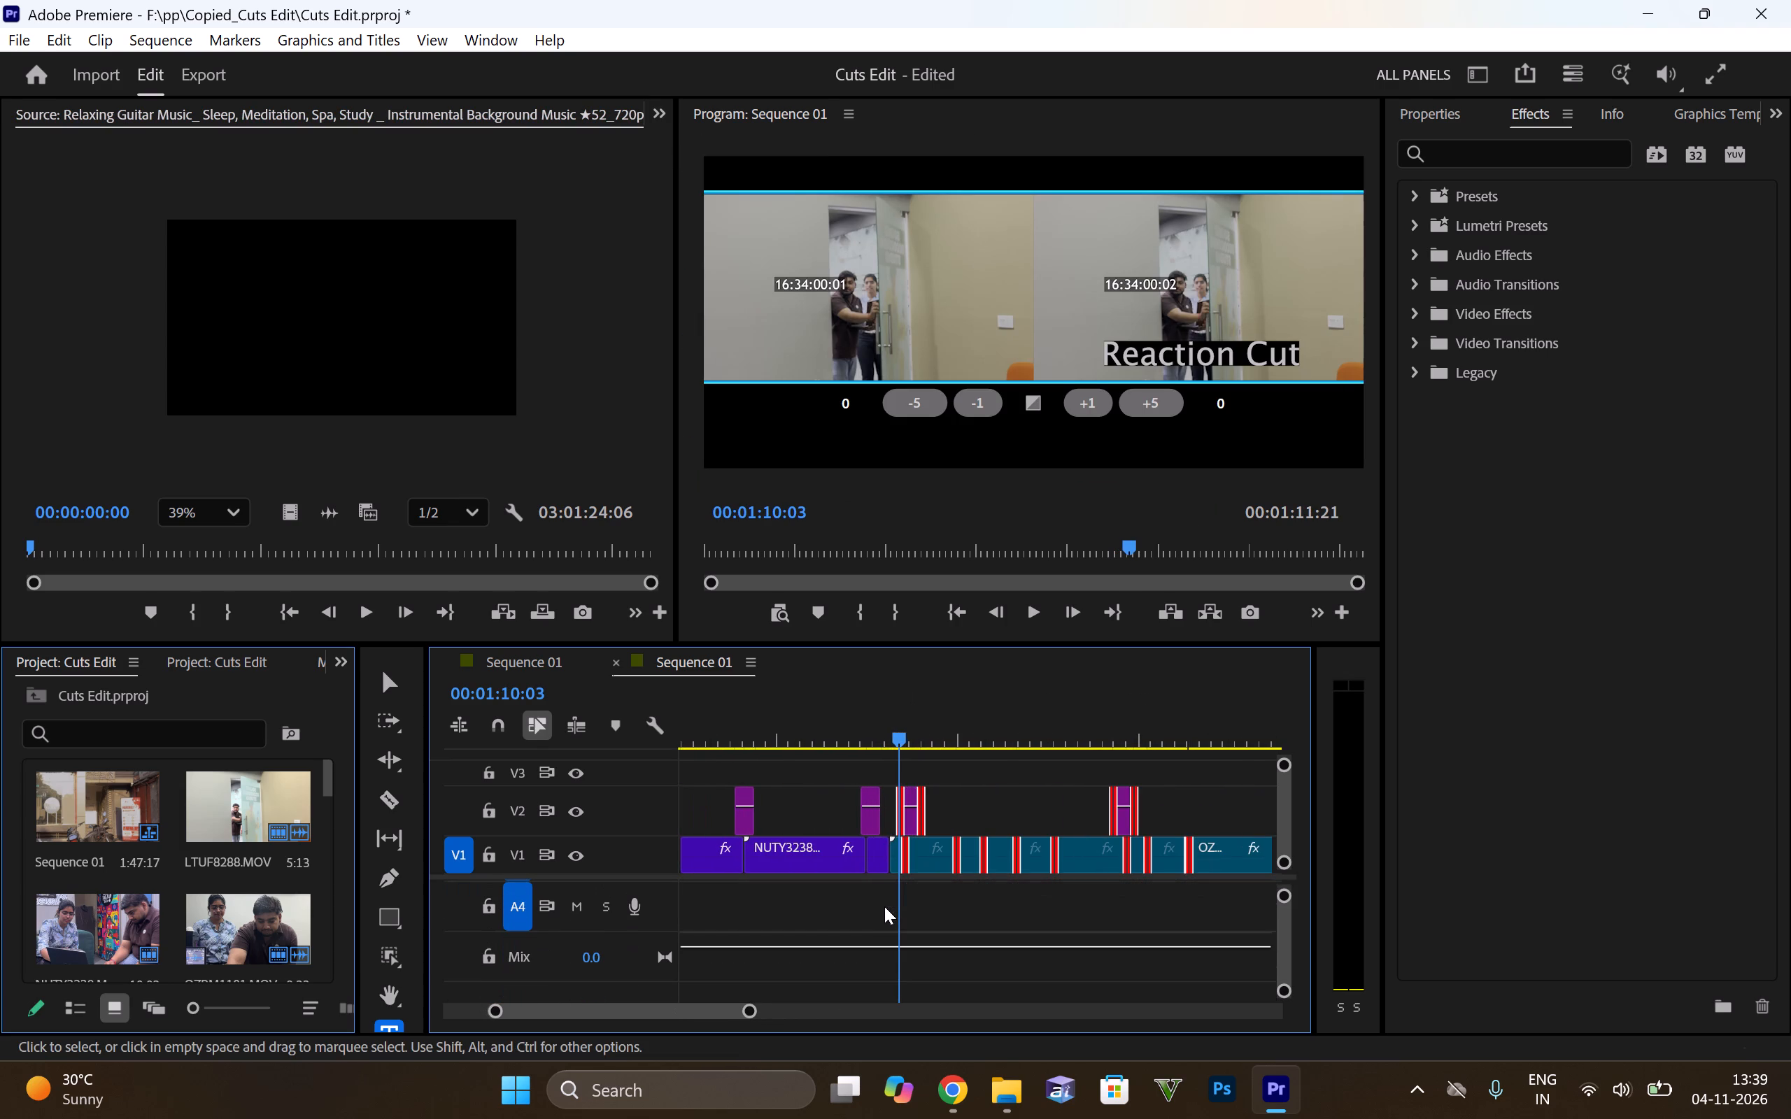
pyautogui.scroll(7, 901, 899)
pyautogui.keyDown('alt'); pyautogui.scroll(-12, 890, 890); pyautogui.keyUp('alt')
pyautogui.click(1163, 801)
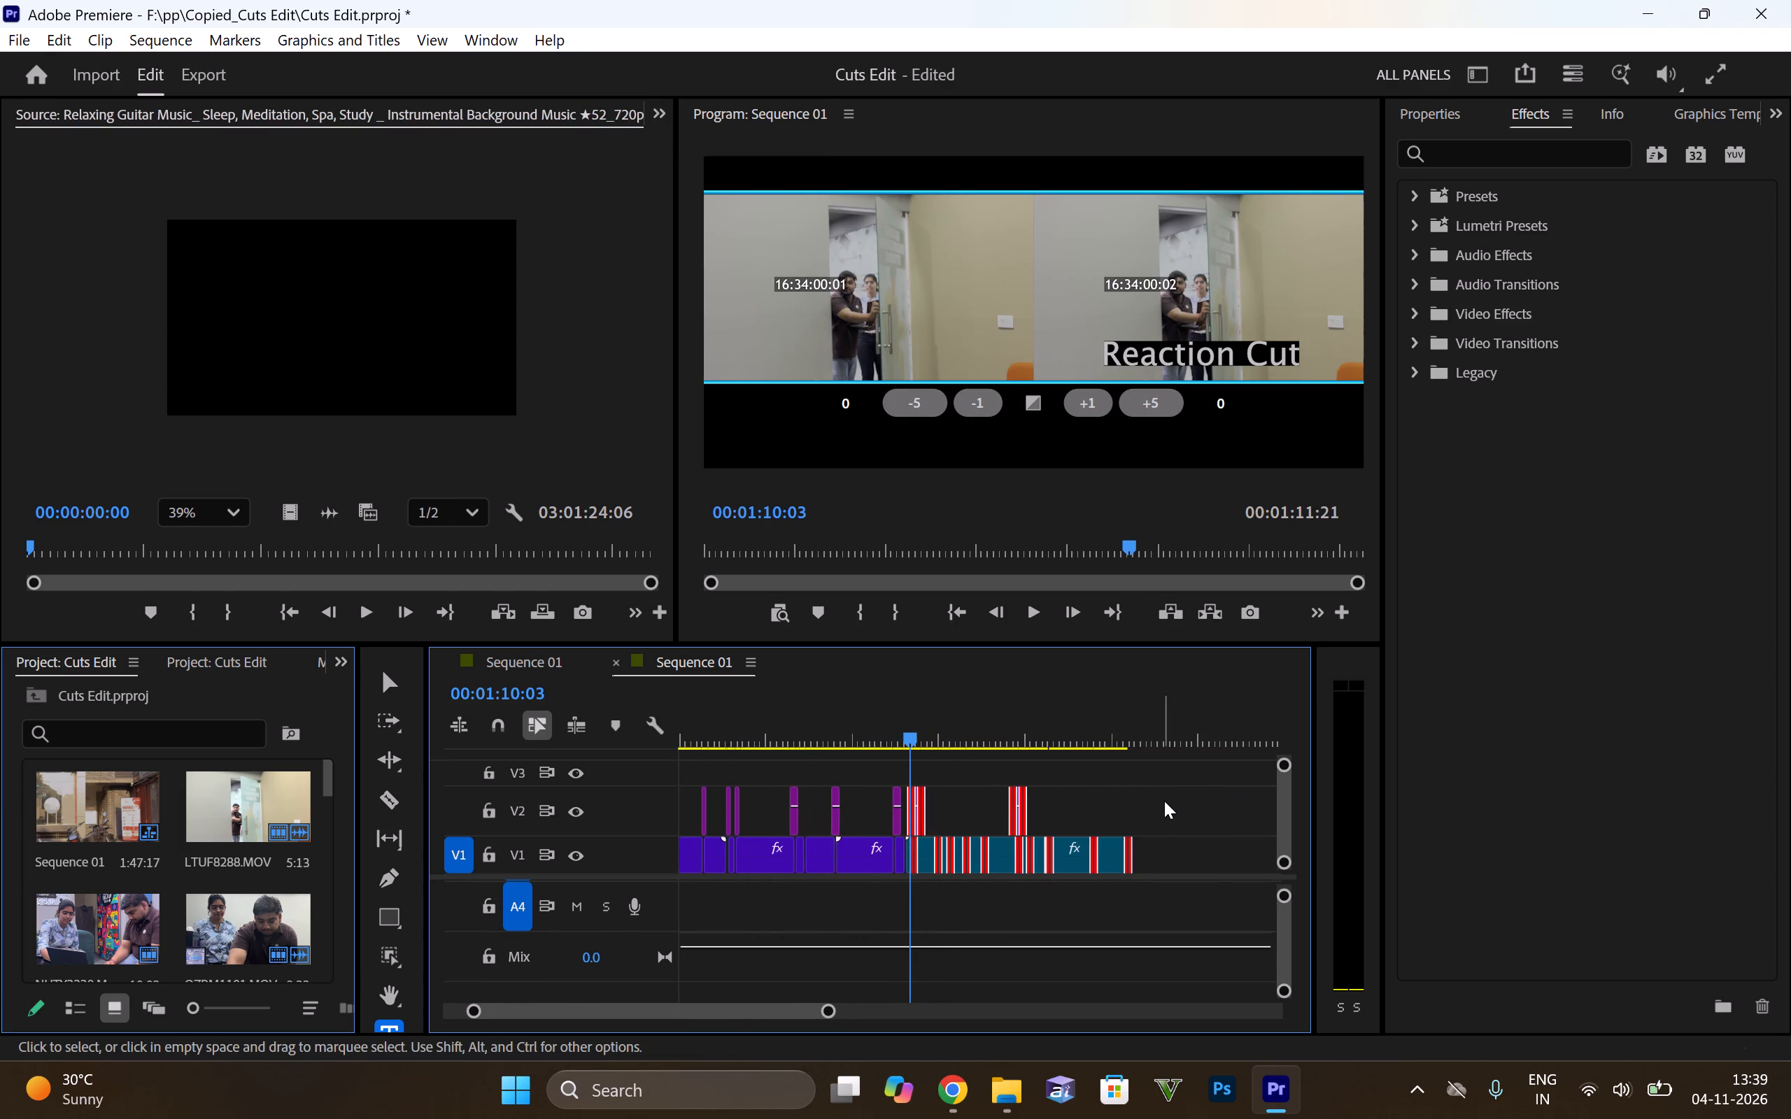
# Copy all clips and titles from LTUF8288.MOV to the end of the copied project's sequence.
pyautogui.moveTo(1181, 795); pyautogui.dragTo(912, 902)
pyautogui.hotkey('ctrl', 'c')
pyautogui.hotkey('ctrl', 'c')
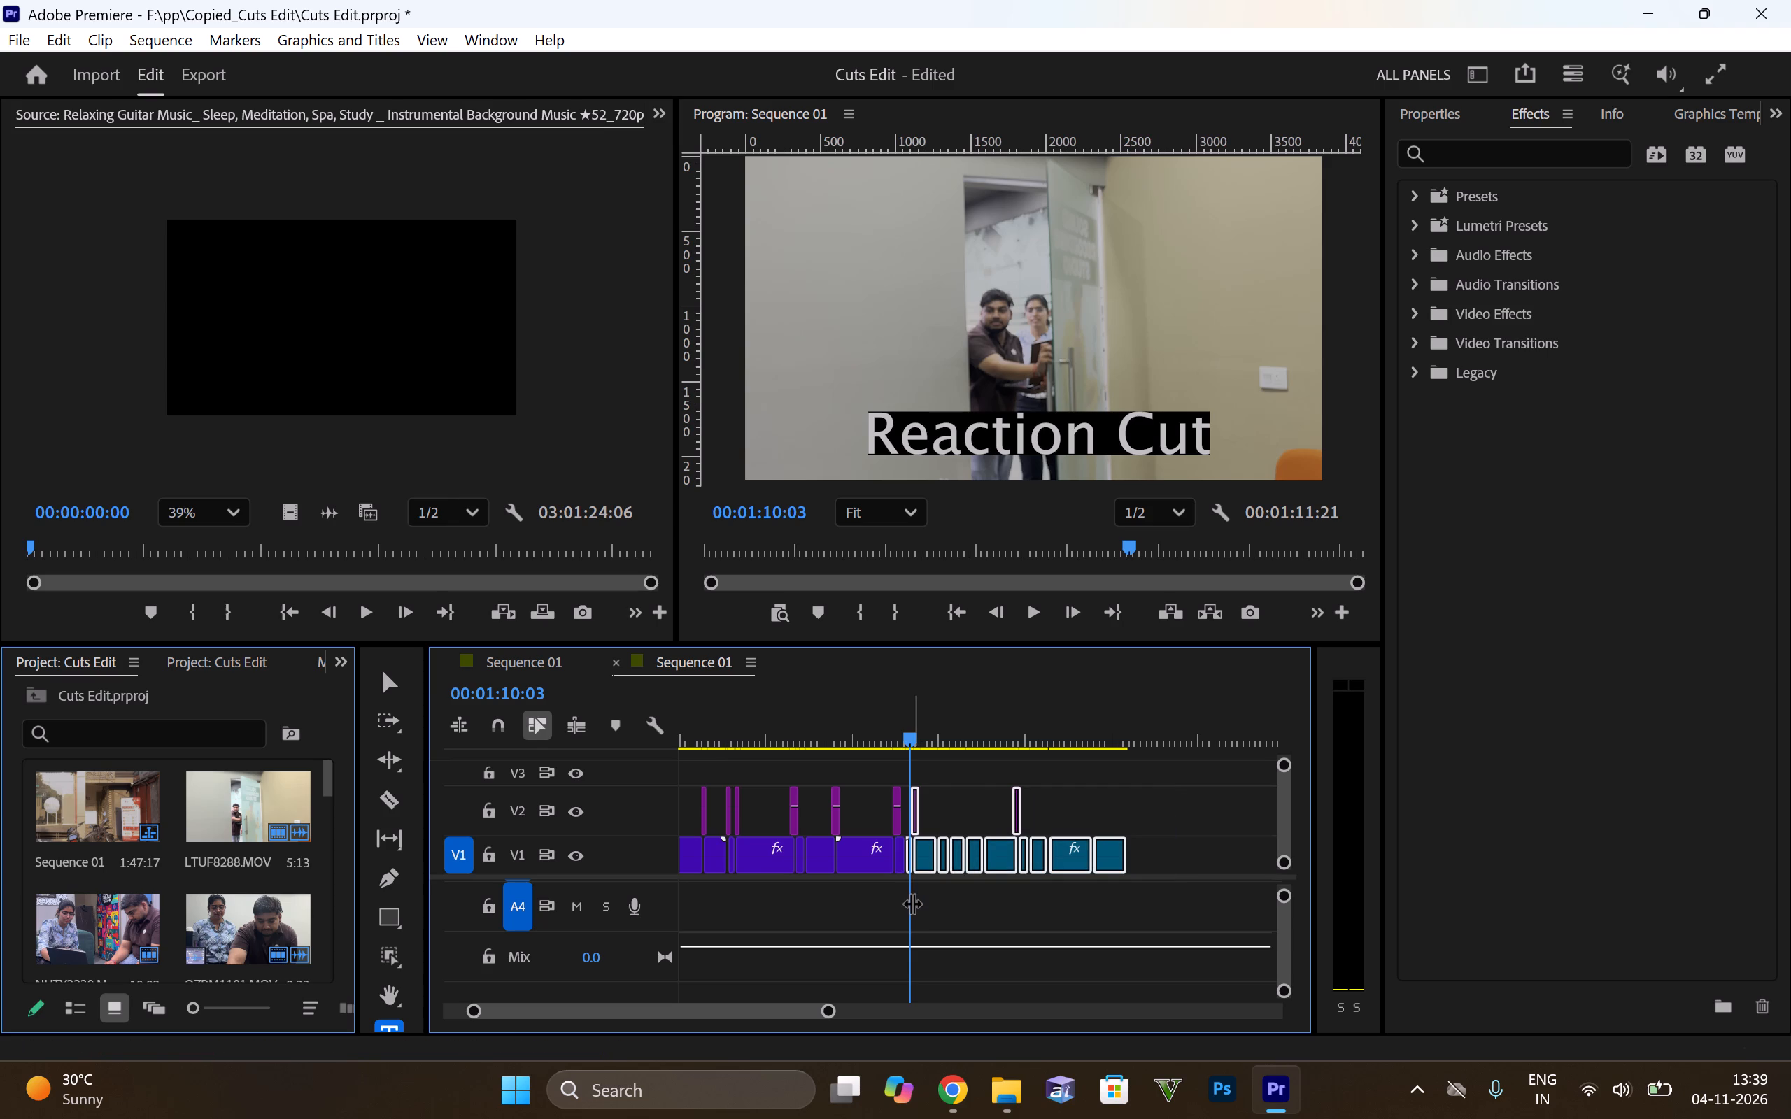
pyautogui.hotkey('ctrl', 'c')
# Paste the copied clips and titles into the original Cuts Edit sequence at 00:01:05:01, after XMRR3146.MOV.
pyautogui.click(535, 670)
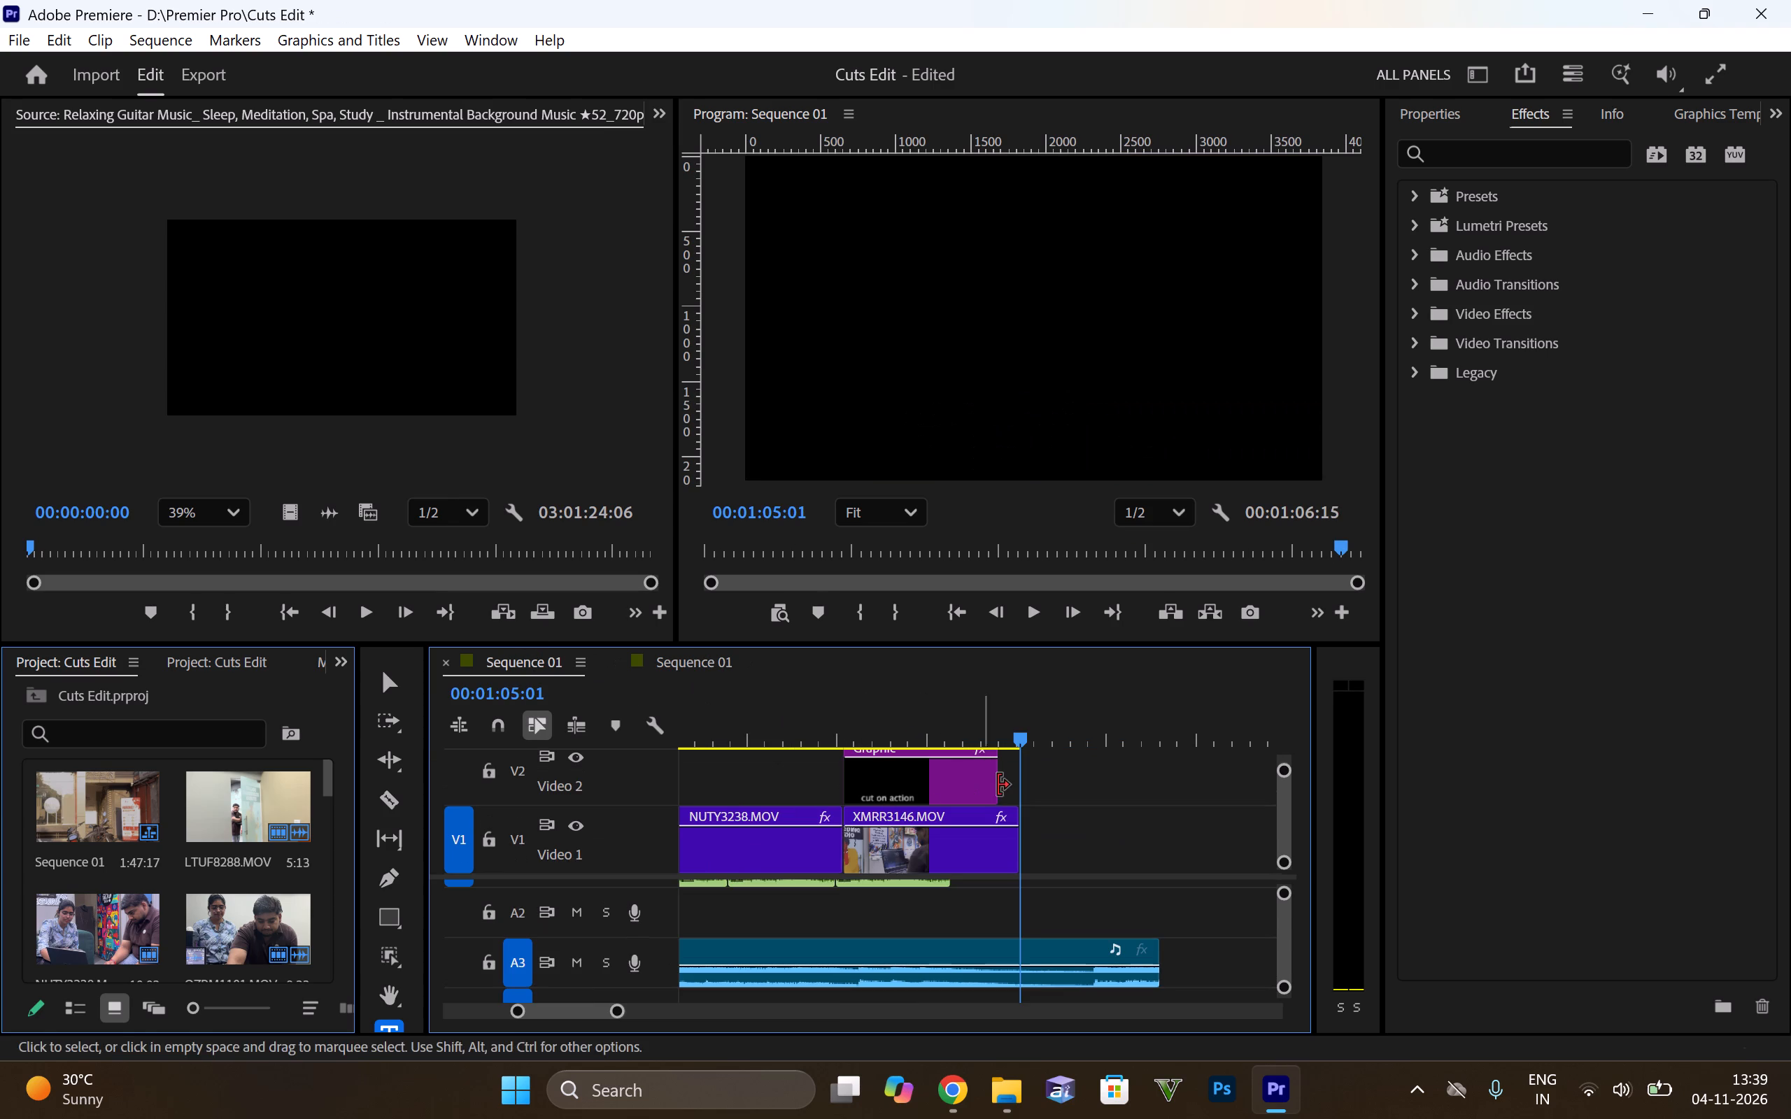
pyautogui.hotkey('ctrl', 'c')
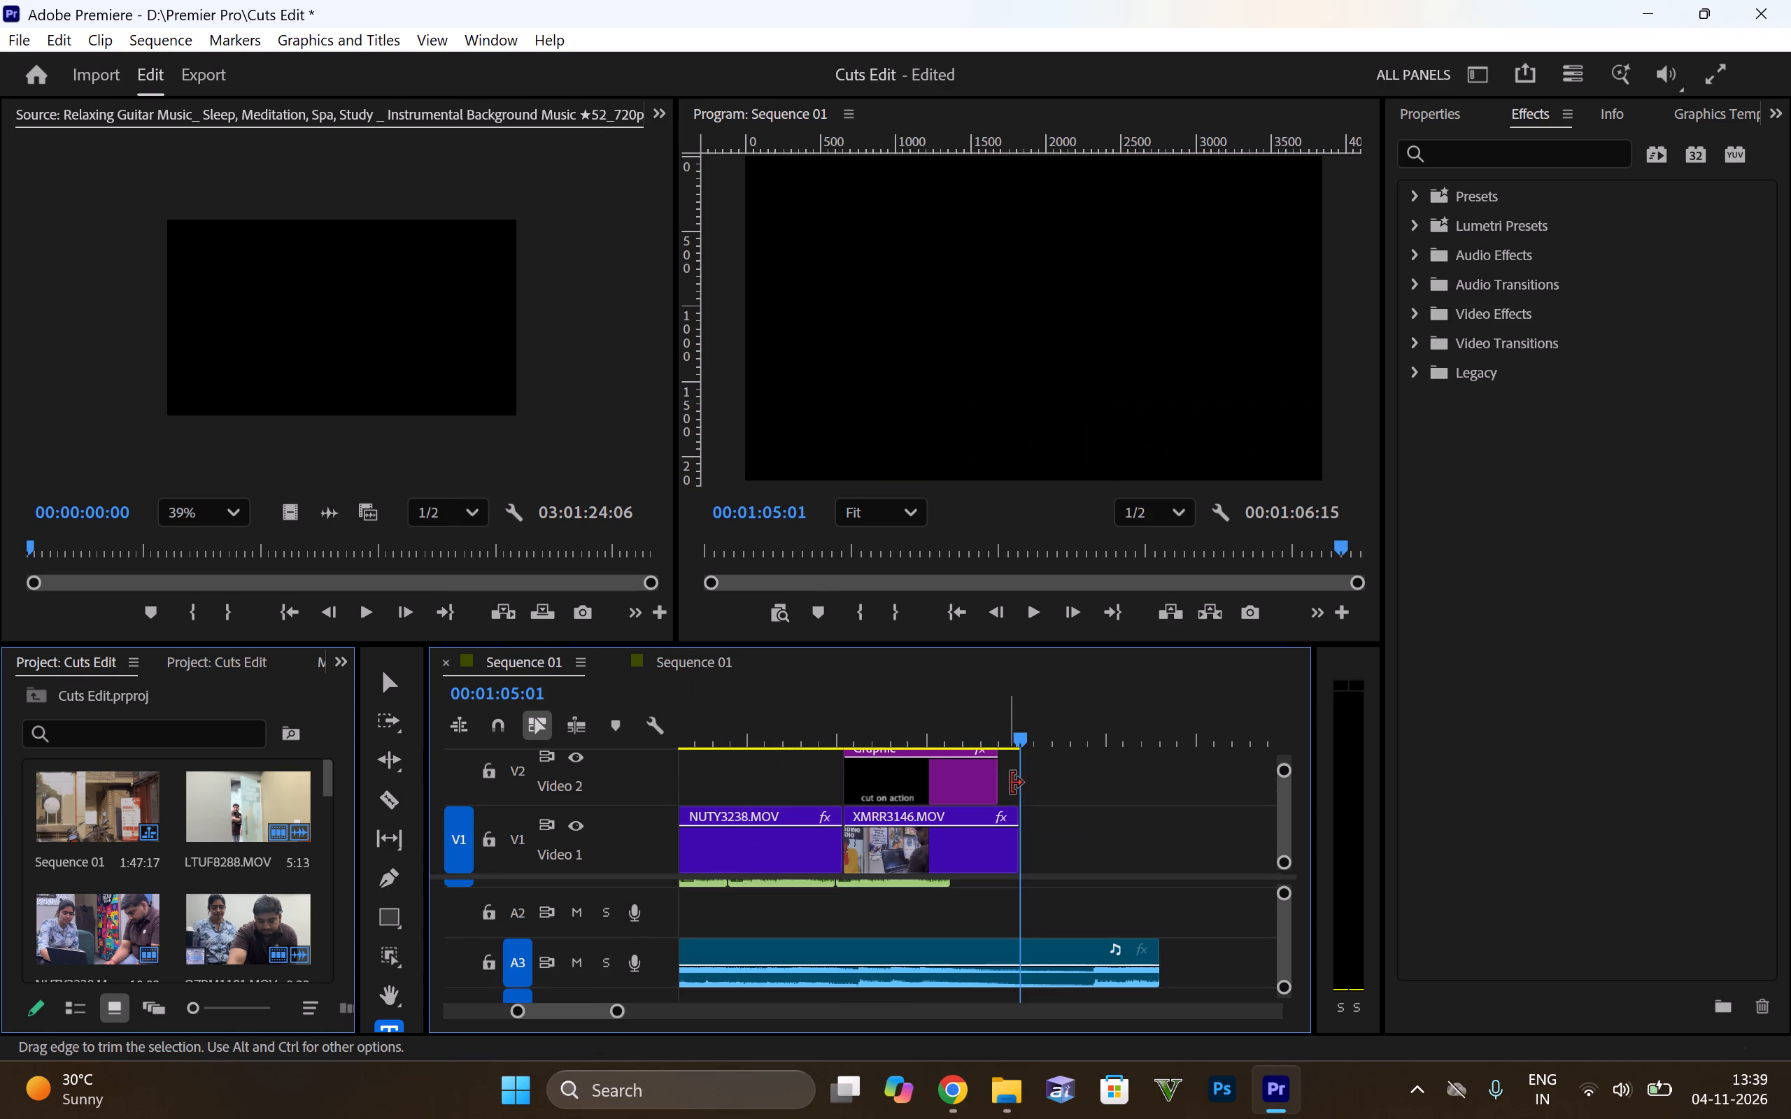
pyautogui.hotkey('ctrl', 'v')
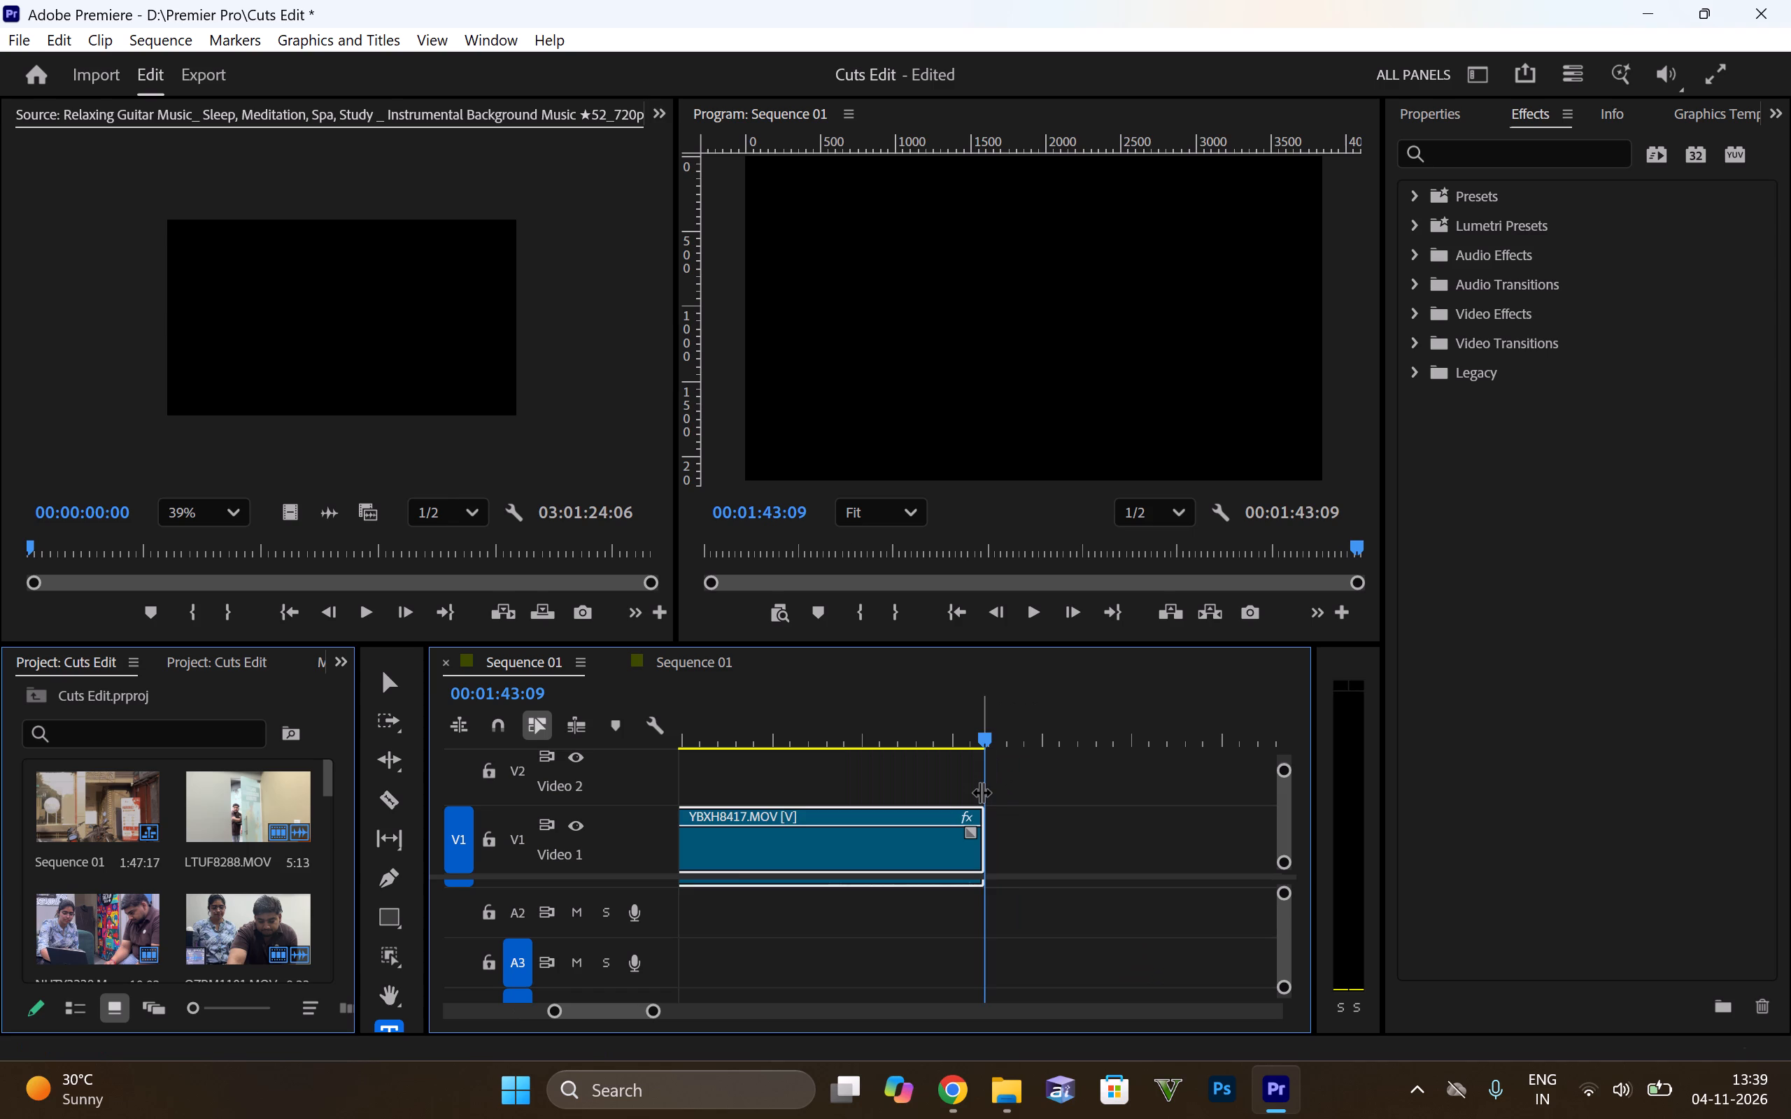
# Extend the guitar music on track A3 to about the end of the last pasted clip.
pyautogui.keyDown('alt'); pyautogui.scroll(-20, 1005, 787); pyautogui.keyUp('alt')
pyautogui.keyDown('alt'); pyautogui.scroll(-4, 1005, 787); pyautogui.keyUp('alt')
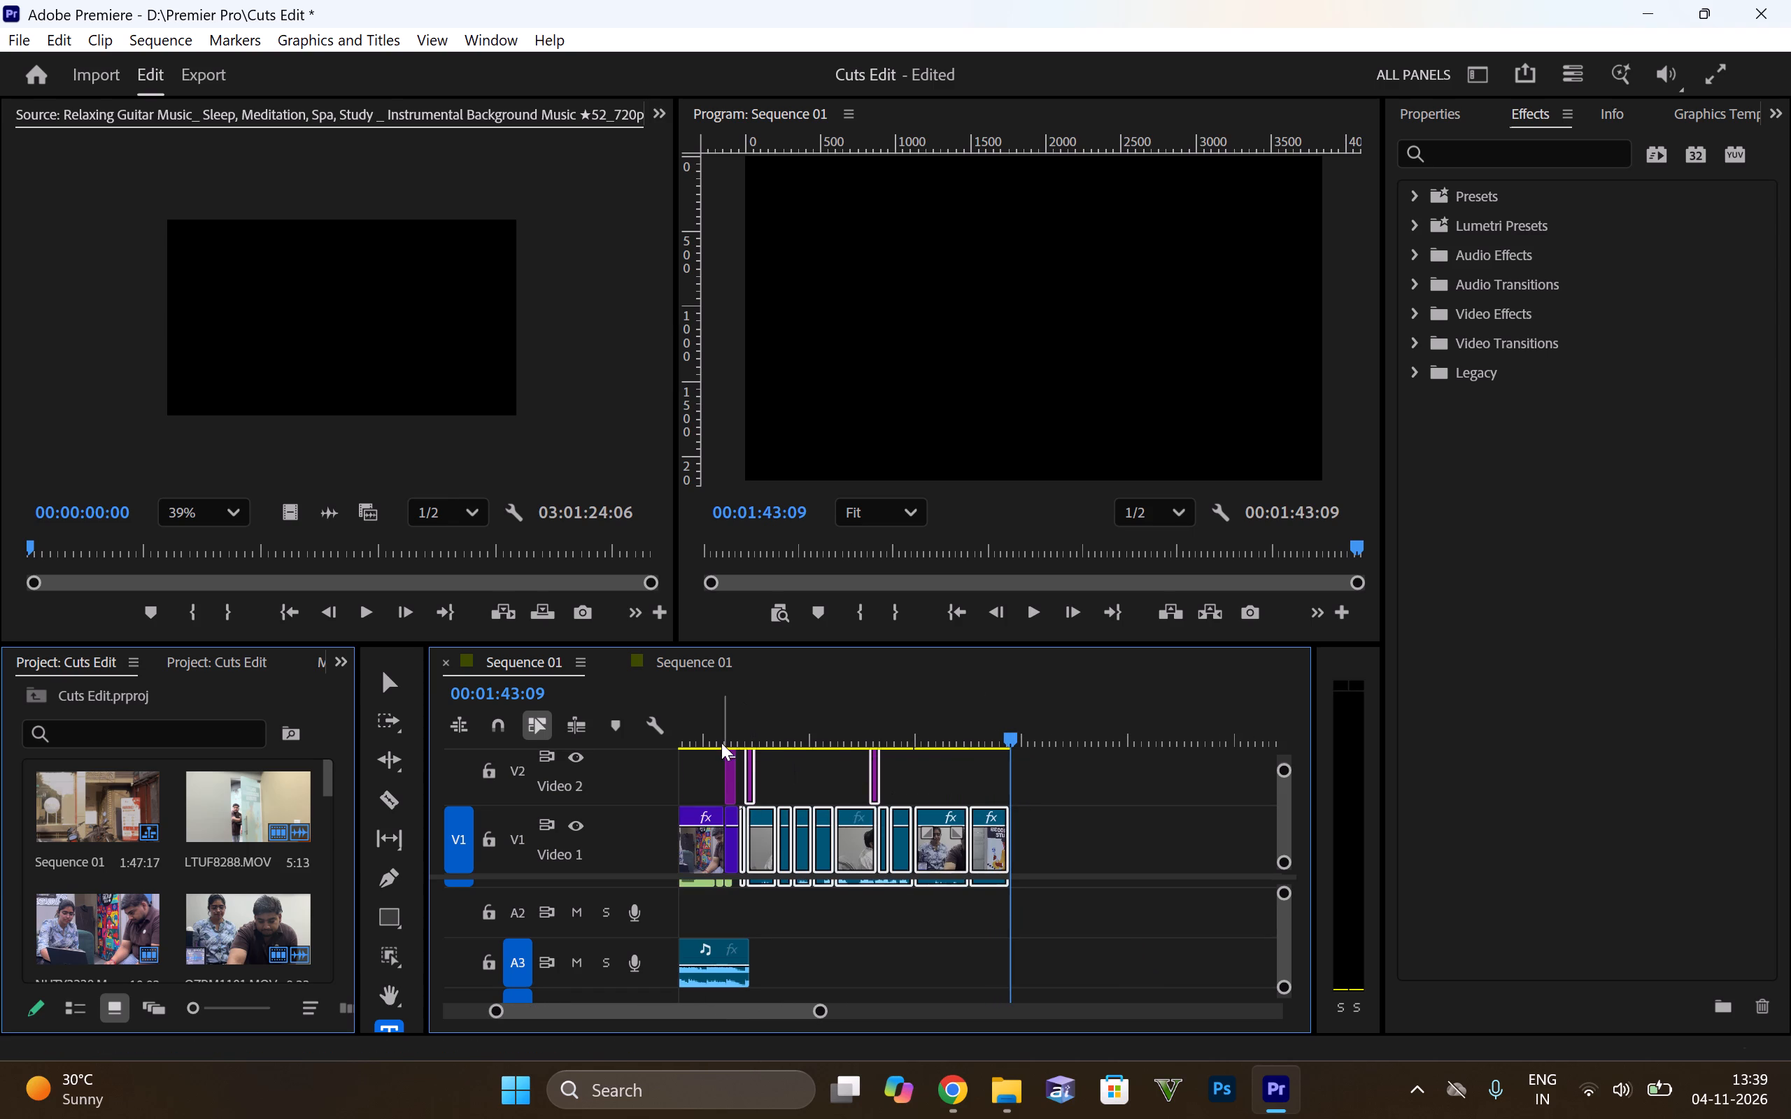
pyautogui.click(721, 743)
pyautogui.press('space')
pyautogui.press('space')
pyautogui.moveTo(748, 944); pyautogui.dragTo(1031, 958)
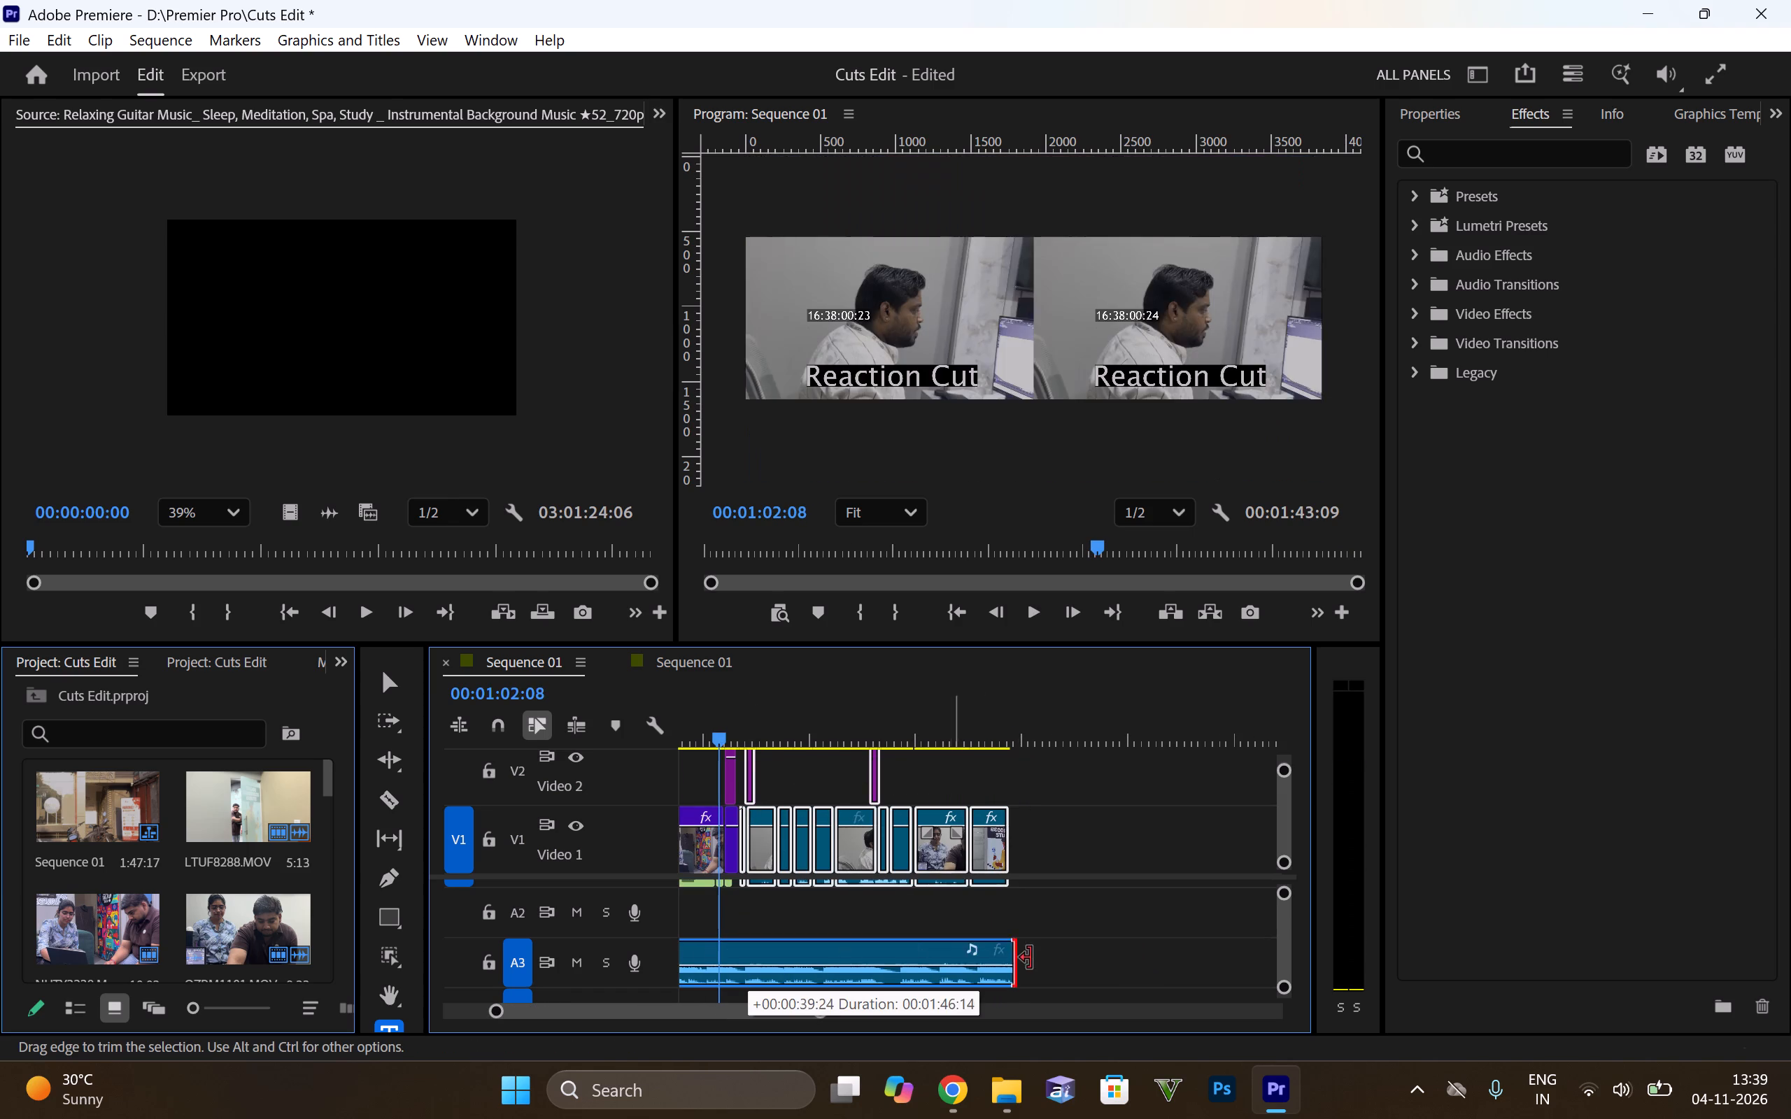
pyautogui.moveTo(1031, 958); pyautogui.dragTo(1005, 959)
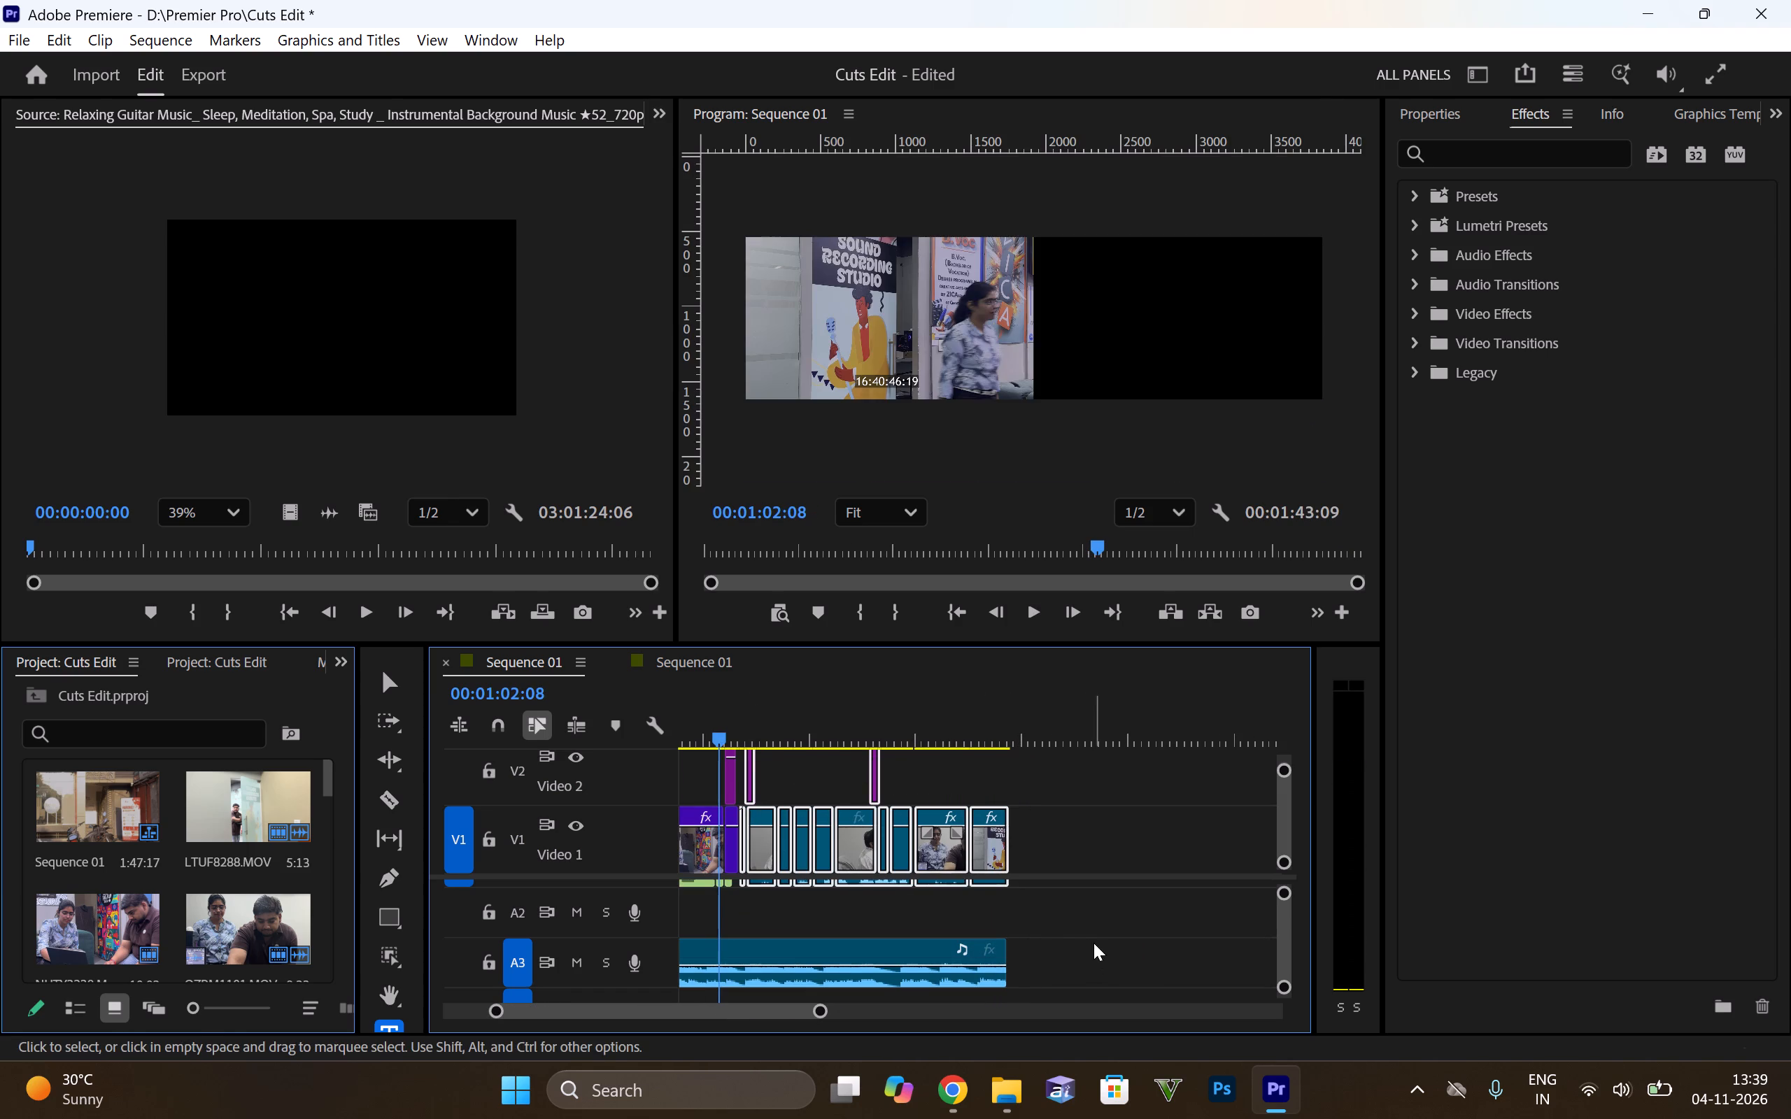
# Play back the join between XMRR3146.MOV and the pasted clips, stopping the playhead at 00:01:05:01.
pyautogui.press('space')
pyautogui.keyDown('alt'); pyautogui.scroll(7, 747, 899); pyautogui.keyUp('alt')
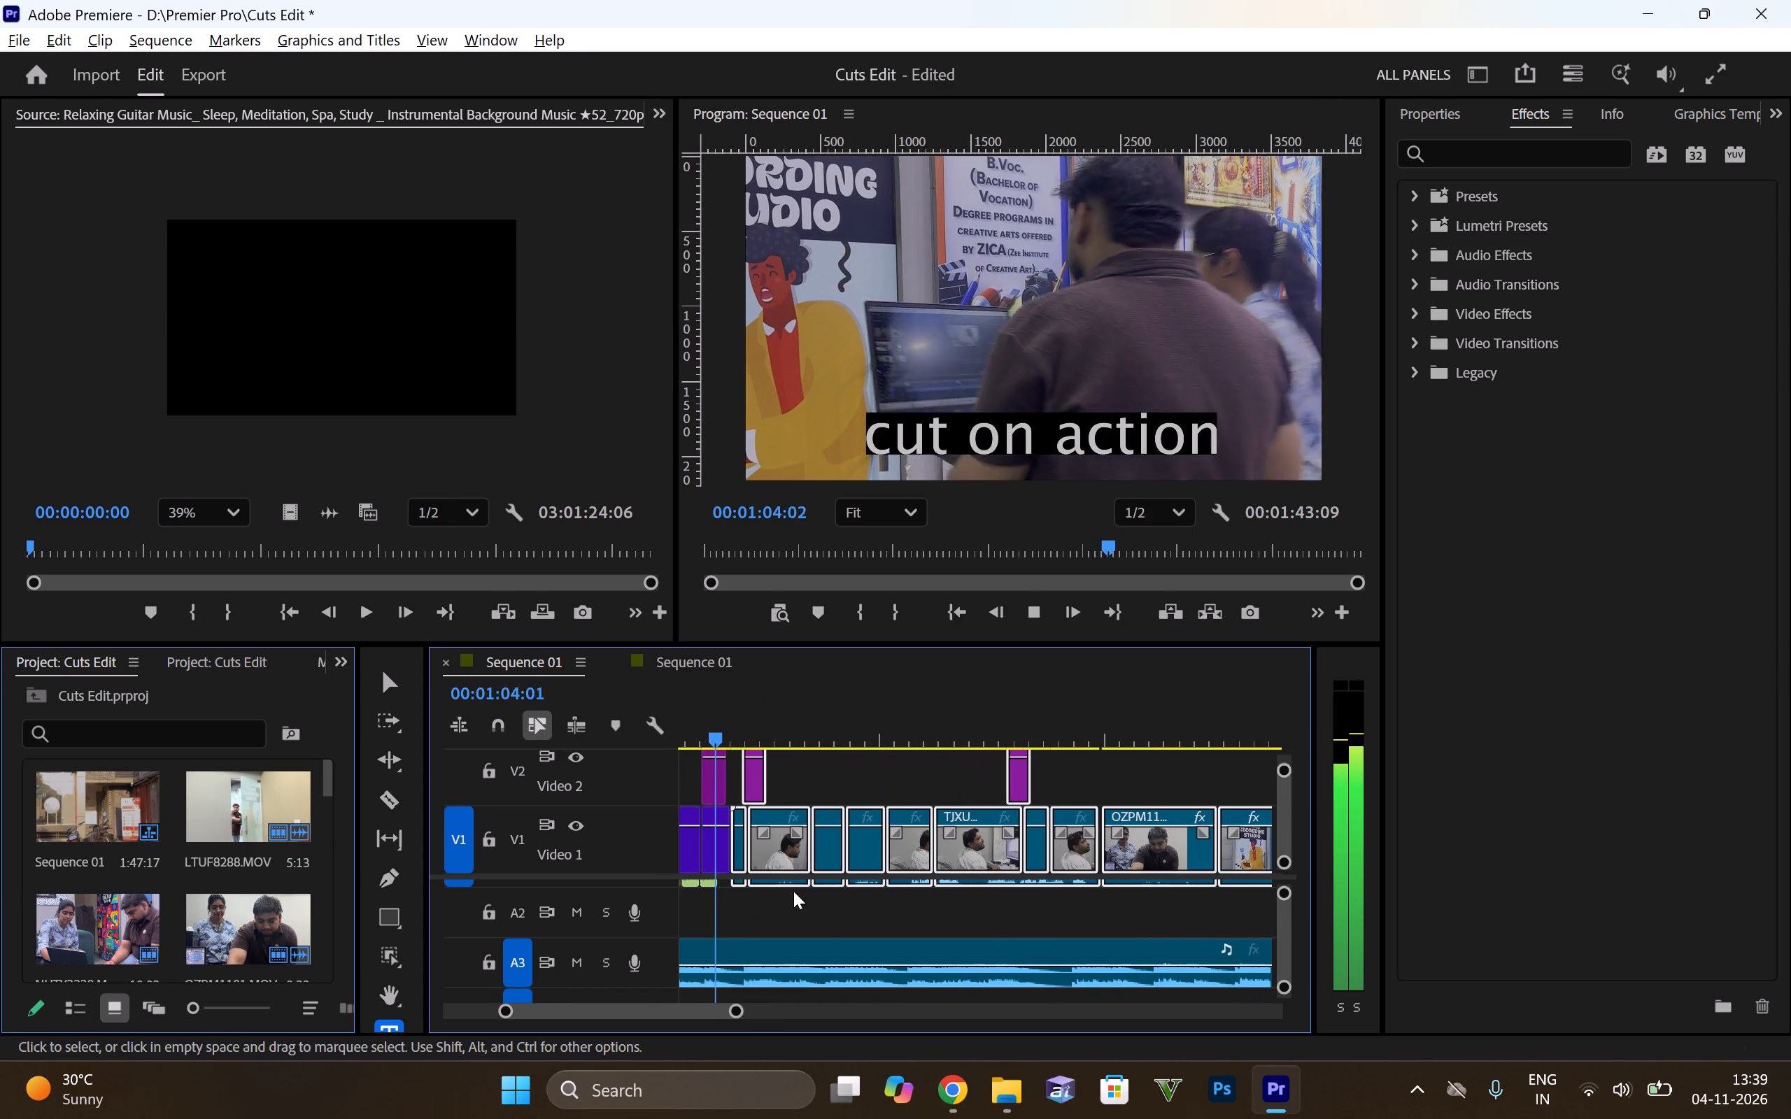
pyautogui.keyDown('alt'); pyautogui.scroll(2, 746, 897); pyautogui.keyUp('alt')
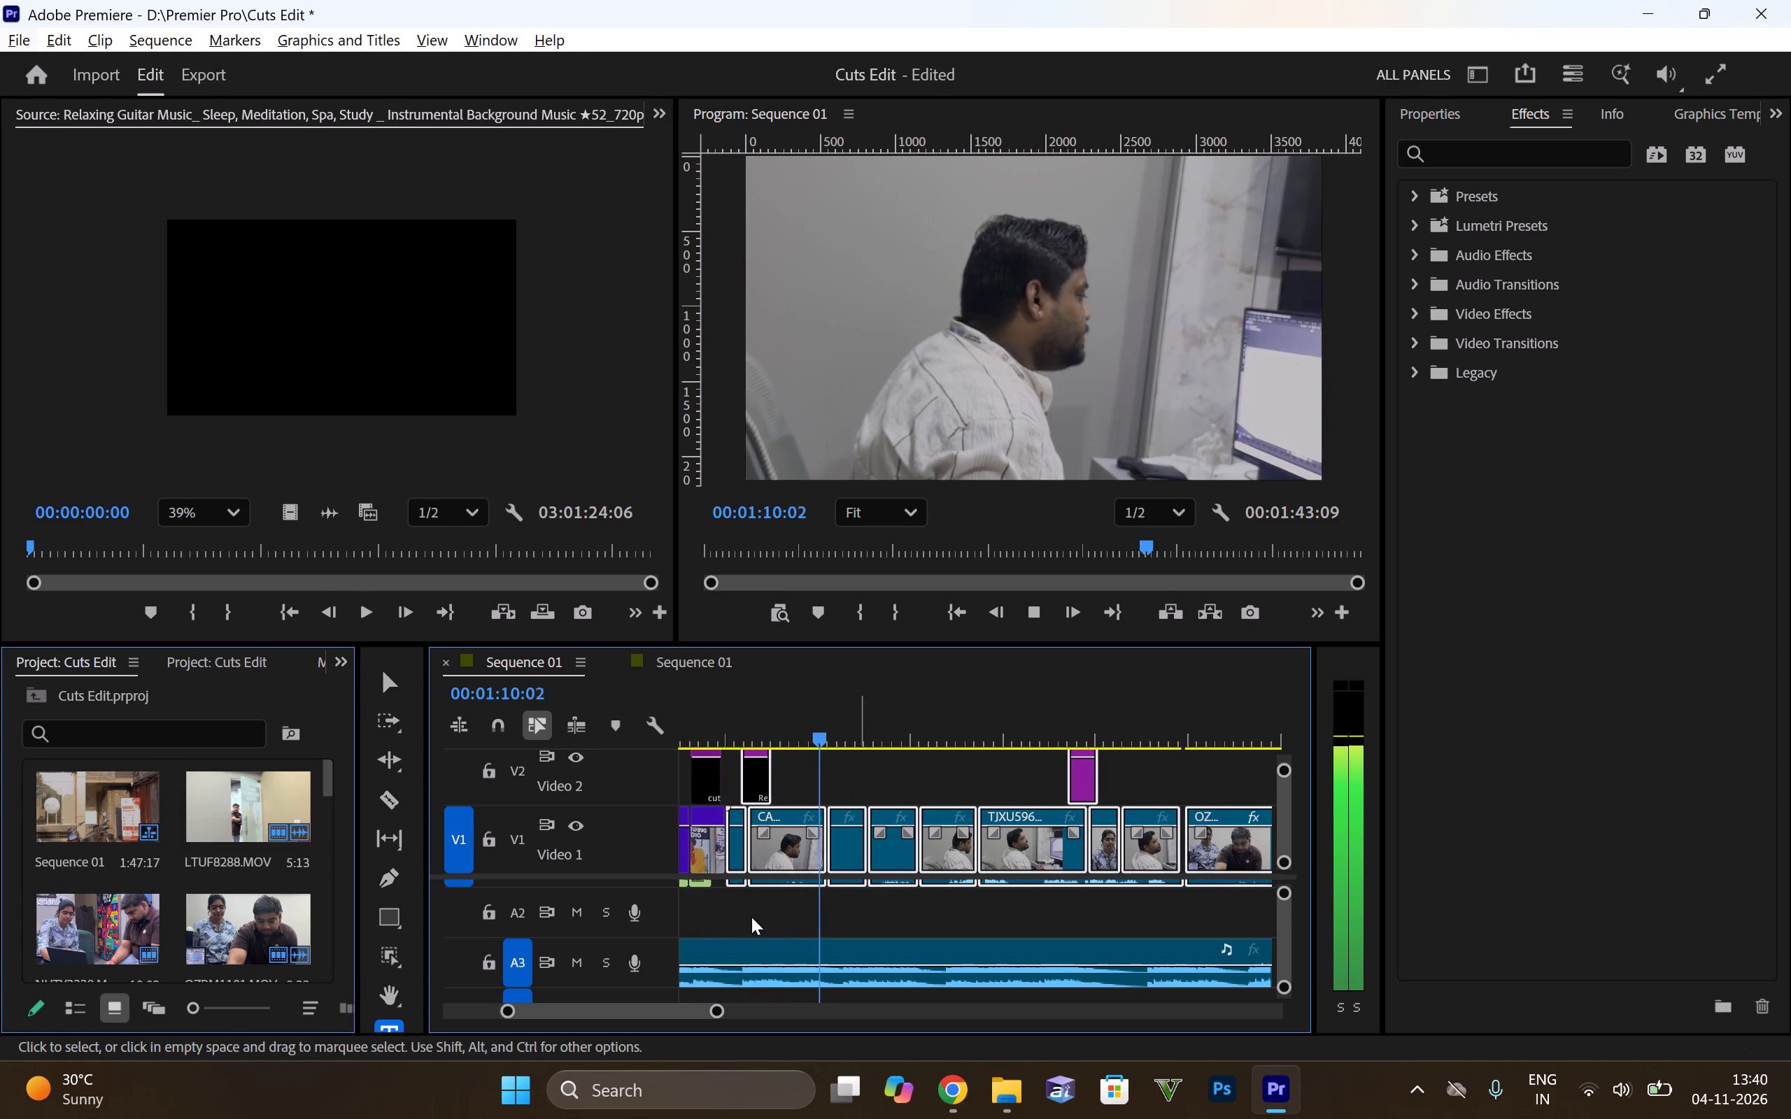
pyautogui.press('space')
pyautogui.press('space')
pyautogui.click(718, 729)
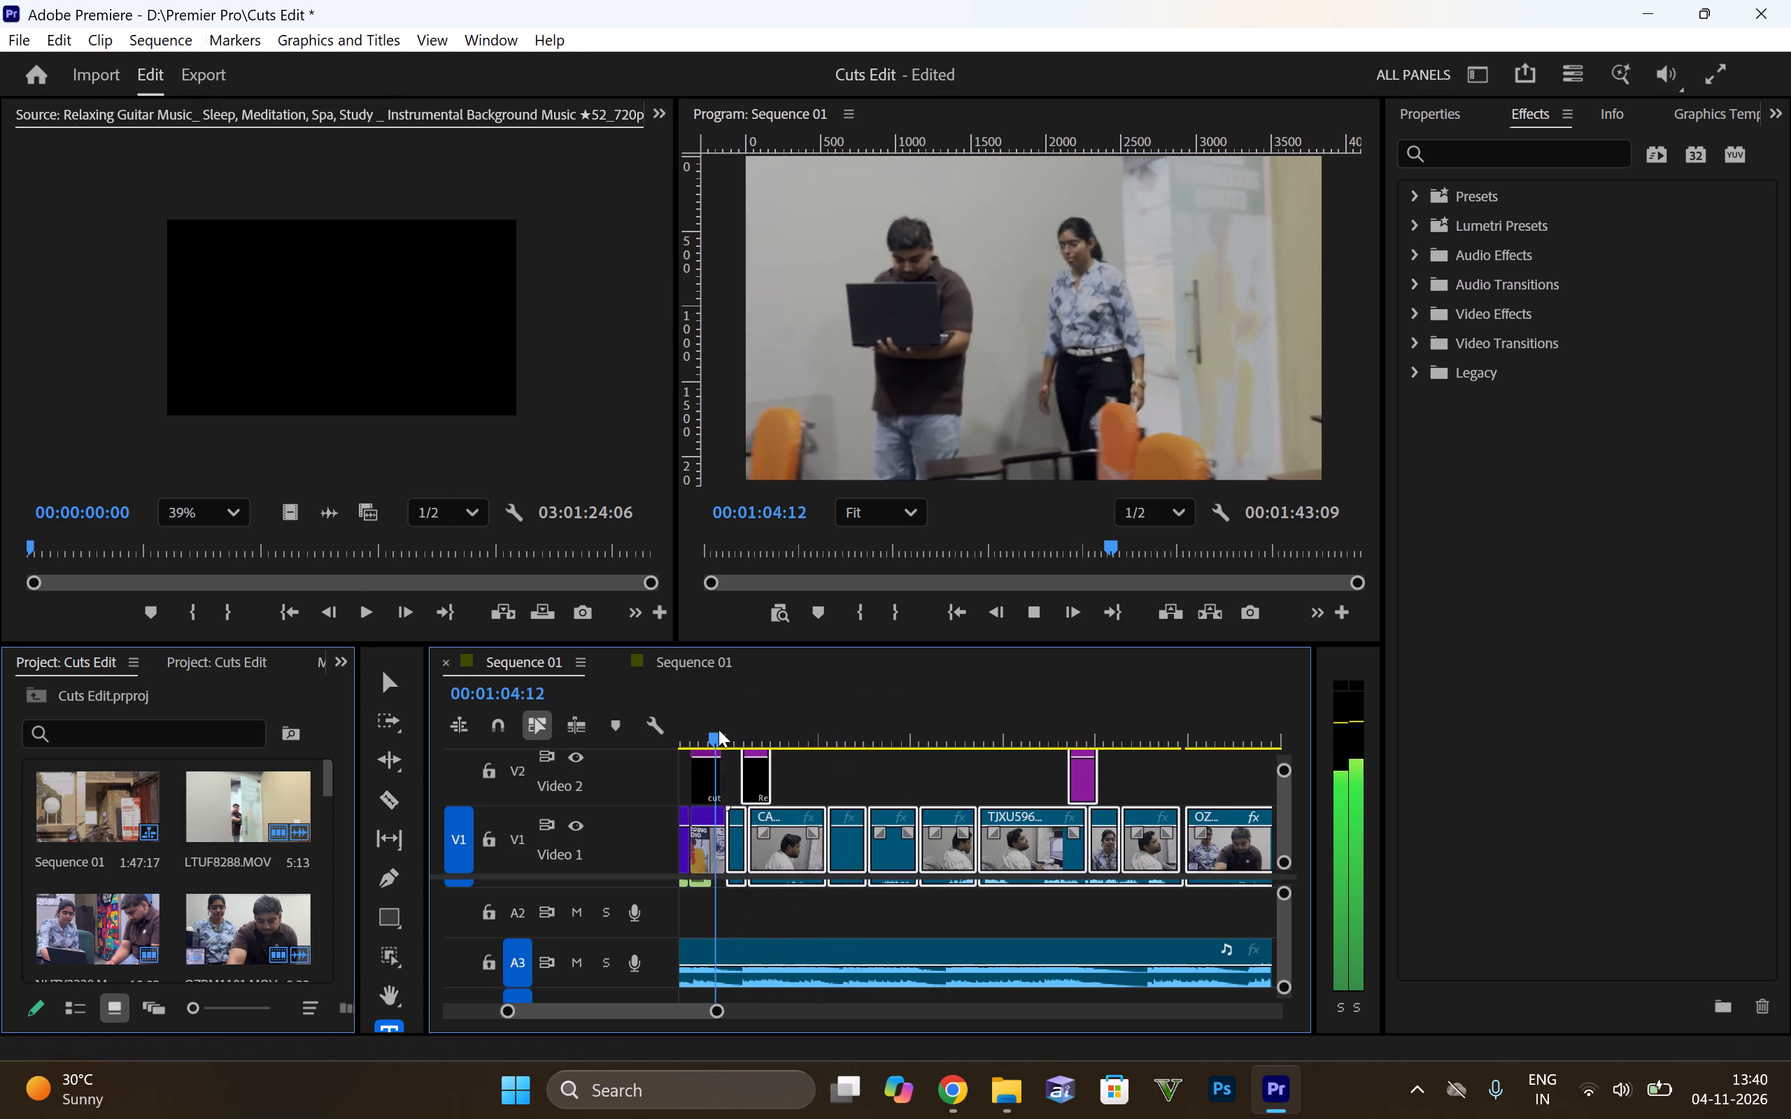
pyautogui.keyDown('alt'); pyautogui.scroll(-4, 738, 876); pyautogui.keyUp('alt')
pyautogui.keyDown('alt'); pyautogui.scroll(6, 710, 871); pyautogui.keyUp('alt')
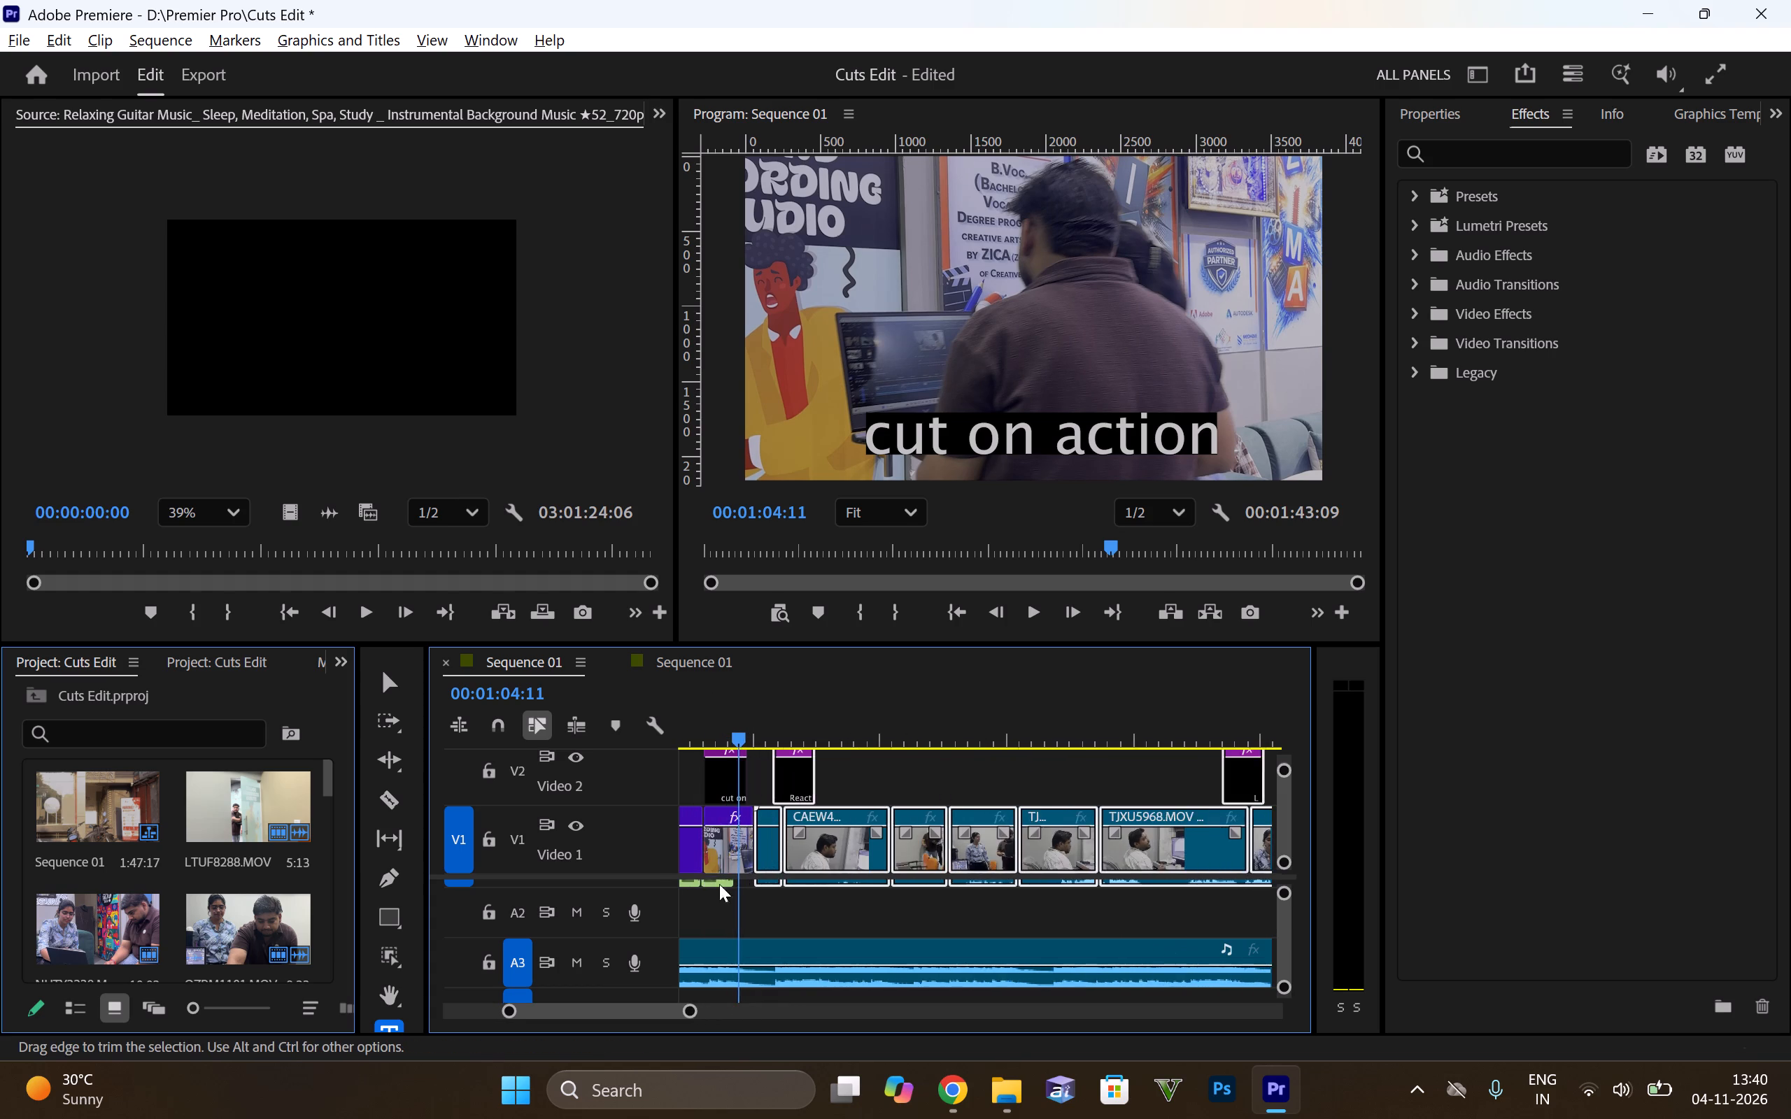
pyautogui.keyDown('alt'); pyautogui.scroll(14, 719, 884); pyautogui.keyUp('alt')
pyautogui.press('space')
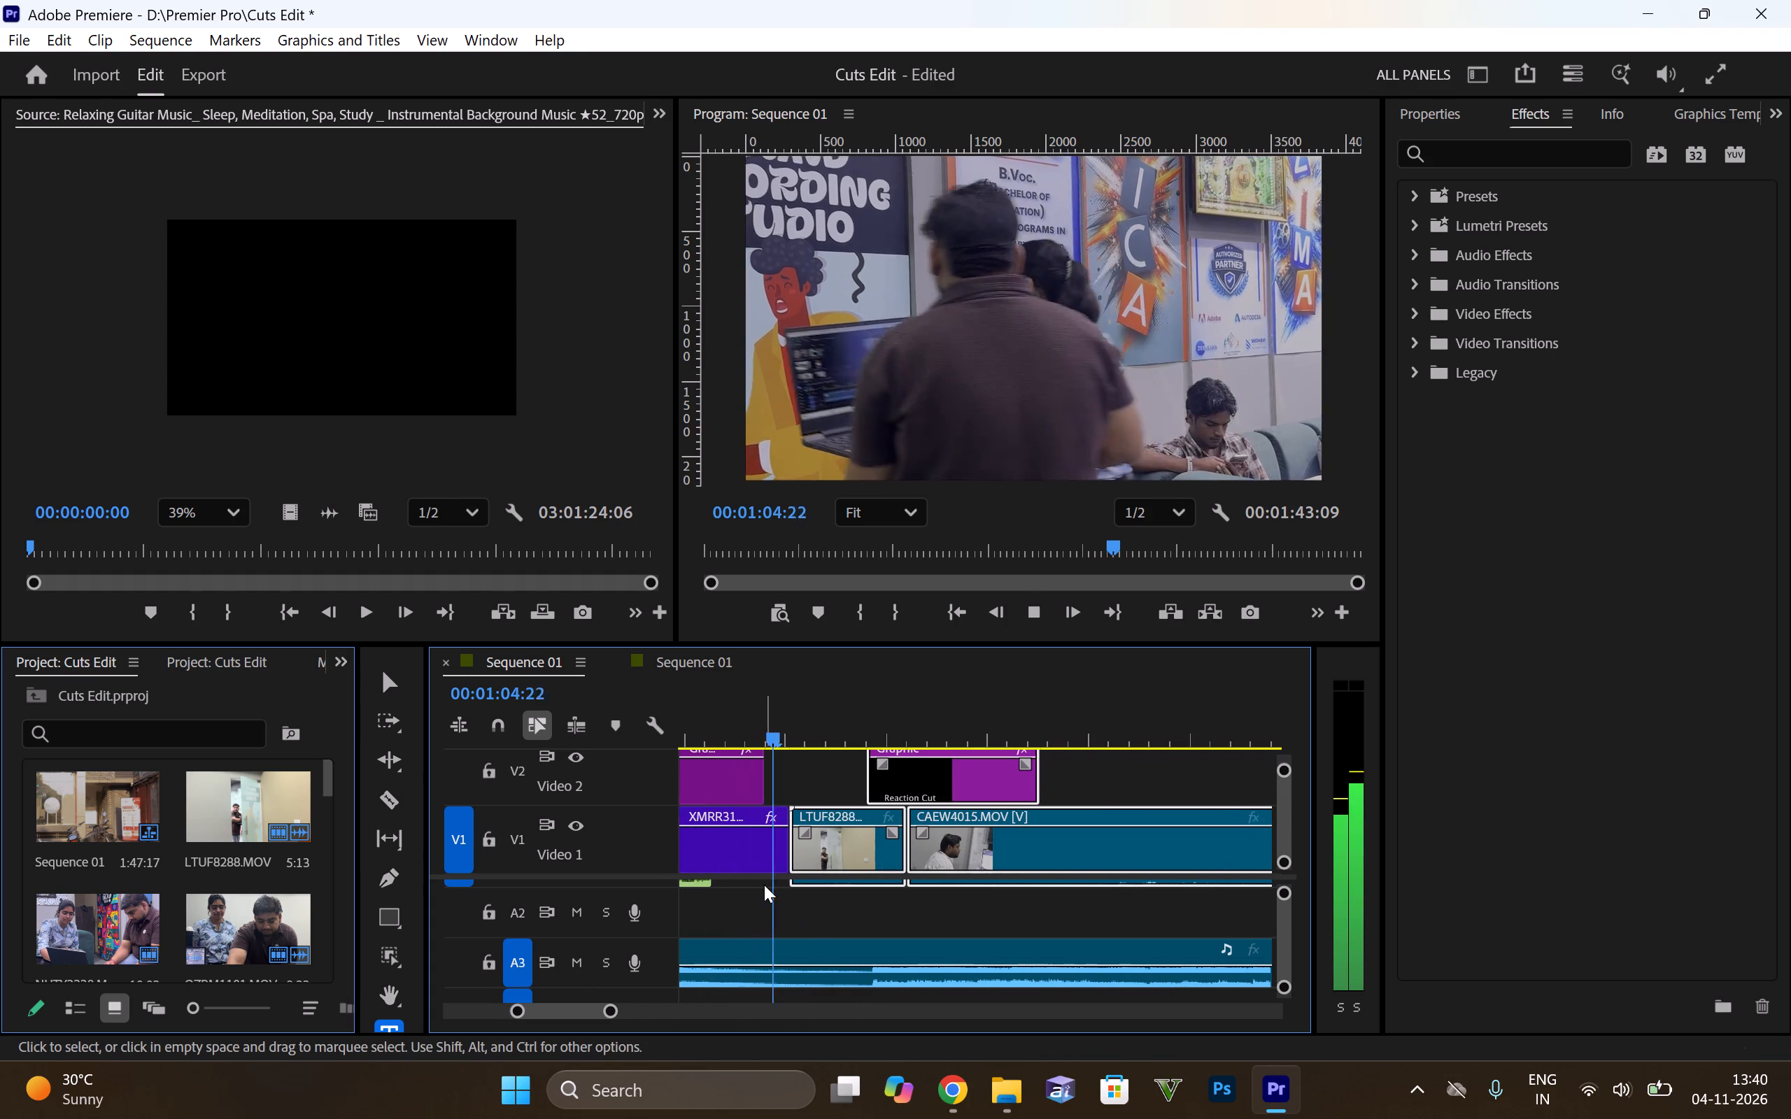
pyautogui.press('space')
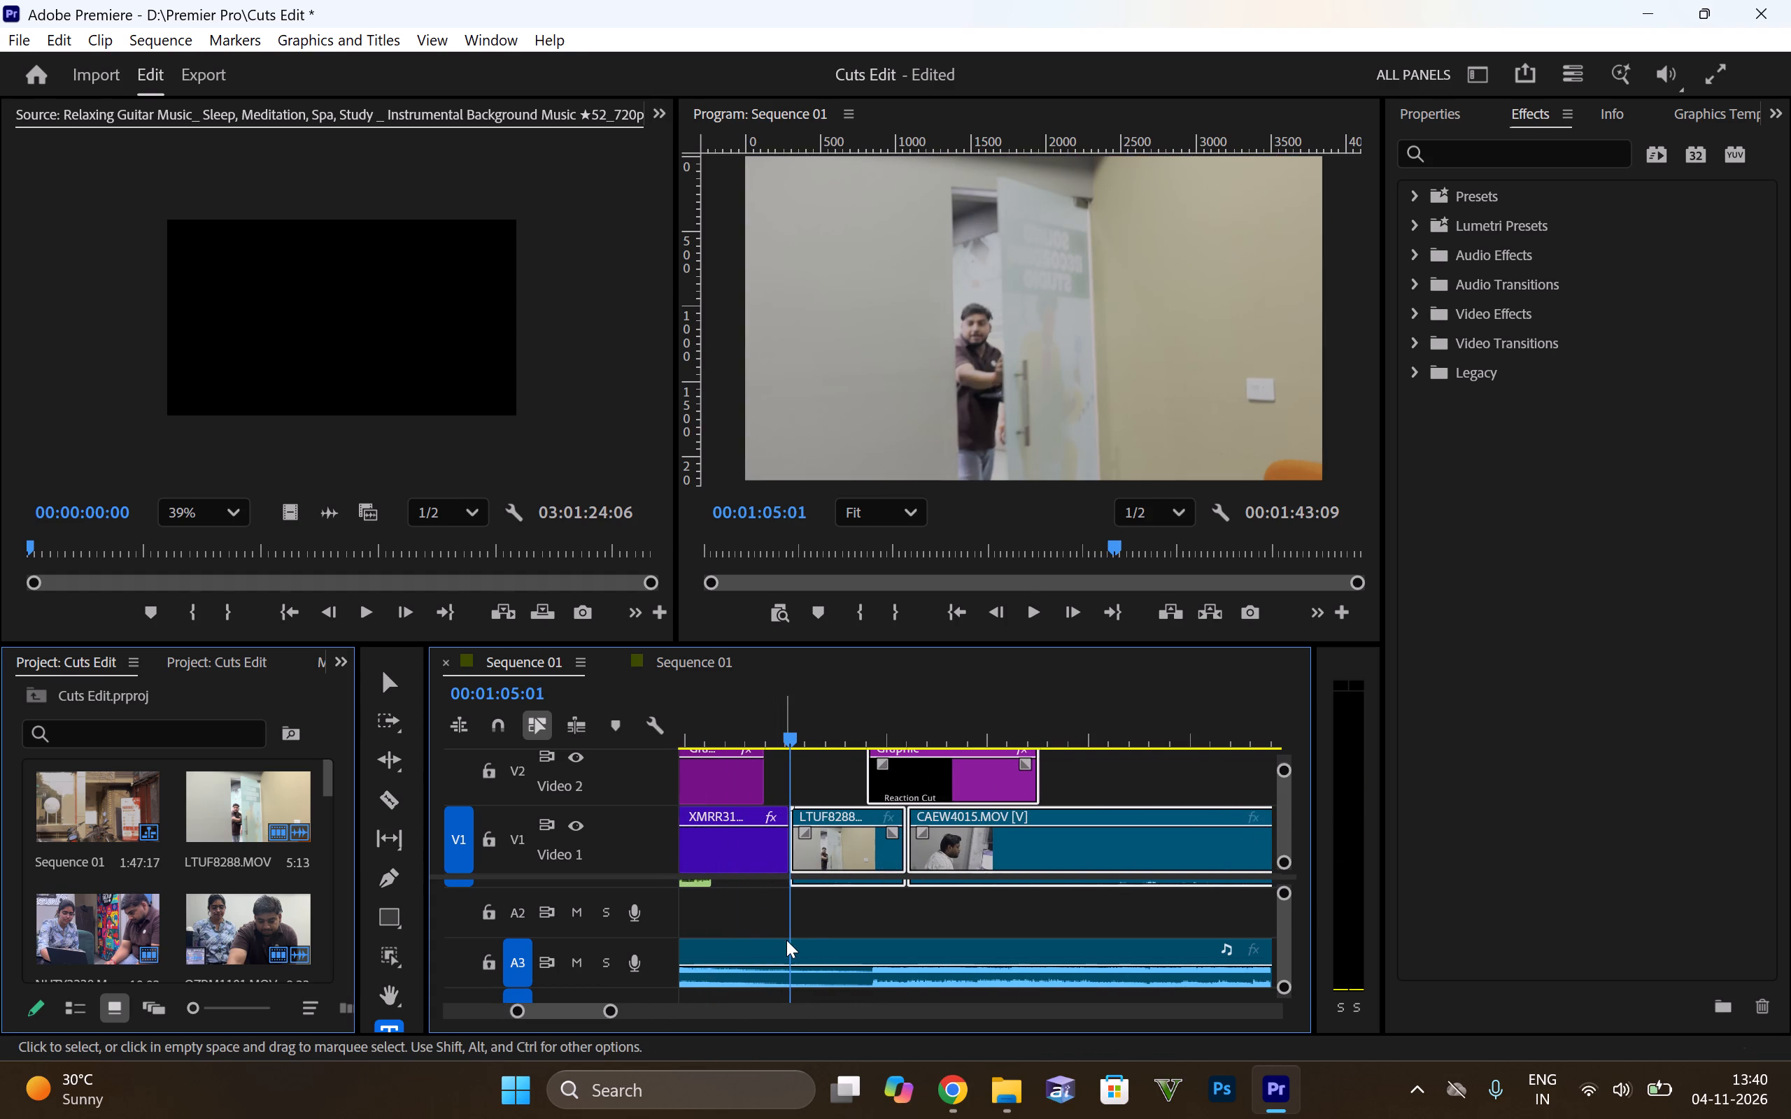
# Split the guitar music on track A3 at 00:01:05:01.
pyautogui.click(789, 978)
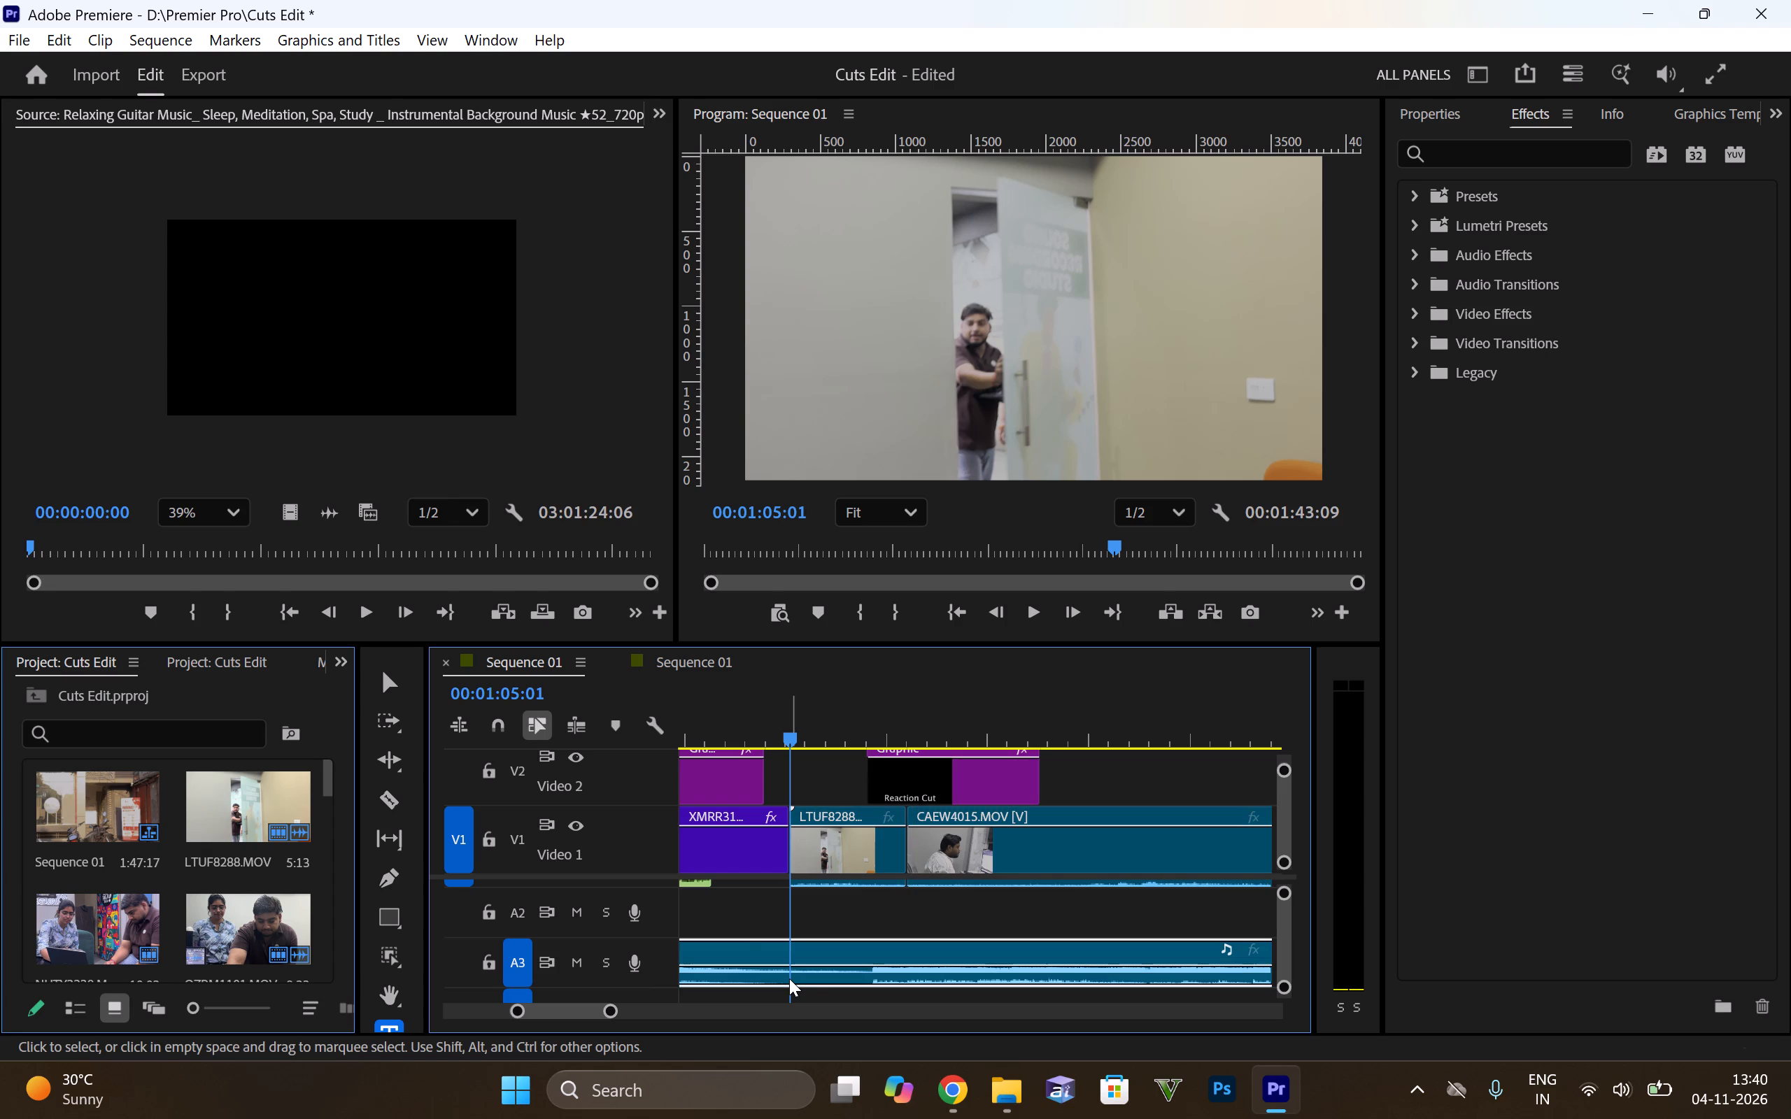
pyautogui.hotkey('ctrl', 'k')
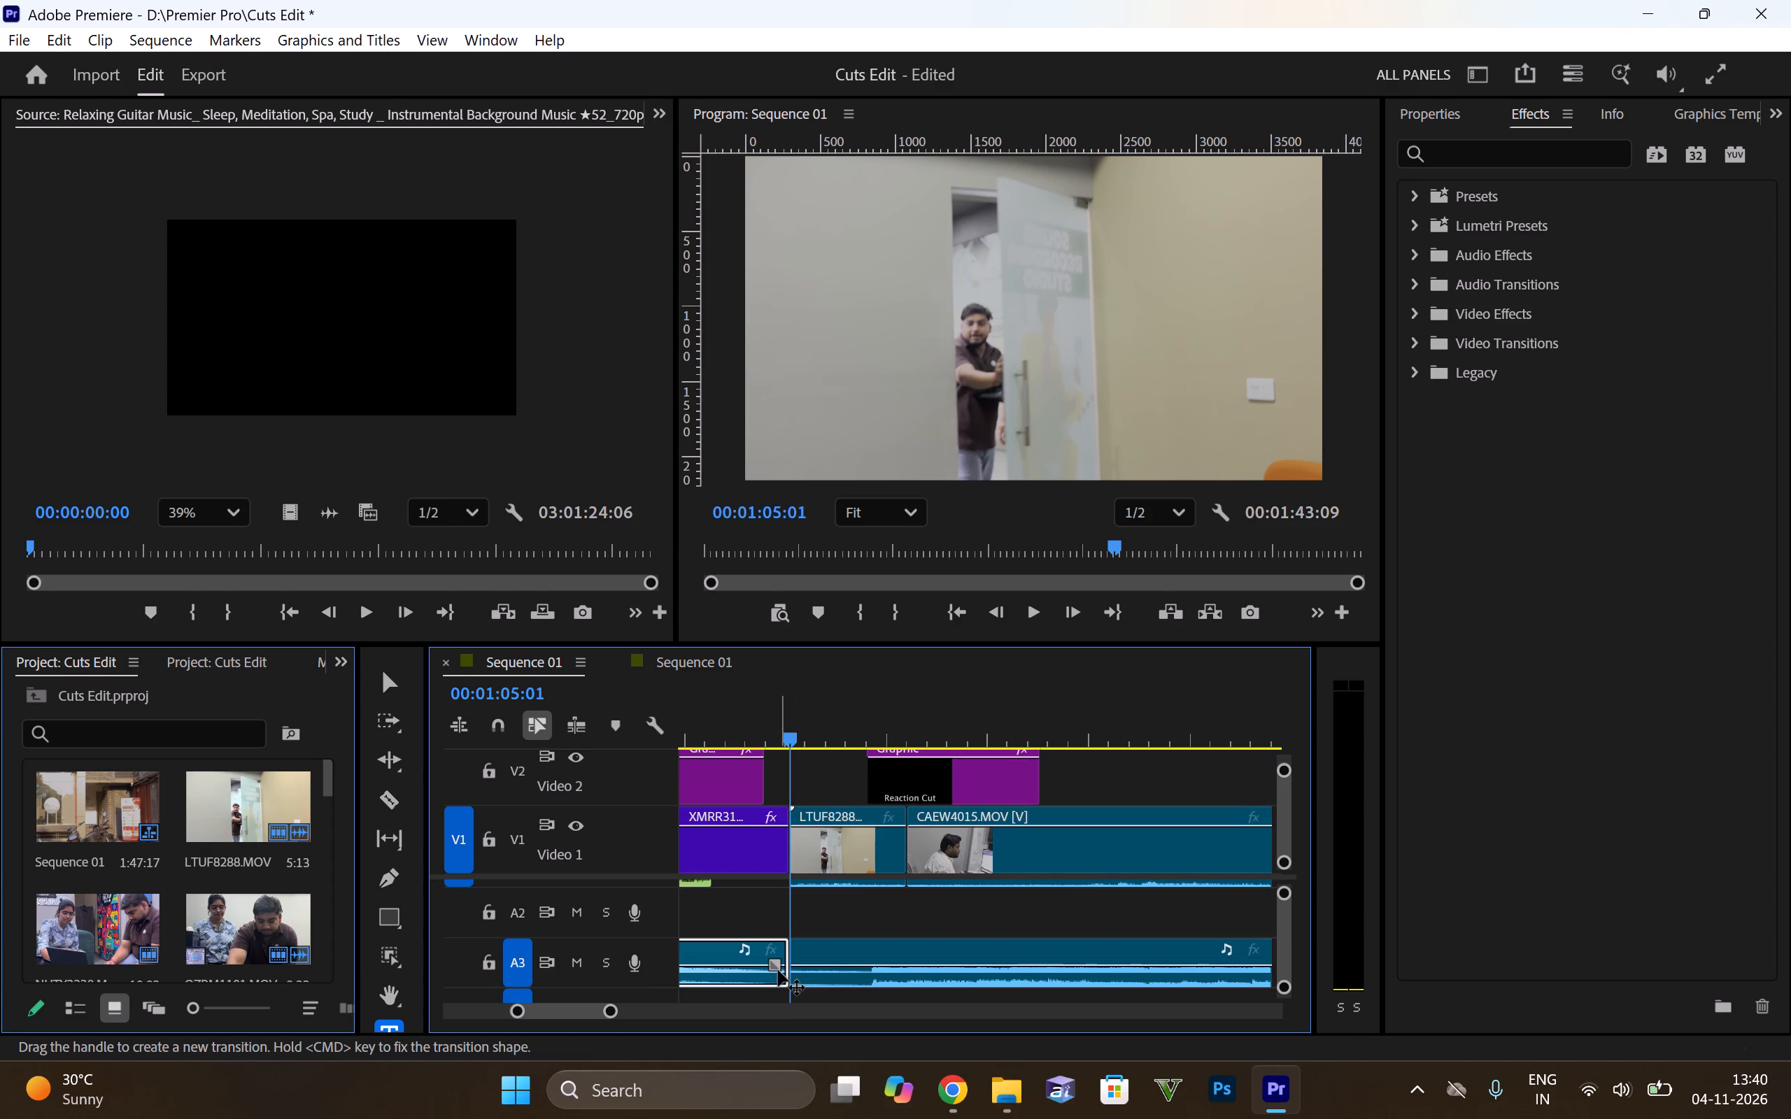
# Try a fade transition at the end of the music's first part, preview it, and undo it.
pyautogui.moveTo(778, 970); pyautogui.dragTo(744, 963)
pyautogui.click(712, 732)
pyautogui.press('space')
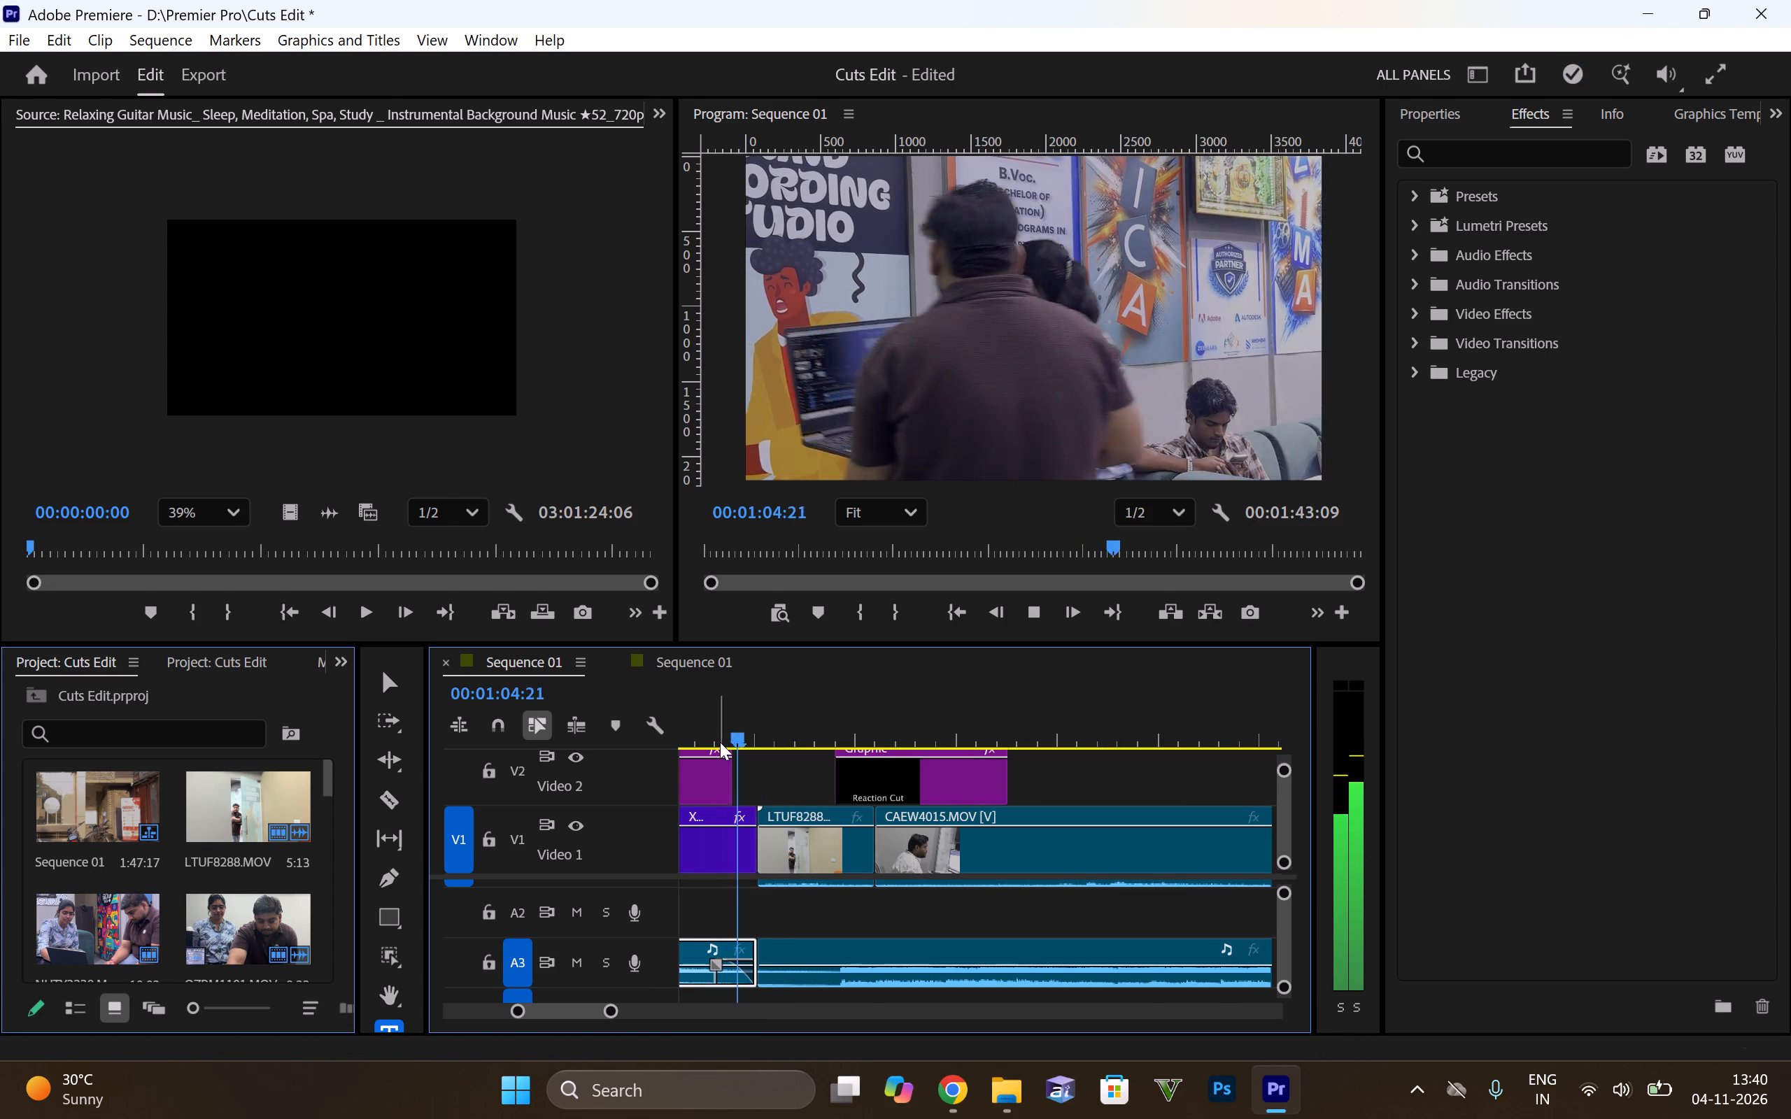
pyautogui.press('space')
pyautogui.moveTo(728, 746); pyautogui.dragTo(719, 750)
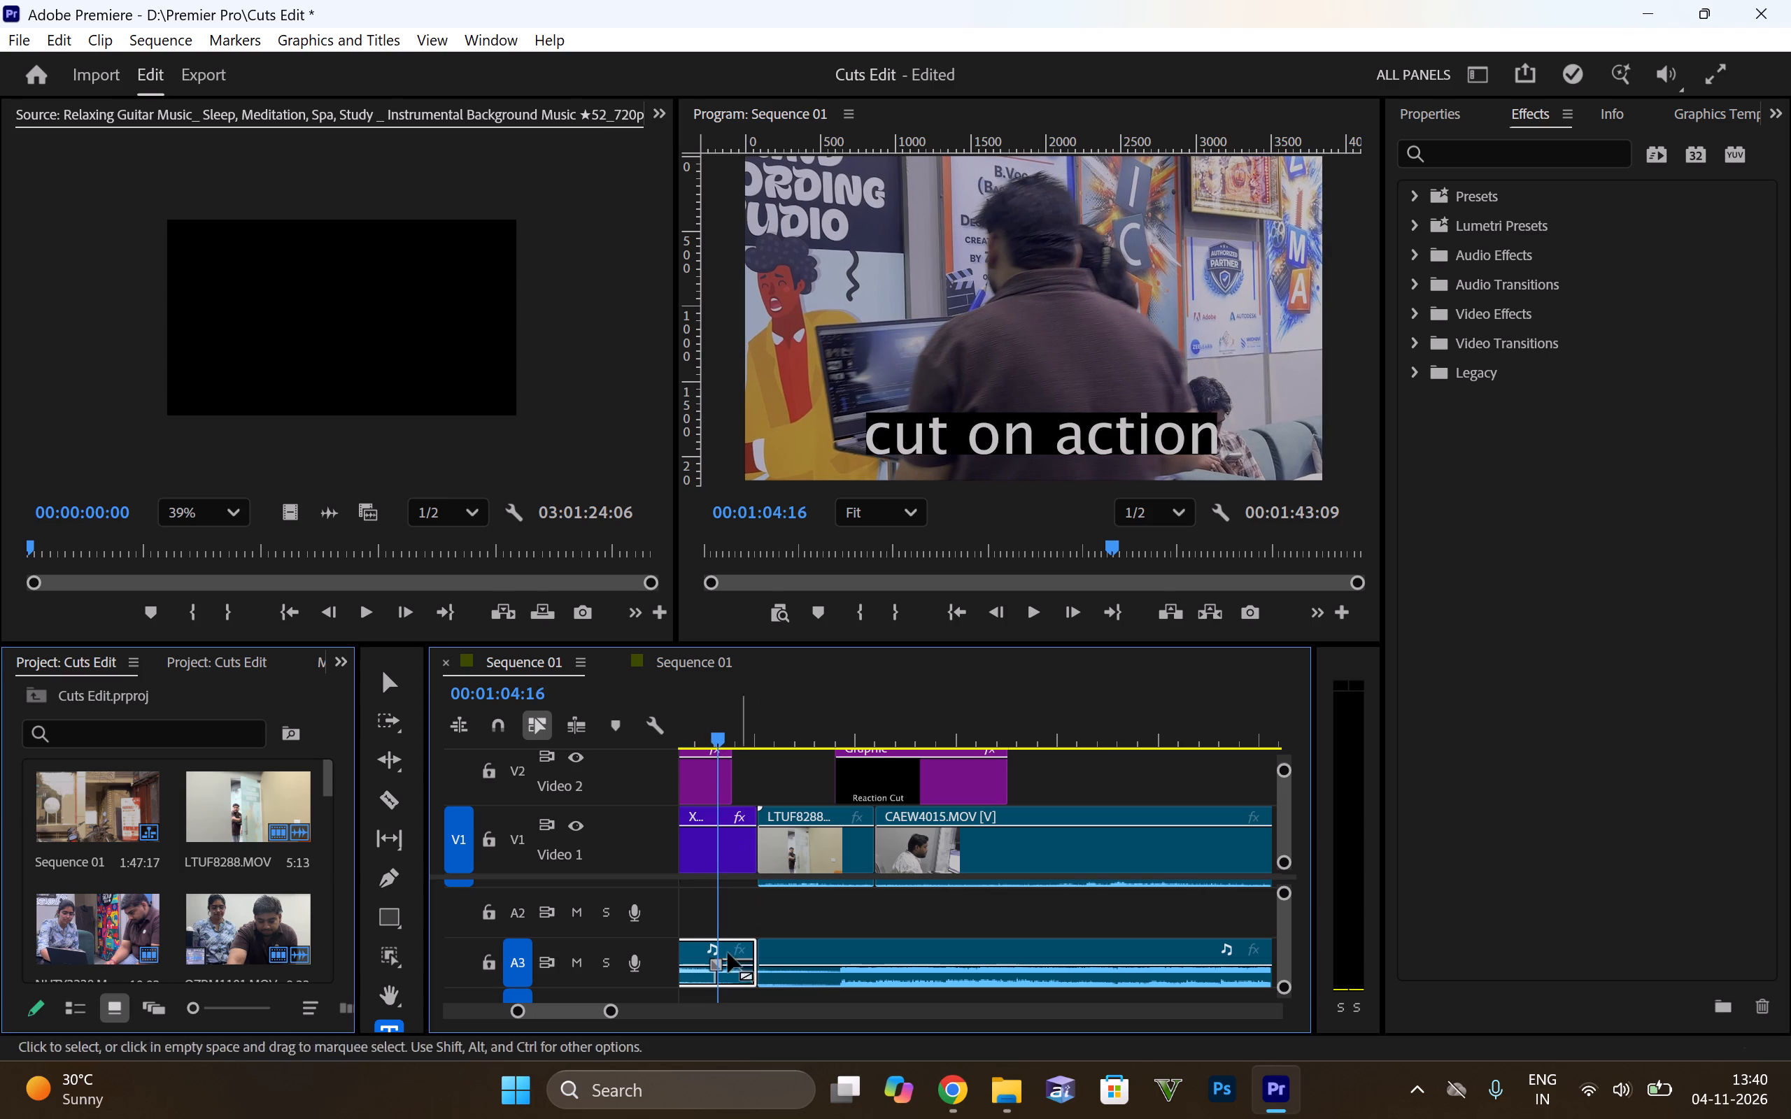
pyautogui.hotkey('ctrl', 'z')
# Increase the height of track A3 so its keyframe controls and both channel waveforms show around the music split.
pyautogui.keyDown('alt'); pyautogui.scroll(2, 707, 949); pyautogui.keyUp('alt')
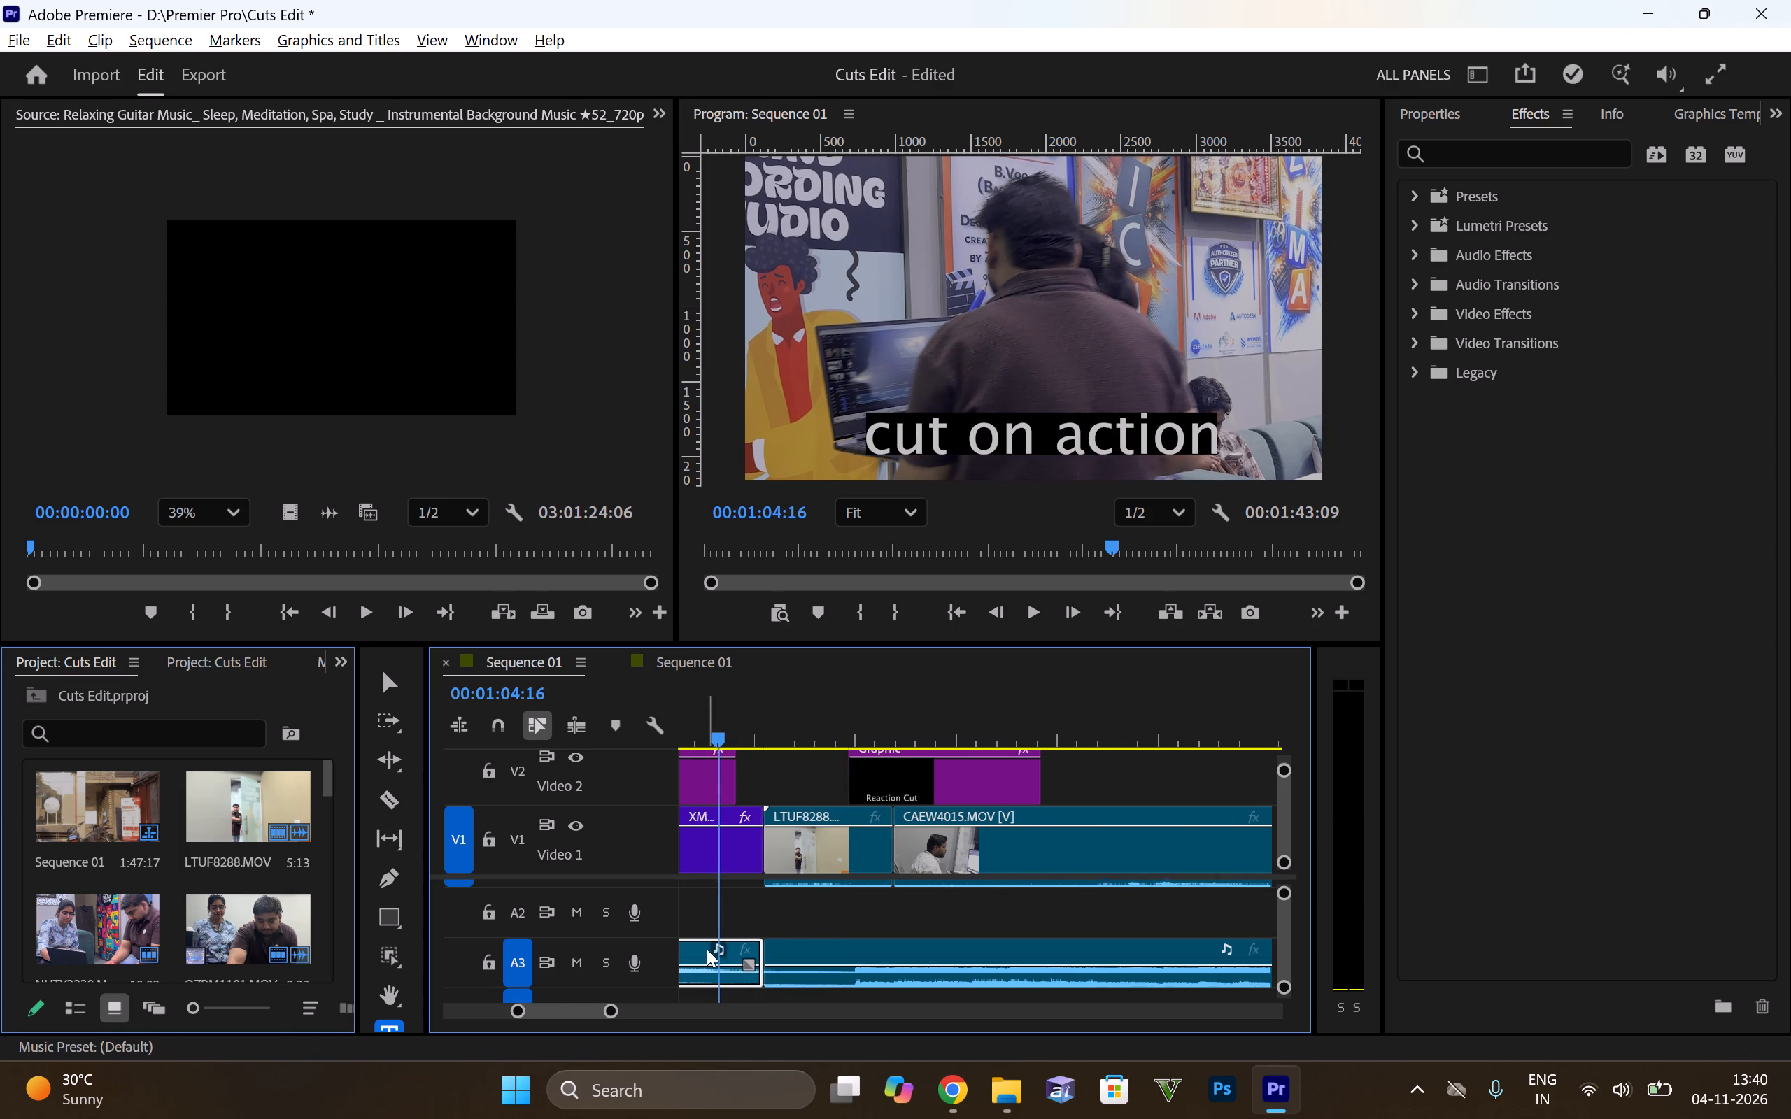
pyautogui.keyDown('alt'); pyautogui.scroll(14, 707, 949); pyautogui.keyUp('alt')
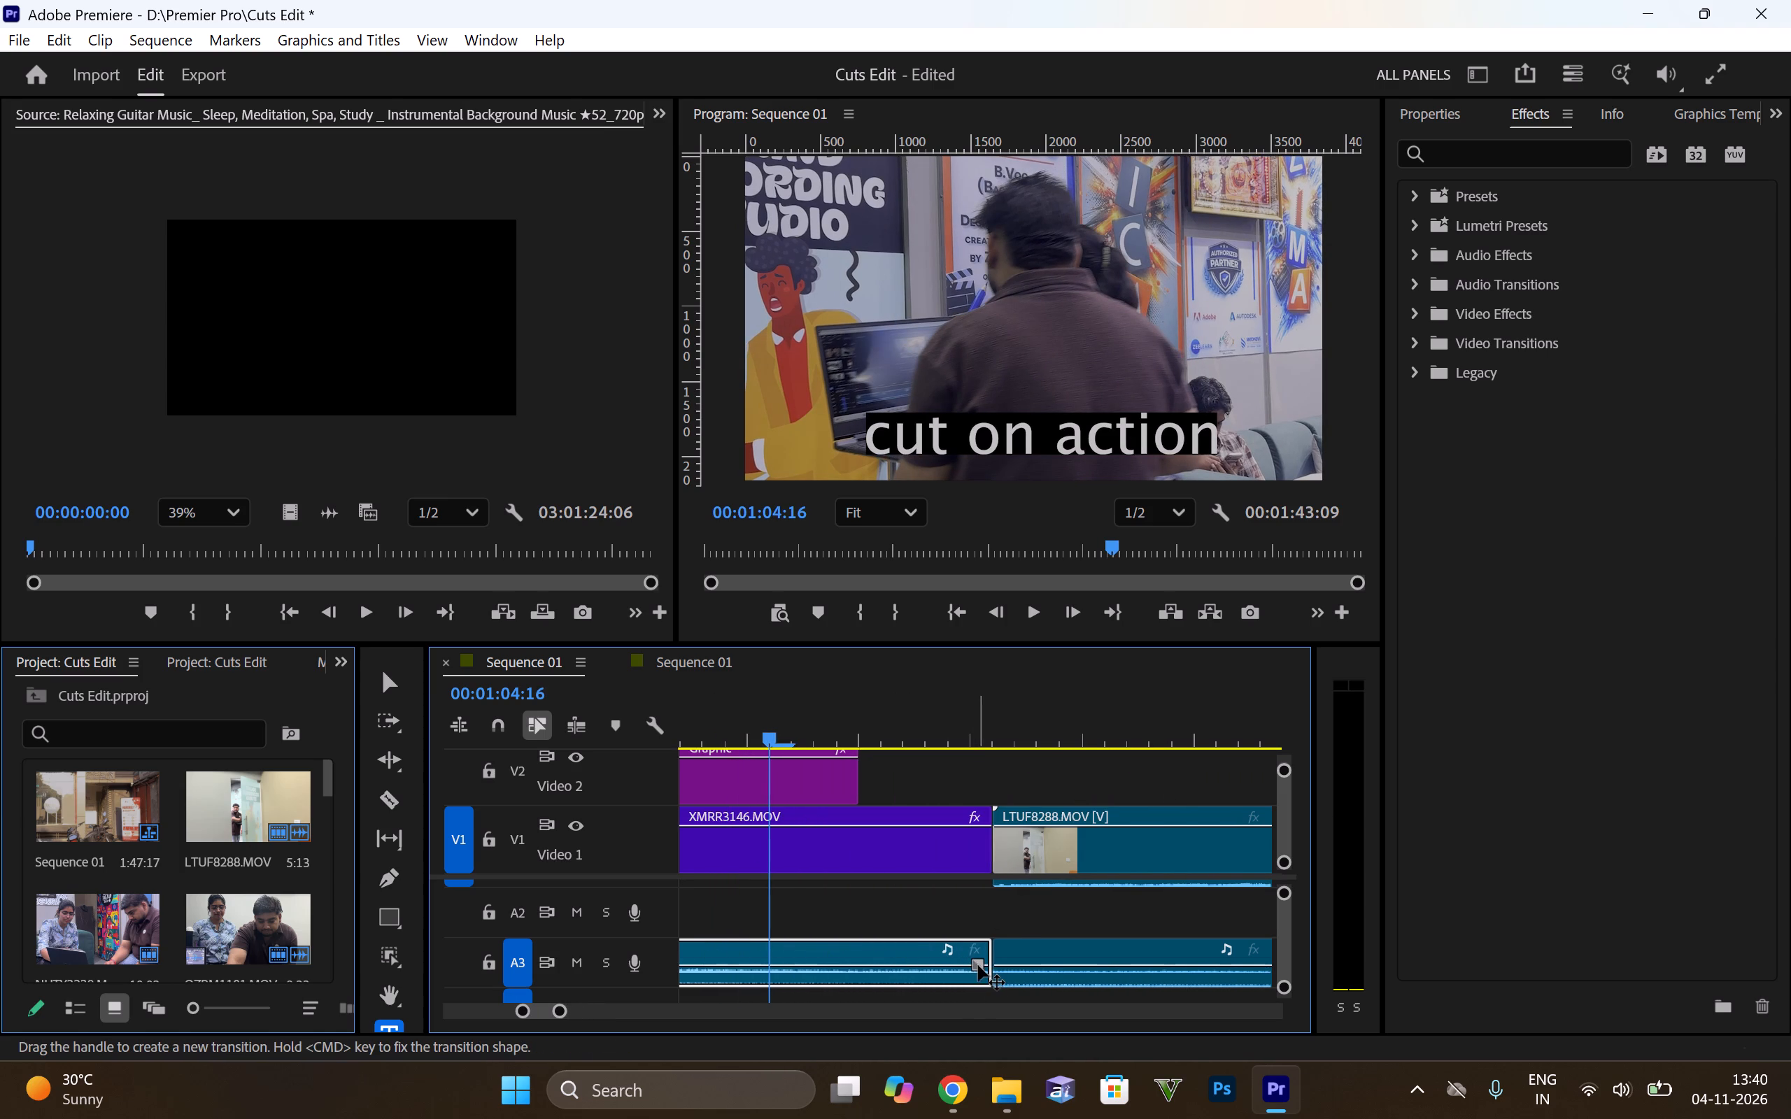
pyautogui.keyDown('alt'); pyautogui.scroll(3, 649, 961); pyautogui.keyUp('alt')
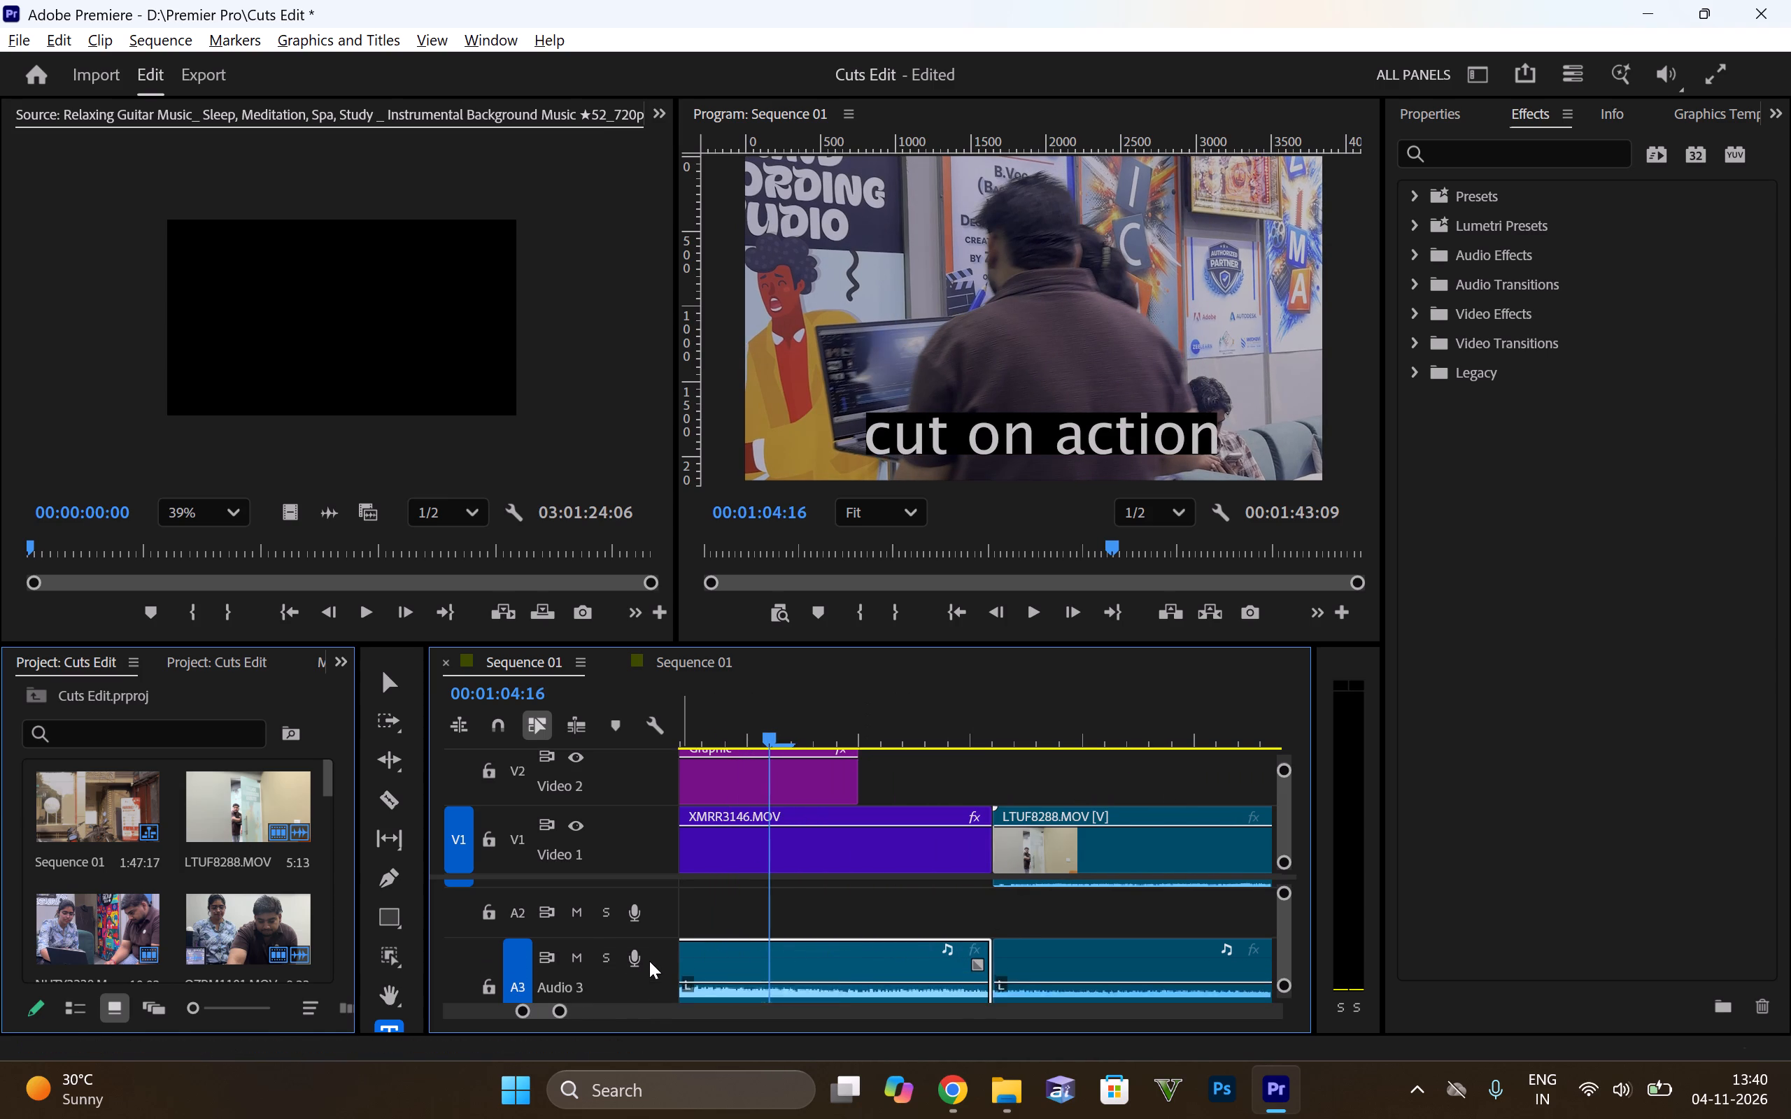
pyautogui.keyDown('alt'); pyautogui.scroll(2, 649, 961); pyautogui.keyUp('alt')
pyautogui.scroll(-3, 649, 953)
pyautogui.keyDown('ctrl'); pyautogui.scroll(-1, 647, 943); pyautogui.keyUp('ctrl')
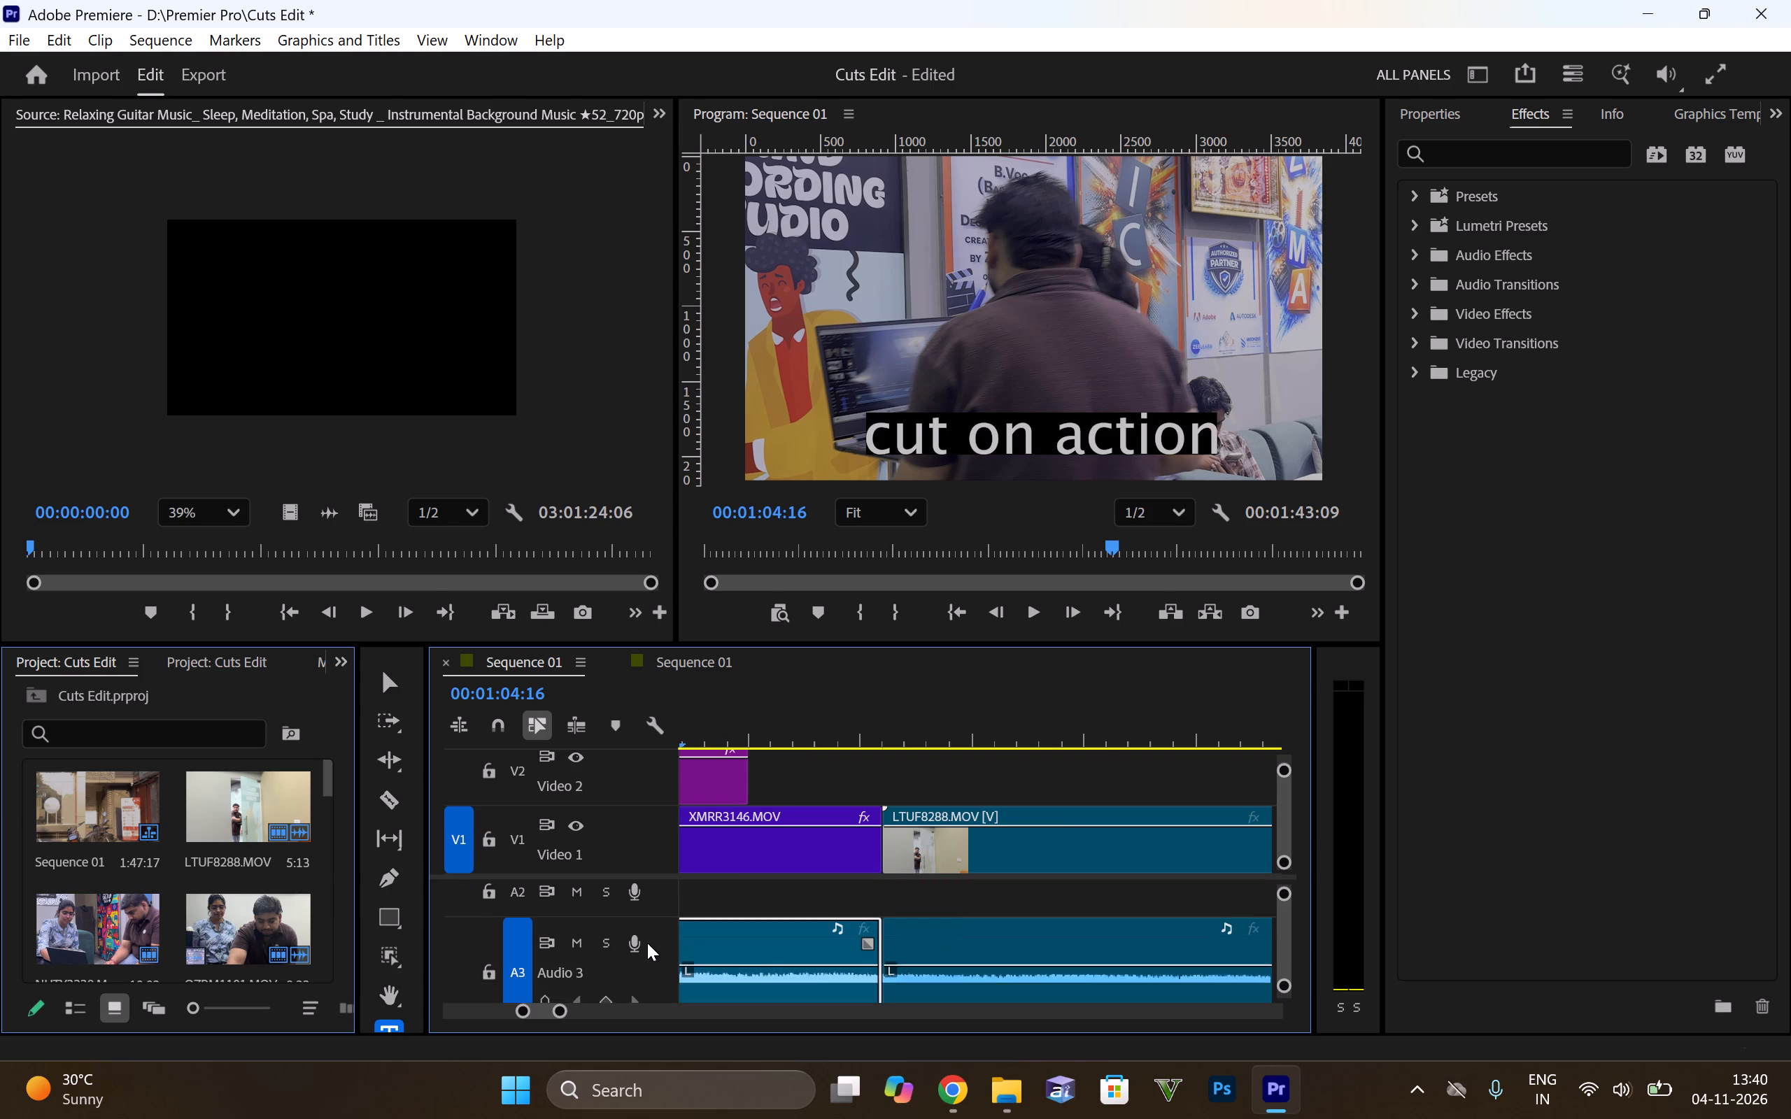
pyautogui.keyDown('ctrl'); pyautogui.scroll(-3, 647, 943); pyautogui.keyUp('ctrl')
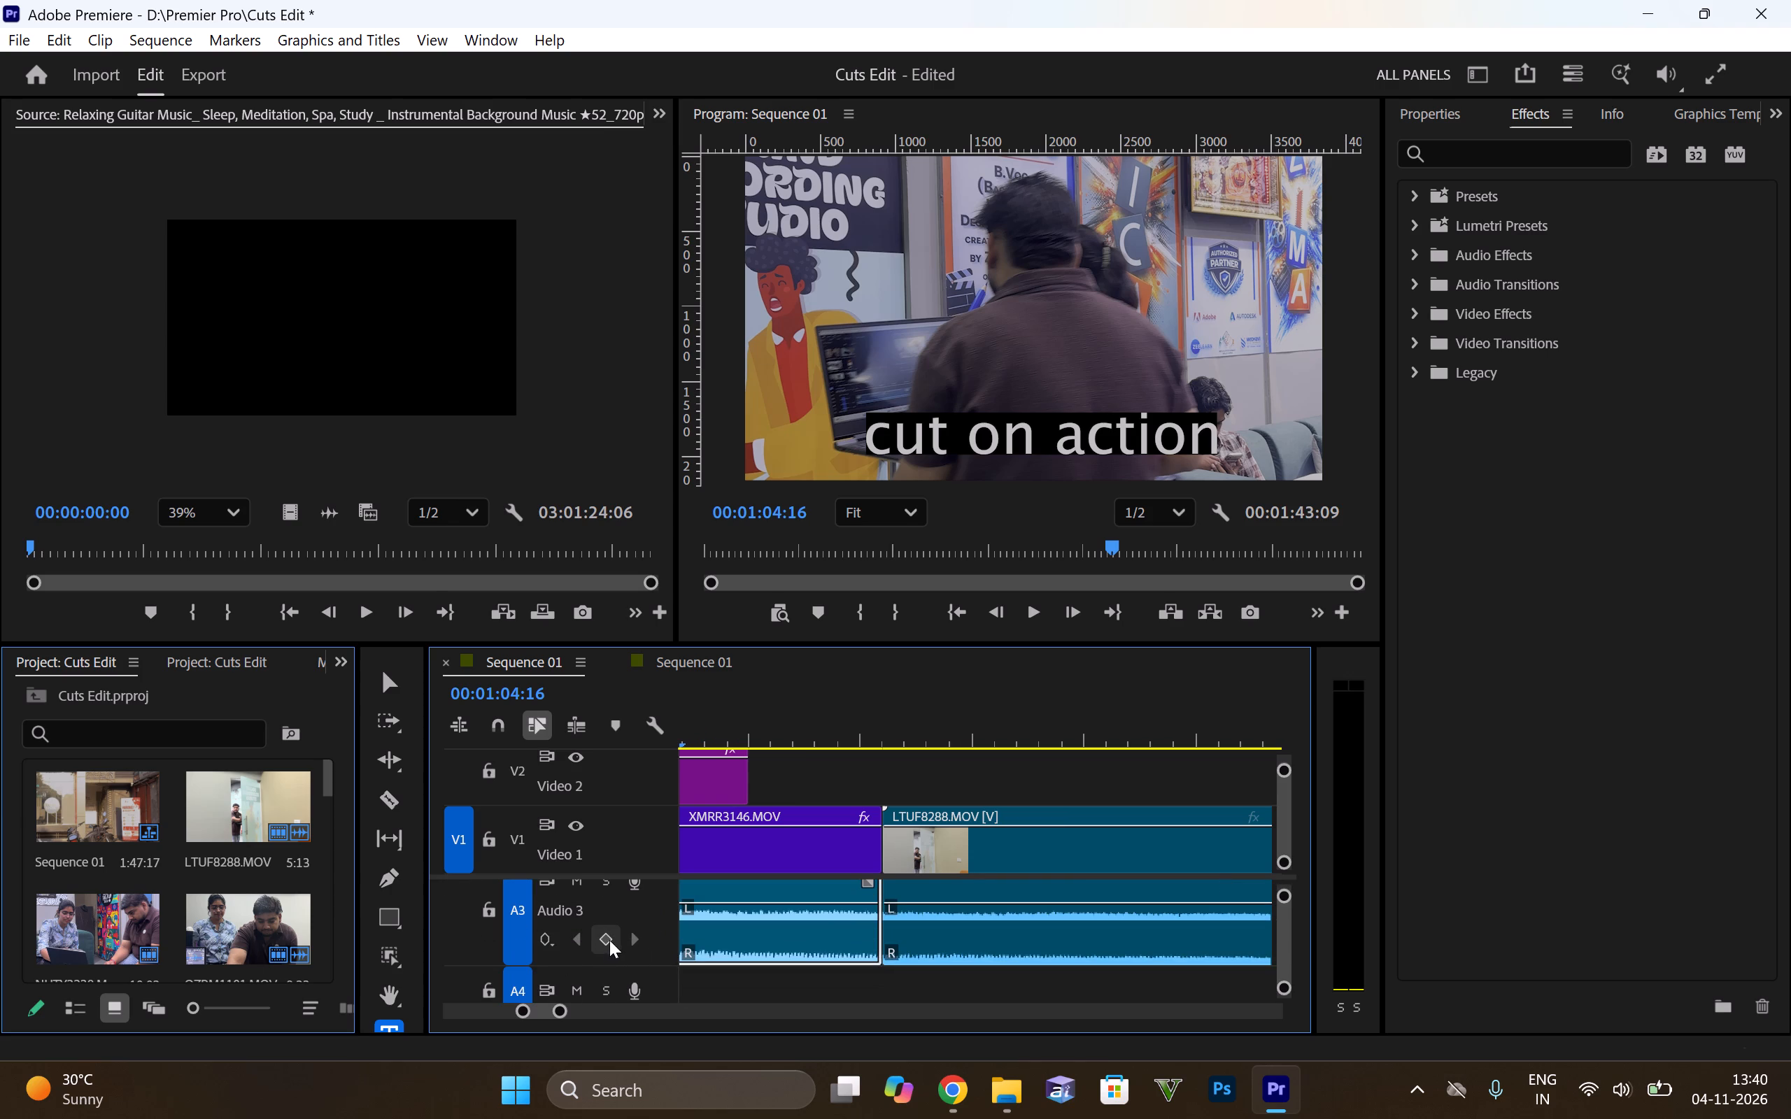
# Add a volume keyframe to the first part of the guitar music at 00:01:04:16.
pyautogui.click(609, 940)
# Show the guitar music's Effect Controls with a wider keyframe area, and play back across the join into LTUF8288.MOV.
pyautogui.click(665, 122)
pyautogui.click(707, 175)
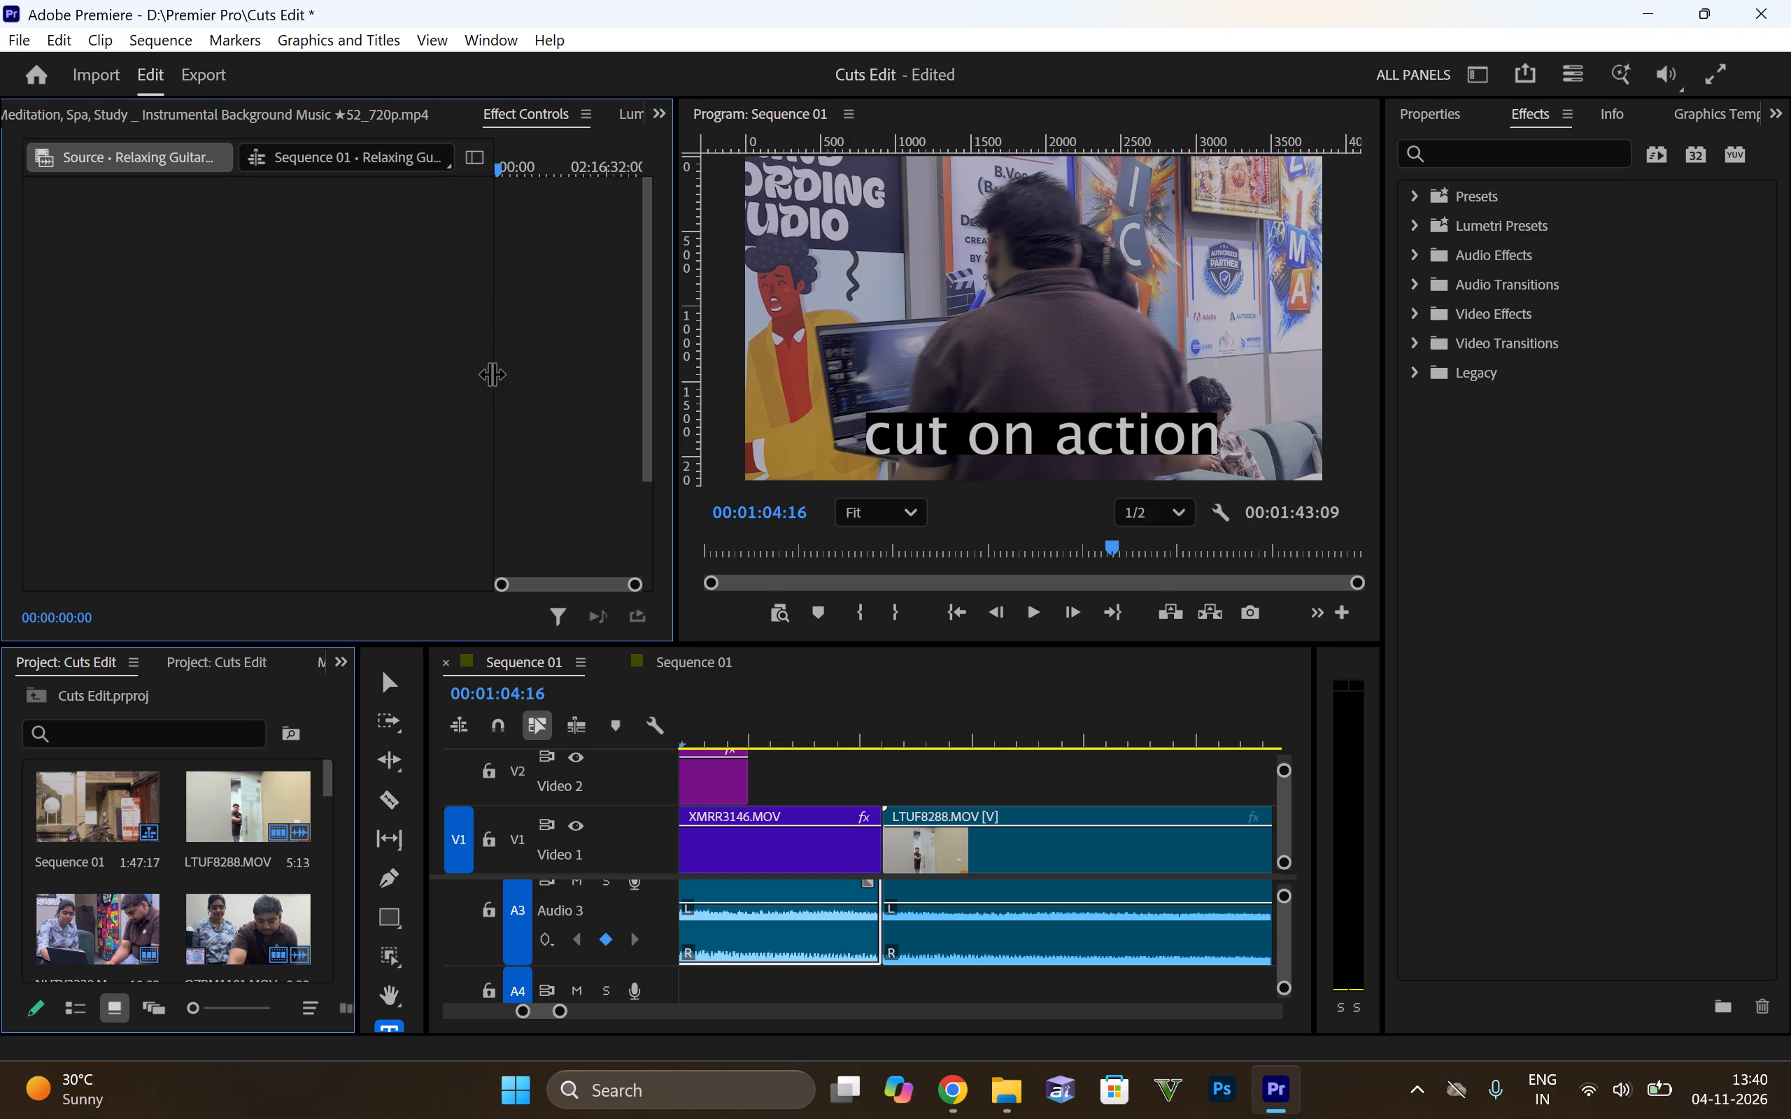
pyautogui.moveTo(490, 378); pyautogui.dragTo(248, 390)
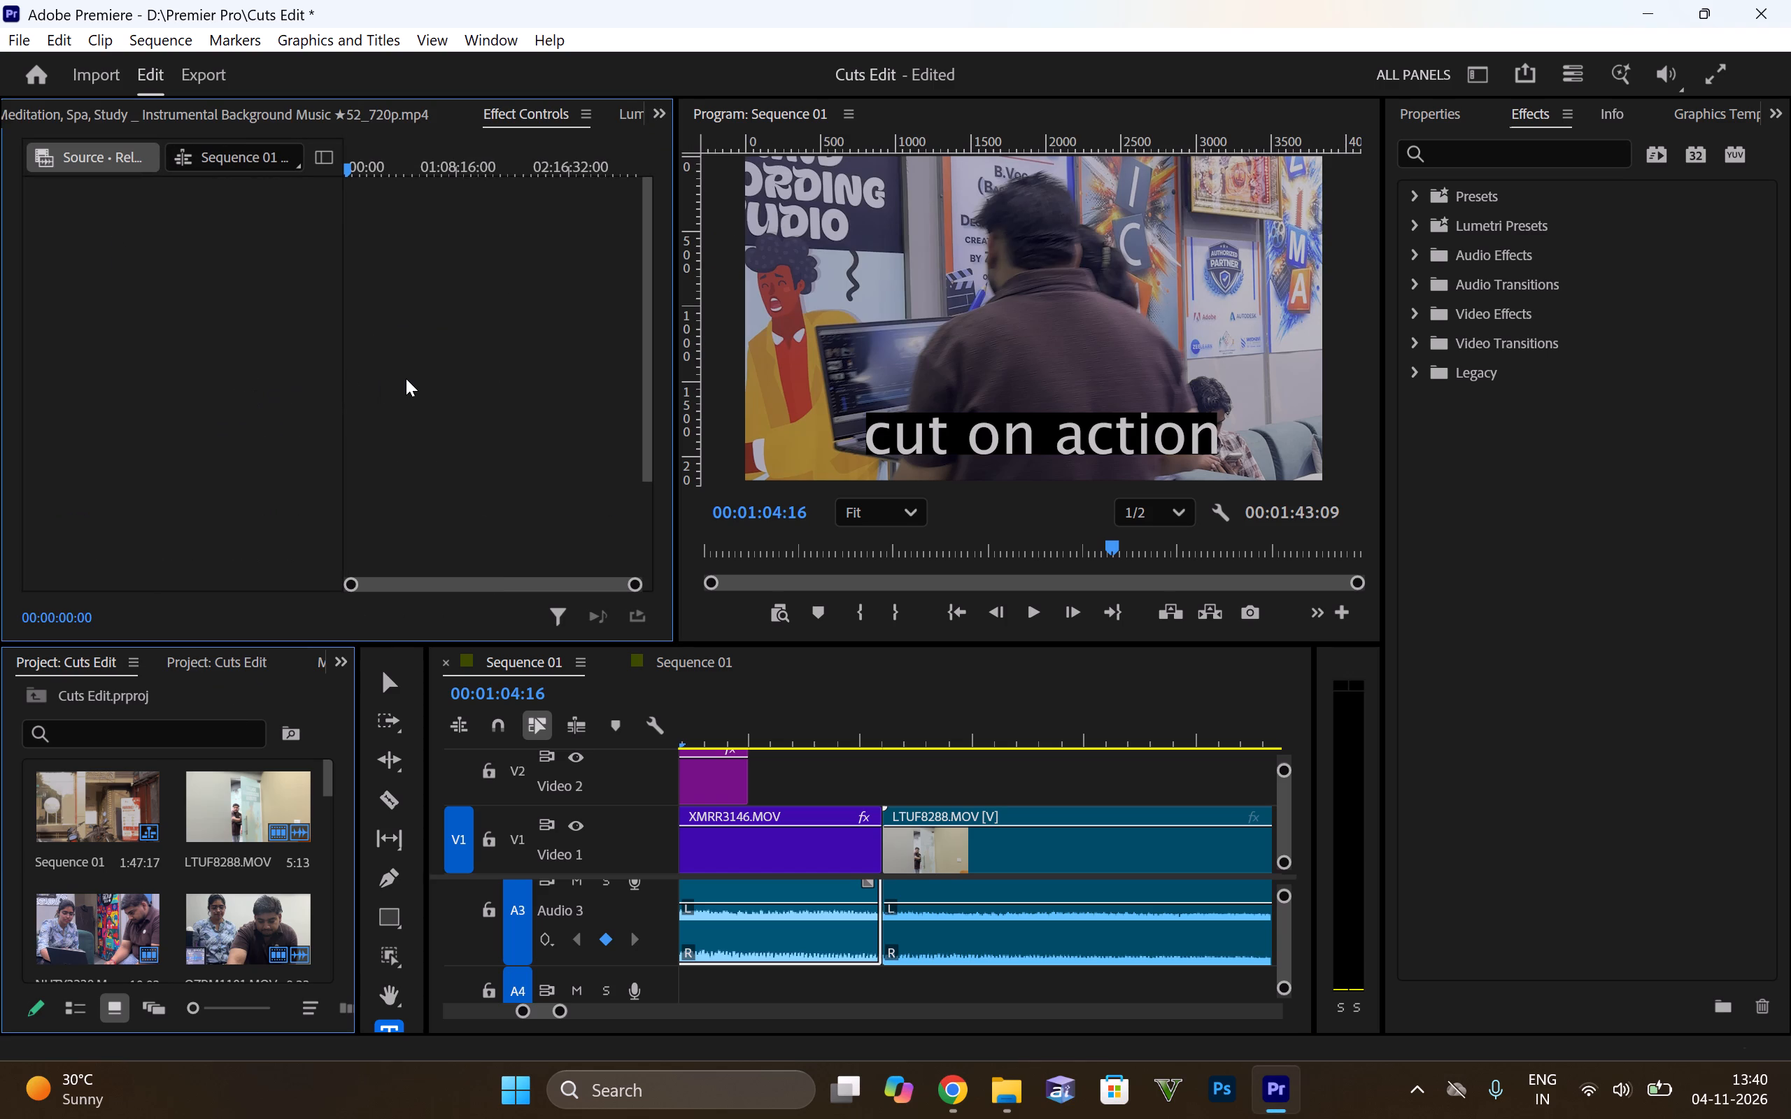
pyautogui.press('space')
pyautogui.press('space')
pyautogui.click(760, 745)
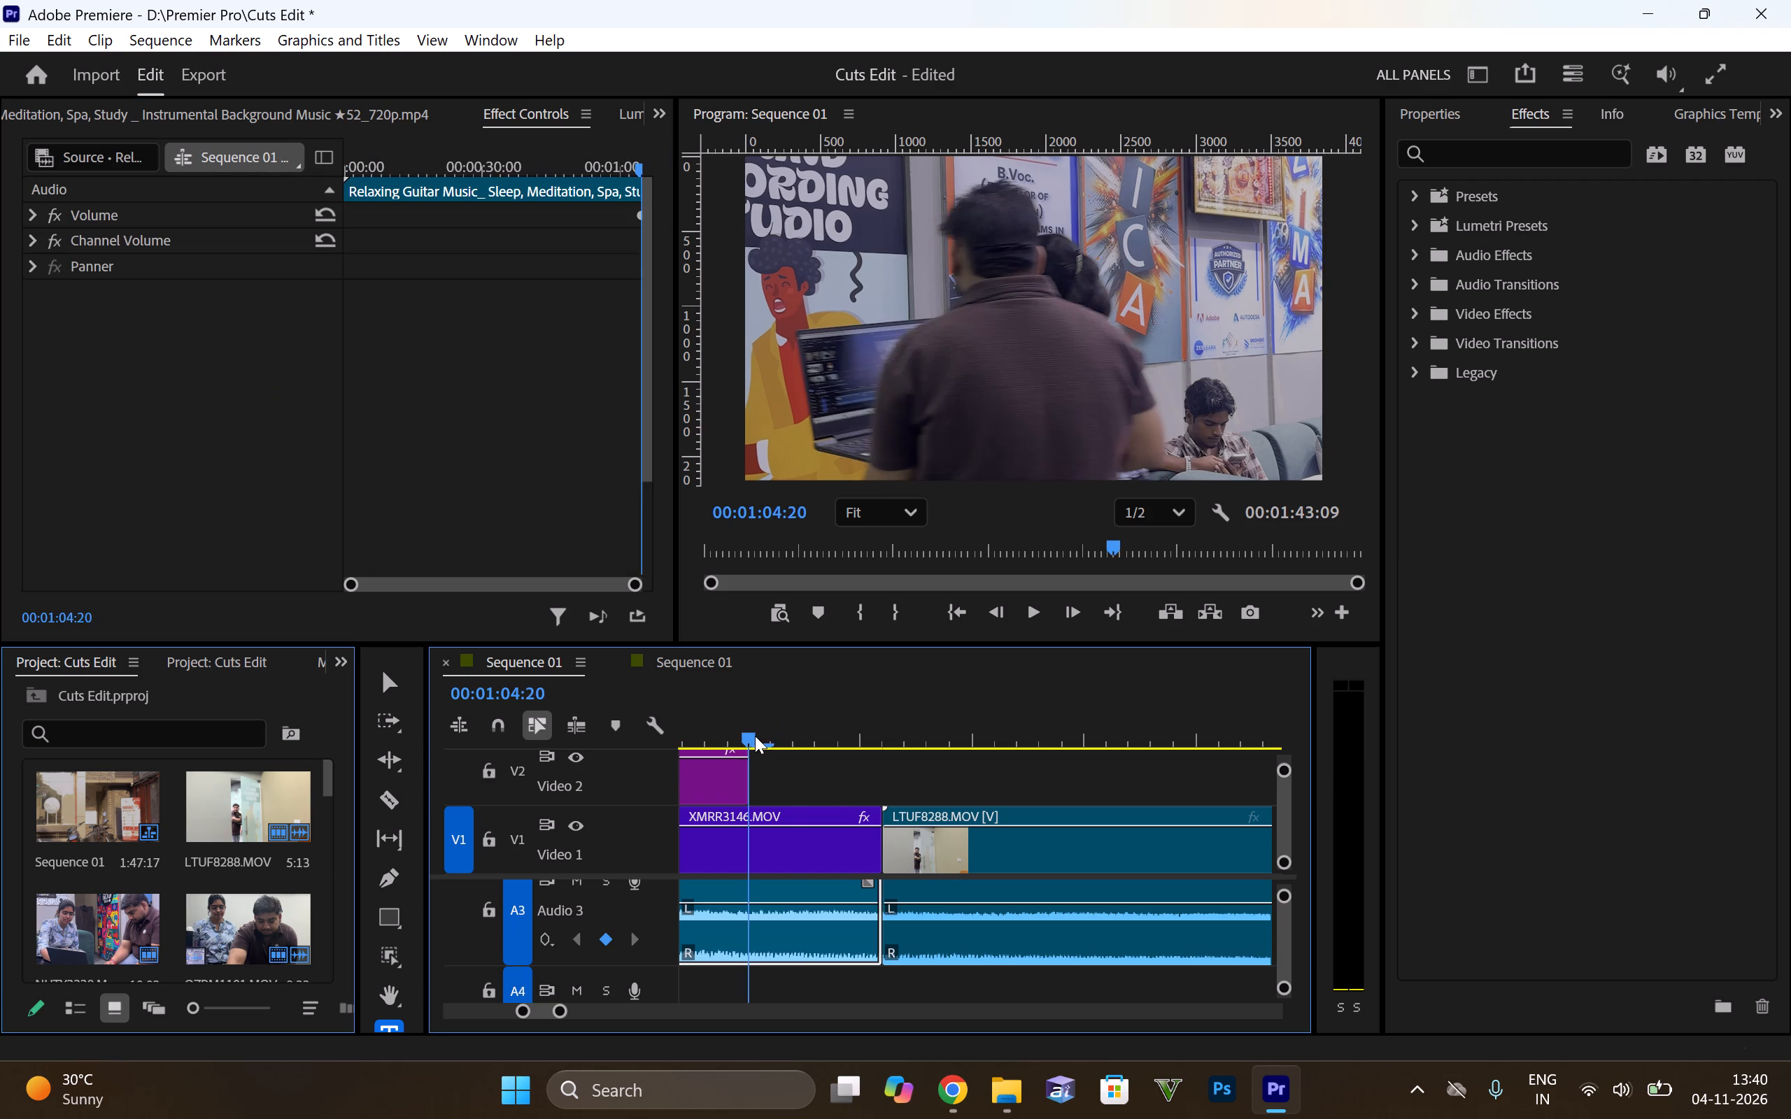
pyautogui.press('space')
pyautogui.press('space')
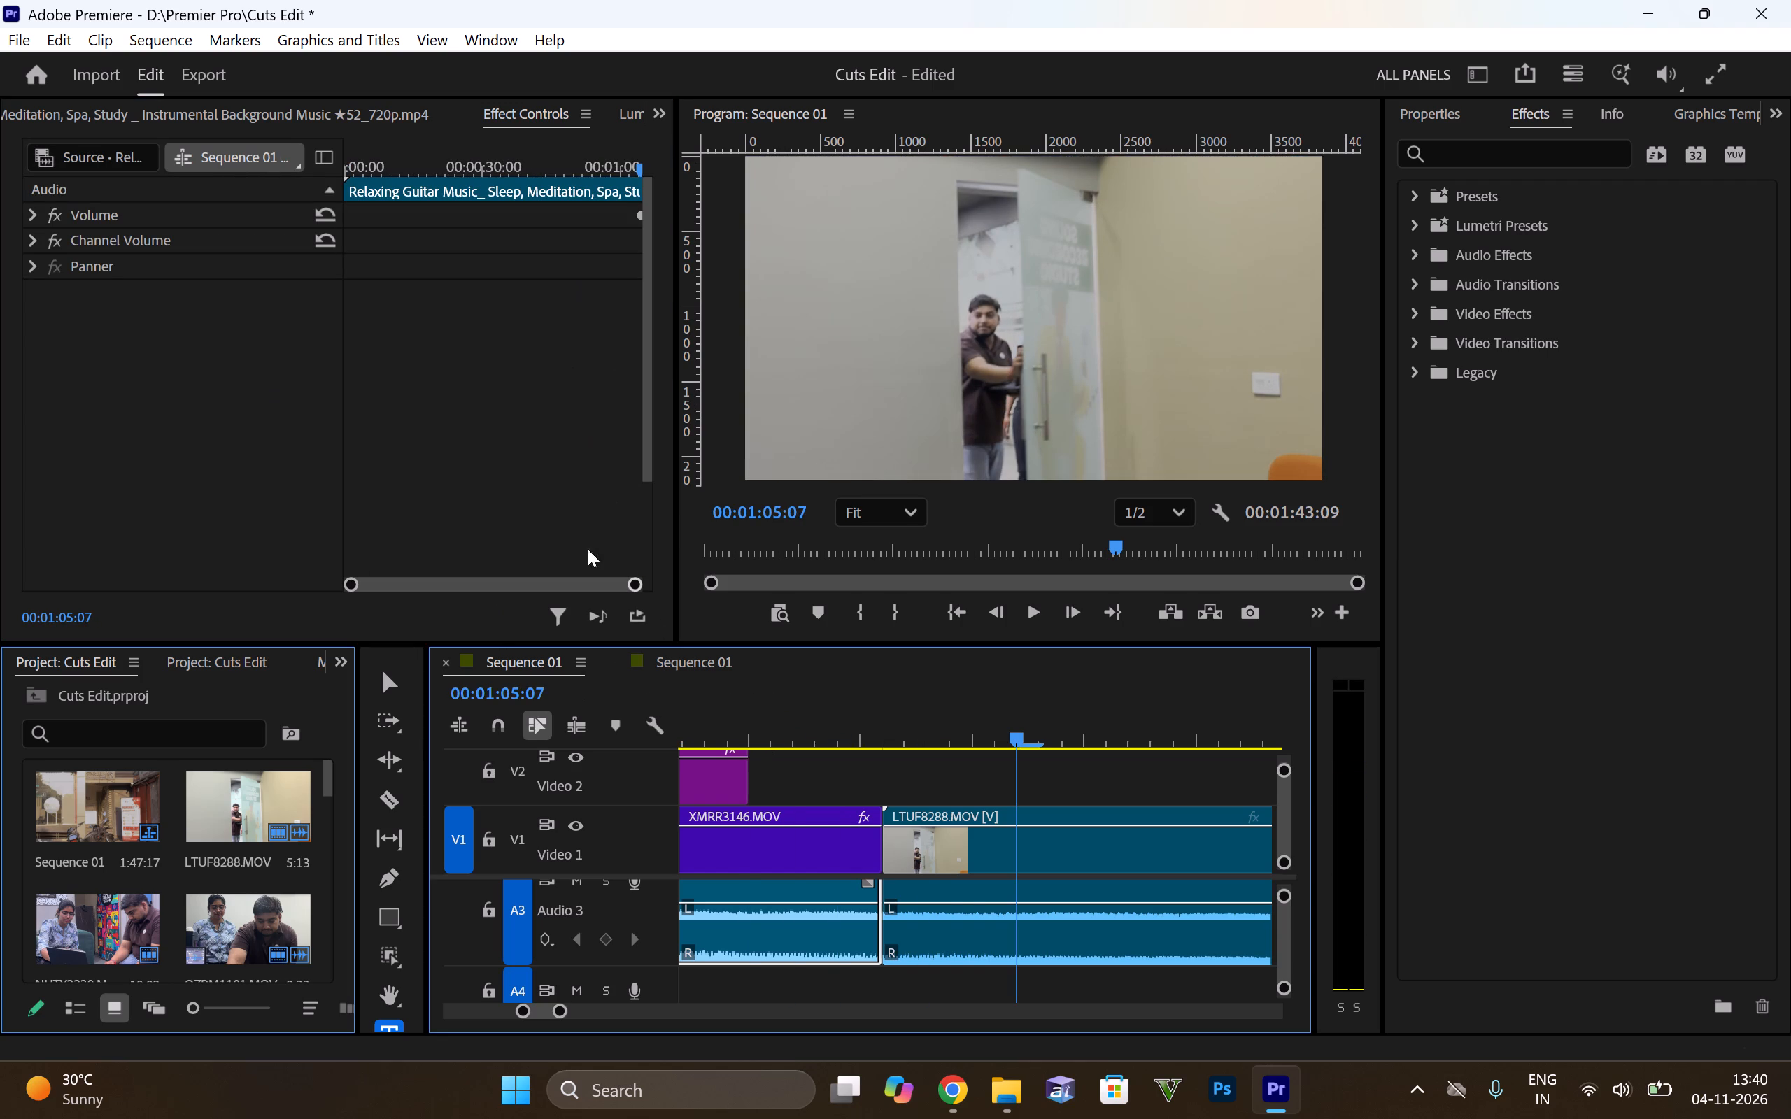
pyautogui.moveTo(579, 585); pyautogui.dragTo(541, 589)
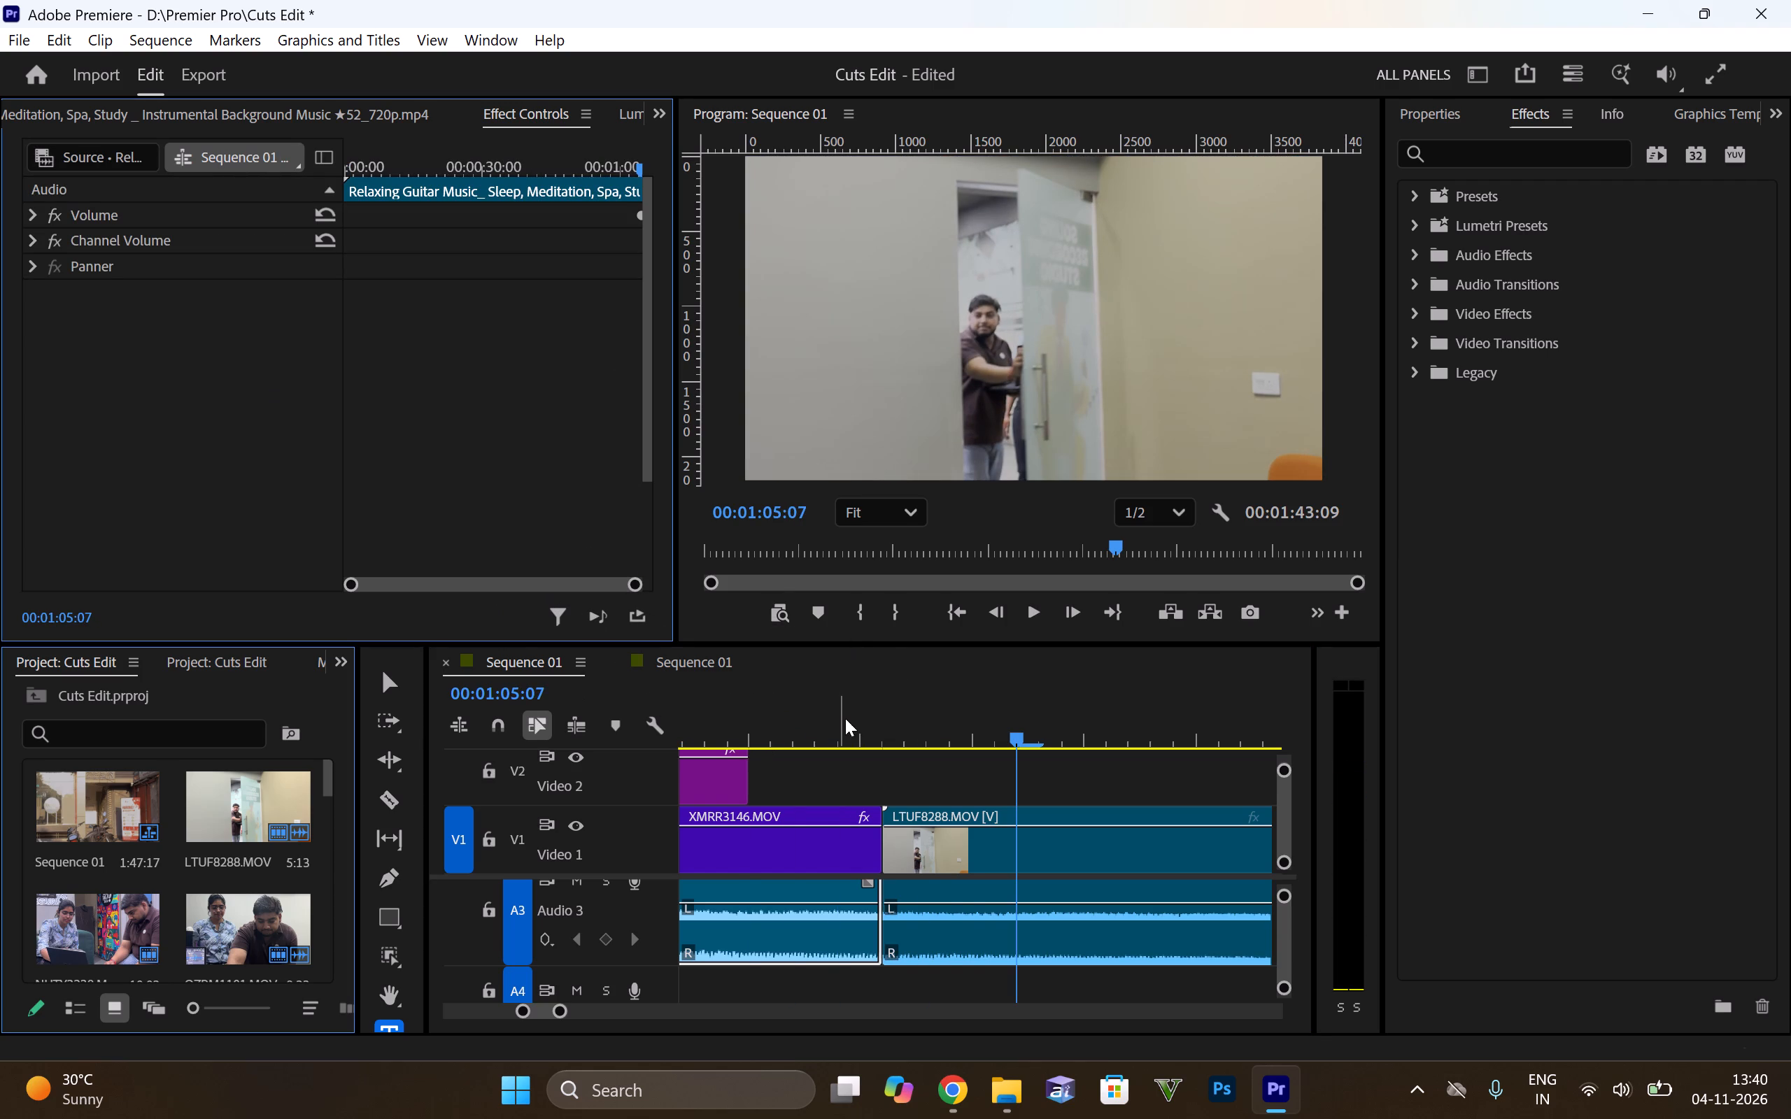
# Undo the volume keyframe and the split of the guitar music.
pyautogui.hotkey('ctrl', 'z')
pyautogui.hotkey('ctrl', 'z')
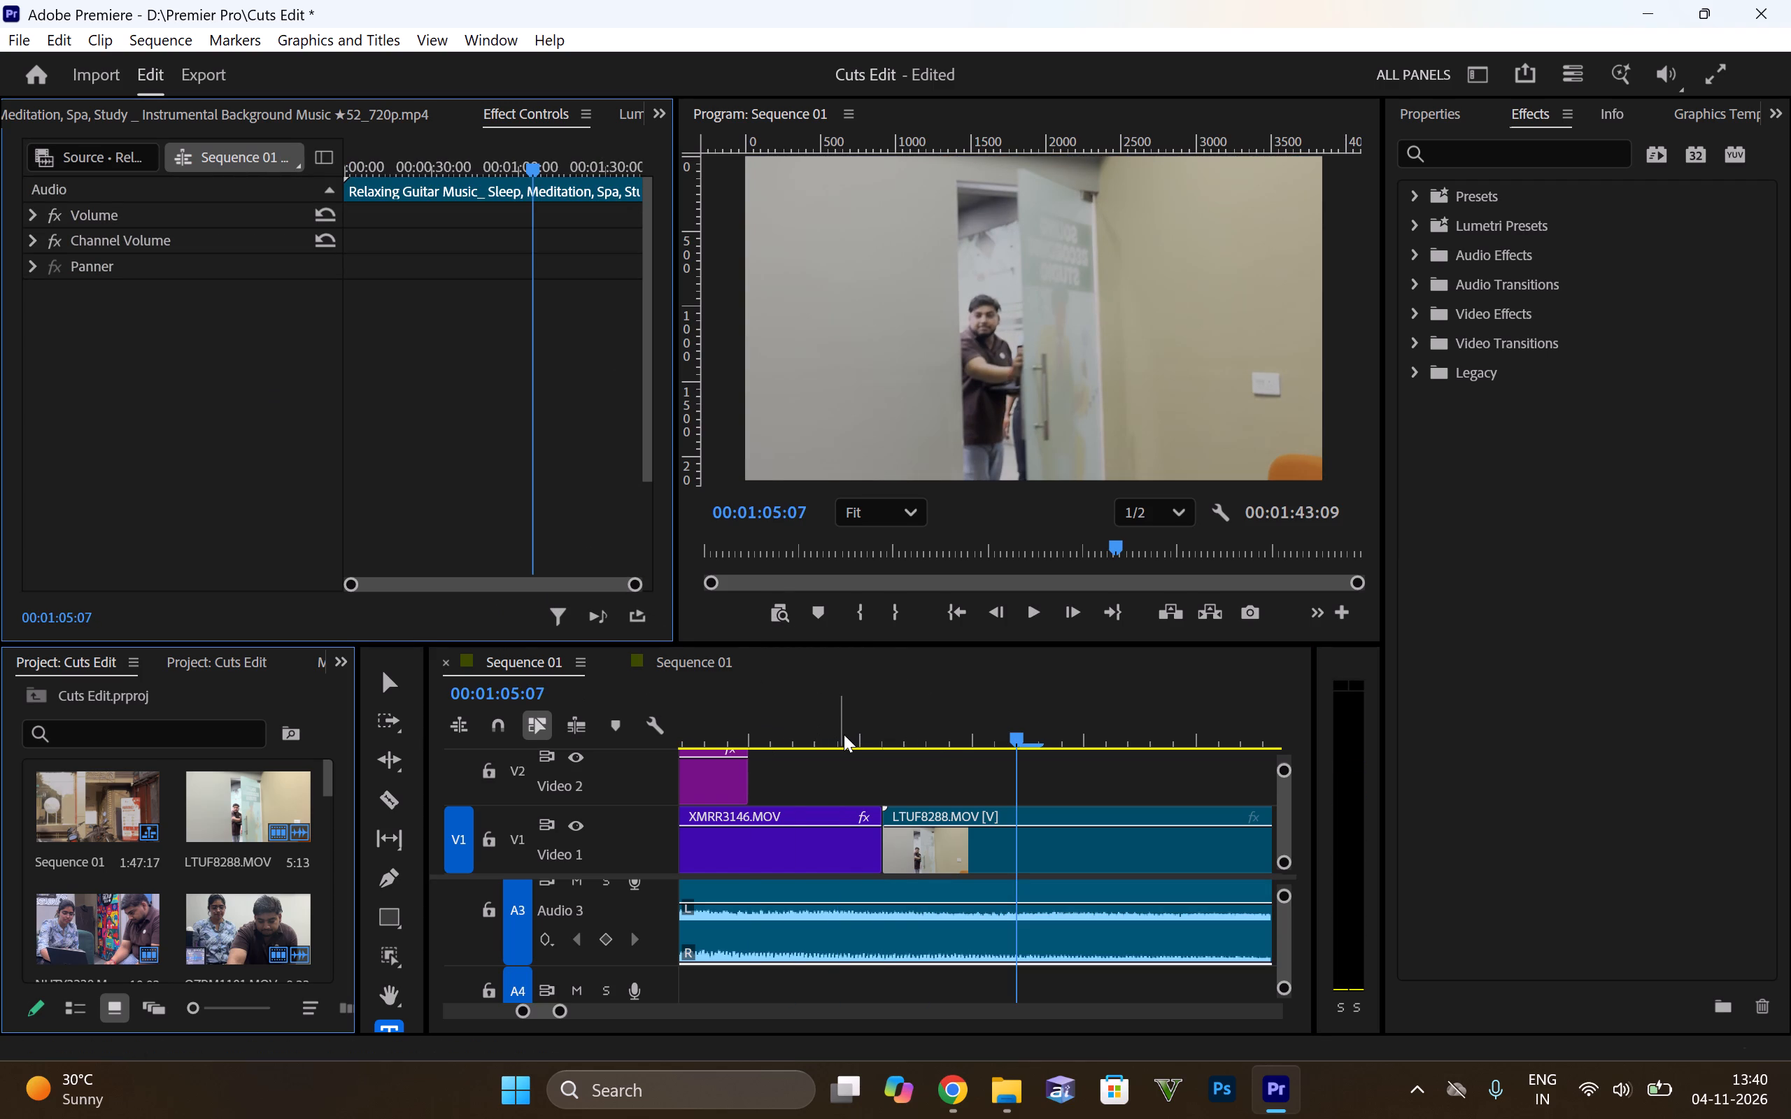
# Add a volume keyframe to the guitar music at 00:01:05:01, where LTUF8288.MOV starts.
pyautogui.moveTo(844, 734); pyautogui.dragTo(886, 746)
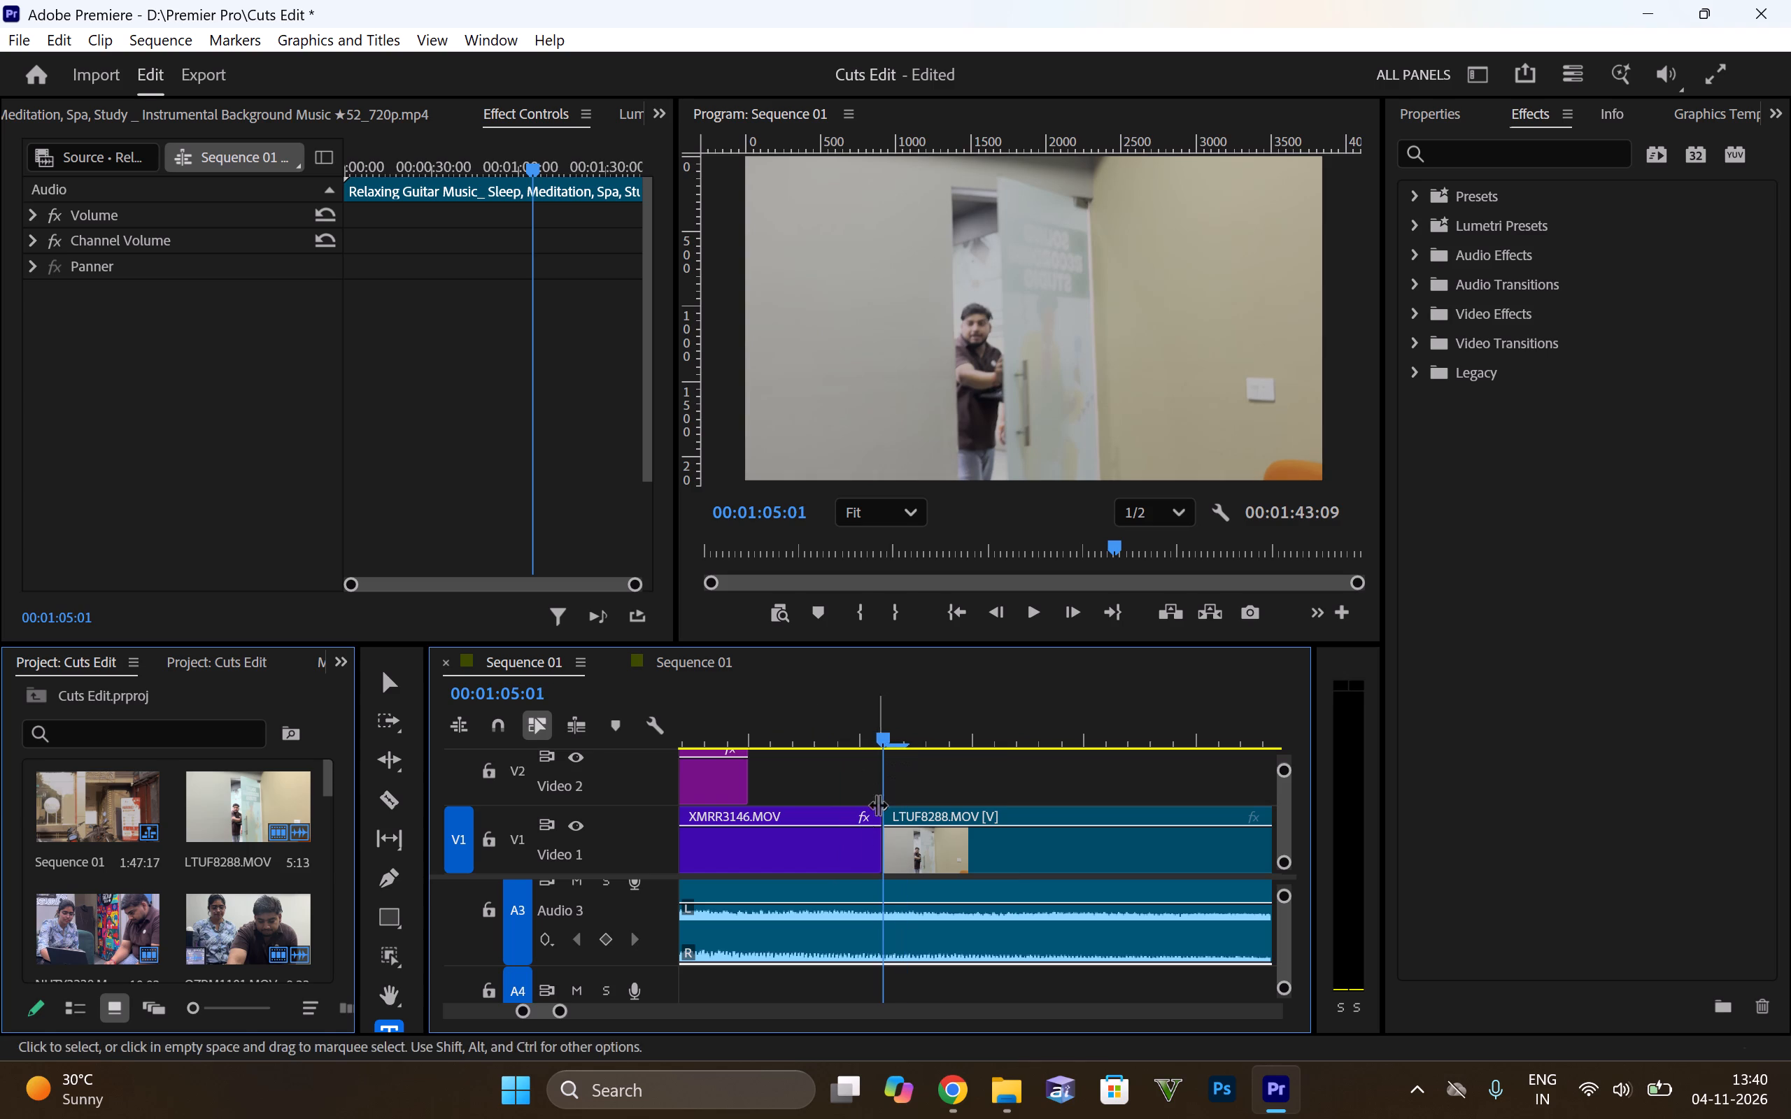
pyautogui.click(600, 941)
# Play back the pasted clips with the music from the new keyframe, replaying from 00:01:05:15 to check the sound.
pyautogui.press('space')
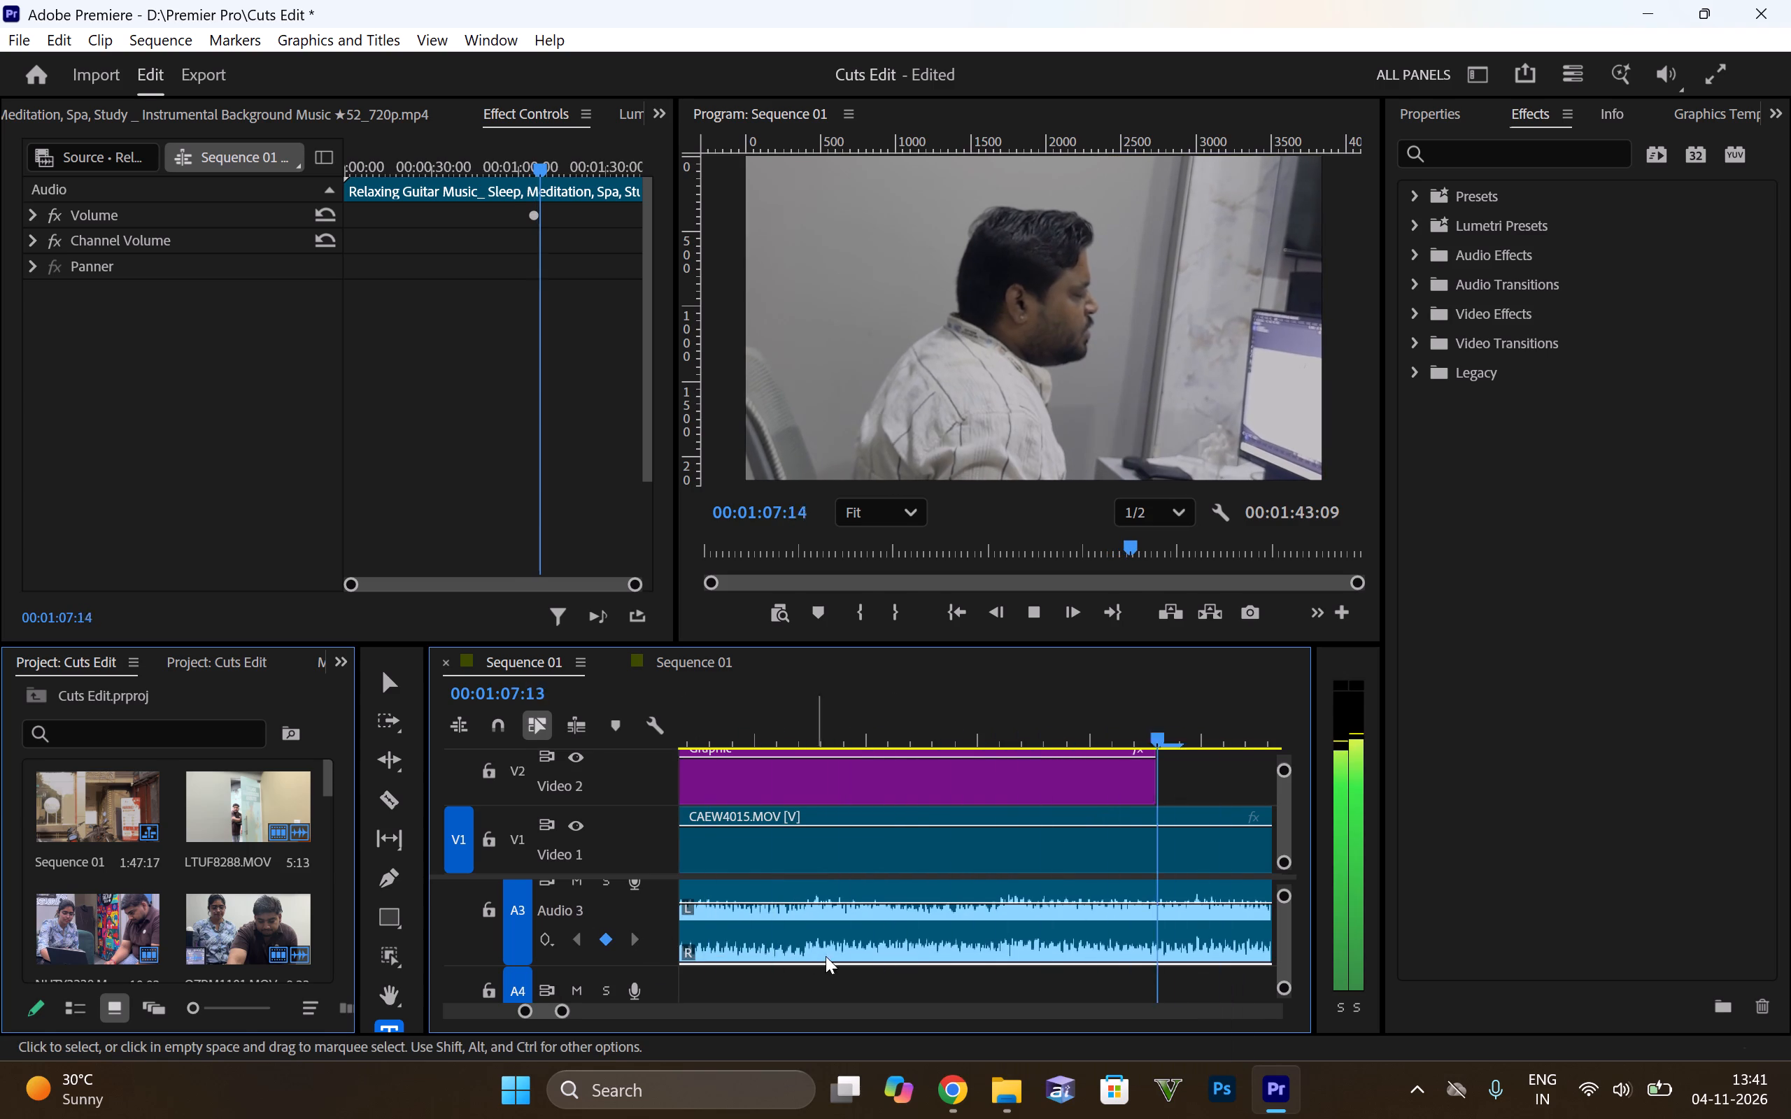
pyautogui.keyDown('alt'); pyautogui.scroll(-14, 898, 964); pyautogui.keyUp('alt')
pyautogui.keyDown('alt'); pyautogui.scroll(-6, 950, 930); pyautogui.keyUp('alt')
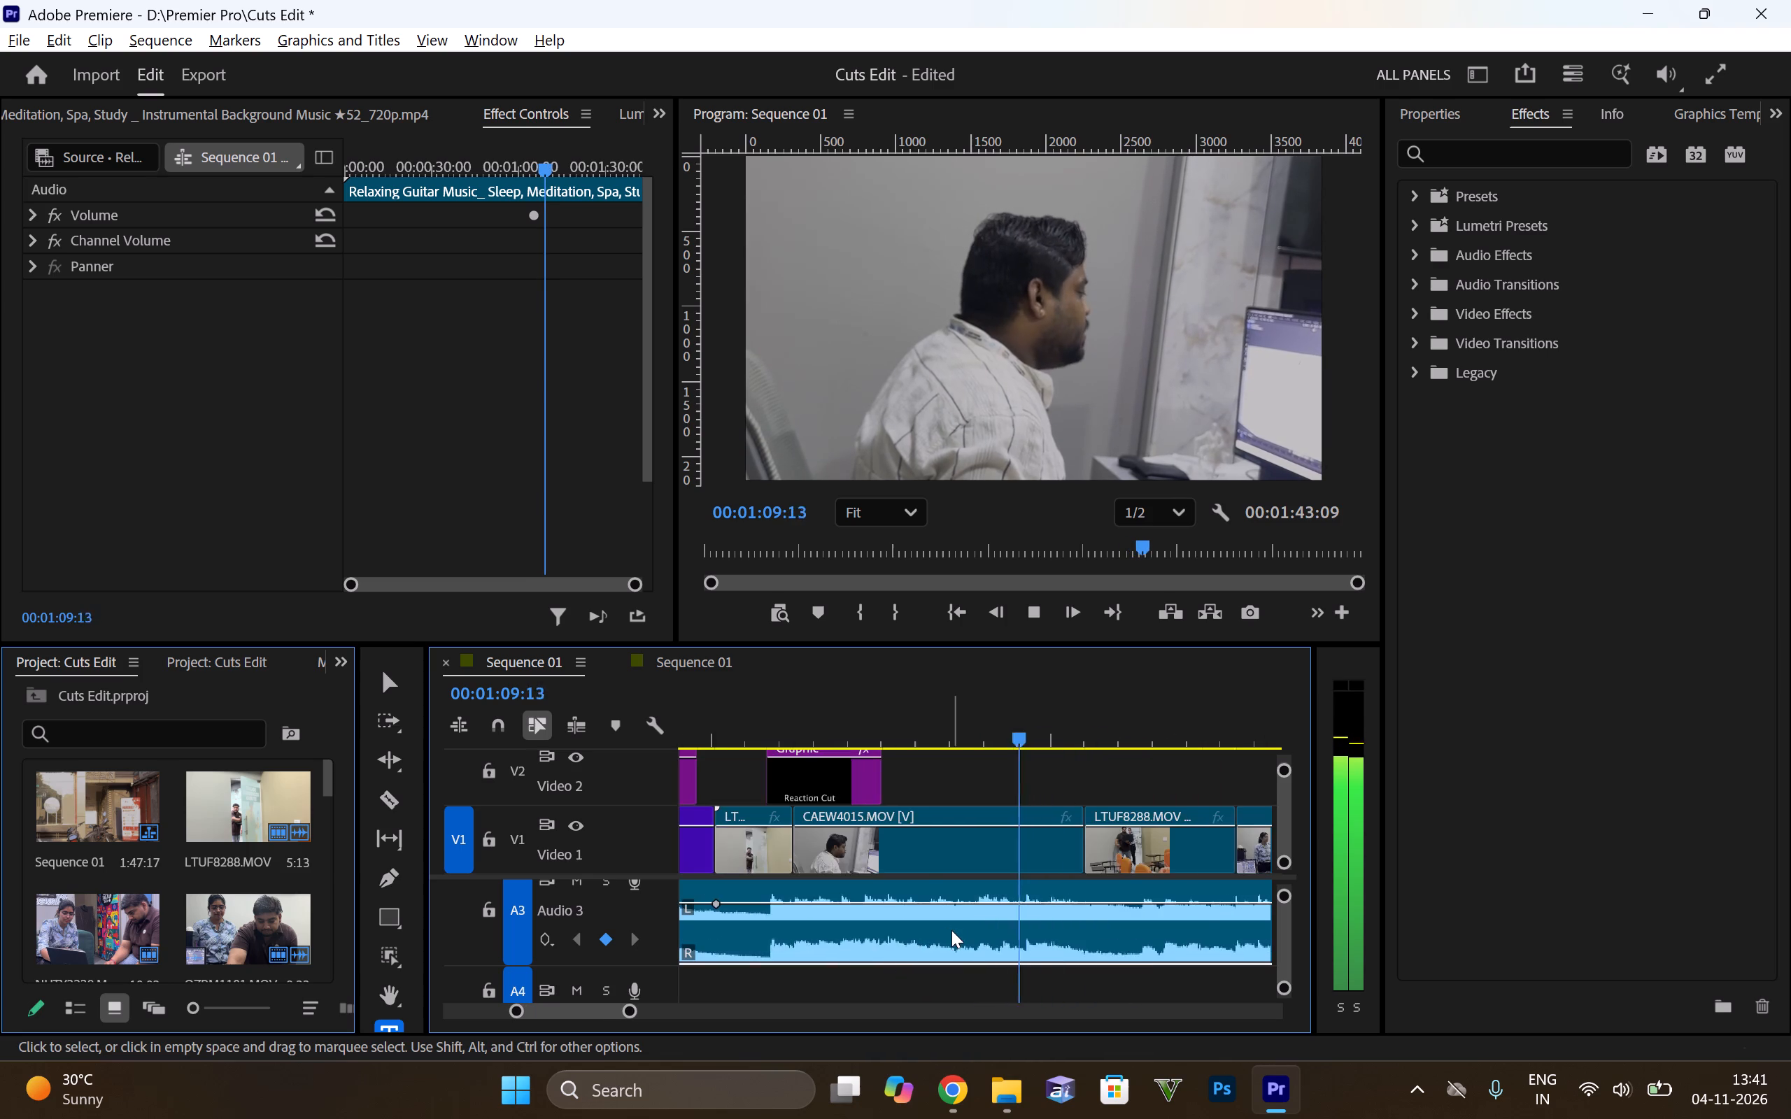
pyautogui.keyDown('alt'); pyautogui.scroll(-15, 954, 925); pyautogui.keyUp('alt')
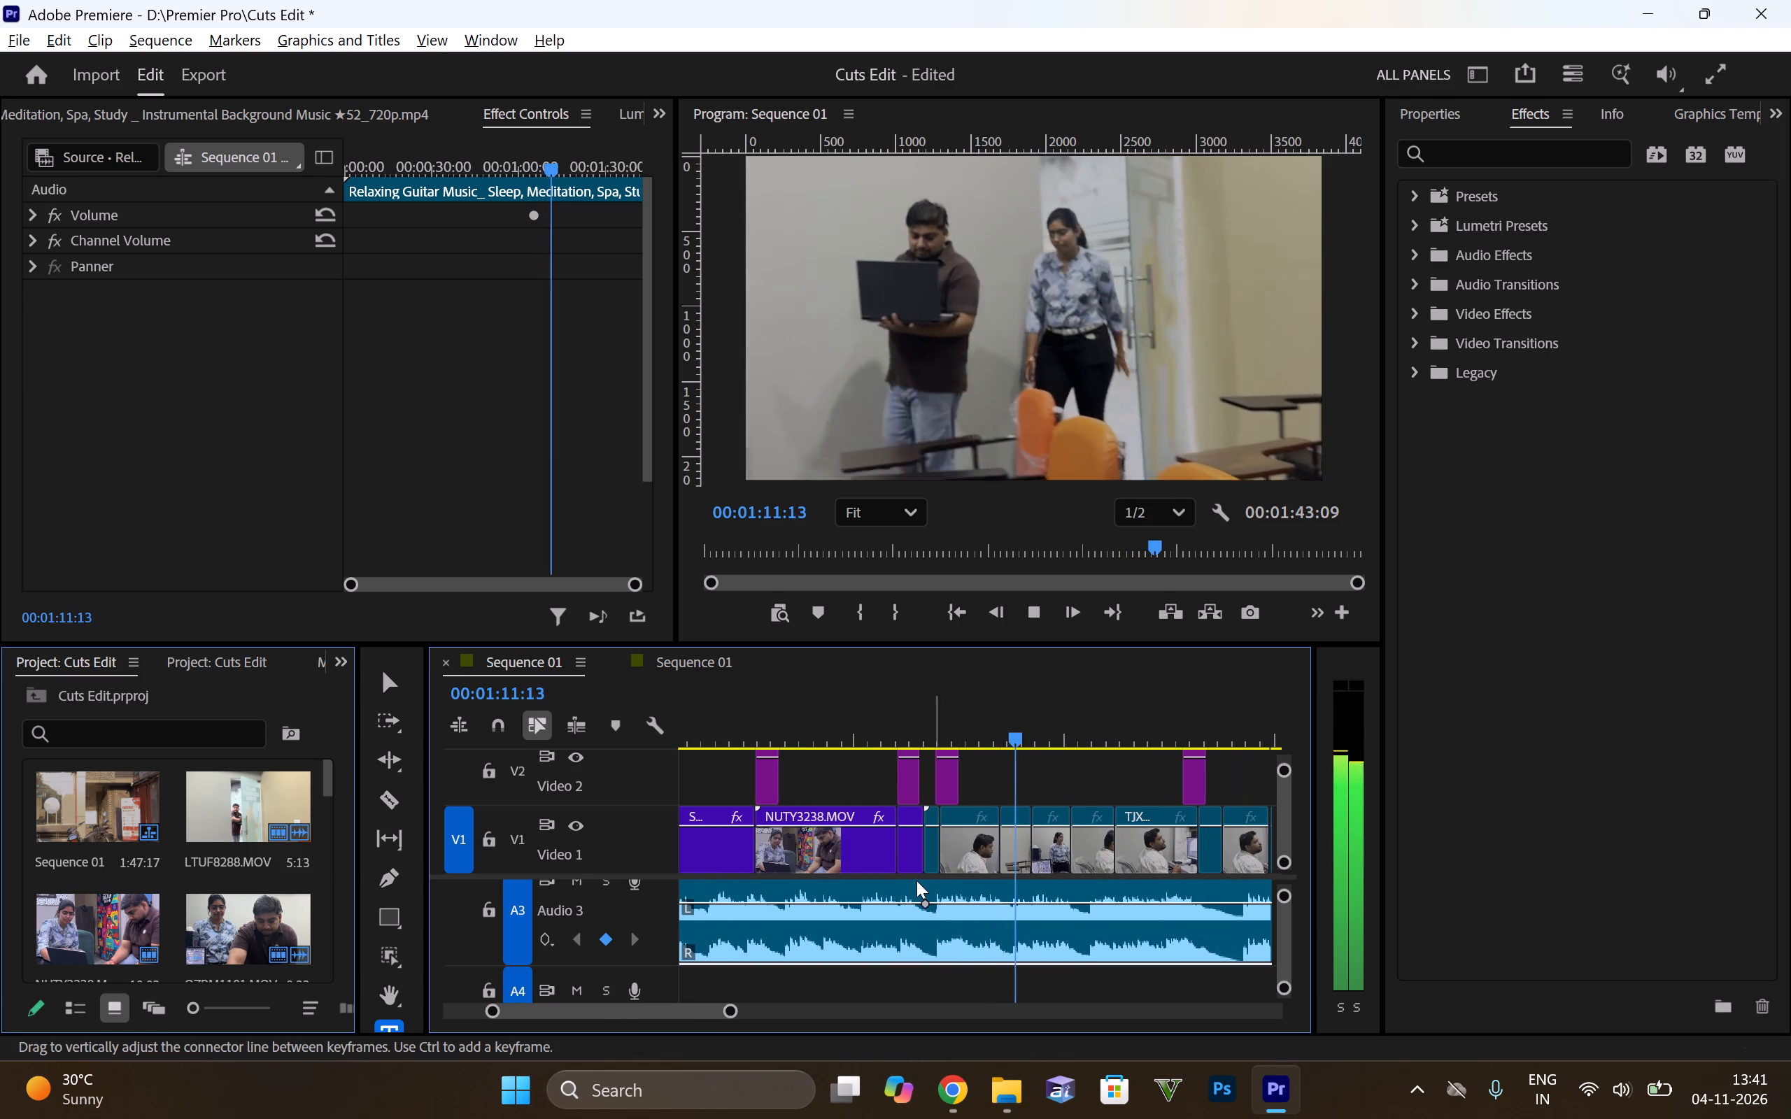
pyautogui.press('space')
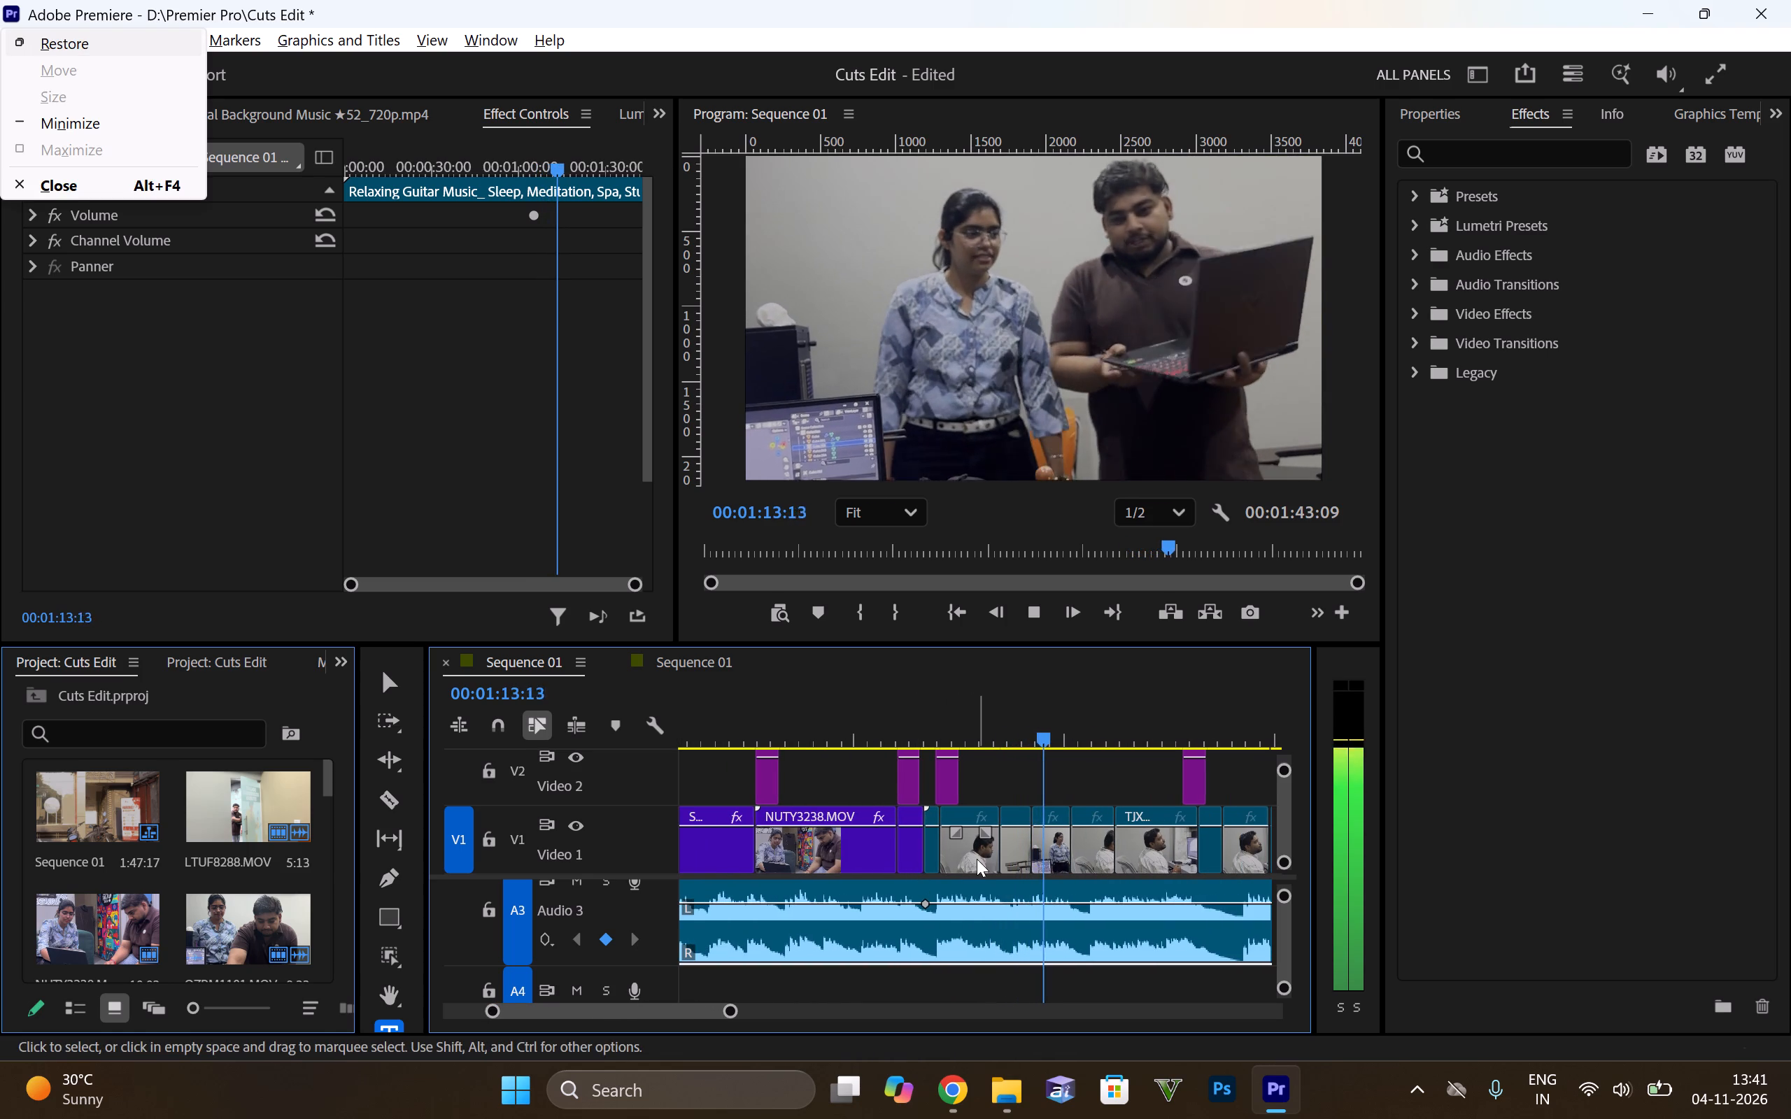
pyautogui.press('space')
pyautogui.click(936, 736)
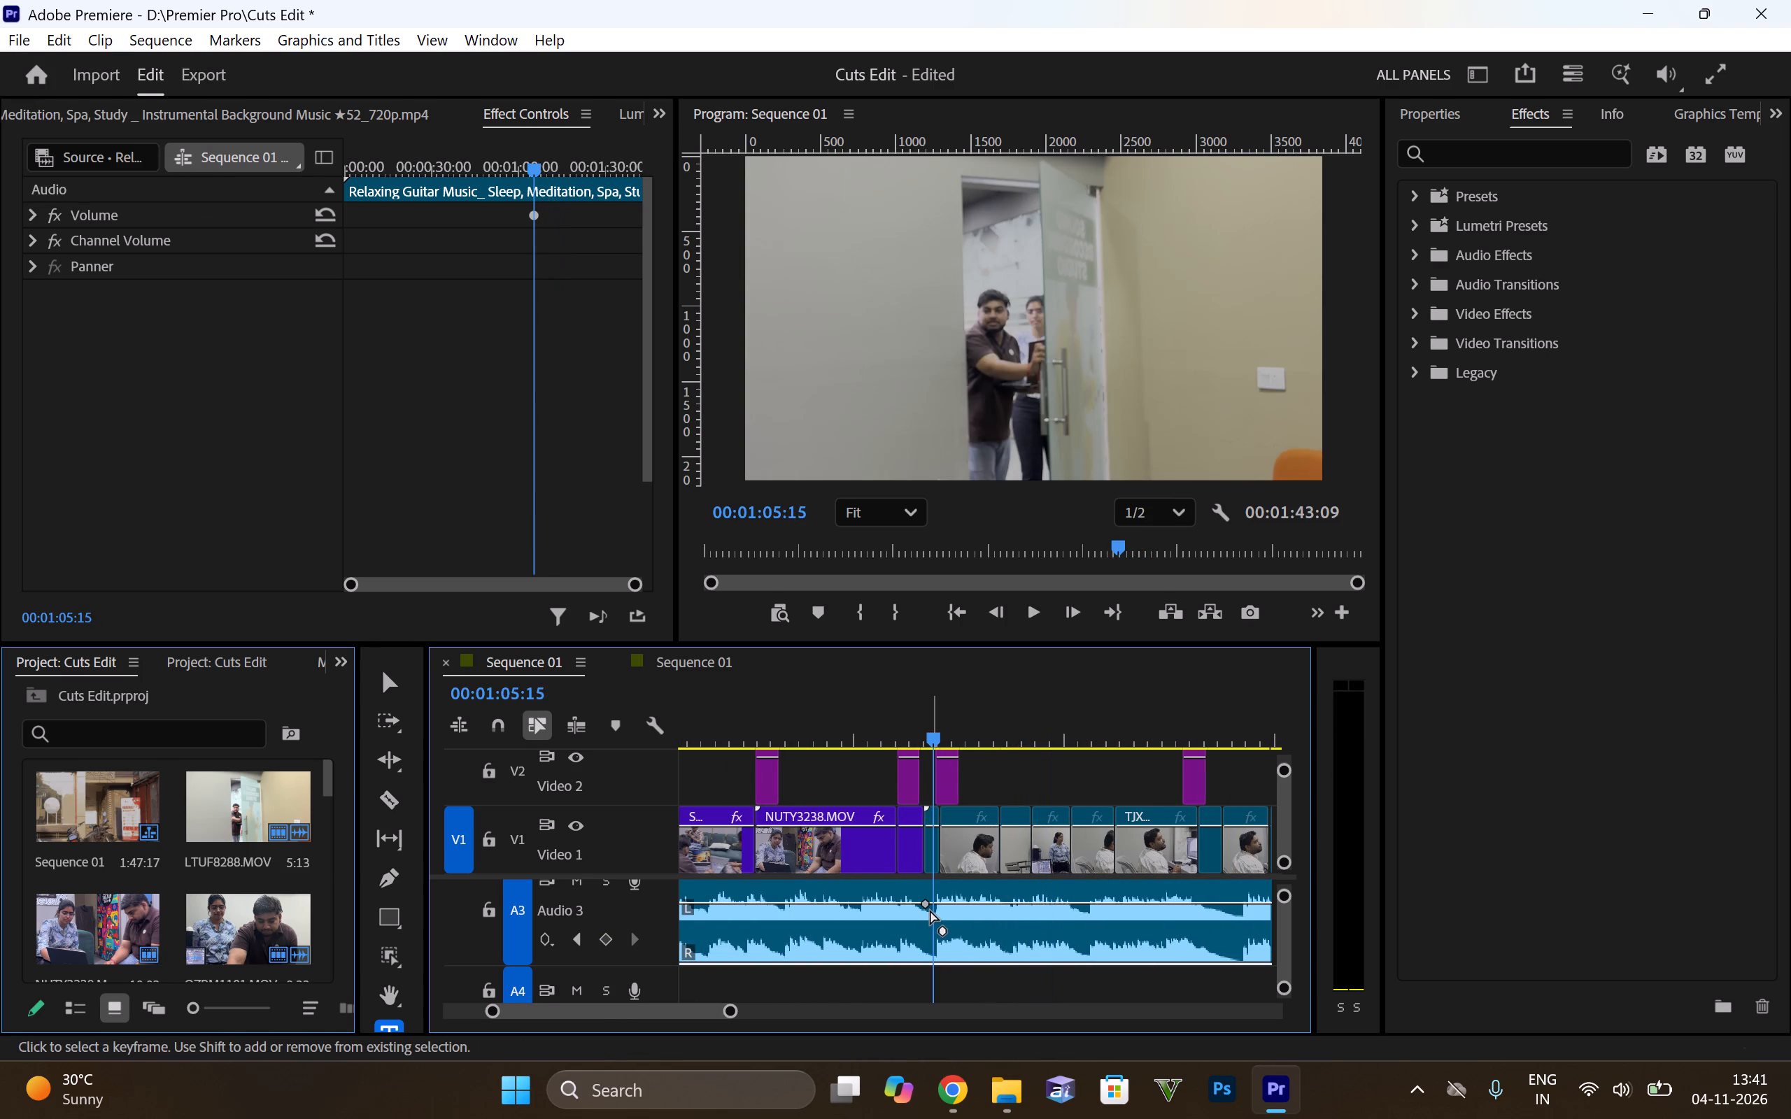
pyautogui.press('space')
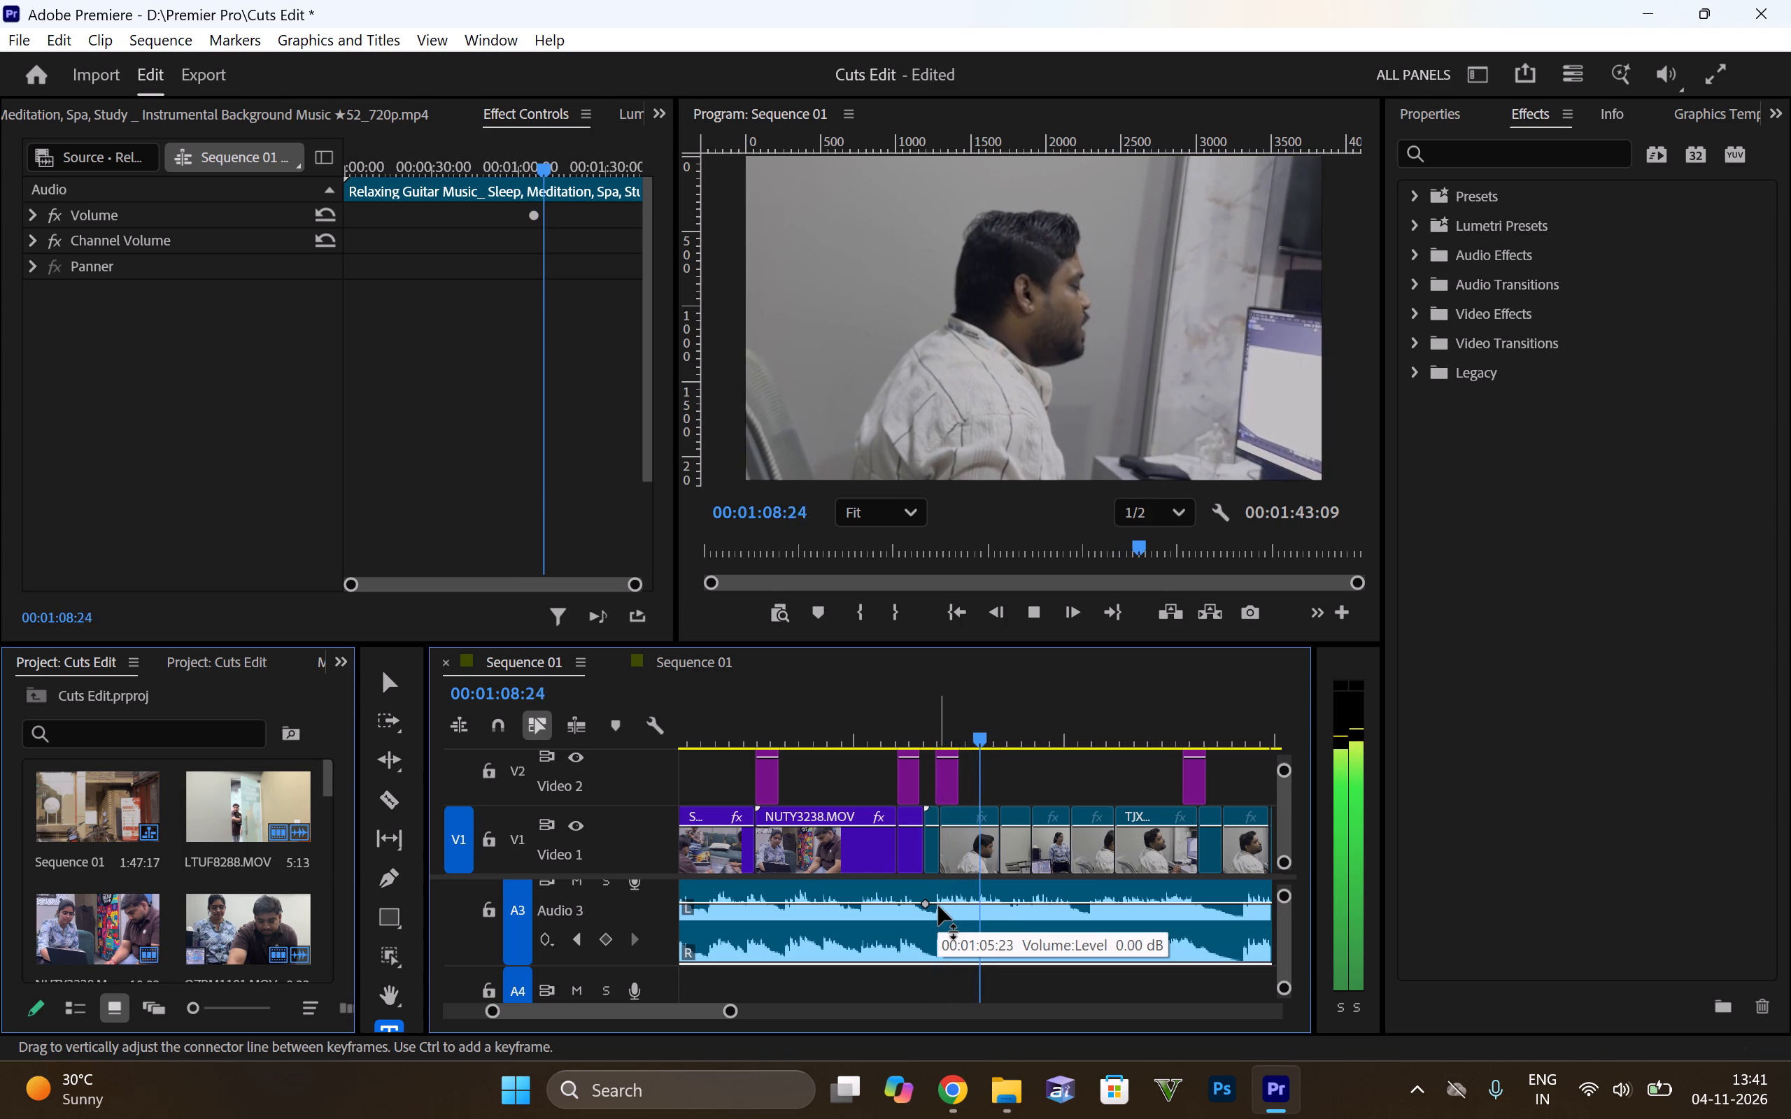
# Continue playback to 00:01:10:19 and add a second volume keyframe to the guitar music there.
pyautogui.press('space')
pyautogui.press('space')
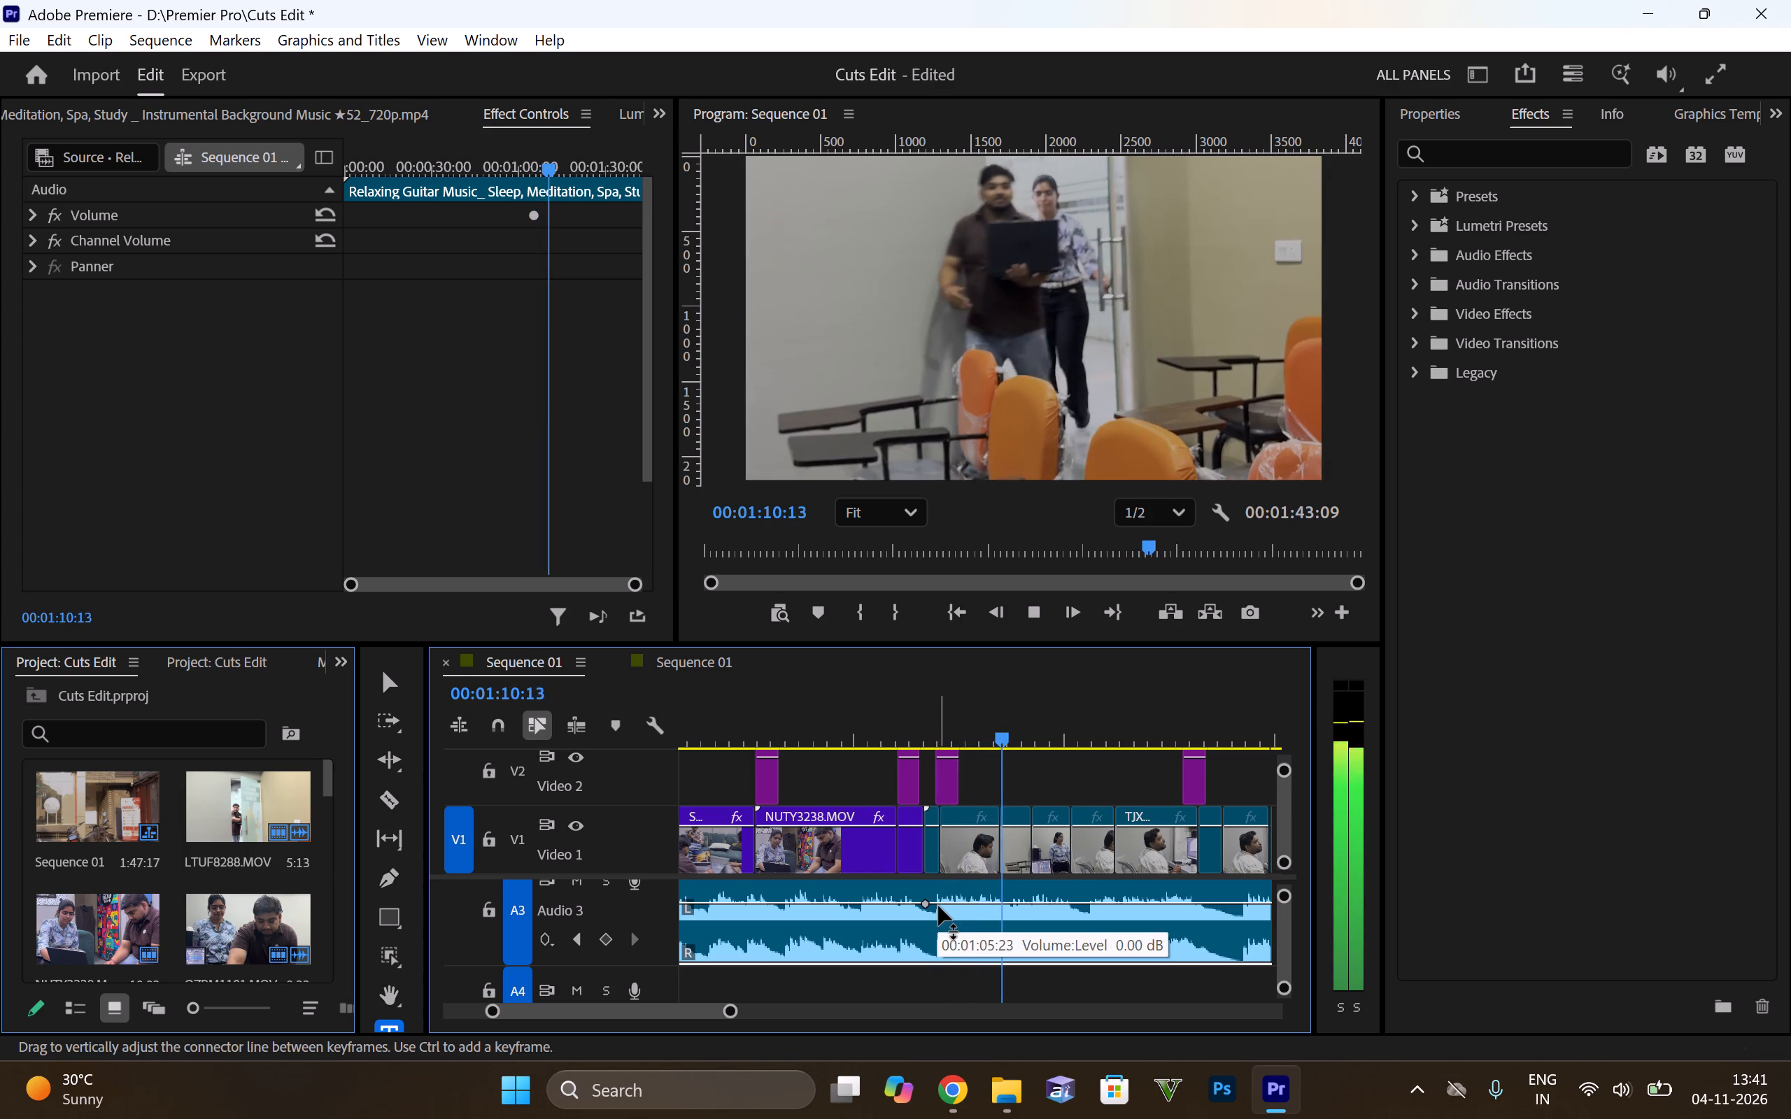
pyautogui.press('space')
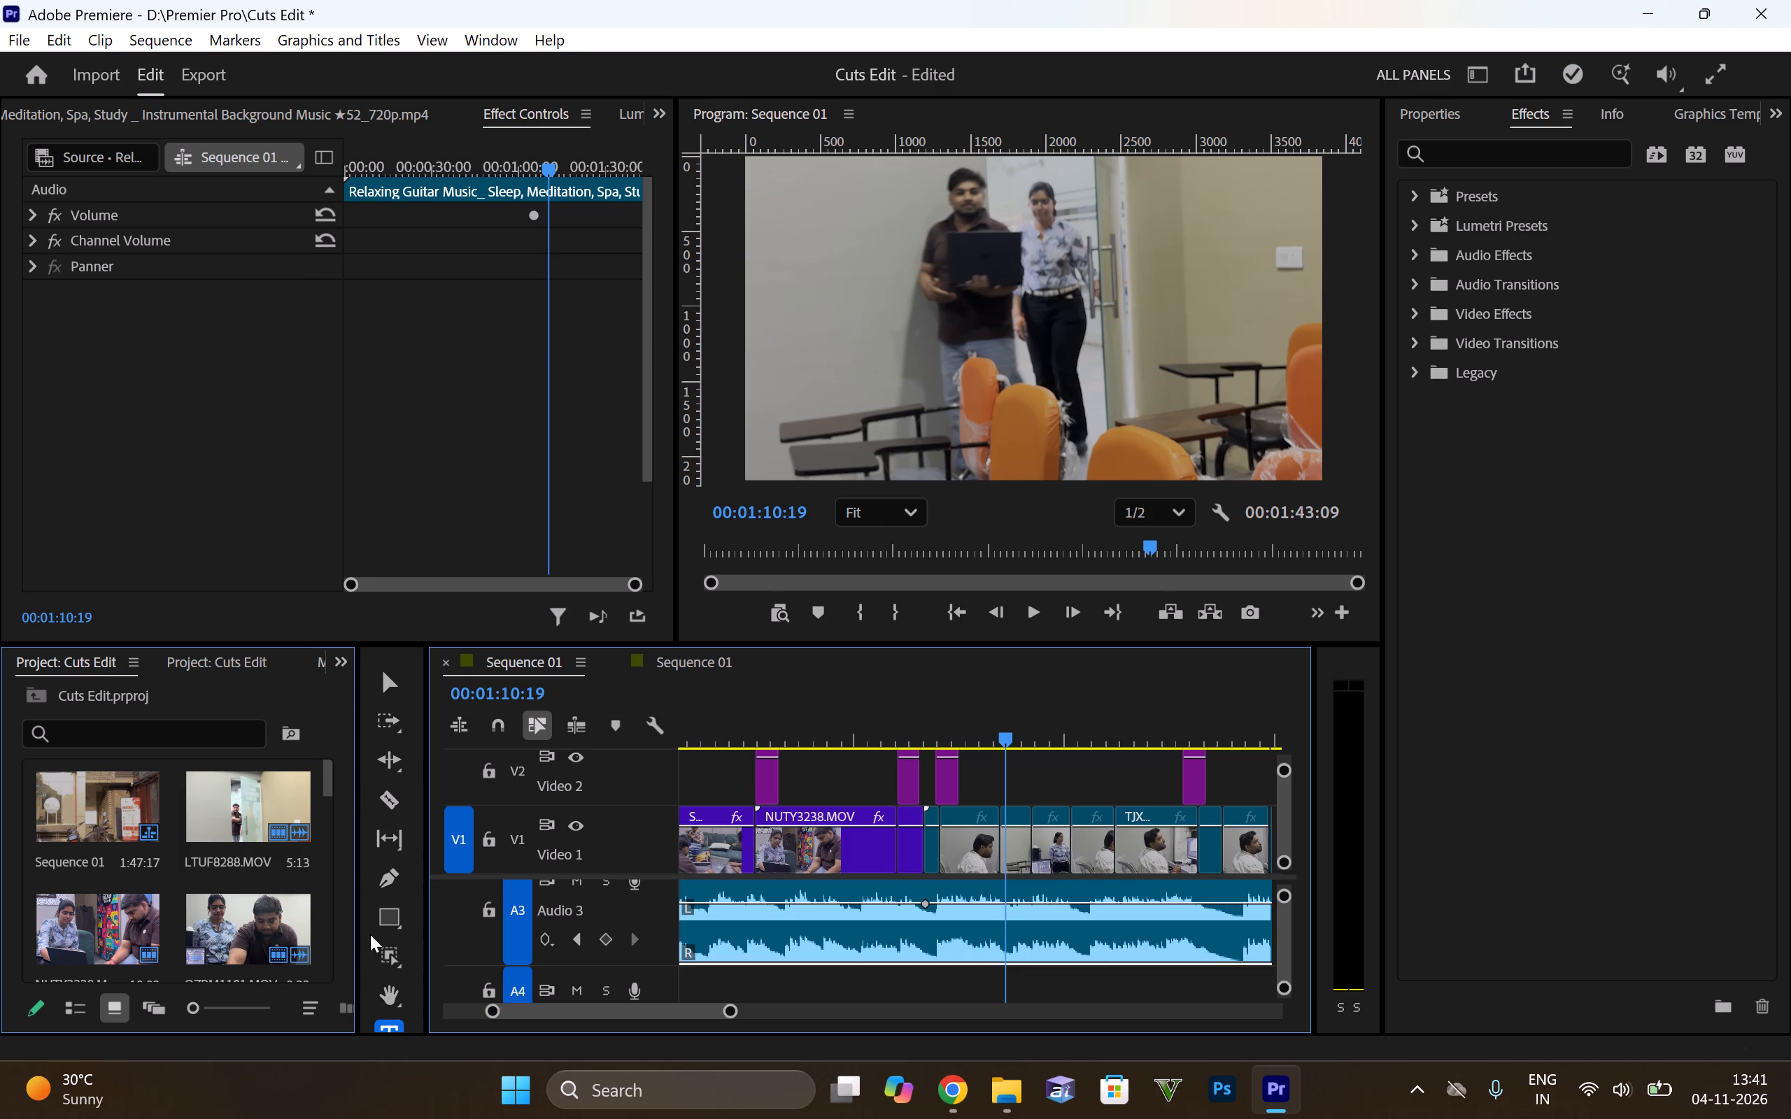
pyautogui.keyDown('alt'); pyautogui.scroll(7, 377, 797); pyautogui.keyUp('alt')
pyautogui.keyDown('alt'); pyautogui.scroll(2, 232, 403); pyautogui.keyUp('alt')
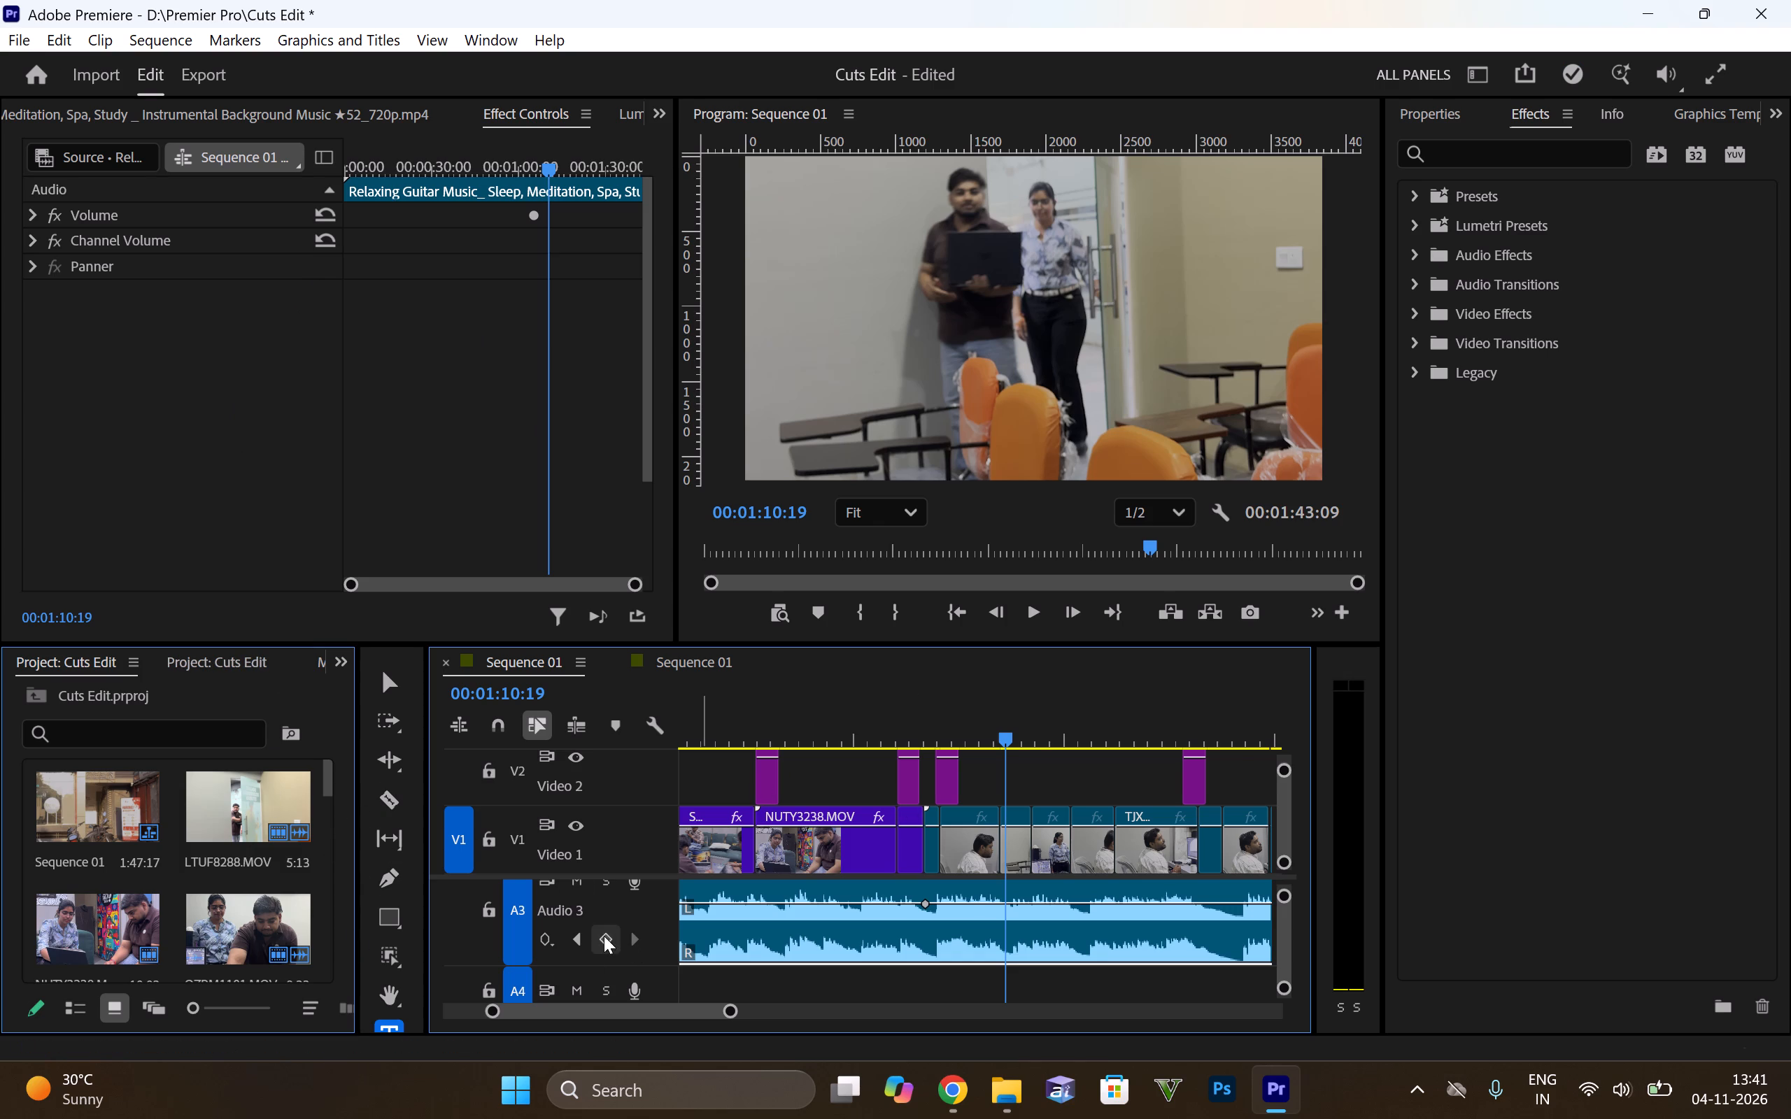
pyautogui.click(604, 936)
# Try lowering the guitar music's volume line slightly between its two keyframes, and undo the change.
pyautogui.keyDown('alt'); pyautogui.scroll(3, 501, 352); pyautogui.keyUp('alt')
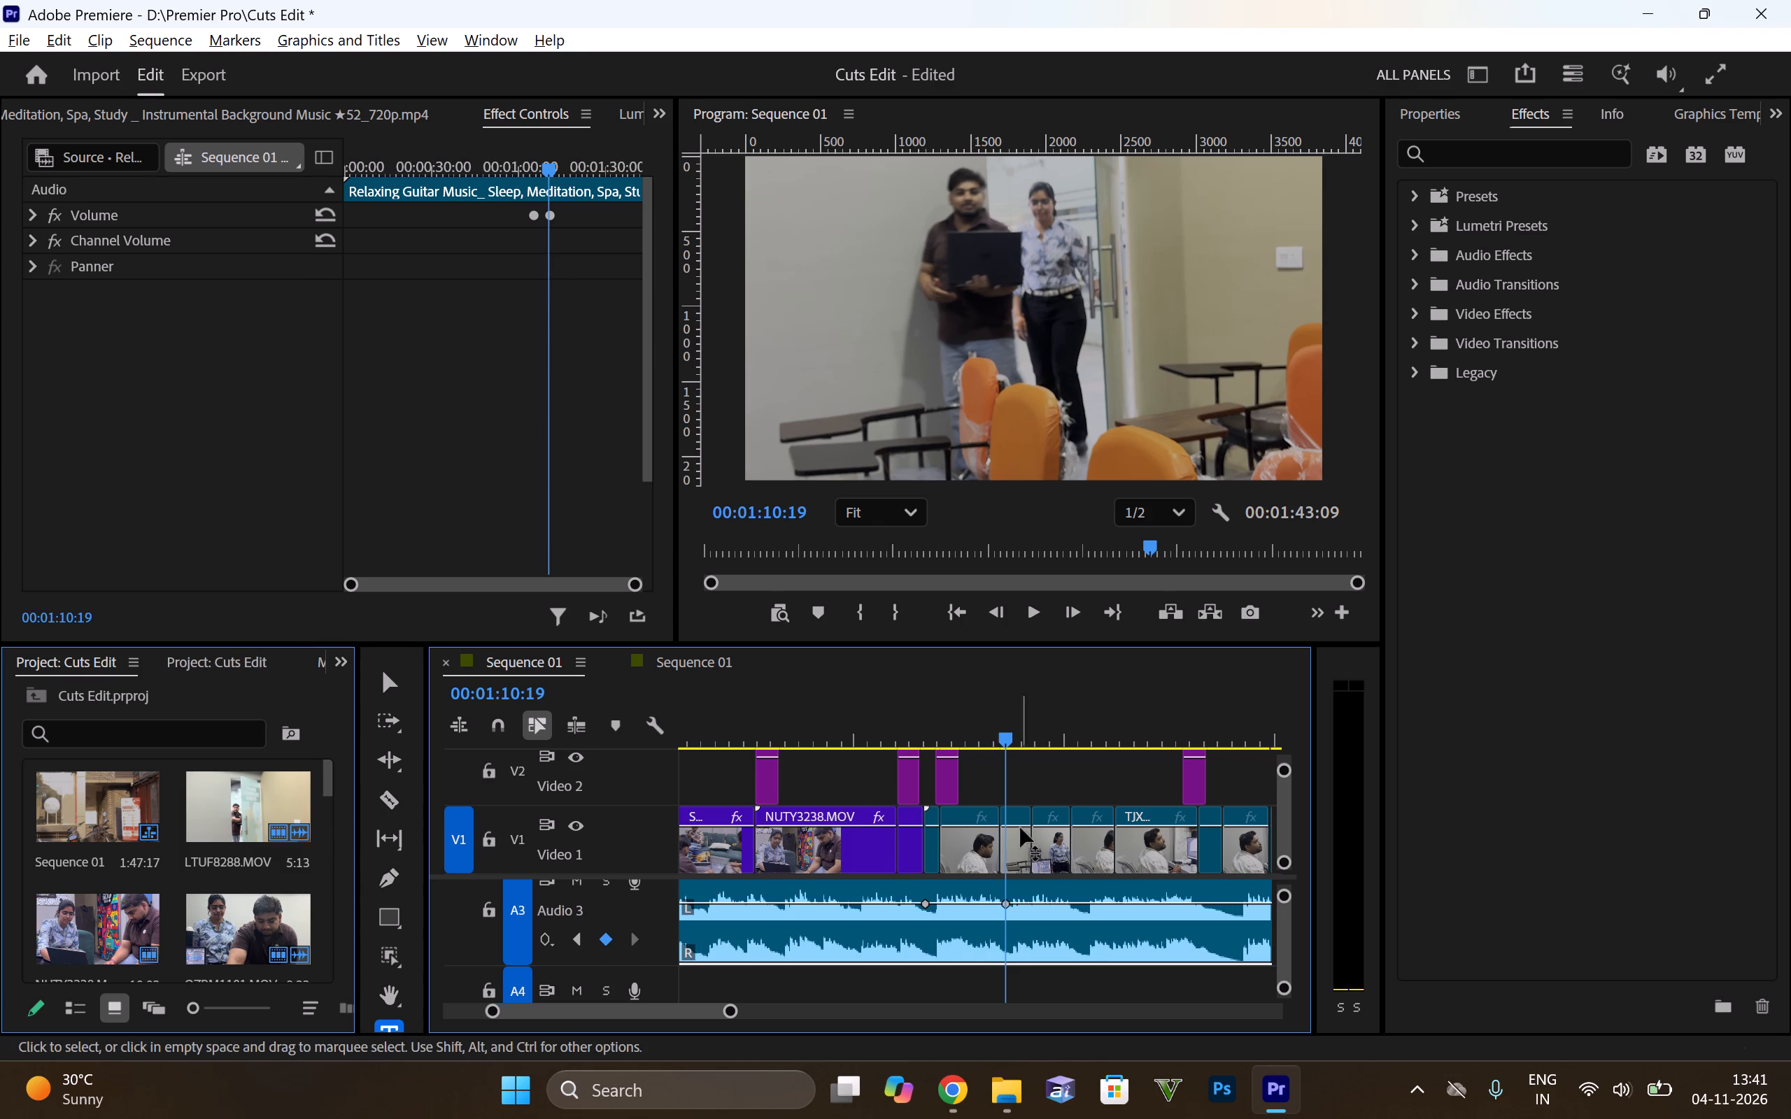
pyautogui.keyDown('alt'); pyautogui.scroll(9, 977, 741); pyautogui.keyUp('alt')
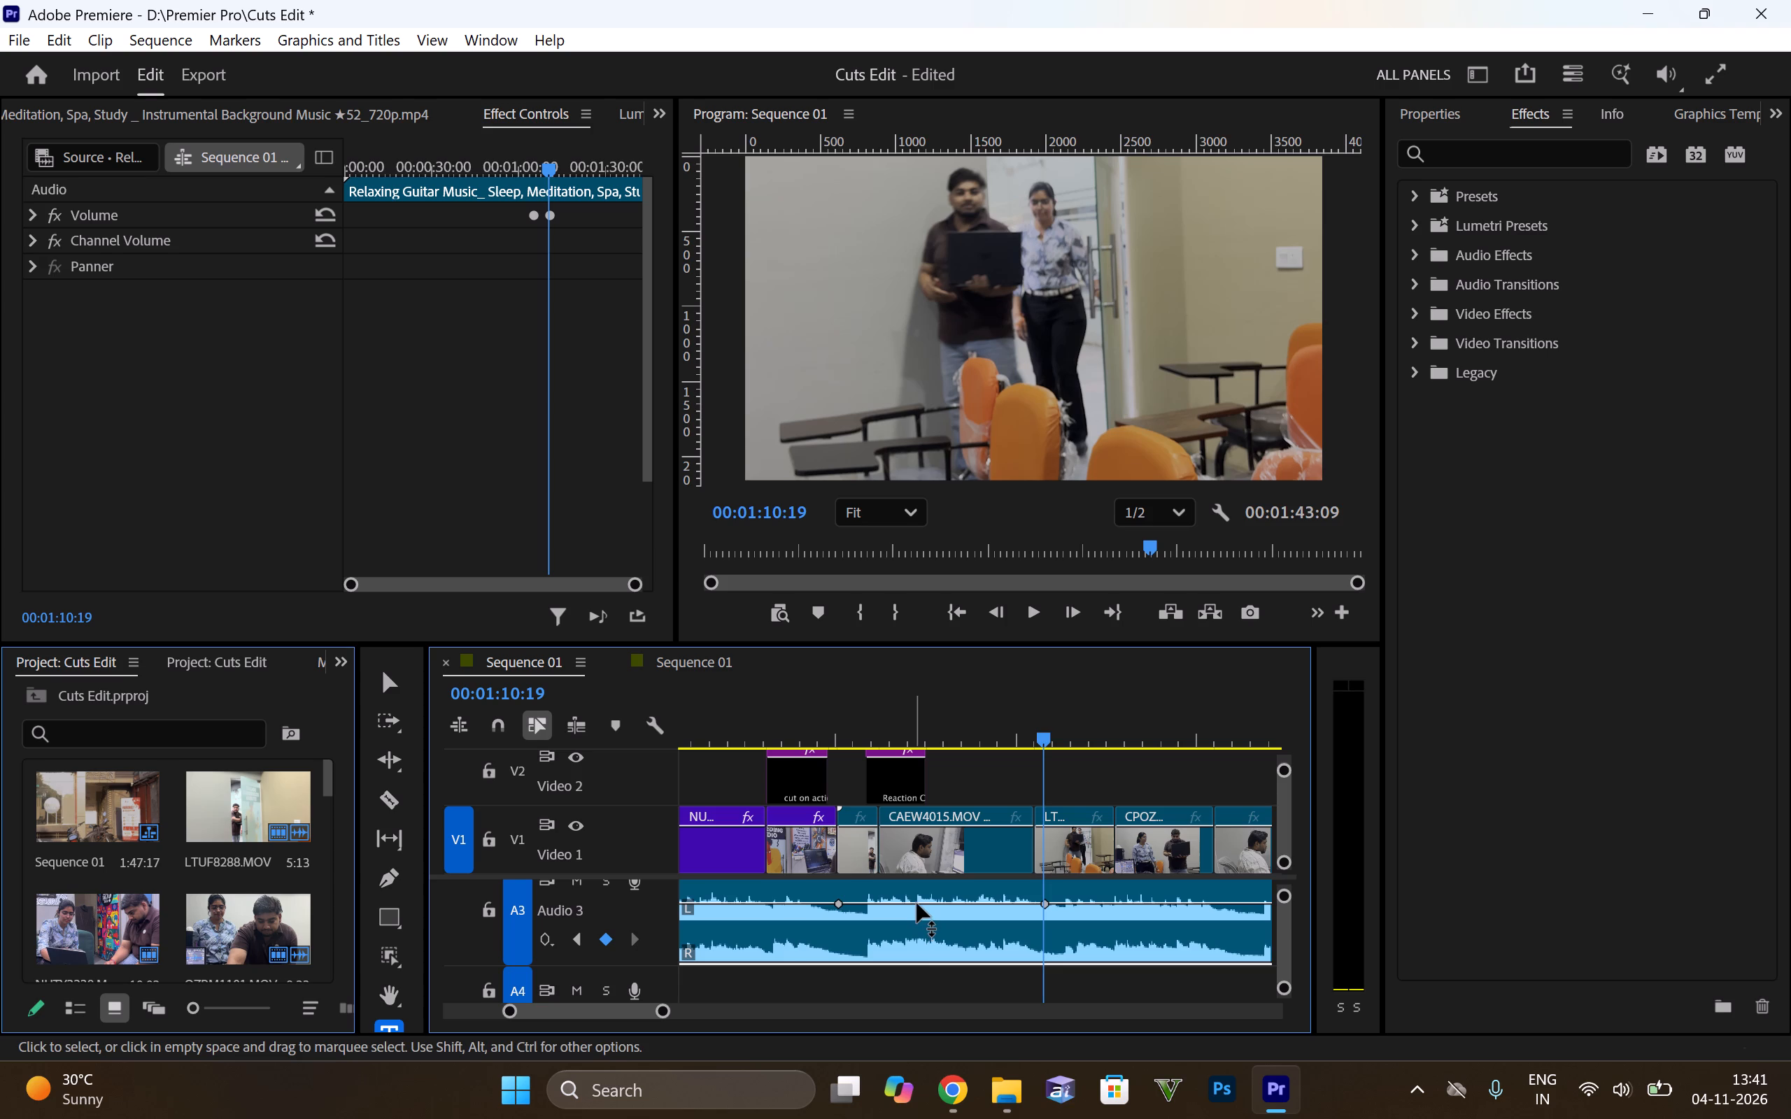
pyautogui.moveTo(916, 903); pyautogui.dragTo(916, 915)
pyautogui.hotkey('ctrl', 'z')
# Select the guitar music's first volume keyframe, at the start of the pasted clips, and show its interpolation options.
pyautogui.click(838, 904)
pyautogui.rightClick(838, 904)
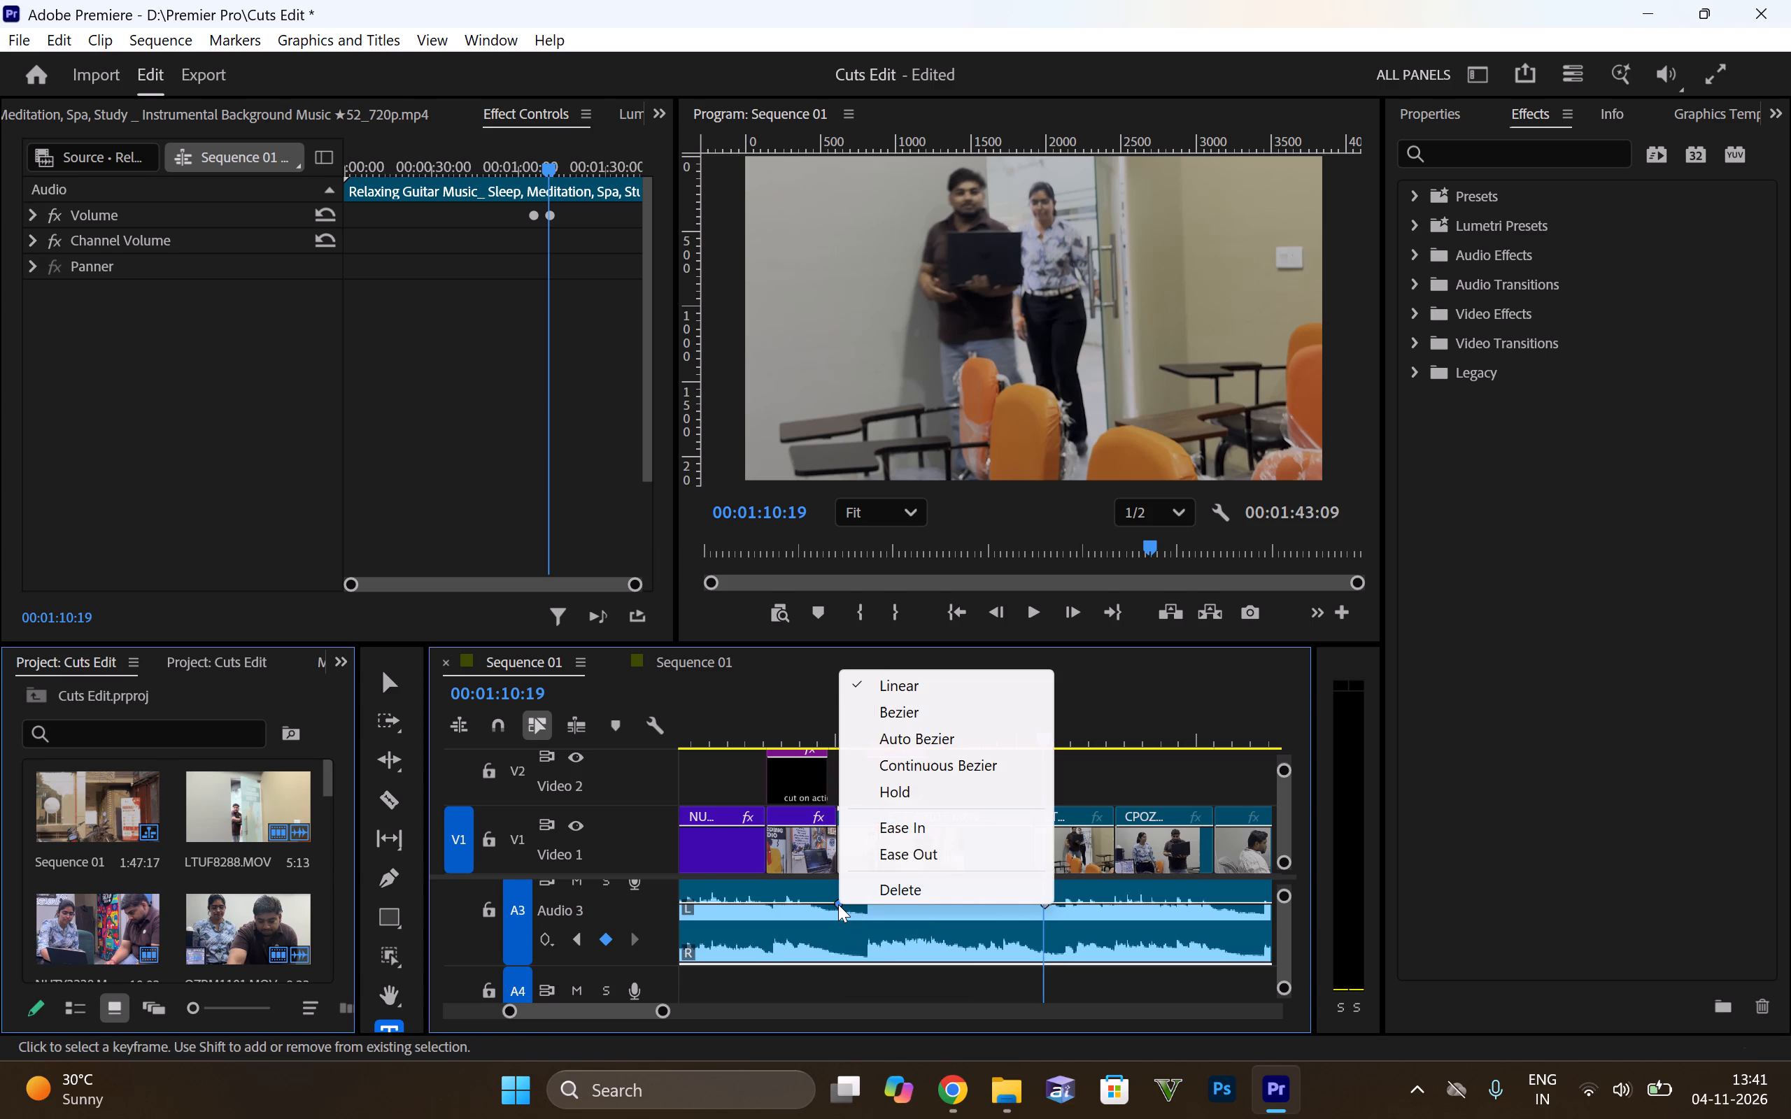
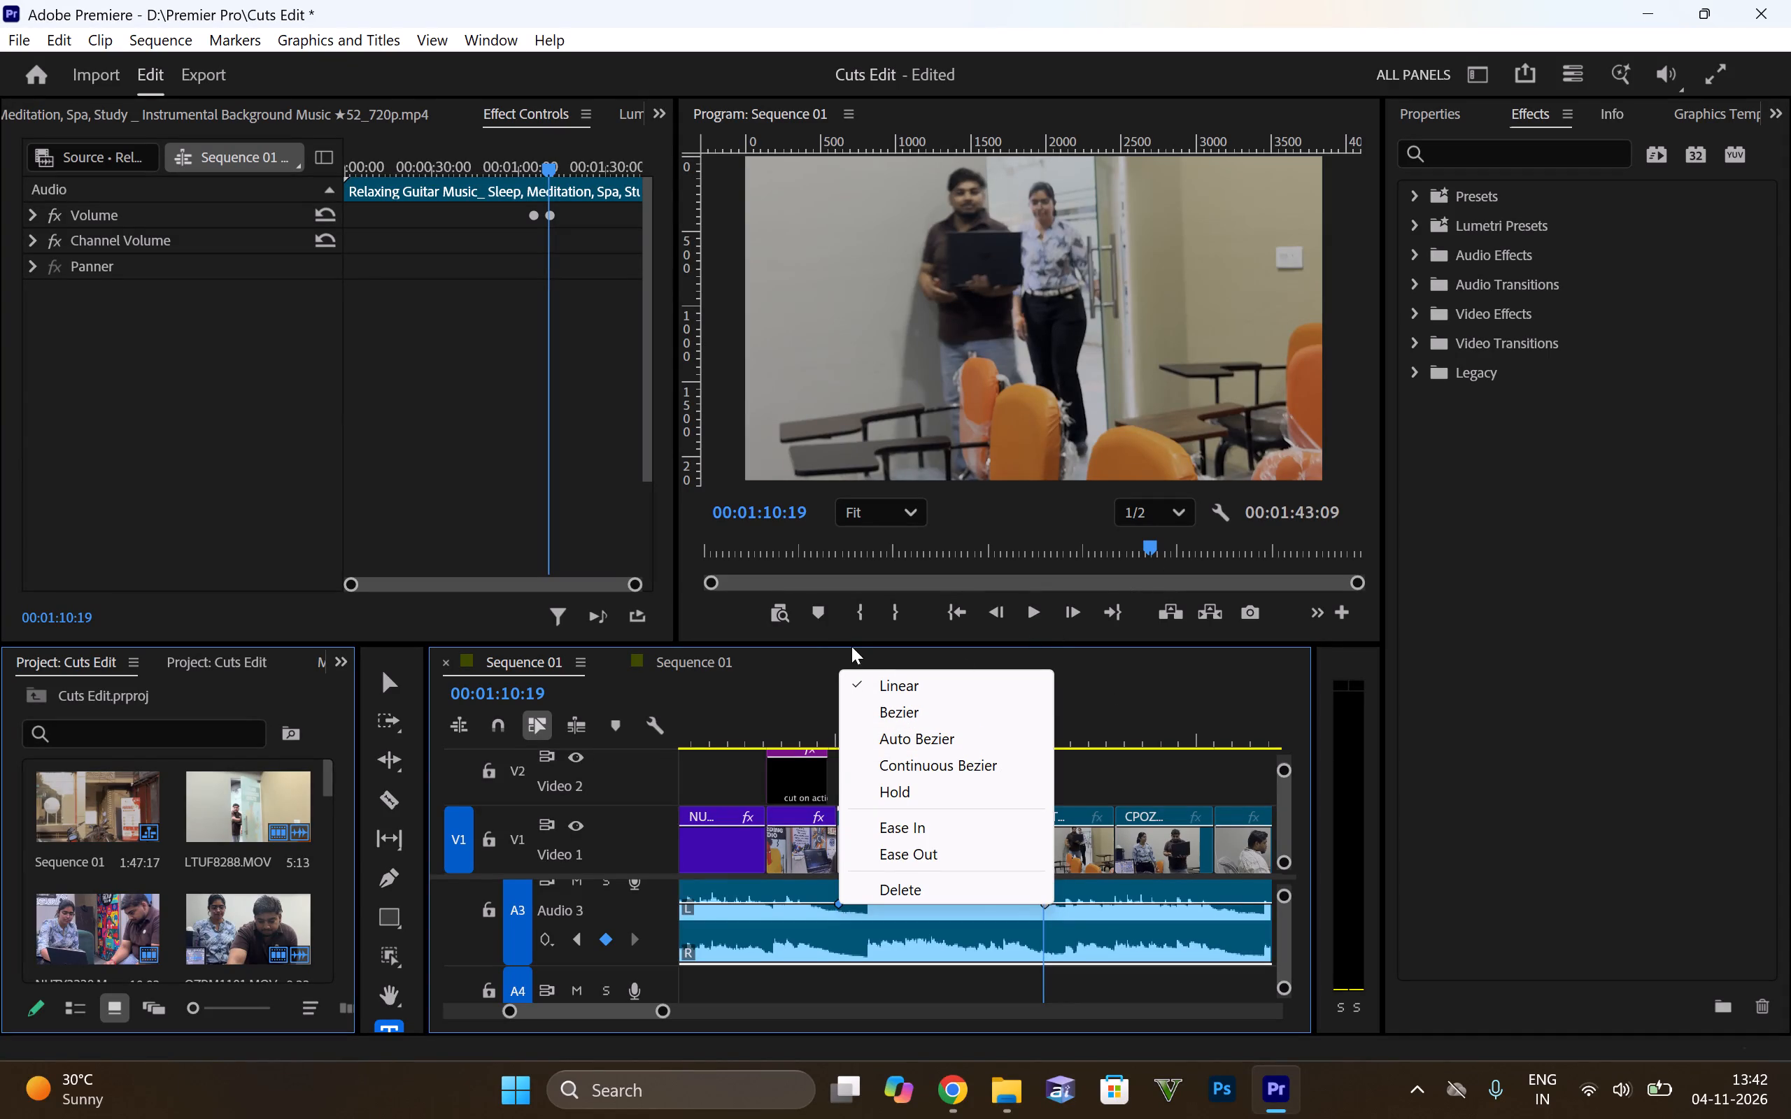
# Set the guitar music's second volume keyframe, at 00:01:10:19, to Bezier interpolation.
pyautogui.click(820, 643)
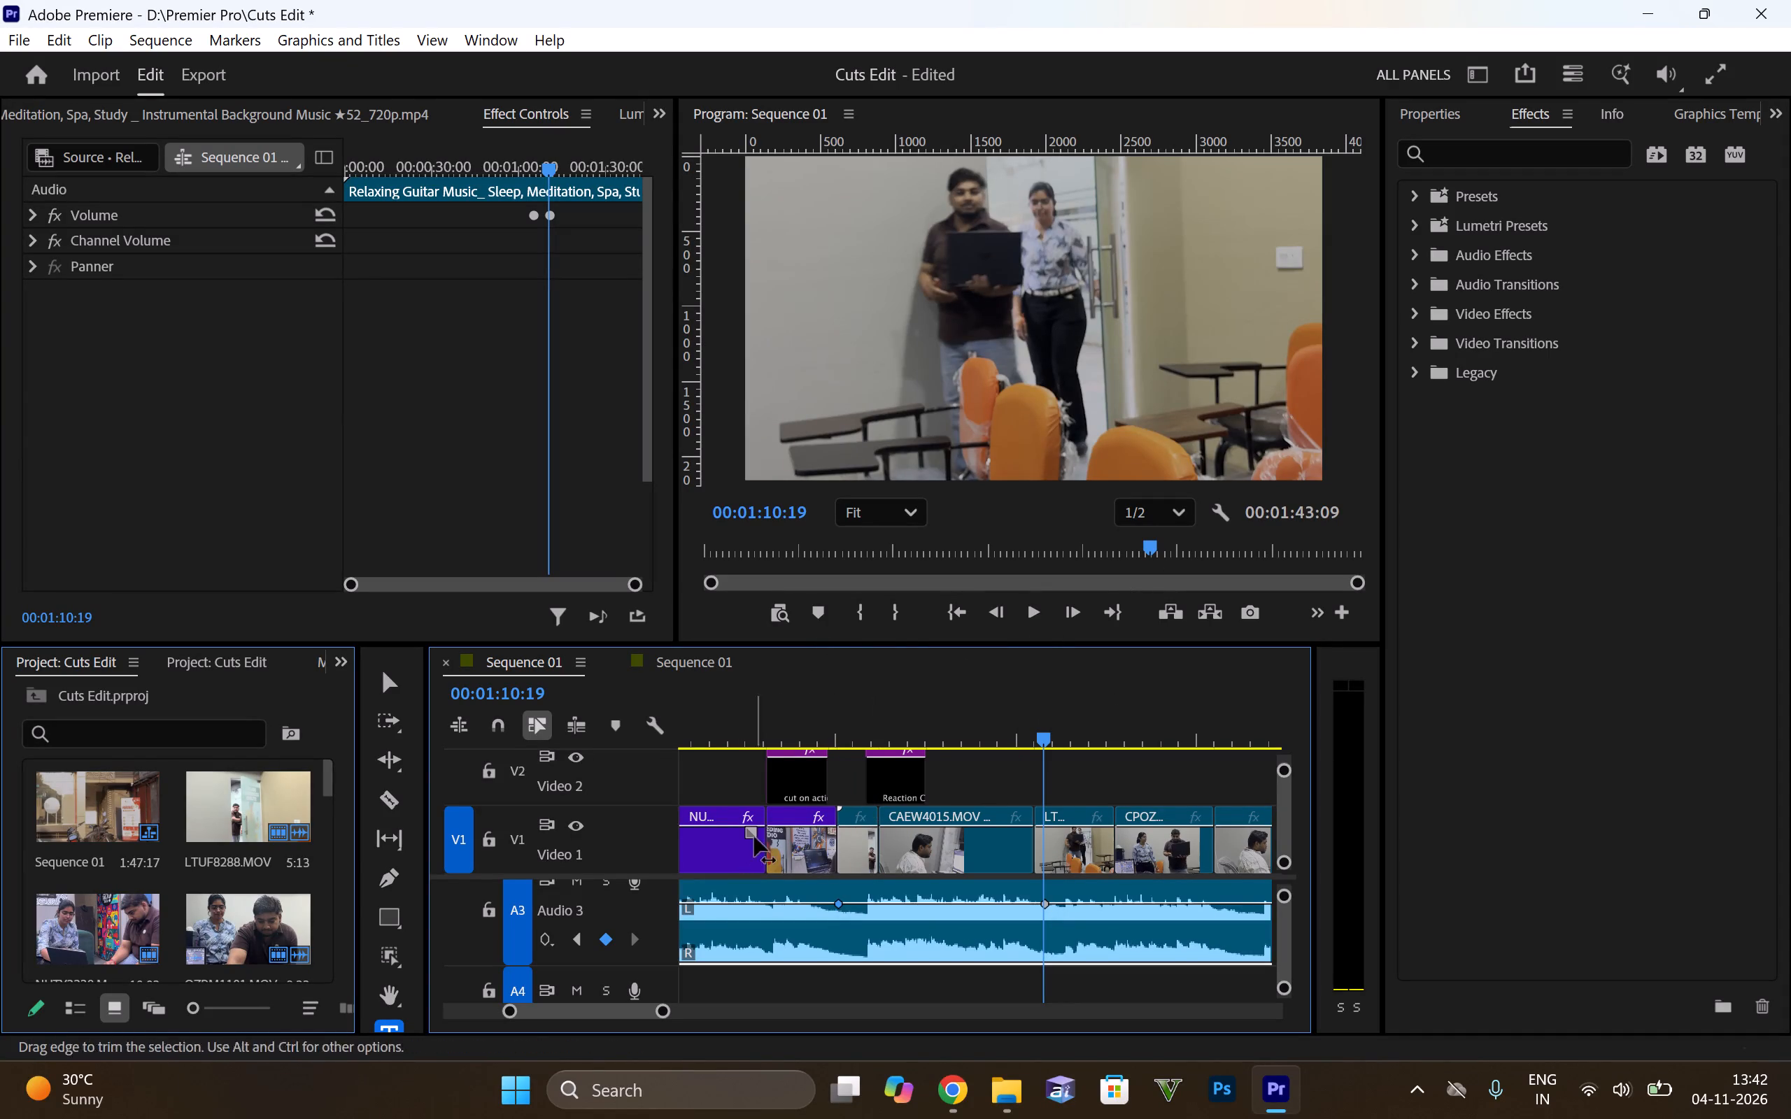
pyautogui.keyDown('alt'); pyautogui.scroll(6, 802, 856); pyautogui.keyUp('alt')
pyautogui.keyDown('alt'); pyautogui.scroll(-6, 802, 856); pyautogui.keyUp('alt')
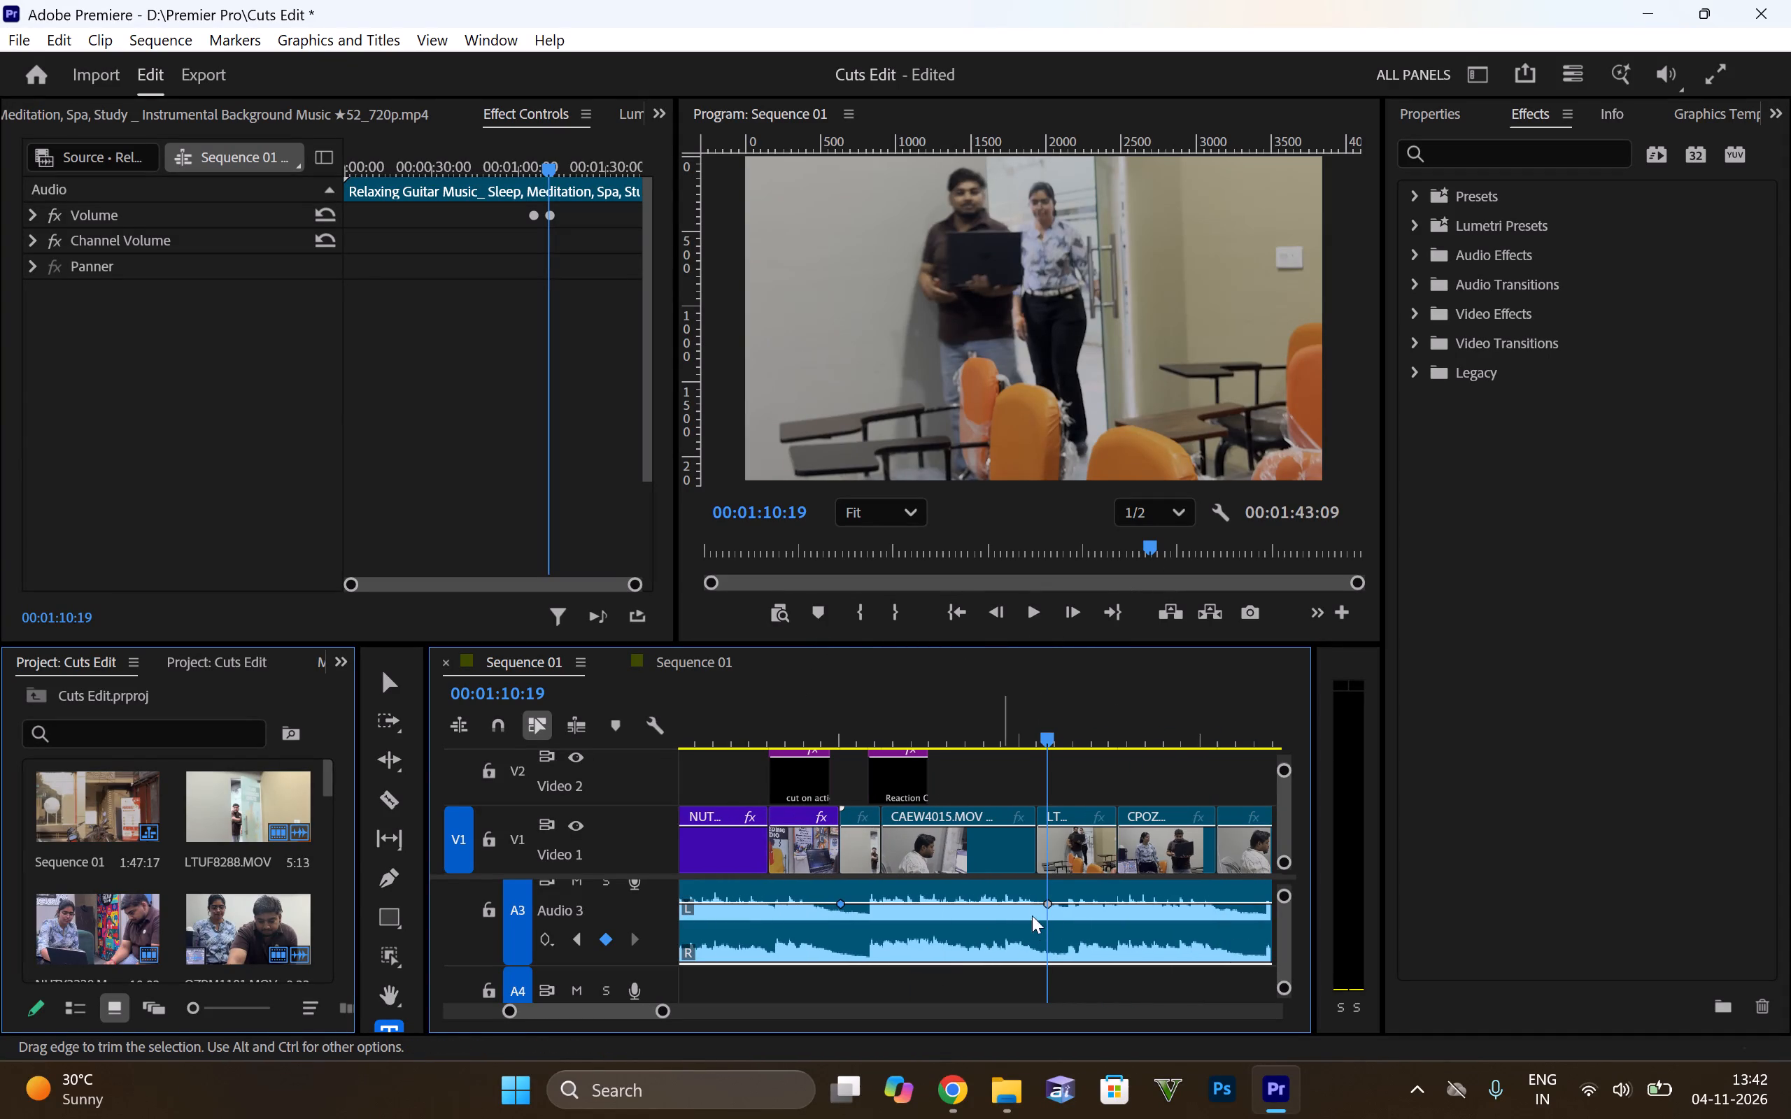
pyautogui.click(1047, 901)
pyautogui.moveTo(1047, 901); pyautogui.dragTo(1035, 900)
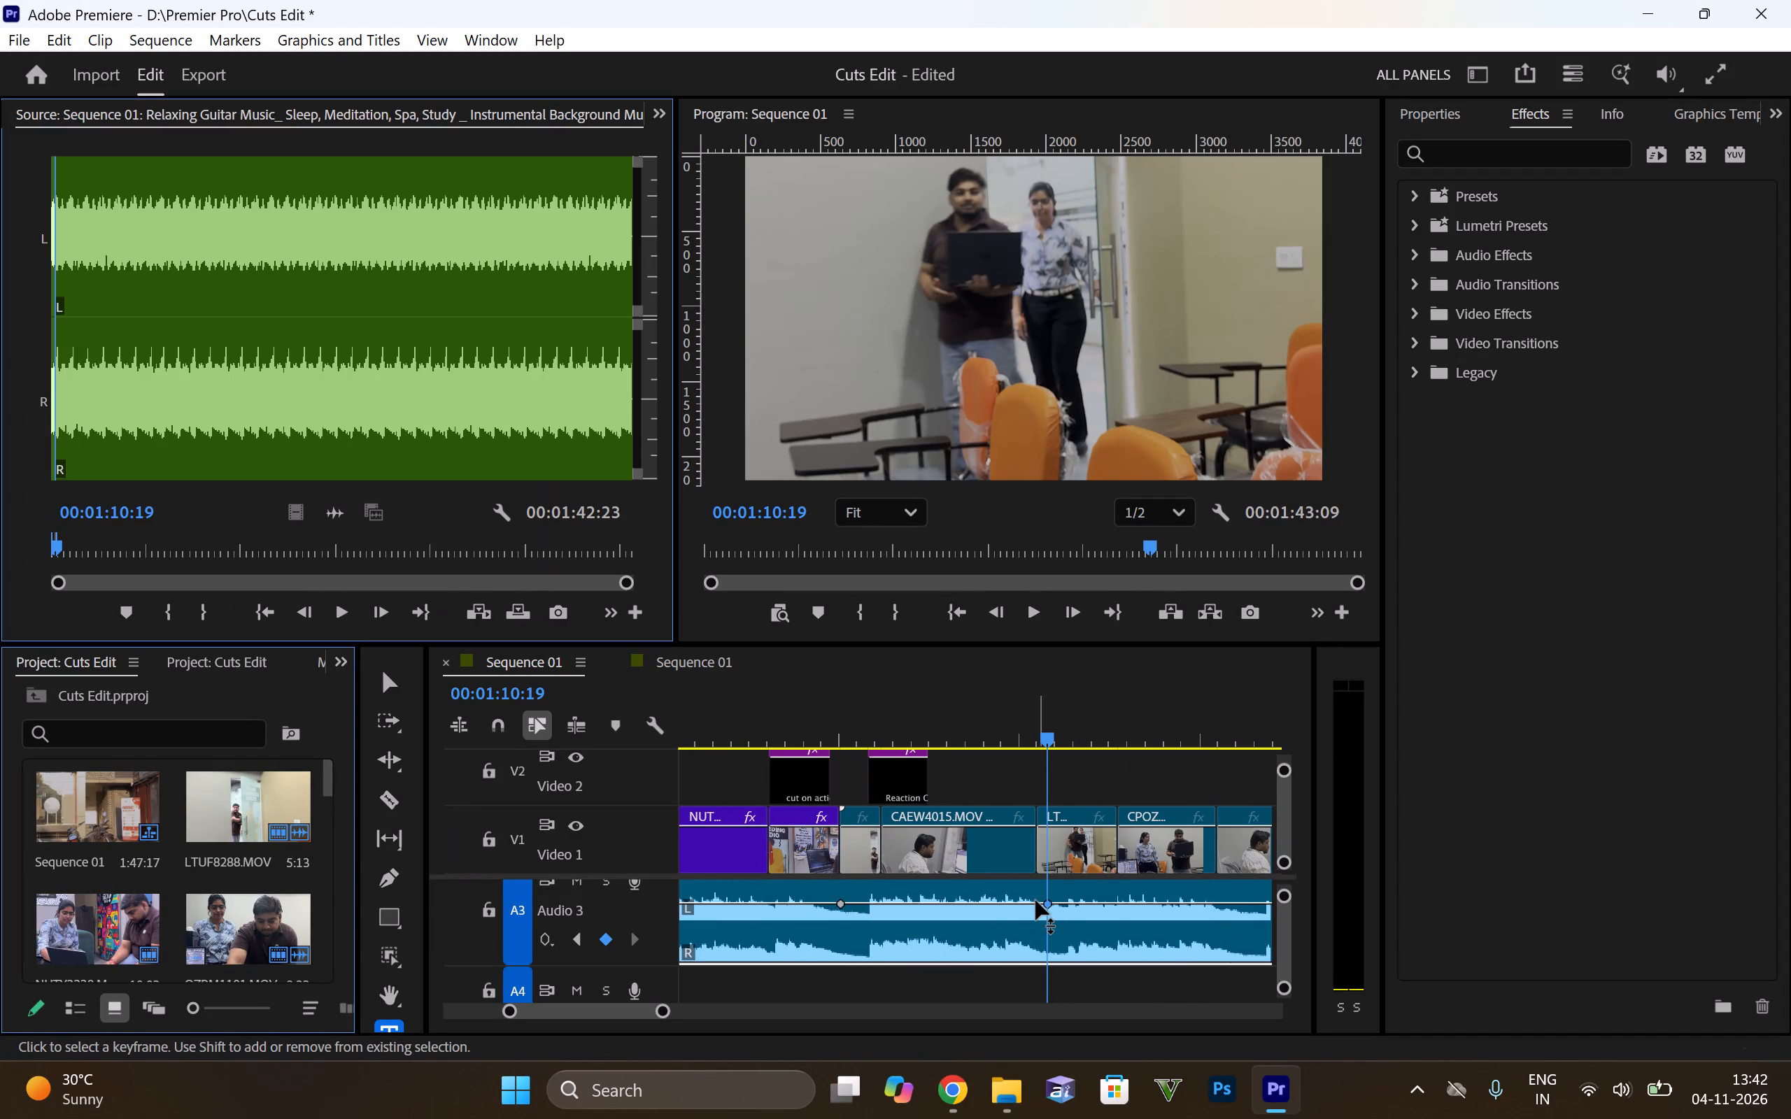
pyautogui.moveTo(1035, 900); pyautogui.dragTo(1026, 897)
pyautogui.keyDown('alt'); pyautogui.scroll(7, 1018, 906); pyautogui.keyUp('alt')
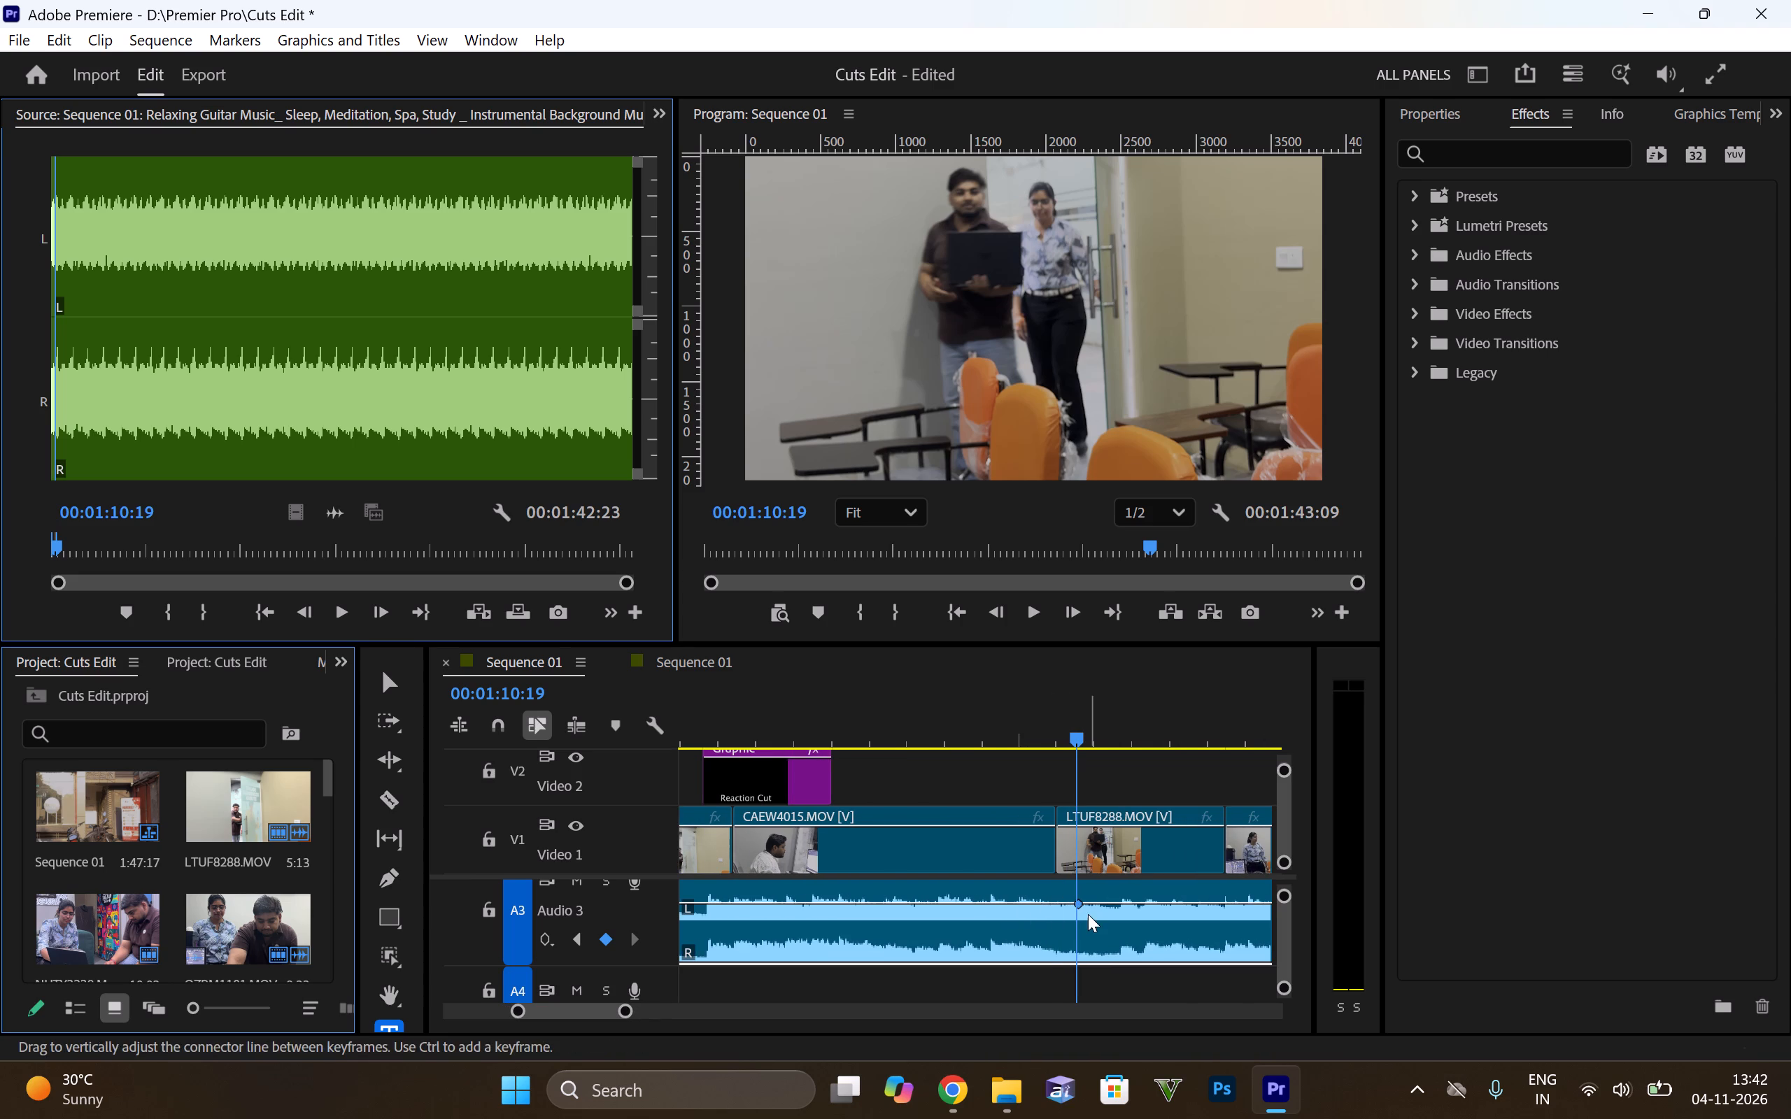
pyautogui.rightClick(1076, 906)
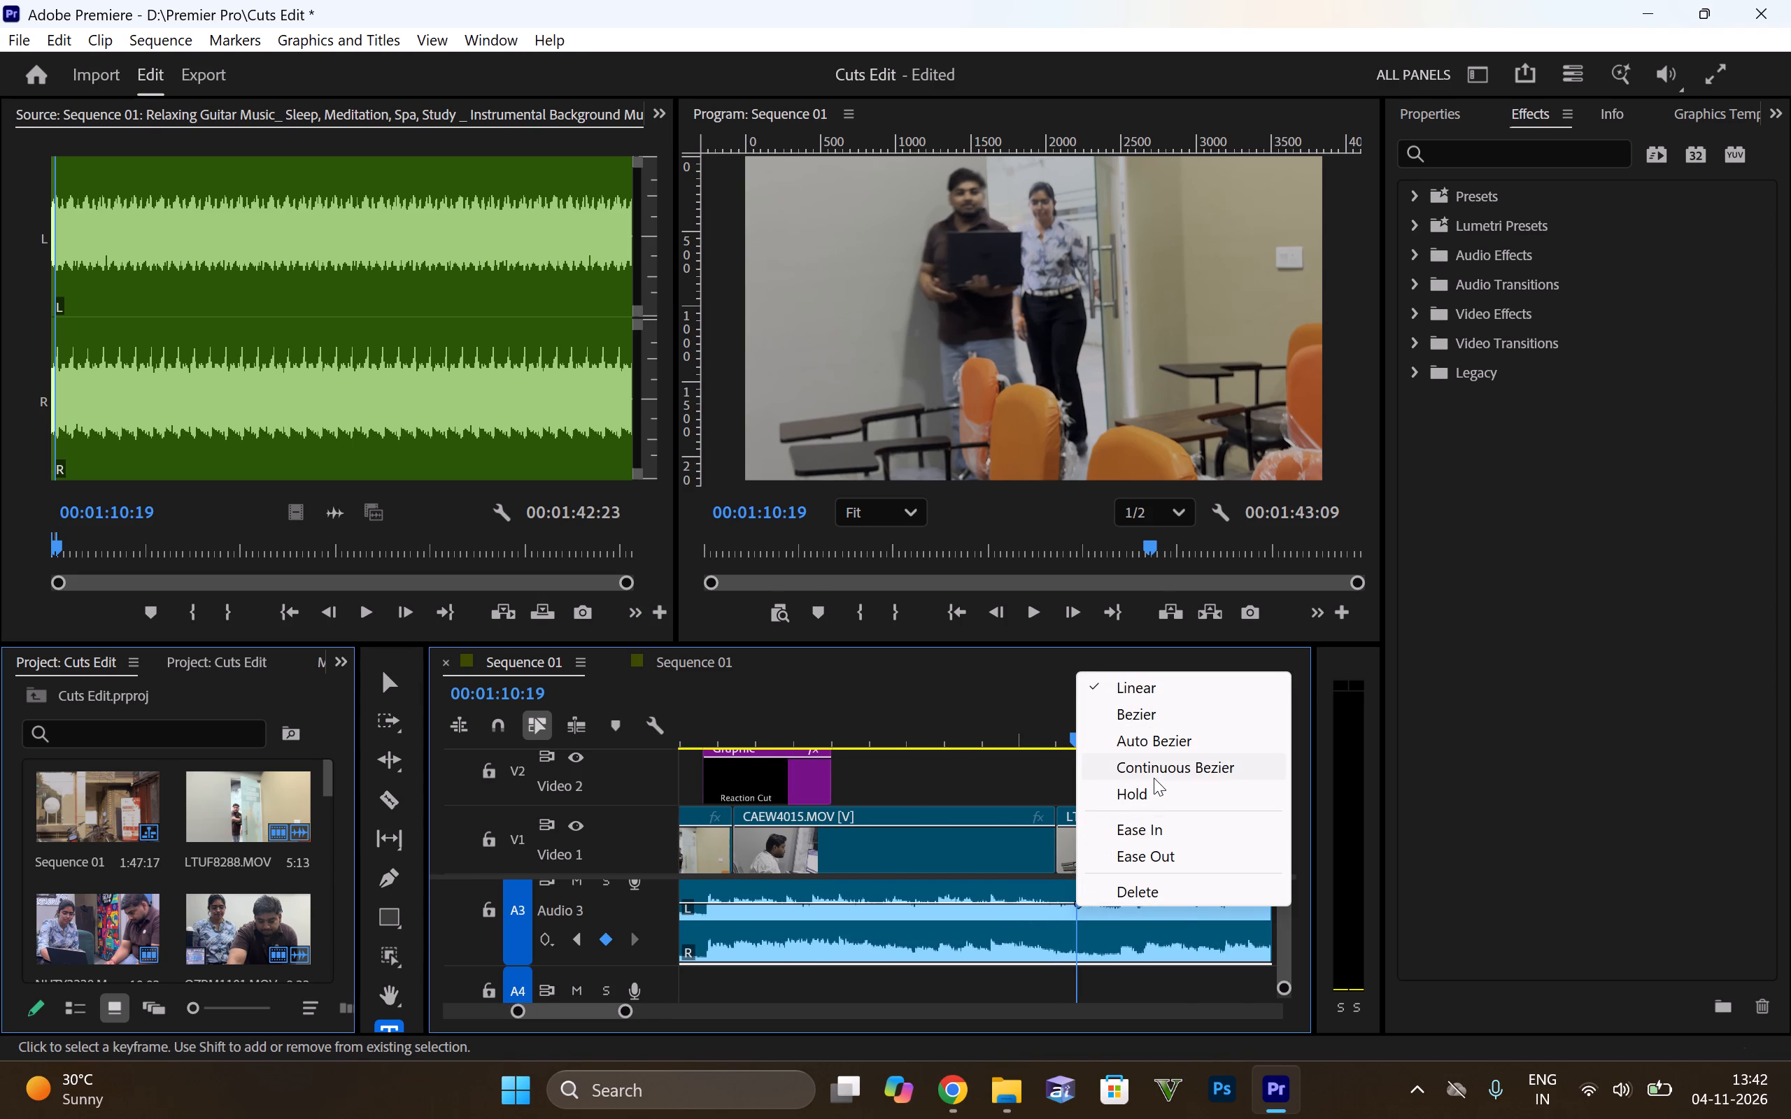
pyautogui.click(1145, 710)
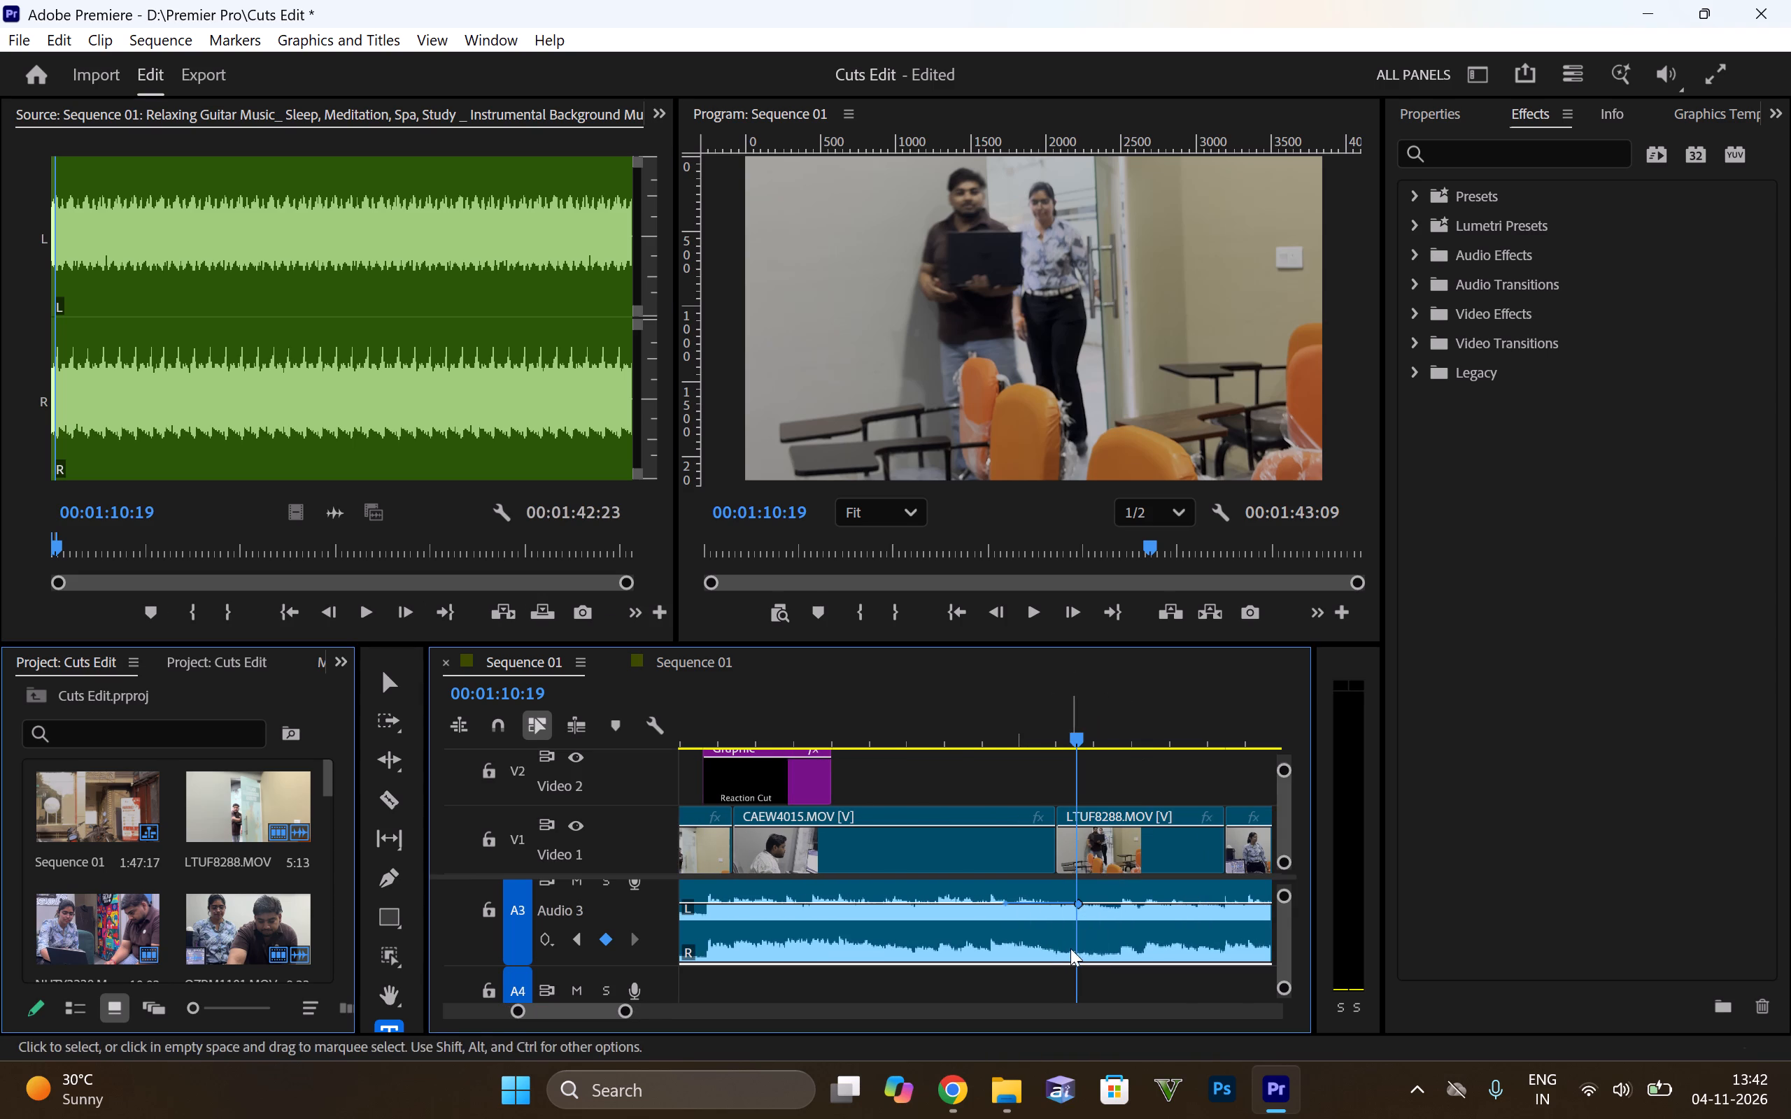
# Pull the Bezier handle before the second keyframe down to curve the guitar music's volume into a deep dip between the two keyframes.
pyautogui.moveTo(1007, 904); pyautogui.dragTo(947, 935)
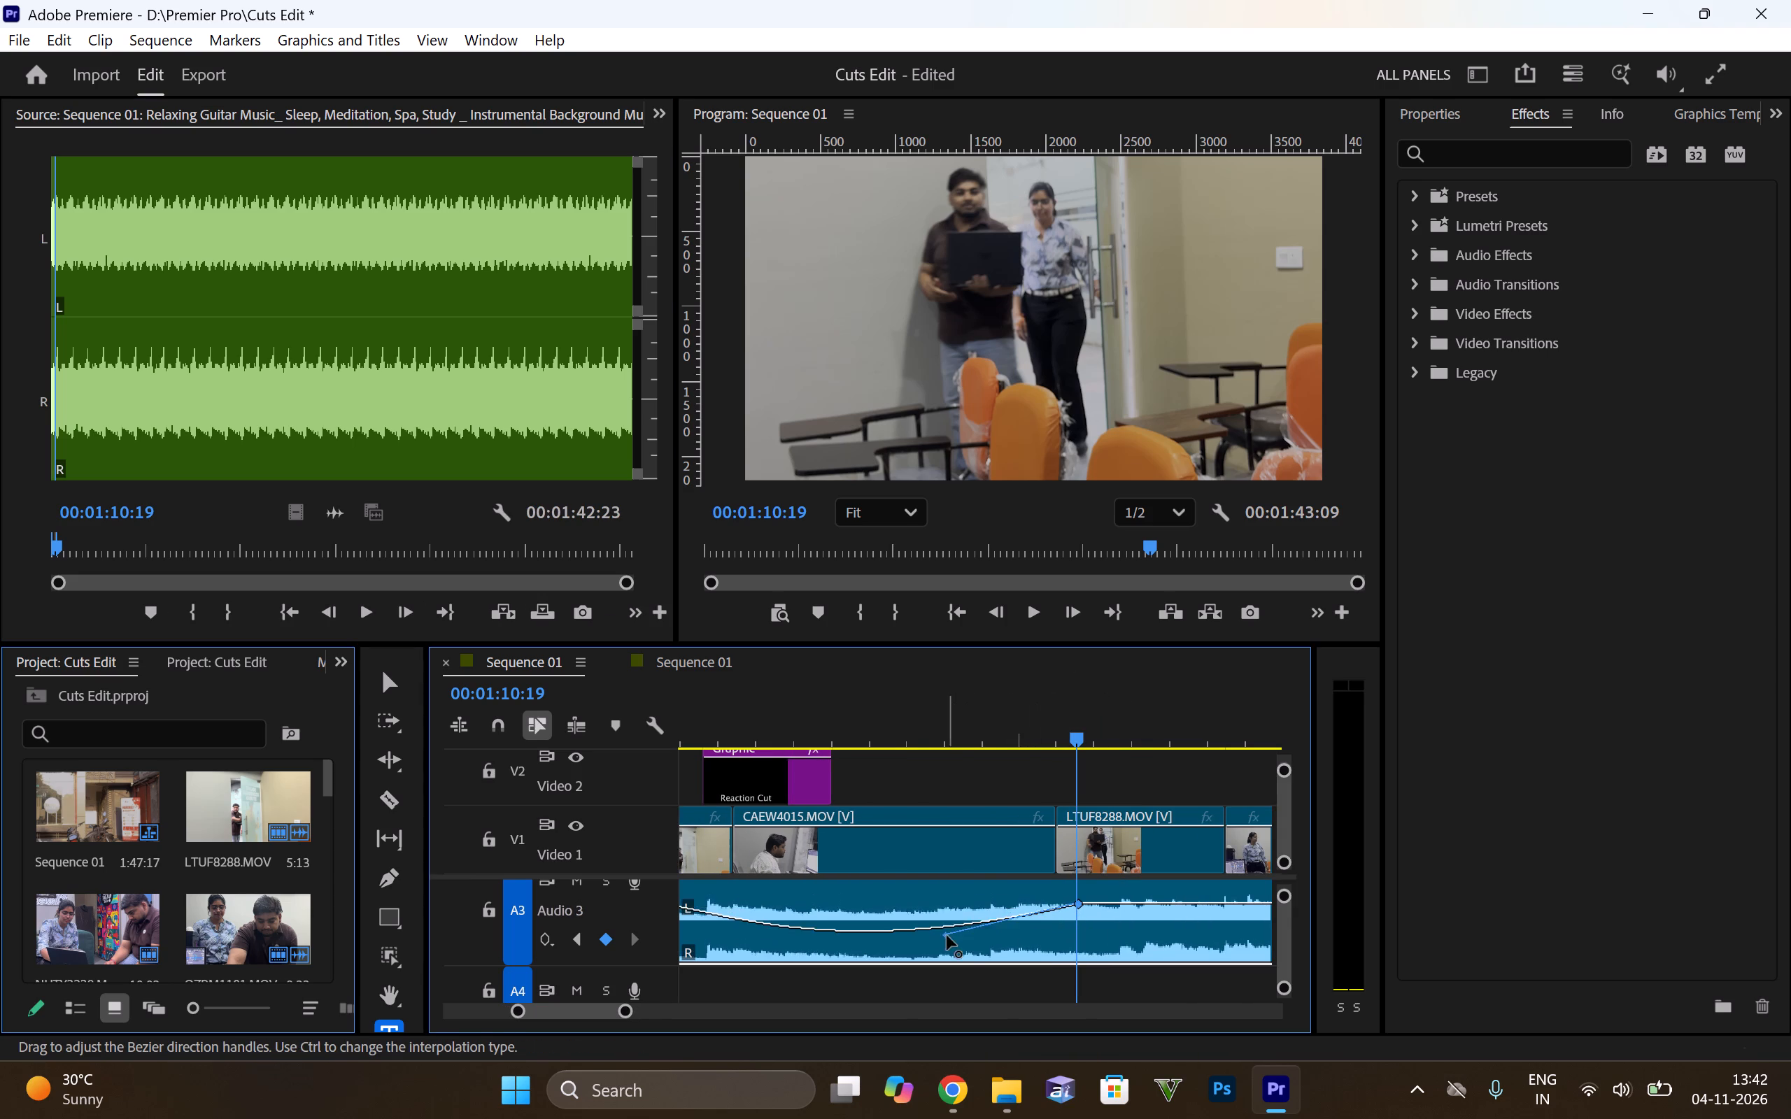
pyautogui.moveTo(947, 935); pyautogui.dragTo(956, 952)
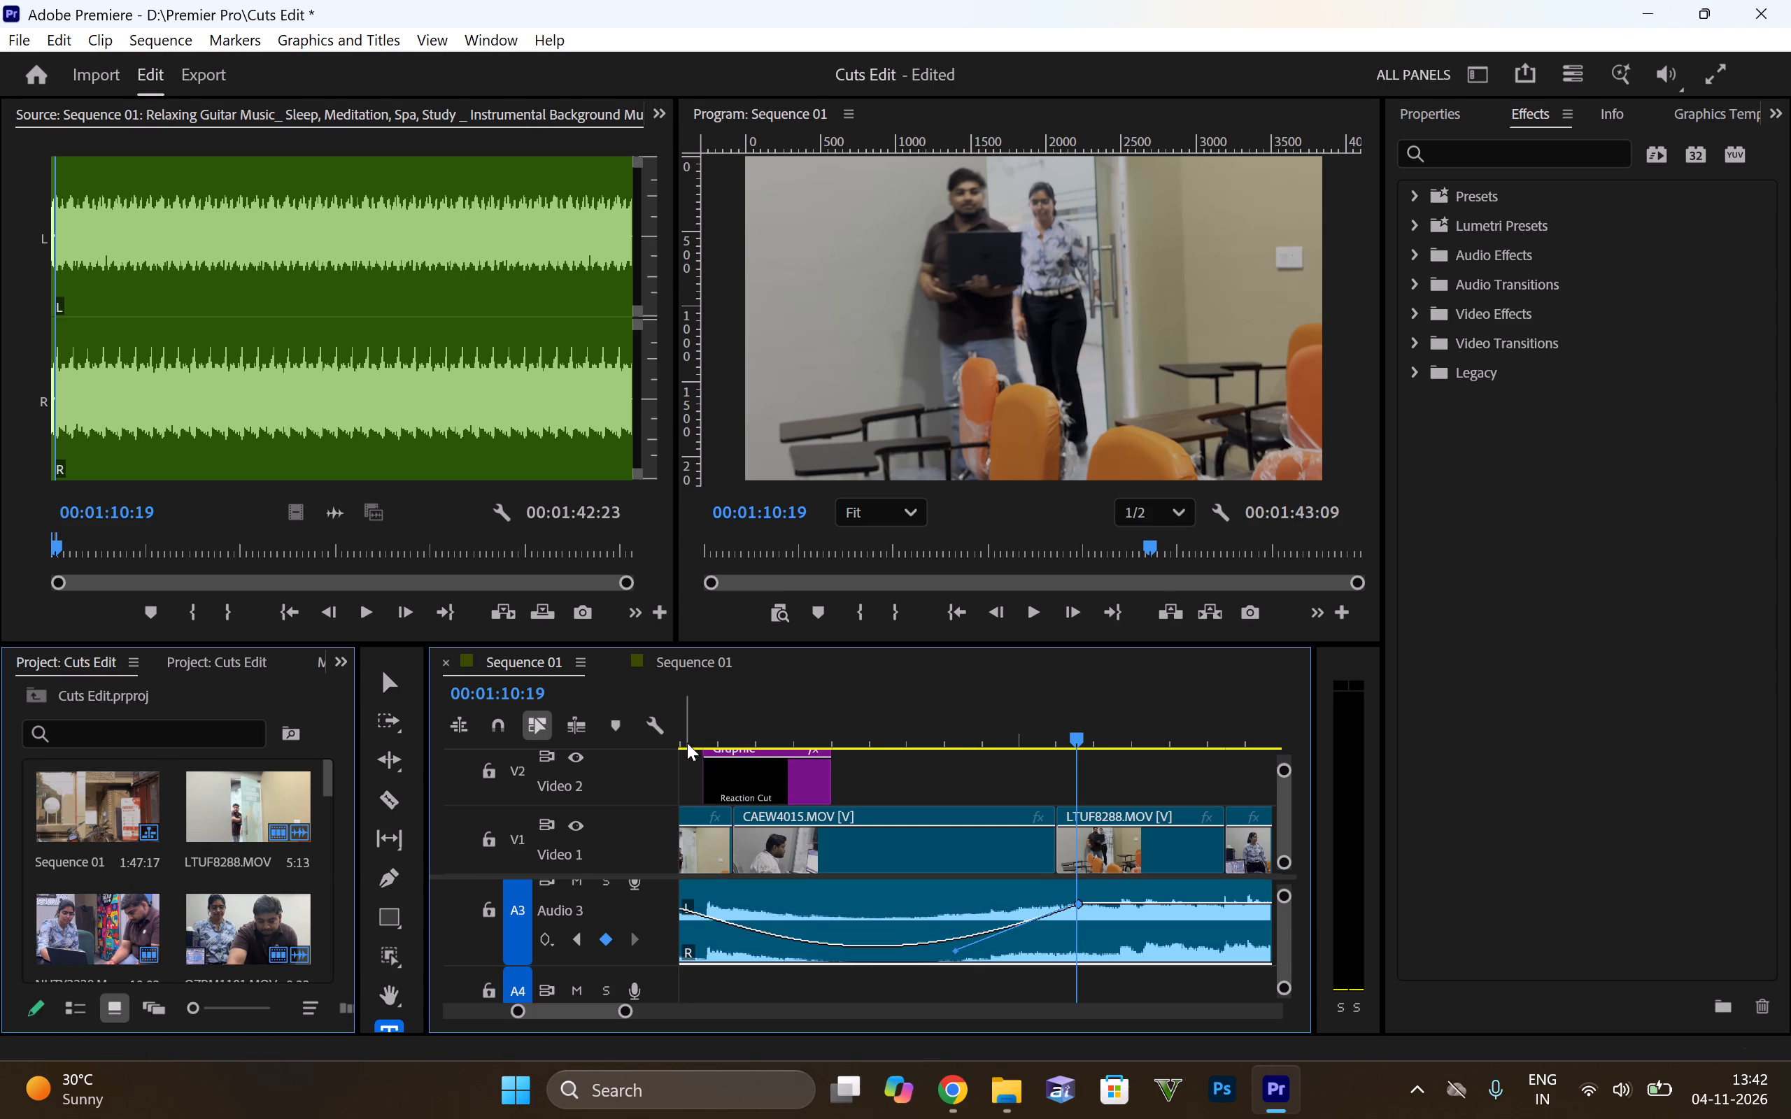
# Play back from just before the "cut on action" title through the curved volume dip to check the music.
pyautogui.moveTo(683, 740); pyautogui.dragTo(710, 751)
pyautogui.press('space')
pyautogui.keyDown('alt'); pyautogui.scroll(-1, 770, 800); pyautogui.keyUp('alt')
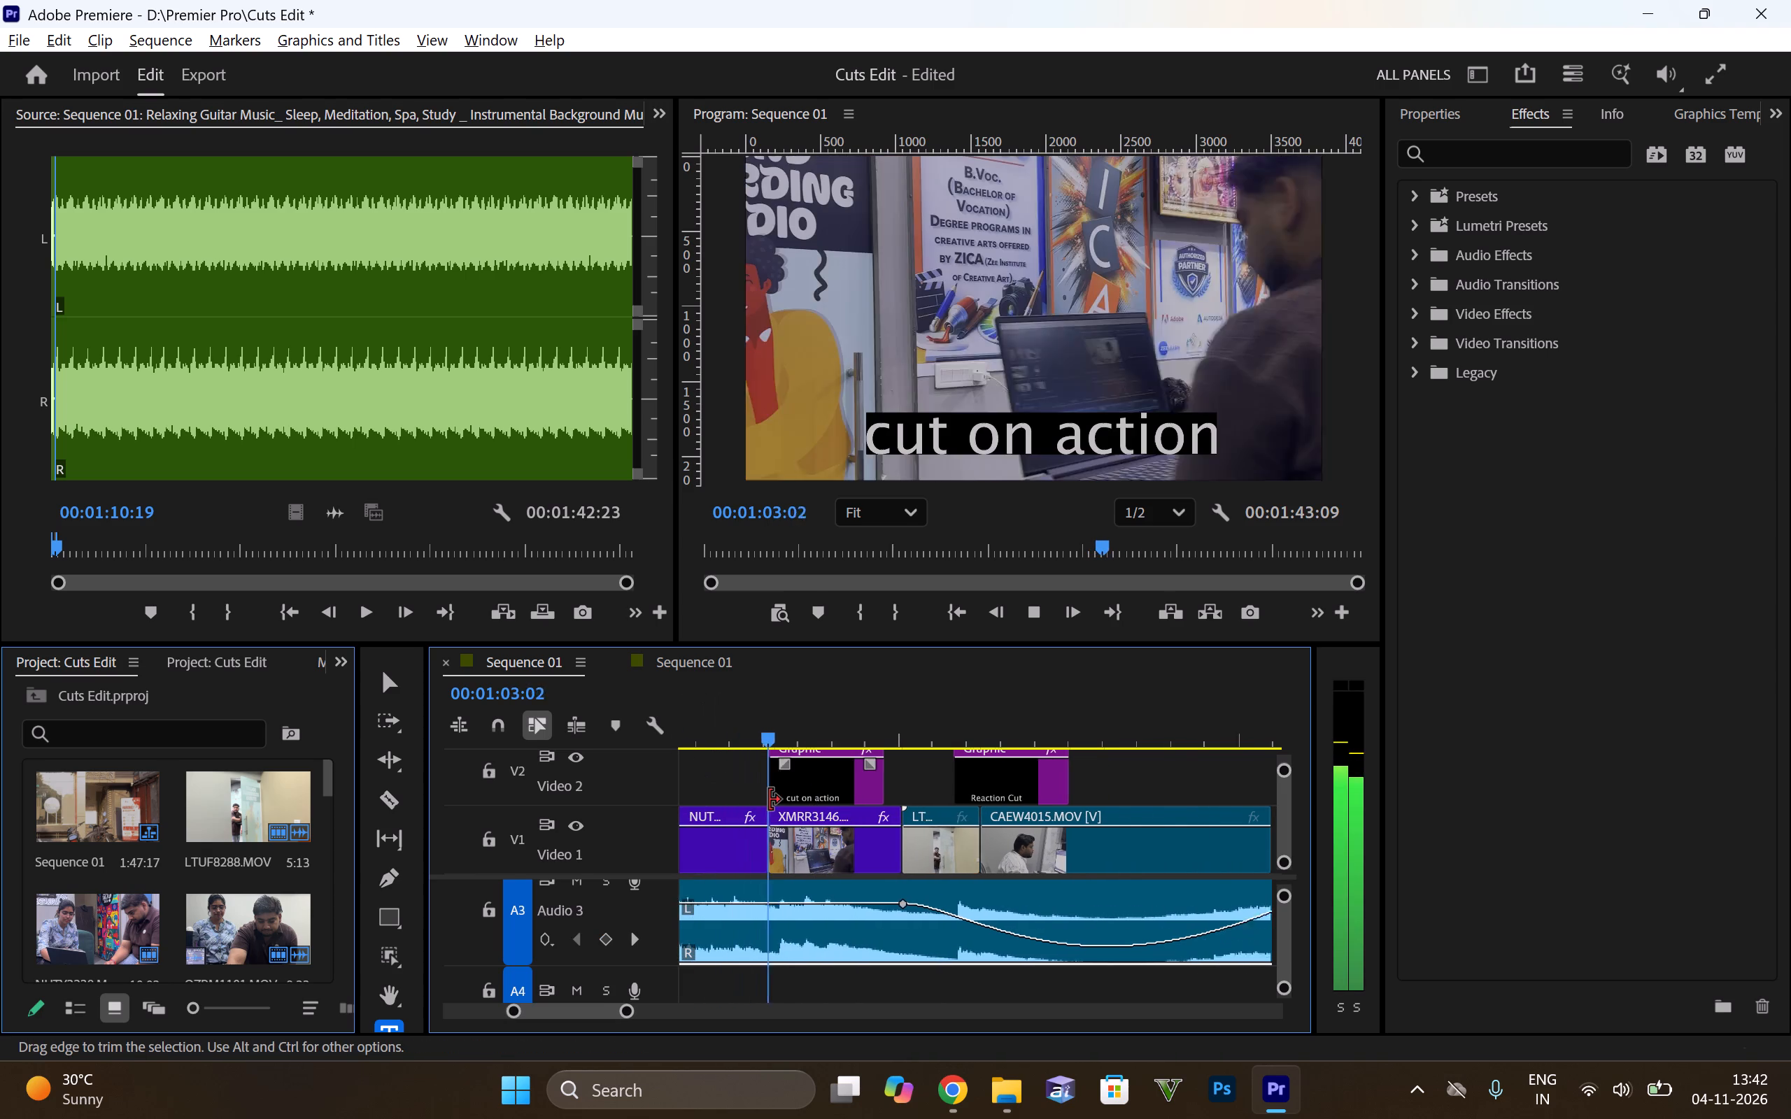
pyautogui.keyDown('alt'); pyautogui.scroll(-3, 770, 800); pyautogui.keyUp('alt')
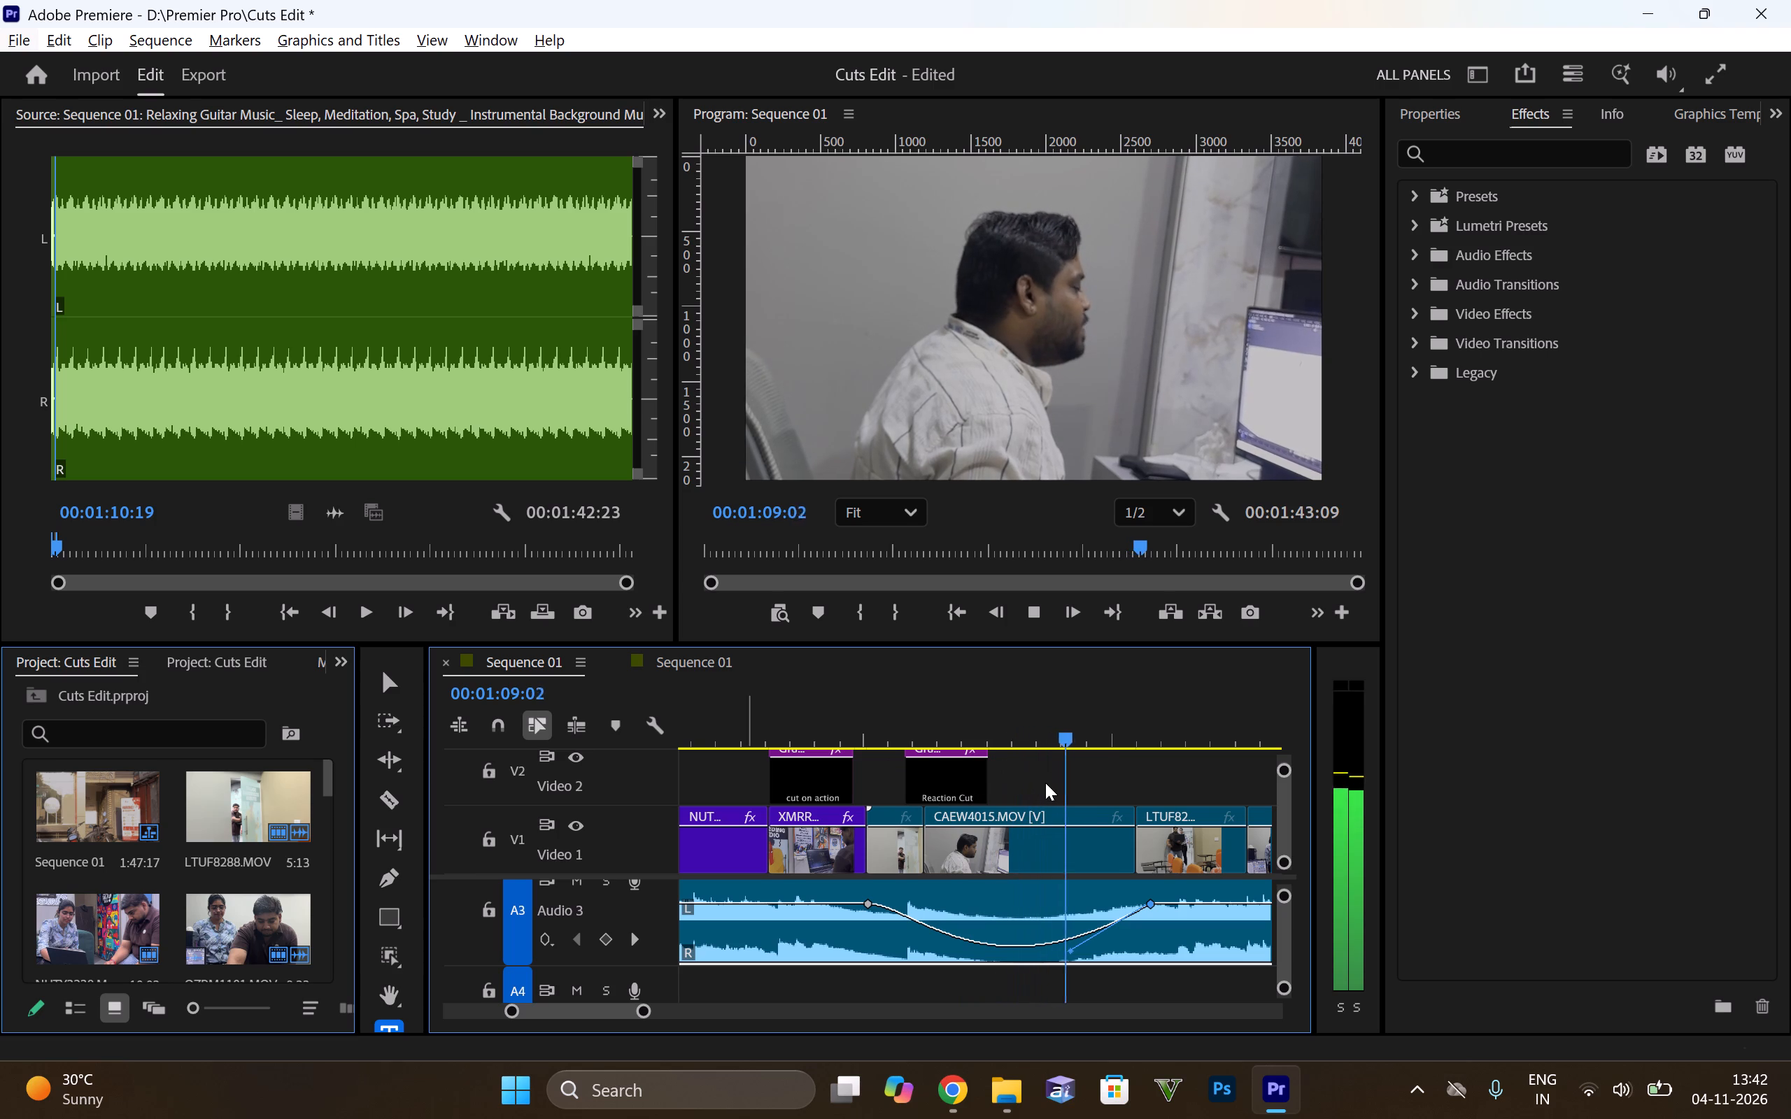
pyautogui.keyDown('alt'); pyautogui.scroll(-5, 1049, 783); pyautogui.keyUp('alt')
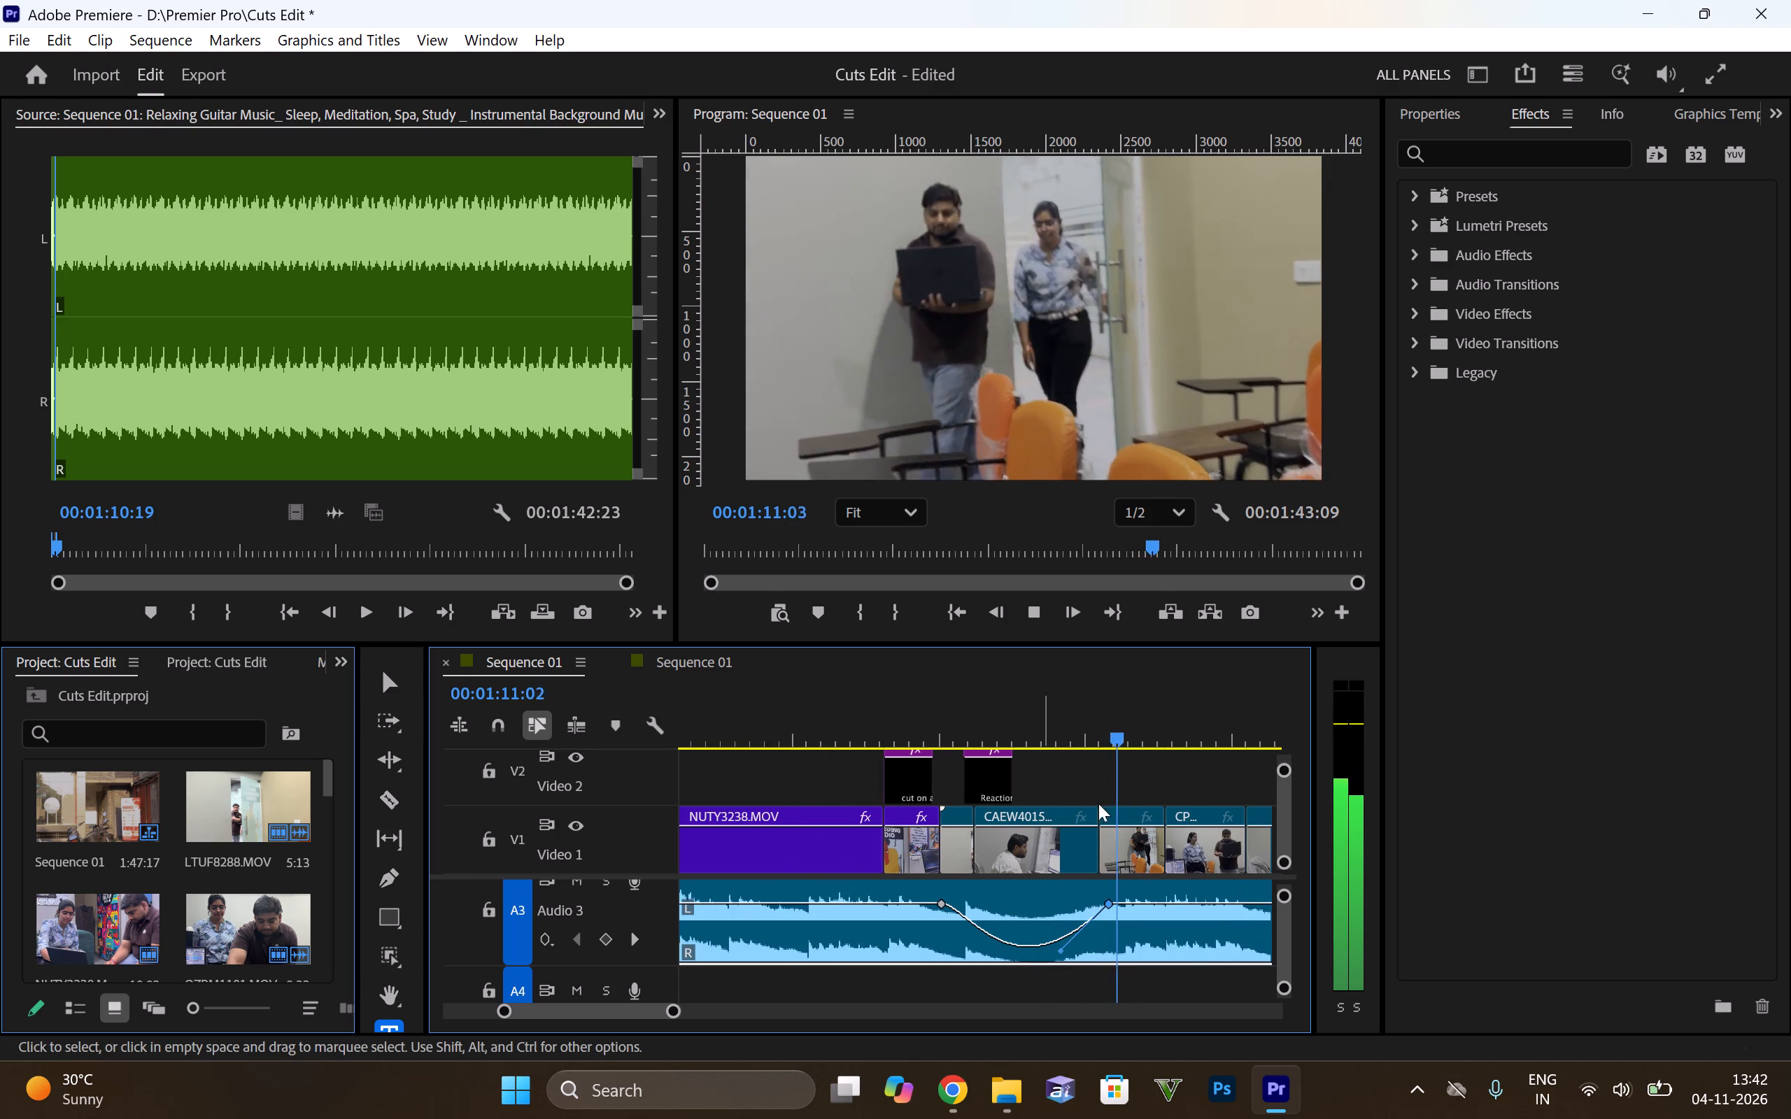
pyautogui.keyDown('alt'); pyautogui.scroll(-4, 1125, 811); pyautogui.keyUp('alt')
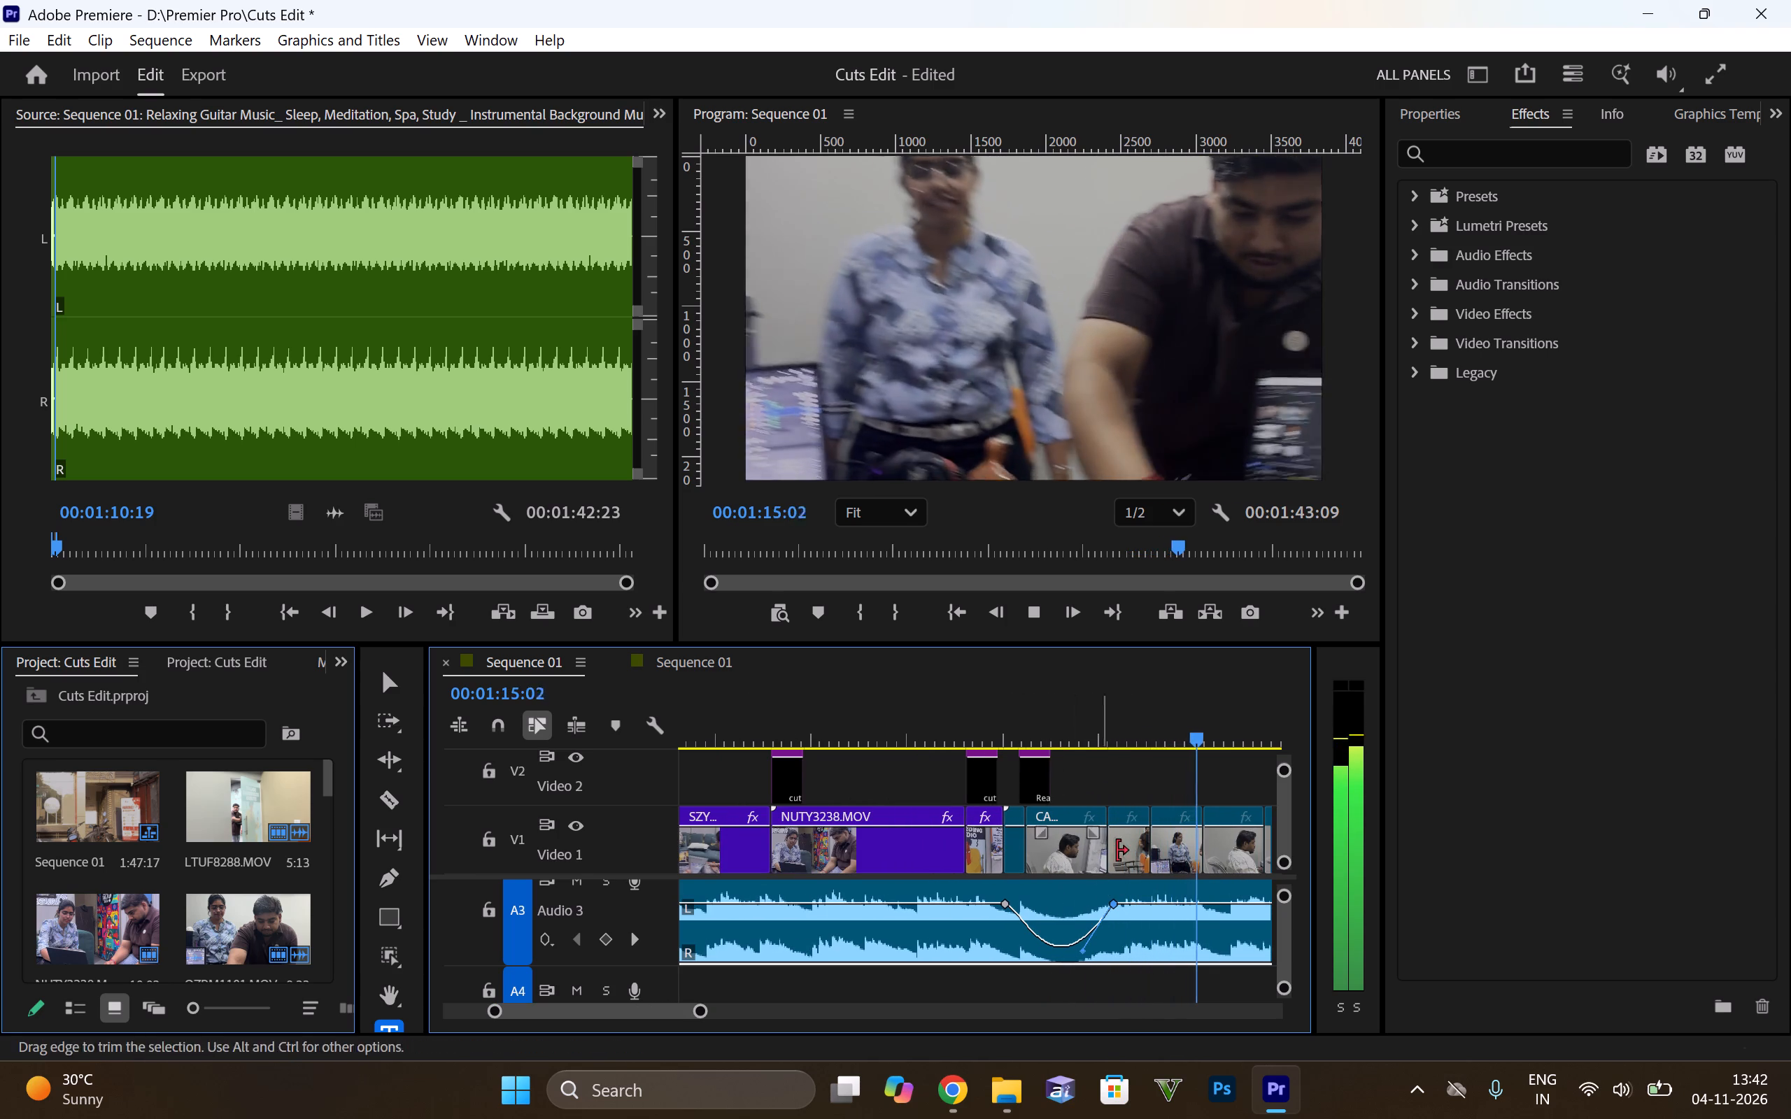
# Replay briefly from 00:01:12:16 and add a third volume keyframe to the guitar music at 00:01:13:01.
pyautogui.click(1141, 740)
pyautogui.press('space')
pyautogui.press('space')
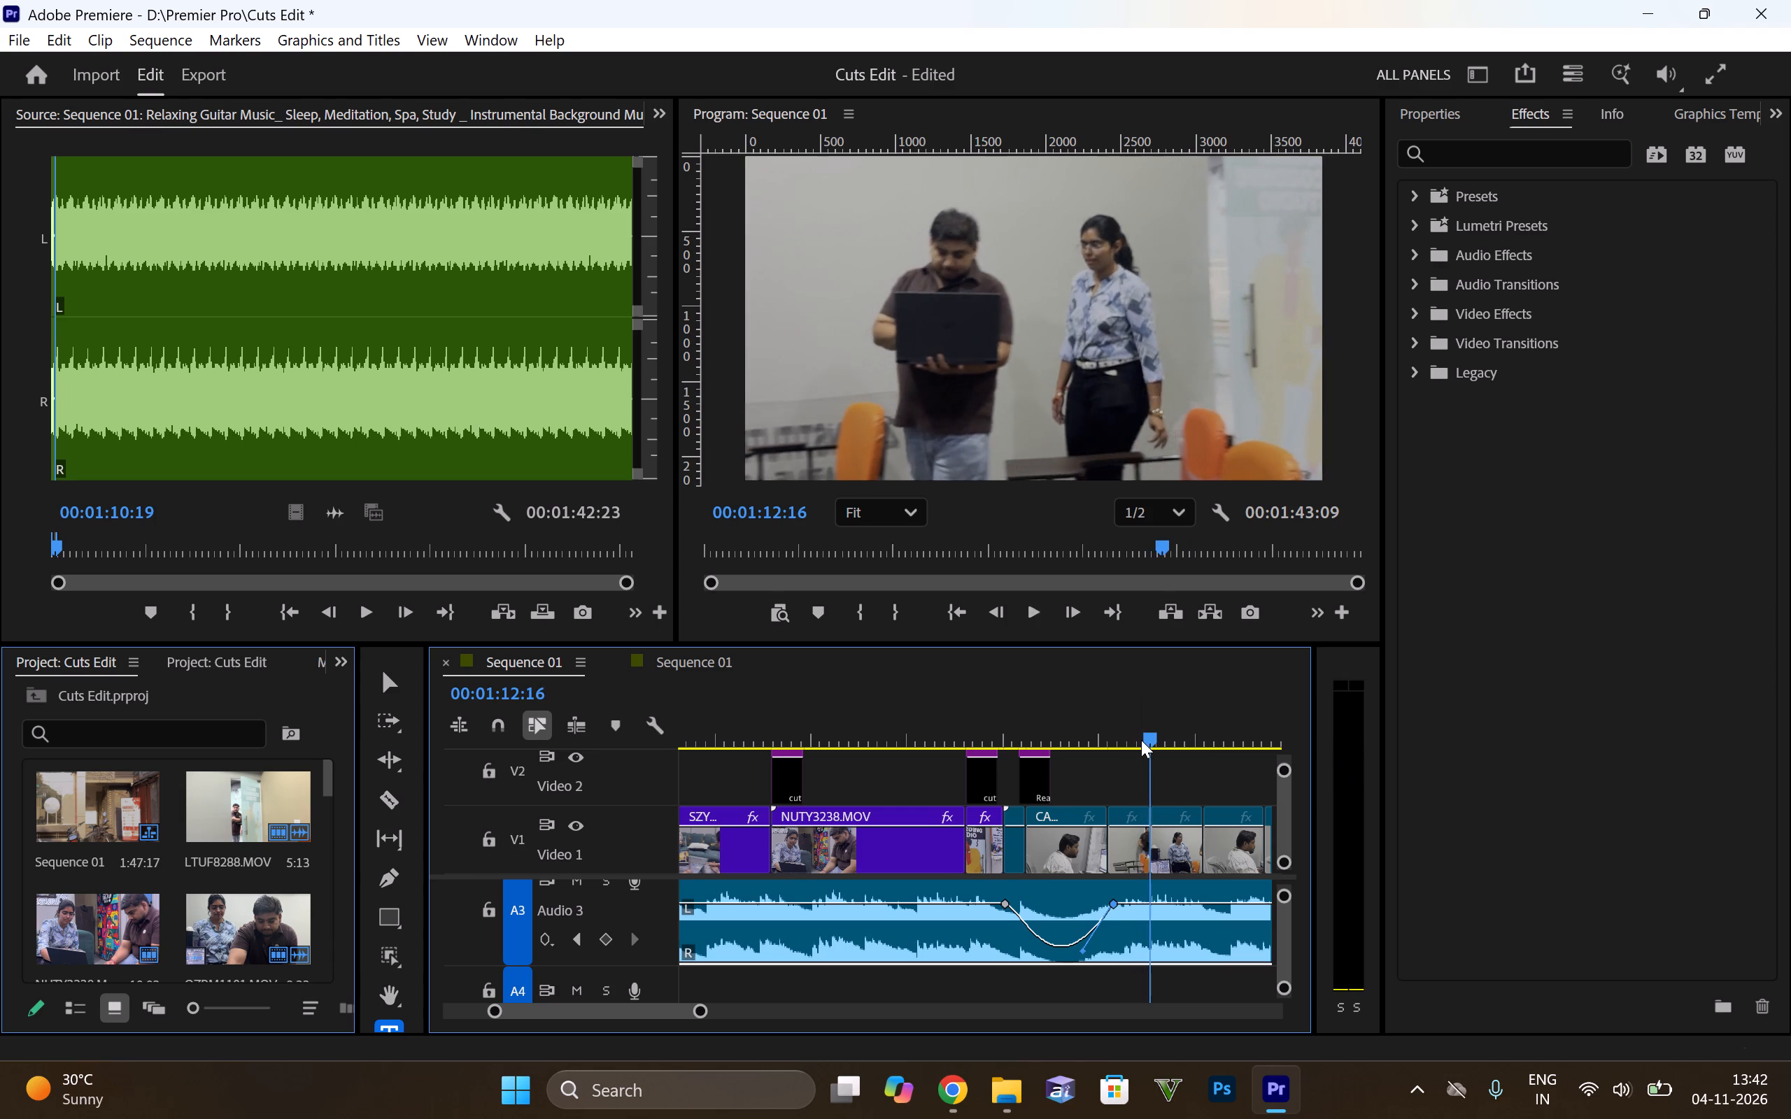
pyautogui.press('space')
pyautogui.press('space')
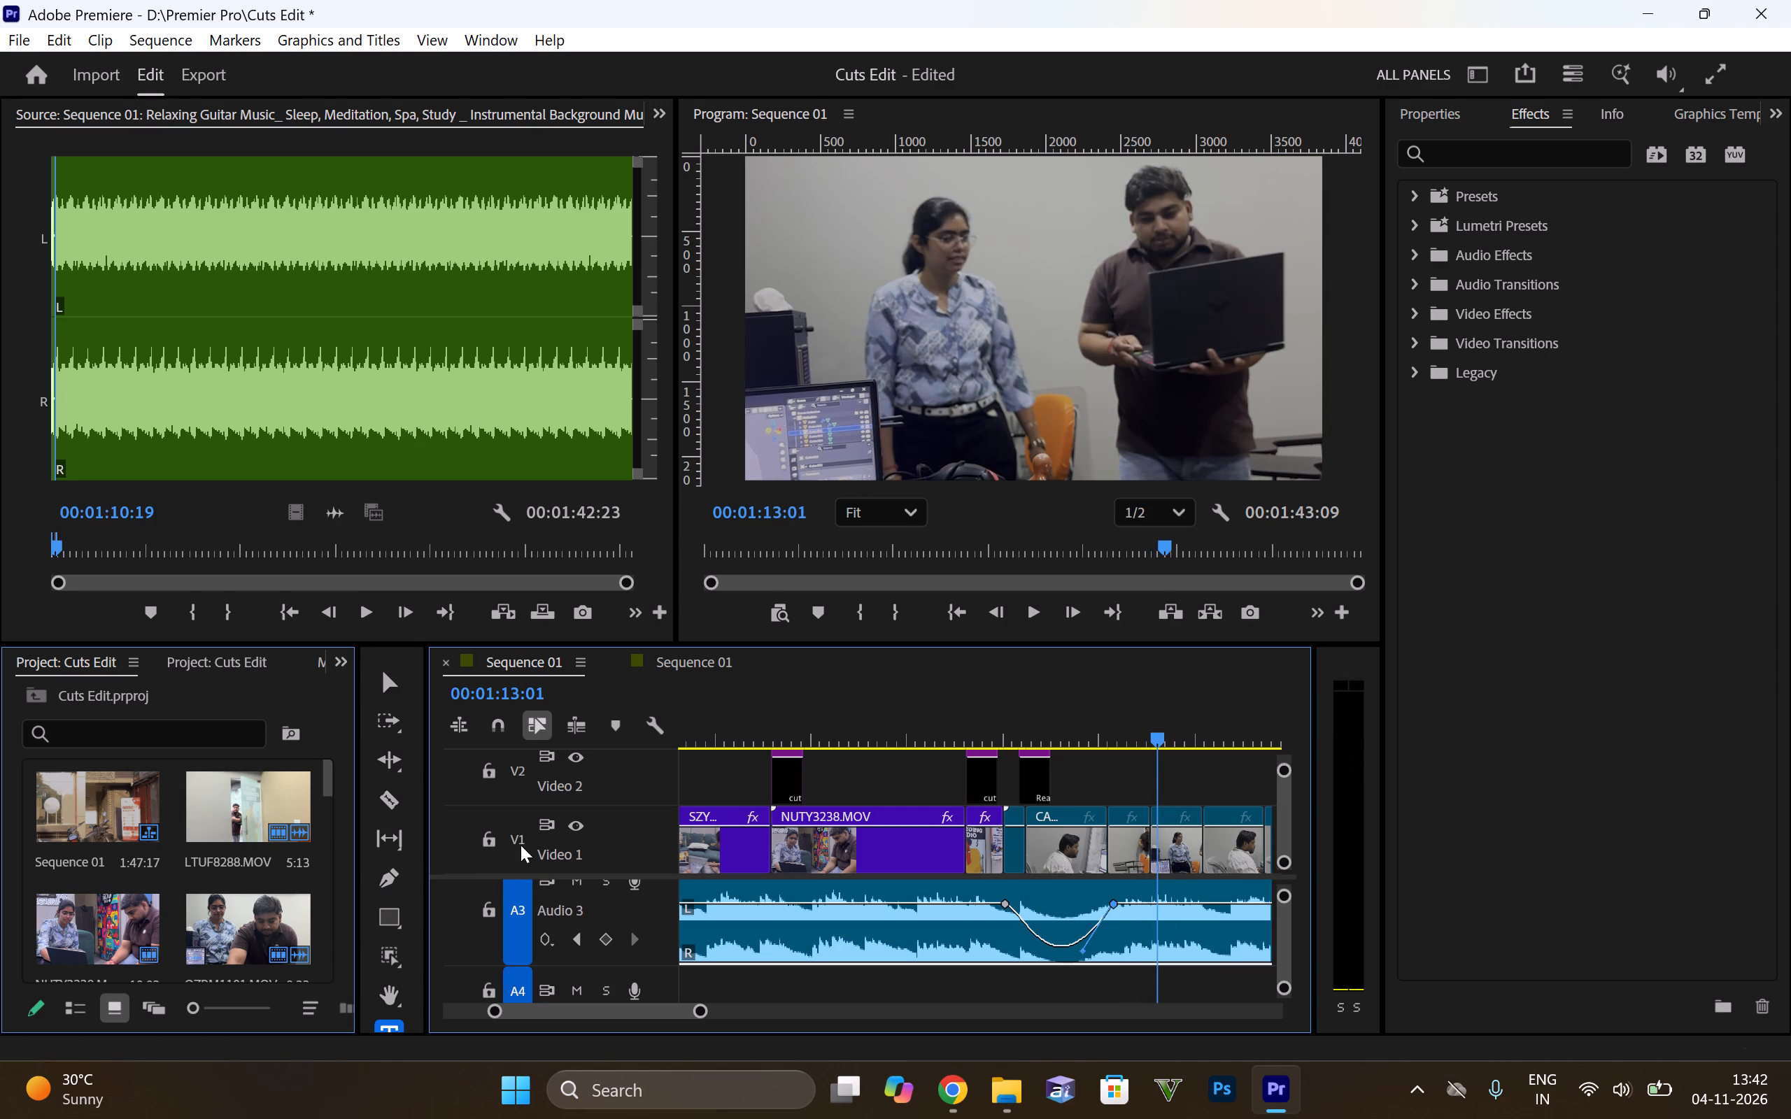
pyautogui.click(605, 941)
# Play back the sequence from the third volume keyframe past the "L Cut" title to check the remaining clips and music.
pyautogui.press('space')
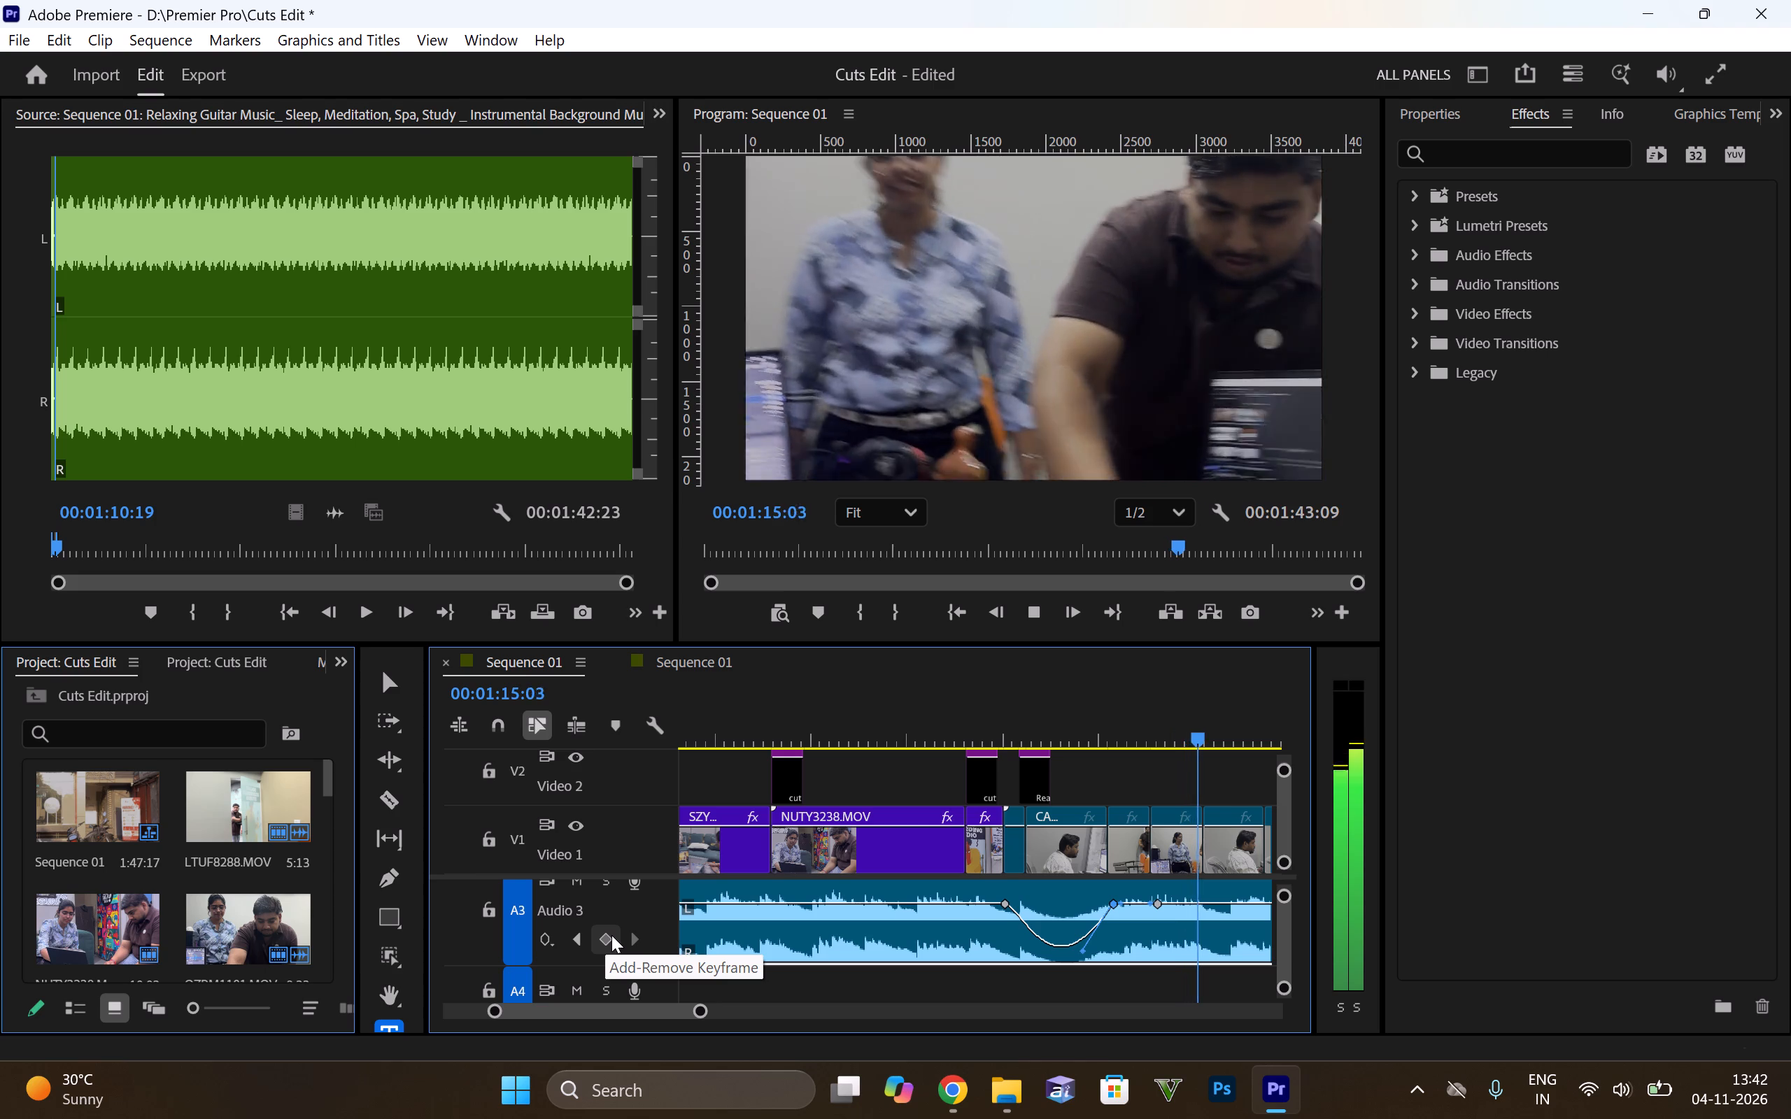
pyautogui.press('space')
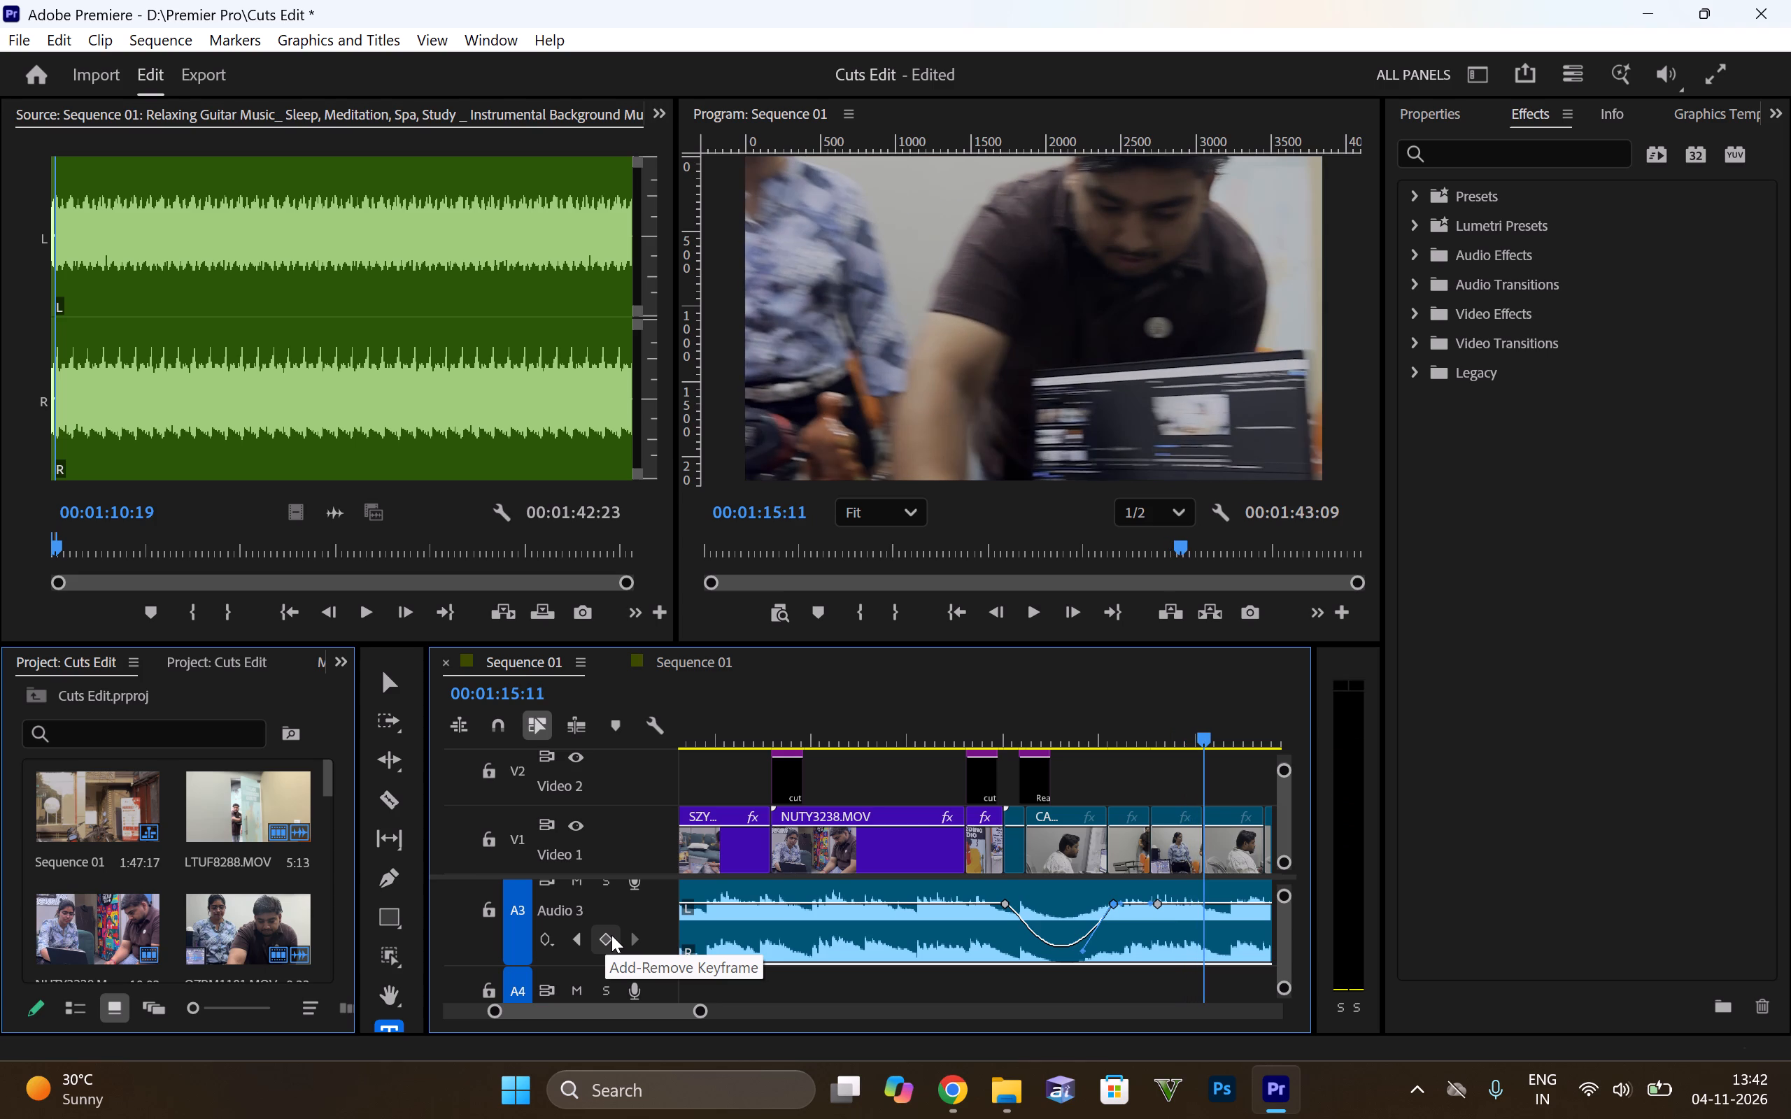
pyautogui.press('space')
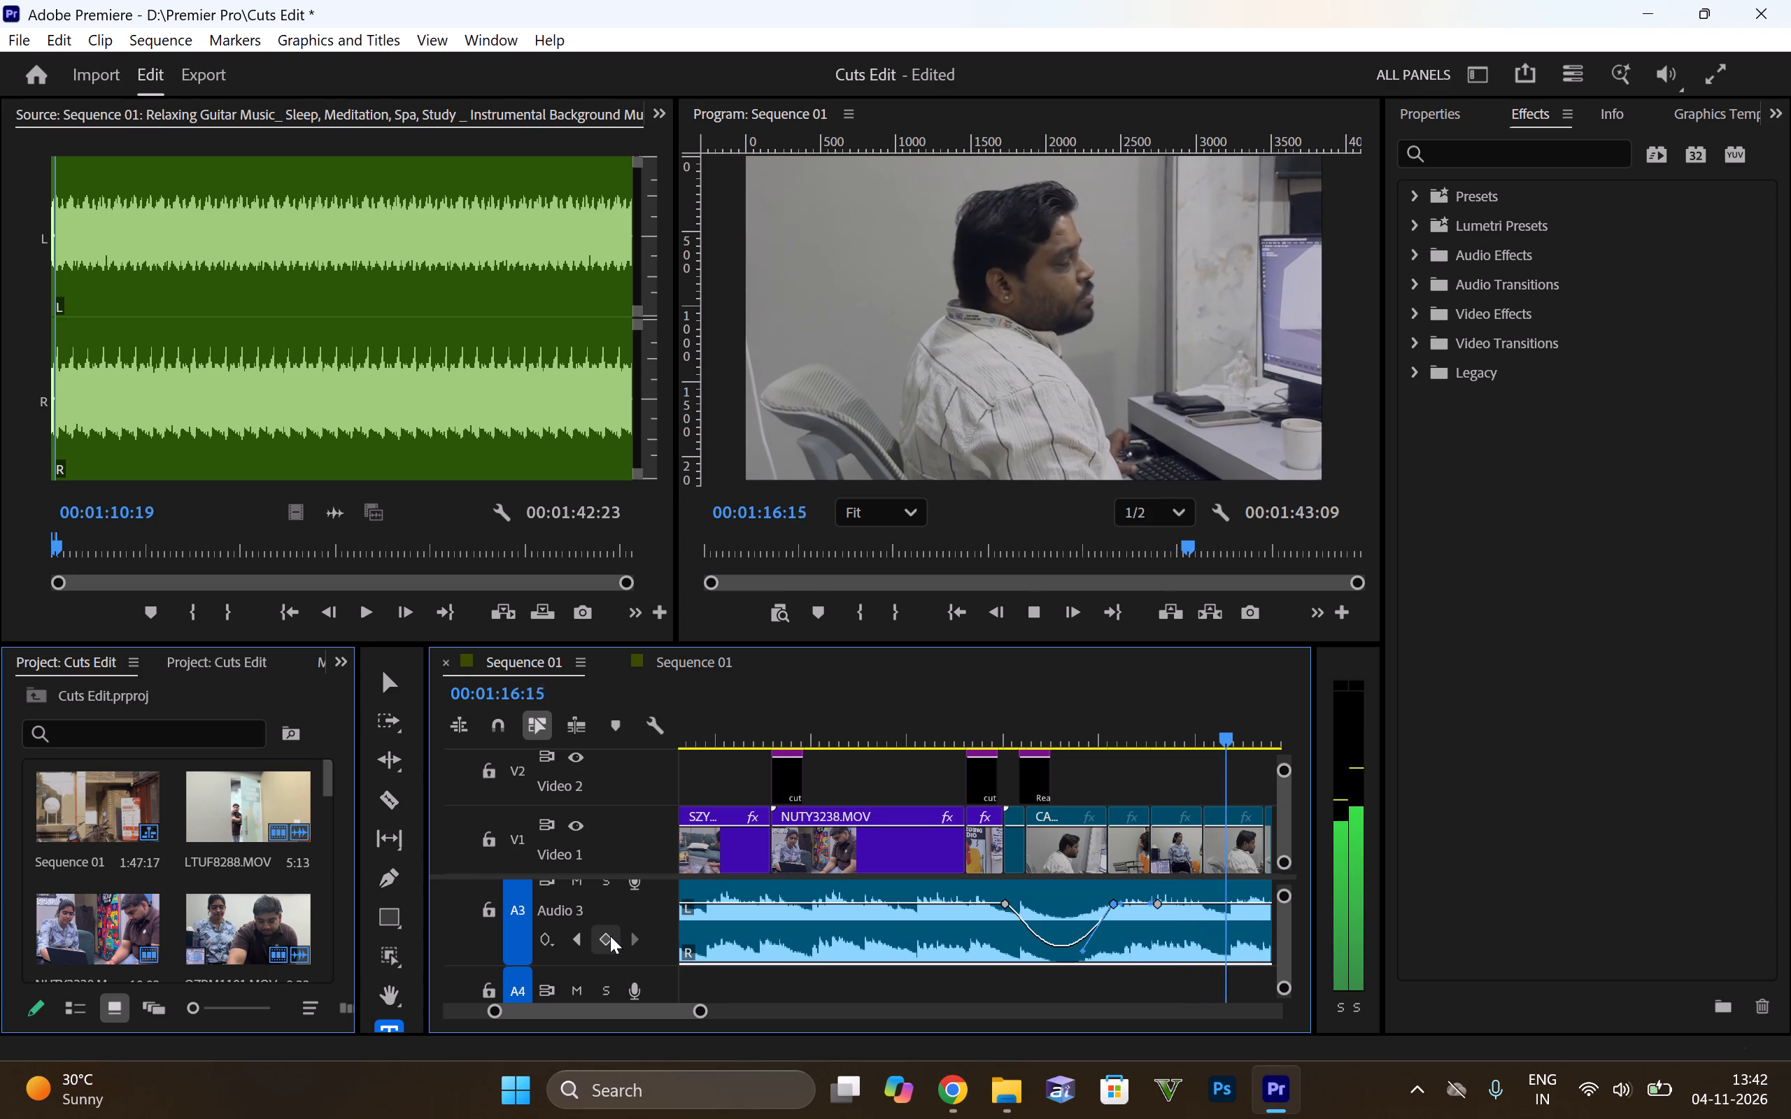
pyautogui.keyDown('alt'); pyautogui.scroll(-4, 616, 887); pyautogui.keyUp('alt')
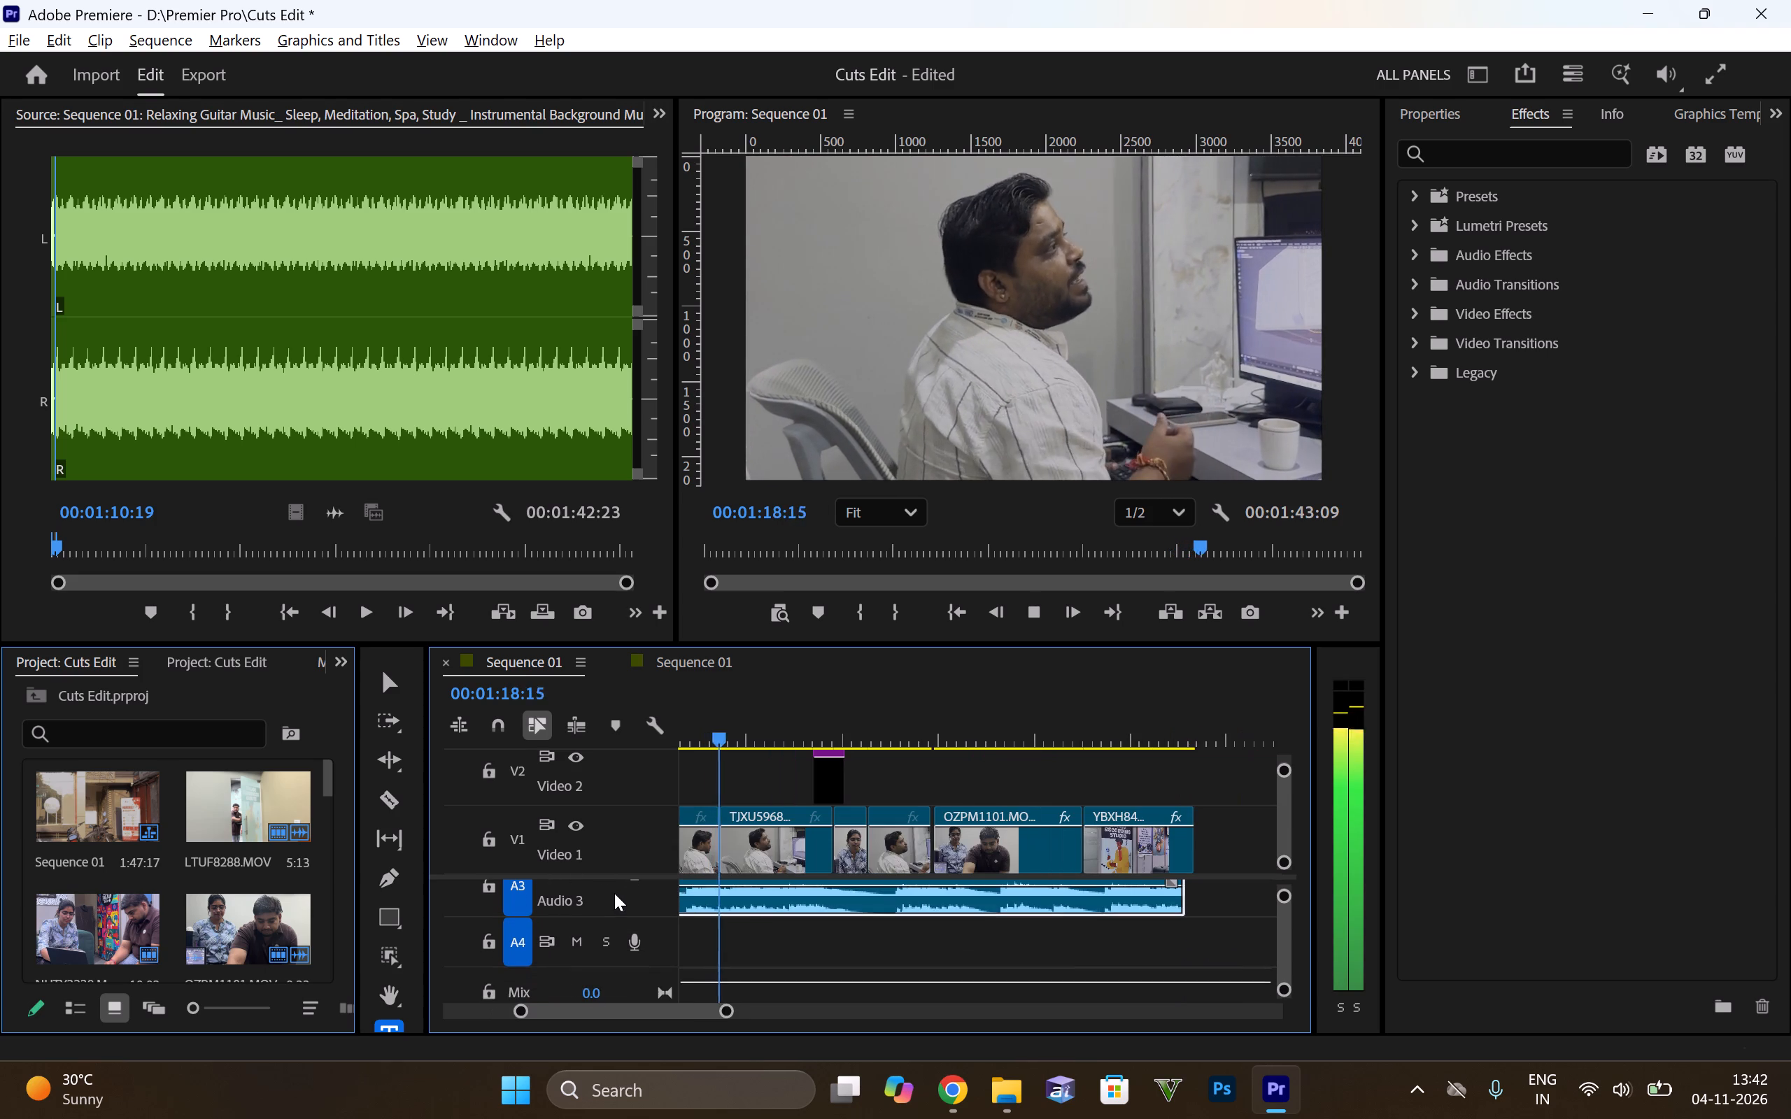
pyautogui.keyDown('alt'); pyautogui.scroll(4, 606, 902); pyautogui.keyUp('alt')
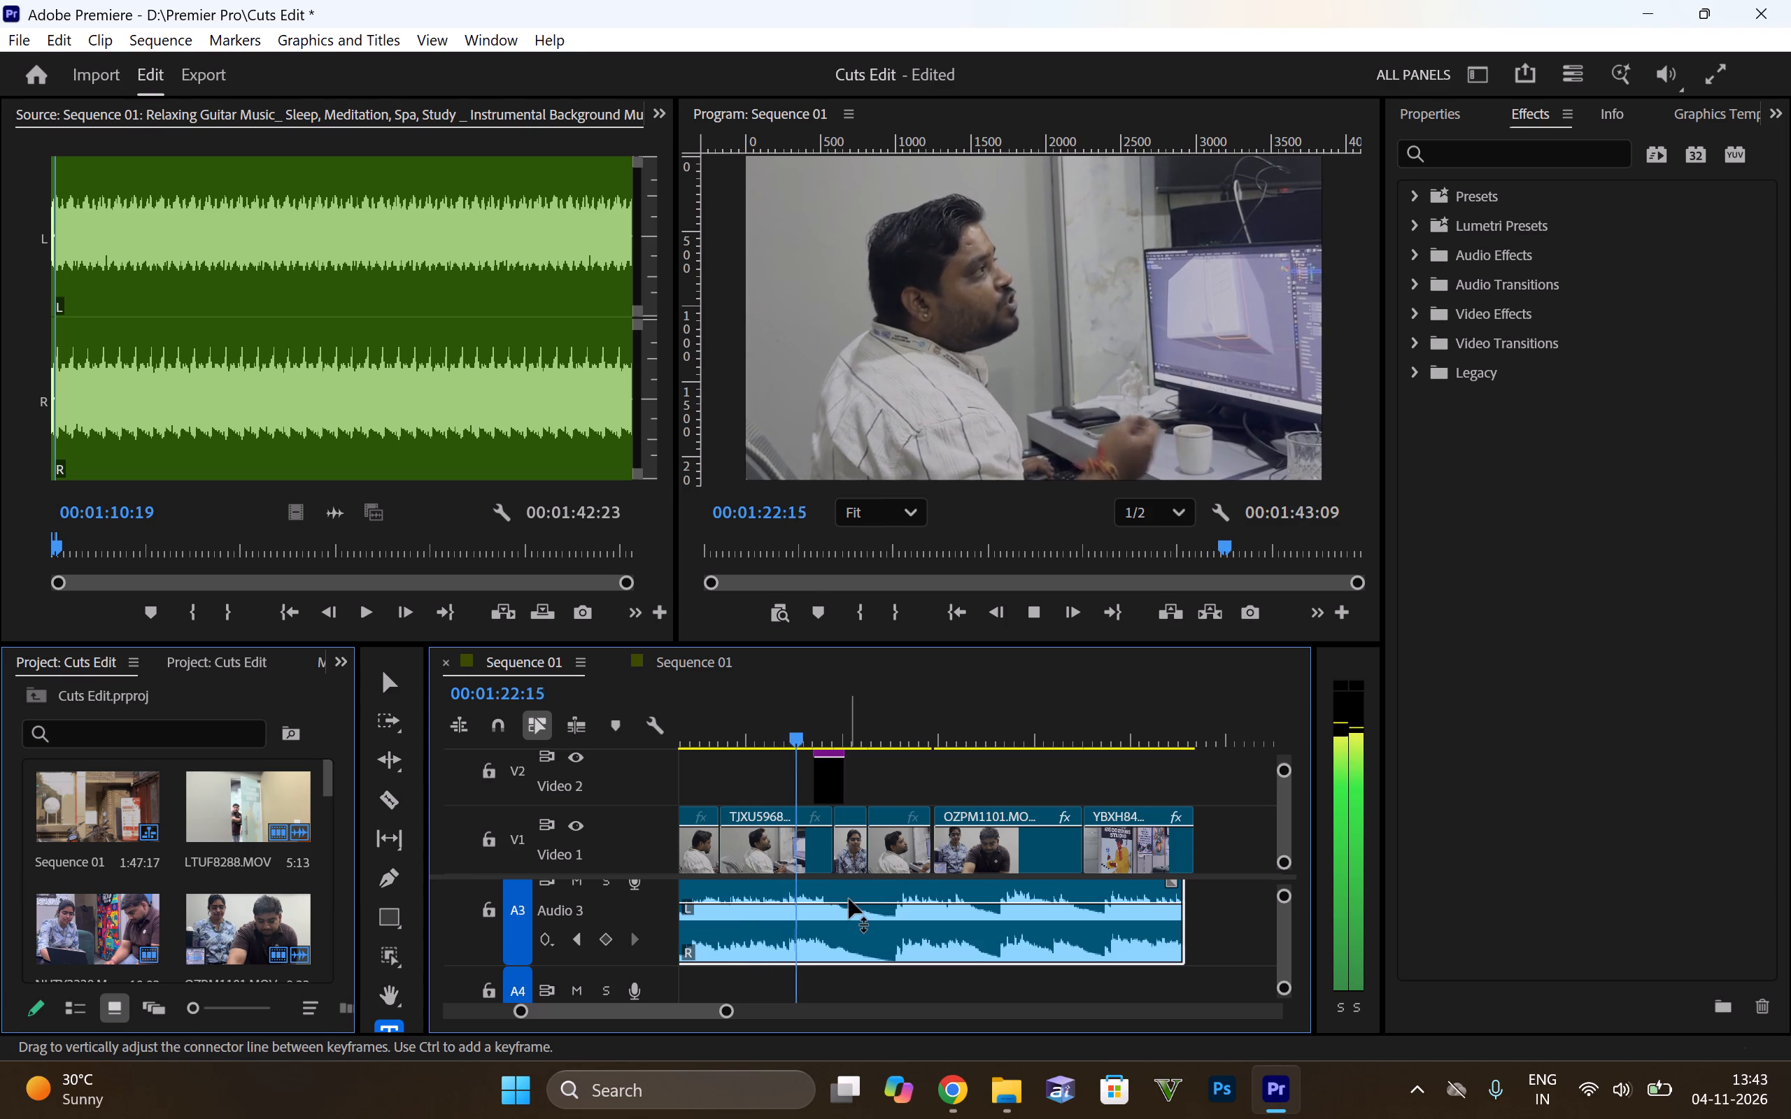
pyautogui.scroll(1, 812, 880)
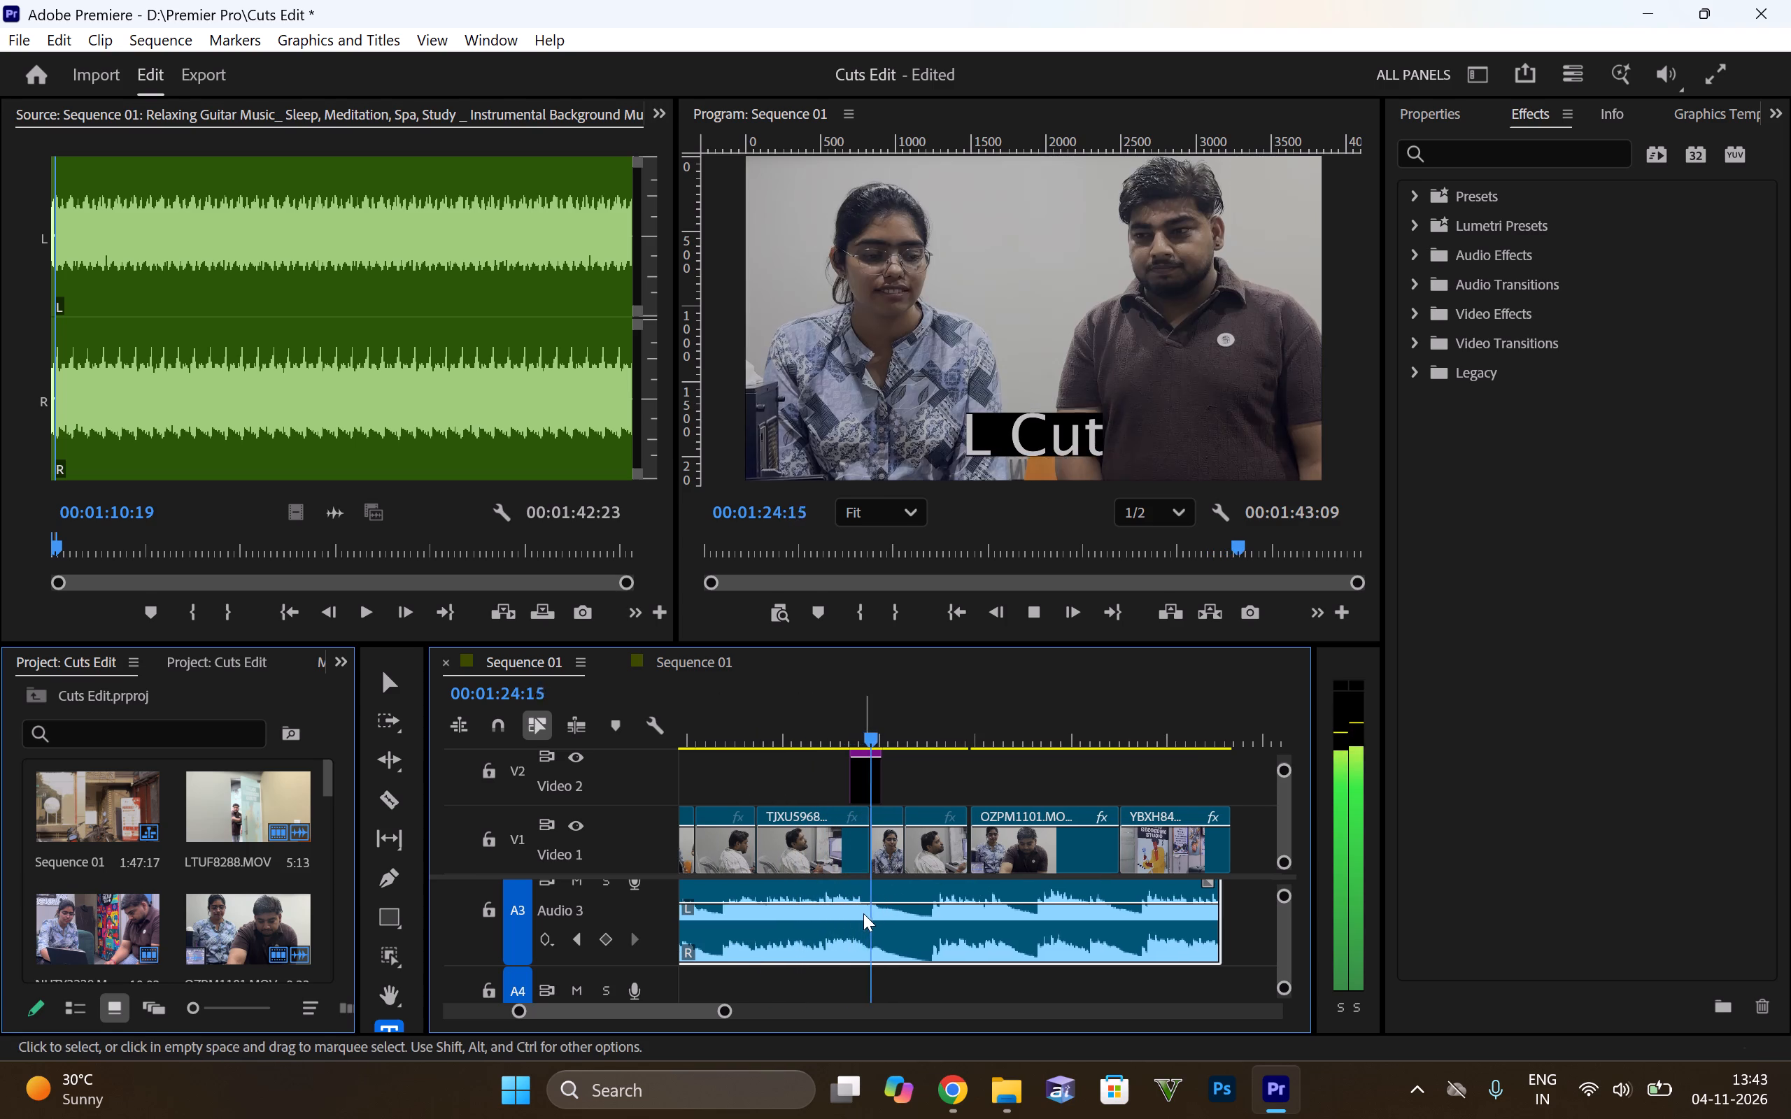
pyautogui.keyDown('ctrl'); pyautogui.scroll(-4, 863, 913); pyautogui.keyUp('ctrl')
pyautogui.keyDown('ctrl'); pyautogui.scroll(6, 902, 920); pyautogui.keyUp('ctrl')
pyautogui.keyDown('ctrl'); pyautogui.scroll(-1, 925, 929); pyautogui.keyUp('ctrl')
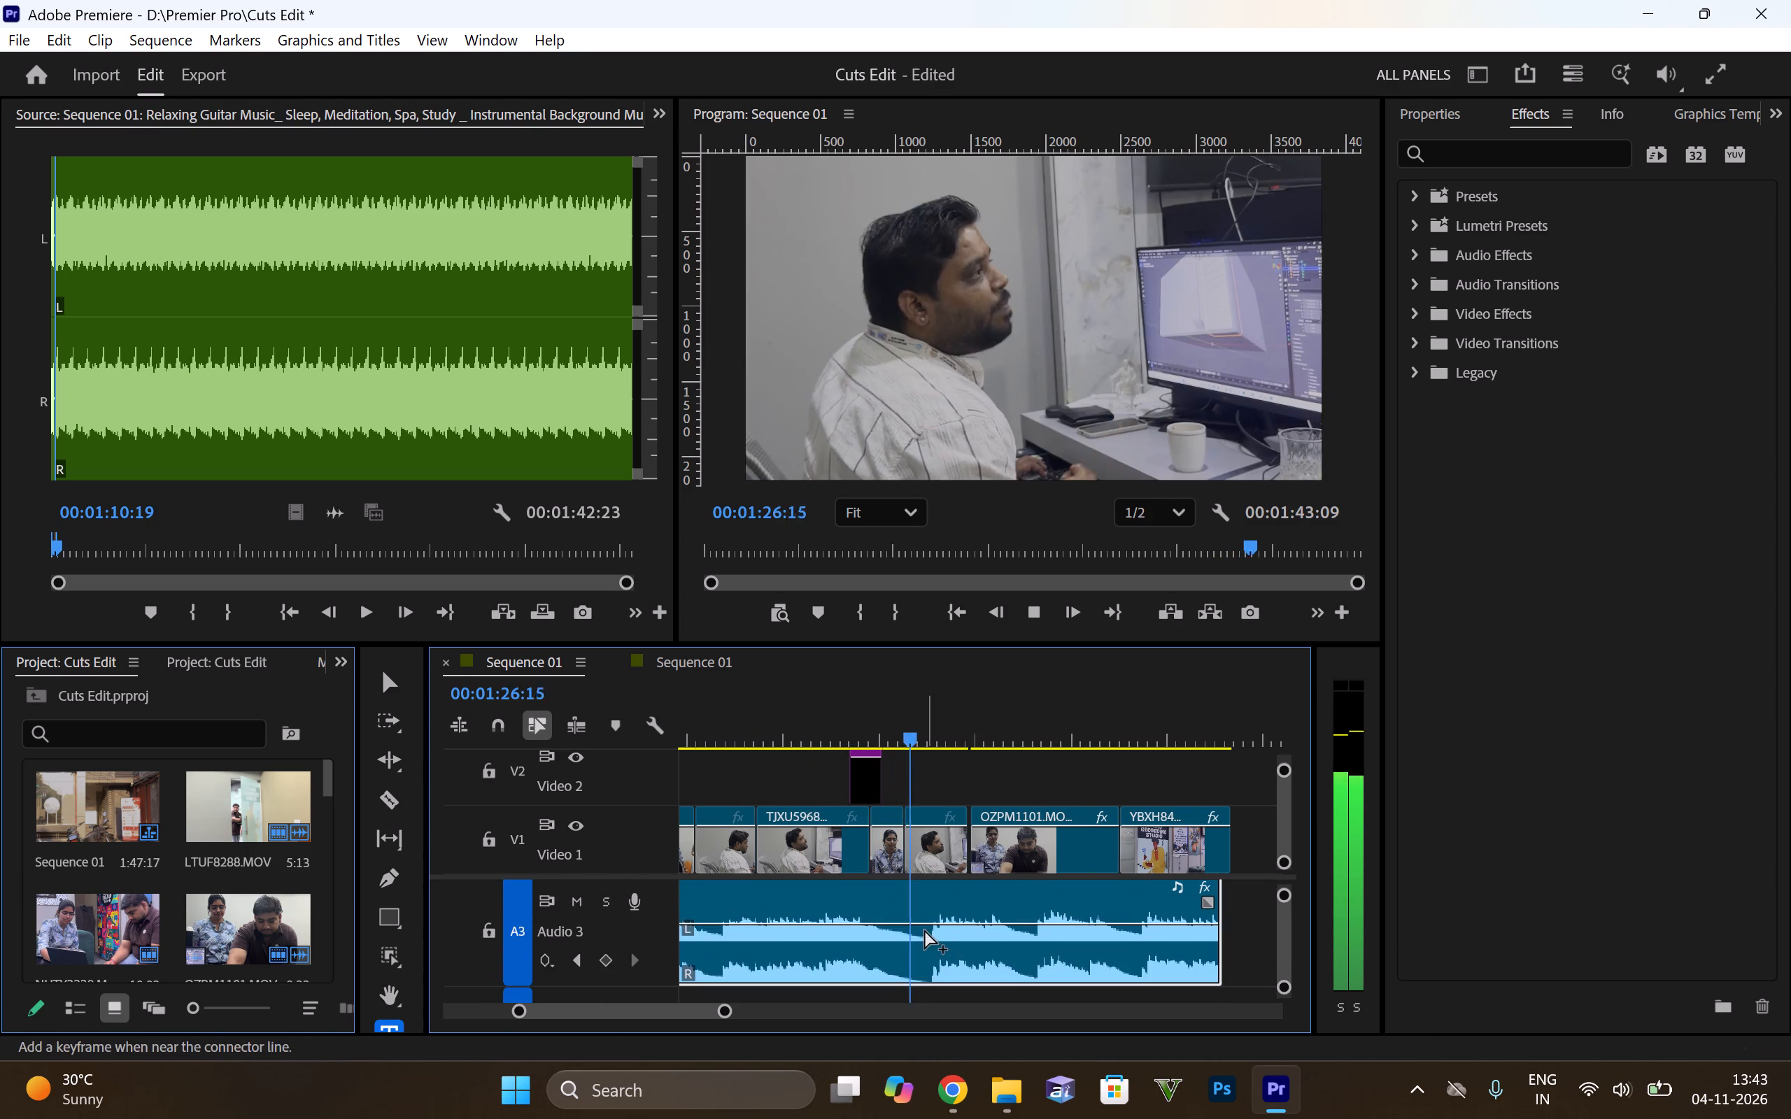
pyautogui.keyDown('alt'); pyautogui.scroll(-4, 921, 929); pyautogui.keyUp('alt')
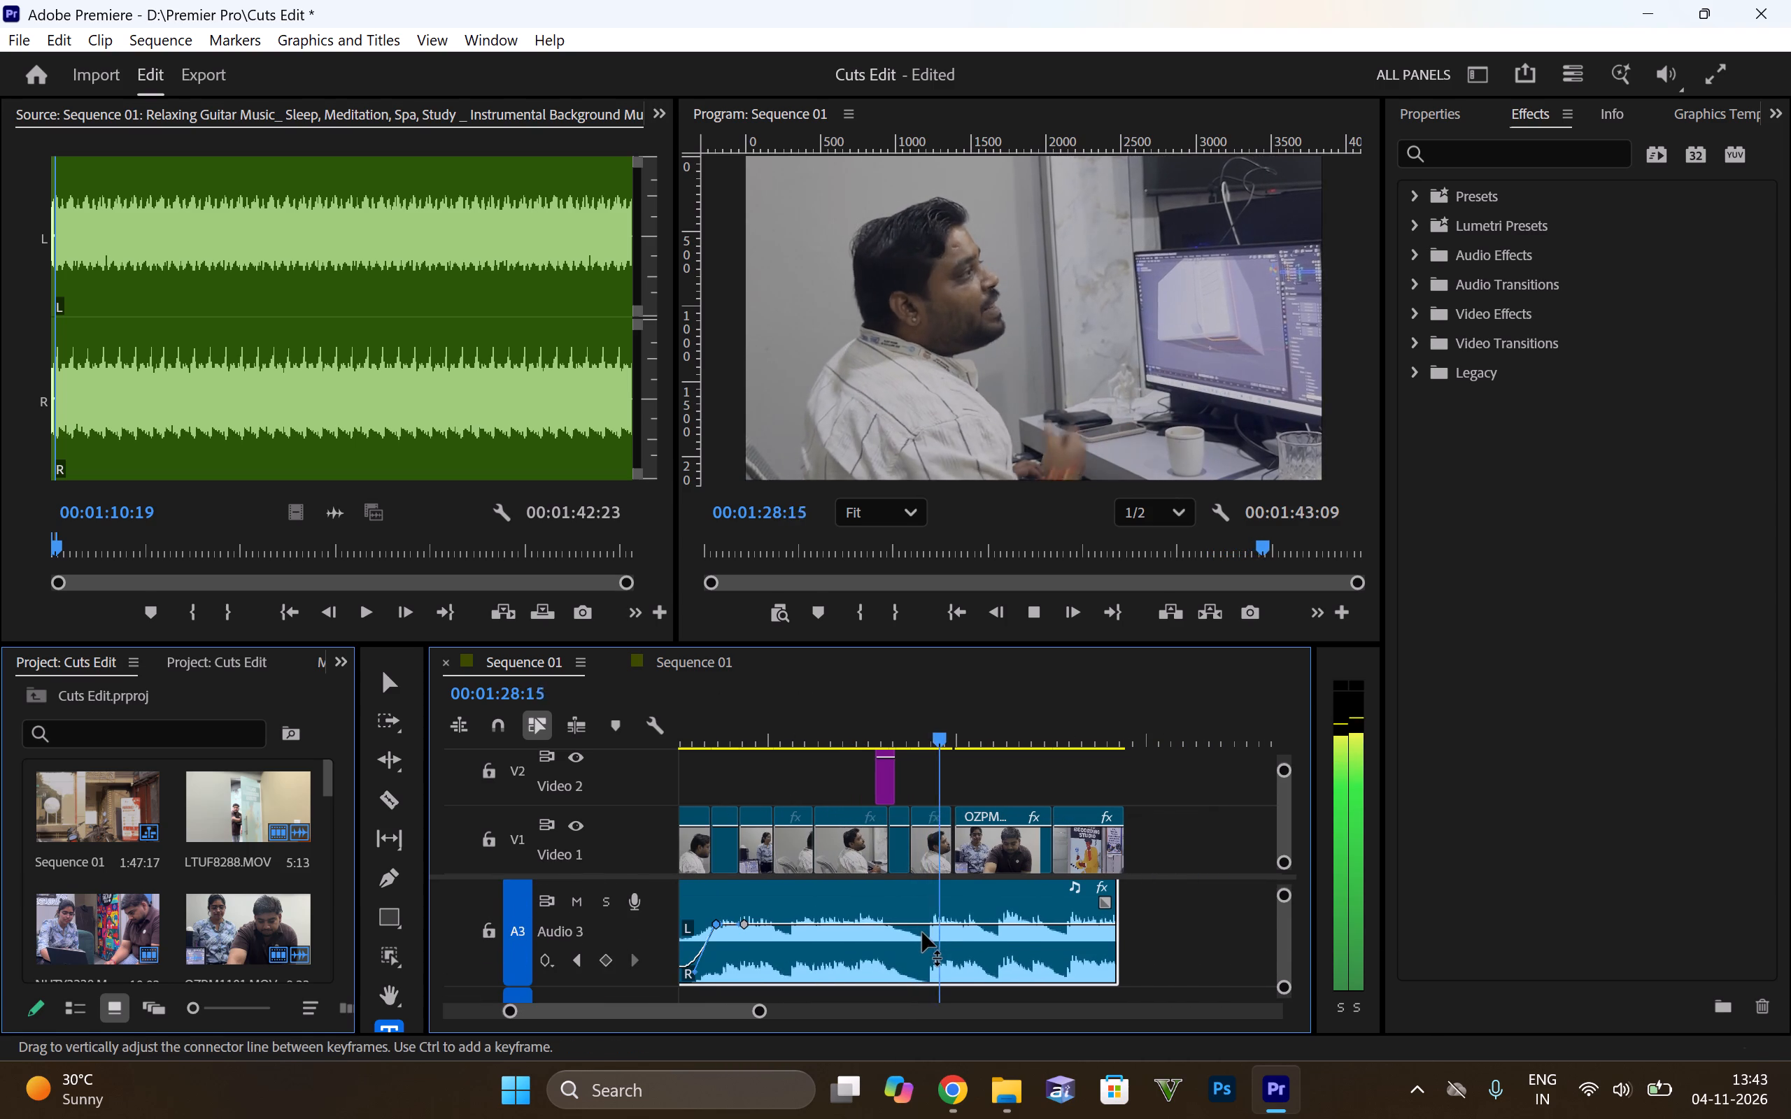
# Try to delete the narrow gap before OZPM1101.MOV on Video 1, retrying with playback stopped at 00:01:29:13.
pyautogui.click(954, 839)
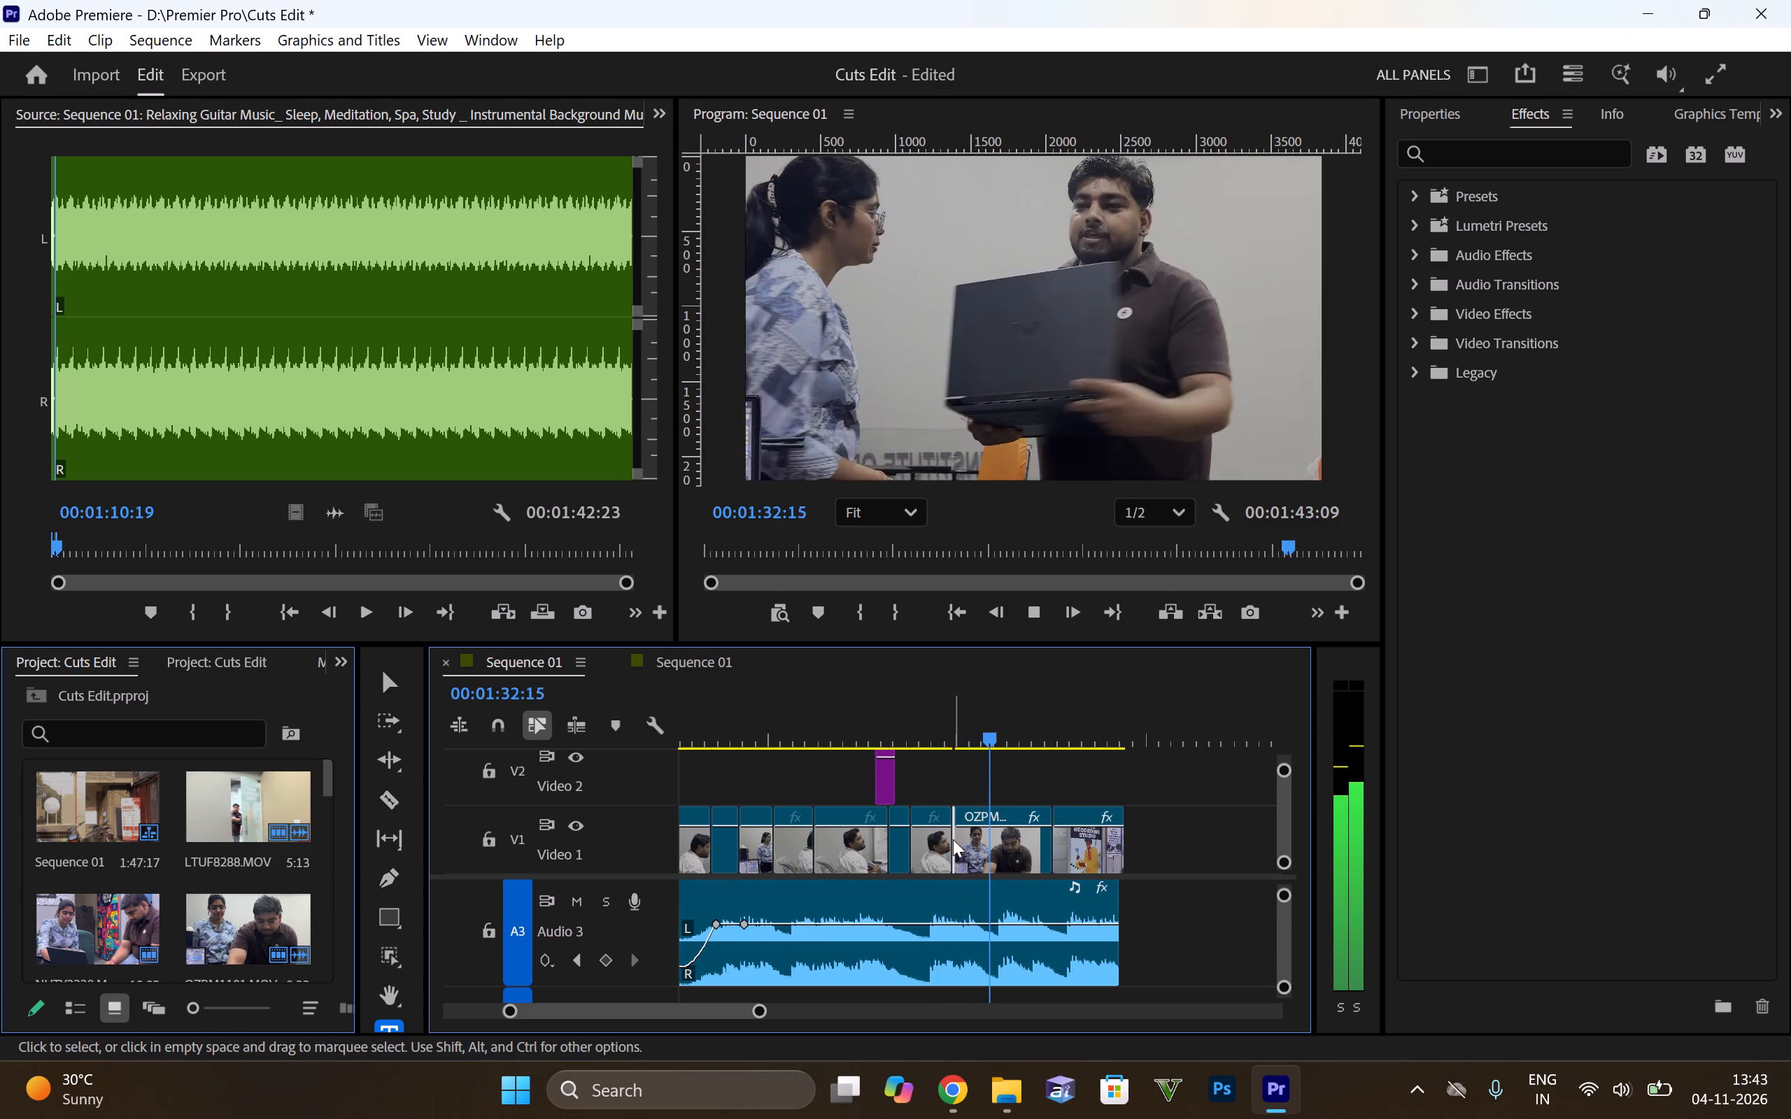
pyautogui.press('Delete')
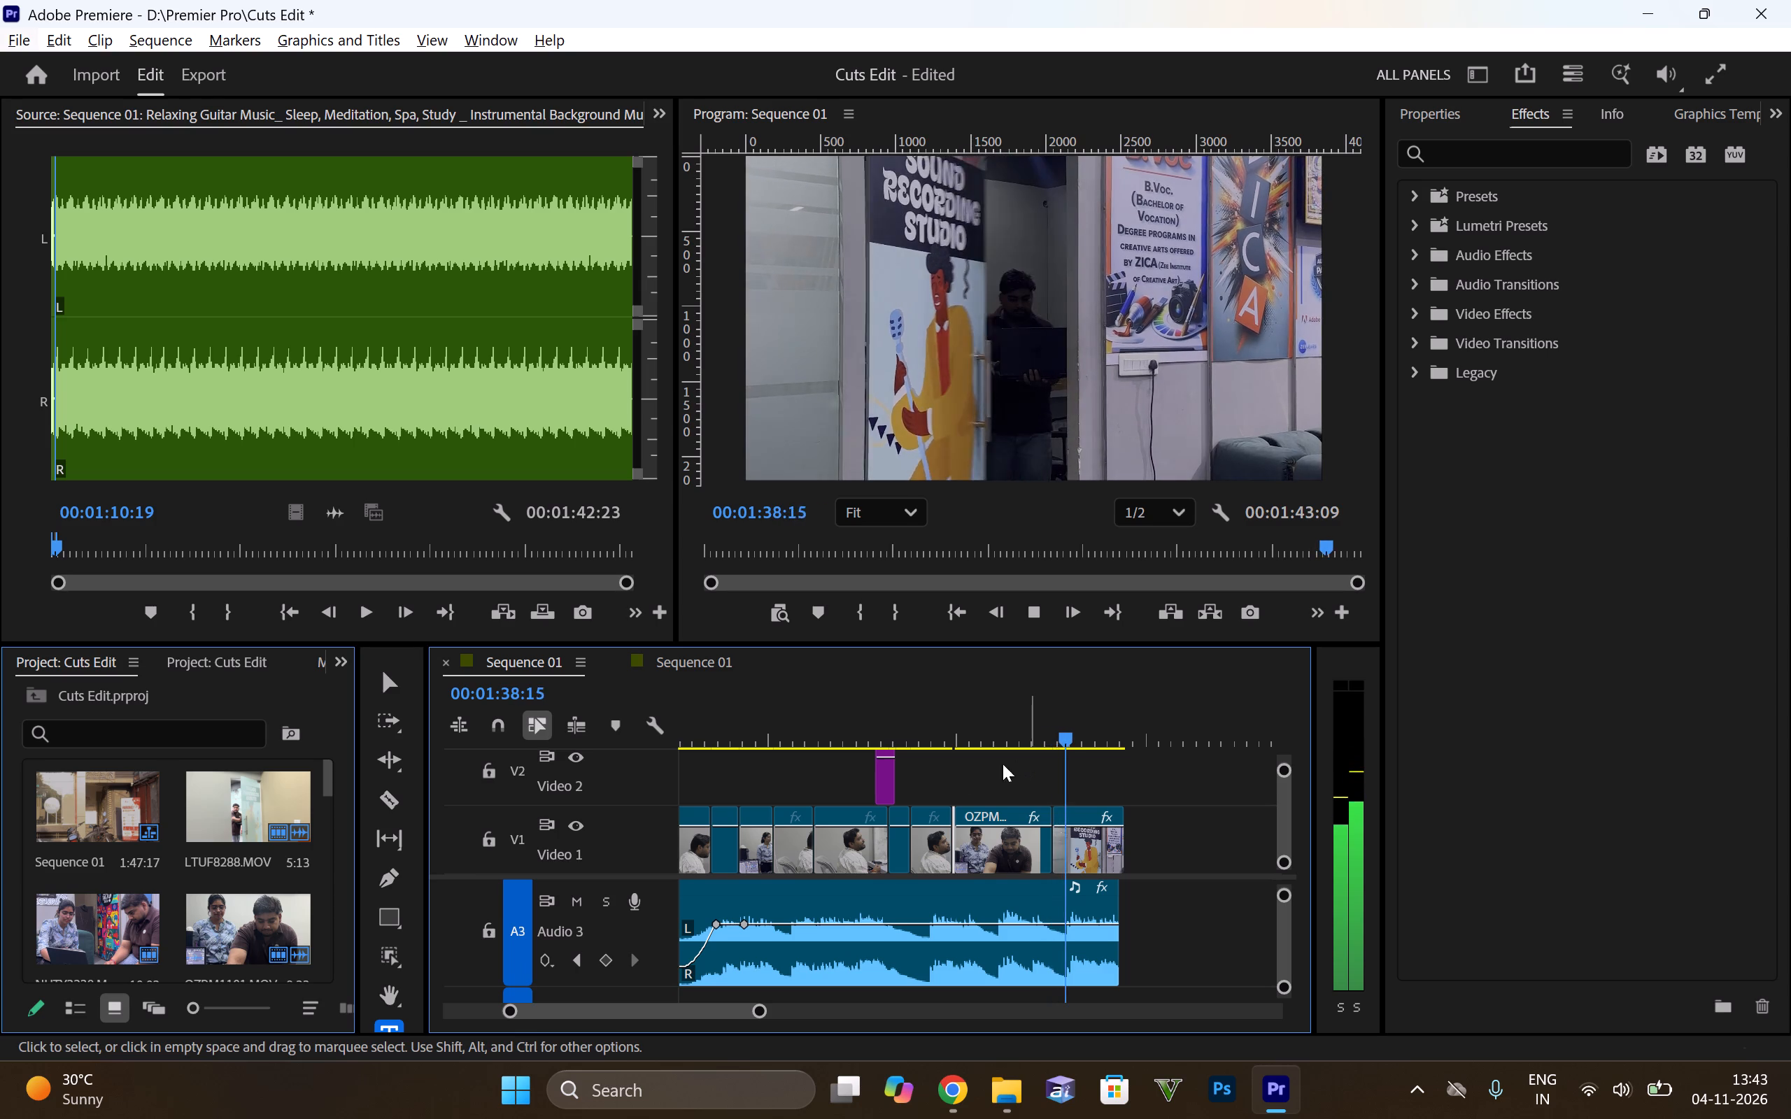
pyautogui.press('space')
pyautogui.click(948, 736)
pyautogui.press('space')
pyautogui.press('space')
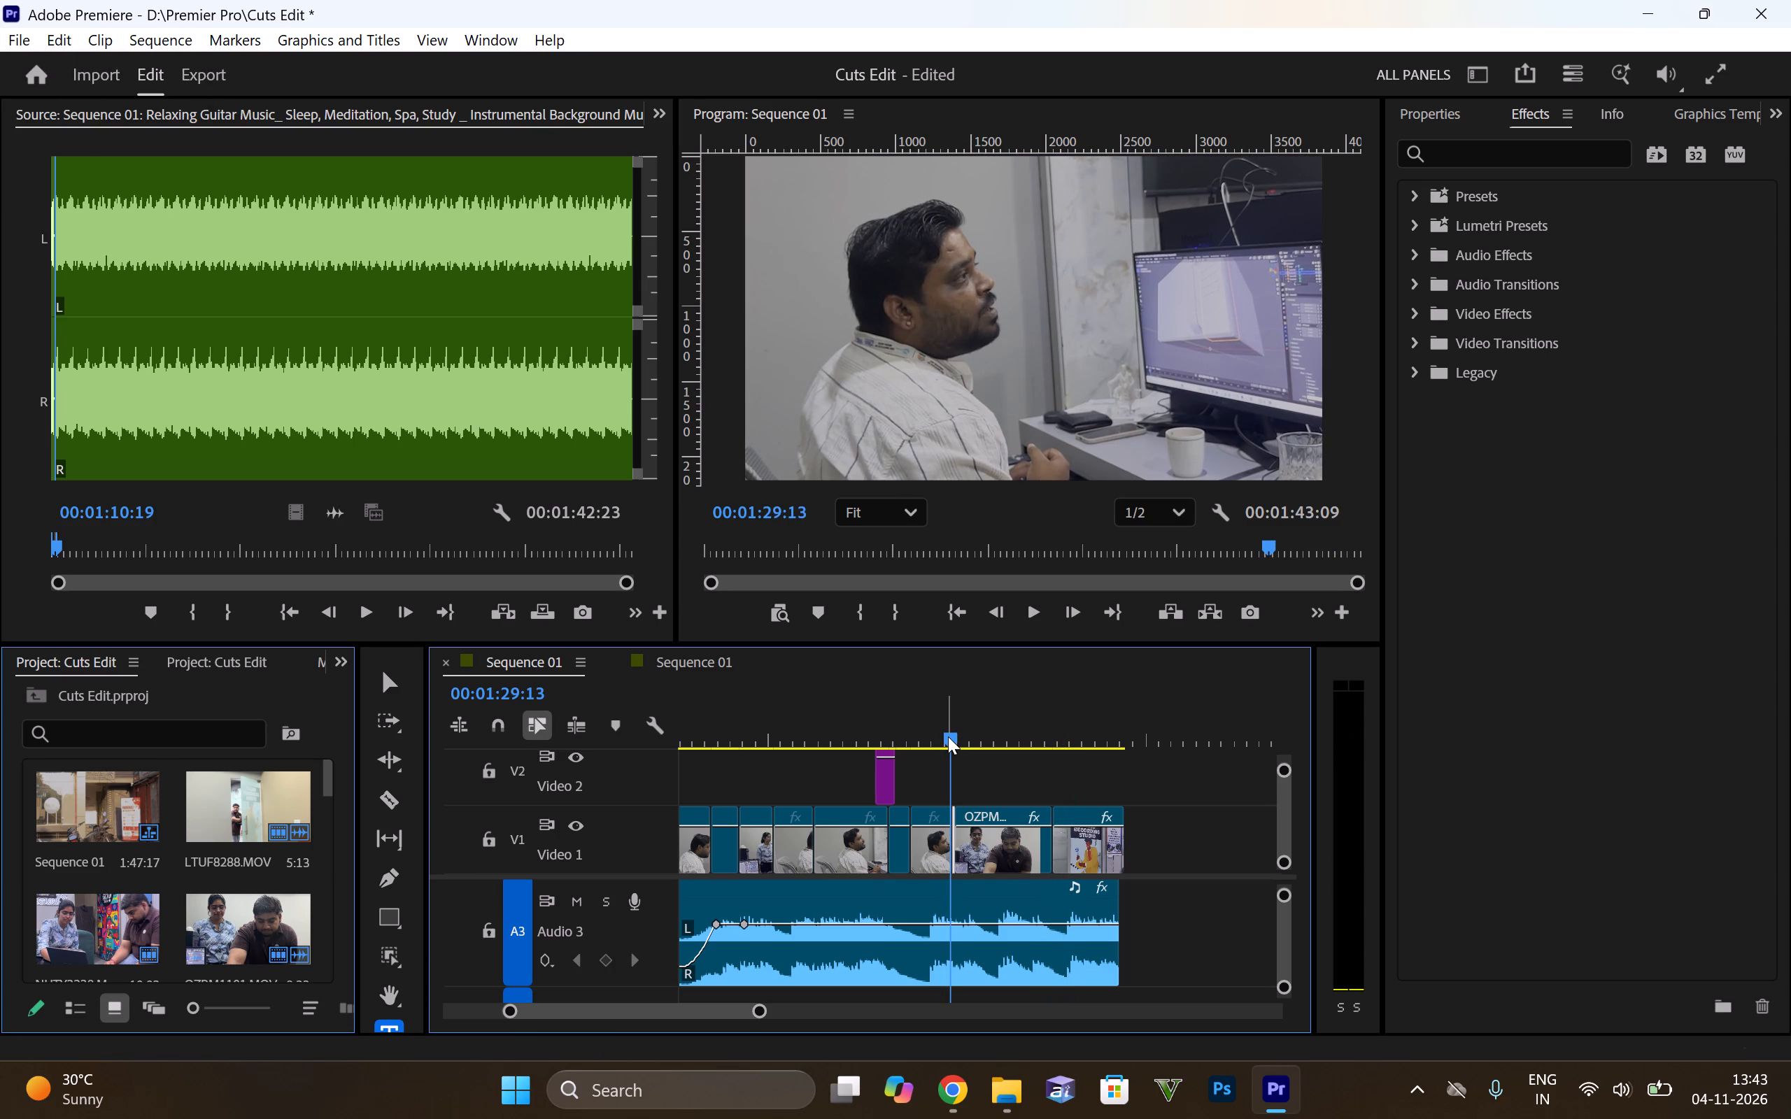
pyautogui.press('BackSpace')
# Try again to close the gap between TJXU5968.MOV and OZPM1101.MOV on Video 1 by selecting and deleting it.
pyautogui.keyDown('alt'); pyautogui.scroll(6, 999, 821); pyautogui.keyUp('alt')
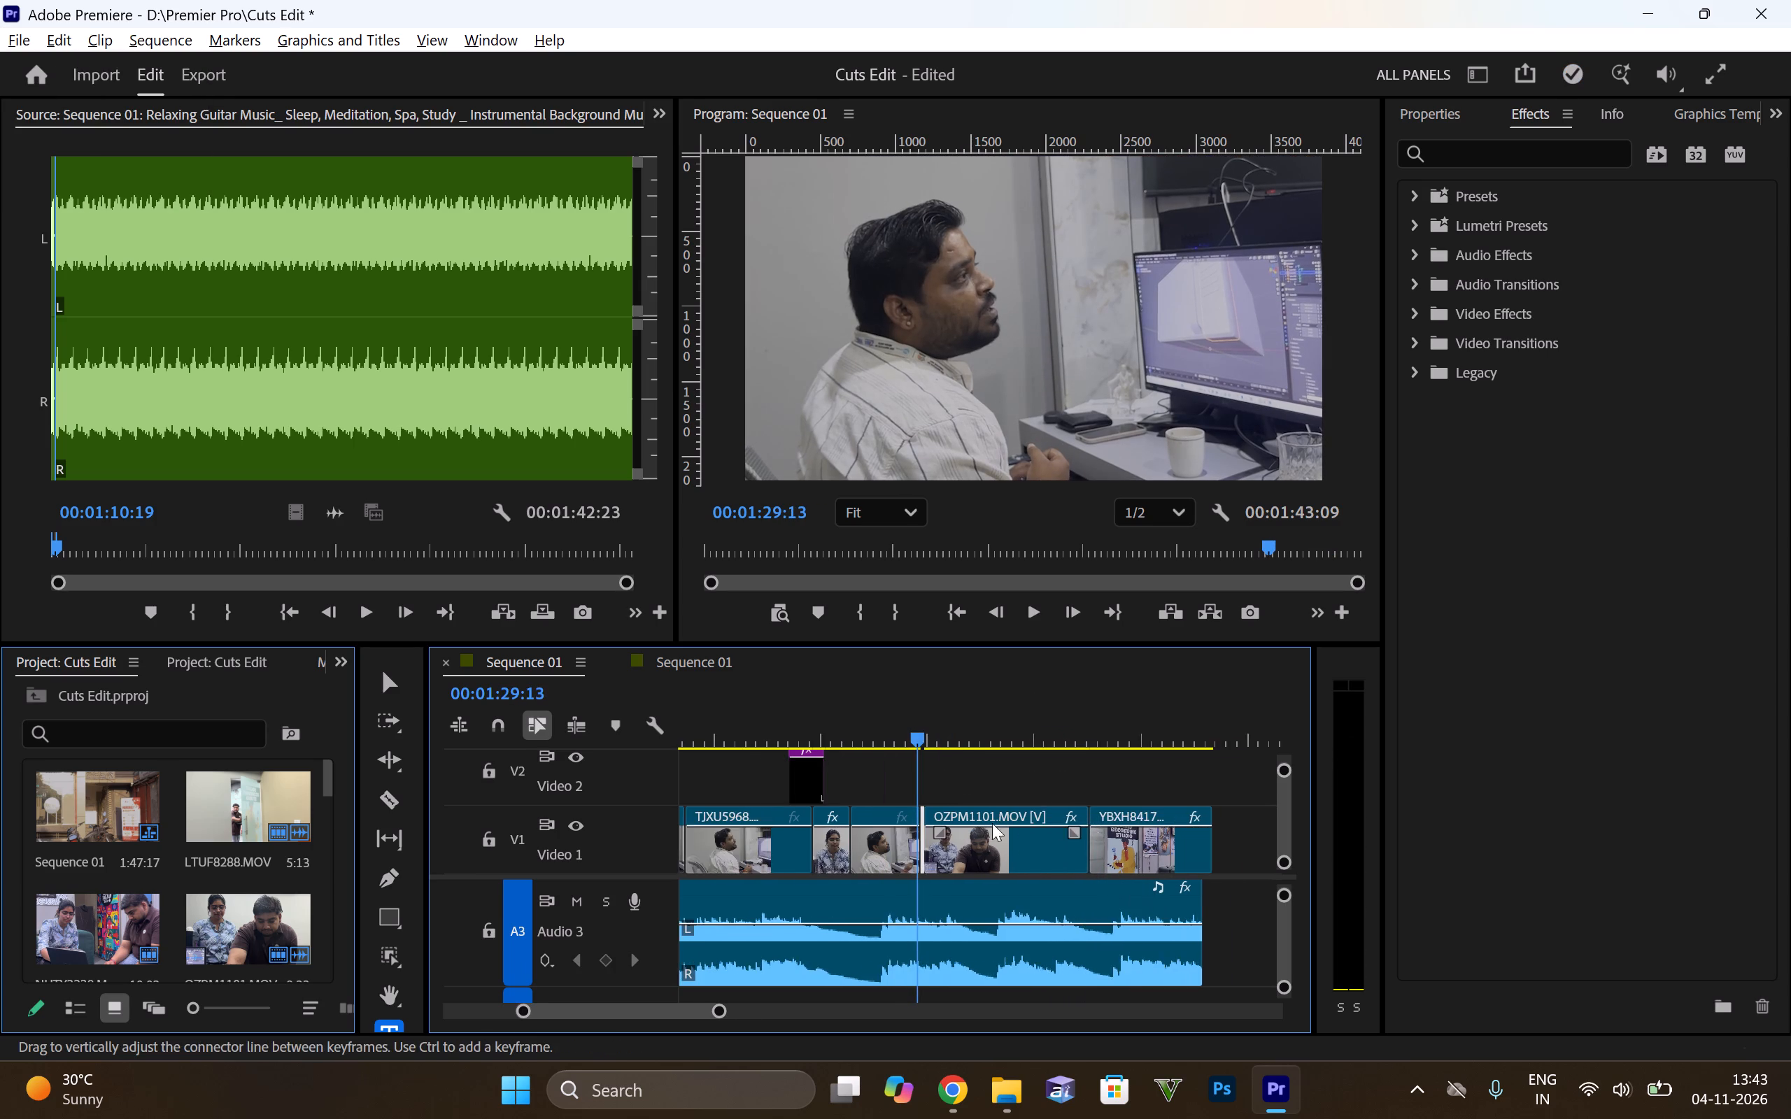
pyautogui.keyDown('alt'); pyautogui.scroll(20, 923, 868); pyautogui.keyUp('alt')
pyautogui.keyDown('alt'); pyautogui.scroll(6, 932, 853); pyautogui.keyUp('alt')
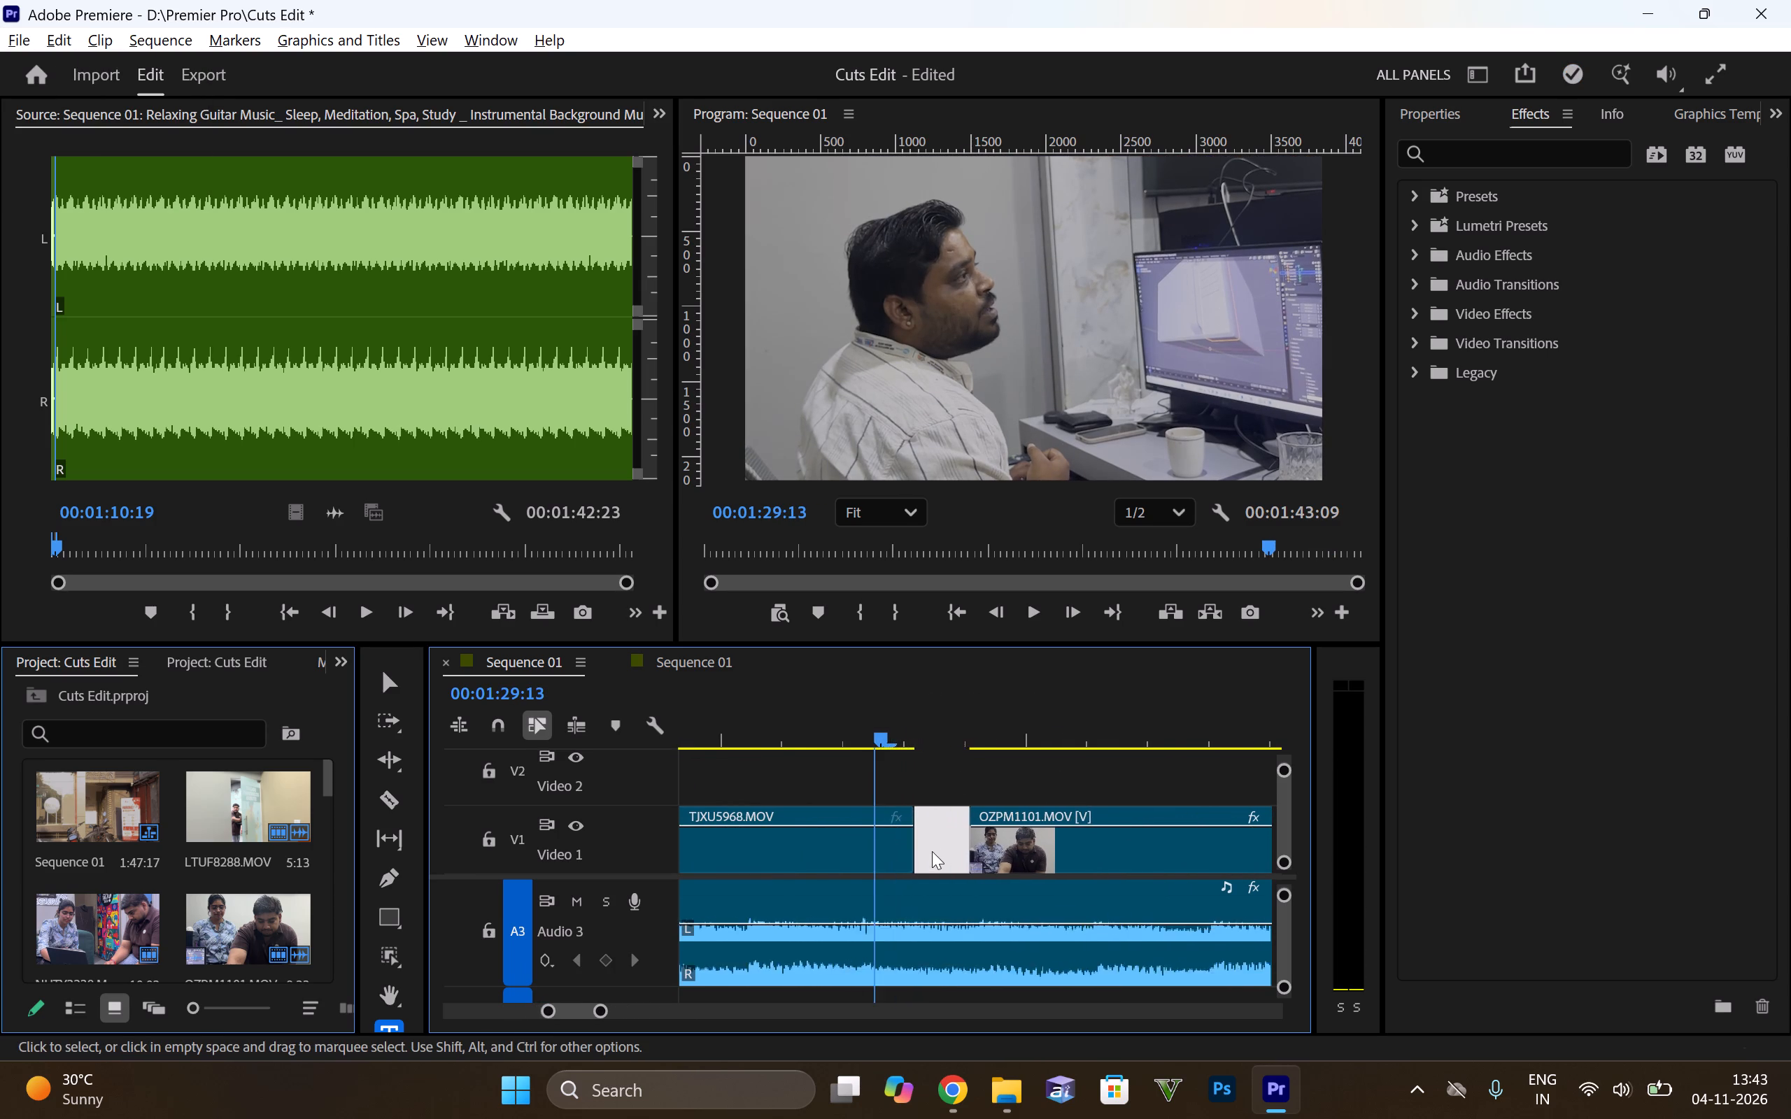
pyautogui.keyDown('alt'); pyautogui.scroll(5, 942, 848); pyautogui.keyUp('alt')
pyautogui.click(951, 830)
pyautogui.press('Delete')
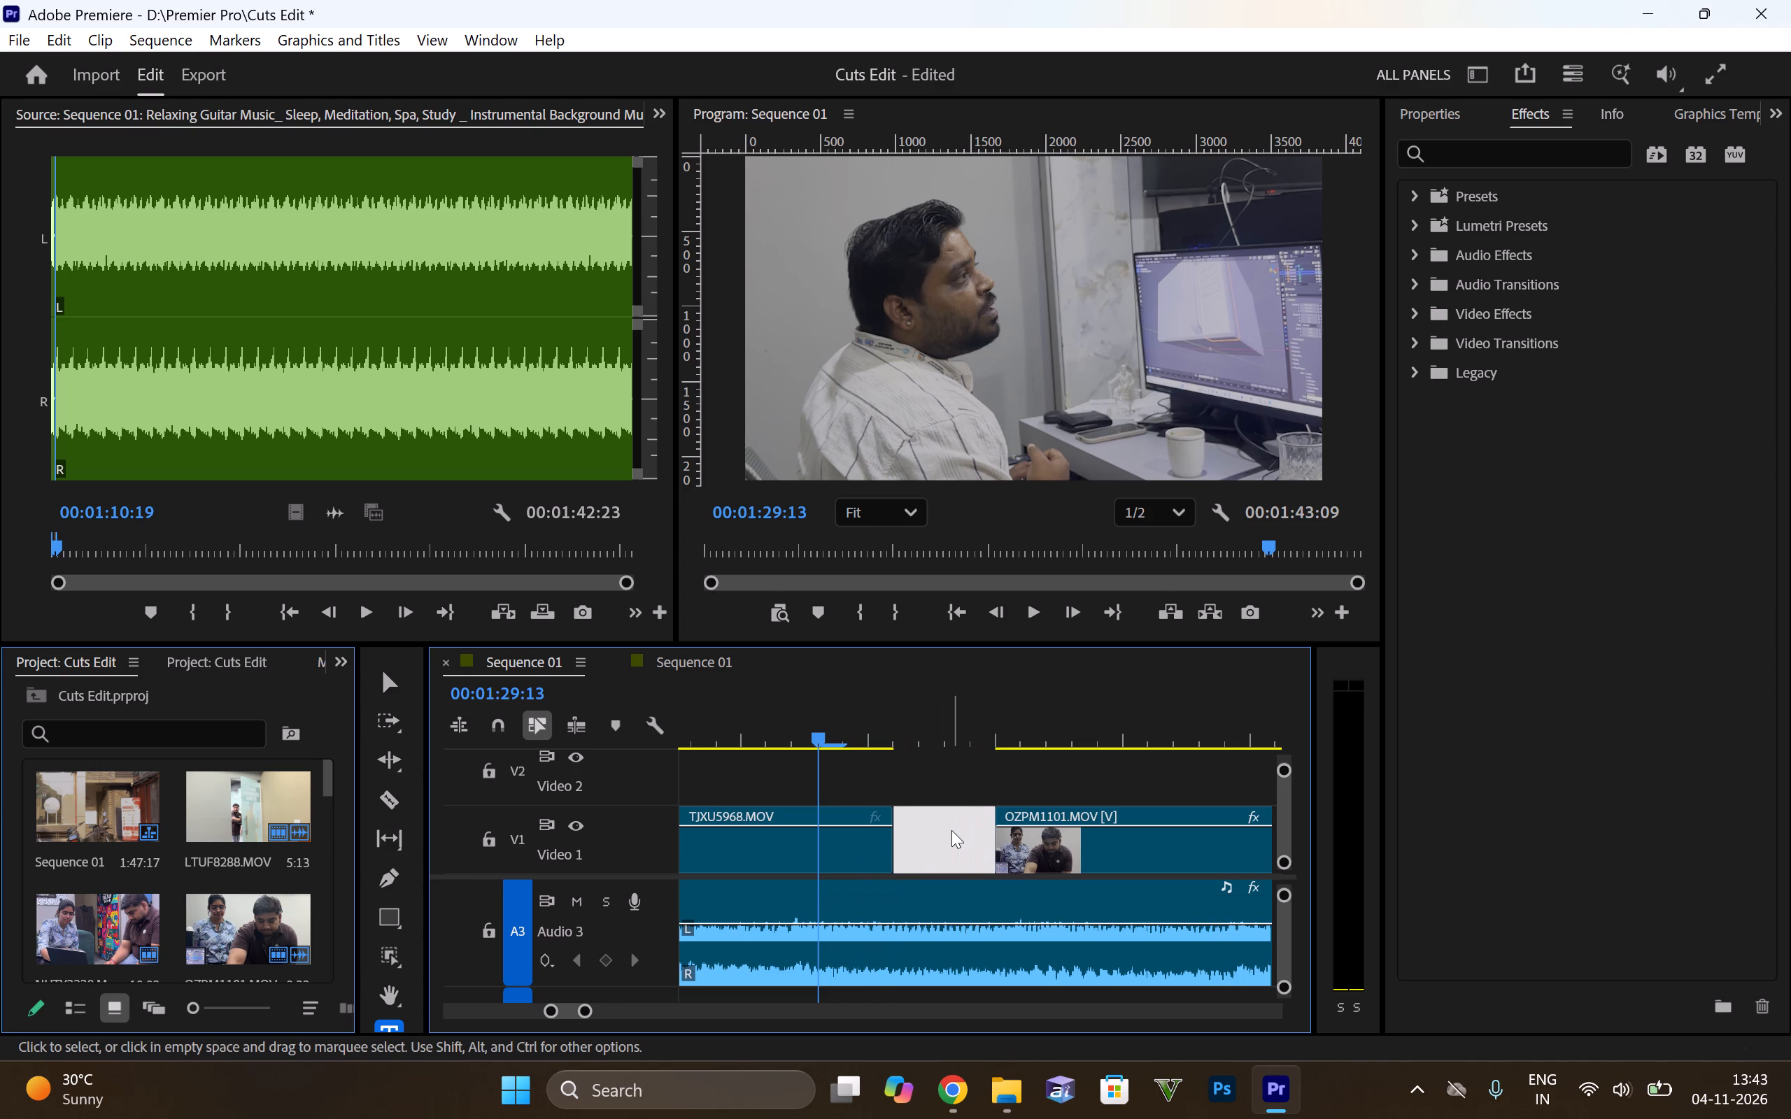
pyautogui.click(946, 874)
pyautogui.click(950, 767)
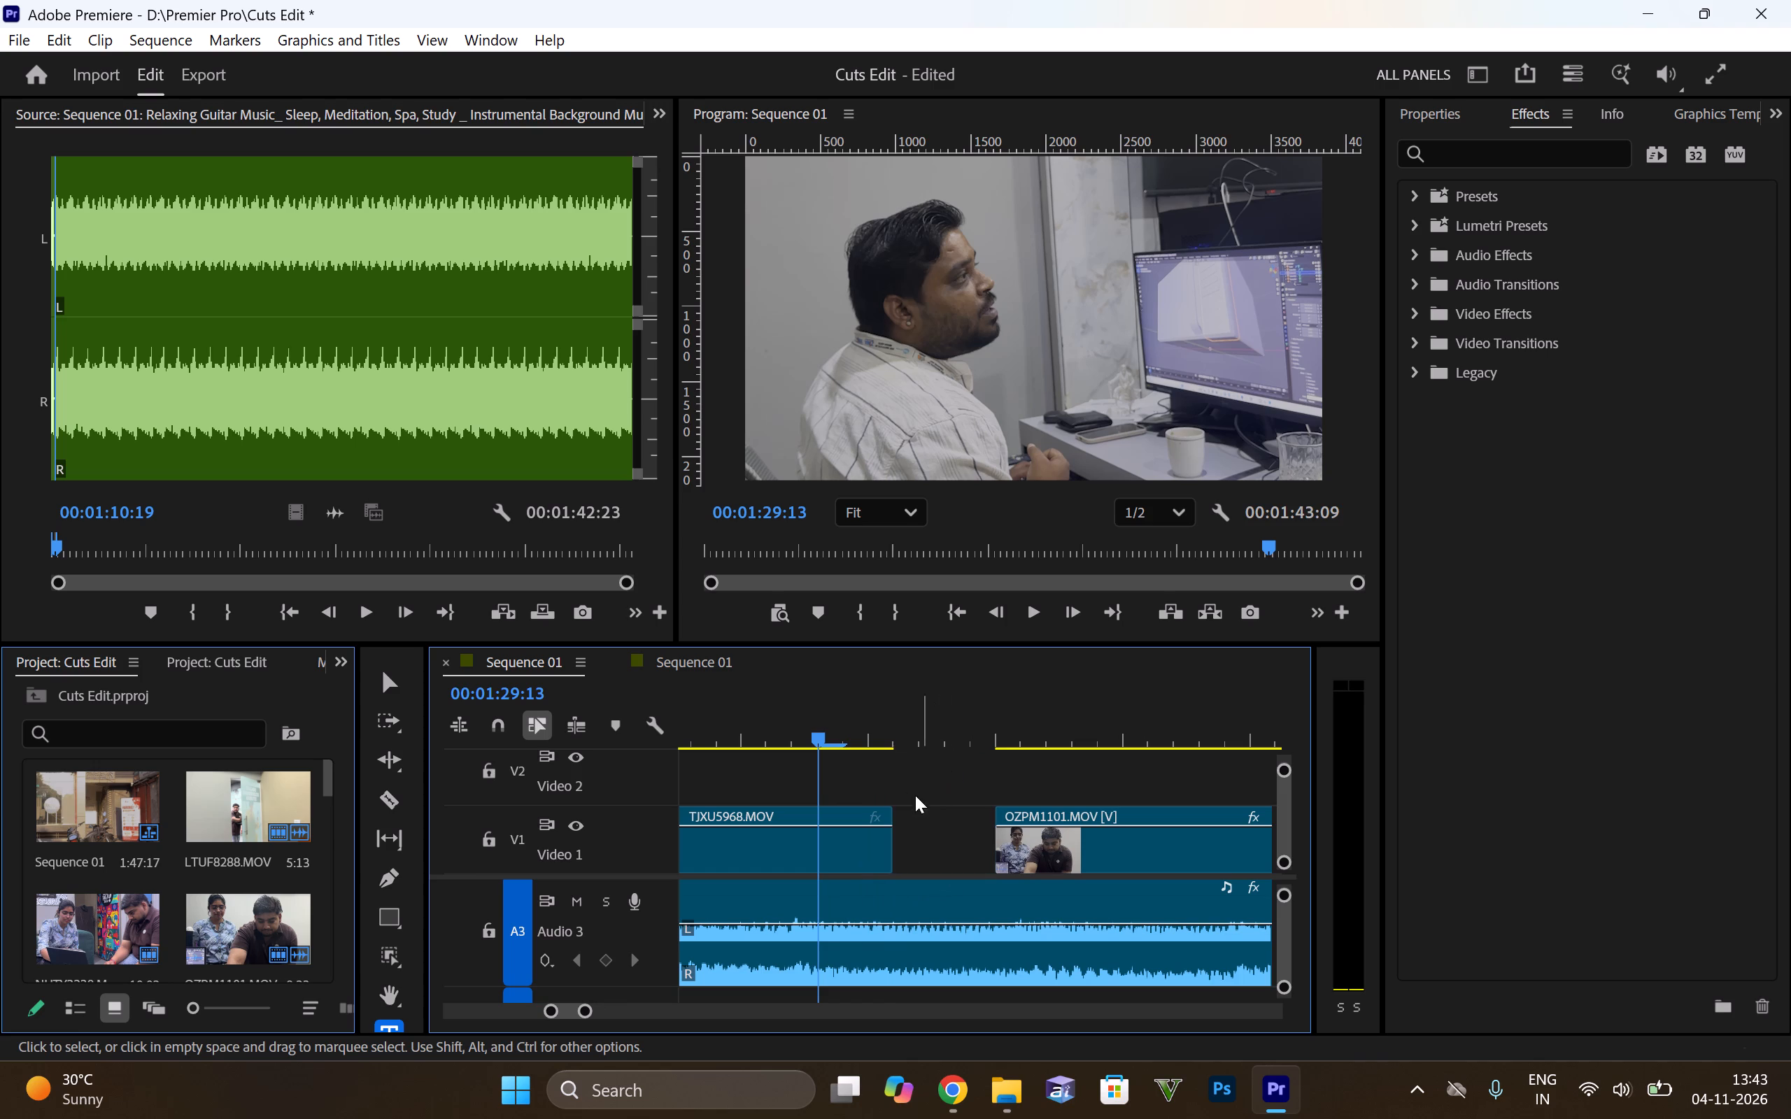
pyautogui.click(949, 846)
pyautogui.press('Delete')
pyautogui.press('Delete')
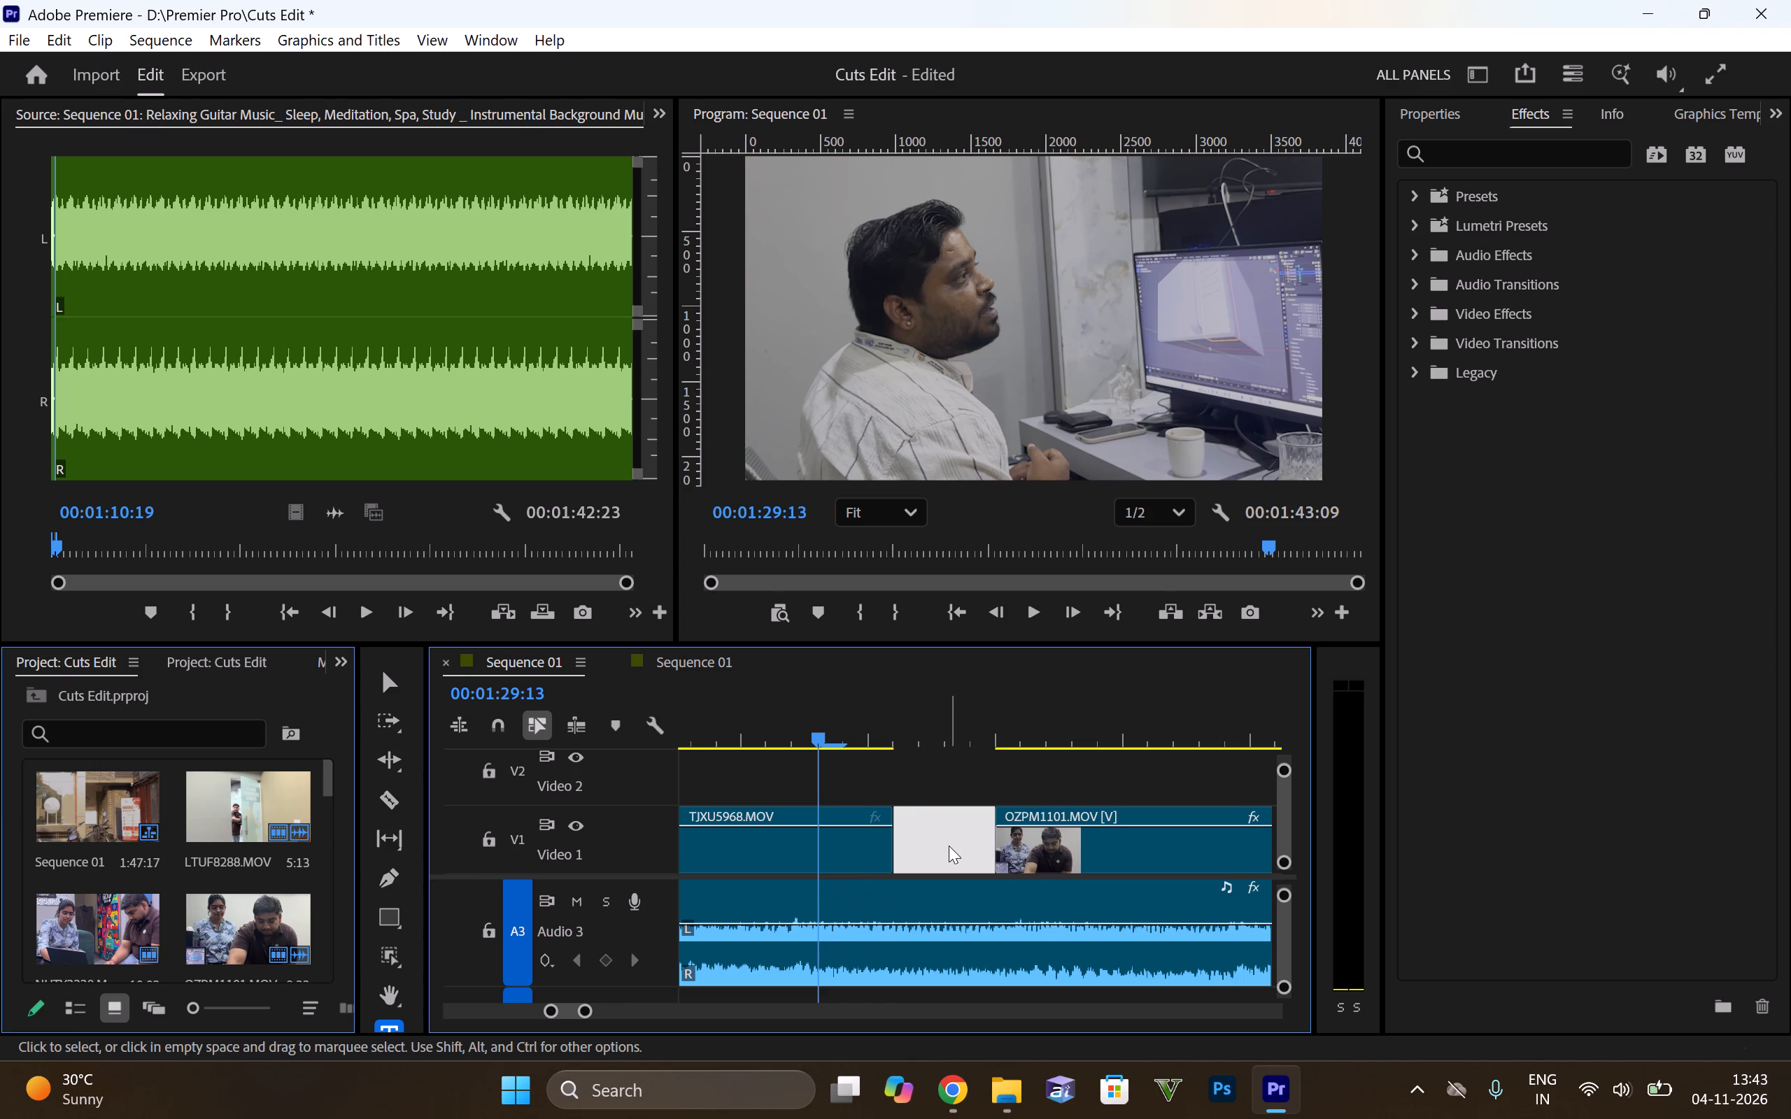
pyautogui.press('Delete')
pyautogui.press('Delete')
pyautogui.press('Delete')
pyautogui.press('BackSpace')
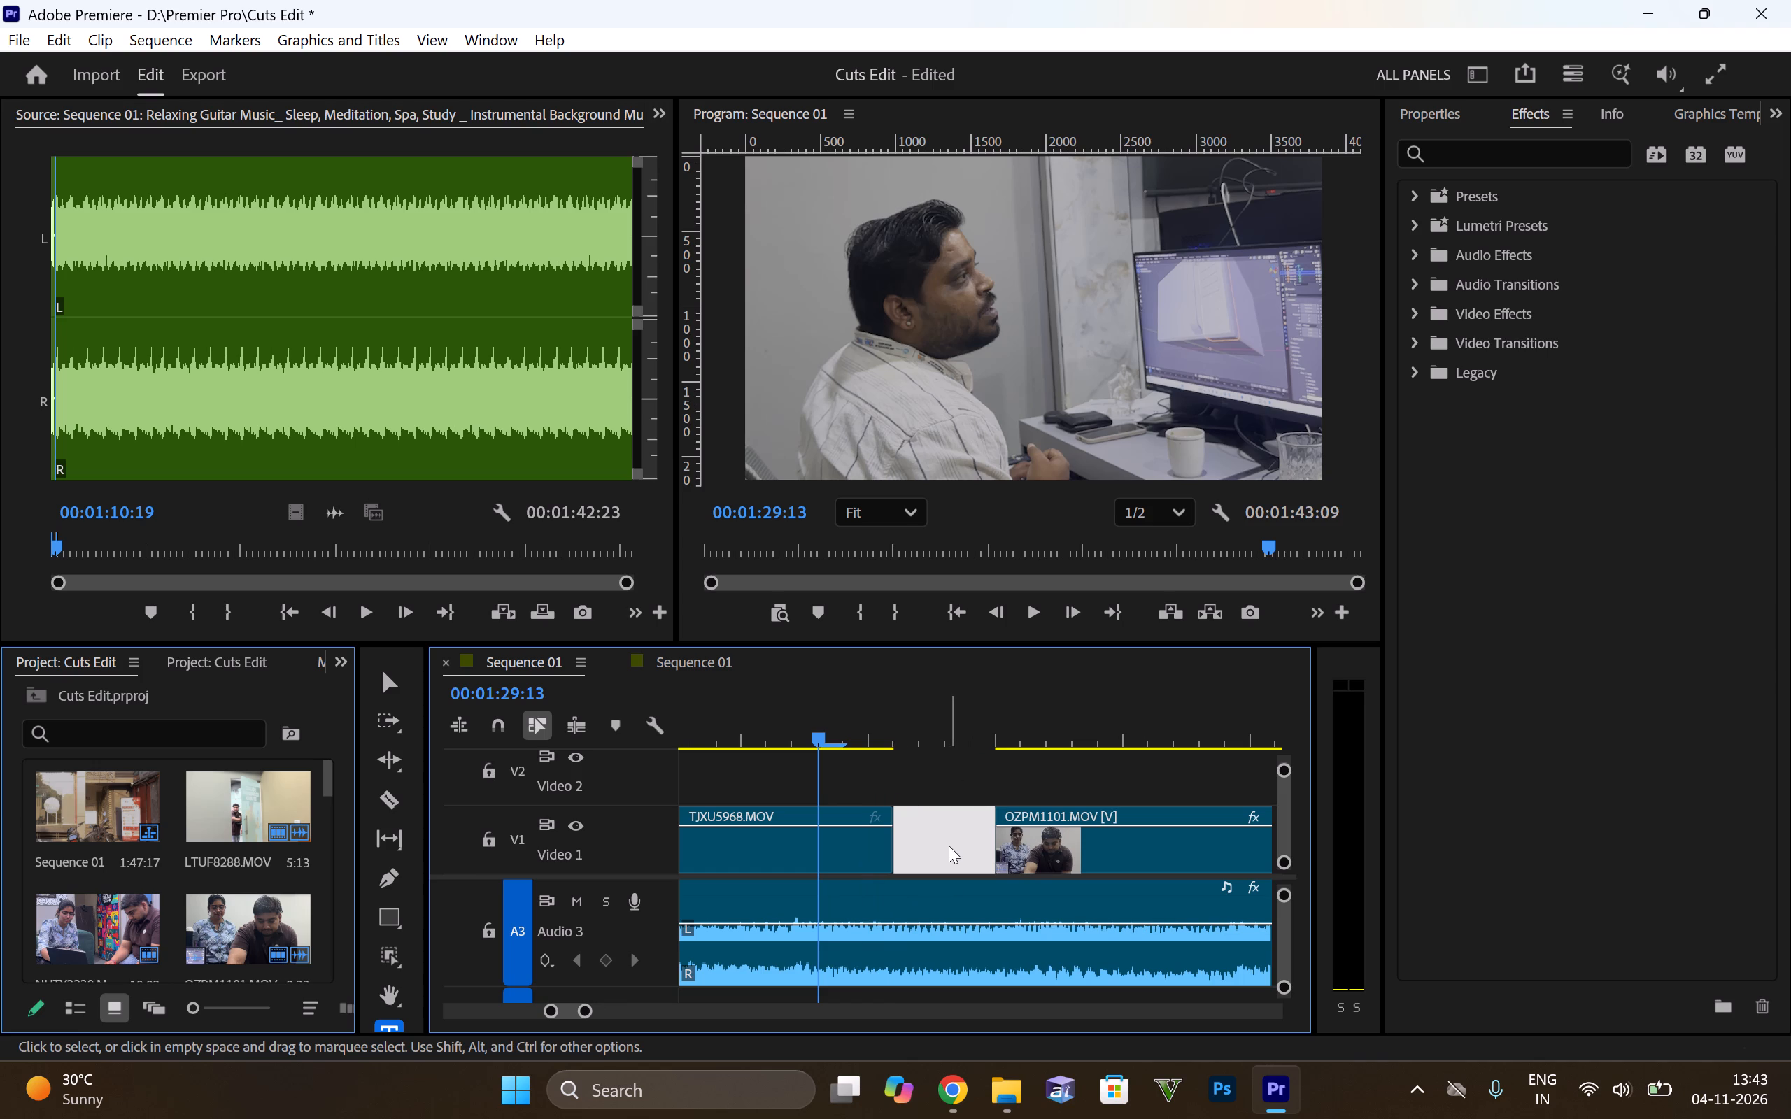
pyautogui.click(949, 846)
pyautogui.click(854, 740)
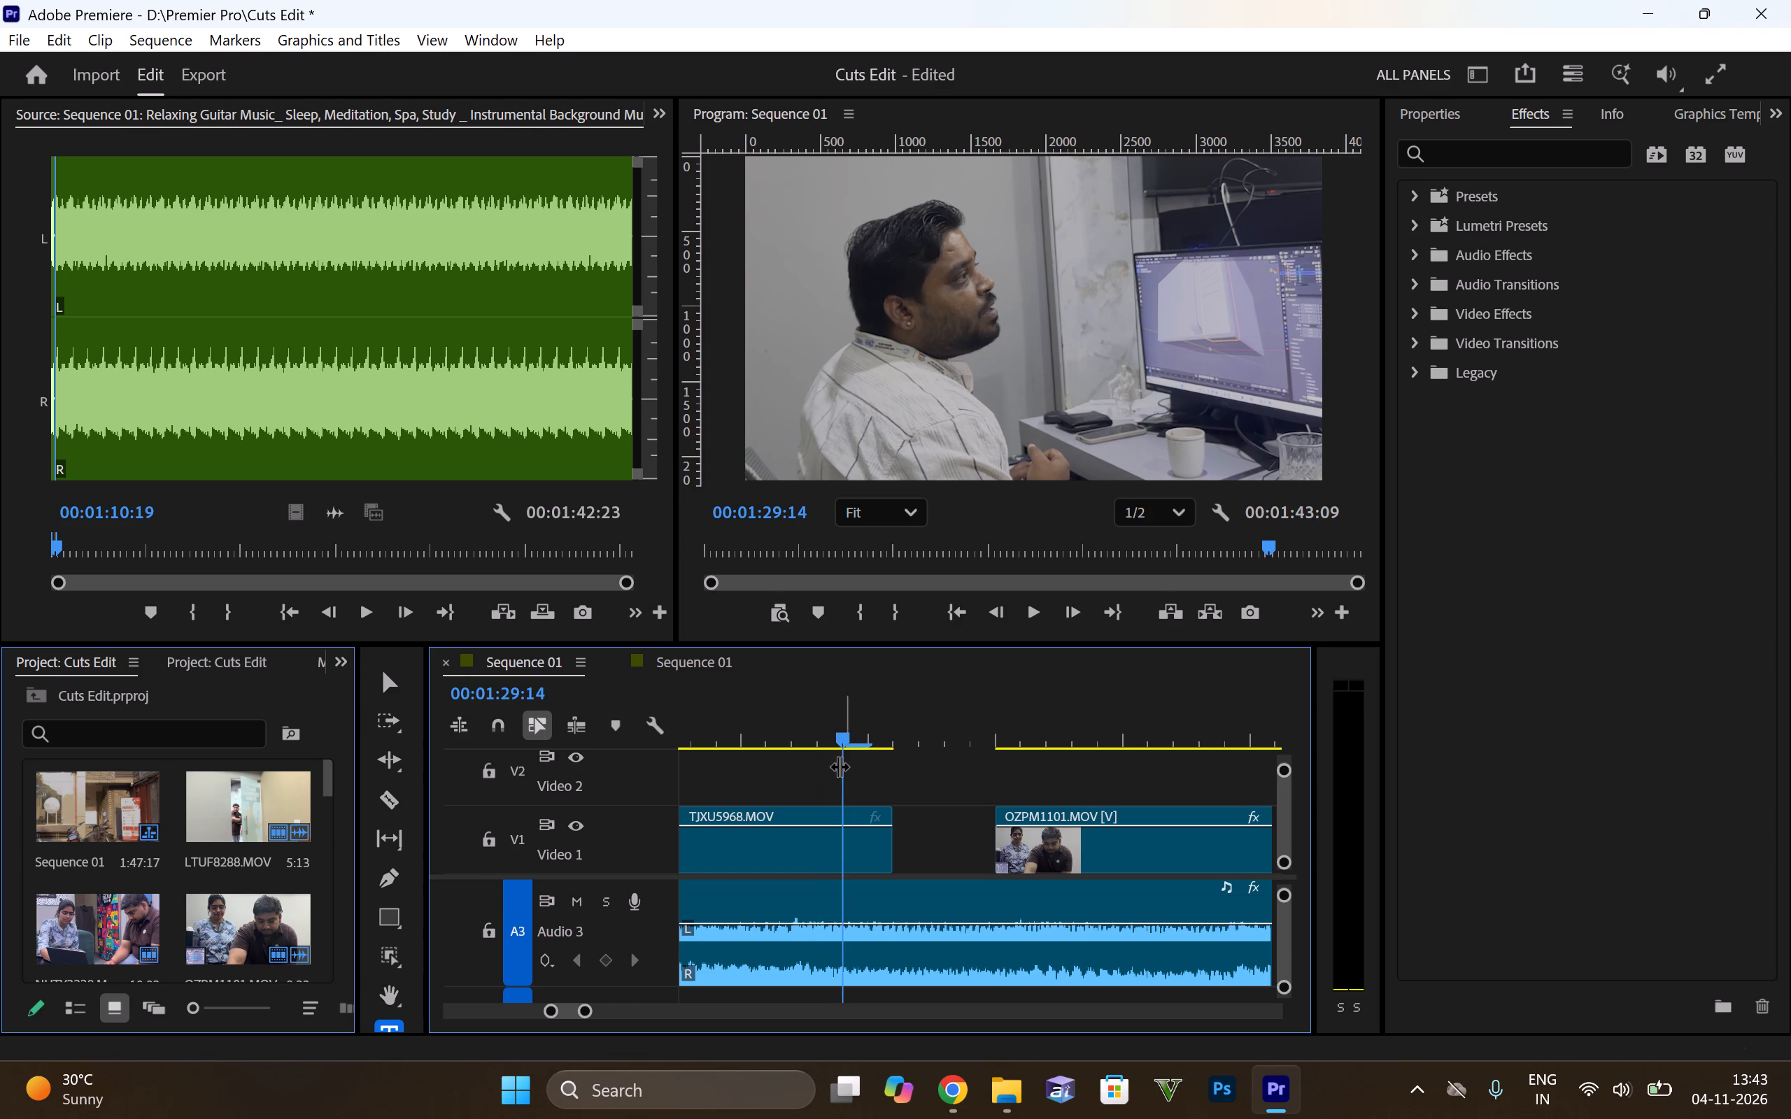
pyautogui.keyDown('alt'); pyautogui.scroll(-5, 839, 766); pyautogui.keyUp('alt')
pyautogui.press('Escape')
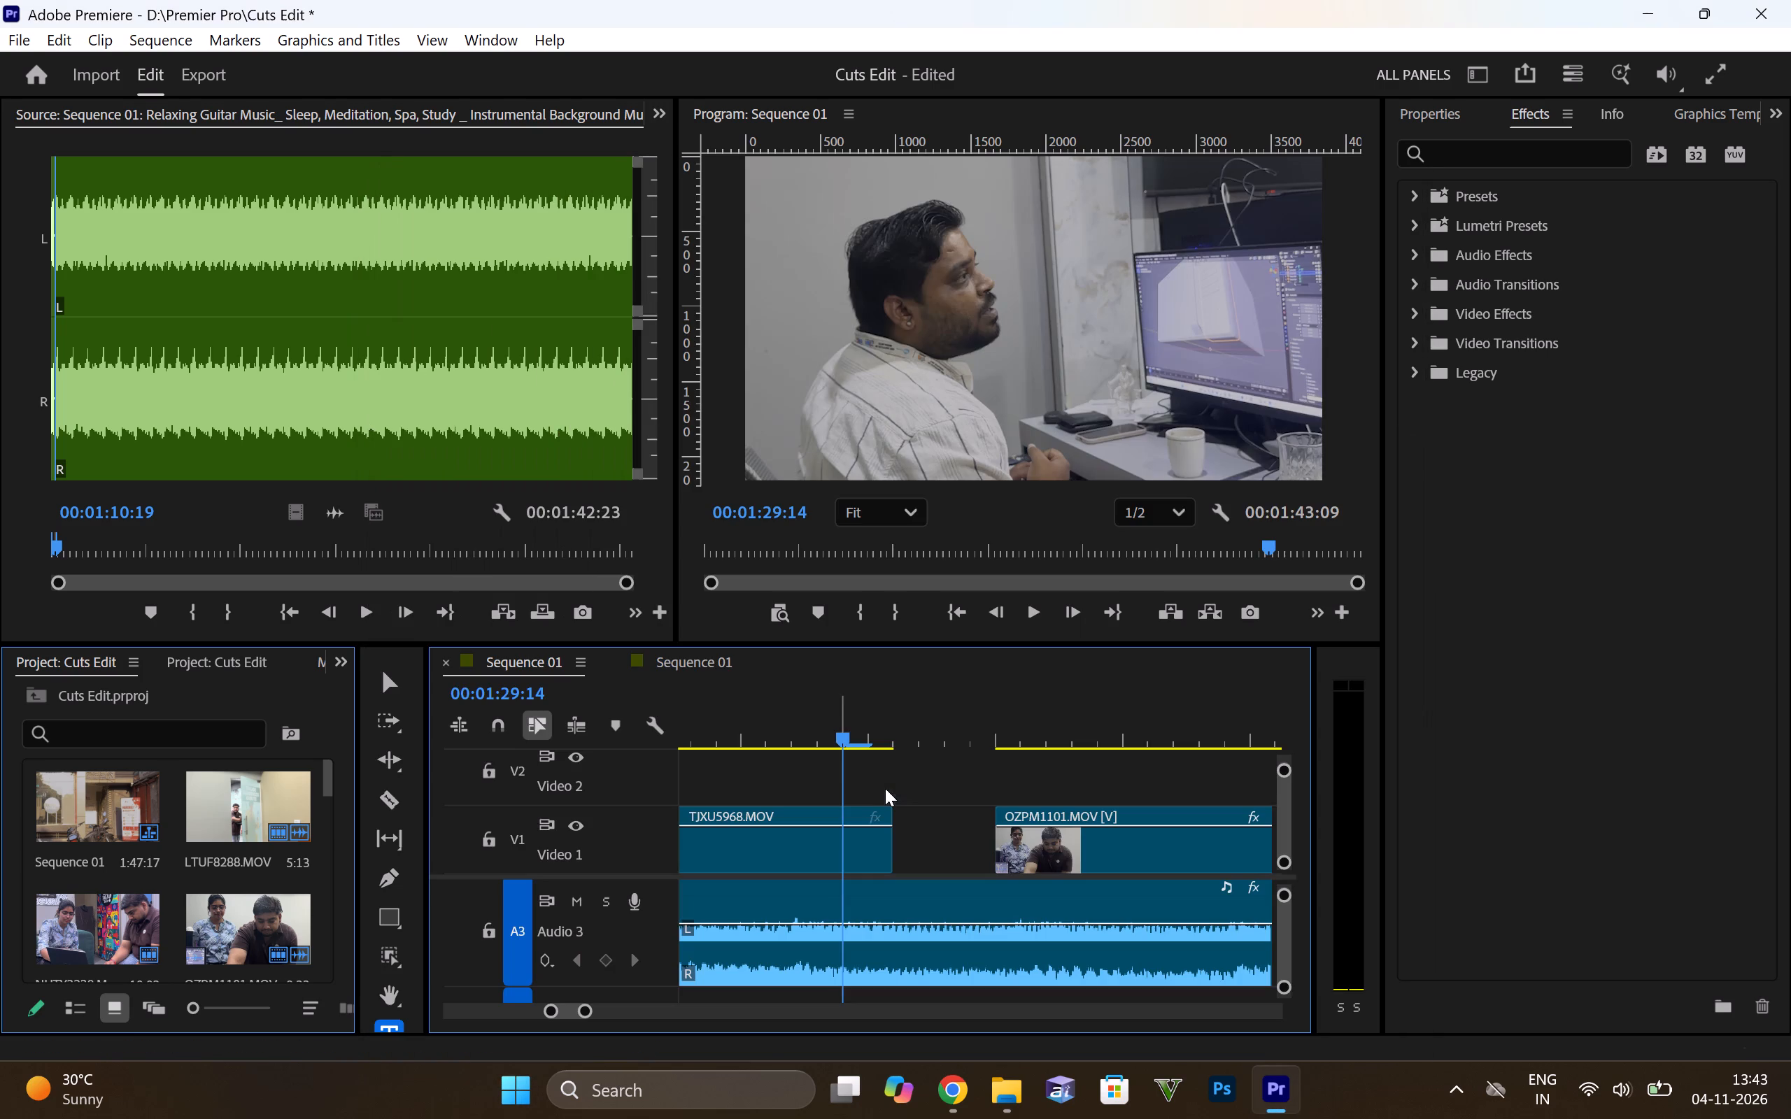
# Replay the sequence from just before the "L Cut" title, around 00:01:23:01, to check where the title appears.
pyautogui.keyDown('alt'); pyautogui.scroll(-20, 879, 774); pyautogui.keyUp('alt')
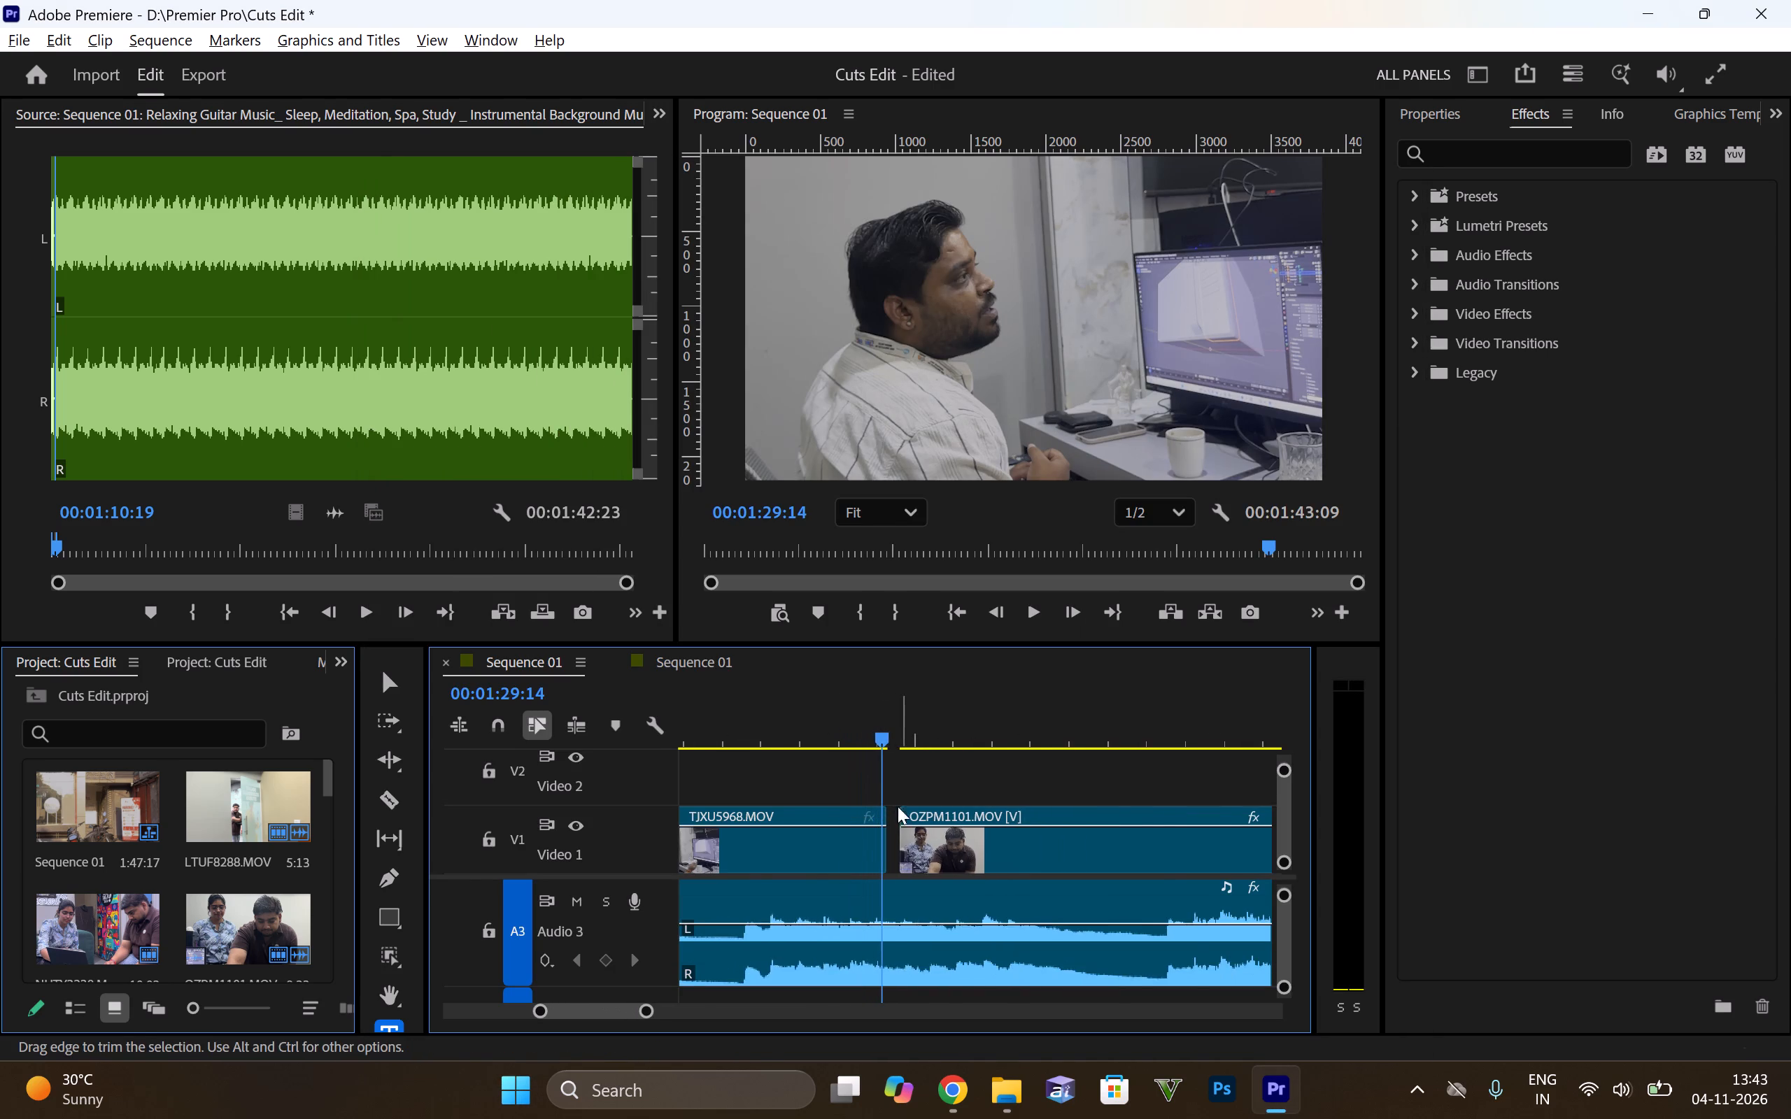
pyautogui.keyDown('alt'); pyautogui.scroll(-8, 880, 787); pyautogui.keyUp('alt')
pyautogui.keyDown('alt'); pyautogui.rightClick(872, 790); pyautogui.keyUp('alt')
pyautogui.keyDown('alt'); pyautogui.scroll(-3, 877, 791); pyautogui.keyUp('alt')
pyautogui.click(722, 734)
pyautogui.press('space')
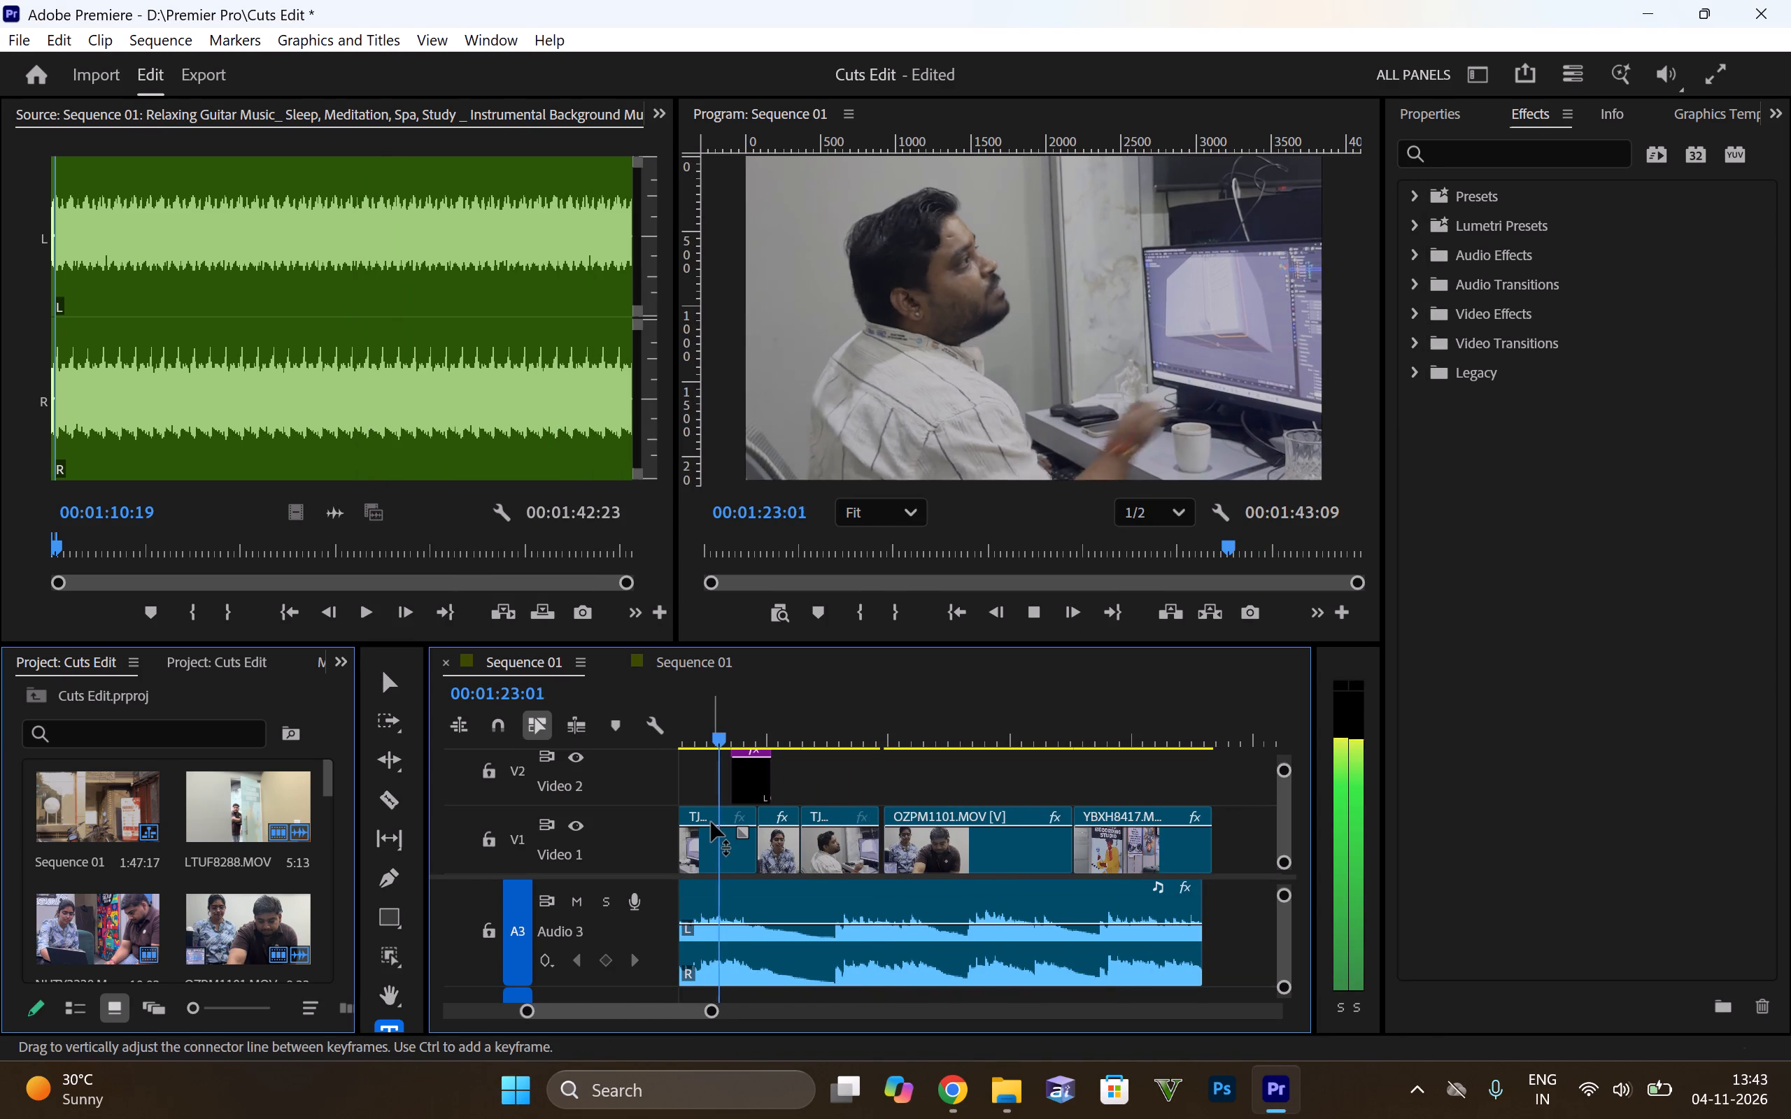
pyautogui.press('space')
# Move the "L Cut" title along Video 2 to sit above IYDS8640.MOV, starting at 00:01:24:15.
pyautogui.keyDown('alt'); pyautogui.scroll(8, 717, 806); pyautogui.keyUp('alt')
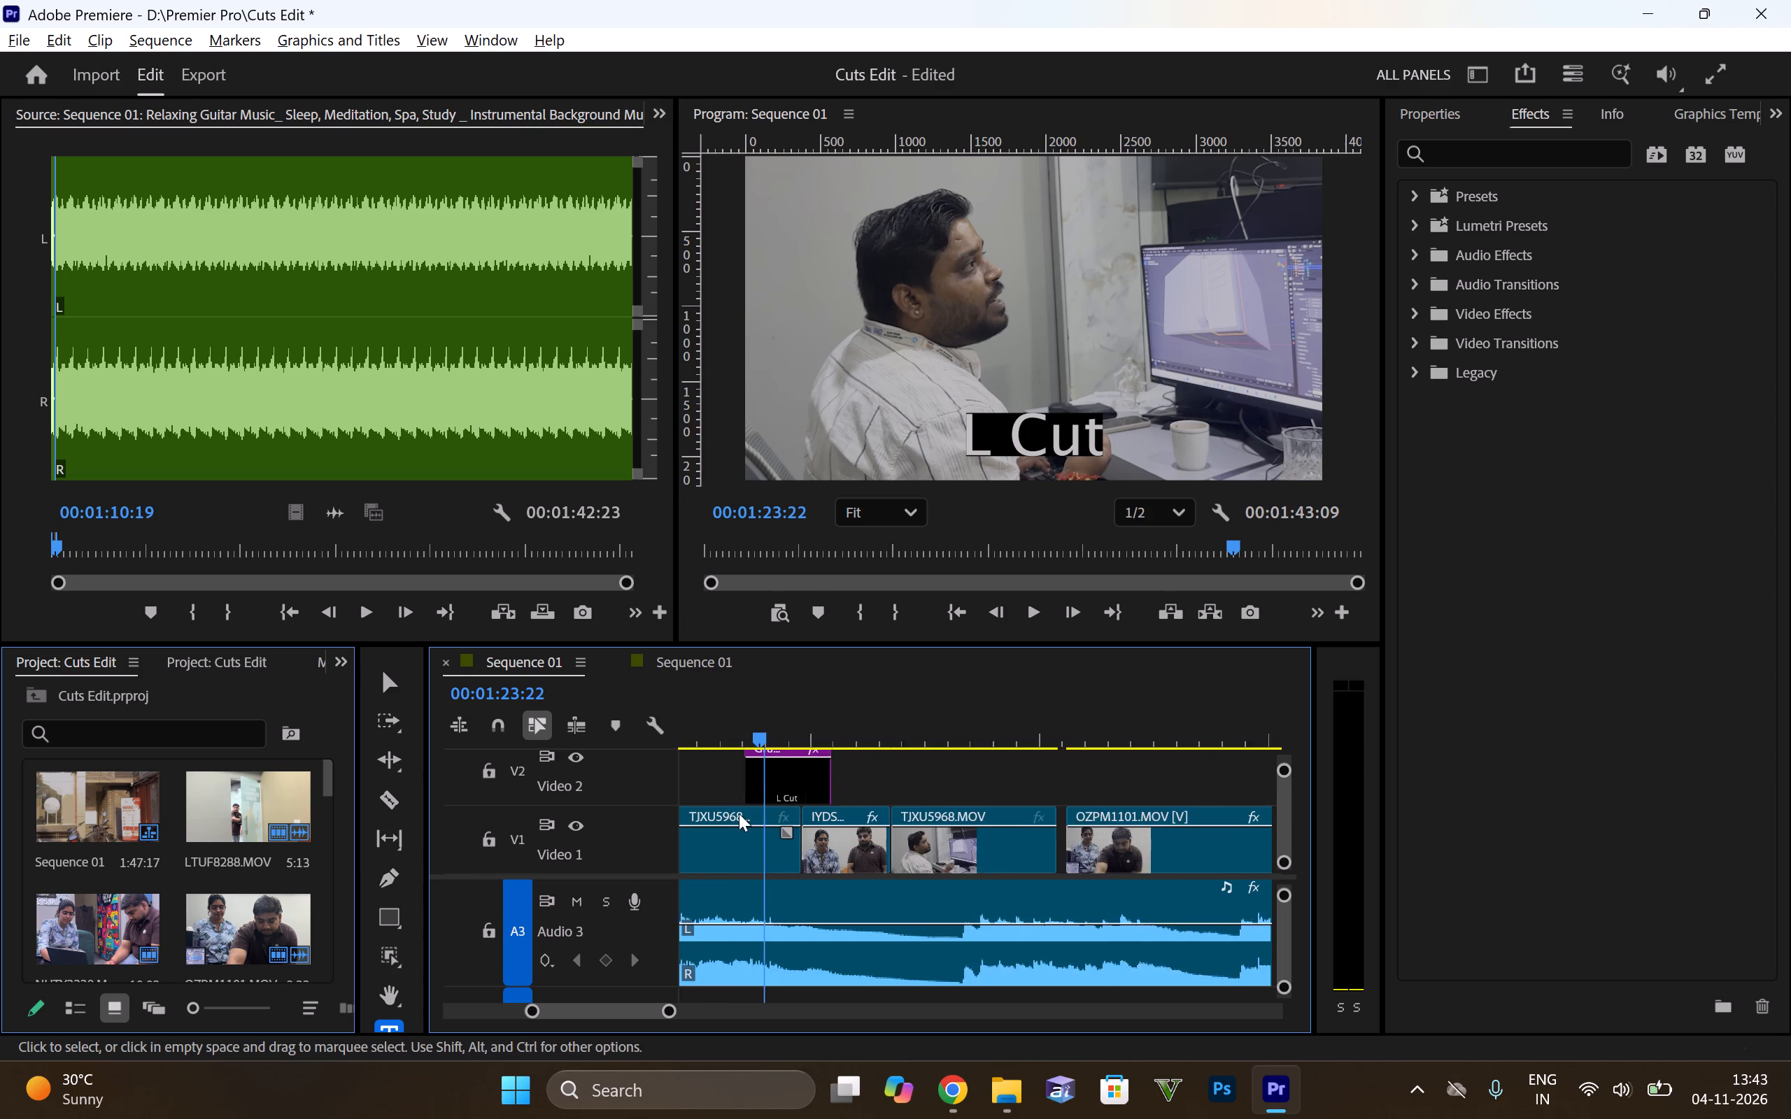
pyautogui.keyDown('alt'); pyautogui.scroll(7, 739, 813); pyautogui.keyUp('alt')
pyautogui.moveTo(797, 785); pyautogui.dragTo(922, 788)
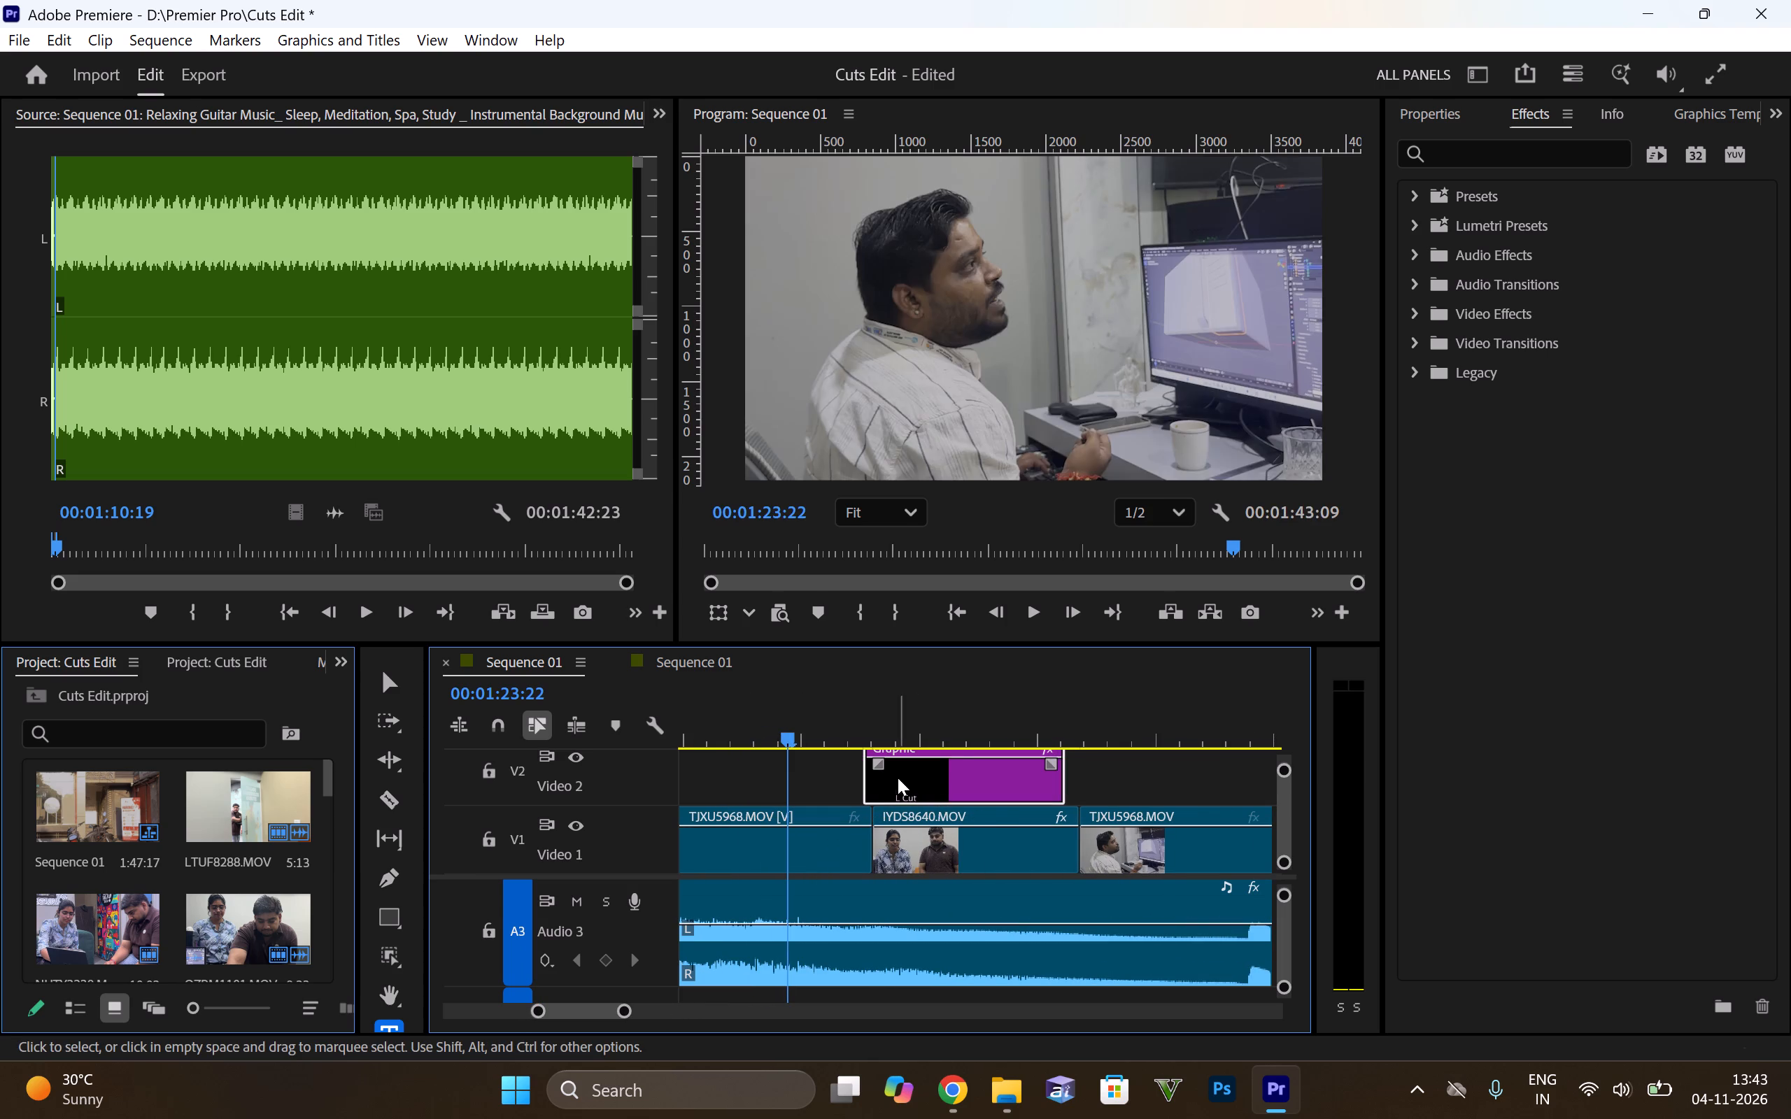
pyautogui.moveTo(898, 778); pyautogui.dragTo(906, 786)
pyautogui.keyDown('alt'); pyautogui.scroll(3, 890, 836); pyautogui.keyUp('alt')
pyautogui.keyDown('alt'); pyautogui.scroll(-14, 890, 836); pyautogui.keyUp('alt')
# Play back the repositioned "L Cut" title and the following clips, stopping at 00:01:30:05.
pyautogui.press('space')
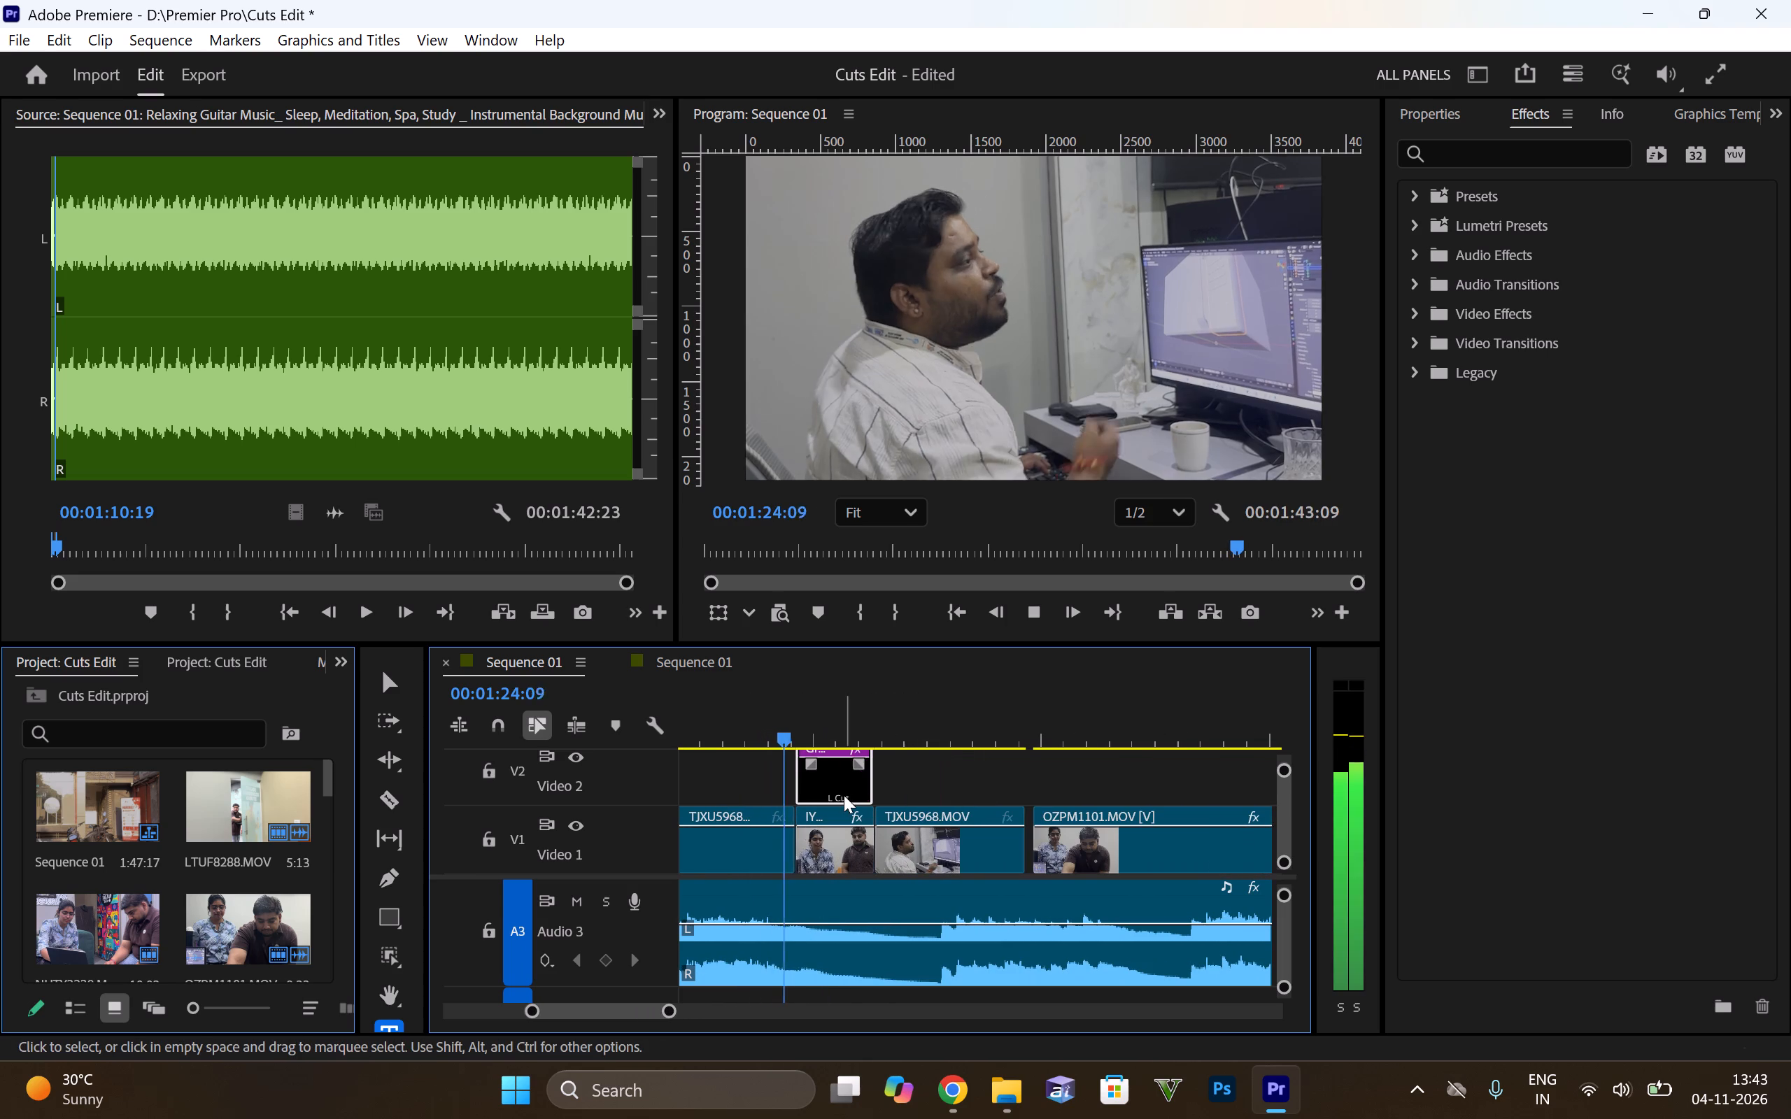
pyautogui.press('space')
pyautogui.press('space')
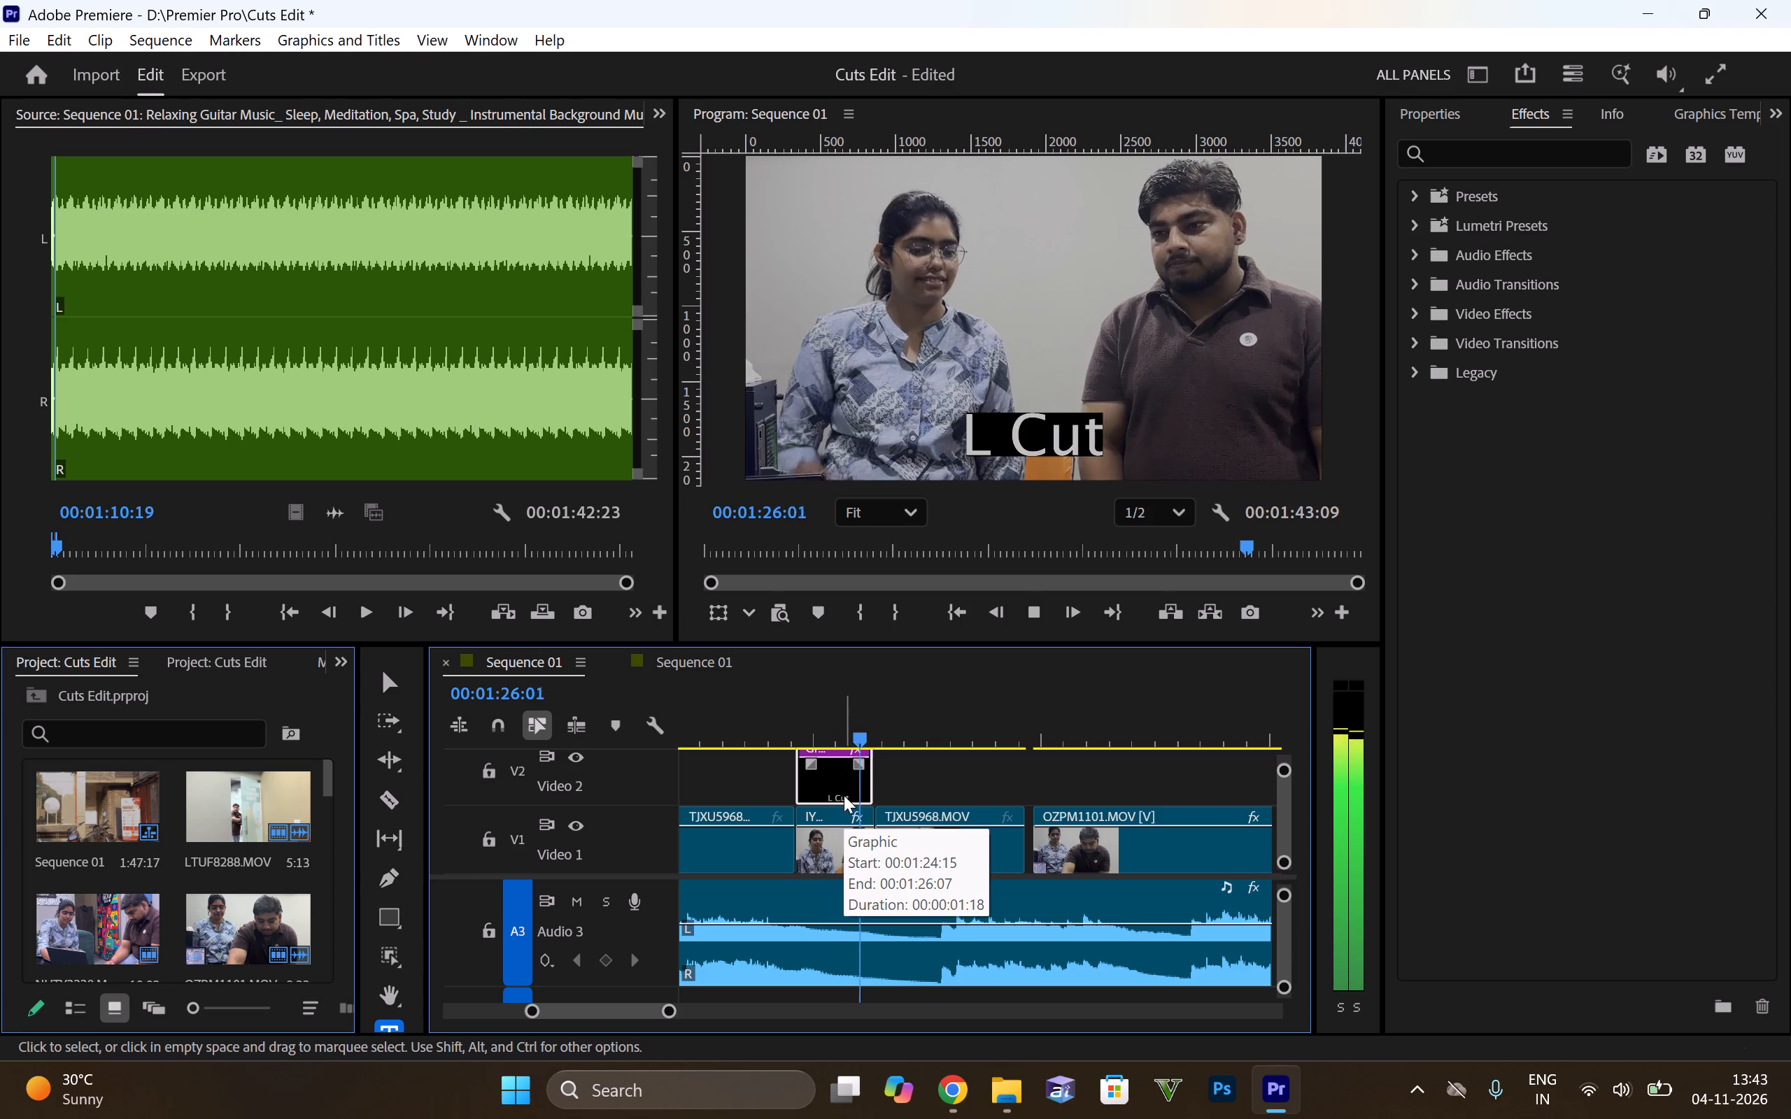
pyautogui.keyDown('alt'); pyautogui.scroll(-10, 900, 773); pyautogui.keyUp('alt')
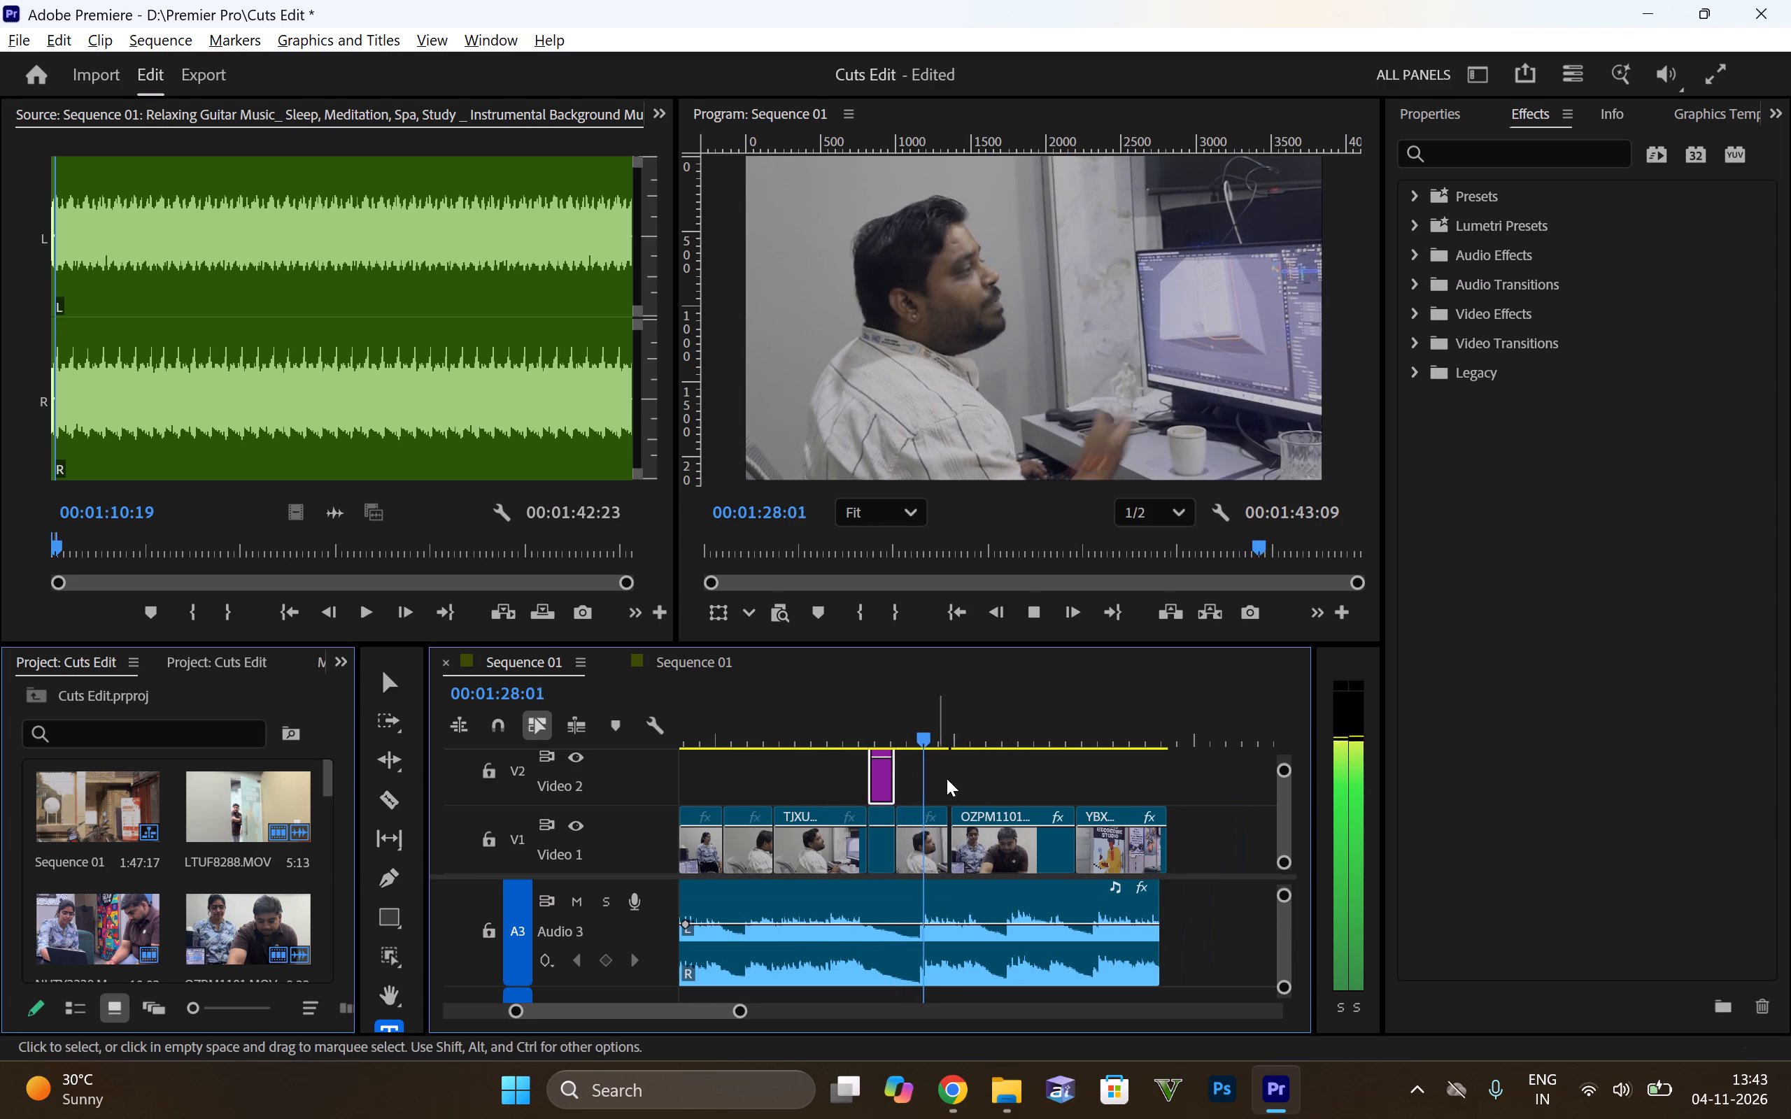
pyautogui.press('space')
pyautogui.press('space')
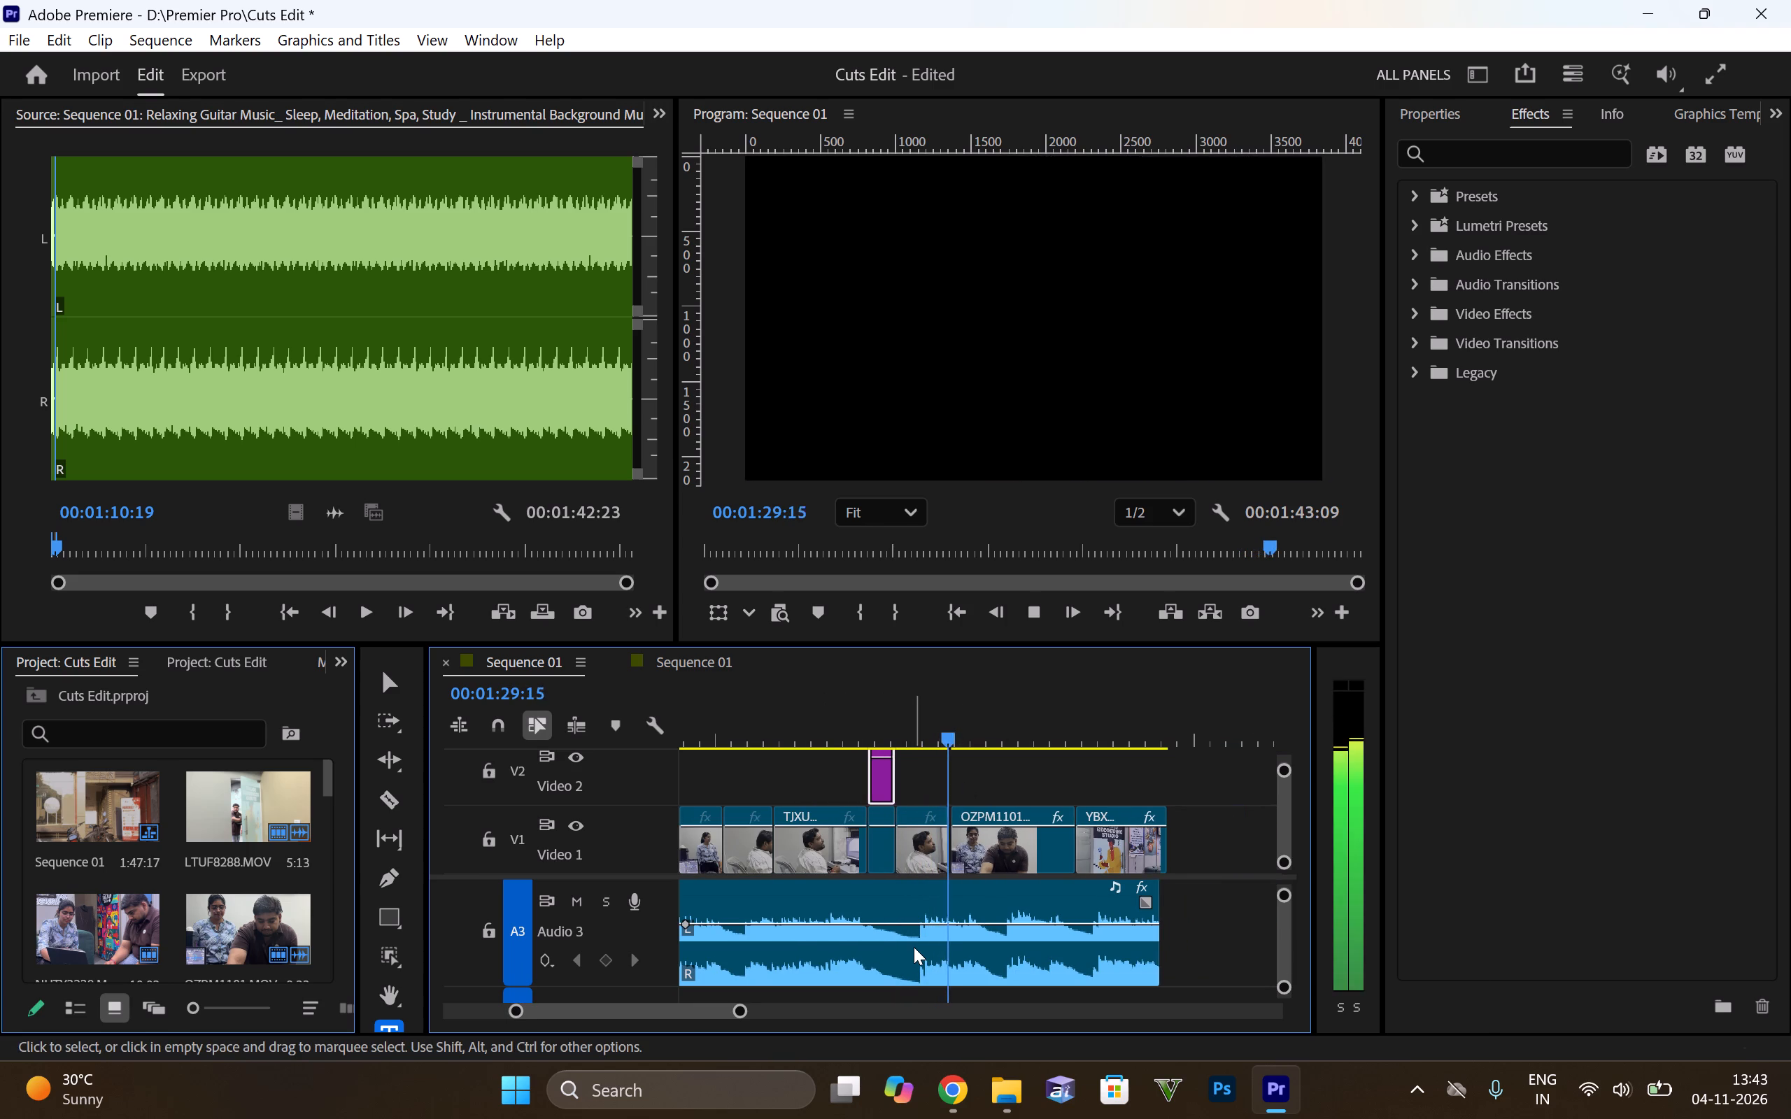
pyautogui.press('space')
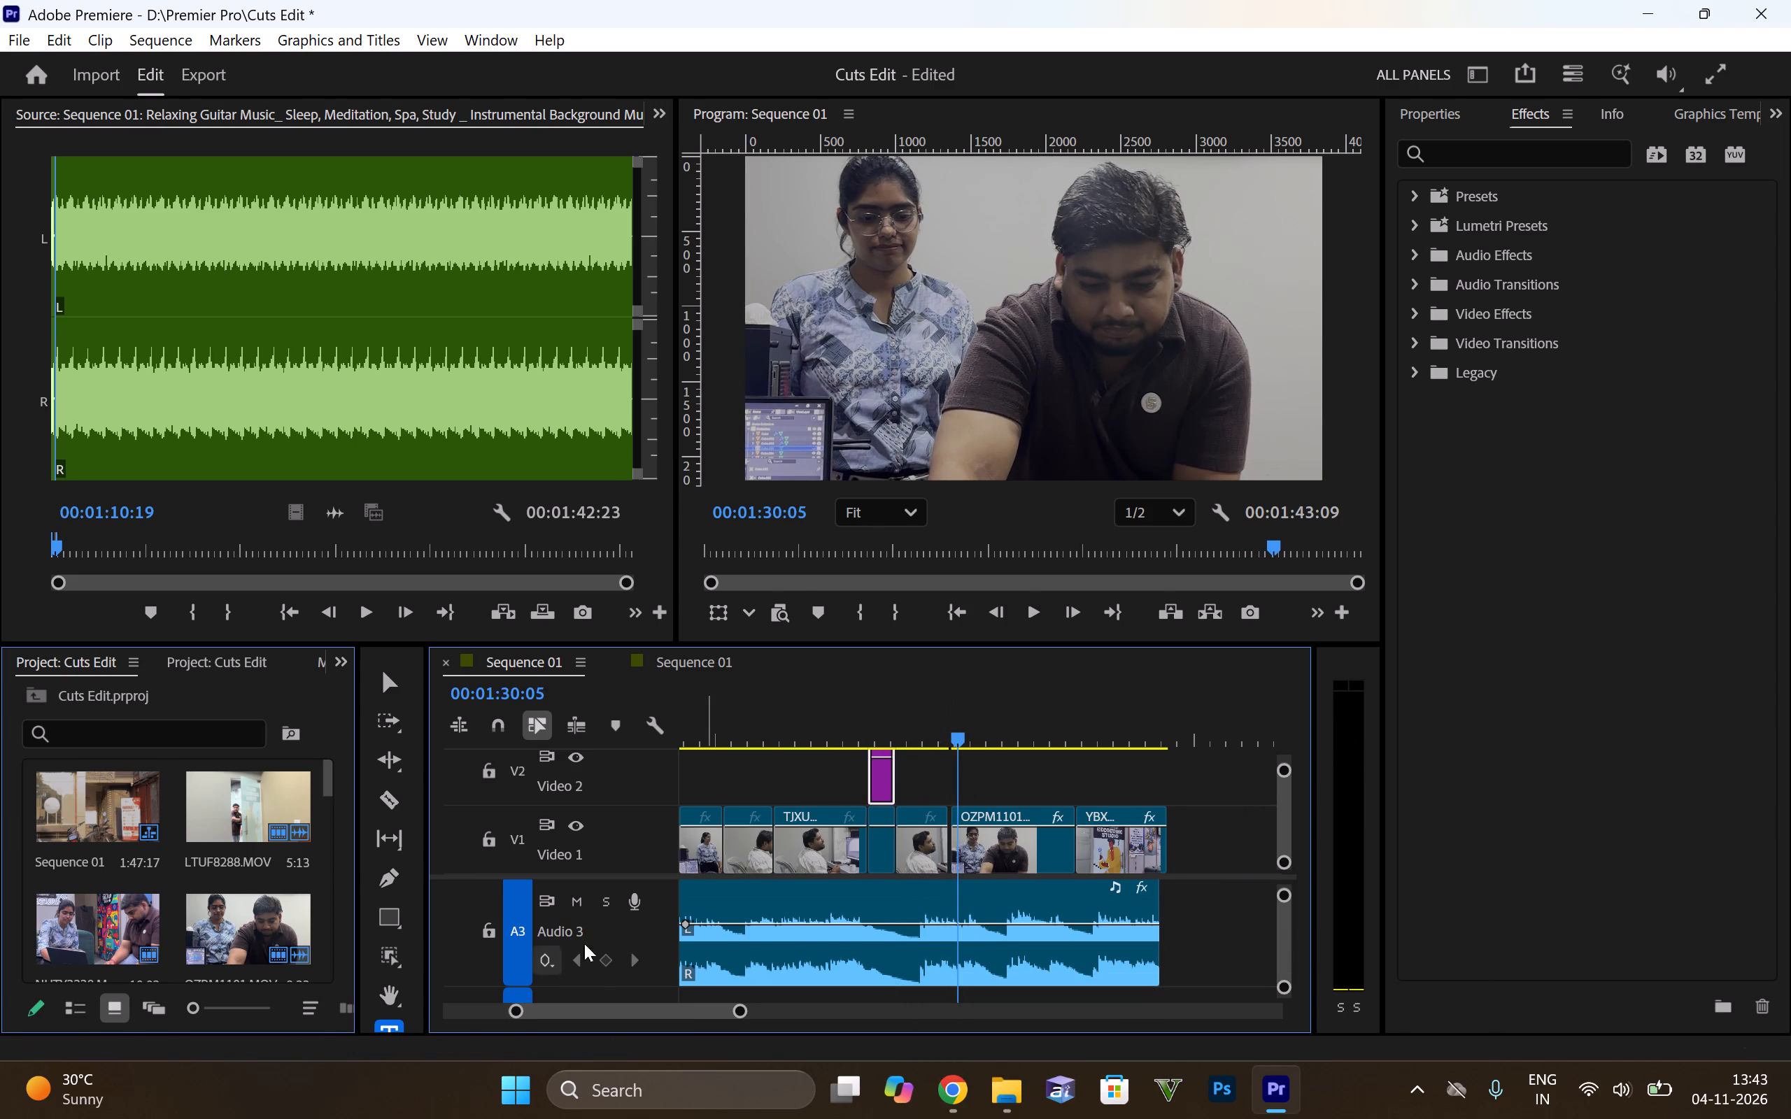
# Add a fourth volume keyframe to the guitar music at 00:01:30:05 with Bezier interpolation.
pyautogui.click(600, 960)
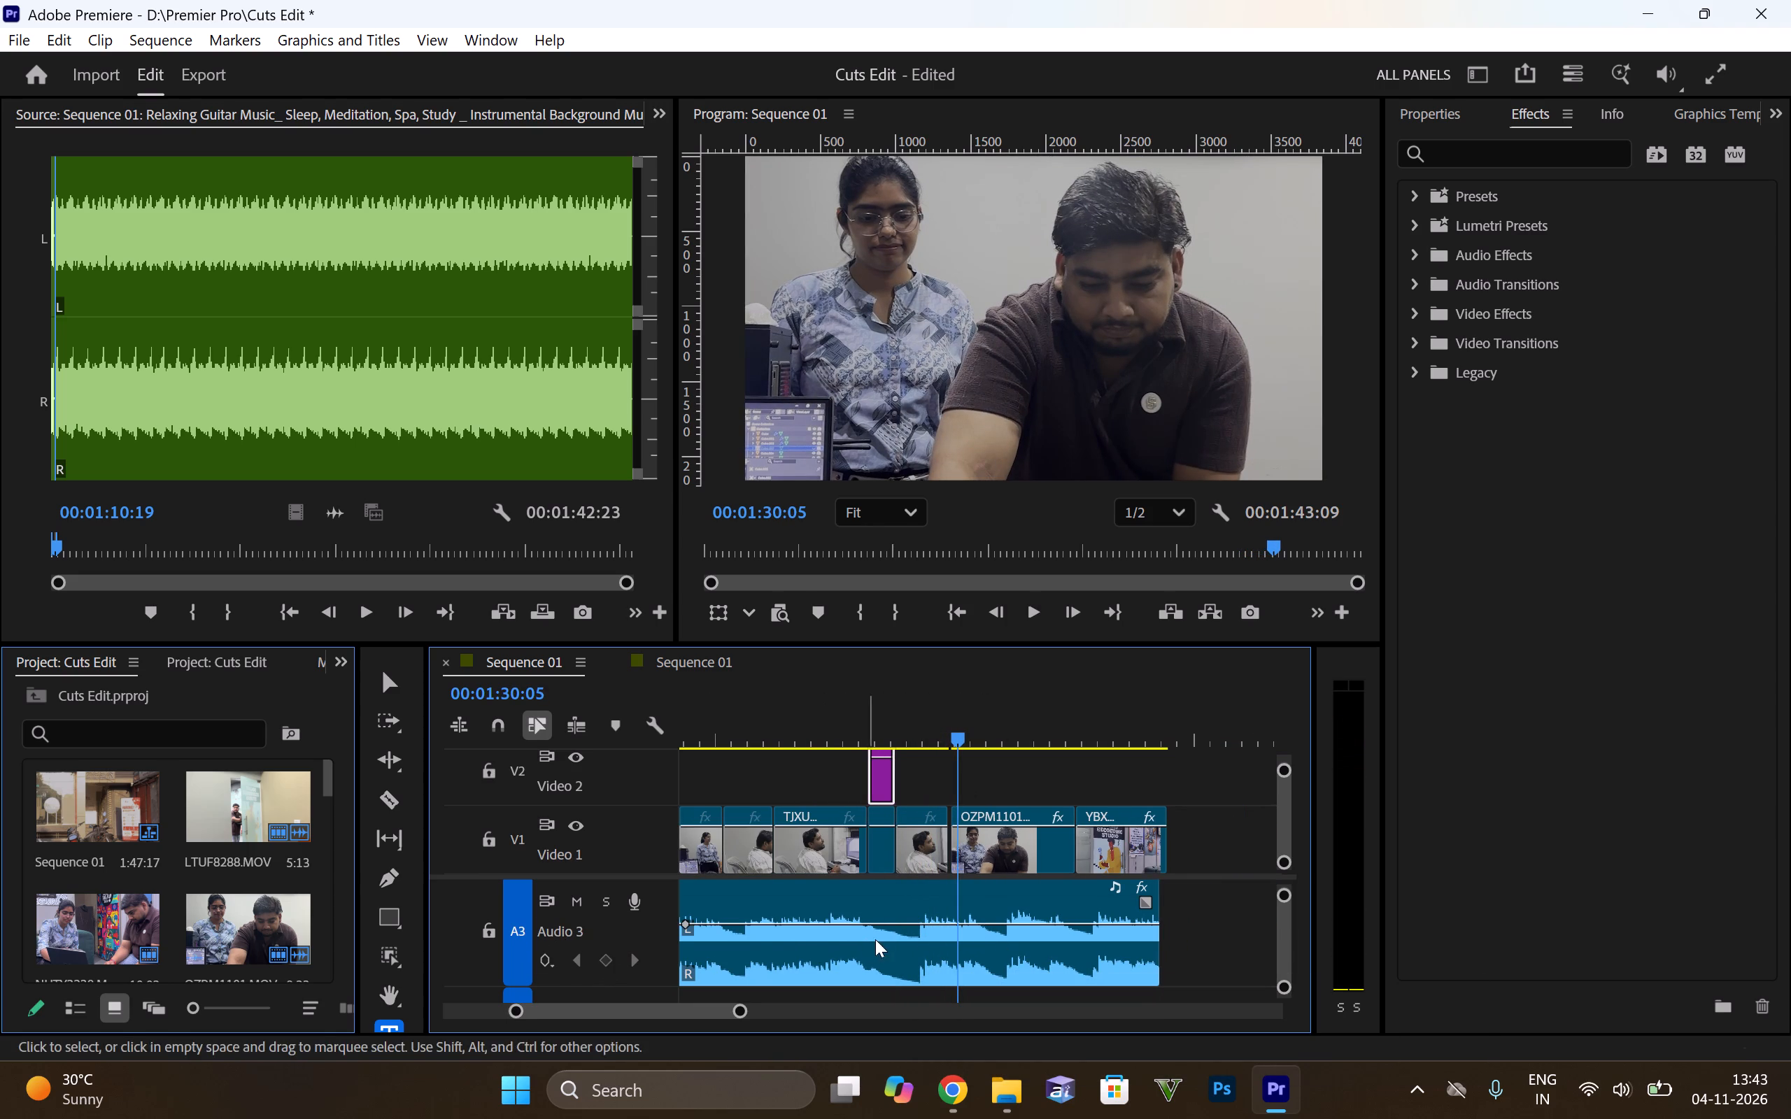
pyautogui.click(964, 897)
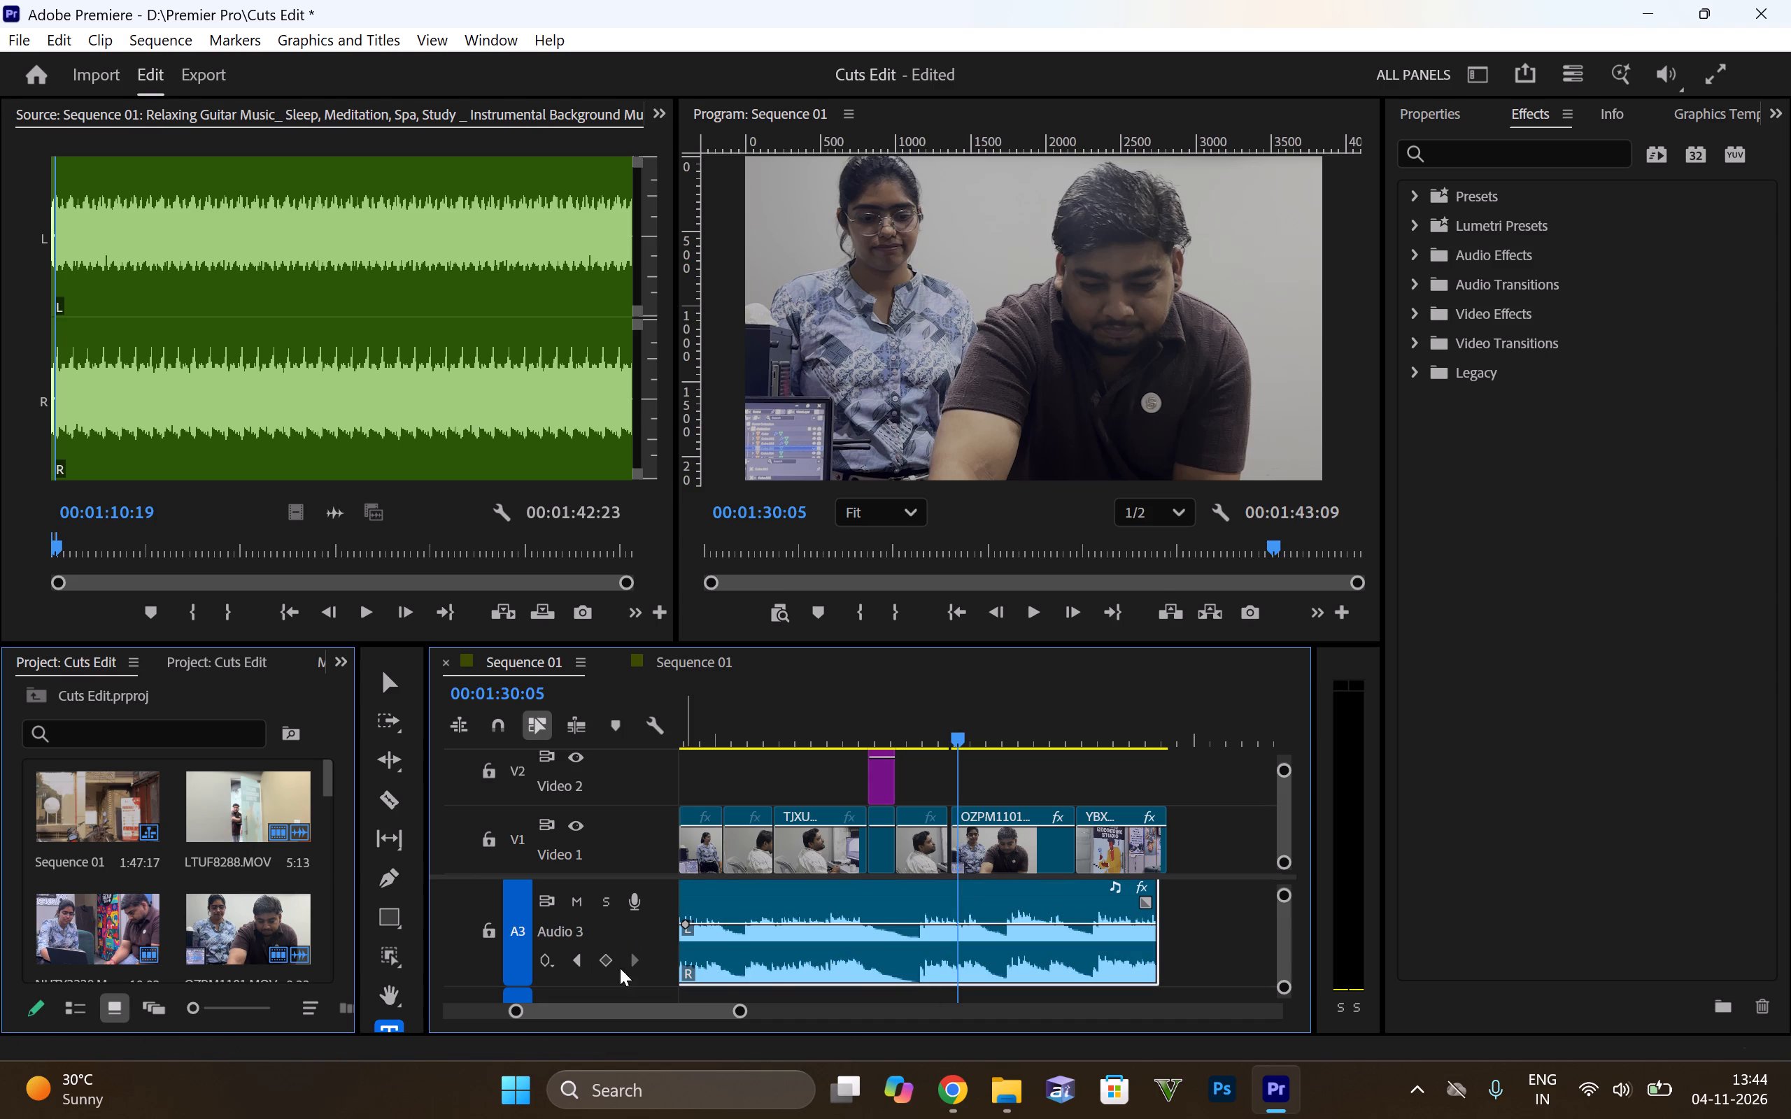
pyautogui.click(609, 955)
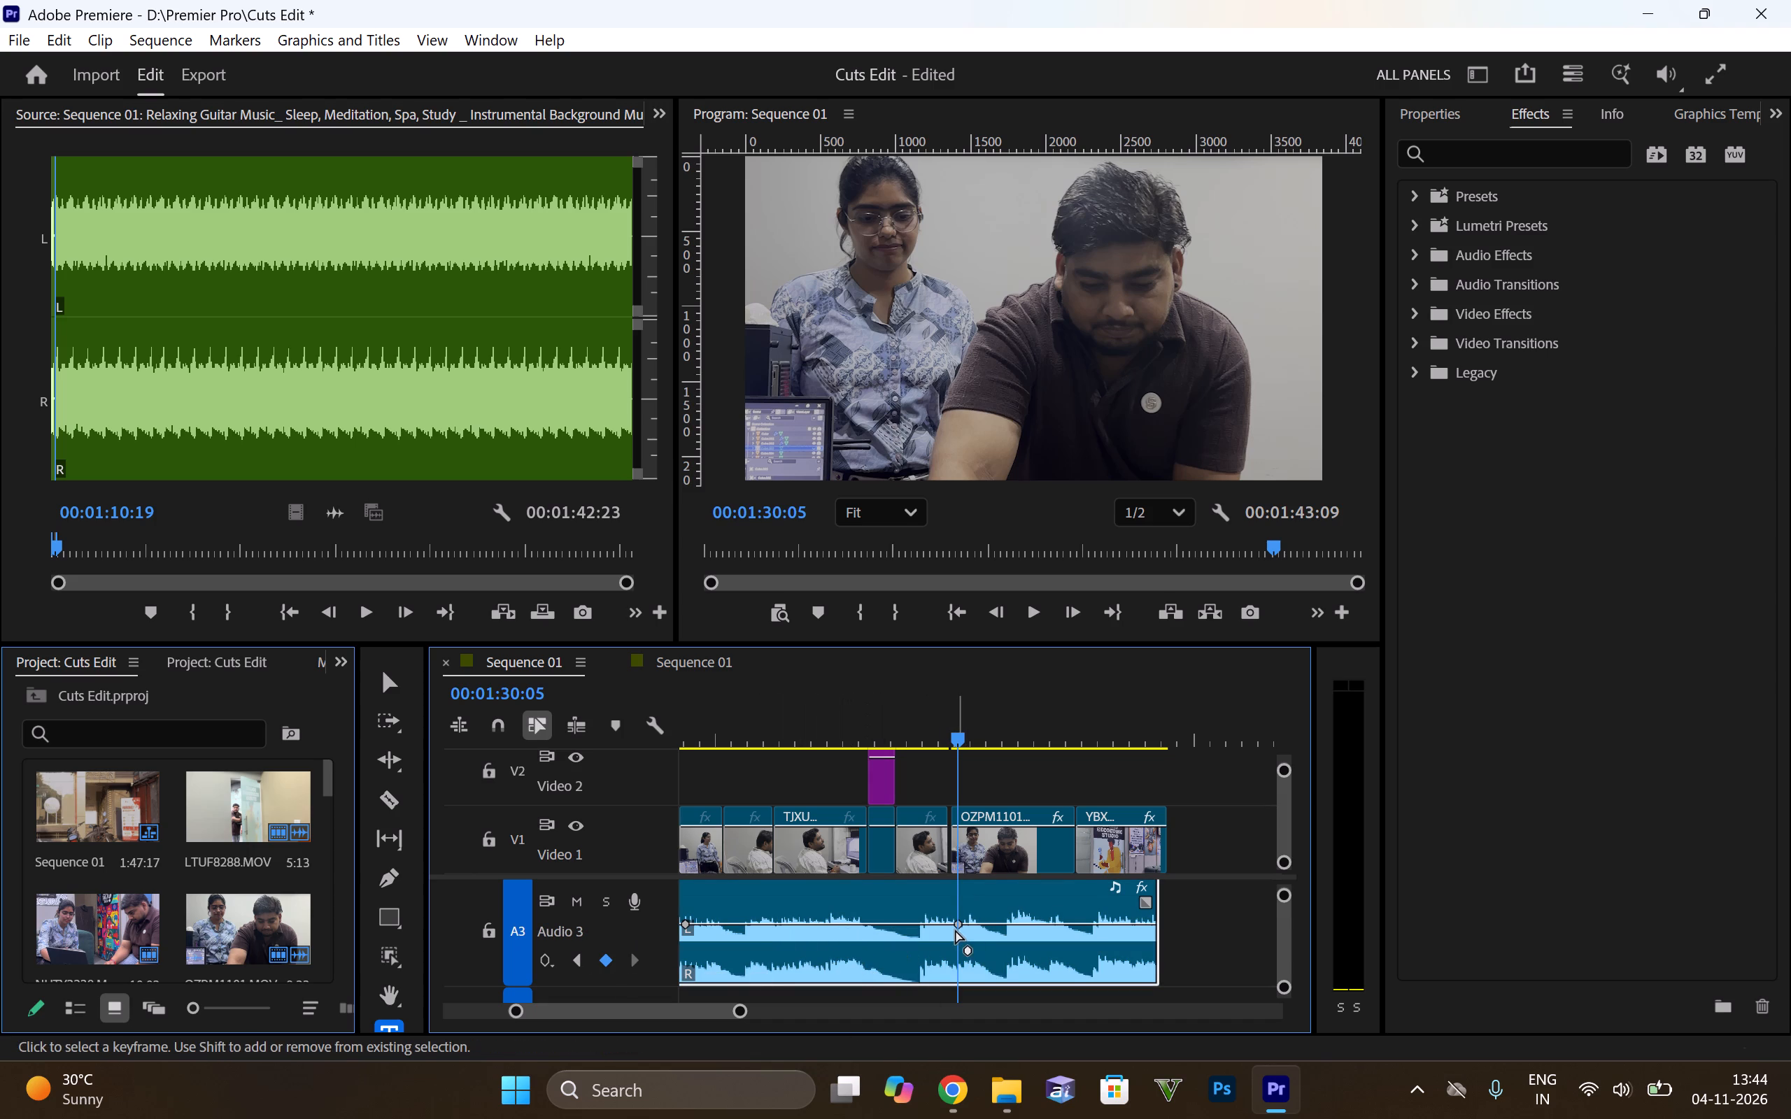
pyautogui.rightClick(955, 924)
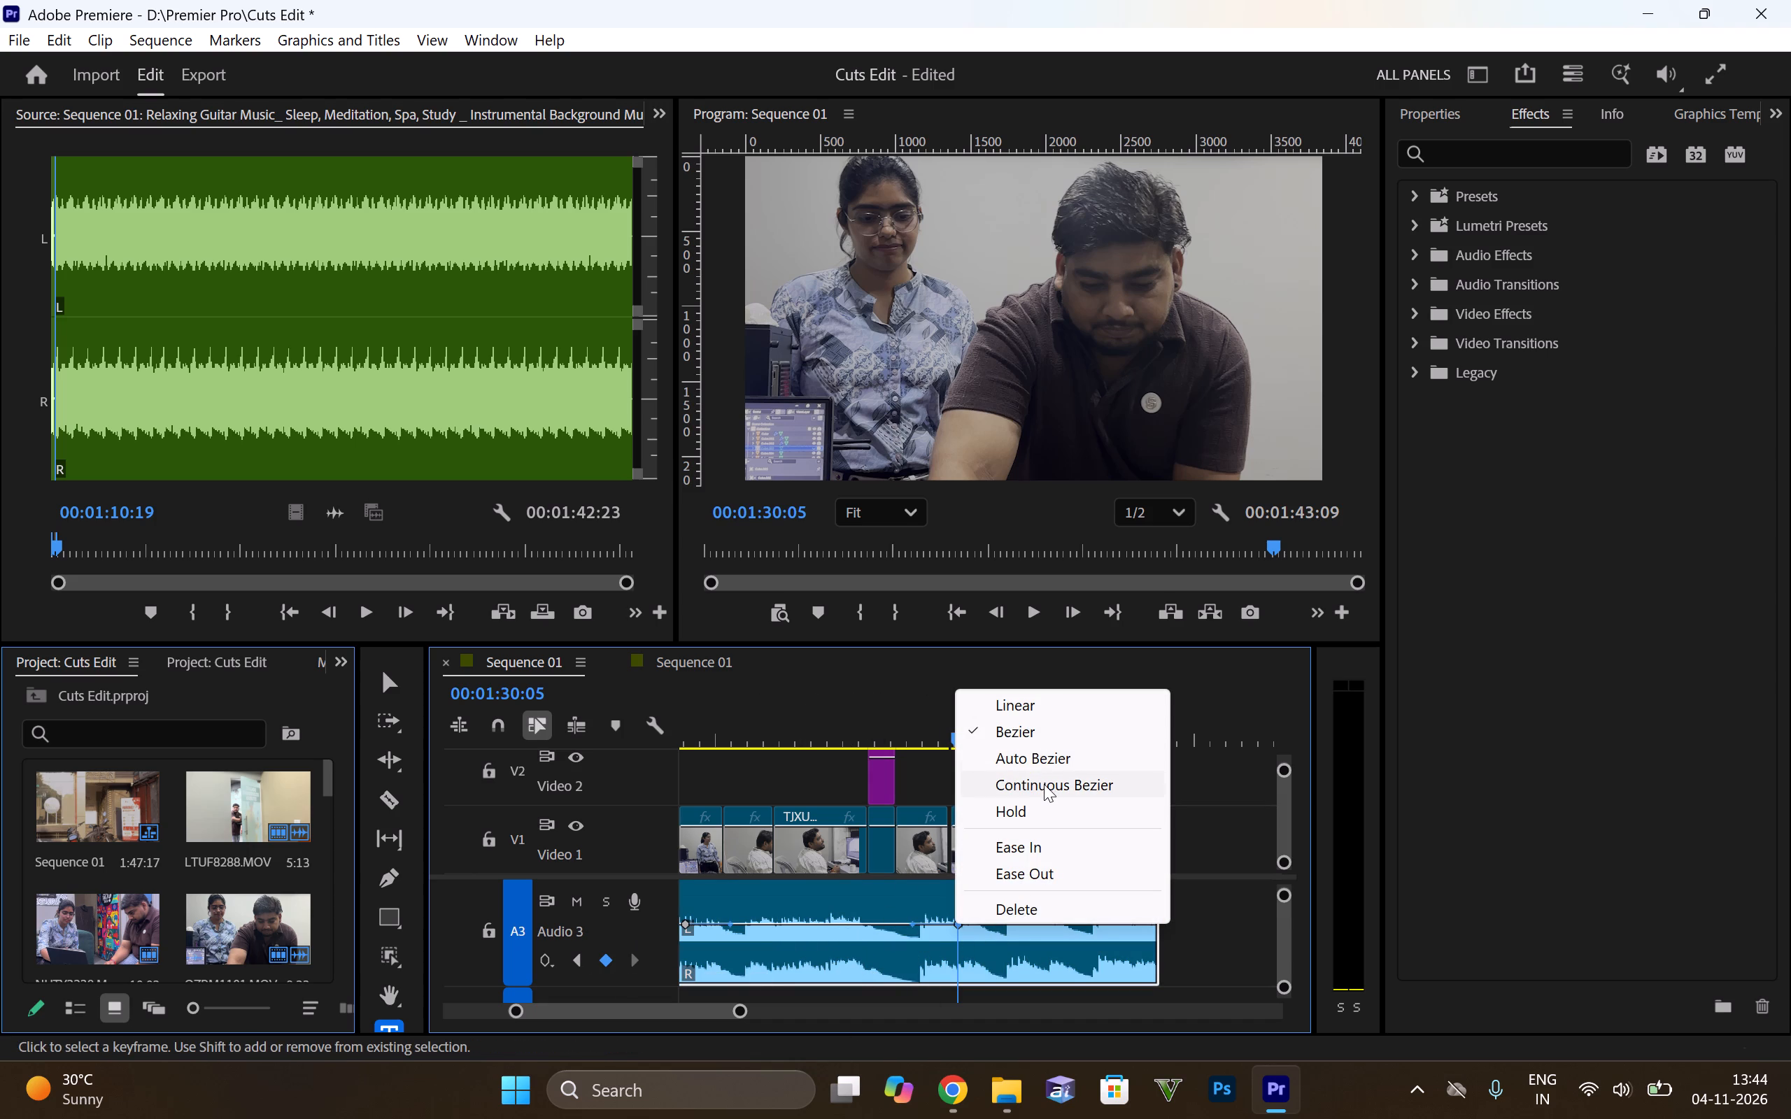
pyautogui.click(1018, 734)
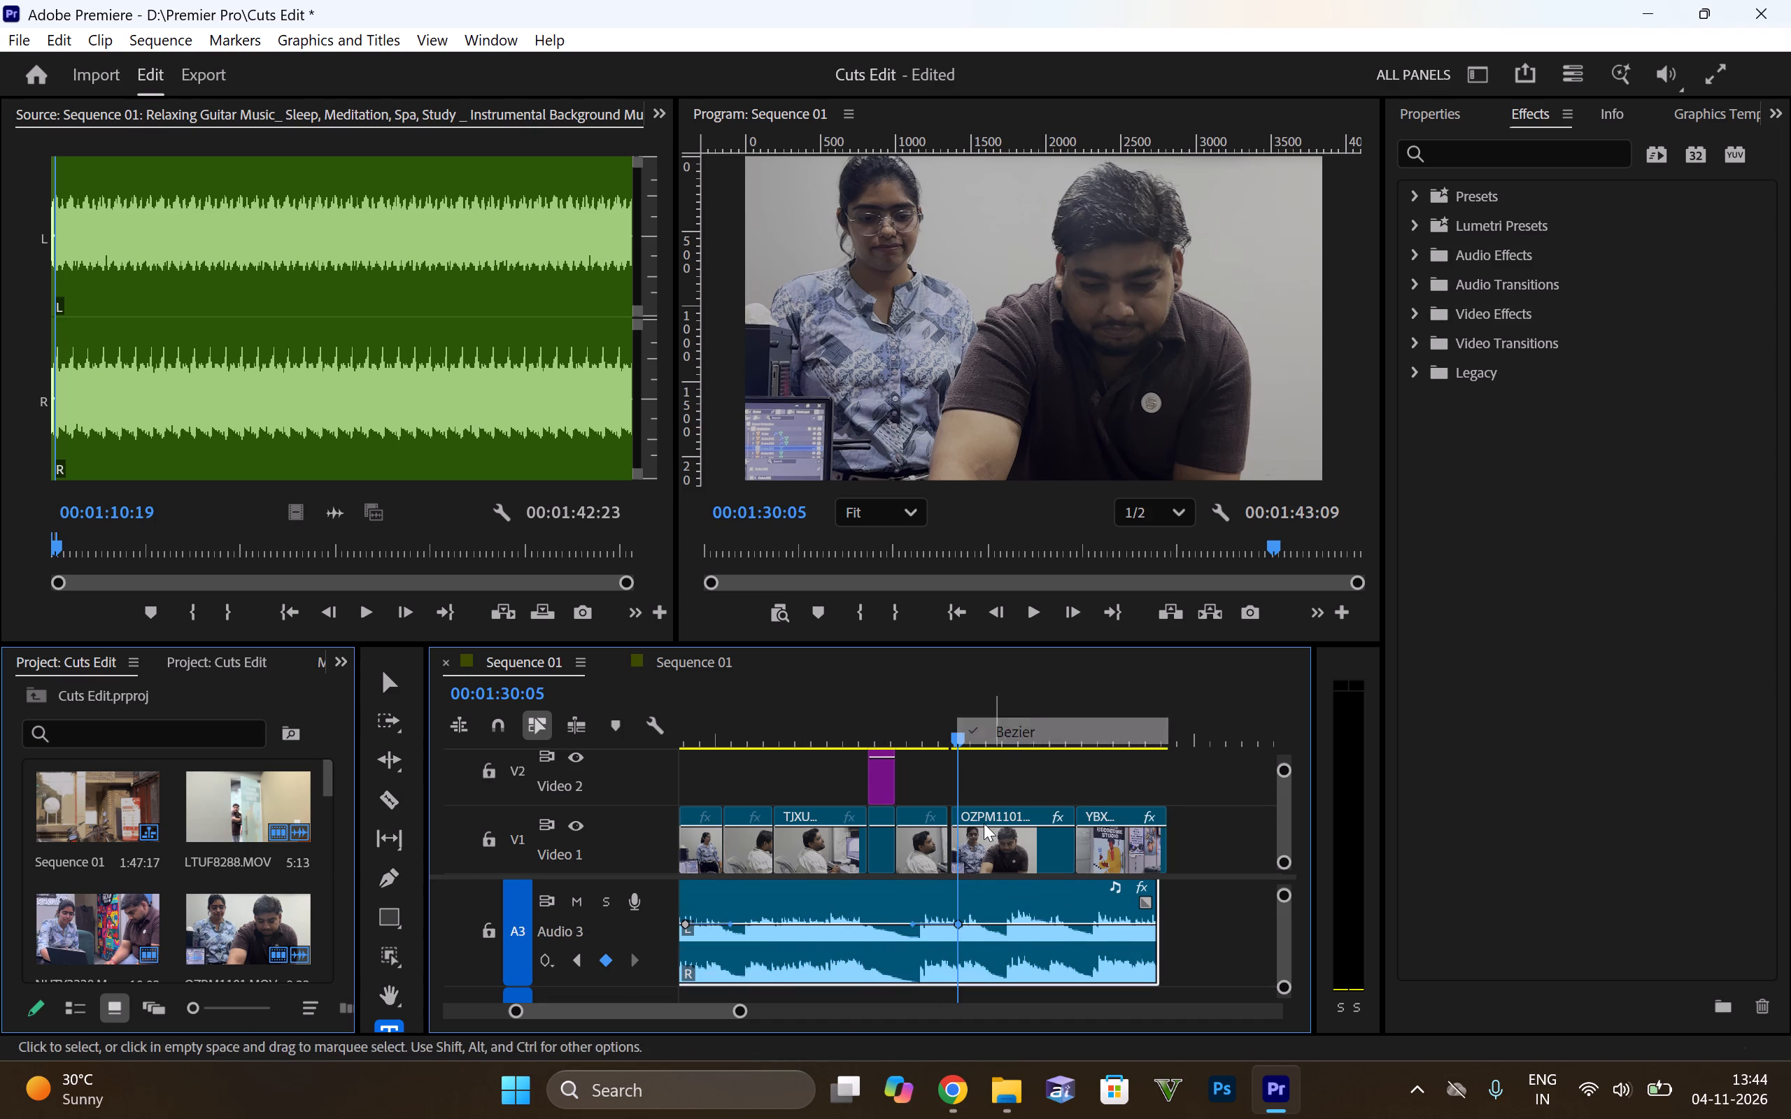
# Pull the fourth keyframe's incoming Bezier handle down so the guitar music dips to its lowest before OZPM1101.MOV.
pyautogui.moveTo(908, 918); pyautogui.dragTo(867, 987)
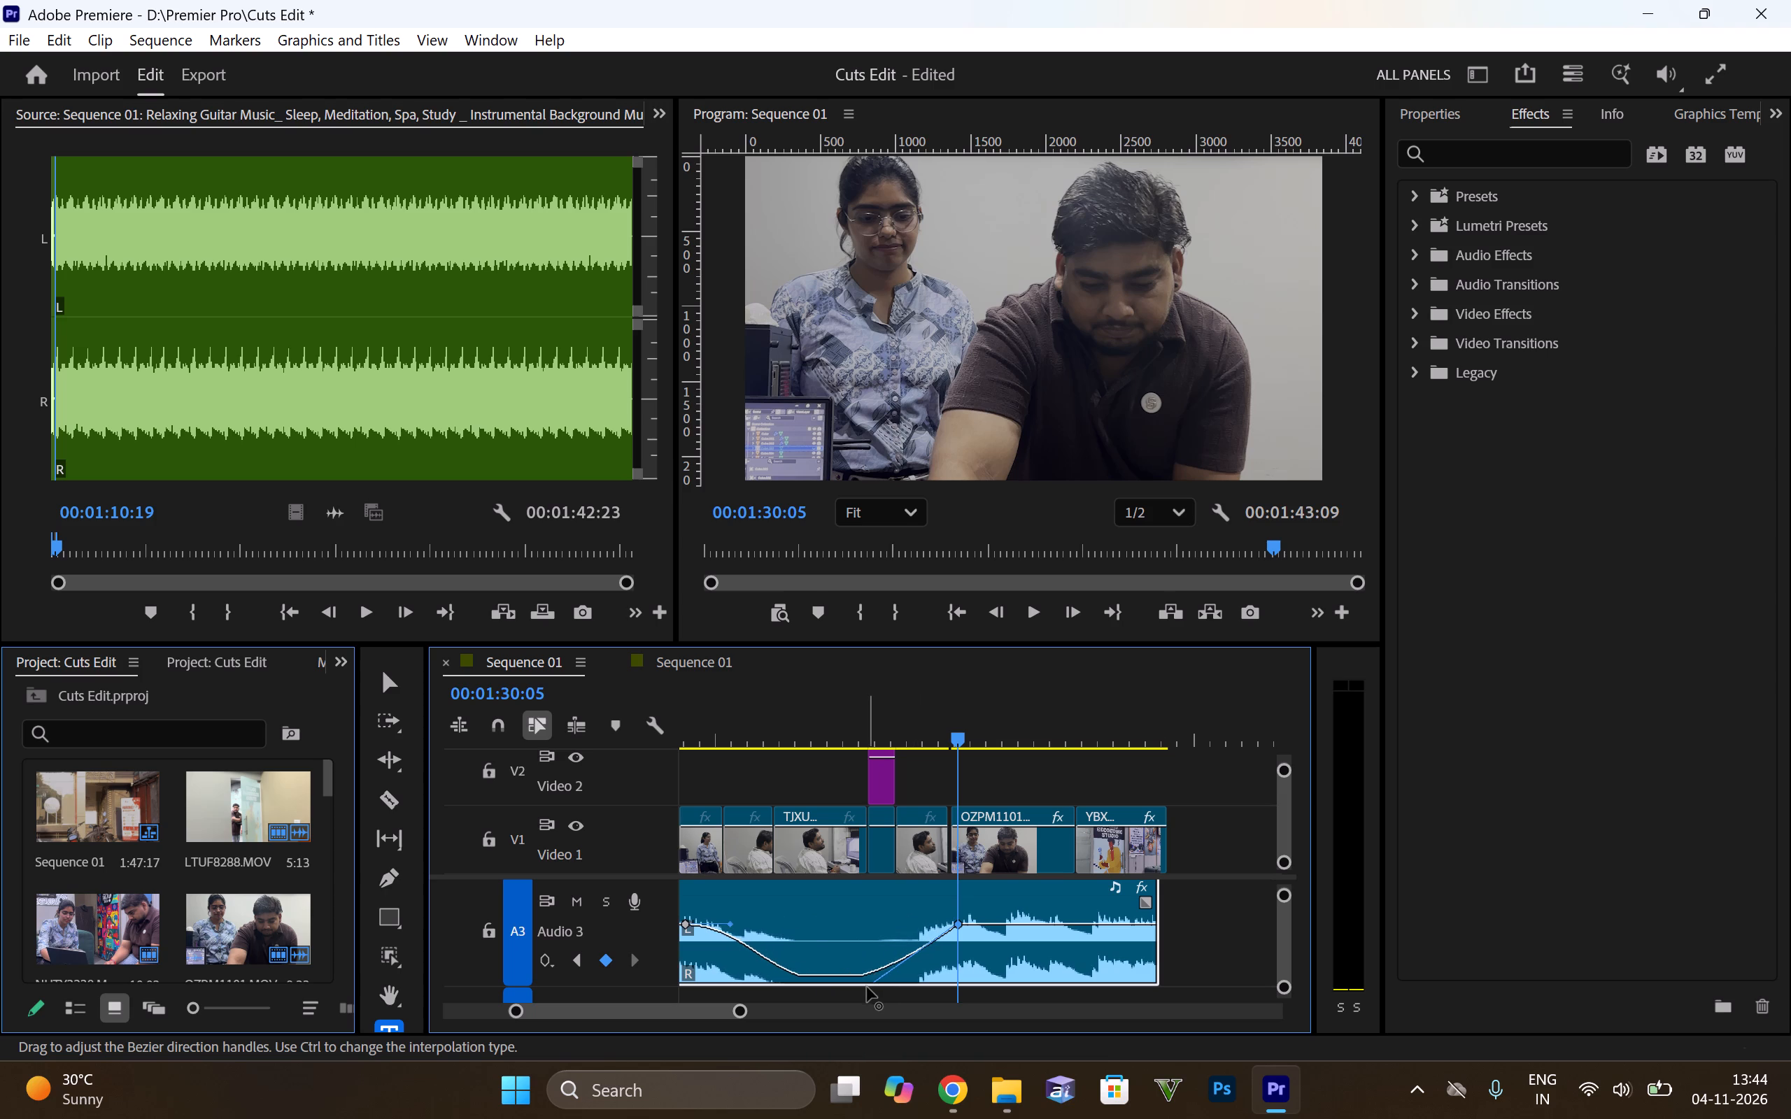
pyautogui.moveTo(867, 987); pyautogui.dragTo(870, 1002)
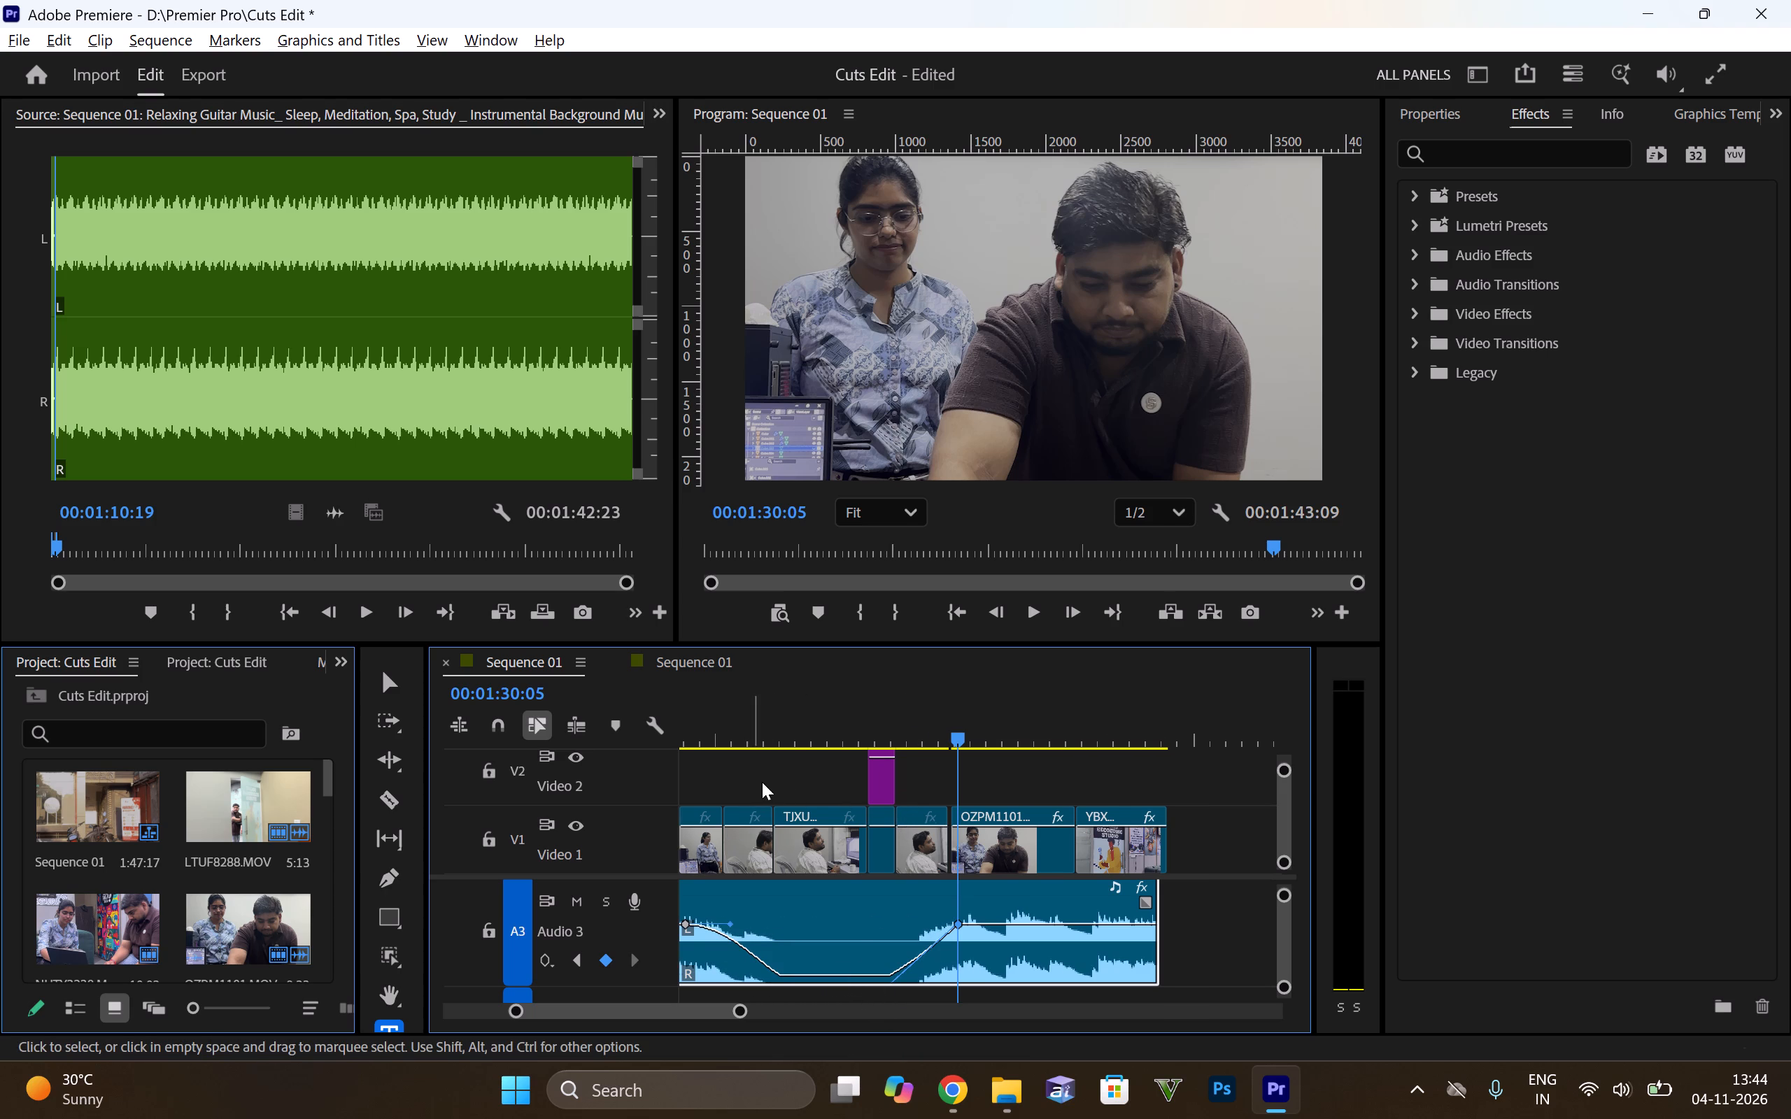
# Replay from around 00:01:14:10 through the "L Cut" title to check the guitar music's volume dip.
pyautogui.keyDown('alt'); pyautogui.scroll(-6, 762, 782); pyautogui.keyUp('alt')
pyautogui.scroll(-7, 991, 768)
pyautogui.scroll(12, 994, 805)
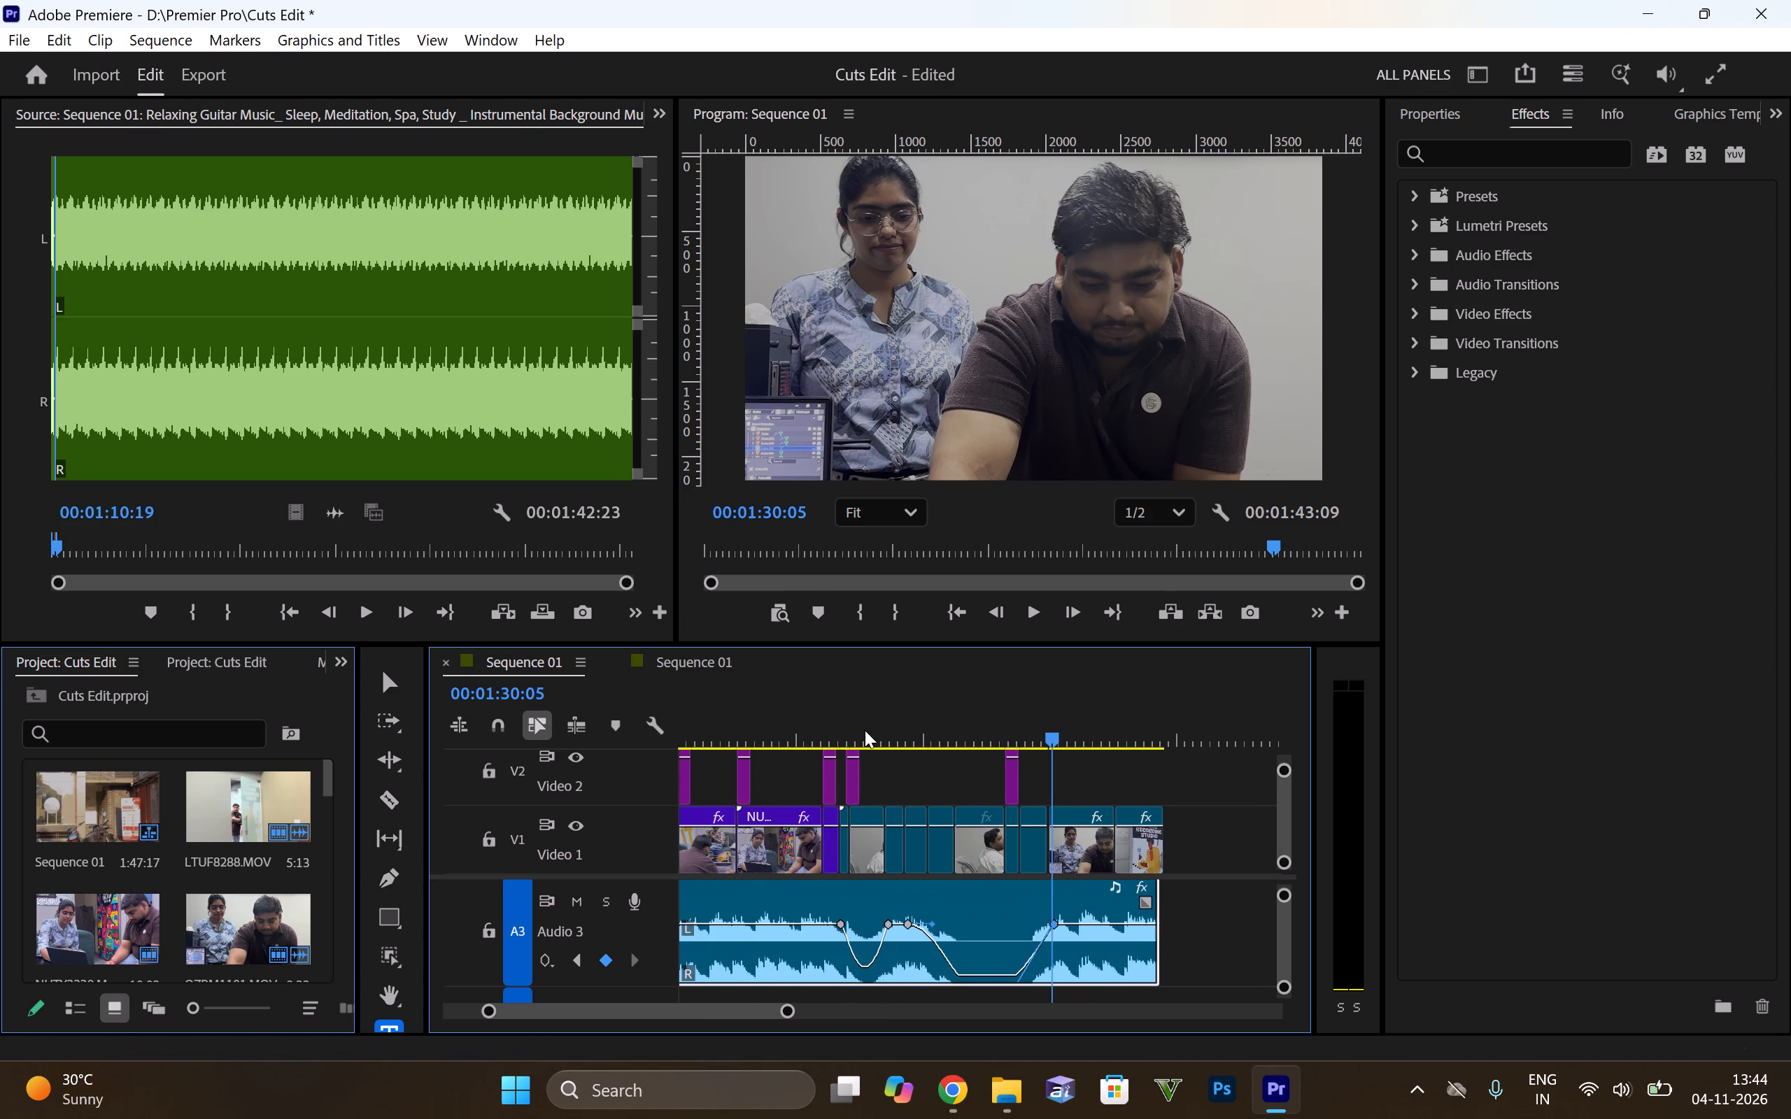
pyautogui.click(831, 738)
pyautogui.press('space')
pyautogui.click(921, 720)
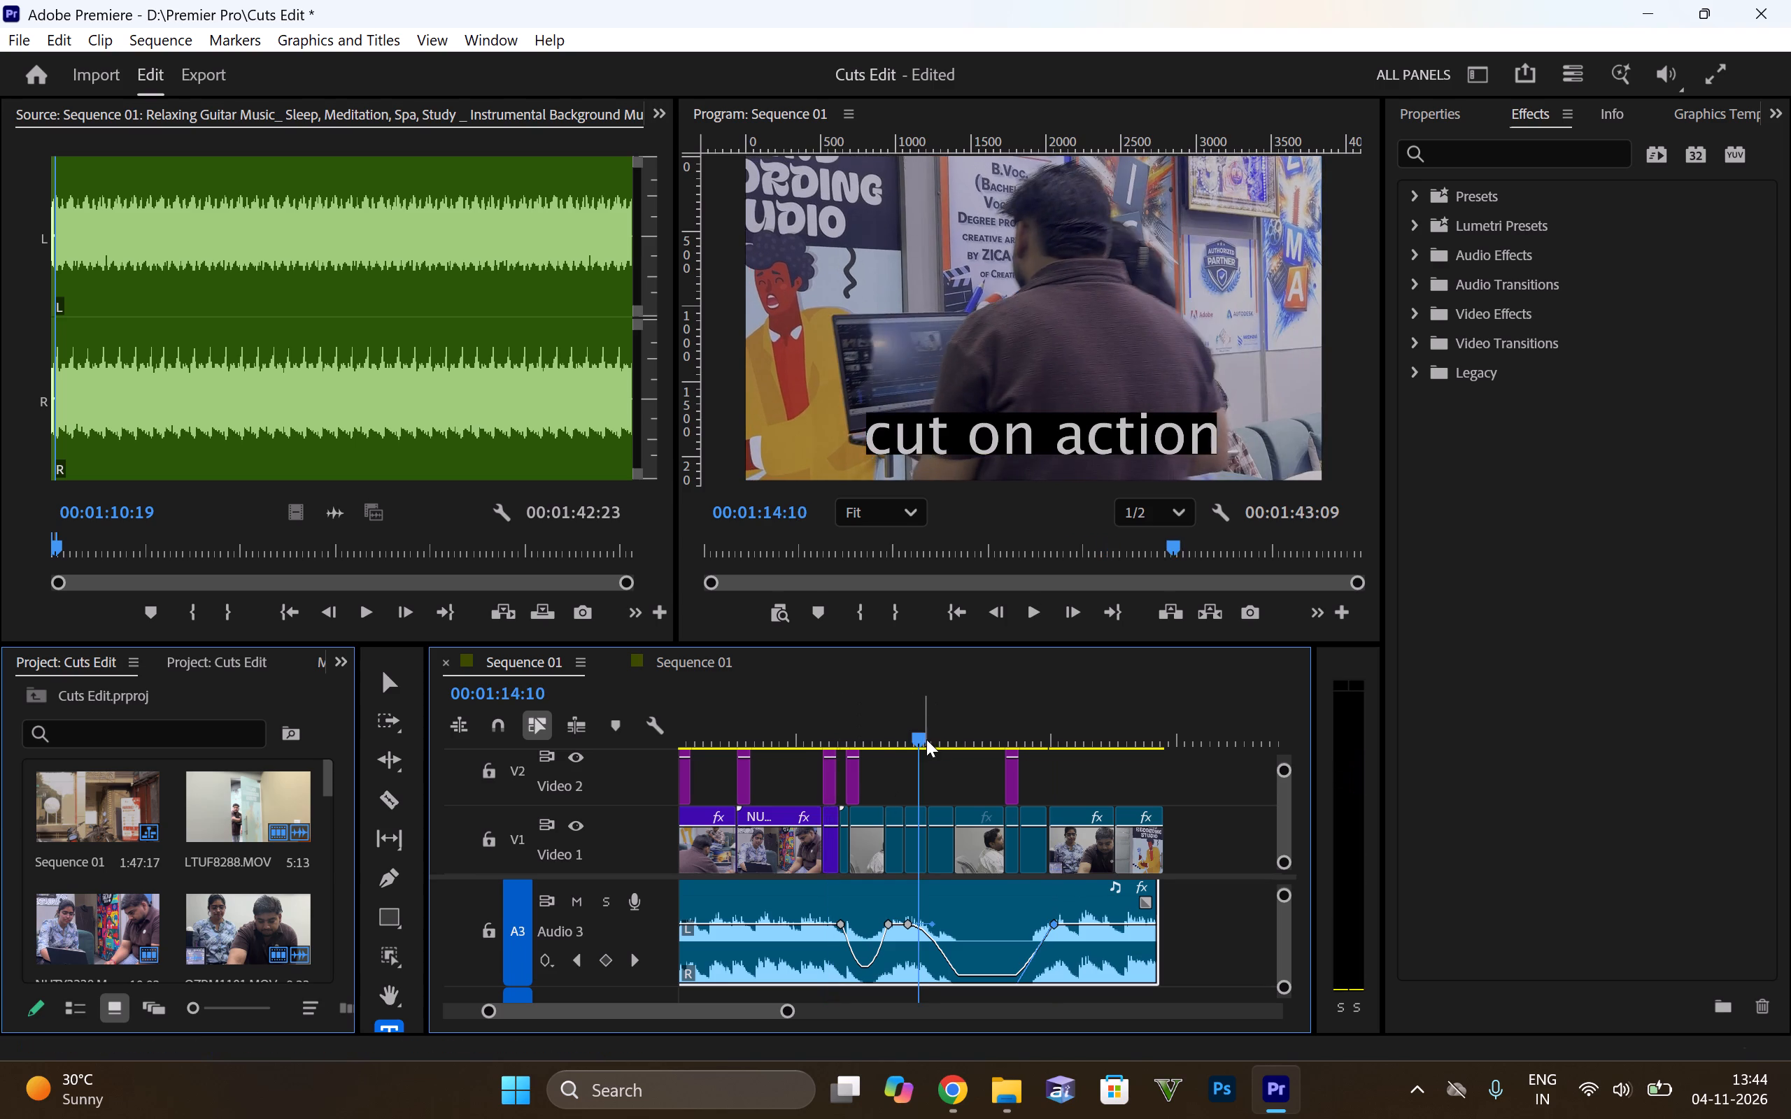
pyautogui.click(930, 742)
pyautogui.press('space')
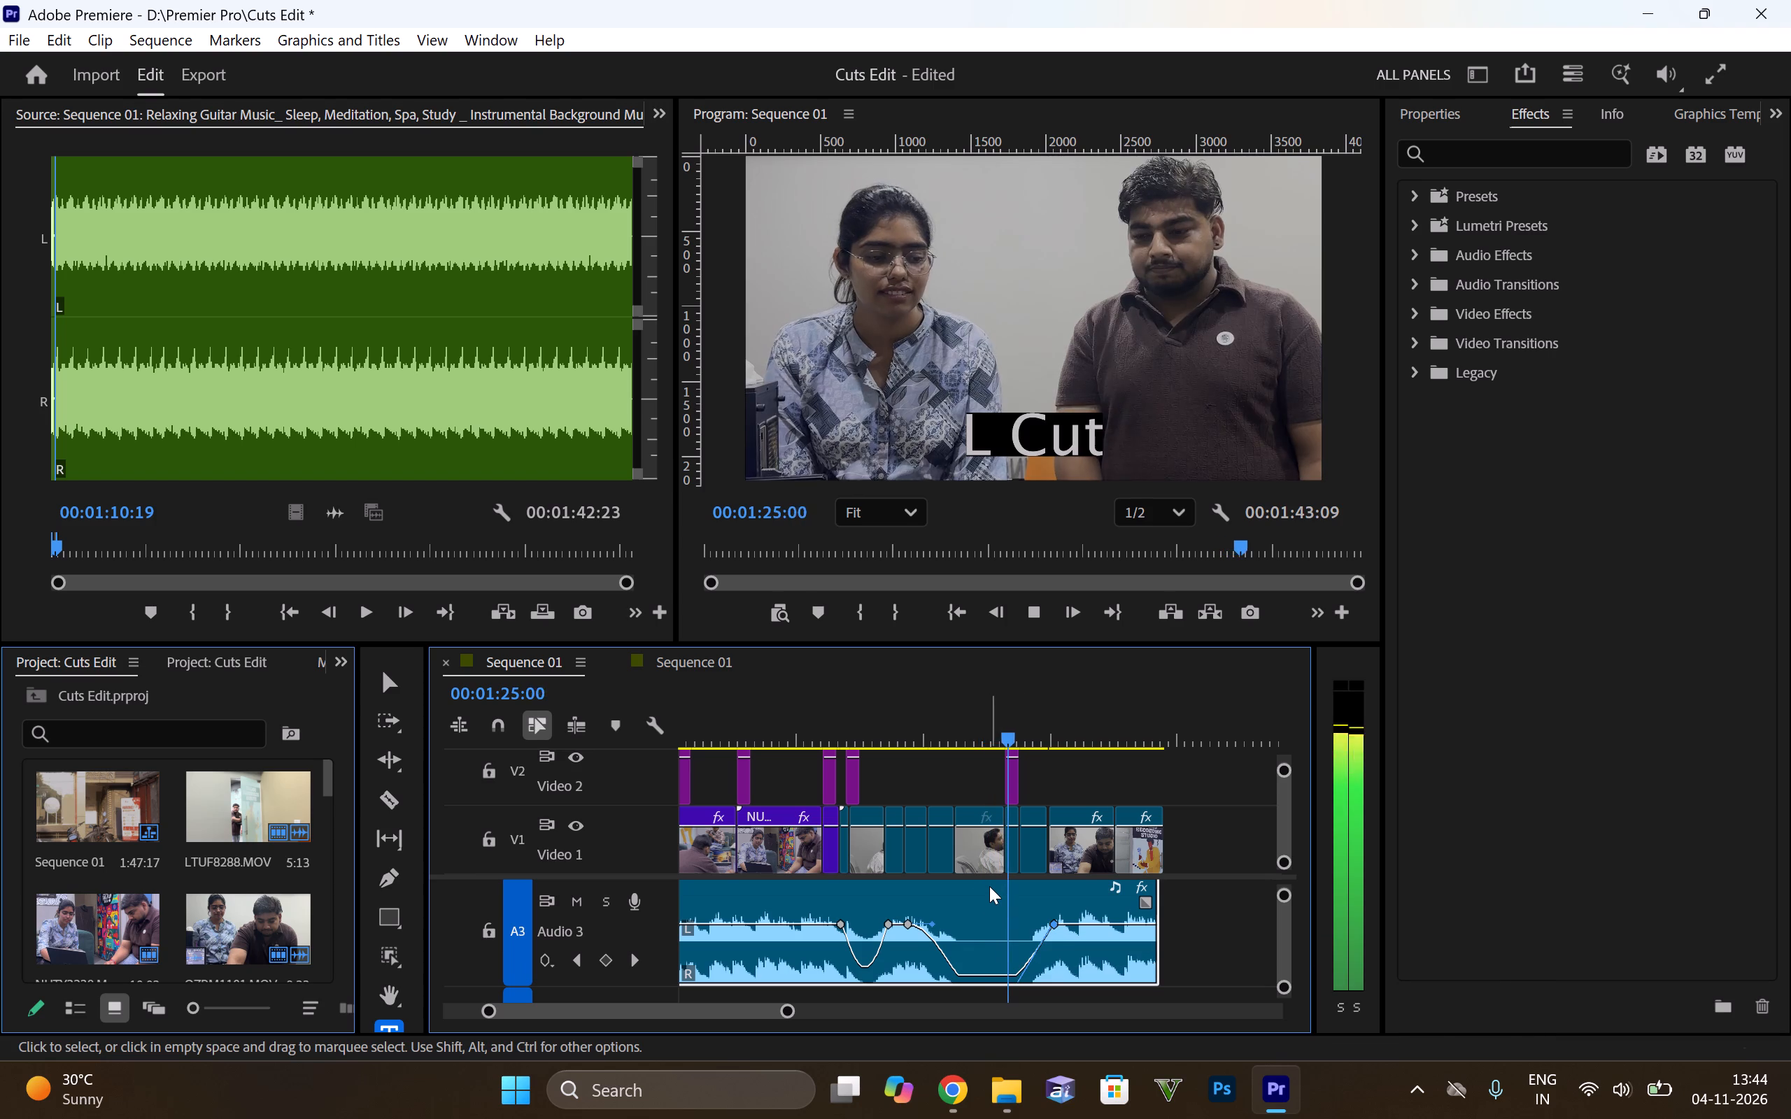
pyautogui.press('space')
# Raise the guitar music's fourth volume keyframe above 5 dB and shift it slightly earlier.
pyautogui.moveTo(1052, 922); pyautogui.dragTo(1050, 909)
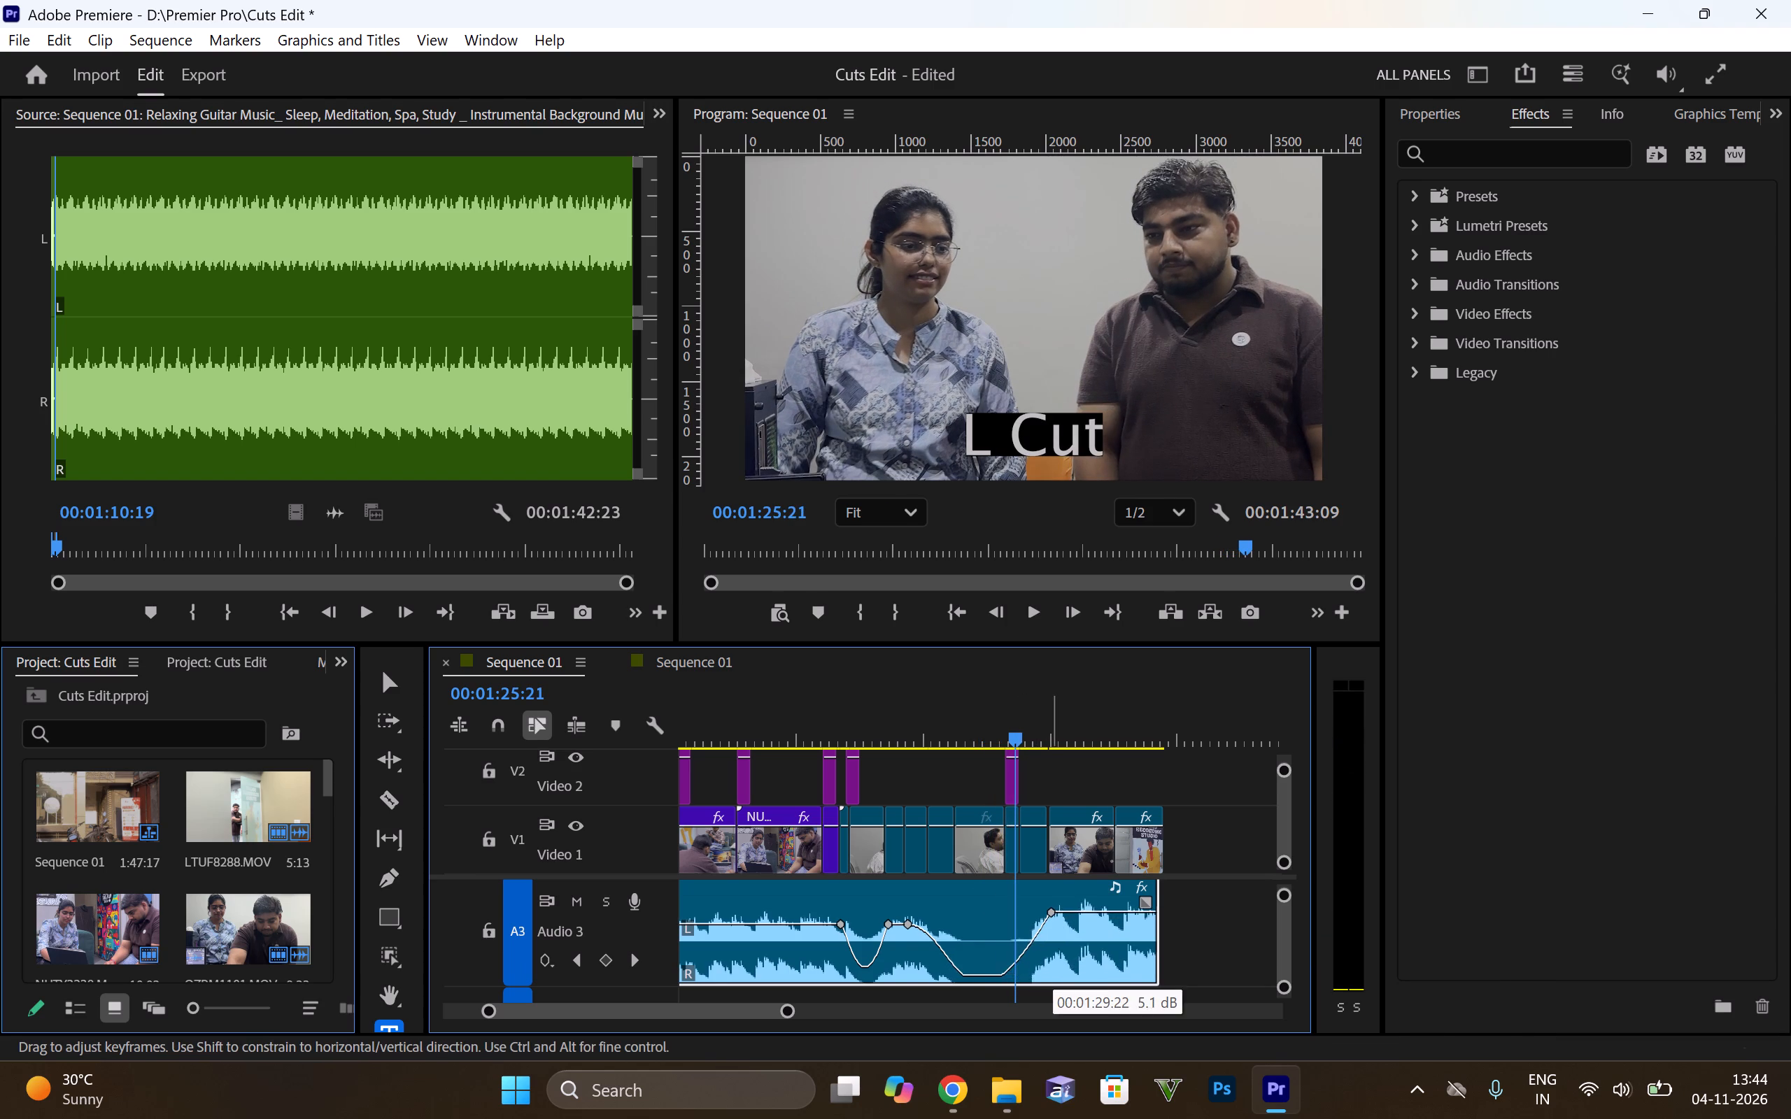
pyautogui.moveTo(1050, 909); pyautogui.dragTo(1047, 904)
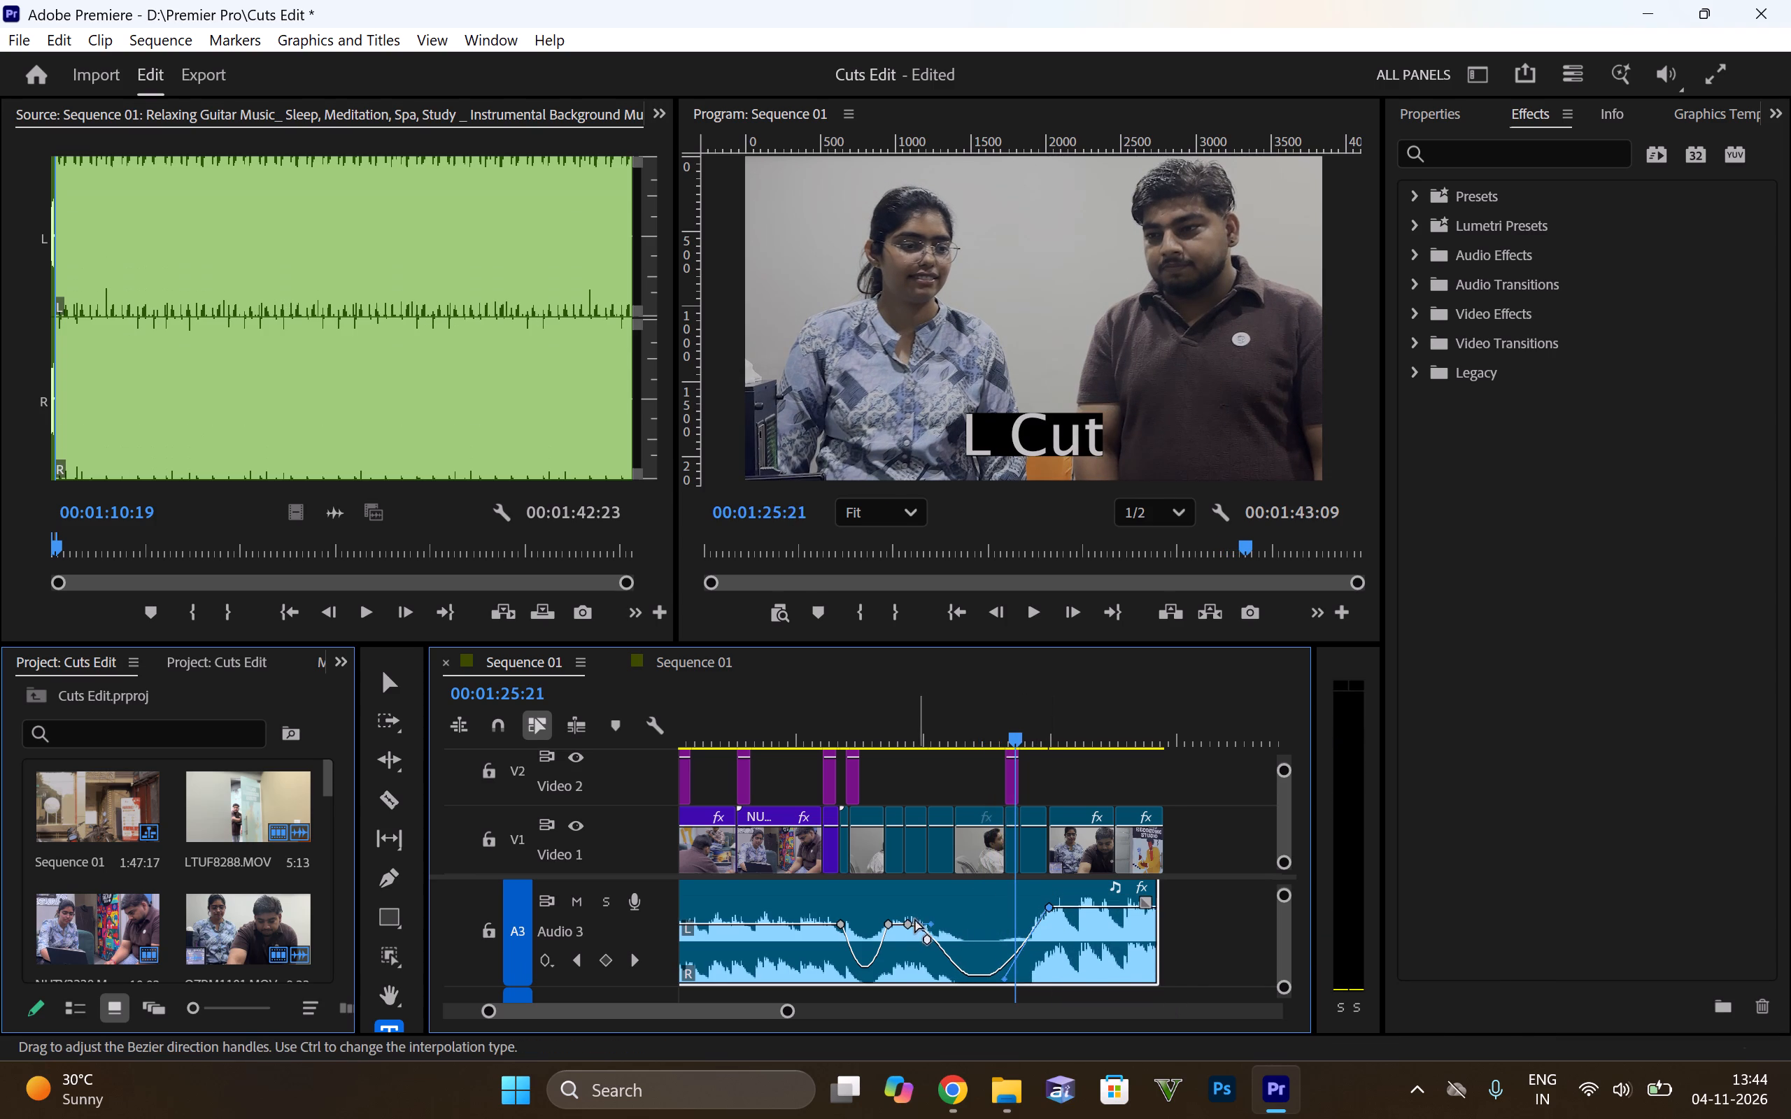
# Pull the third volume keyframe's outgoing Bezier handle upward so the guitar music swells before the dip.
pyautogui.moveTo(928, 924); pyautogui.dragTo(934, 892)
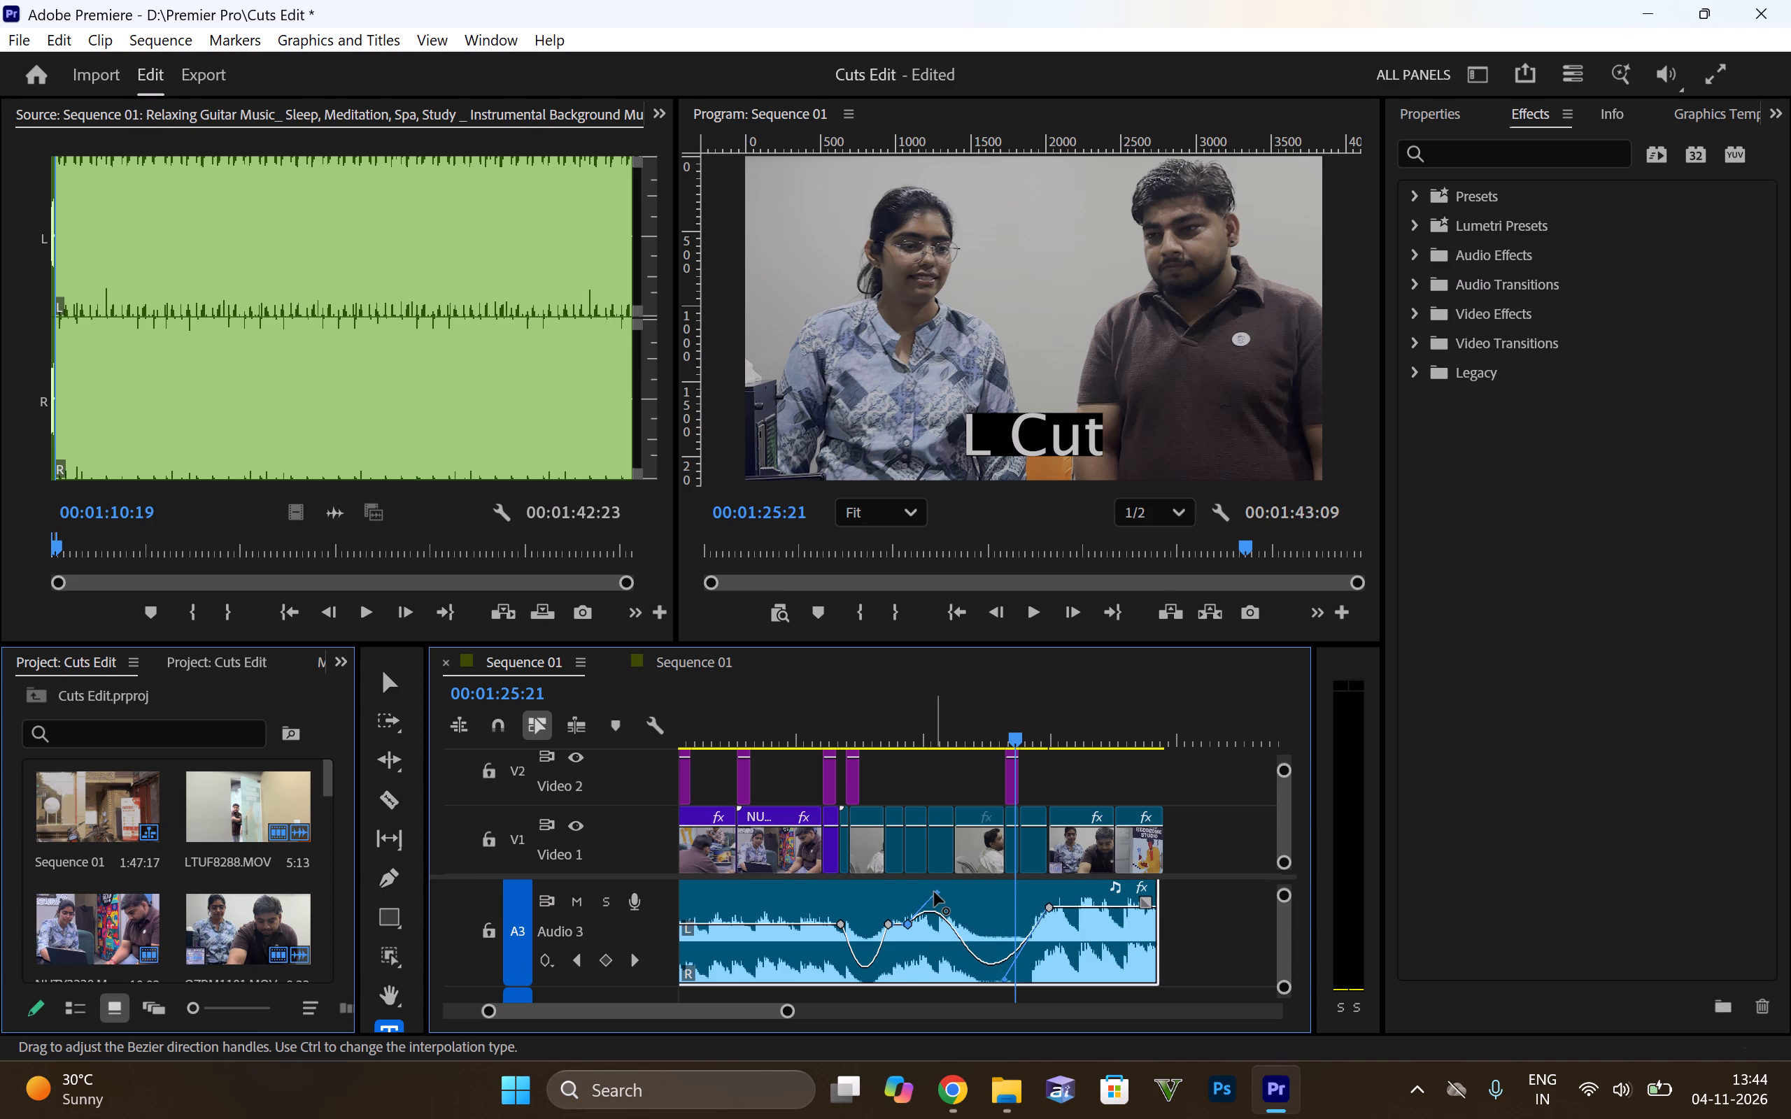
pyautogui.moveTo(934, 892); pyautogui.dragTo(937, 898)
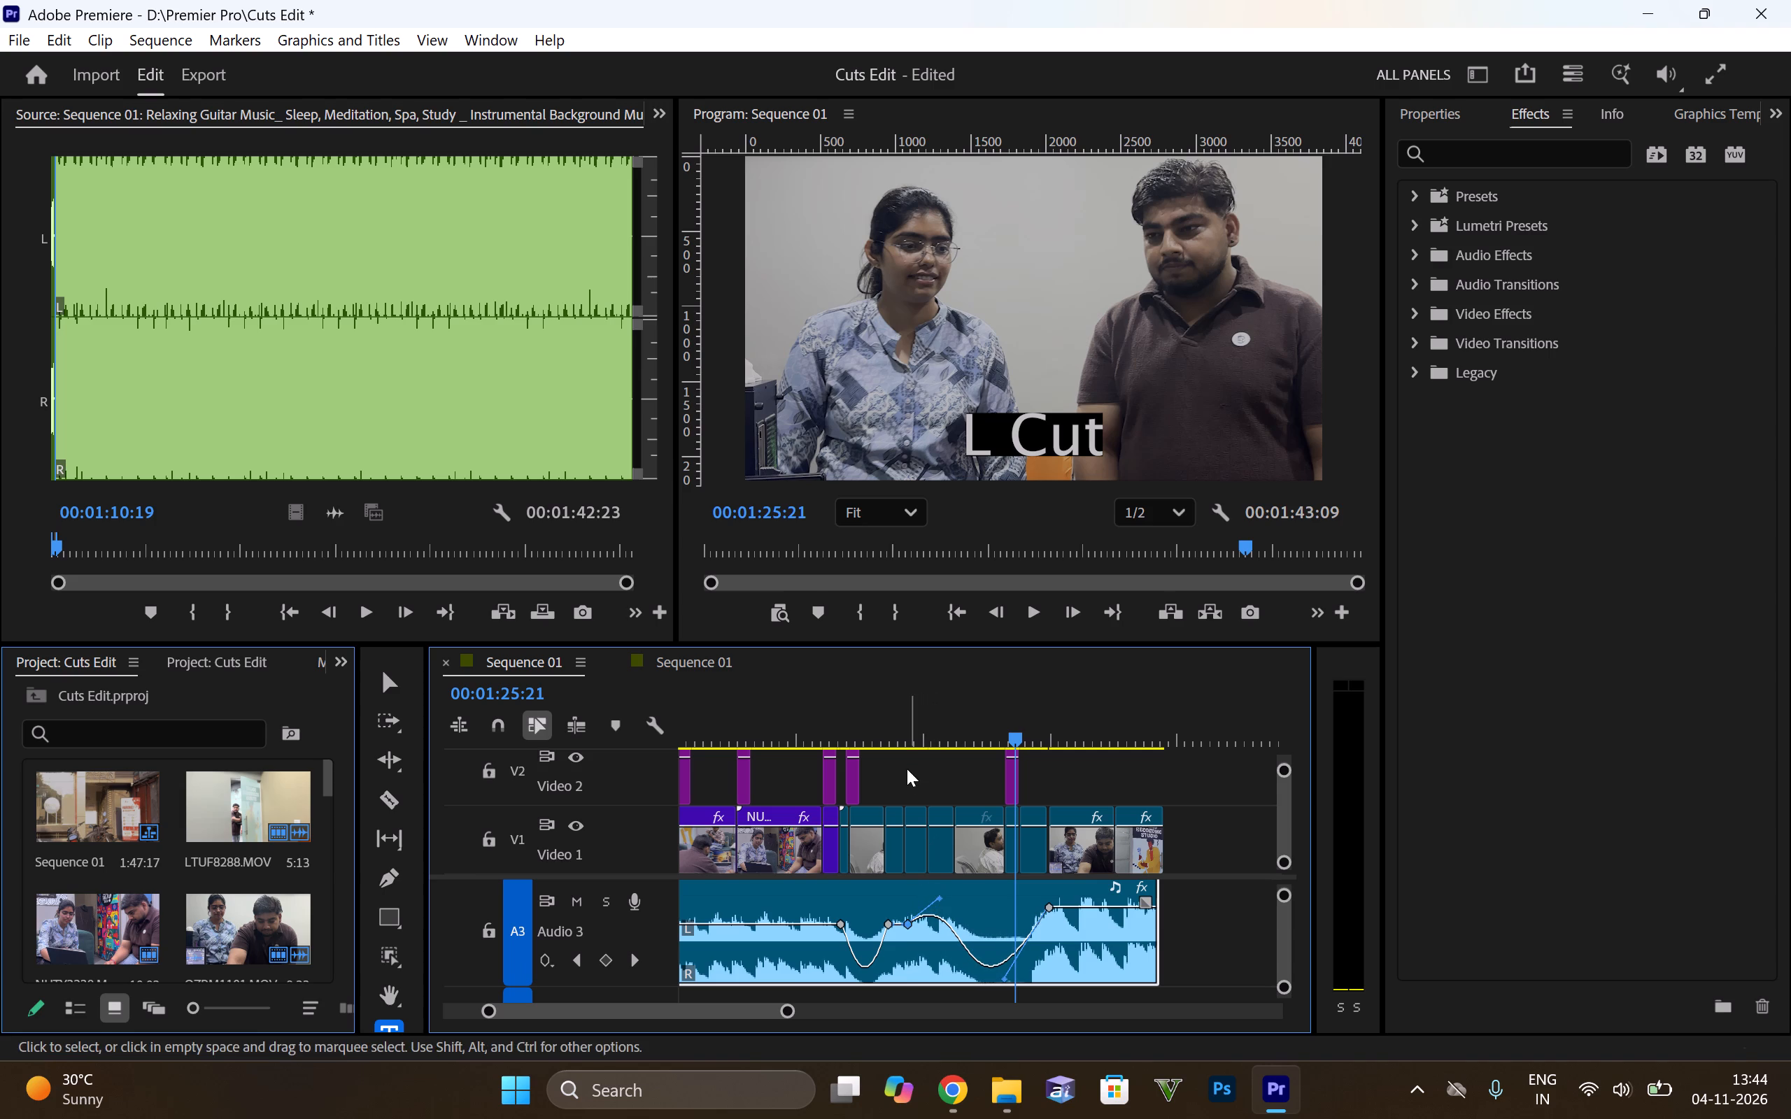
# Play back from the third volume keyframe into OZPM1101.MOV to check the reshaped volume curve, returning the playhead to 00:01:27:07.
pyautogui.click(907, 746)
pyautogui.press('space')
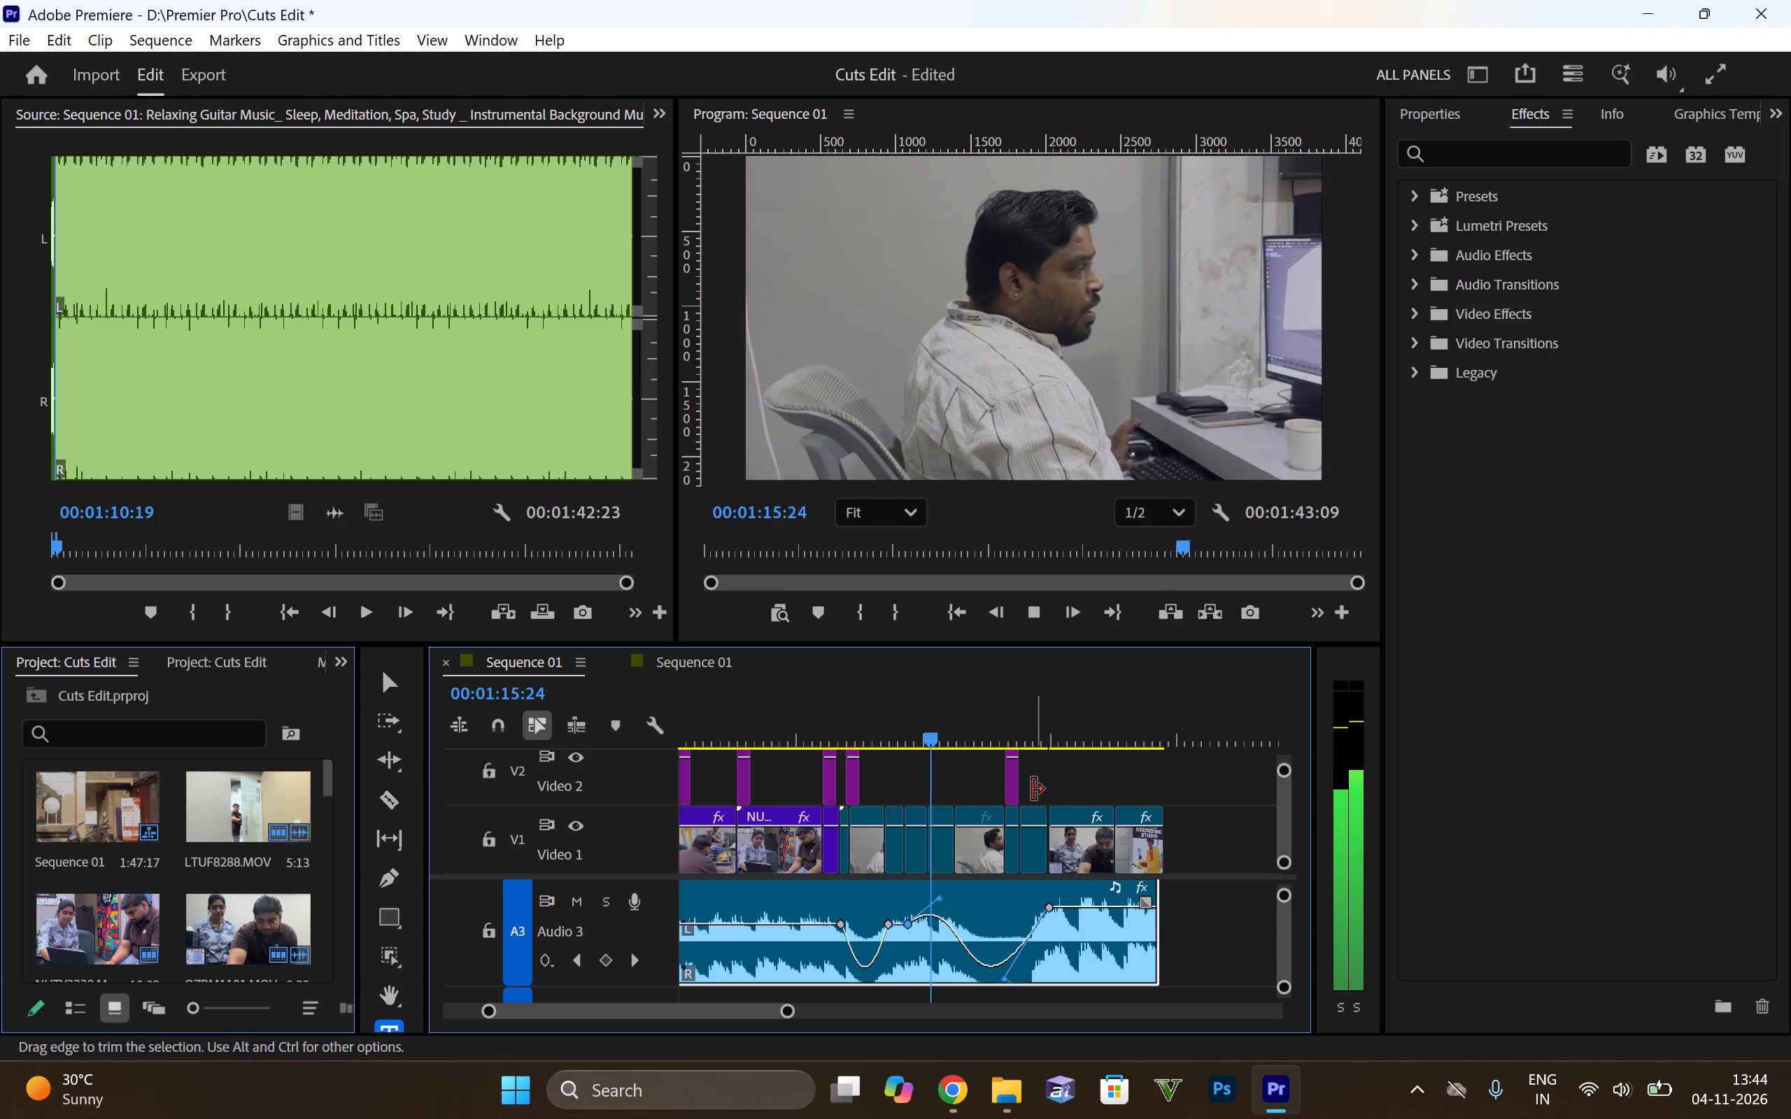
pyautogui.keyDown('alt'); pyautogui.scroll(19, 1033, 790); pyautogui.keyUp('alt')
pyautogui.keyDown('alt'); pyautogui.scroll(-6, 930, 793); pyautogui.keyUp('alt')
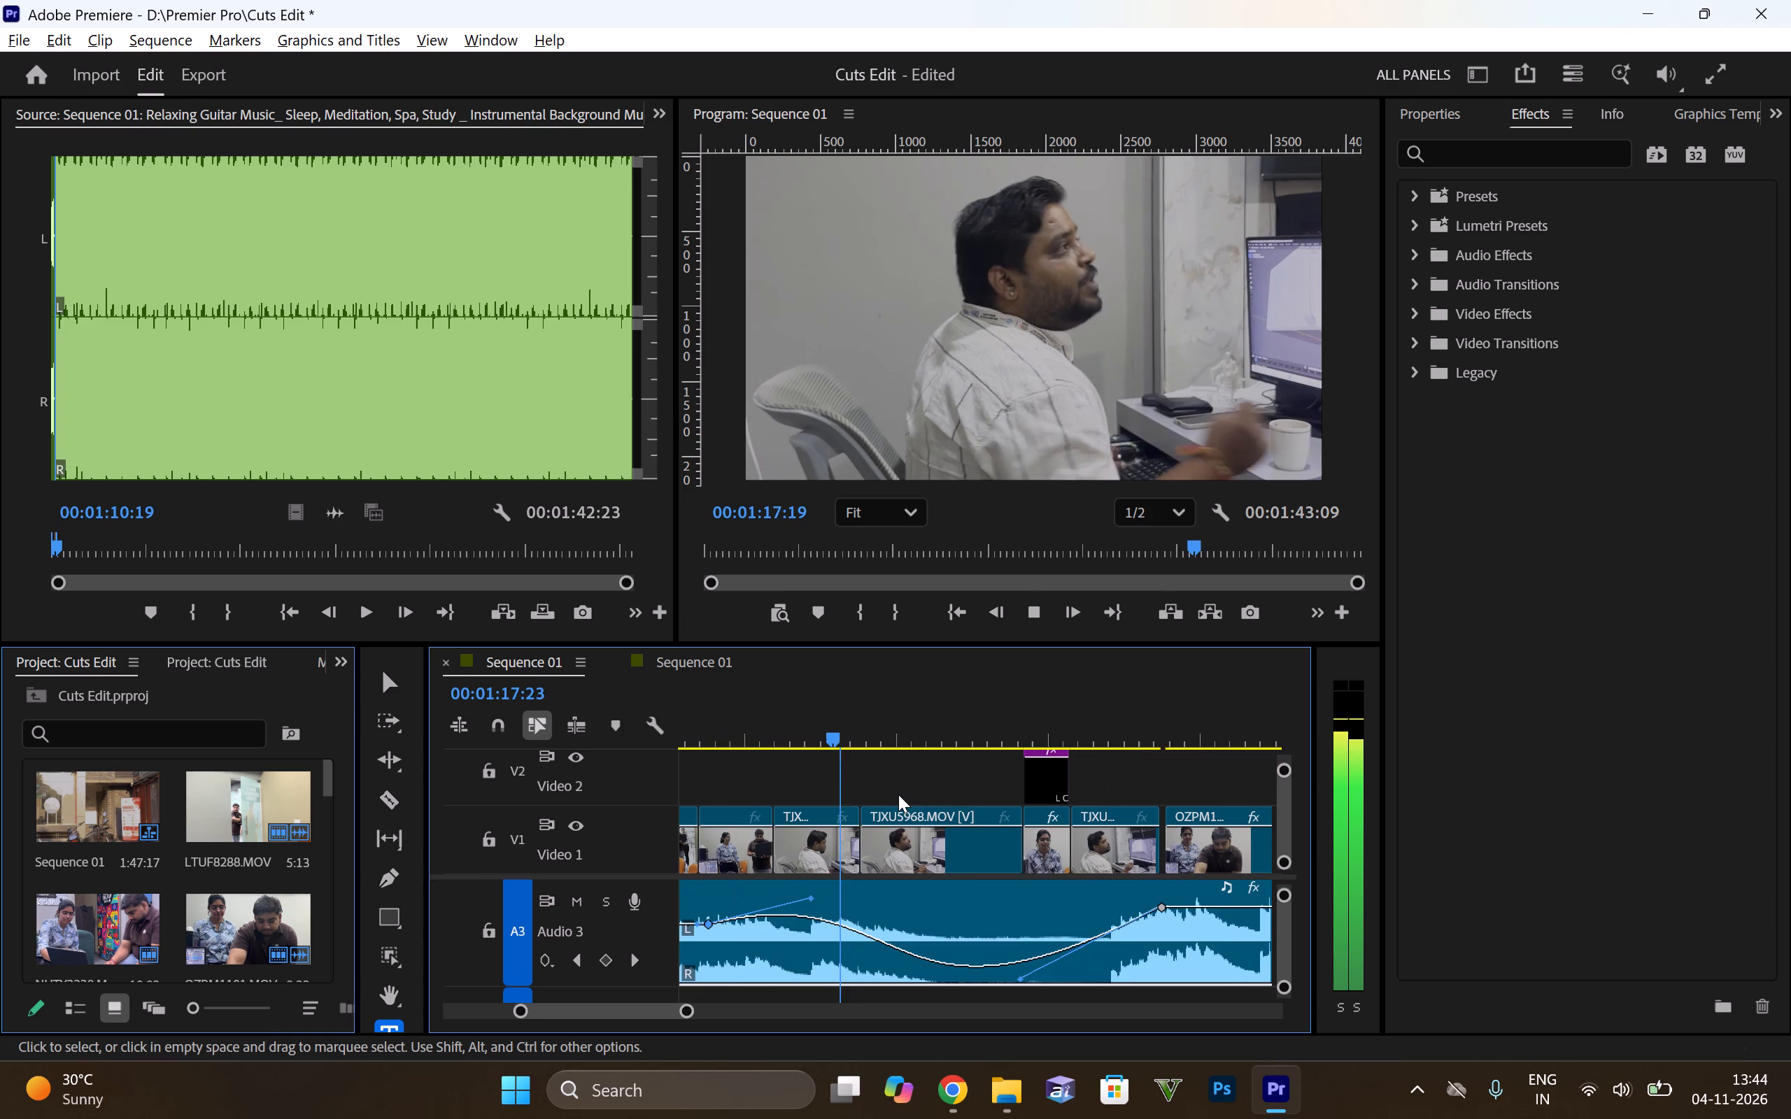
pyautogui.keyDown('alt'); pyautogui.scroll(-7, 898, 794); pyautogui.keyUp('alt')
pyautogui.keyDown('alt'); pyautogui.scroll(-5, 1029, 780); pyautogui.keyUp('alt')
pyautogui.keyDown('alt'); pyautogui.scroll(18, 1028, 784); pyautogui.keyUp('alt')
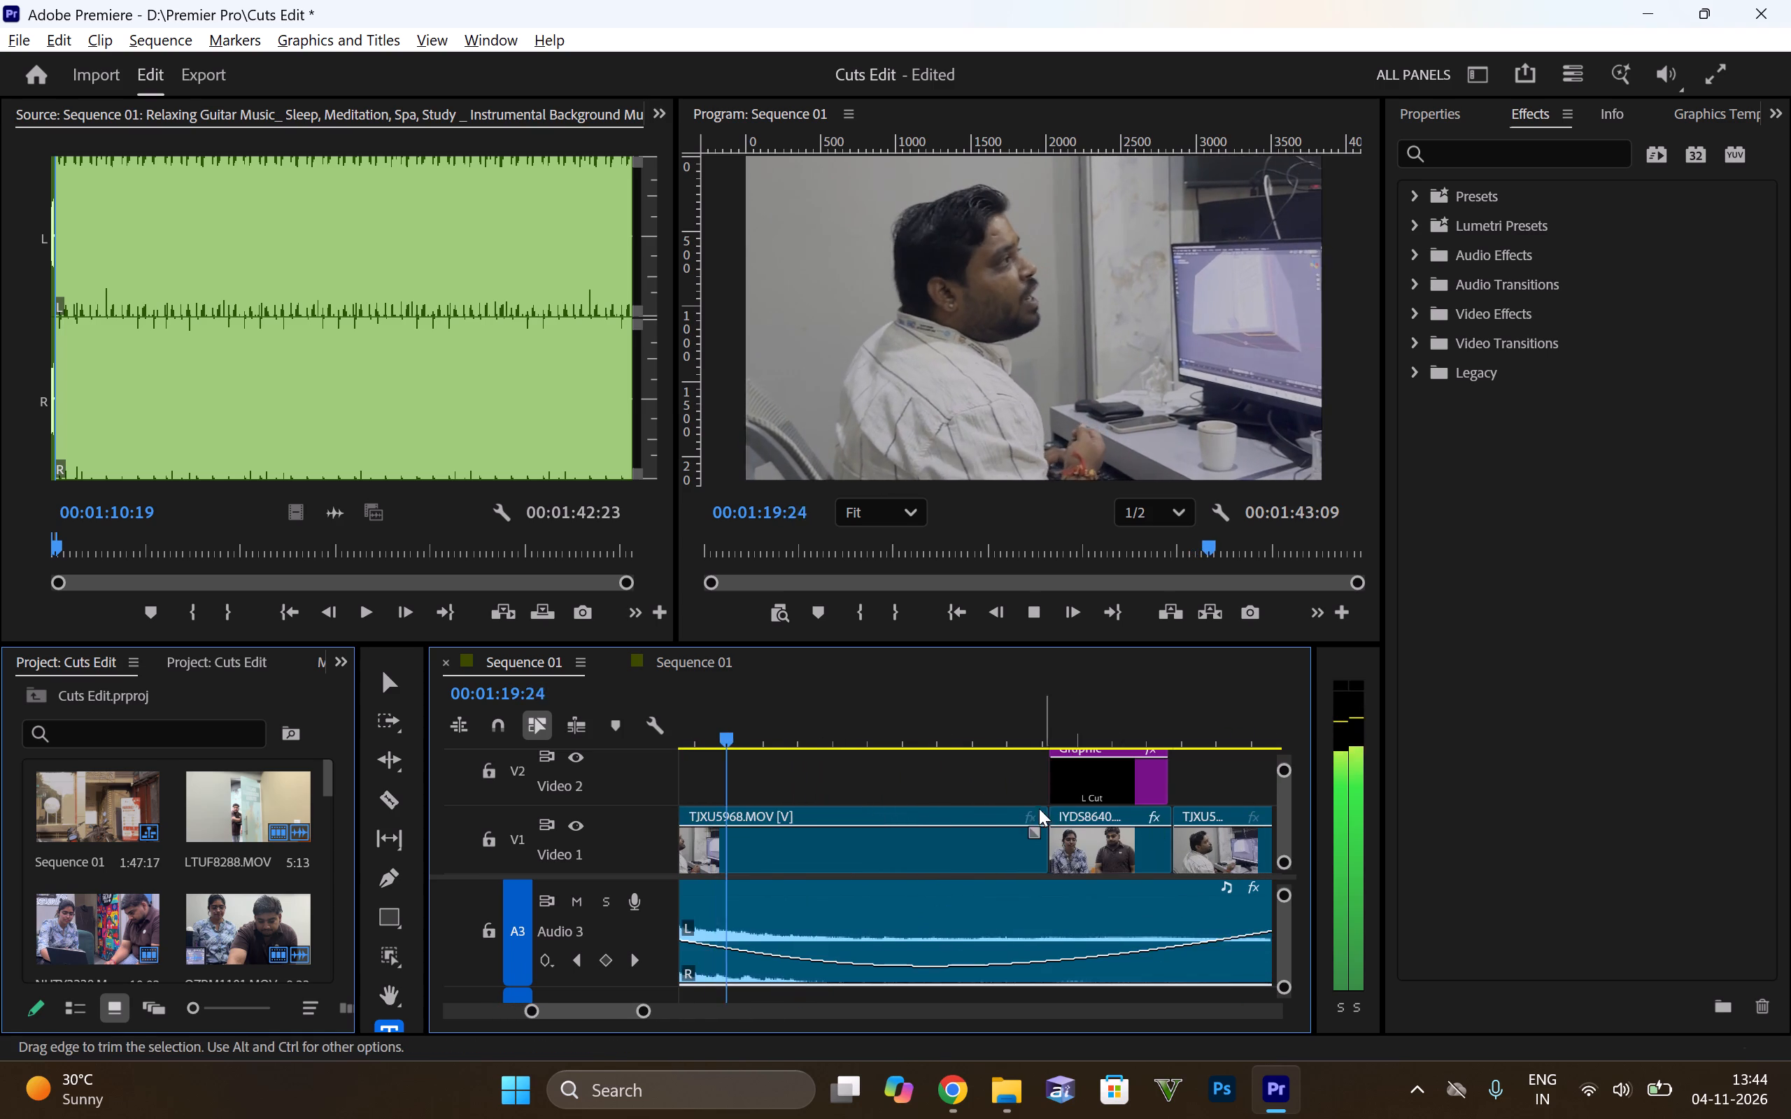
pyautogui.keyDown('alt'); pyautogui.scroll(-15, 949, 805); pyautogui.keyUp('alt')
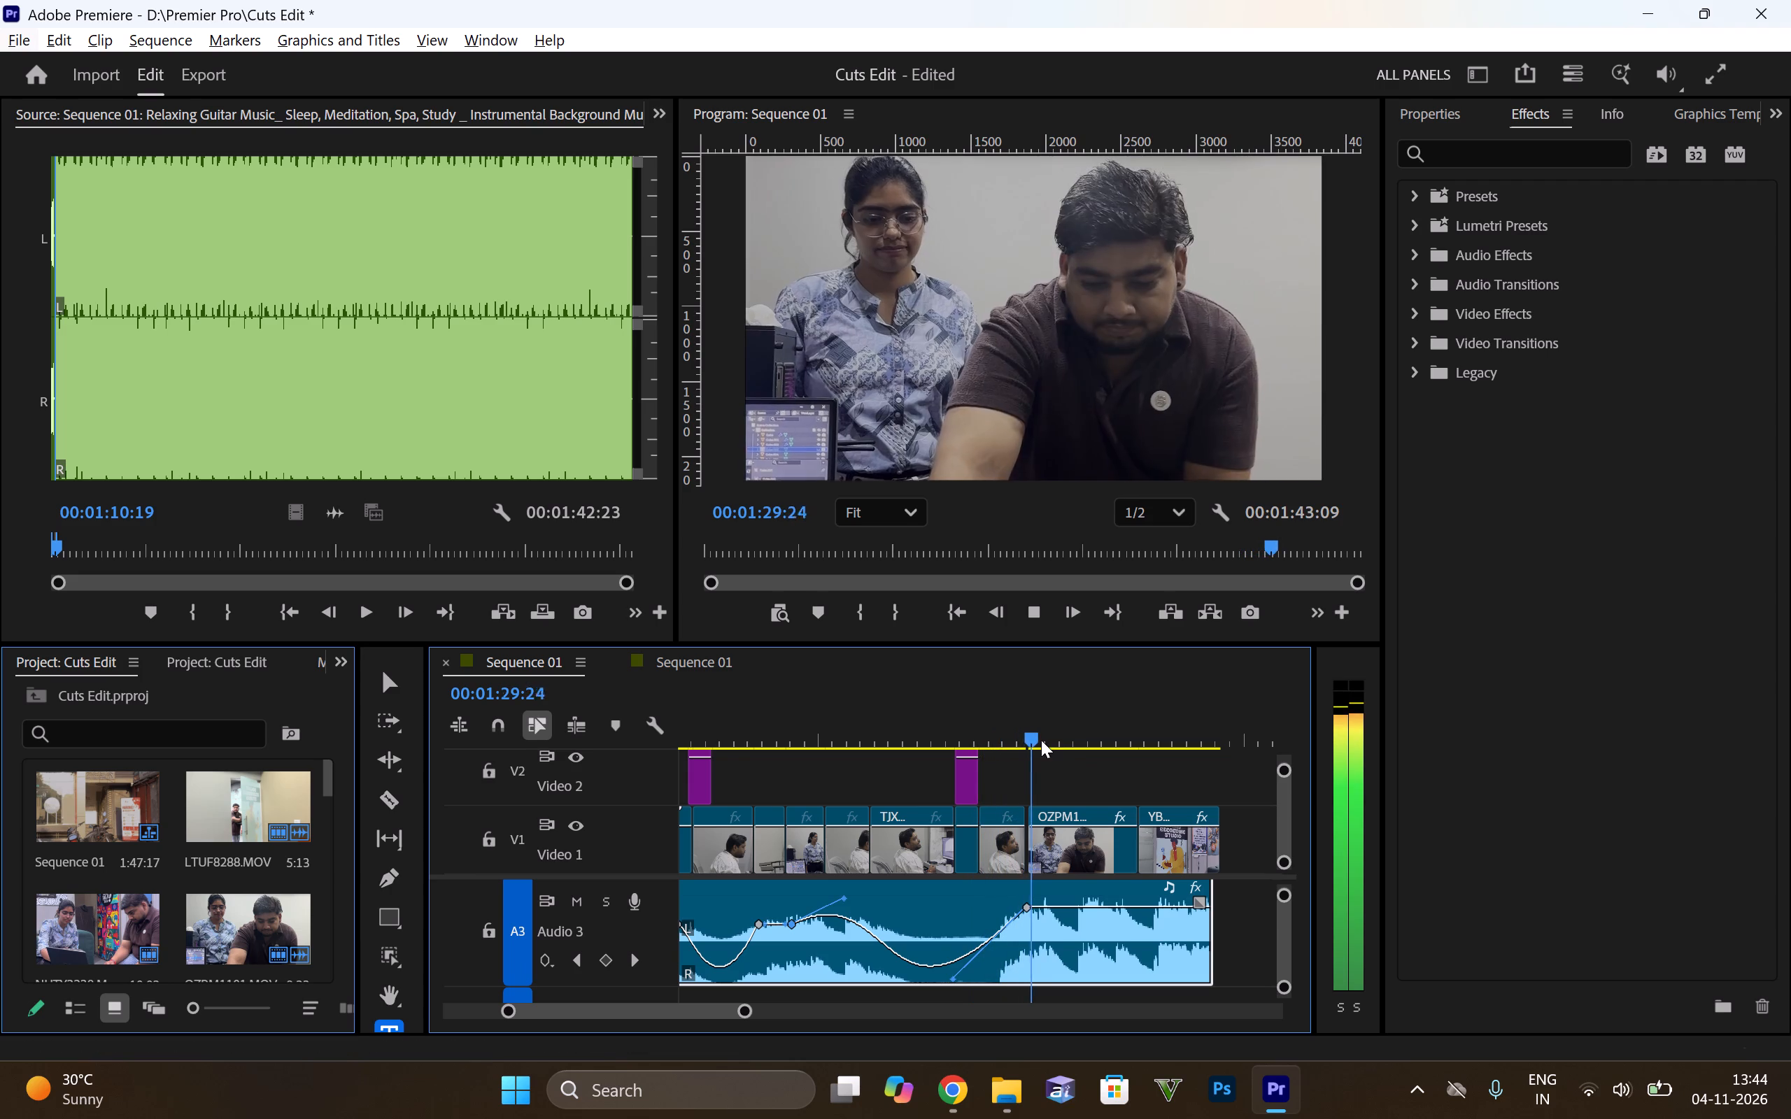
pyautogui.press('space')
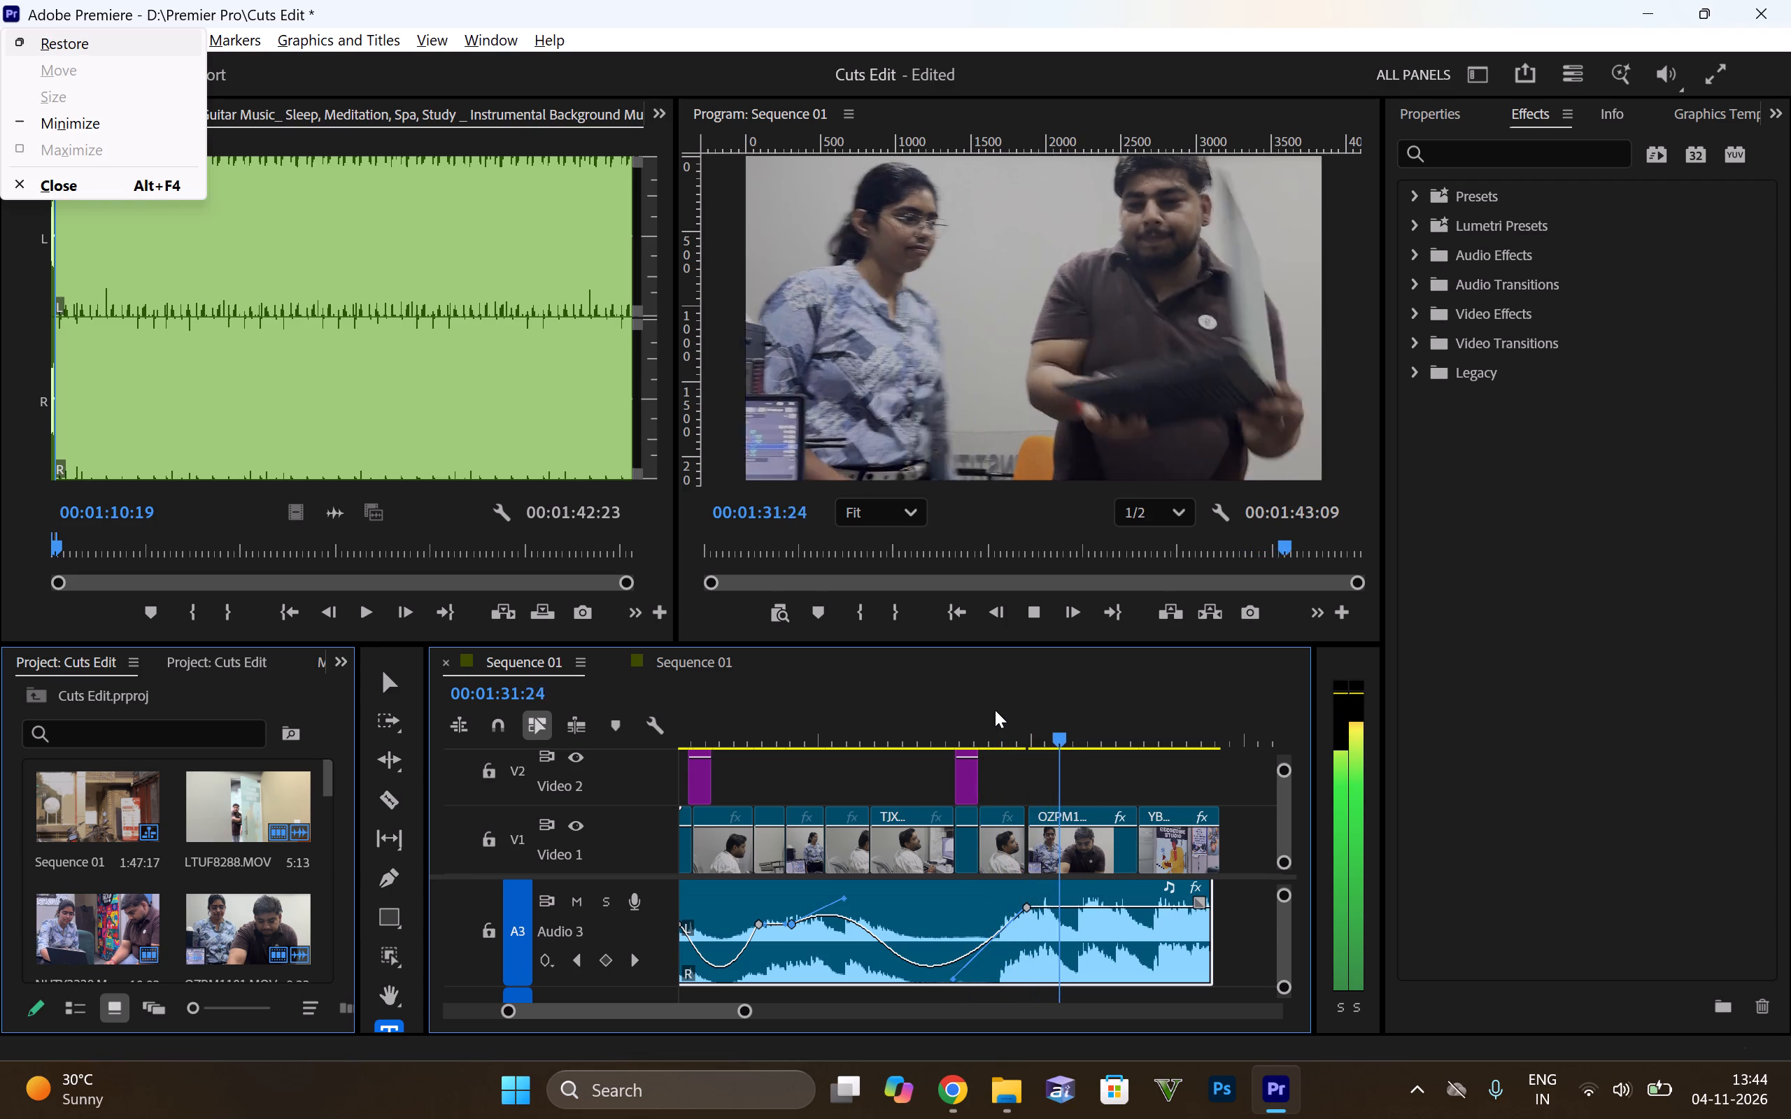
pyautogui.click(995, 710)
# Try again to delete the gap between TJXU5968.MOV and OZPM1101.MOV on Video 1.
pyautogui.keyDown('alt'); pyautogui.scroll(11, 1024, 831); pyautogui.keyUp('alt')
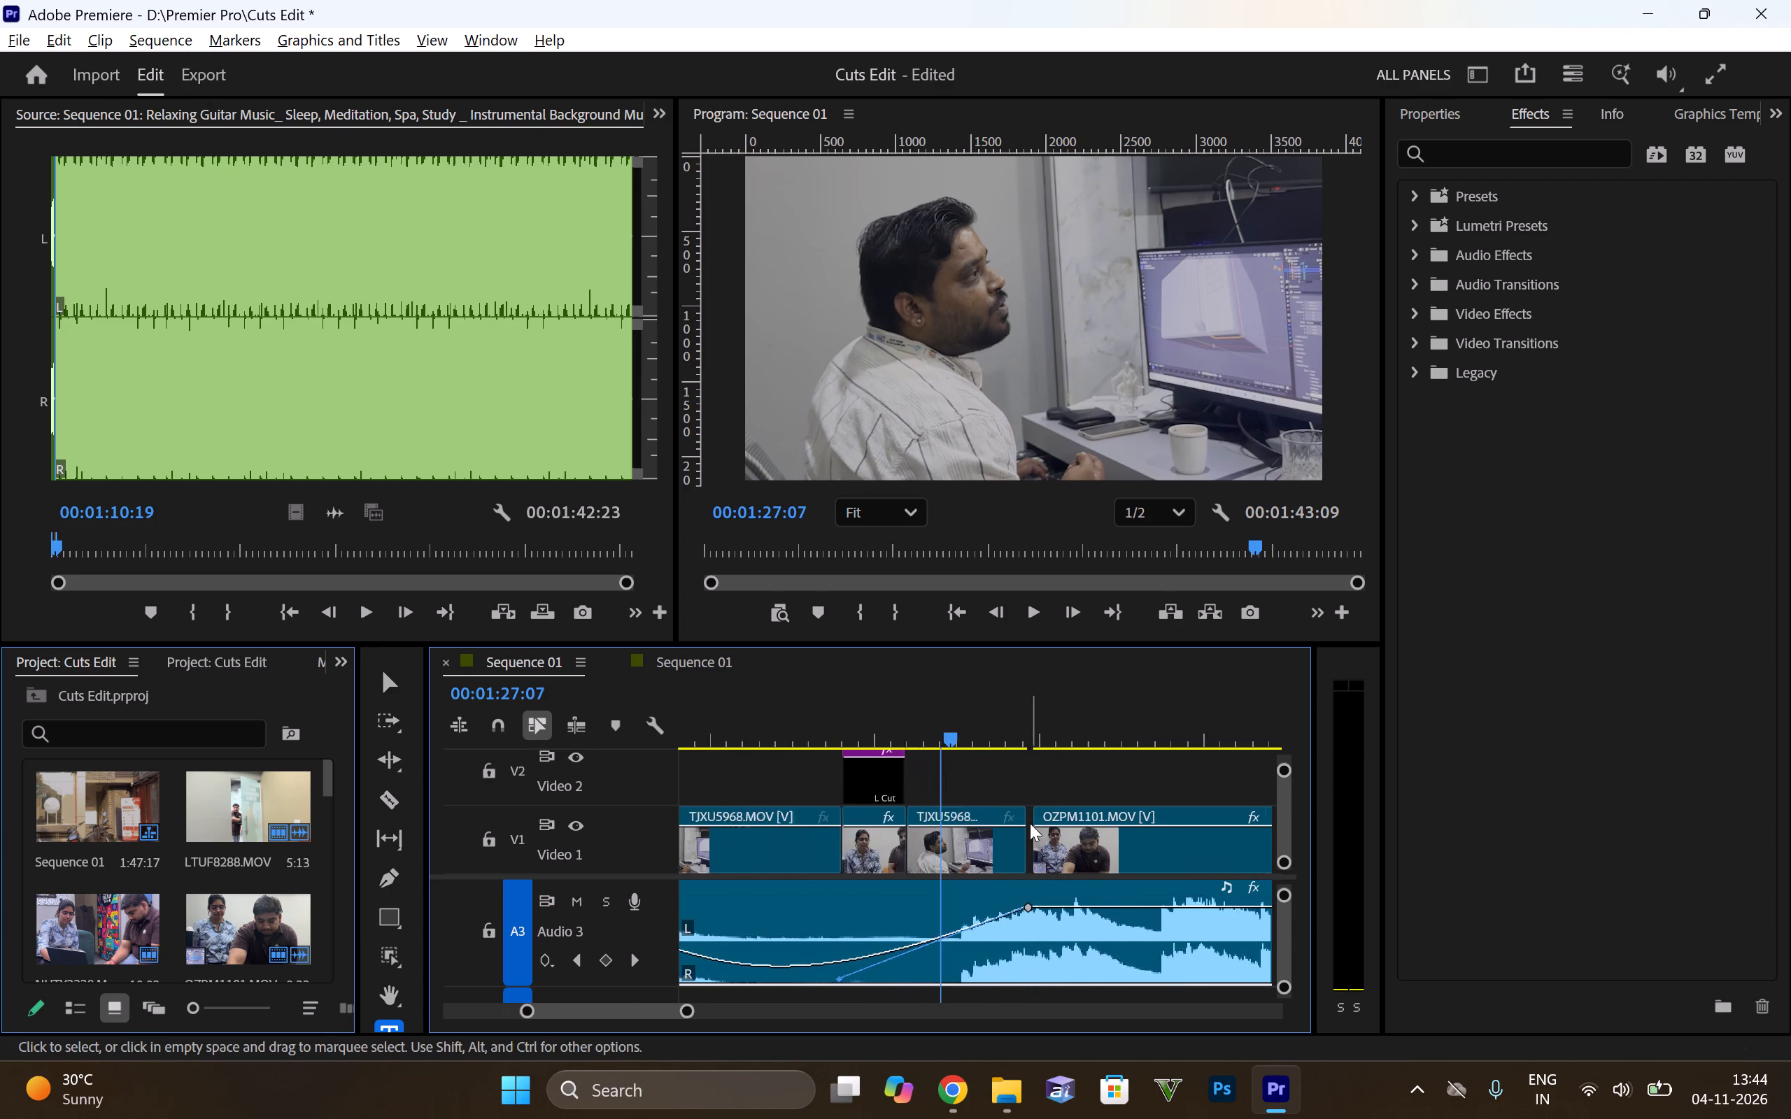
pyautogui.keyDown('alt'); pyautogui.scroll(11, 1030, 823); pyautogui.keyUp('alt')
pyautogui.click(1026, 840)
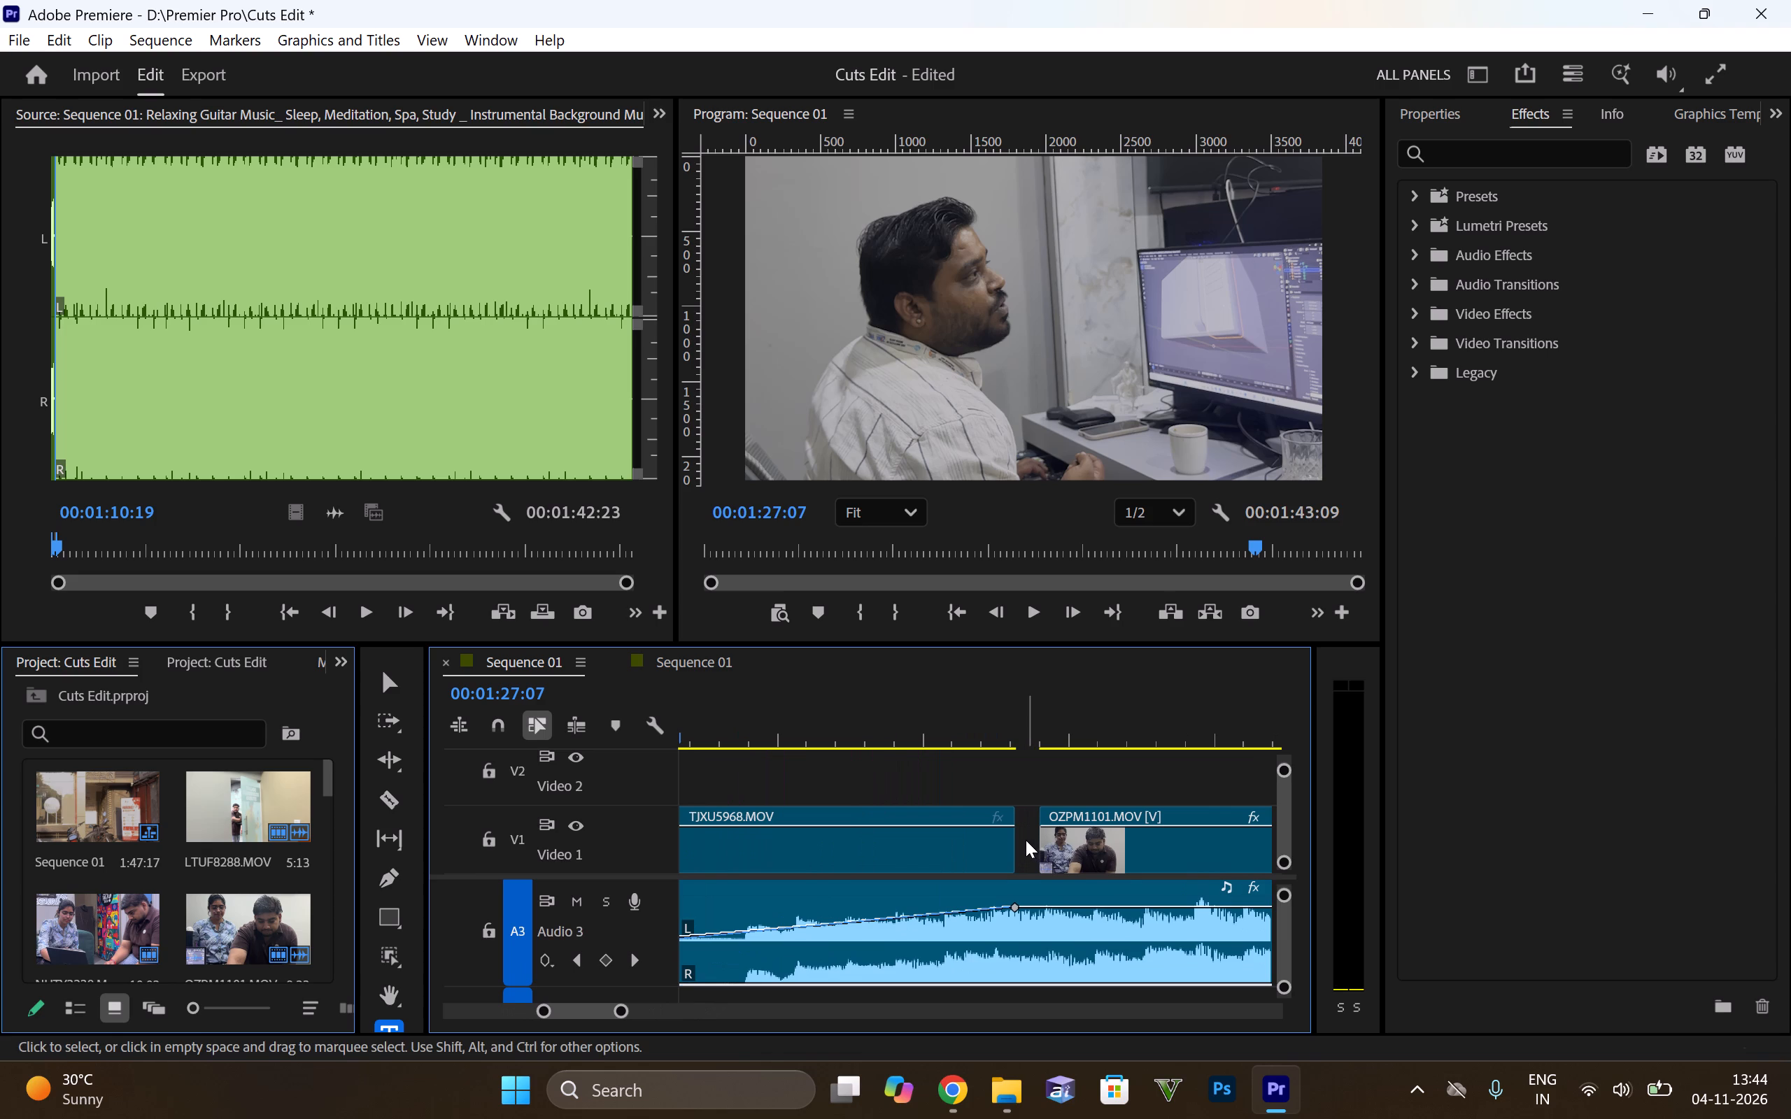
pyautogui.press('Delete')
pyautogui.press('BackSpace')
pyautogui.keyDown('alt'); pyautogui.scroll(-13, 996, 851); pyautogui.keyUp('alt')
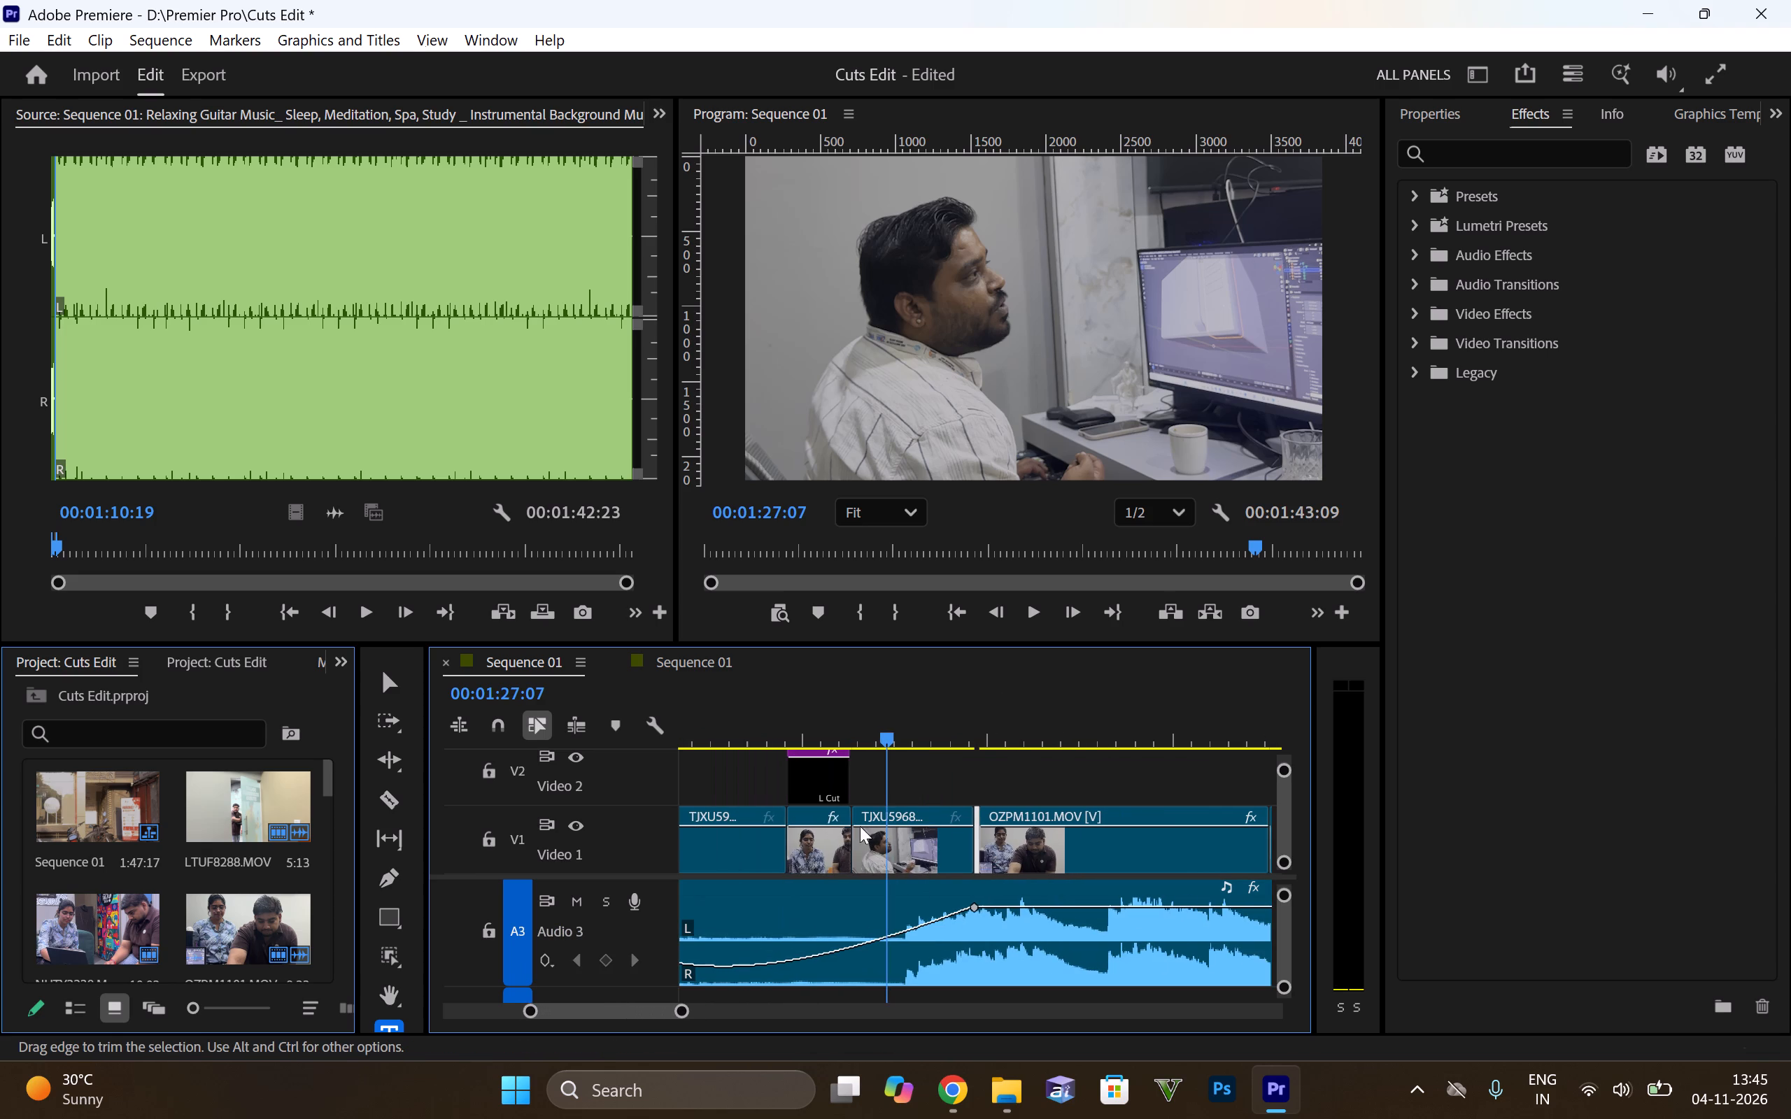
# Select the "L Cut" title and briefly replay the sequence from 00:01:05:01 into the "Reaction Cut" title.
pyautogui.keyDown('alt'); pyautogui.scroll(8, 805, 779); pyautogui.keyUp('alt')
pyautogui.click(812, 783)
pyautogui.click(818, 777)
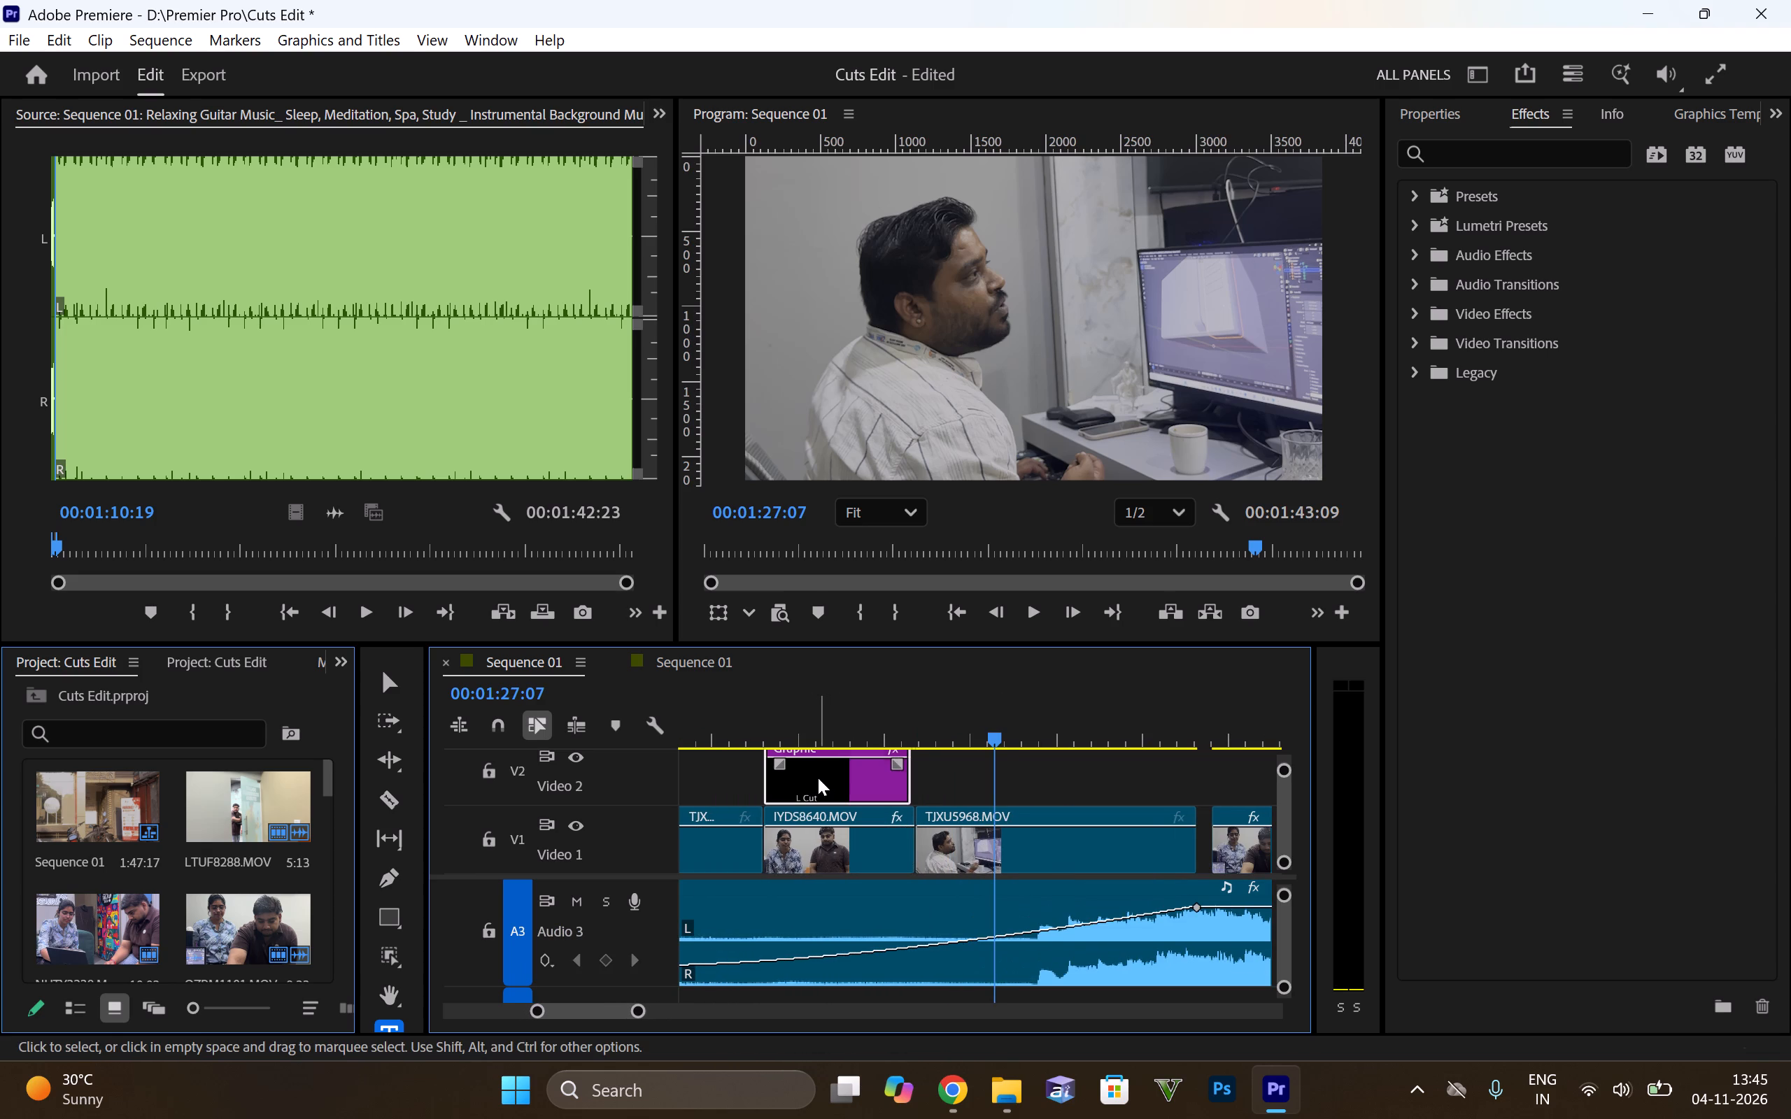
pyautogui.keyDown('alt'); pyautogui.scroll(-19, 875, 774); pyautogui.keyUp('alt')
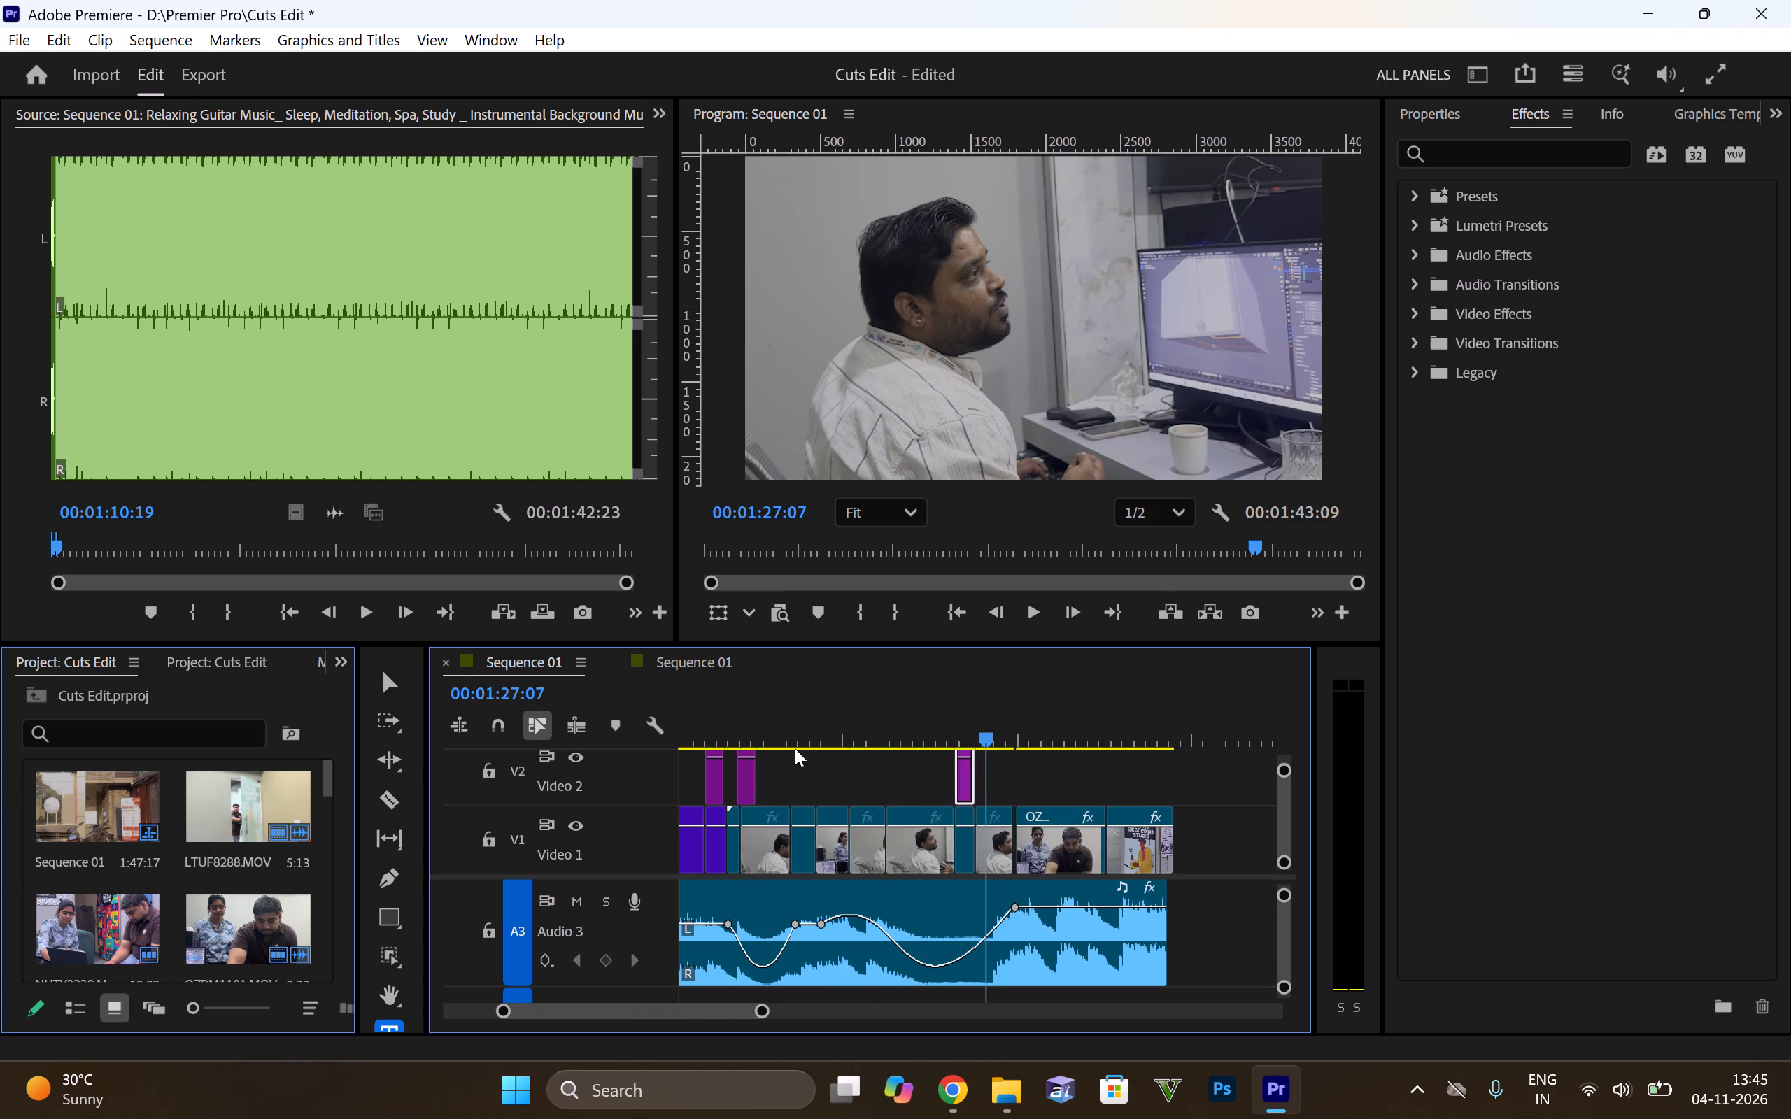
pyautogui.click(774, 731)
pyautogui.click(731, 734)
pyautogui.press('space')
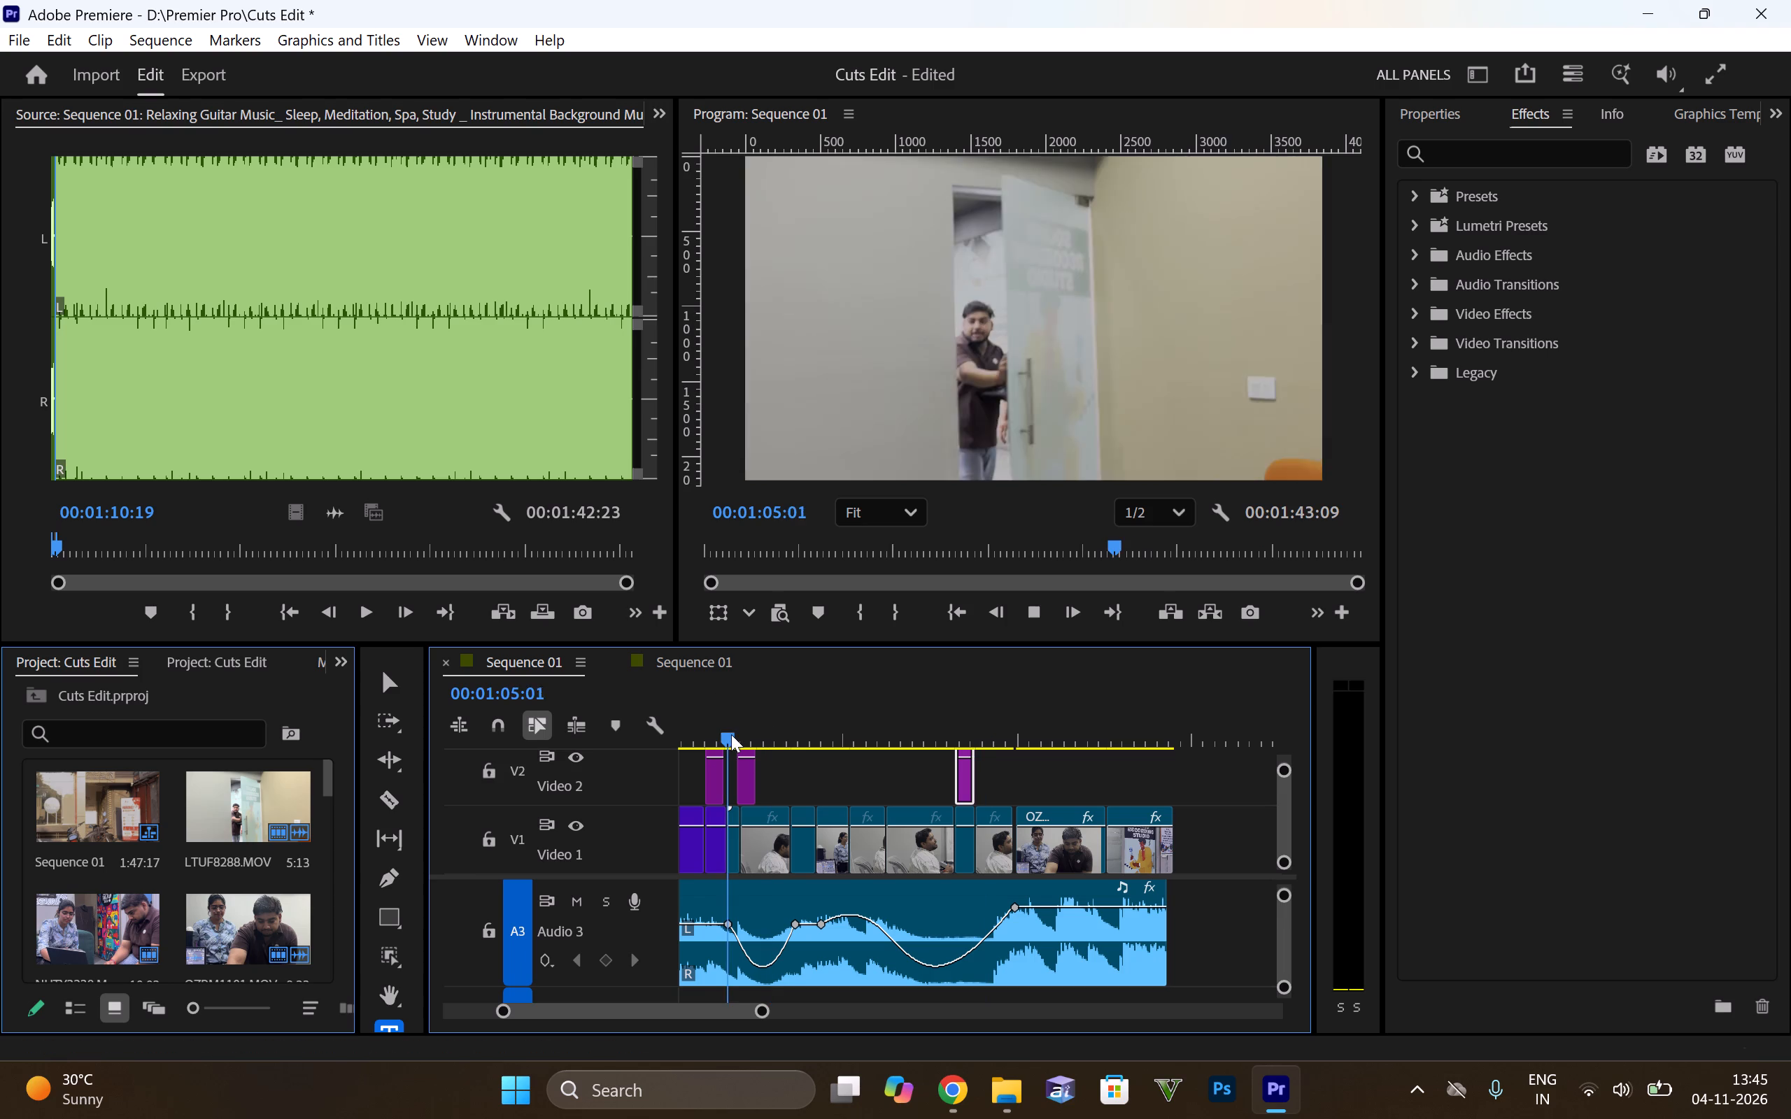
pyautogui.press('space')
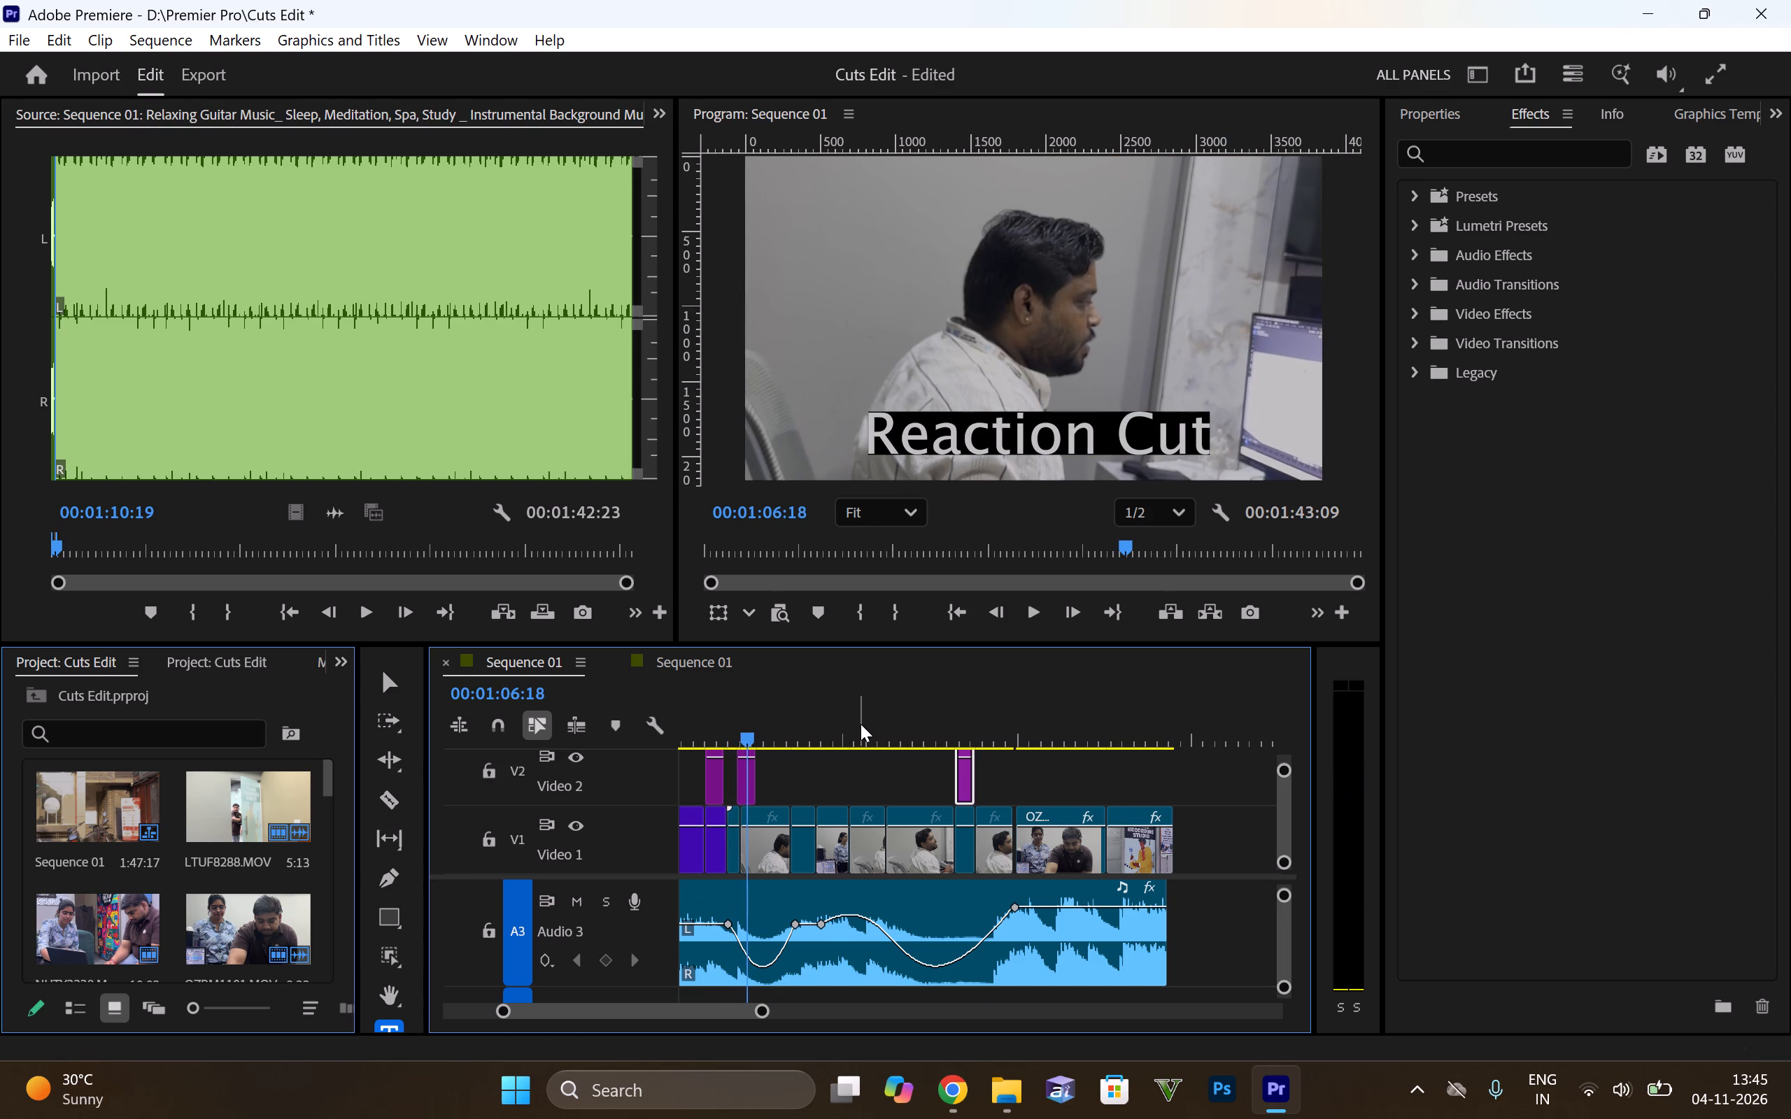
# Play back from 00:01:06:18 at the "Reaction Cut" title, skip ahead to the start of the "L Cut" title and play briefly.
pyautogui.press('space')
pyautogui.keyDown('alt'); pyautogui.scroll(7, 770, 774); pyautogui.keyUp('alt')
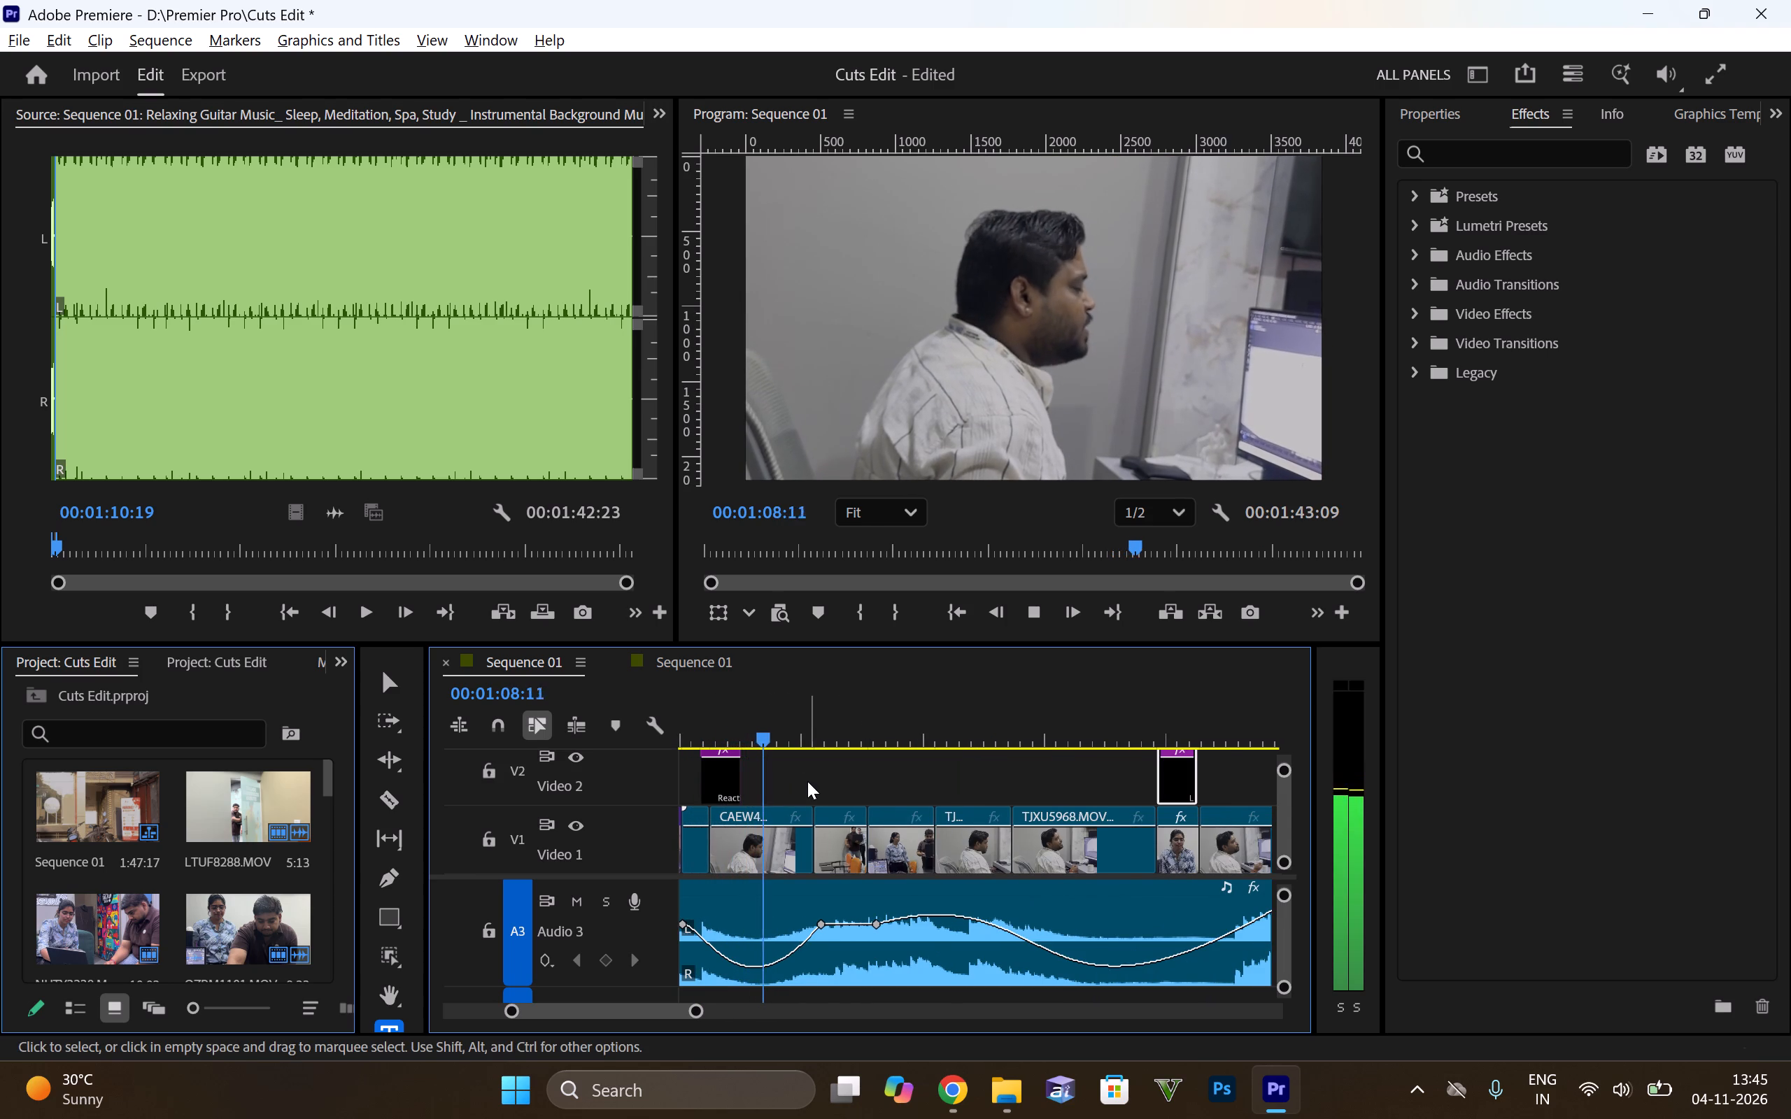
pyautogui.keyDown('alt'); pyautogui.scroll(4, 807, 781); pyautogui.keyUp('alt')
pyautogui.keyDown('alt'); pyautogui.scroll(-3, 807, 781); pyautogui.keyUp('alt')
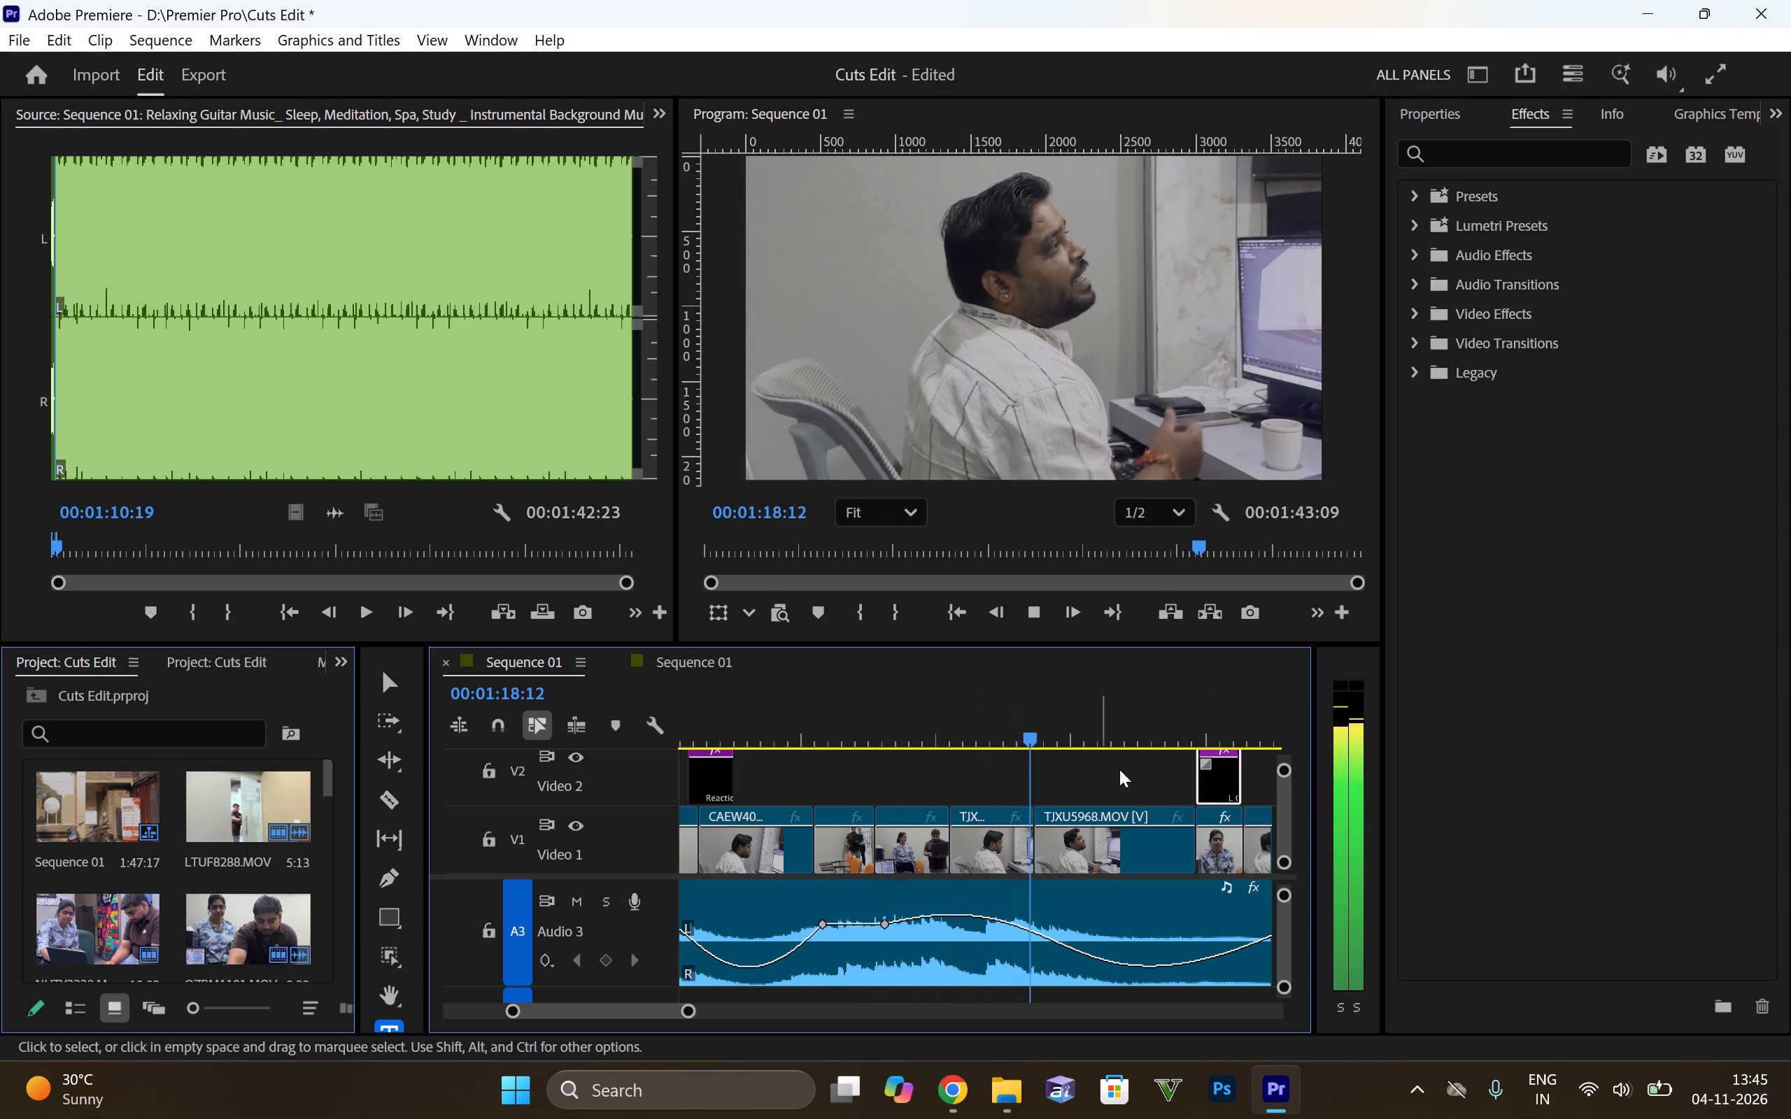
pyautogui.click(1196, 738)
pyautogui.press('space')
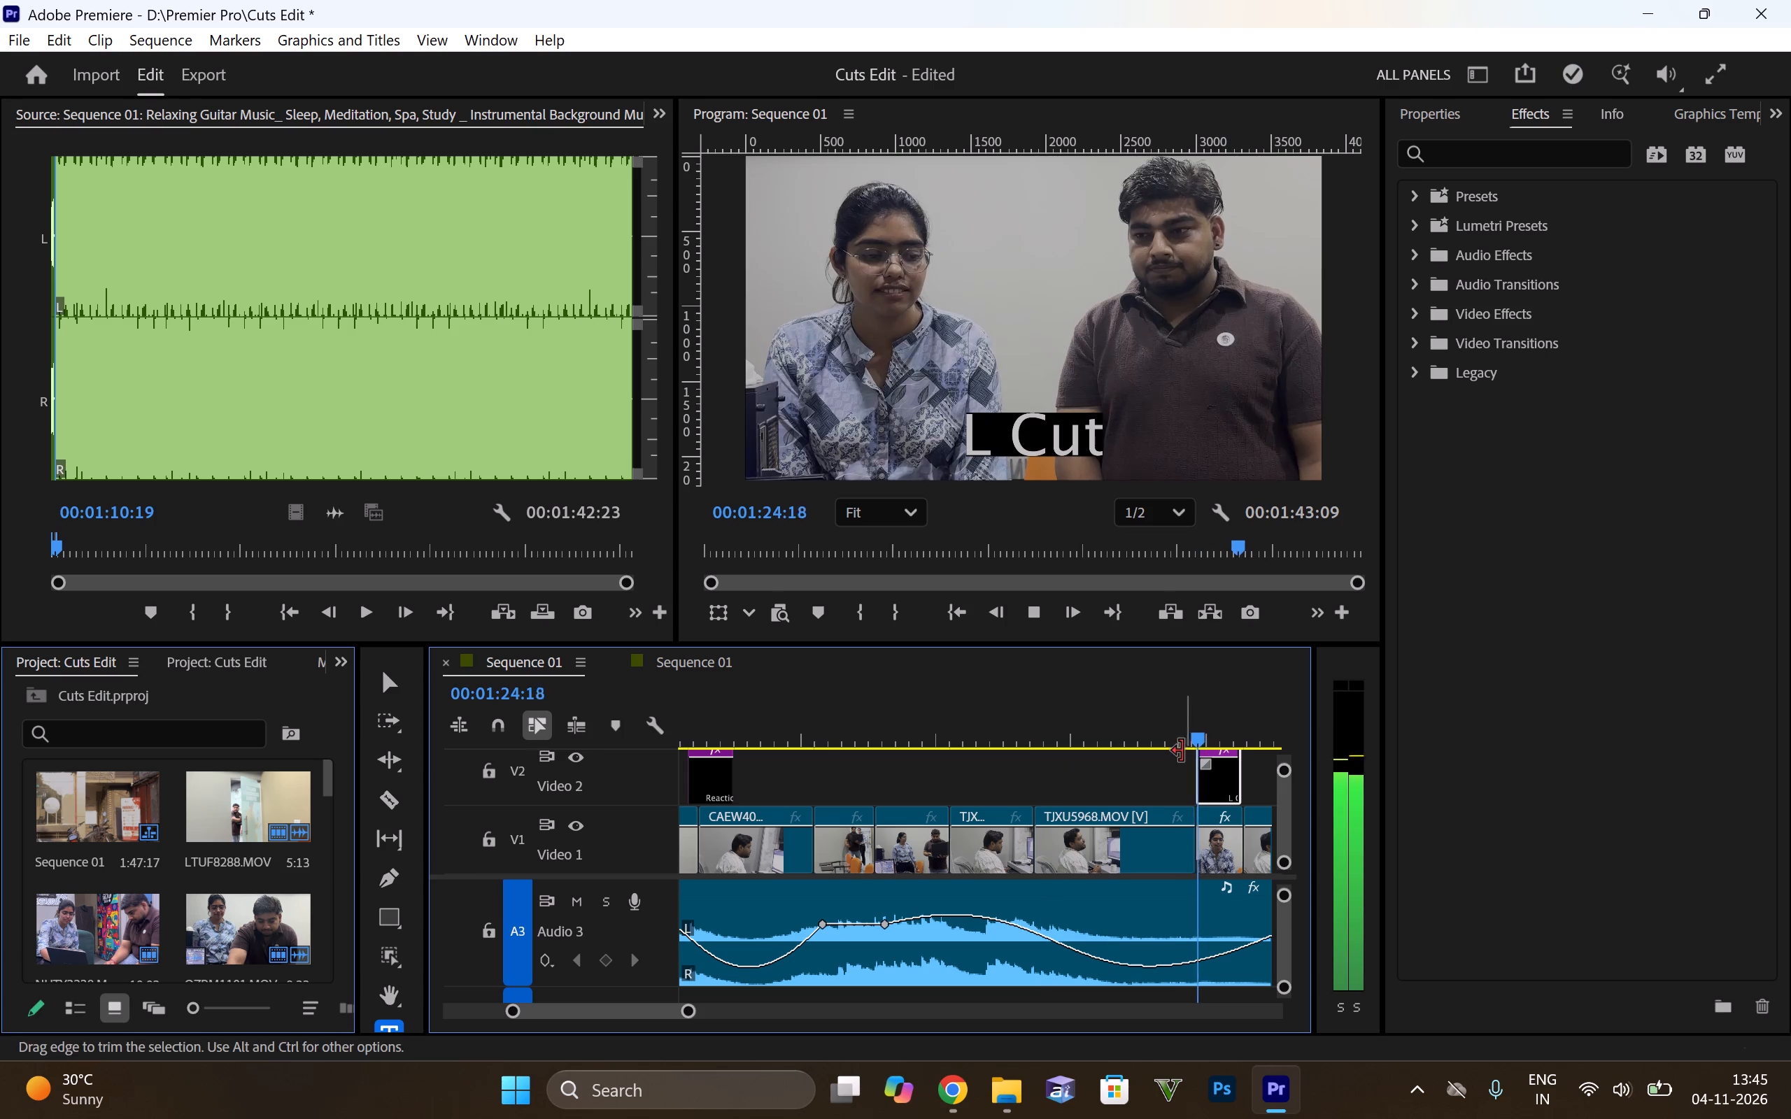
pyautogui.press('space')
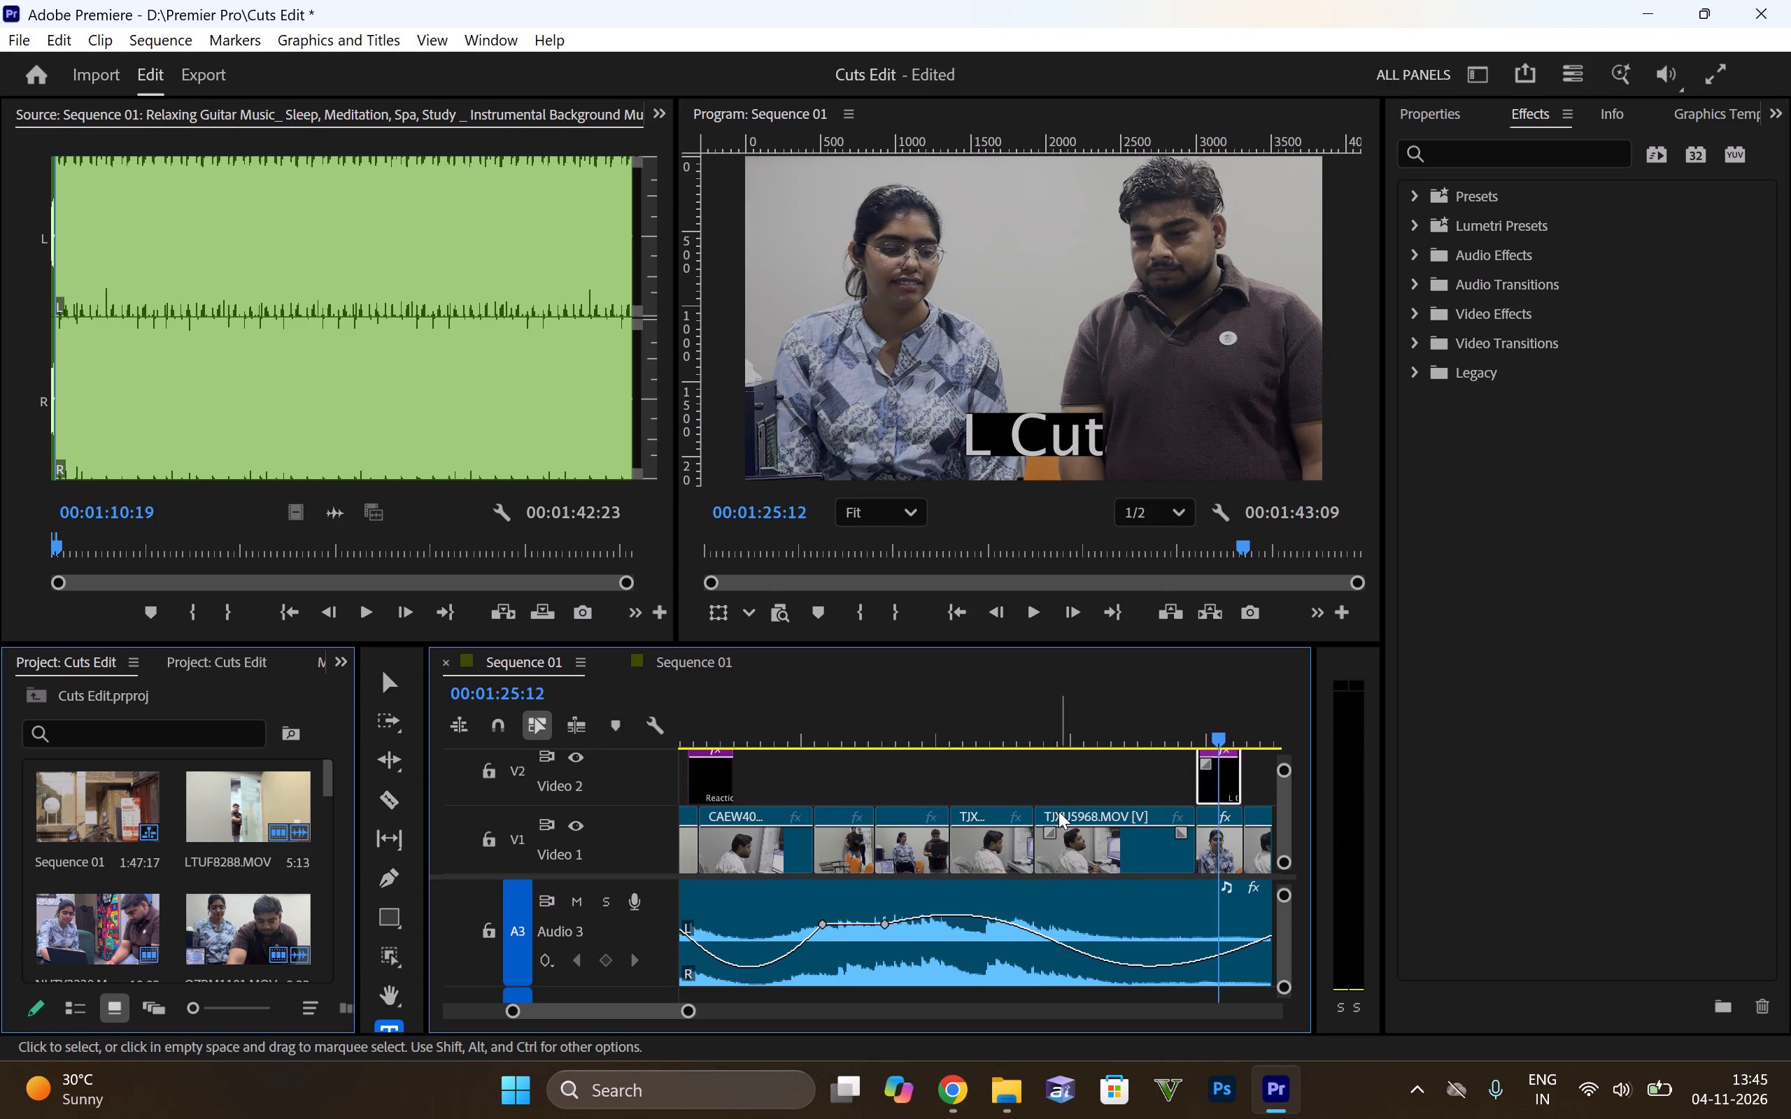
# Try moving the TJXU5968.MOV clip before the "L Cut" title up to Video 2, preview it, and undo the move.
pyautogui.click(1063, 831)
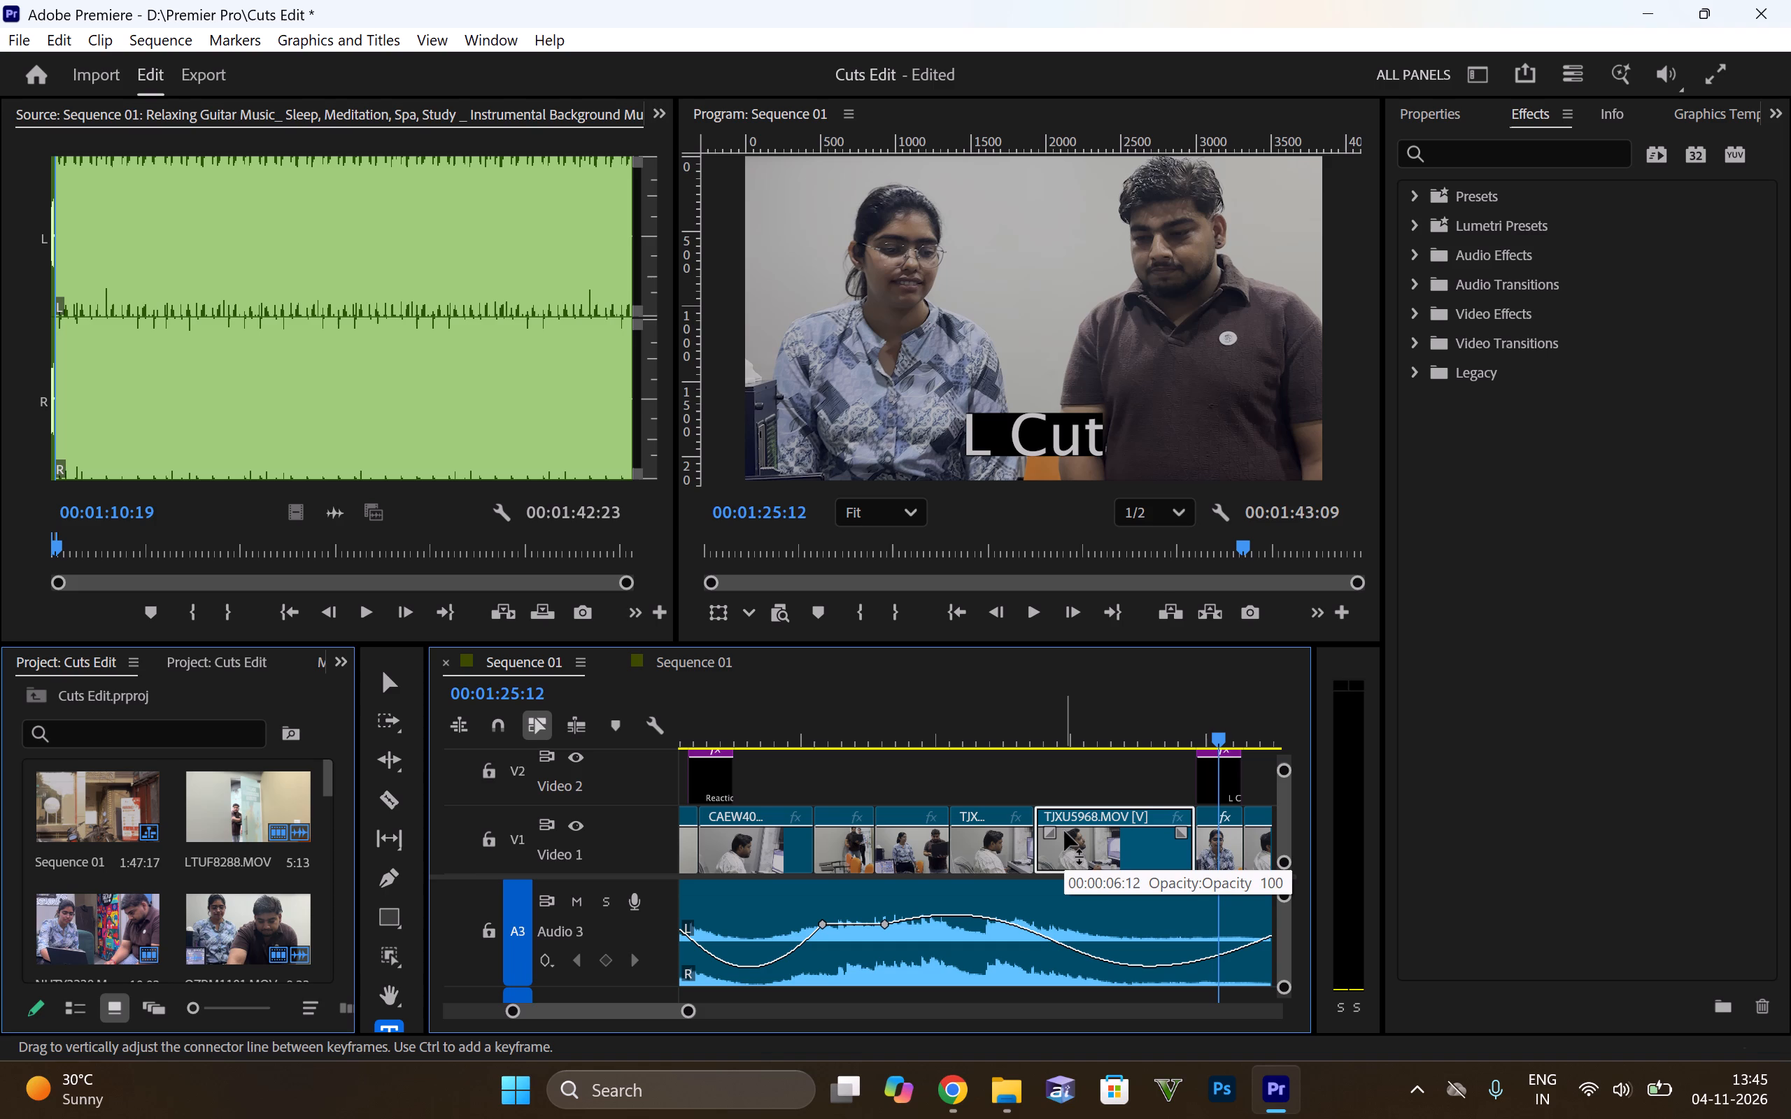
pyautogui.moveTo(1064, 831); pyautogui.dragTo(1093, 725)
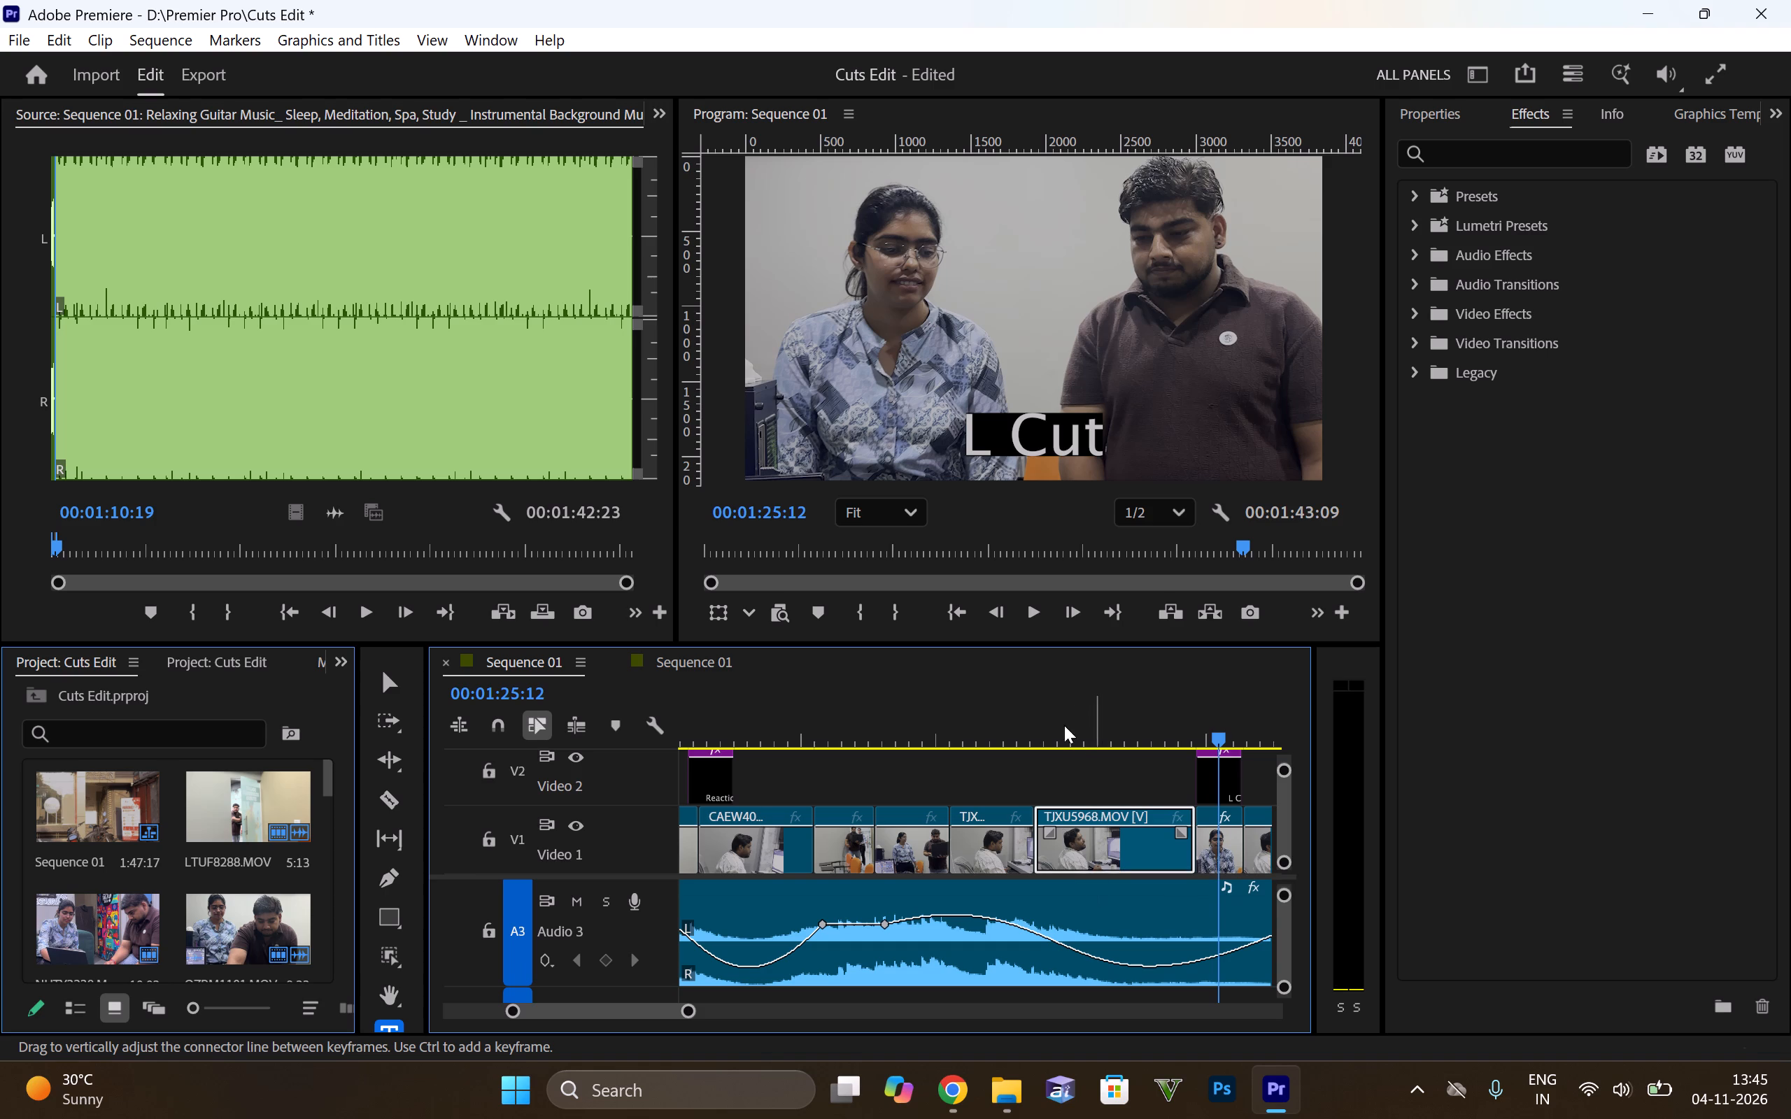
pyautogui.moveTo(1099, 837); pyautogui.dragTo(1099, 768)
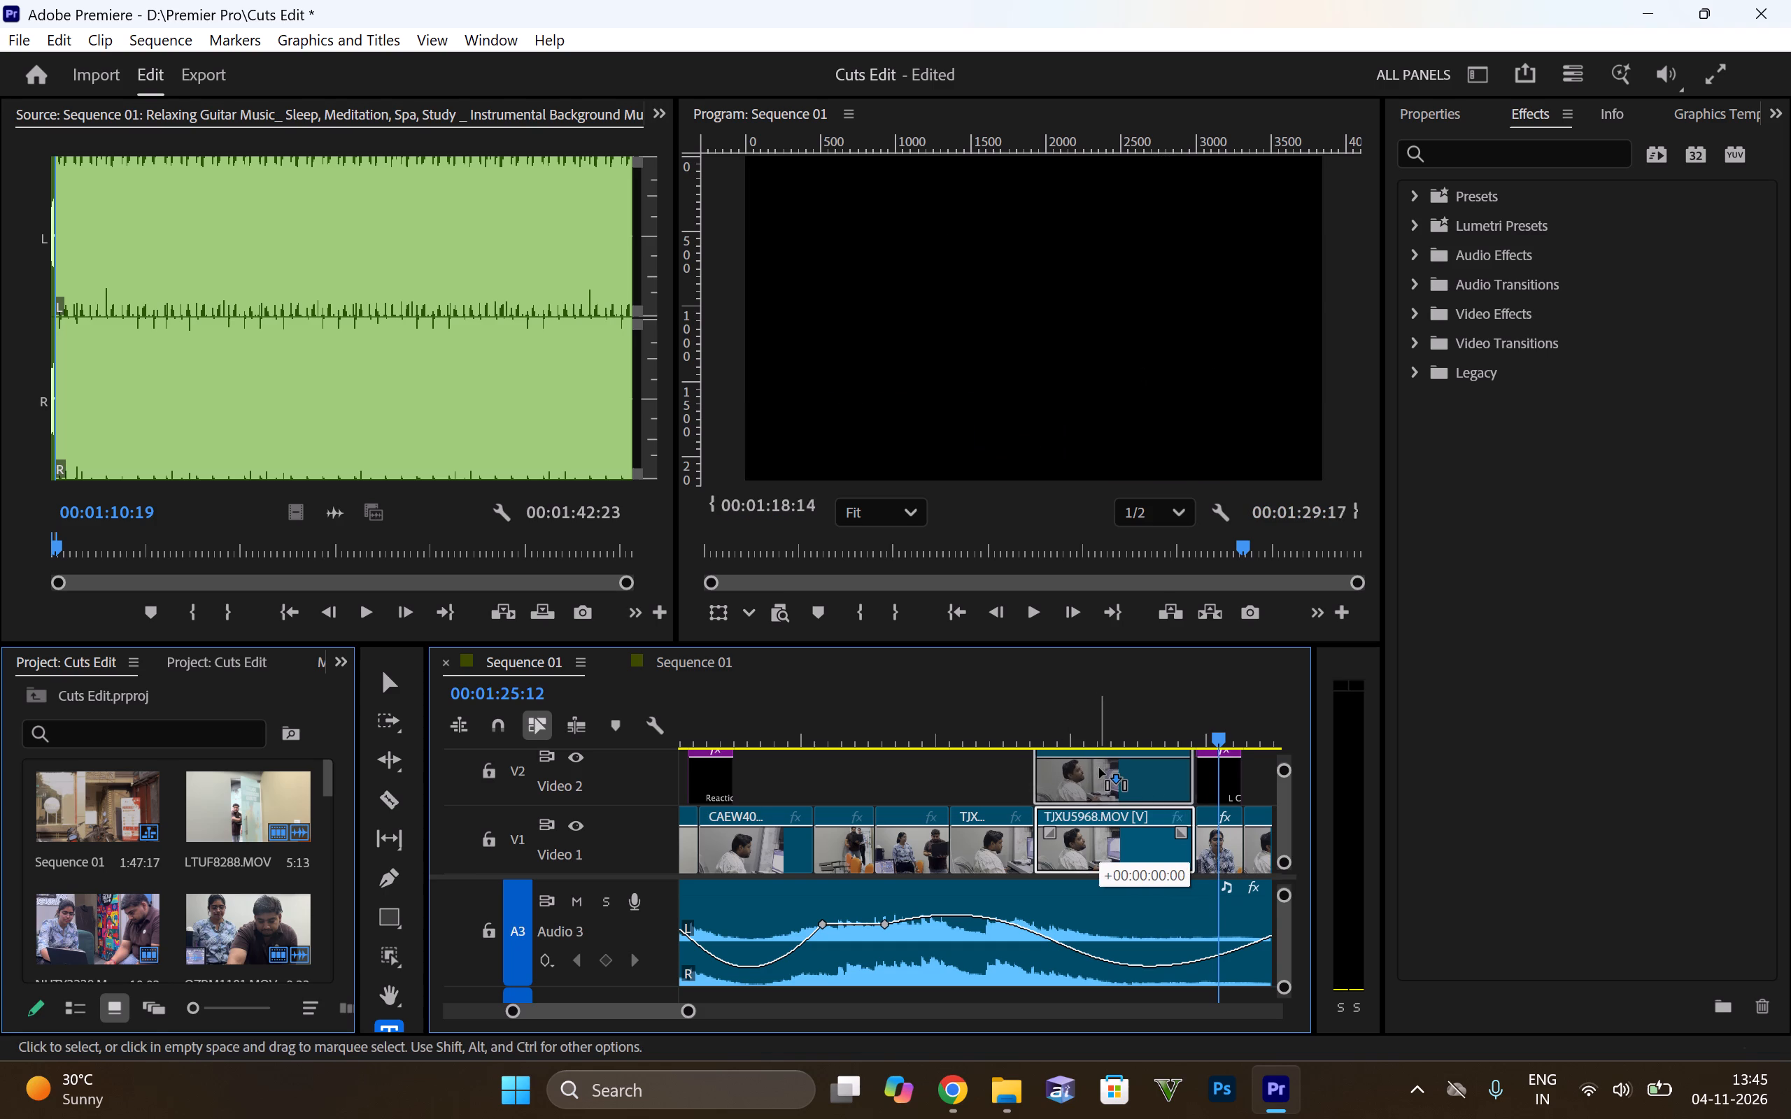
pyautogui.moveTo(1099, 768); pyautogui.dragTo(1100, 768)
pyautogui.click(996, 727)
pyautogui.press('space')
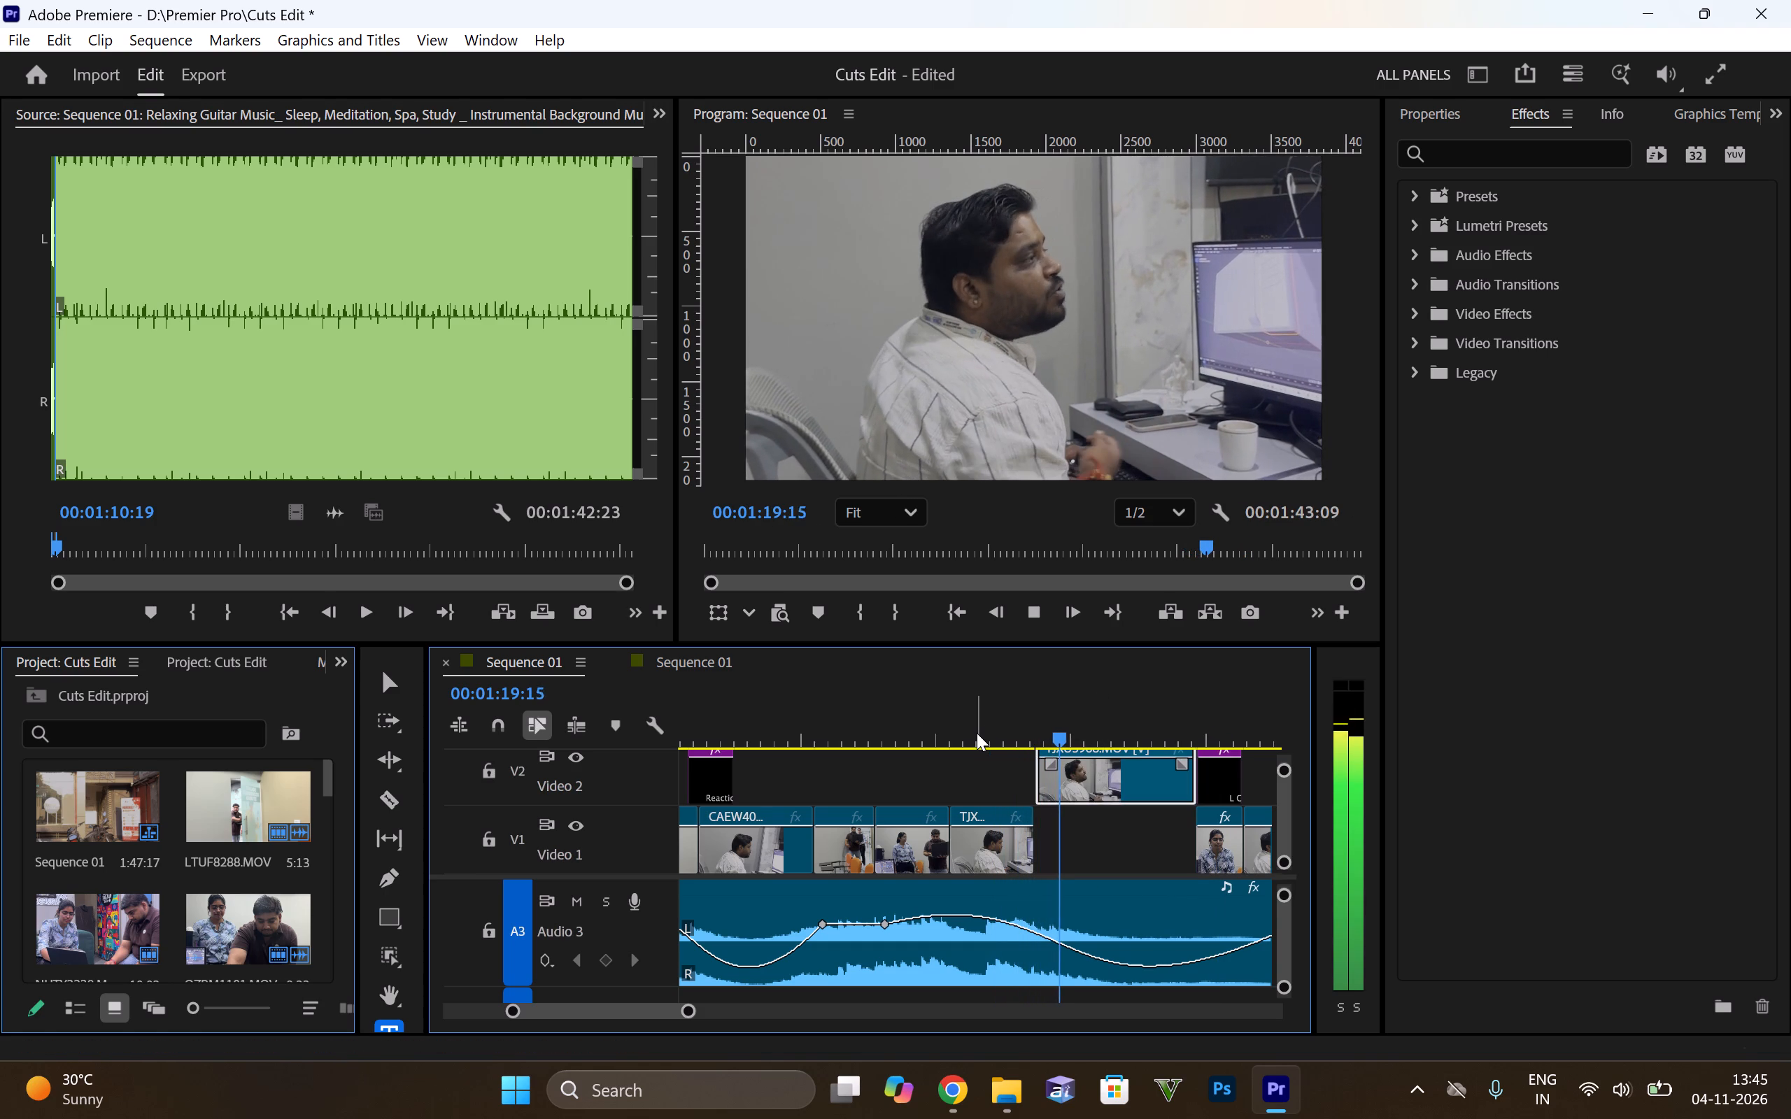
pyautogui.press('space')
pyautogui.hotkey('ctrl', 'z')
# Move the TJXU5968.MOV clip before the "L Cut" title straight up to Video 2 and preview the cut into it.
pyautogui.click(1098, 858)
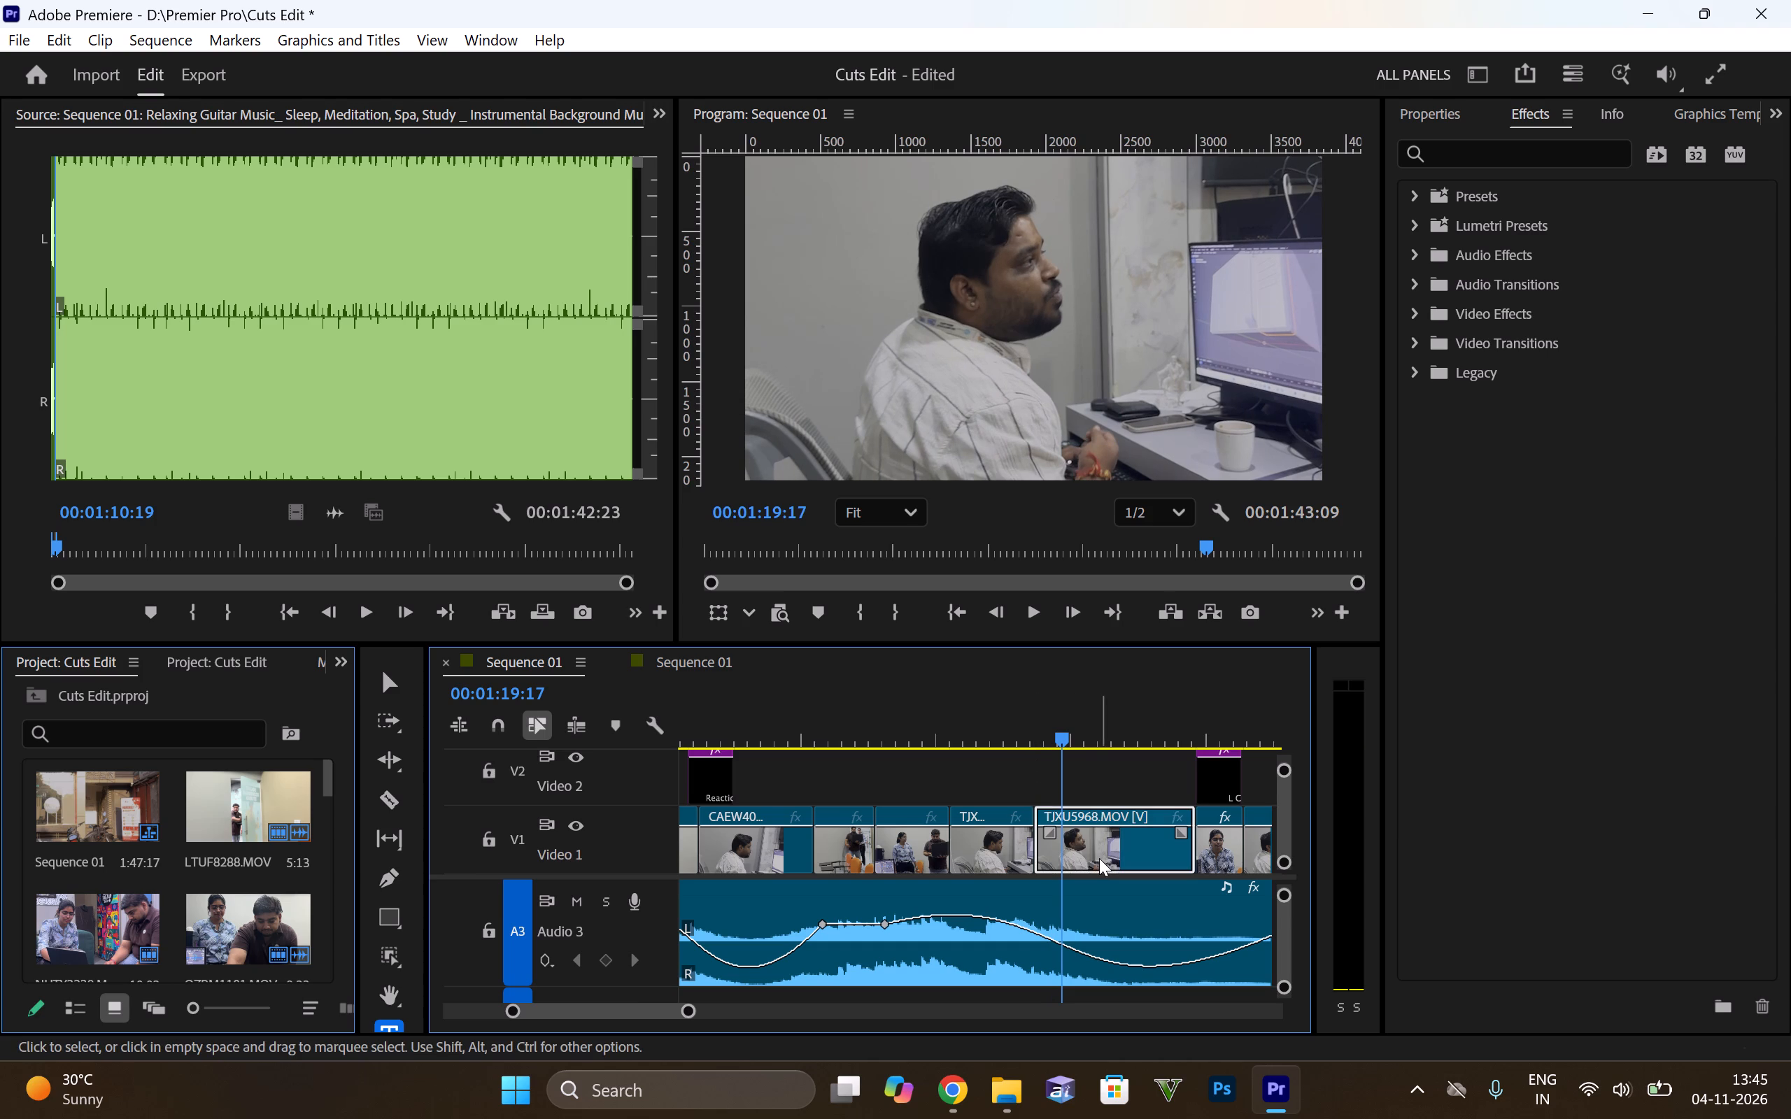
pyautogui.keyDown('alt'); pyautogui.scroll(17, 1018, 758); pyautogui.keyUp('alt')
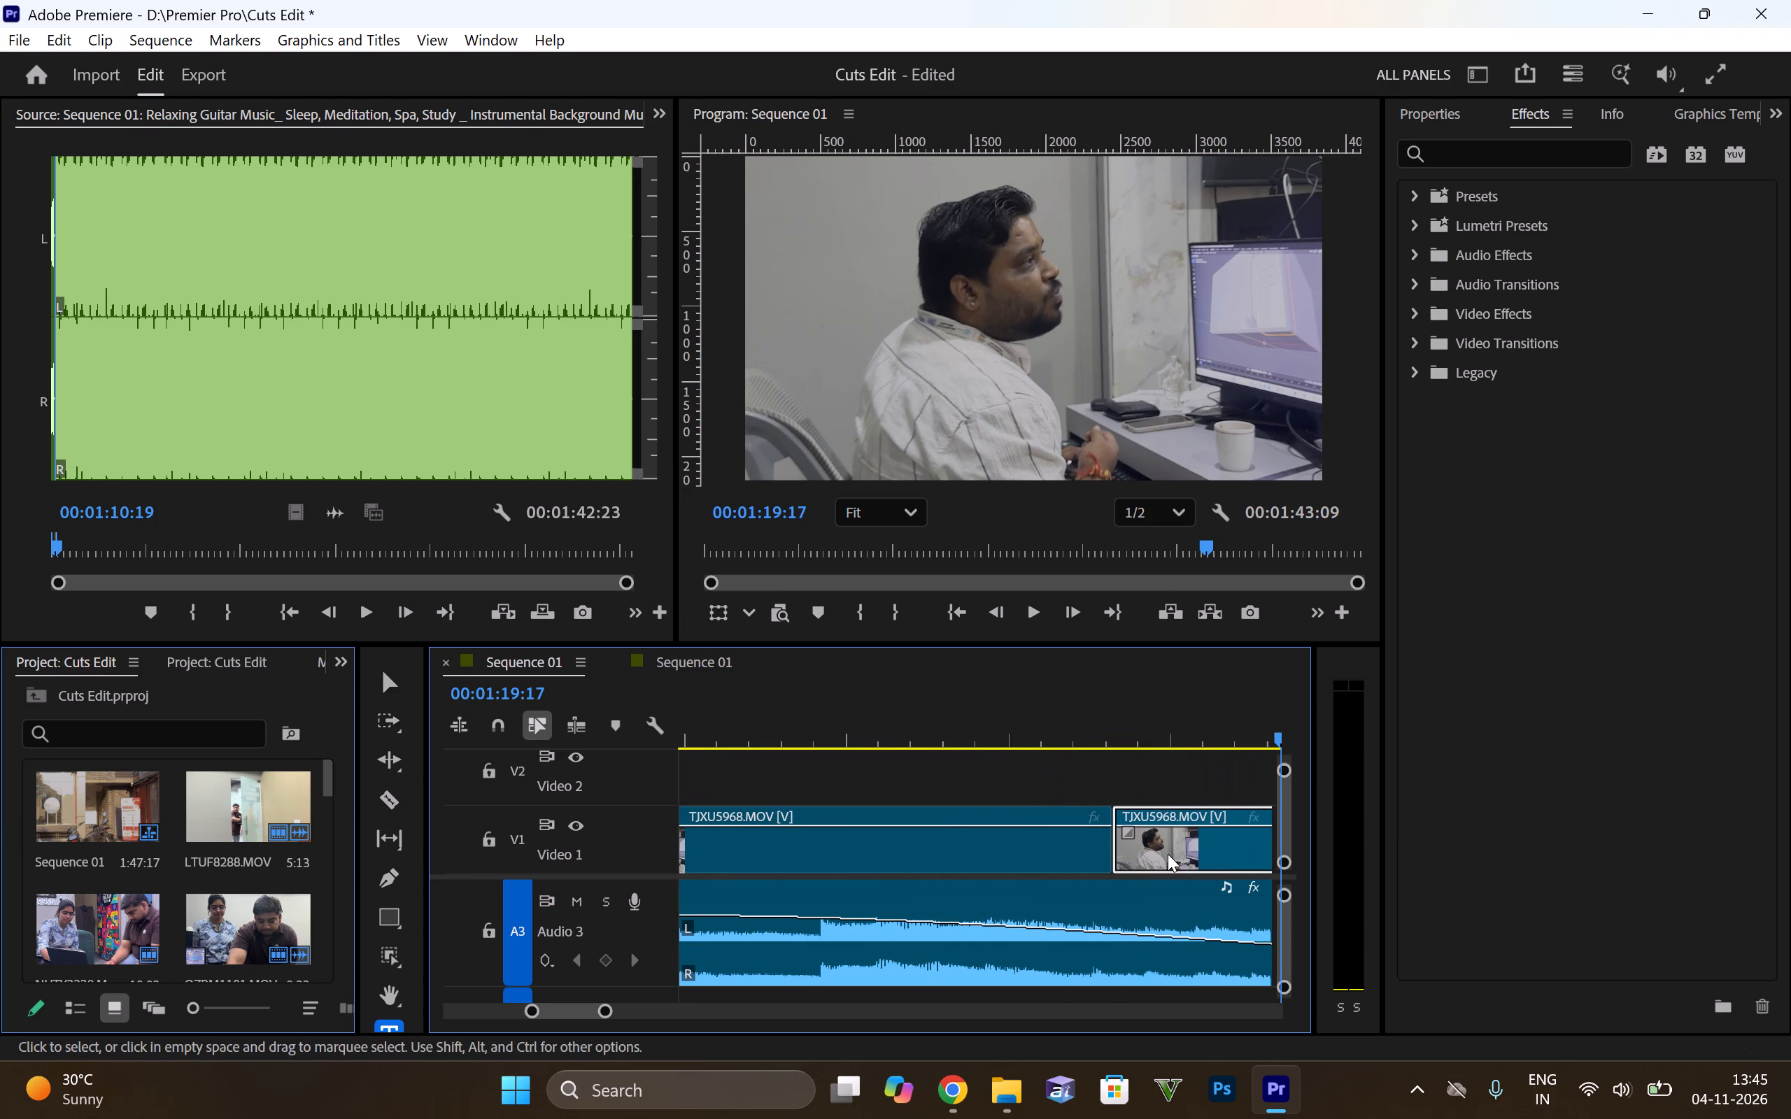
pyautogui.moveTo(1169, 854); pyautogui.dragTo(1166, 786)
pyautogui.click(1056, 740)
pyautogui.press('space')
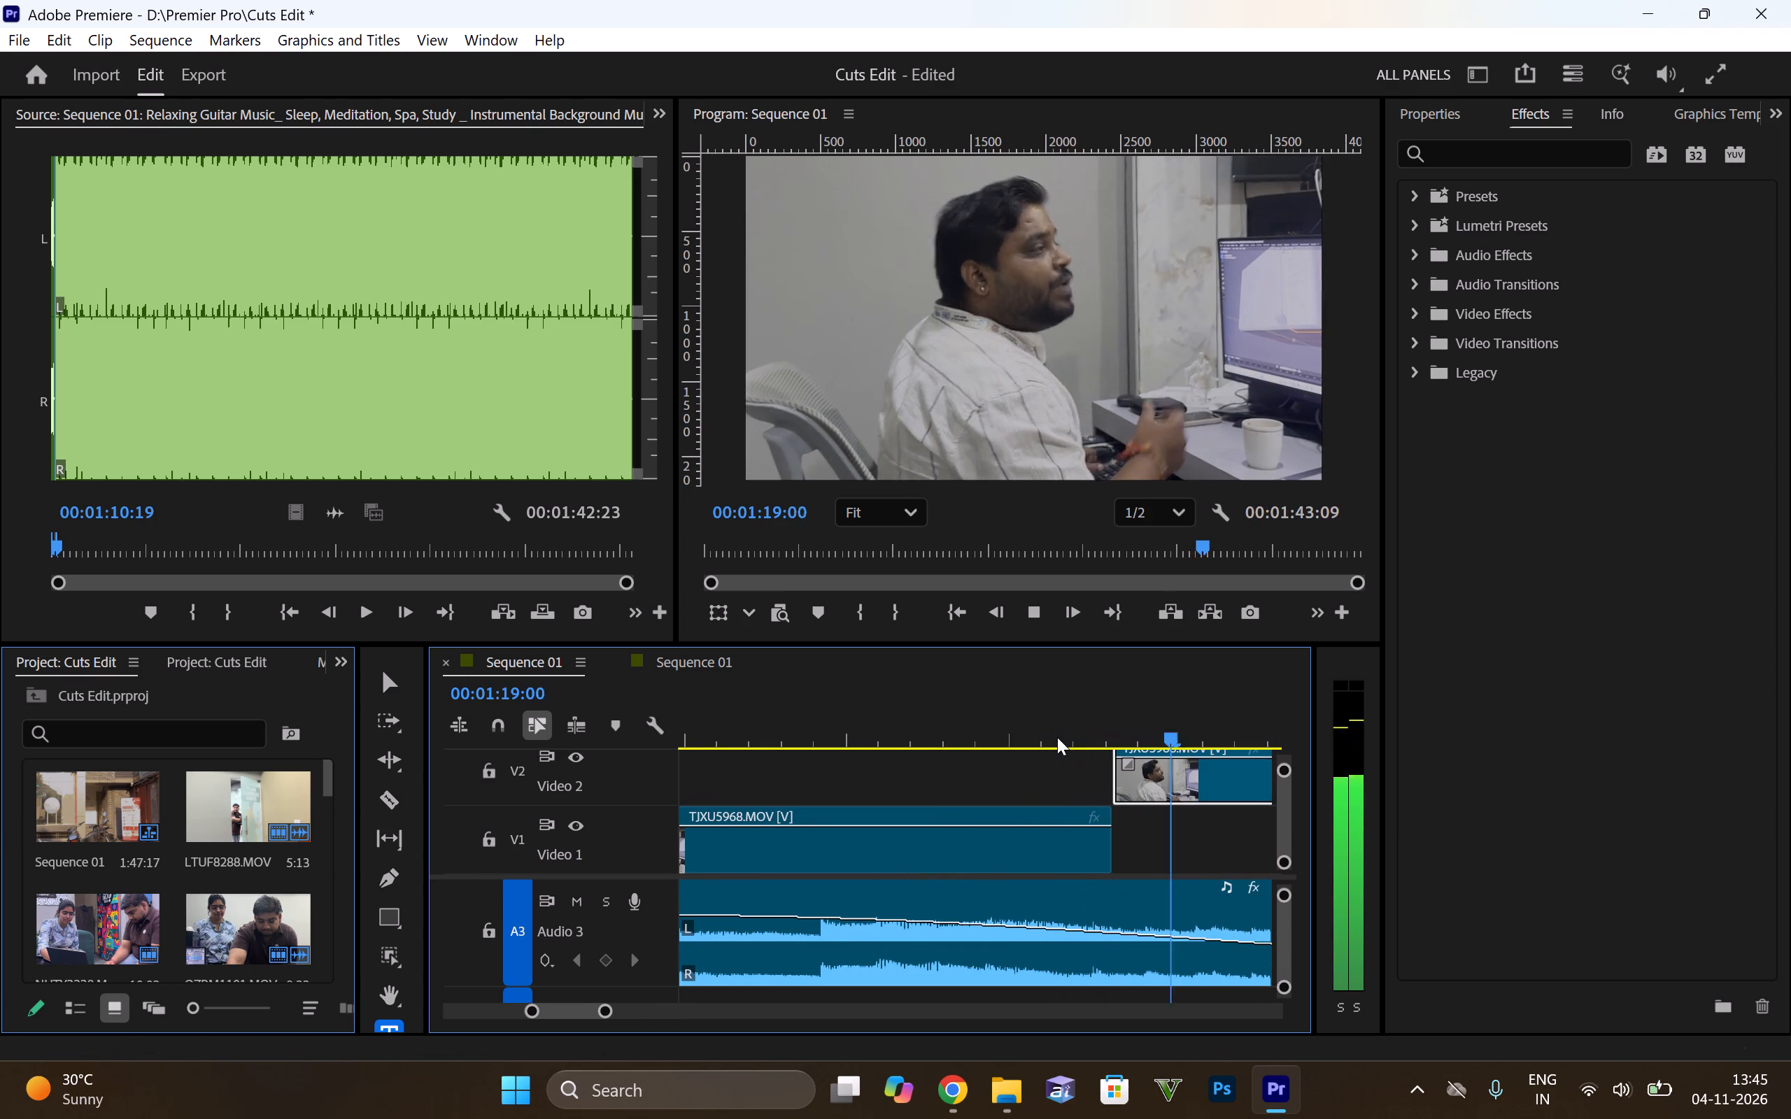
pyautogui.press('space')
# Move IYDS8640.MOV earlier on Video 1 so it butts against the preceding TJXU5968.MOV, under the start of the raised clip.
pyautogui.keyDown('alt'); pyautogui.scroll(-10, 907, 809); pyautogui.keyUp('alt')
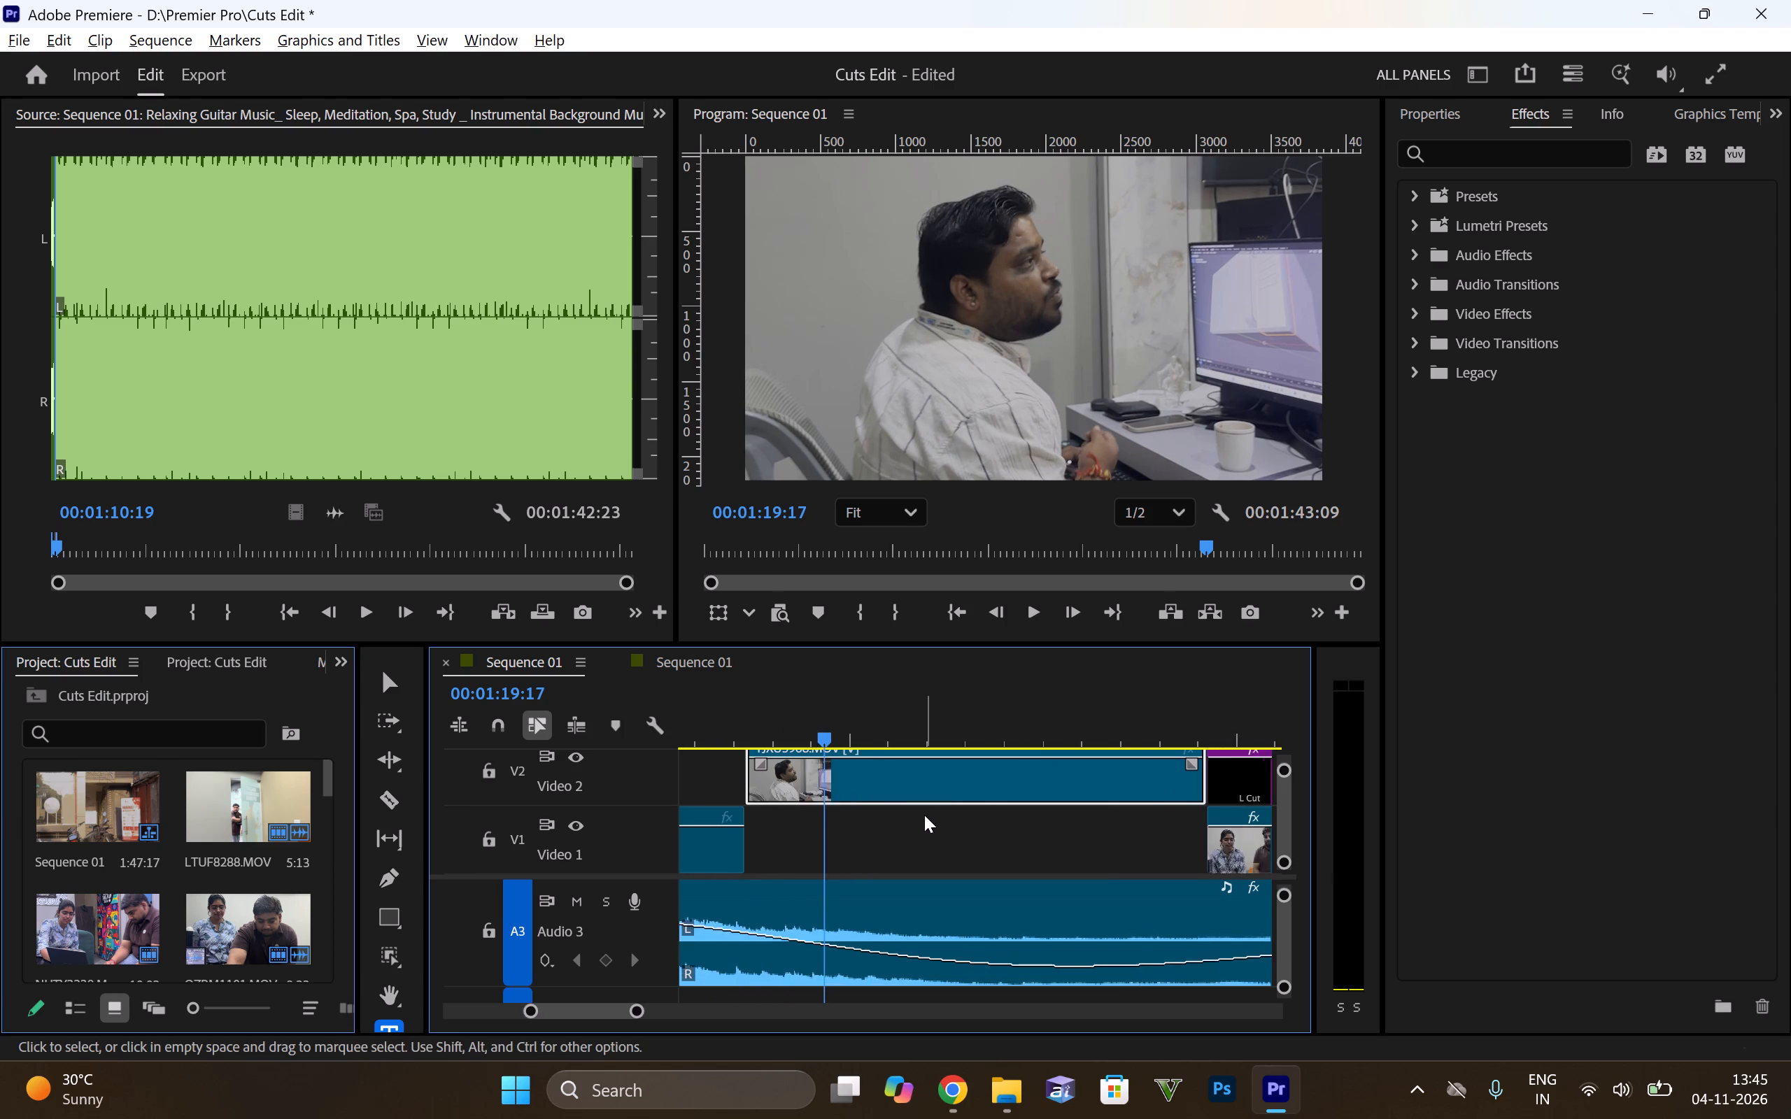
pyautogui.keyDown('alt'); pyautogui.scroll(-4, 924, 815); pyautogui.keyUp('alt')
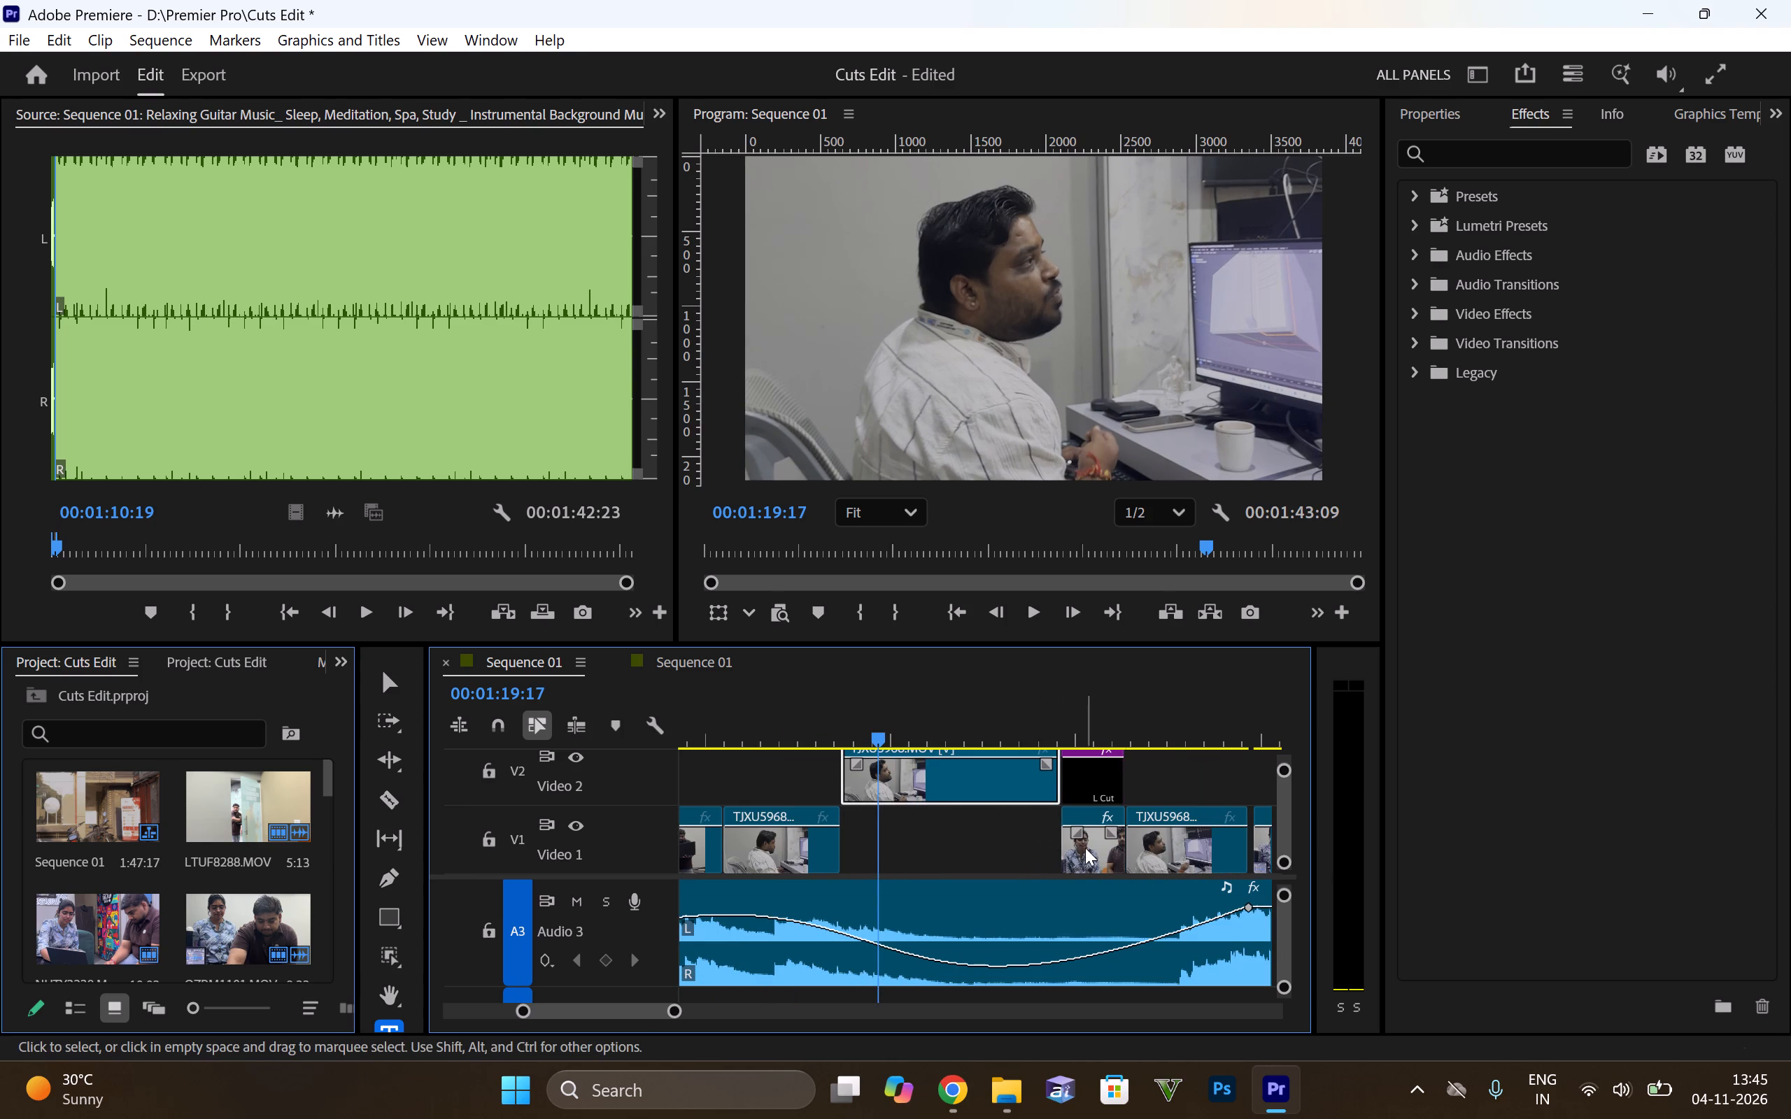
pyautogui.moveTo(1090, 848); pyautogui.dragTo(891, 843)
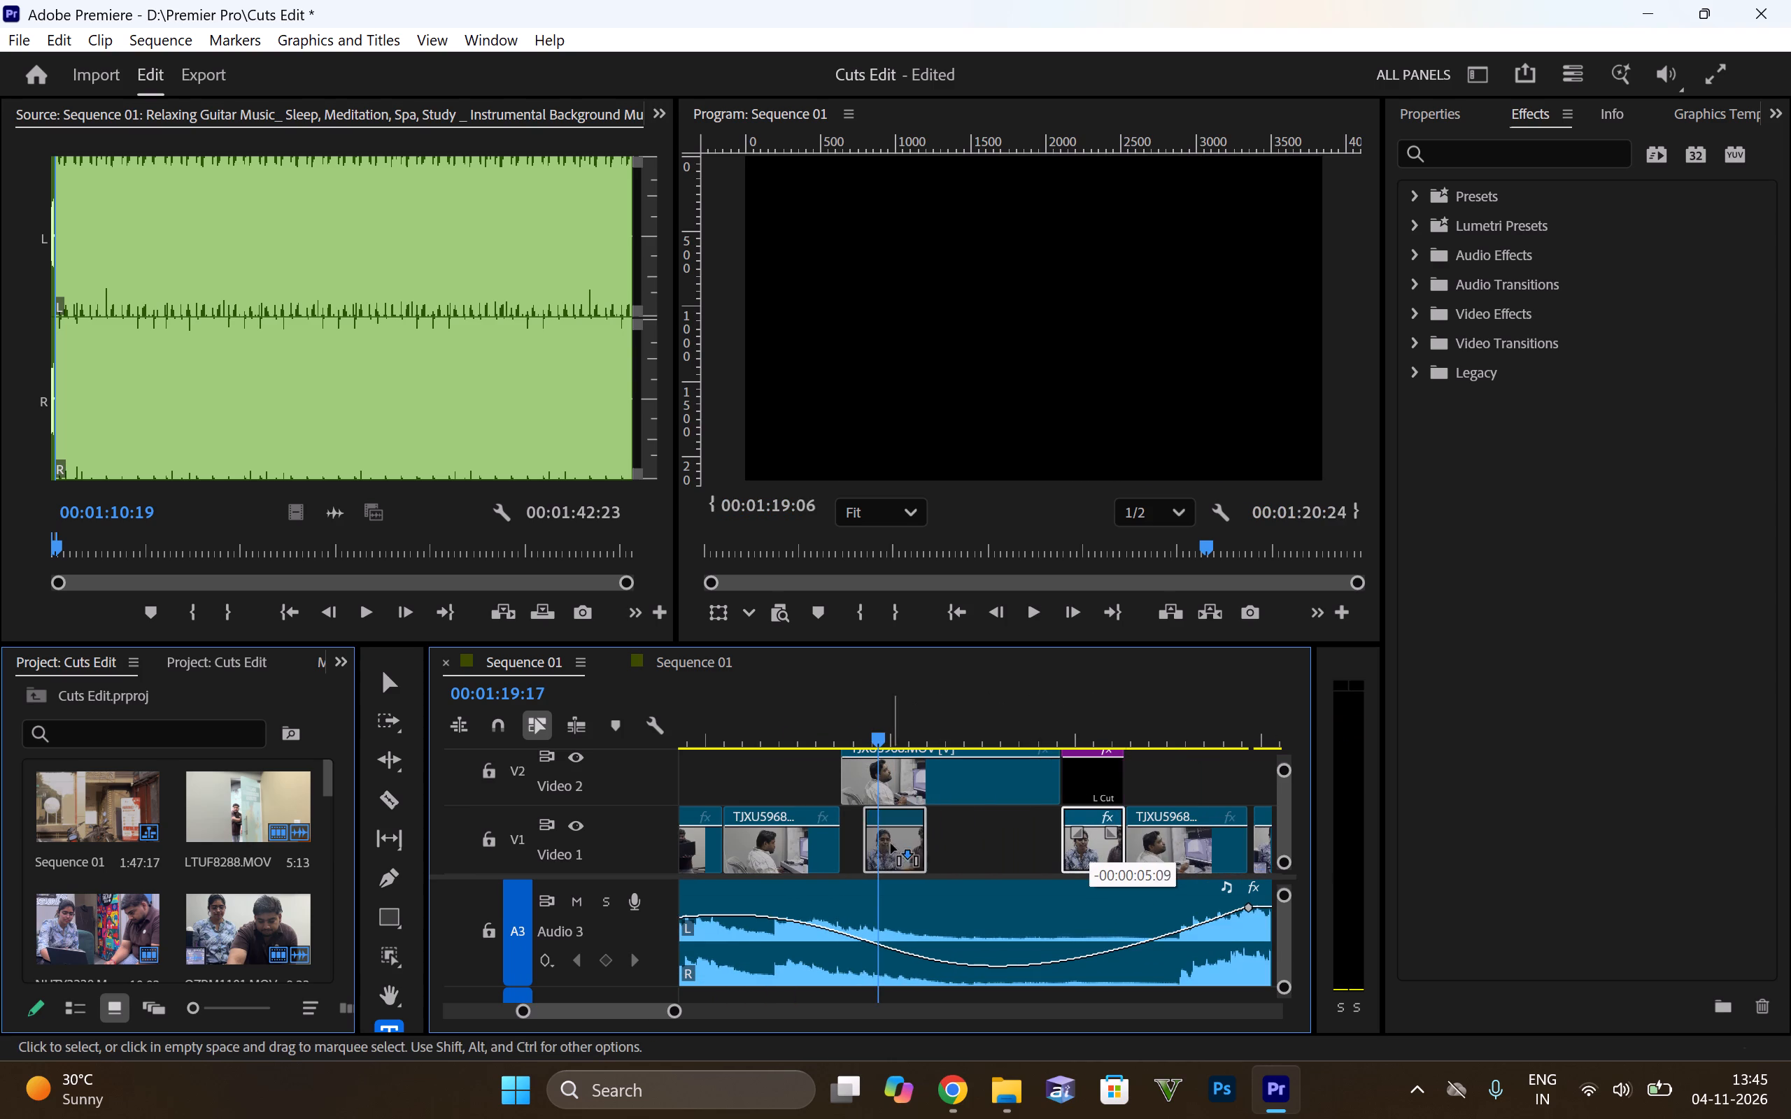
pyautogui.moveTo(891, 843); pyautogui.dragTo(867, 838)
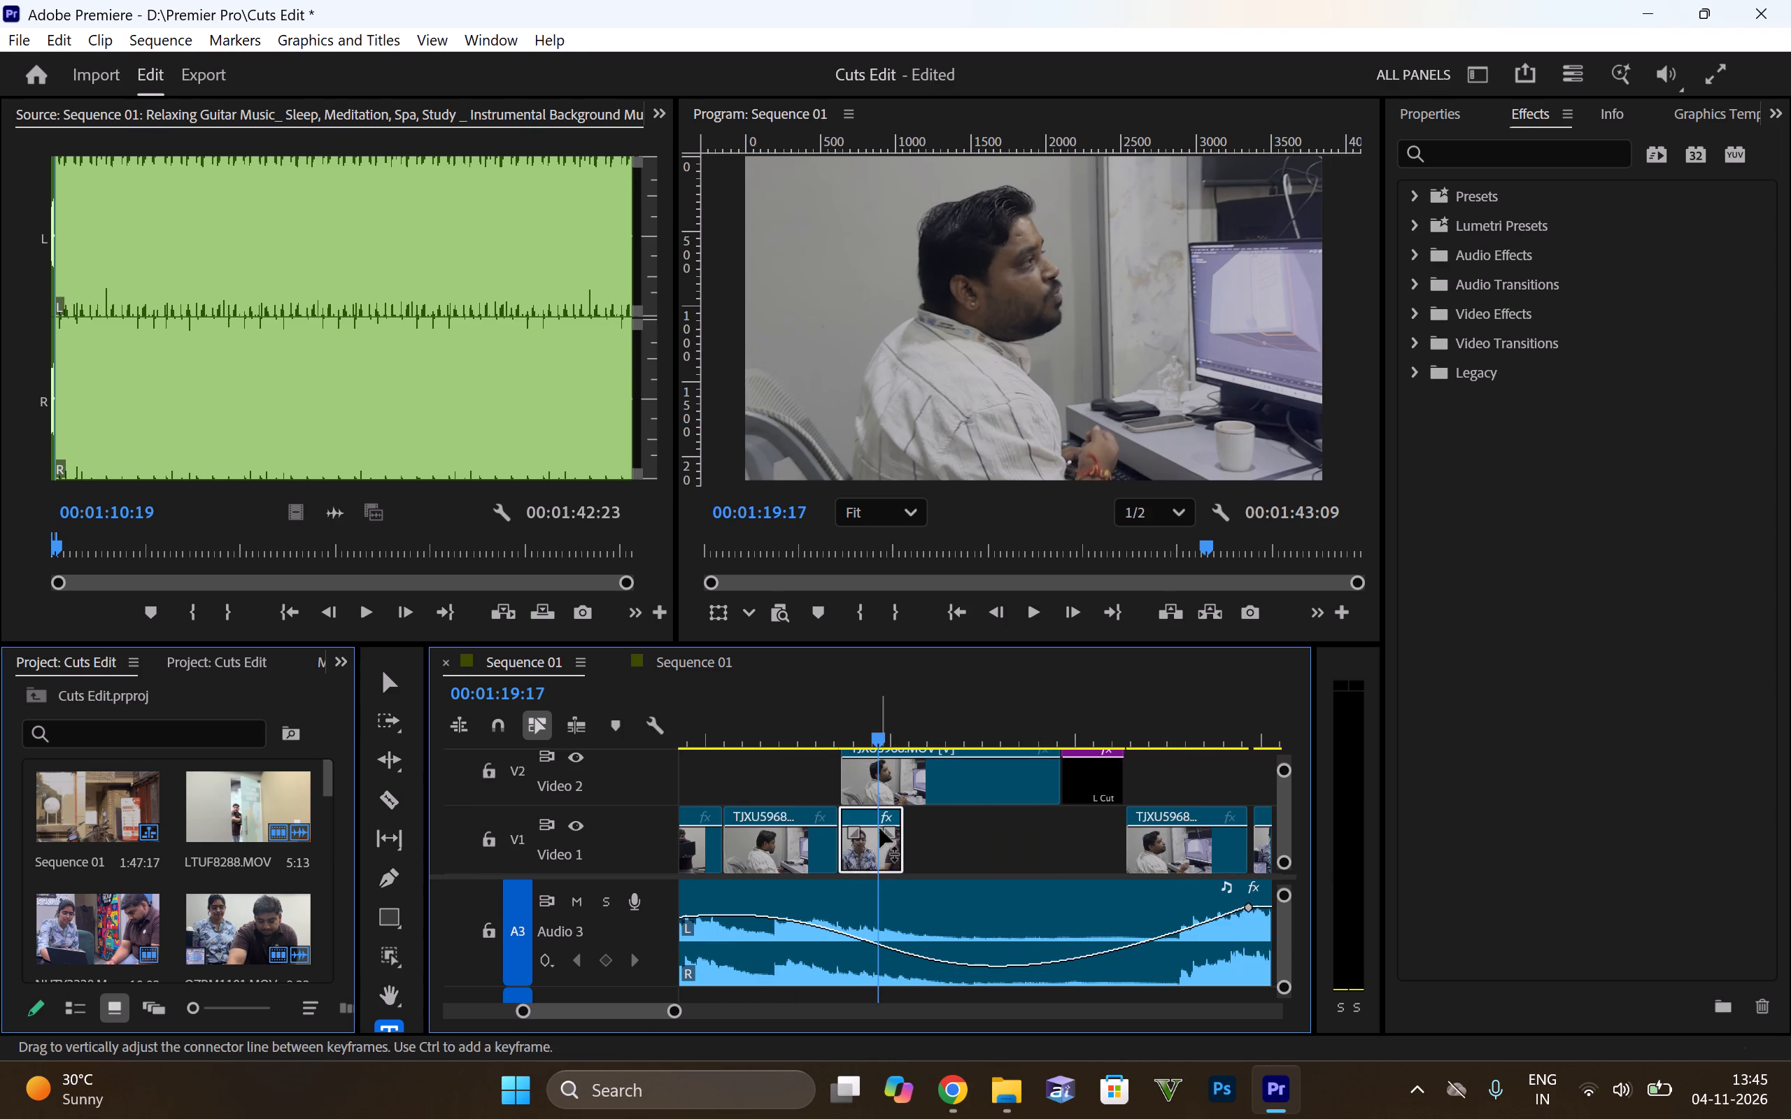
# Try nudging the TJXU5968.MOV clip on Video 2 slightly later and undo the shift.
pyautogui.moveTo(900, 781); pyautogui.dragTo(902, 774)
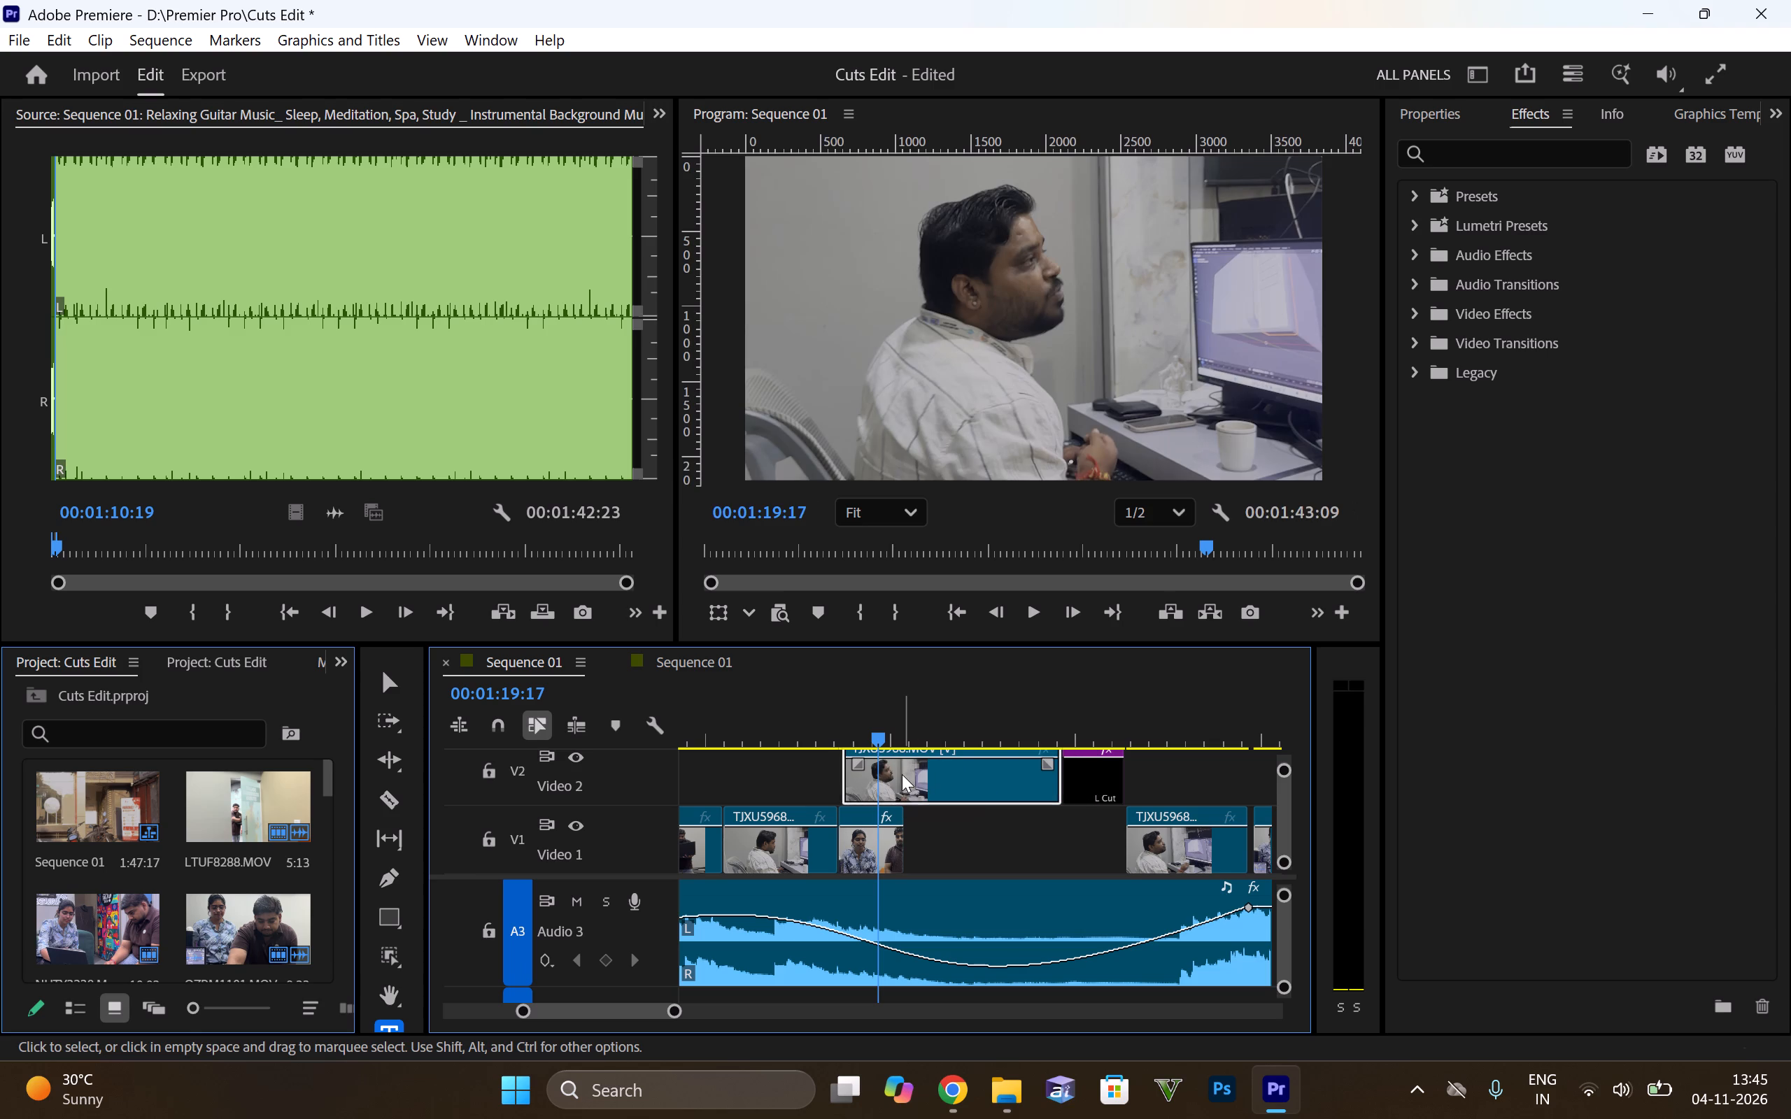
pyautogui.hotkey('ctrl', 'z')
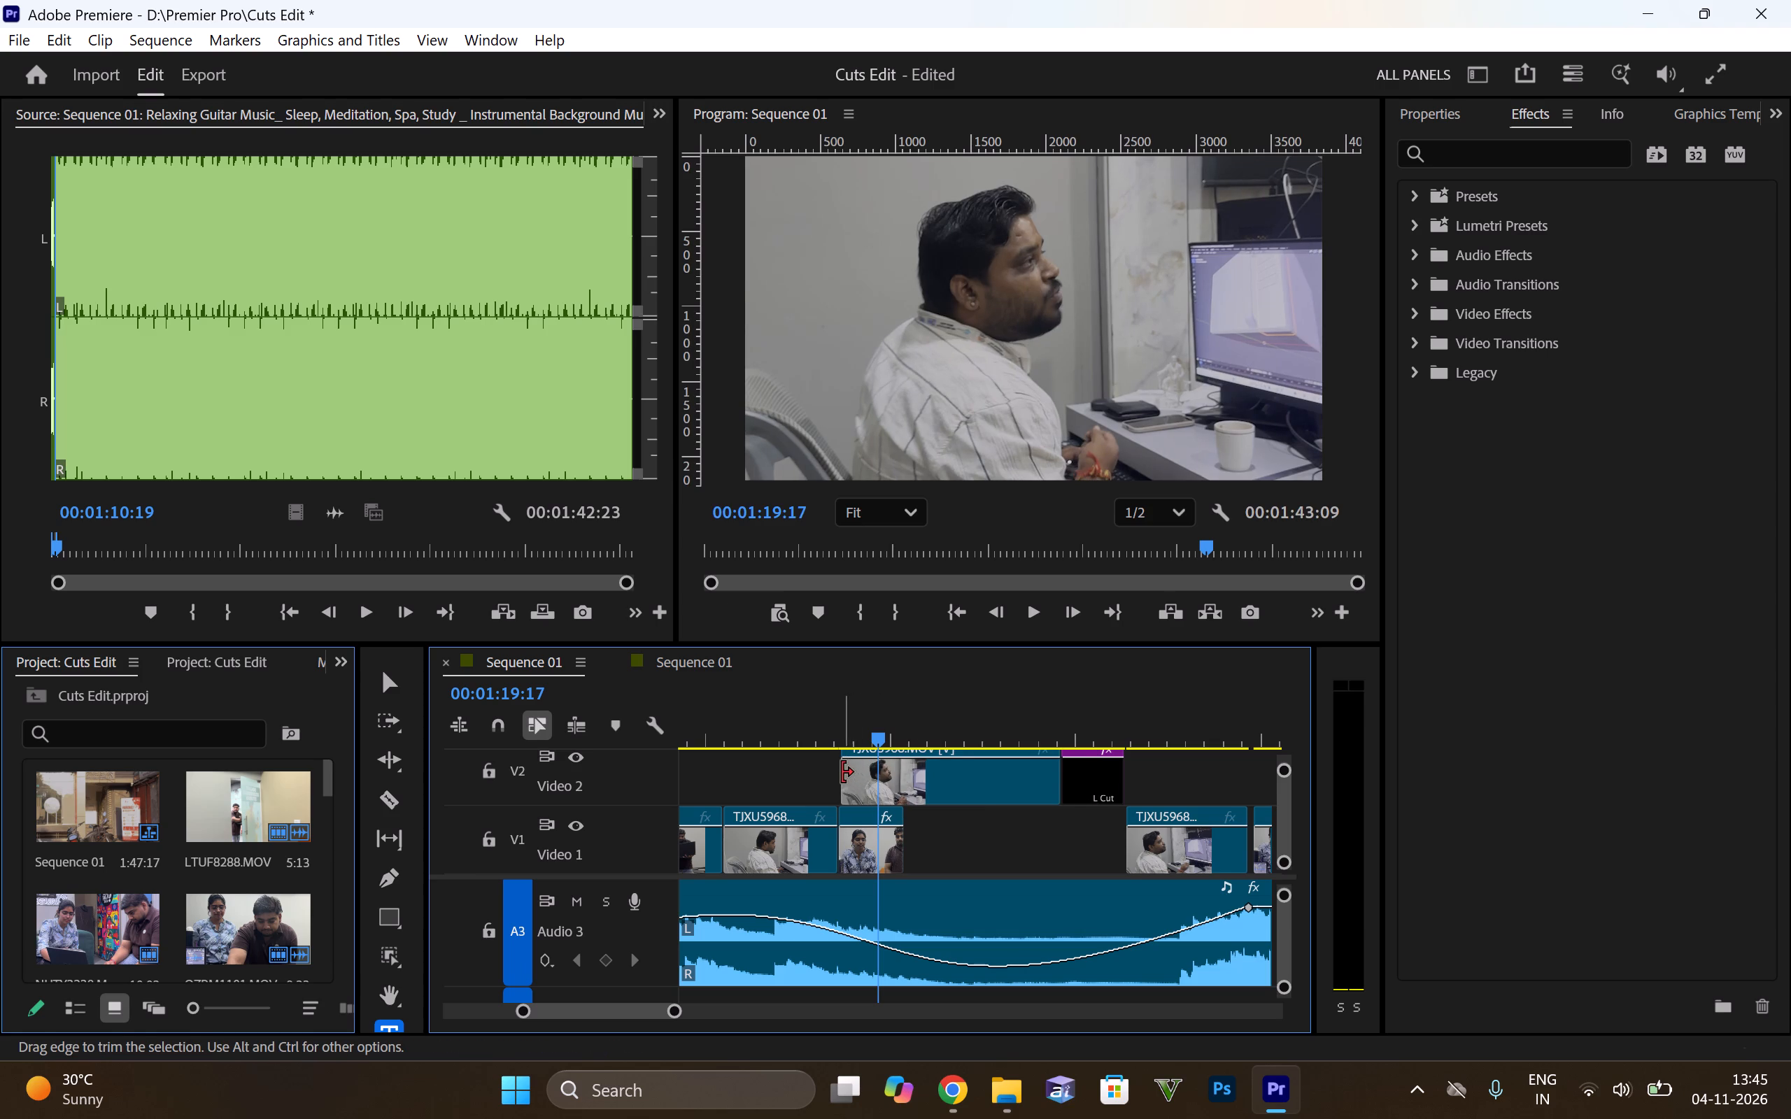
# Trim the start of TJXU5968.MOV on Video 2 to about the end of IYDS8640.MOV on Video 1.
pyautogui.moveTo(842, 773); pyautogui.dragTo(902, 783)
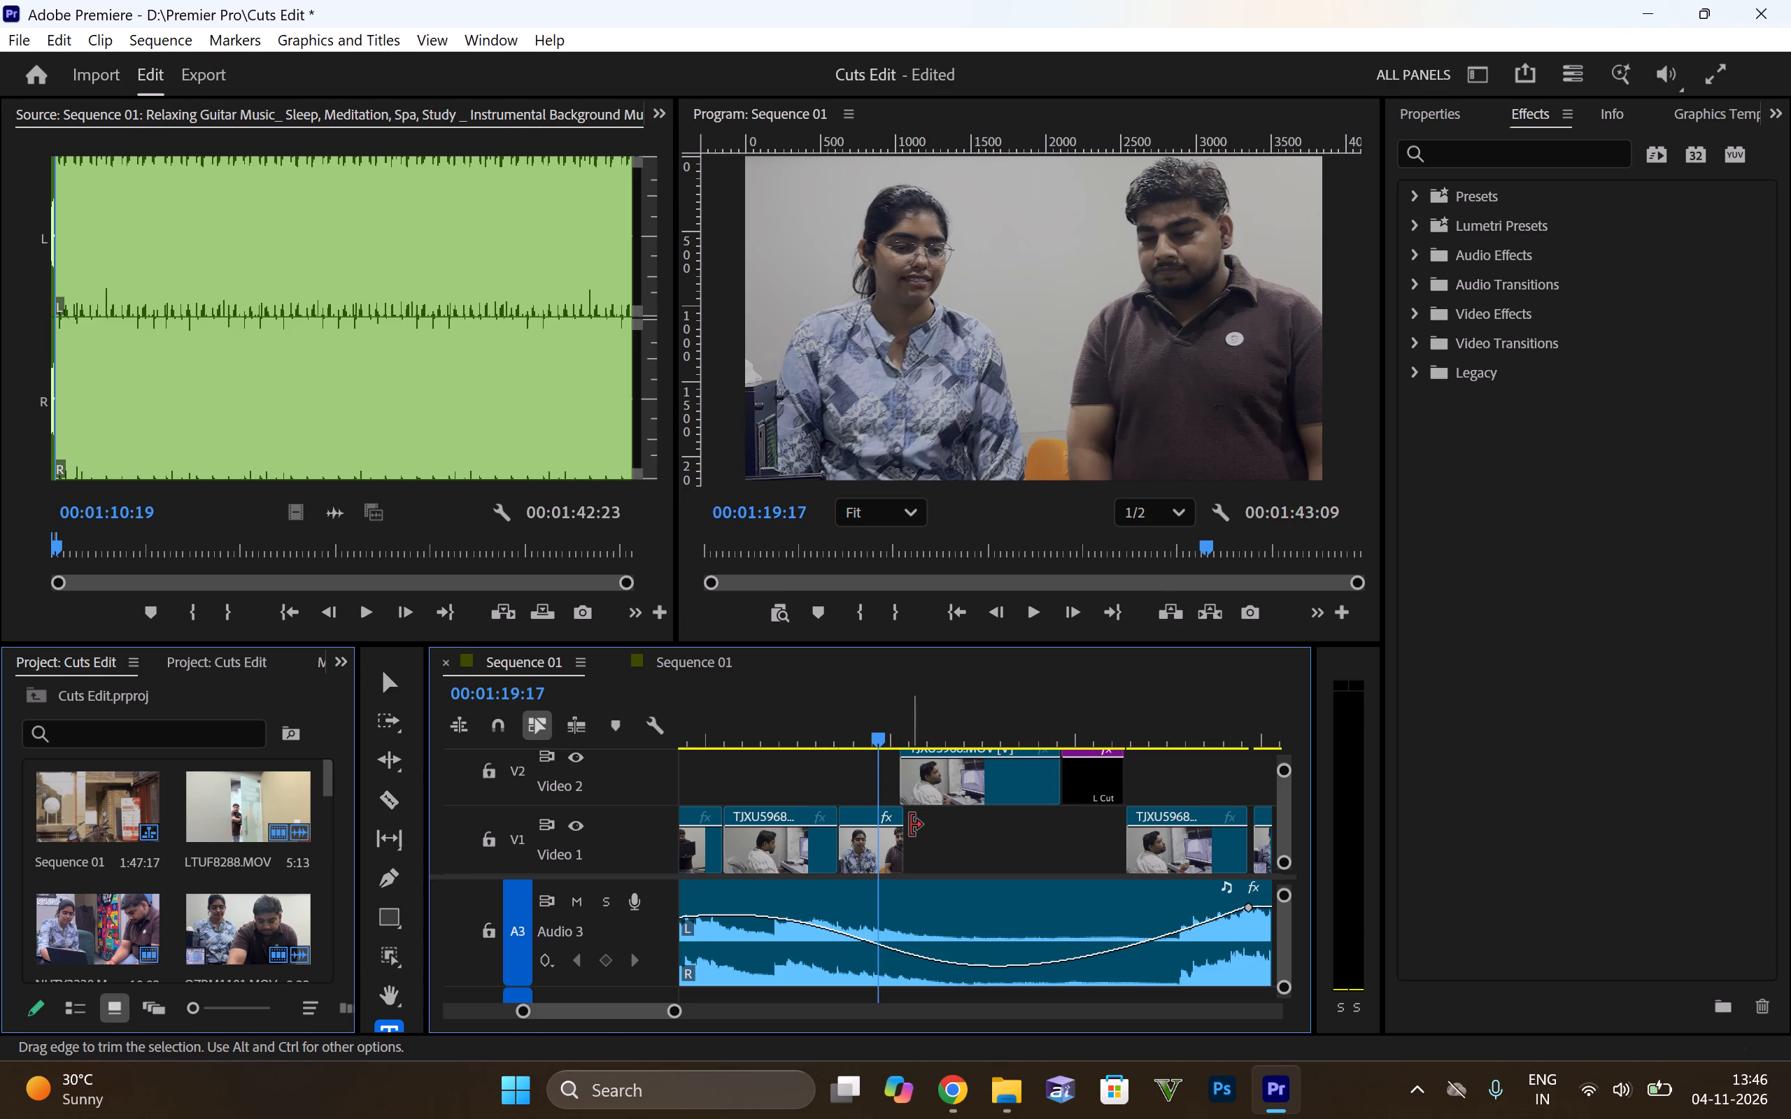
# Play back from 00:01:17:03 through IYDS8640.MOV into the trimmed TJXU5968.MOV to check the new cuts.
pyautogui.press('space')
pyautogui.press('space')
pyautogui.press('space')
pyautogui.press('space')
pyautogui.scroll(6, 909, 825)
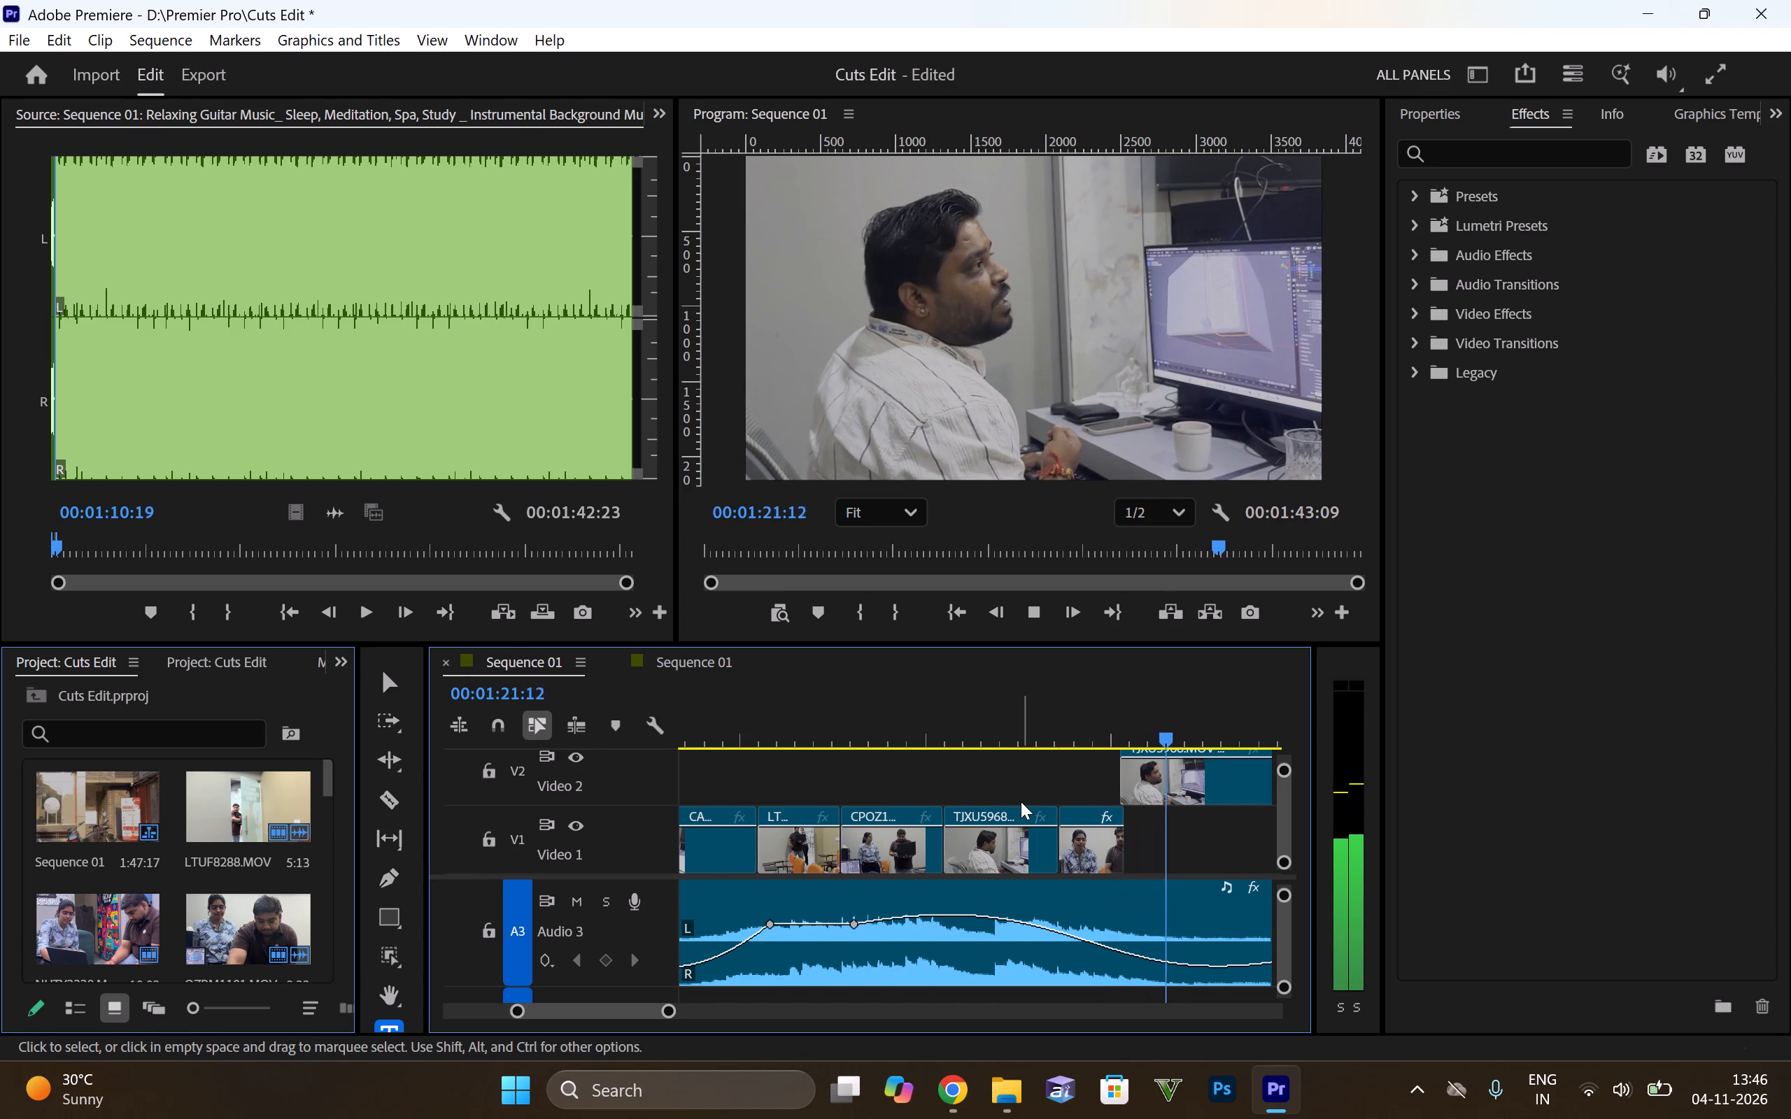
pyautogui.click(1007, 739)
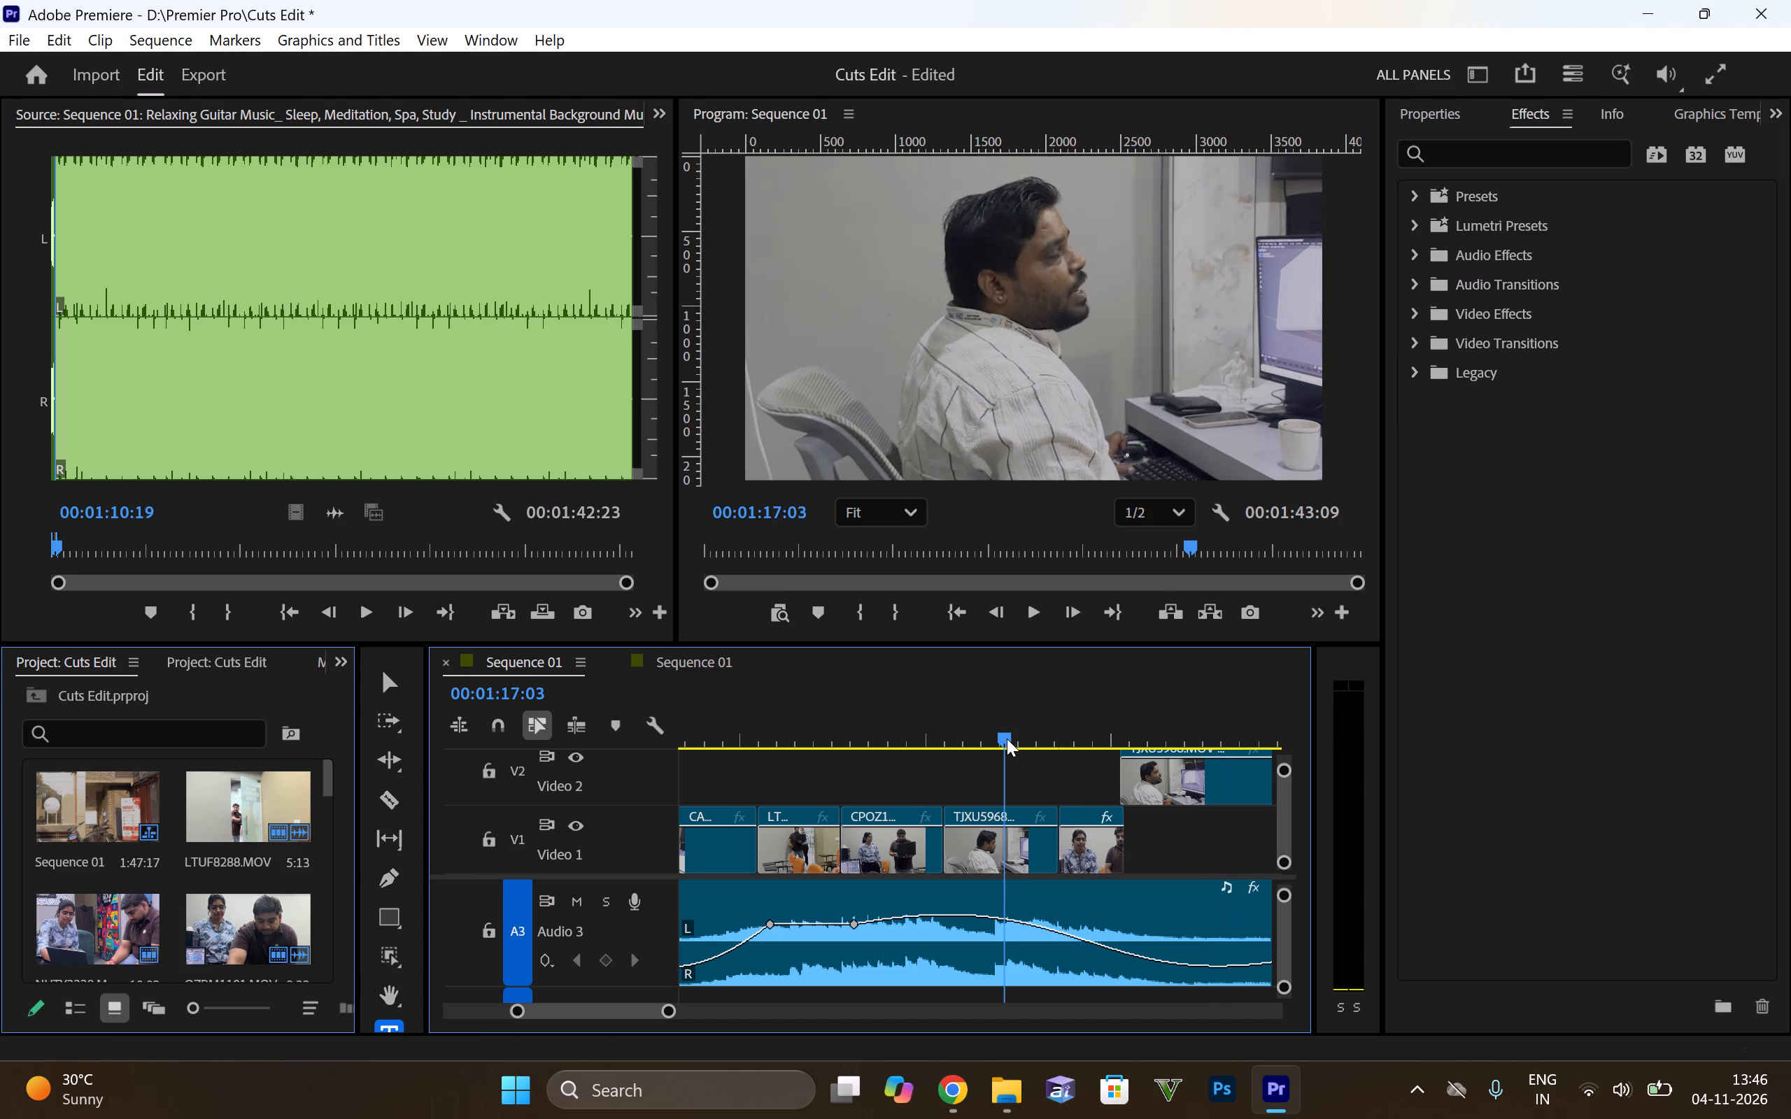
pyautogui.press('space')
pyautogui.keyDown('alt'); pyautogui.scroll(-10, 1007, 739); pyautogui.keyUp('alt')
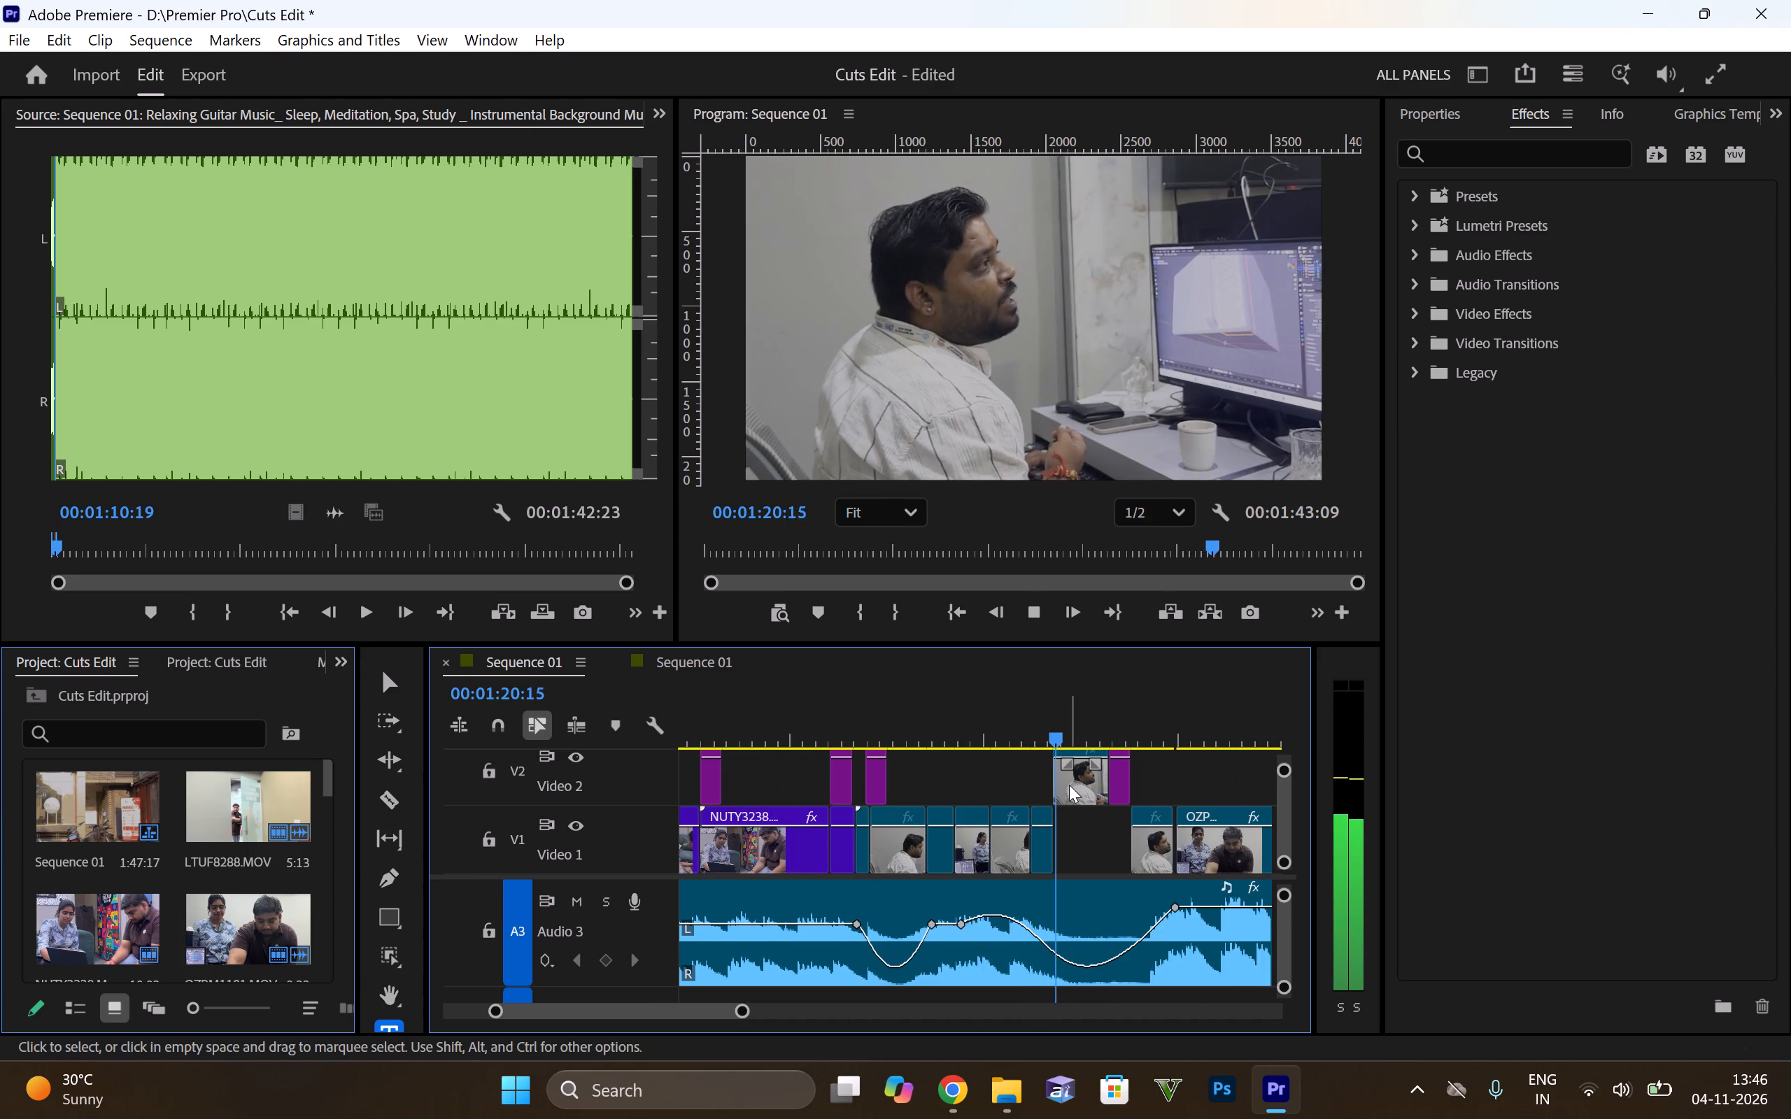
pyautogui.keyDown('alt'); pyautogui.scroll(4, 1064, 839); pyautogui.keyUp('alt')
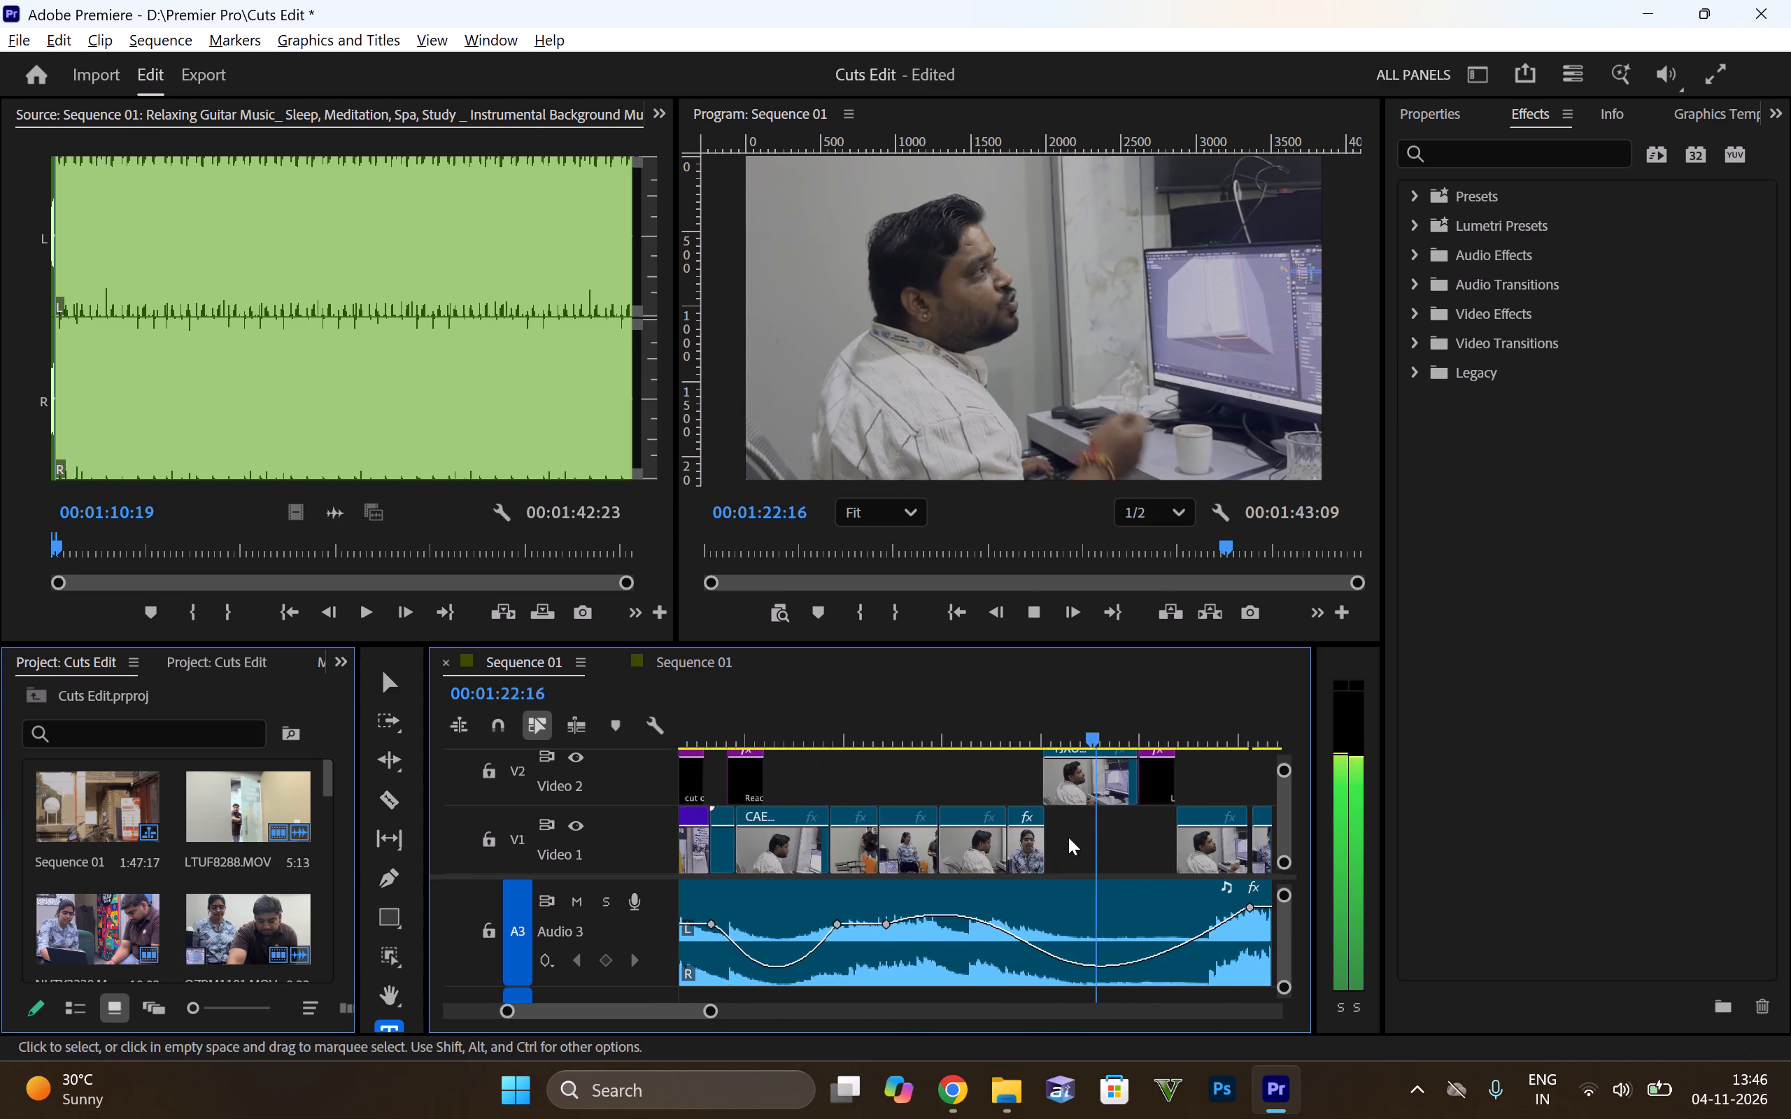
pyautogui.keyDown('alt'); pyautogui.scroll(10, 1068, 837); pyautogui.keyUp('alt')
pyautogui.press('space')
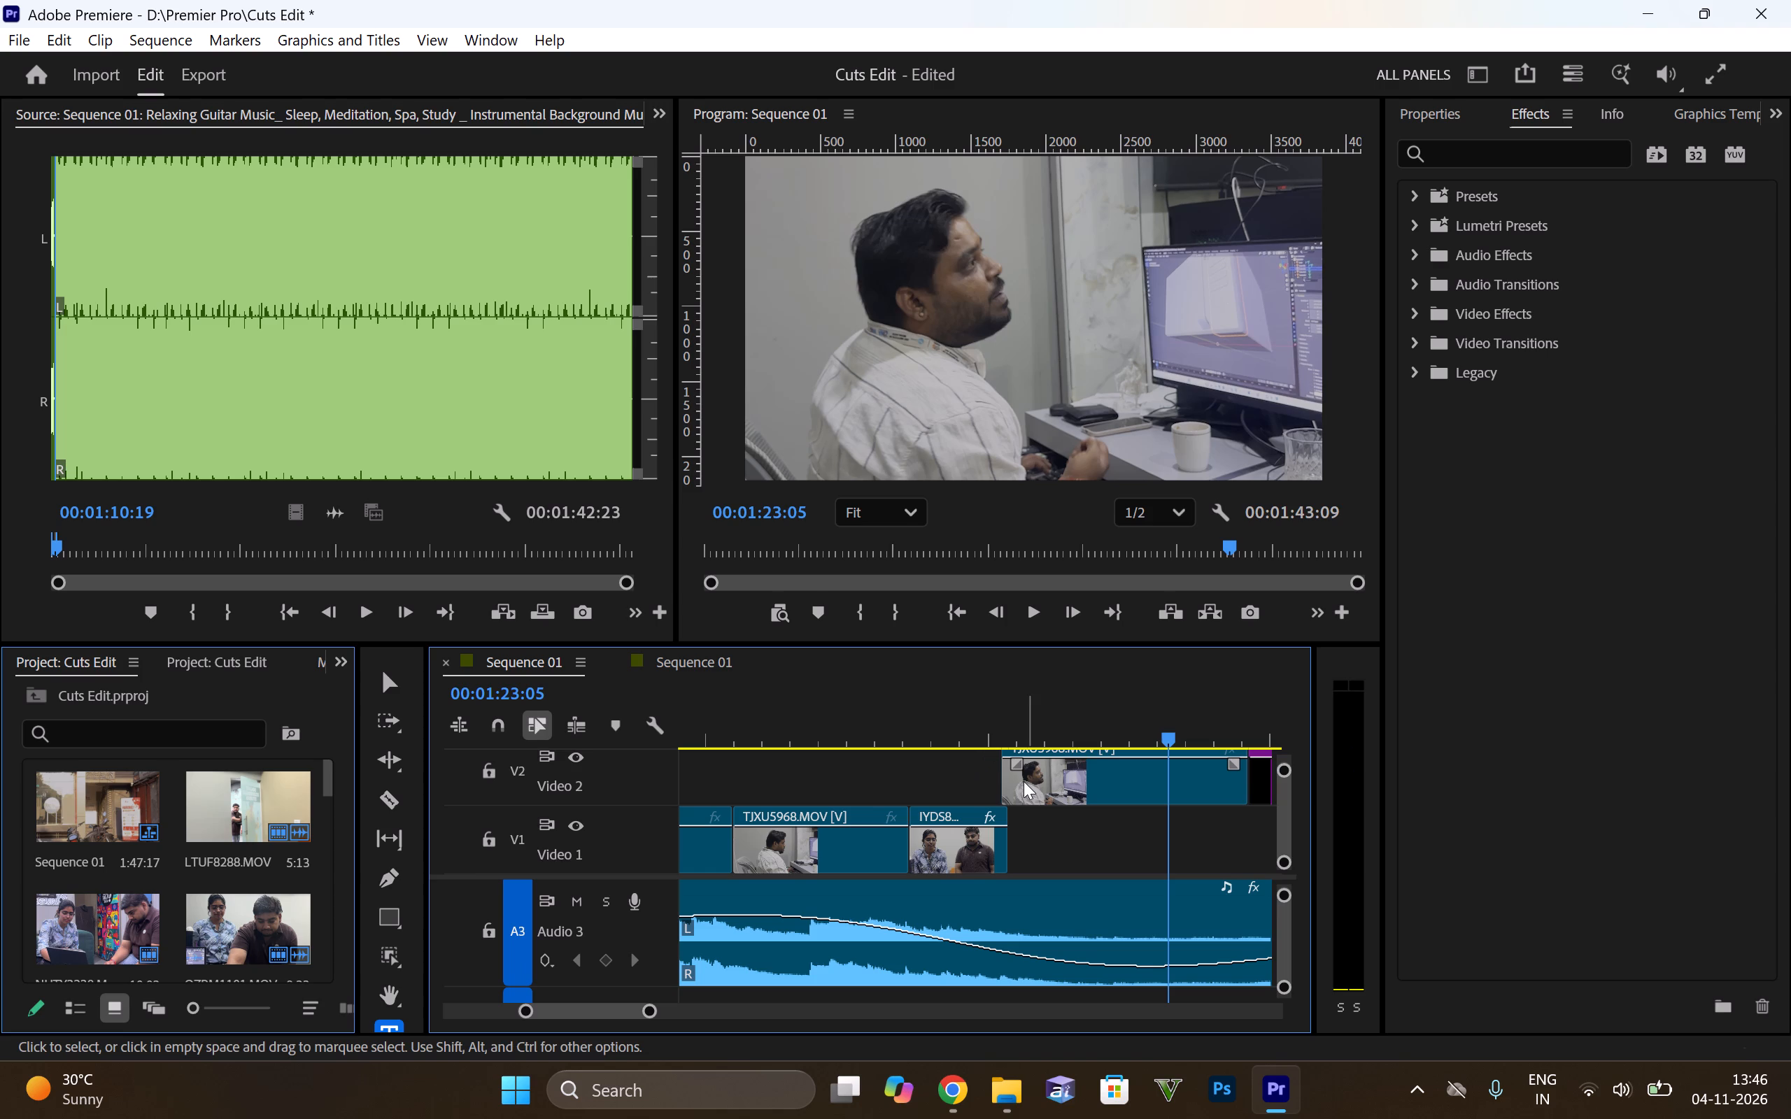
# Shift TJXU5968.MOV on Video 2 slightly later so its start lines up with the end of IYDS8640.MOV on Video 1.
pyautogui.moveTo(1024, 781); pyautogui.dragTo(1030, 783)
pyautogui.keyDown('alt'); pyautogui.scroll(6, 1001, 823); pyautogui.keyUp('alt')
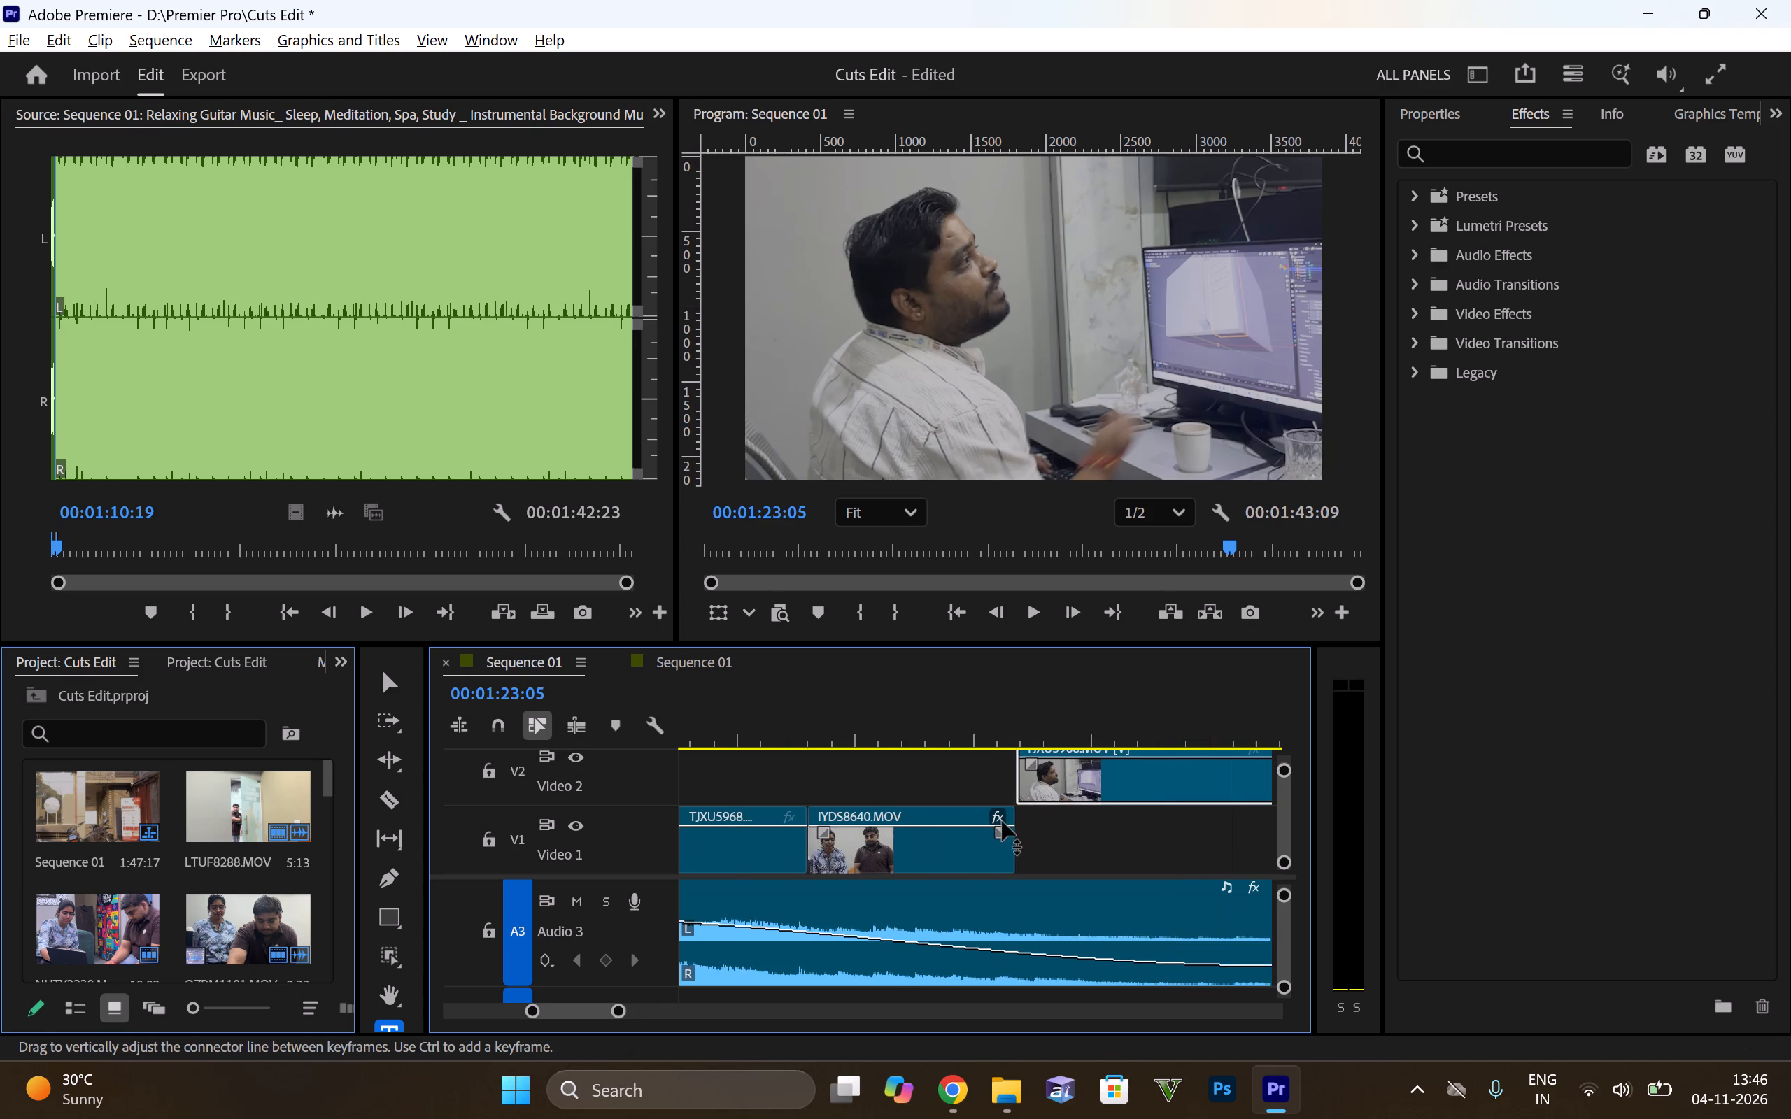
pyautogui.keyDown('alt'); pyautogui.scroll(17, 1002, 821); pyautogui.keyUp('alt')
pyautogui.keyDown('alt'); pyautogui.scroll(-15, 1049, 814); pyautogui.keyUp('alt')
pyautogui.keyDown('alt'); pyautogui.scroll(-6, 1042, 811); pyautogui.keyUp('alt')
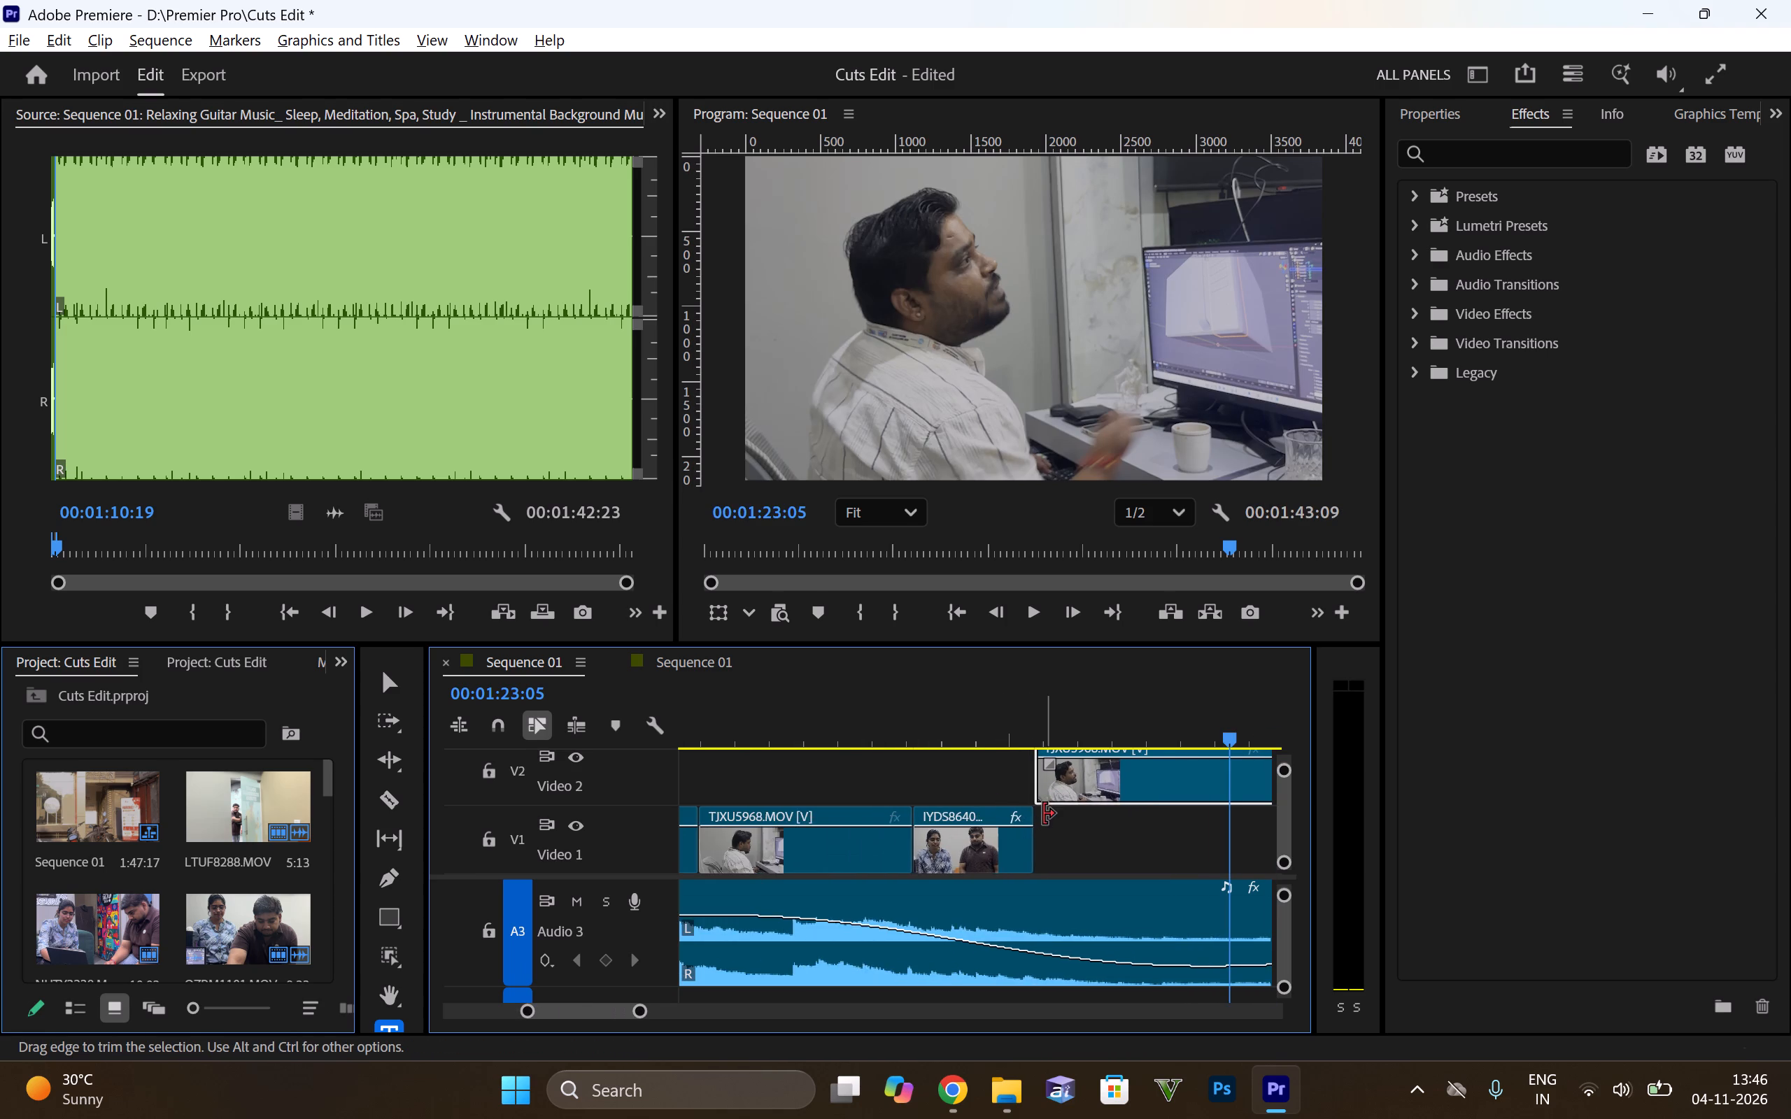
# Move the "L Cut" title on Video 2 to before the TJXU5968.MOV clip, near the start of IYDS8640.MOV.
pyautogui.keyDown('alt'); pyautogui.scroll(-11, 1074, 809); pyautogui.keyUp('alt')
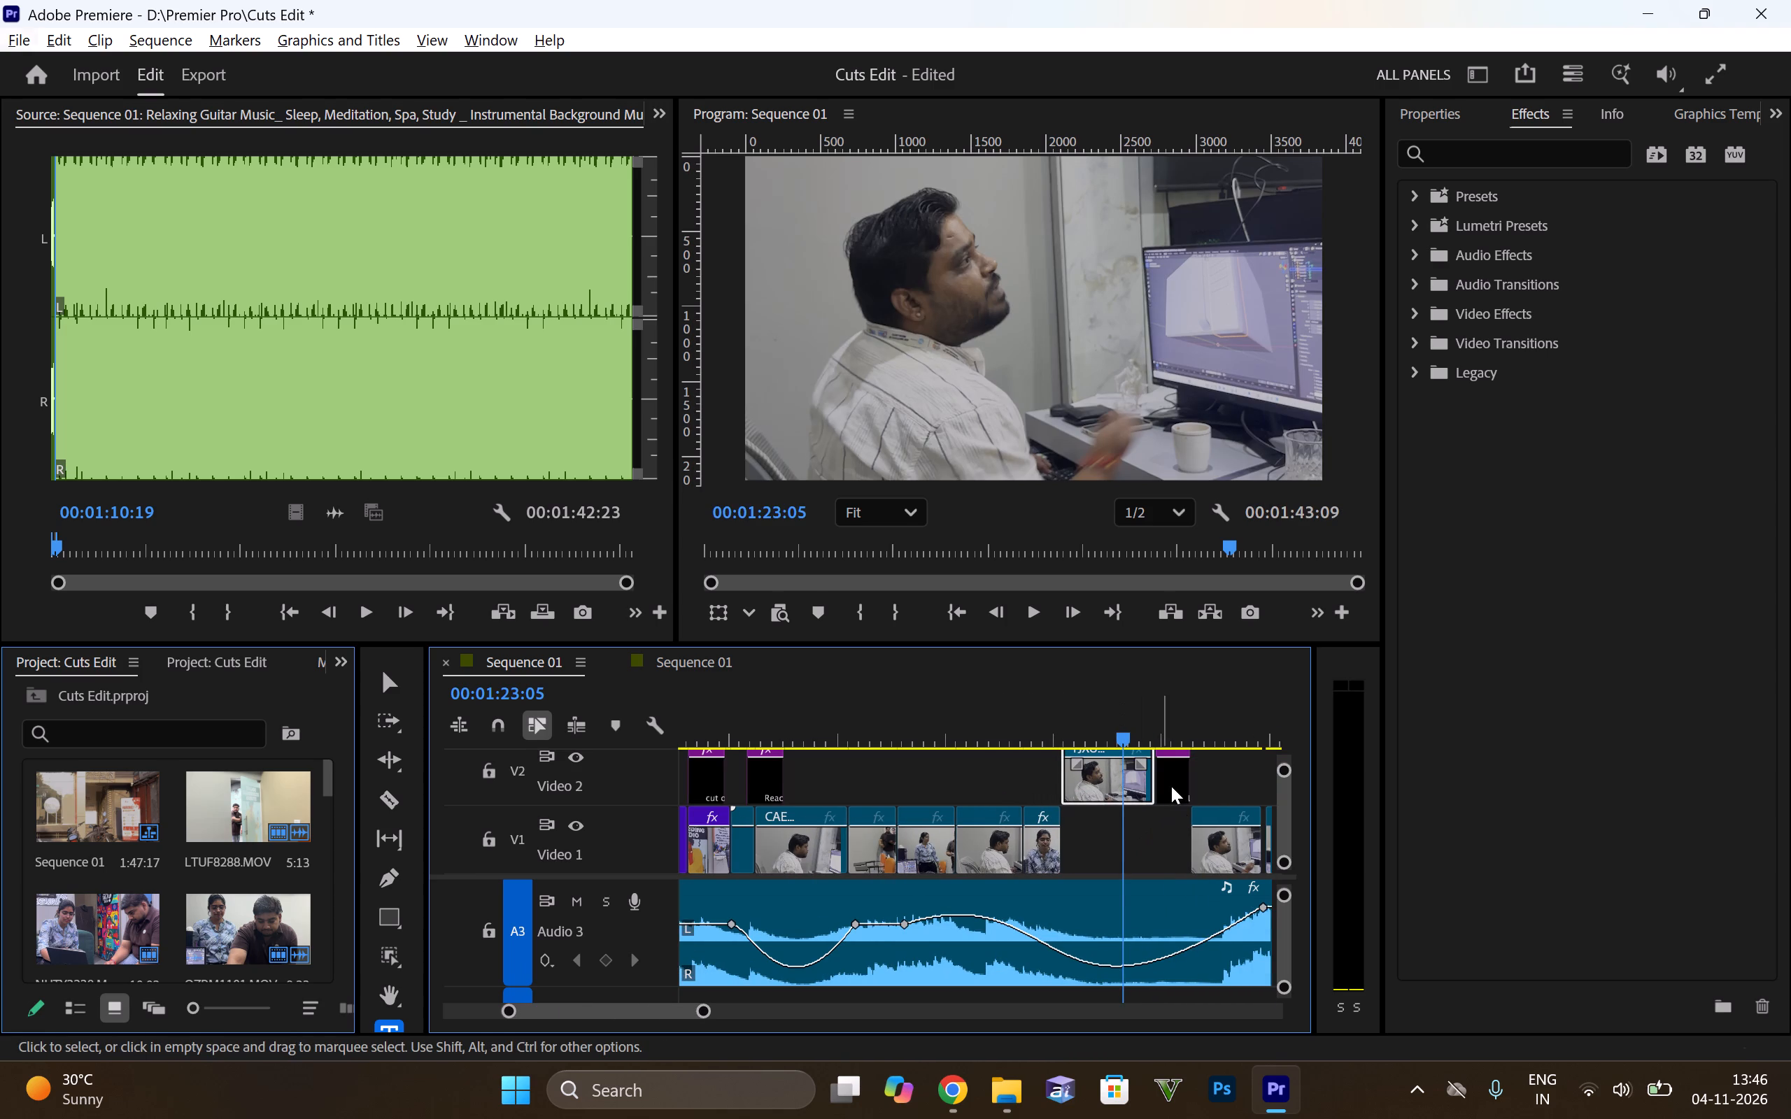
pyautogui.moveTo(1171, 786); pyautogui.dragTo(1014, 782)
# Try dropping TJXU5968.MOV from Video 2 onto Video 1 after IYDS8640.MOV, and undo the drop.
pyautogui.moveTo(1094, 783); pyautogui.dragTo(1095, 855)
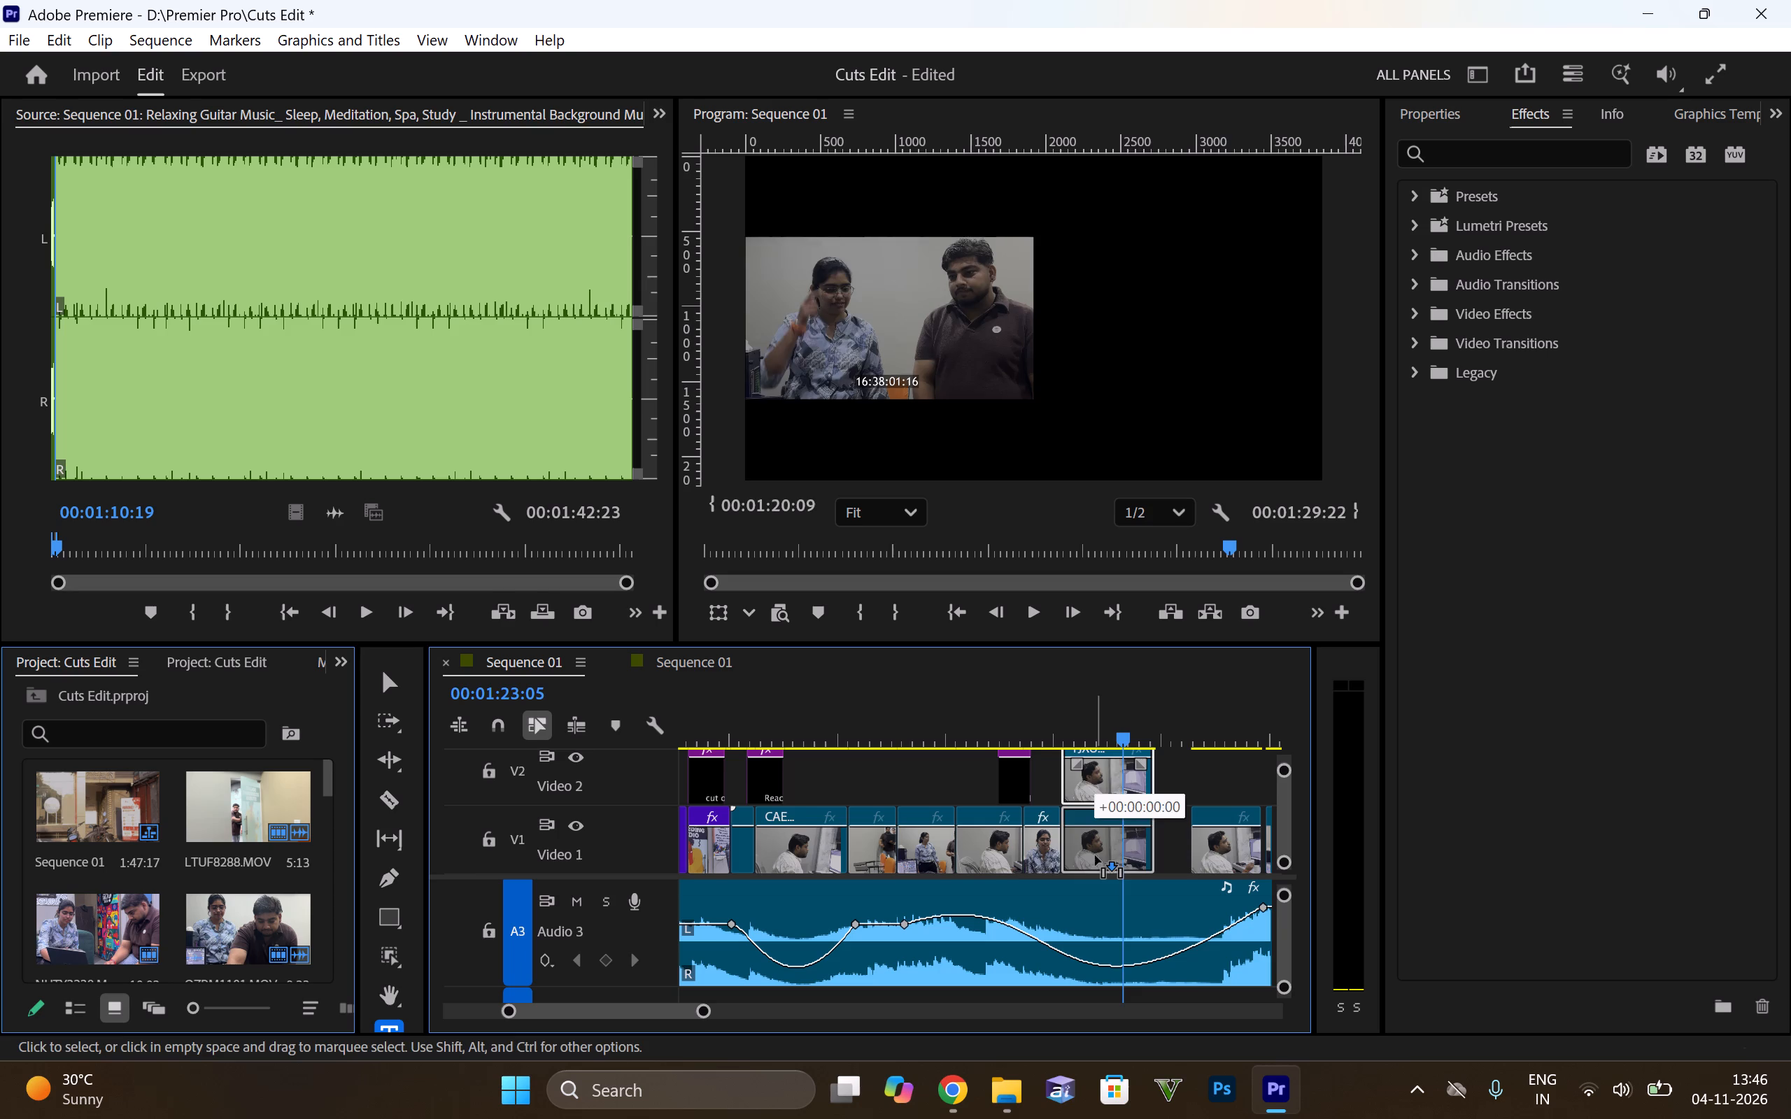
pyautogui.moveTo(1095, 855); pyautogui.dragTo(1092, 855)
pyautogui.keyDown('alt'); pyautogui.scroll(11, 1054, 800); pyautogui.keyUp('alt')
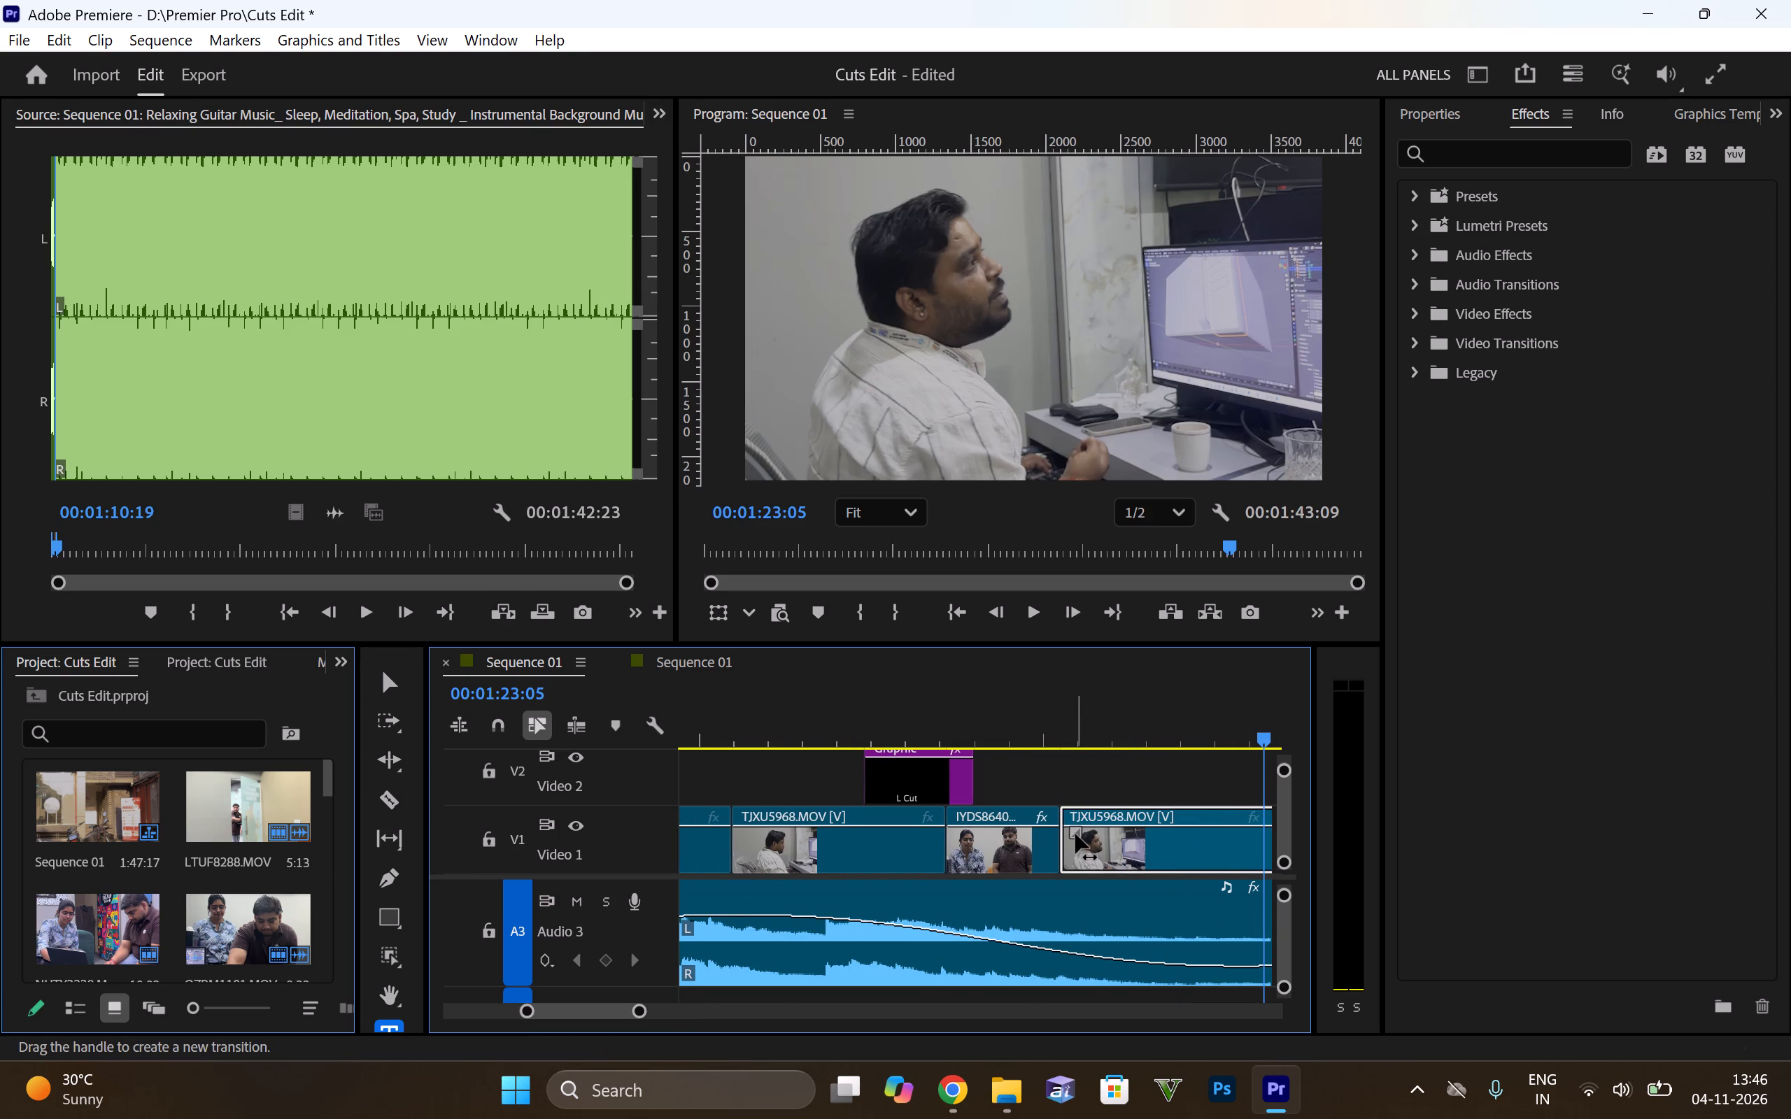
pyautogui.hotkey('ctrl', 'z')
# Duplicate TJXU5968.MOV from Video 2 onto Video 1 directly after IYDS8640.MOV, and delete the Video 2 original.
pyautogui.click(1089, 779)
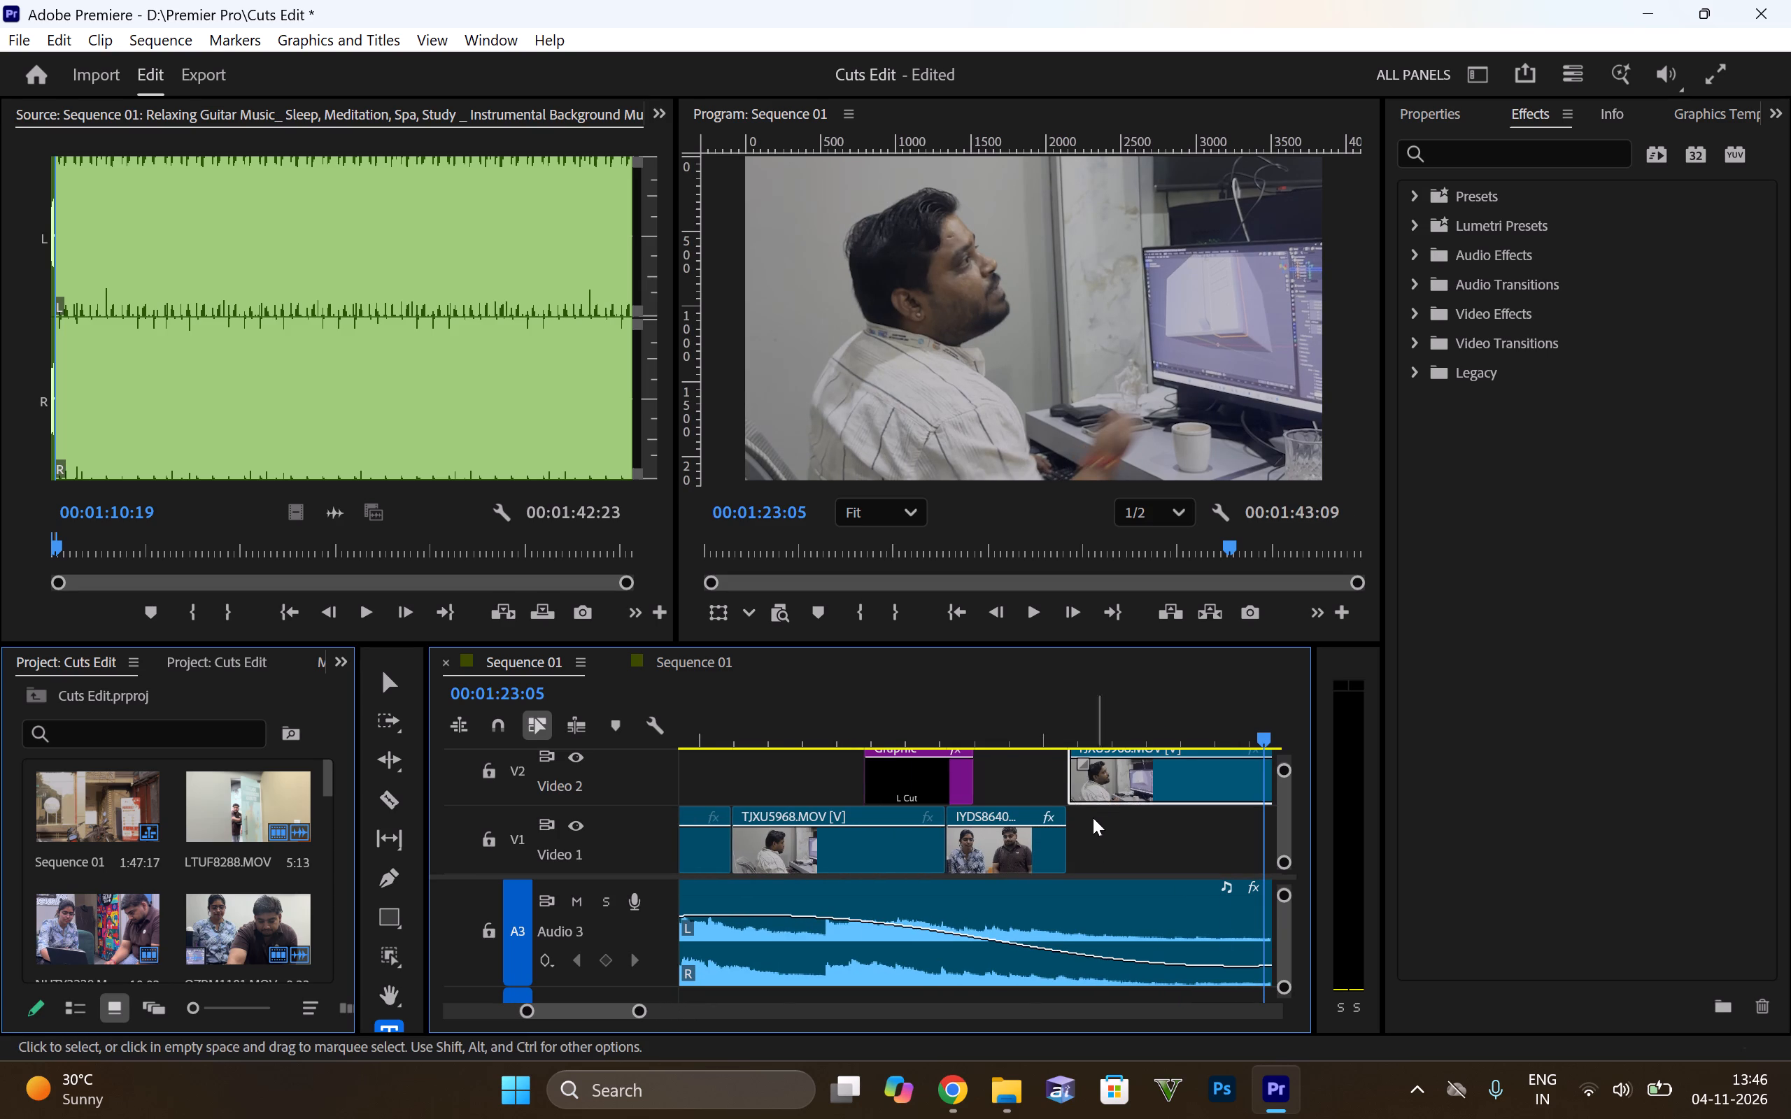
pyautogui.keyDown('alt'); pyautogui.scroll(14, 1079, 827); pyautogui.keyUp('alt')
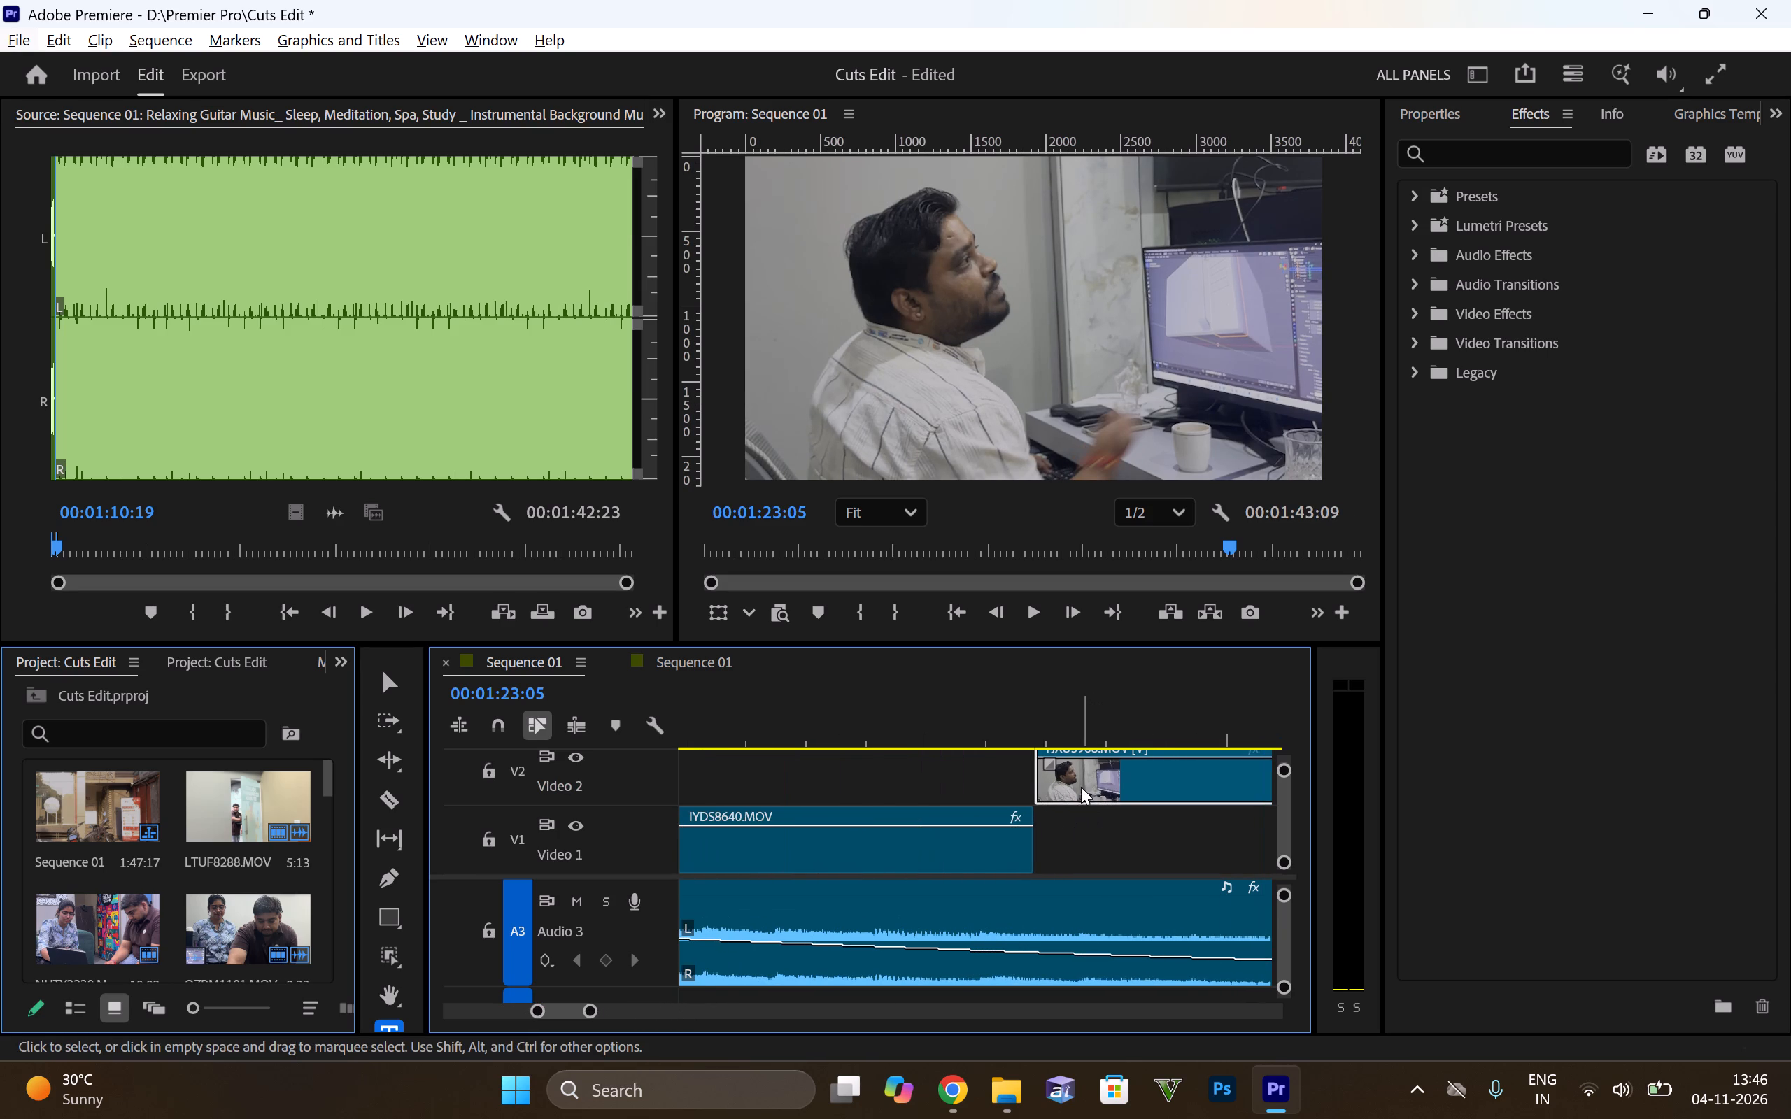
pyautogui.keyDown('alt'); pyautogui.moveTo(1082, 780); pyautogui.dragTo(1084, 832); pyautogui.keyUp('alt')
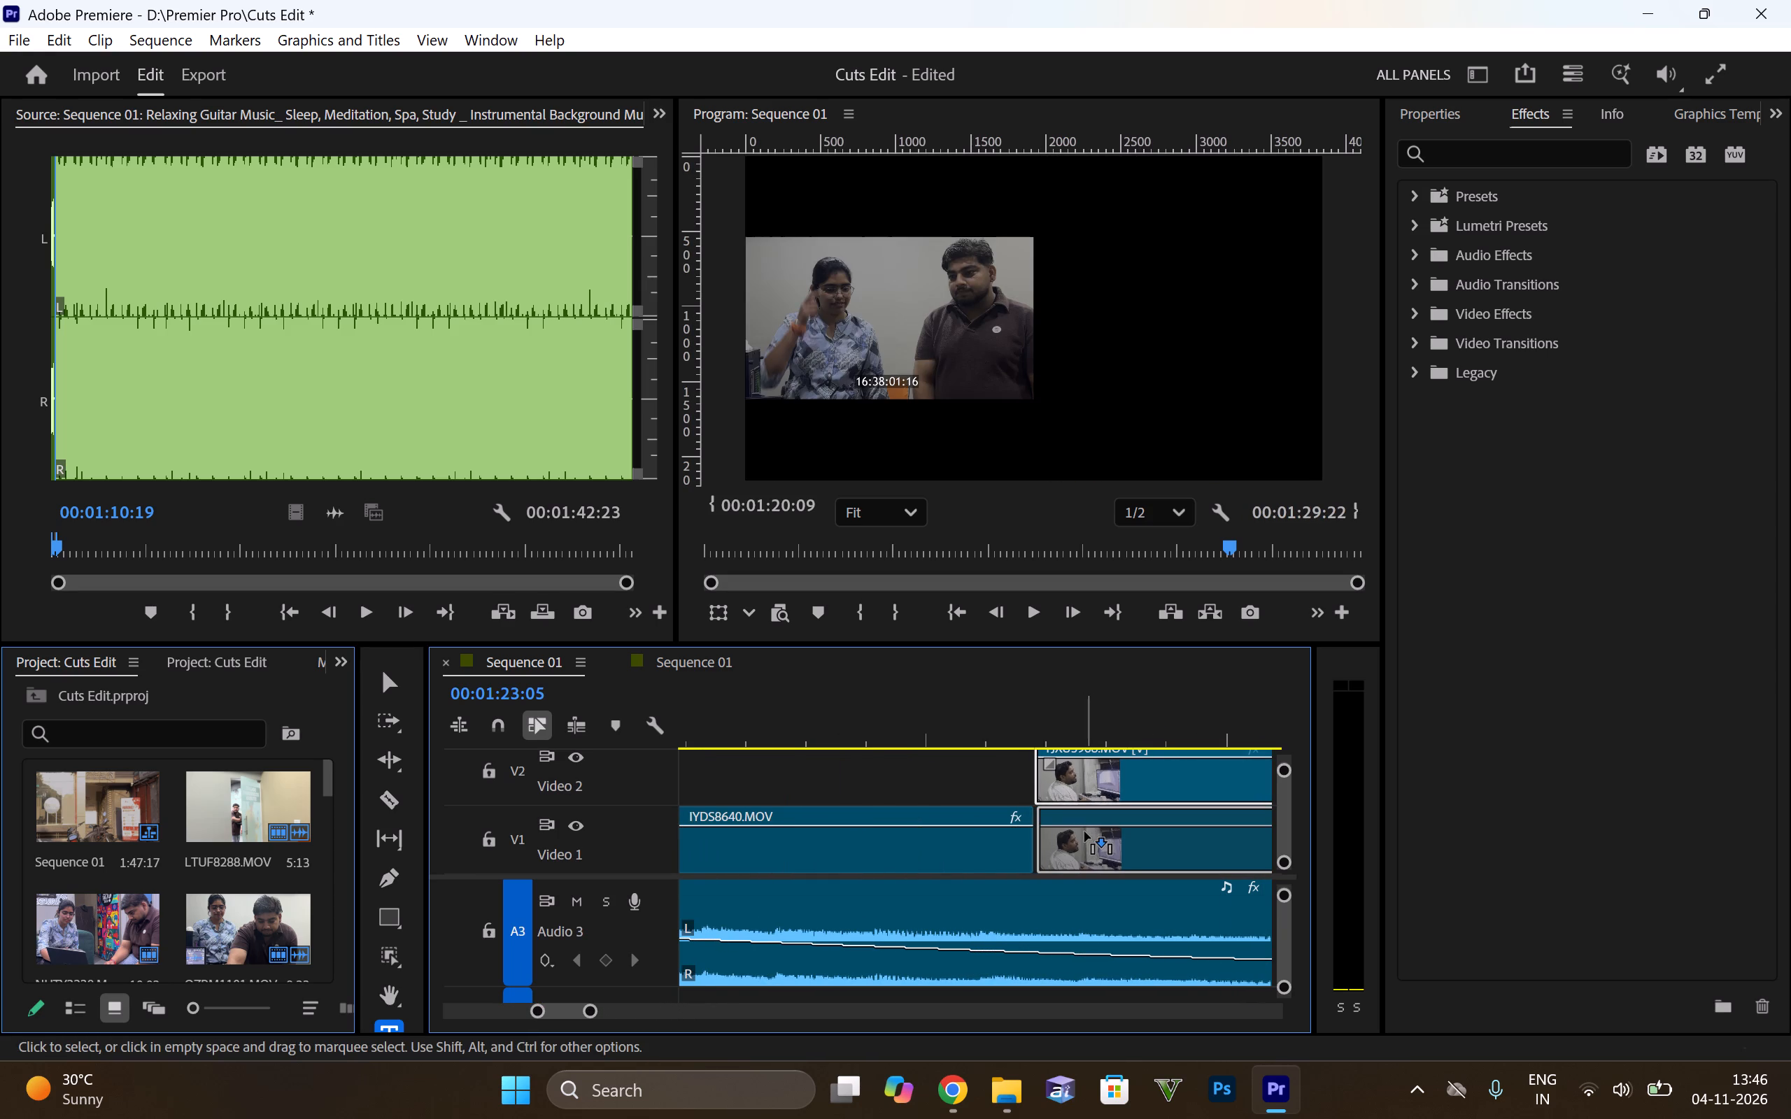
pyautogui.keyDown('alt'); pyautogui.moveTo(1084, 832); pyautogui.dragTo(1081, 828); pyautogui.keyUp('alt')
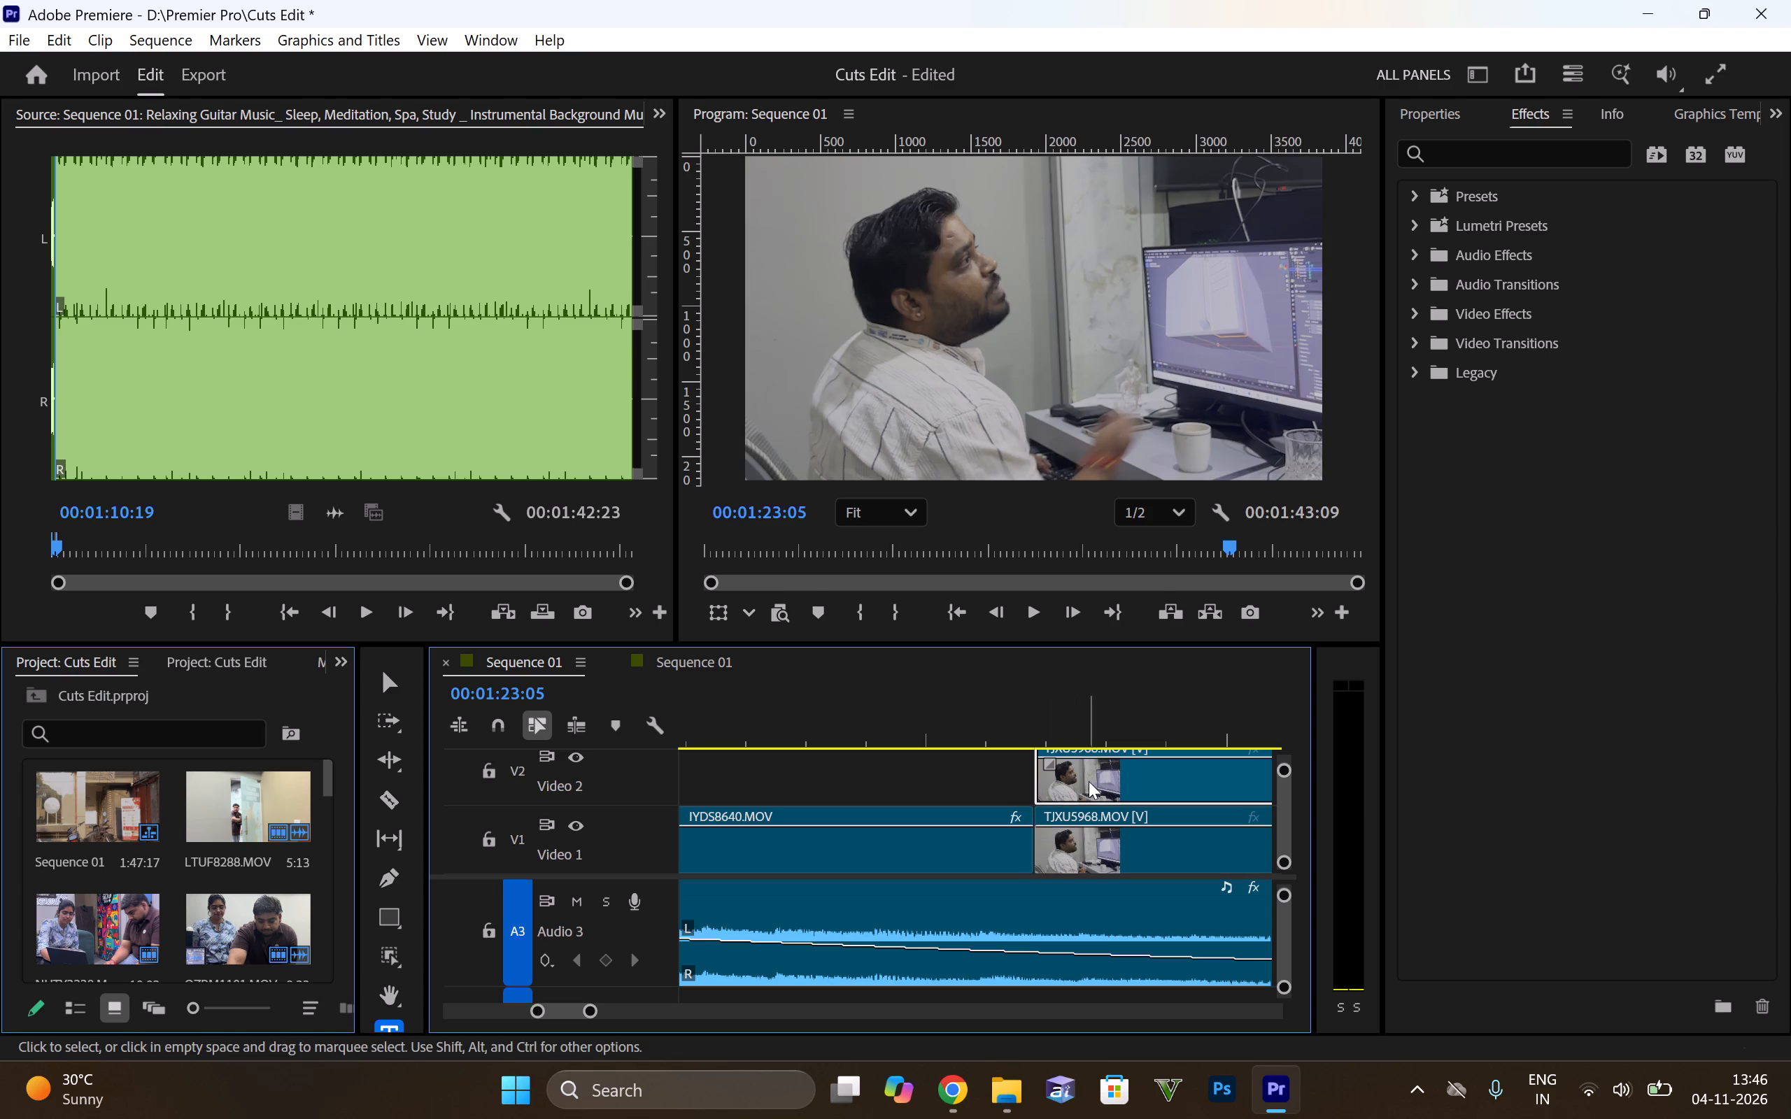
pyautogui.click(1097, 781)
pyautogui.press('Delete')
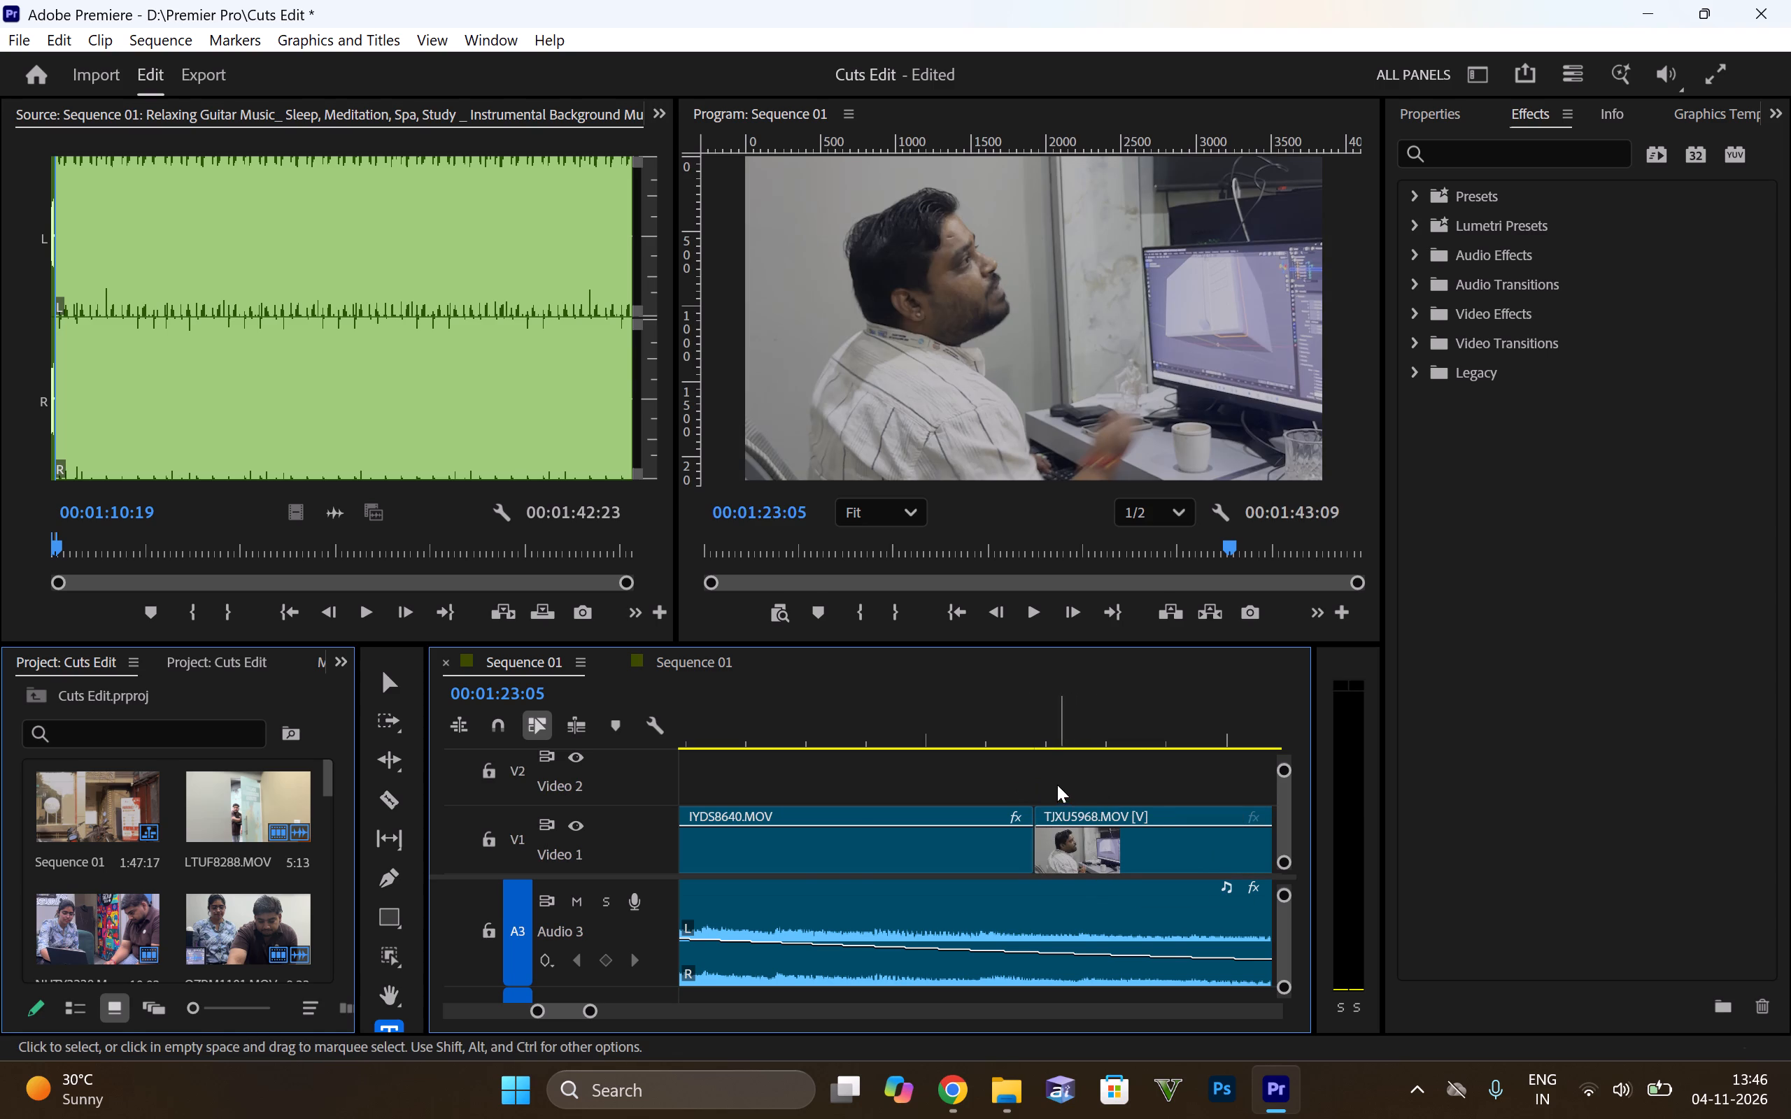
# Move the "L Cut" title on Video 2 so it starts with the TJXU5968.MOV clip following IYDS8640.MOV.
pyautogui.keyDown('alt'); pyautogui.scroll(-11, 1049, 782); pyautogui.keyUp('alt')
pyautogui.moveTo(846, 781); pyautogui.dragTo(1081, 791)
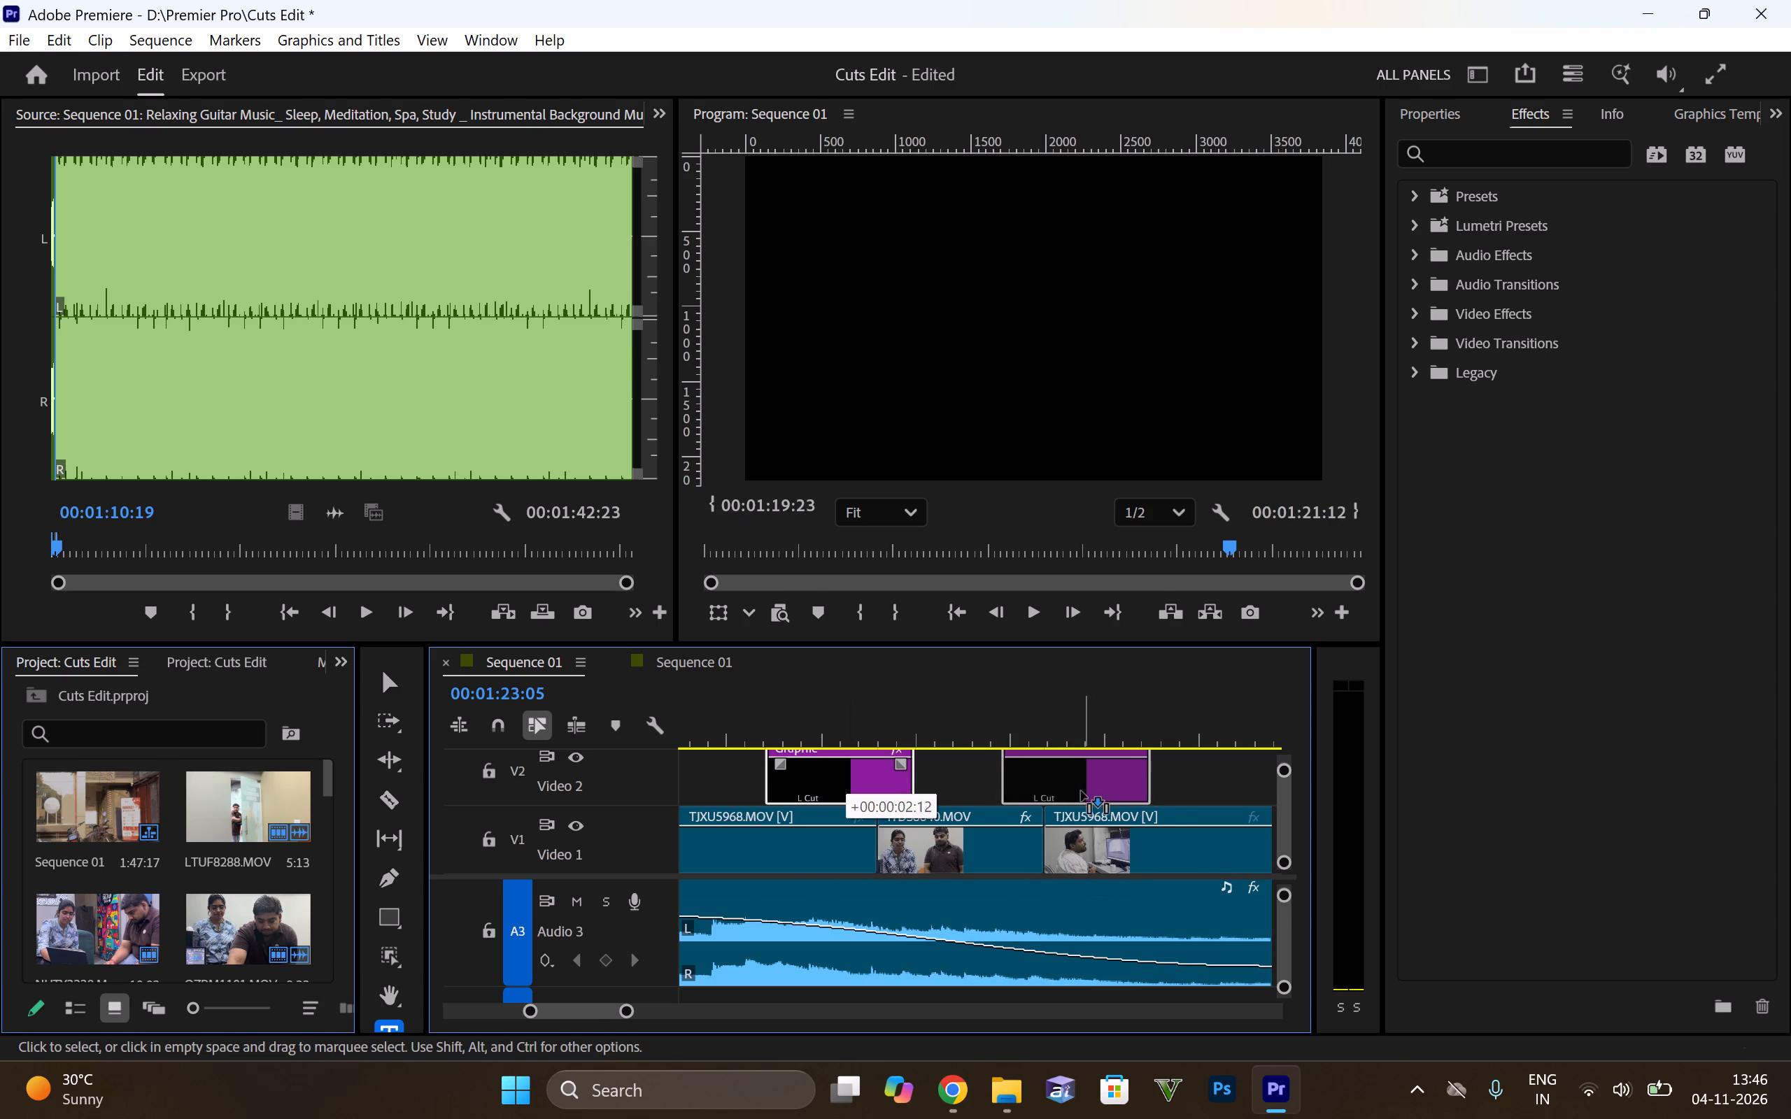
pyautogui.moveTo(1081, 791); pyautogui.dragTo(1123, 798)
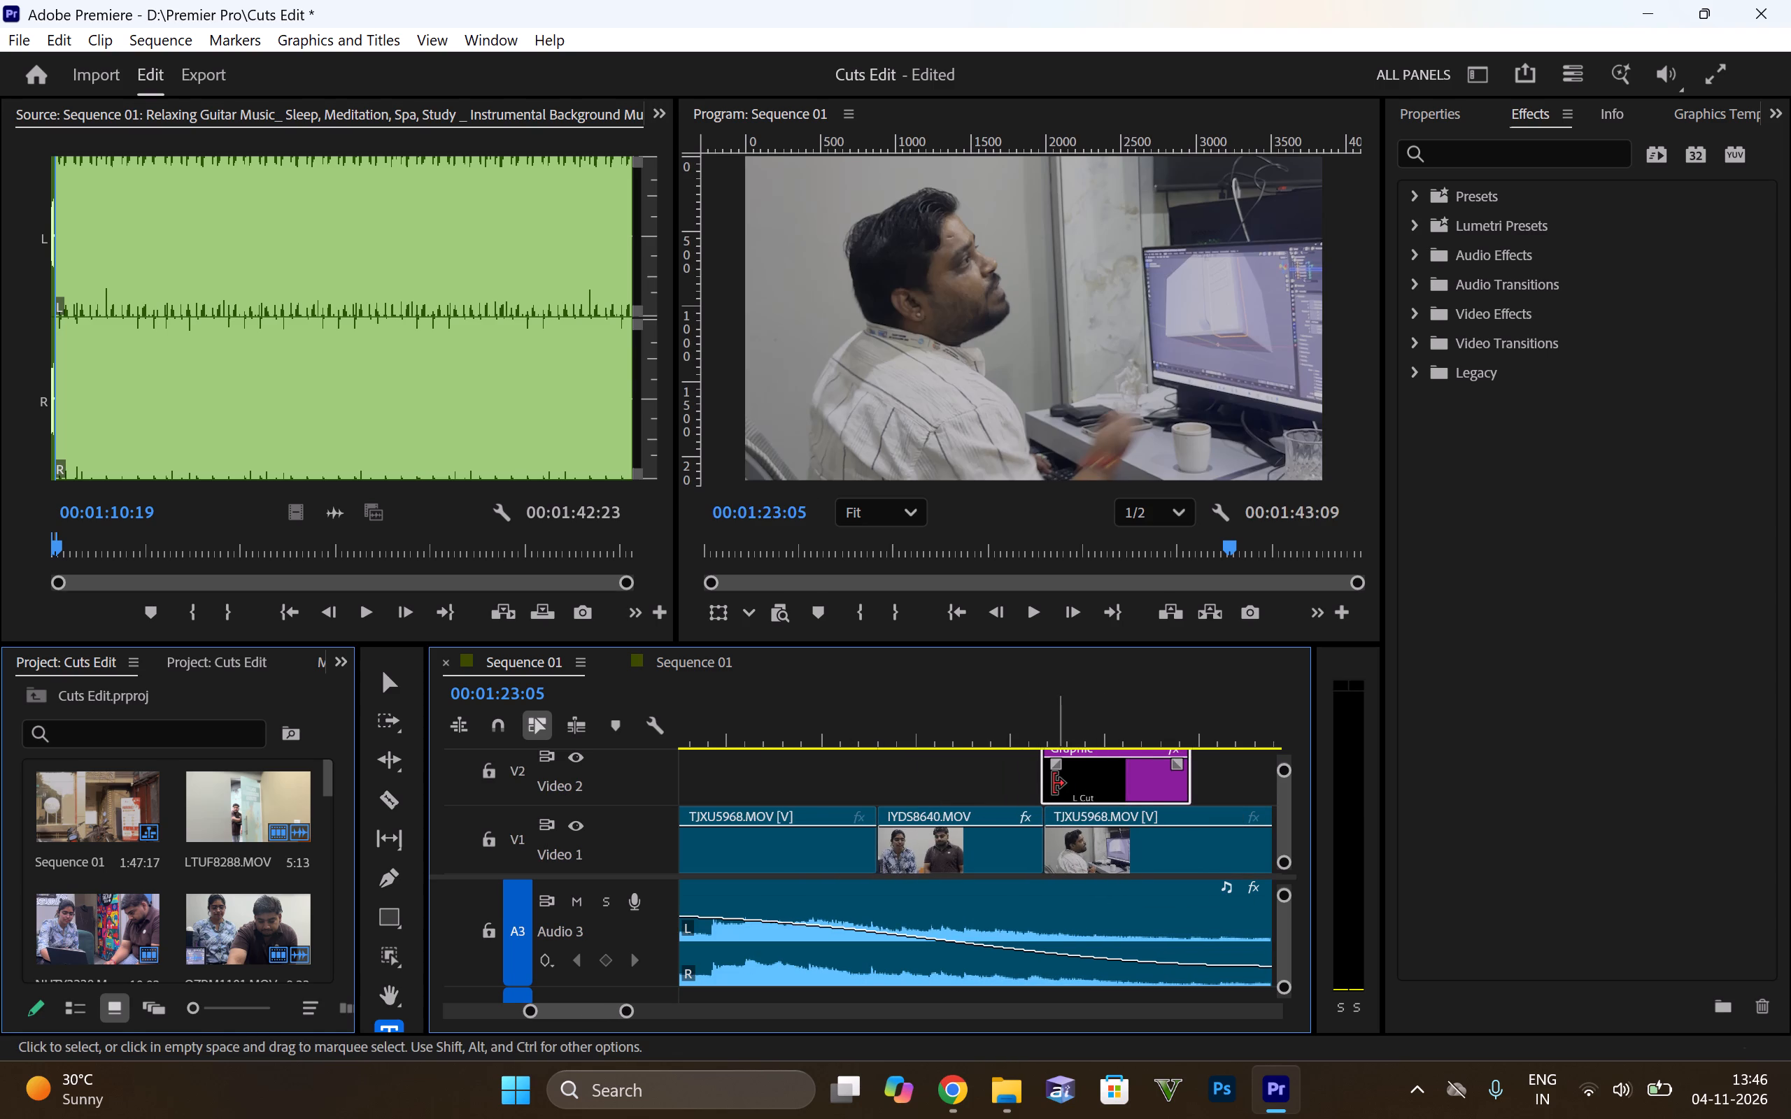
# Change the "L Cut" title text on Video 2 to "J Cut".
pyautogui.click(1065, 780)
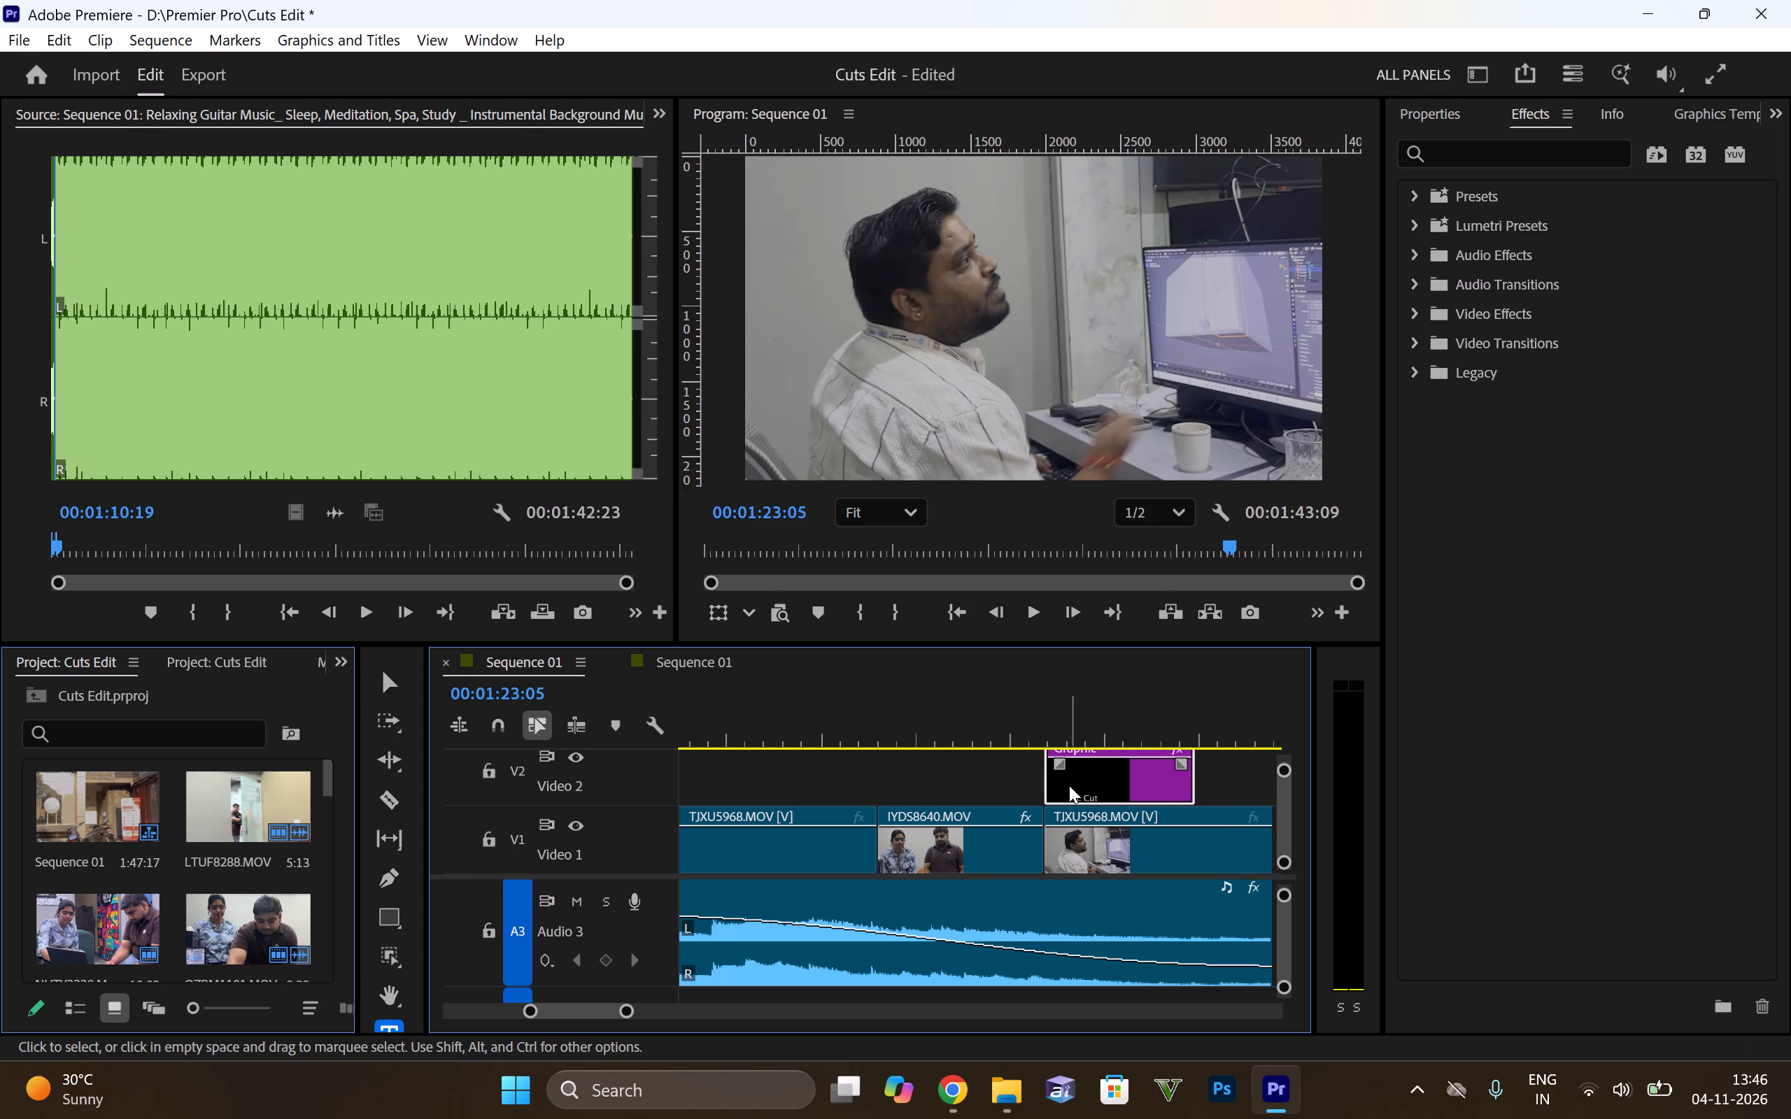
pyautogui.click(1069, 785)
pyautogui.doubleClick(1119, 779)
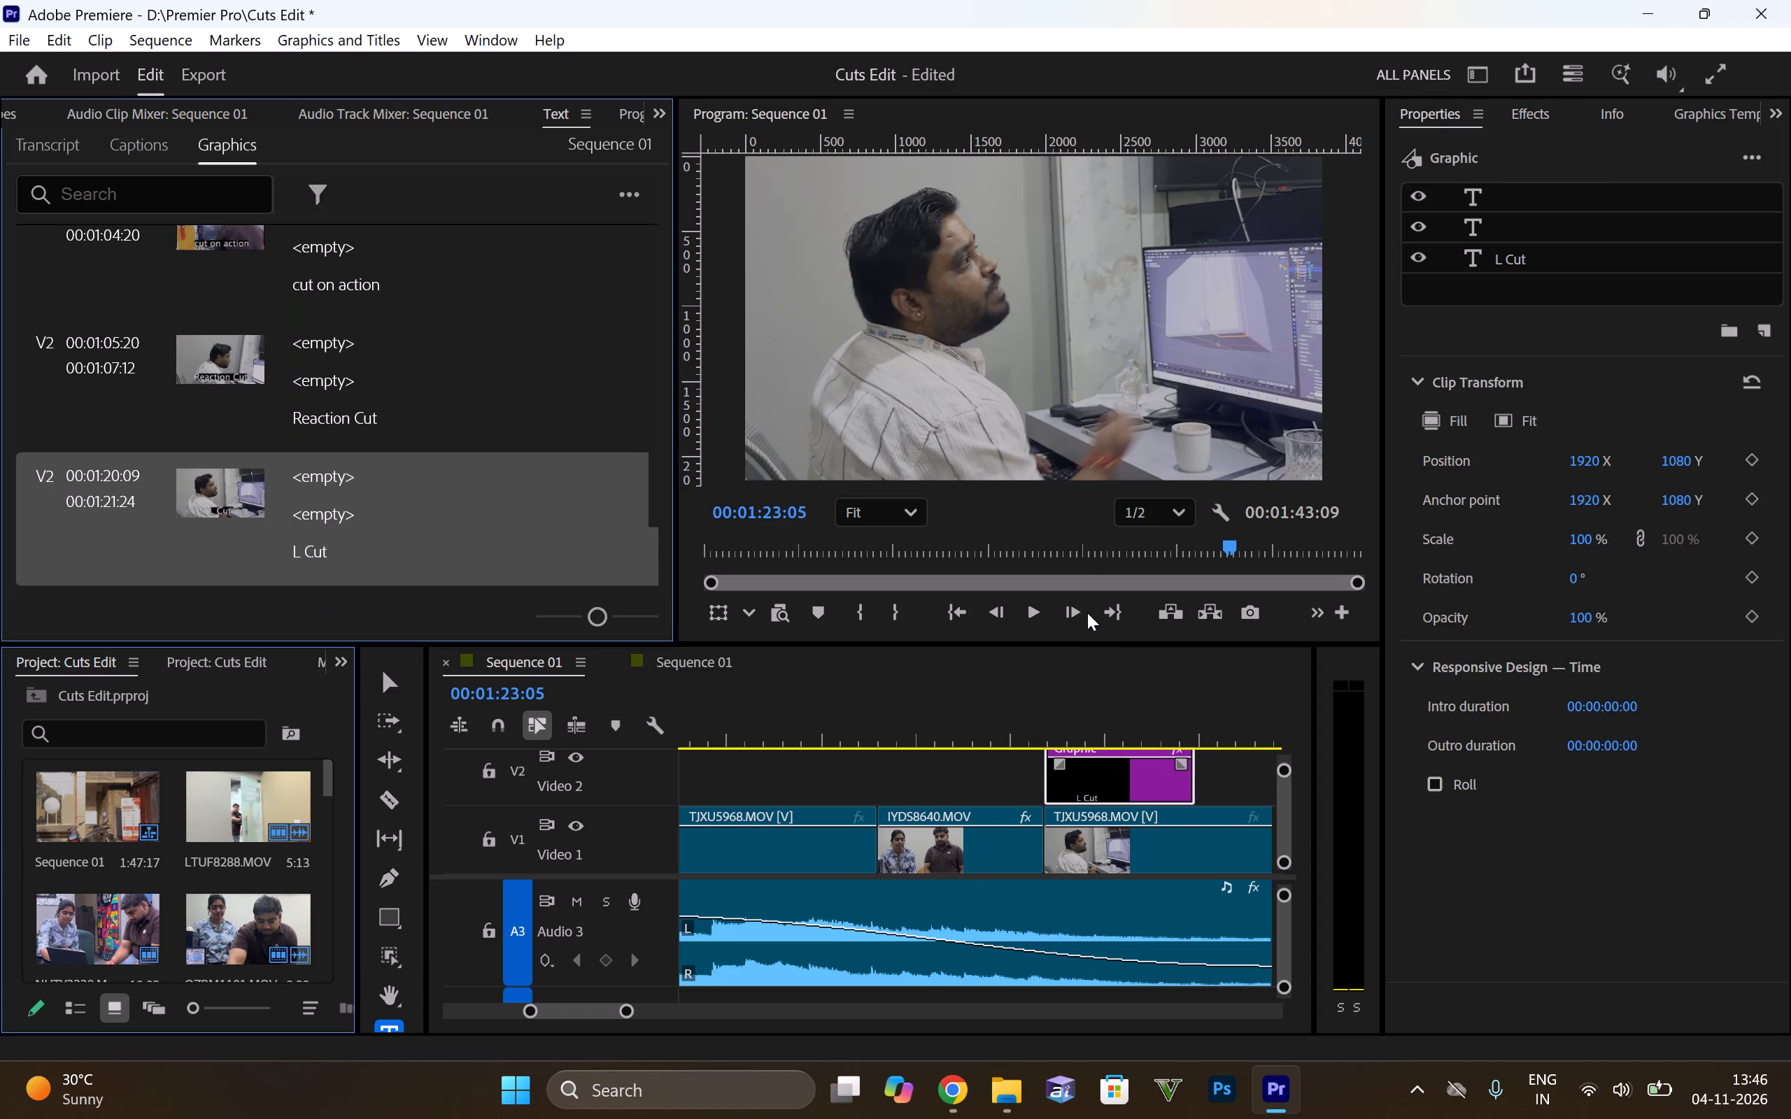
pyautogui.doubleClick(1501, 262)
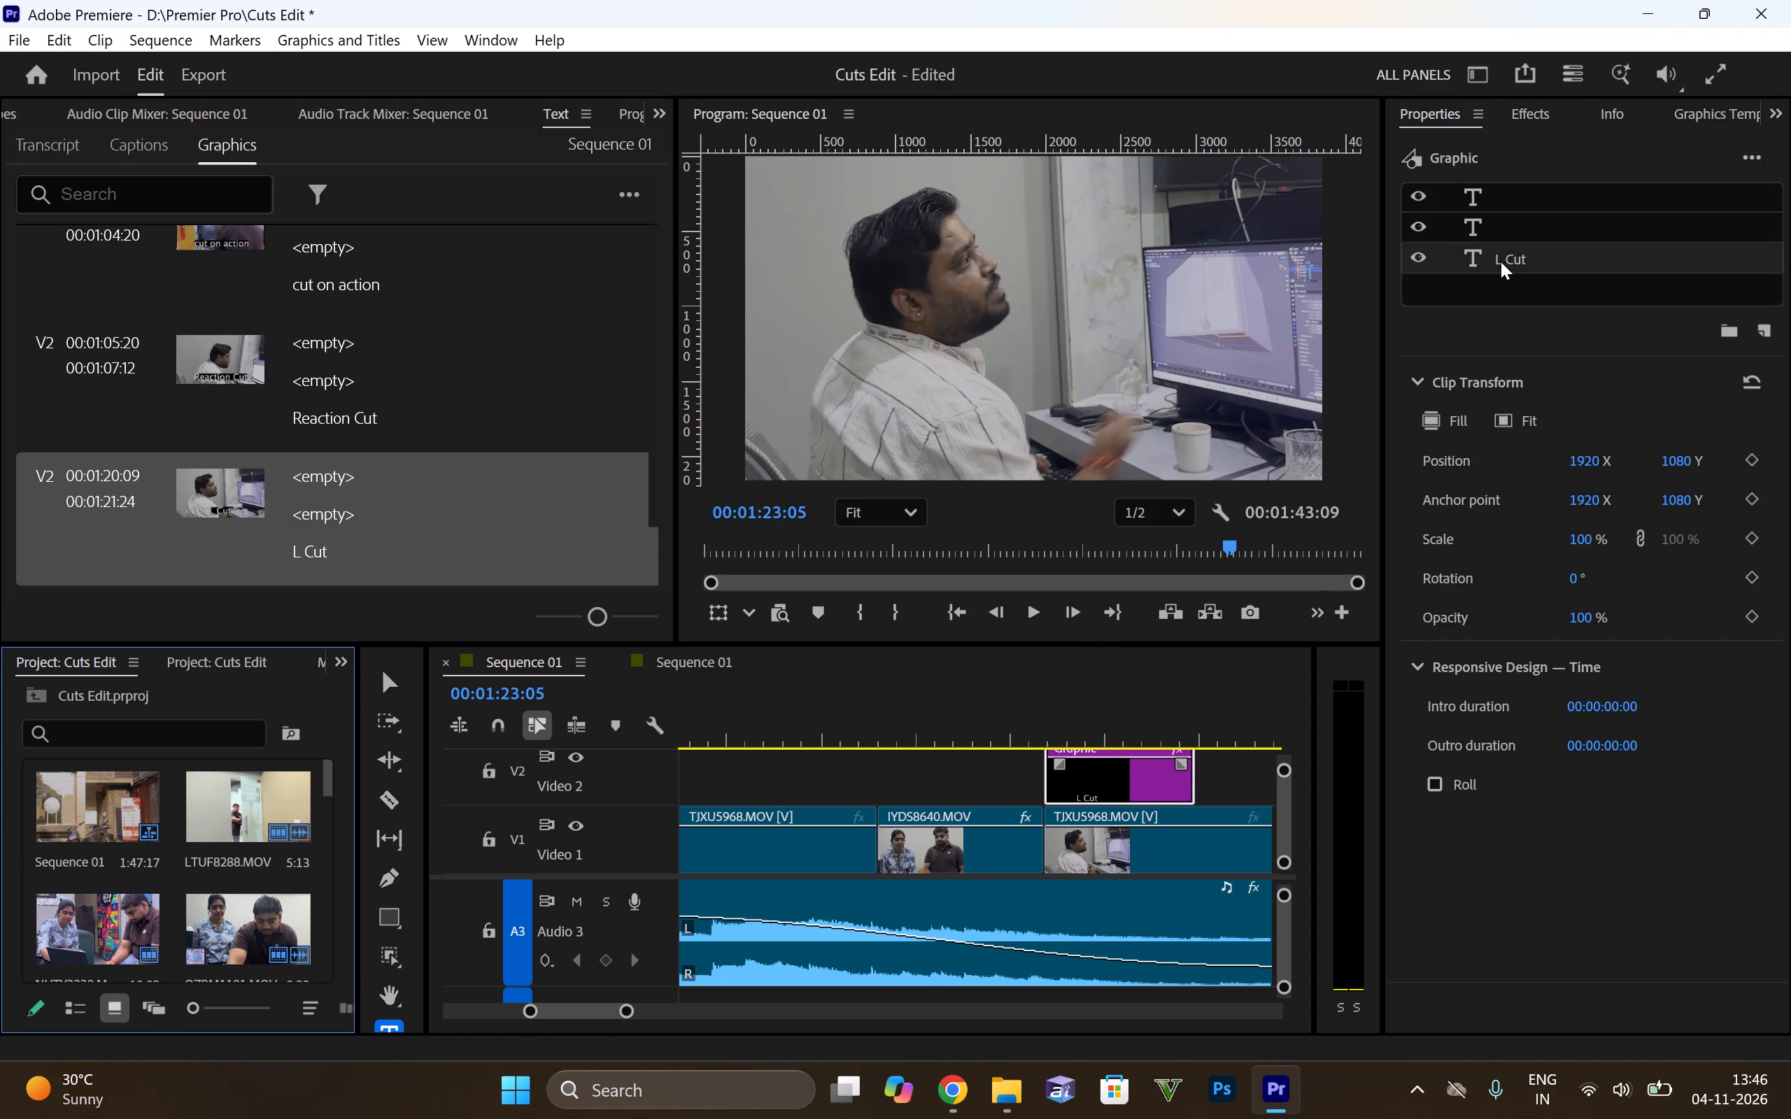
pyautogui.click(1029, 715)
pyautogui.press('space')
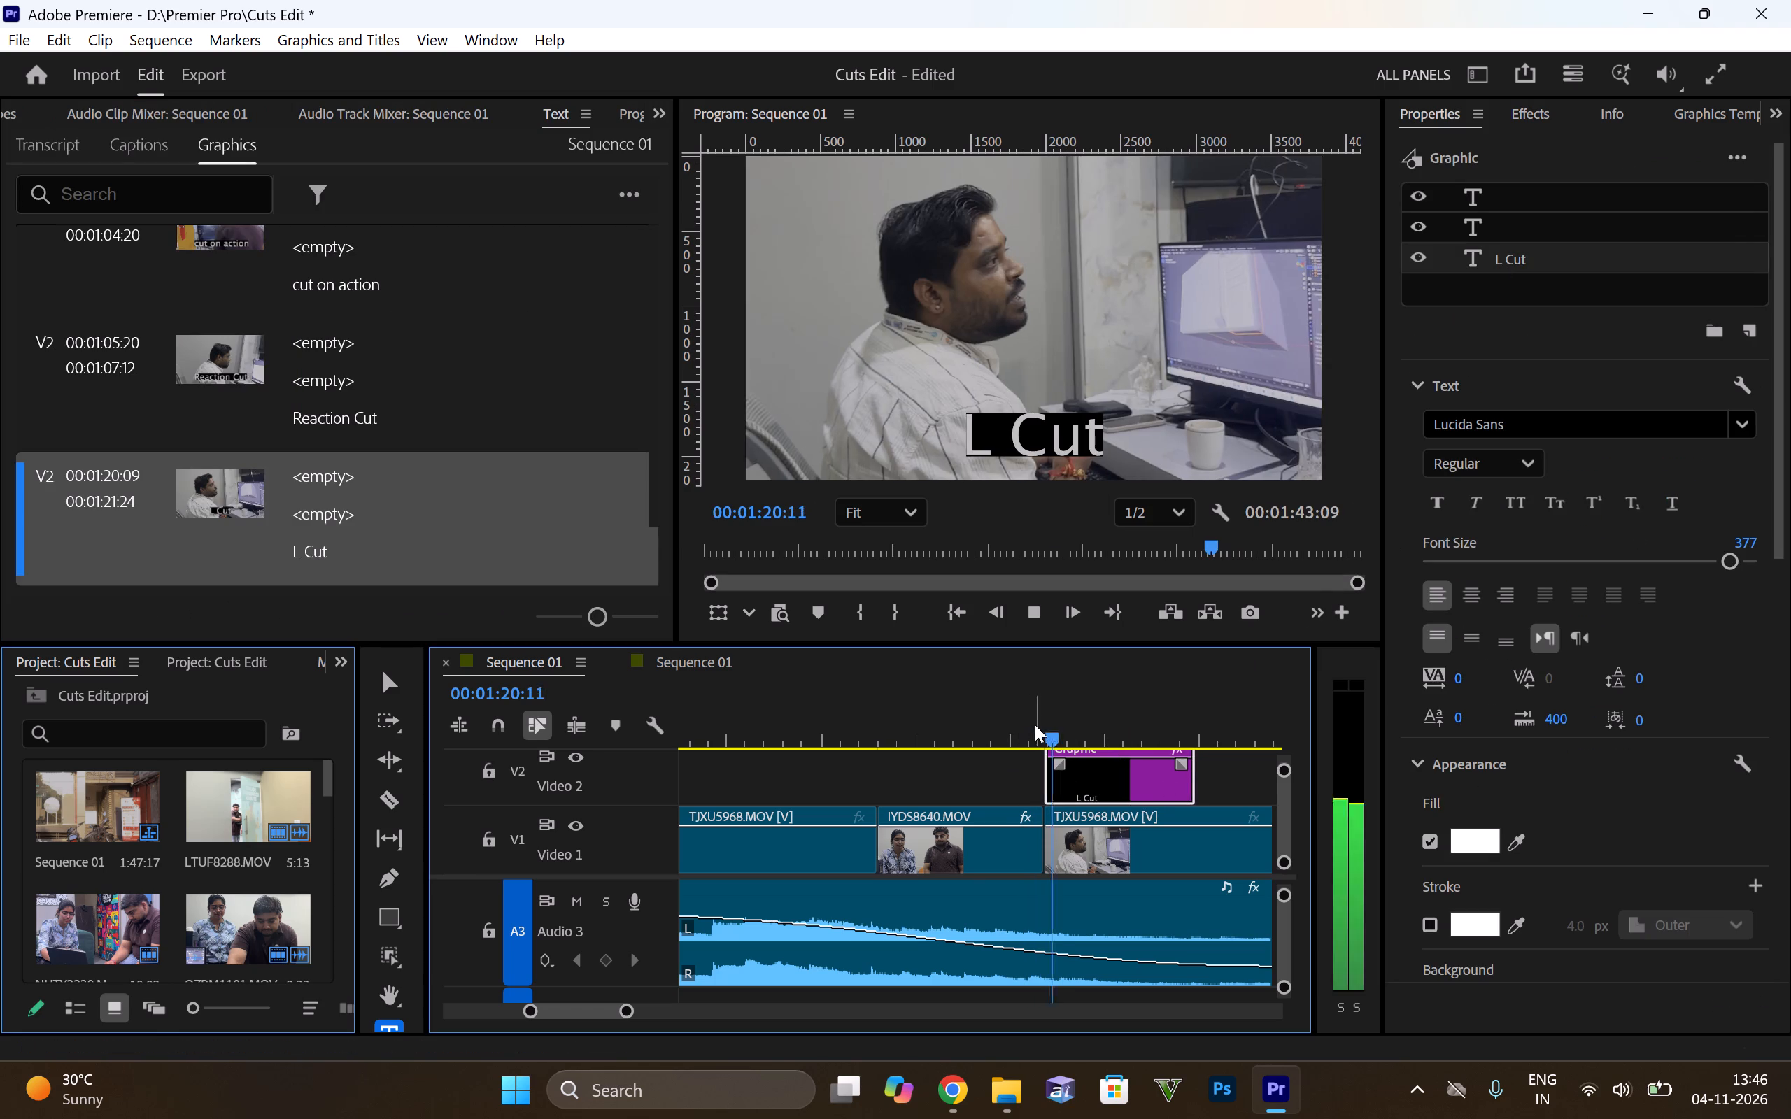
pyautogui.press('space')
pyautogui.doubleClick(991, 439)
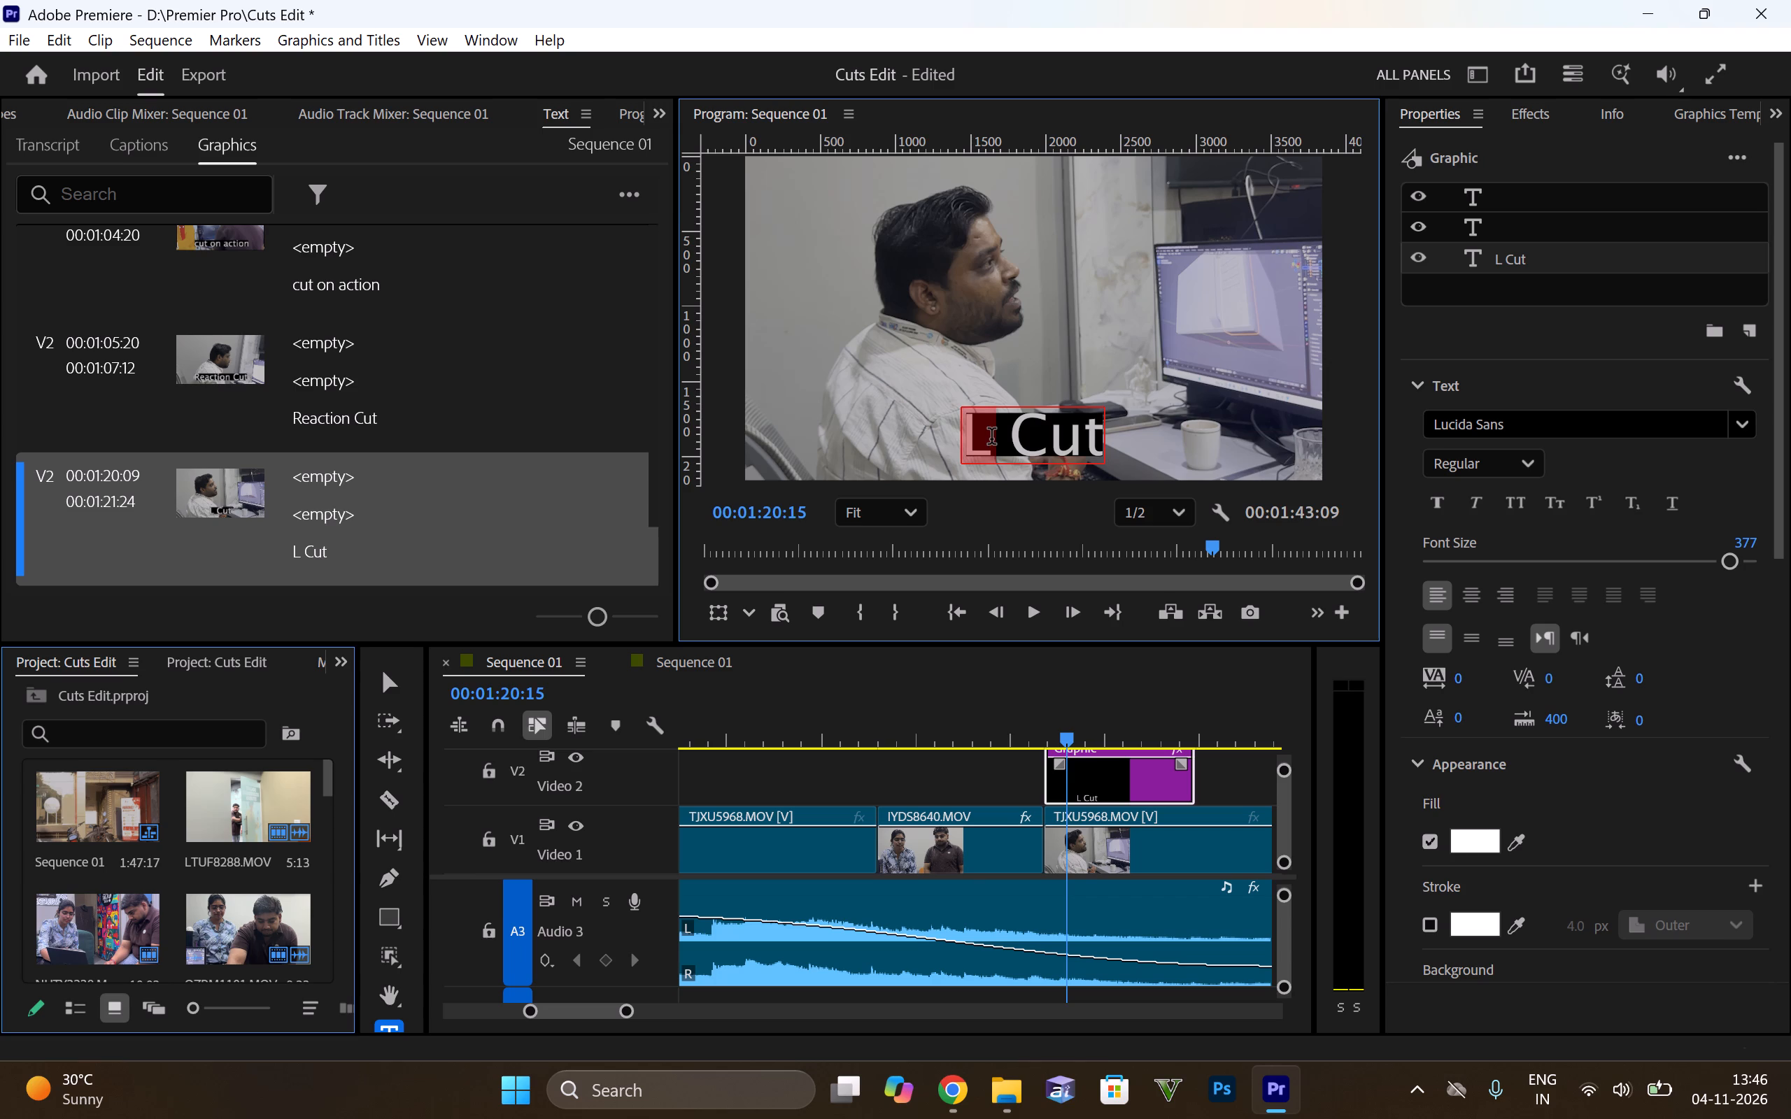
pyautogui.press('j')
pyautogui.press('Return')
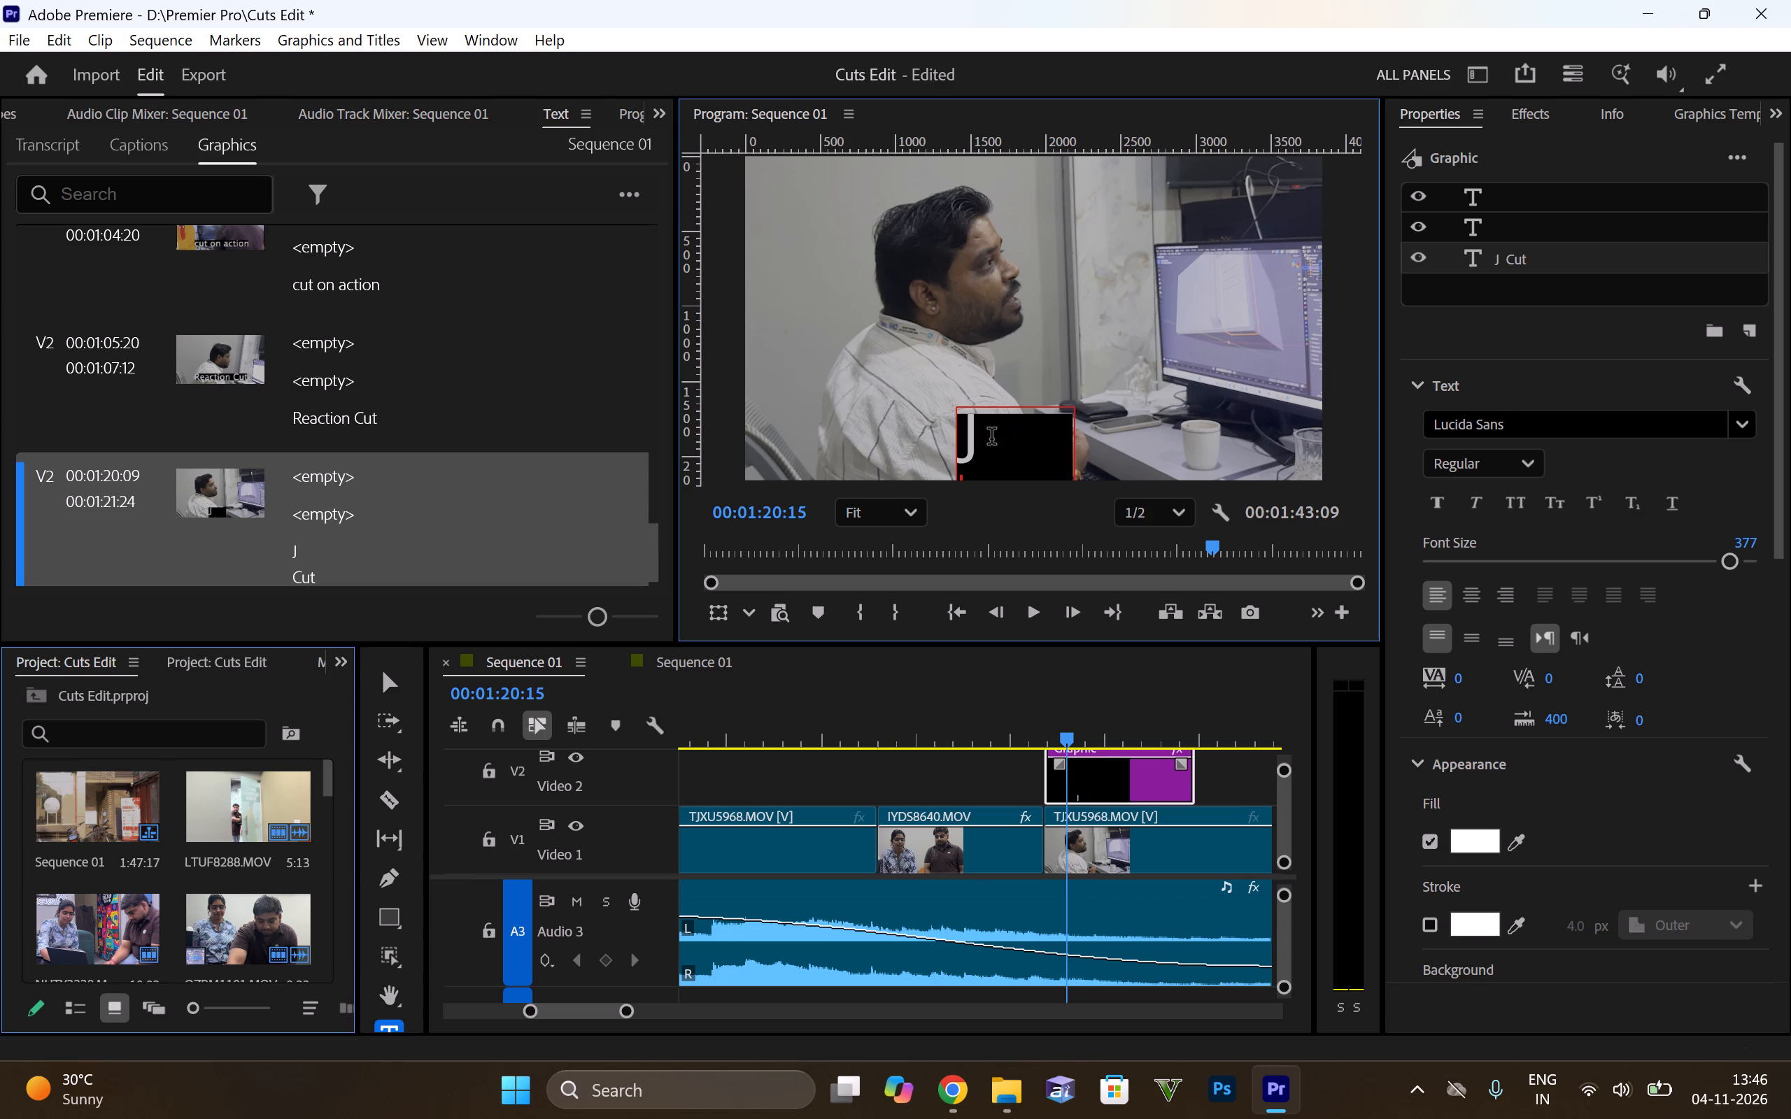
pyautogui.hotkey('ctrl', 'z')
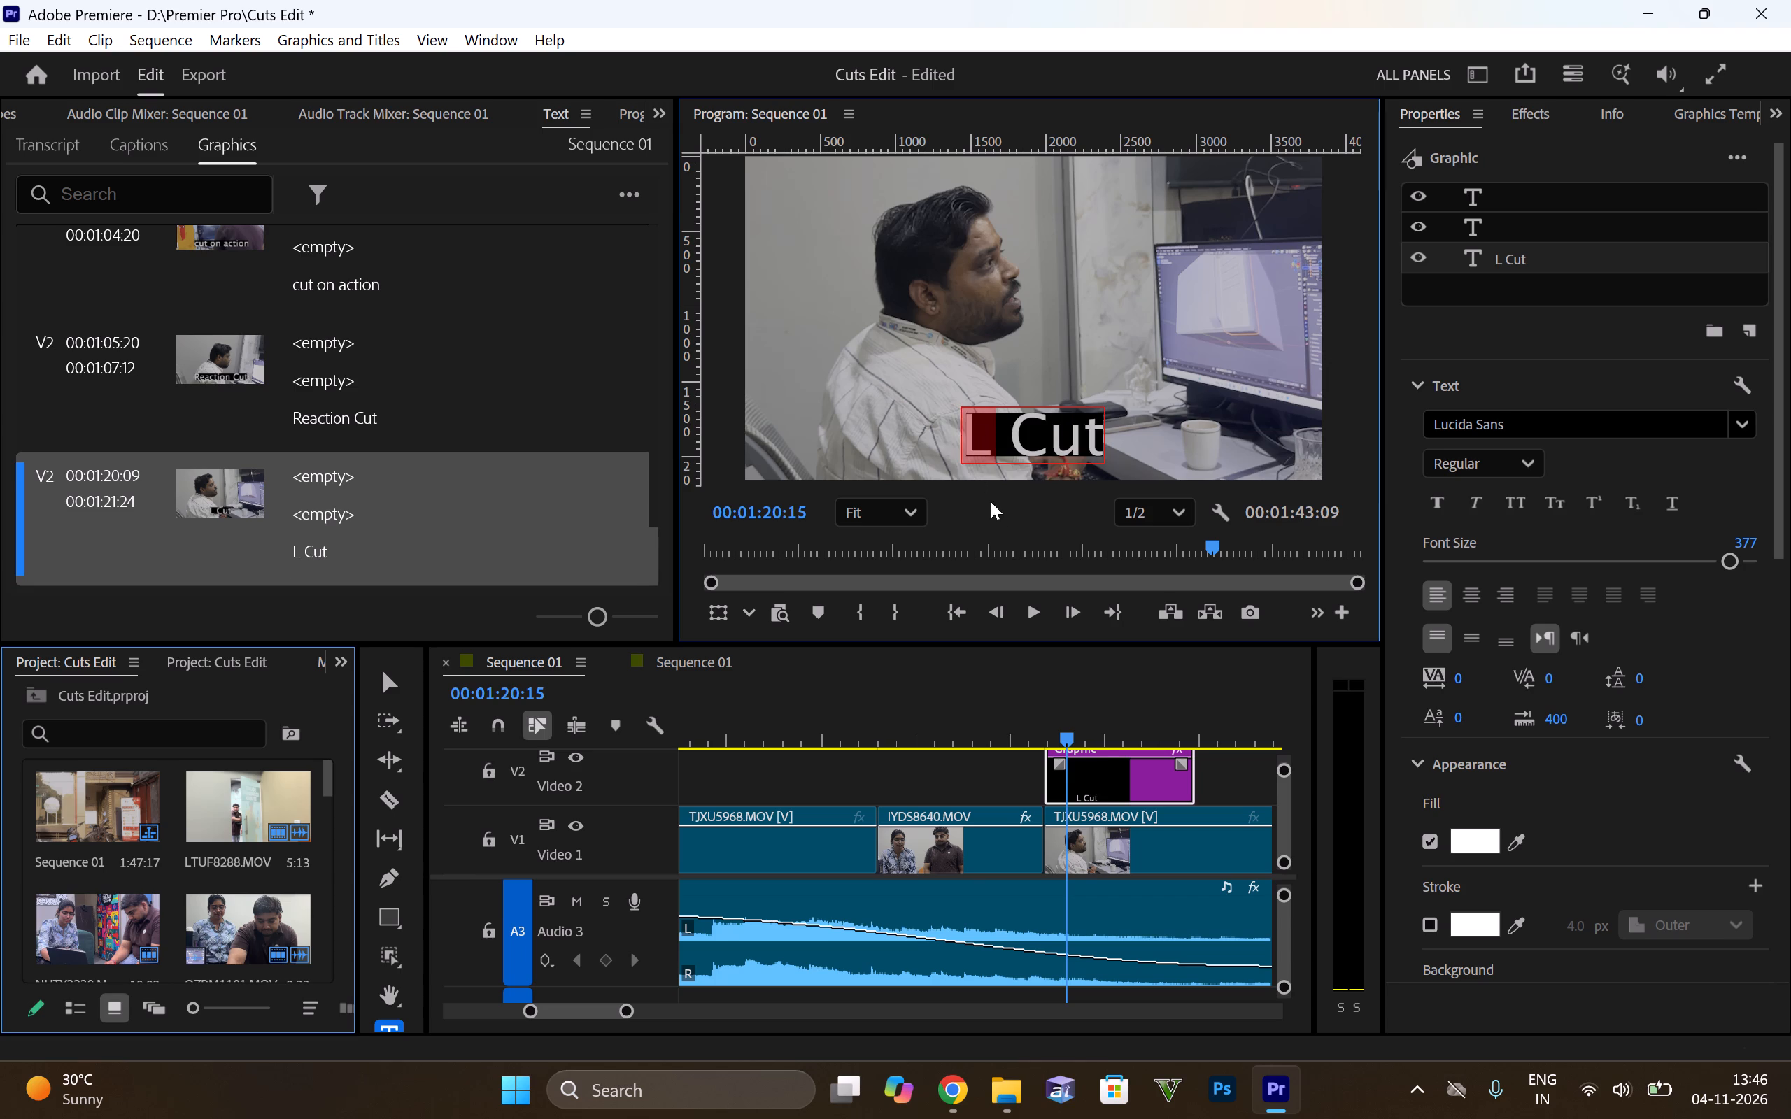
pyautogui.press('l')
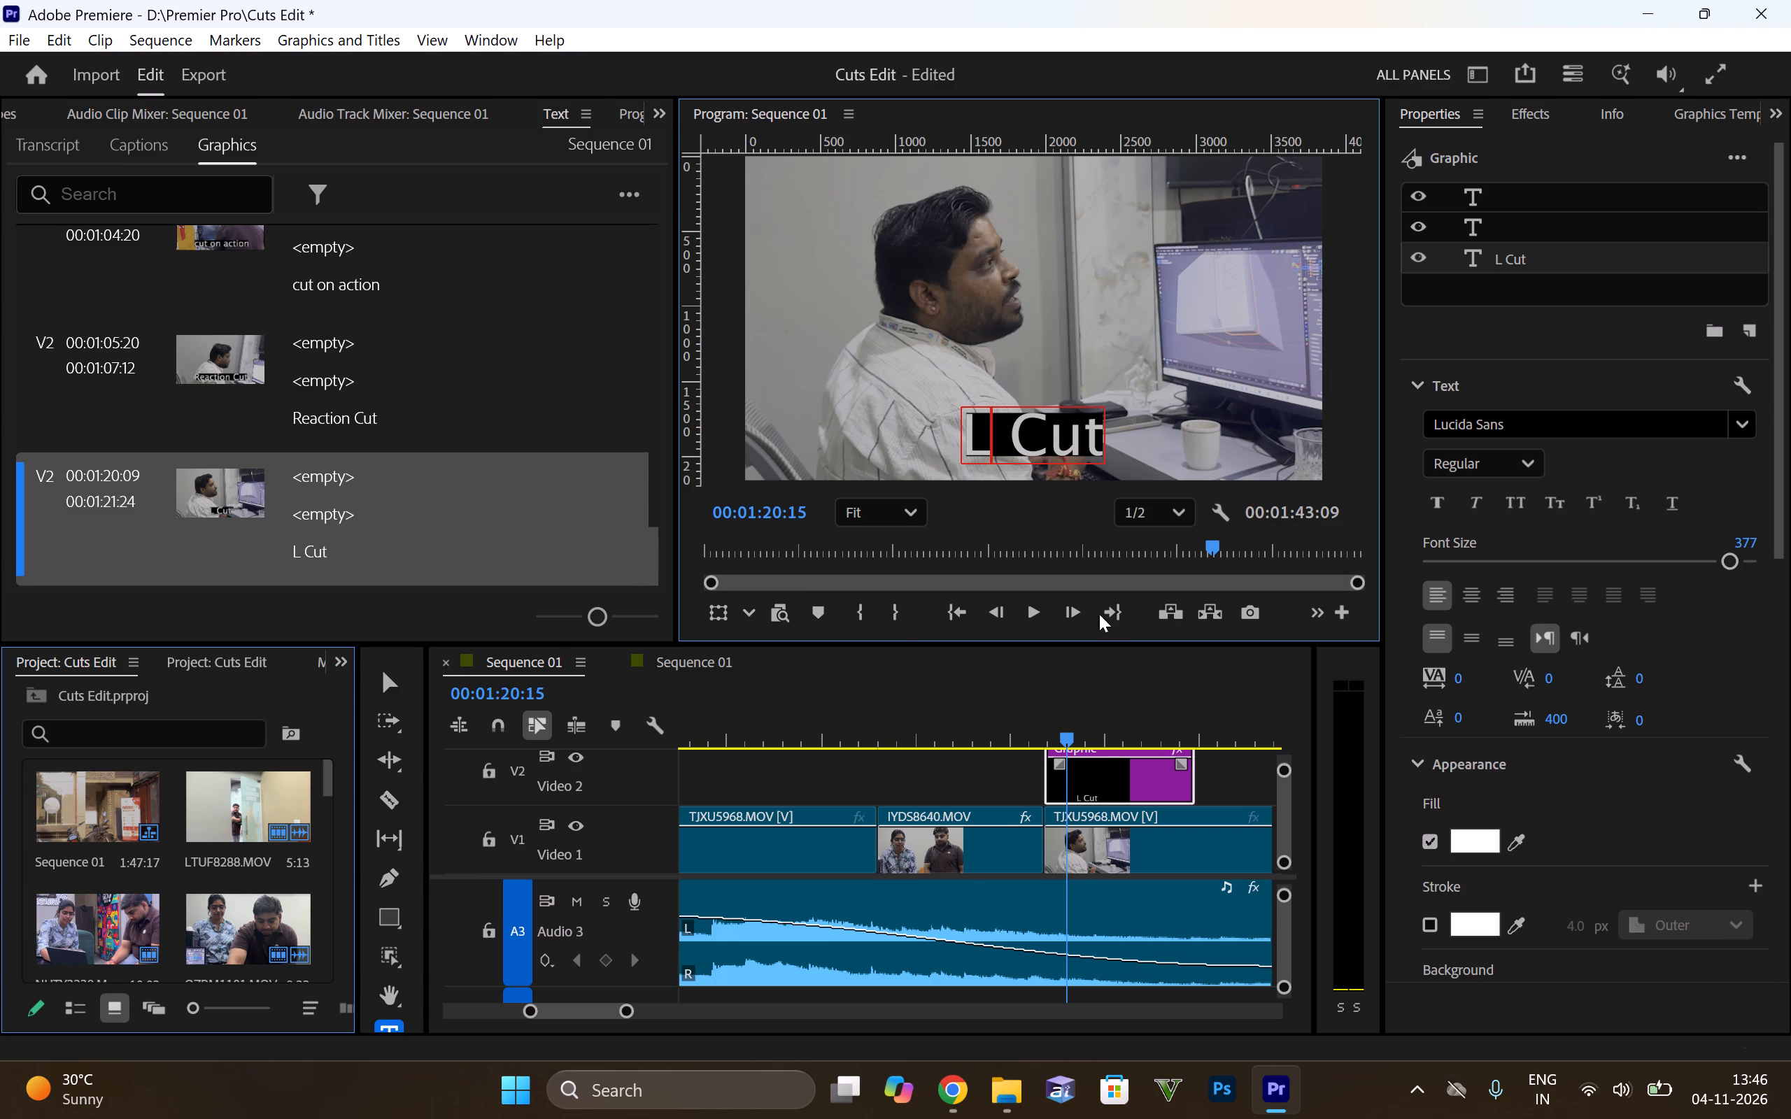
pyautogui.moveTo(994, 457); pyautogui.dragTo(966, 446)
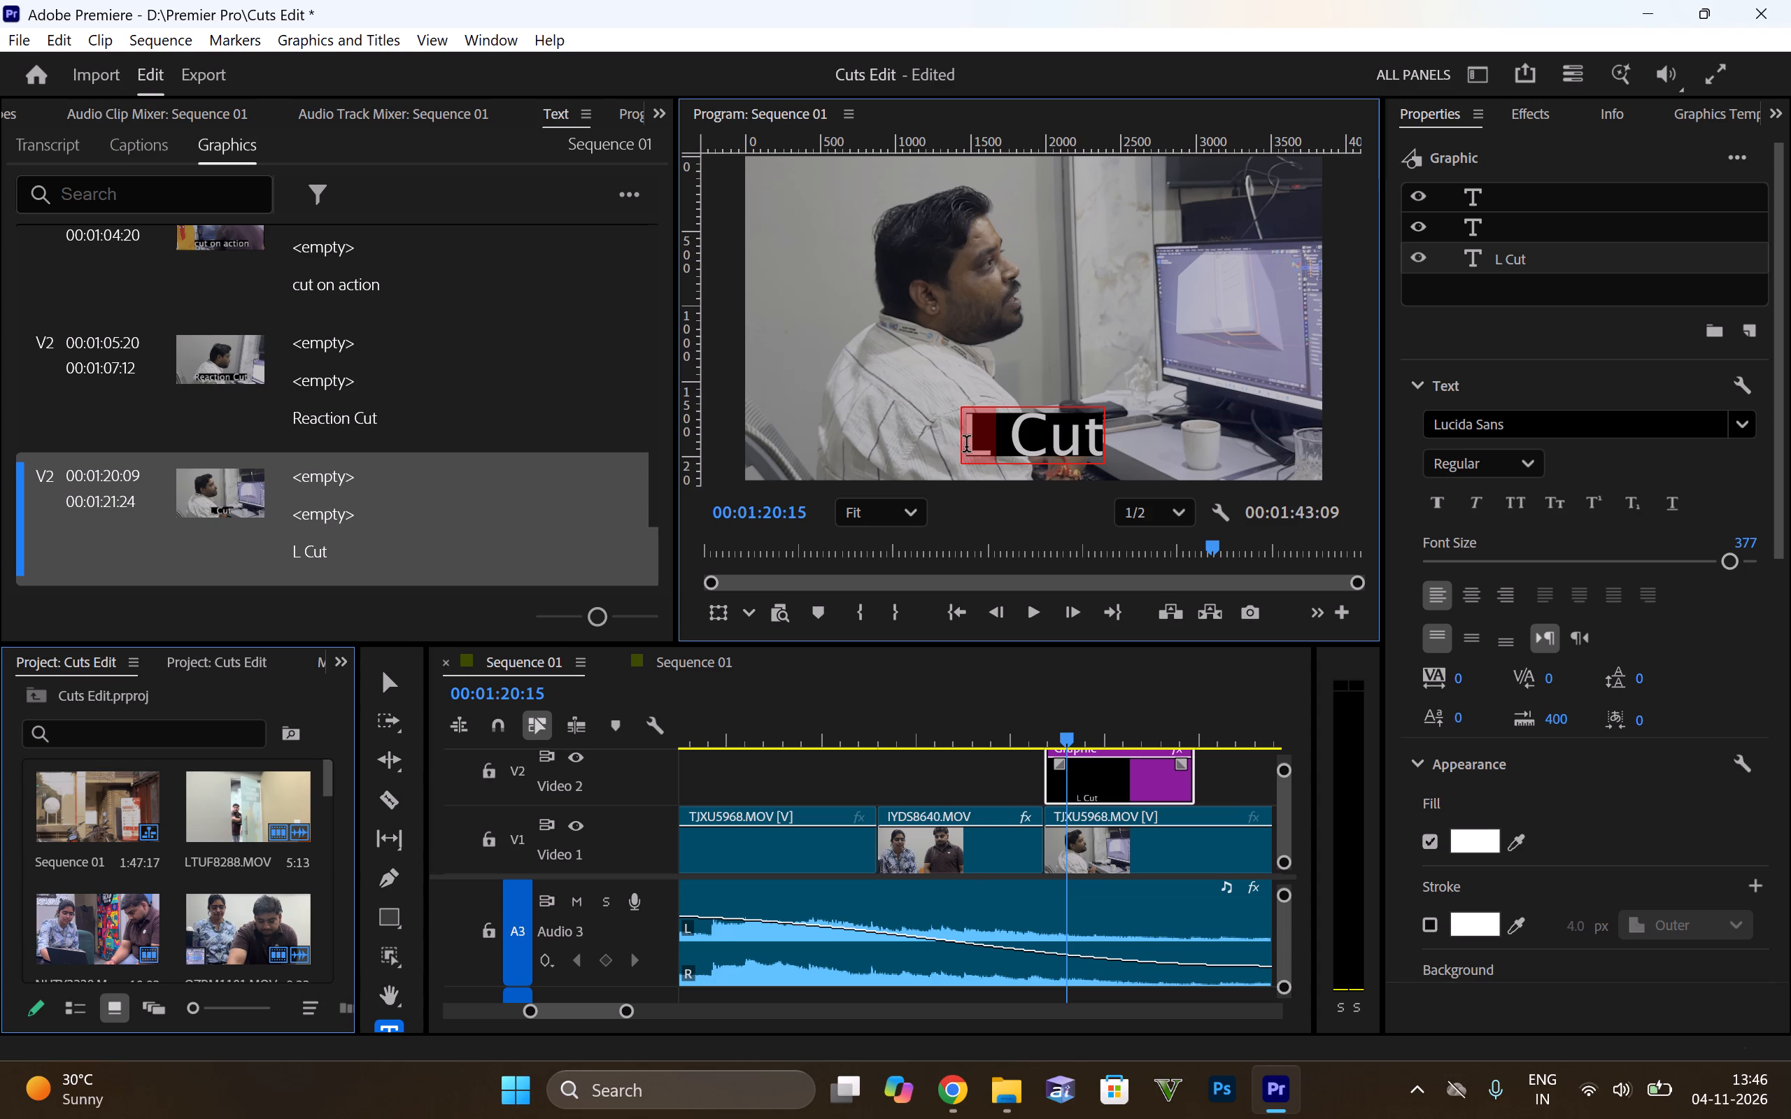
pyautogui.press('j')
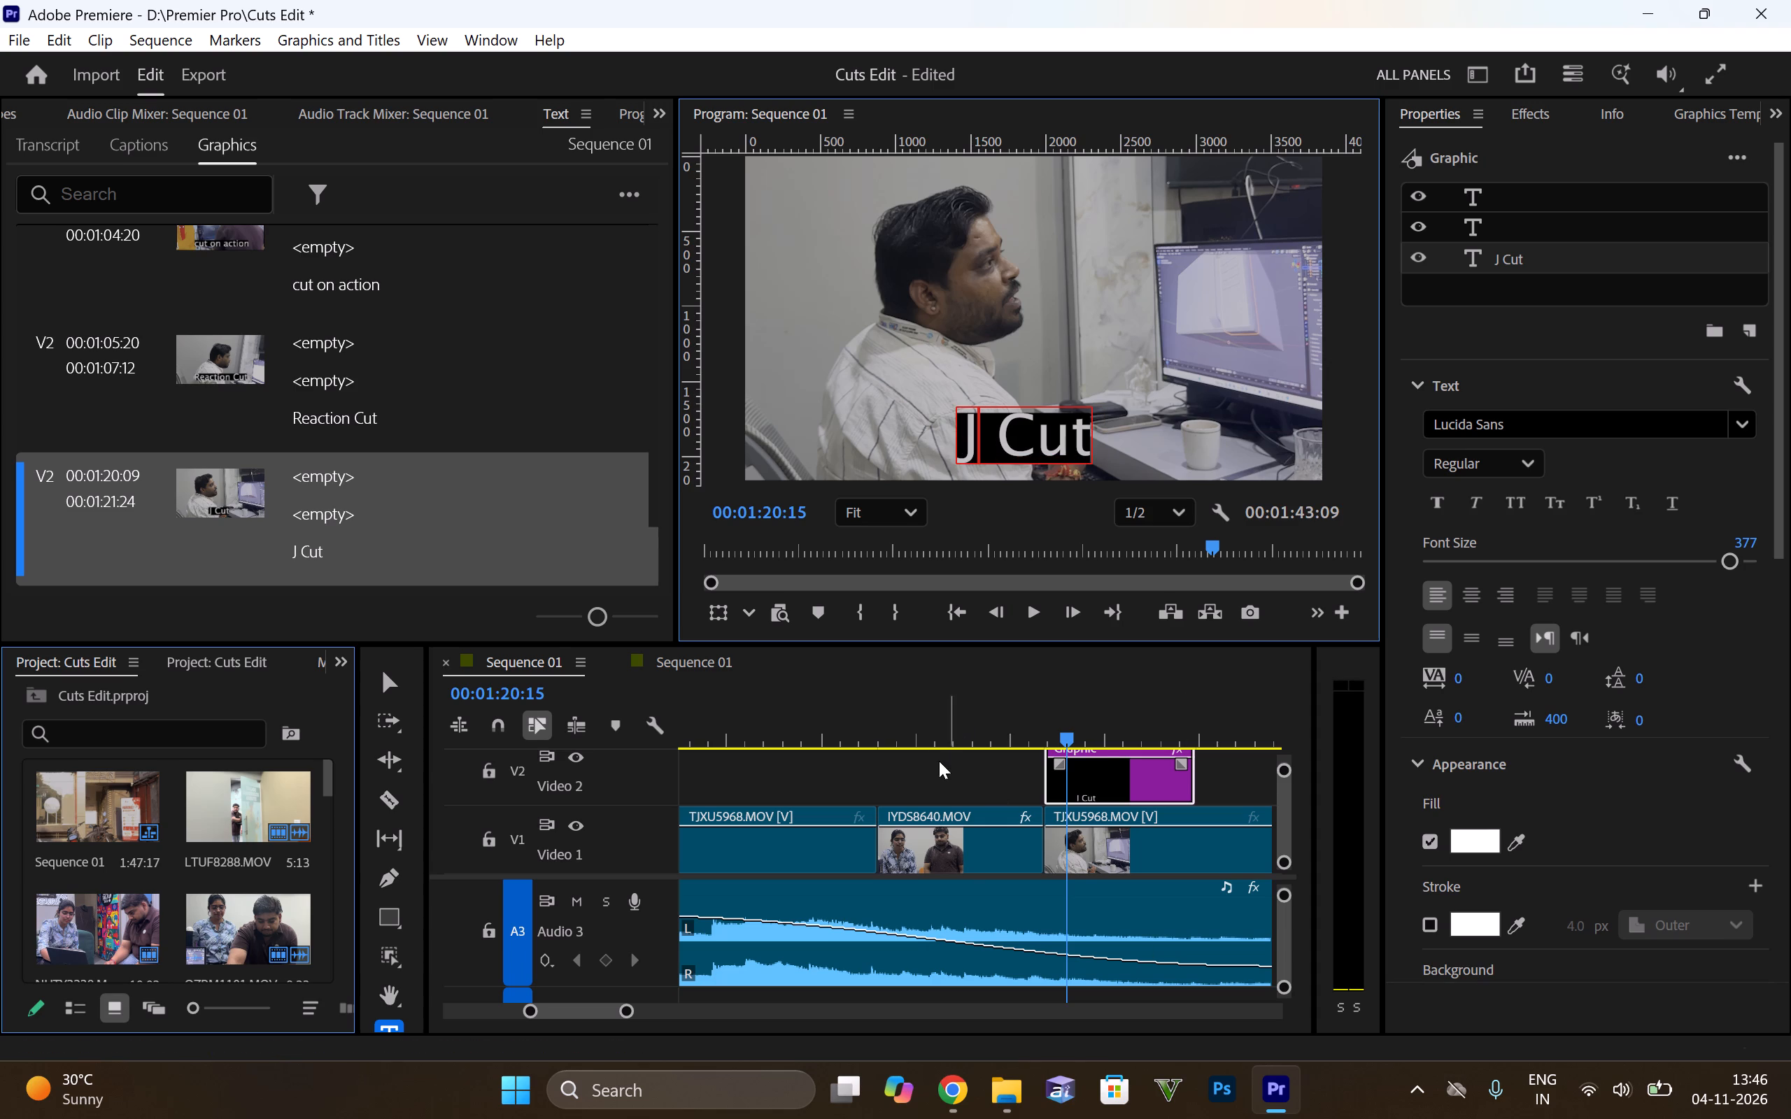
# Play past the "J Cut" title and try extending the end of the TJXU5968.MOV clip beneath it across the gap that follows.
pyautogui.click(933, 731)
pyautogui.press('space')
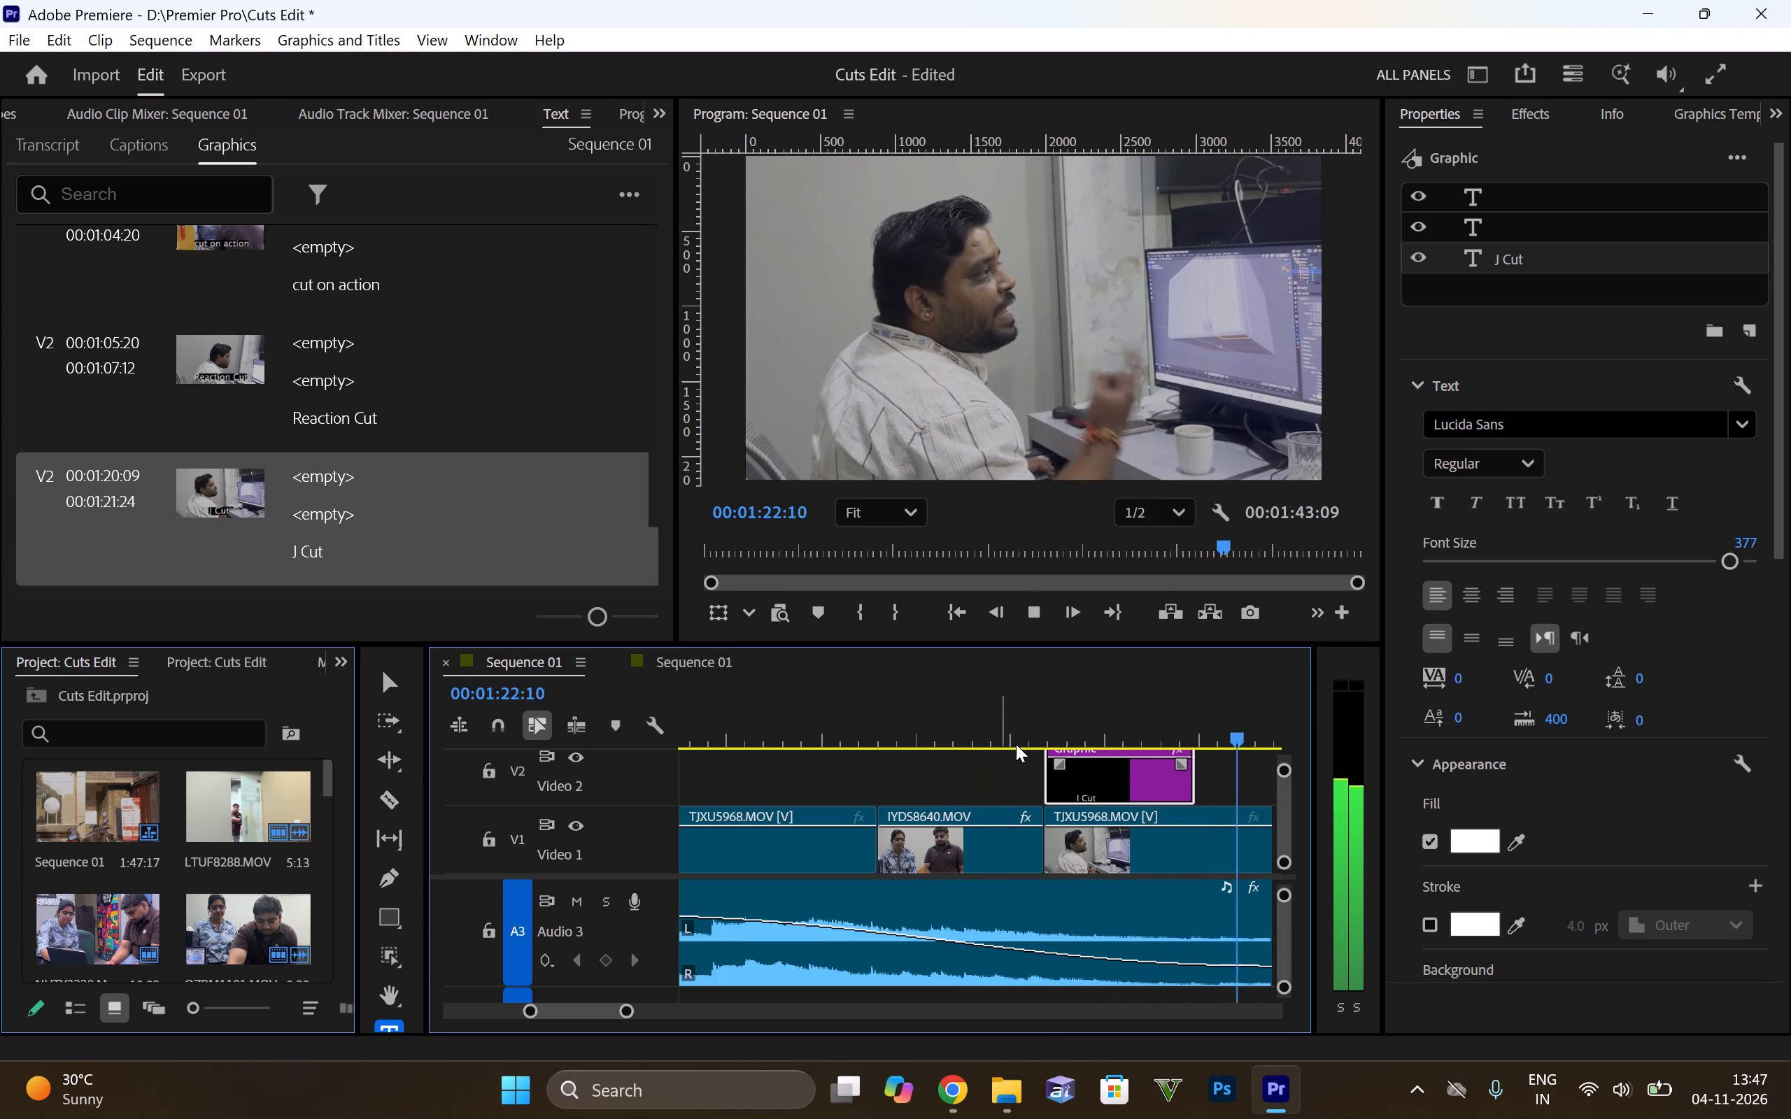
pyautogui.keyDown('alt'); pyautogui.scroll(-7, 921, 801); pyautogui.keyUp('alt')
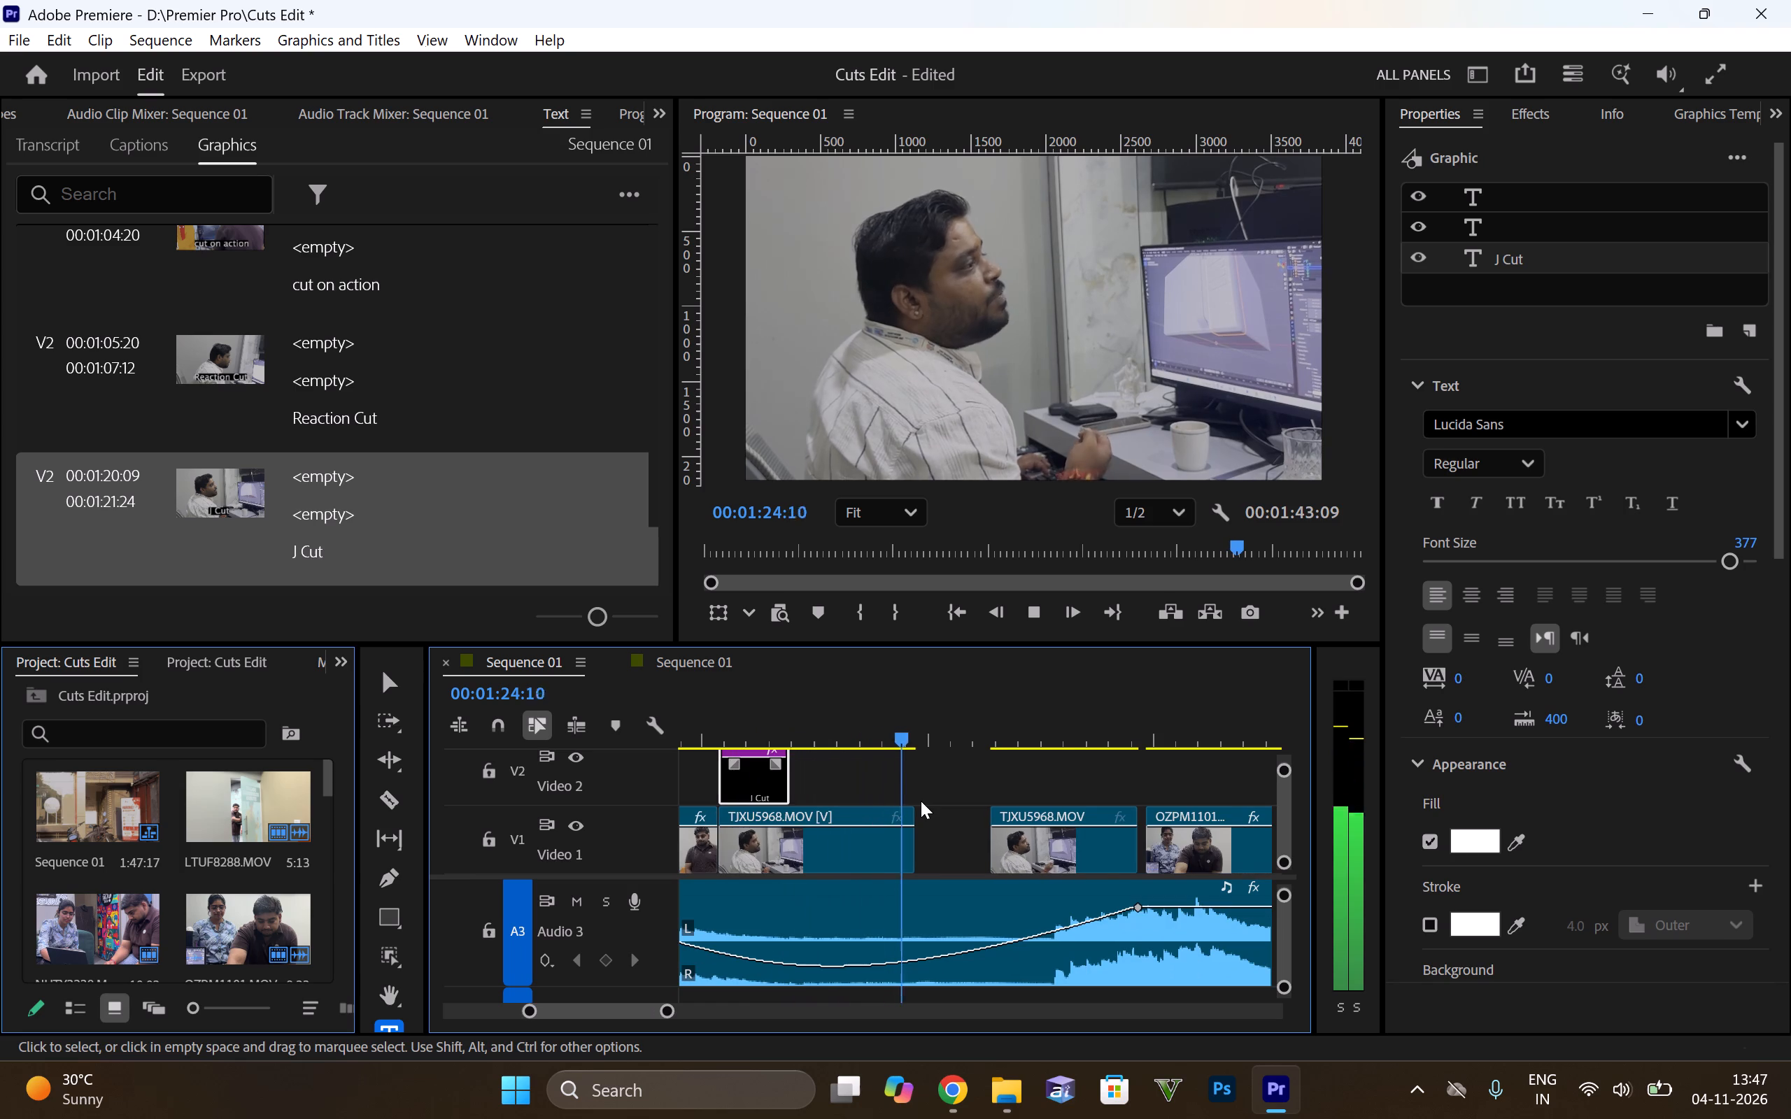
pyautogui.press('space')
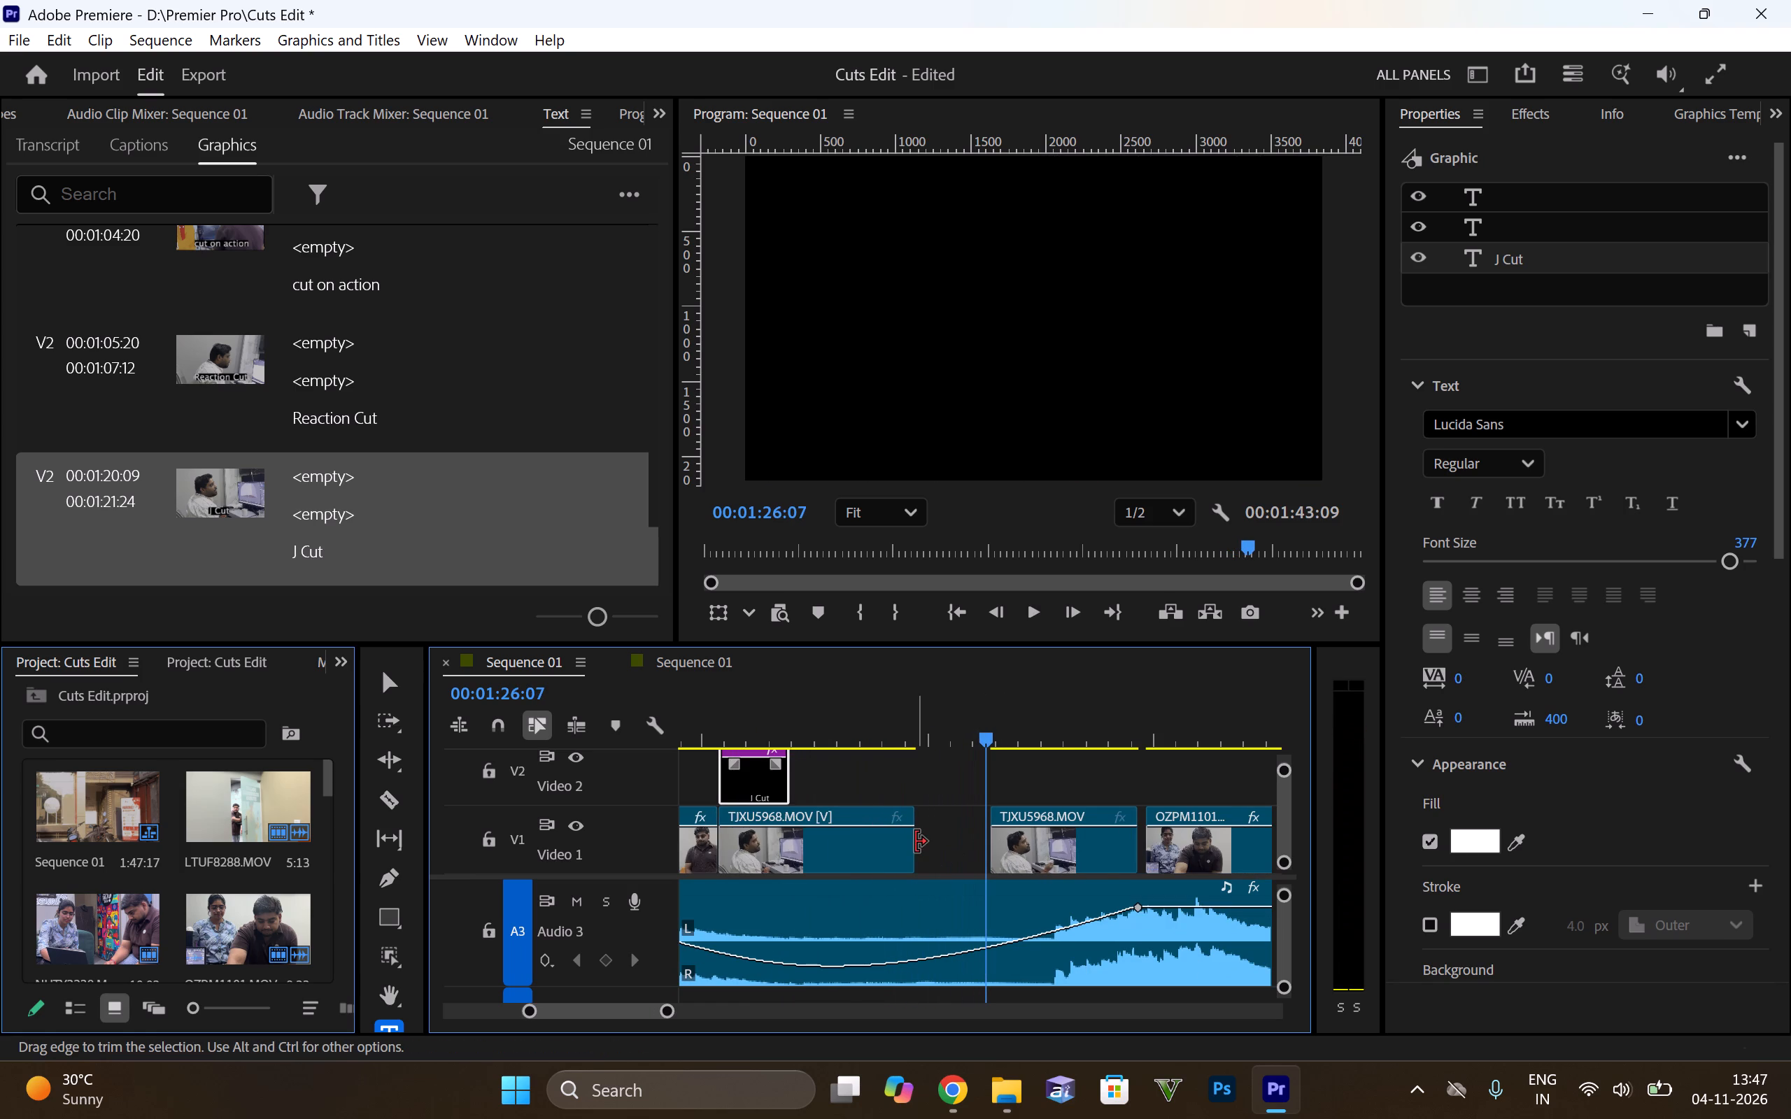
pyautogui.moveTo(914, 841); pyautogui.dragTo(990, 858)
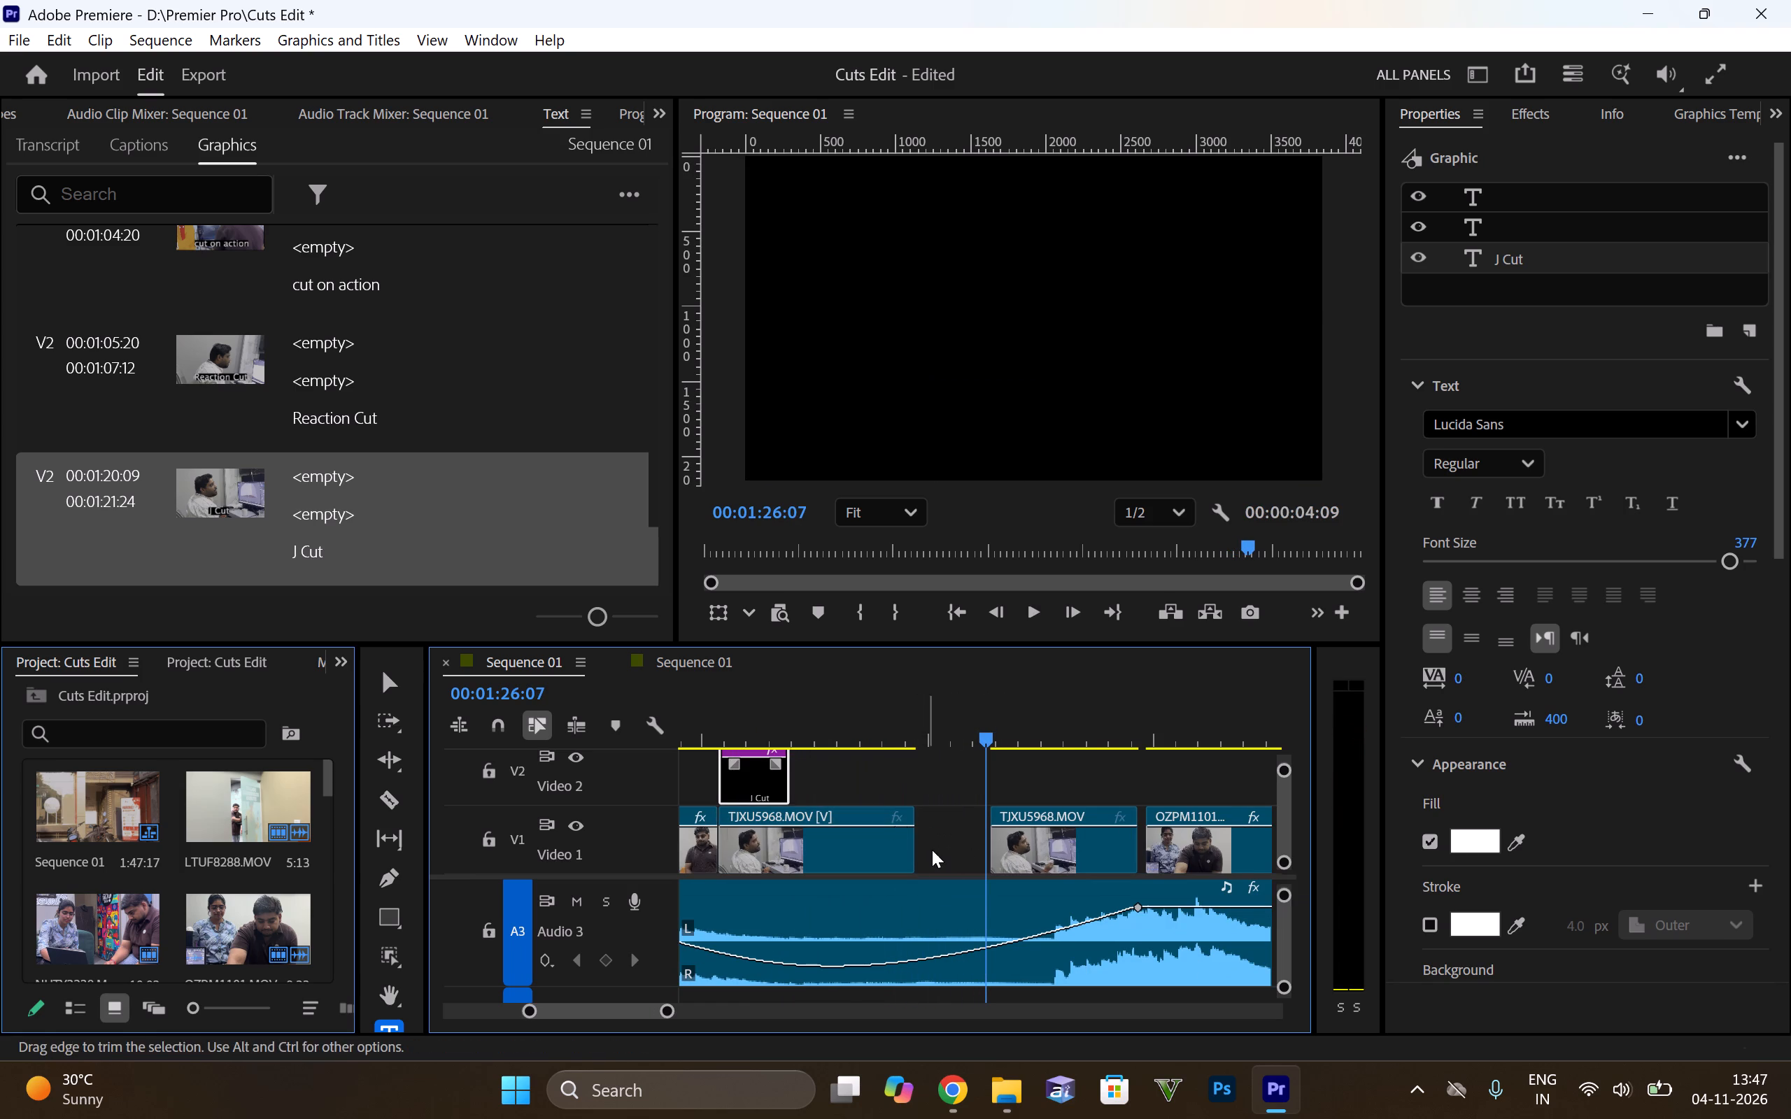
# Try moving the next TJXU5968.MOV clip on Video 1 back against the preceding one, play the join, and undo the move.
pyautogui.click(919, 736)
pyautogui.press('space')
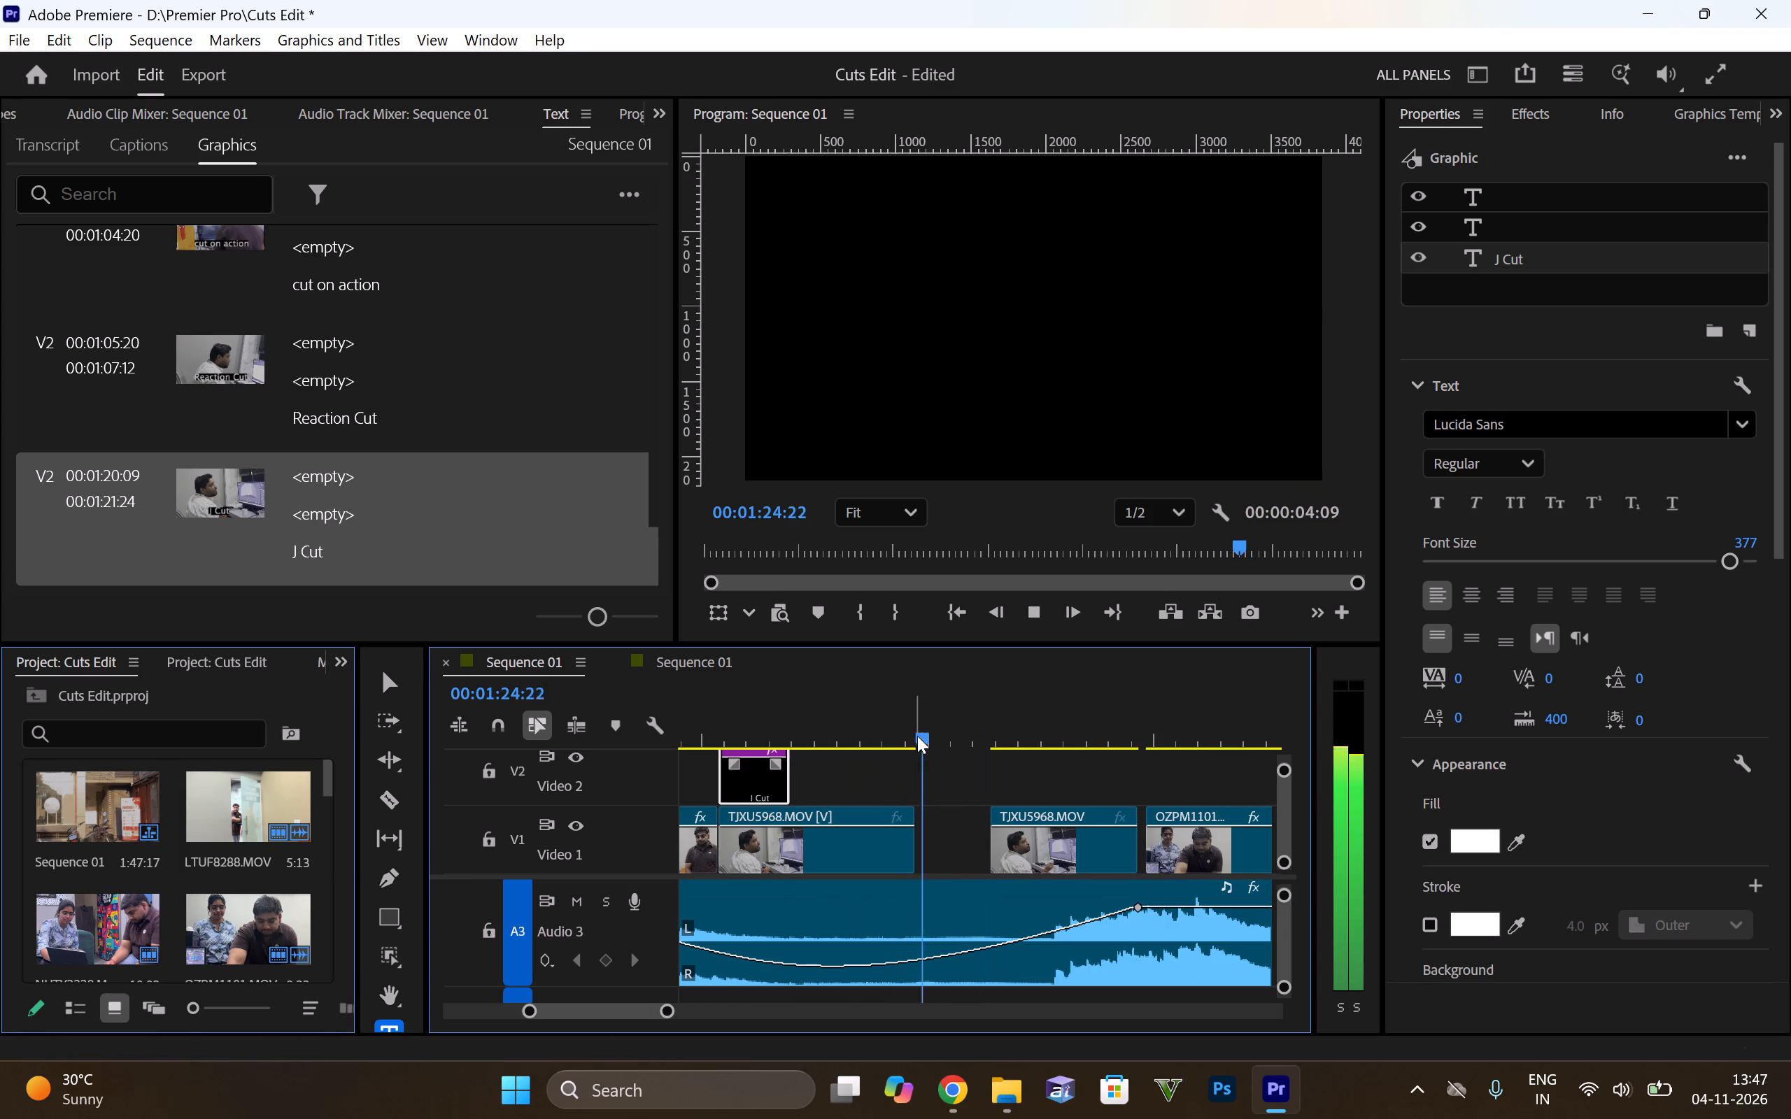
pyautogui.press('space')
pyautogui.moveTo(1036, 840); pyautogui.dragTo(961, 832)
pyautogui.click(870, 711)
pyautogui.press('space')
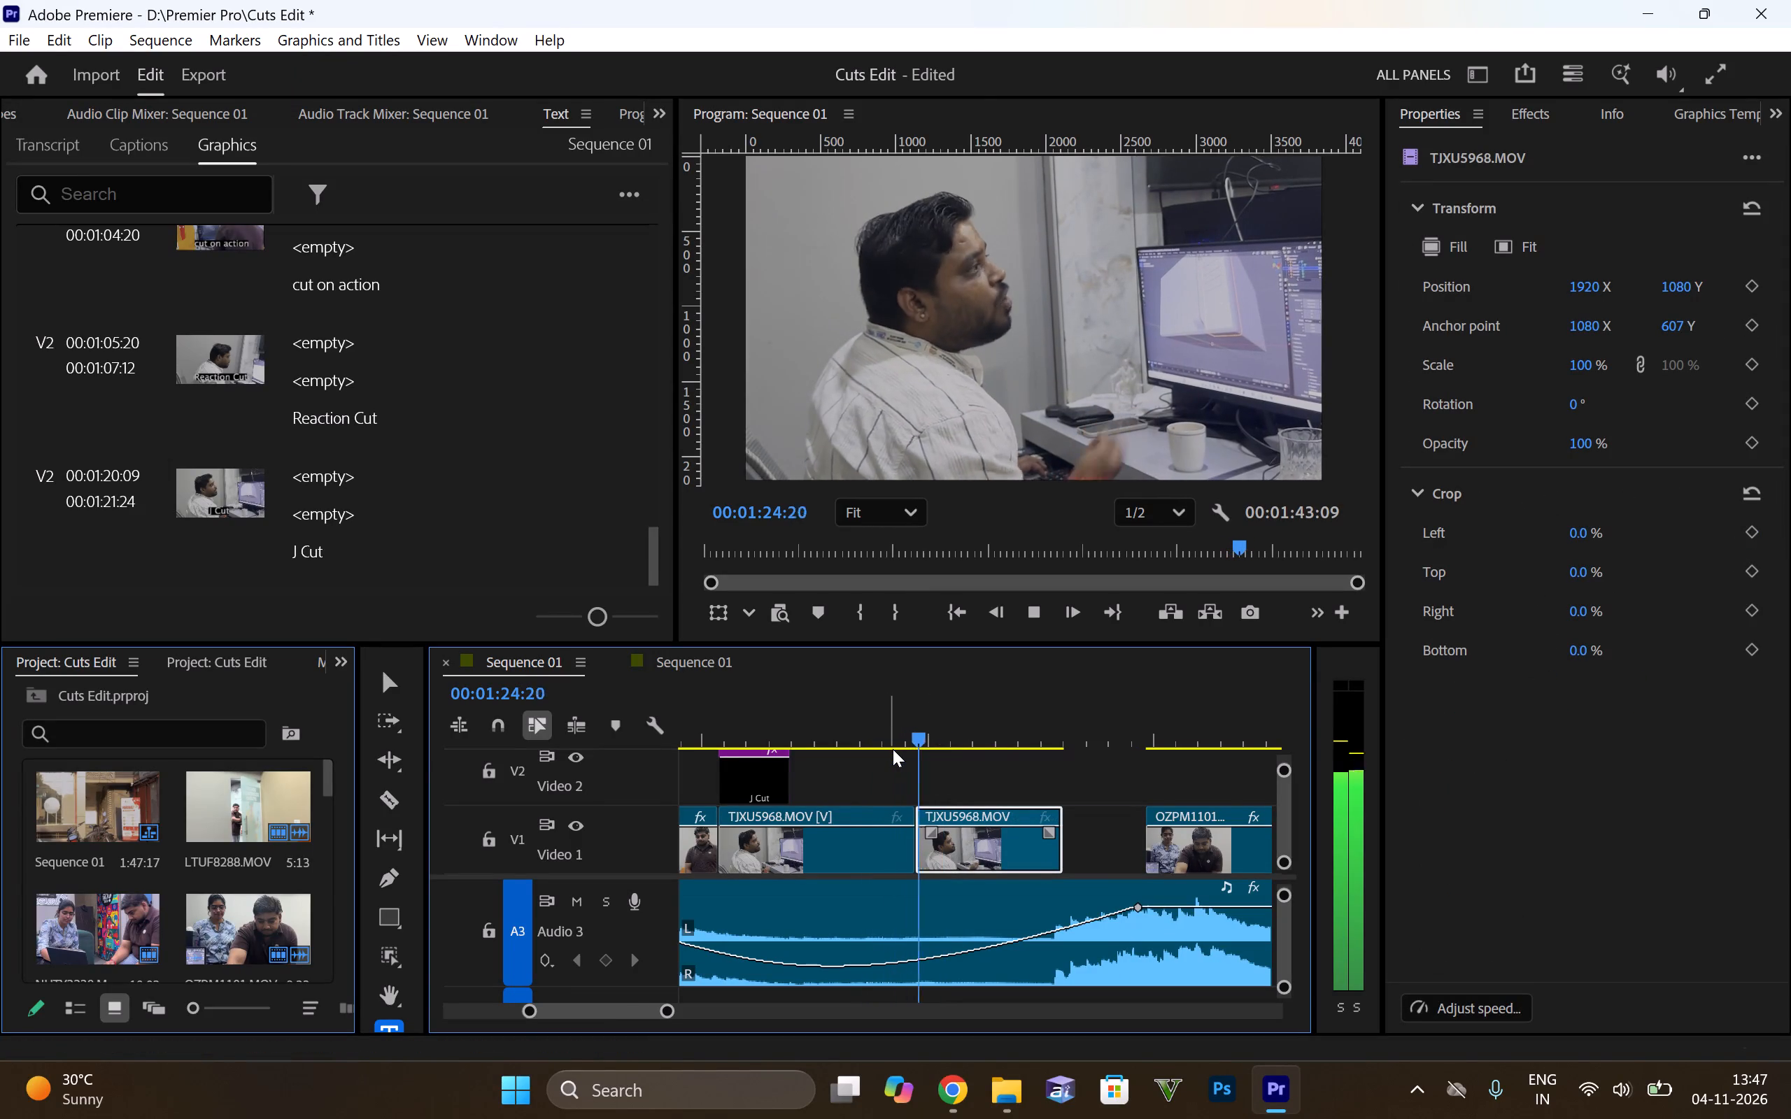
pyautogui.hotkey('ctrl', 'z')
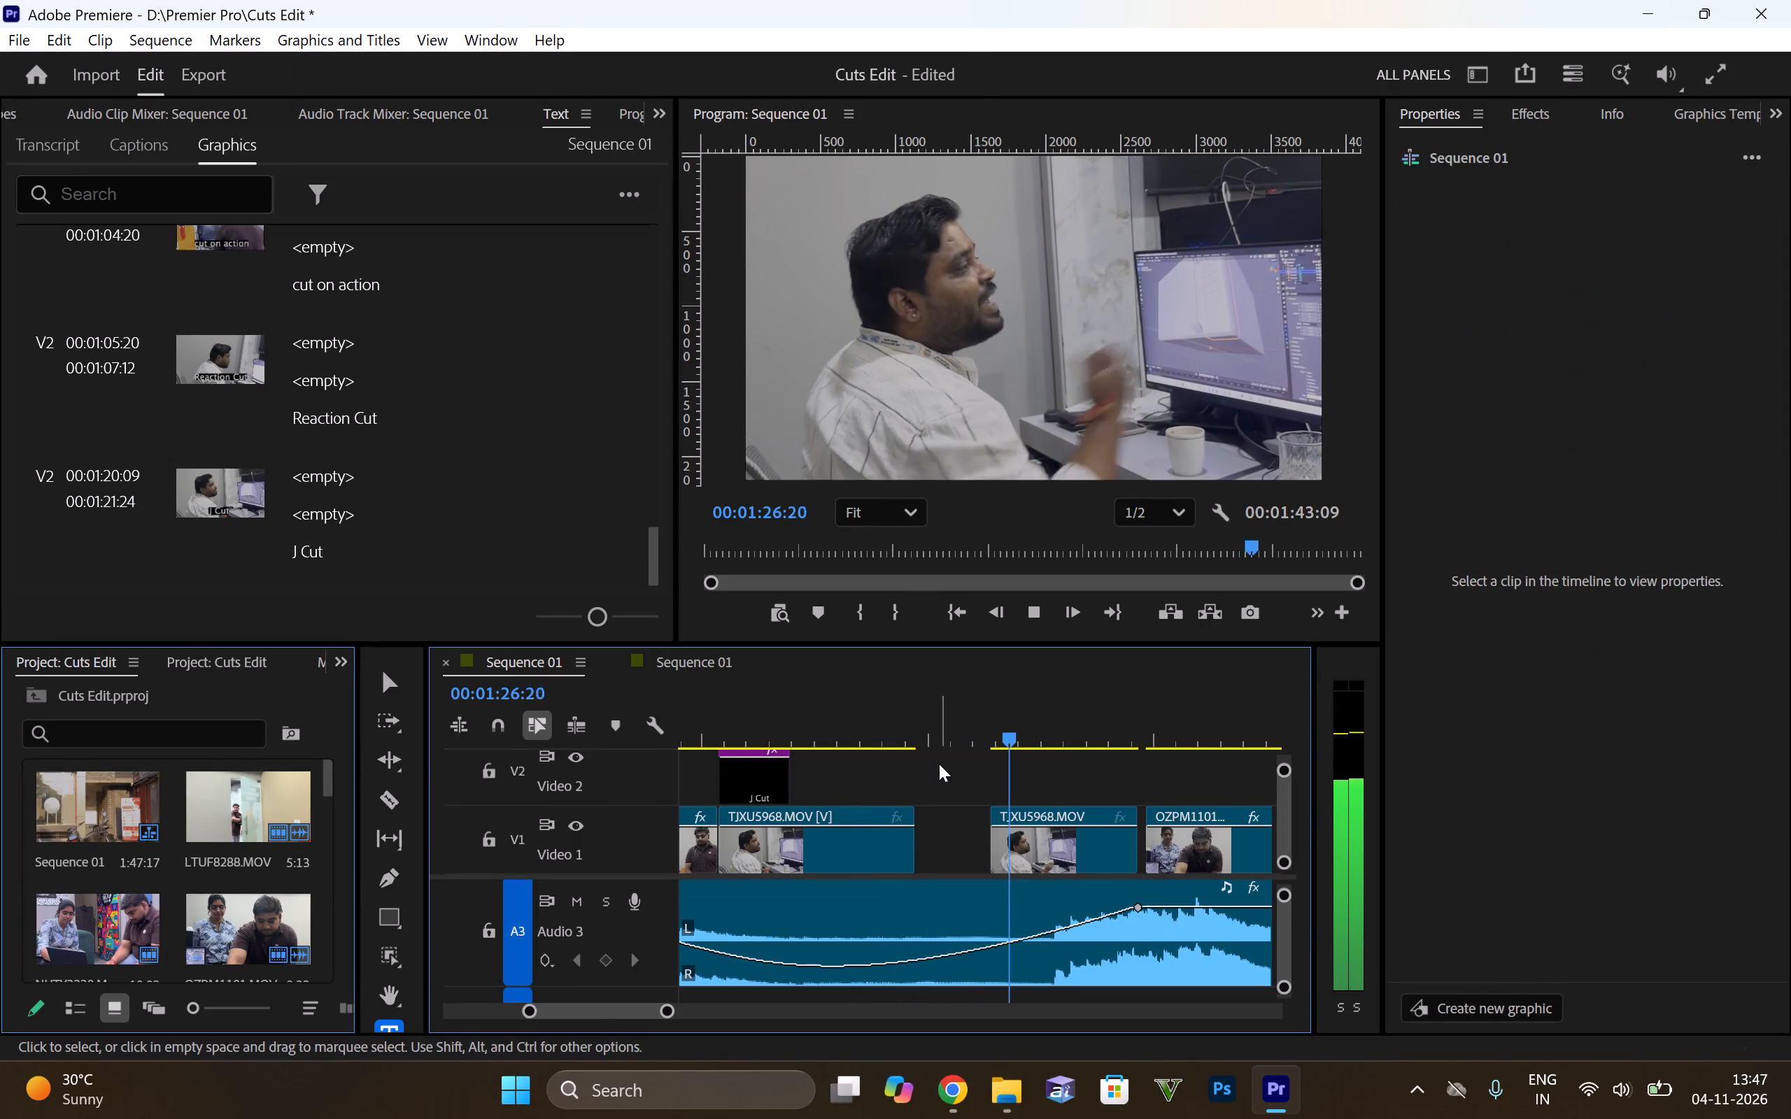
# Extend the start of the TJXU5968.MOV clip after the gap back to the preceding TJXU5968.MOV clip, and play across the join.
pyautogui.press('space')
pyautogui.click(1033, 852)
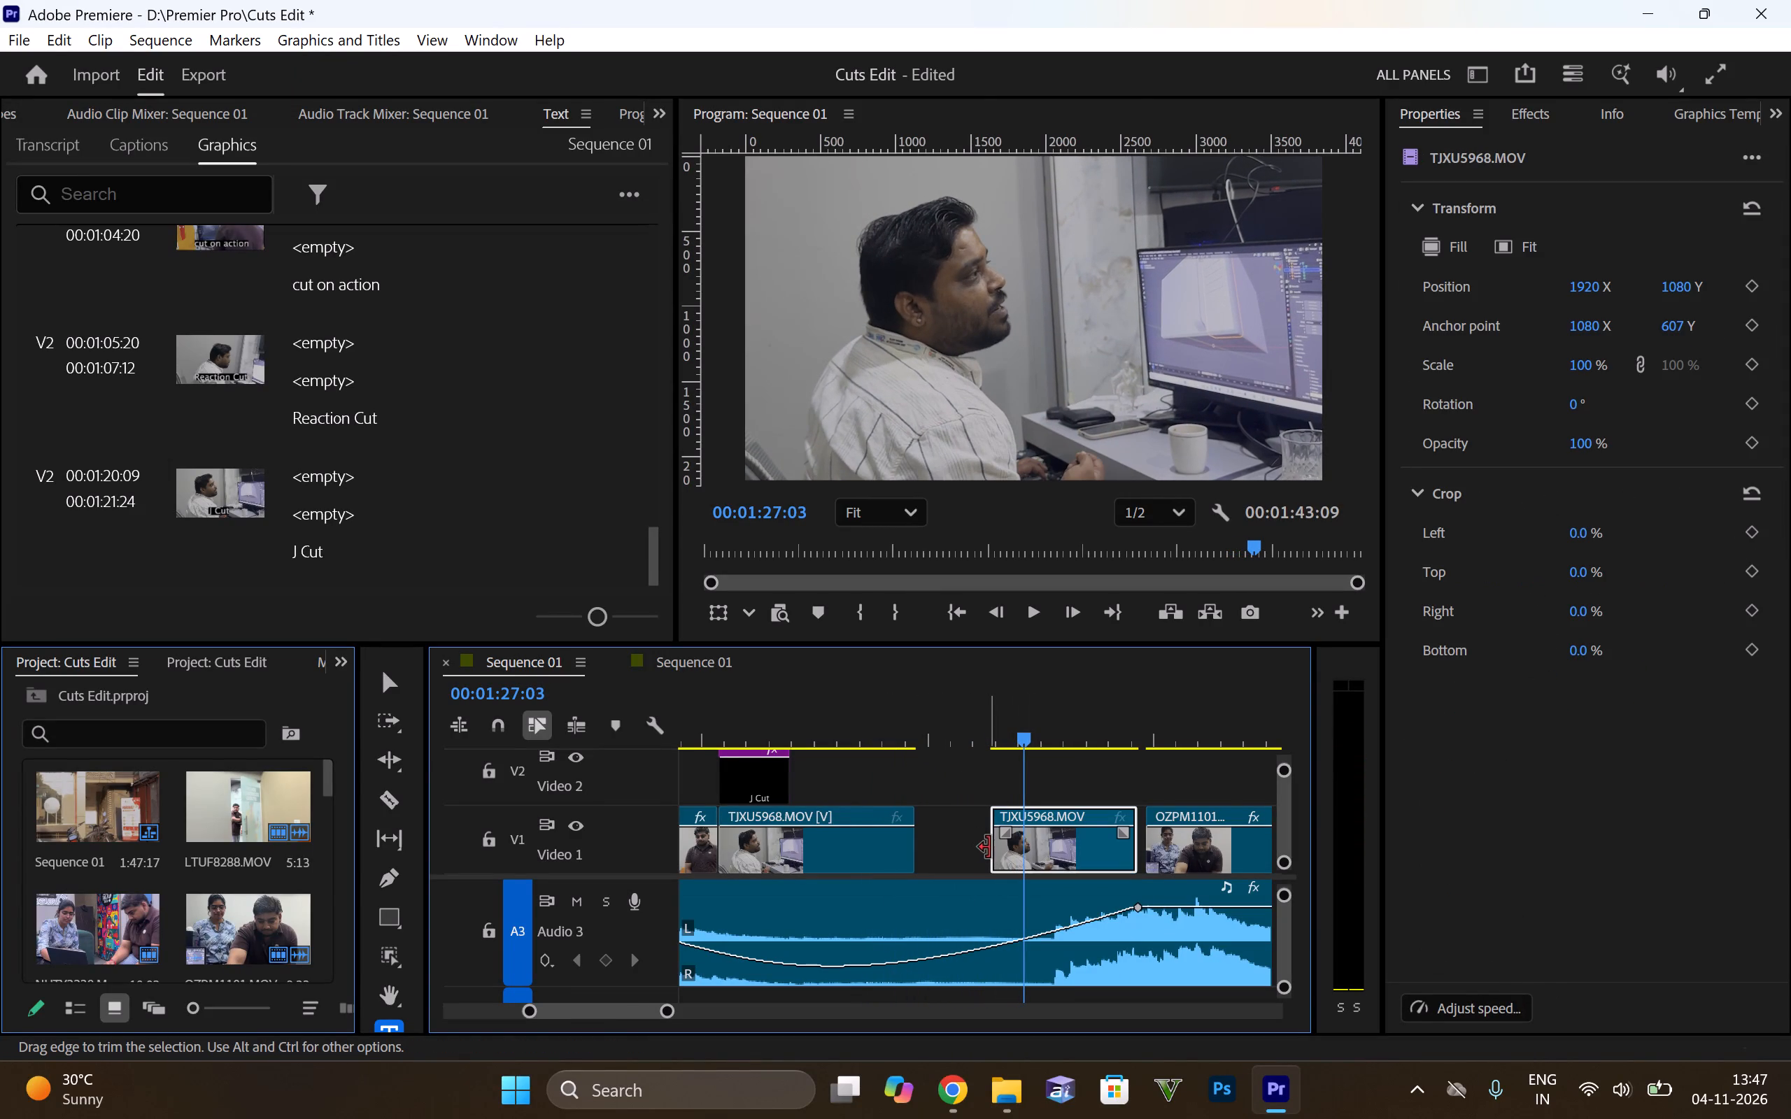
pyautogui.moveTo(991, 844); pyautogui.dragTo(915, 839)
pyautogui.click(840, 715)
pyautogui.press('space')
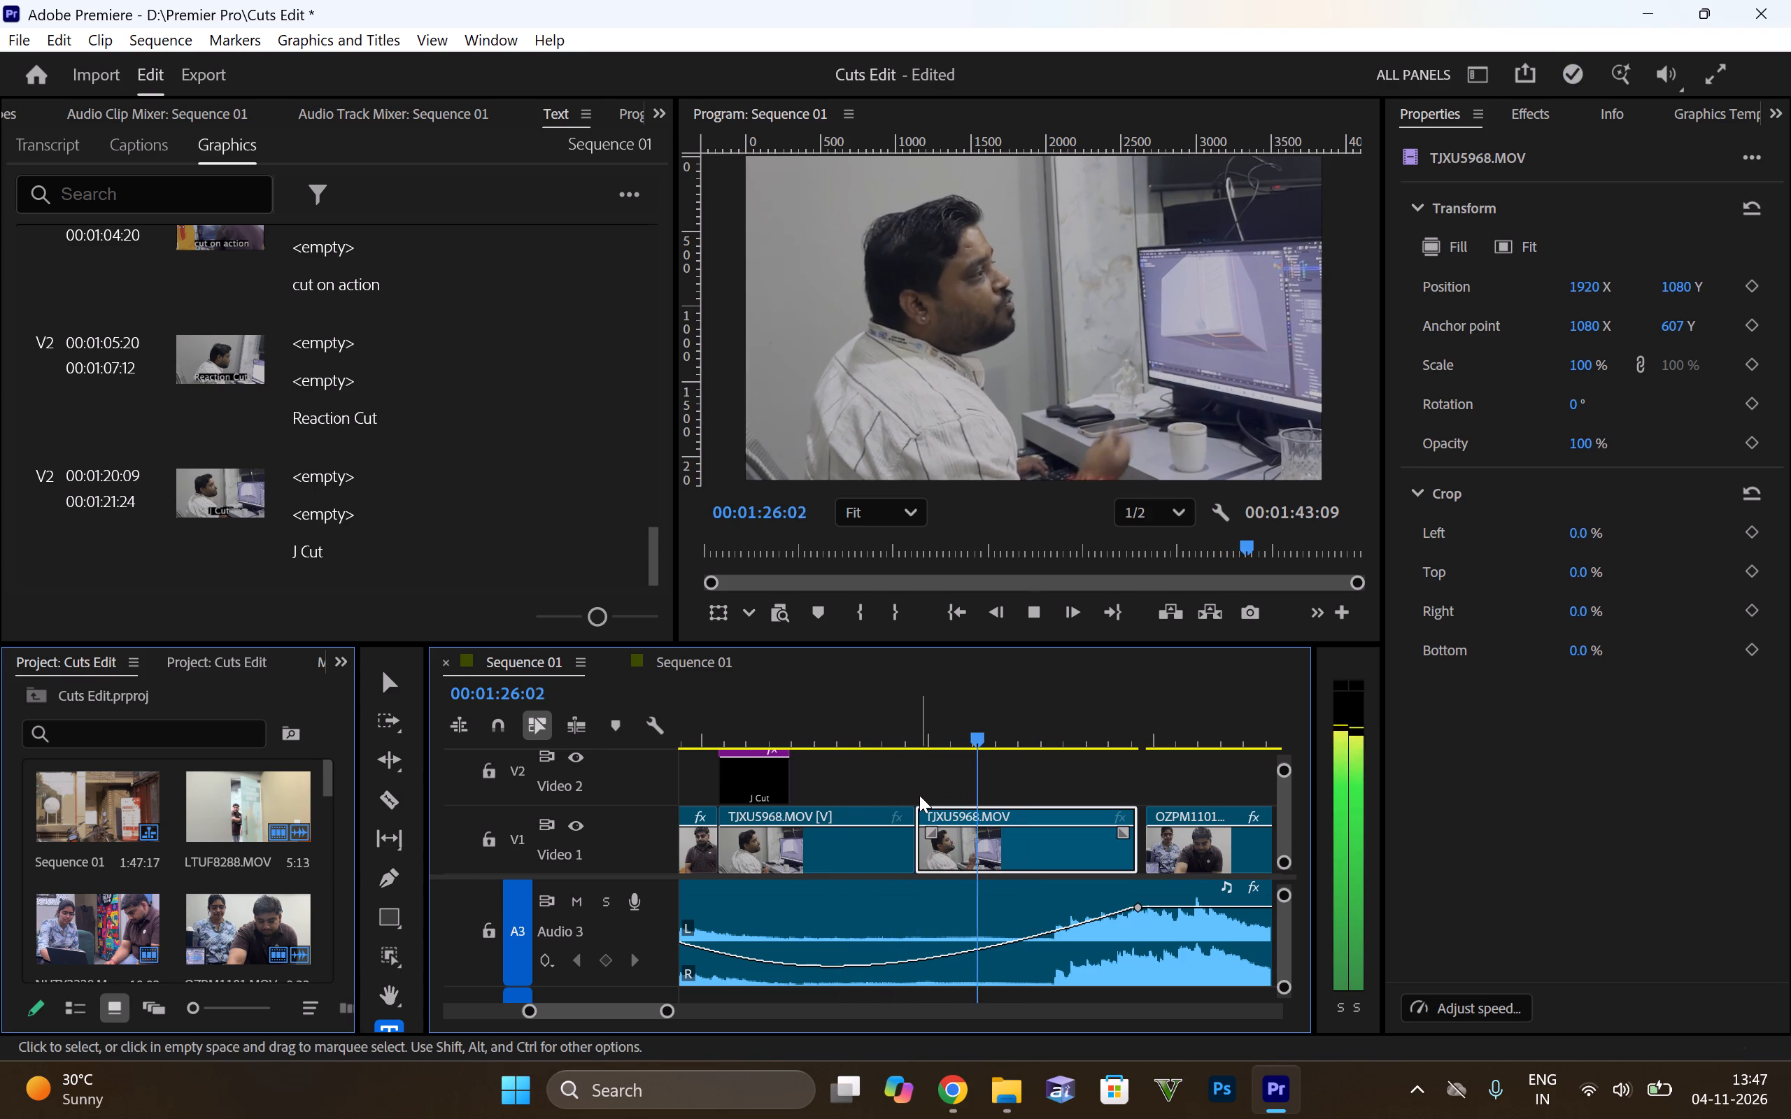
# Move the Audio 3 music volume keyframe near the start of OZPM1101.MOV to about 00:01:30:14 at 9 dB, and play that section.
pyautogui.keyDown('alt'); pyautogui.scroll(-4, 919, 795); pyautogui.keyUp('alt')
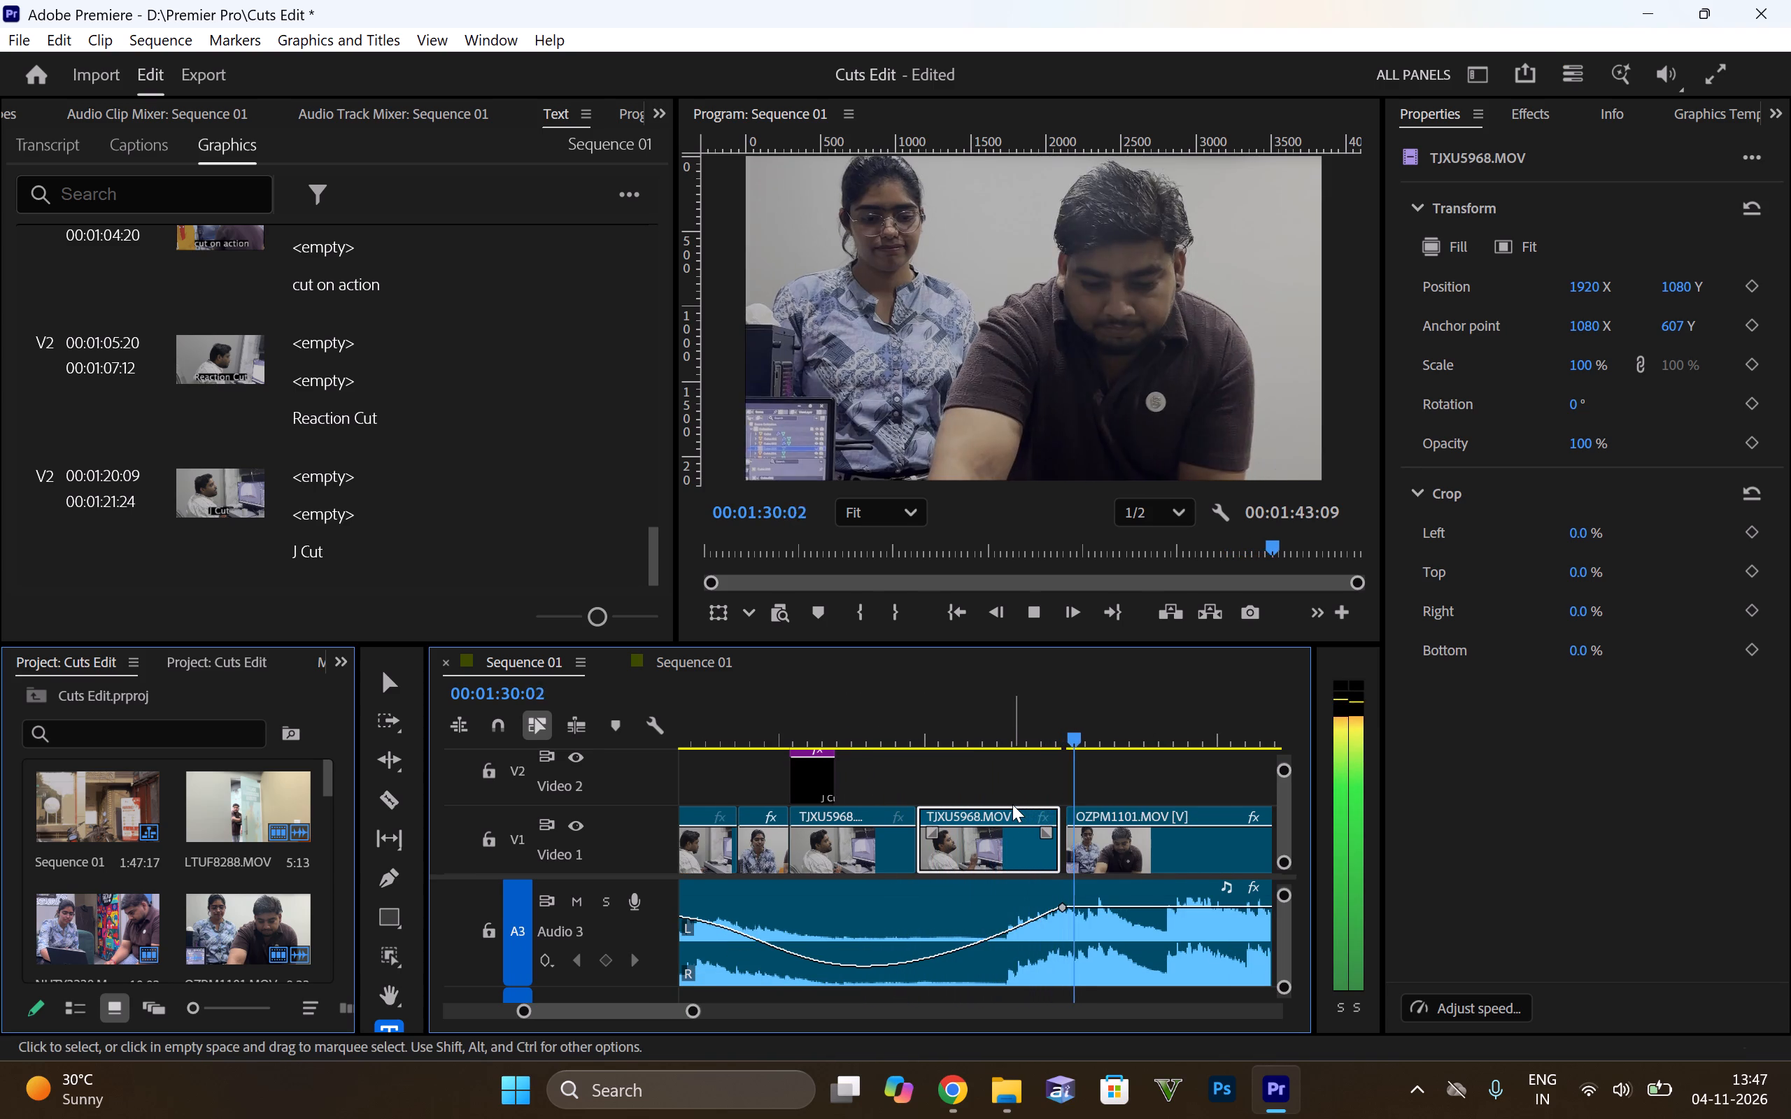
pyautogui.press('space')
pyautogui.press('space')
pyautogui.moveTo(1063, 906); pyautogui.dragTo(1079, 907)
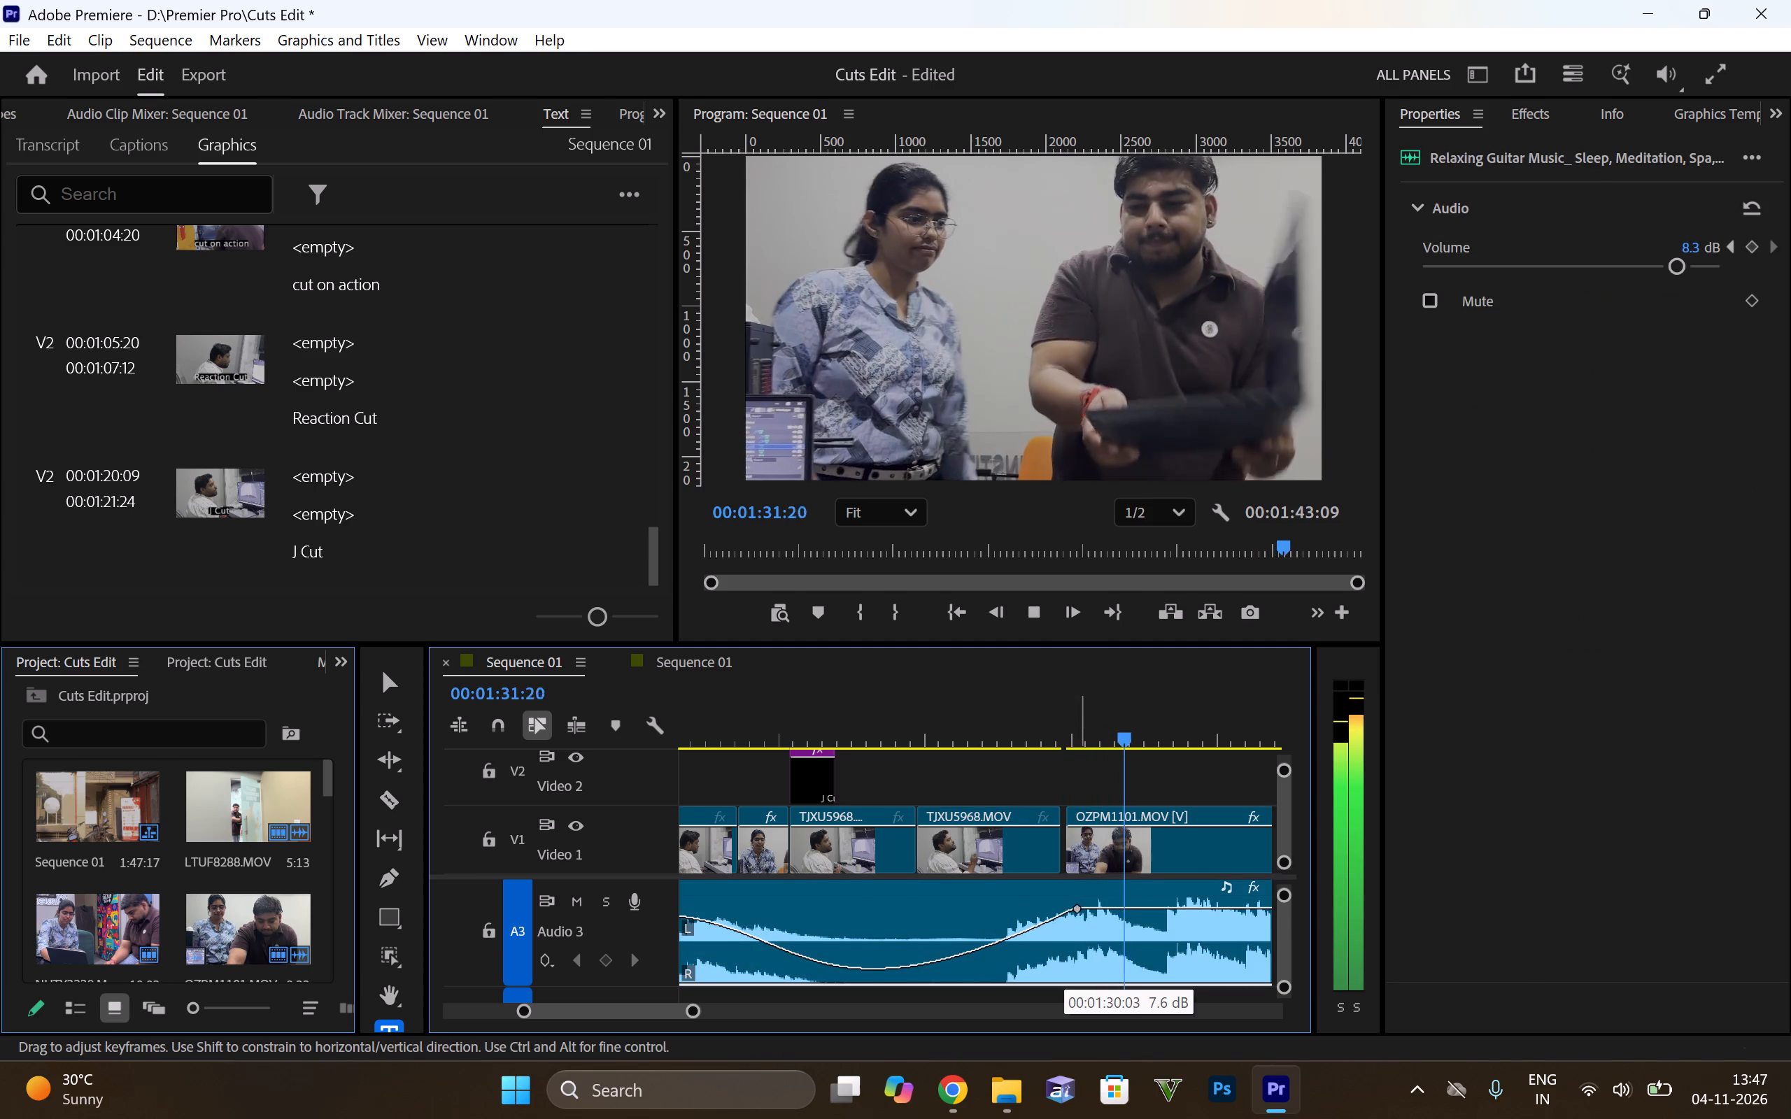
pyautogui.moveTo(1079, 907); pyautogui.dragTo(1091, 905)
pyautogui.moveTo(1005, 746); pyautogui.dragTo(1006, 739)
pyautogui.press('space')
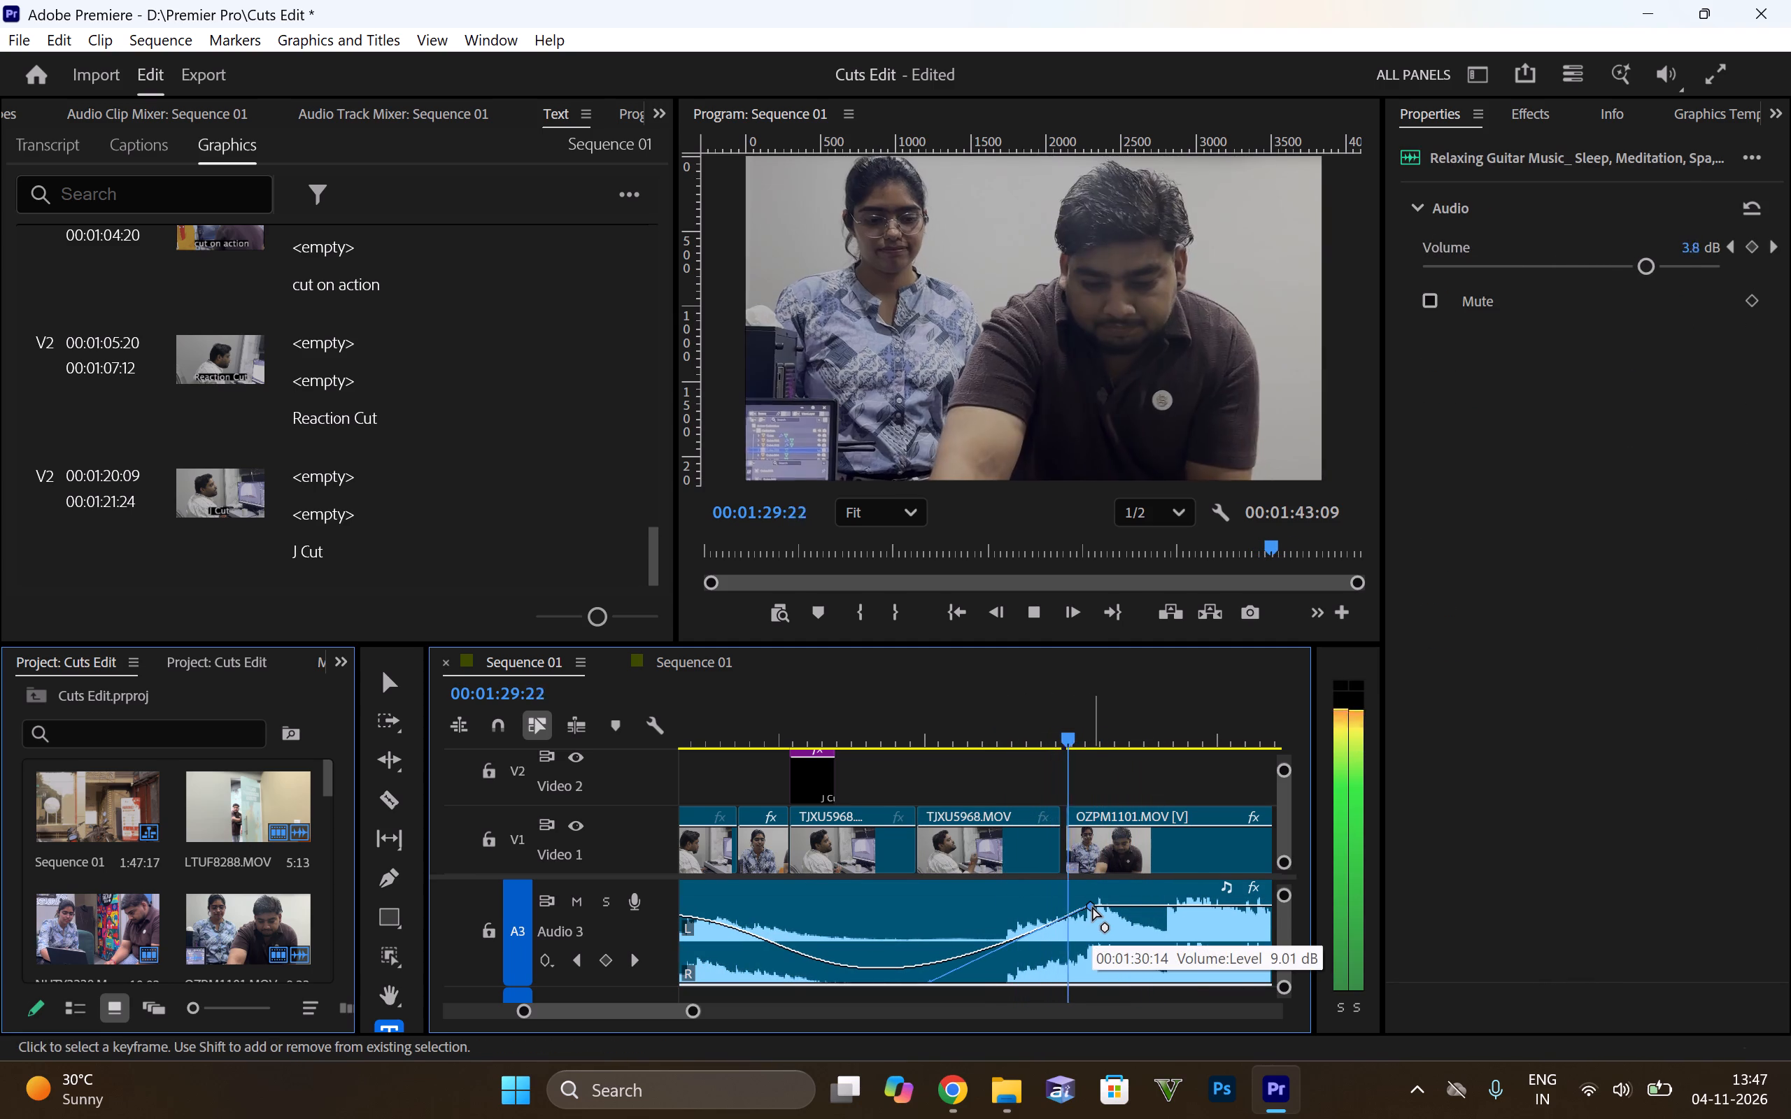
pyautogui.keyDown('alt'); pyautogui.scroll(-11, 995, 804); pyautogui.keyUp('alt')
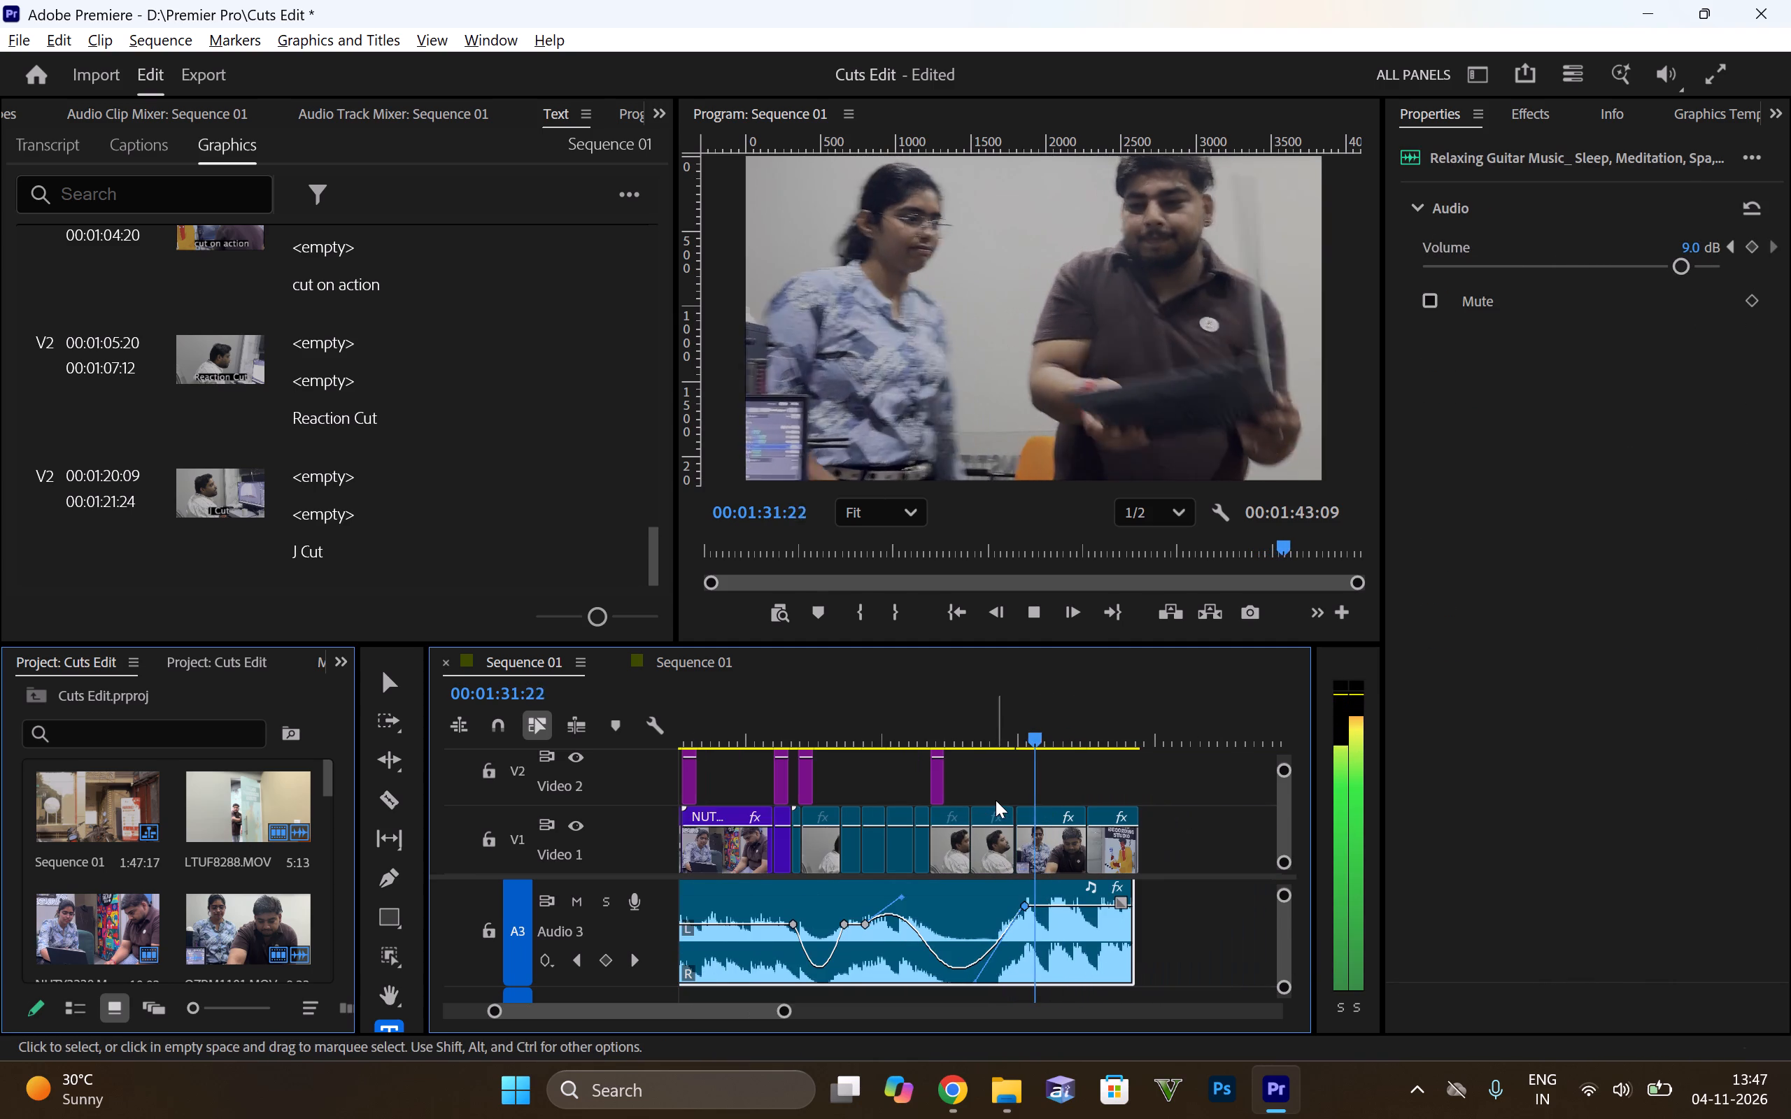
pyautogui.keyDown('alt'); pyautogui.scroll(20, 1004, 799); pyautogui.keyUp('alt')
pyautogui.keyDown('alt'); pyautogui.scroll(6, 1004, 799); pyautogui.keyUp('alt')
pyautogui.press('space')
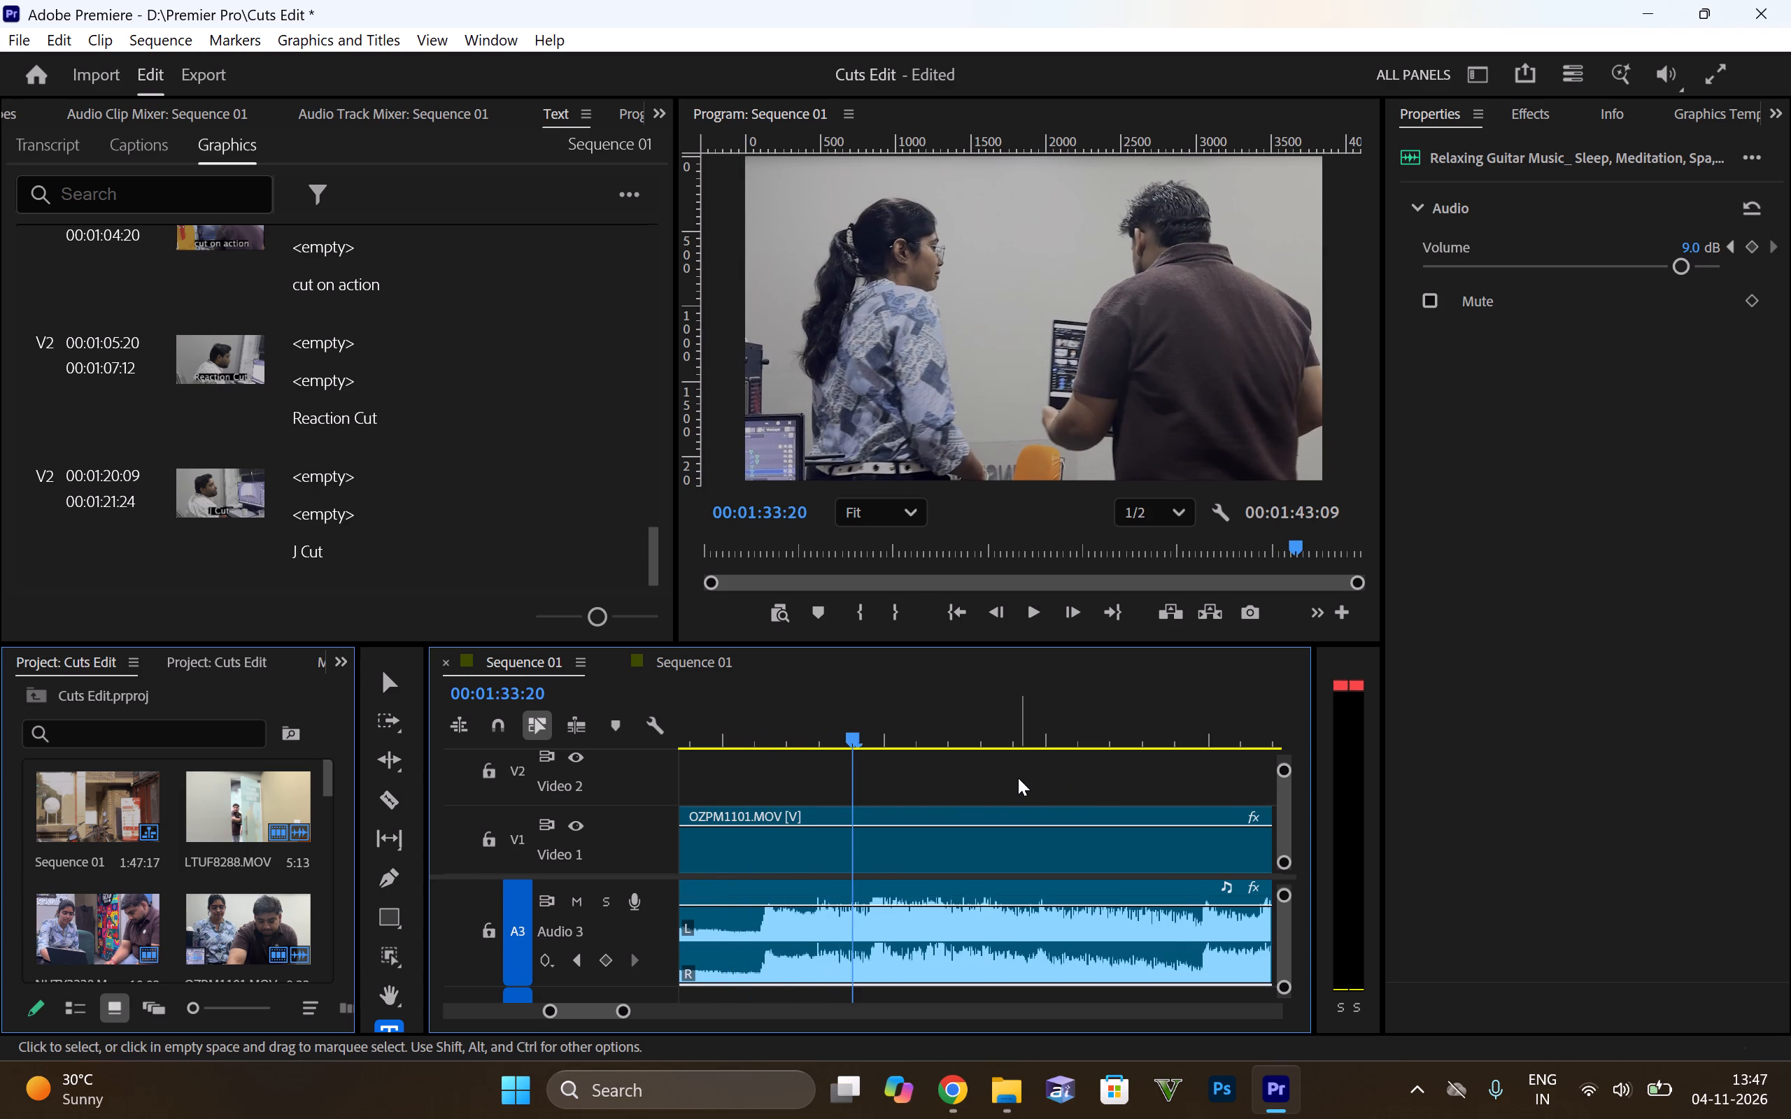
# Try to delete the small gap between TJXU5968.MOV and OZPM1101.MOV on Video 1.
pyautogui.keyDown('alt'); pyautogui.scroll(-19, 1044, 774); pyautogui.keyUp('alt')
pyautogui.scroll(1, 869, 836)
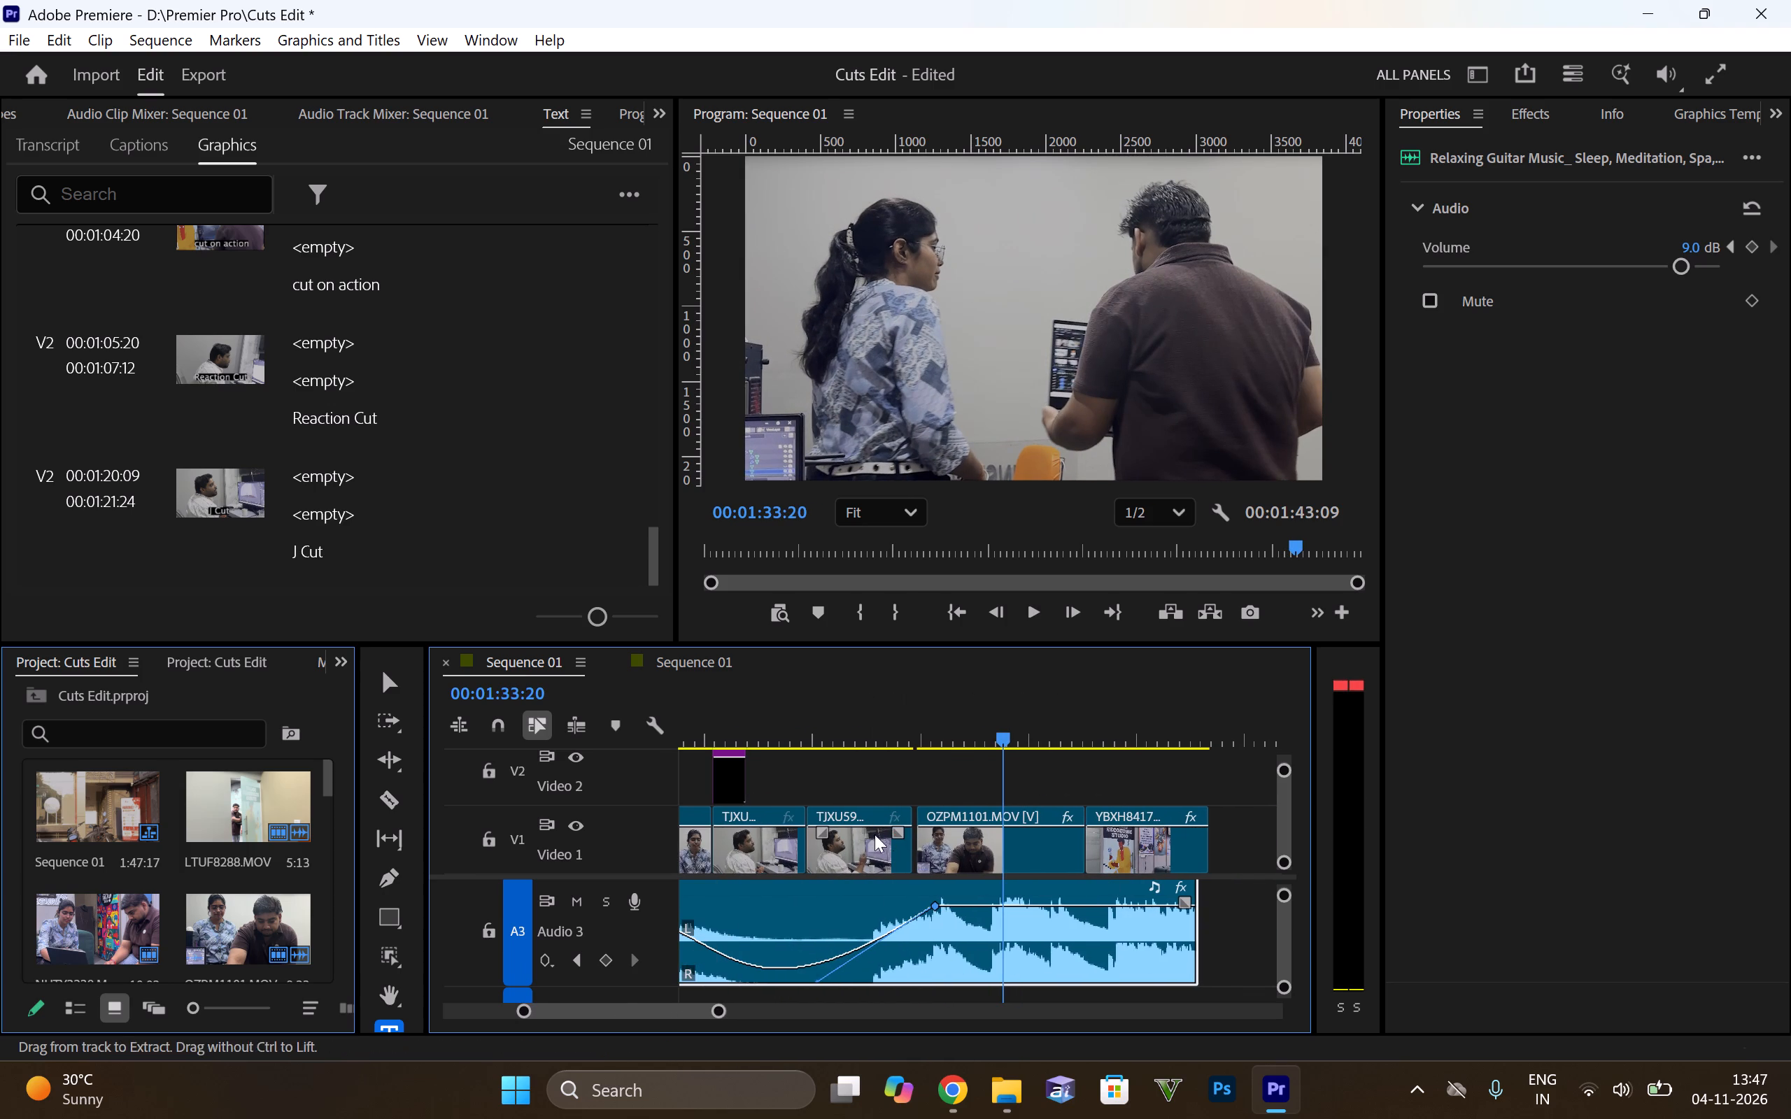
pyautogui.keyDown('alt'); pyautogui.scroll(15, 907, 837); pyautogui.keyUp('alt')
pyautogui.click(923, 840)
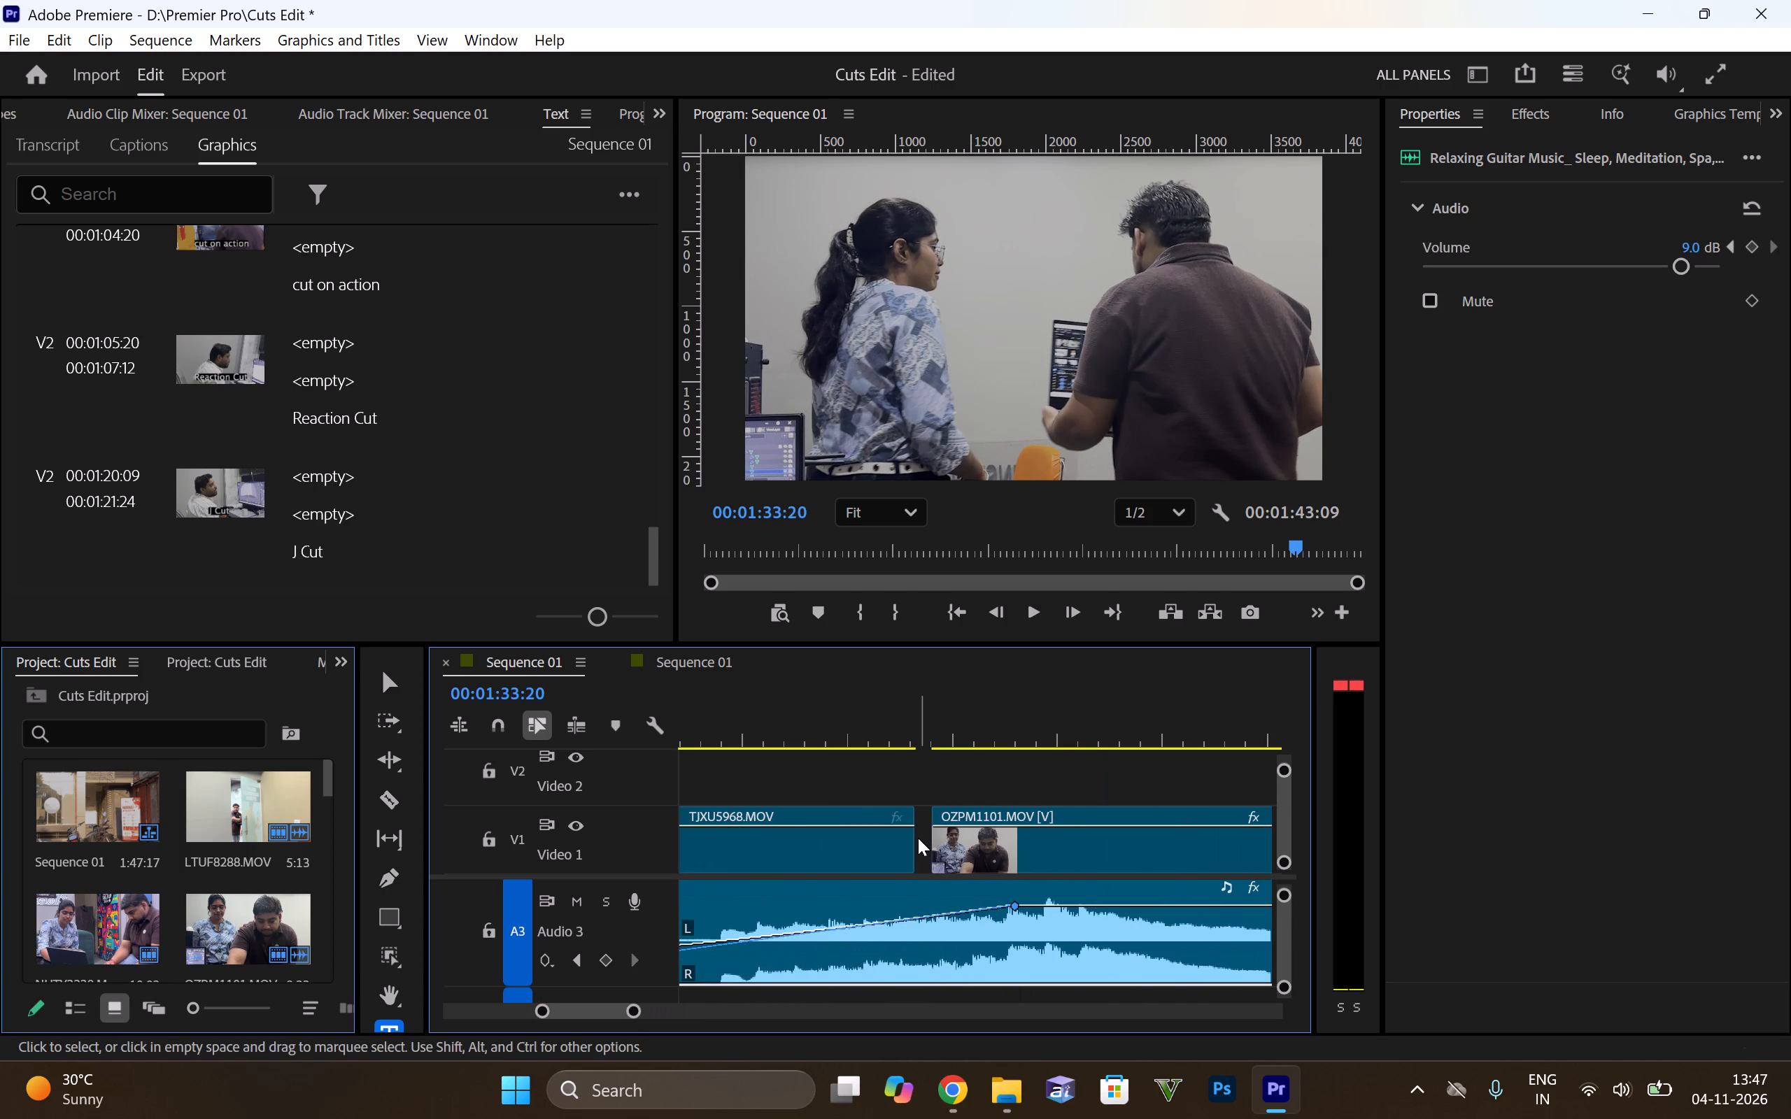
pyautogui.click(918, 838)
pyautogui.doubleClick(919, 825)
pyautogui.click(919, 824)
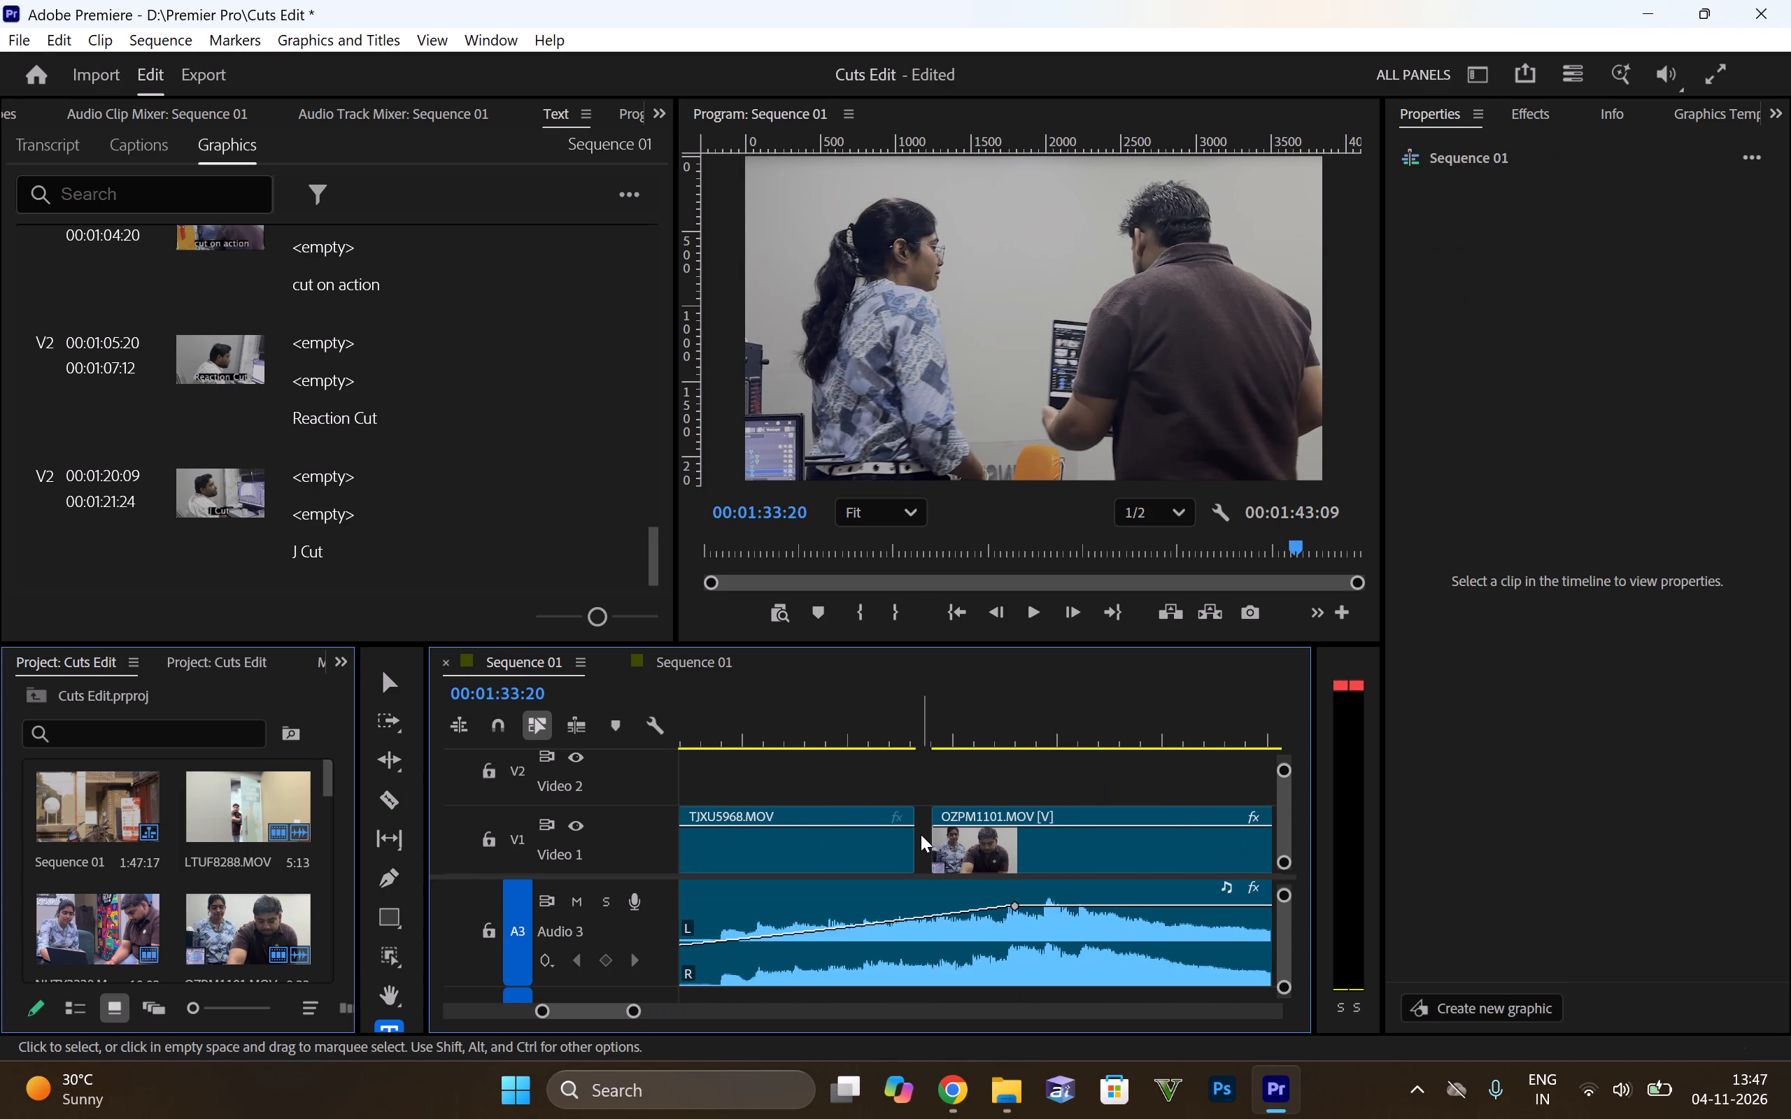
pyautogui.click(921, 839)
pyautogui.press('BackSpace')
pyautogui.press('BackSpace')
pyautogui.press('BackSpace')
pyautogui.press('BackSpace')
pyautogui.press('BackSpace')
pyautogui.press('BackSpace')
# Move OZPM1101.MOV on Video 1 back against the end of TJXU5968.MOV to close the gap, and play across the join.
pyautogui.keyDown('alt'); pyautogui.scroll(-20, 920, 851); pyautogui.keyUp('alt')
pyautogui.keyDown('alt'); pyautogui.scroll(-1, 920, 851); pyautogui.keyUp('alt')
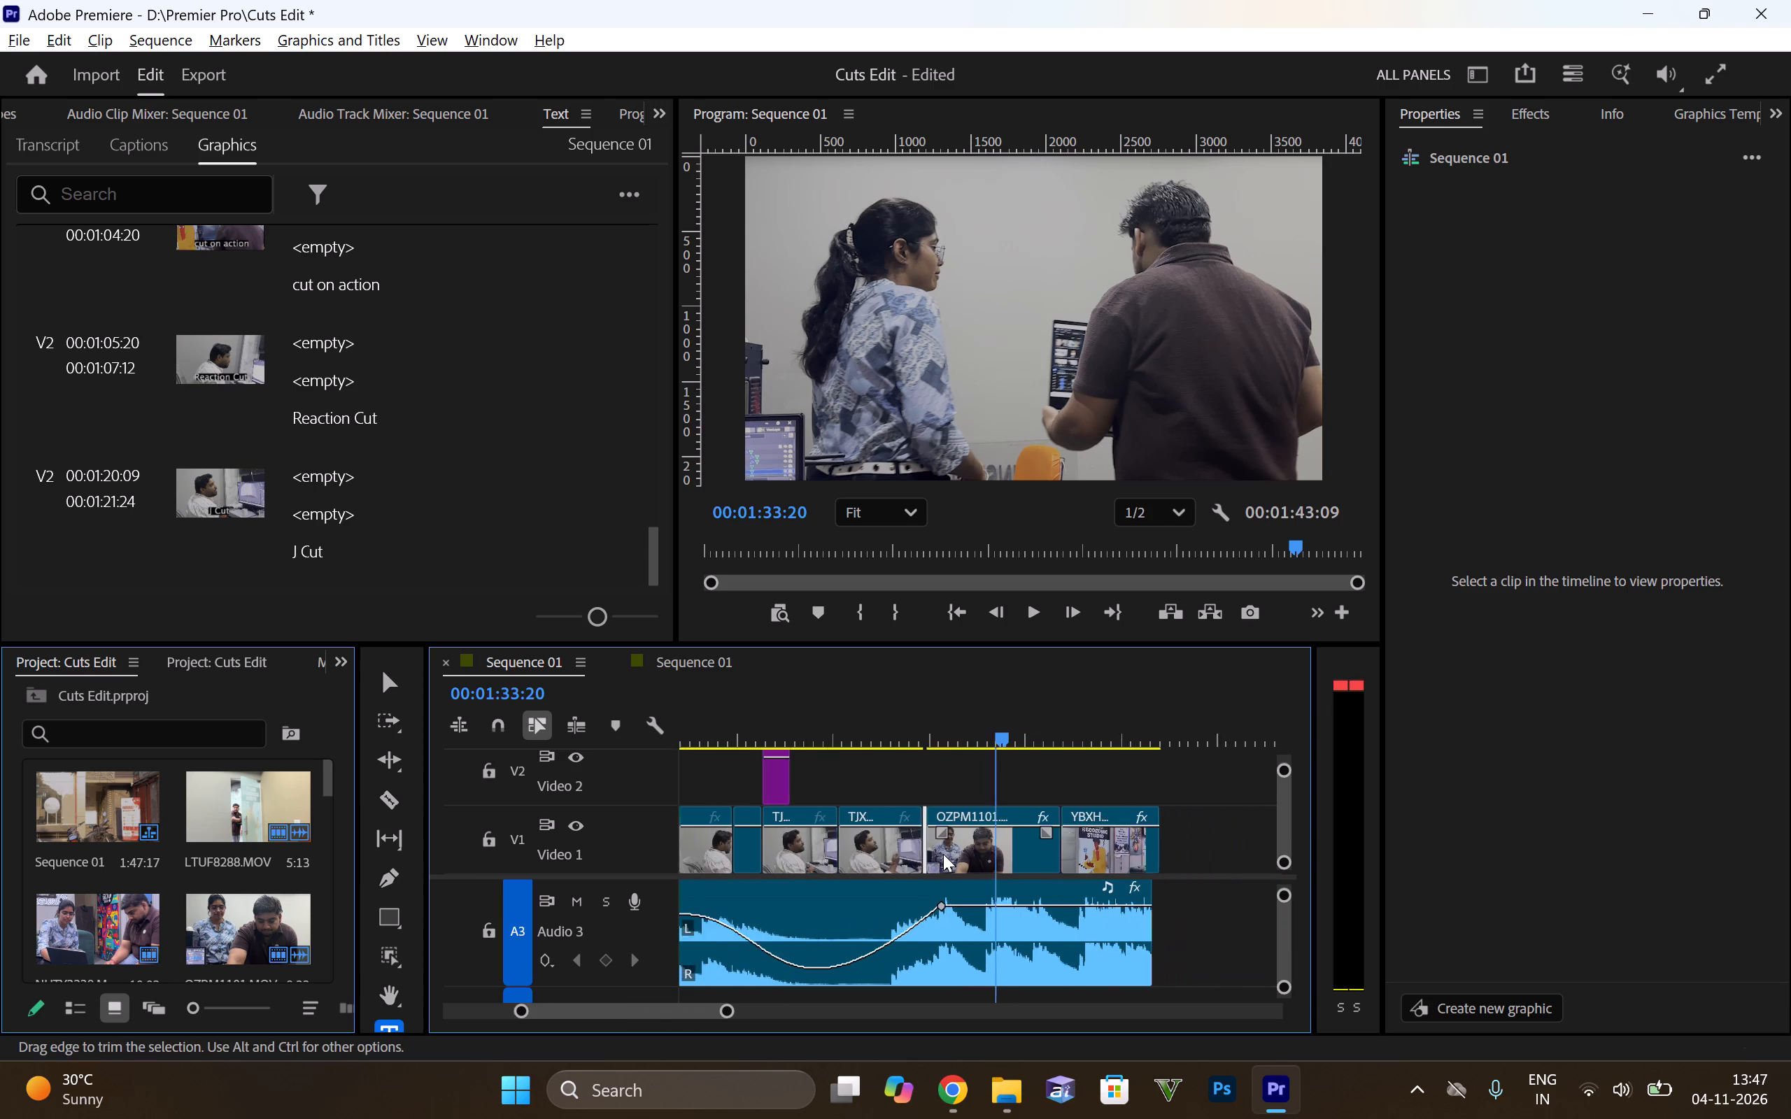
pyautogui.scroll(7, 928, 762)
pyautogui.scroll(-6, 930, 763)
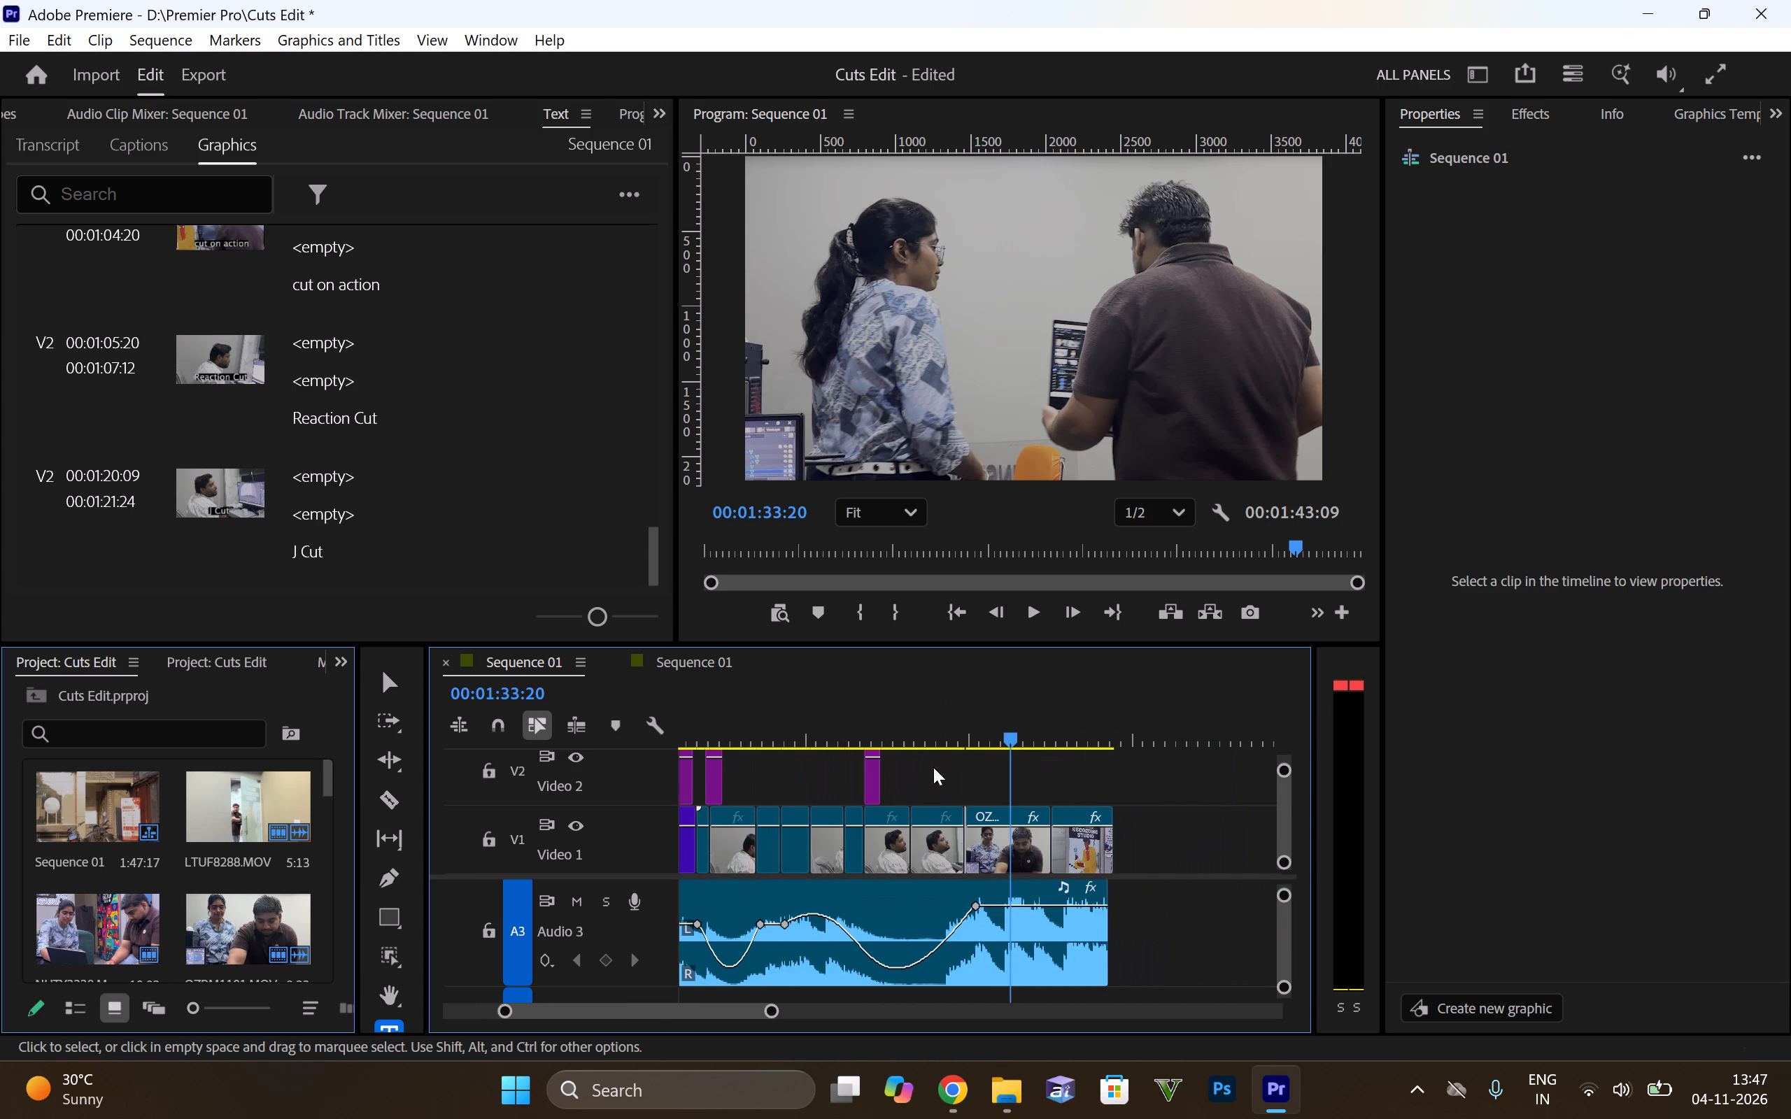
pyautogui.keyDown('ctrl'); pyautogui.scroll(7, 924, 783); pyautogui.keyUp('ctrl')
pyautogui.keyDown('ctrl'); pyautogui.scroll(-7, 924, 784); pyautogui.keyUp('ctrl')
pyautogui.keyDown('alt'); pyautogui.scroll(20, 940, 785); pyautogui.keyUp('alt')
pyautogui.keyDown('alt'); pyautogui.scroll(1, 940, 785); pyautogui.keyUp('alt')
pyautogui.keyDown('alt'); pyautogui.scroll(7, 1051, 841); pyautogui.keyUp('alt')
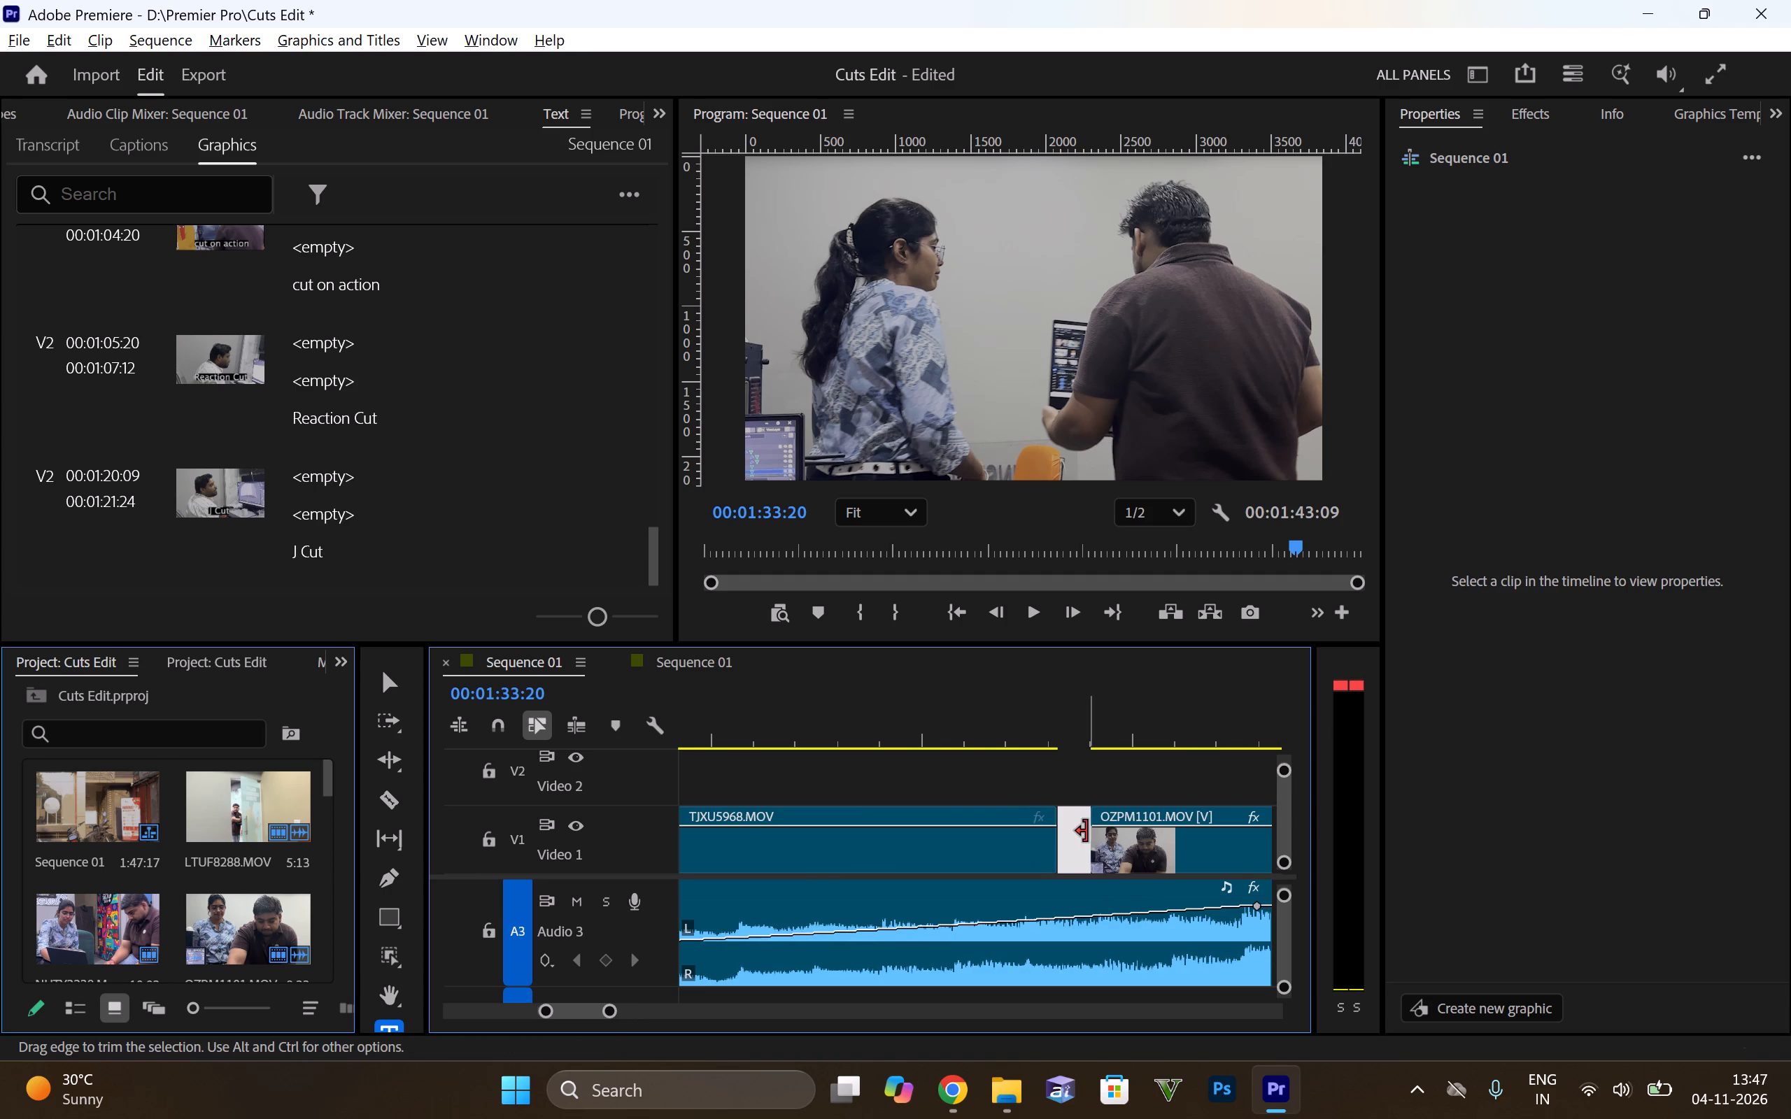
pyautogui.click(1079, 840)
pyautogui.moveTo(1156, 839); pyautogui.dragTo(1126, 834)
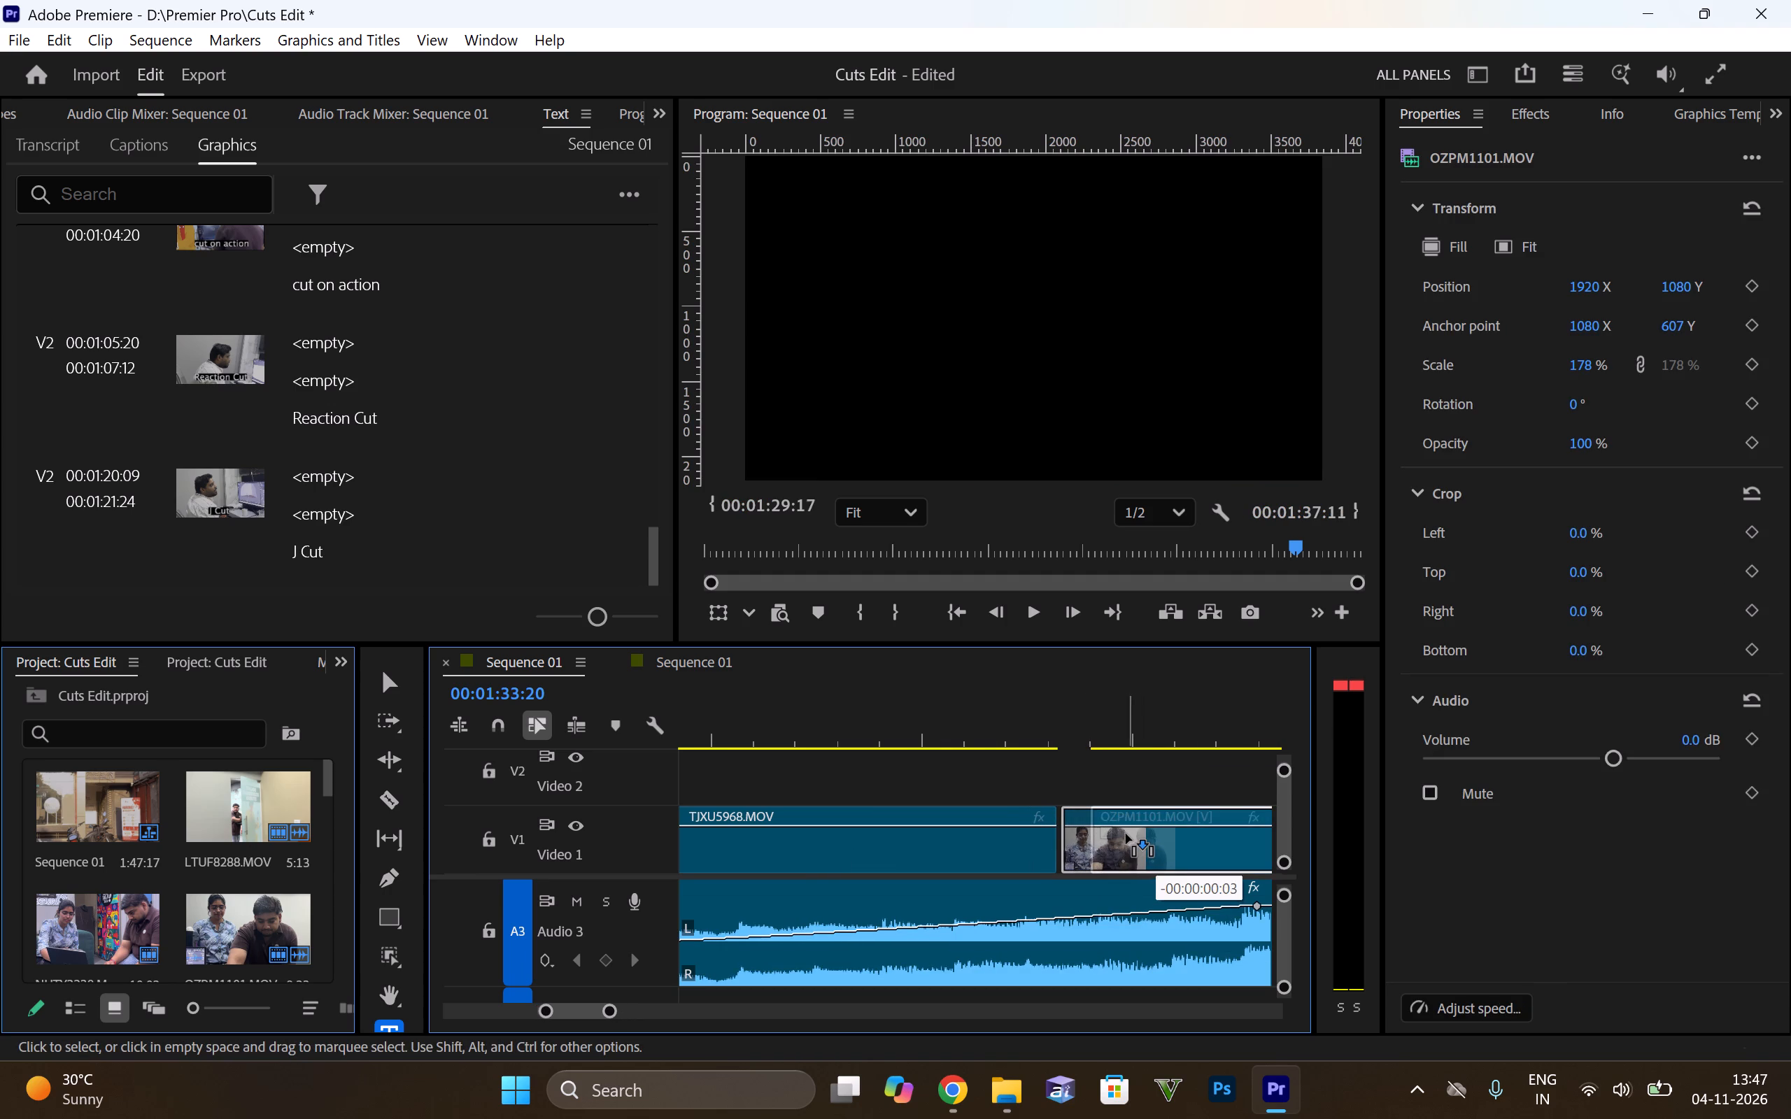
pyautogui.moveTo(1126, 834); pyautogui.dragTo(1121, 834)
pyautogui.keyDown('alt'); pyautogui.scroll(12, 1061, 843); pyautogui.keyUp('alt')
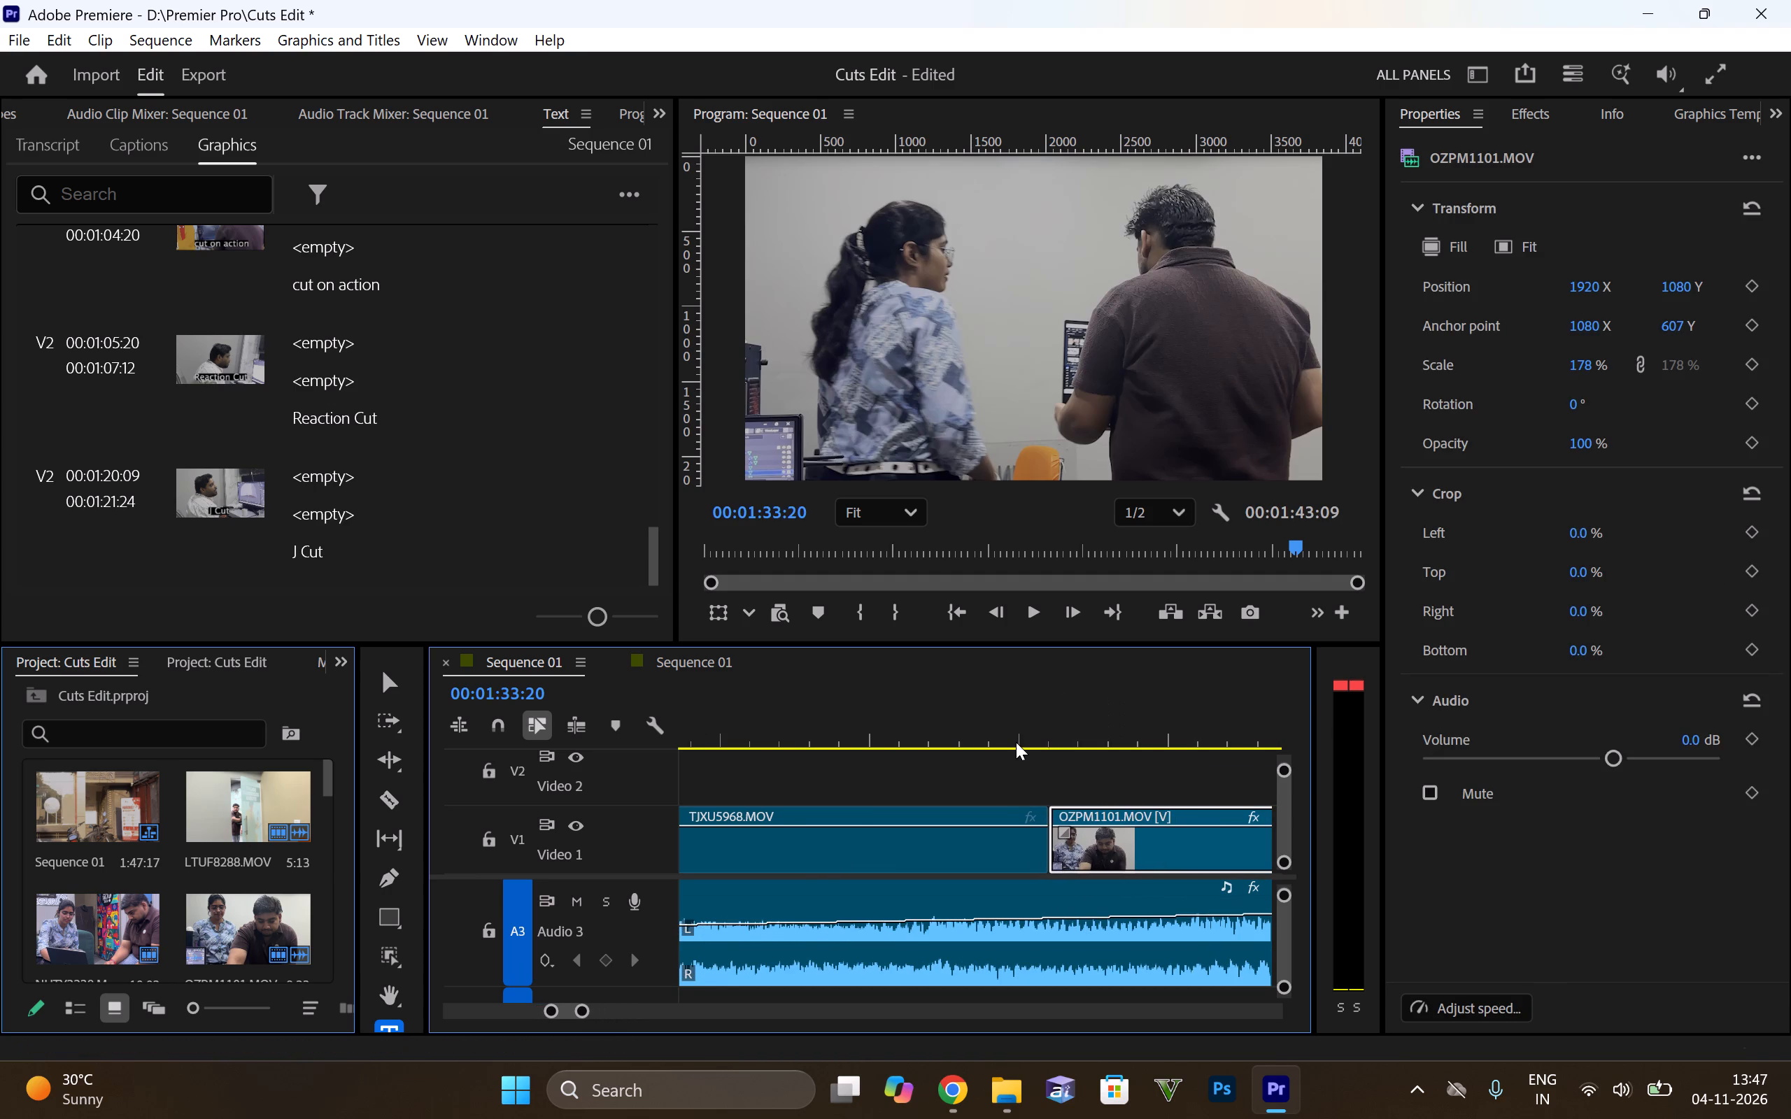
pyautogui.click(1016, 742)
pyautogui.press('space')
pyautogui.press('space')
pyautogui.press('space')
pyautogui.scroll(-6, 886, 757)
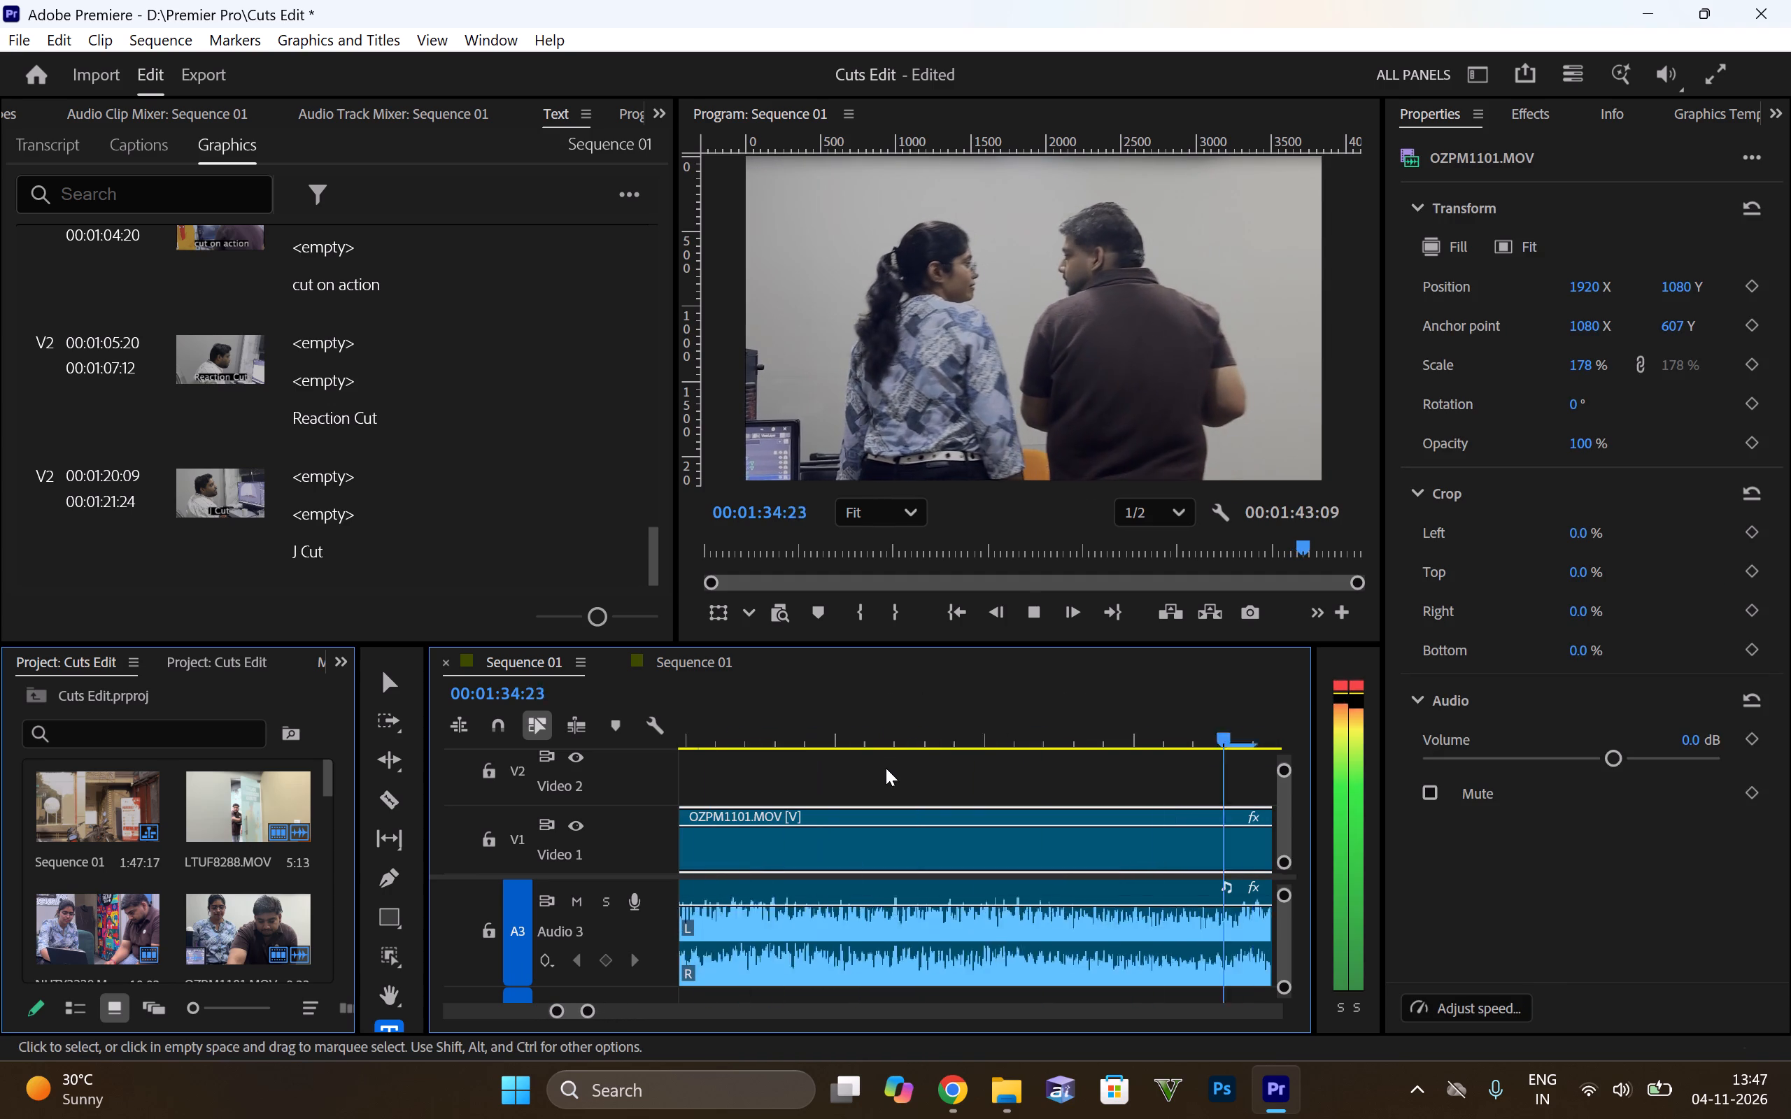
# Move YBXH8417.MOV on Video 1 back against the end of OZPM1101.MOV to close the gap, and play across the join.
pyautogui.scroll(-8, 886, 768)
pyautogui.press('space')
pyautogui.press('Escape')
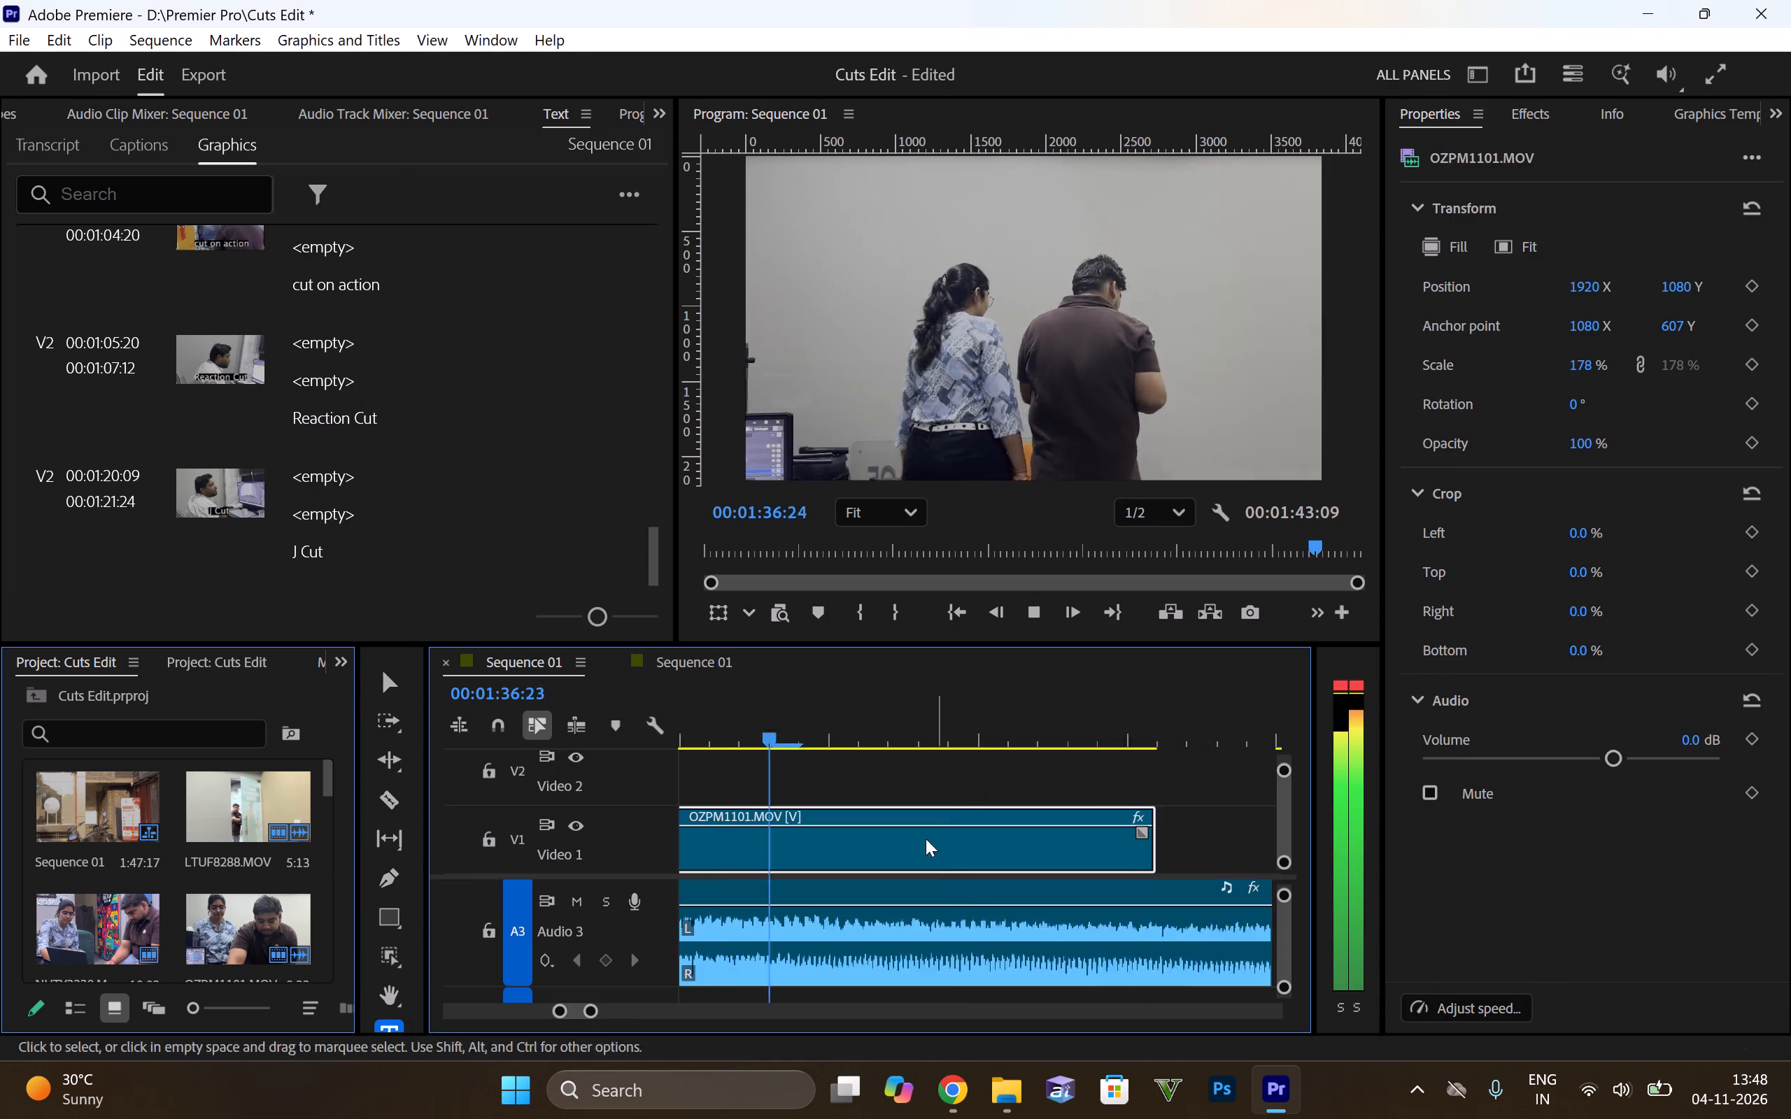
pyautogui.press('space')
pyautogui.keyDown('alt'); pyautogui.scroll(-11, 921, 833); pyautogui.keyUp('alt')
pyautogui.keyDown('alt'); pyautogui.scroll(-4, 1005, 836); pyautogui.keyUp('alt')
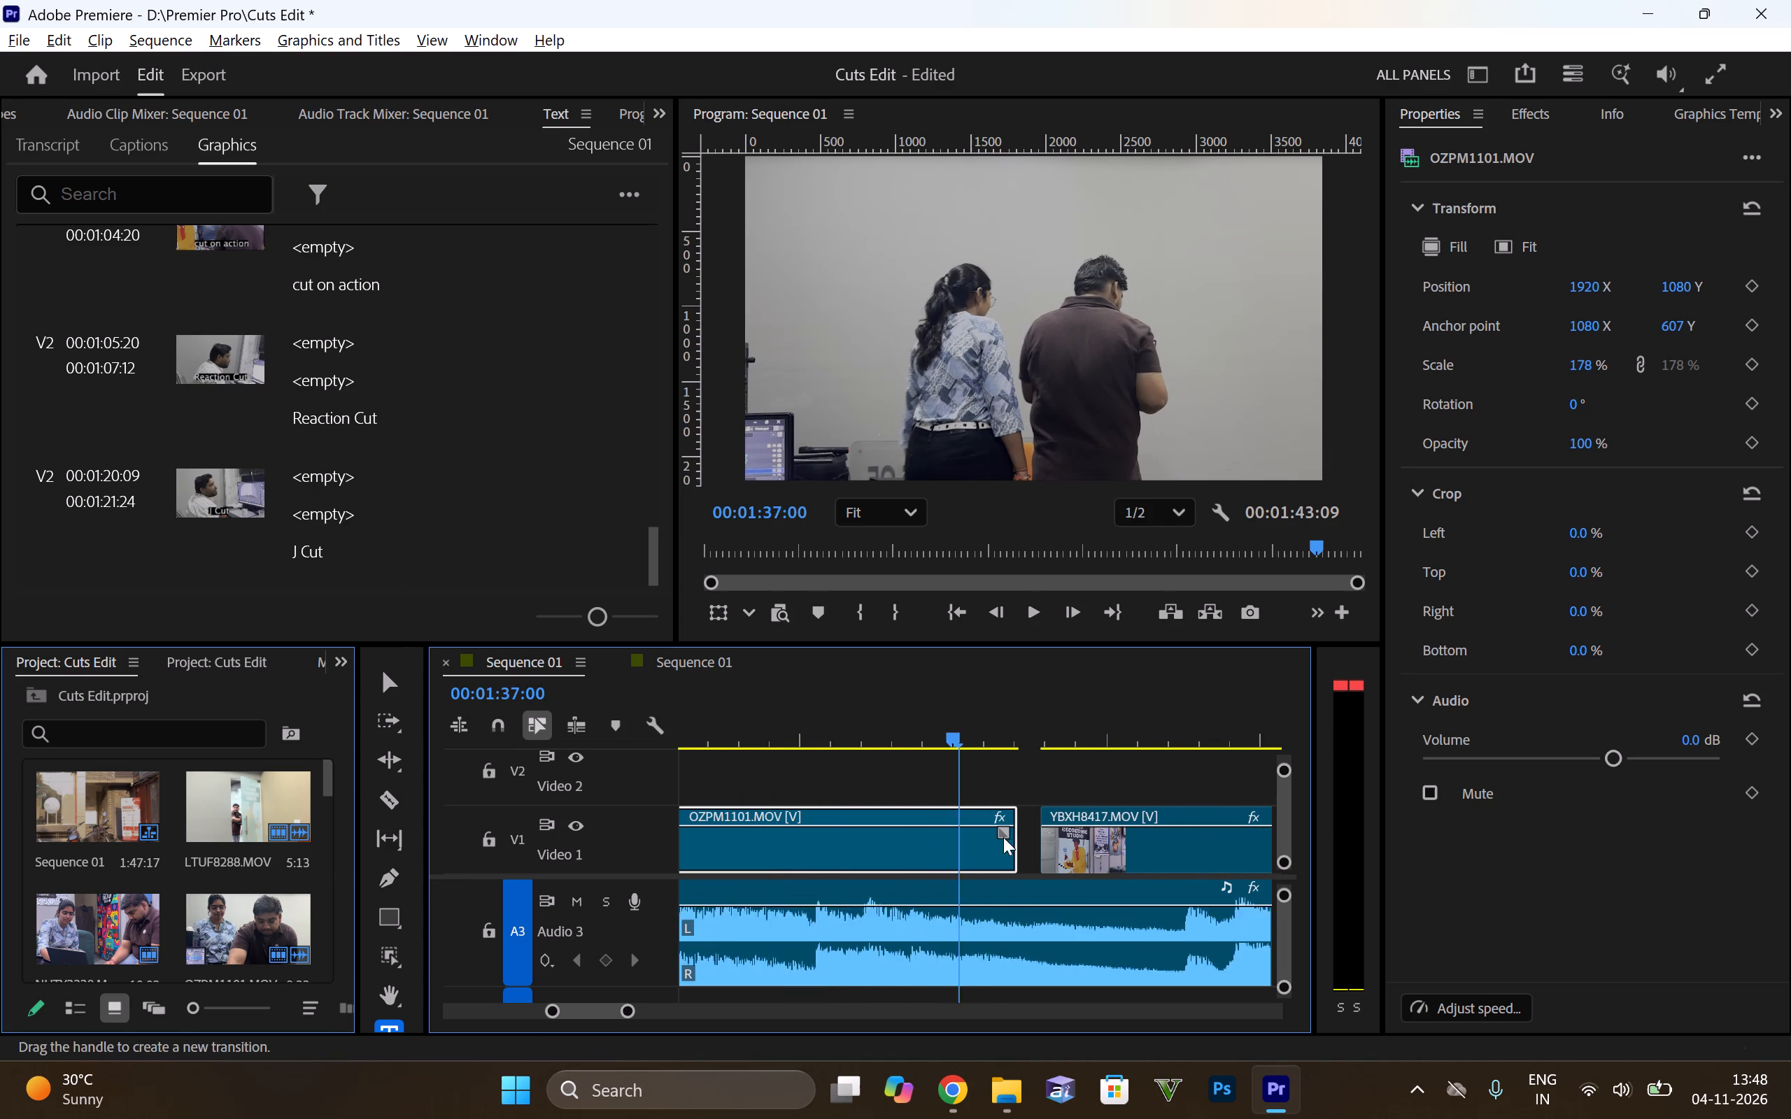
pyautogui.keyDown('alt'); pyautogui.scroll(-18, 1003, 837); pyautogui.keyUp('alt')
pyautogui.moveTo(1093, 842); pyautogui.dragTo(1087, 842)
pyautogui.press('space')
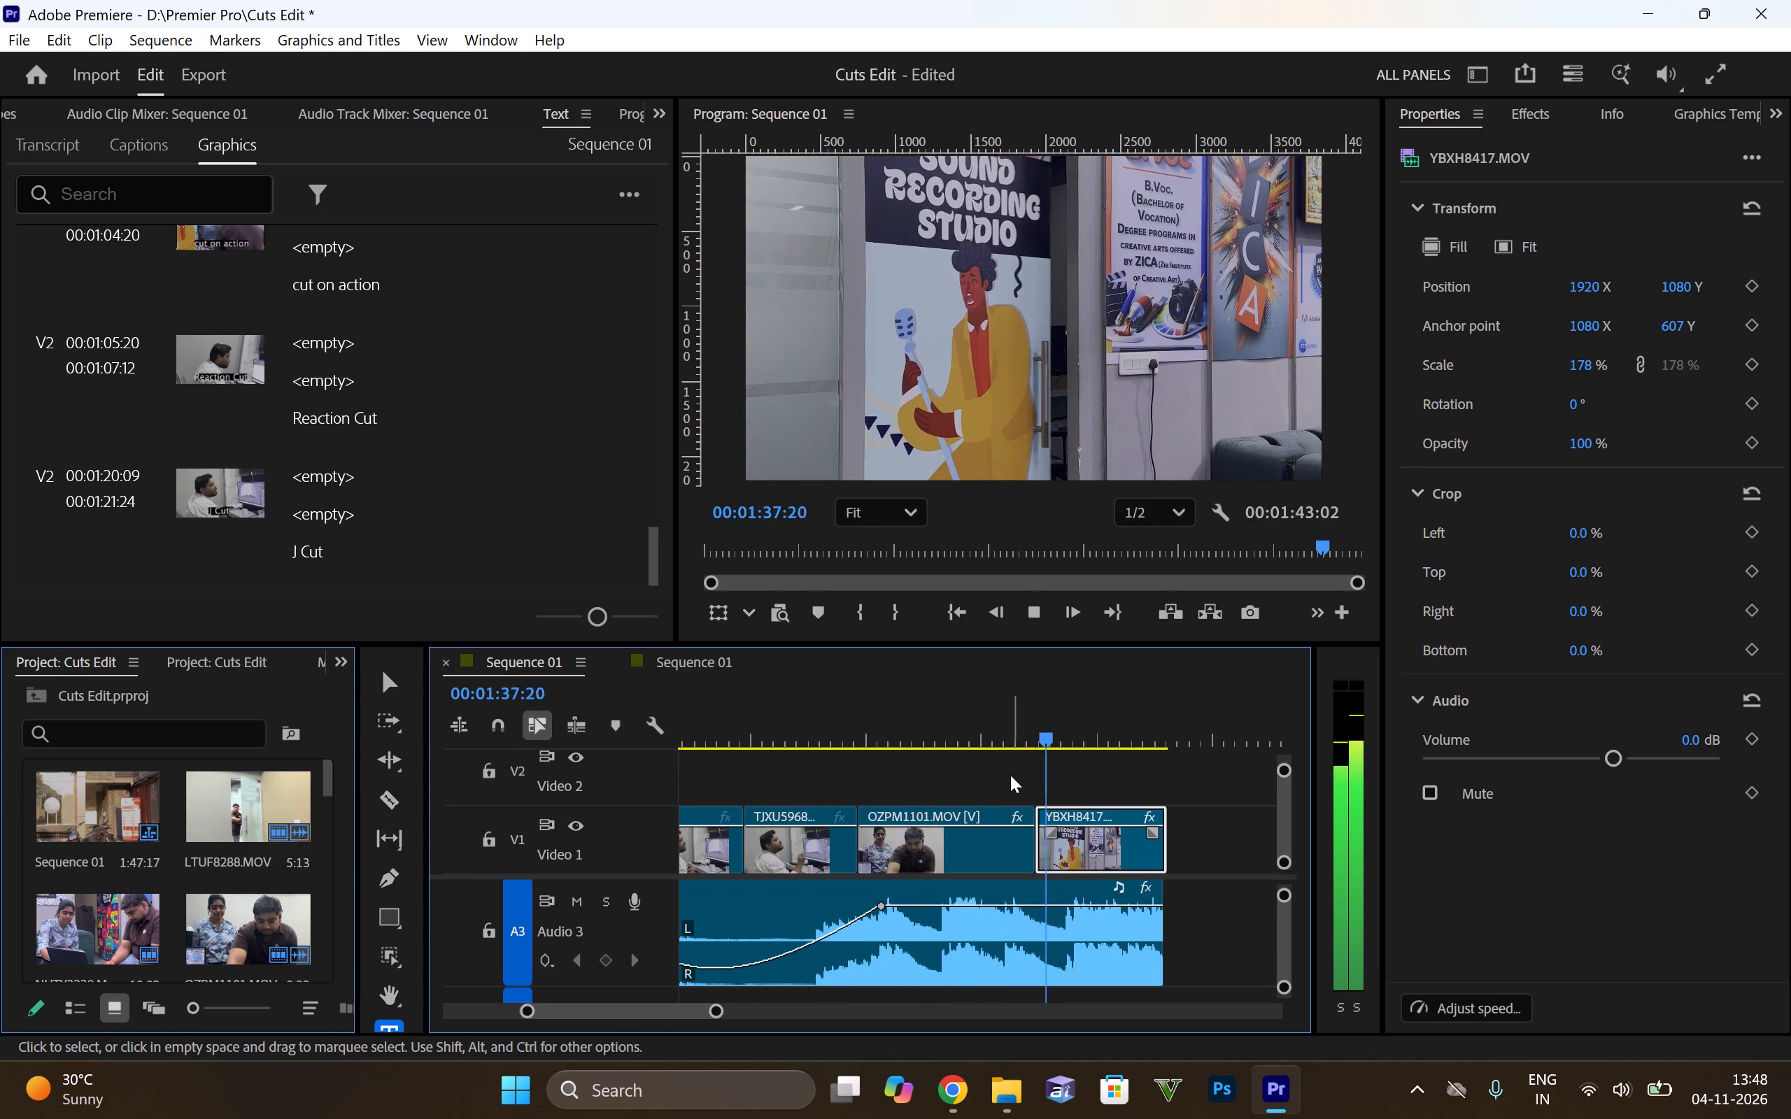
# Add a Cross Dissolve transition at the end of YBXH8417.MOV on Video 1, covering the final part of the clip.
pyautogui.keyDown('alt'); pyautogui.scroll(7, 1009, 775); pyautogui.keyUp('alt')
pyautogui.keyDown('alt'); pyautogui.scroll(-7, 996, 774); pyautogui.keyUp('alt')
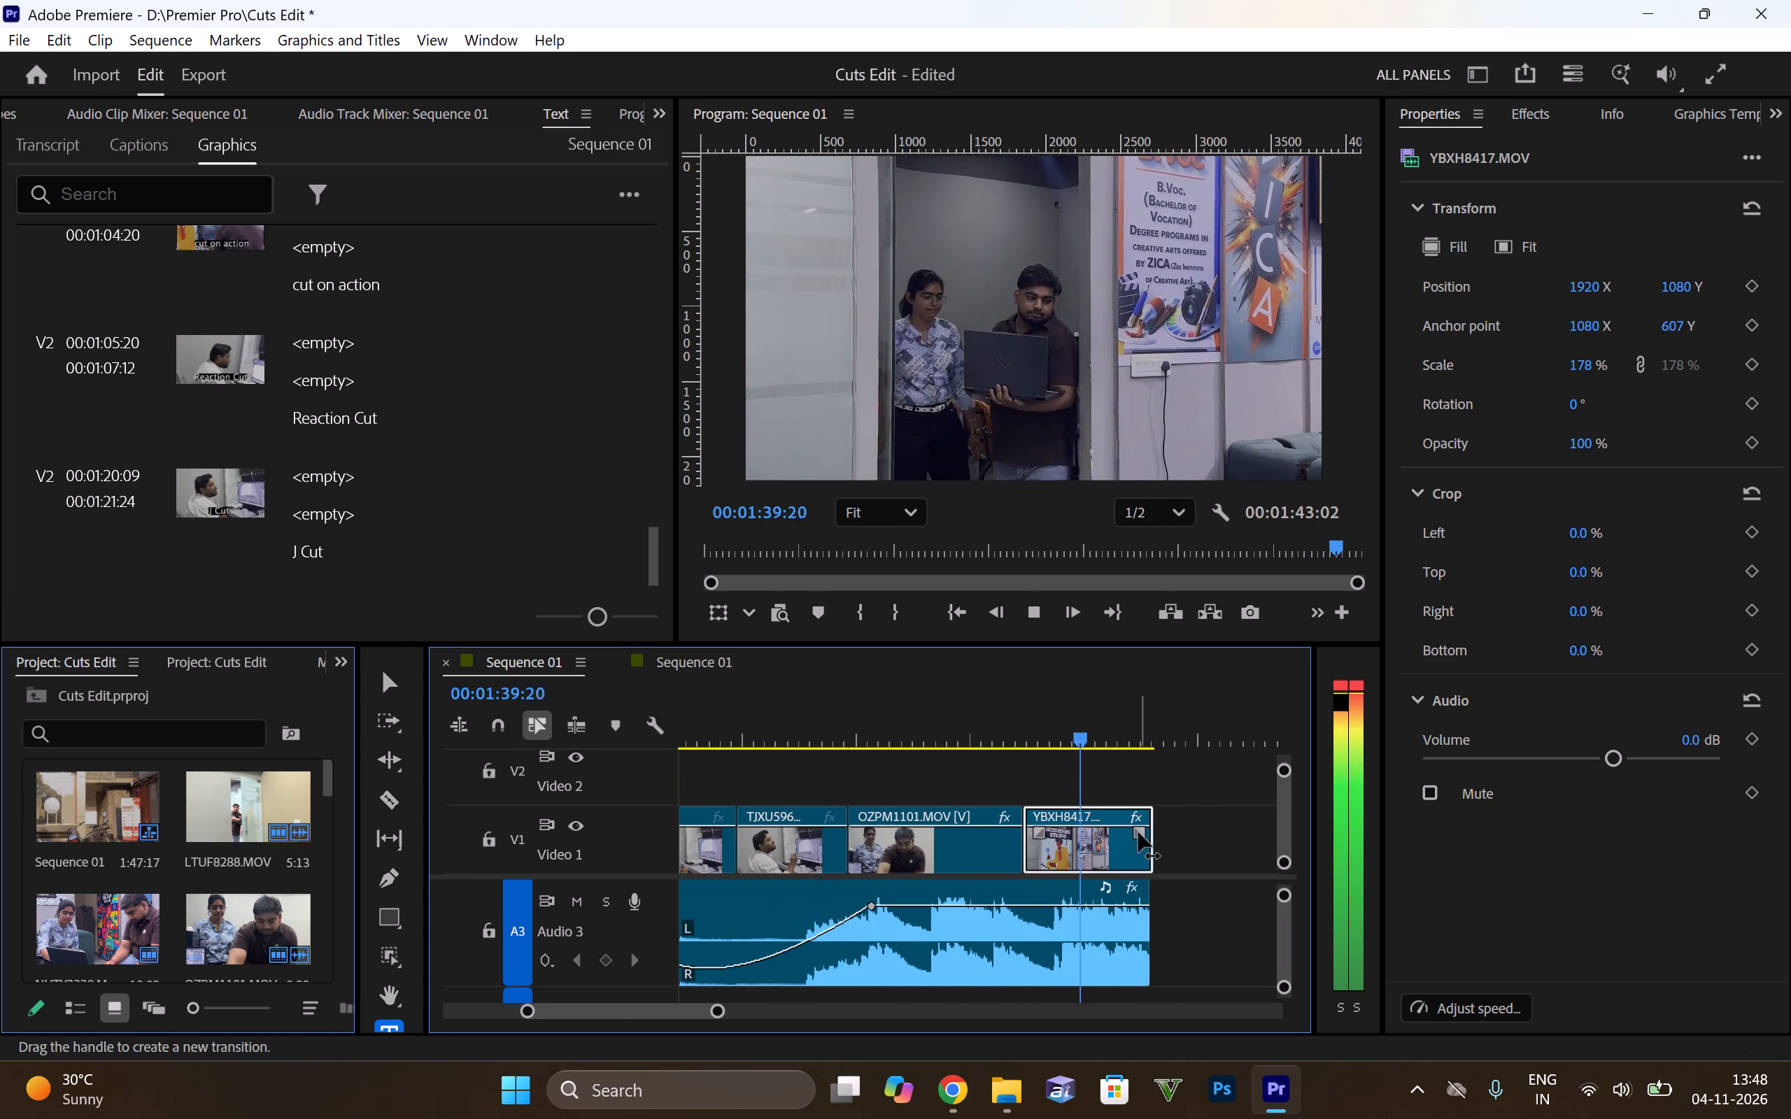
pyautogui.moveTo(1138, 832); pyautogui.dragTo(1091, 821)
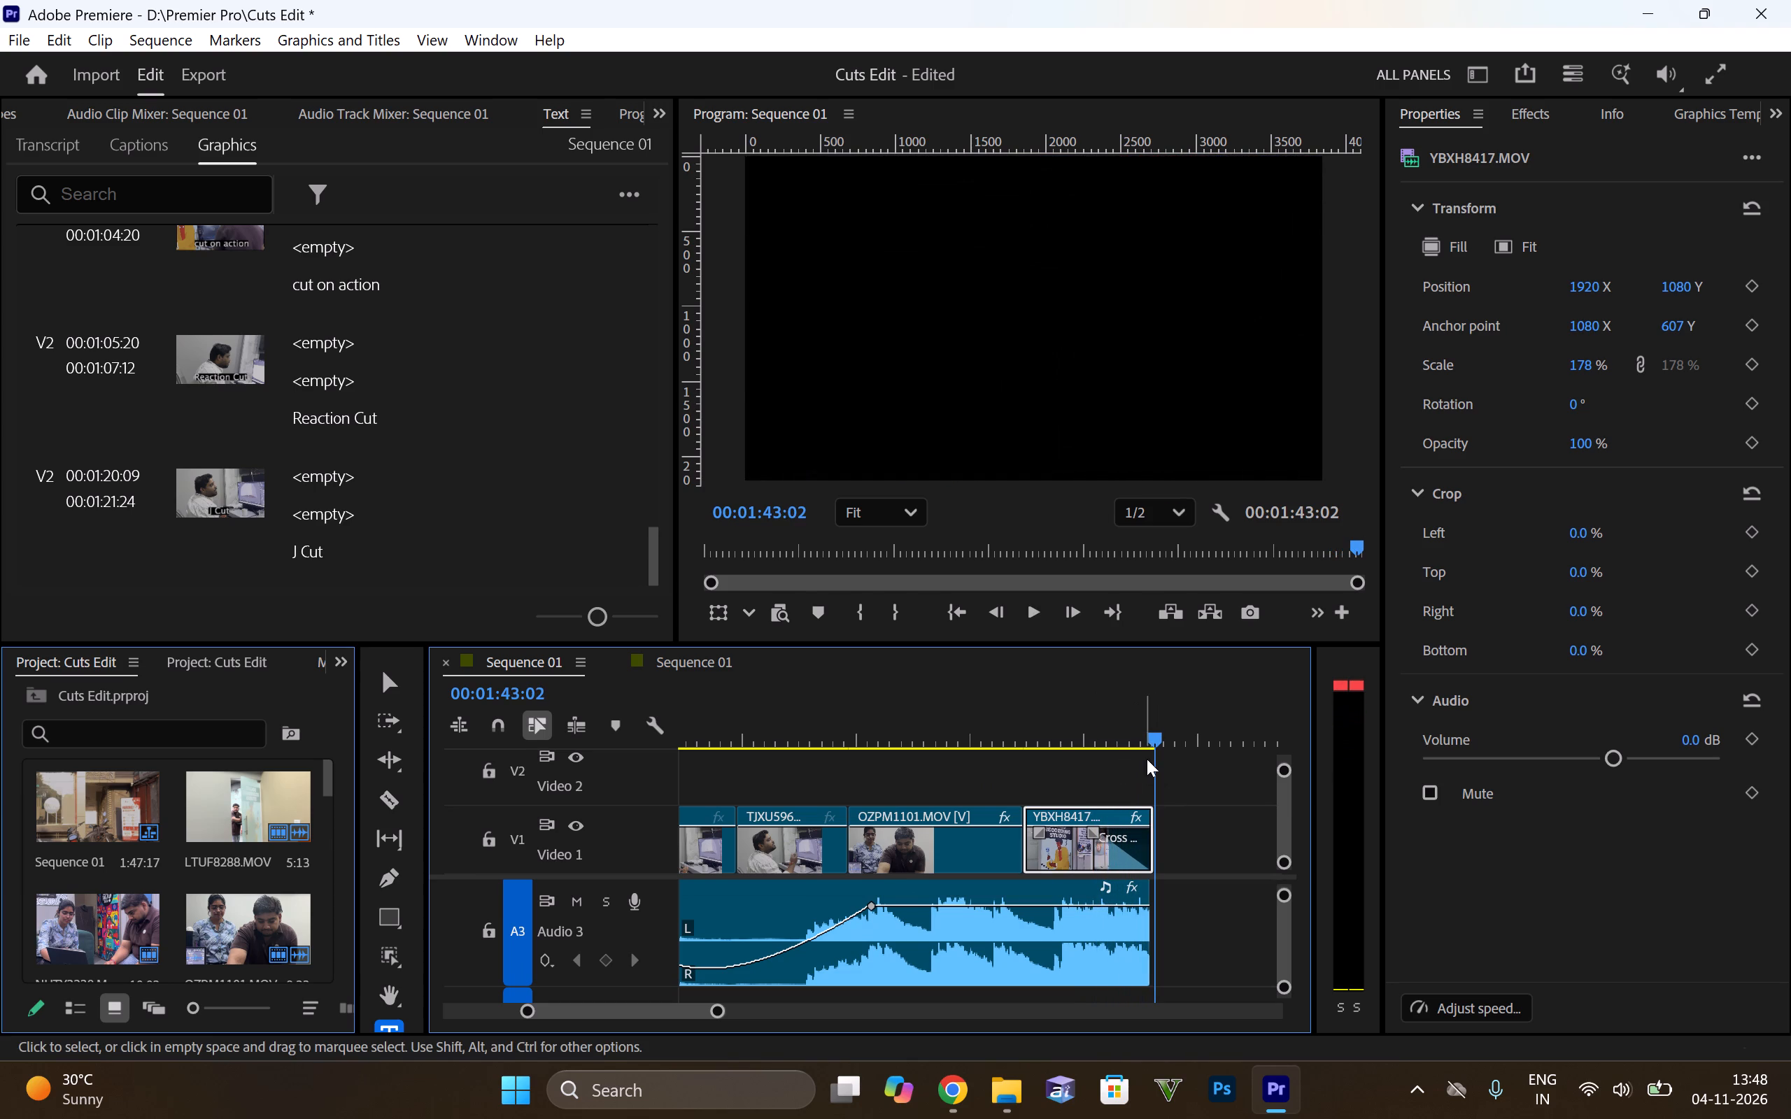
# Trim the end of YBXH8417.MOV on Video 1 by 3 frames, so it ends close to the Audio 3 music.
pyautogui.keyDown('alt'); pyautogui.scroll(18, 1147, 789); pyautogui.keyUp('alt')
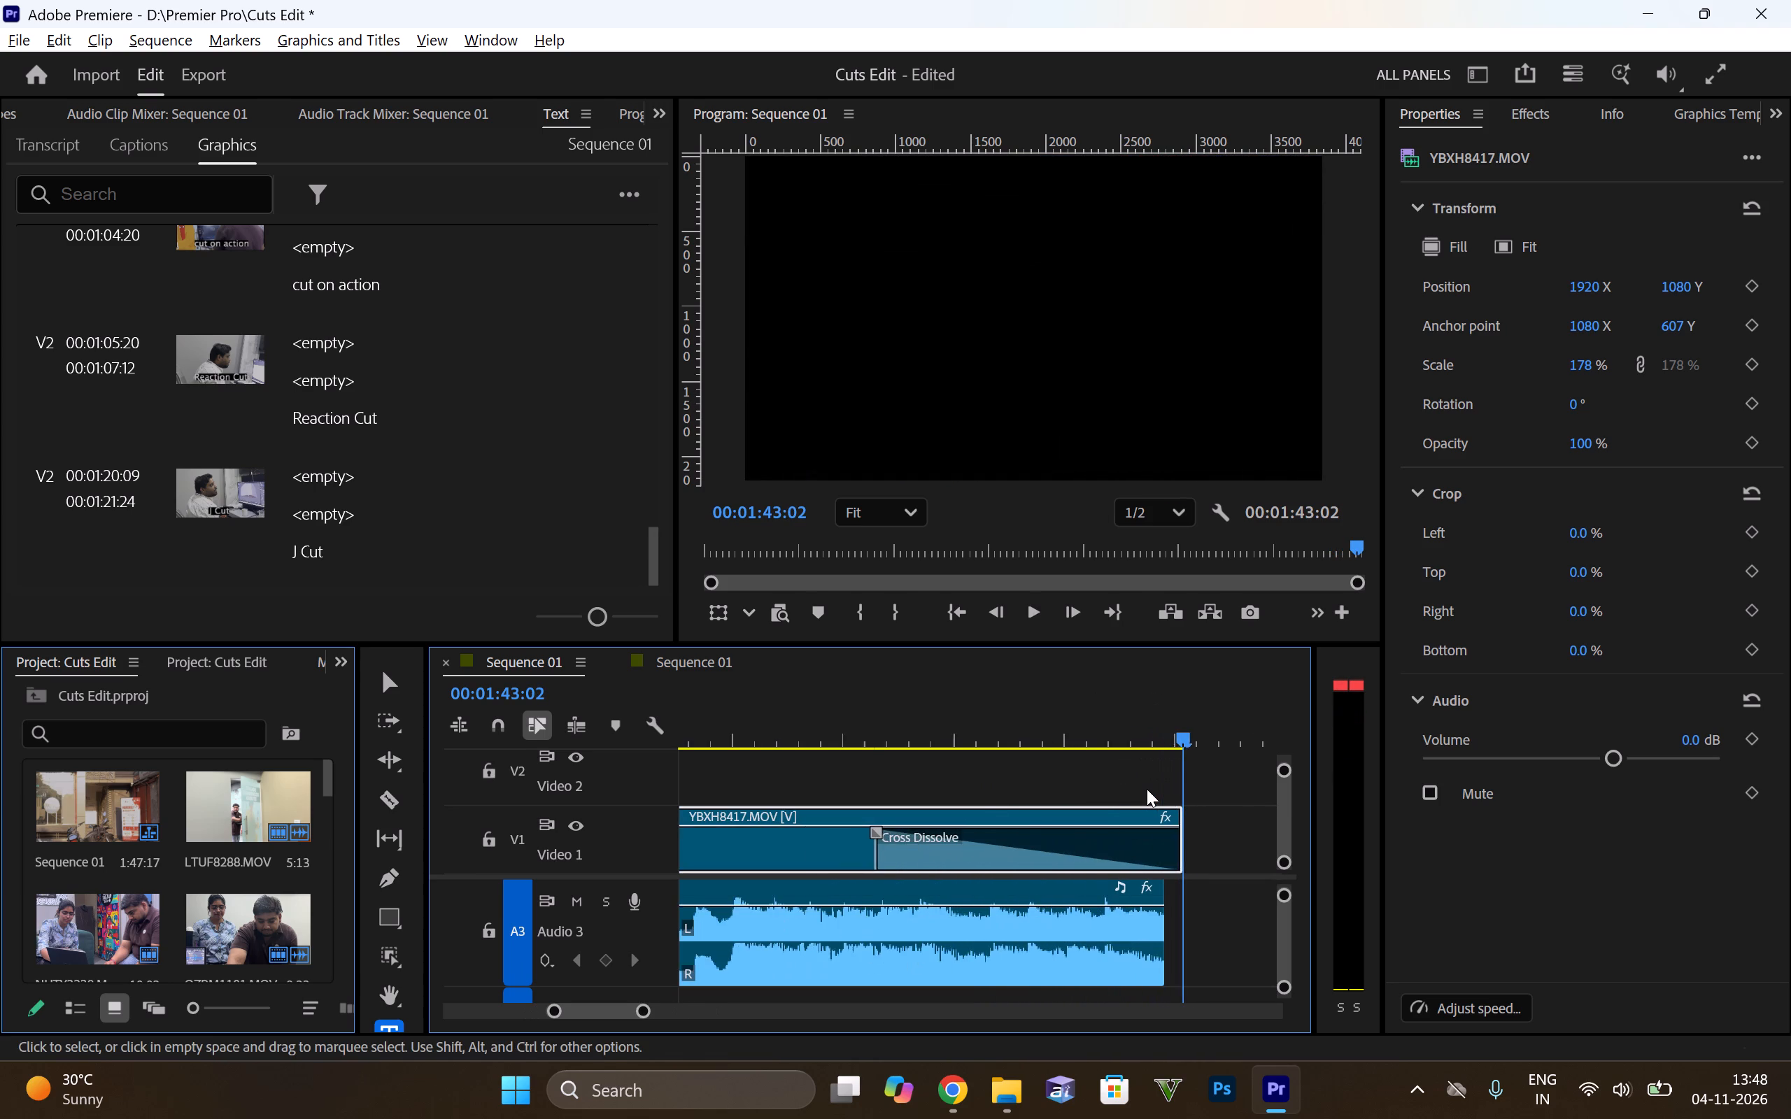
pyautogui.keyDown('alt'); pyautogui.scroll(5, 1147, 789); pyautogui.keyUp('alt')
pyautogui.moveTo(1226, 861); pyautogui.dragTo(1196, 853)
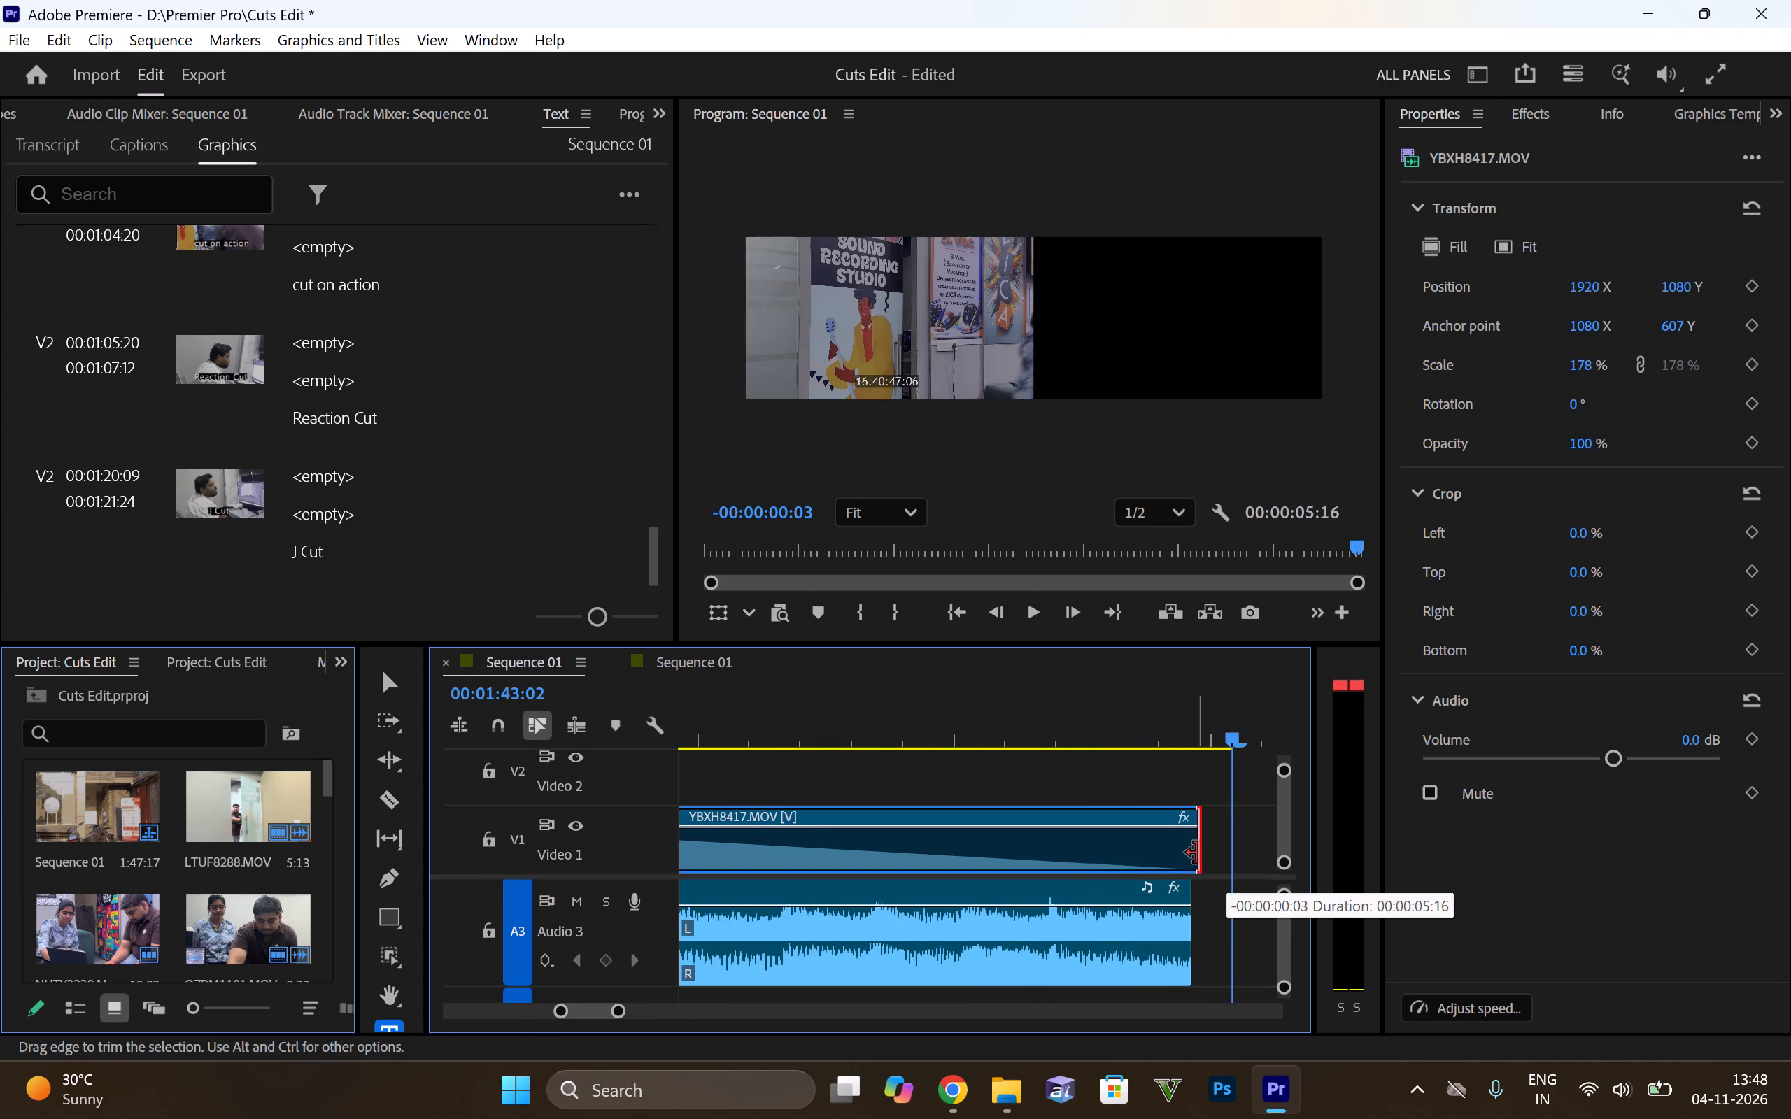
pyautogui.moveTo(1196, 853); pyautogui.dragTo(1189, 852)
# Play the whole sequence from the start through to the J Cut section to review the edit.
pyautogui.press('space')
pyautogui.press('space')
pyautogui.press('space')
pyautogui.press('space')
pyautogui.scroll(-13, 1209, 790)
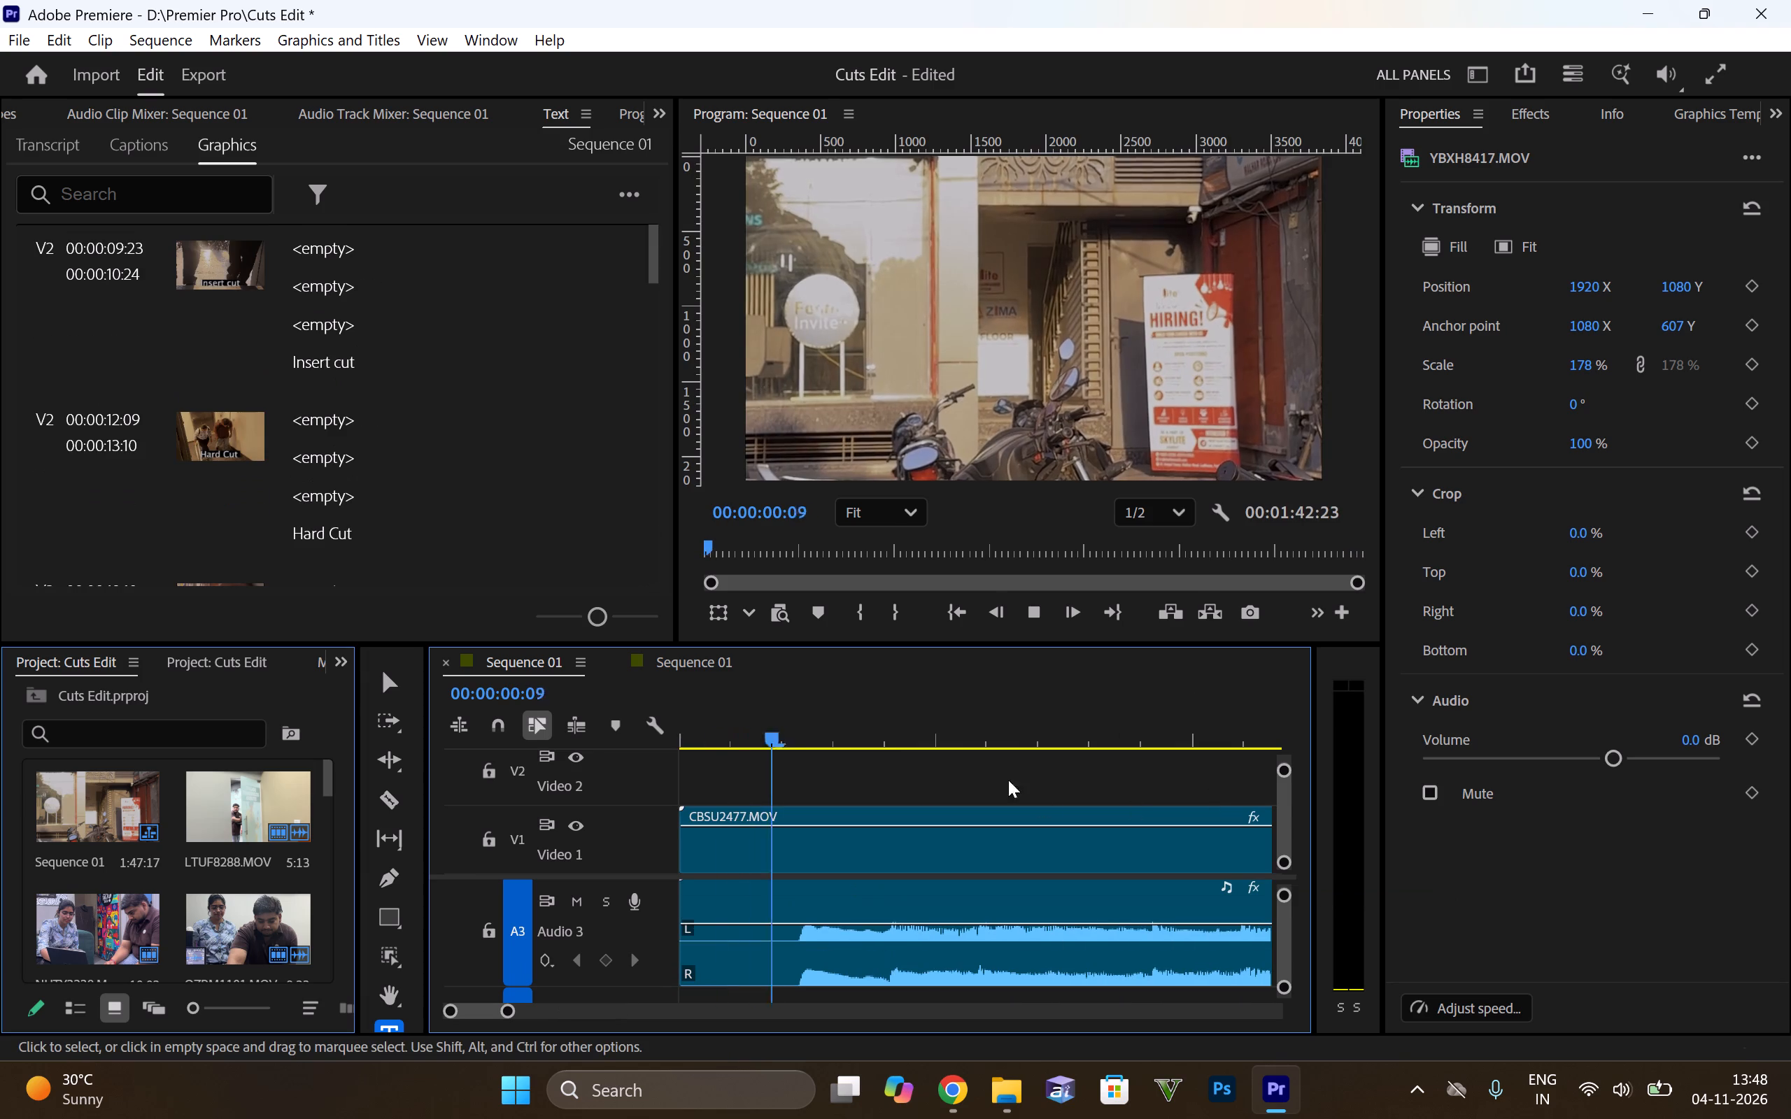
pyautogui.press('space')
pyautogui.press('space')
pyautogui.keyDown('alt'); pyautogui.scroll(-12, 798, 750); pyautogui.keyUp('alt')
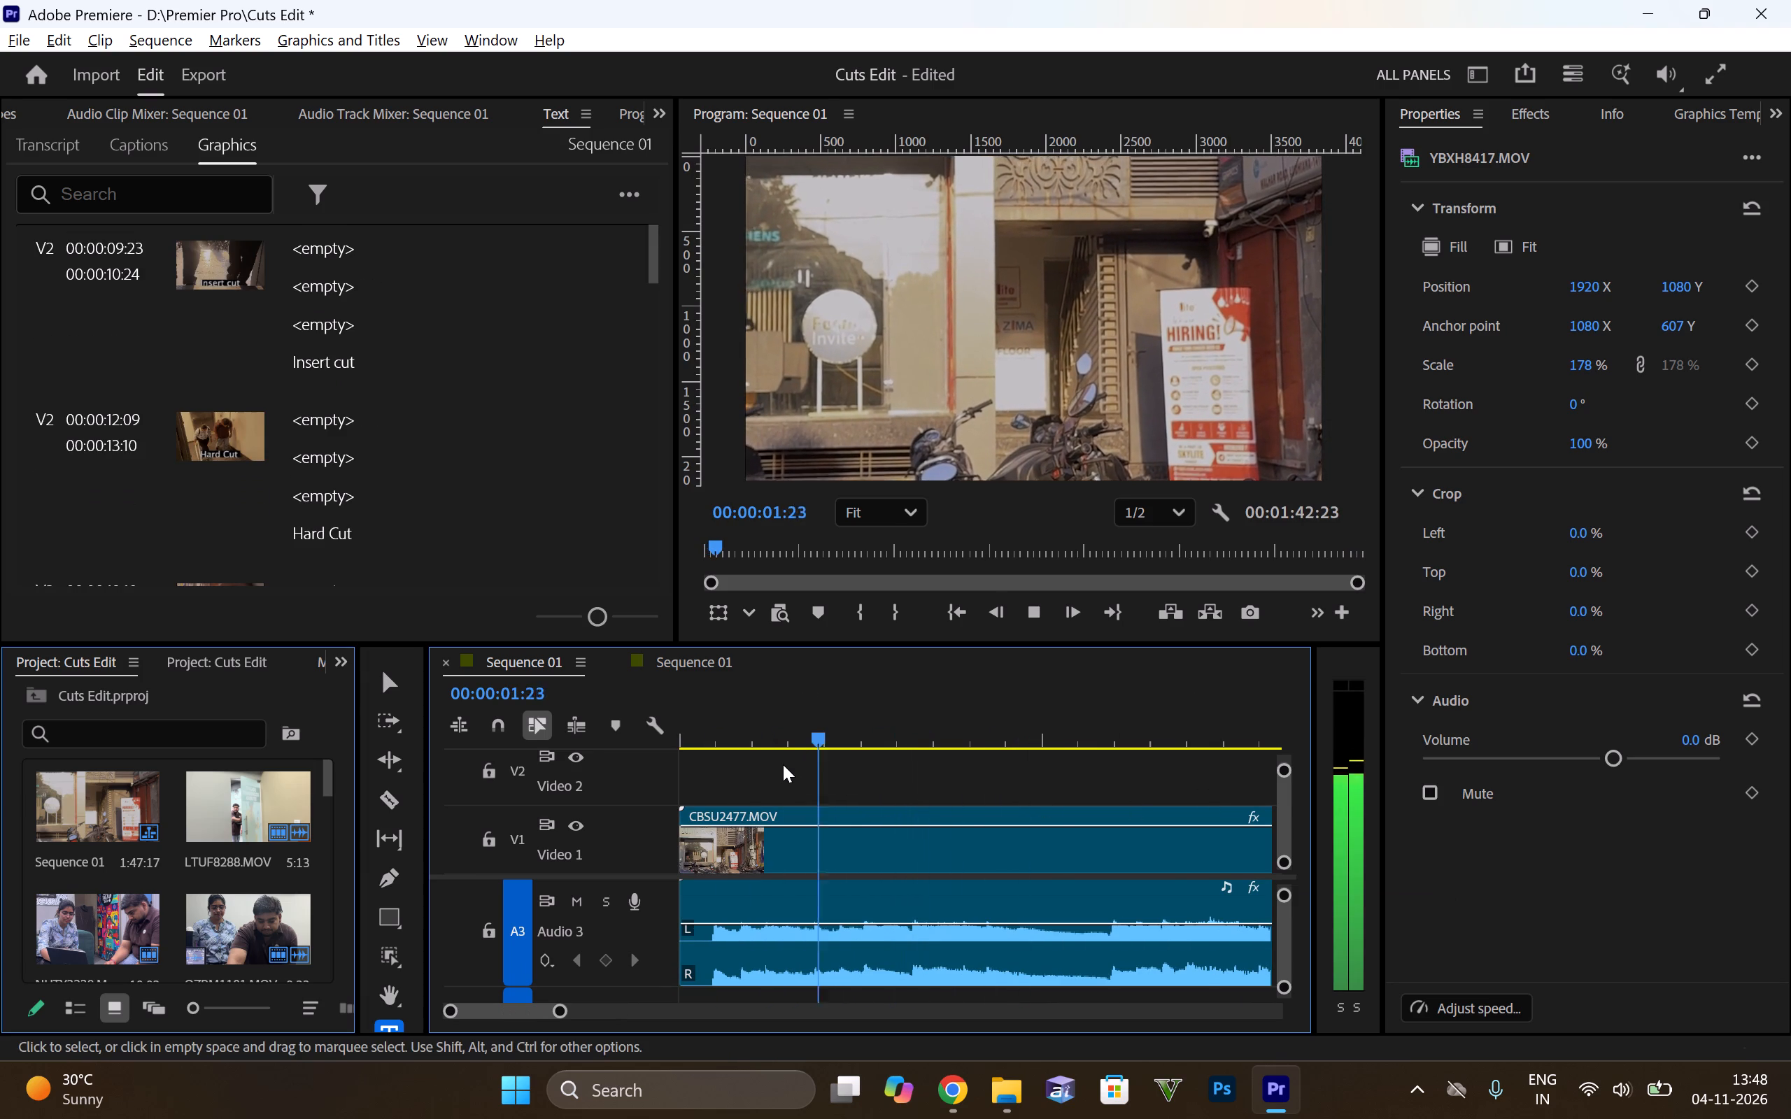
pyautogui.keyDown('alt'); pyautogui.scroll(-14, 783, 764); pyautogui.keyUp('alt')
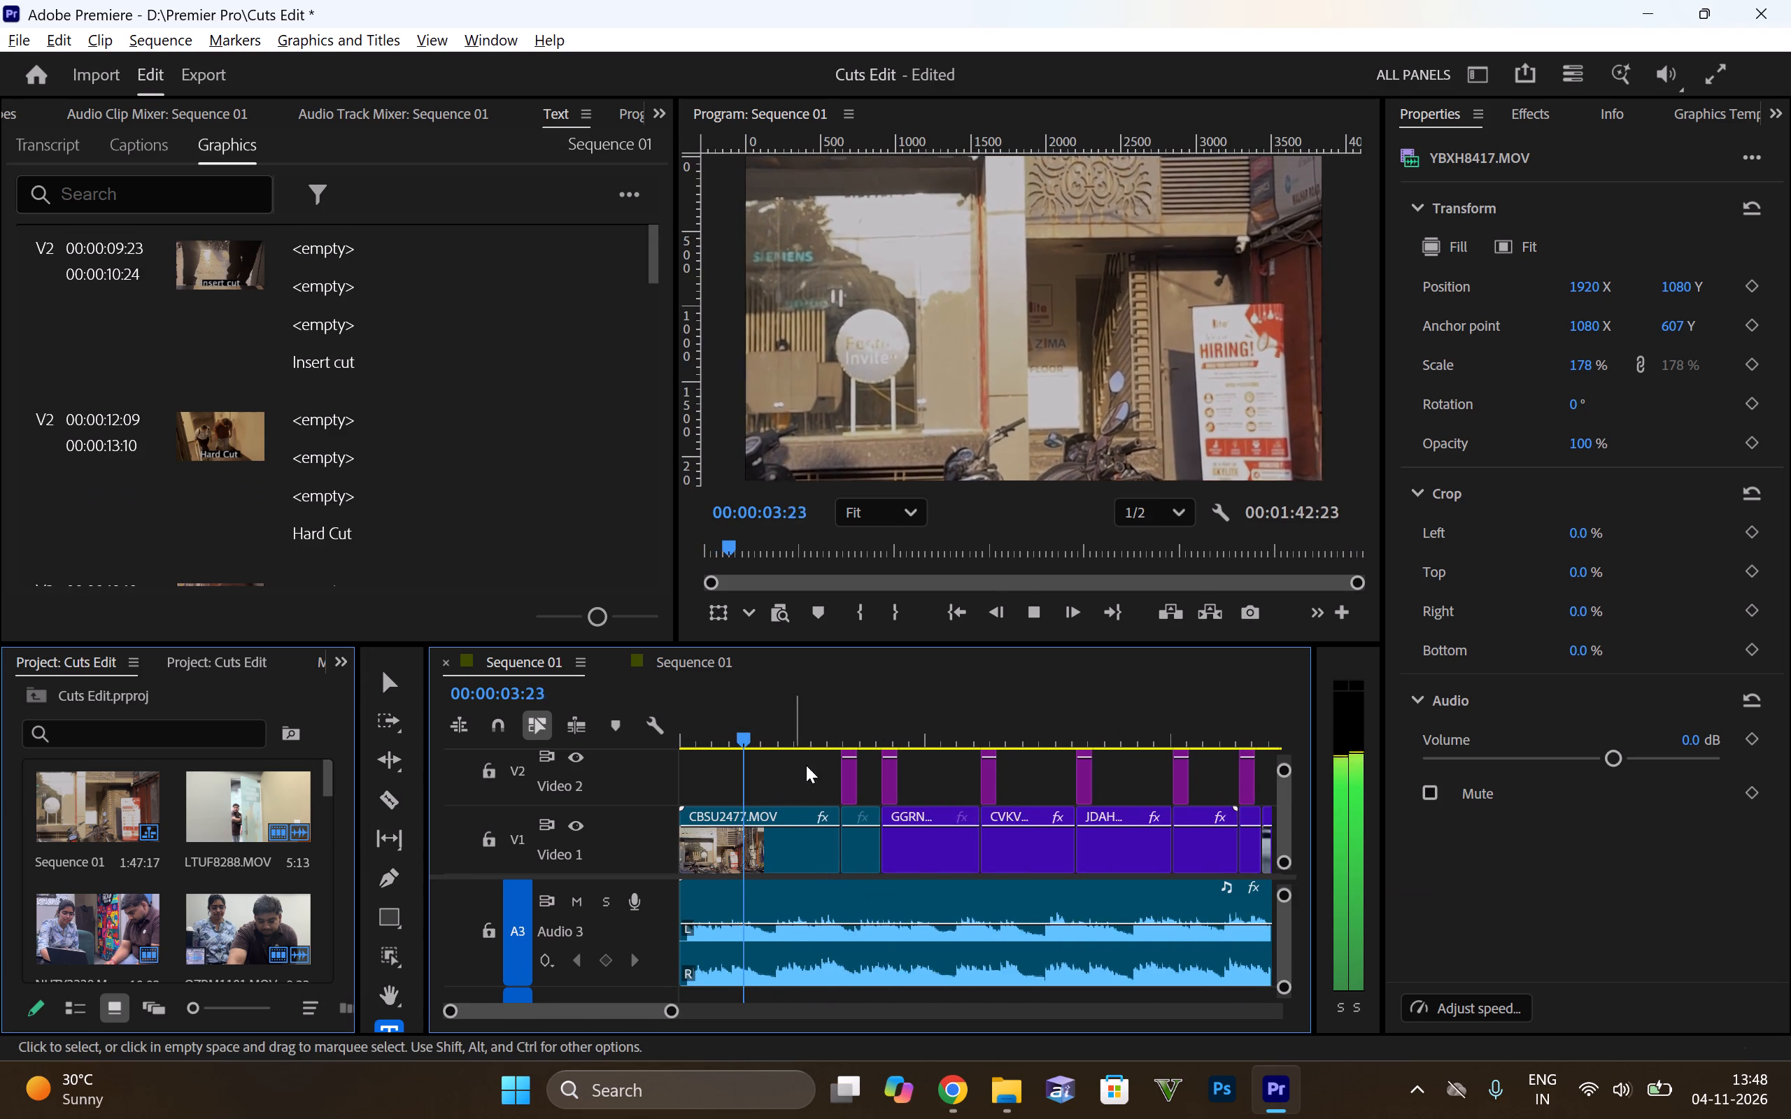
pyautogui.keyDown('alt'); pyautogui.scroll(8, 786, 758); pyautogui.keyUp('alt')
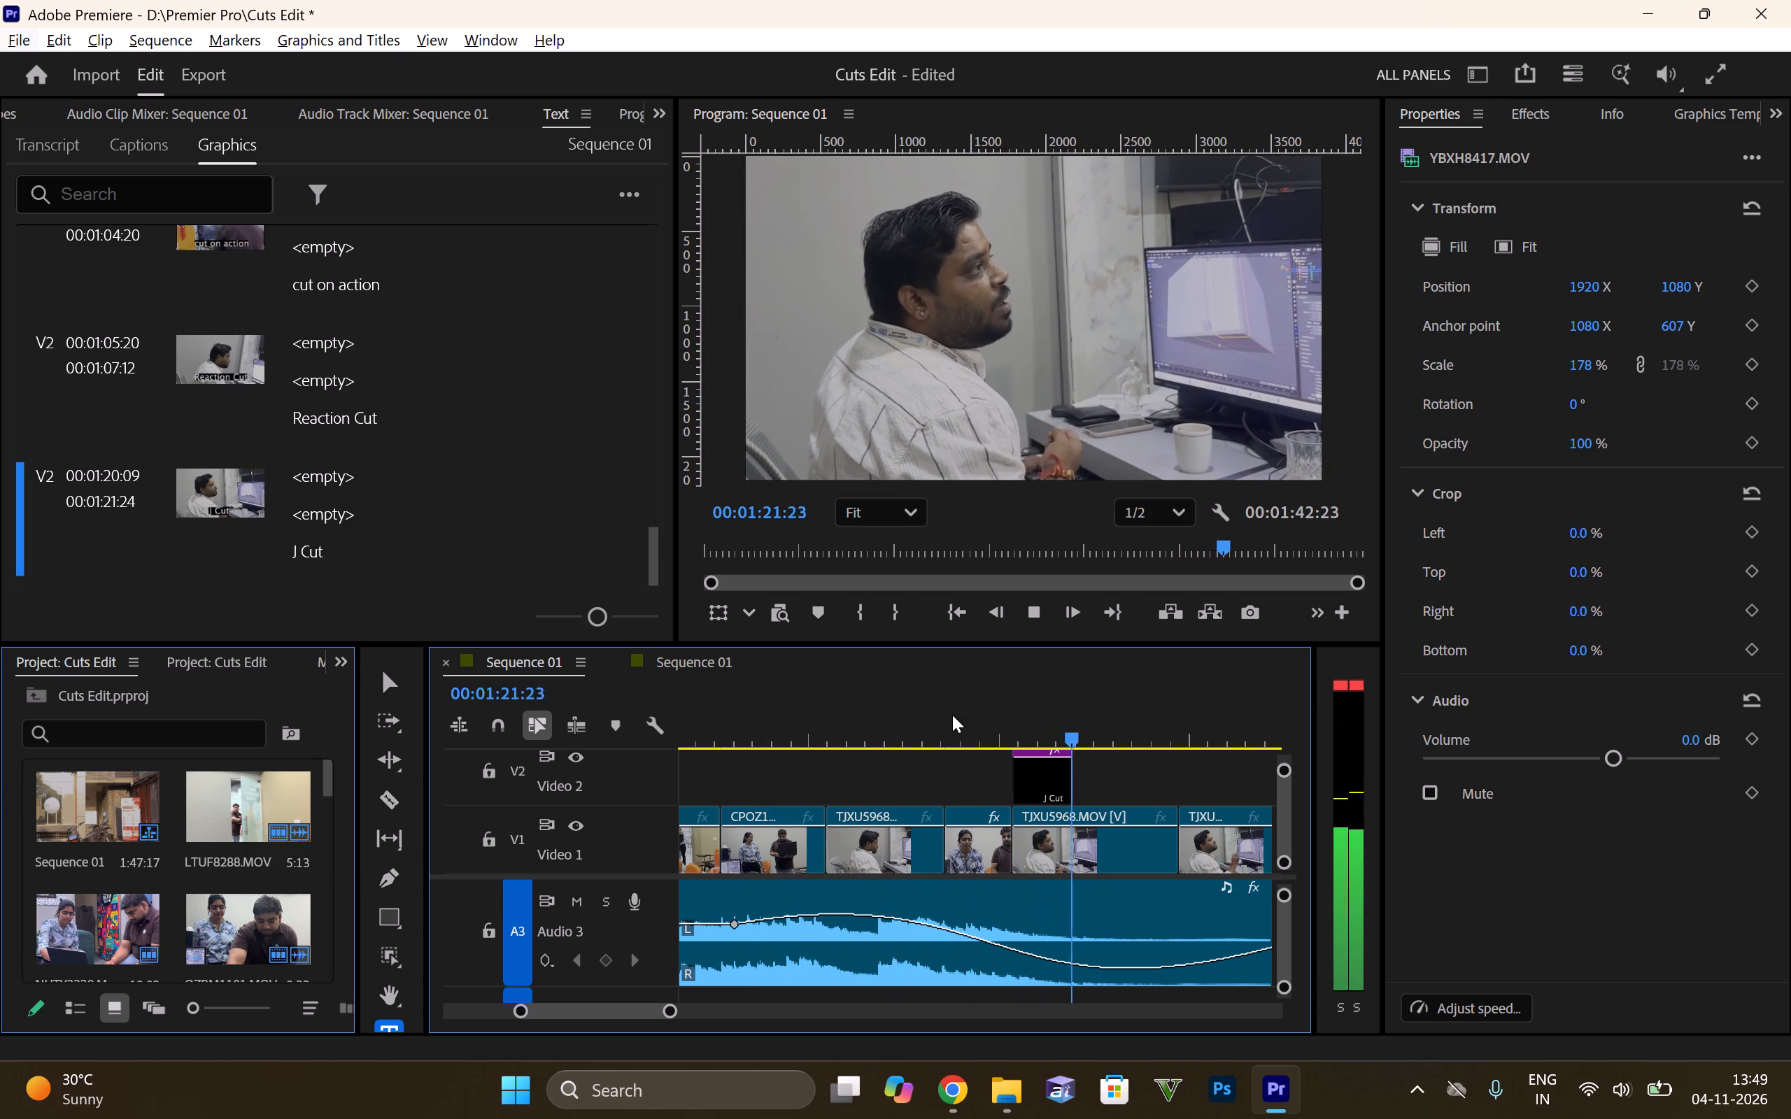
# Replay the cut from IYDS8640.MOV to TJXU5968.MOV at the J Cut title to check its picture and sound.
pyautogui.click(948, 734)
pyautogui.press('space')
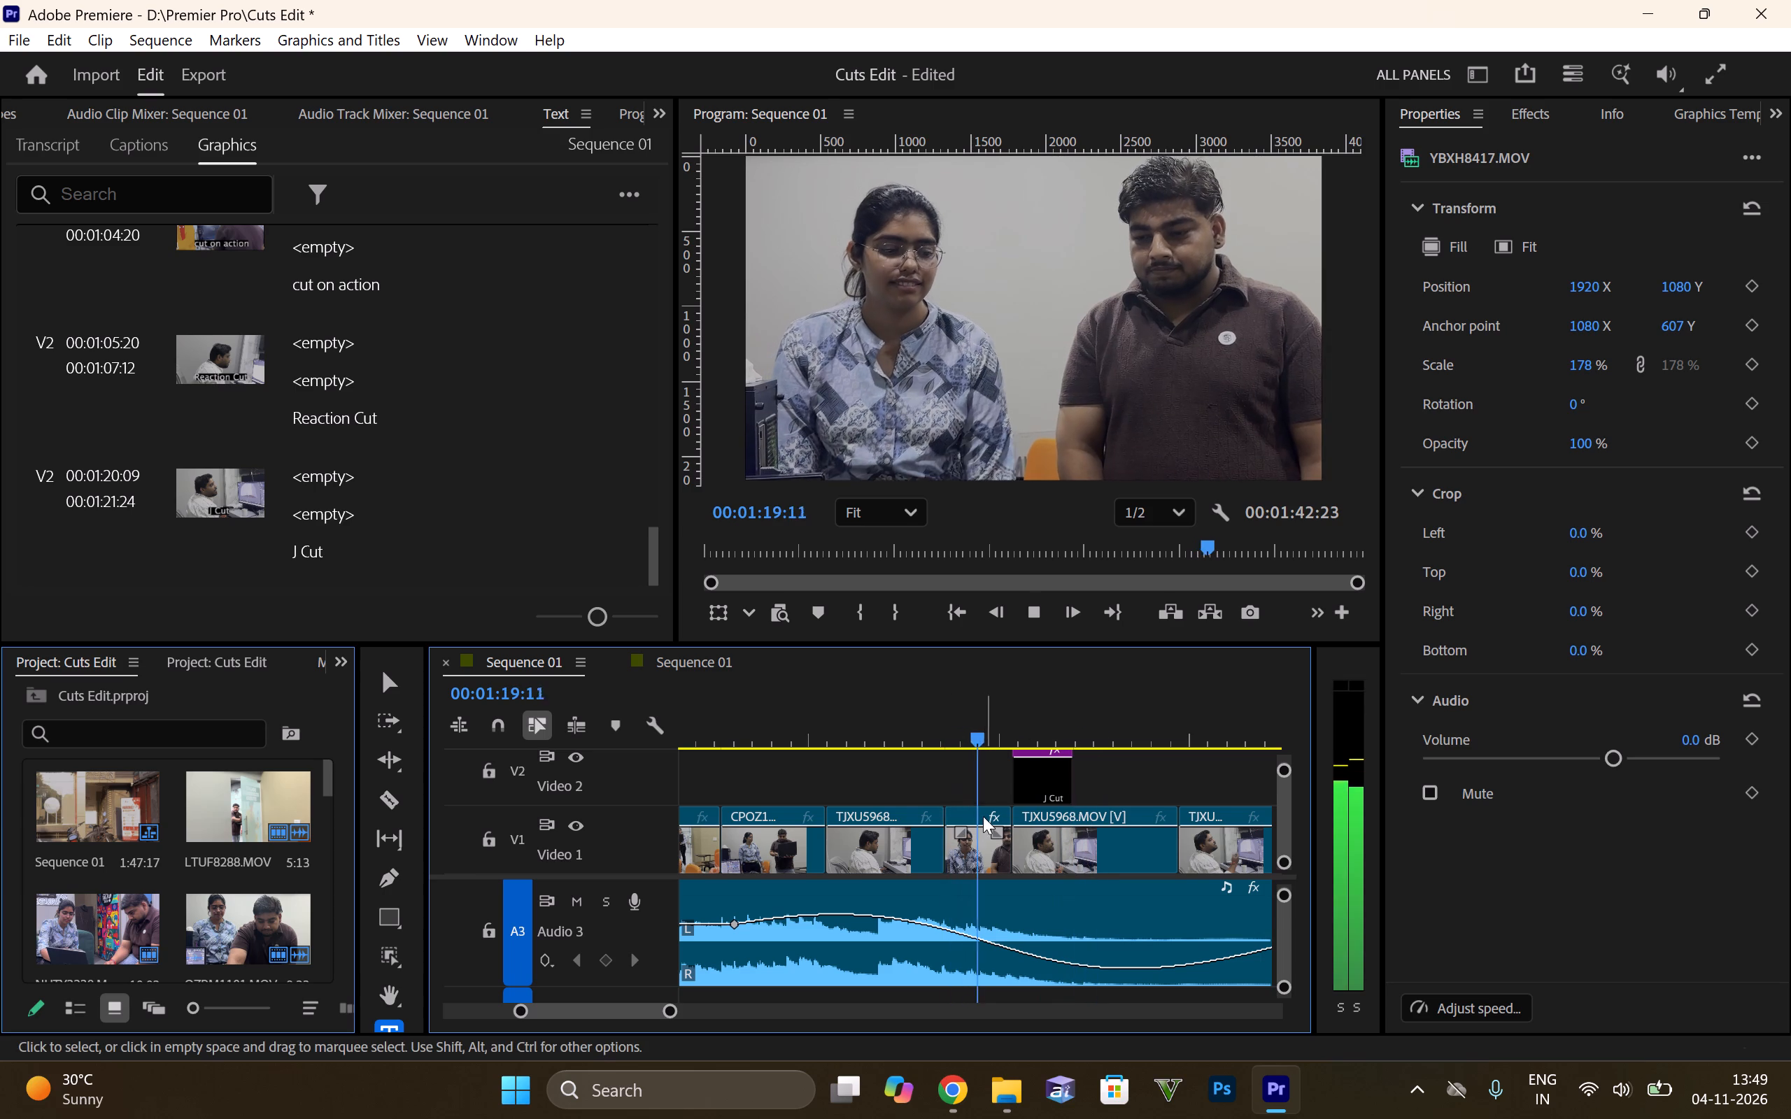
pyautogui.keyDown('alt'); pyautogui.scroll(15, 980, 815); pyautogui.keyUp('alt')
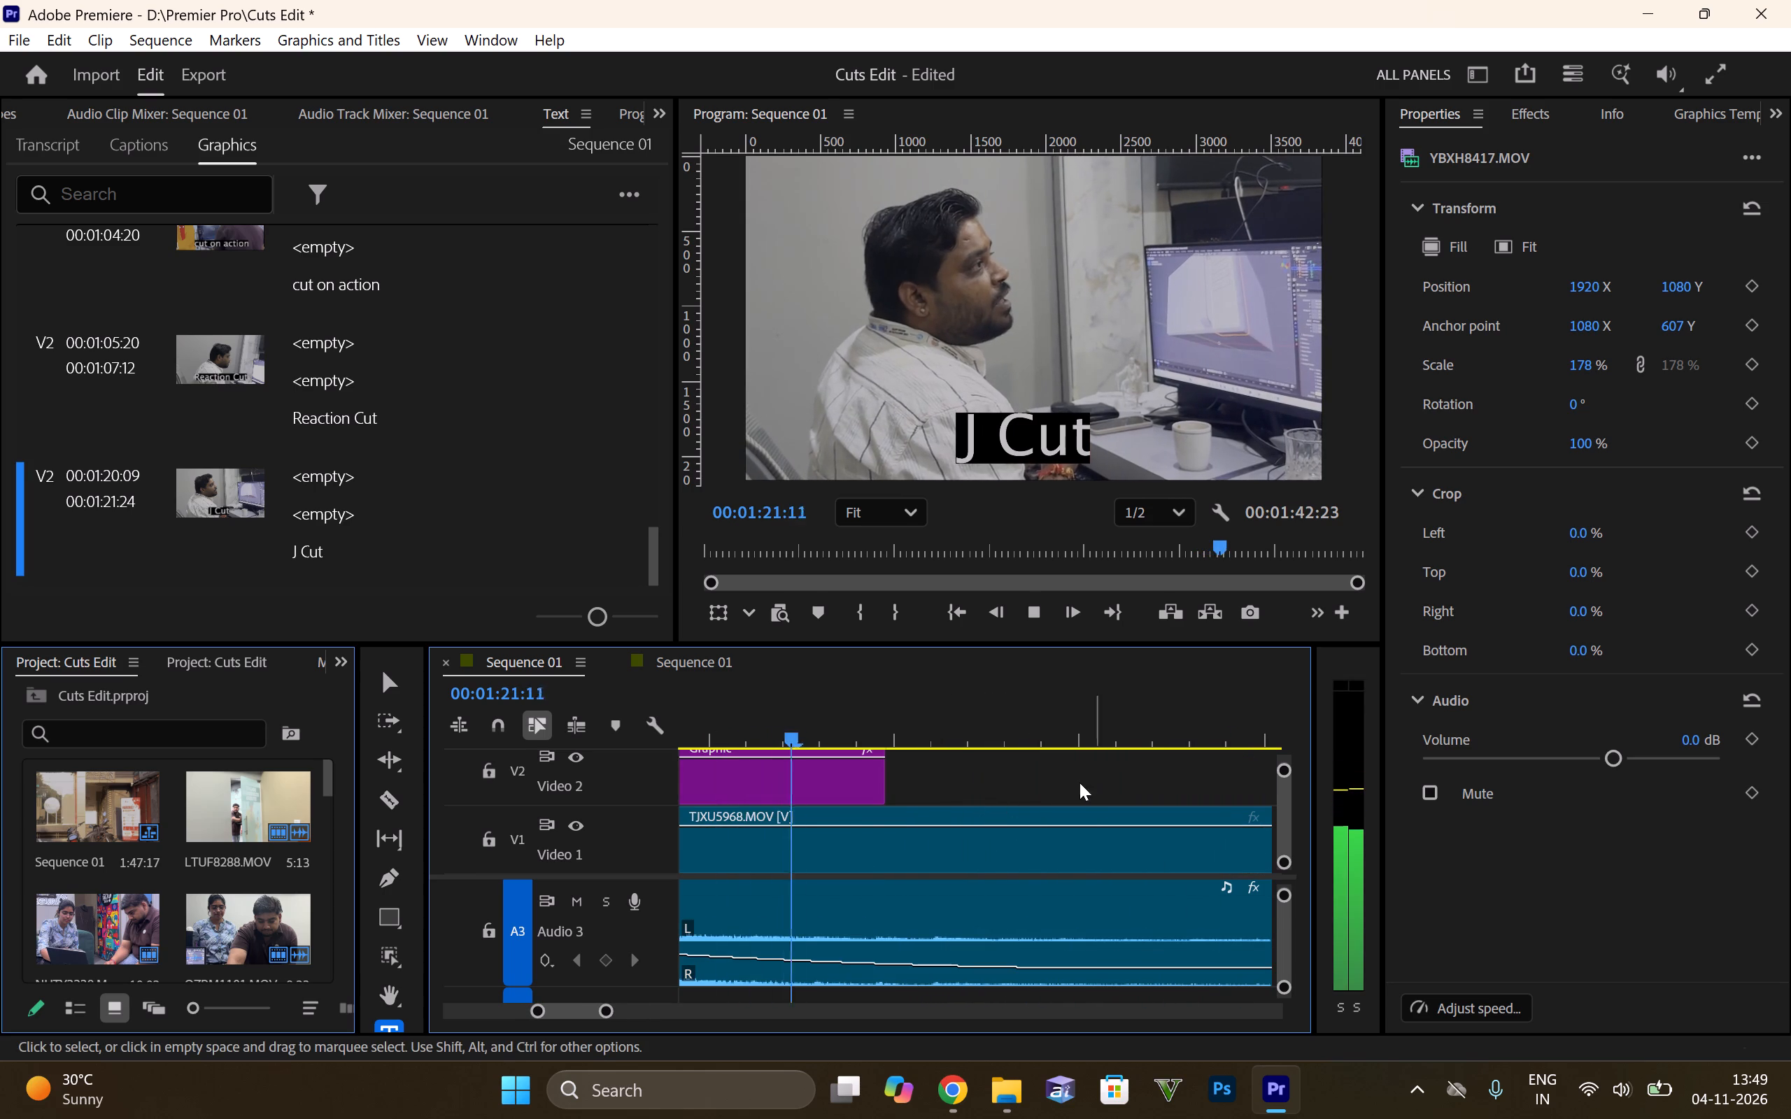
pyautogui.keyDown('alt'); pyautogui.scroll(-12, 1052, 787); pyautogui.keyUp('alt')
pyautogui.press('space')
pyautogui.click(907, 729)
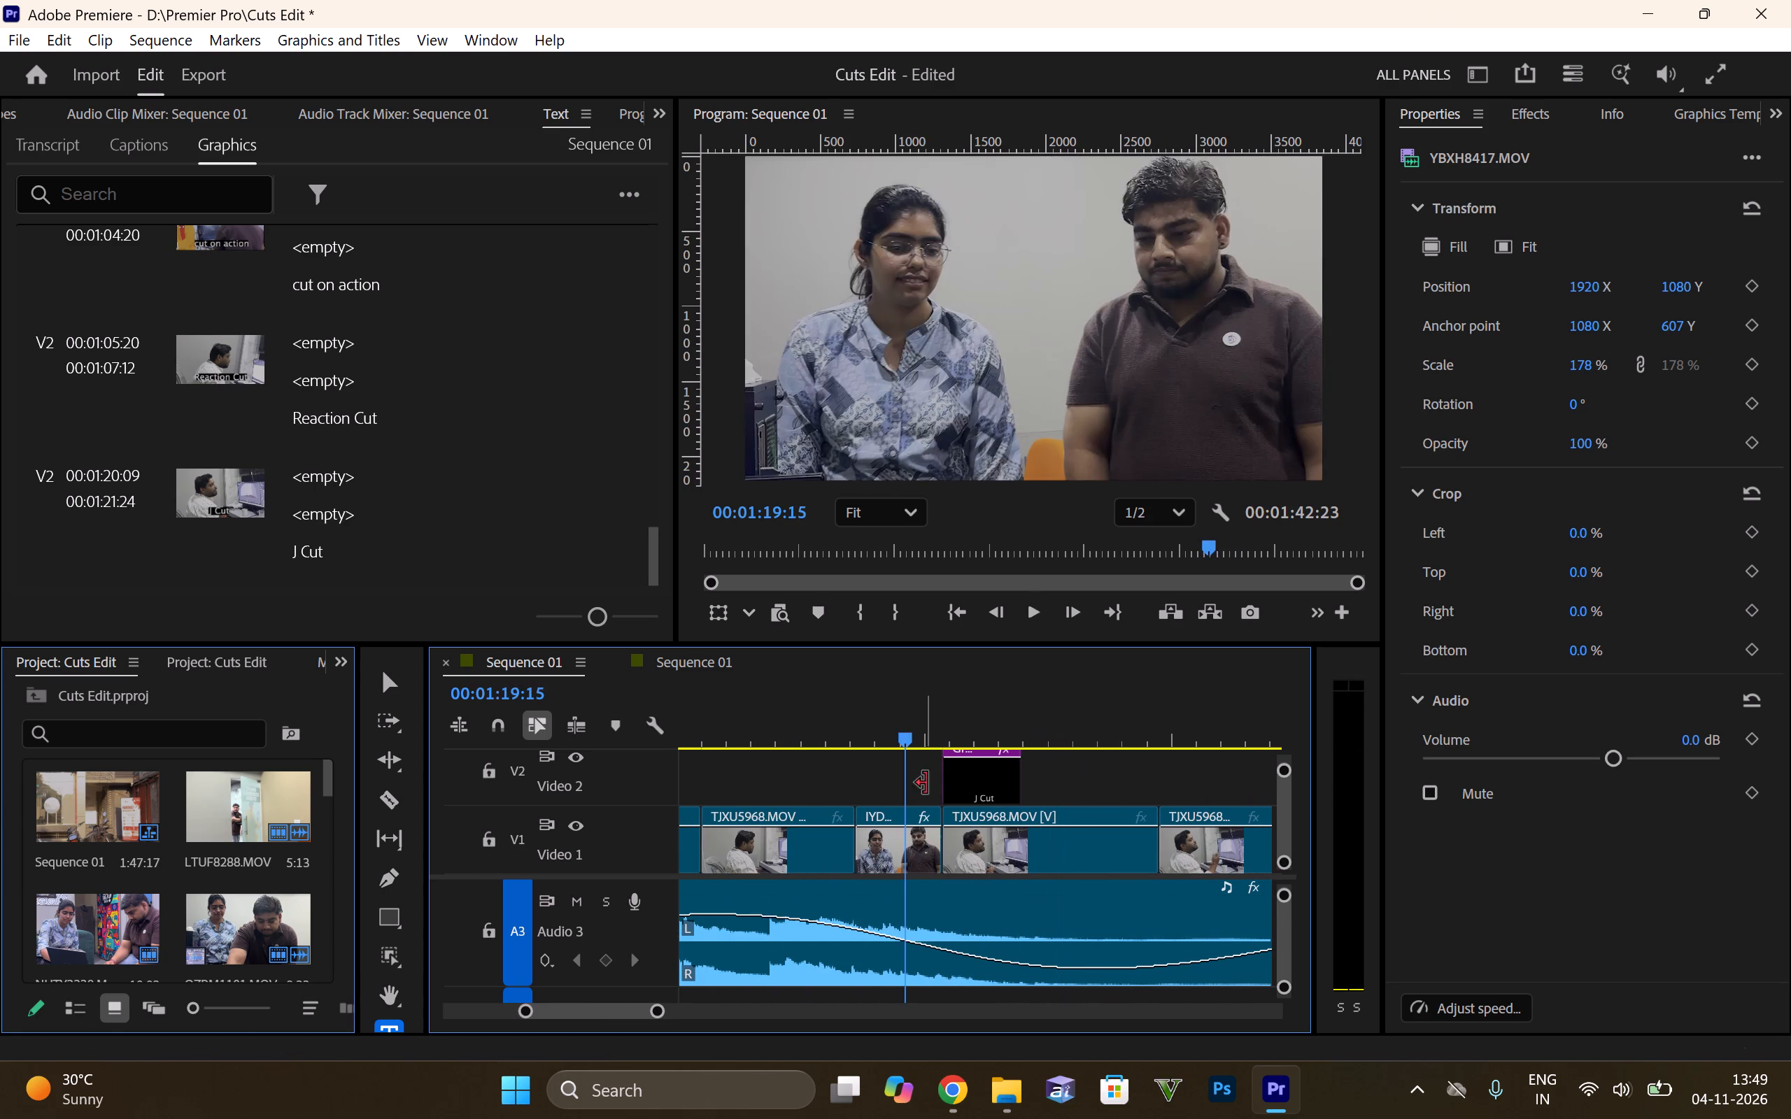
pyautogui.press('space')
pyautogui.press('space')
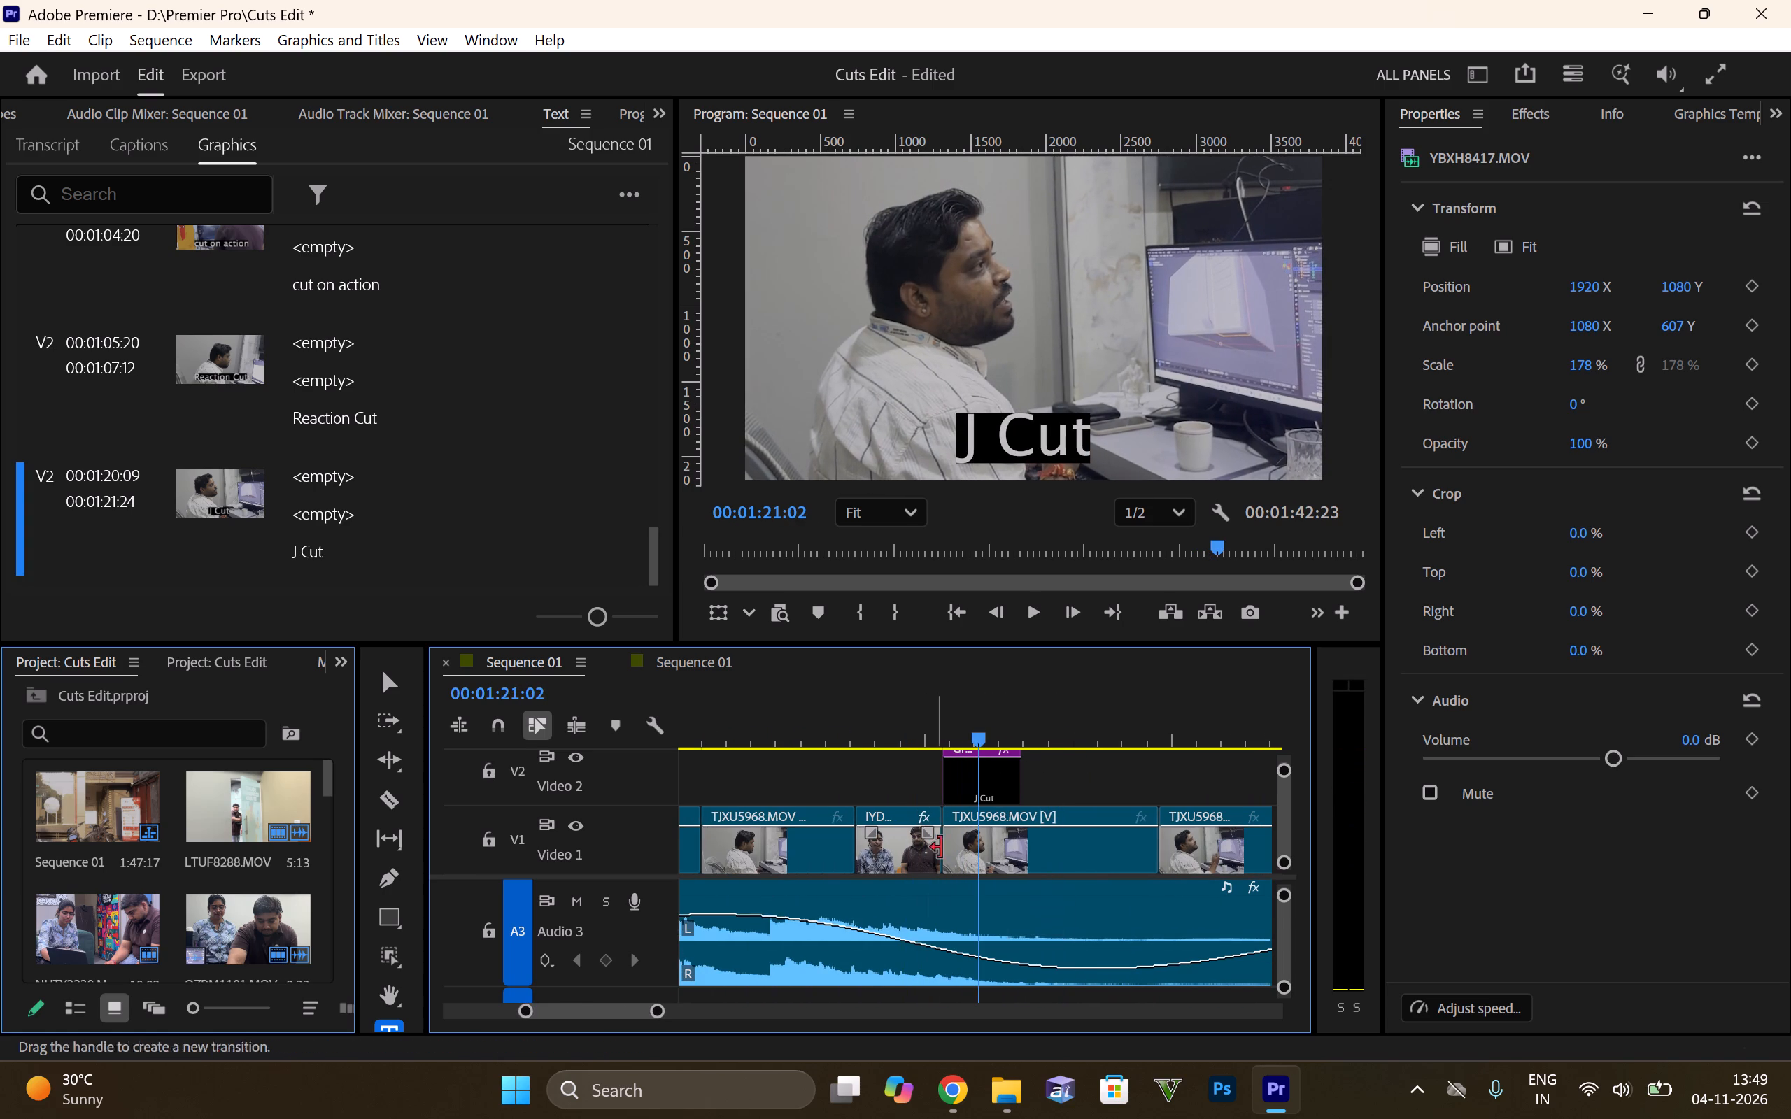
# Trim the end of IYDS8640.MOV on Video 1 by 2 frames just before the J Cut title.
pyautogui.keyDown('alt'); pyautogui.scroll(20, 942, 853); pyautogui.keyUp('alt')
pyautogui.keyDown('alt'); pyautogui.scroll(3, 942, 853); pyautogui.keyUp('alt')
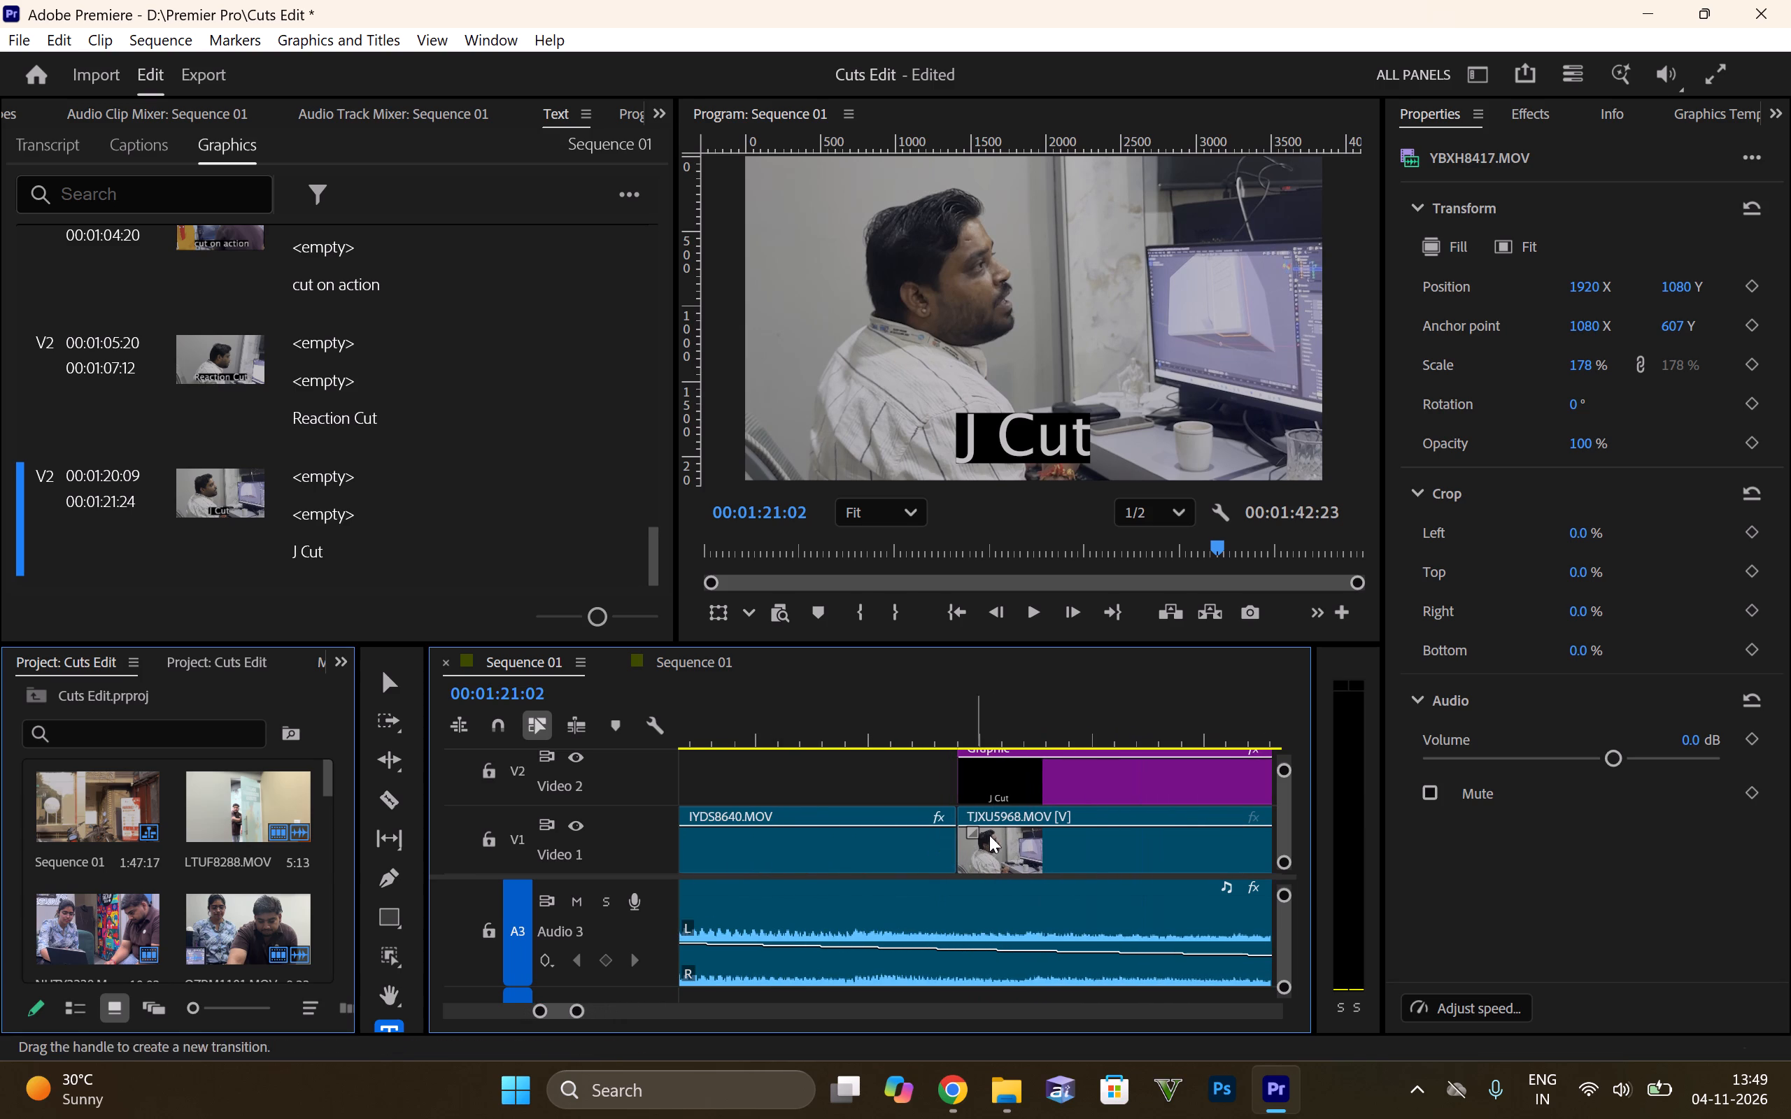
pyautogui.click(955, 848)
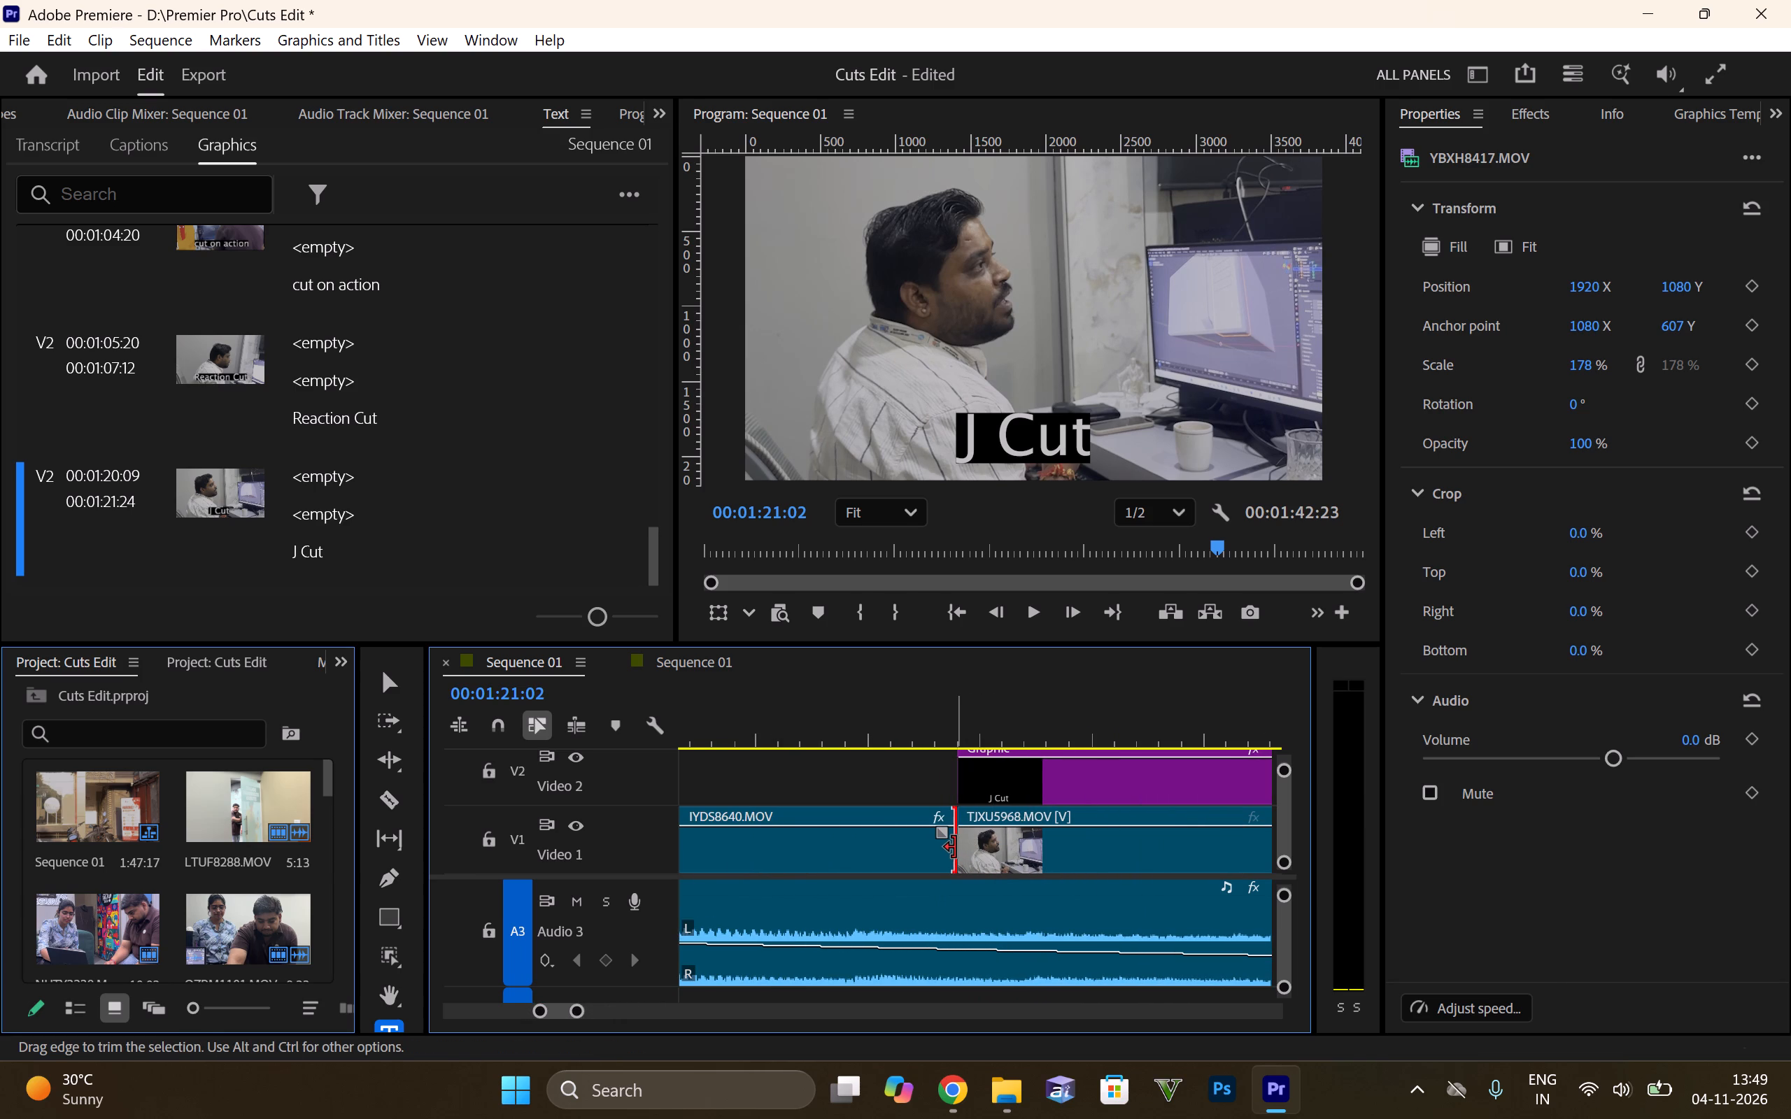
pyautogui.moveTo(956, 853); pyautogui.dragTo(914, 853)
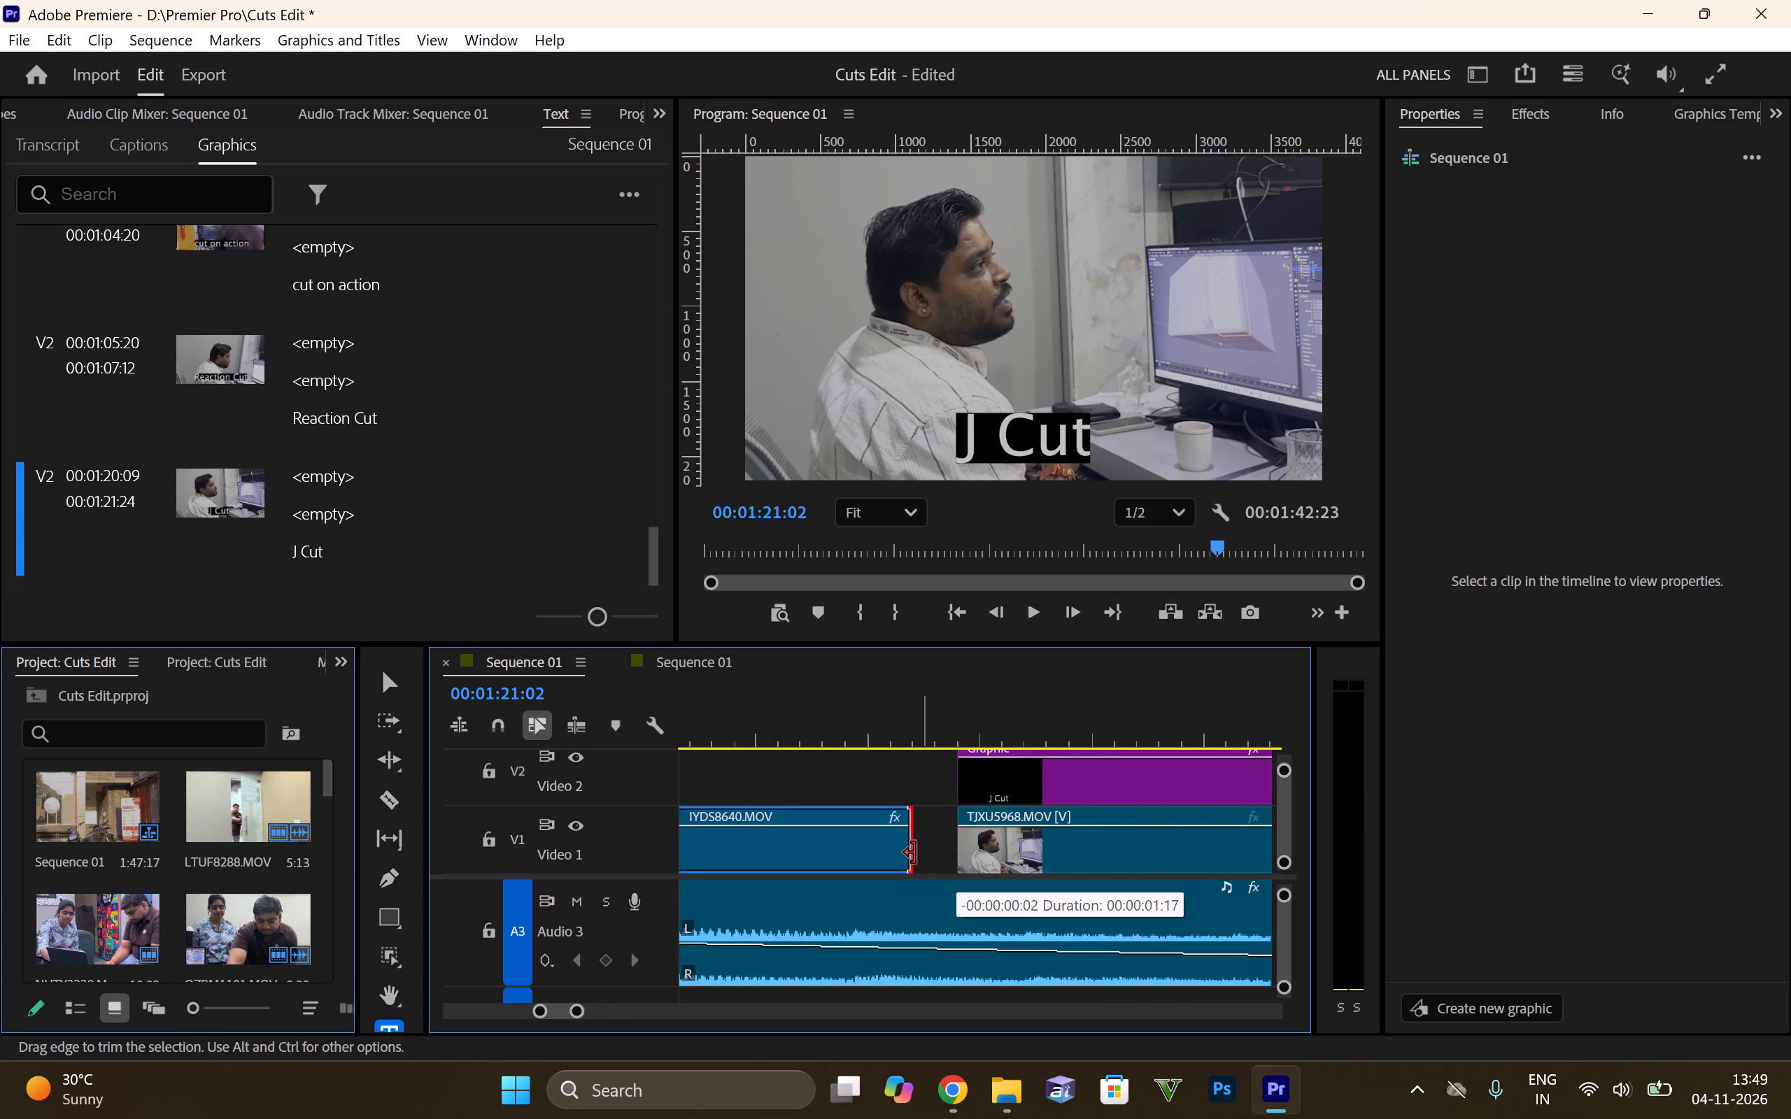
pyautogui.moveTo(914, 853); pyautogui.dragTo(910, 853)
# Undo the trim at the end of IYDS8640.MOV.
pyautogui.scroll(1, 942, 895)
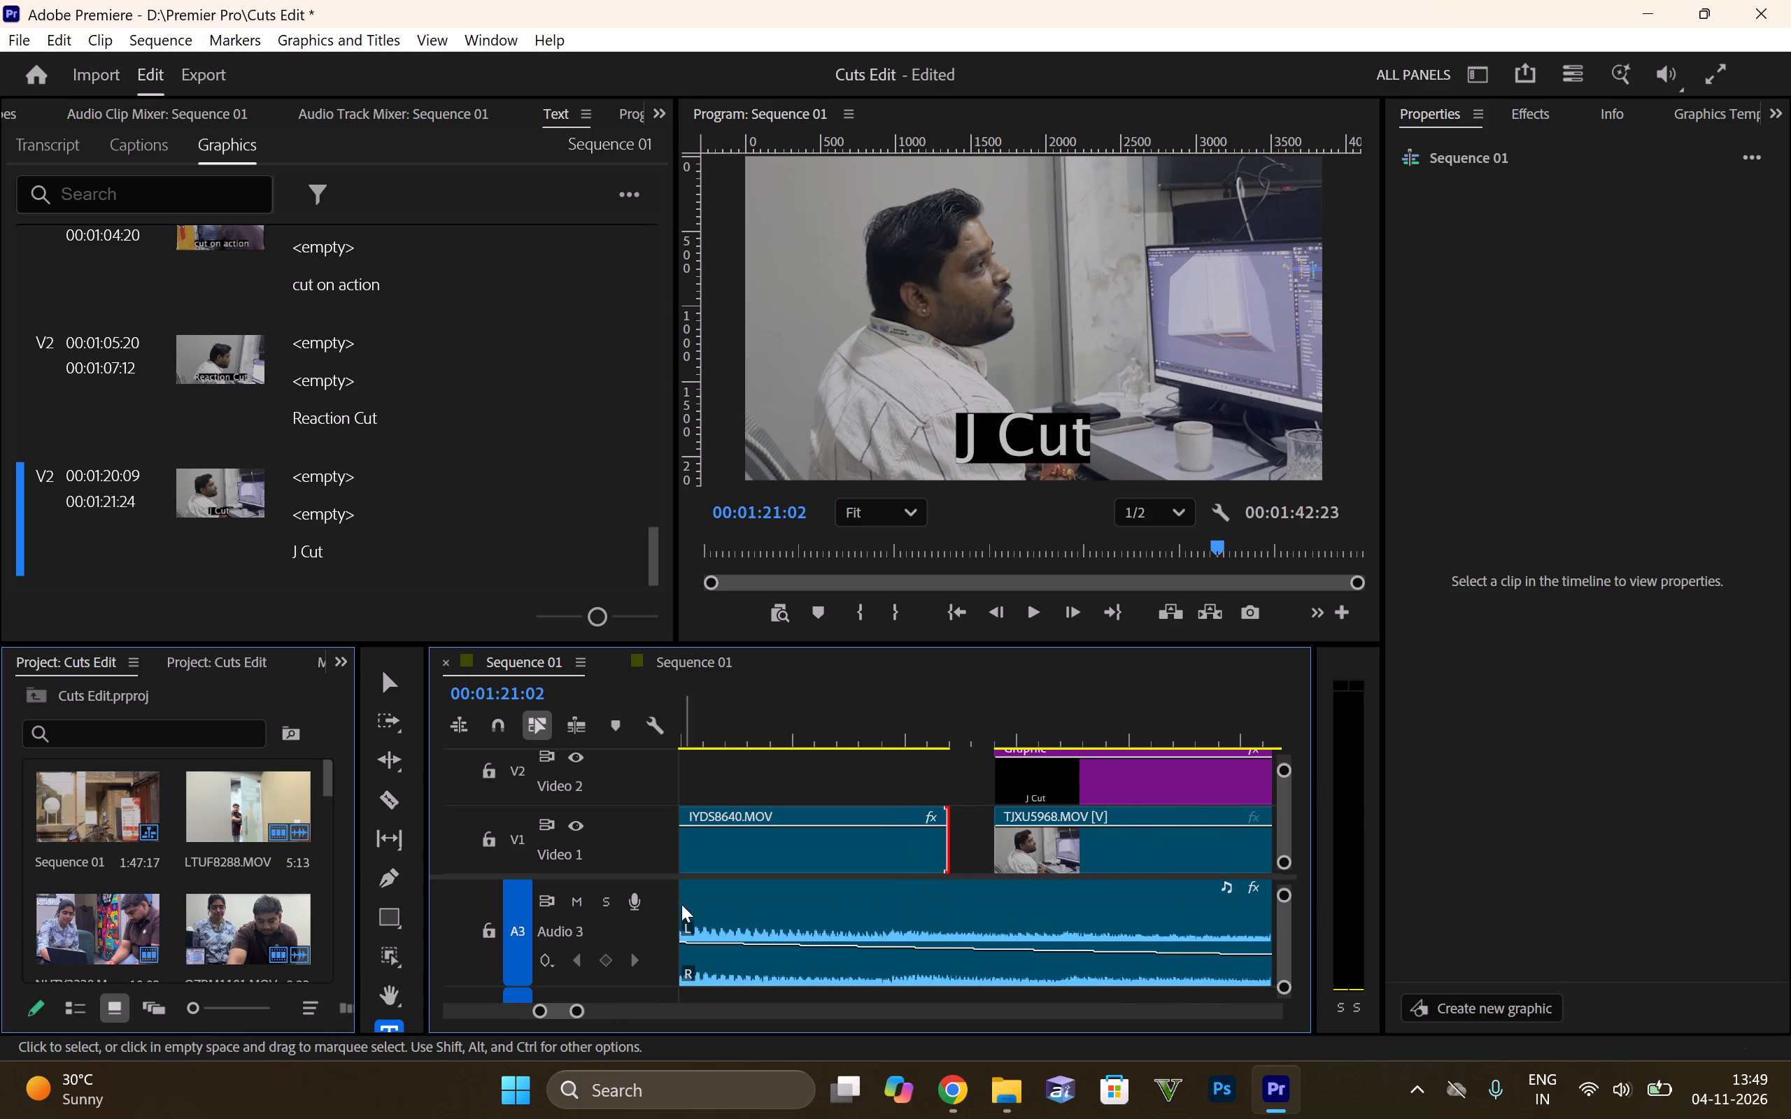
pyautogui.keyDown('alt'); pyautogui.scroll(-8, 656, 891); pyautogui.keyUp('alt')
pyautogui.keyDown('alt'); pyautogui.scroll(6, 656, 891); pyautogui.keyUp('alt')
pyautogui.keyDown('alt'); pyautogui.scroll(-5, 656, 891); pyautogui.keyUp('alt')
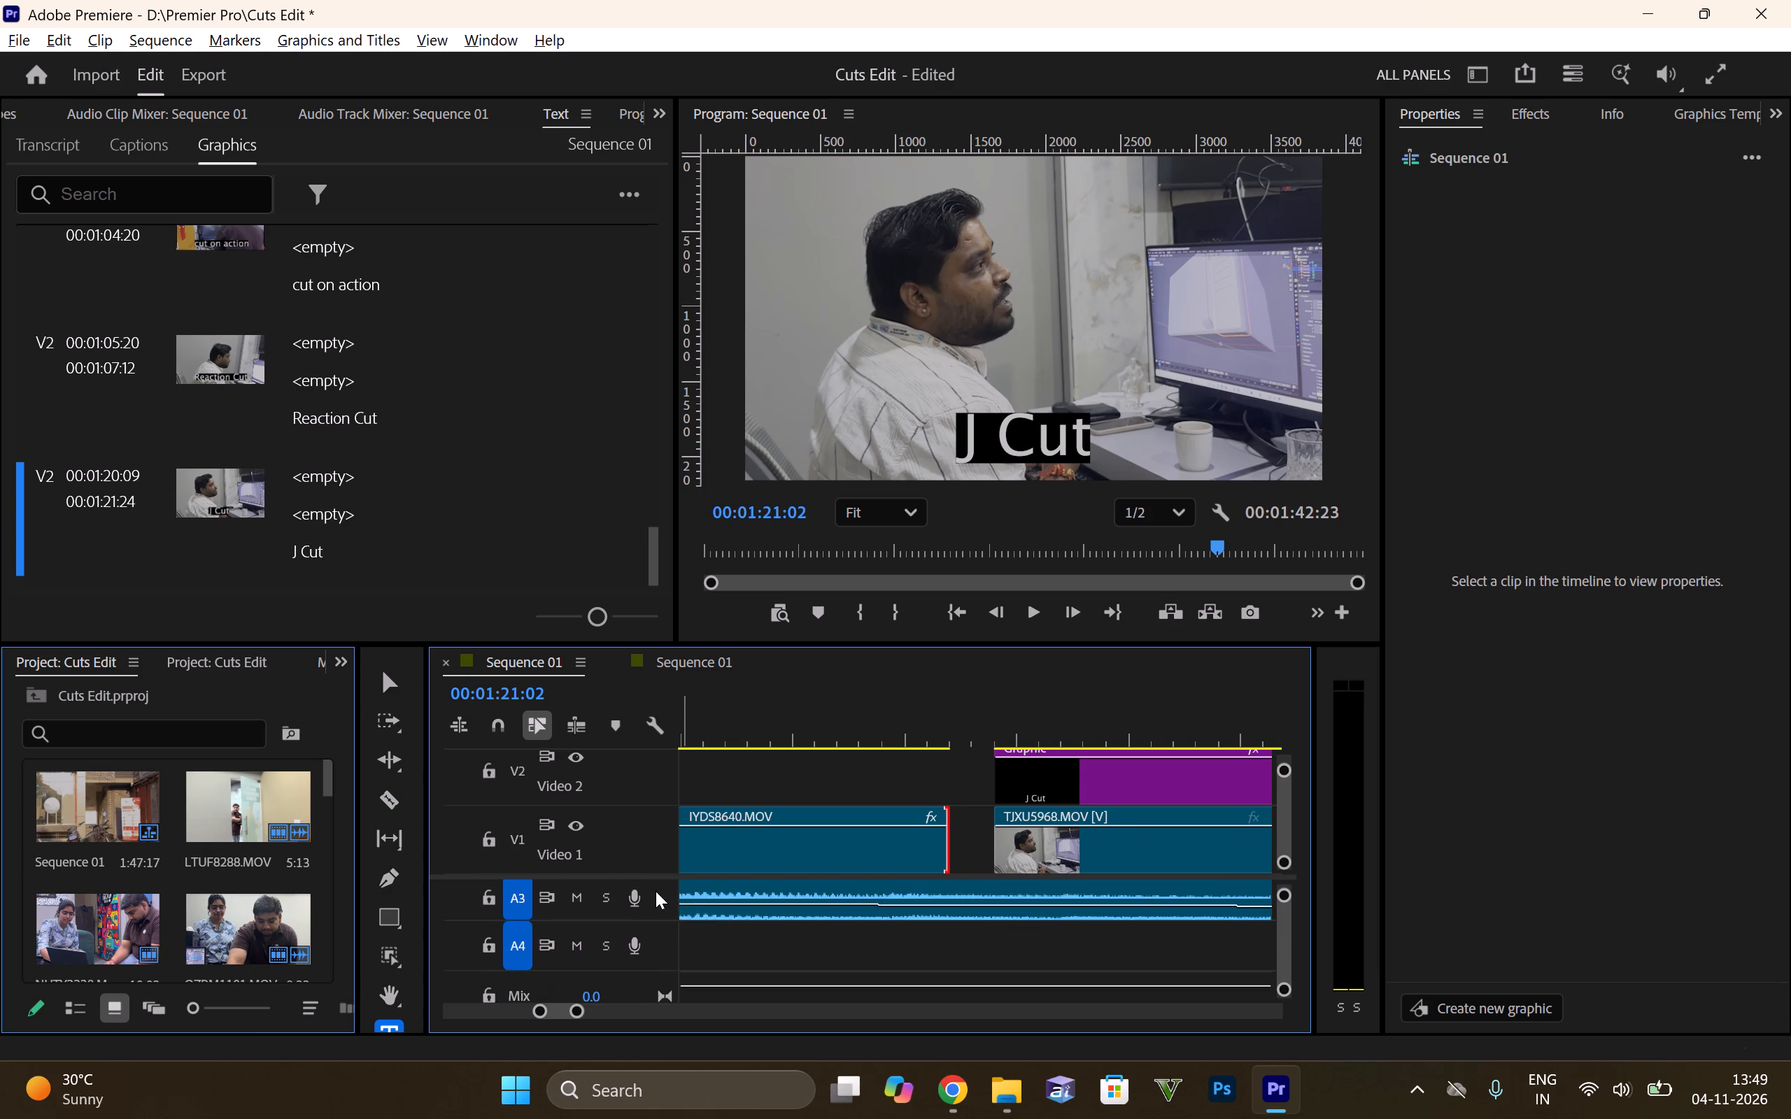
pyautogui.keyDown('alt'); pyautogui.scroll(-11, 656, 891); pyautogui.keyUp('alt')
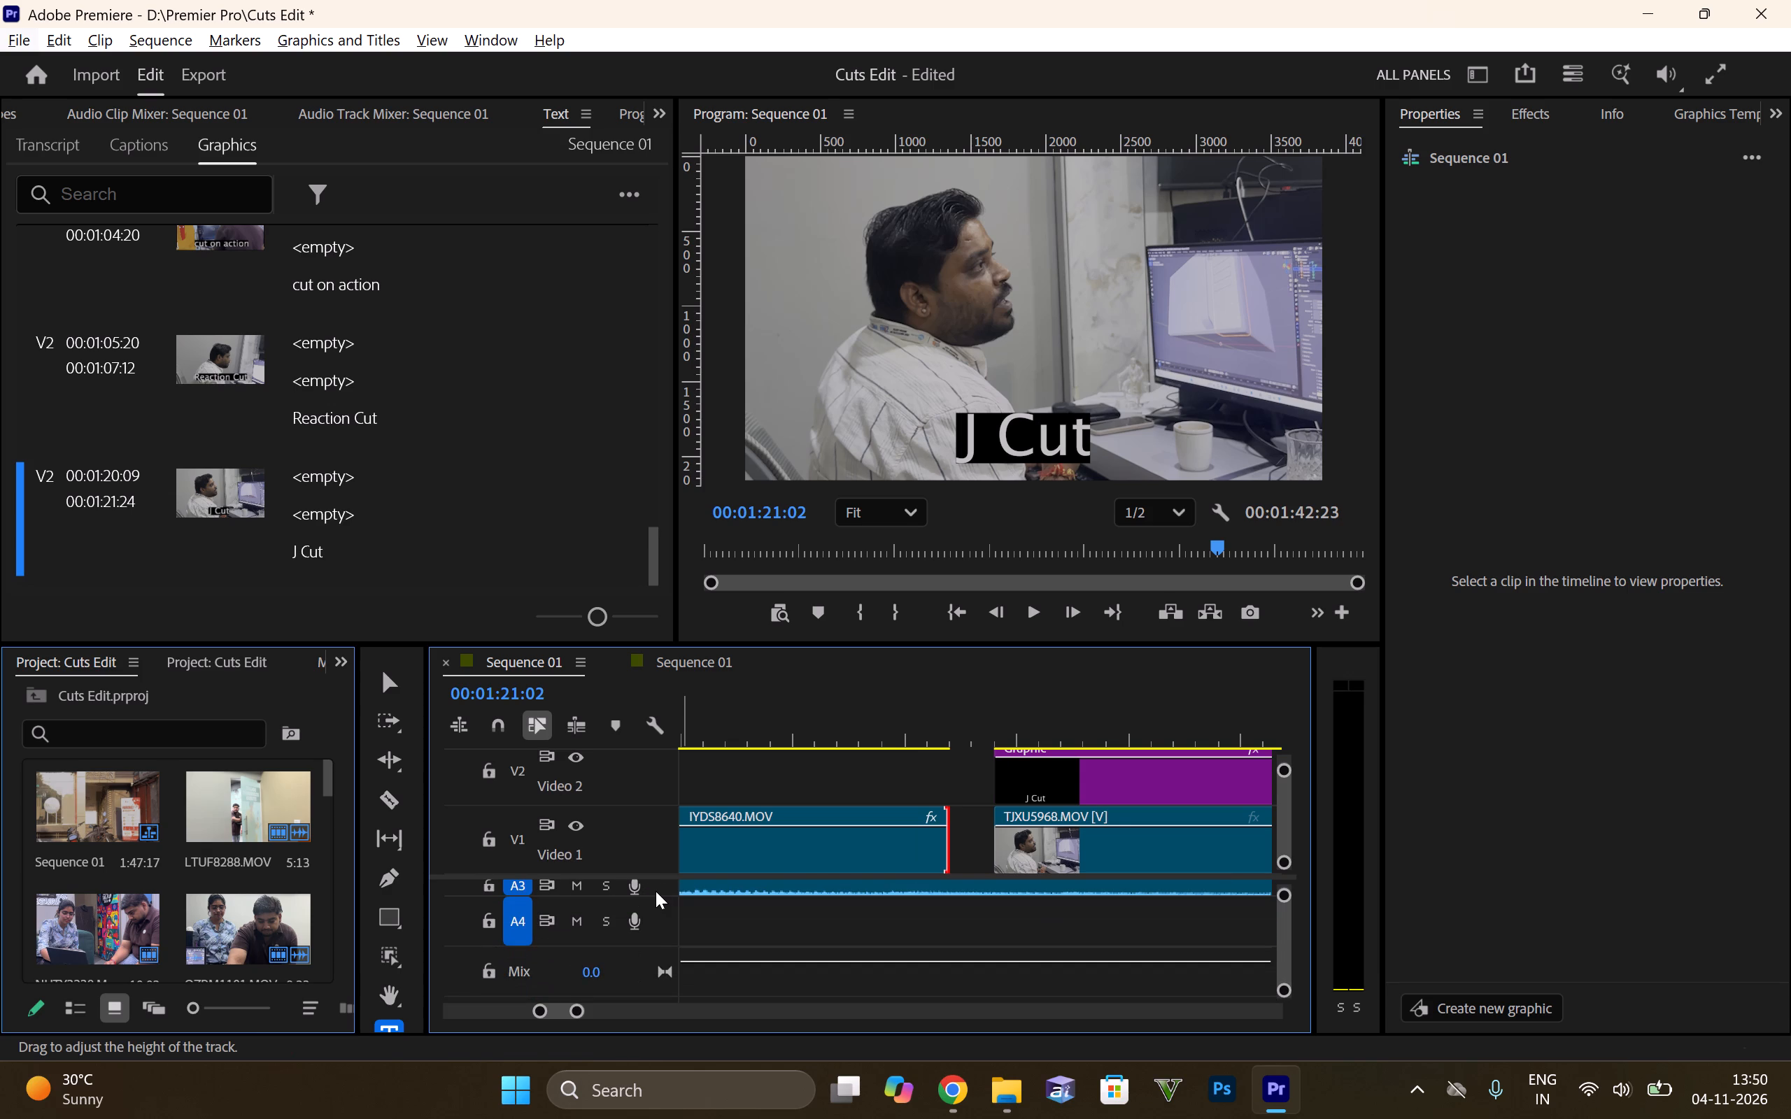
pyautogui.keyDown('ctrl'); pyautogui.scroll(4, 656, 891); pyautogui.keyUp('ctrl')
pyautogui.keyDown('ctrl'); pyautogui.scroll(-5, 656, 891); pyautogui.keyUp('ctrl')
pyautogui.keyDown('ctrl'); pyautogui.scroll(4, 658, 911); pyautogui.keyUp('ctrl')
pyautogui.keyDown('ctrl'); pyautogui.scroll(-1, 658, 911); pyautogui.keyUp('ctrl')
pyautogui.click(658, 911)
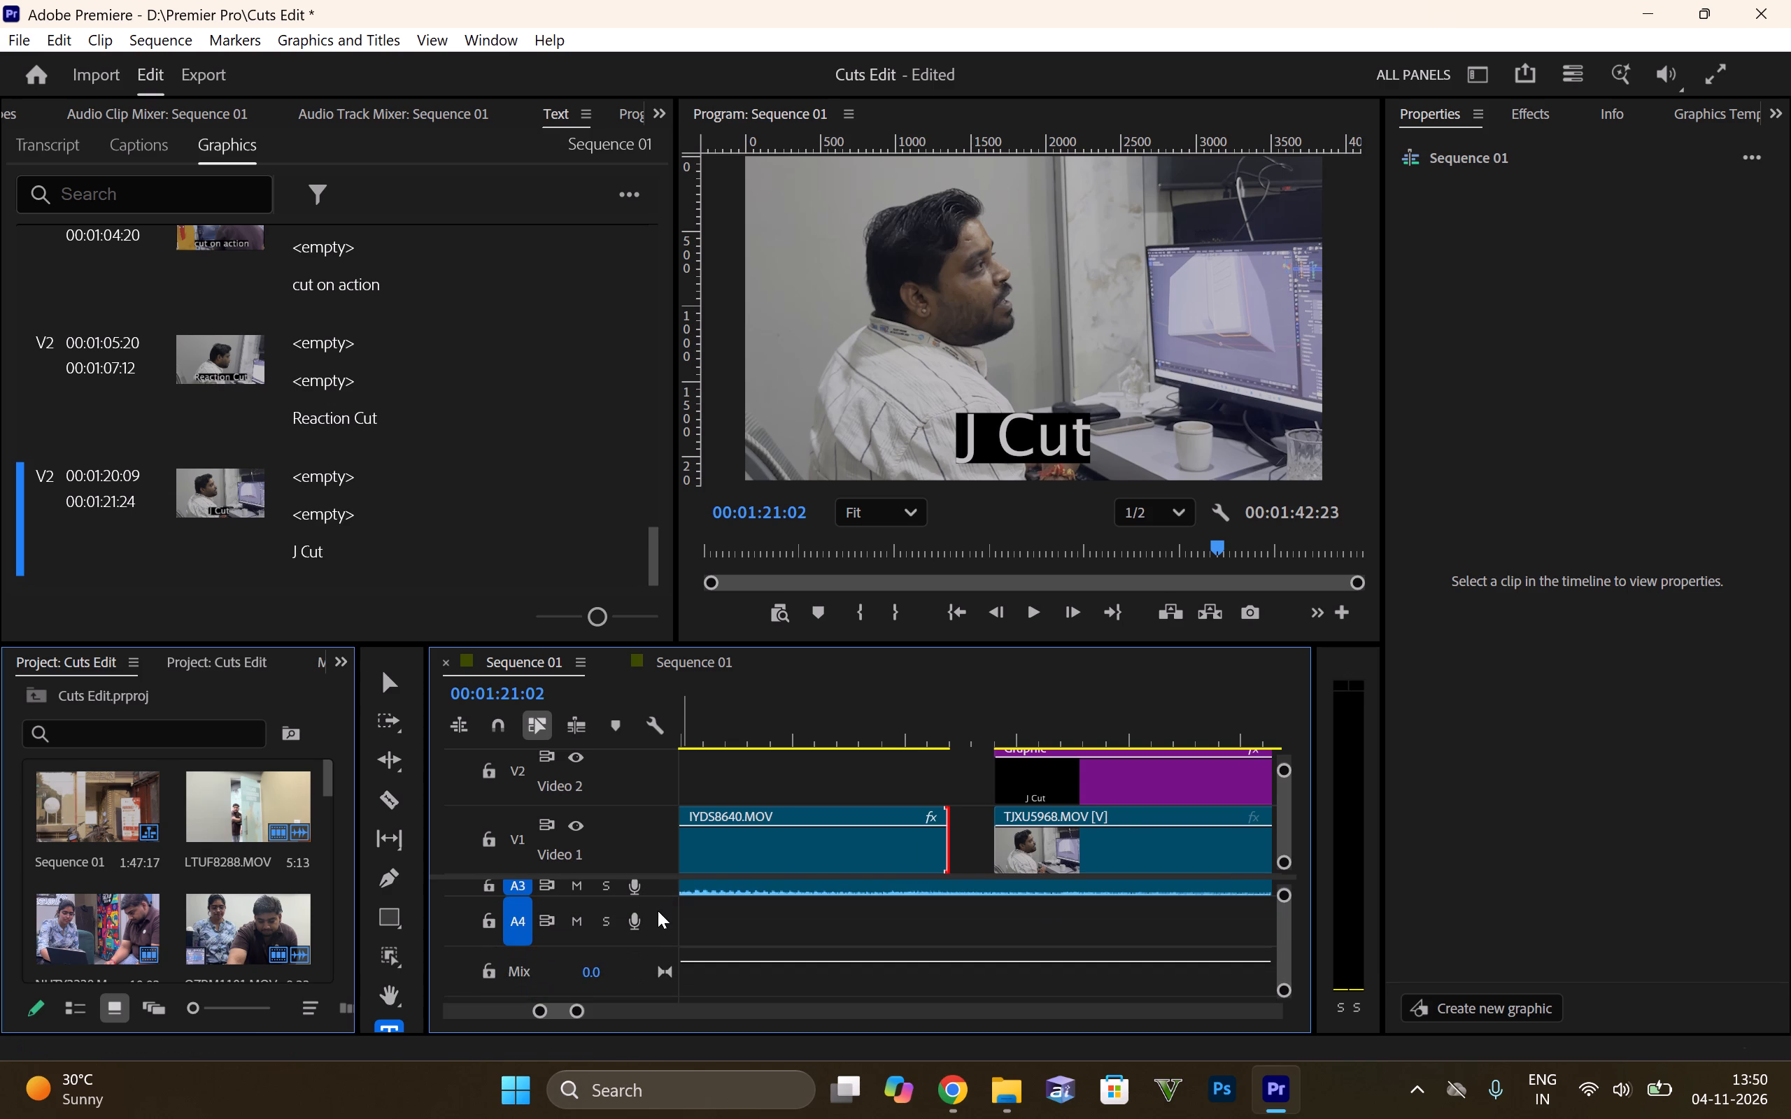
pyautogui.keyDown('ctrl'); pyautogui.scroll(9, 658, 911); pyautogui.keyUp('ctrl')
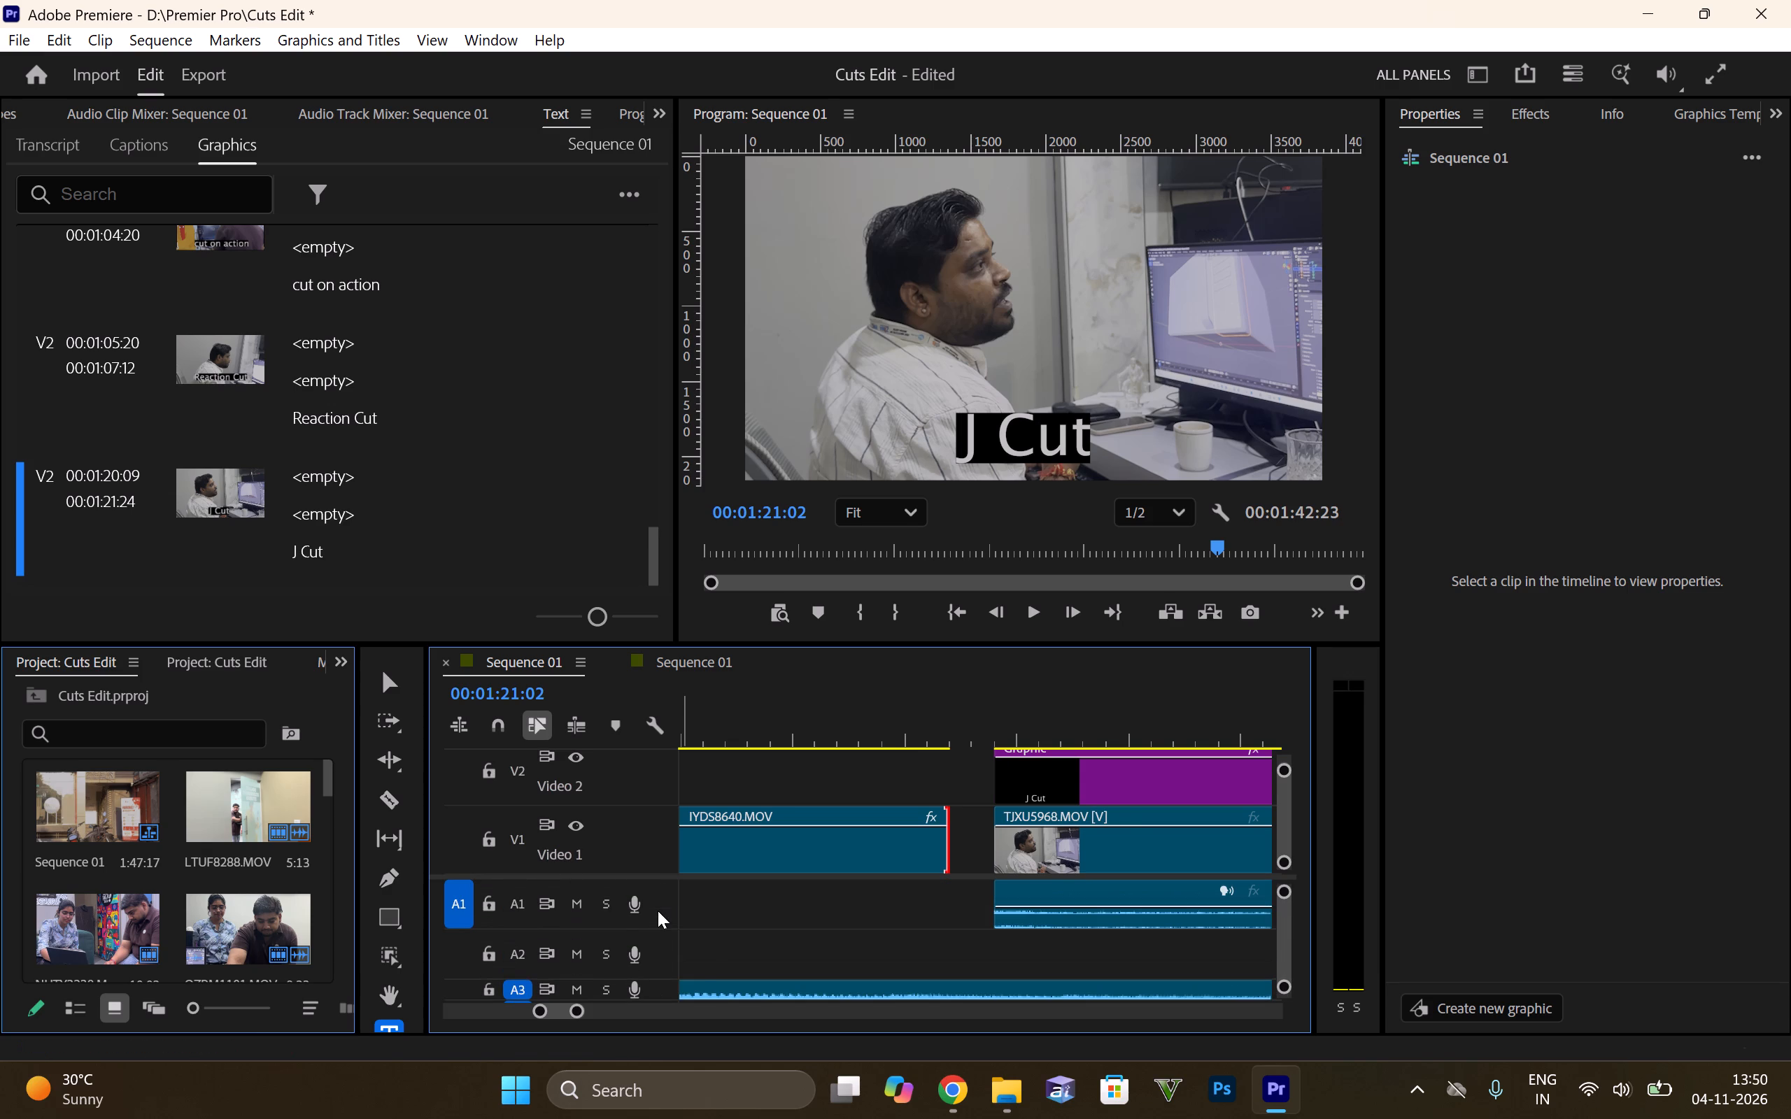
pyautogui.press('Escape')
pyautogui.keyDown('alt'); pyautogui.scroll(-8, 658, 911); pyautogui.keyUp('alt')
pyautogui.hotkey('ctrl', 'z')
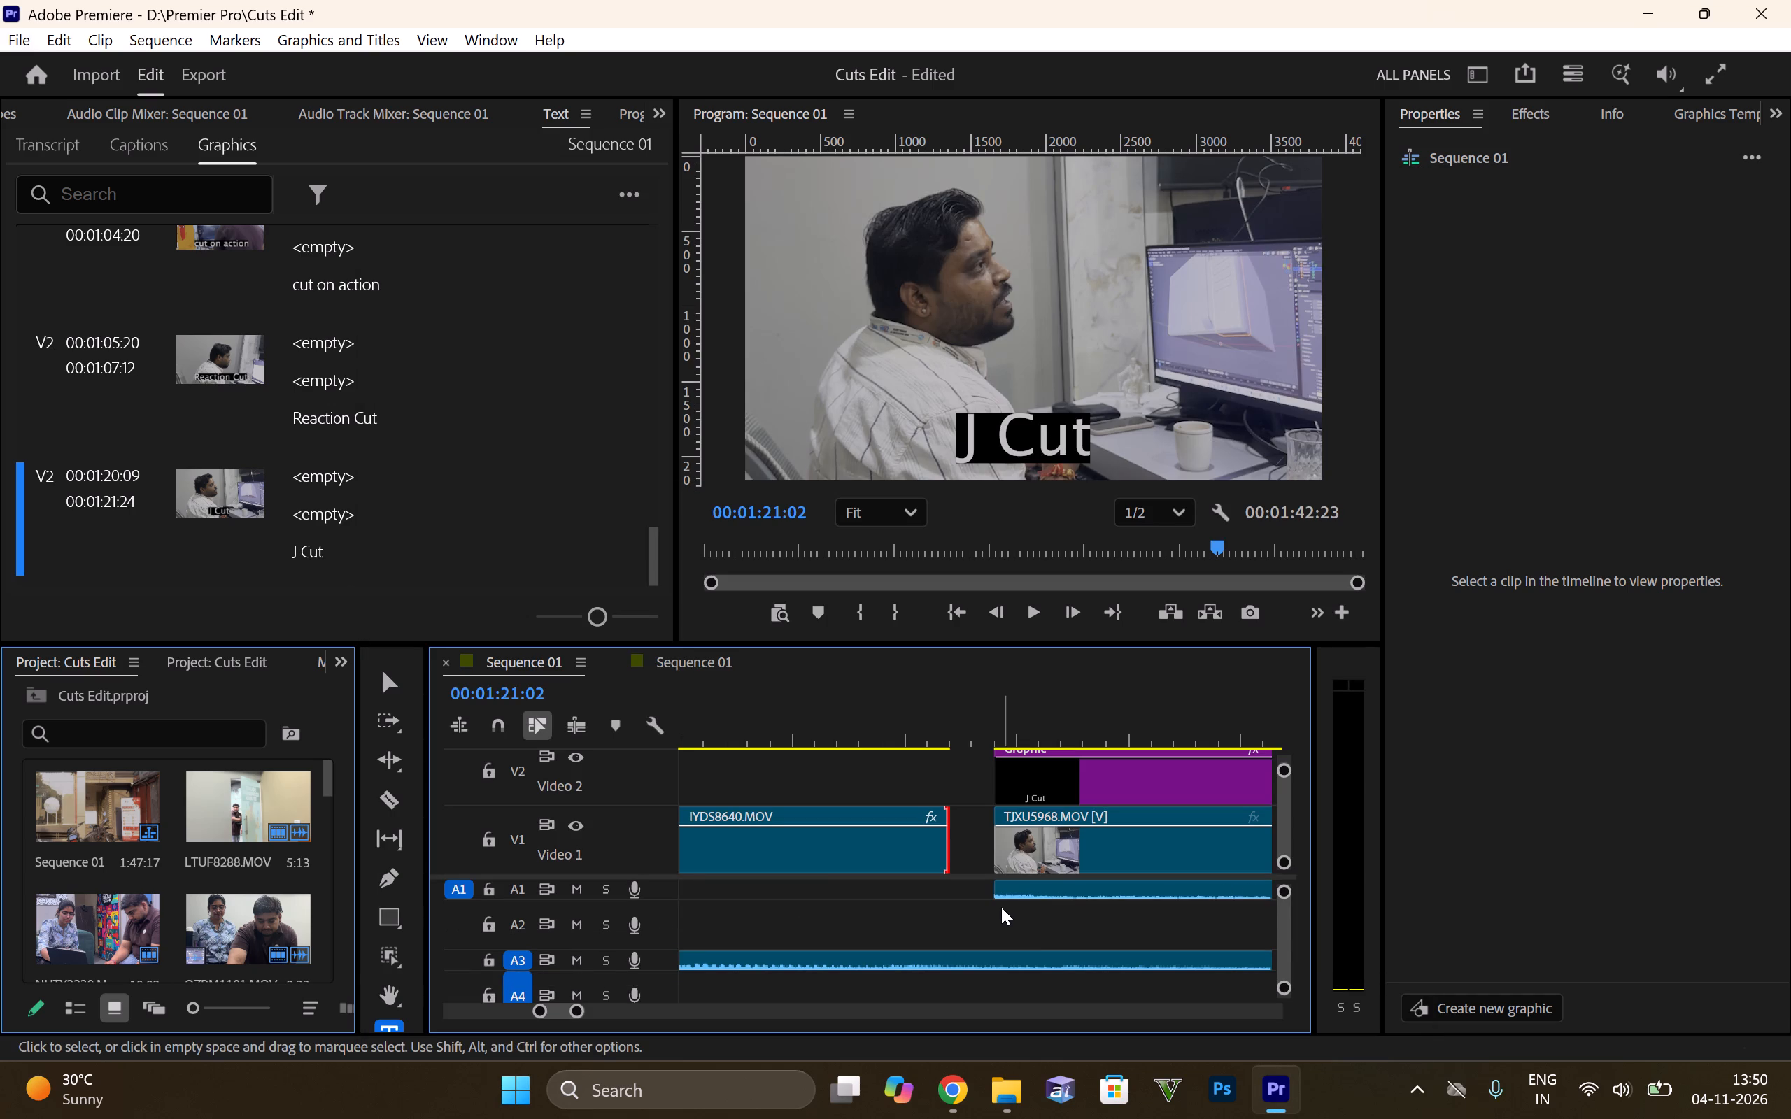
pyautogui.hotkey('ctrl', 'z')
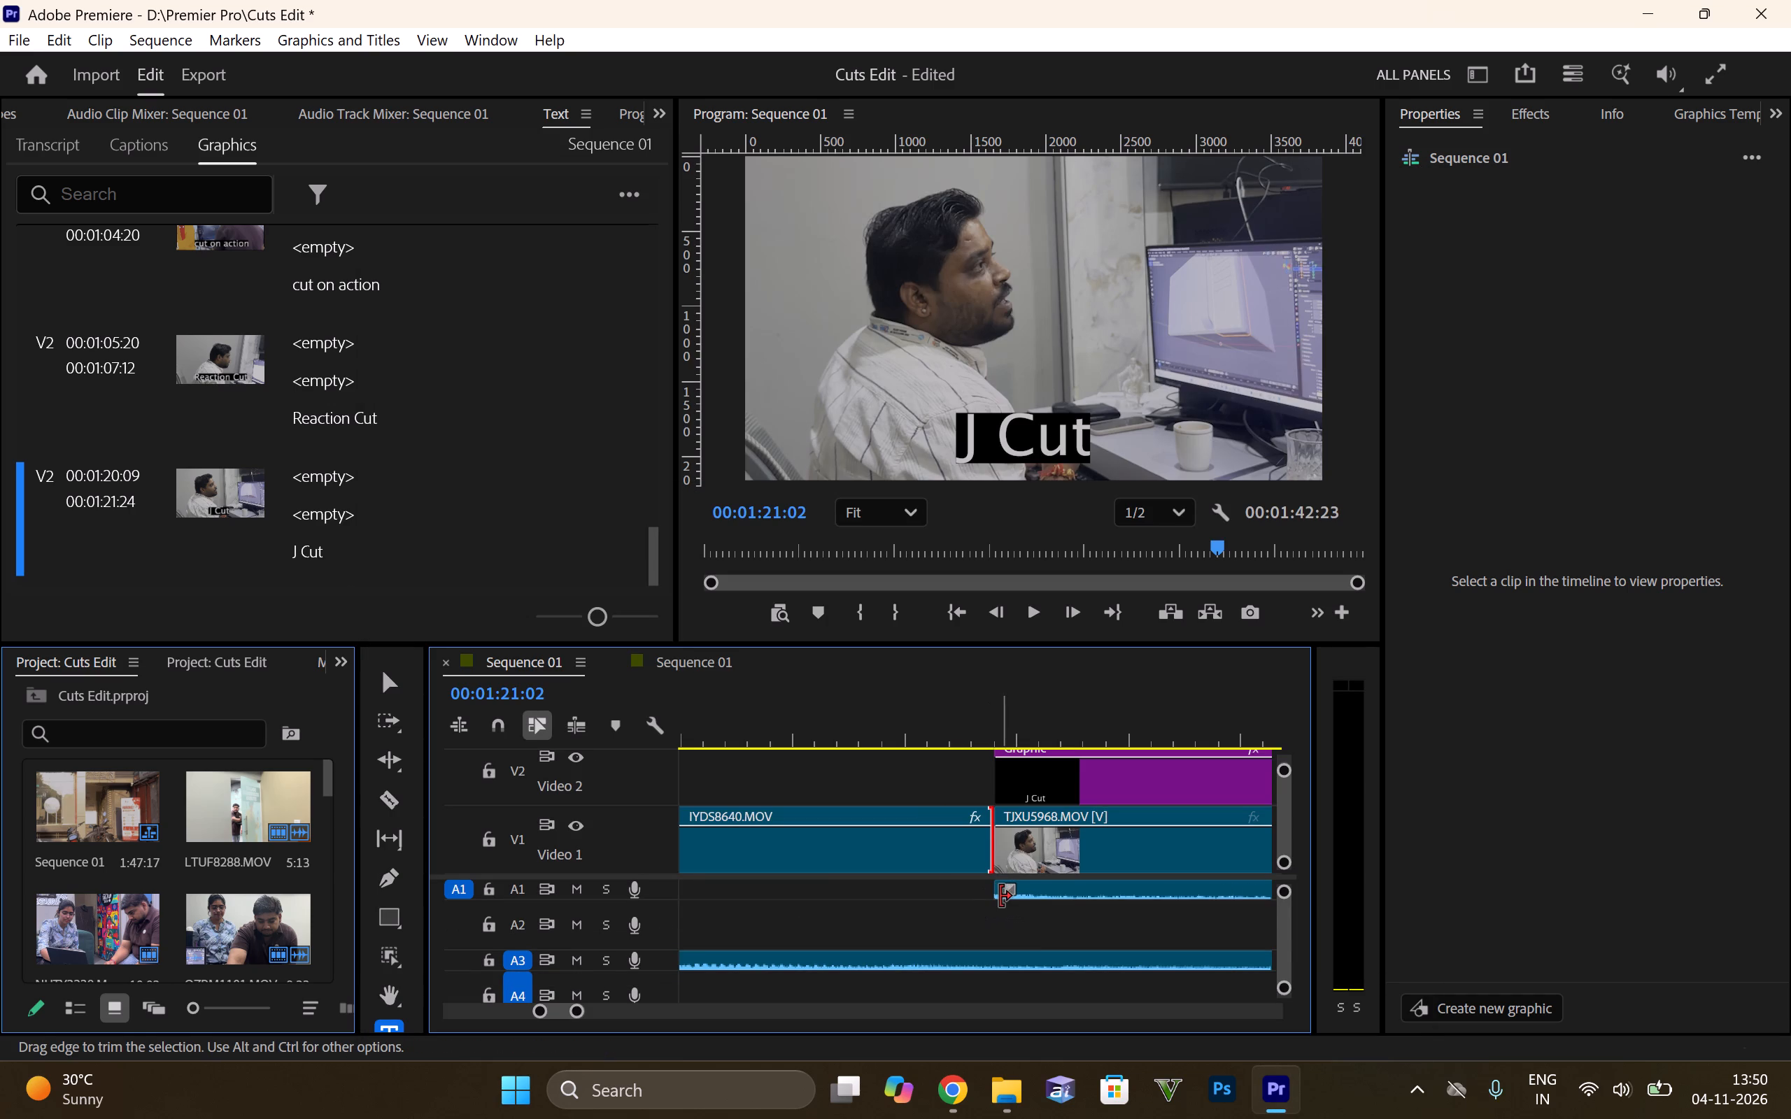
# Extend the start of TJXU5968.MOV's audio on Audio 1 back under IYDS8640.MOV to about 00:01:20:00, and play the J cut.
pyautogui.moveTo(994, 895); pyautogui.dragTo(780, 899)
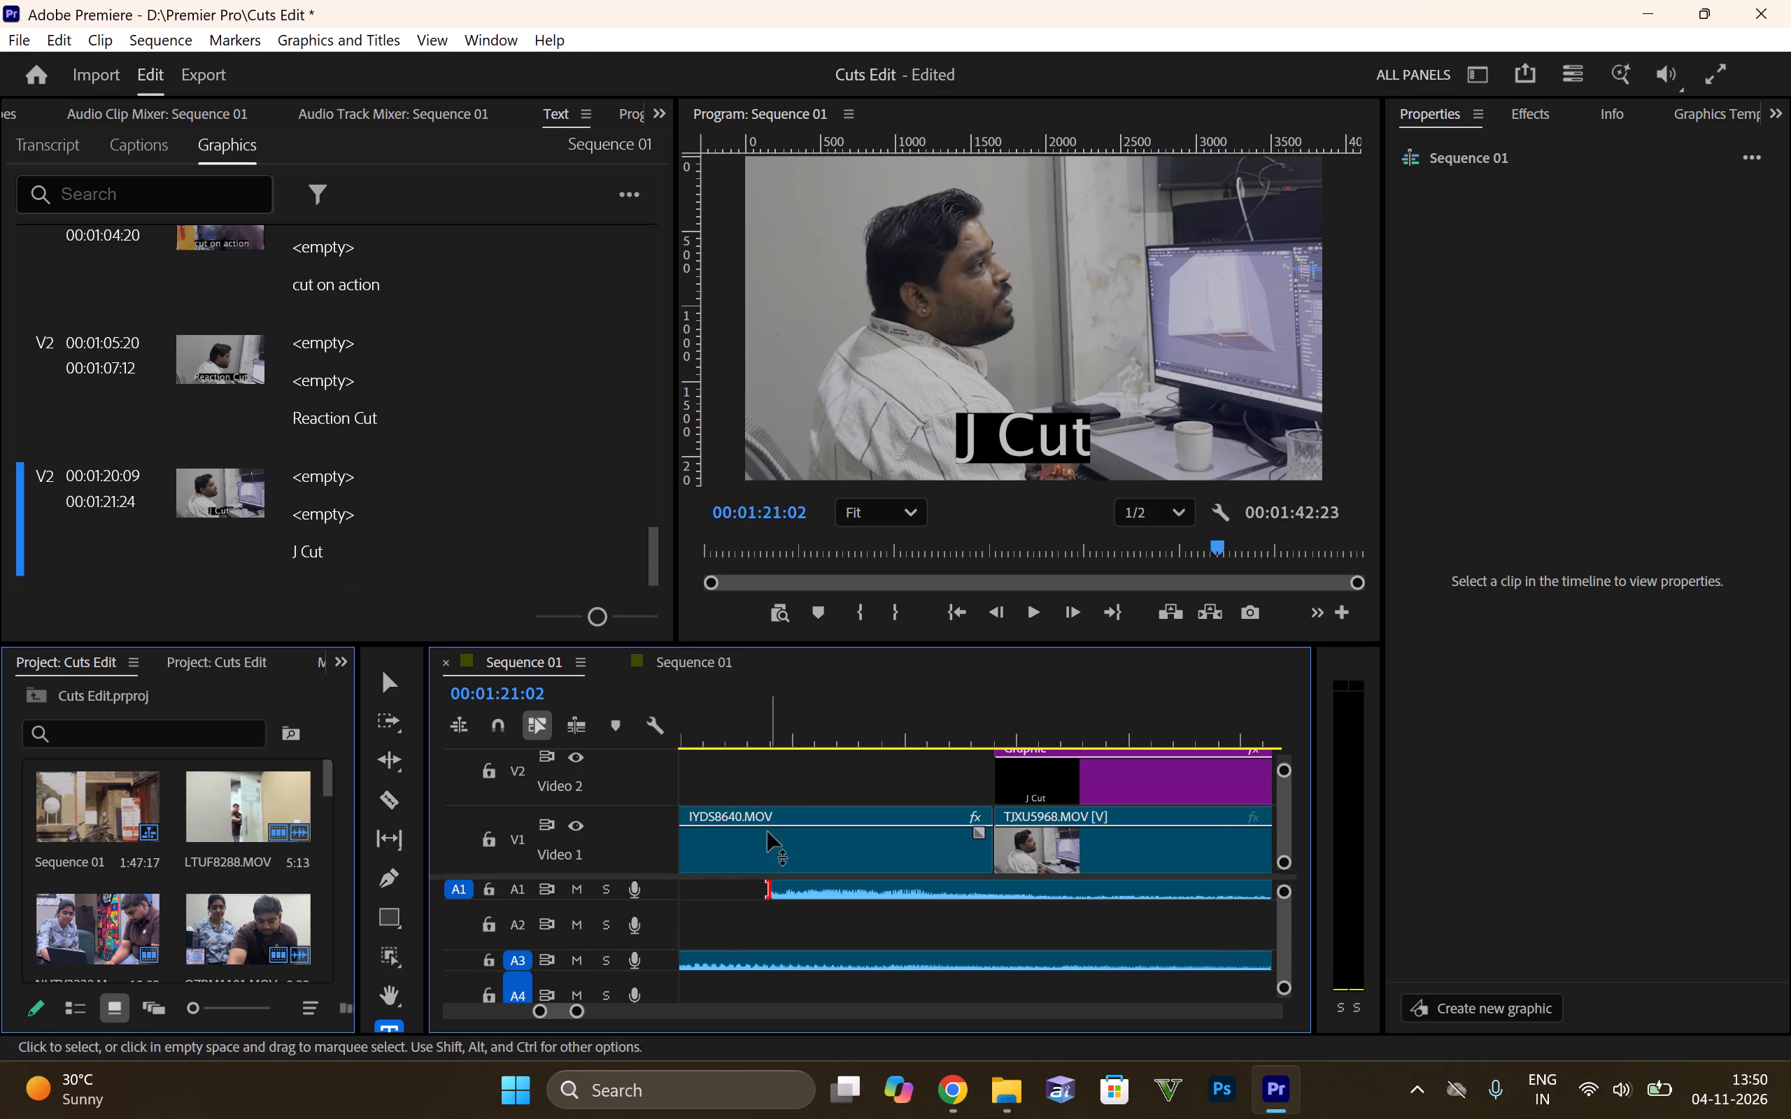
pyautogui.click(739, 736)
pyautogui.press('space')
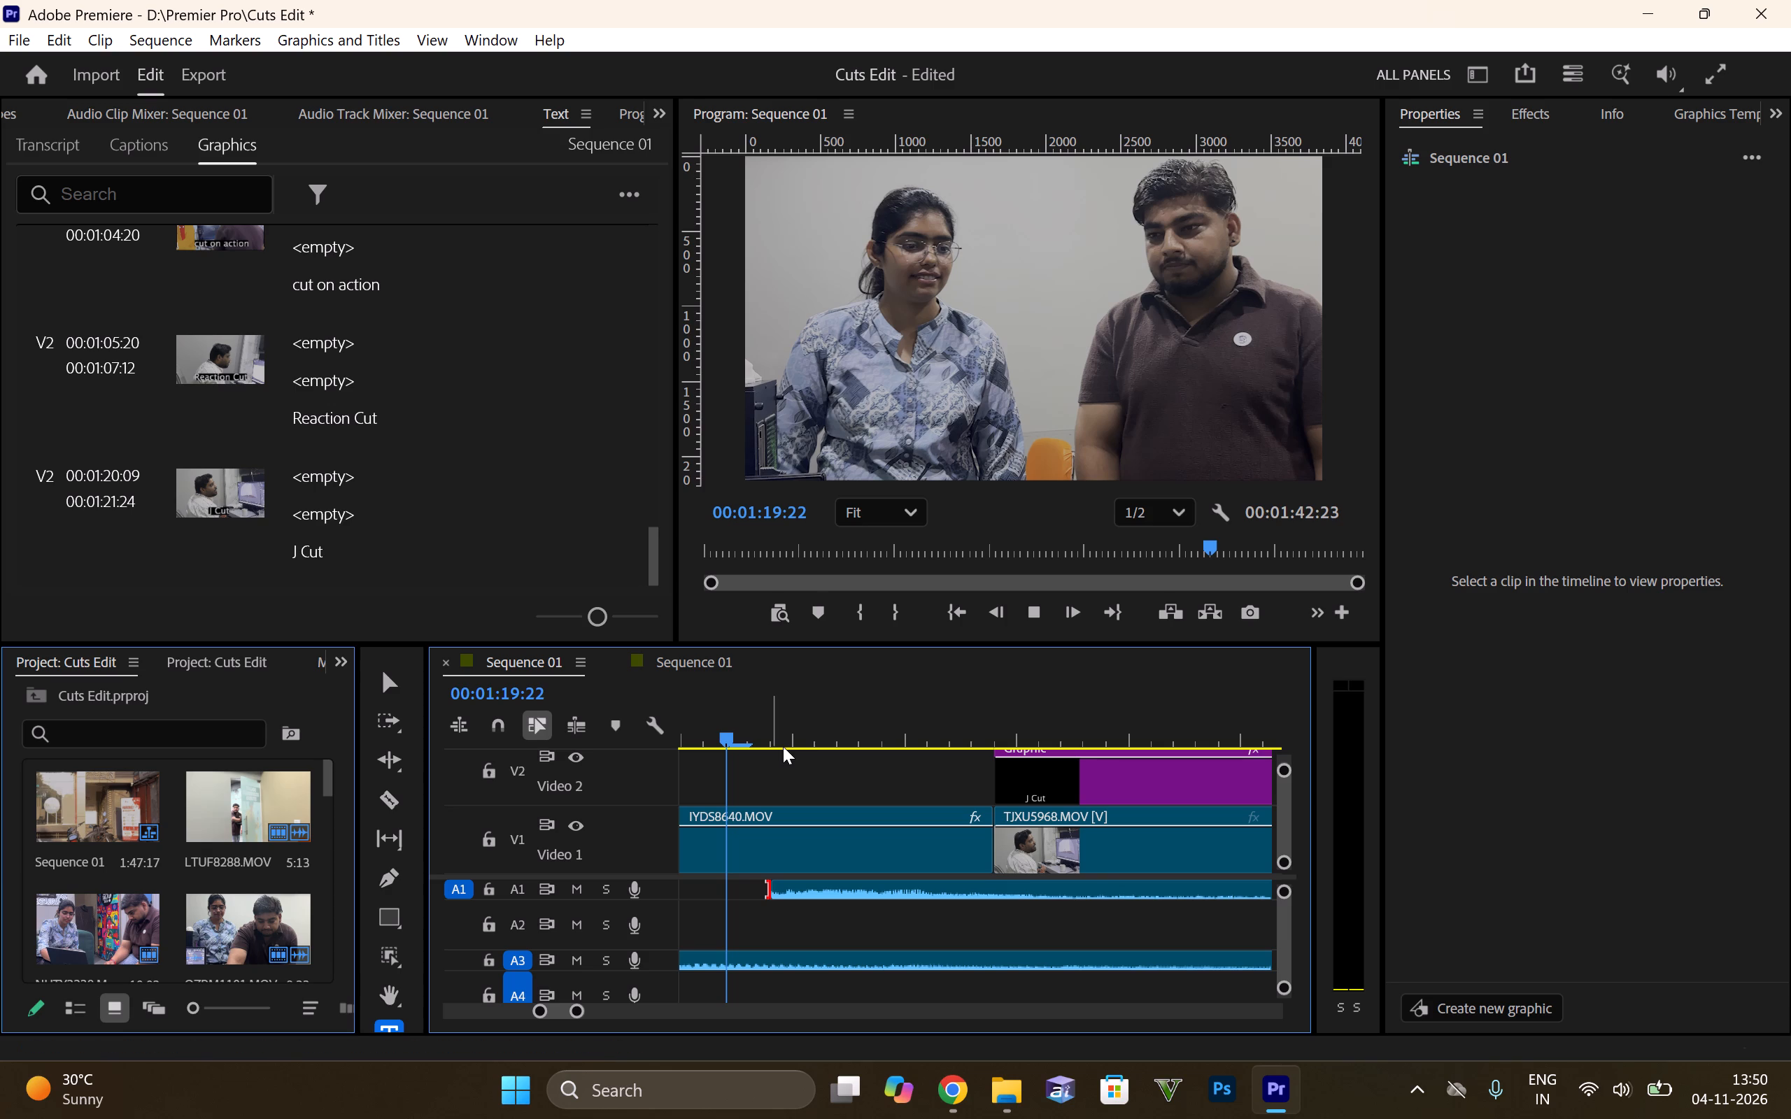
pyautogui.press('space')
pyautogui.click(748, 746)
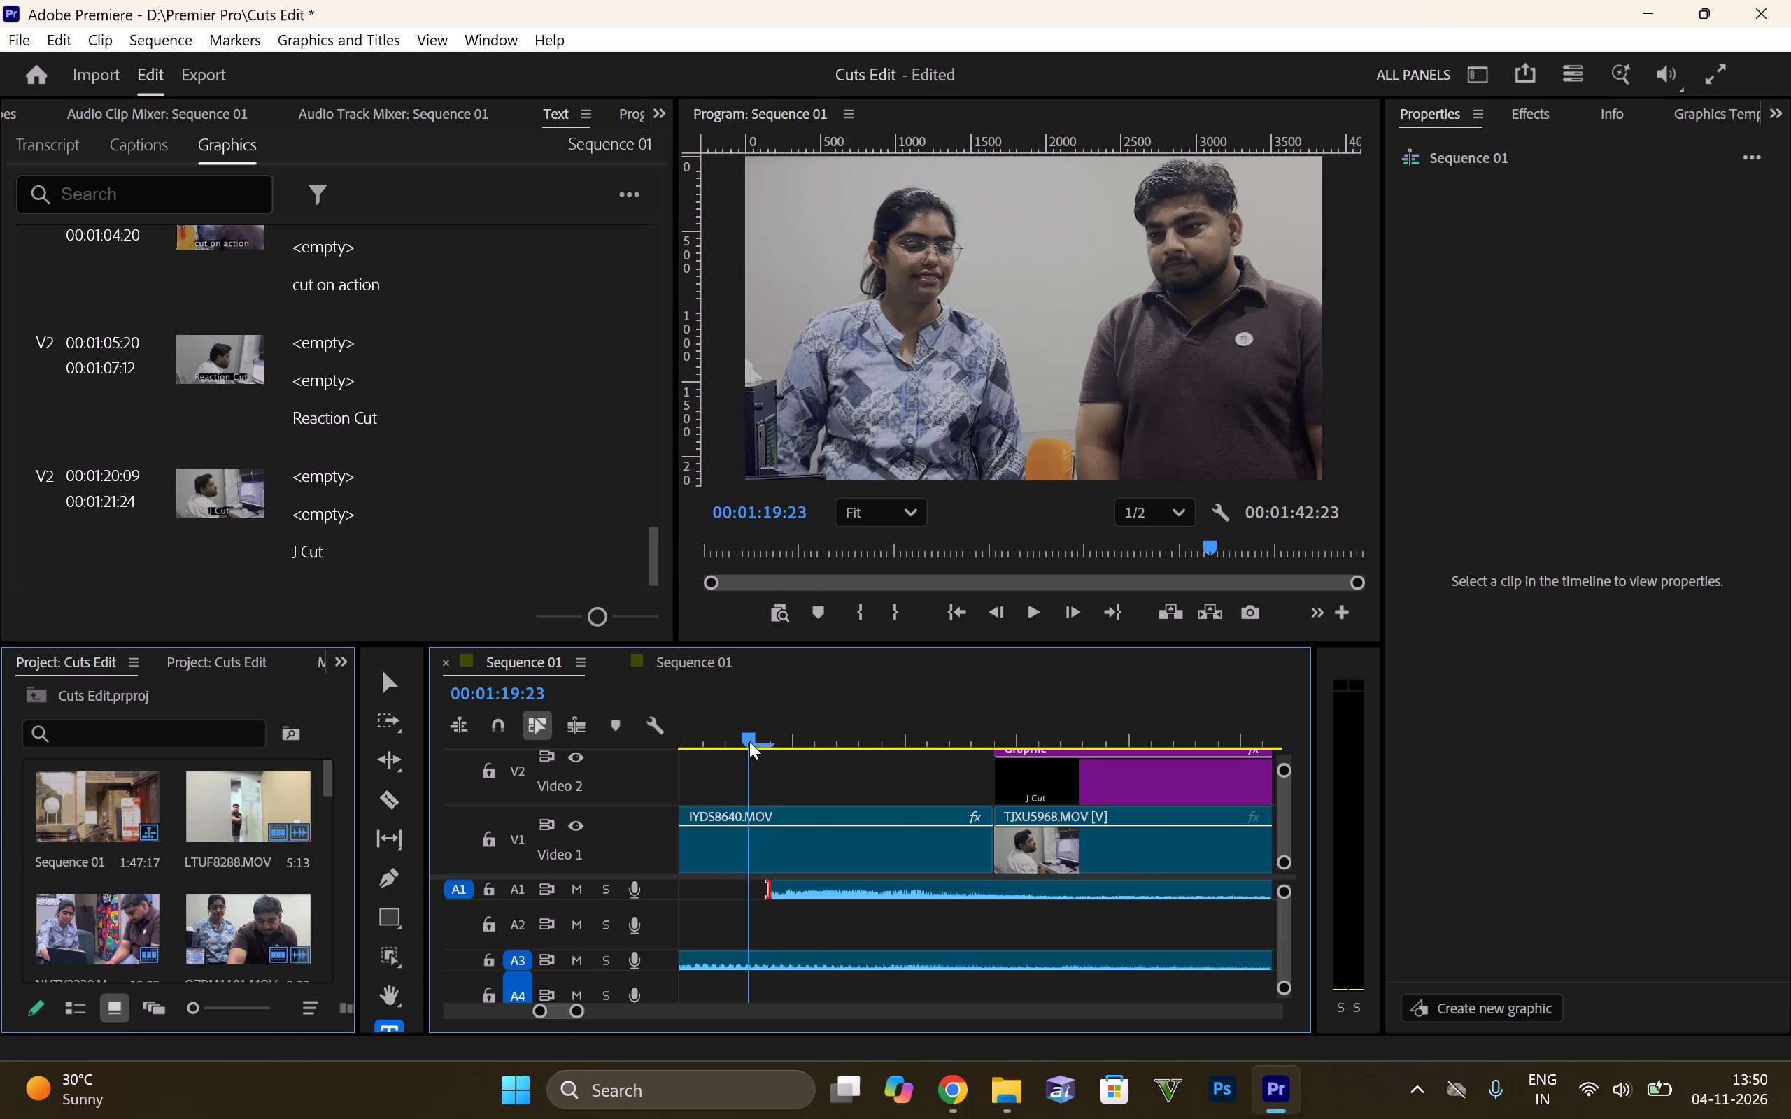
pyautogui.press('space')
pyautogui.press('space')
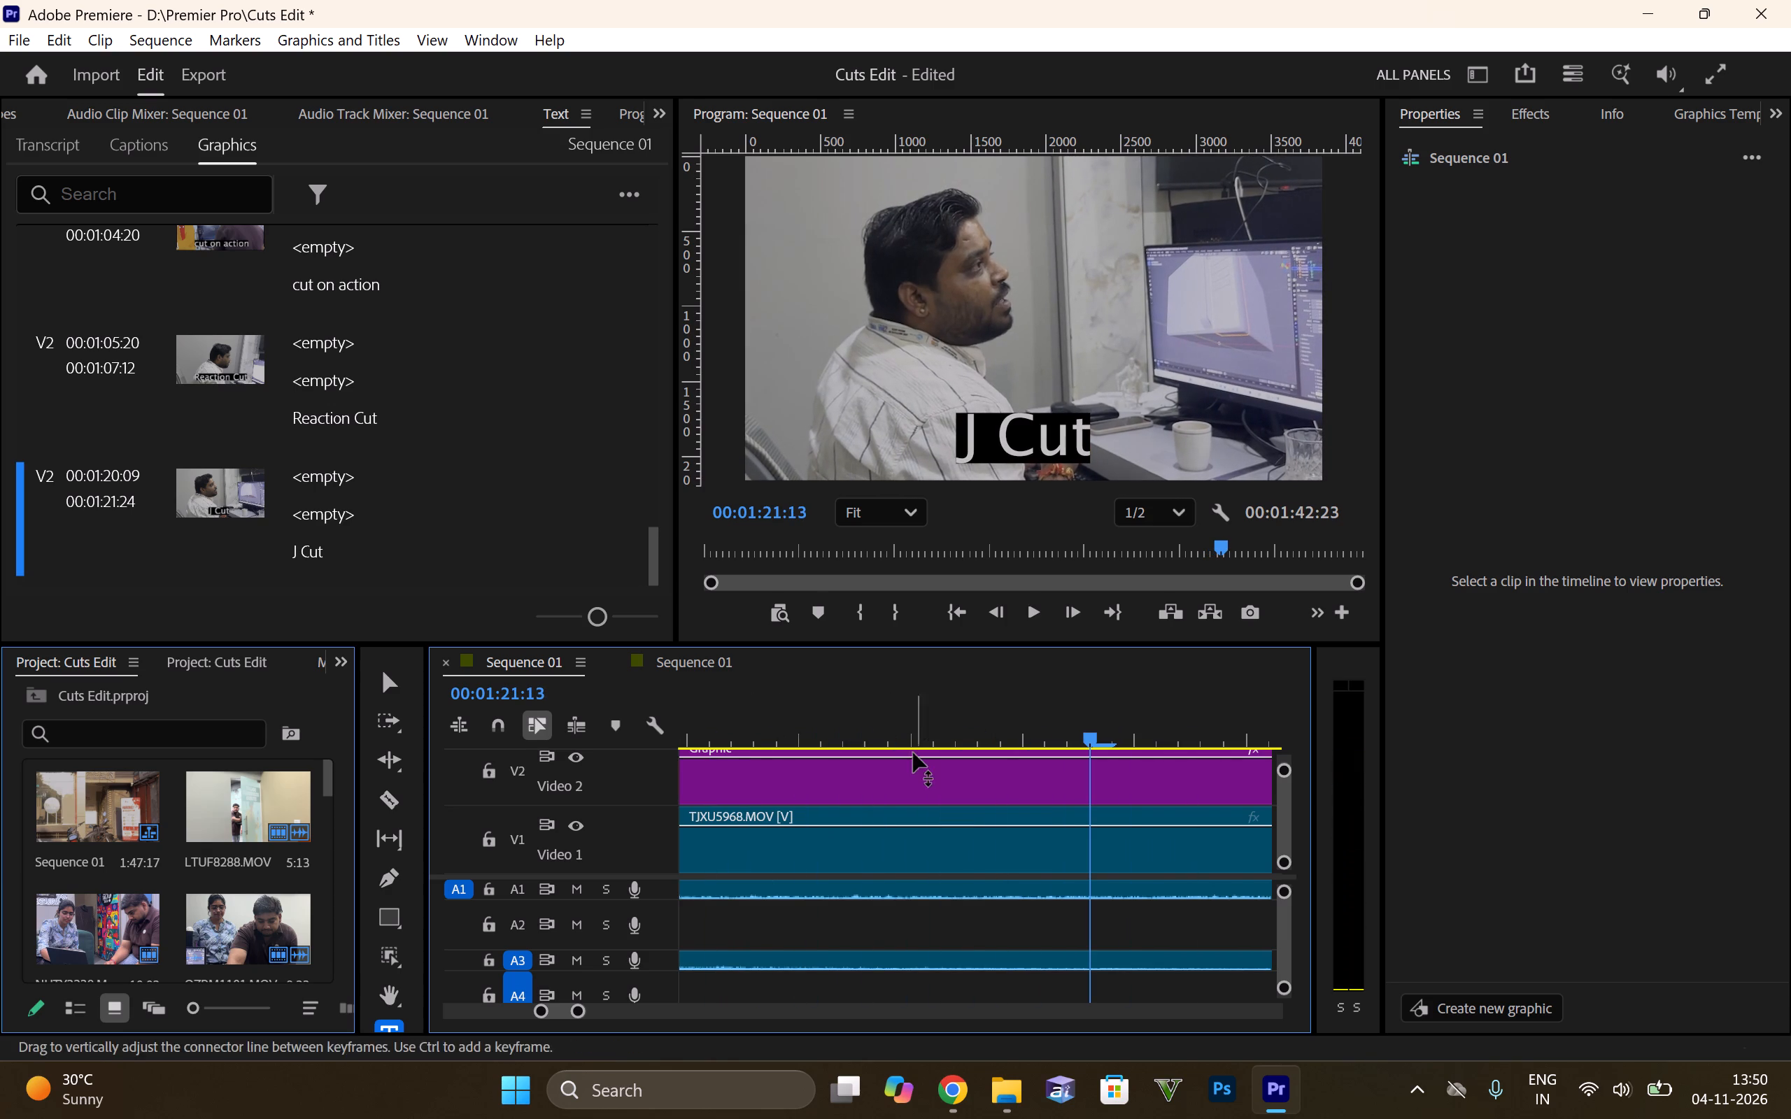
# Extend the start of TJXU5968.MOV's audio on Audio 1 back to the start of IYDS8640.MOV, meeting the preceding audio, and replay the J cut.
pyautogui.keyDown('alt'); pyautogui.scroll(-20, 927, 776); pyautogui.keyUp('alt')
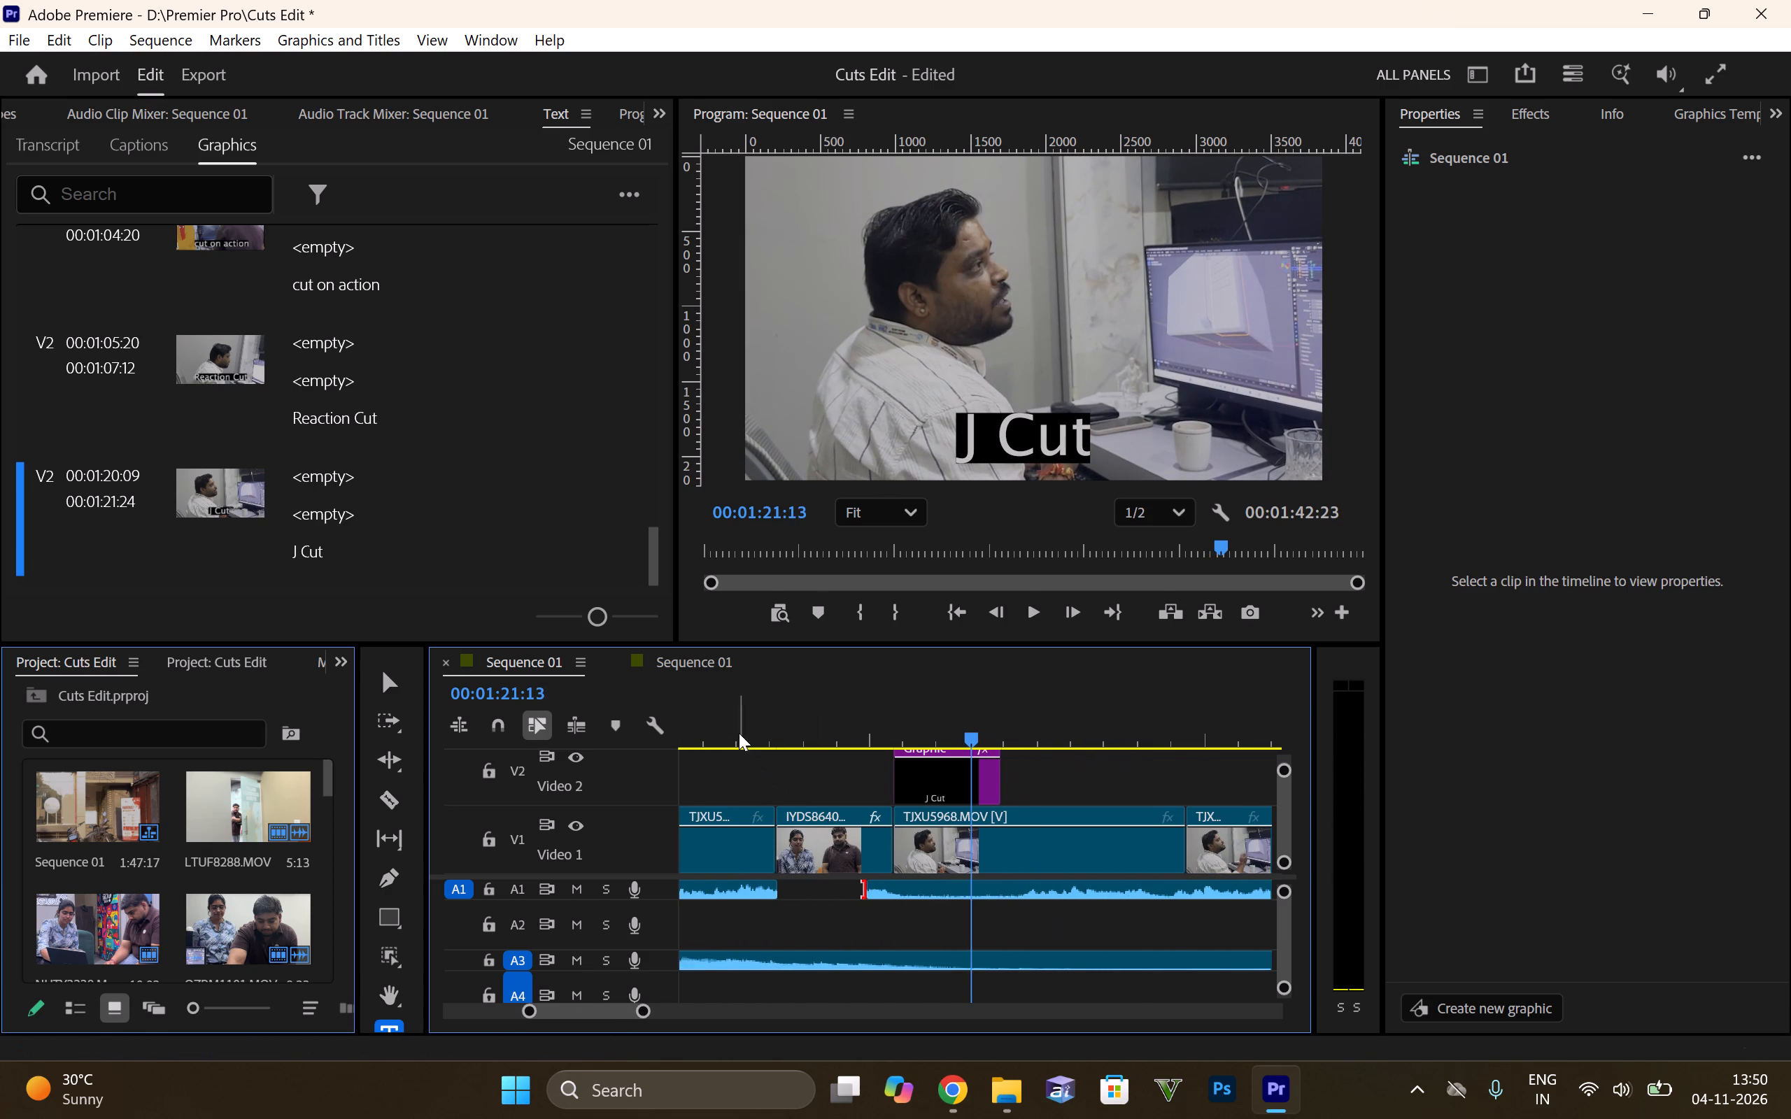
pyautogui.click(733, 725)
pyautogui.press('space')
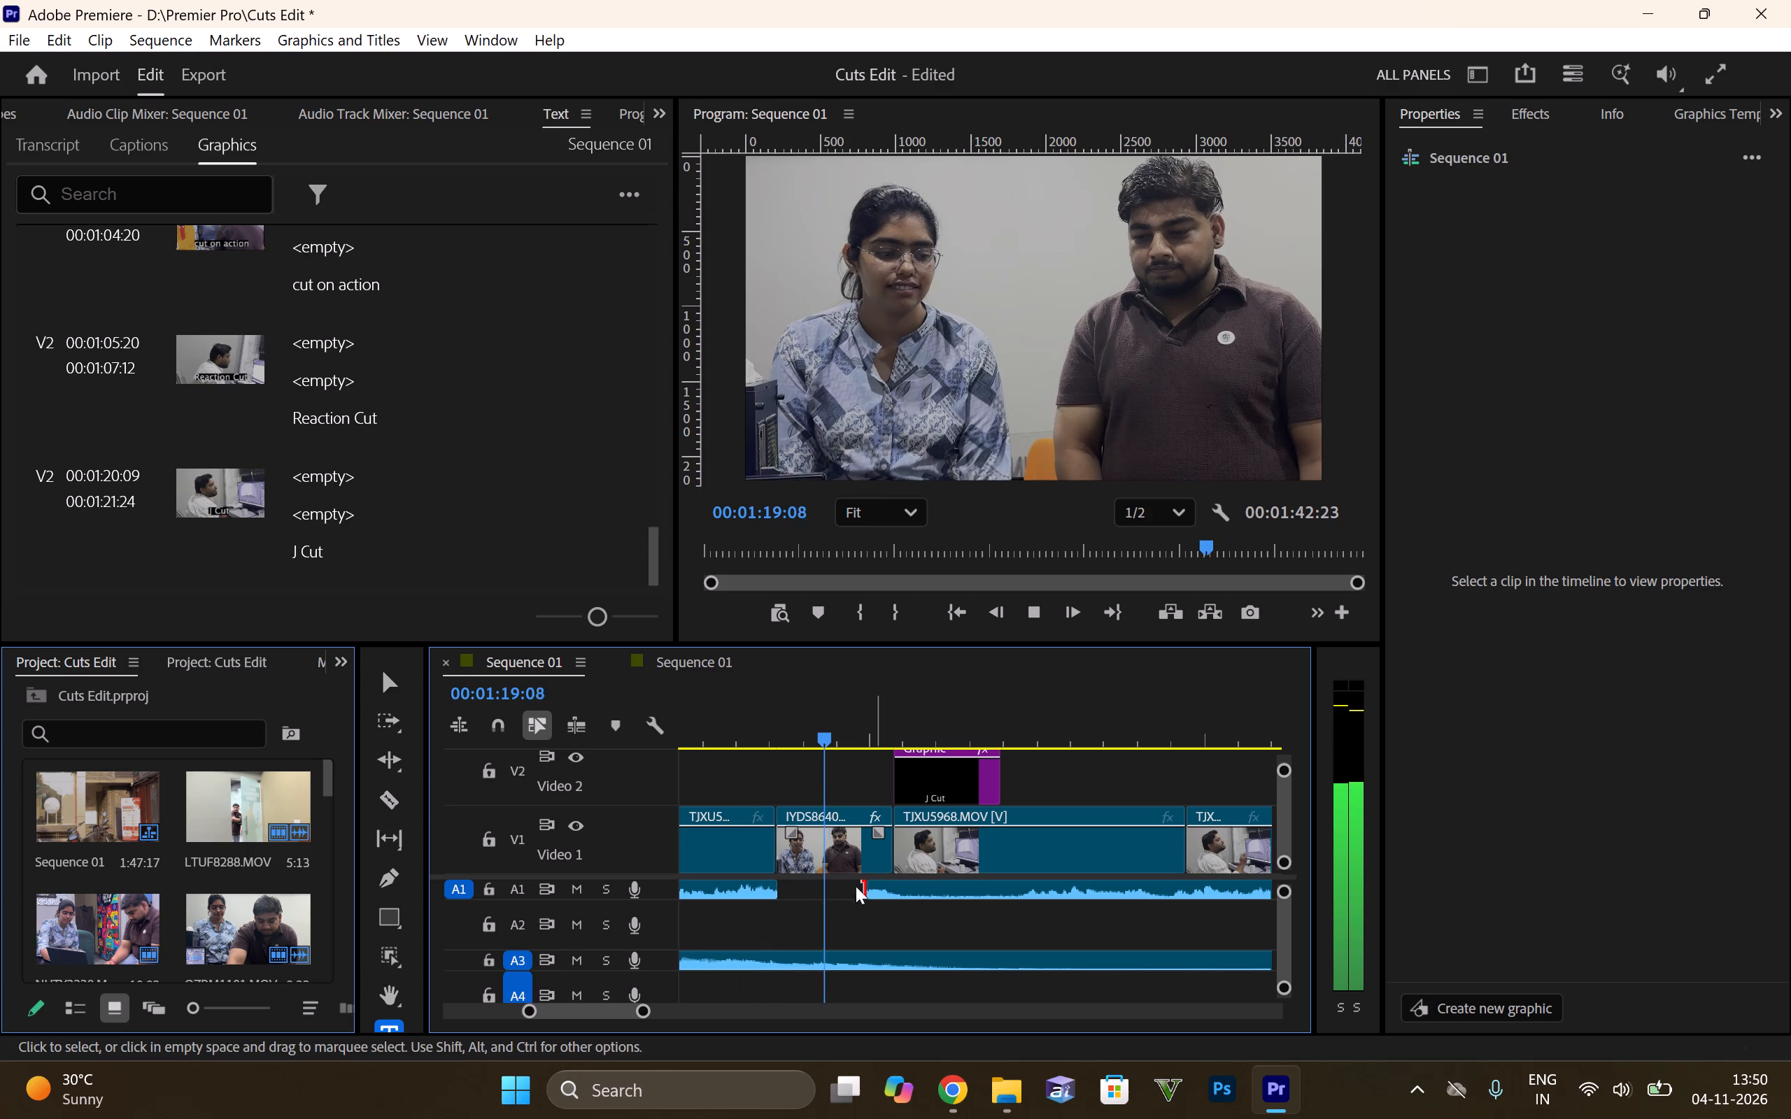
pyautogui.press('space')
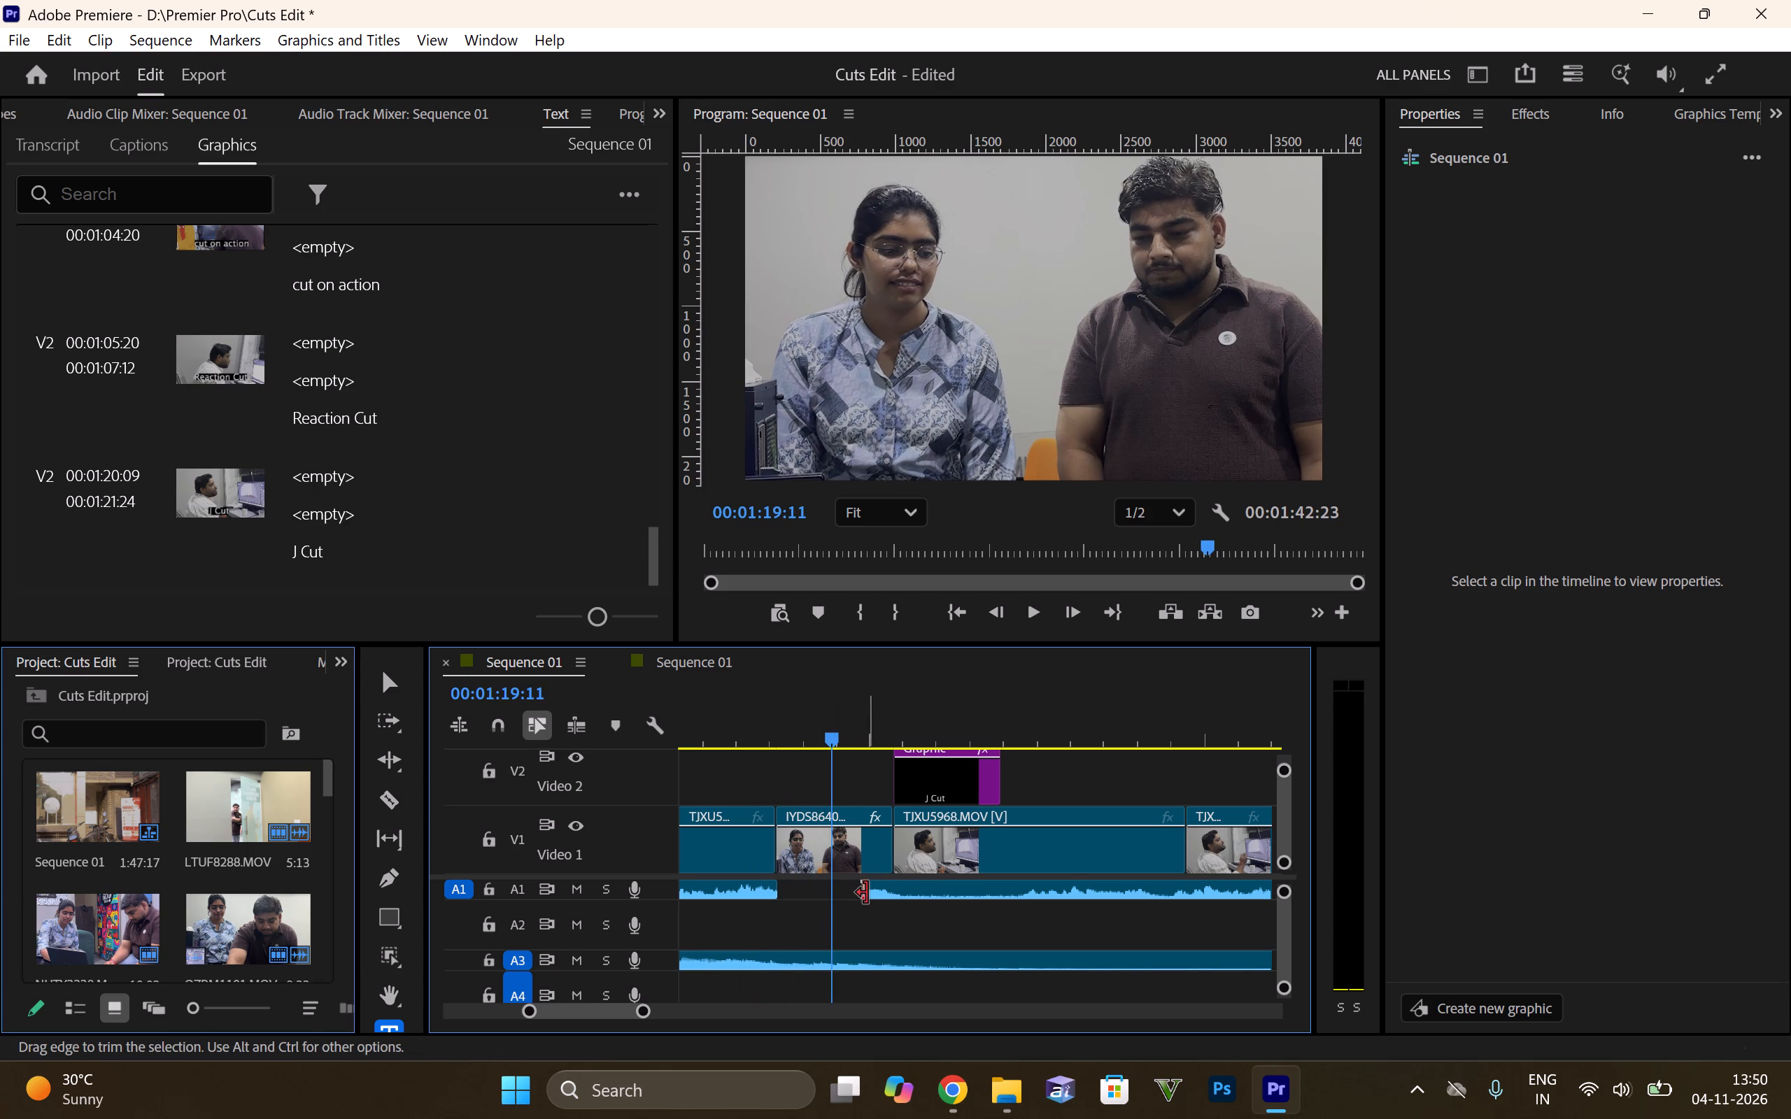
pyautogui.moveTo(866, 895); pyautogui.dragTo(770, 898)
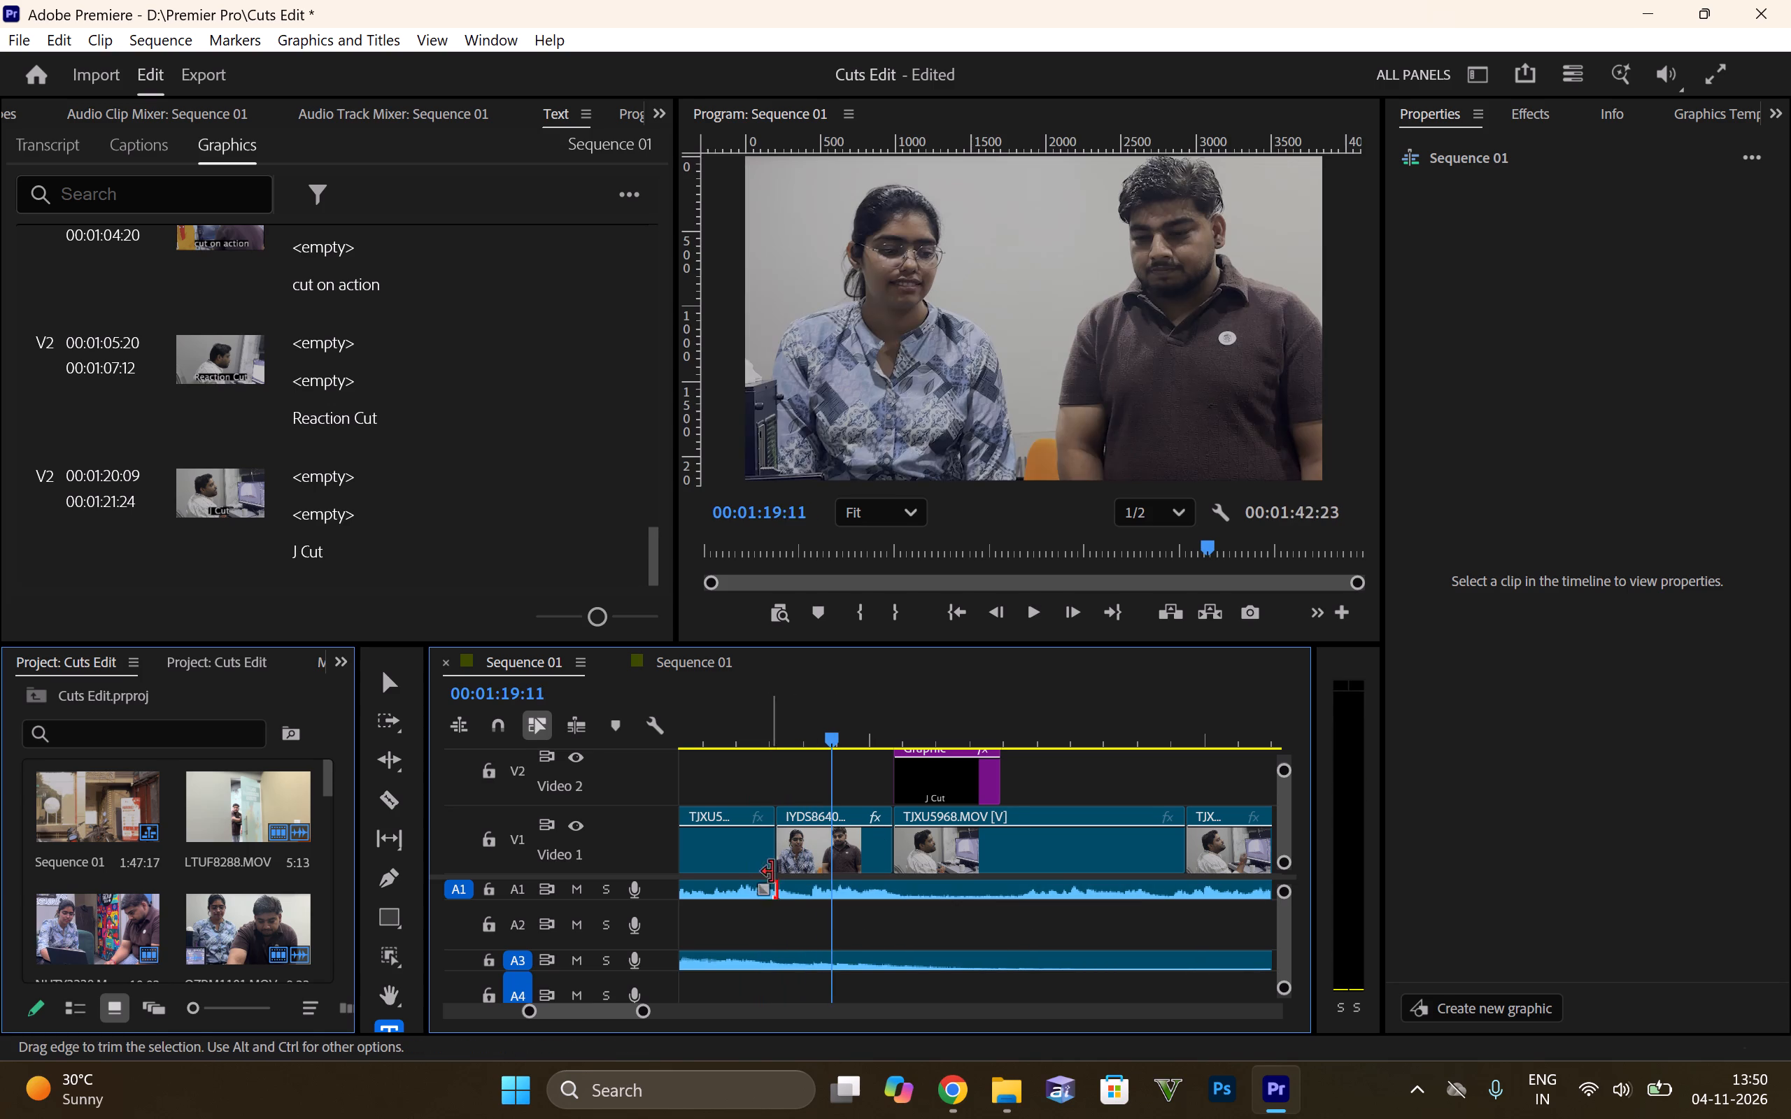
pyautogui.click(732, 732)
pyautogui.press('space')
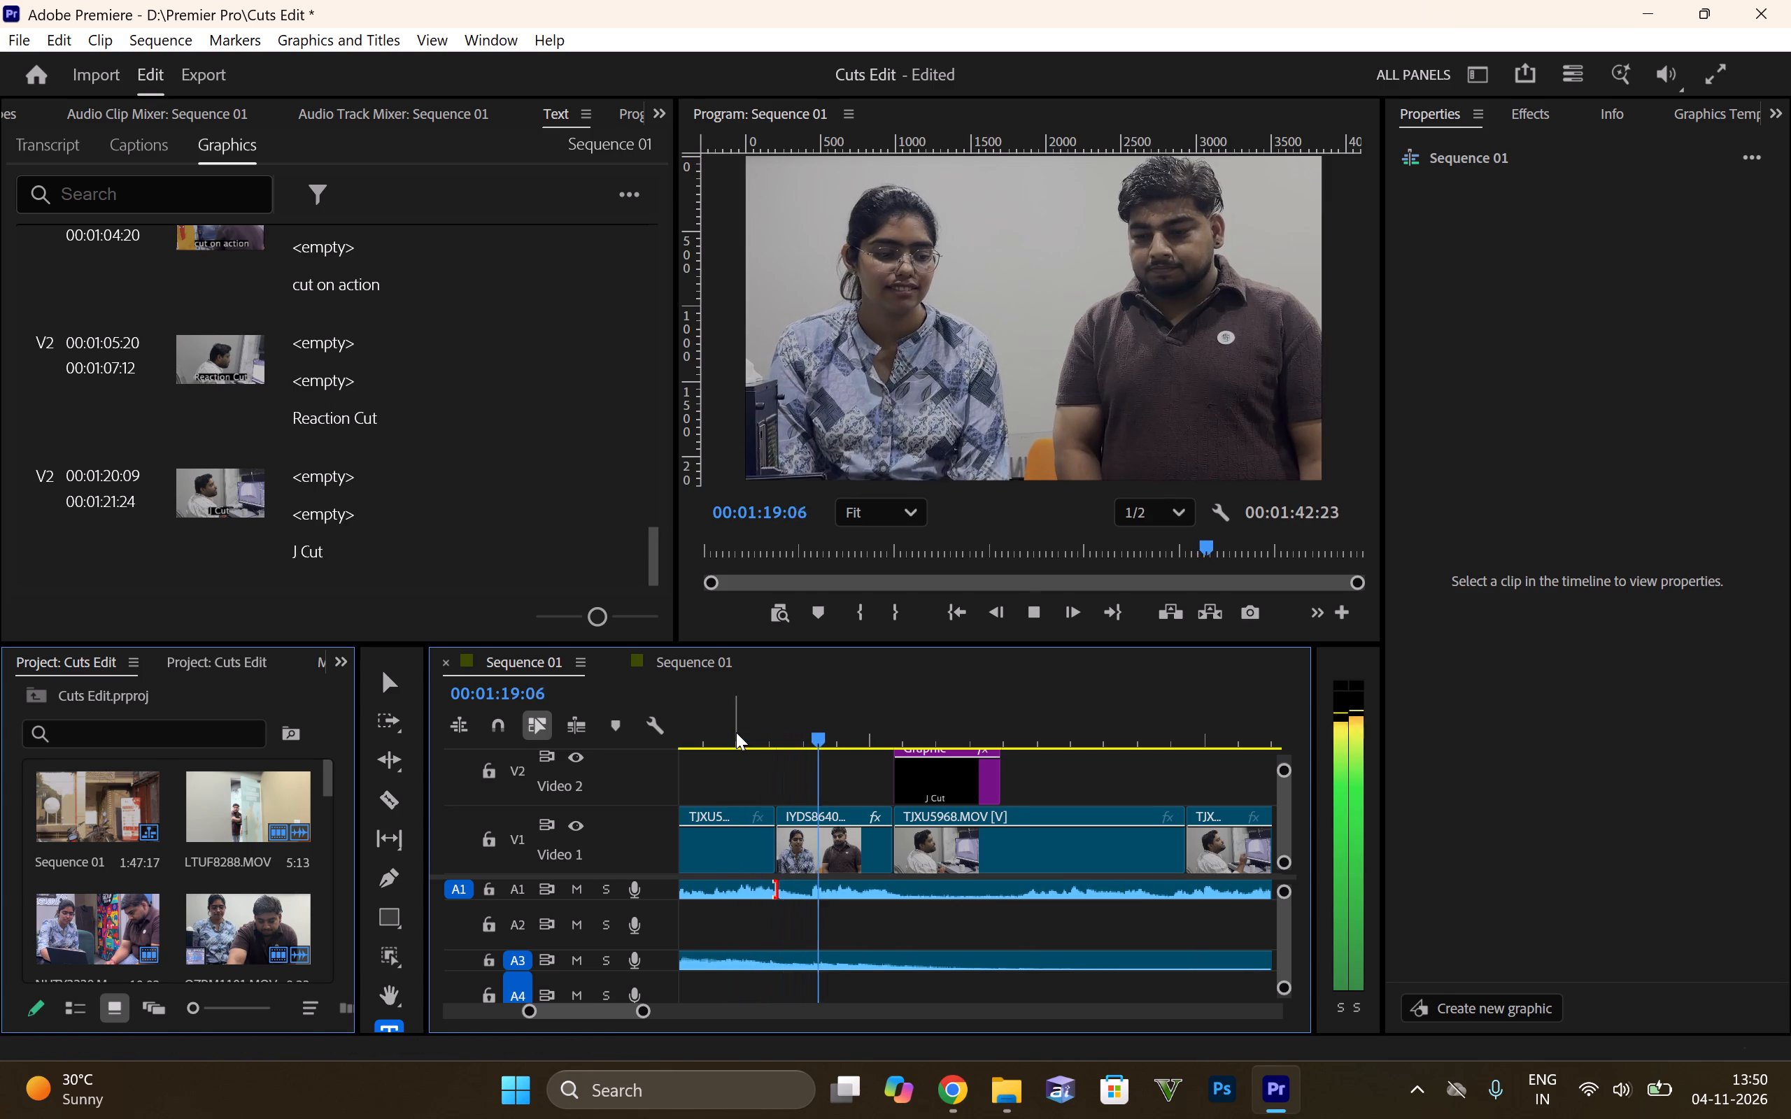
# Play the sequence from the J cut through the remaining clips to the fade-out on the last clip.
pyautogui.keyDown('alt'); pyautogui.scroll(-5, 800, 792); pyautogui.keyUp('alt')
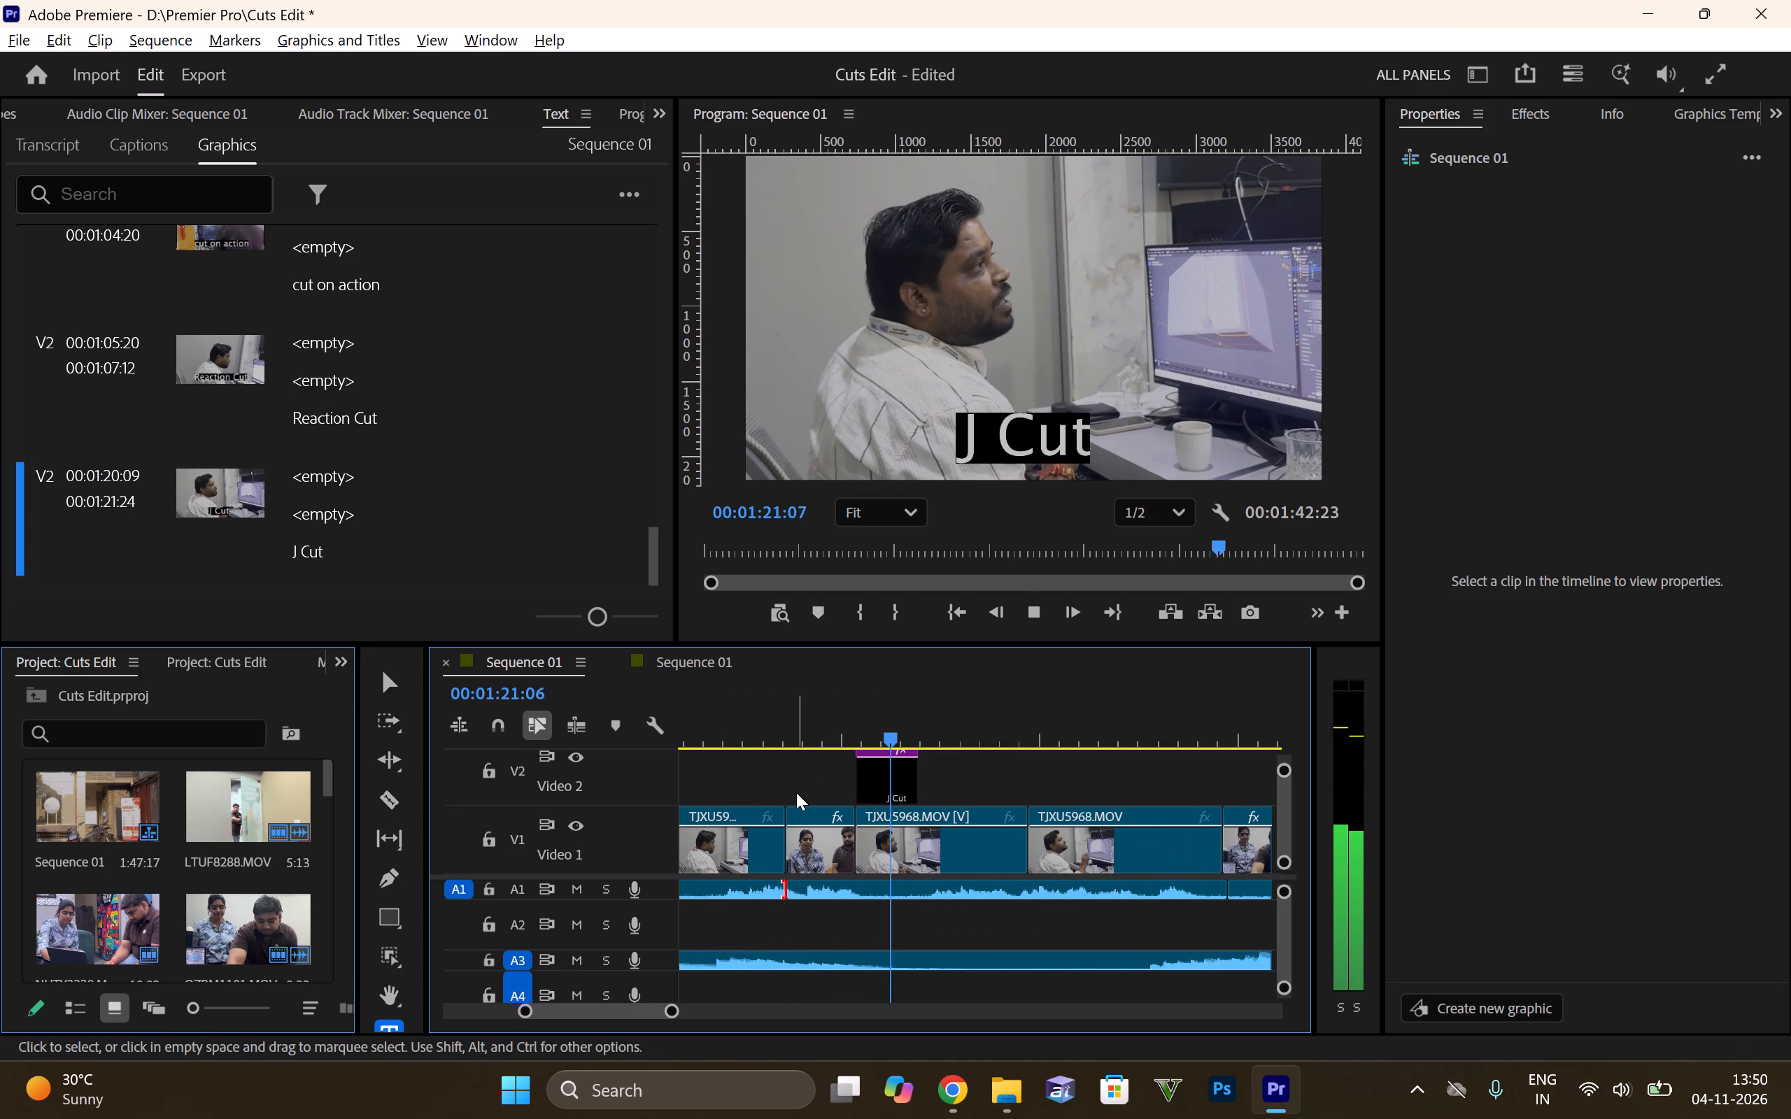
pyautogui.keyDown('alt'); pyautogui.scroll(-1, 798, 791); pyautogui.keyUp('alt')
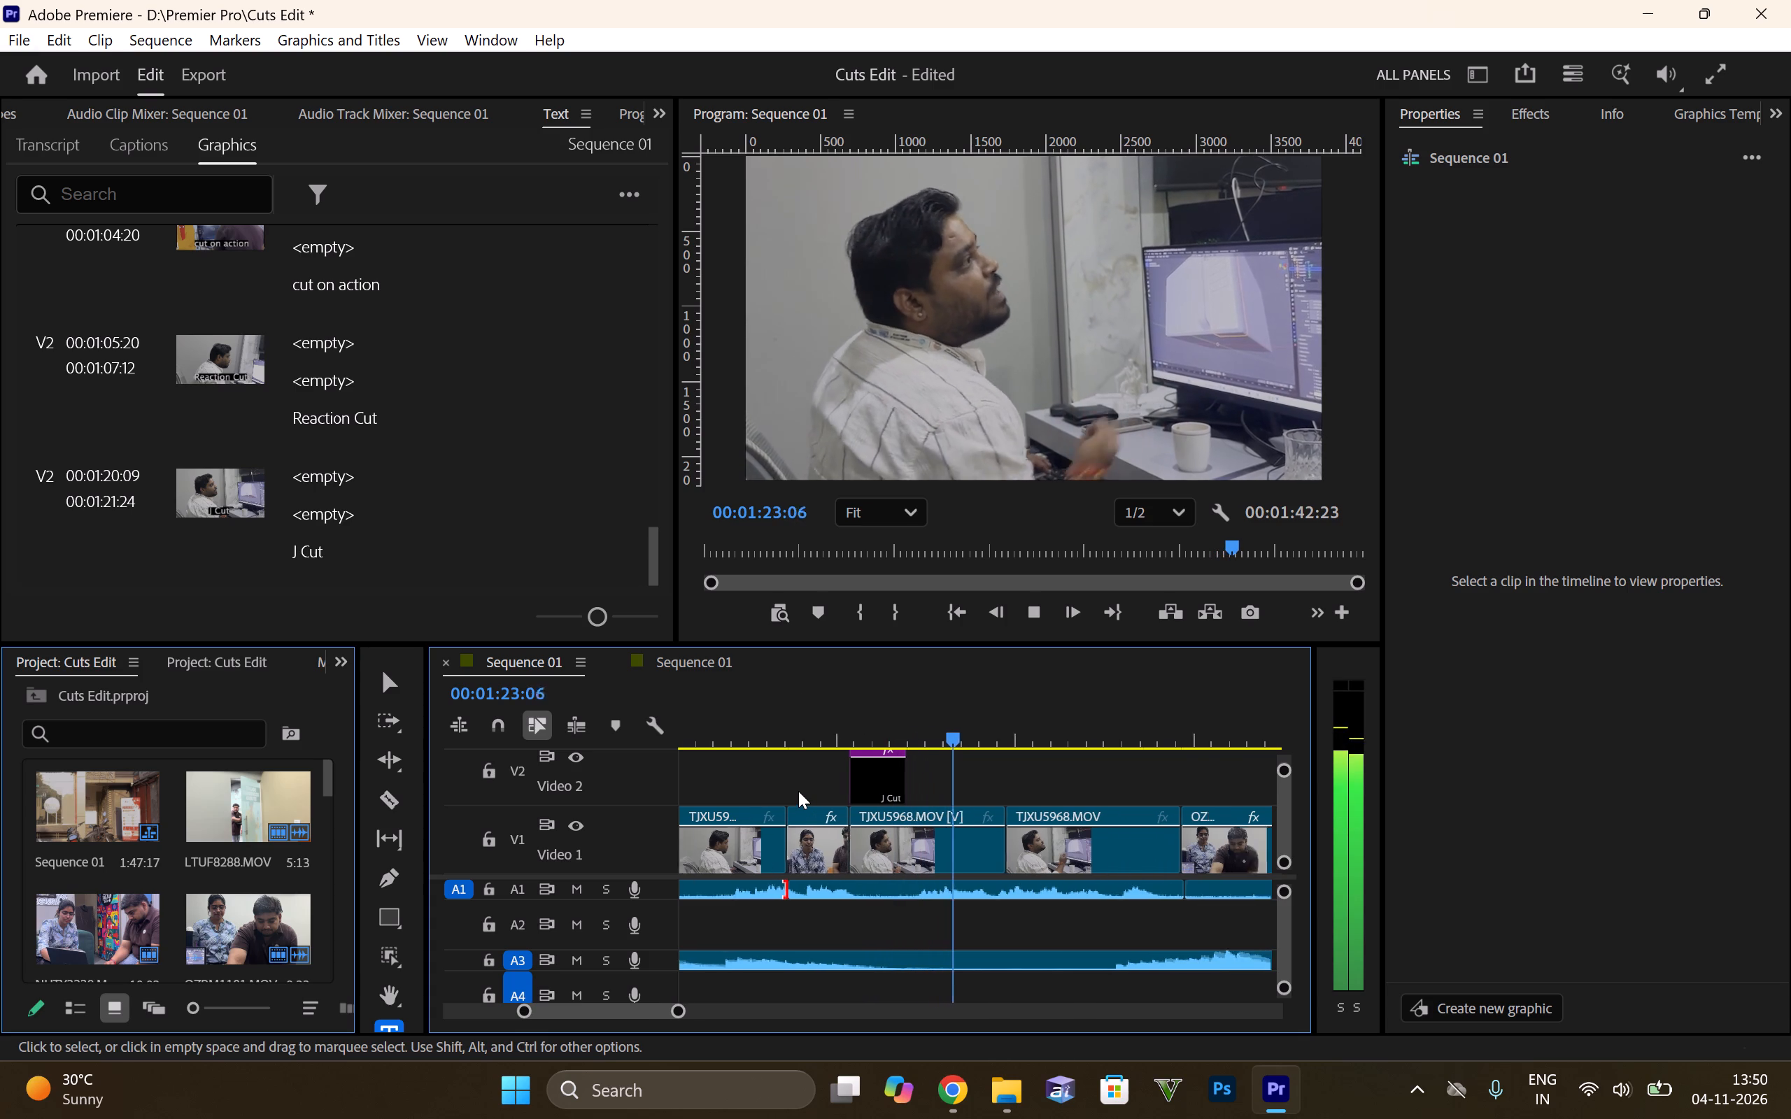
pyautogui.keyDown('alt'); pyautogui.scroll(-2, 798, 791); pyautogui.keyUp('alt')
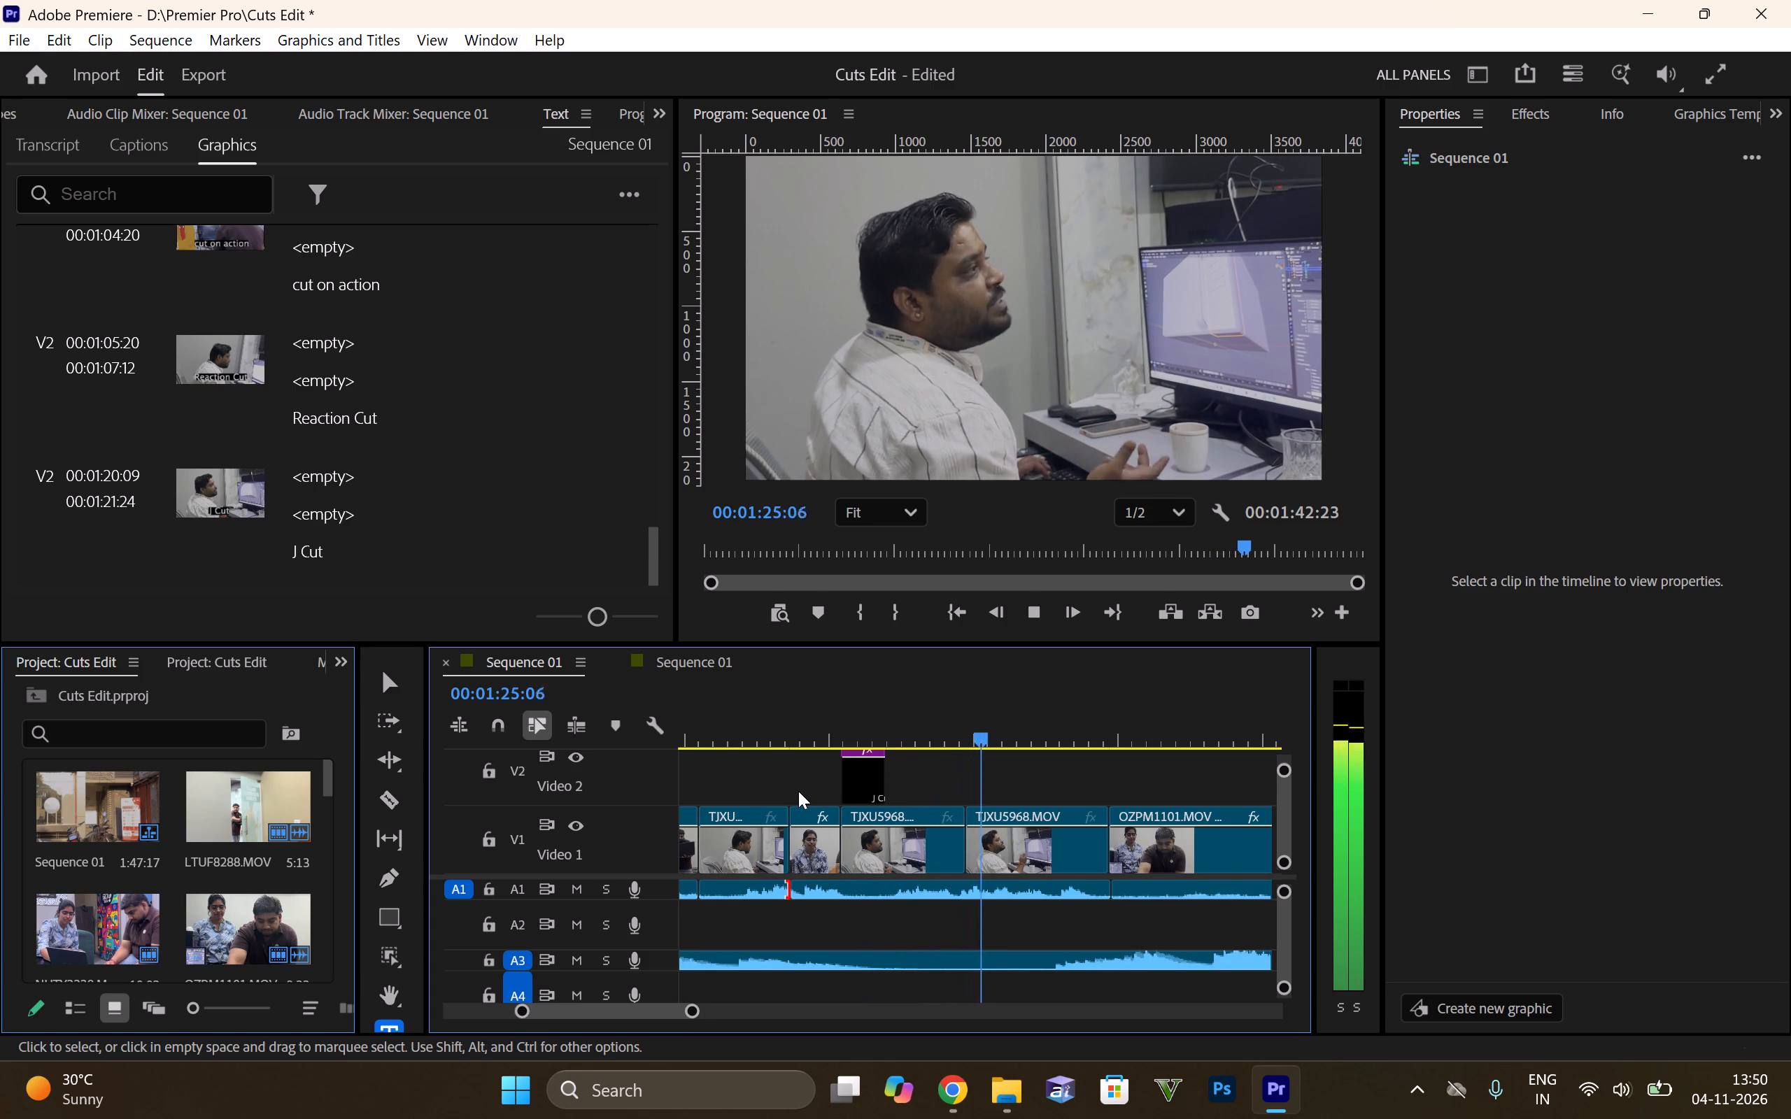
pyautogui.keyDown('alt'); pyautogui.scroll(-4, 798, 791); pyautogui.keyUp('alt')
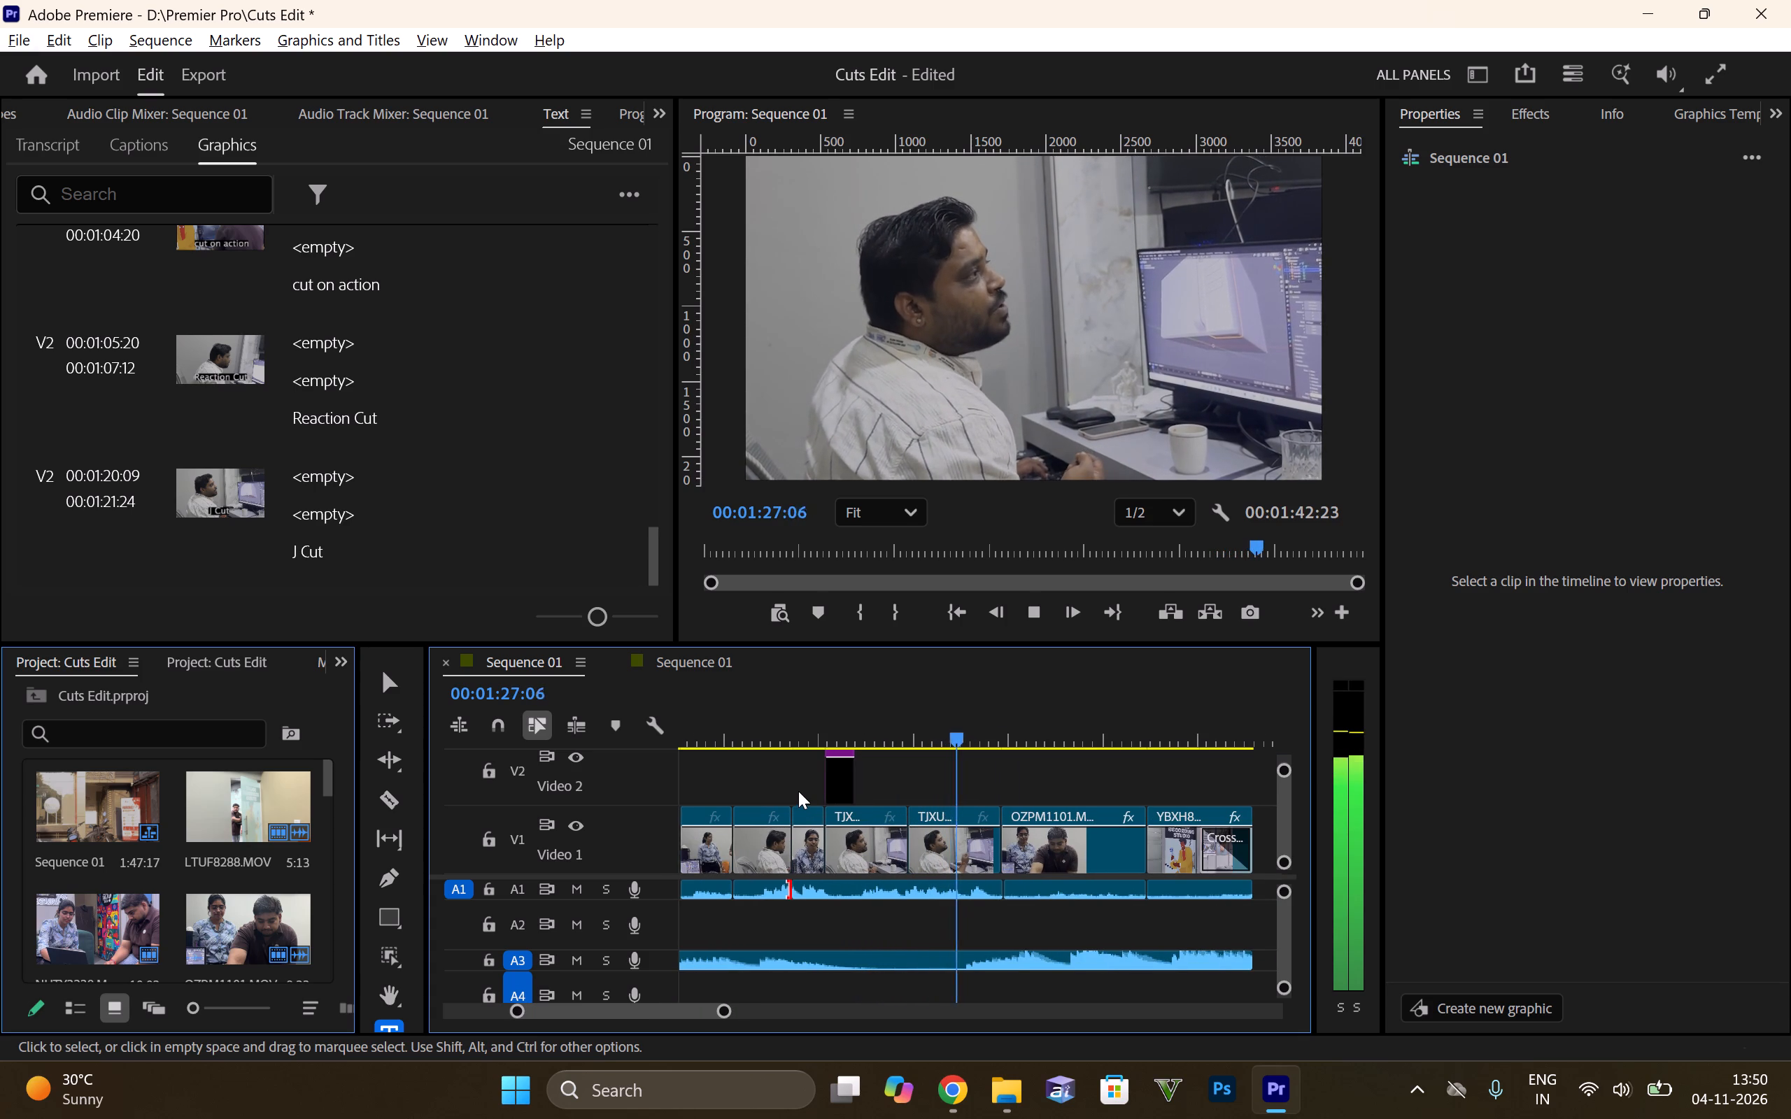
pyautogui.keyDown('alt'); pyautogui.scroll(-3, 798, 791); pyautogui.keyUp('alt')
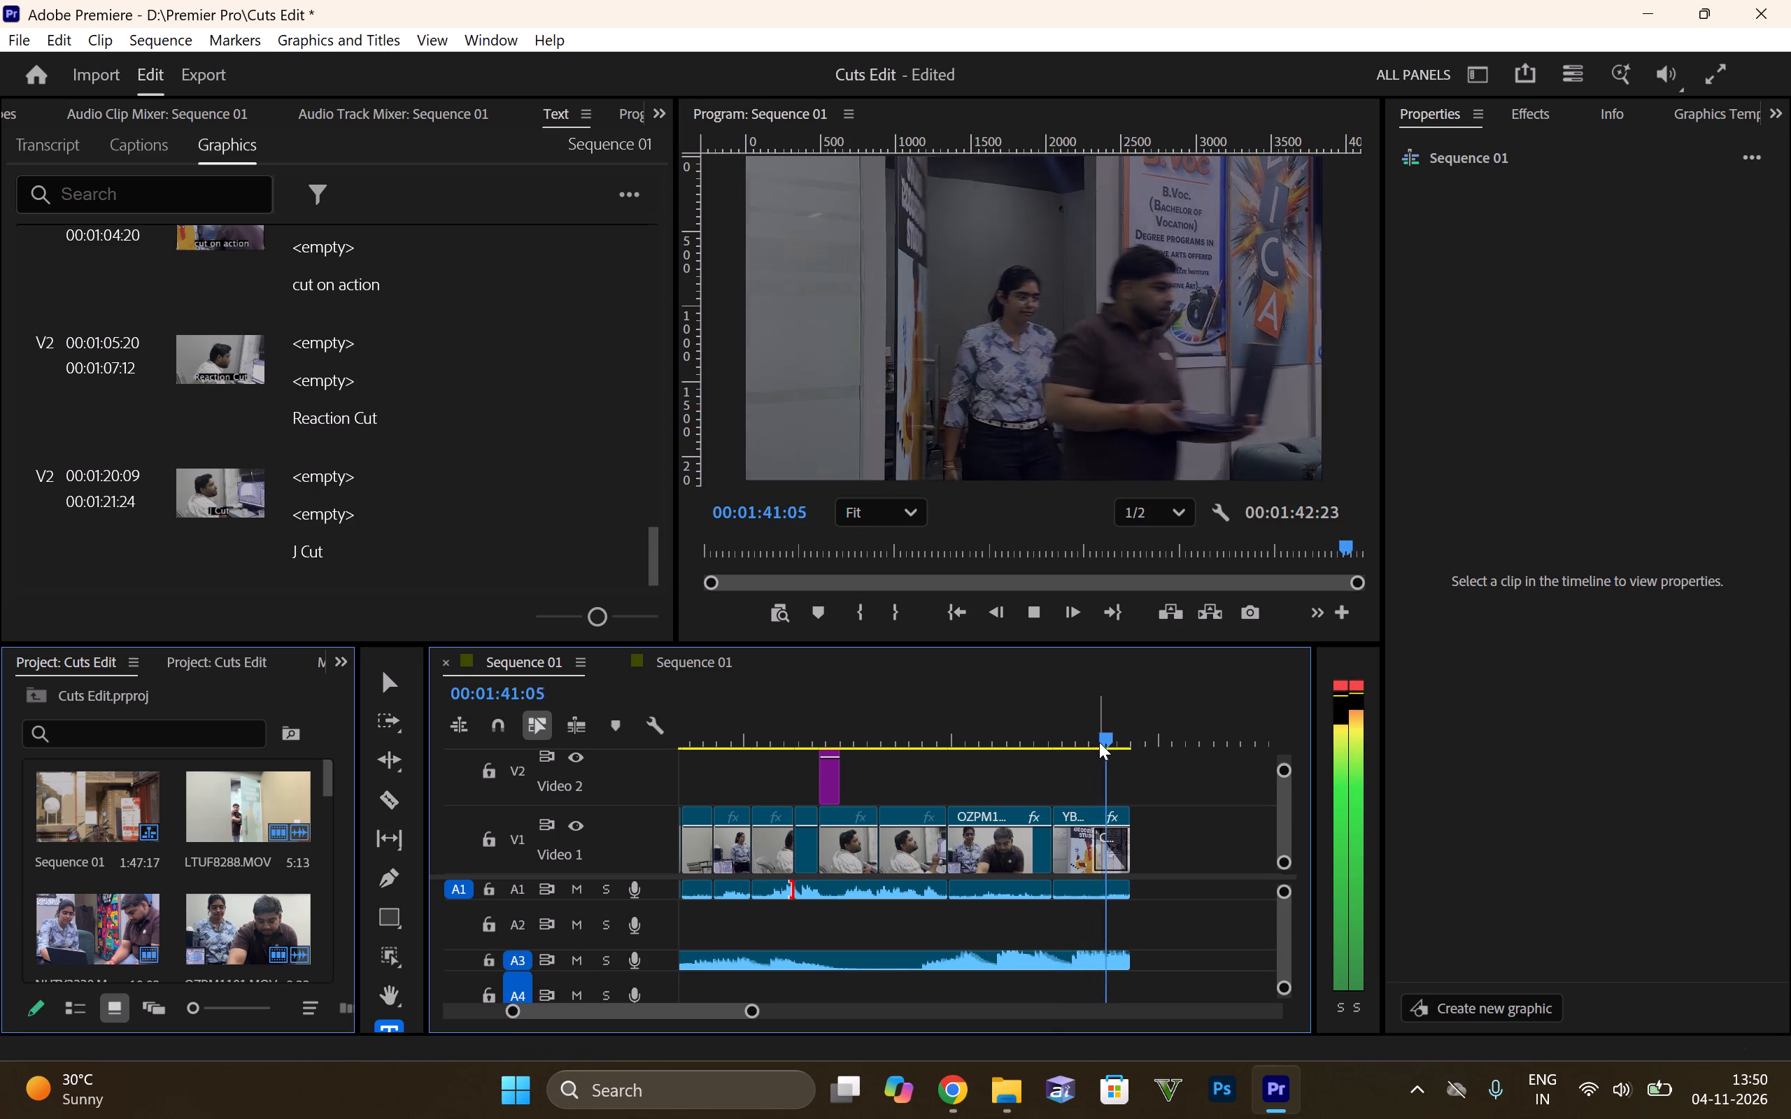
pyautogui.press('space')
# Return to the start of the sequence and play the opening of CBSU2477.MOV.
pyautogui.moveTo(1099, 742); pyautogui.dragTo(515, 792)
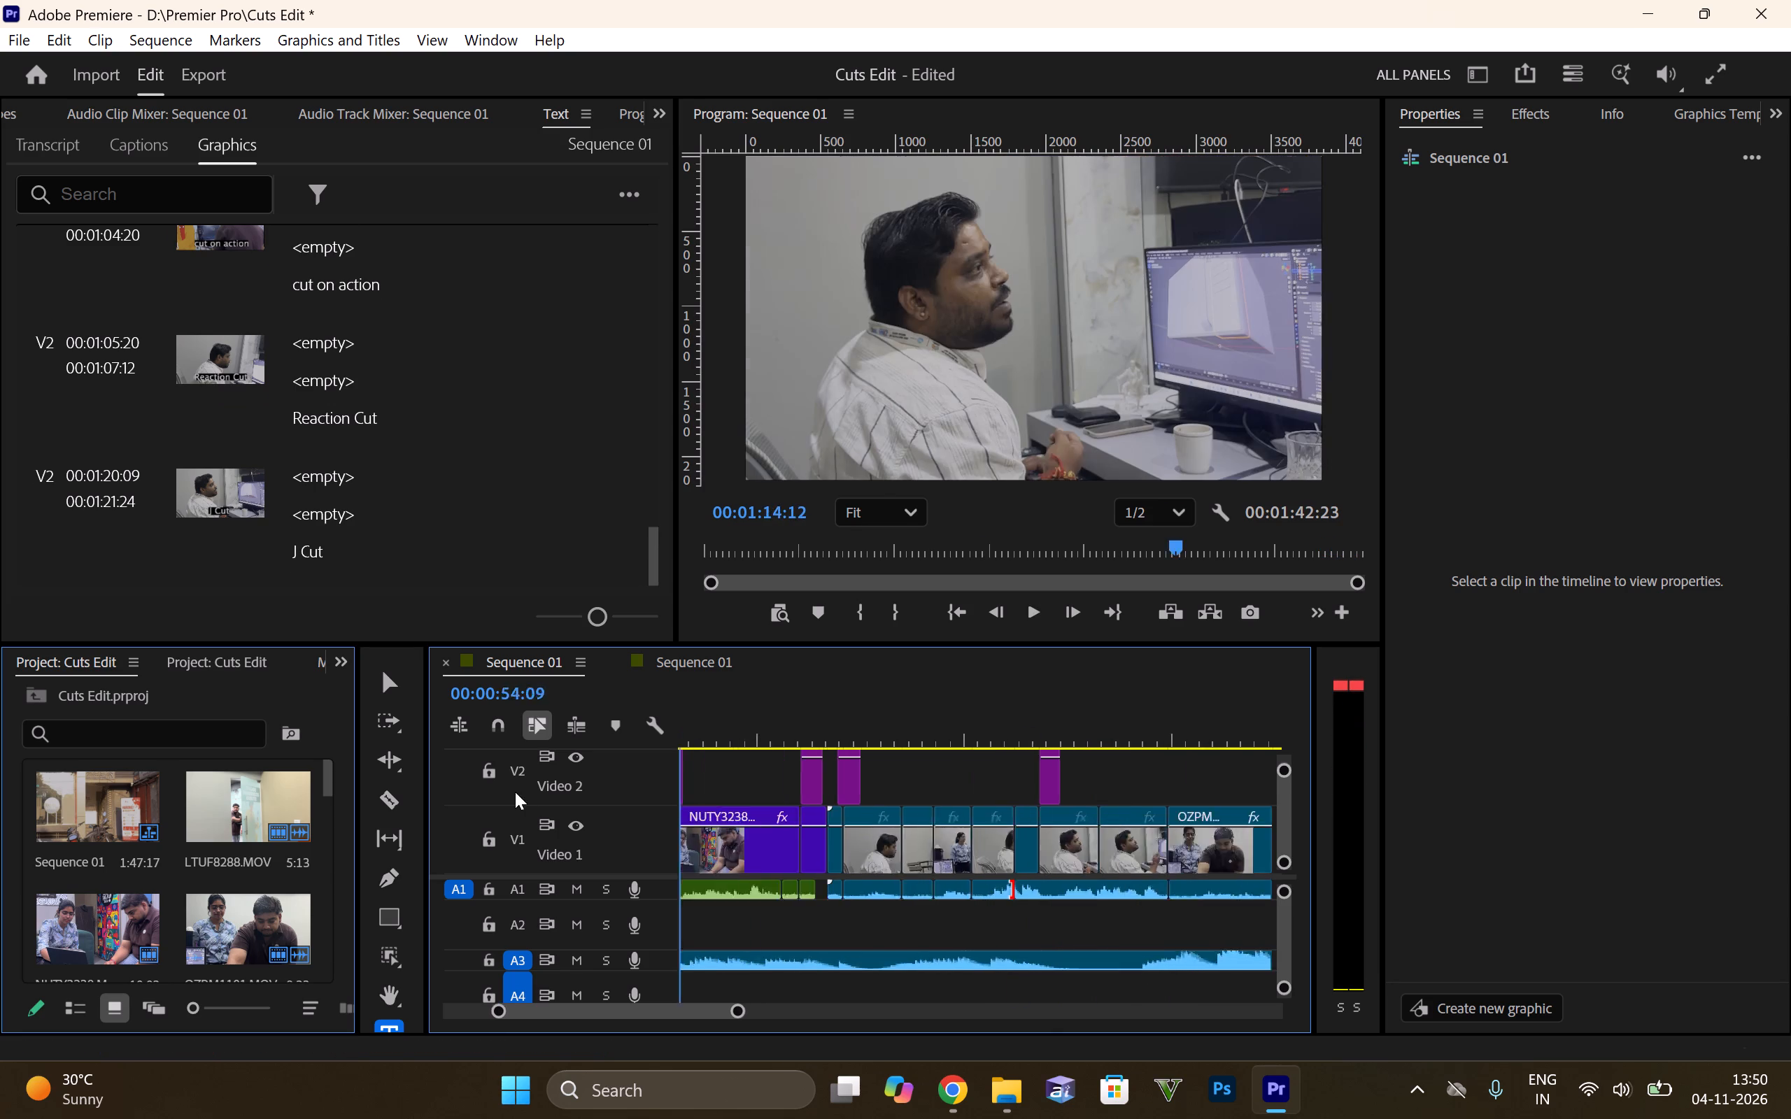
pyautogui.moveTo(515, 792); pyautogui.dragTo(514, 792)
pyautogui.press('space')
pyautogui.moveTo(707, 734); pyautogui.dragTo(466, 749)
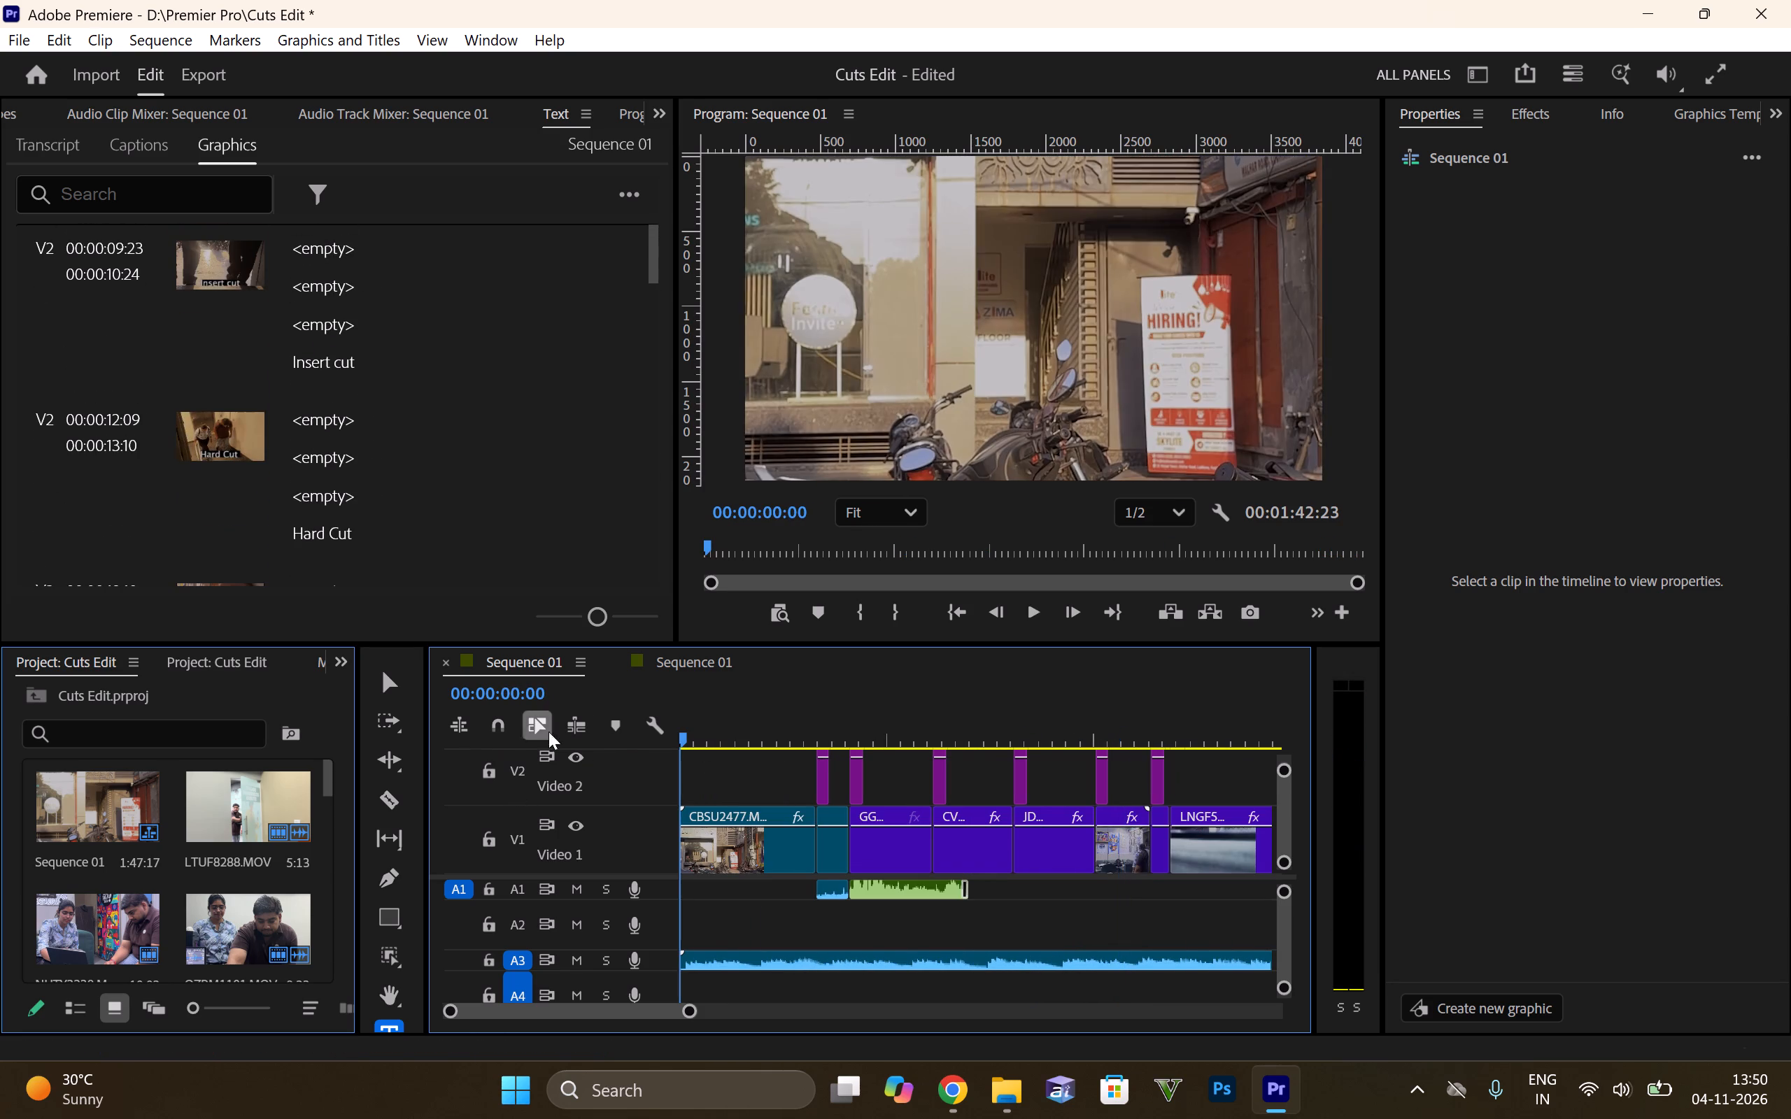
pyautogui.press('space')
pyautogui.press('space')
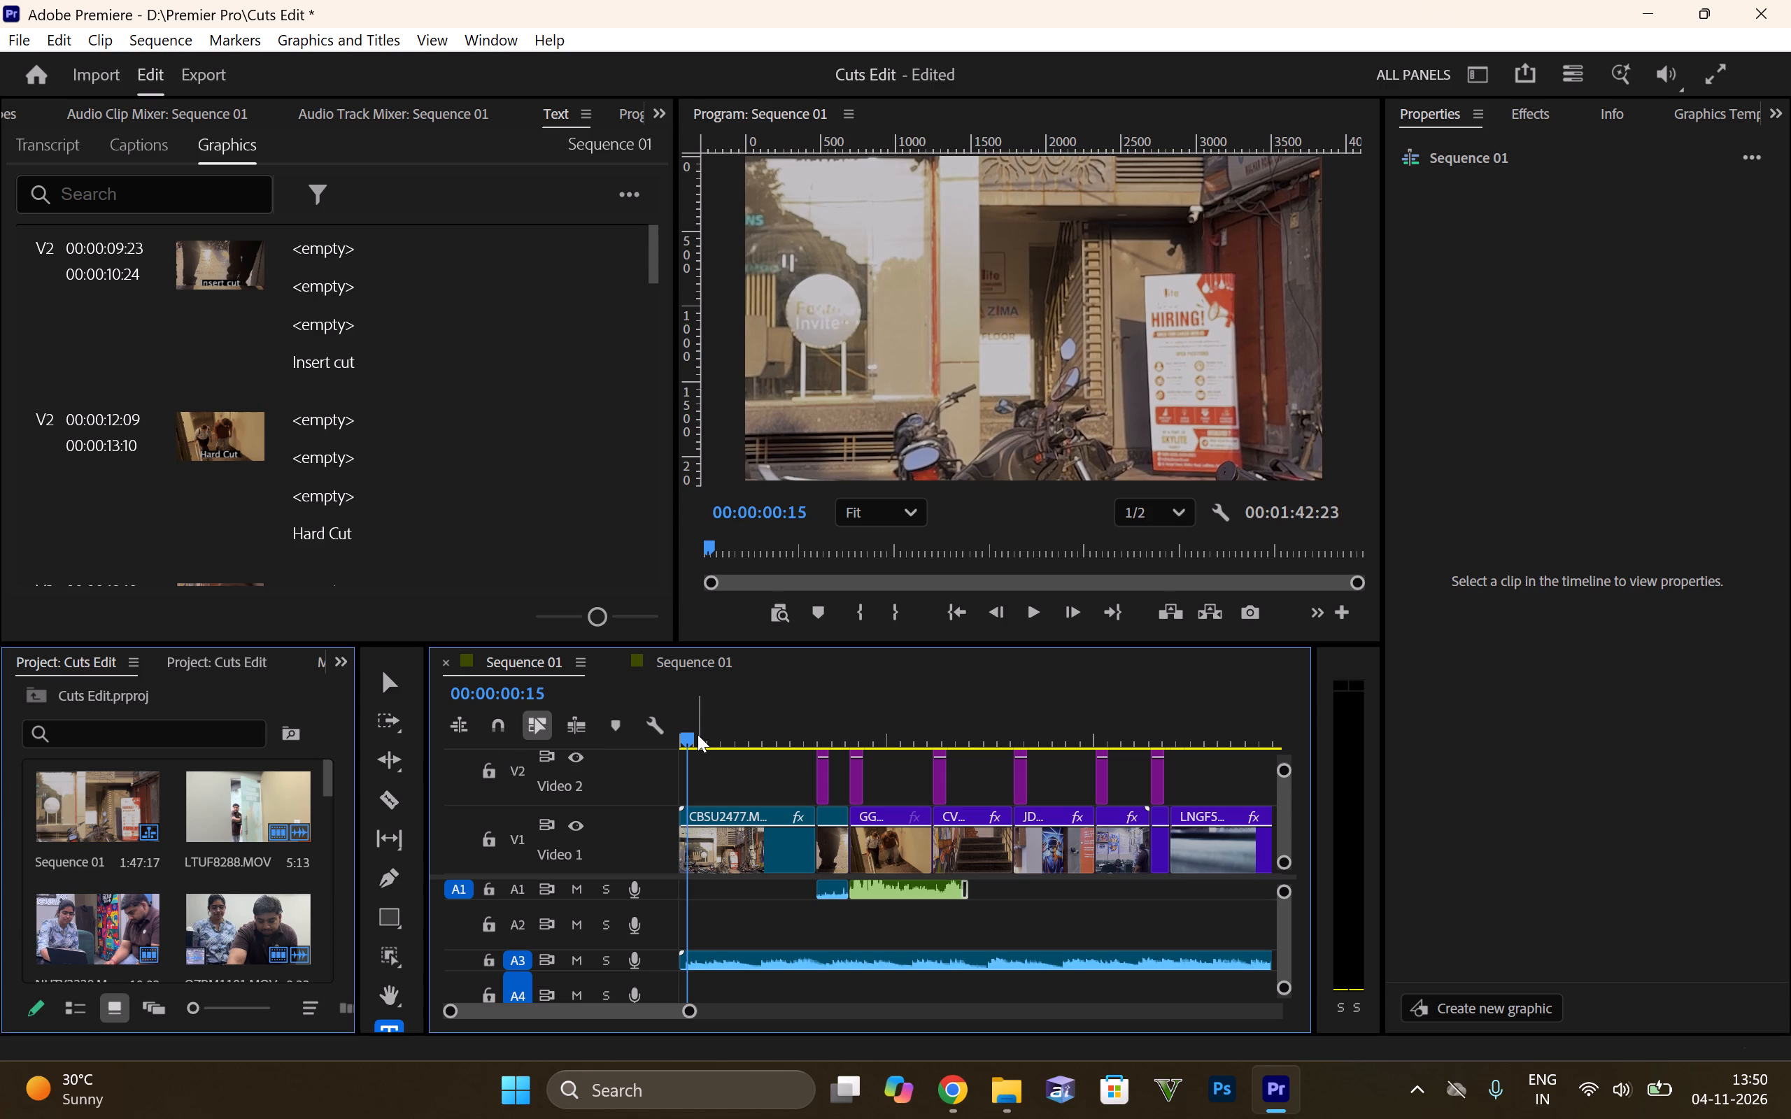
pyautogui.press('space')
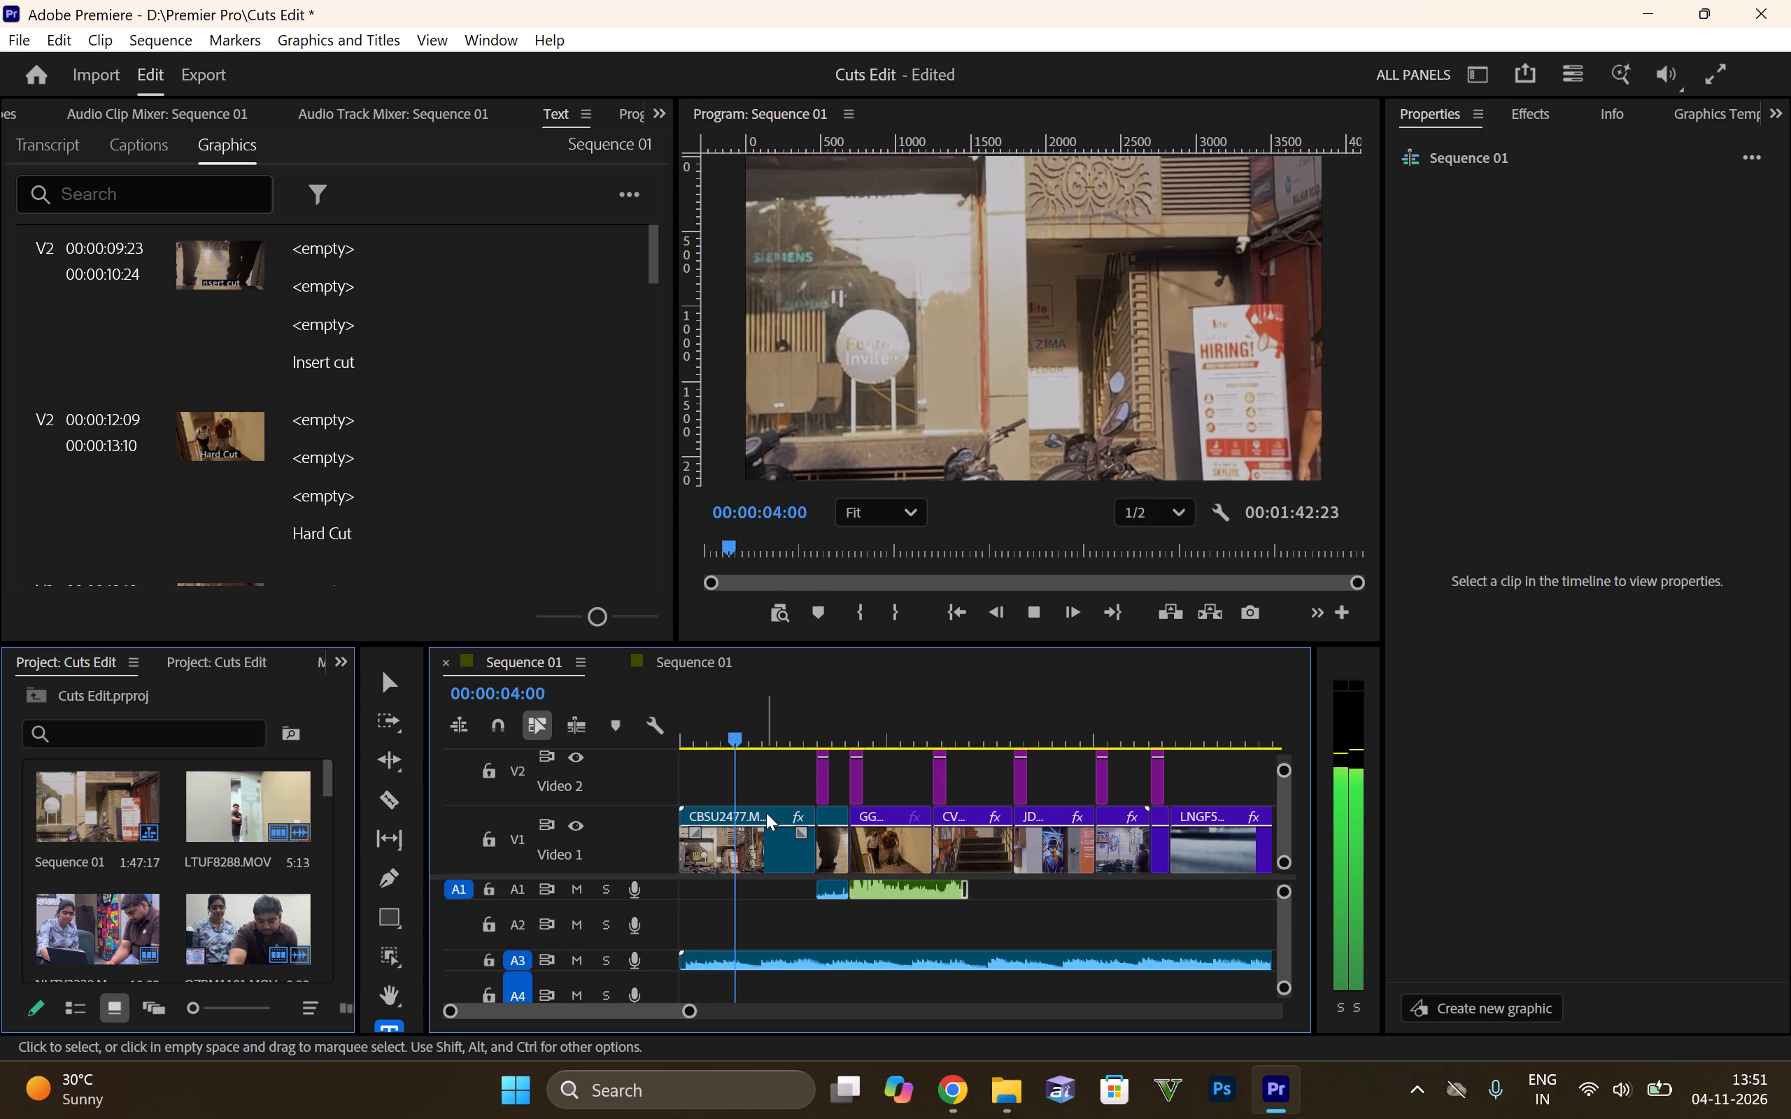
pyautogui.press('space')
# Search the effects for WARP and inspect the effects applied to CBSU2477.MOV, the first clip on Video 1.
pyautogui.click(751, 856)
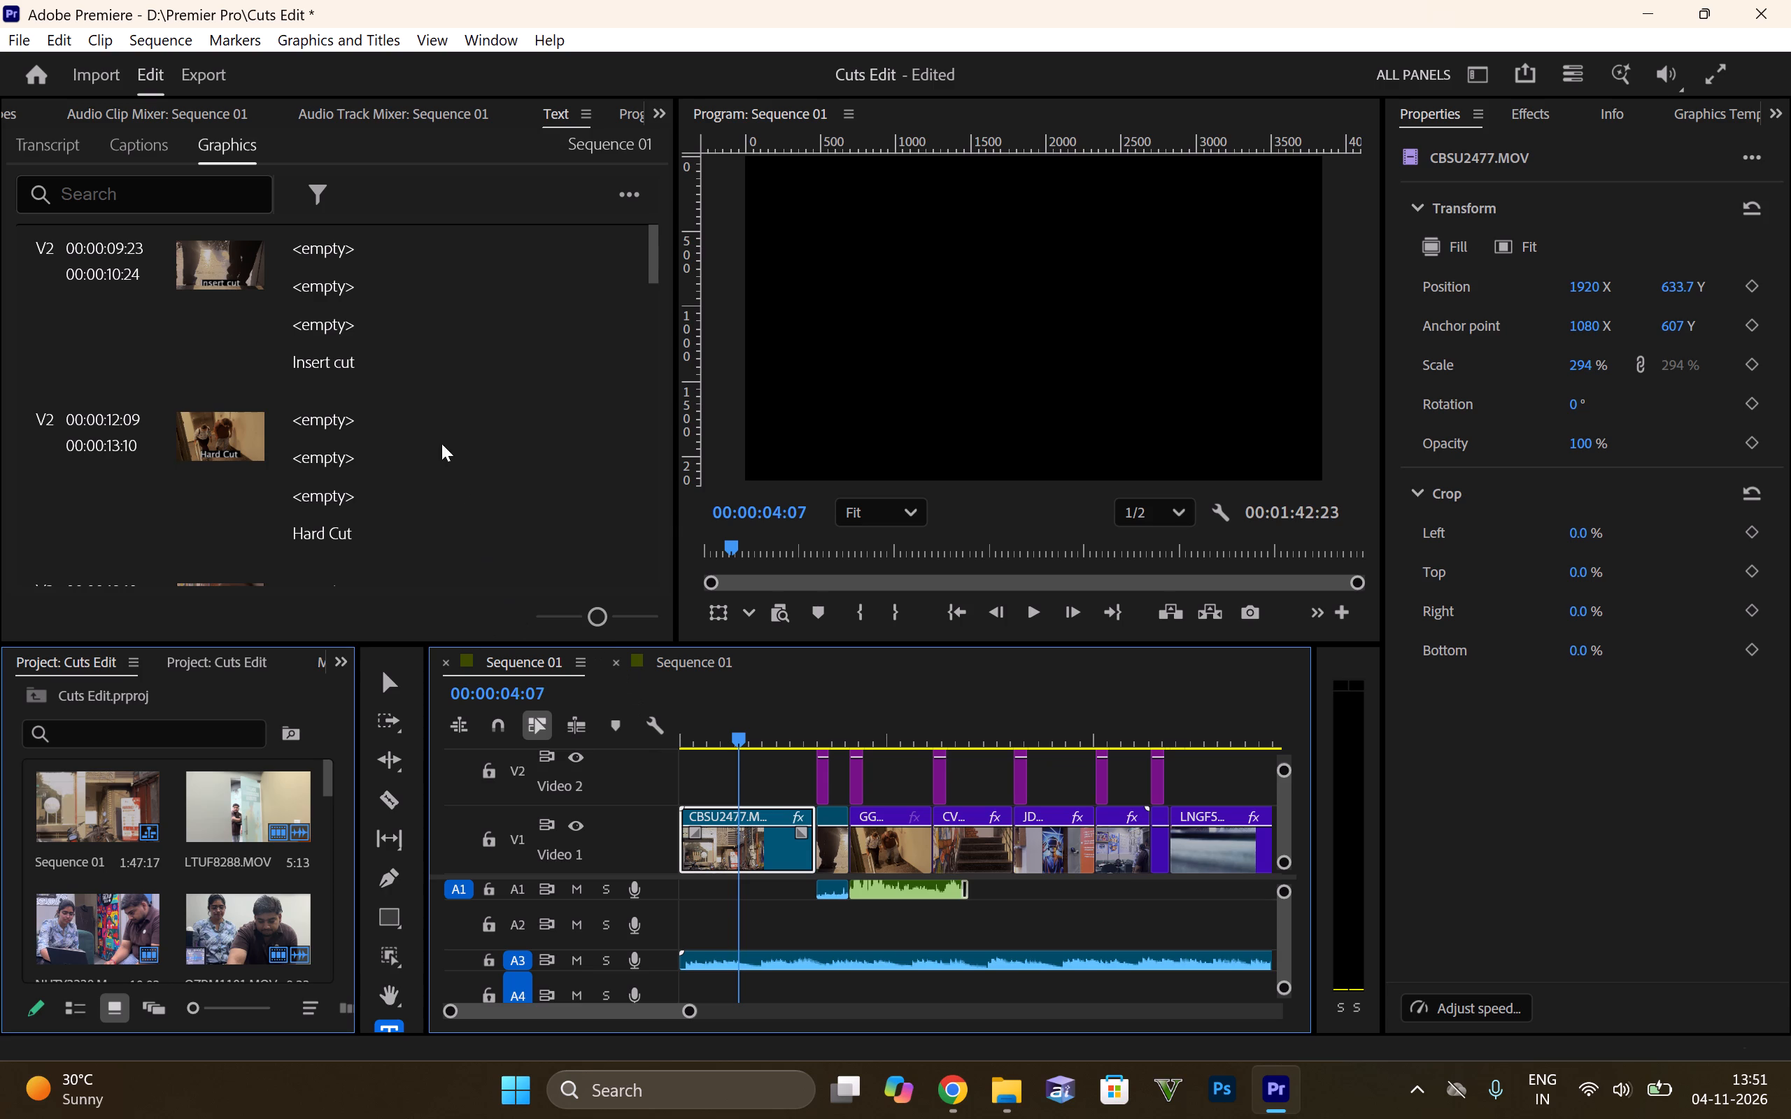
pyautogui.scroll(-6, 414, 405)
pyautogui.scroll(-20, 402, 378)
pyautogui.scroll(-20, 402, 378)
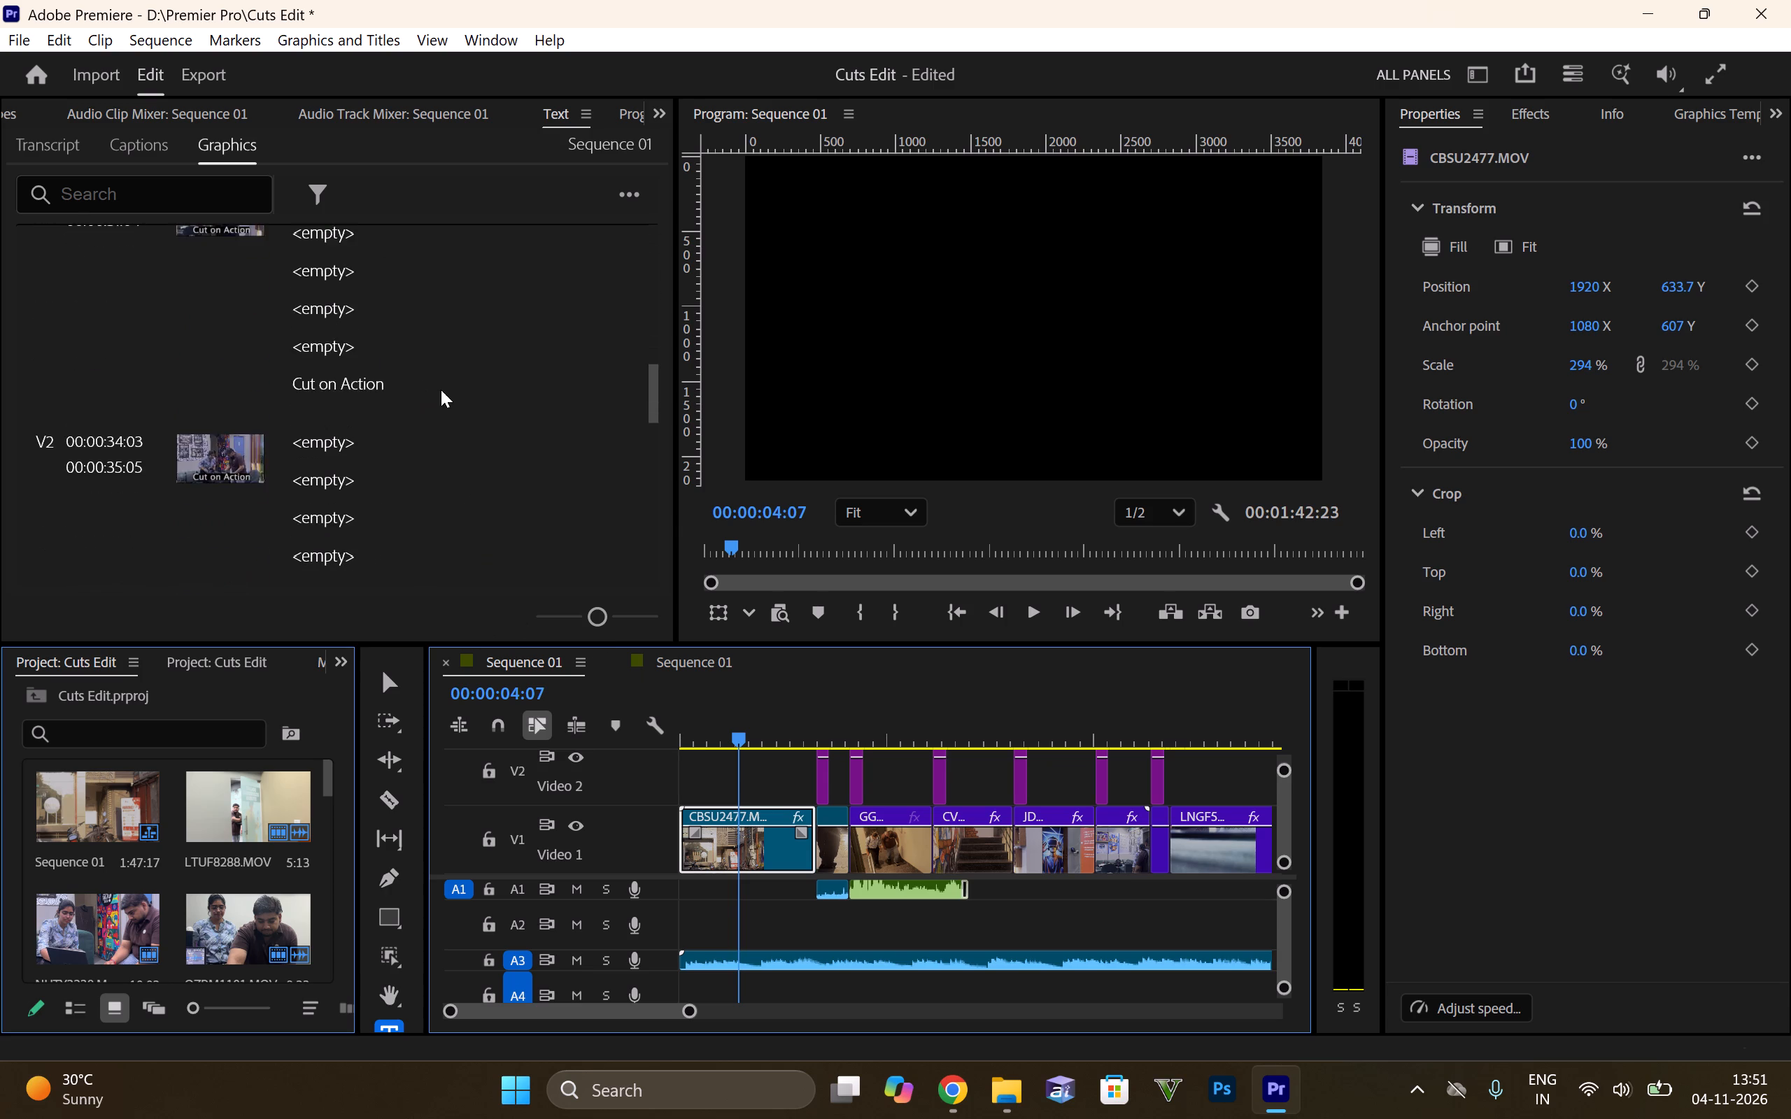
pyautogui.scroll(-7, 441, 390)
pyautogui.scroll(5, 381, 366)
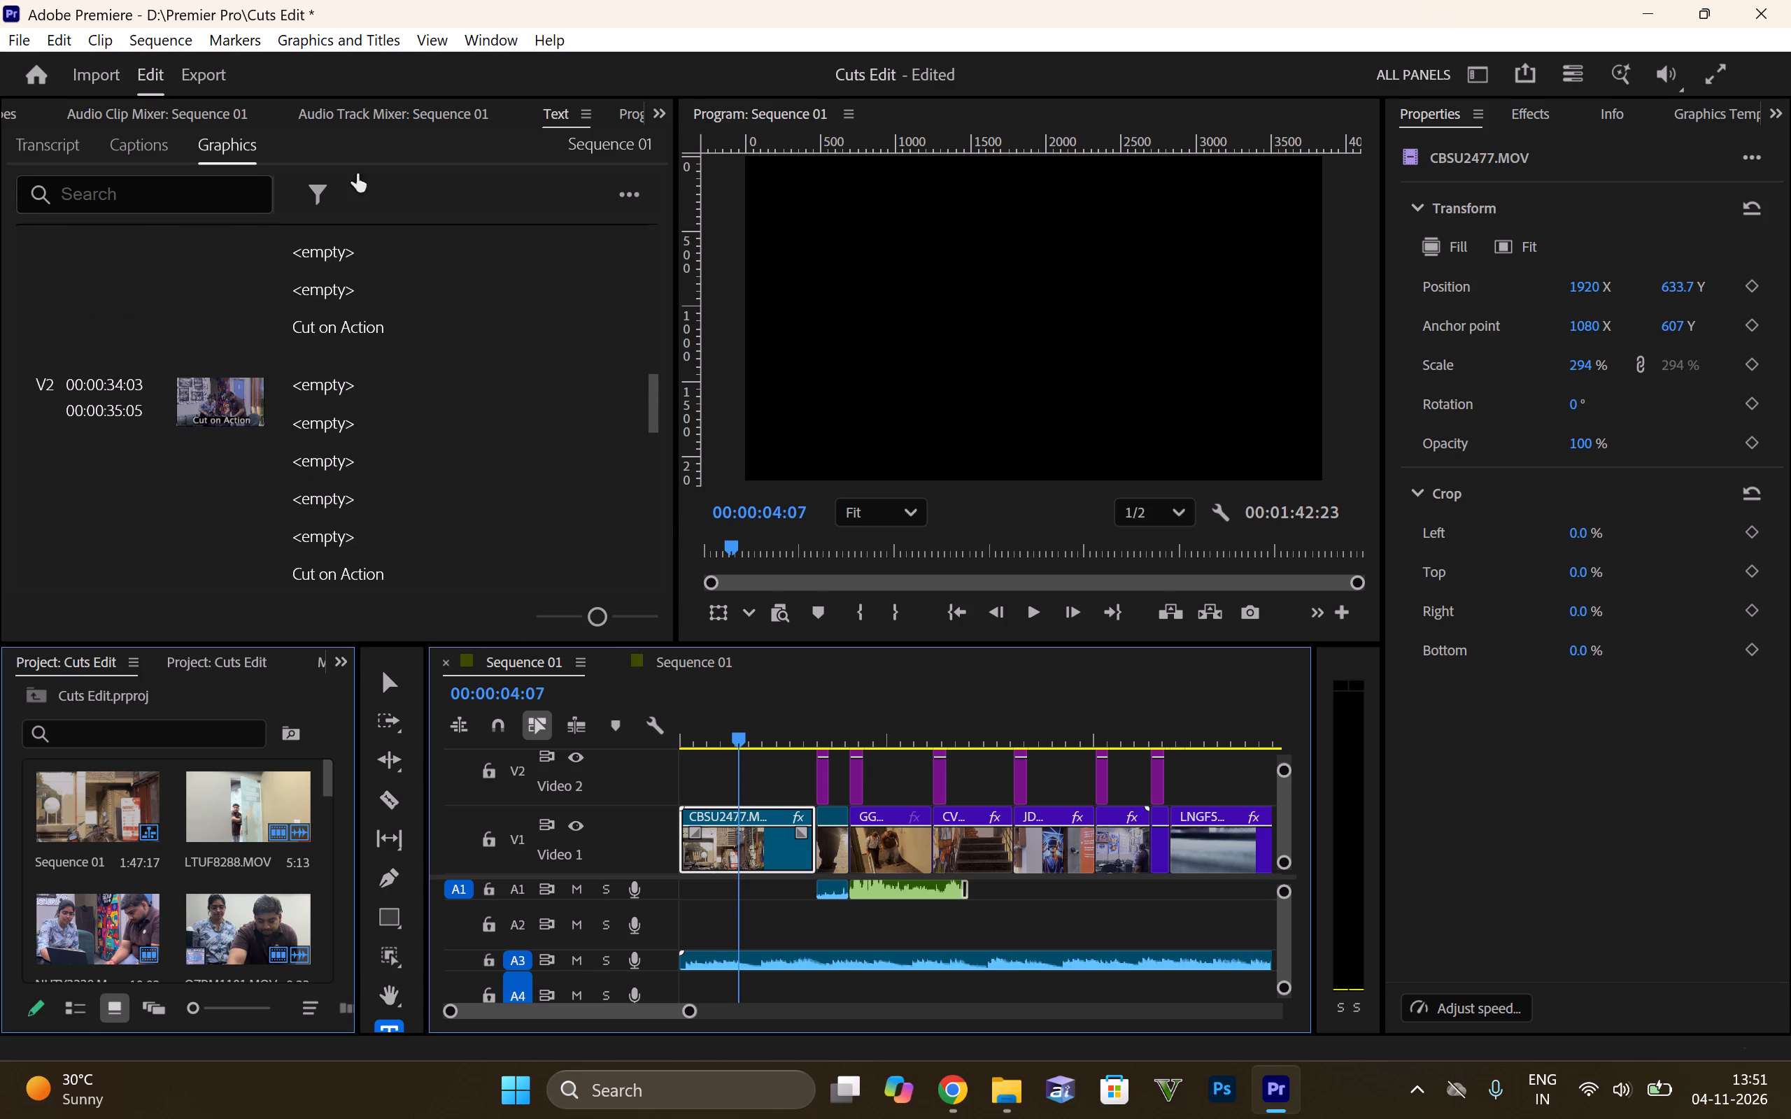
pyautogui.click(1545, 113)
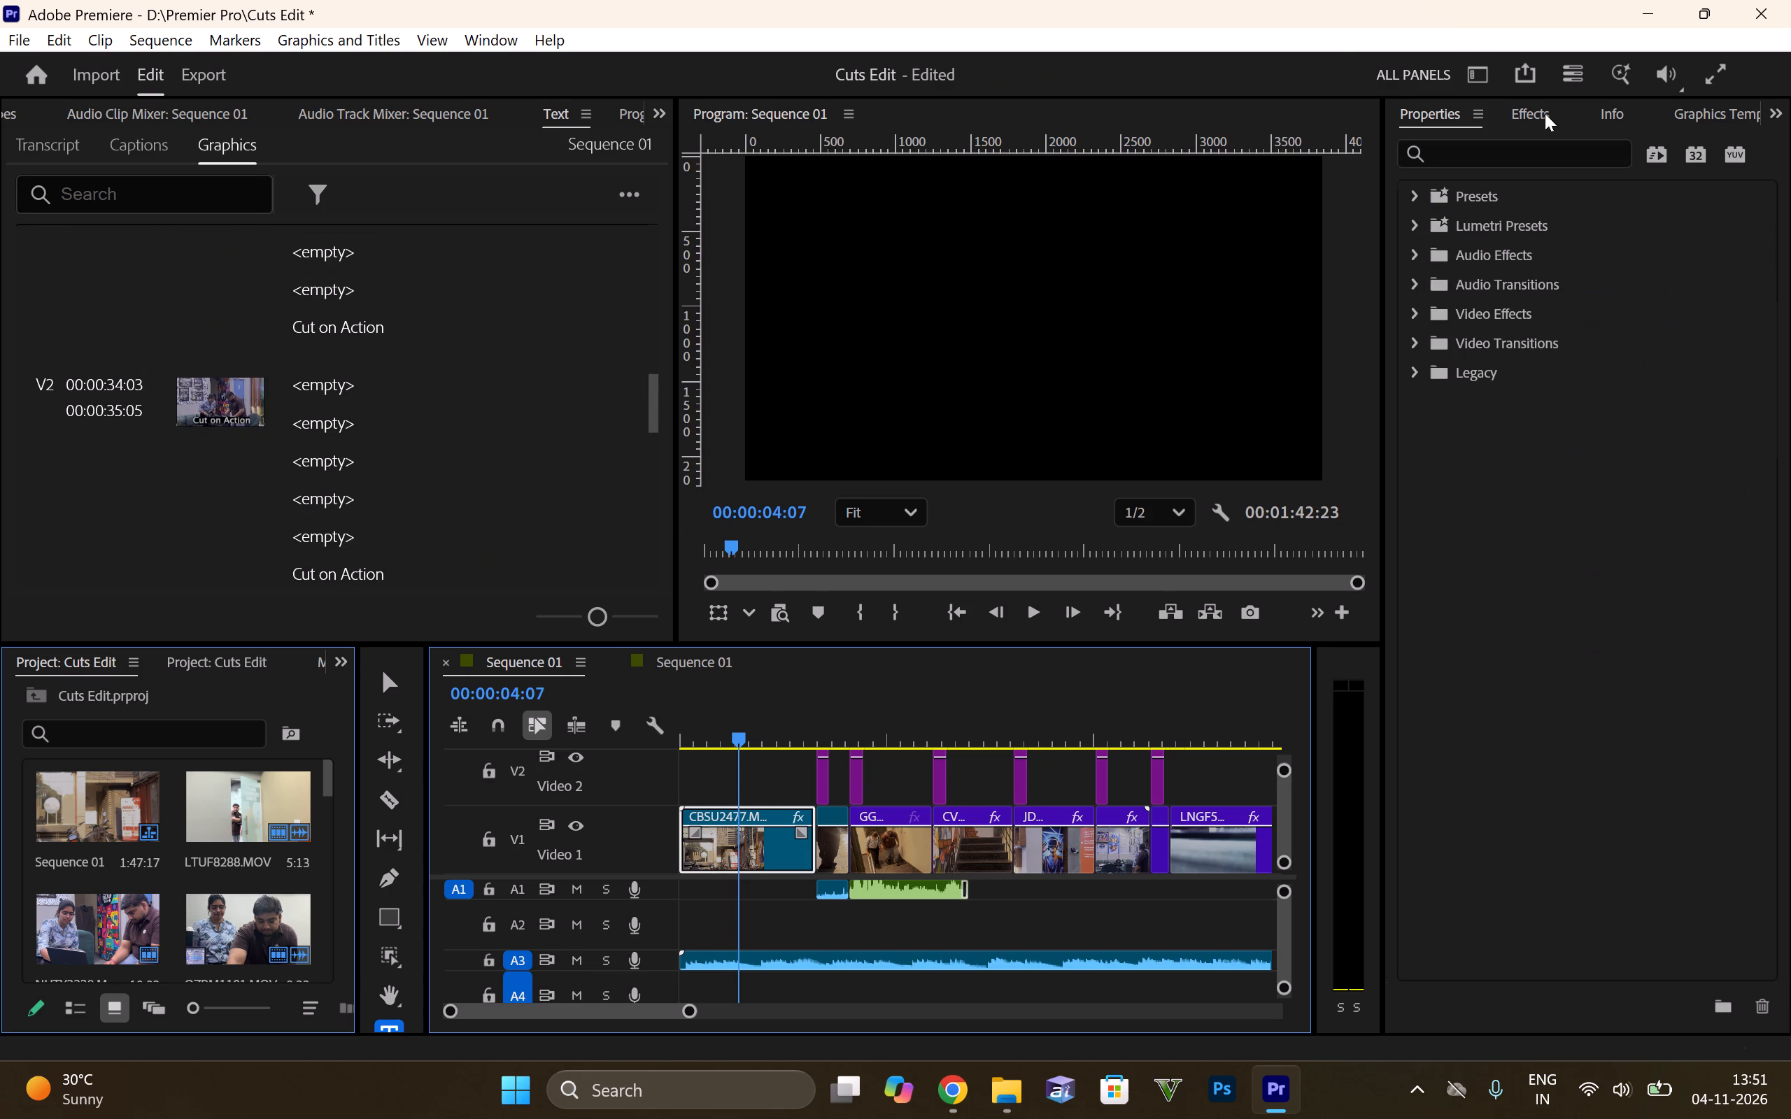
pyautogui.click(1468, 149)
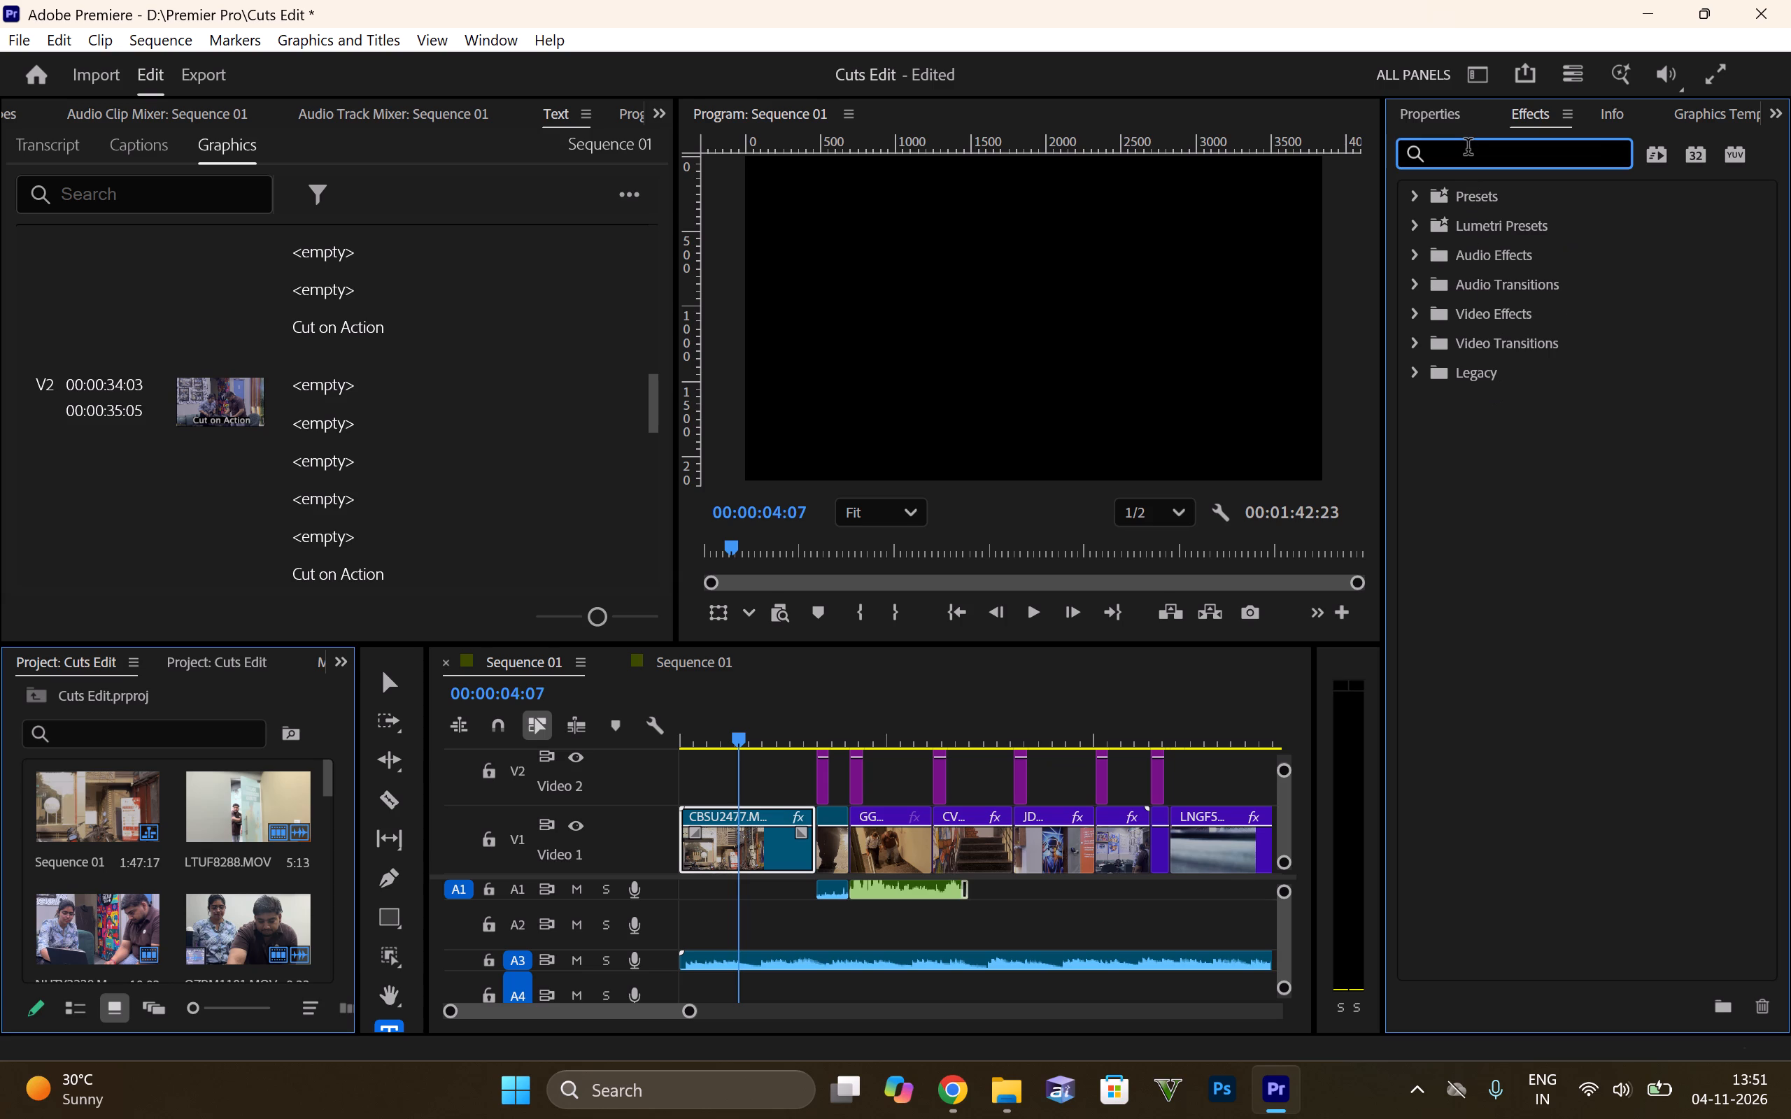
pyautogui.write('WAR')
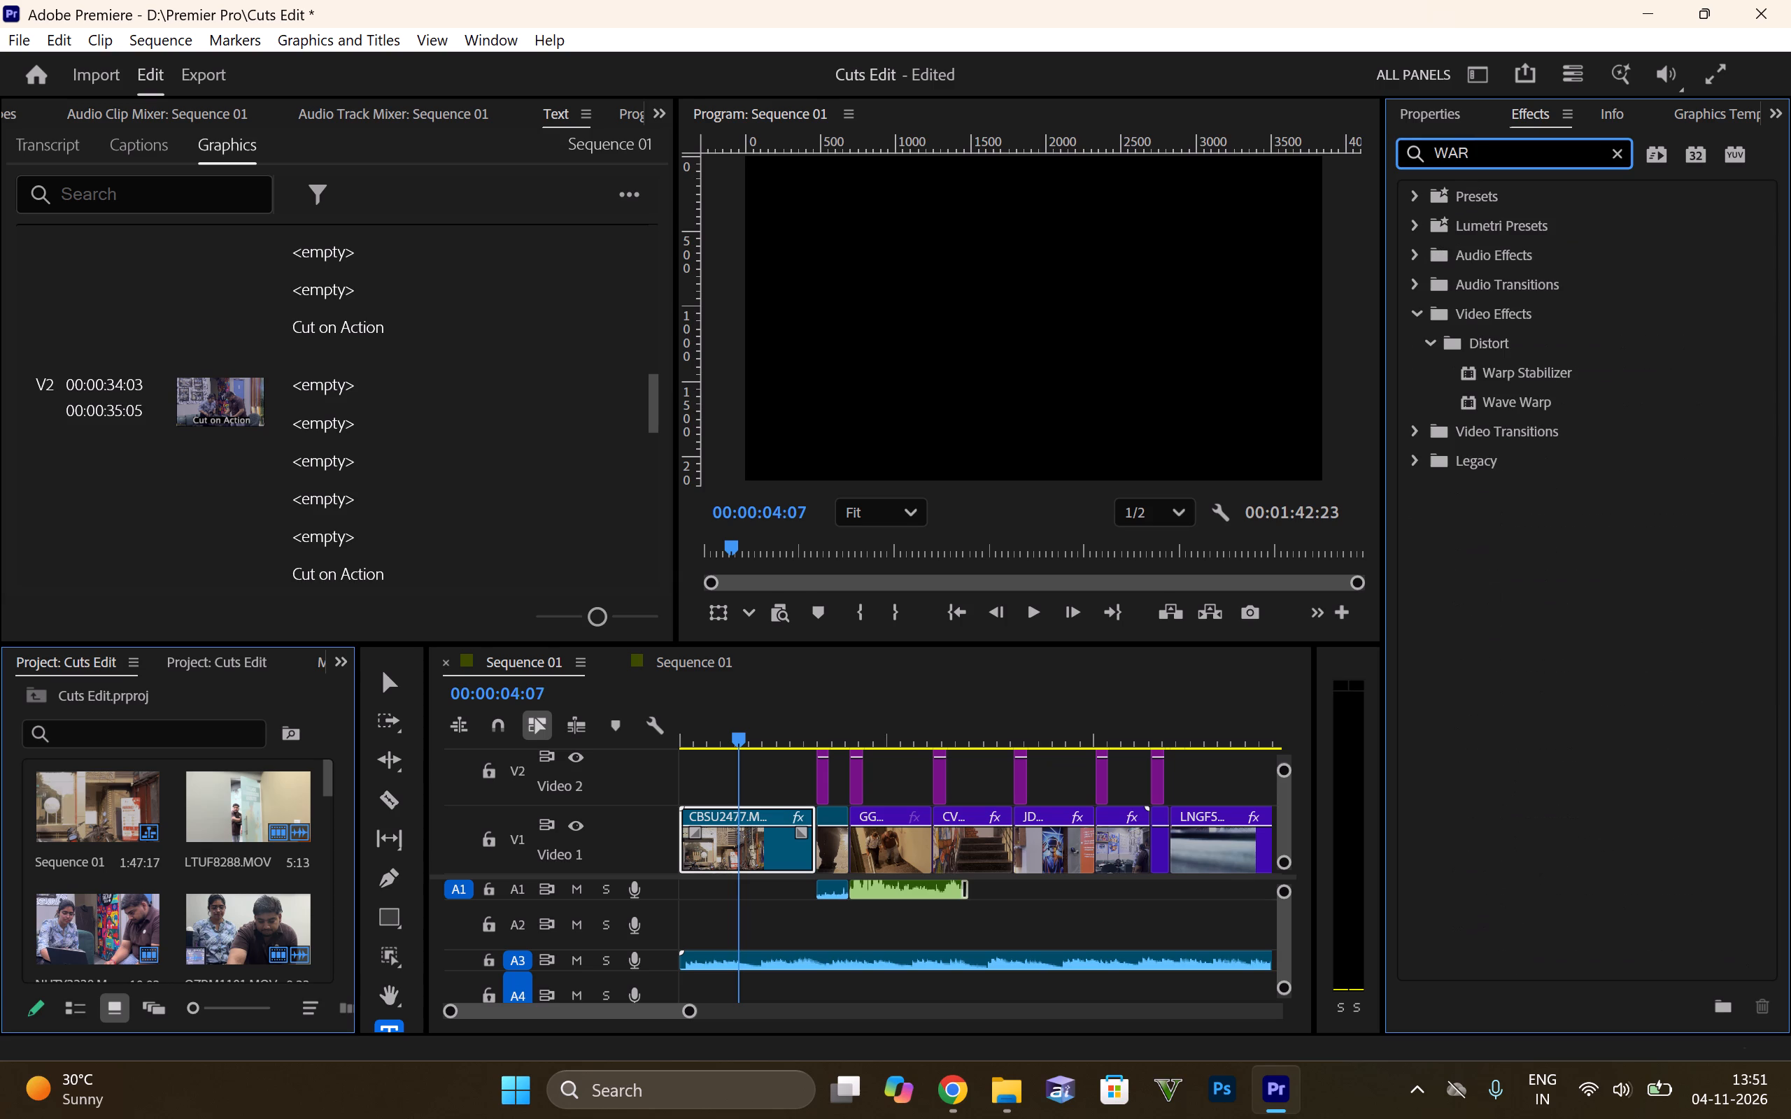
pyautogui.press('p')
pyautogui.click(658, 110)
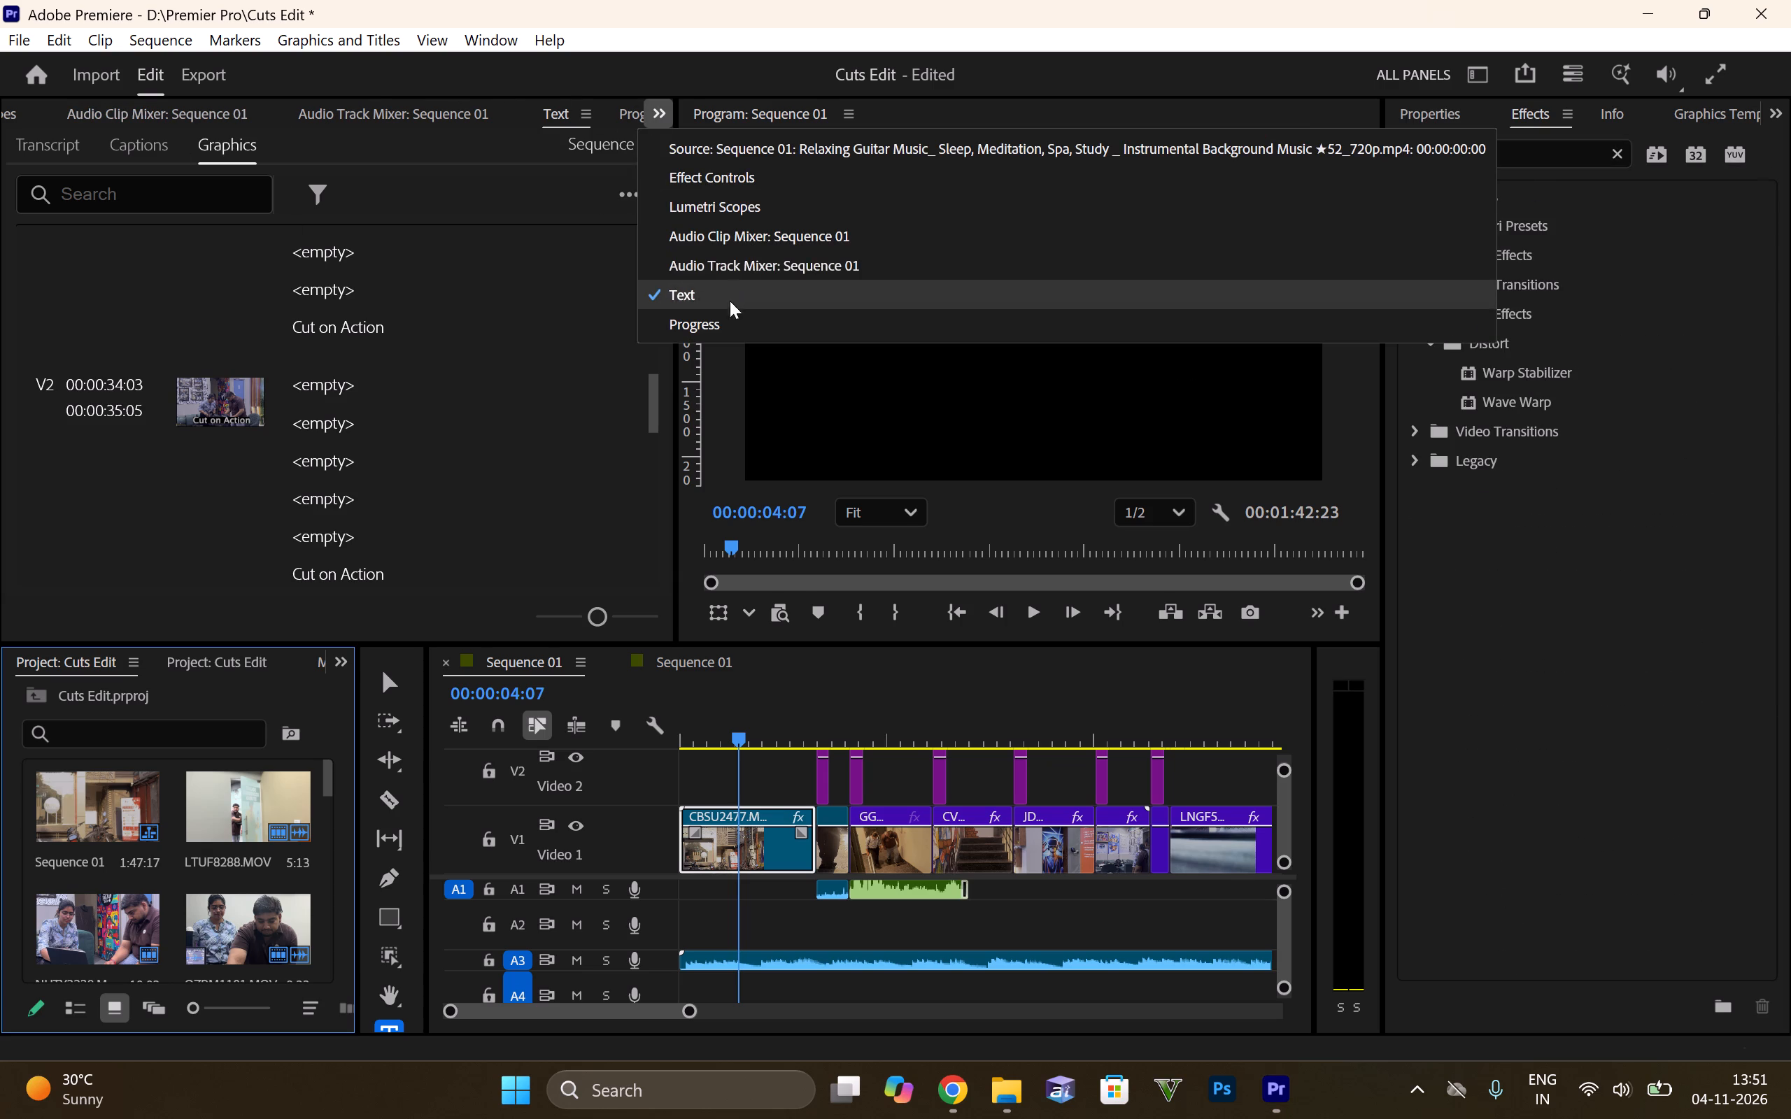
pyautogui.click(713, 174)
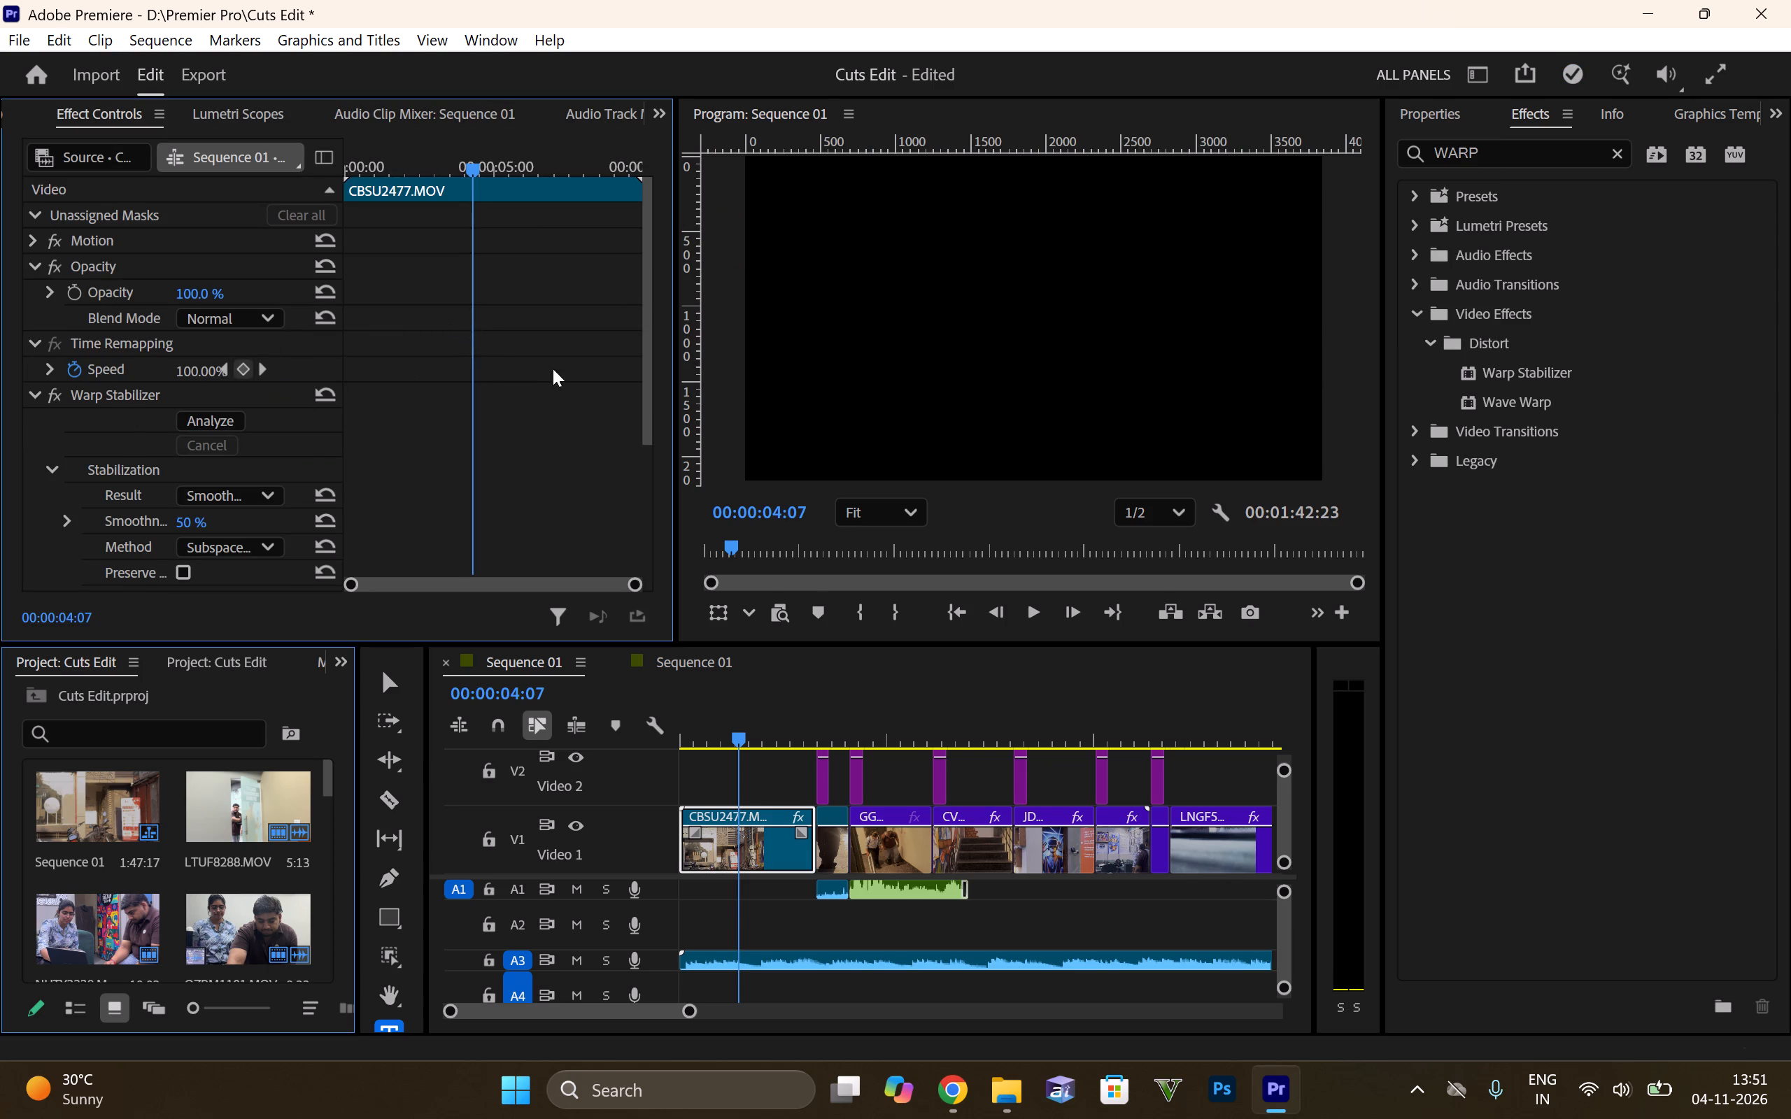
# Apply Warp Stabilizer to ULWT6810.MOV, the second clip on Video 1, and play it through to the Hard Cut title.
pyautogui.press('space')
pyautogui.moveTo(819, 742); pyautogui.dragTo(836, 748)
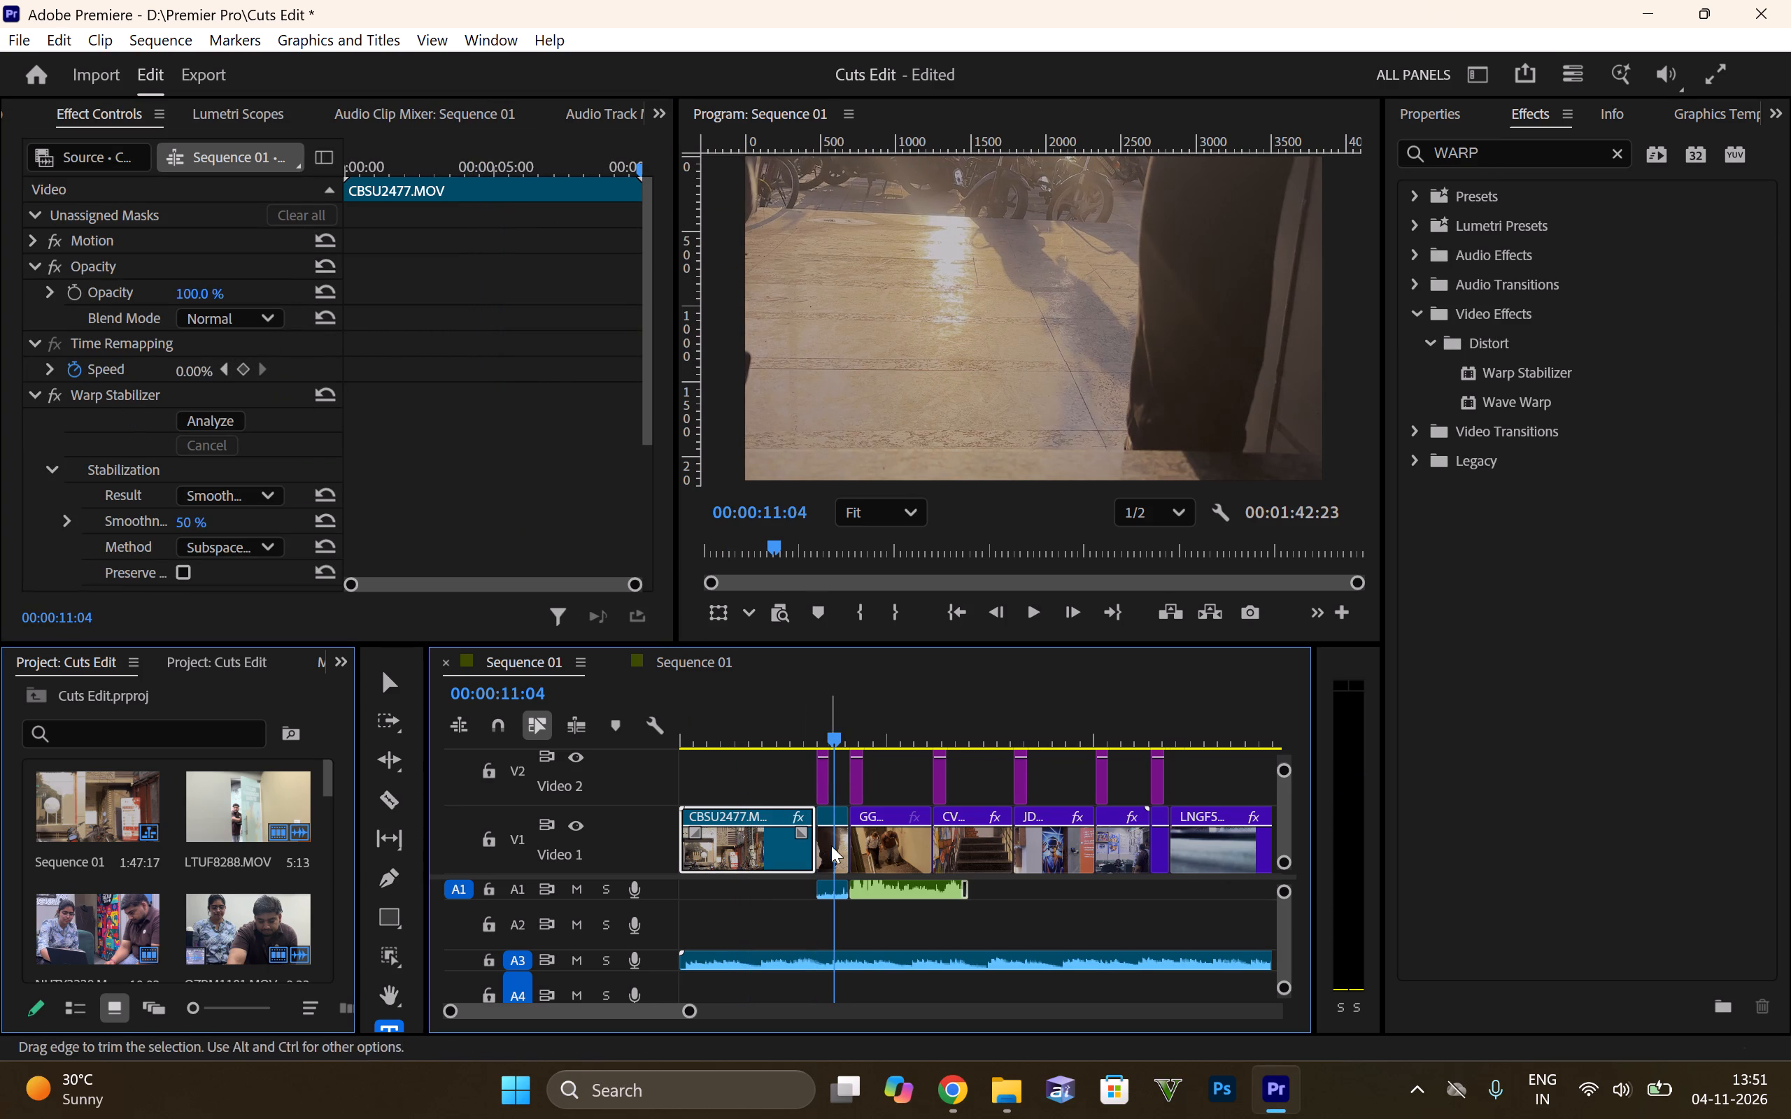
pyautogui.click(834, 847)
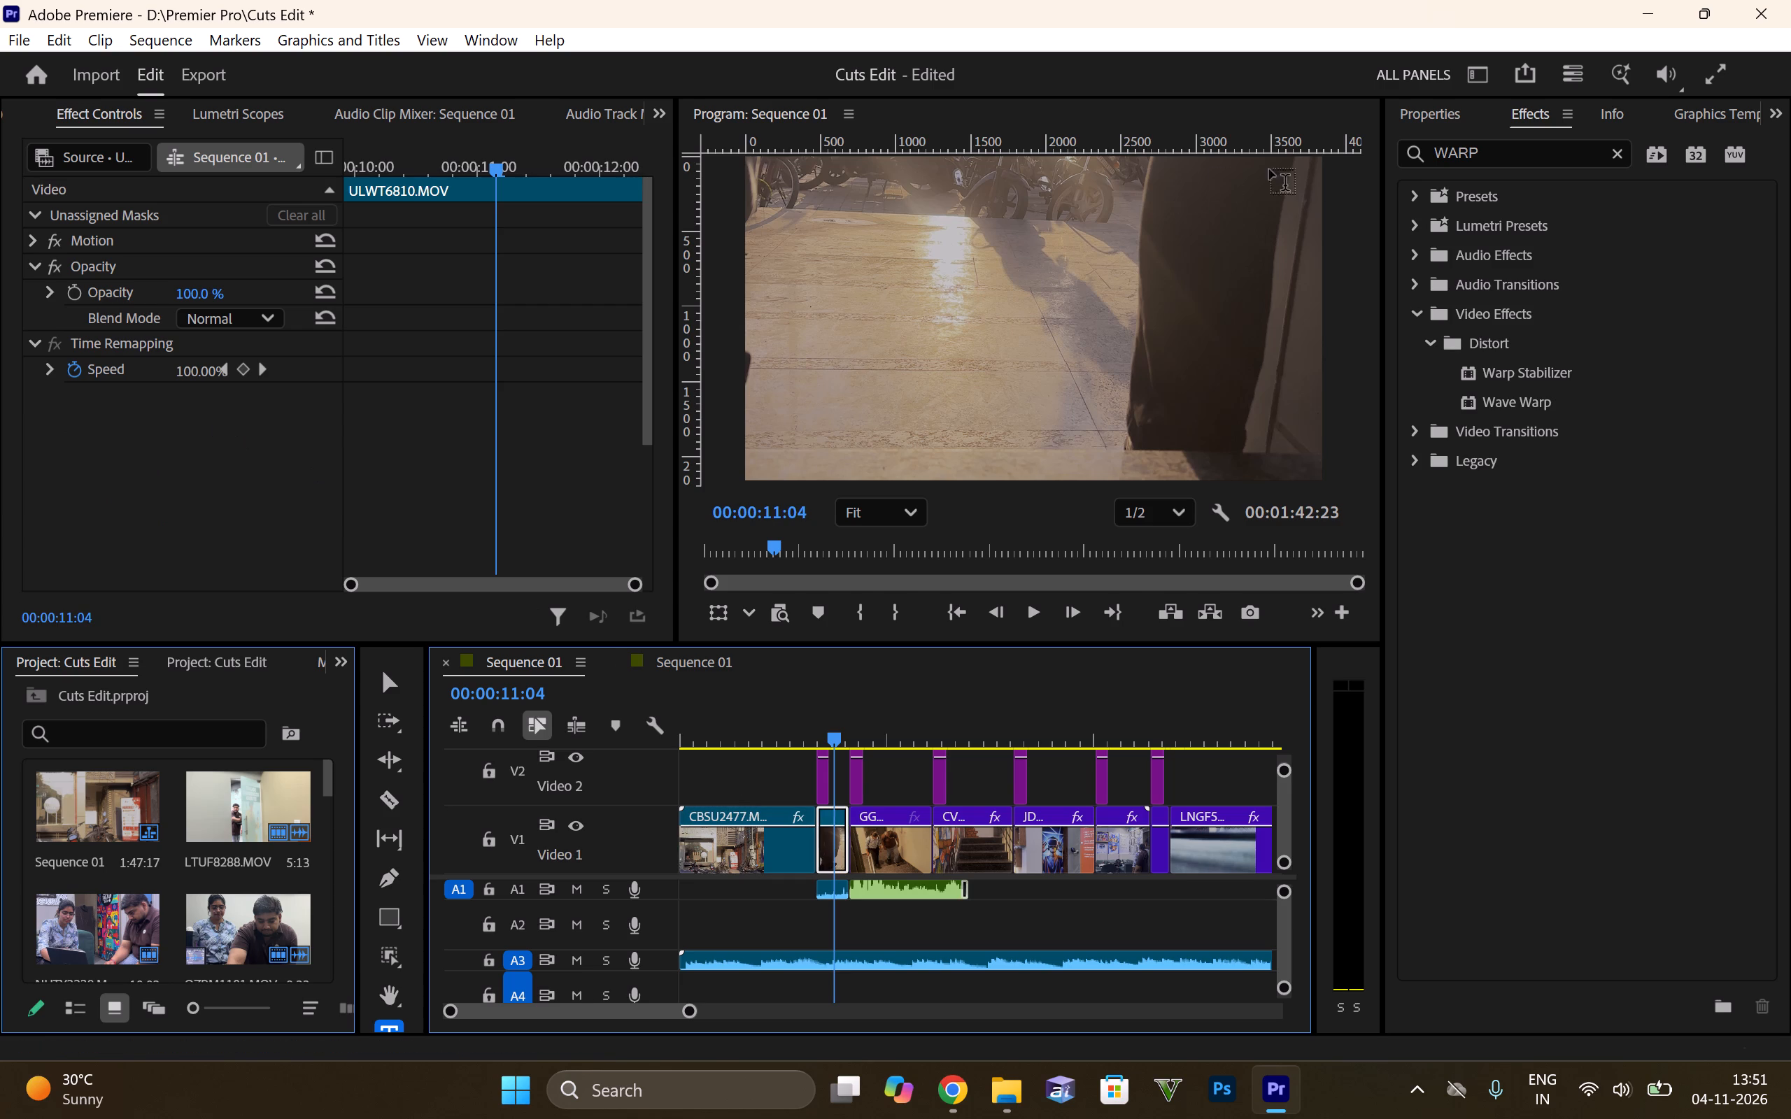
pyautogui.moveTo(1525, 366); pyautogui.dragTo(217, 469)
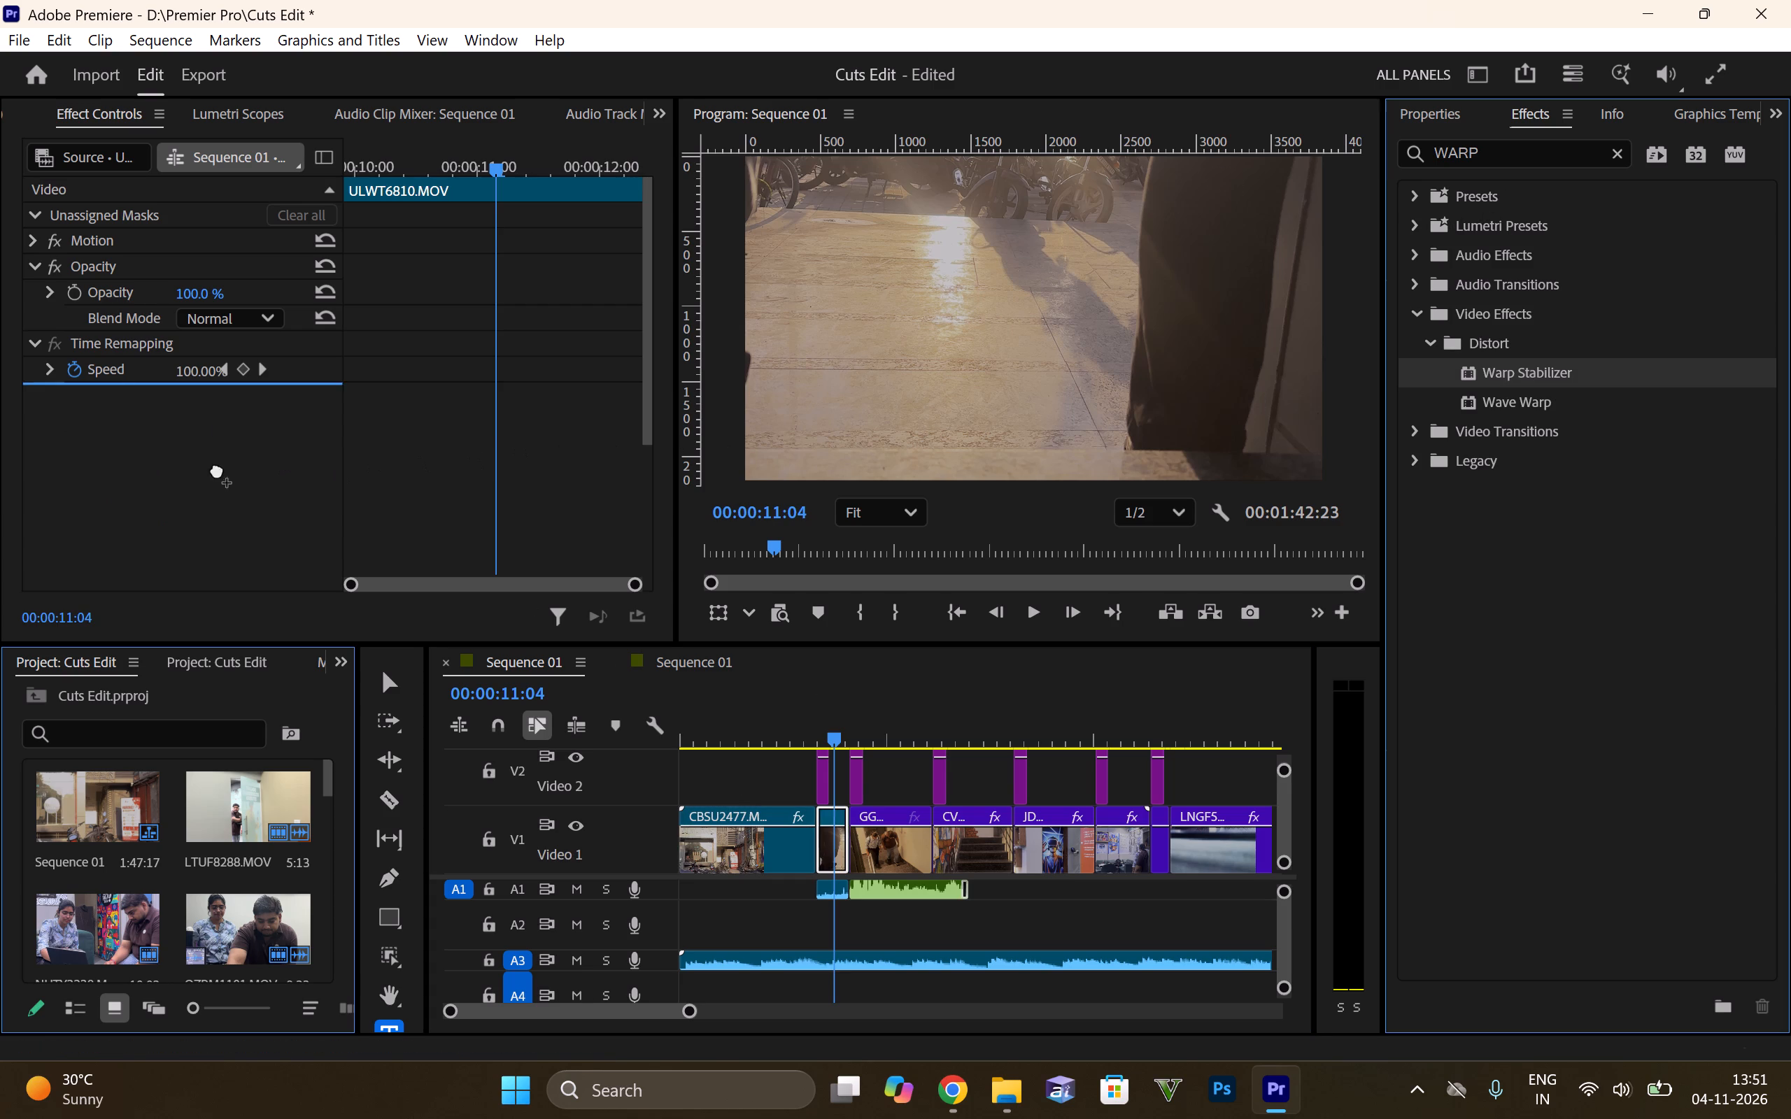
pyautogui.moveTo(217, 469); pyautogui.dragTo(207, 469)
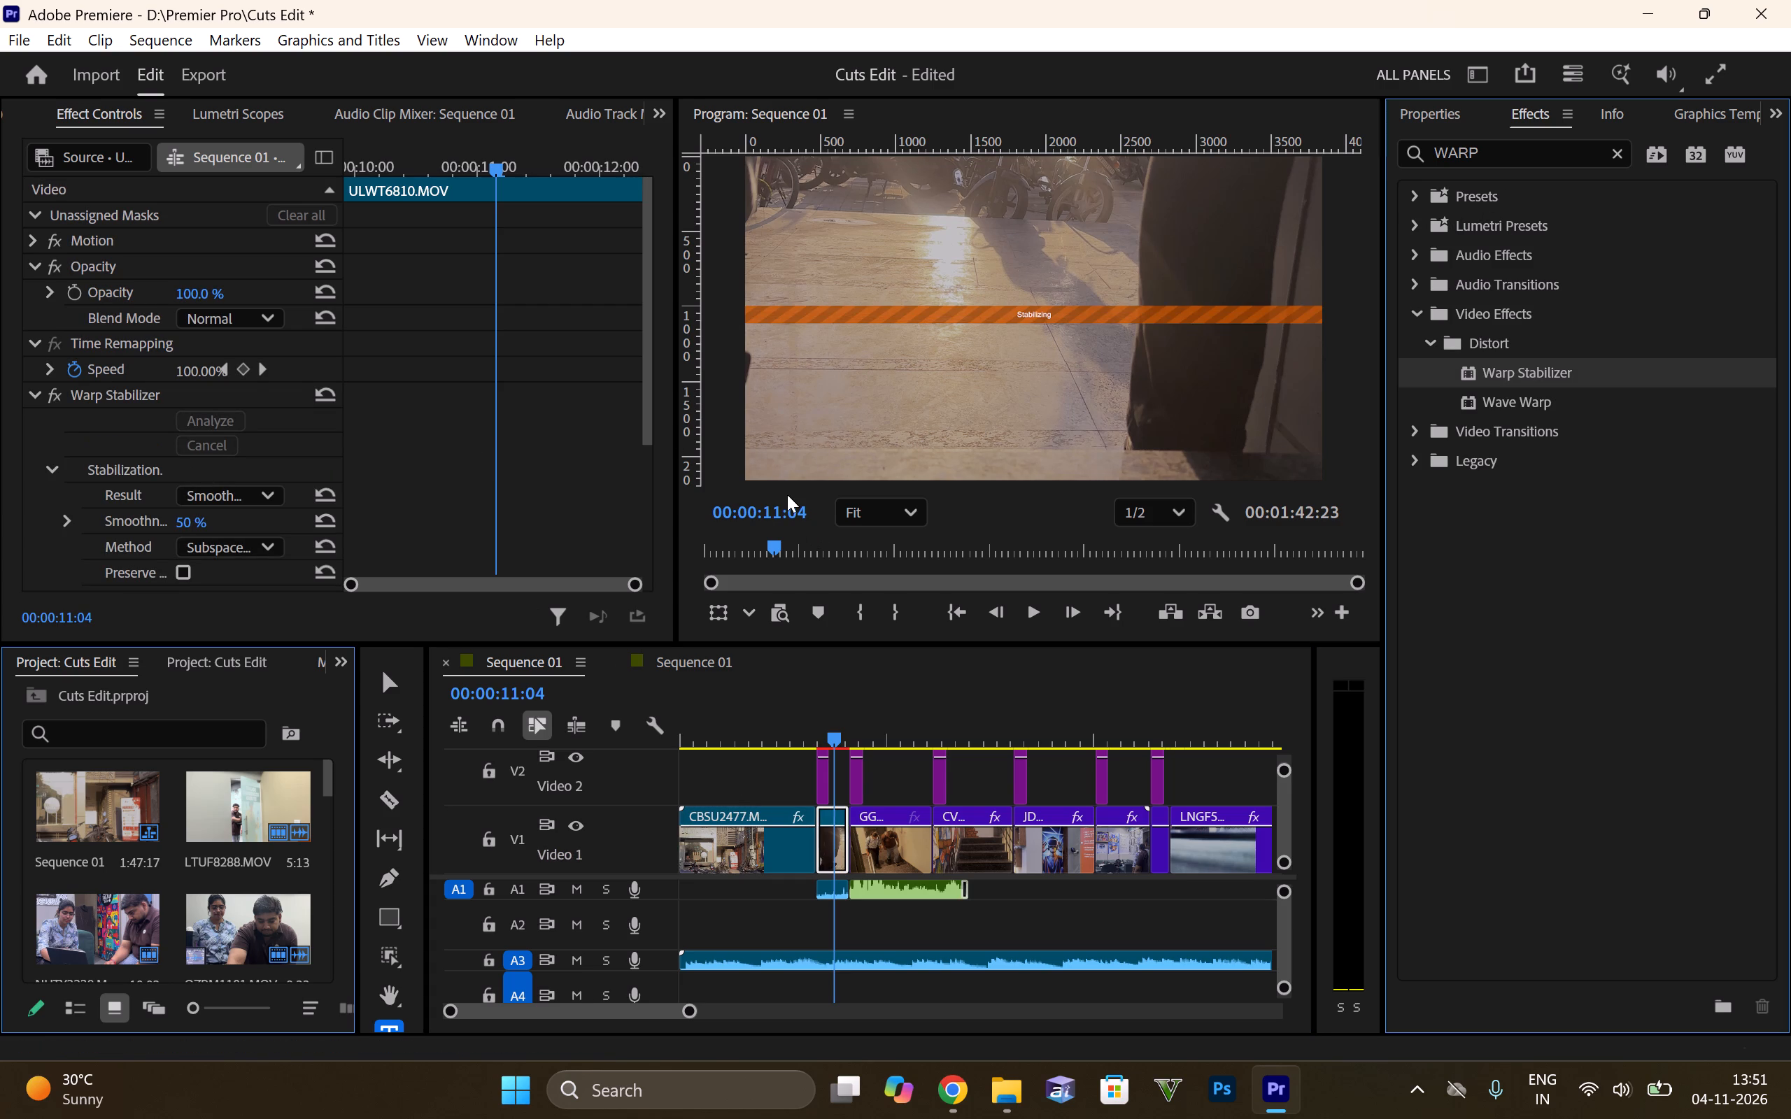
pyautogui.click(799, 736)
pyautogui.press('space')
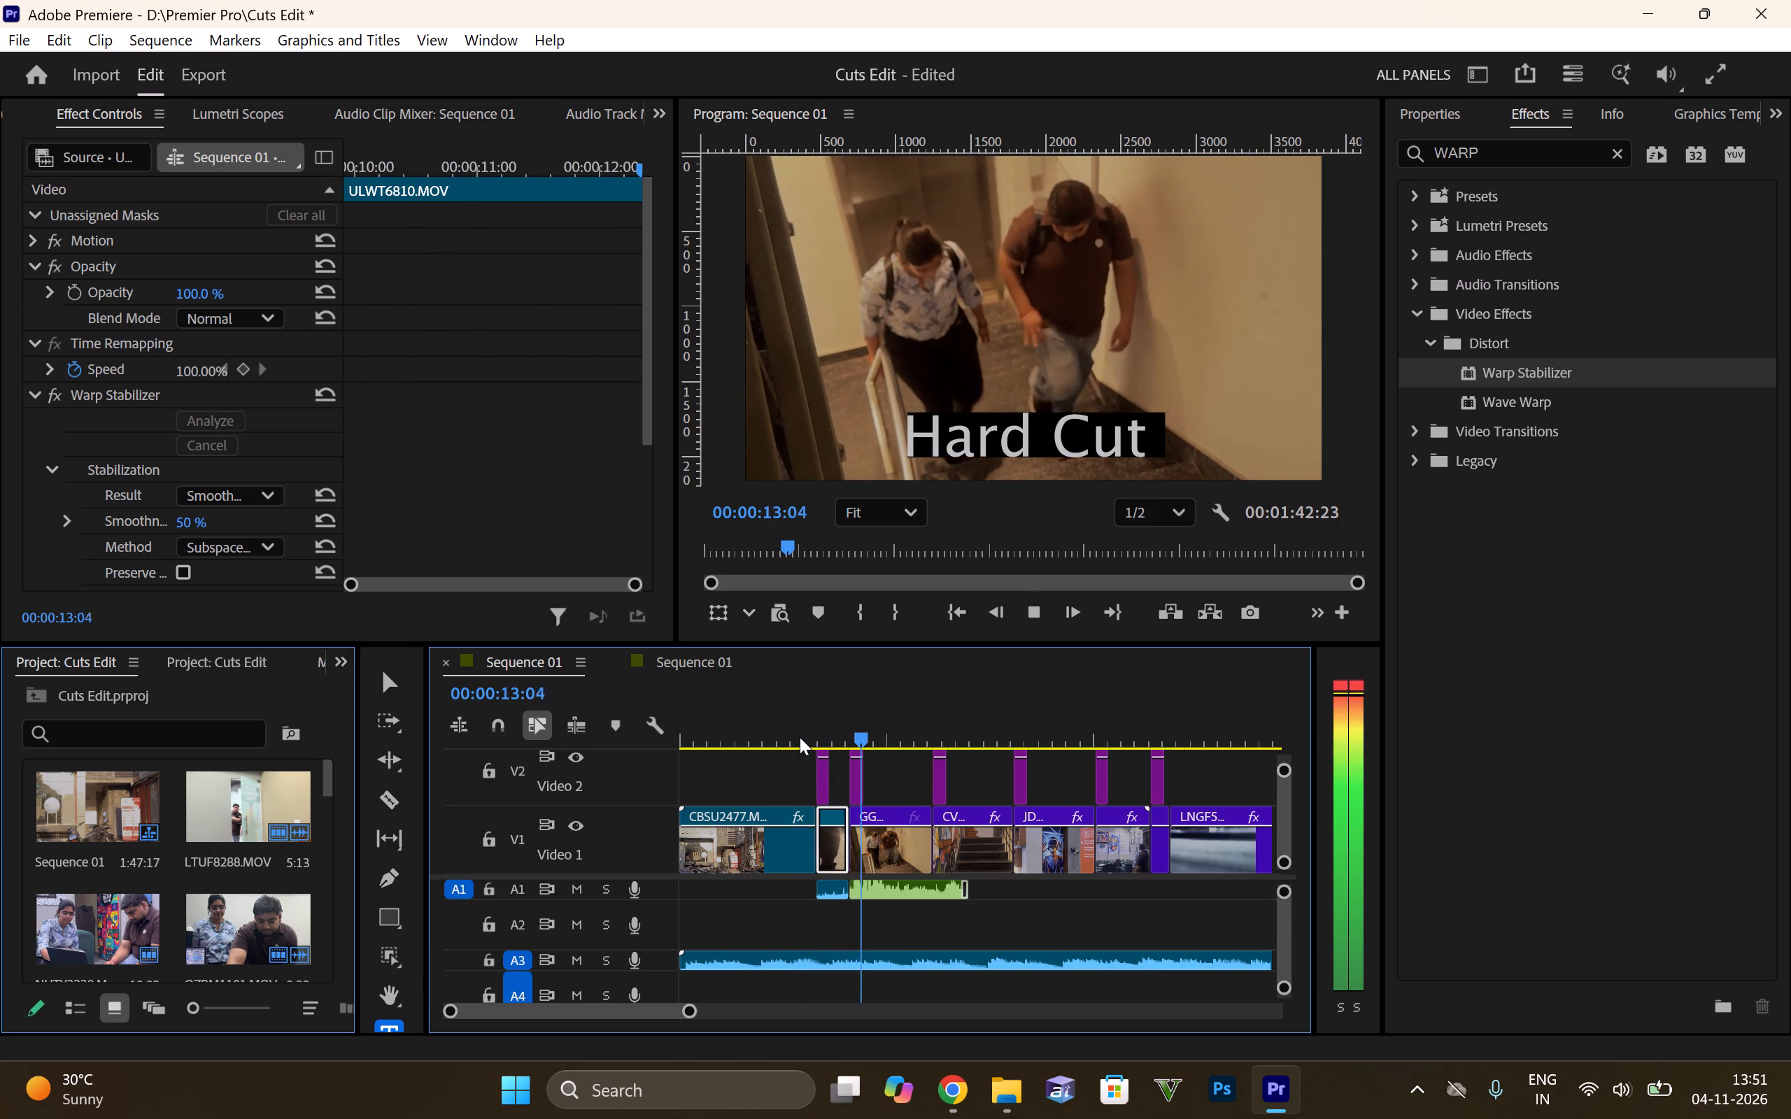
pyautogui.press('space')
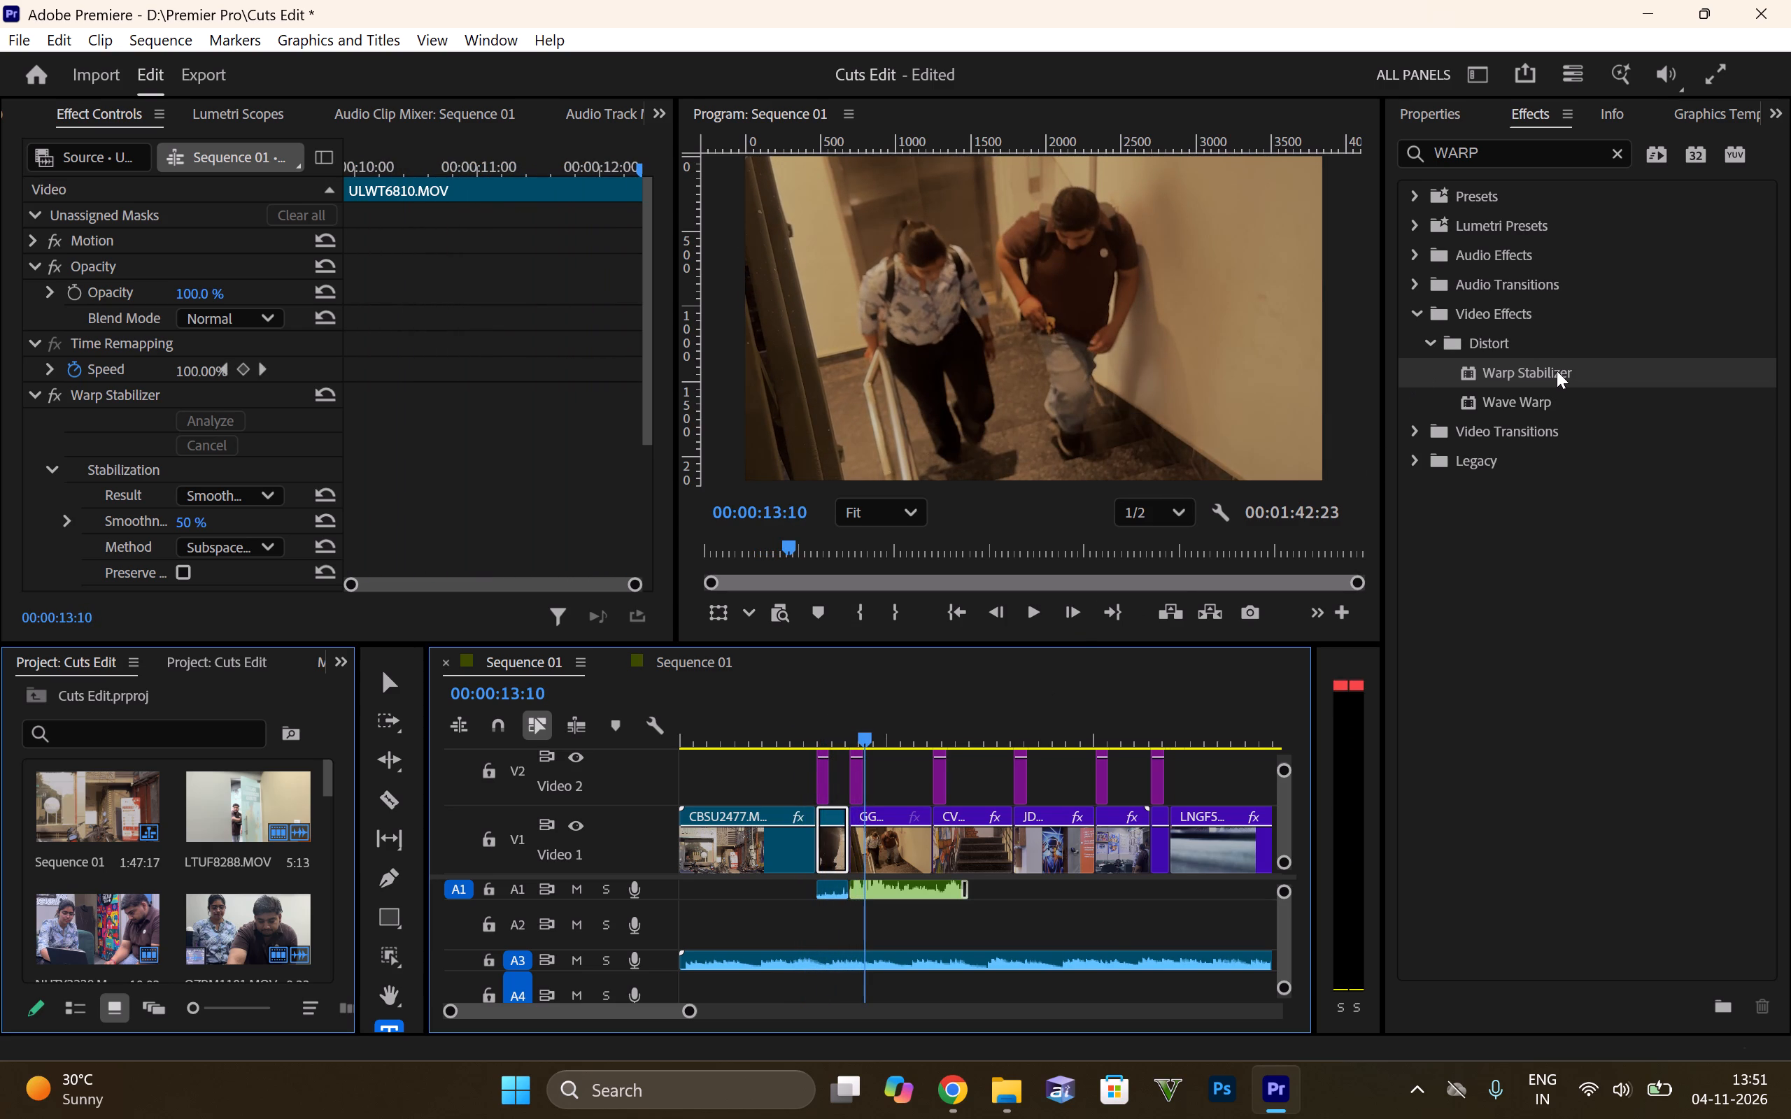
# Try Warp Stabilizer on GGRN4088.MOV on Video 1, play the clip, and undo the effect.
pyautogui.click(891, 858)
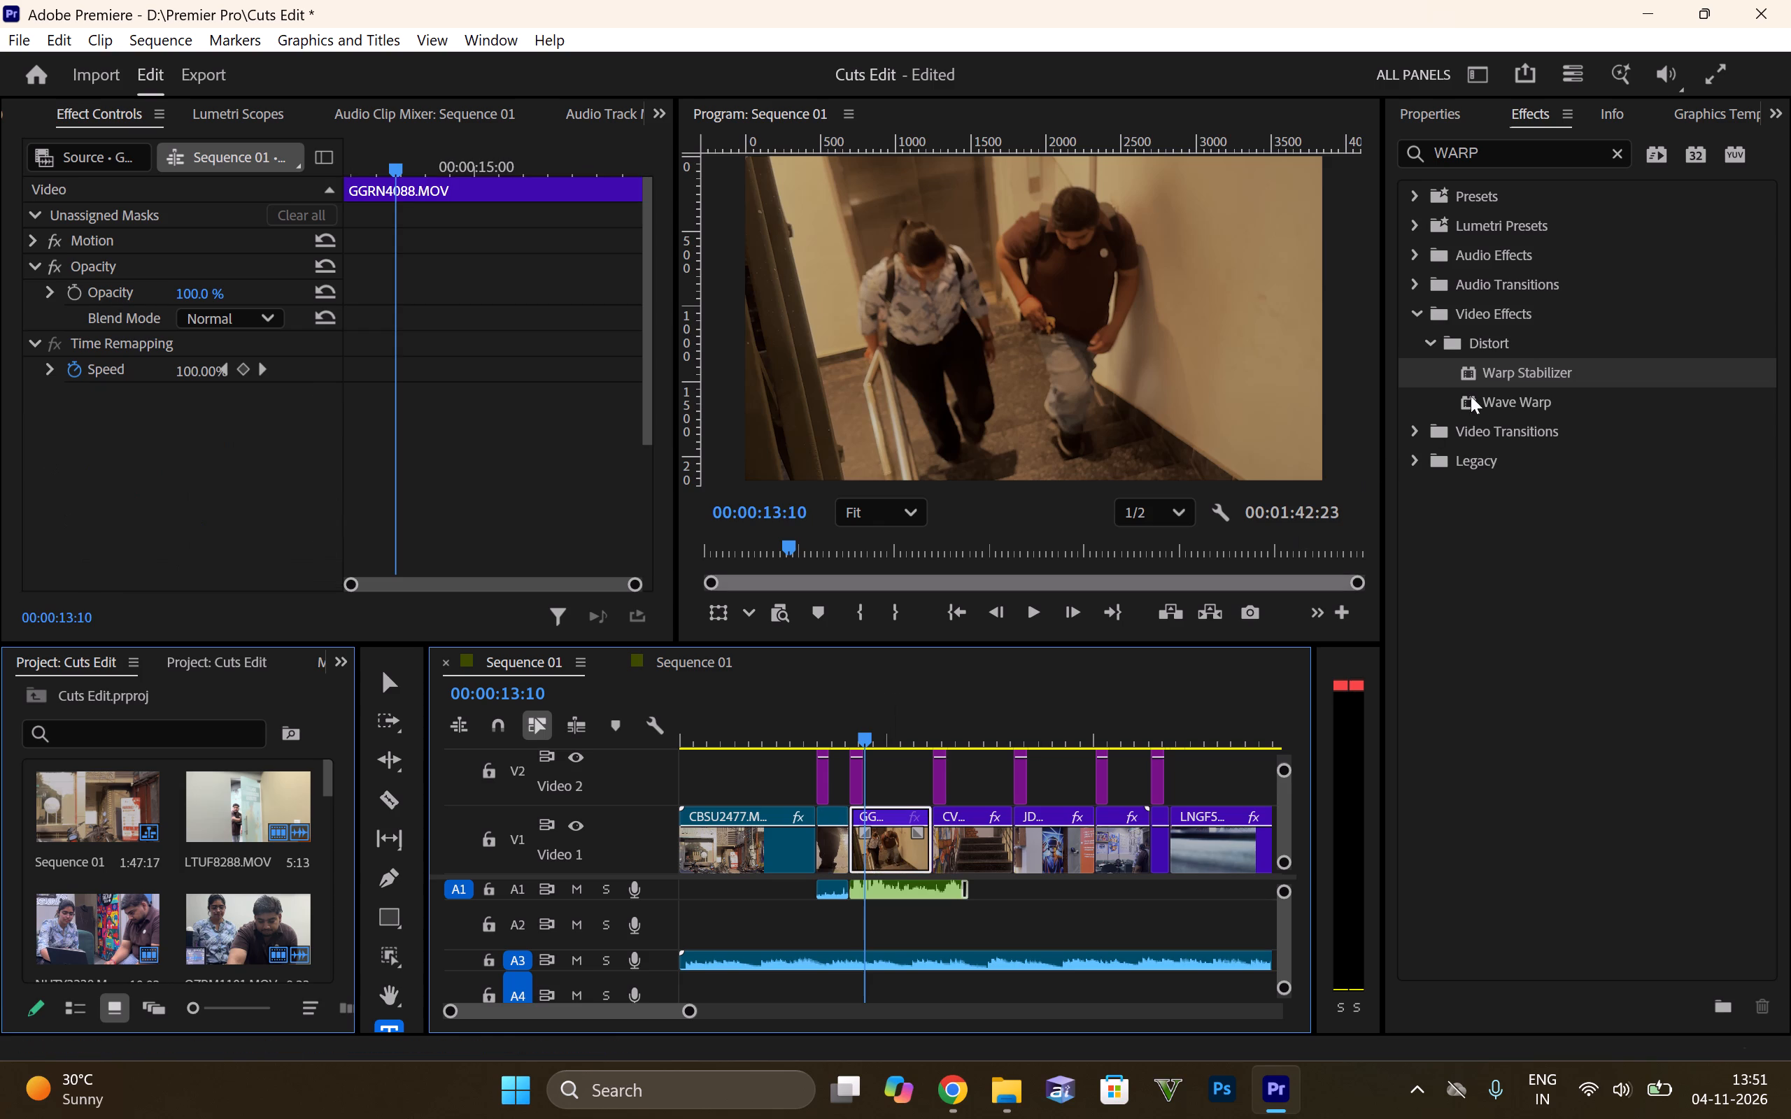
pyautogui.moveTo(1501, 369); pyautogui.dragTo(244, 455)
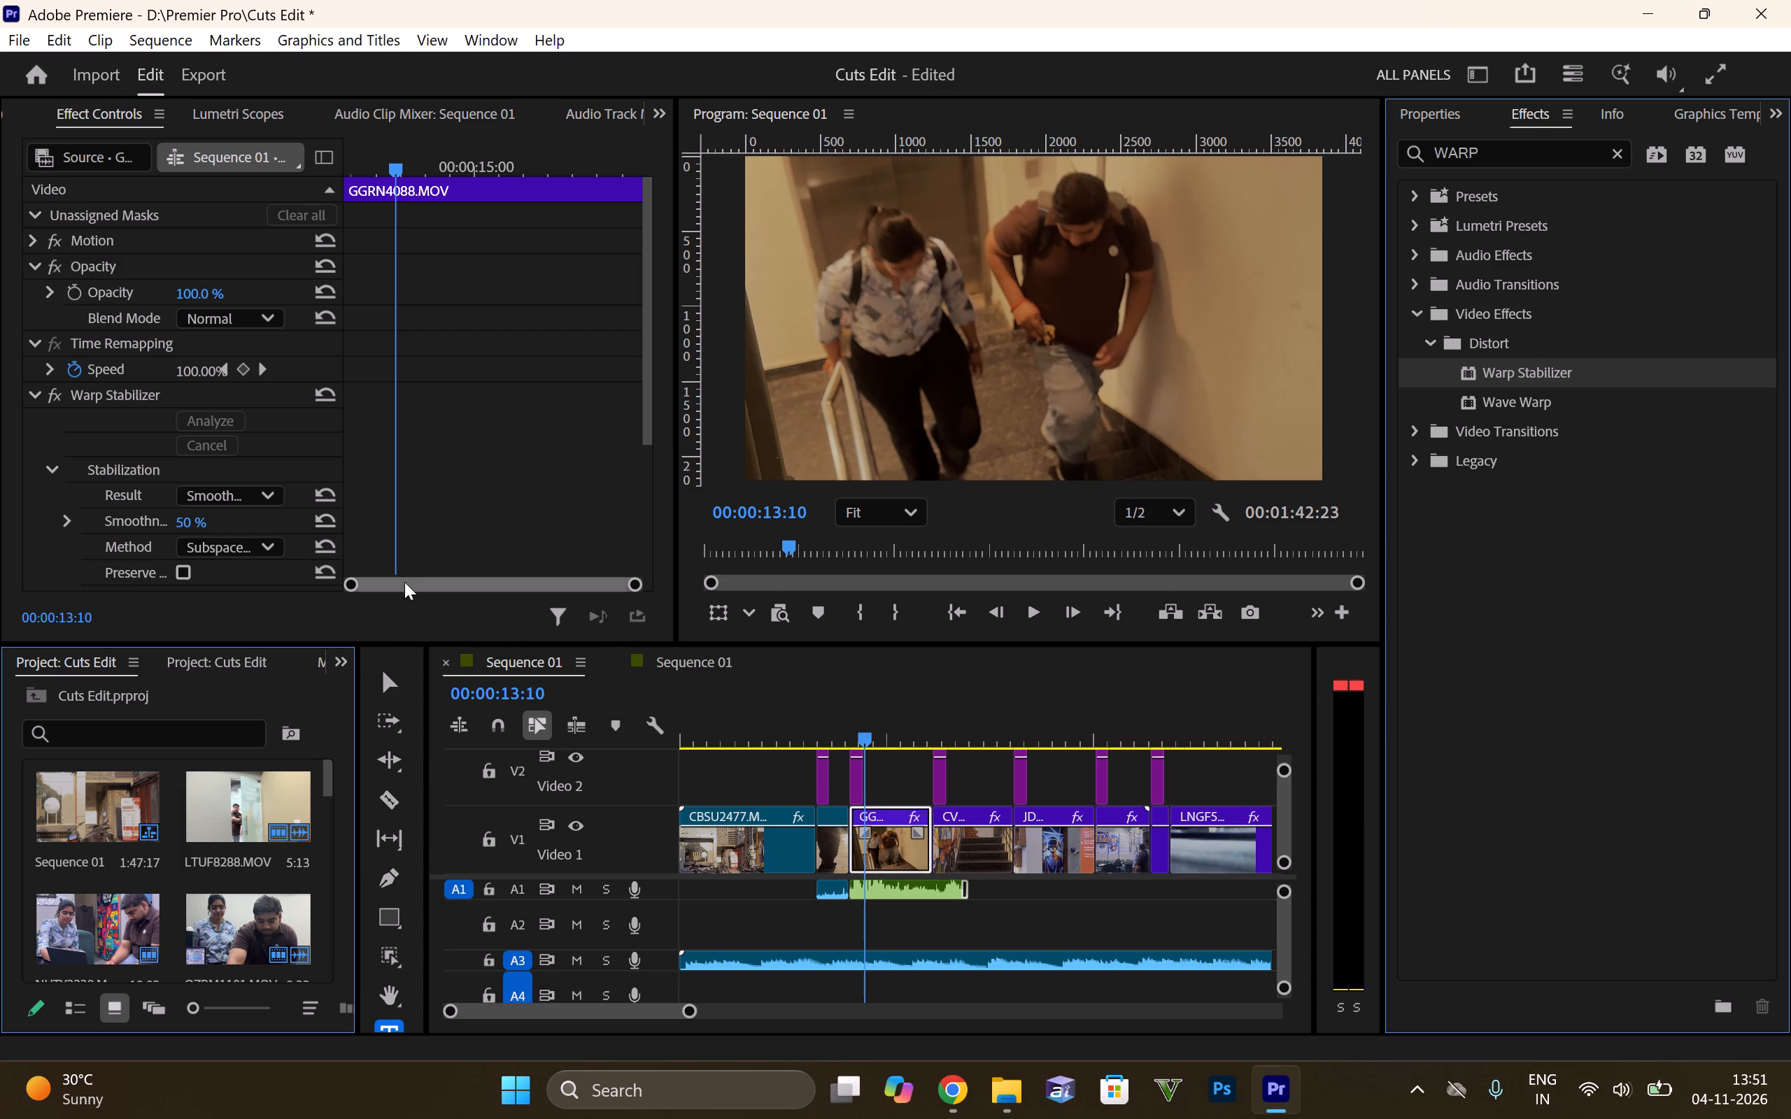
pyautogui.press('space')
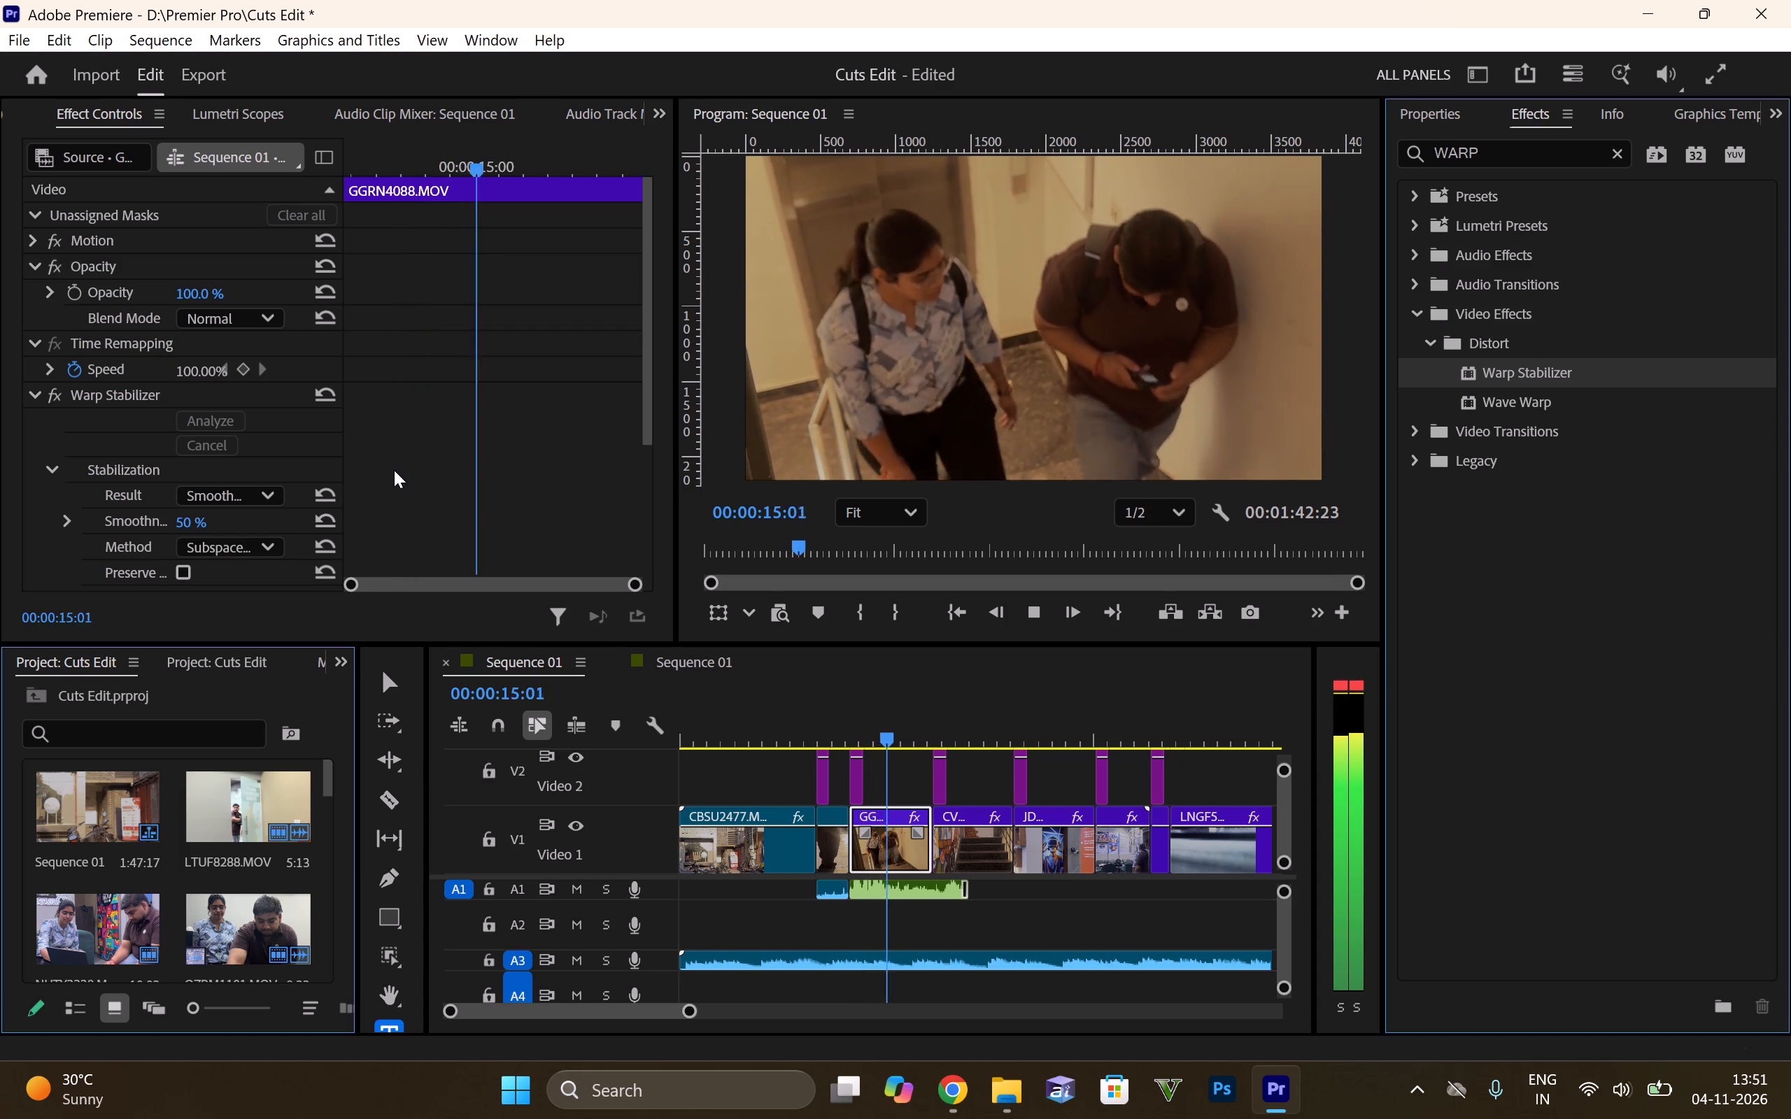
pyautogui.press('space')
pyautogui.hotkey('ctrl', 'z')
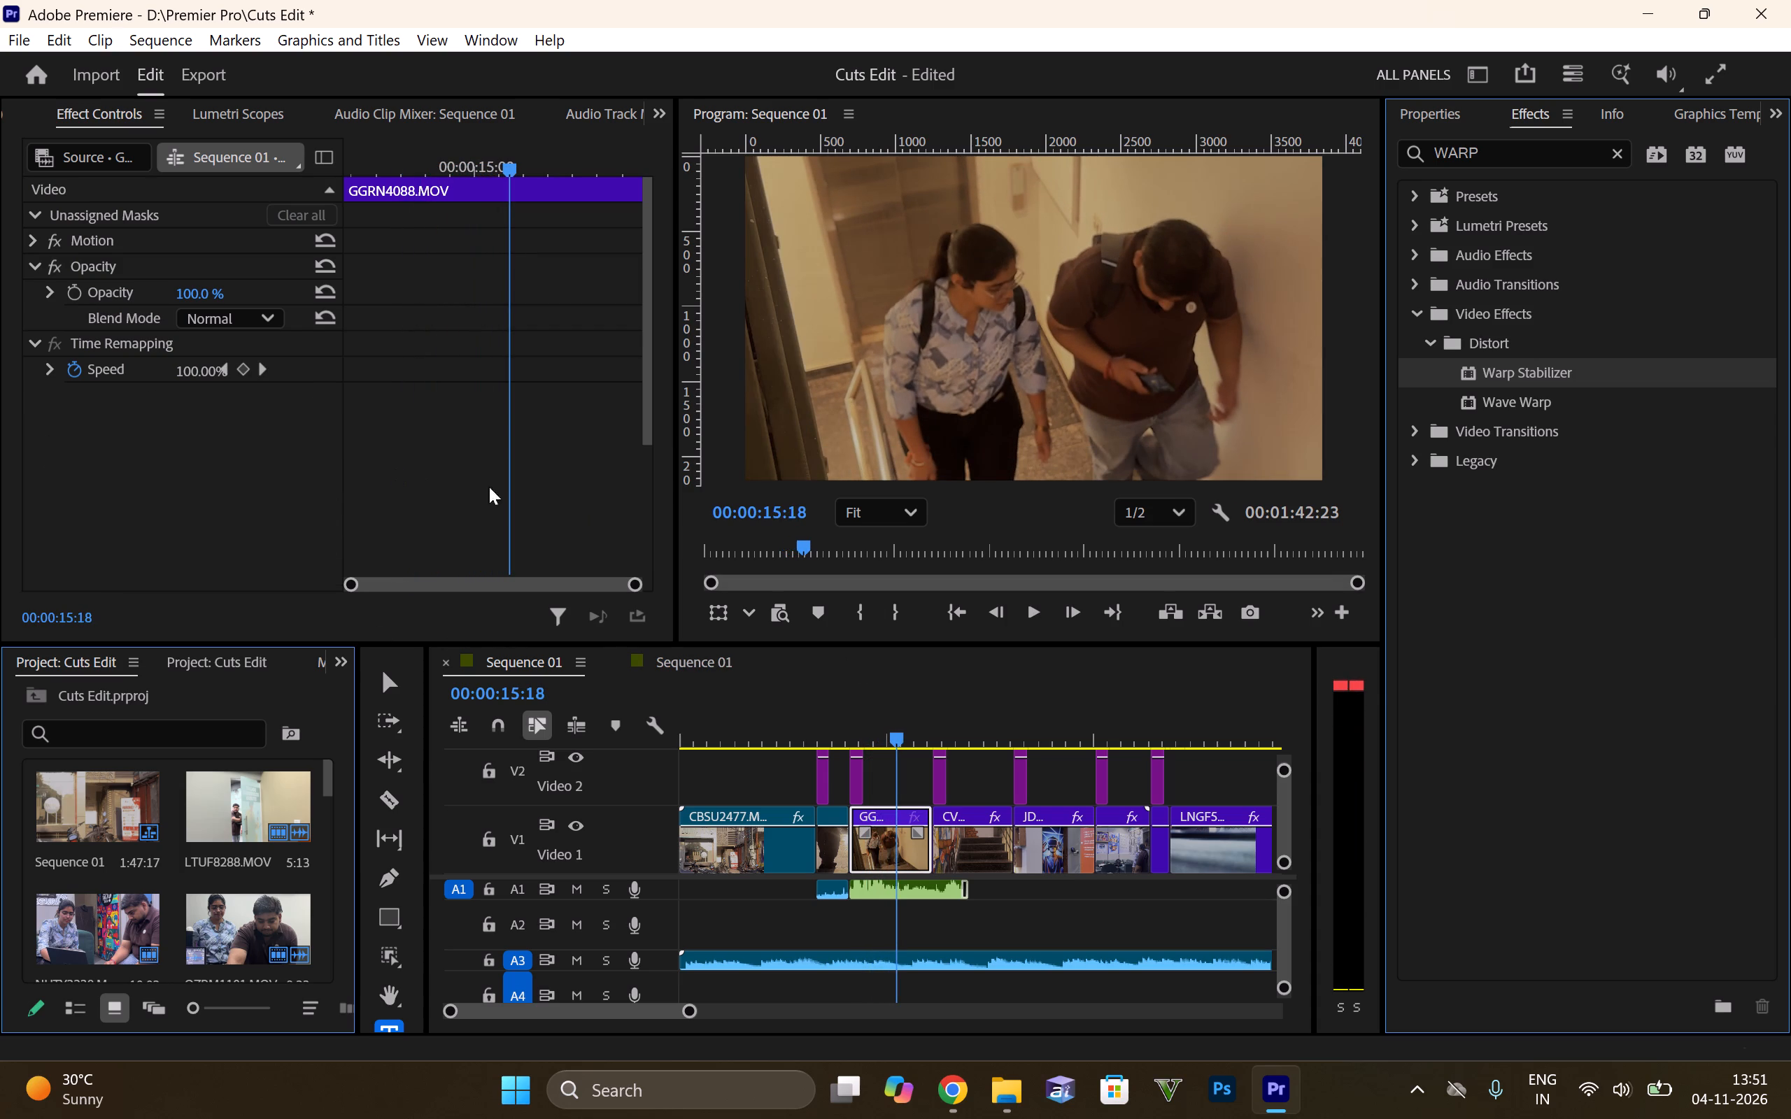
# Apply Warp Stabilizer to CVKV7389.MOV, the stair clip on Video 1, and play it through to the Cut on Action title.
pyautogui.click(969, 852)
pyautogui.press('space')
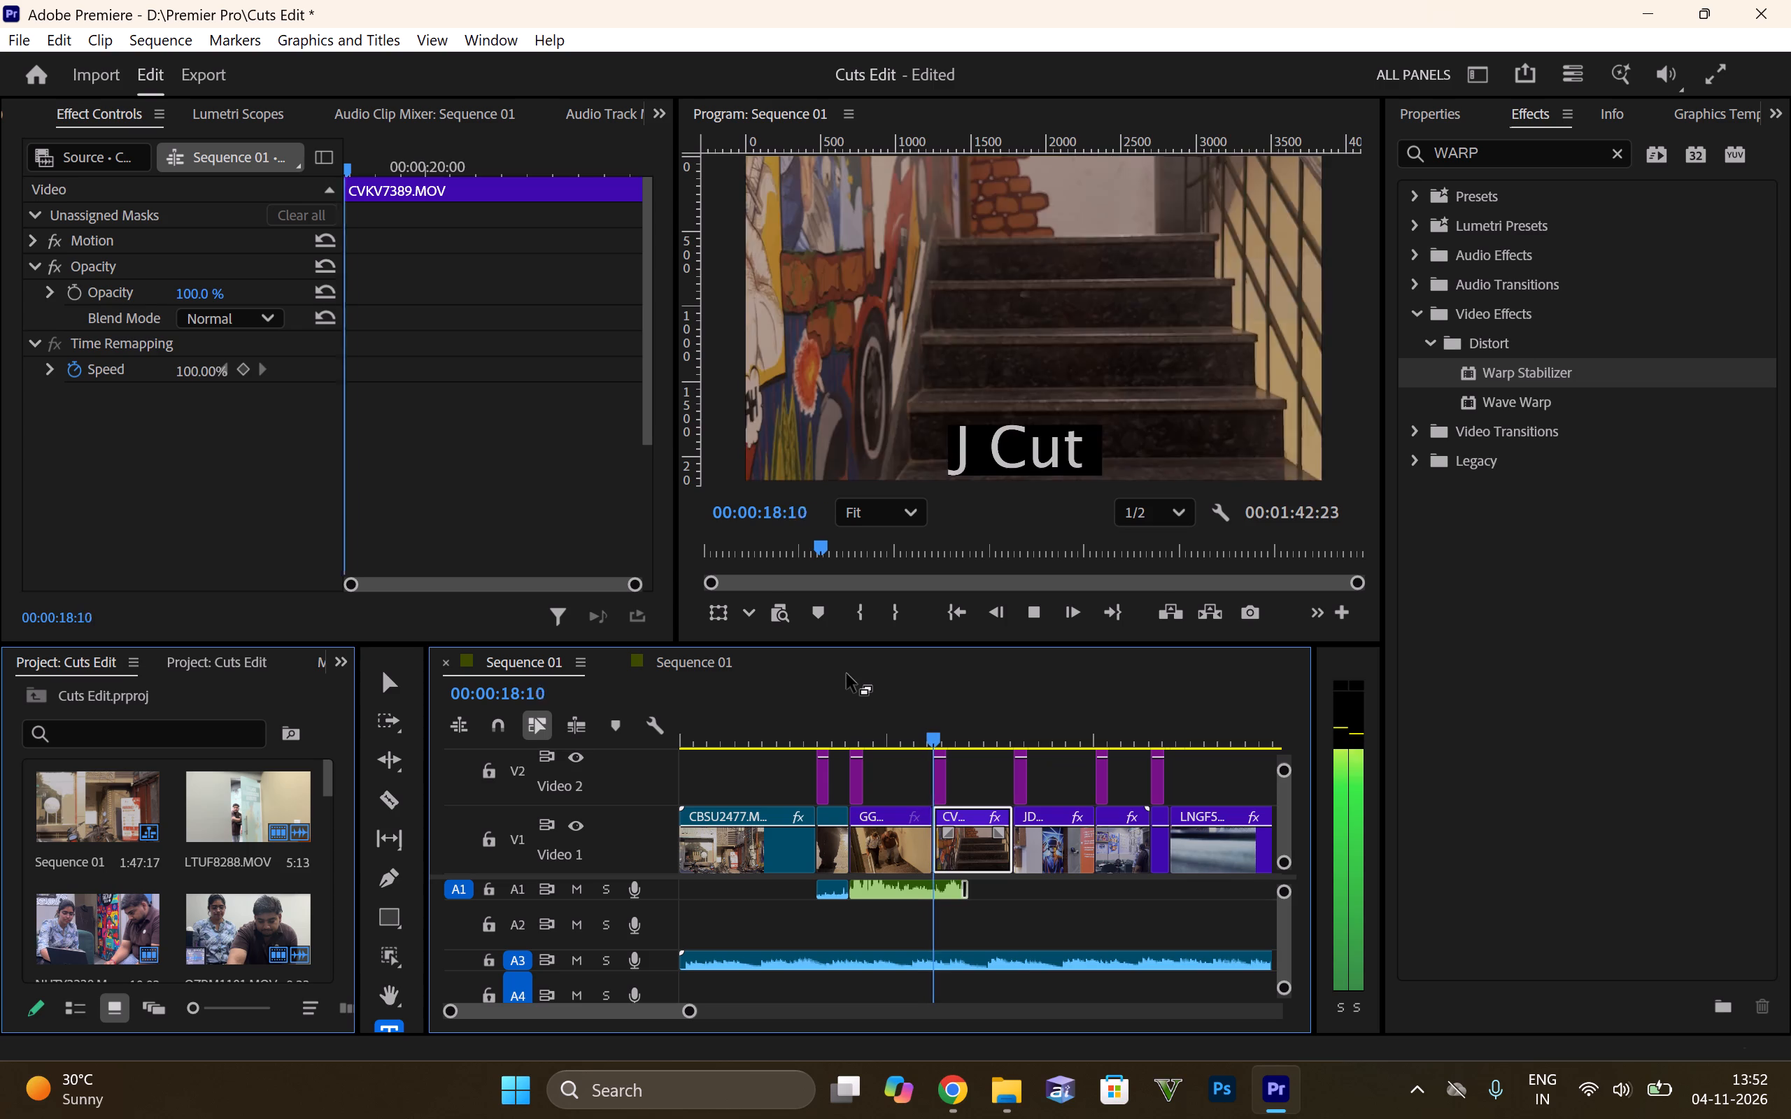
pyautogui.press('space')
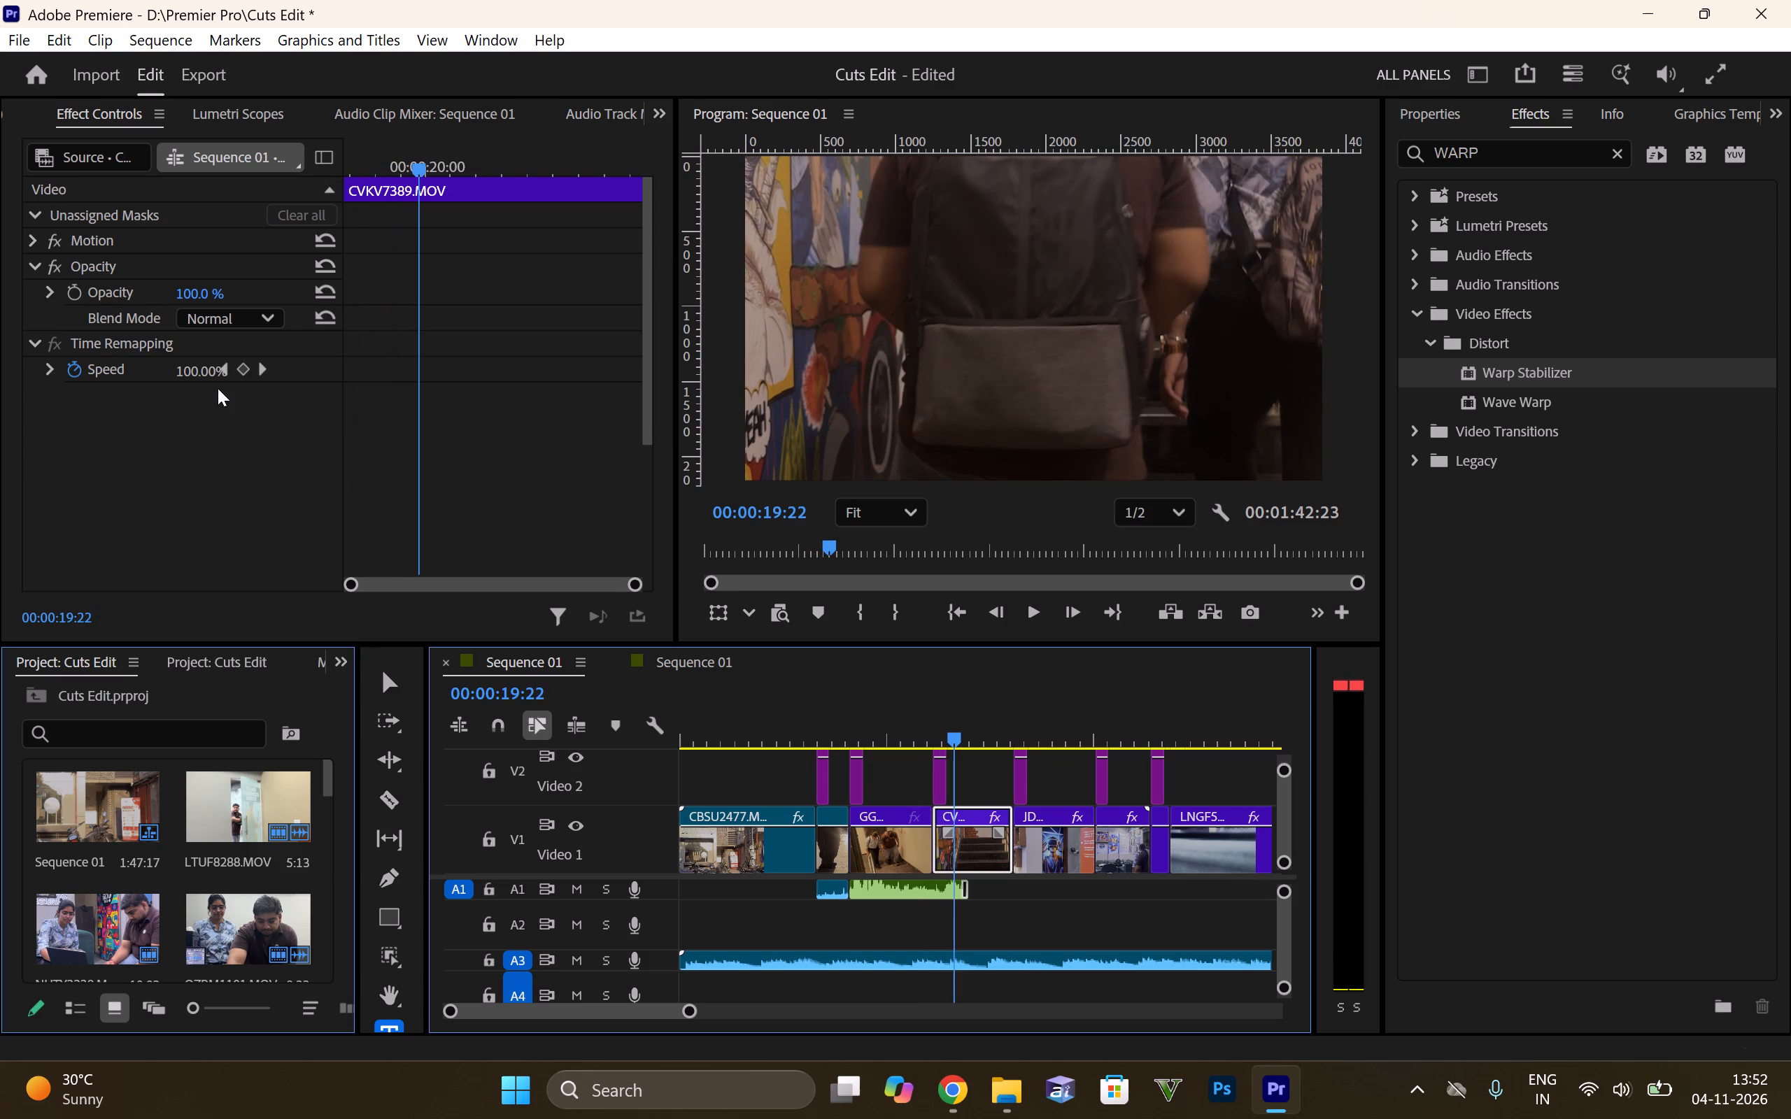
pyautogui.moveTo(1505, 374); pyautogui.dragTo(234, 439)
pyautogui.press('space')
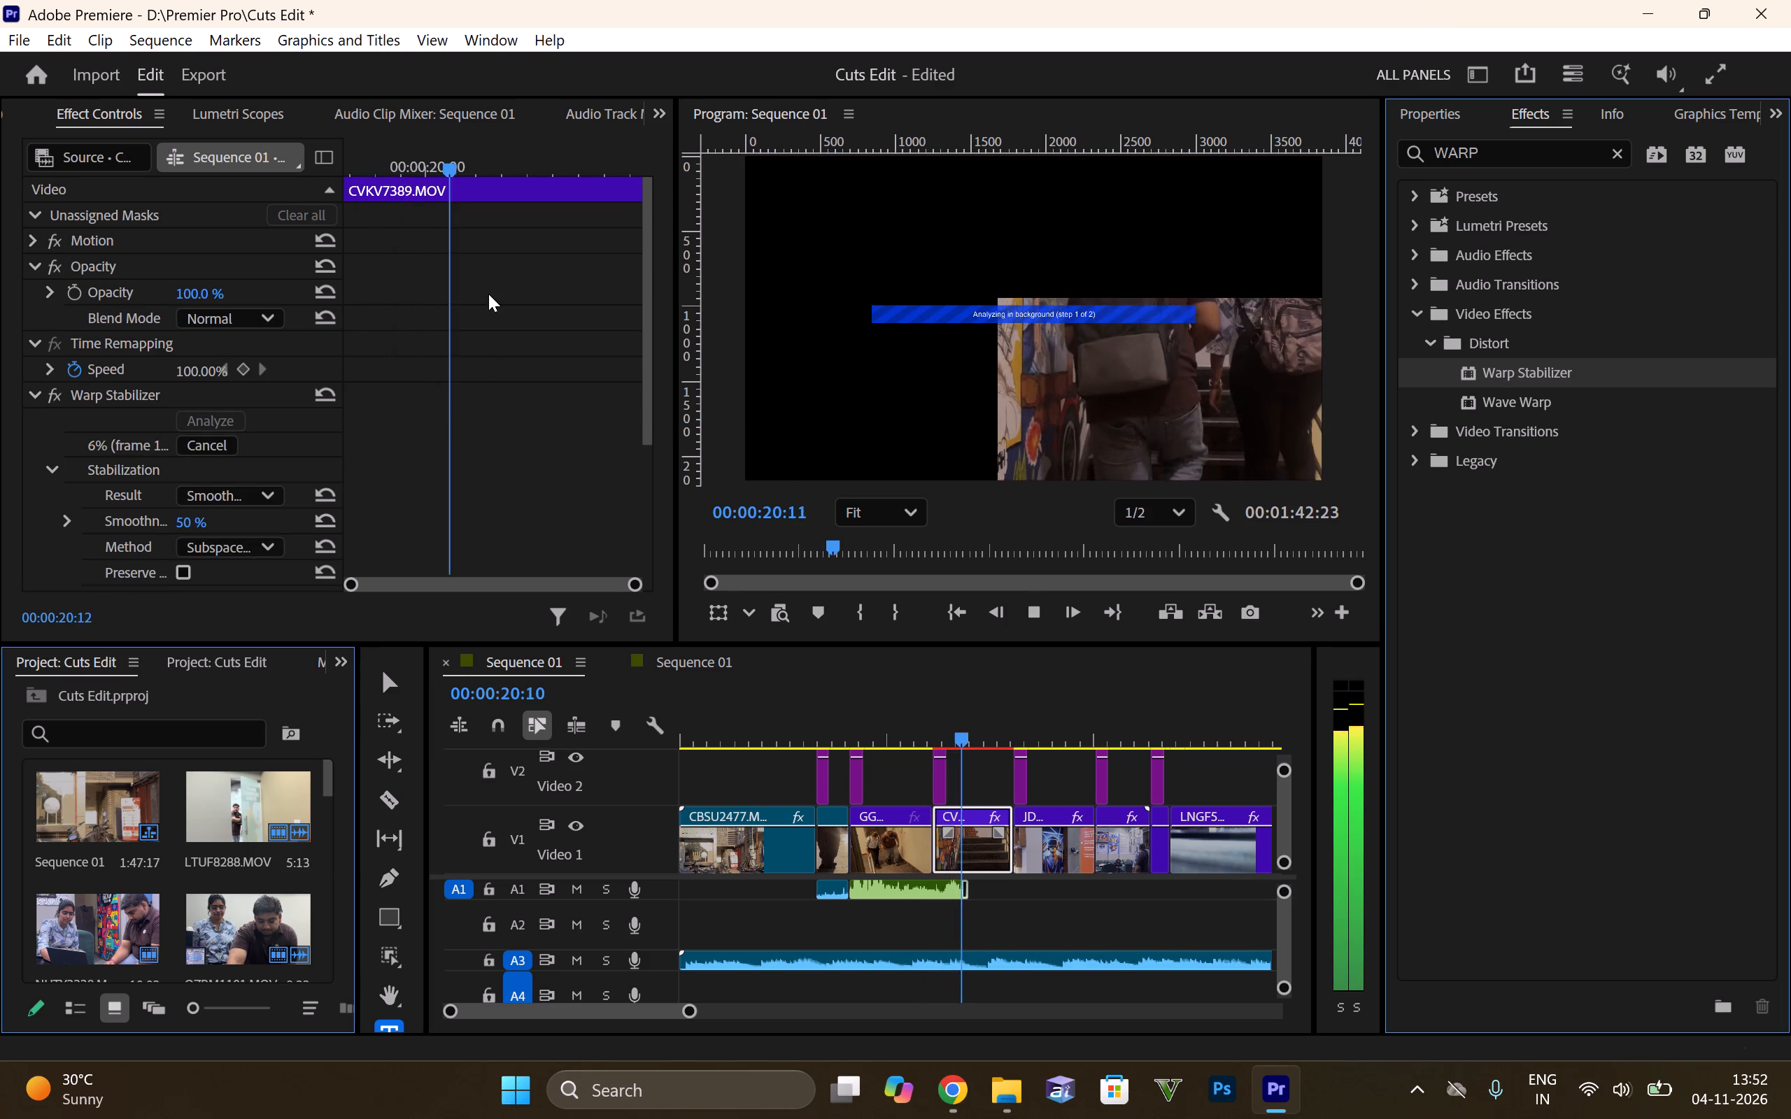
pyautogui.press('space')
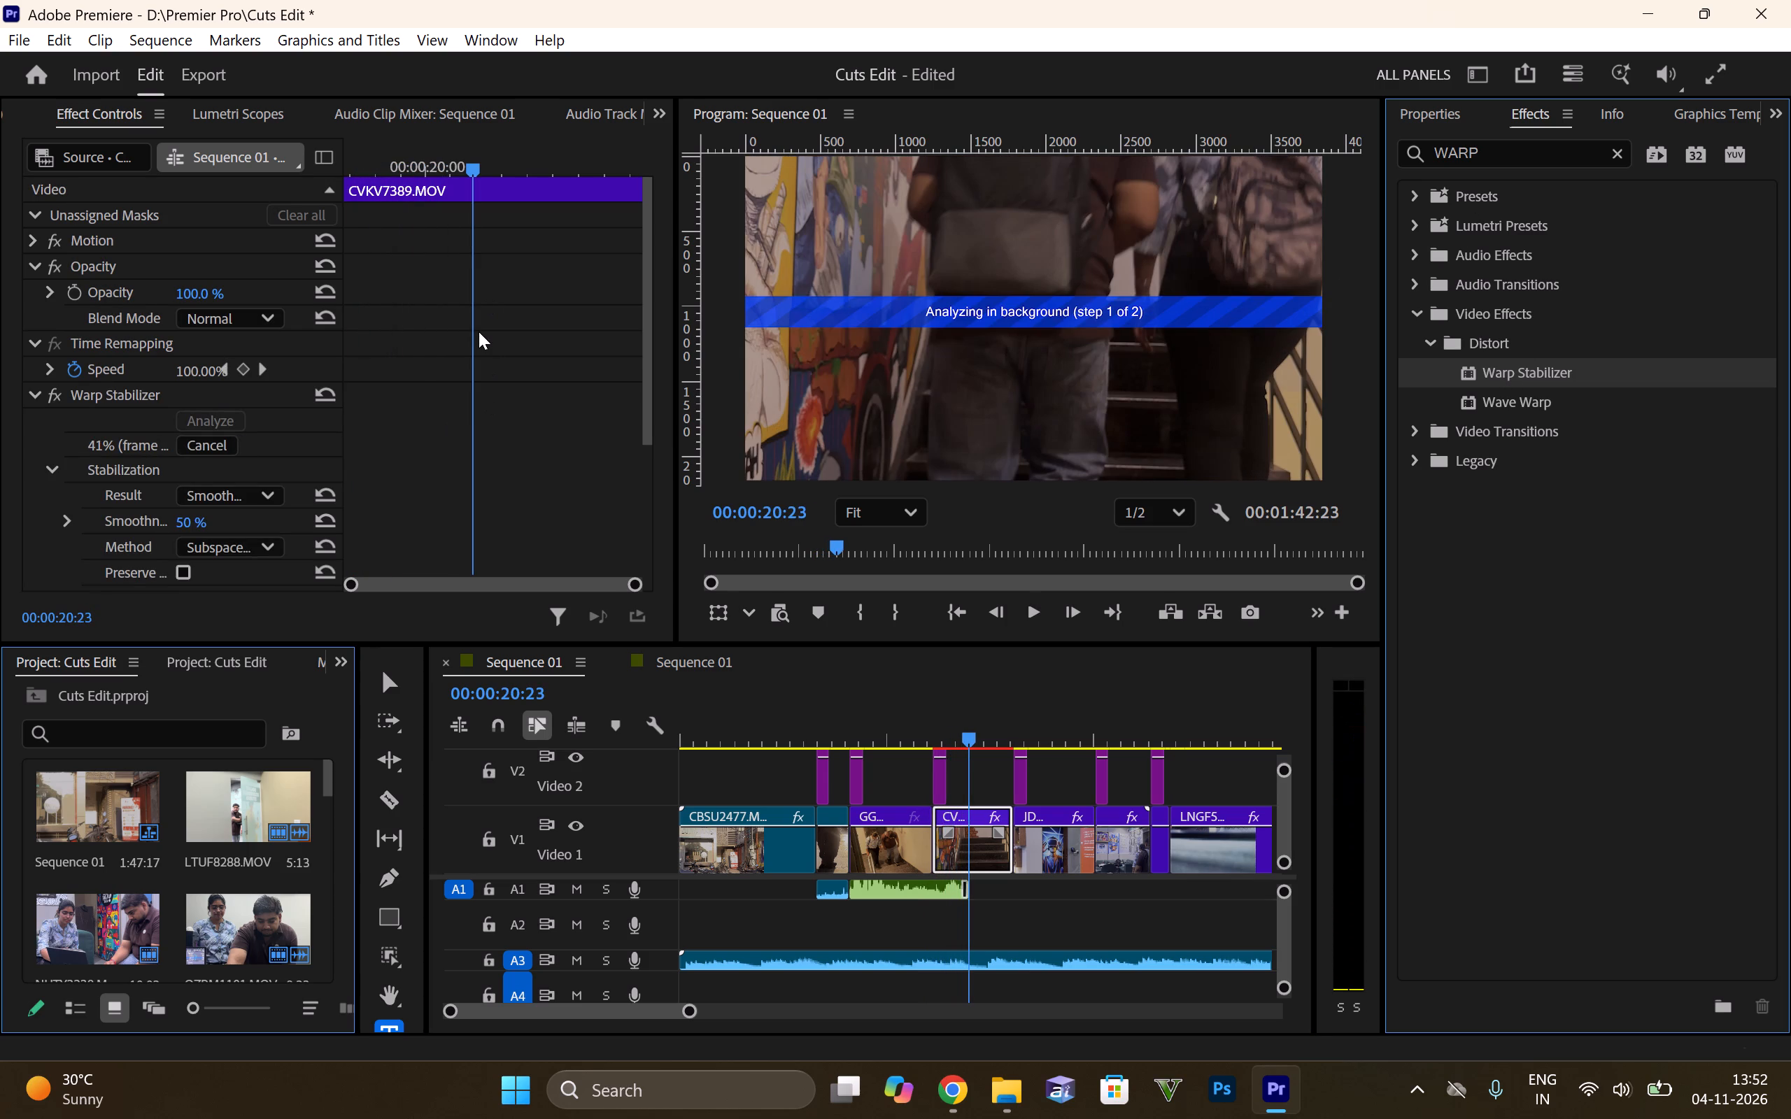
pyautogui.press('space')
pyautogui.press('space')
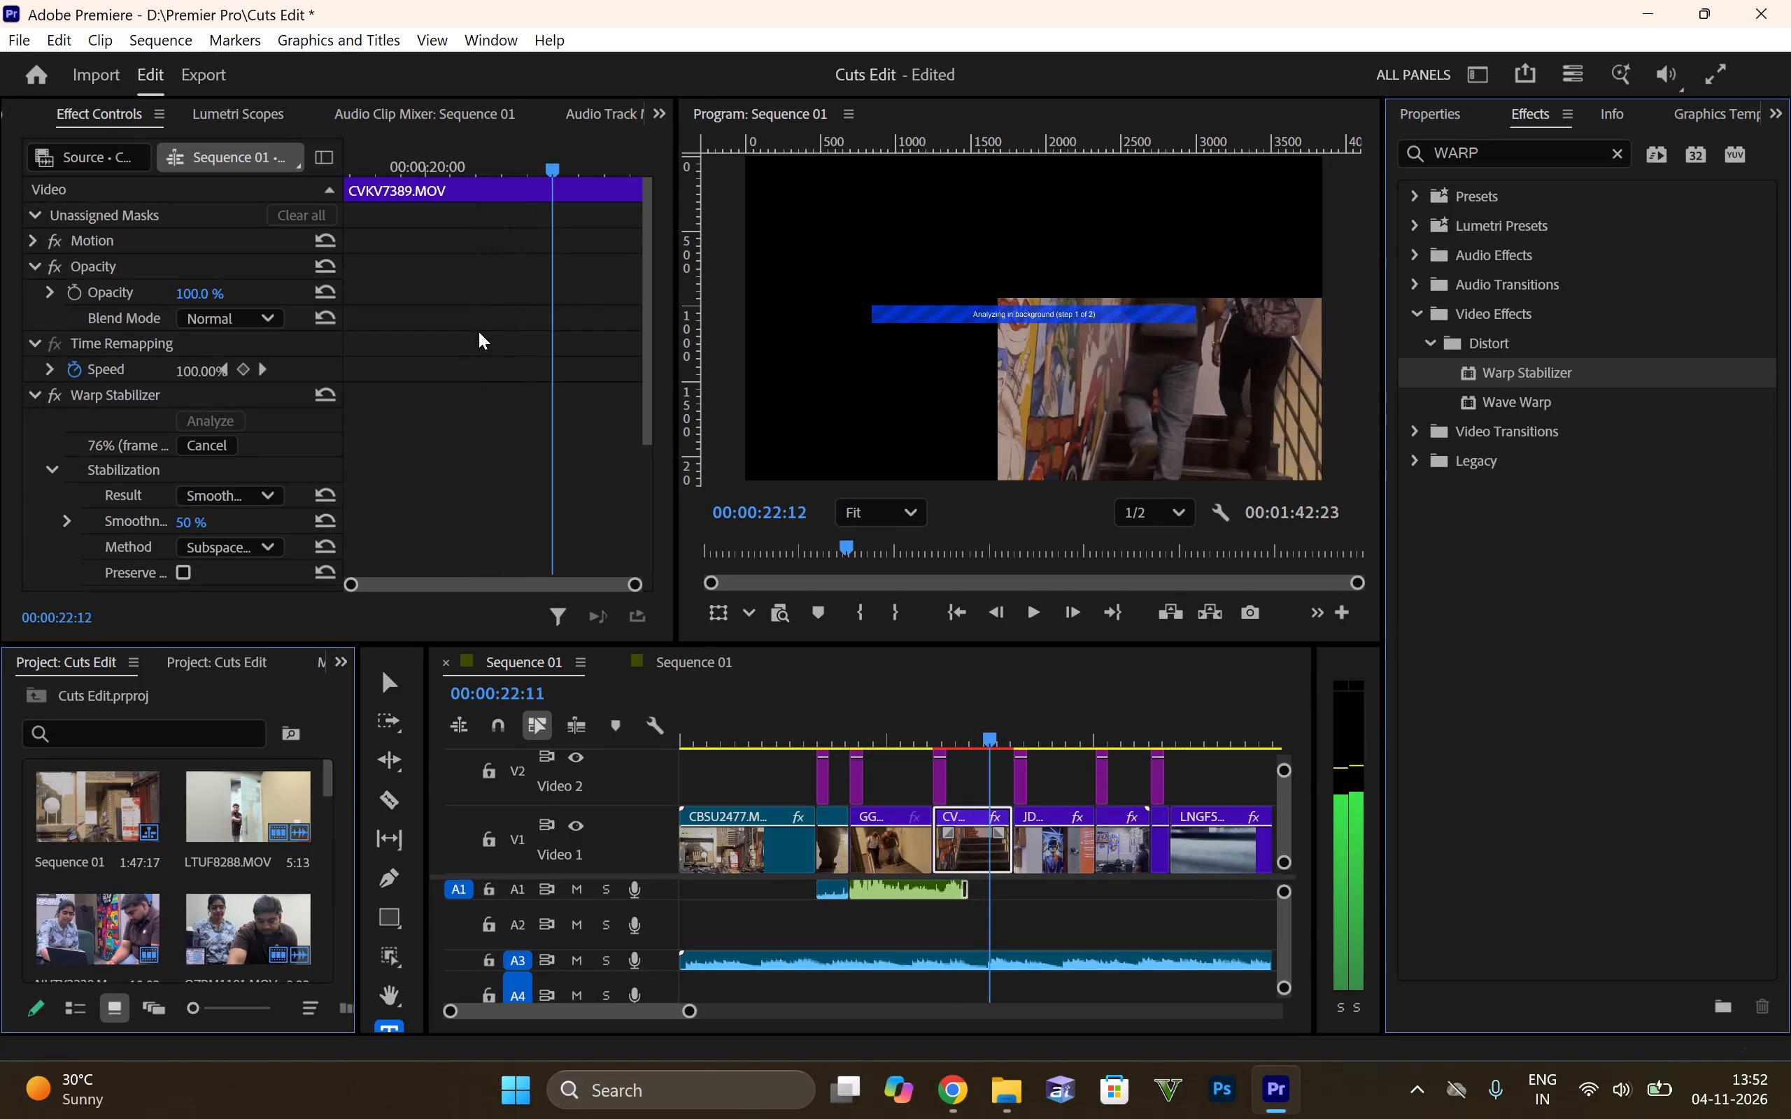
pyautogui.press('space')
pyautogui.press('space')
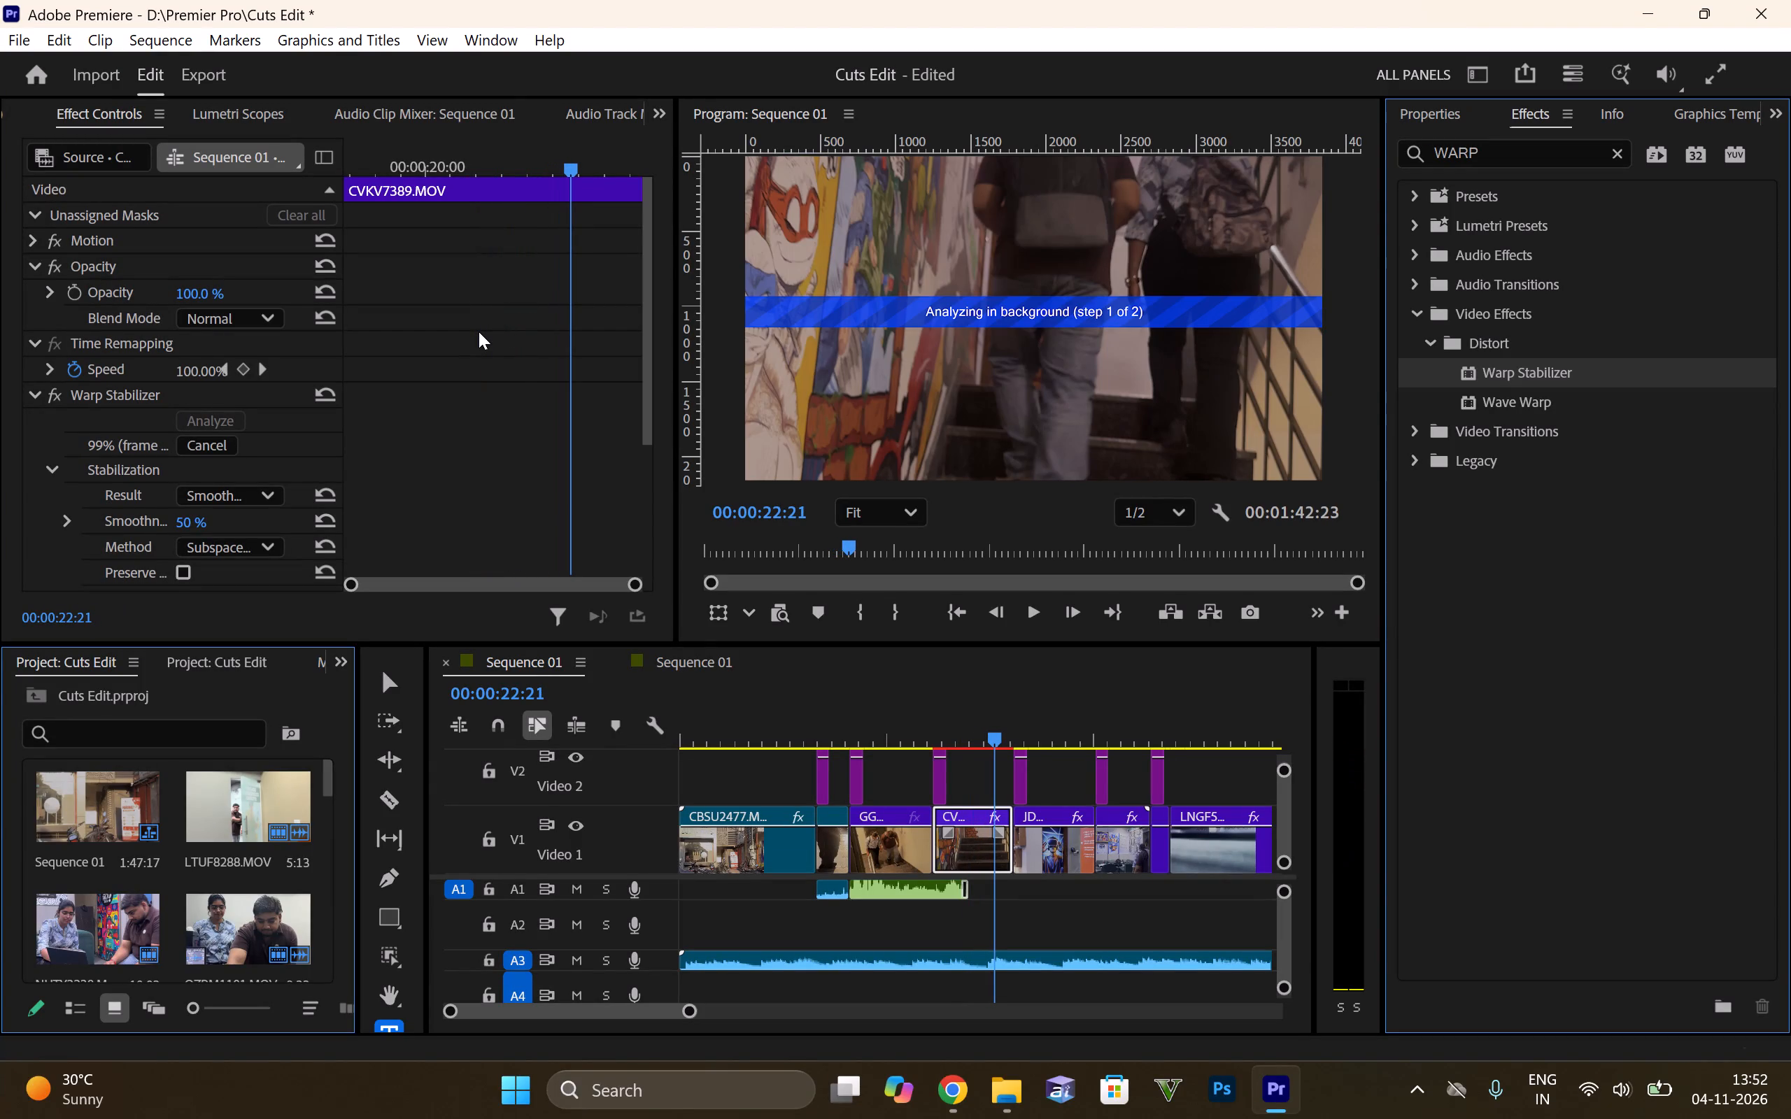
pyautogui.press('space')
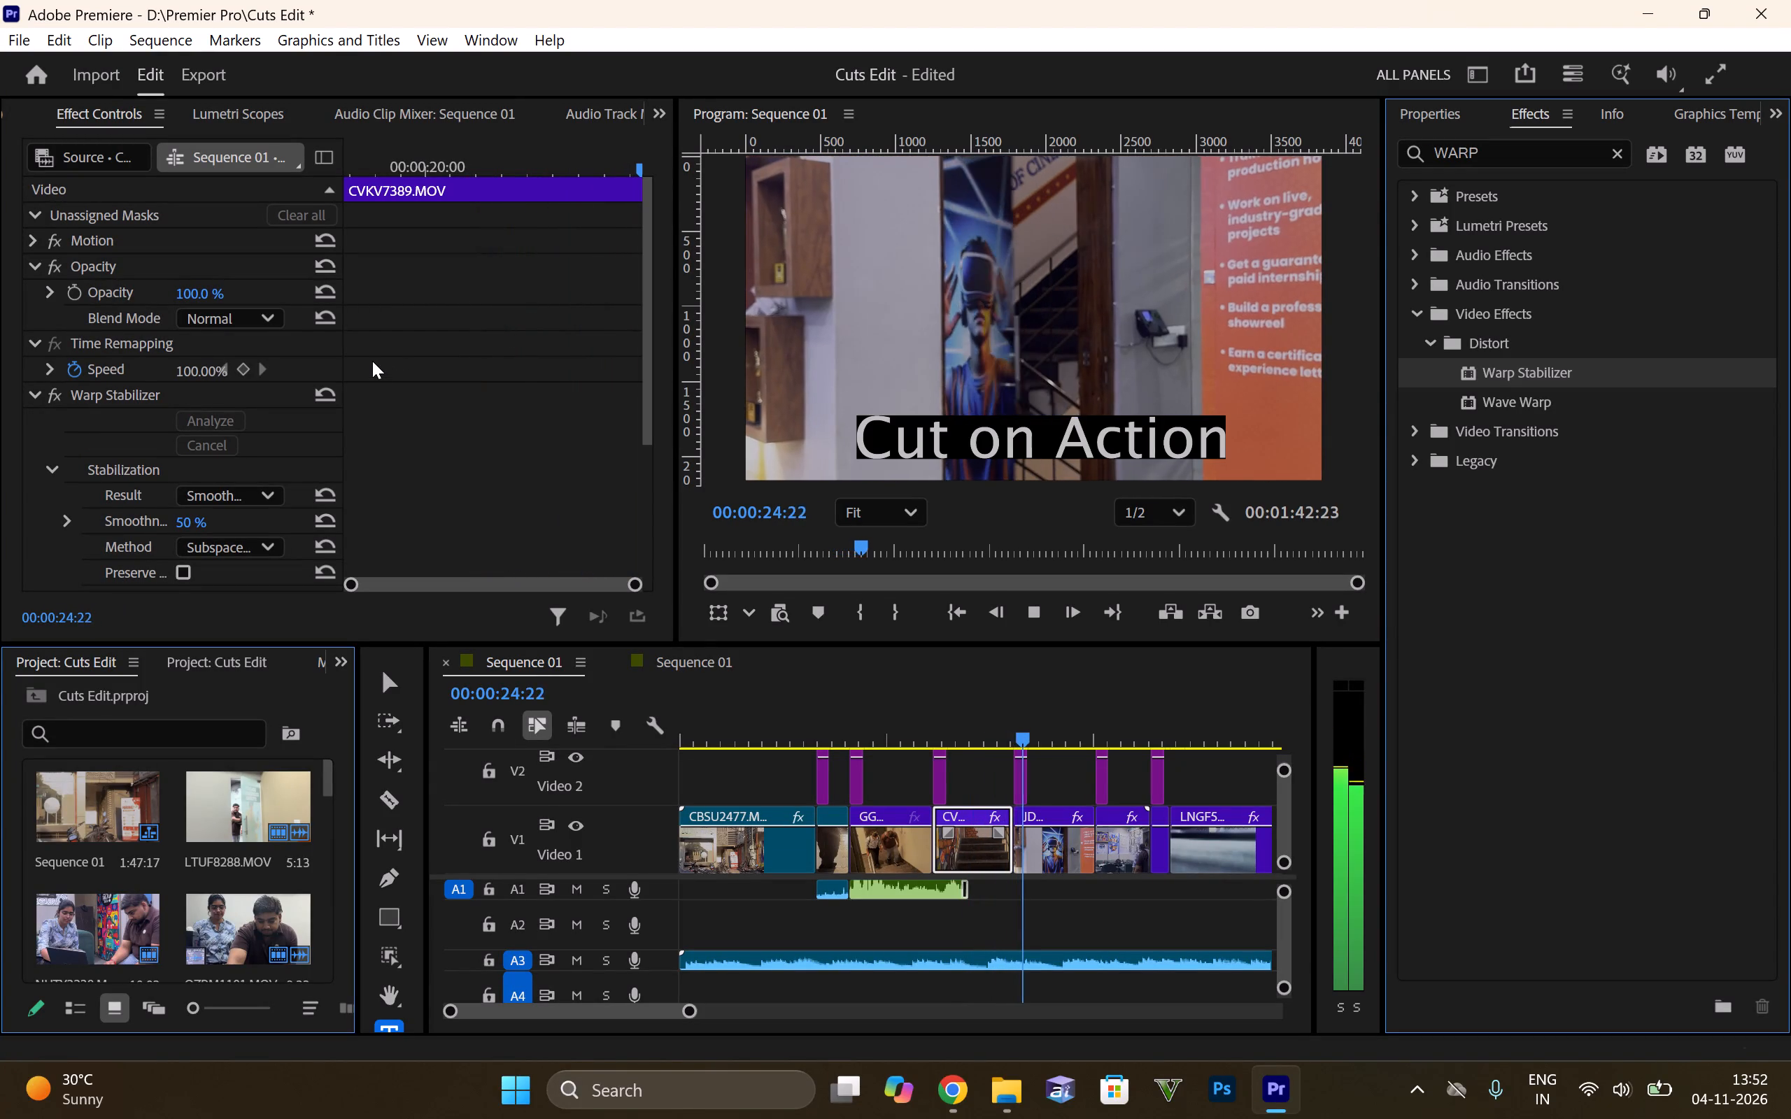
# Replay CVKV7389.MOV, the stair clip on Video 1, remove its Warp Stabilizer effect, and play on into the Cut on Action title.
pyautogui.press('space')
pyautogui.click(936, 741)
pyautogui.press('space')
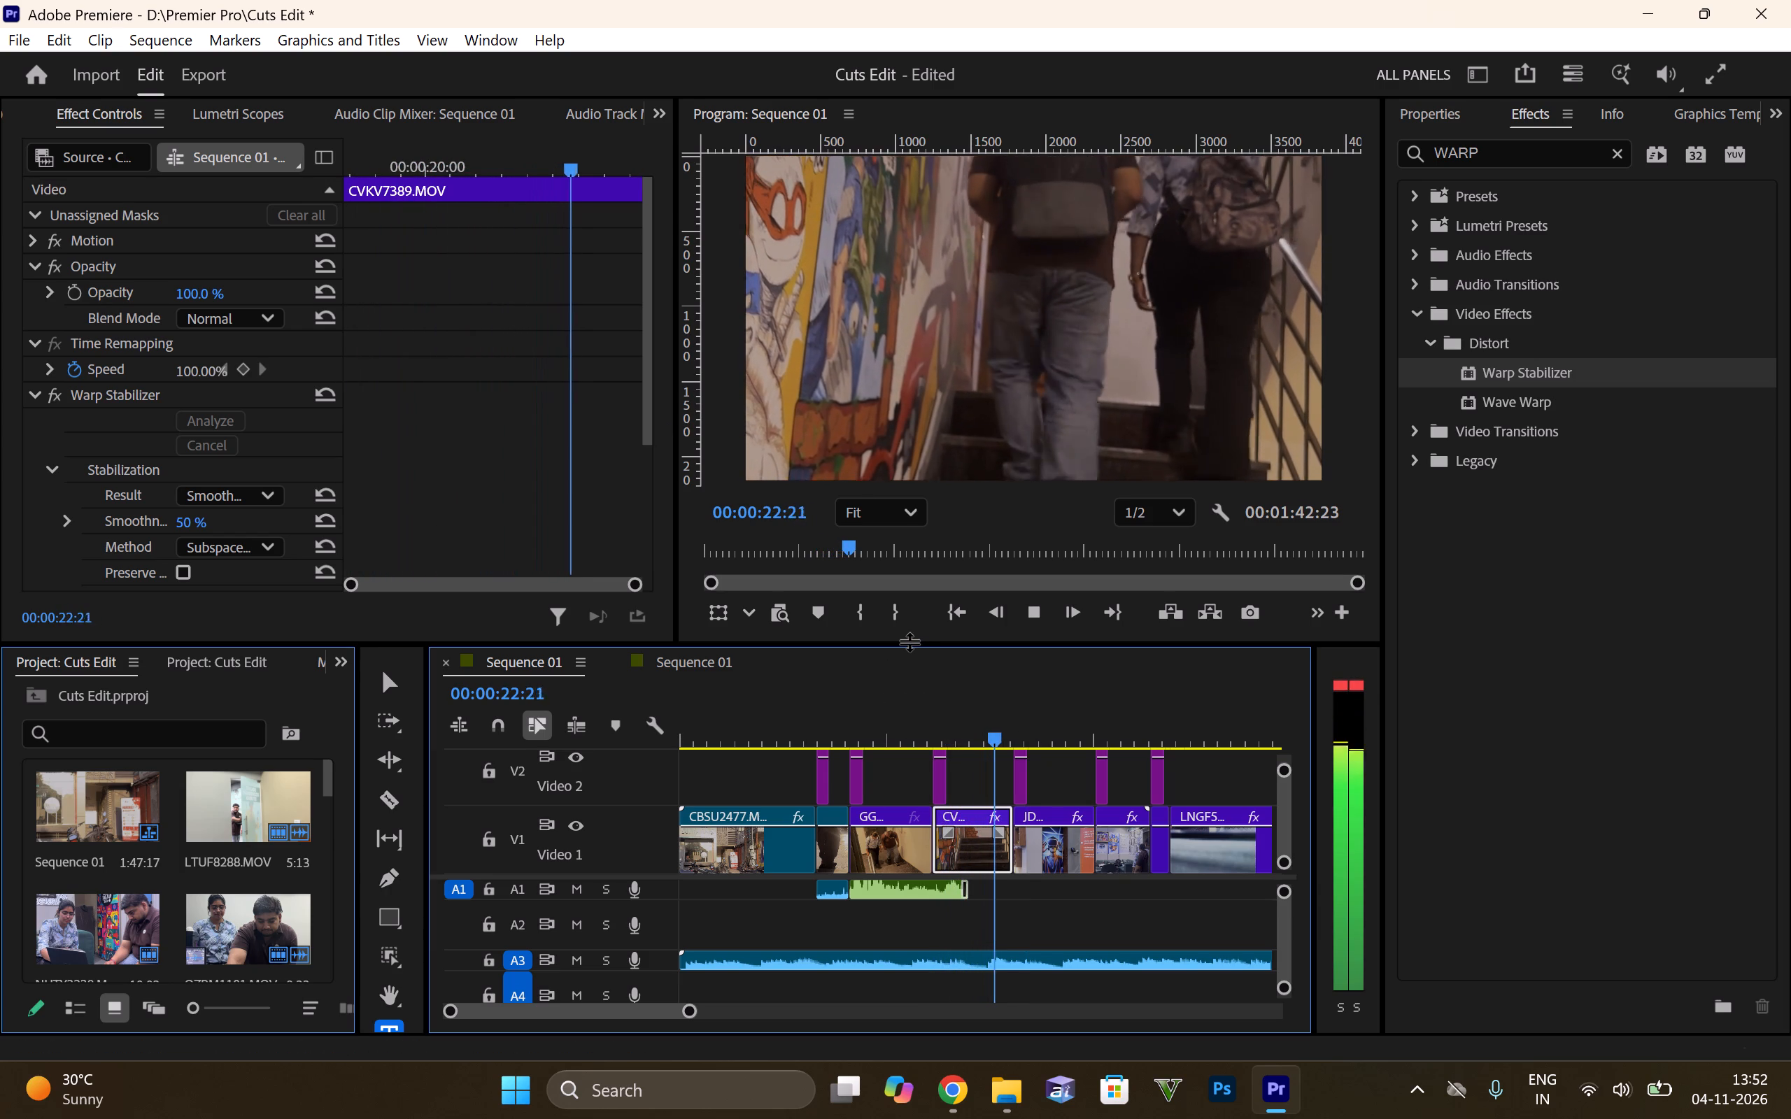
pyautogui.press('space')
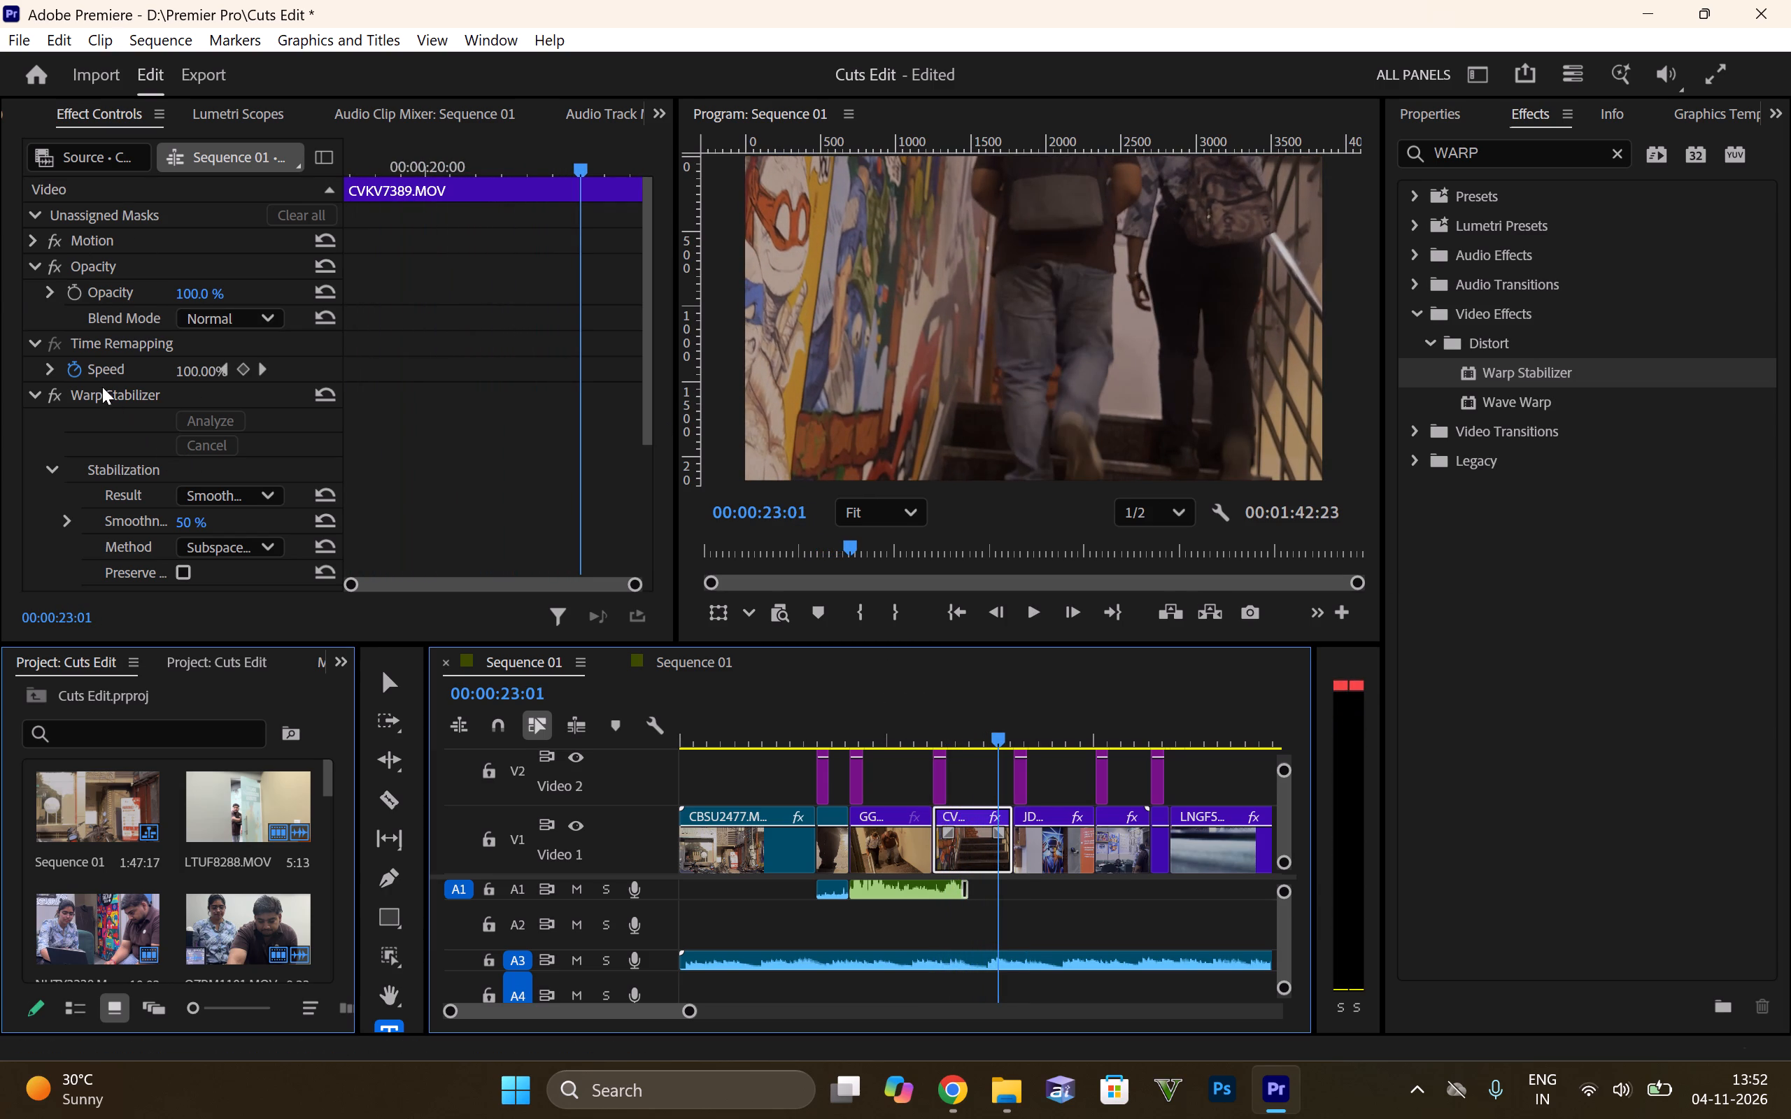
pyautogui.click(103, 399)
pyautogui.press('Delete')
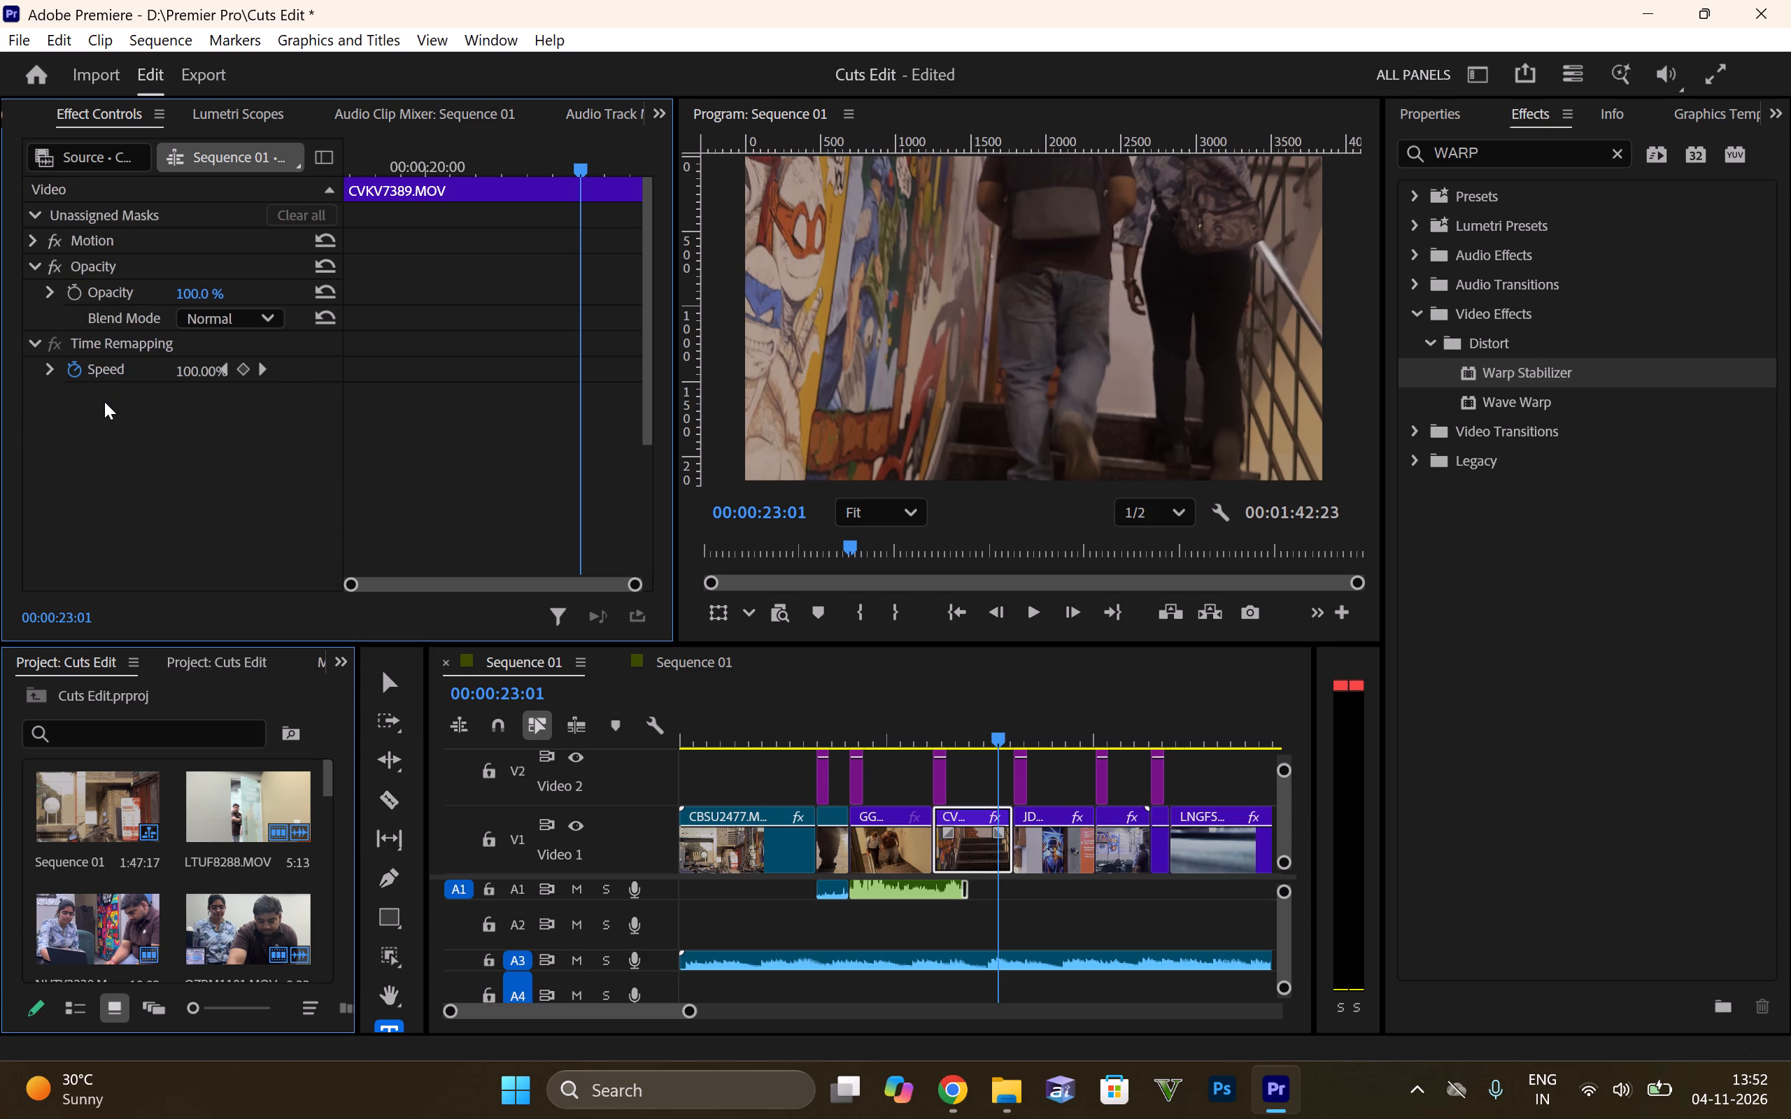
pyautogui.press('space')
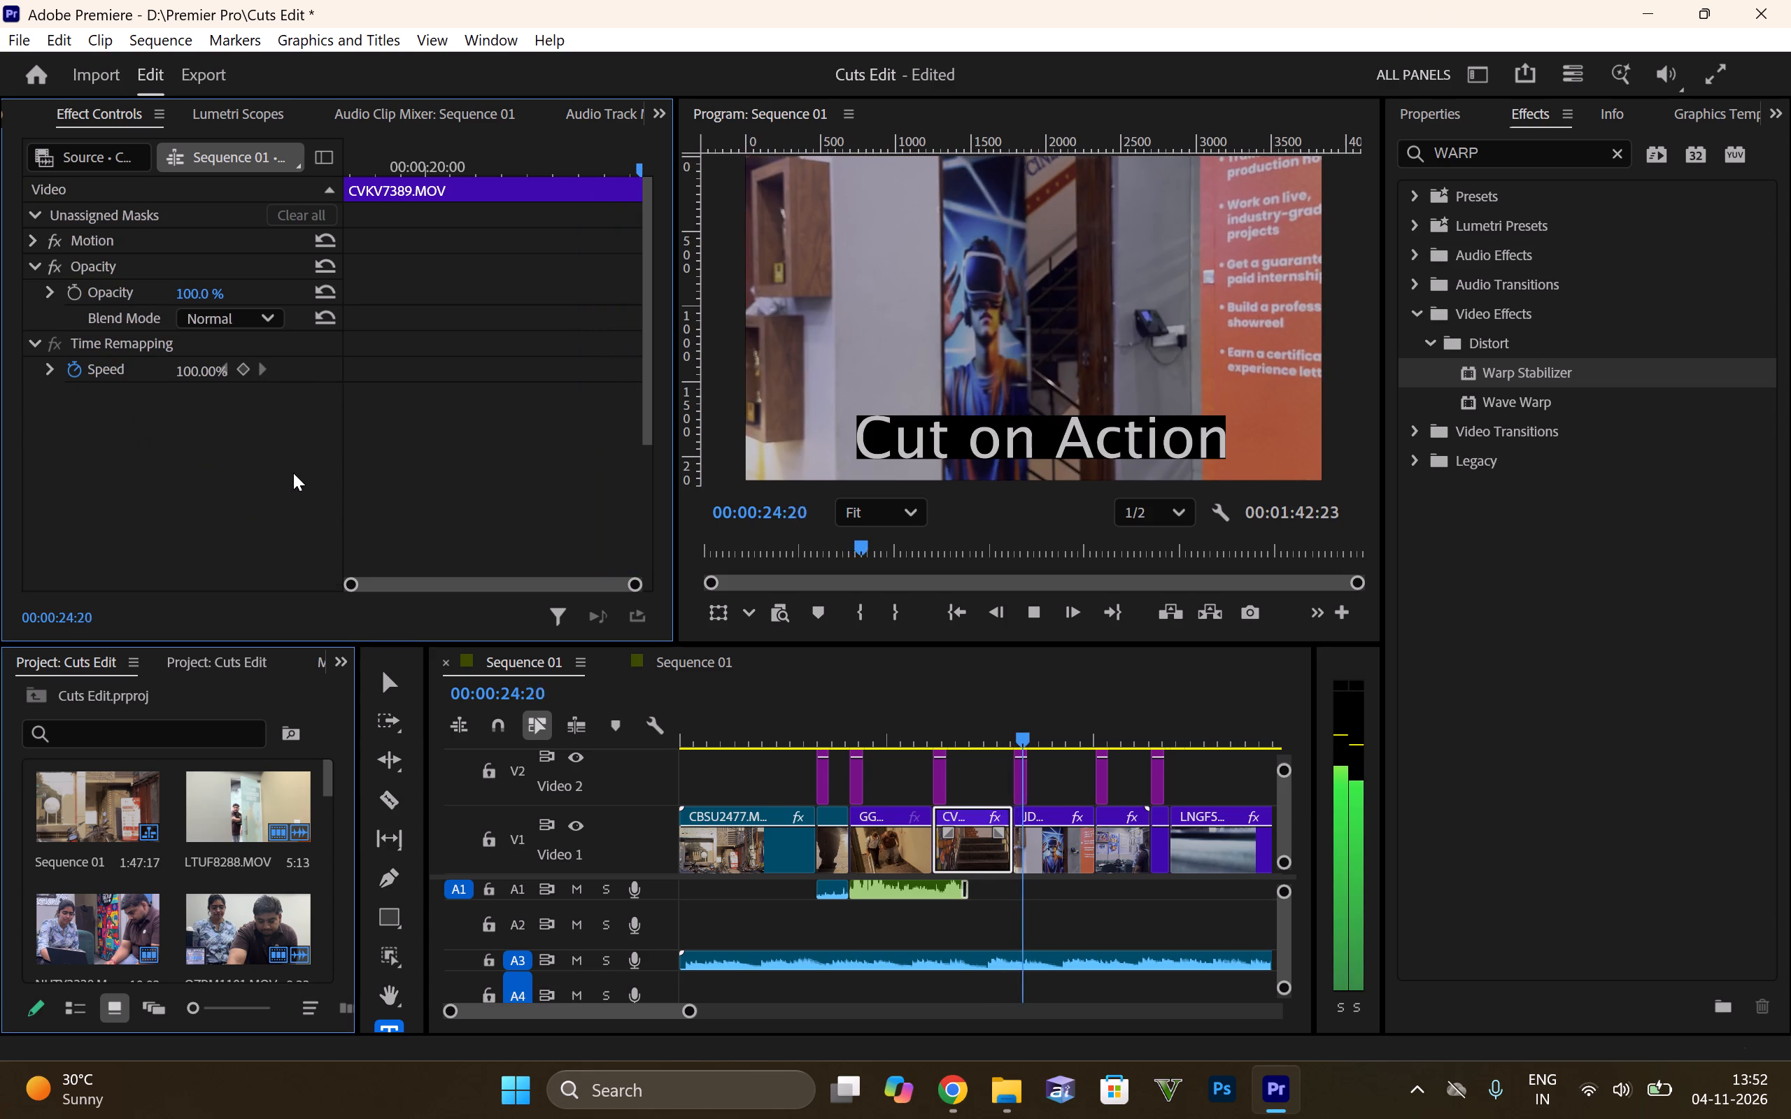
pyautogui.press('space')
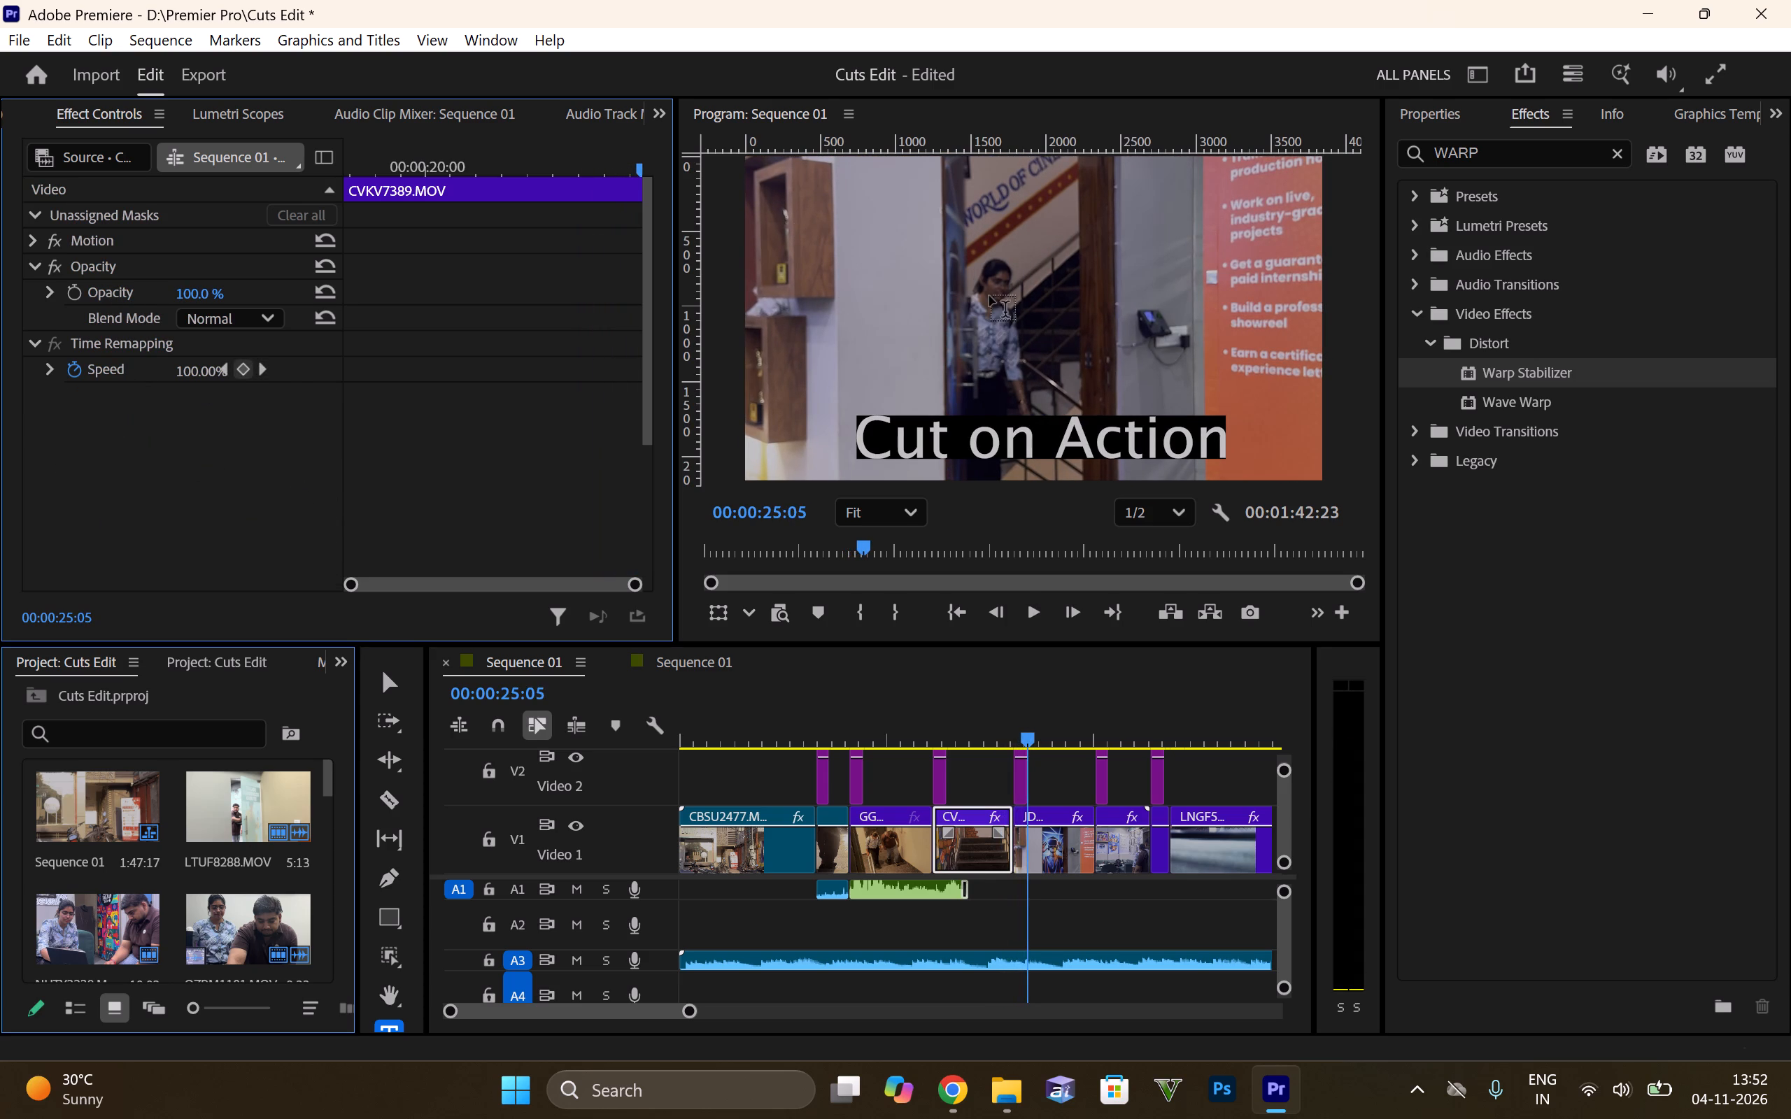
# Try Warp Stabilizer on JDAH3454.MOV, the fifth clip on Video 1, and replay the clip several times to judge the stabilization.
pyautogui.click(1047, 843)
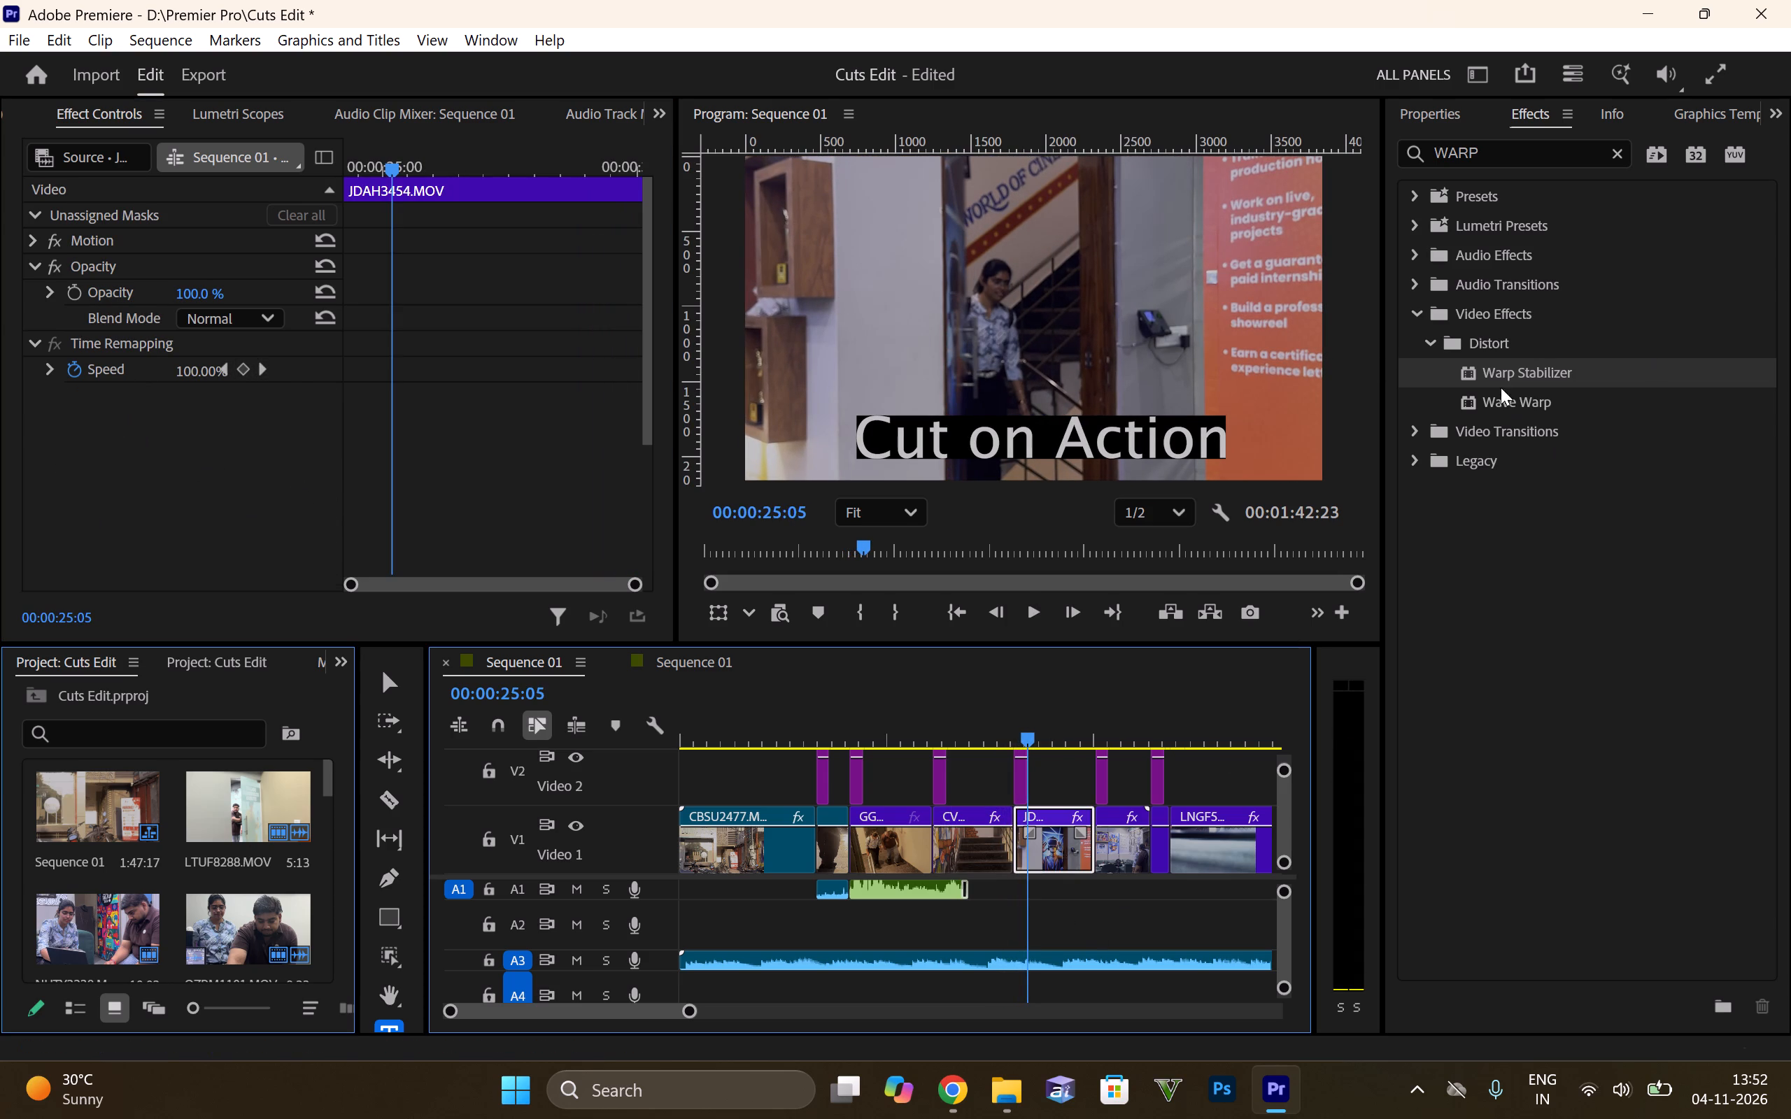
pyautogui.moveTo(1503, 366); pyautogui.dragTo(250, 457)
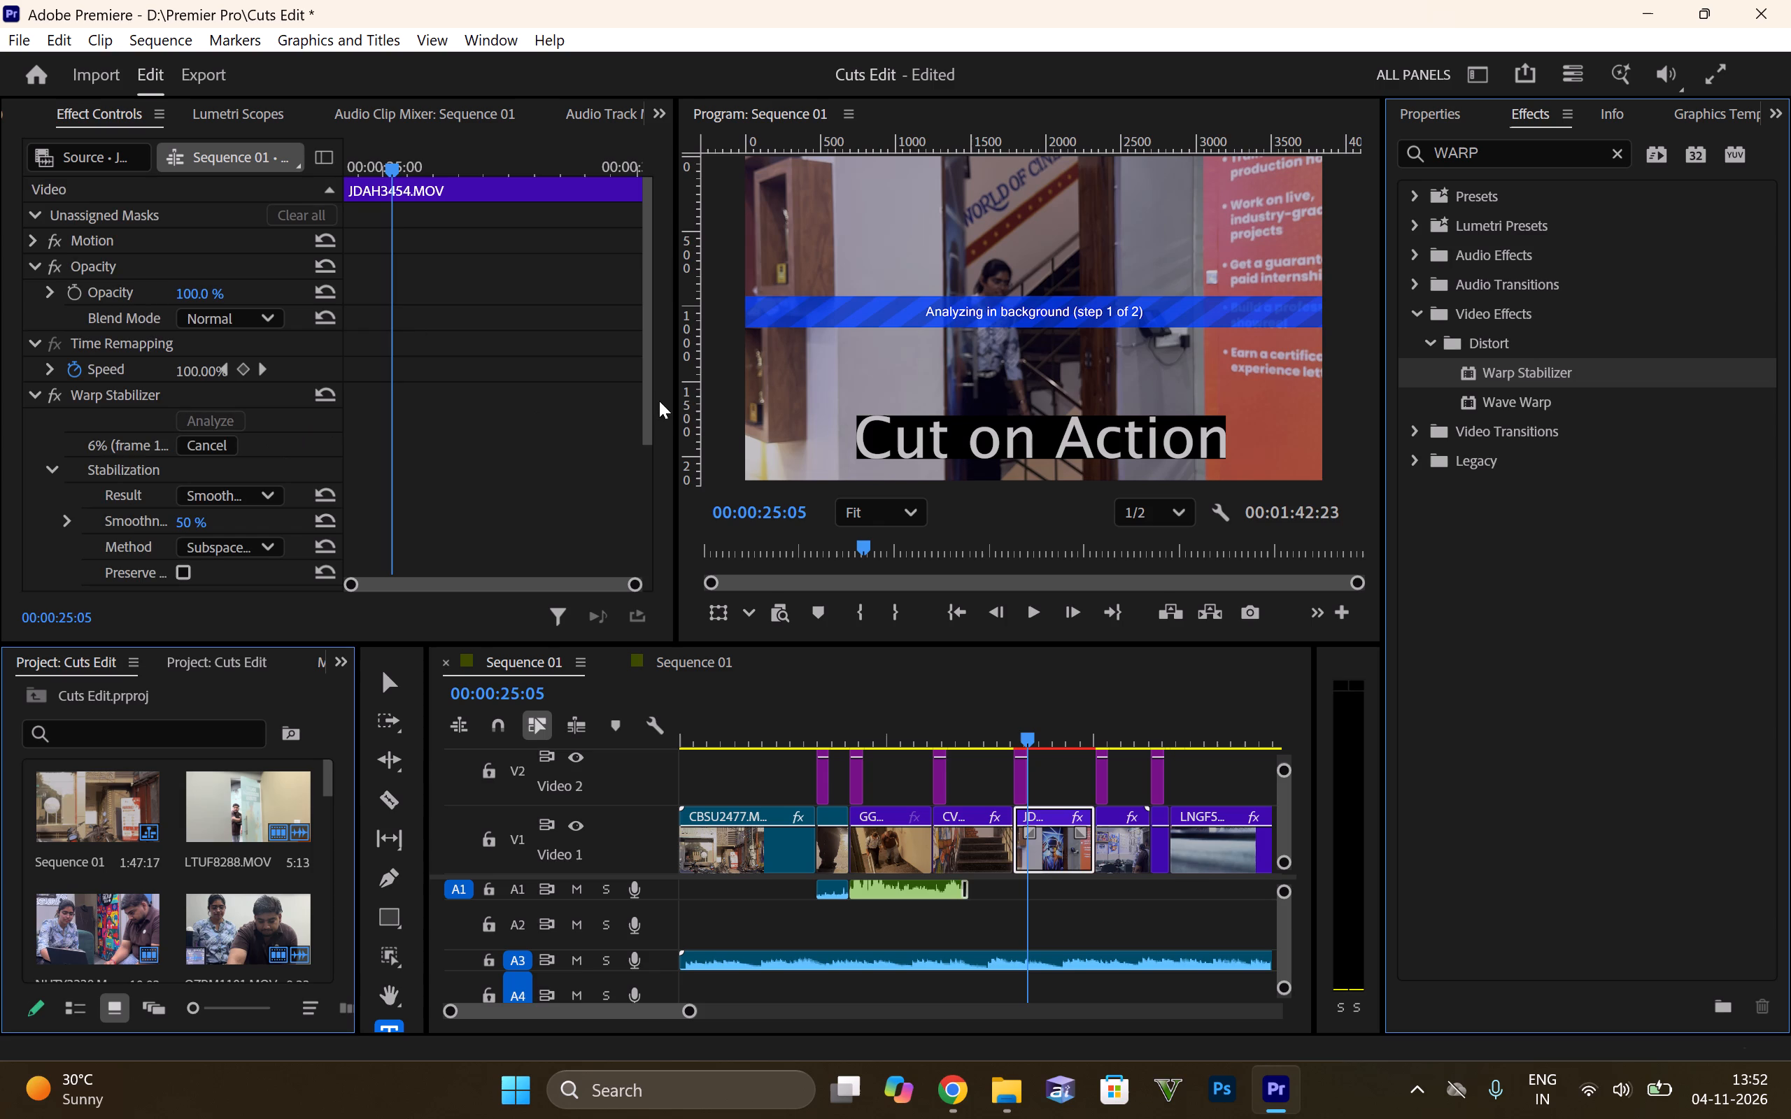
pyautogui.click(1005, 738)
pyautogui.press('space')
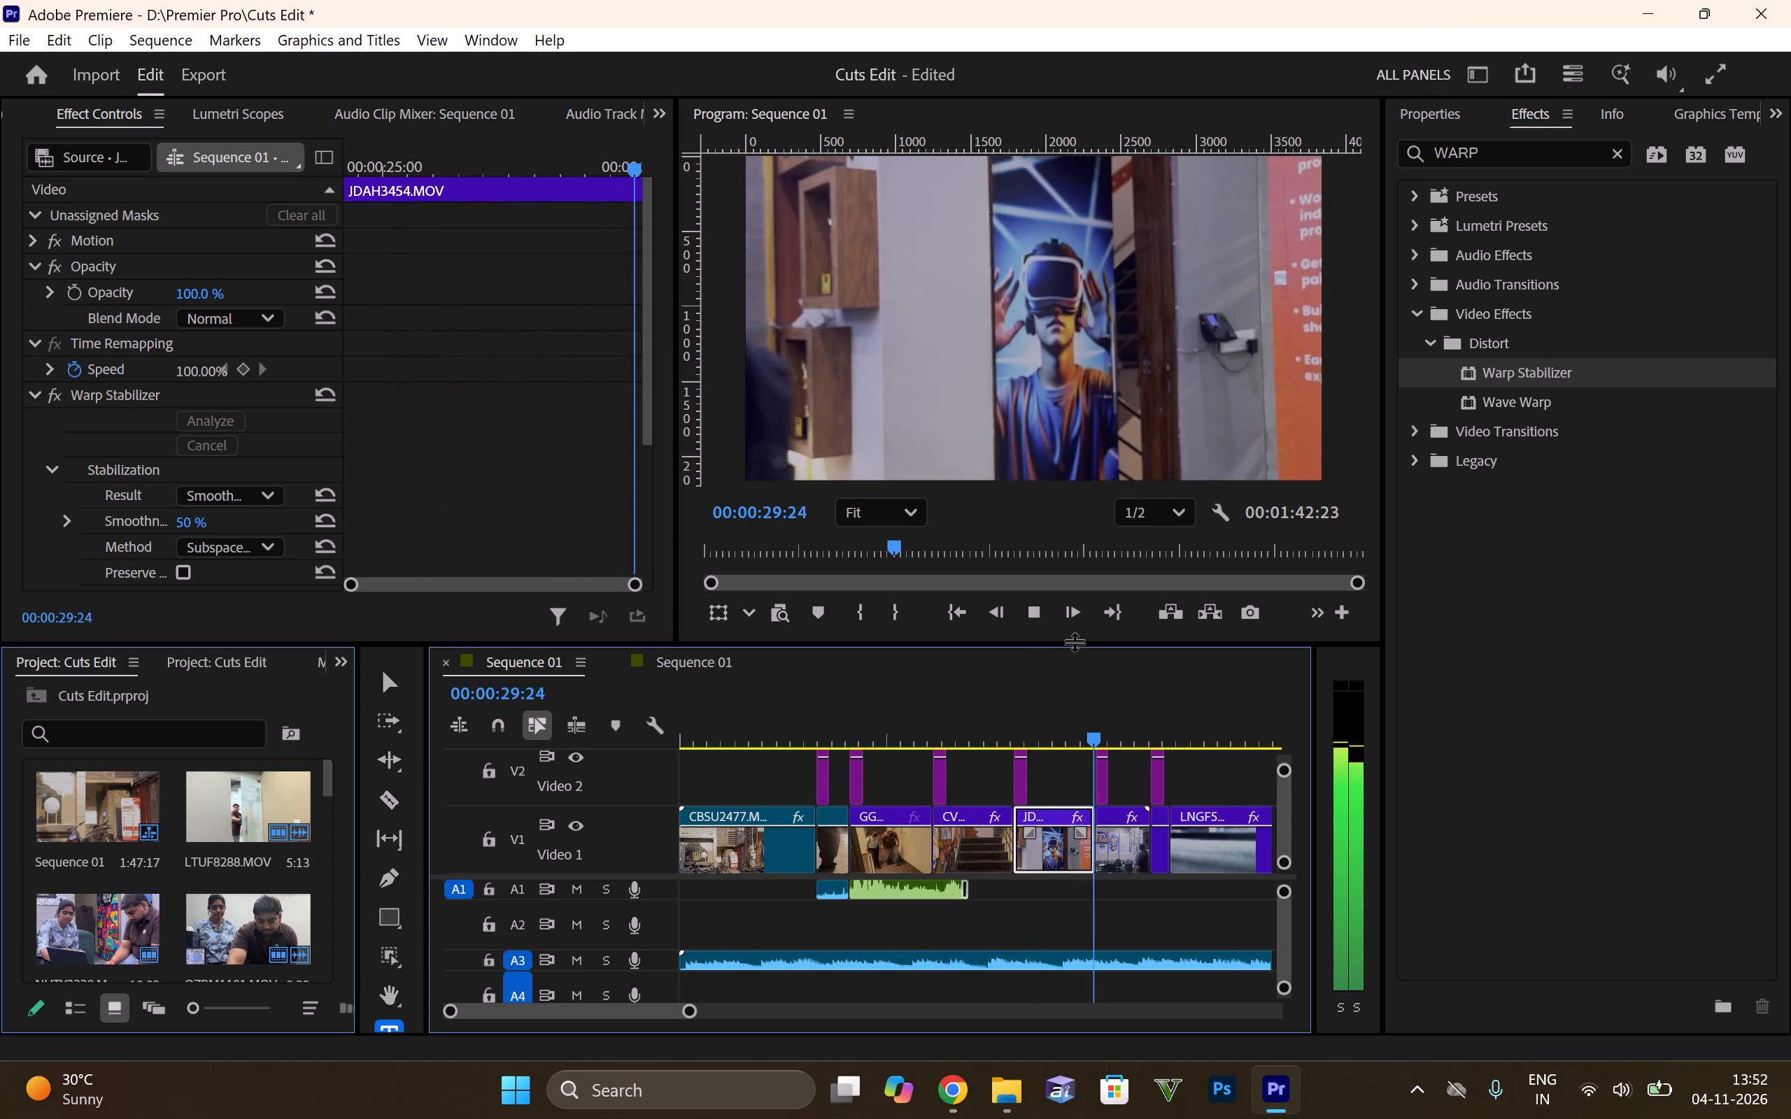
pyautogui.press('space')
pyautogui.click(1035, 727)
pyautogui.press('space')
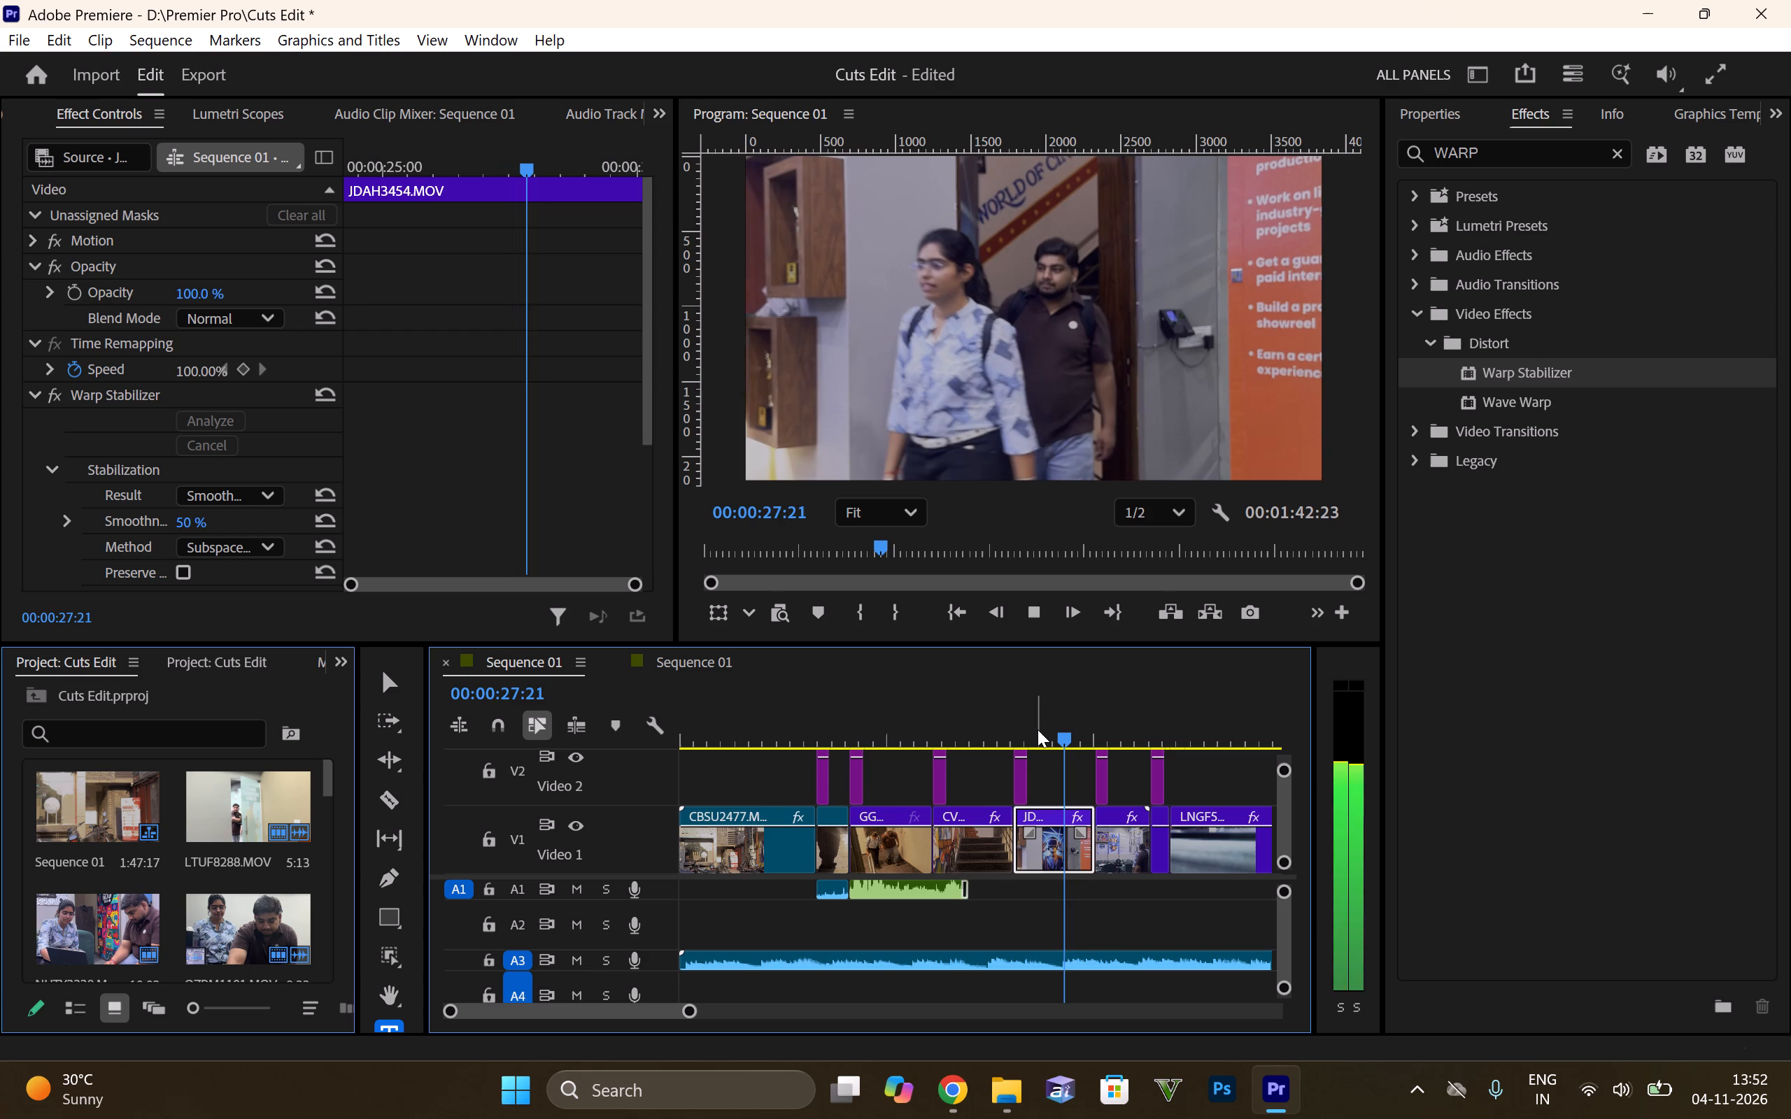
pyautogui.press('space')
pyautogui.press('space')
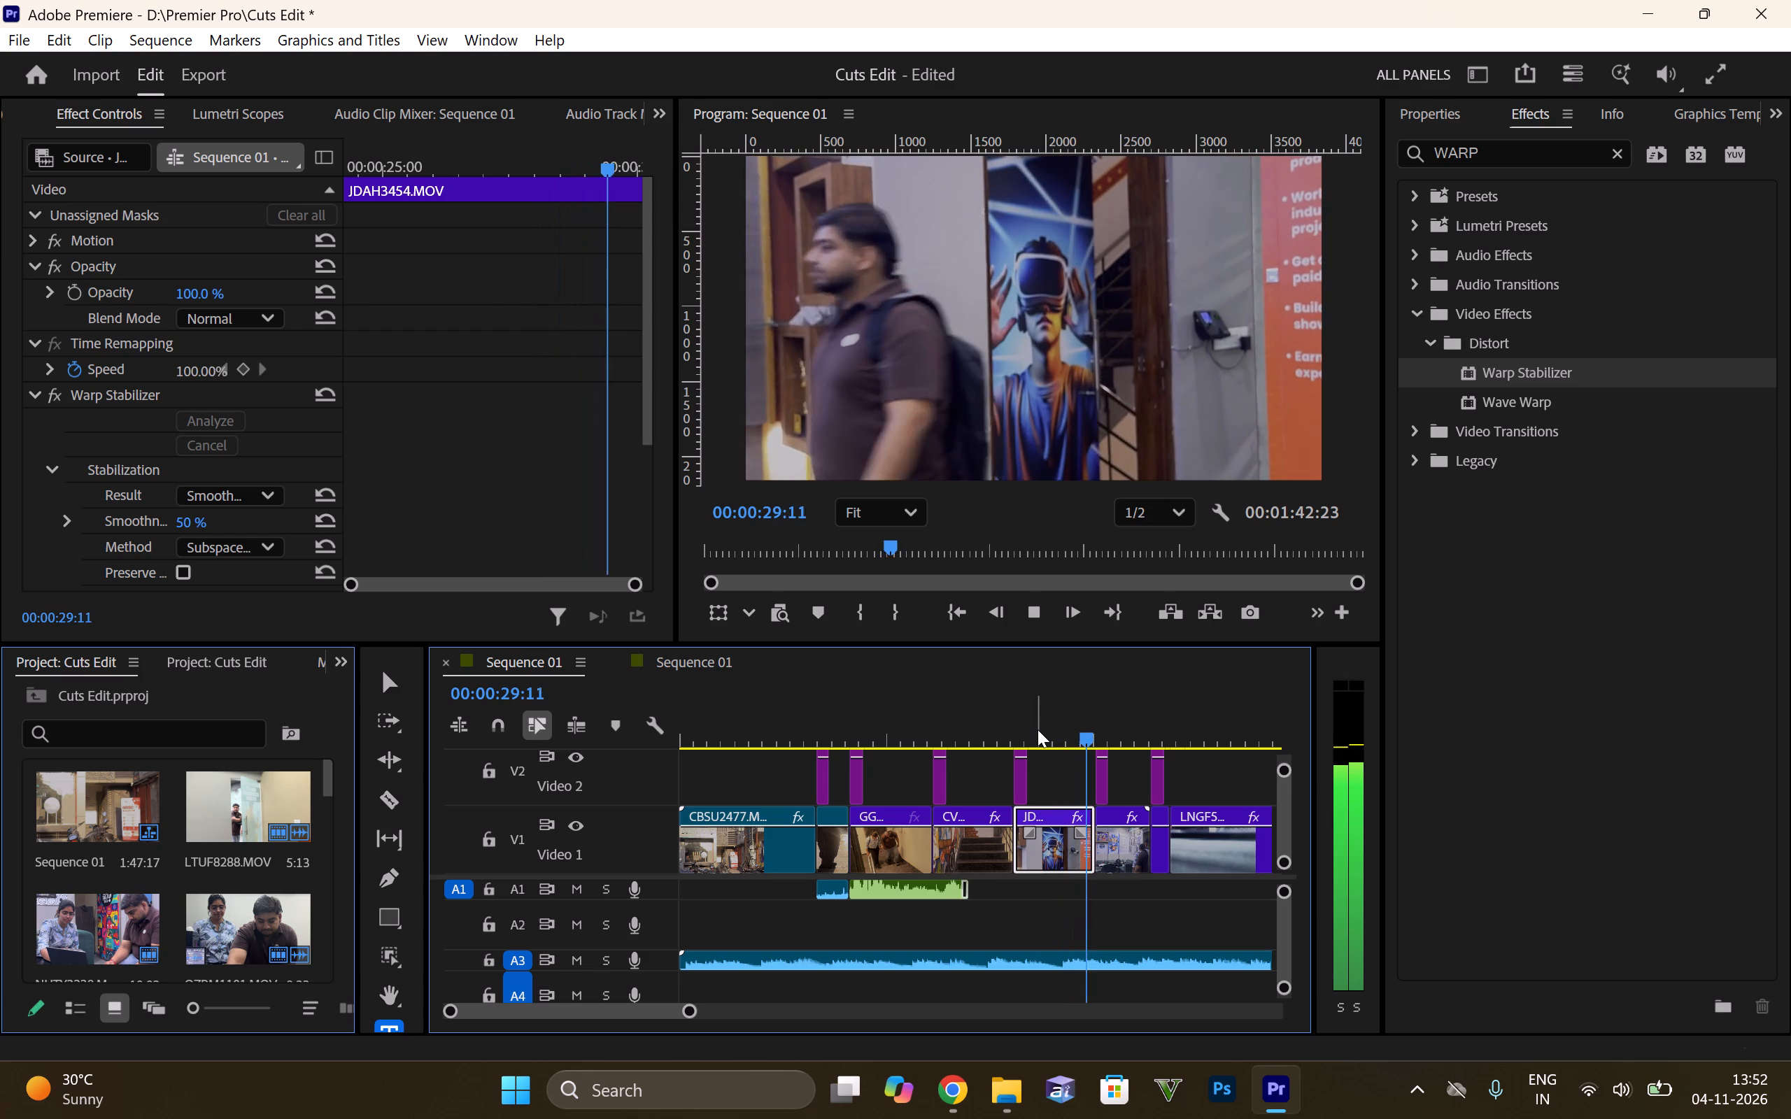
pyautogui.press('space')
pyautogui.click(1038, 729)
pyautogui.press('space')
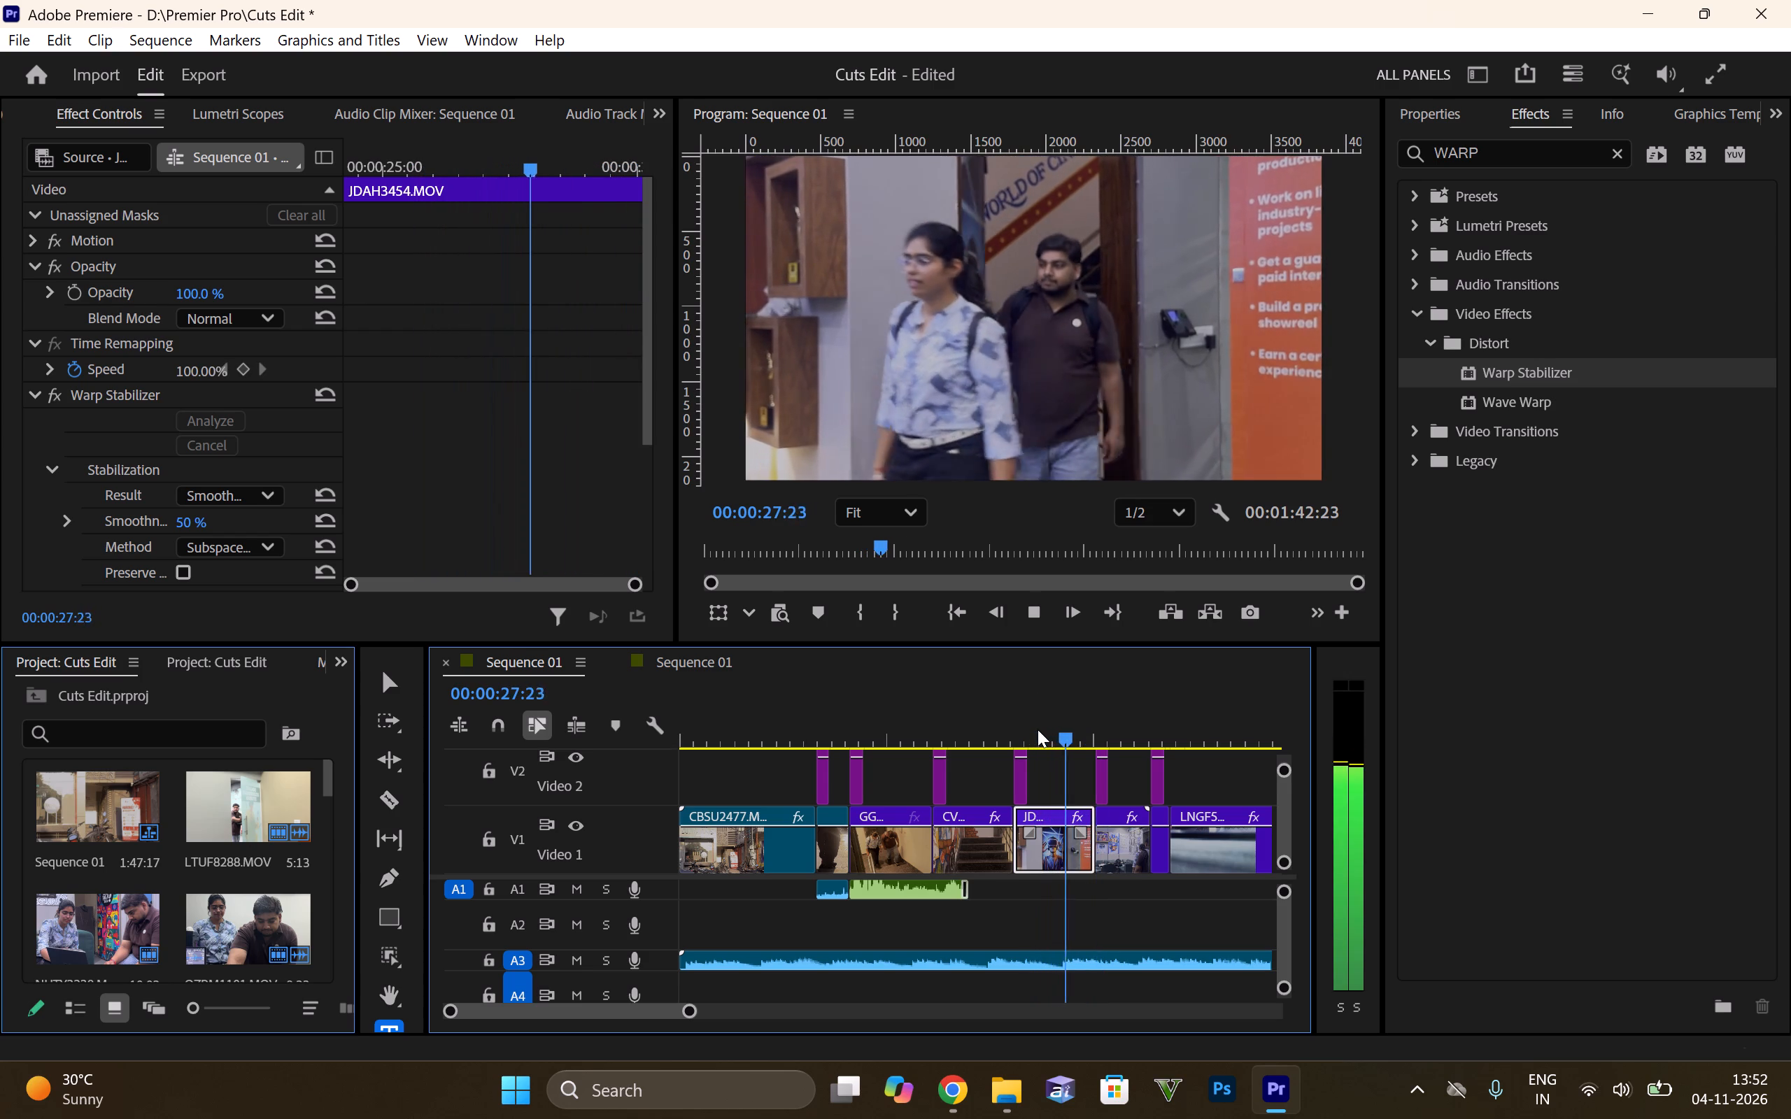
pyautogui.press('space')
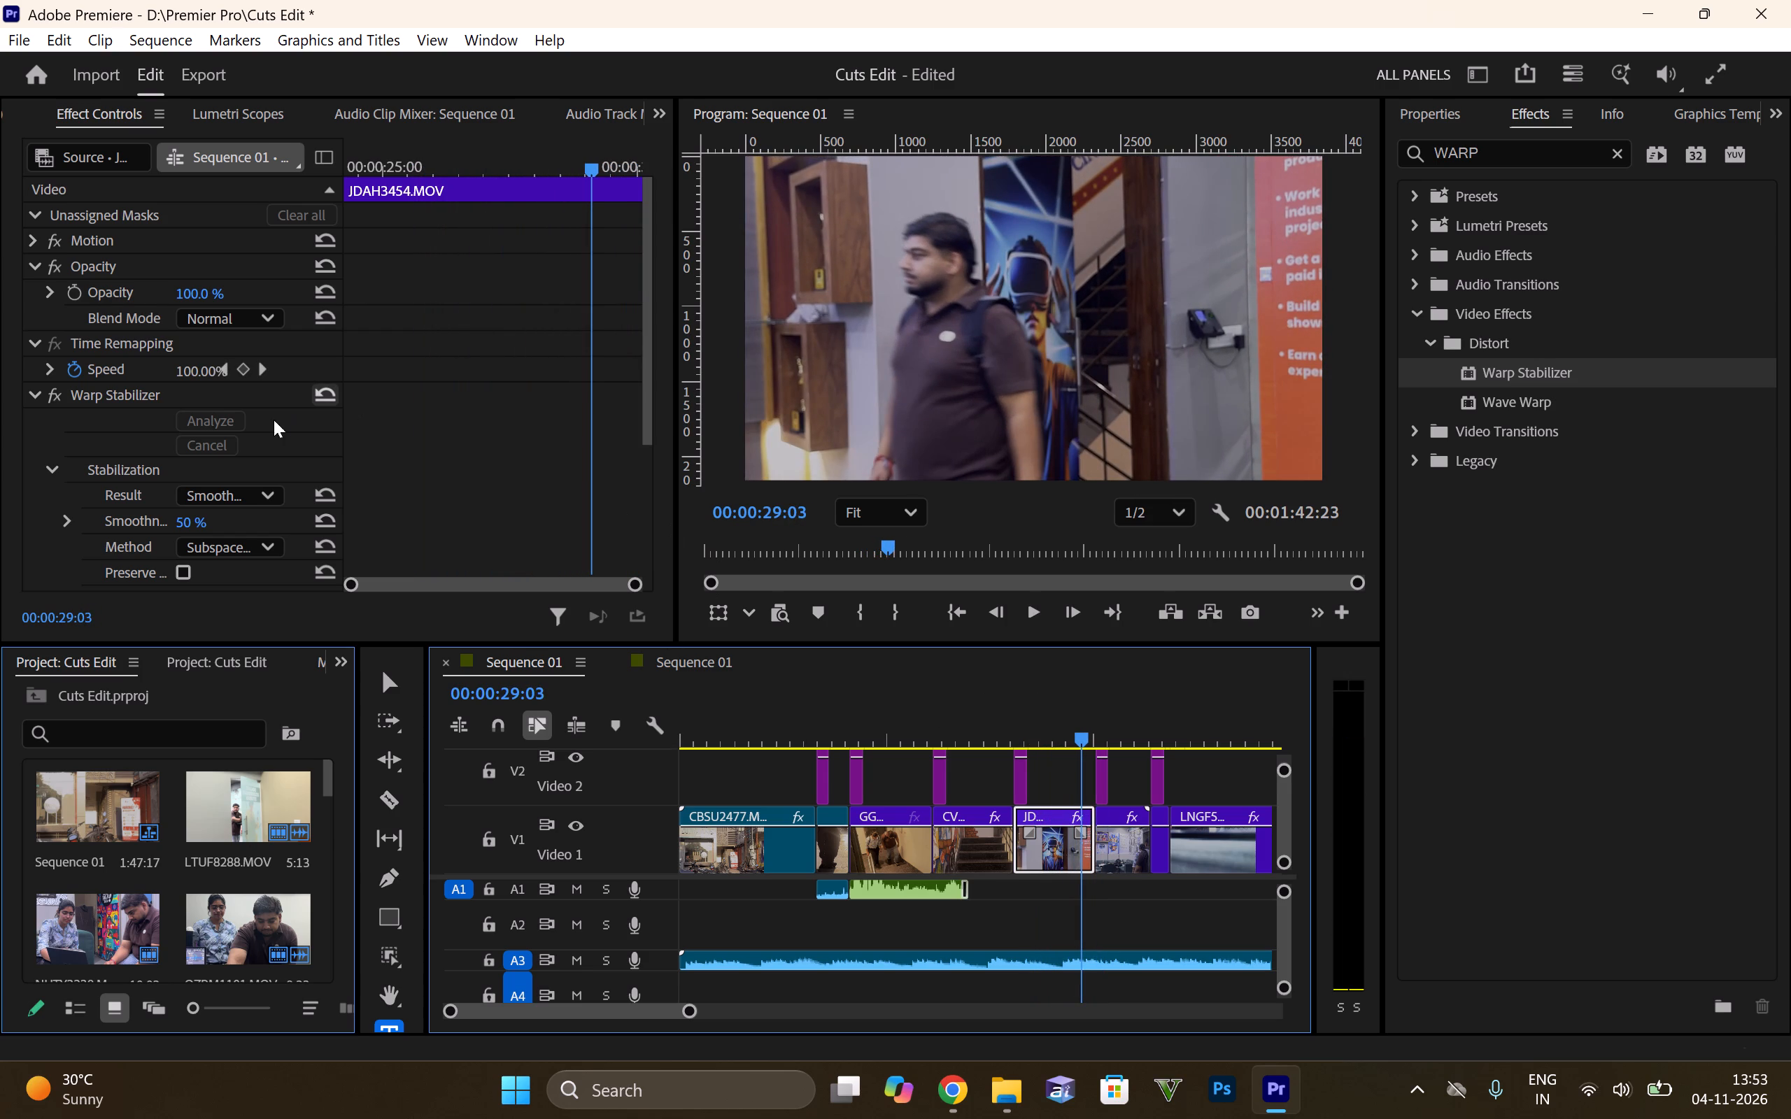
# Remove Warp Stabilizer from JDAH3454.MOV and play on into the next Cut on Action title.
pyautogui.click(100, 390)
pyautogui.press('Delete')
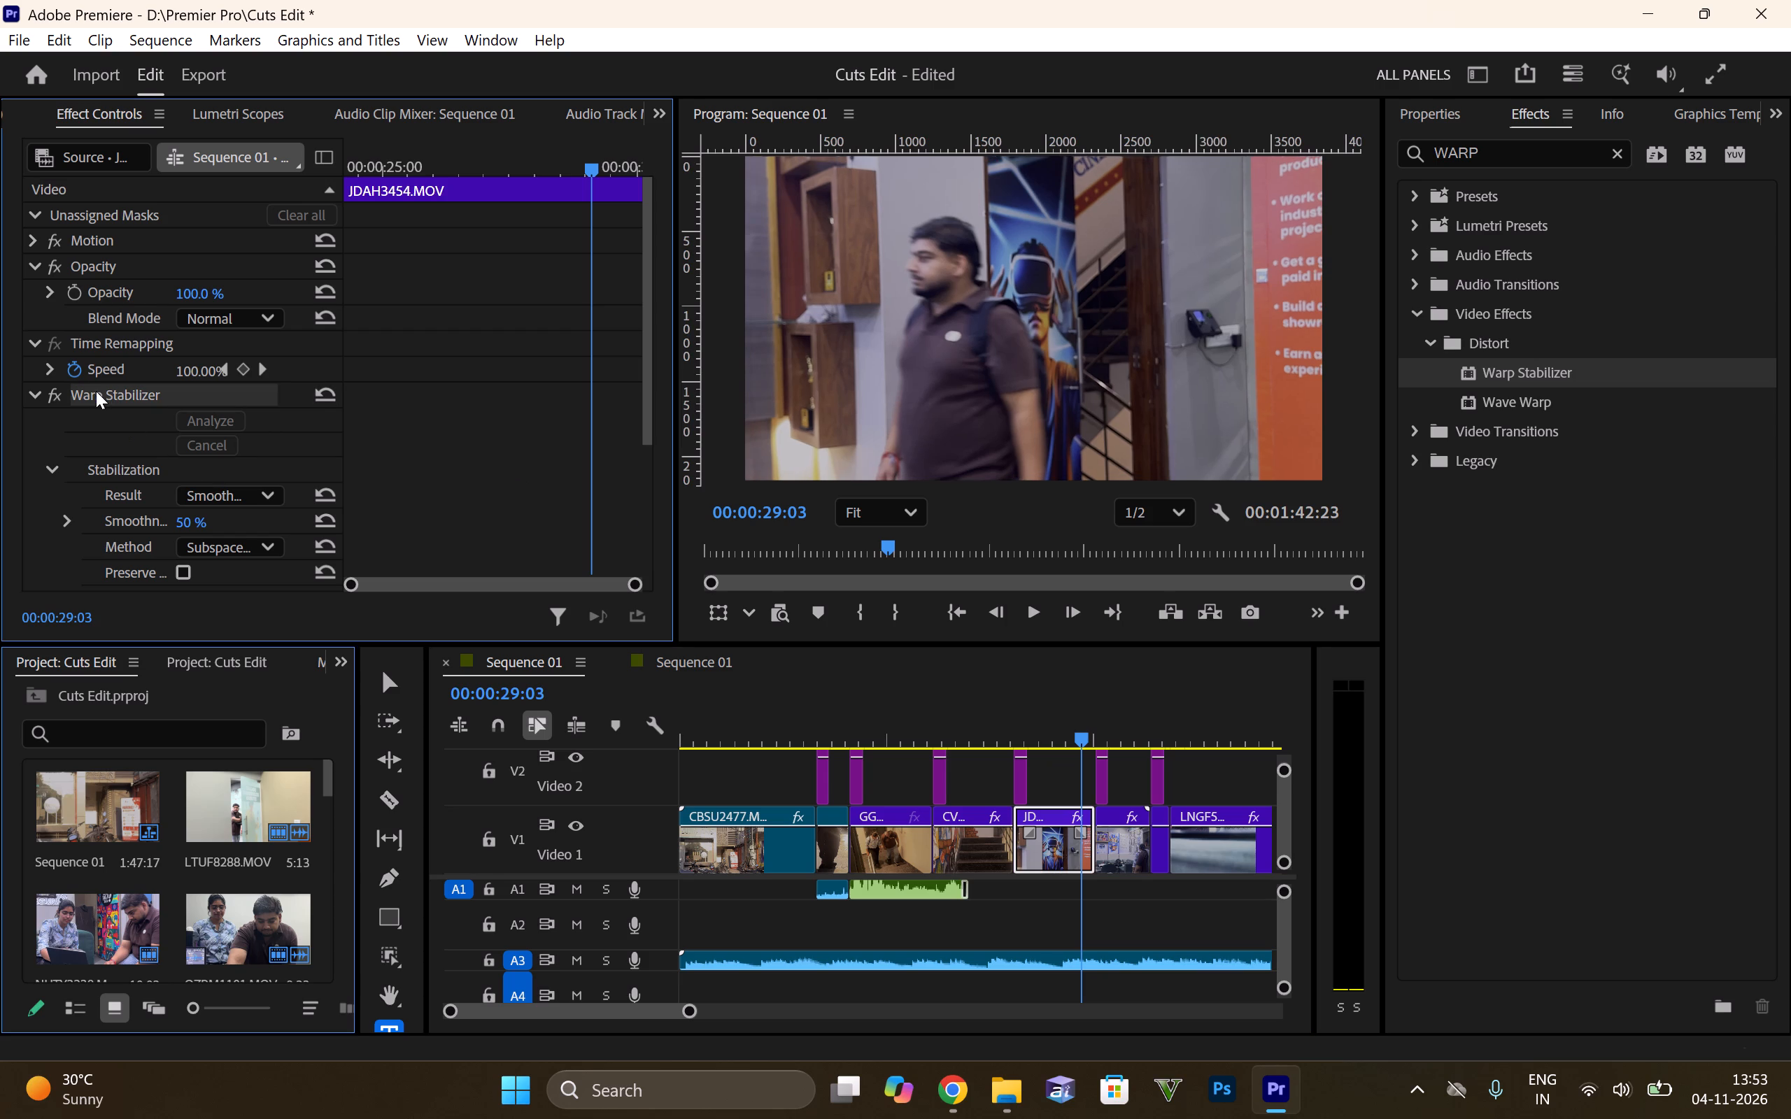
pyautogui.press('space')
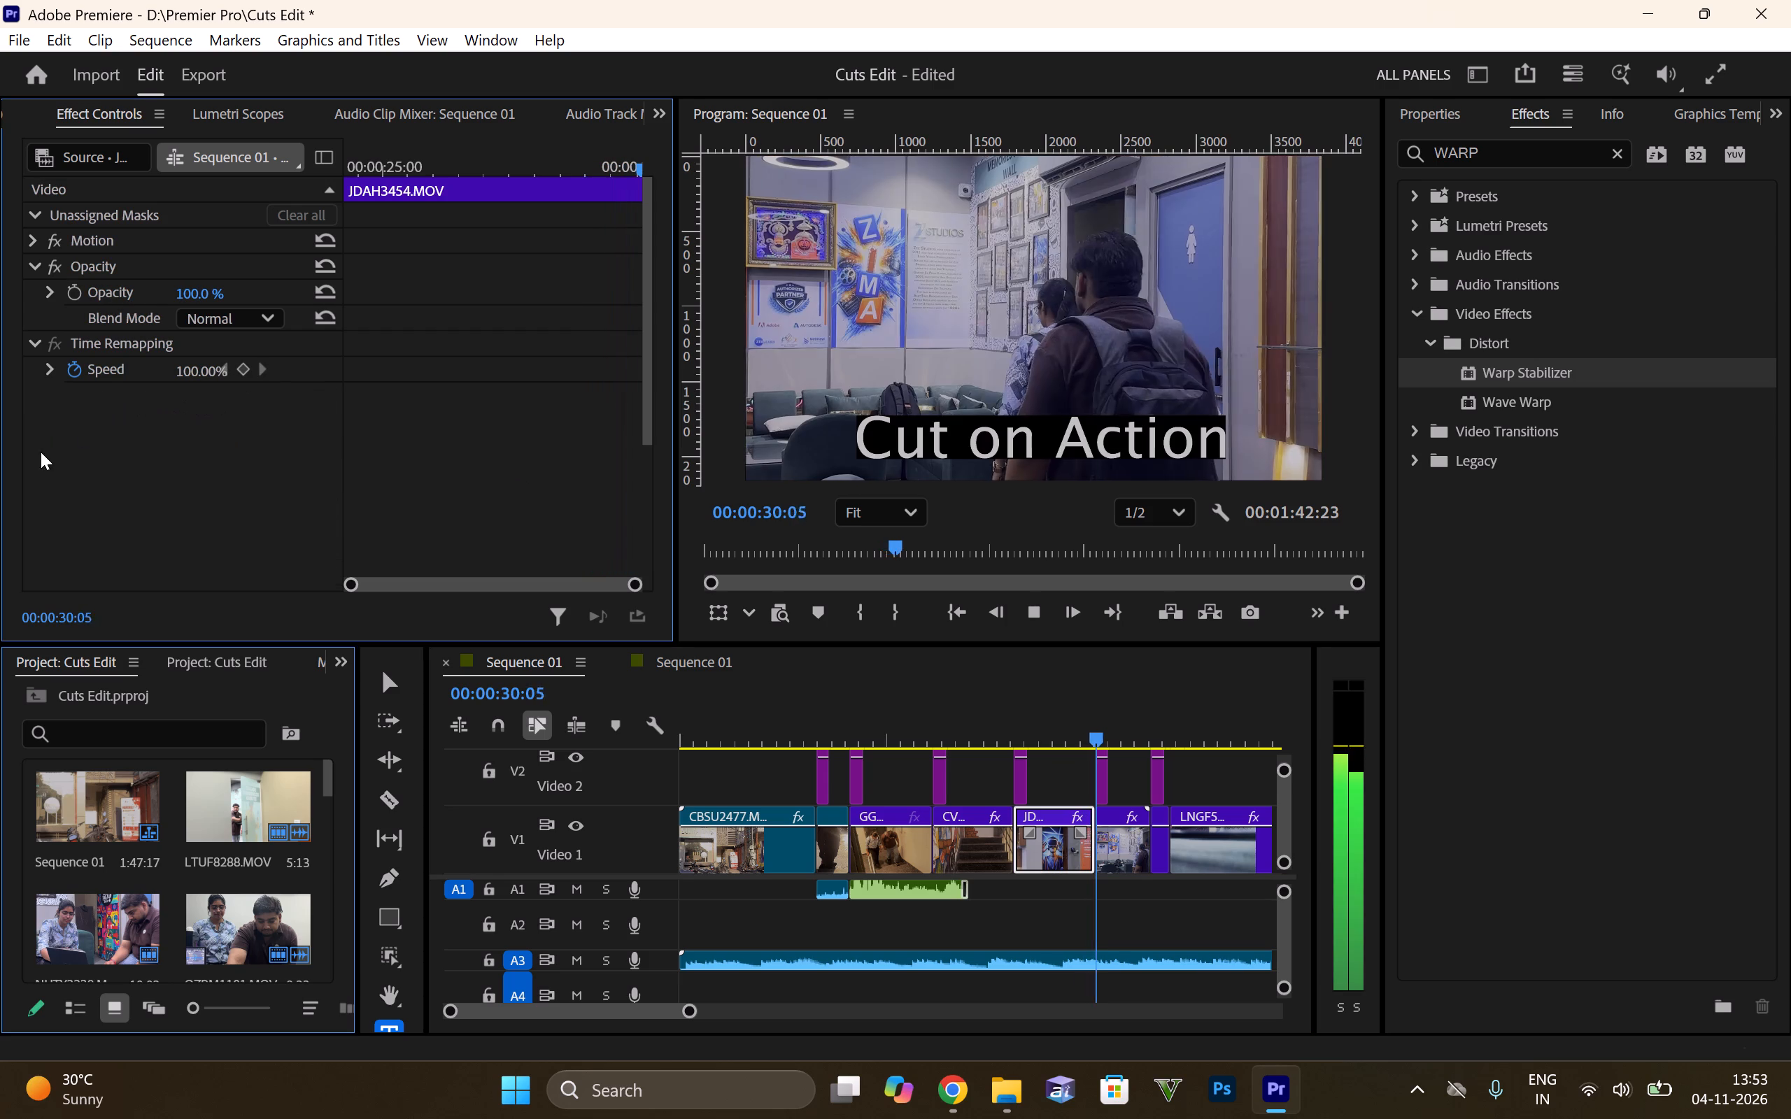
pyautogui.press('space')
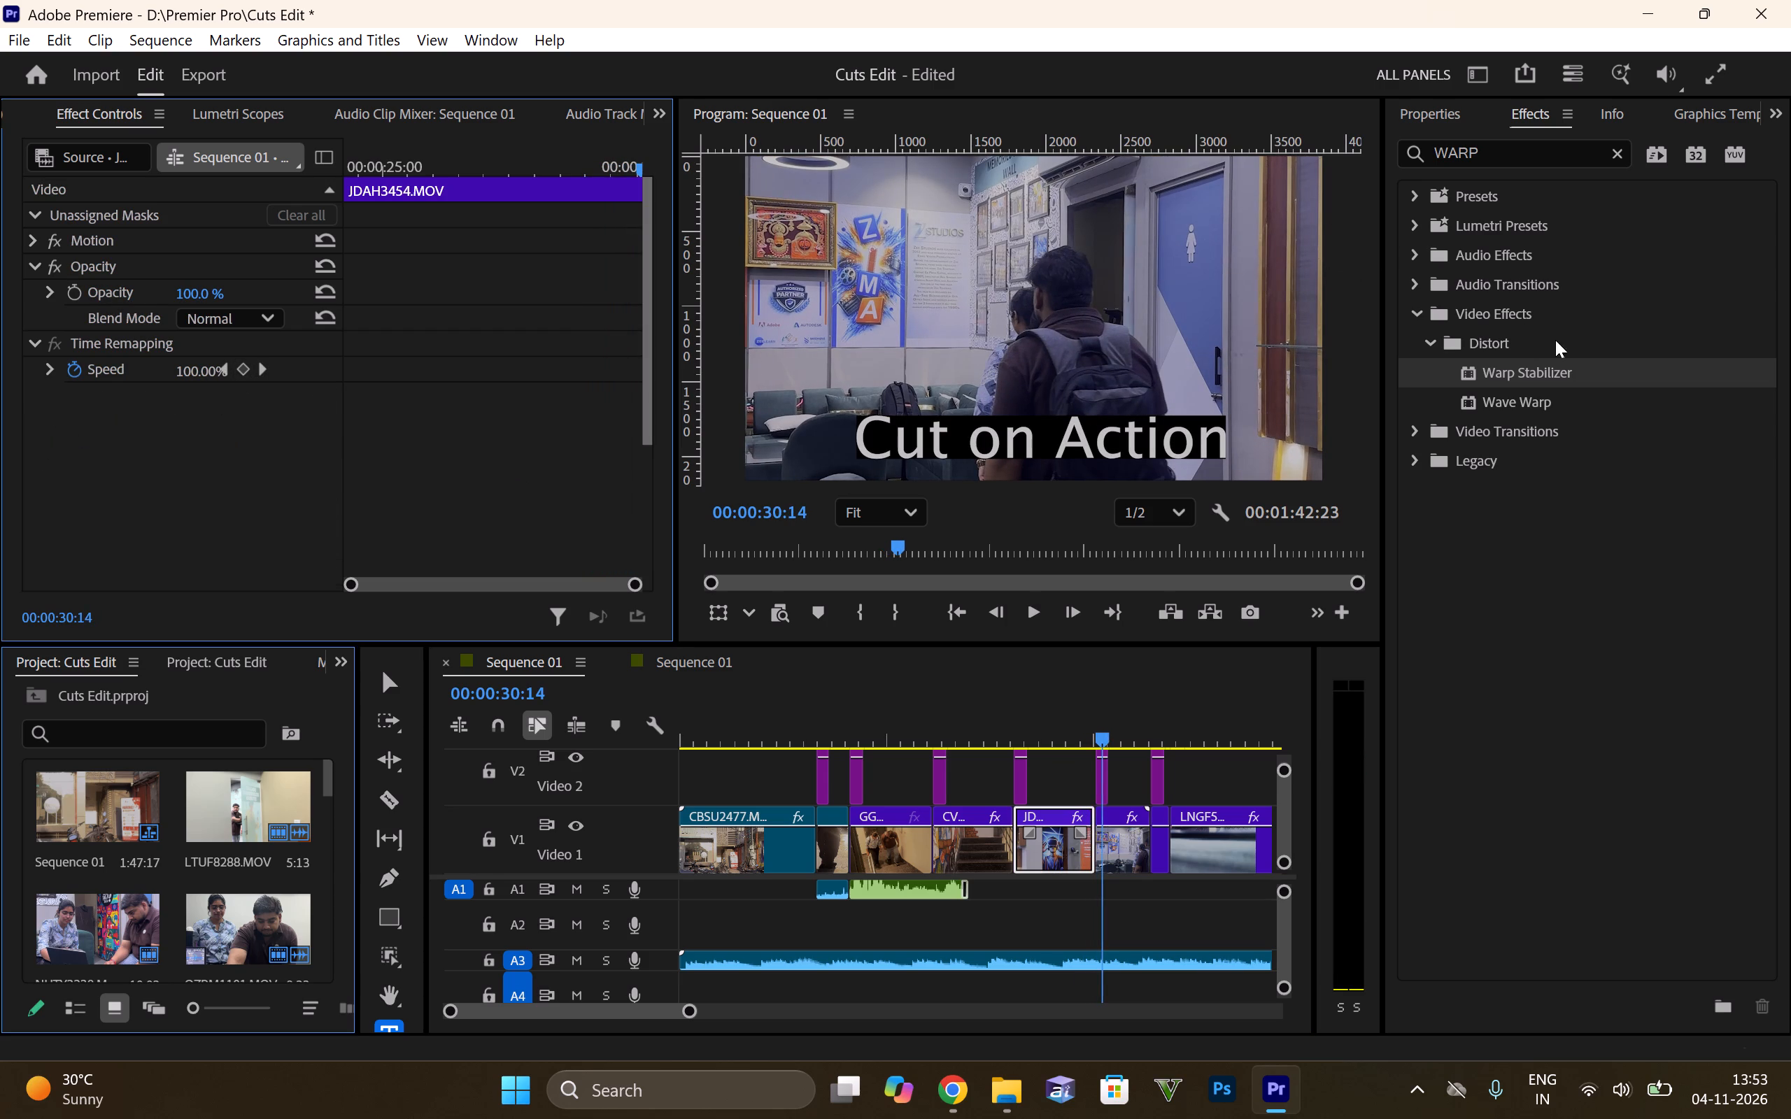
# Apply Warp Stabilizer to OPNH0906.MOV, the sixth clip on Video 1, and play from before it through to the insert cut.
pyautogui.click(1114, 848)
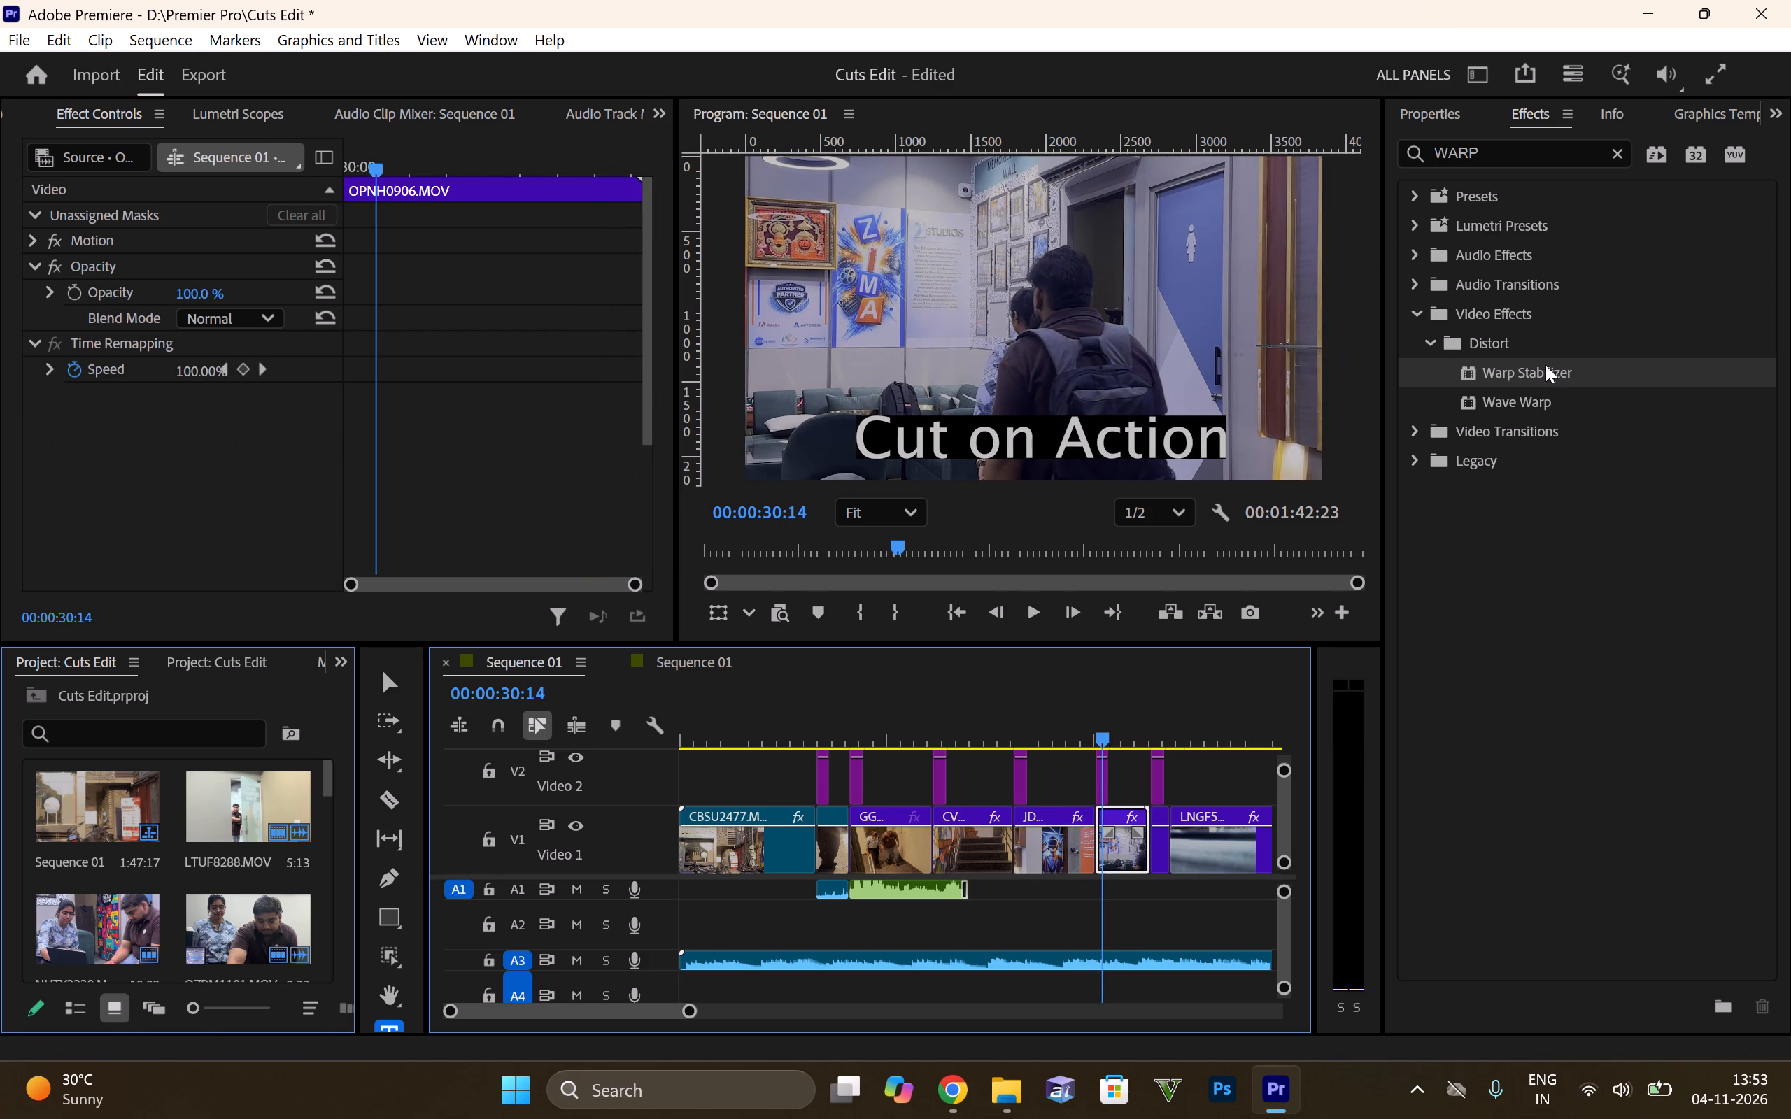
pyautogui.moveTo(1545, 365); pyautogui.dragTo(233, 452)
pyautogui.press('space')
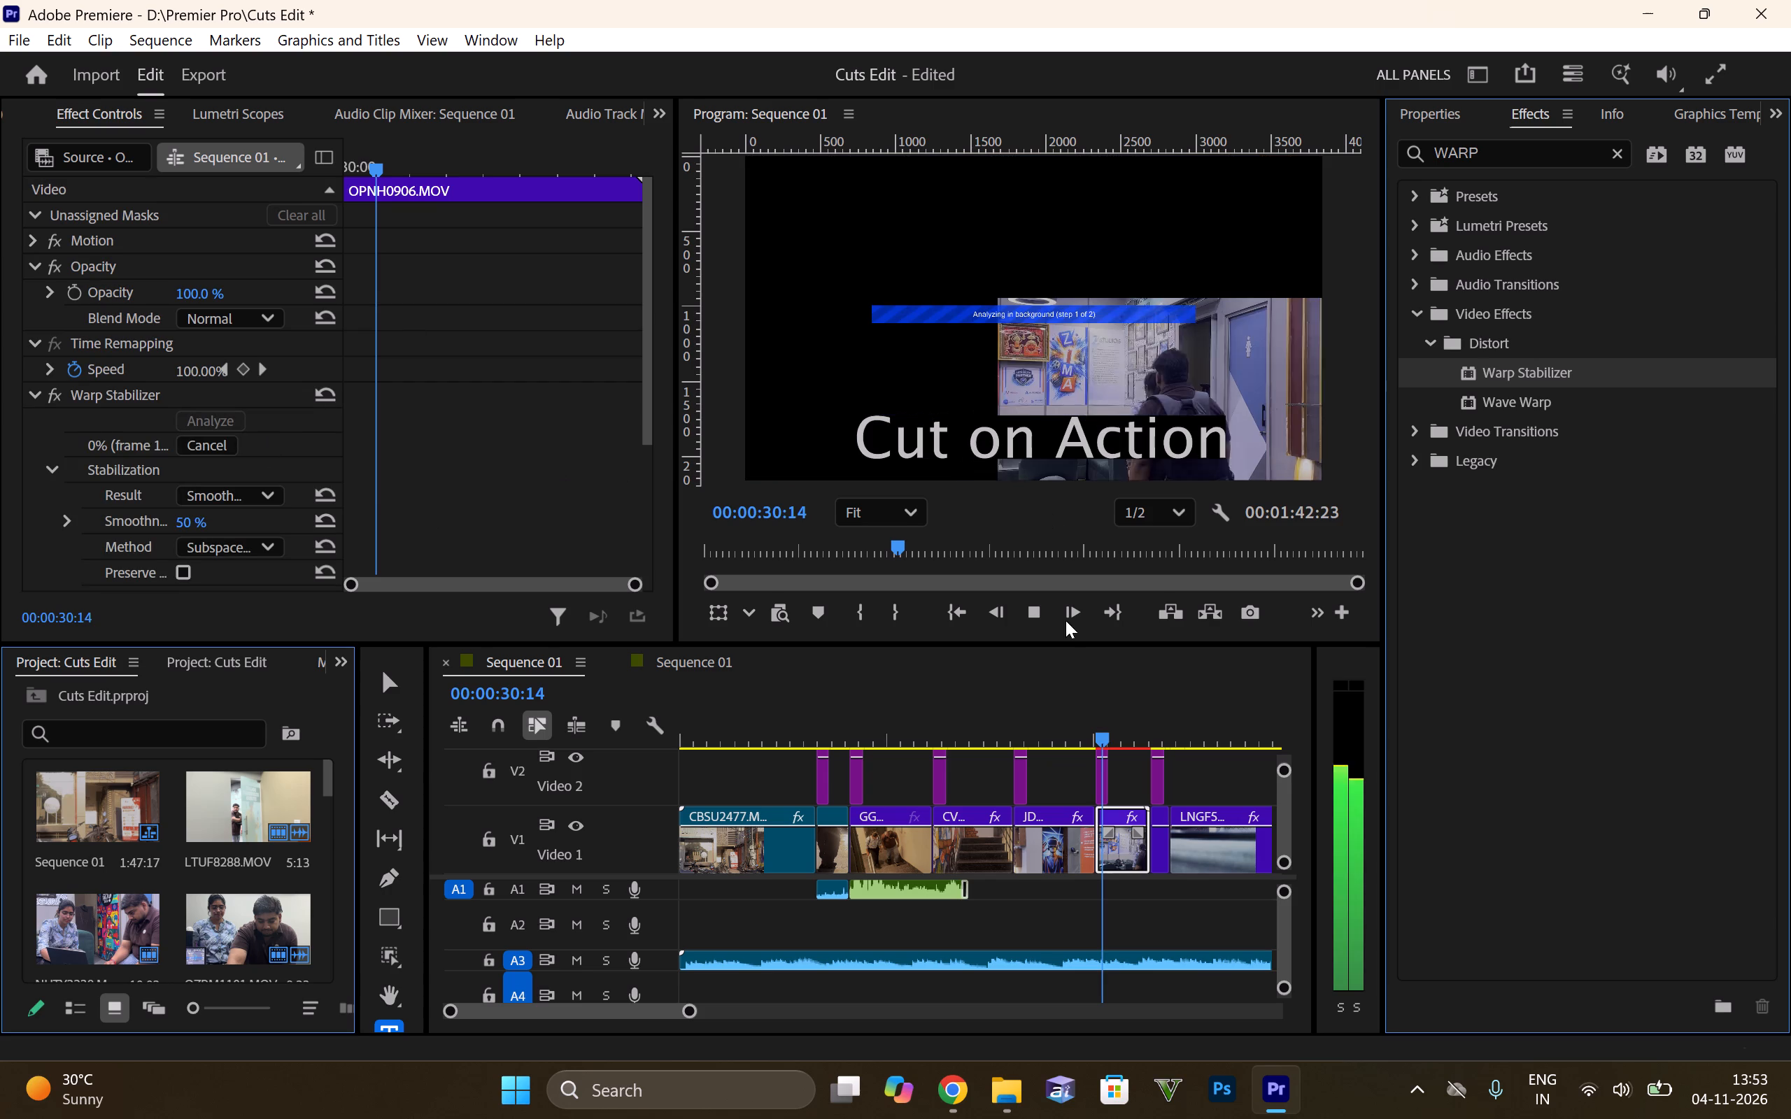
pyautogui.press('space')
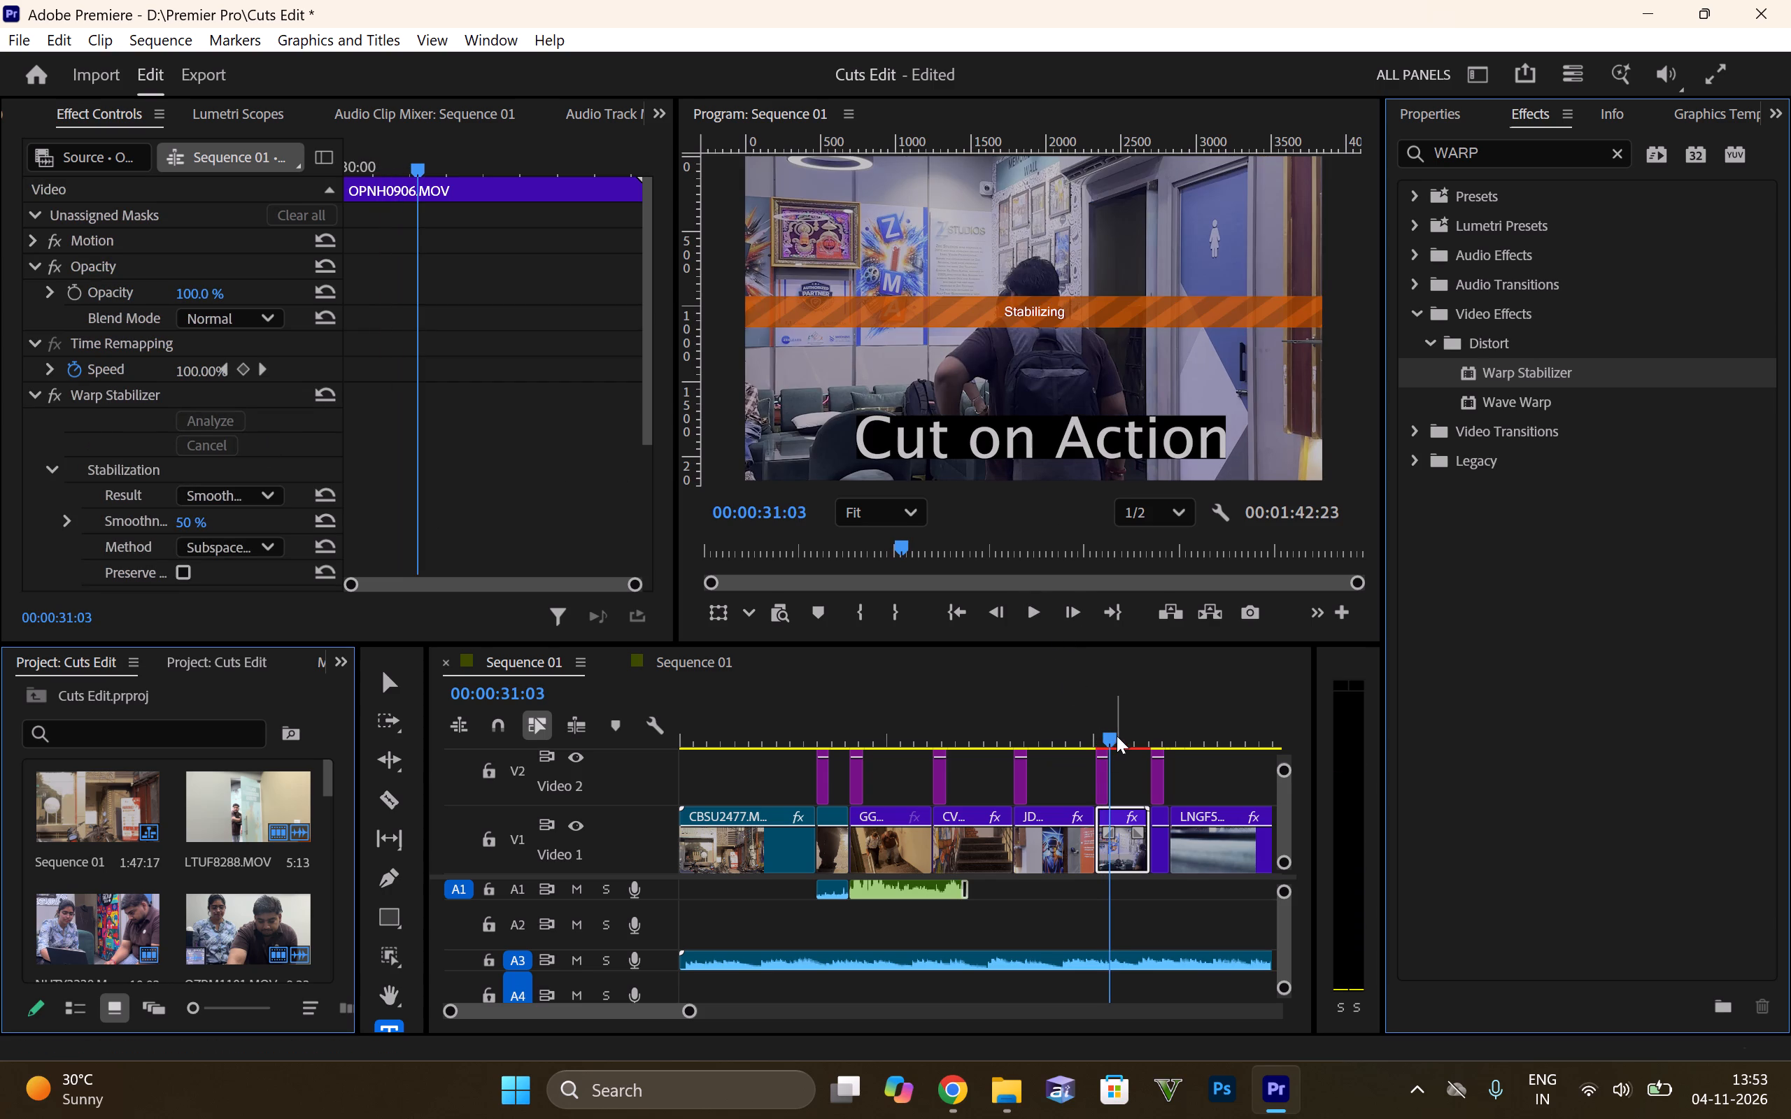
pyautogui.click(1068, 736)
pyautogui.press('space')
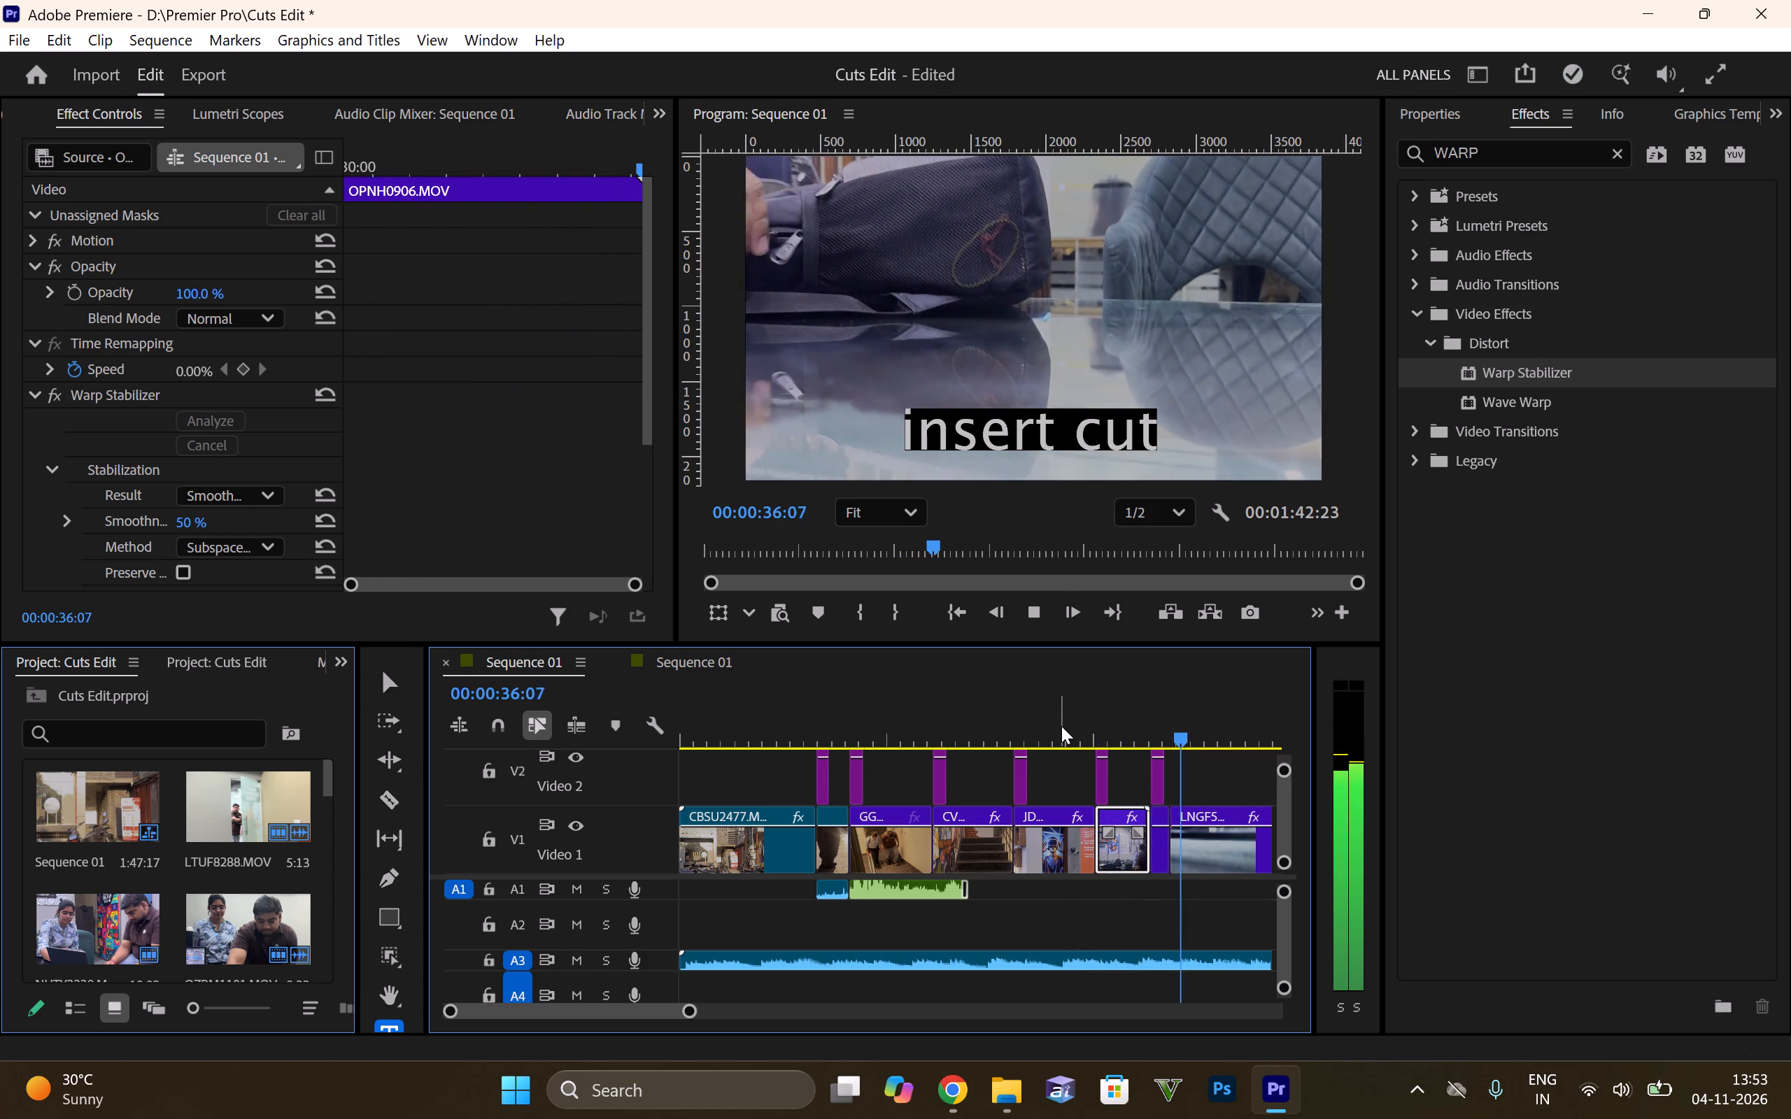
pyautogui.press('space')
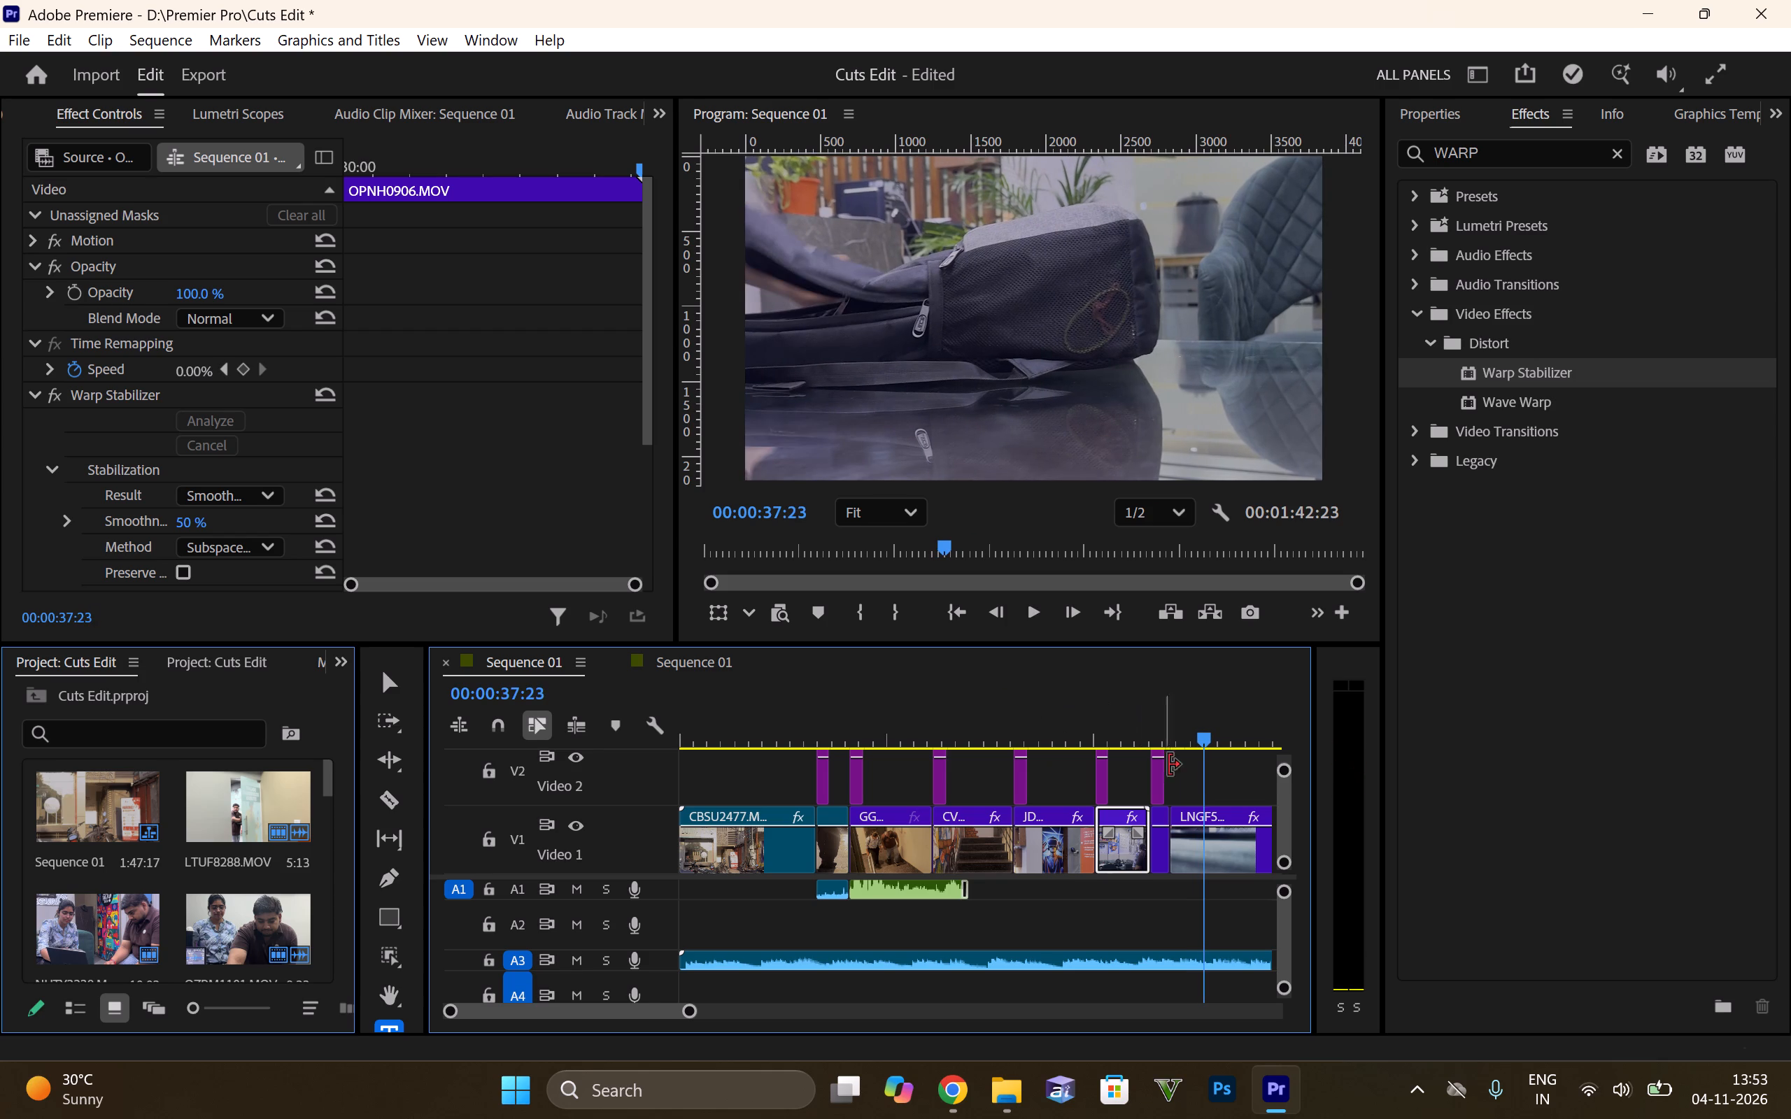
# Apply Warp Stabilizer to CJFE8979.MOV, the short clip before the insert cut on Video 1, and play it through to the insert cut title.
pyautogui.moveTo(1172, 729); pyautogui.dragTo(1157, 736)
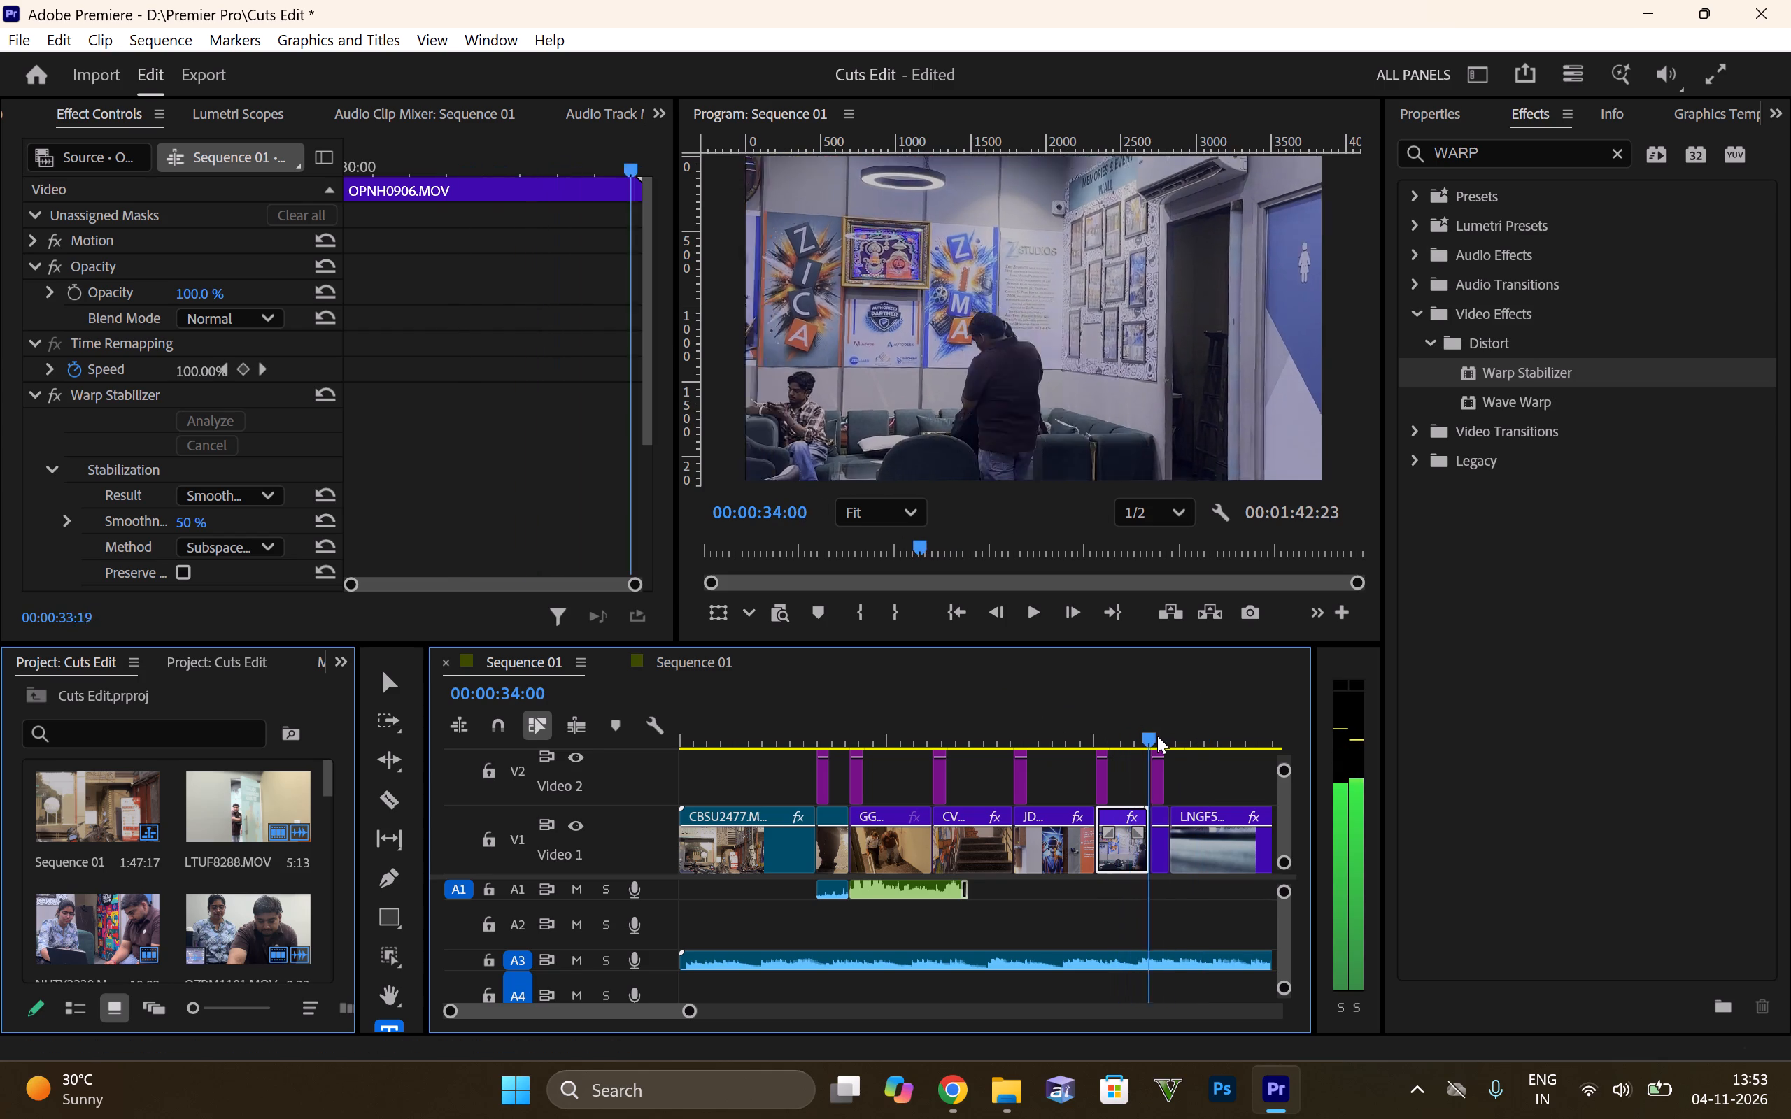
pyautogui.moveTo(1157, 736); pyautogui.dragTo(1155, 735)
pyautogui.click(1161, 859)
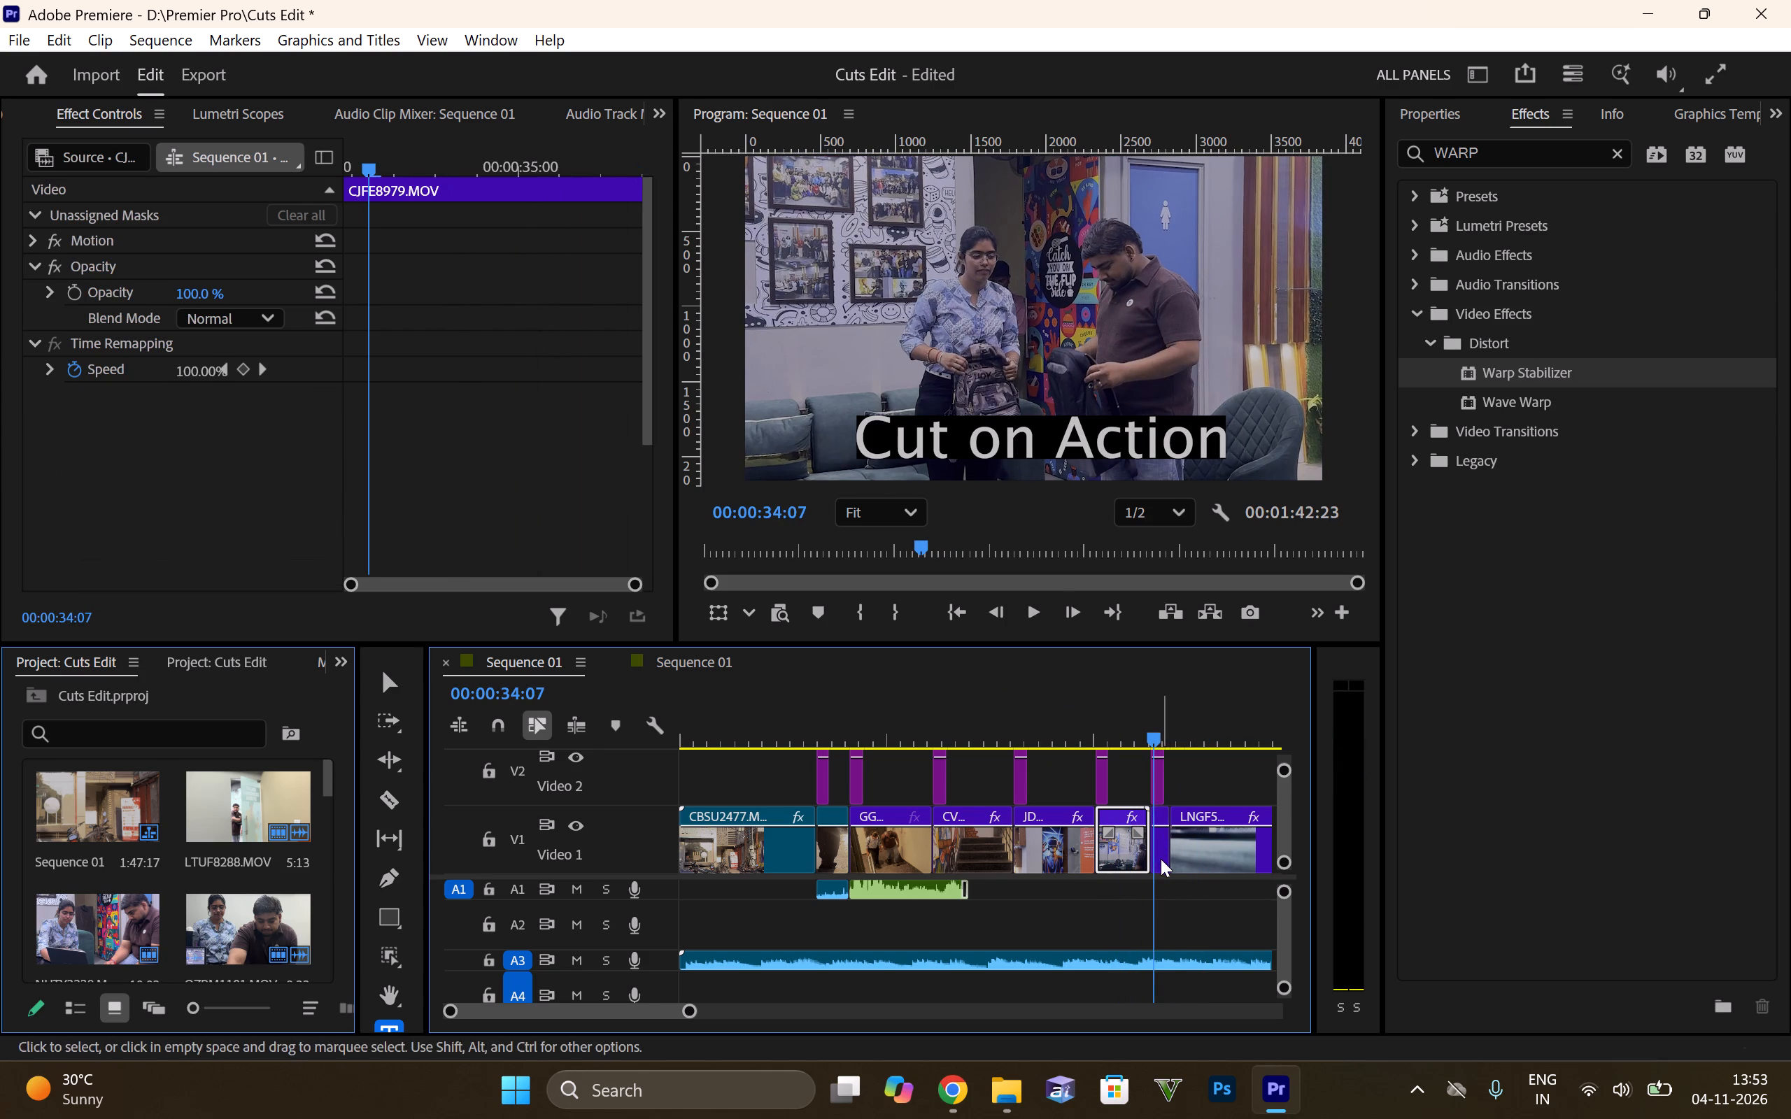
pyautogui.moveTo(1506, 364); pyautogui.dragTo(244, 464)
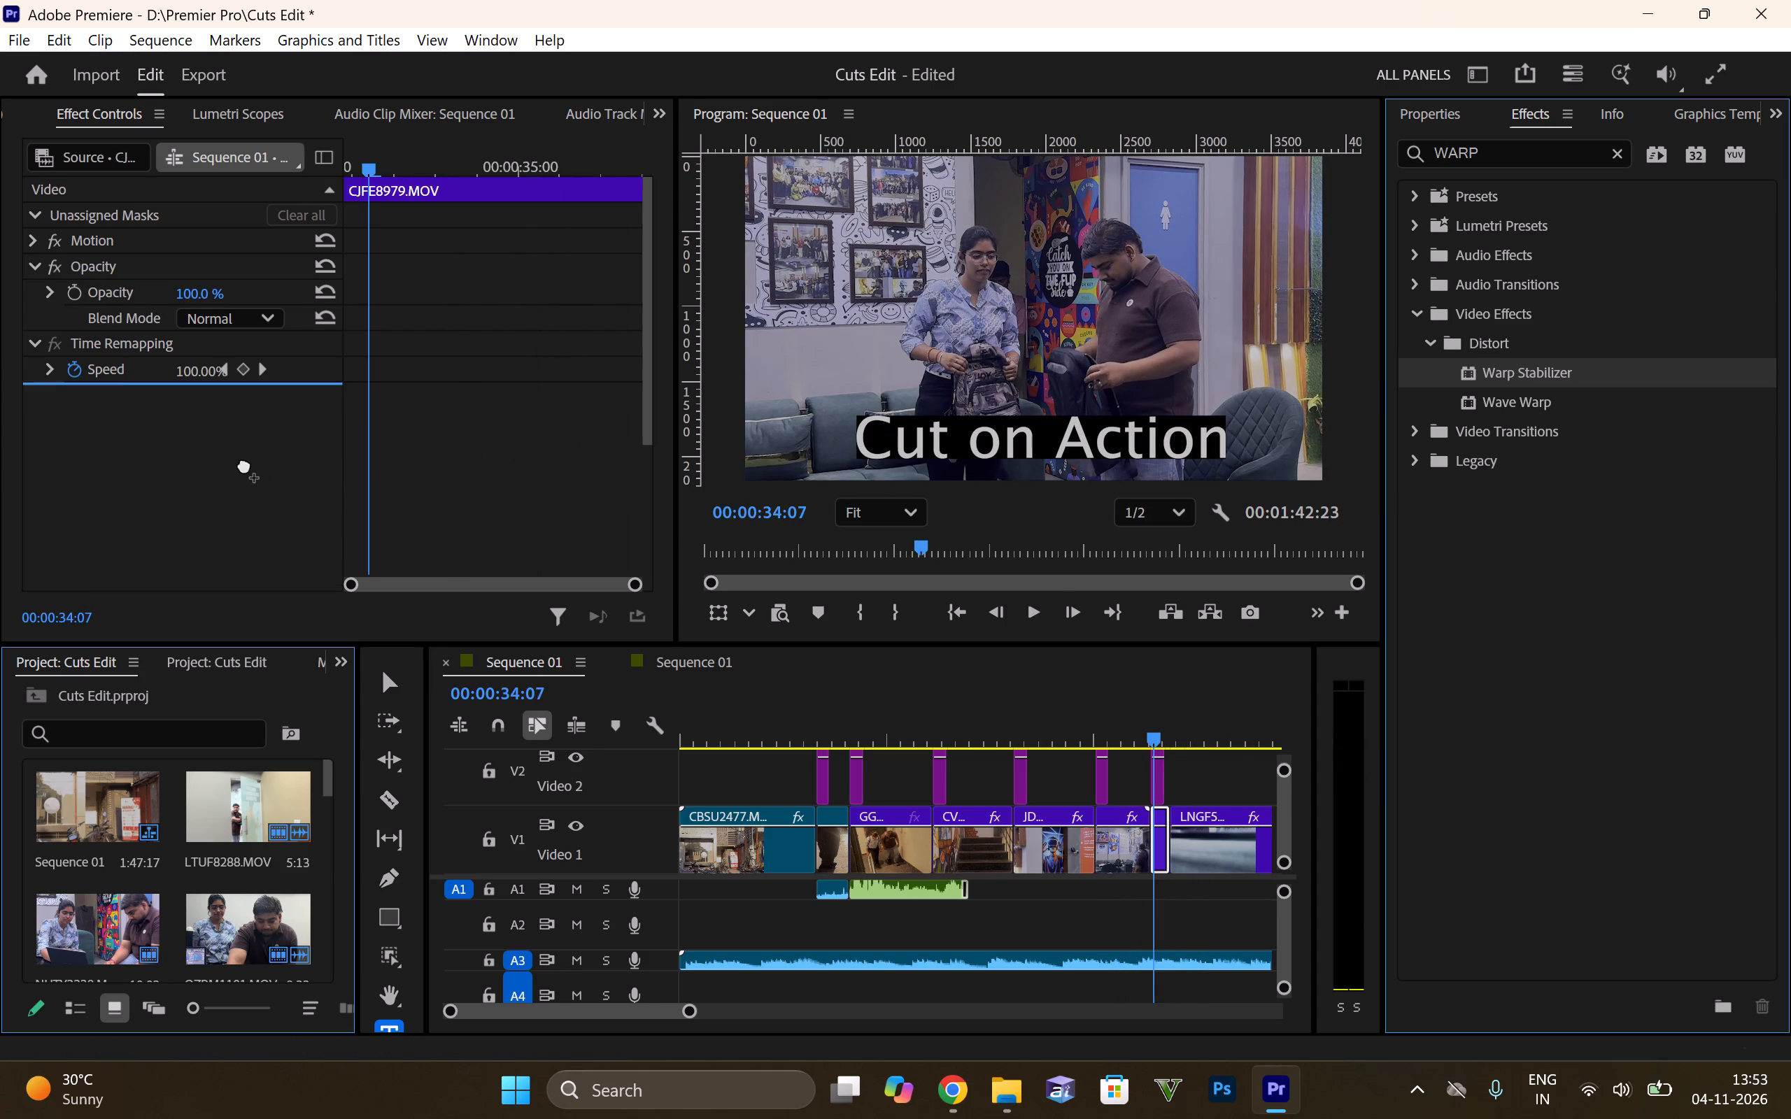
pyautogui.moveTo(244, 464); pyautogui.dragTo(246, 464)
pyautogui.press('space')
pyautogui.press('space')
pyautogui.click(1120, 745)
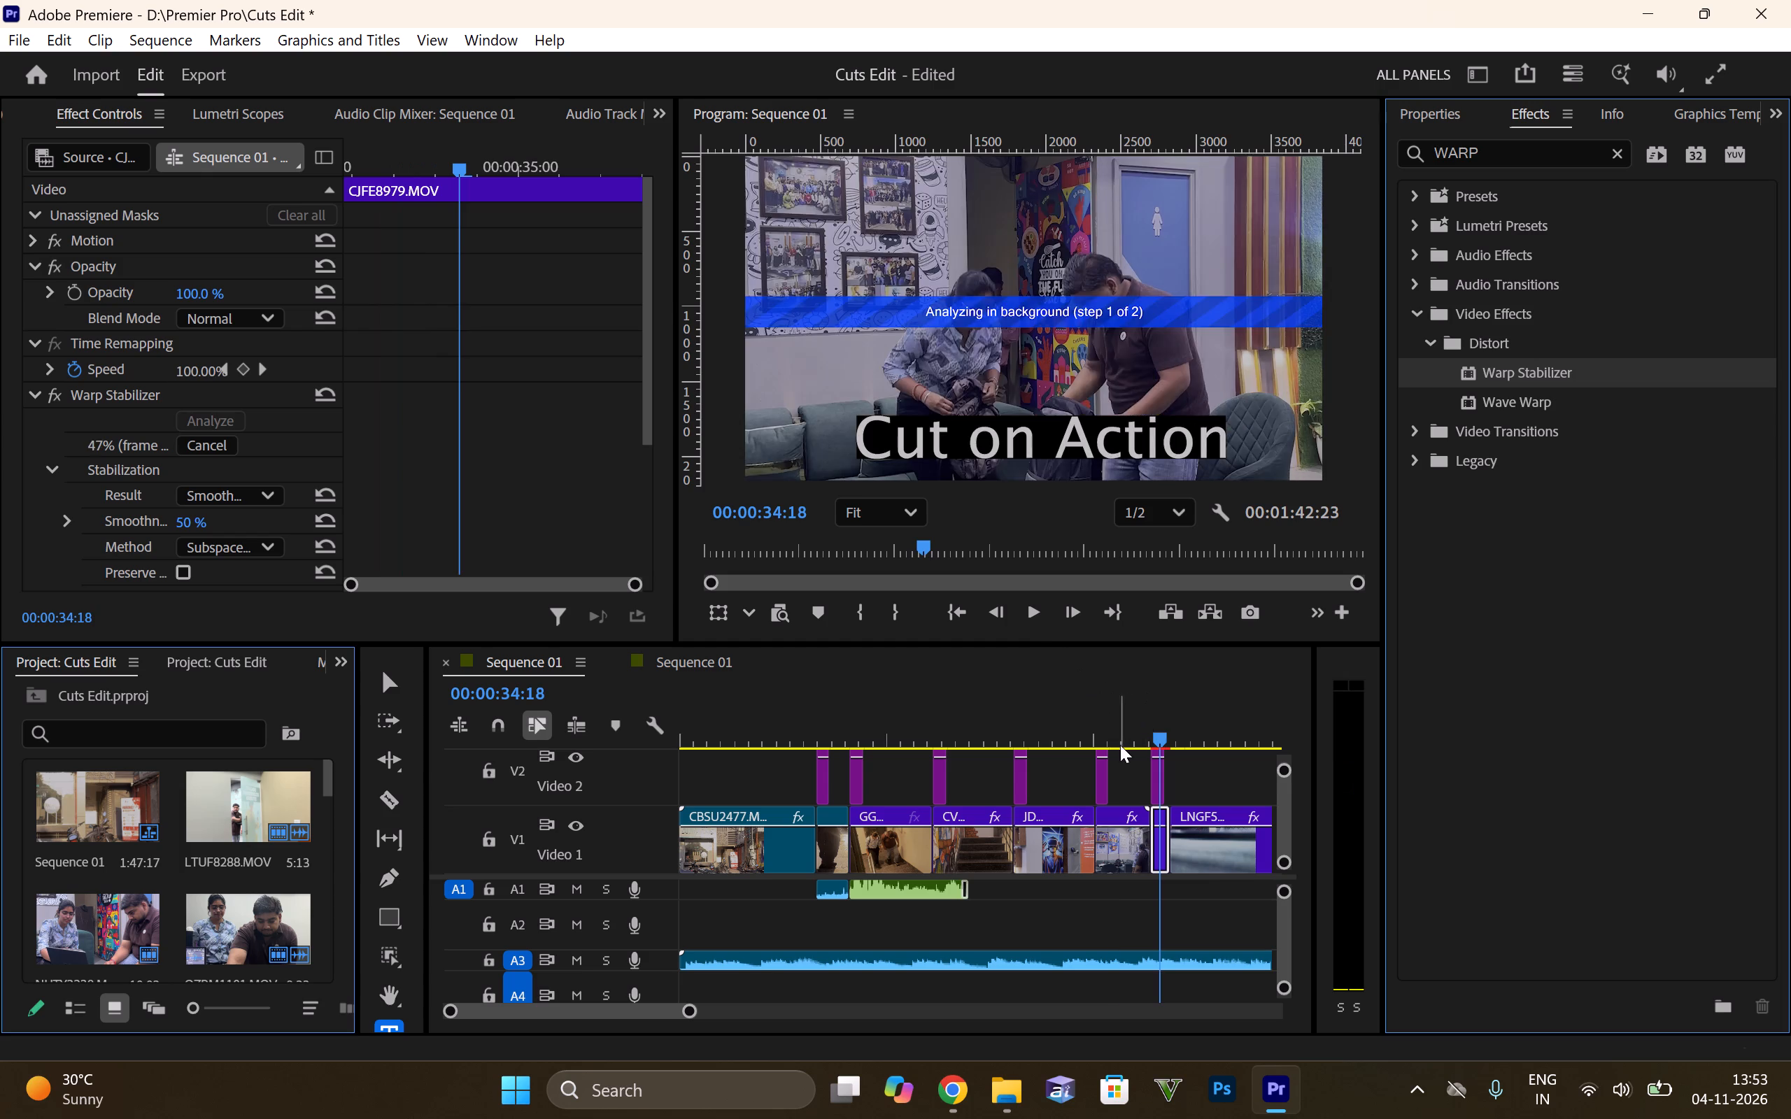
pyautogui.press('space')
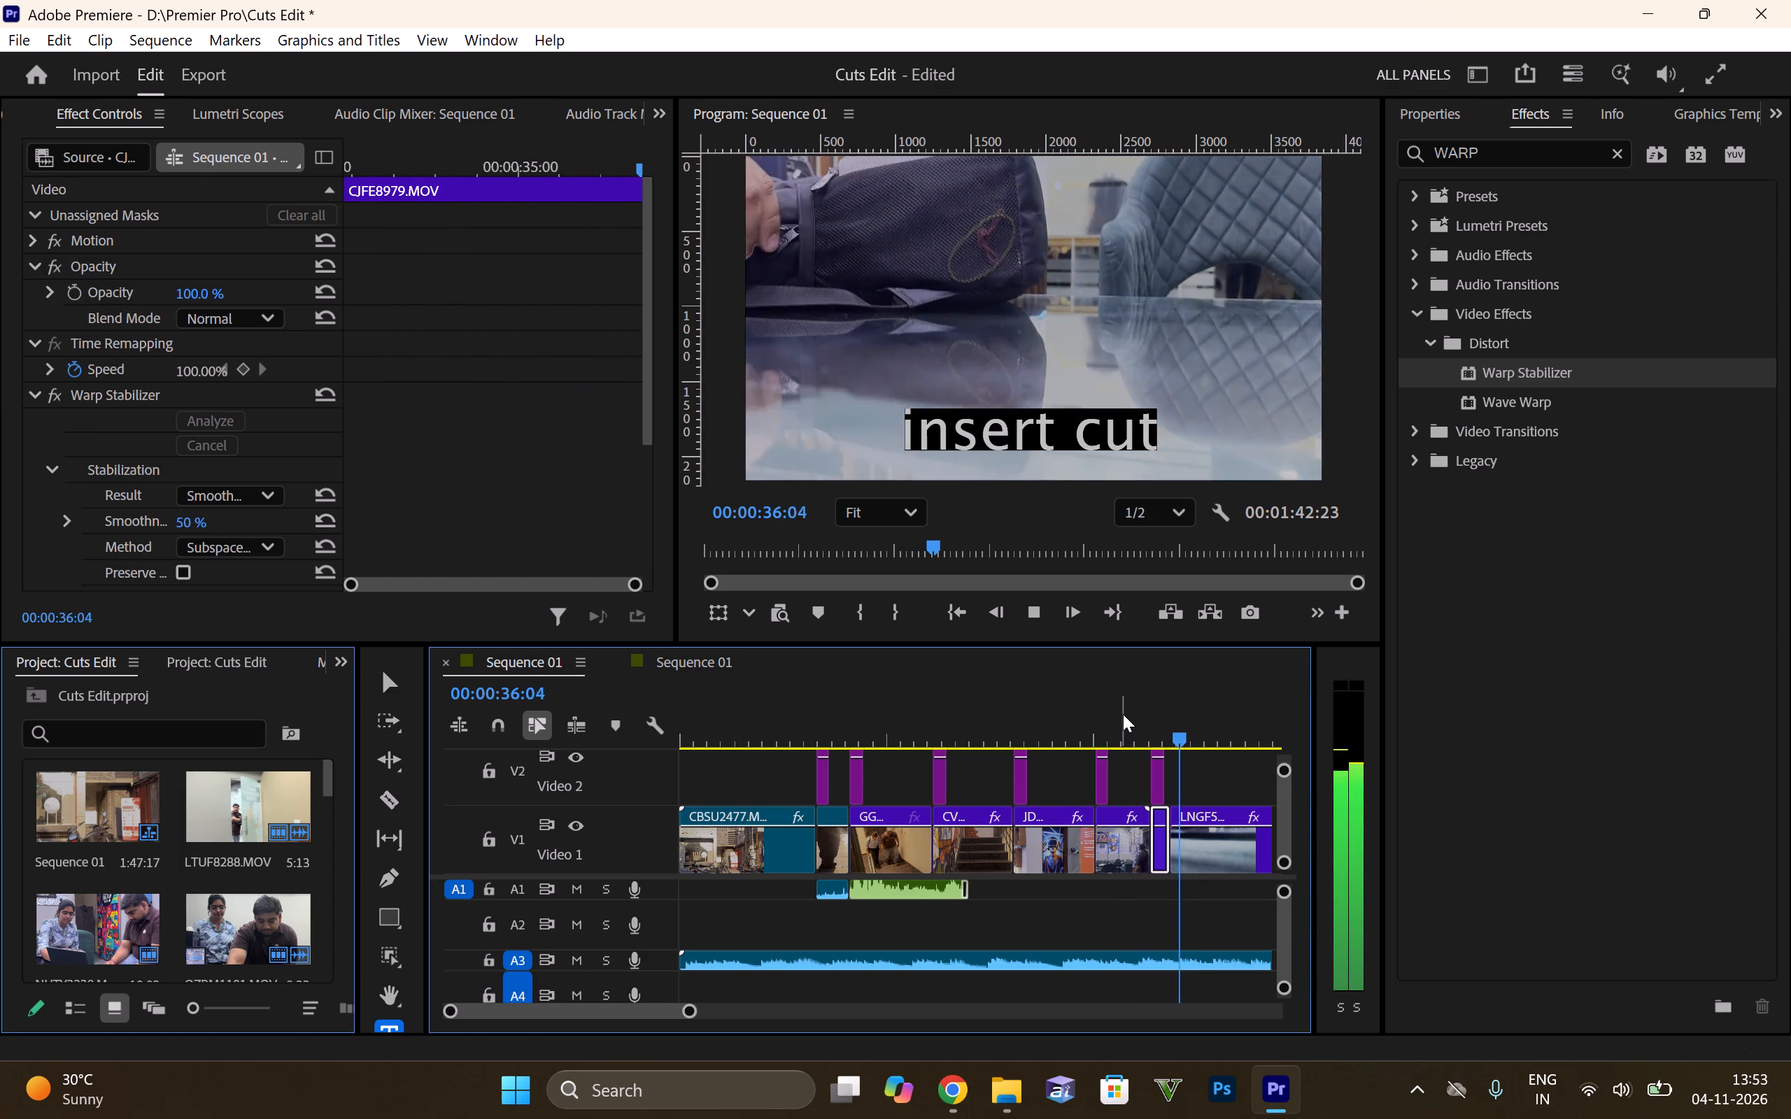
pyautogui.press('space')
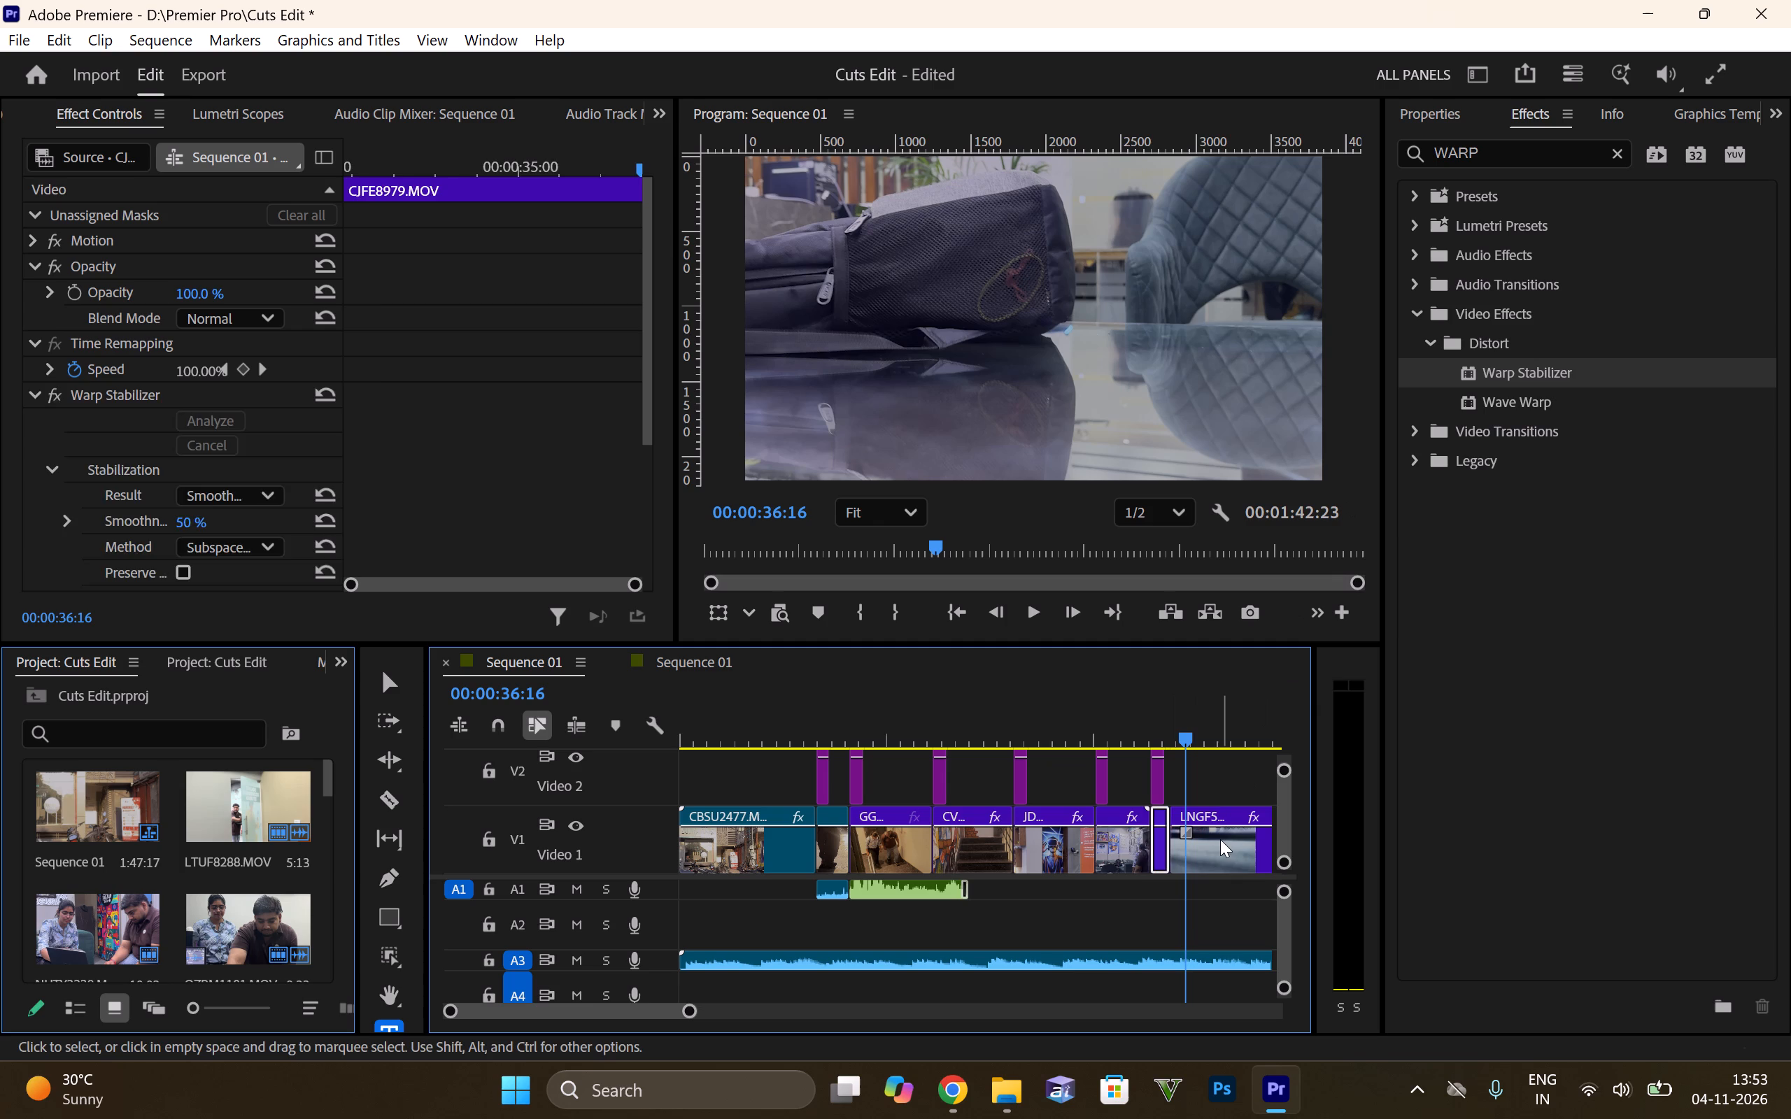
# Apply Warp Stabilizer to LNGF5775.MOV, the insert cut clip on Video 1, and play it through to the following cut on action title.
pyautogui.click(1220, 839)
pyautogui.moveTo(1493, 373); pyautogui.dragTo(241, 480)
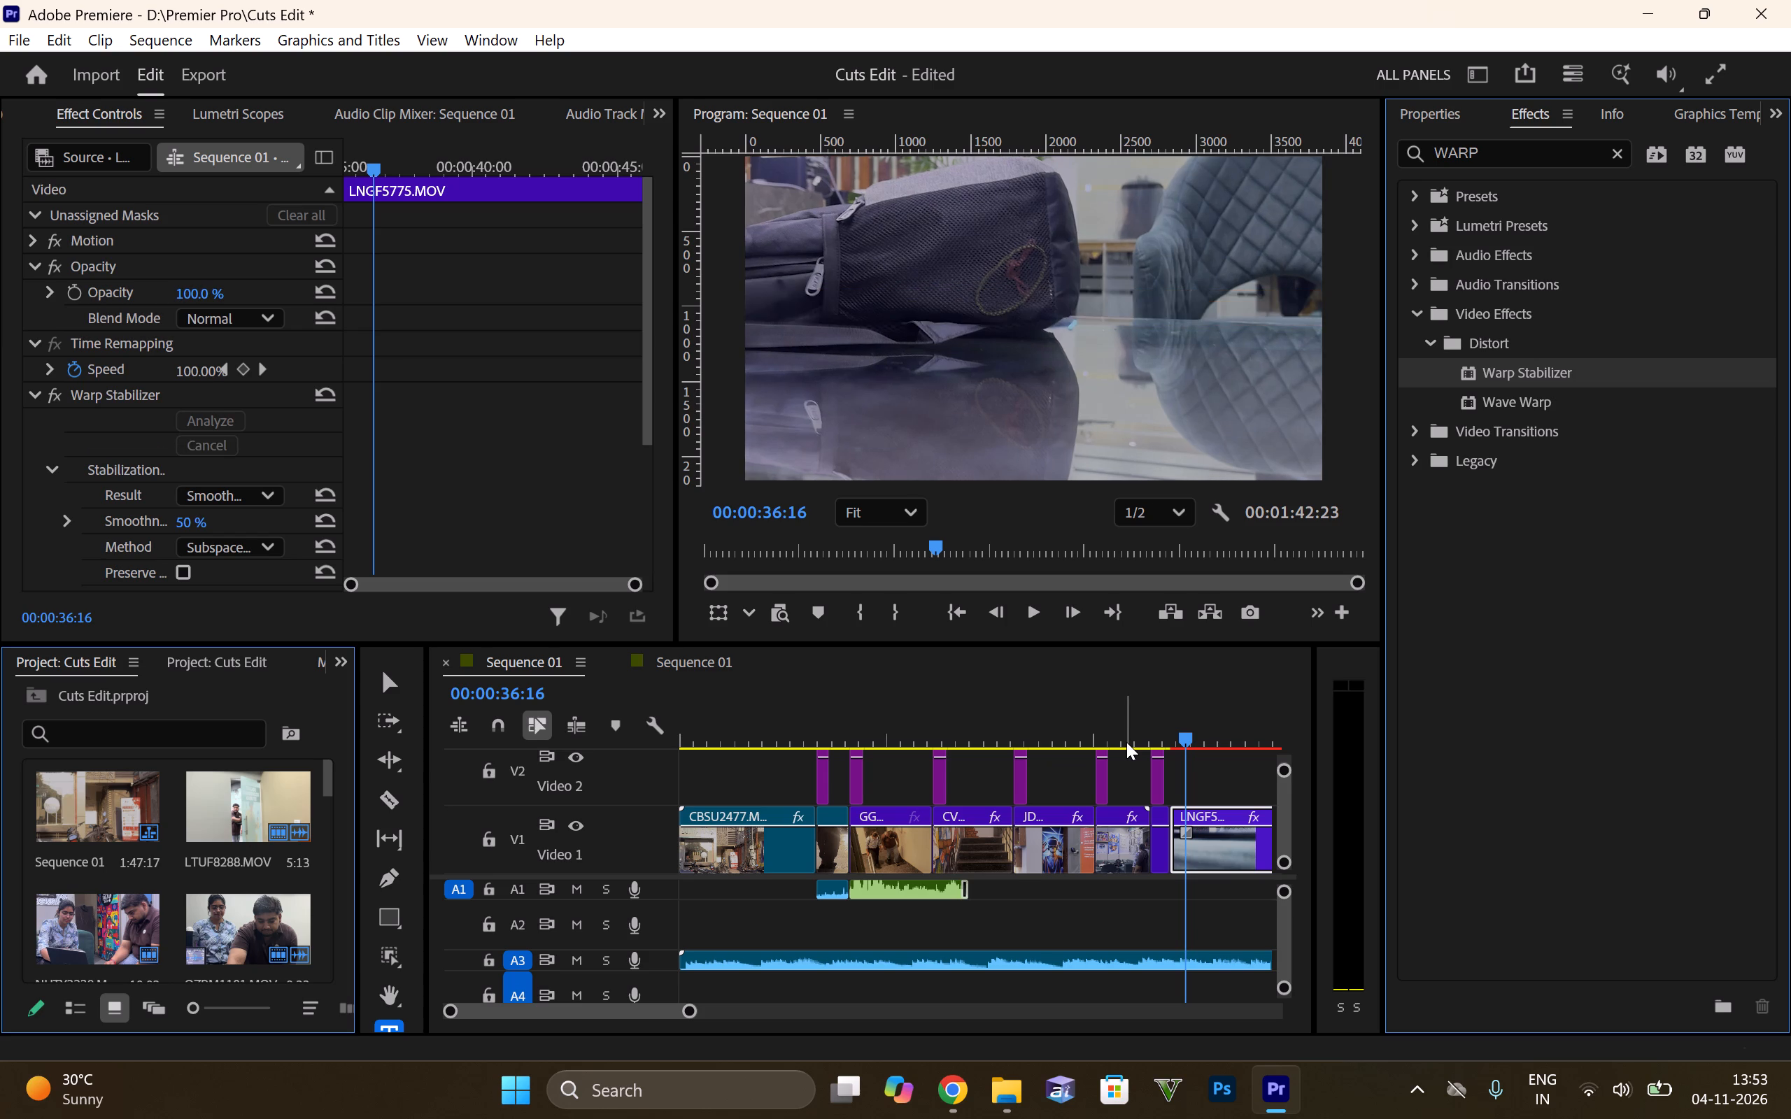
pyautogui.click(1126, 742)
pyautogui.press('space')
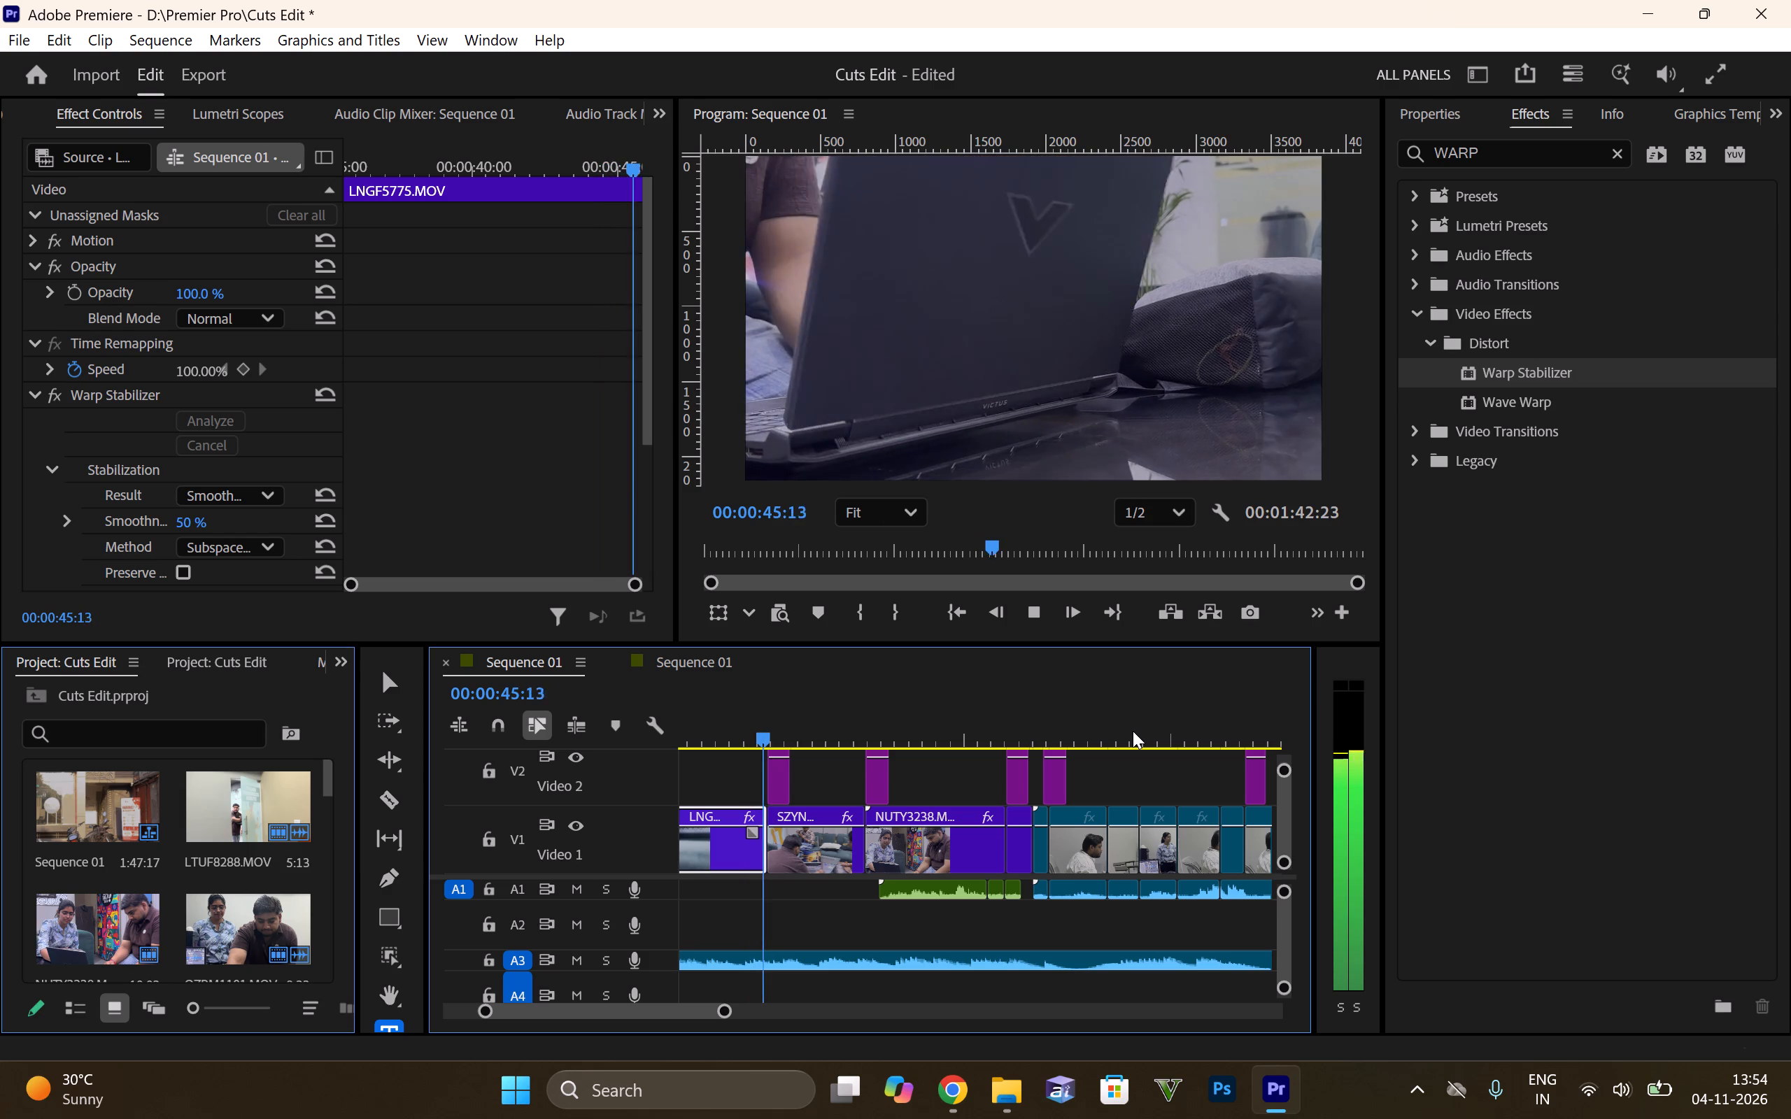
pyautogui.press('space')
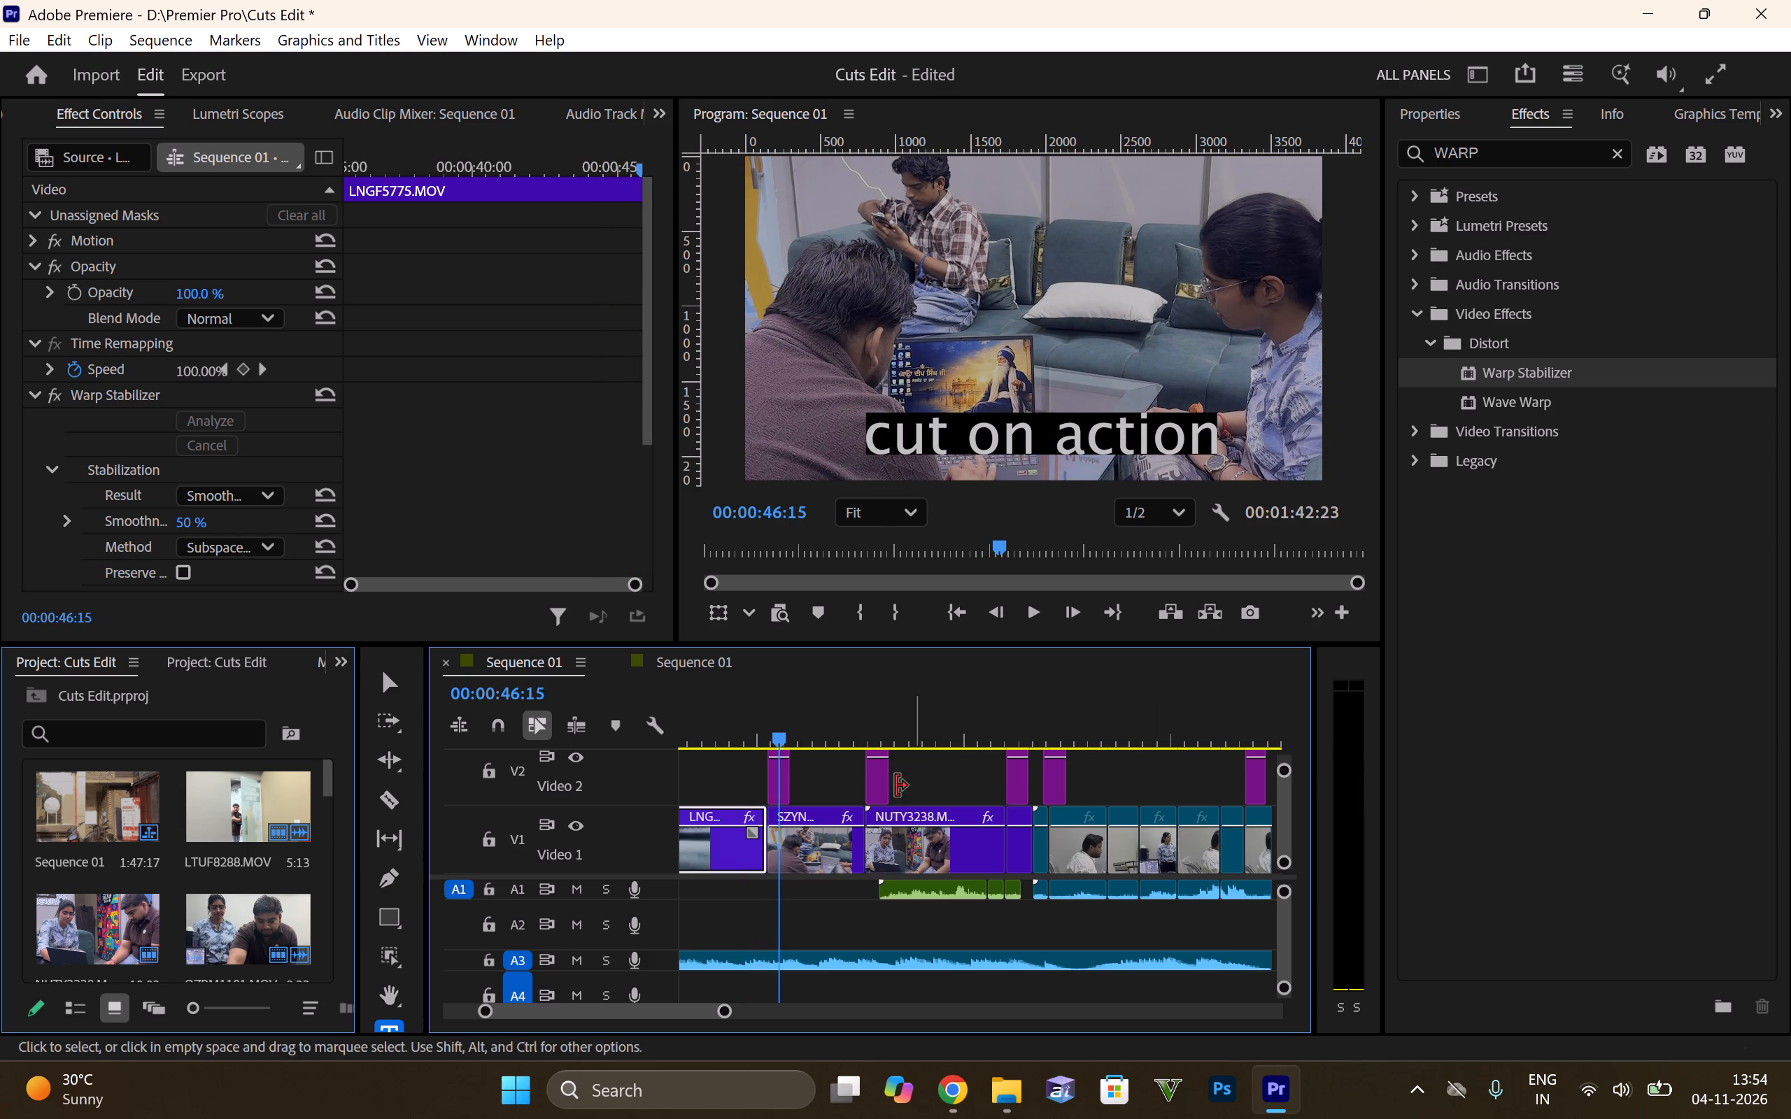
# Apply Warp Stabilizer to SZYN2883.MOV on Video 1 and play from before it through to the start of NUTY3238.MOV.
pyautogui.click(798, 867)
pyautogui.moveTo(1513, 370); pyautogui.dragTo(1252, 383)
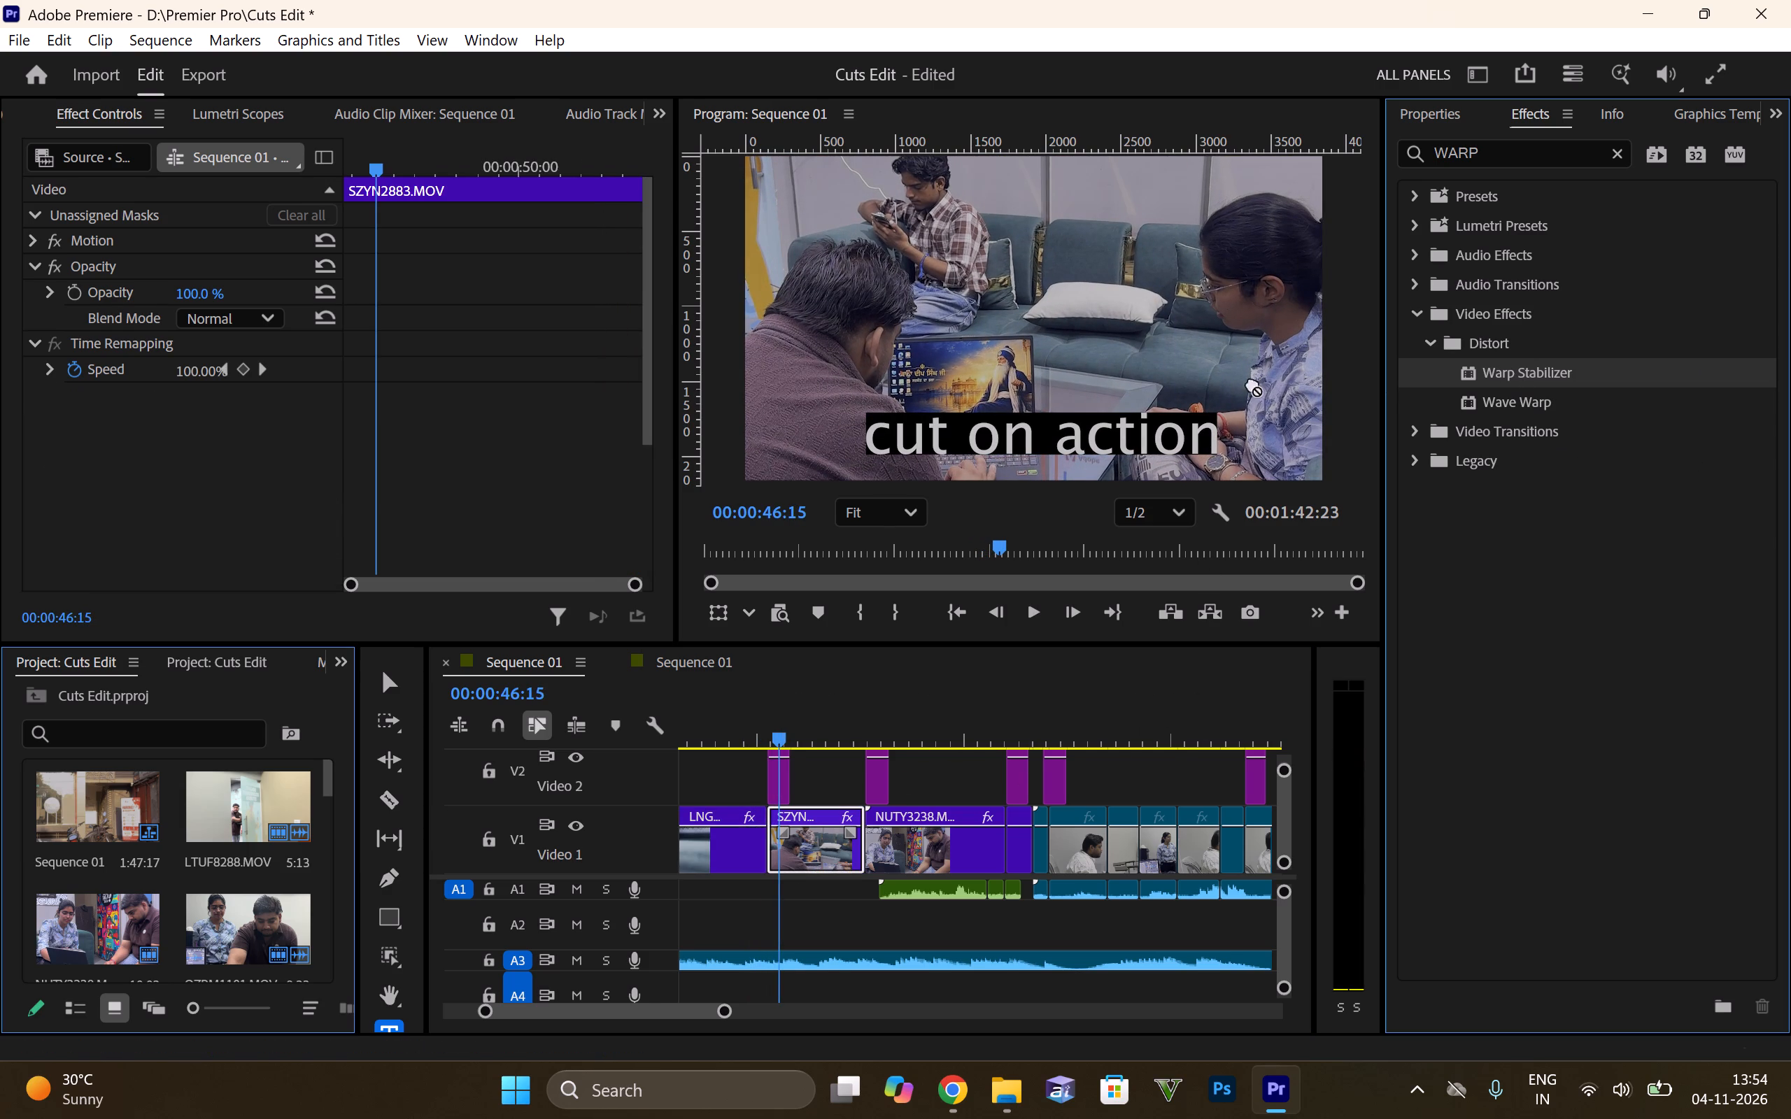
pyautogui.moveTo(1252, 383); pyautogui.dragTo(150, 422)
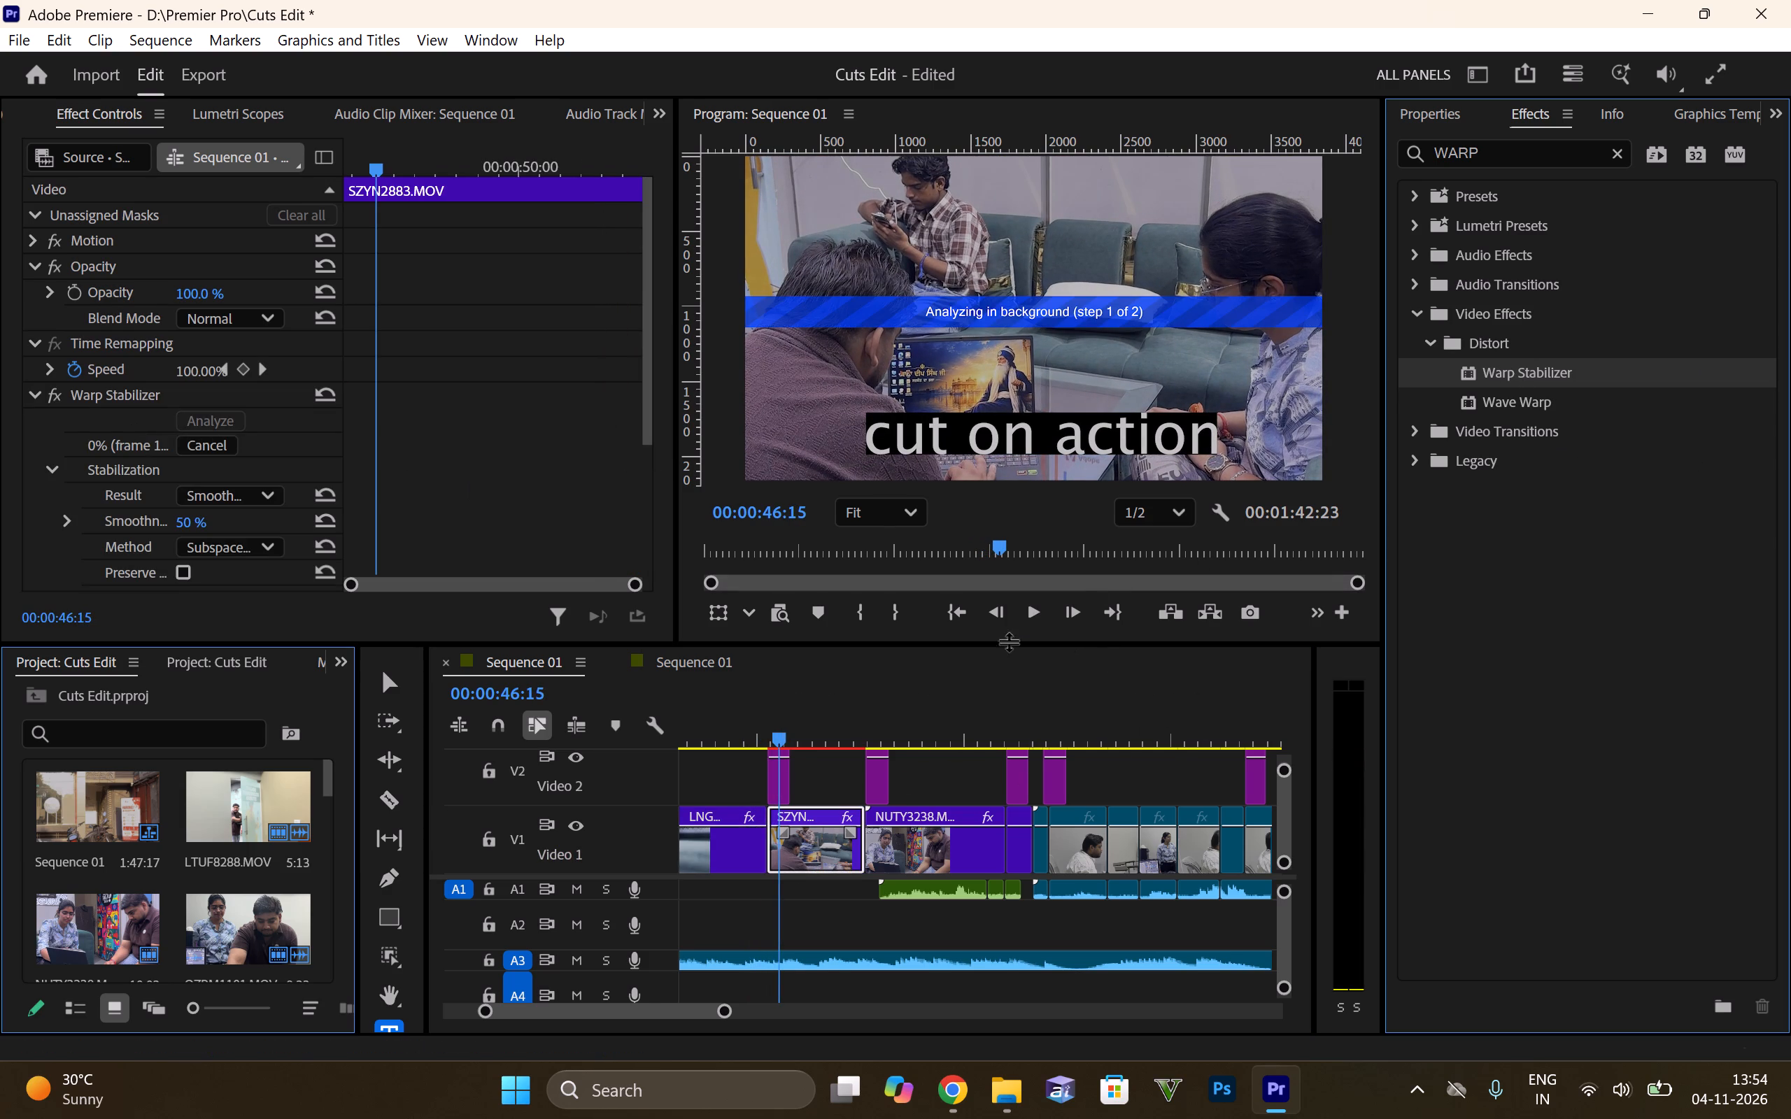
pyautogui.moveTo(779, 735); pyautogui.dragTo(735, 724)
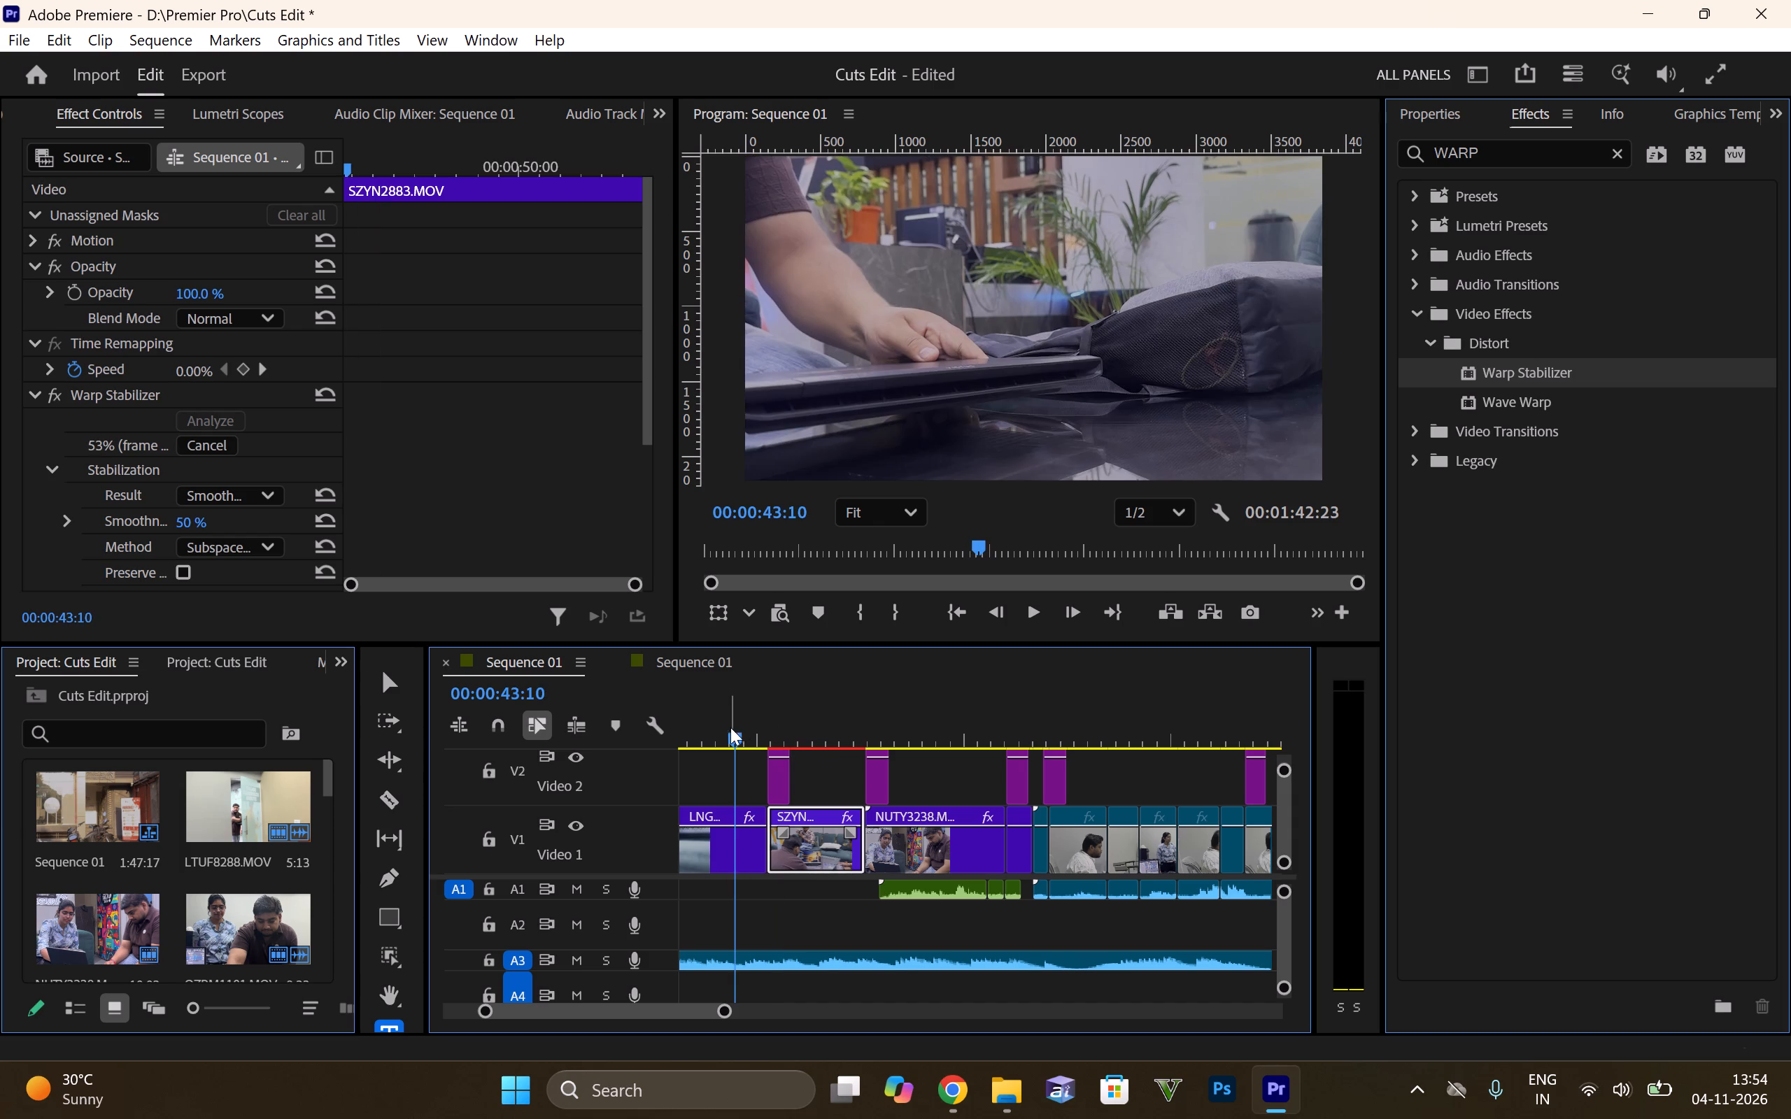
pyautogui.press('space')
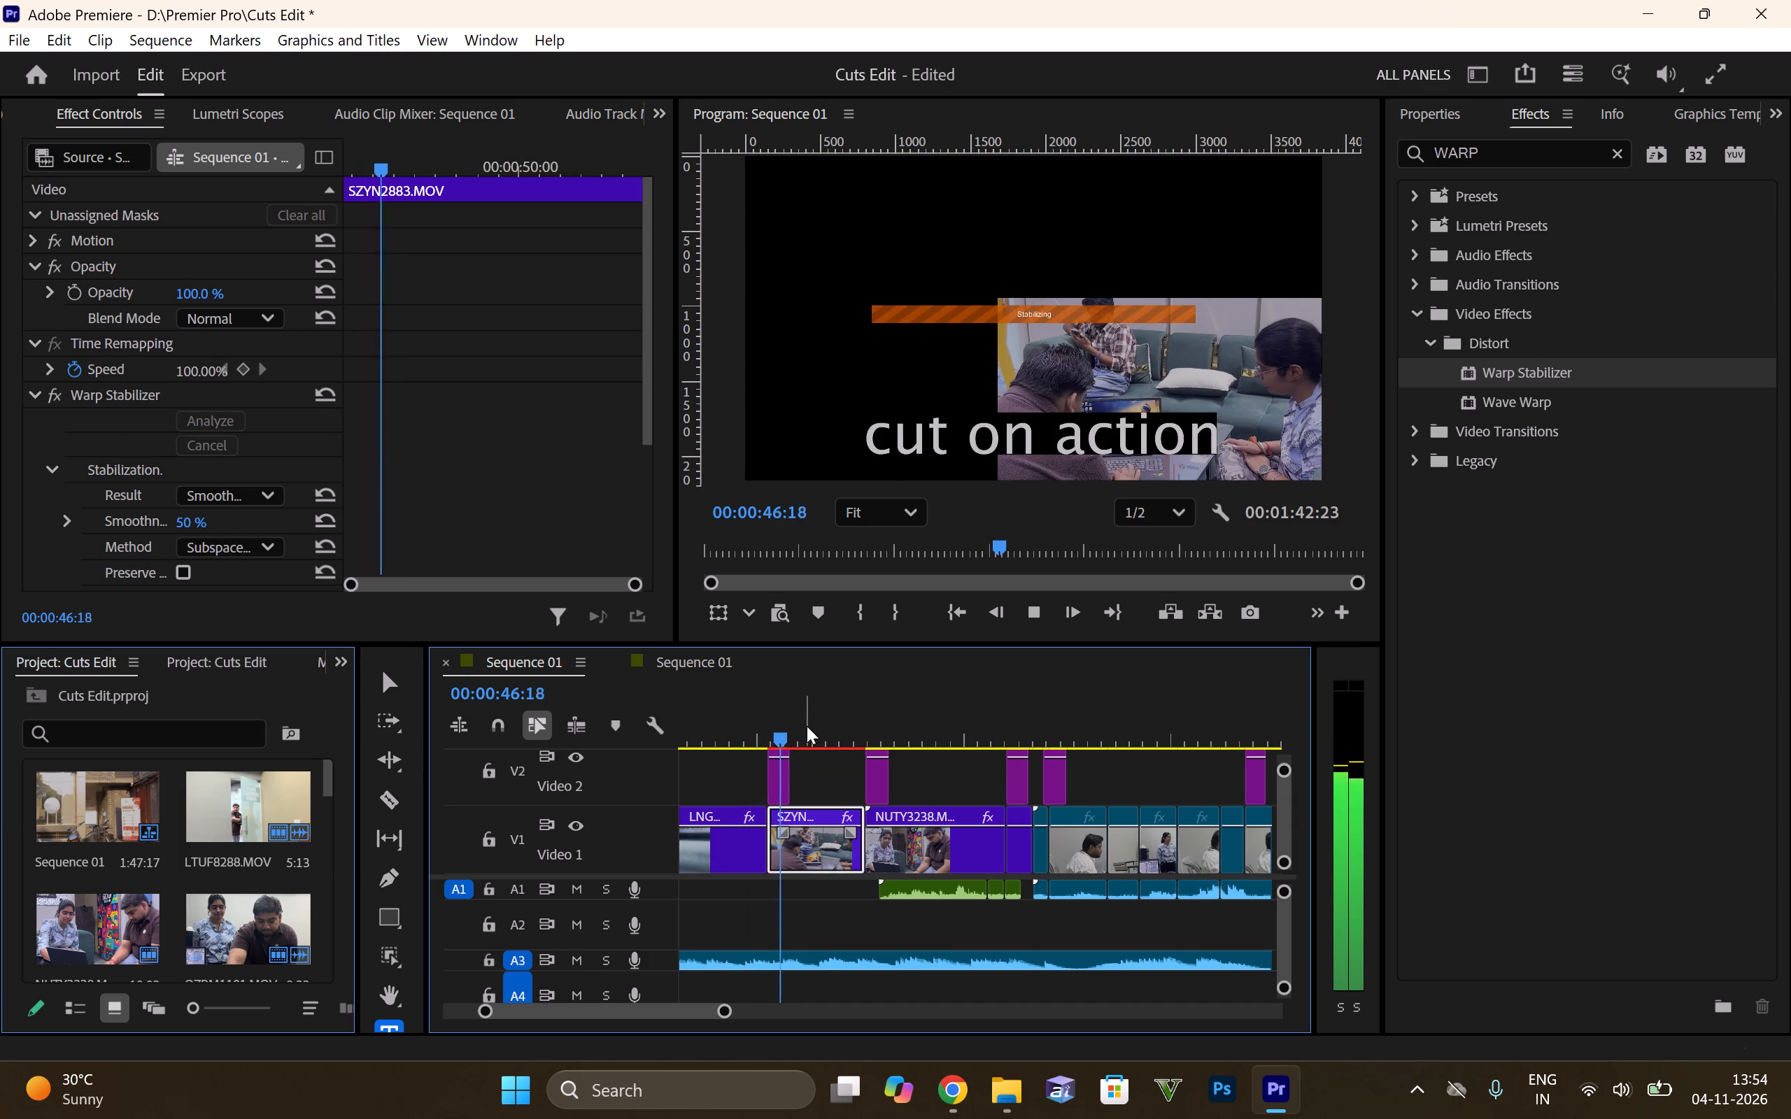
pyautogui.press('space')
pyautogui.moveTo(784, 729); pyautogui.dragTo(769, 729)
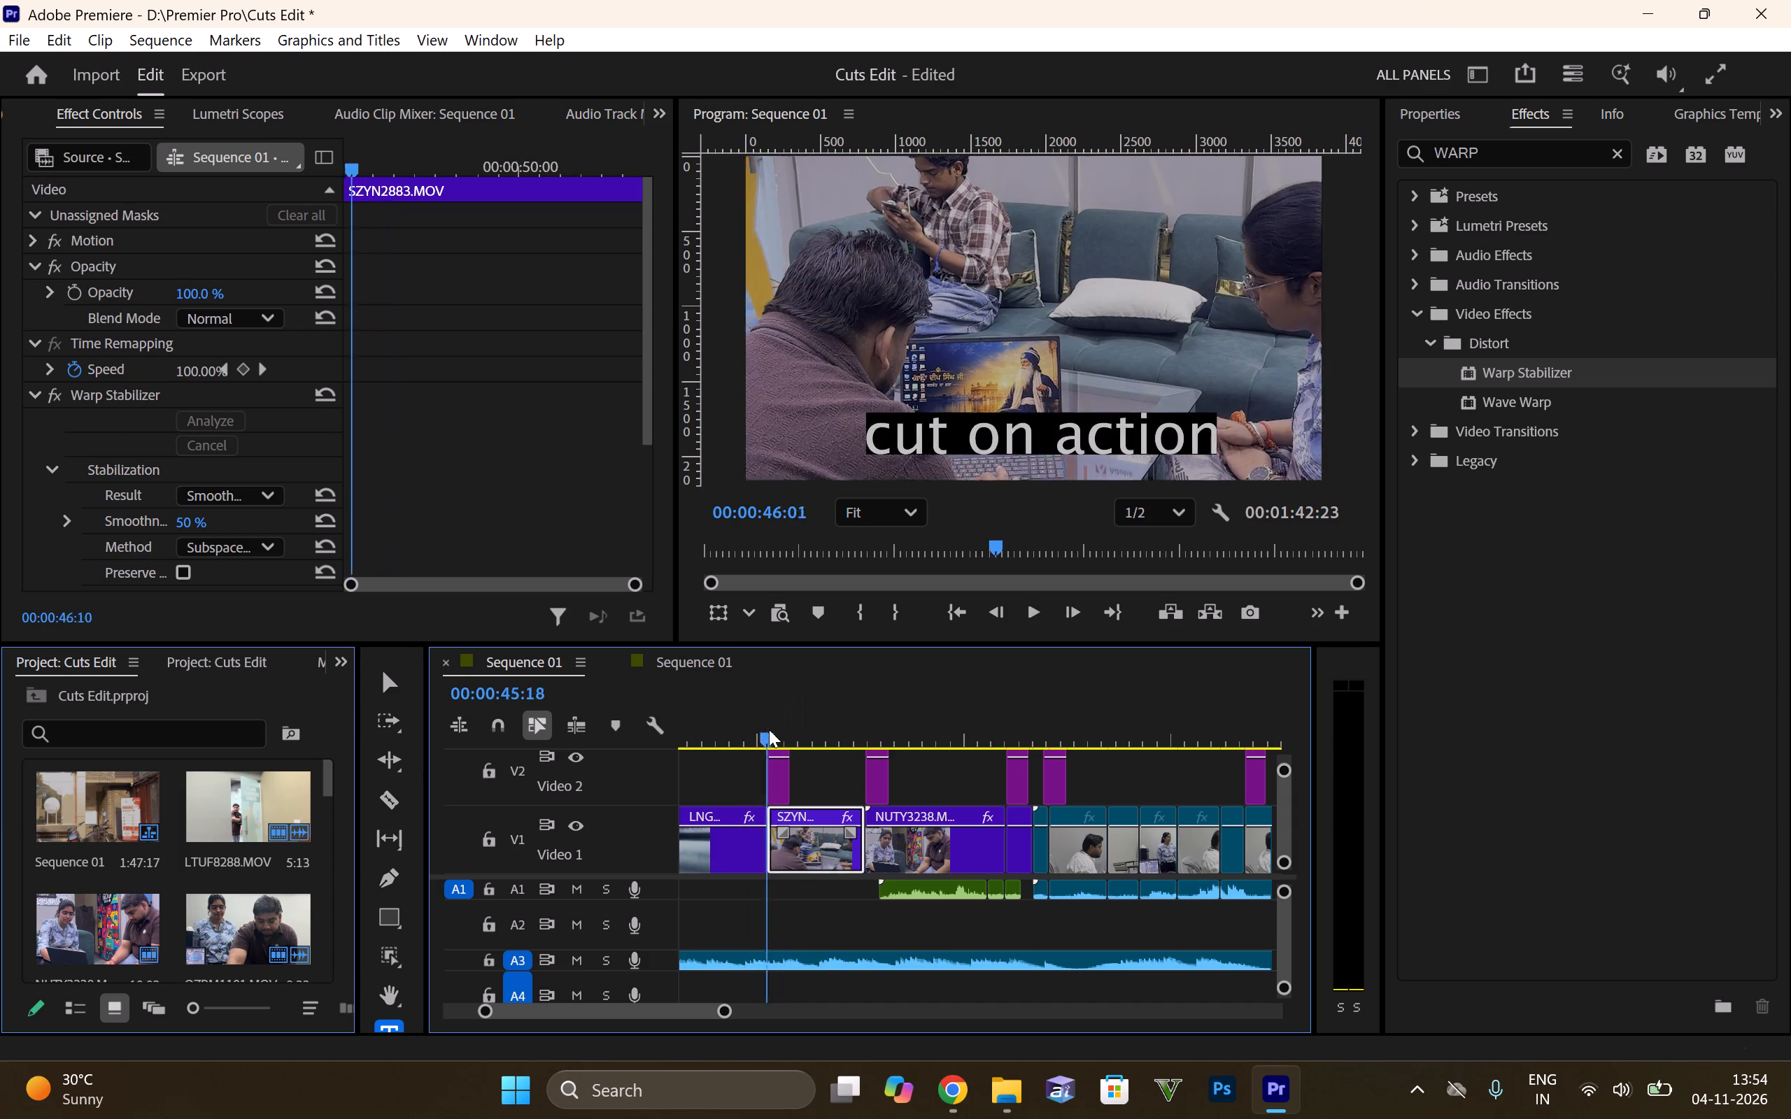
pyautogui.moveTo(769, 729); pyautogui.dragTo(752, 729)
pyautogui.press('space')
pyautogui.press('space')
pyautogui.press('space')
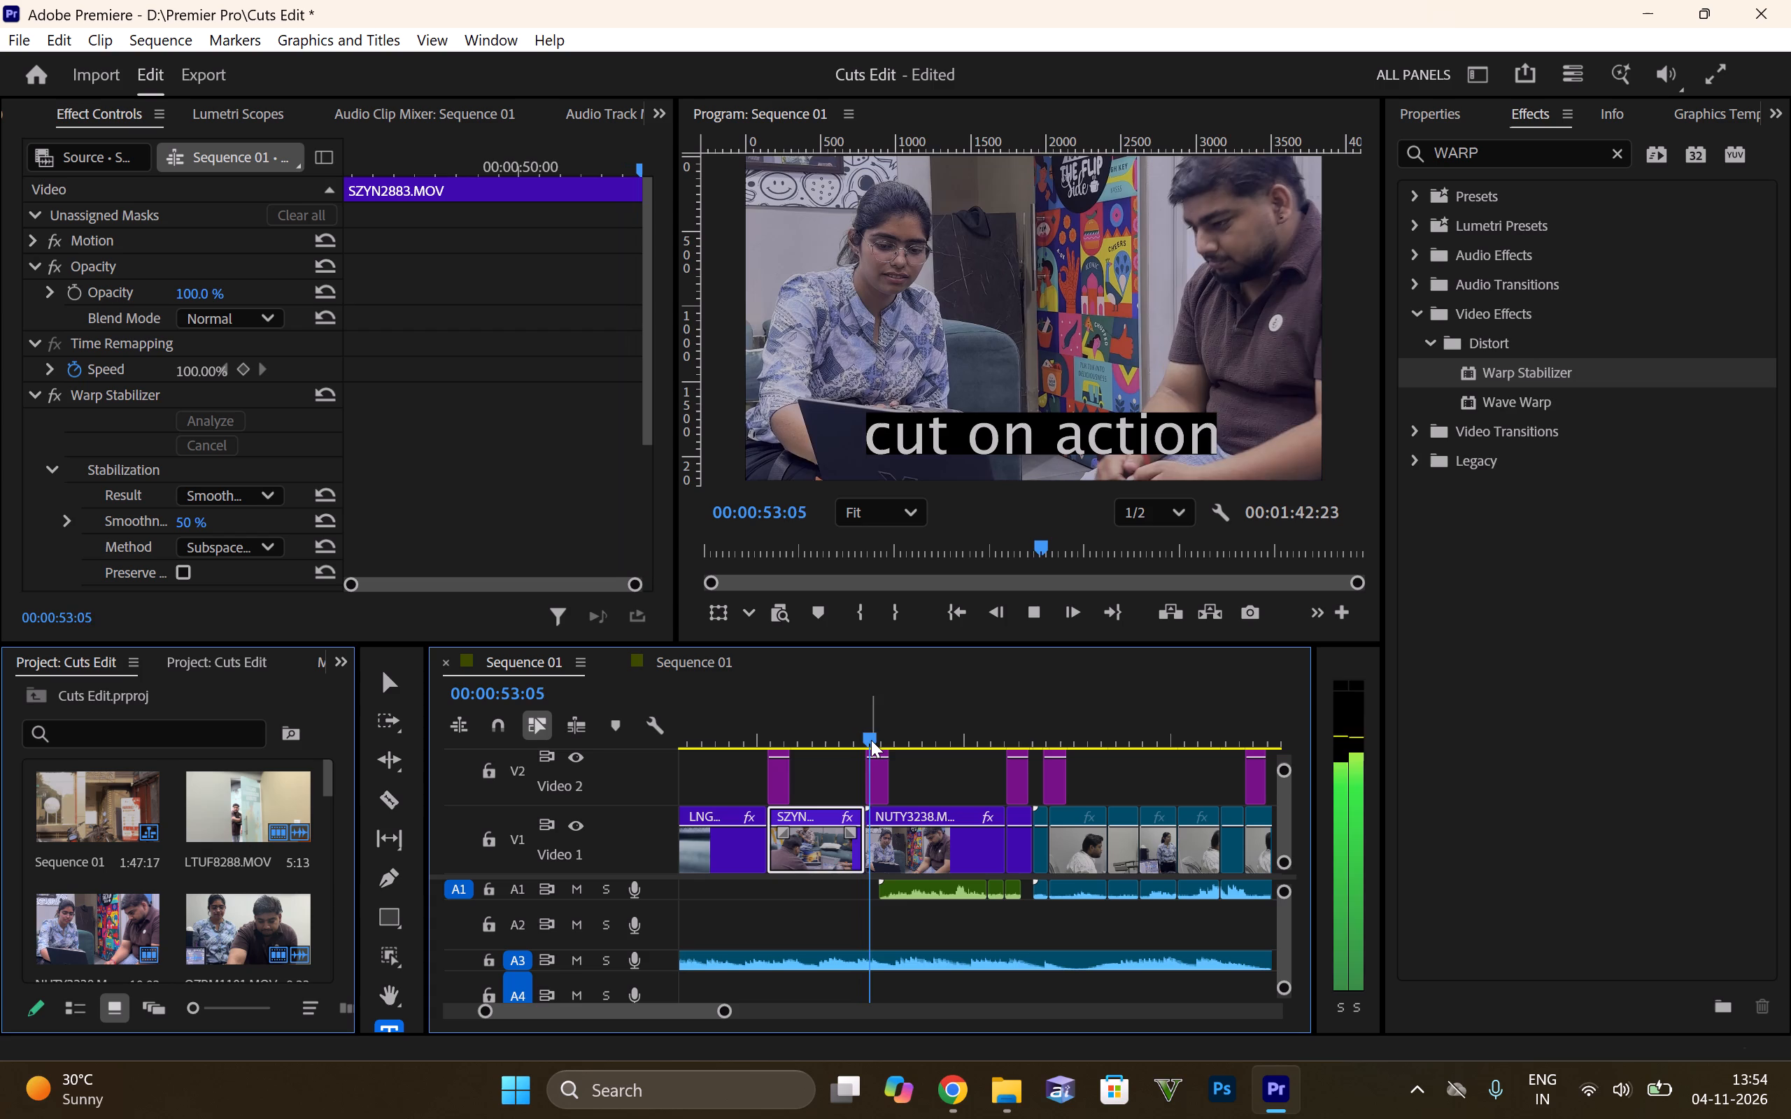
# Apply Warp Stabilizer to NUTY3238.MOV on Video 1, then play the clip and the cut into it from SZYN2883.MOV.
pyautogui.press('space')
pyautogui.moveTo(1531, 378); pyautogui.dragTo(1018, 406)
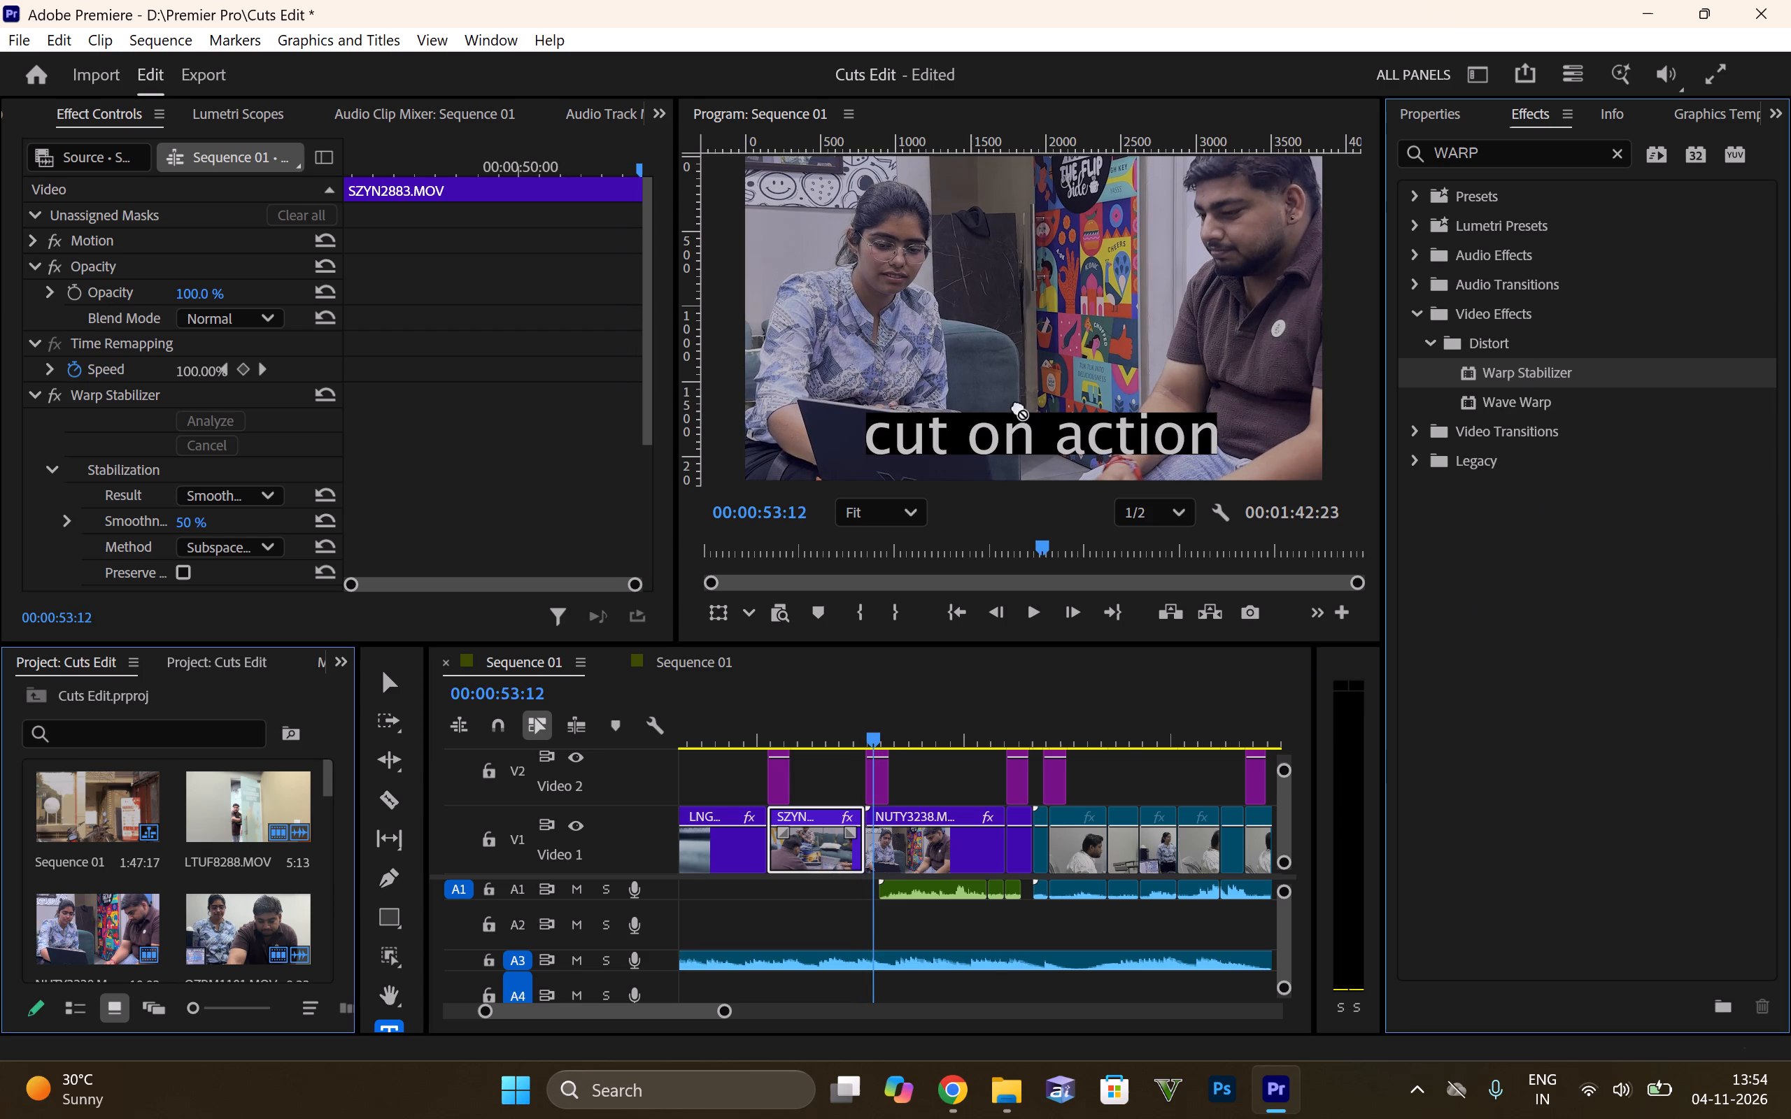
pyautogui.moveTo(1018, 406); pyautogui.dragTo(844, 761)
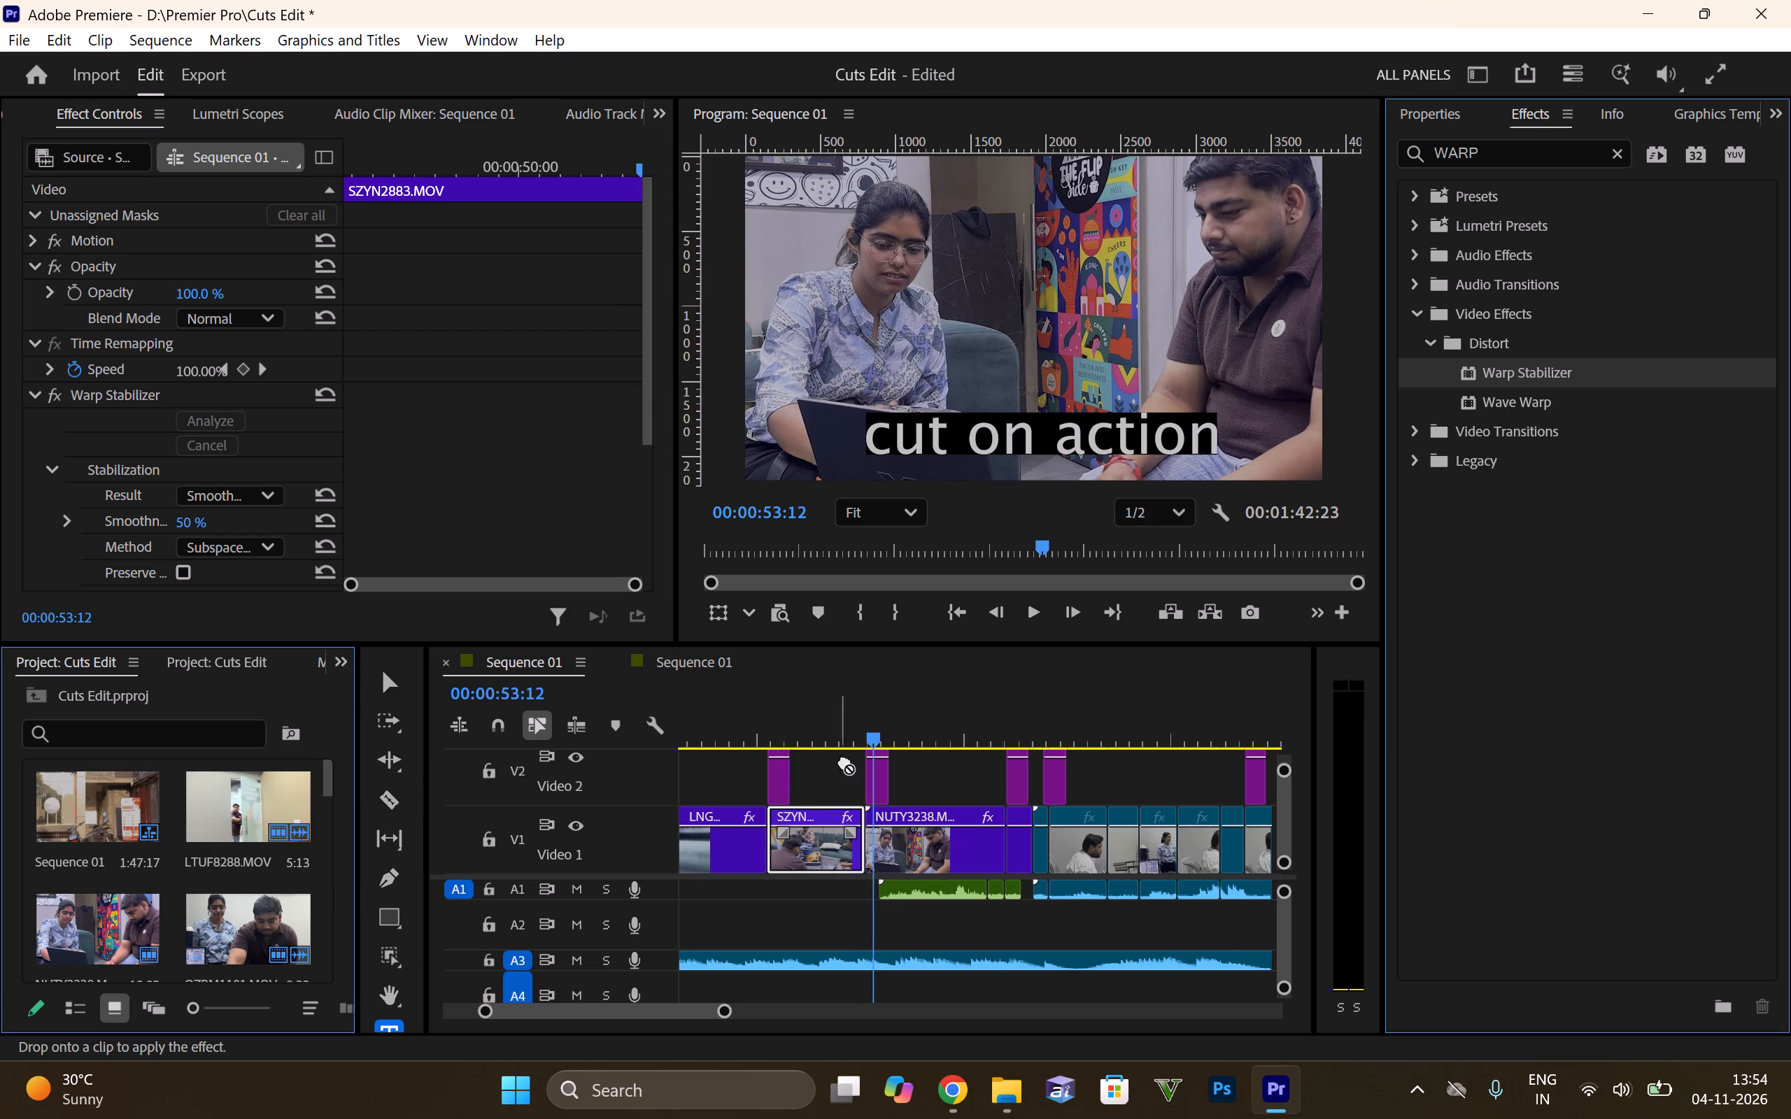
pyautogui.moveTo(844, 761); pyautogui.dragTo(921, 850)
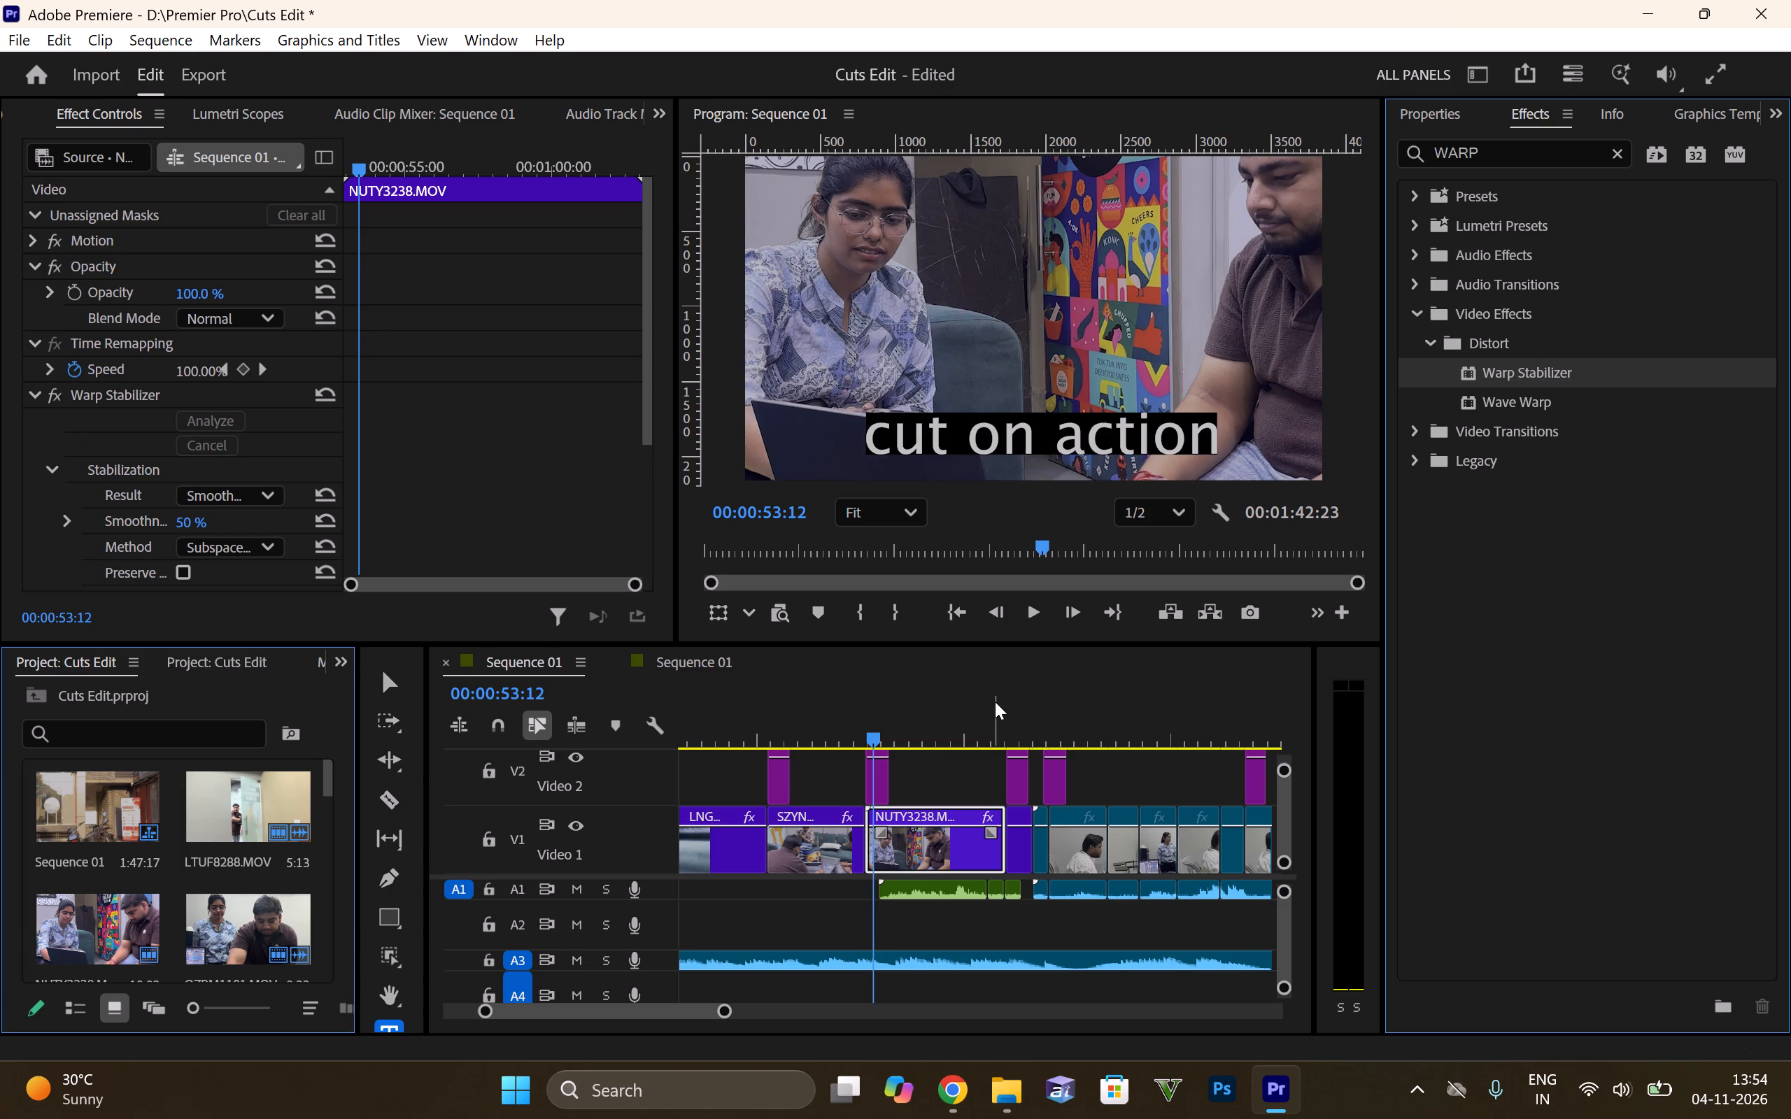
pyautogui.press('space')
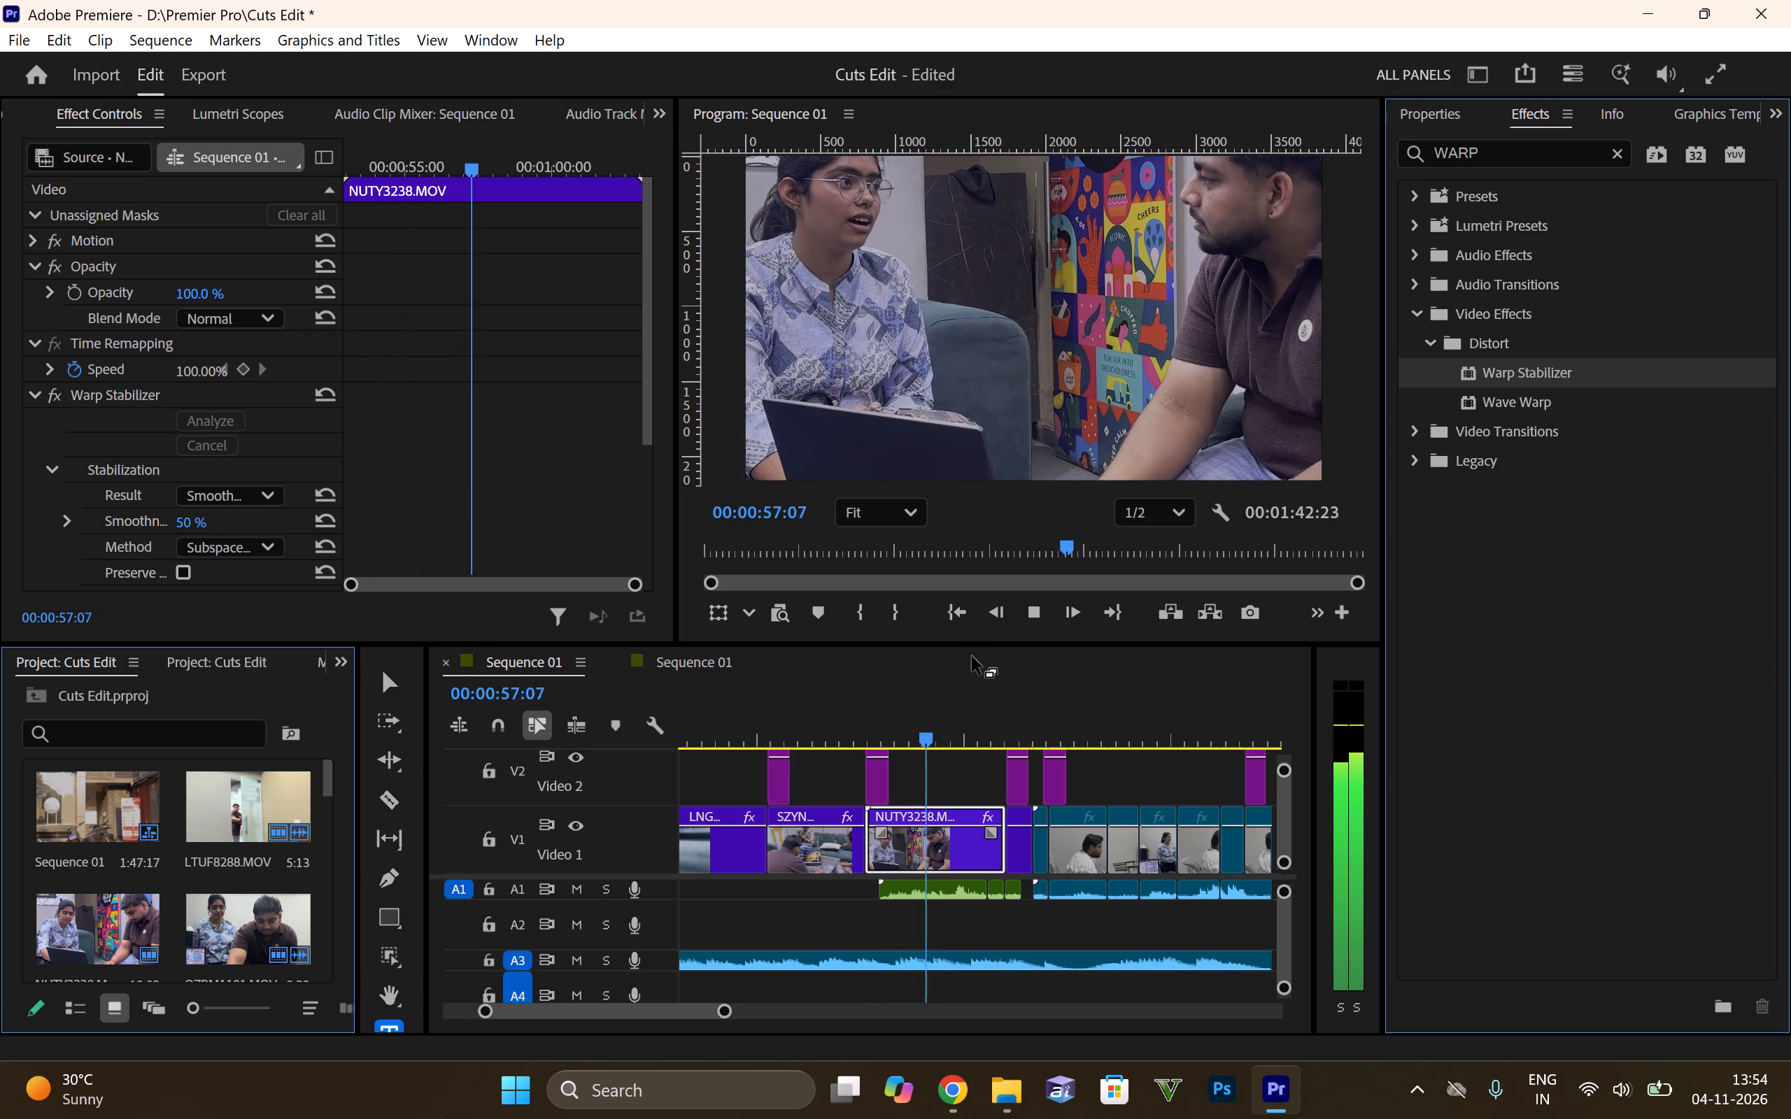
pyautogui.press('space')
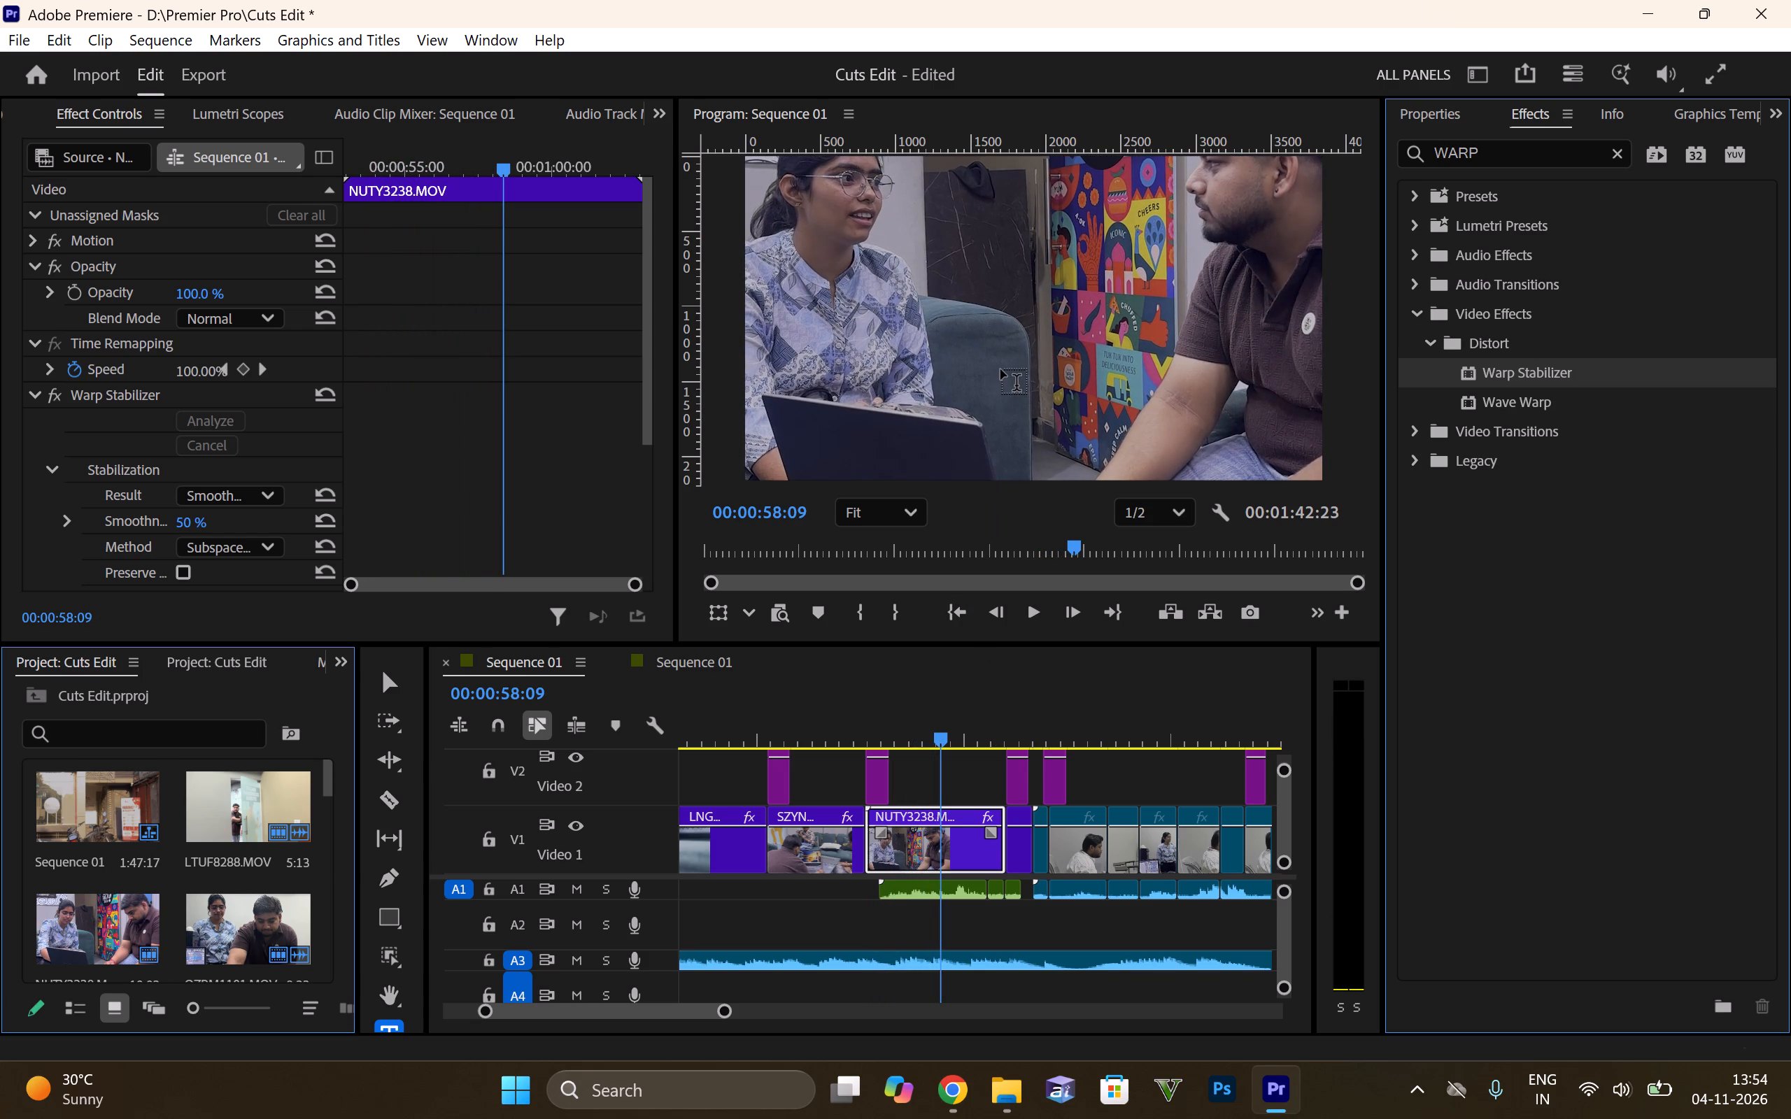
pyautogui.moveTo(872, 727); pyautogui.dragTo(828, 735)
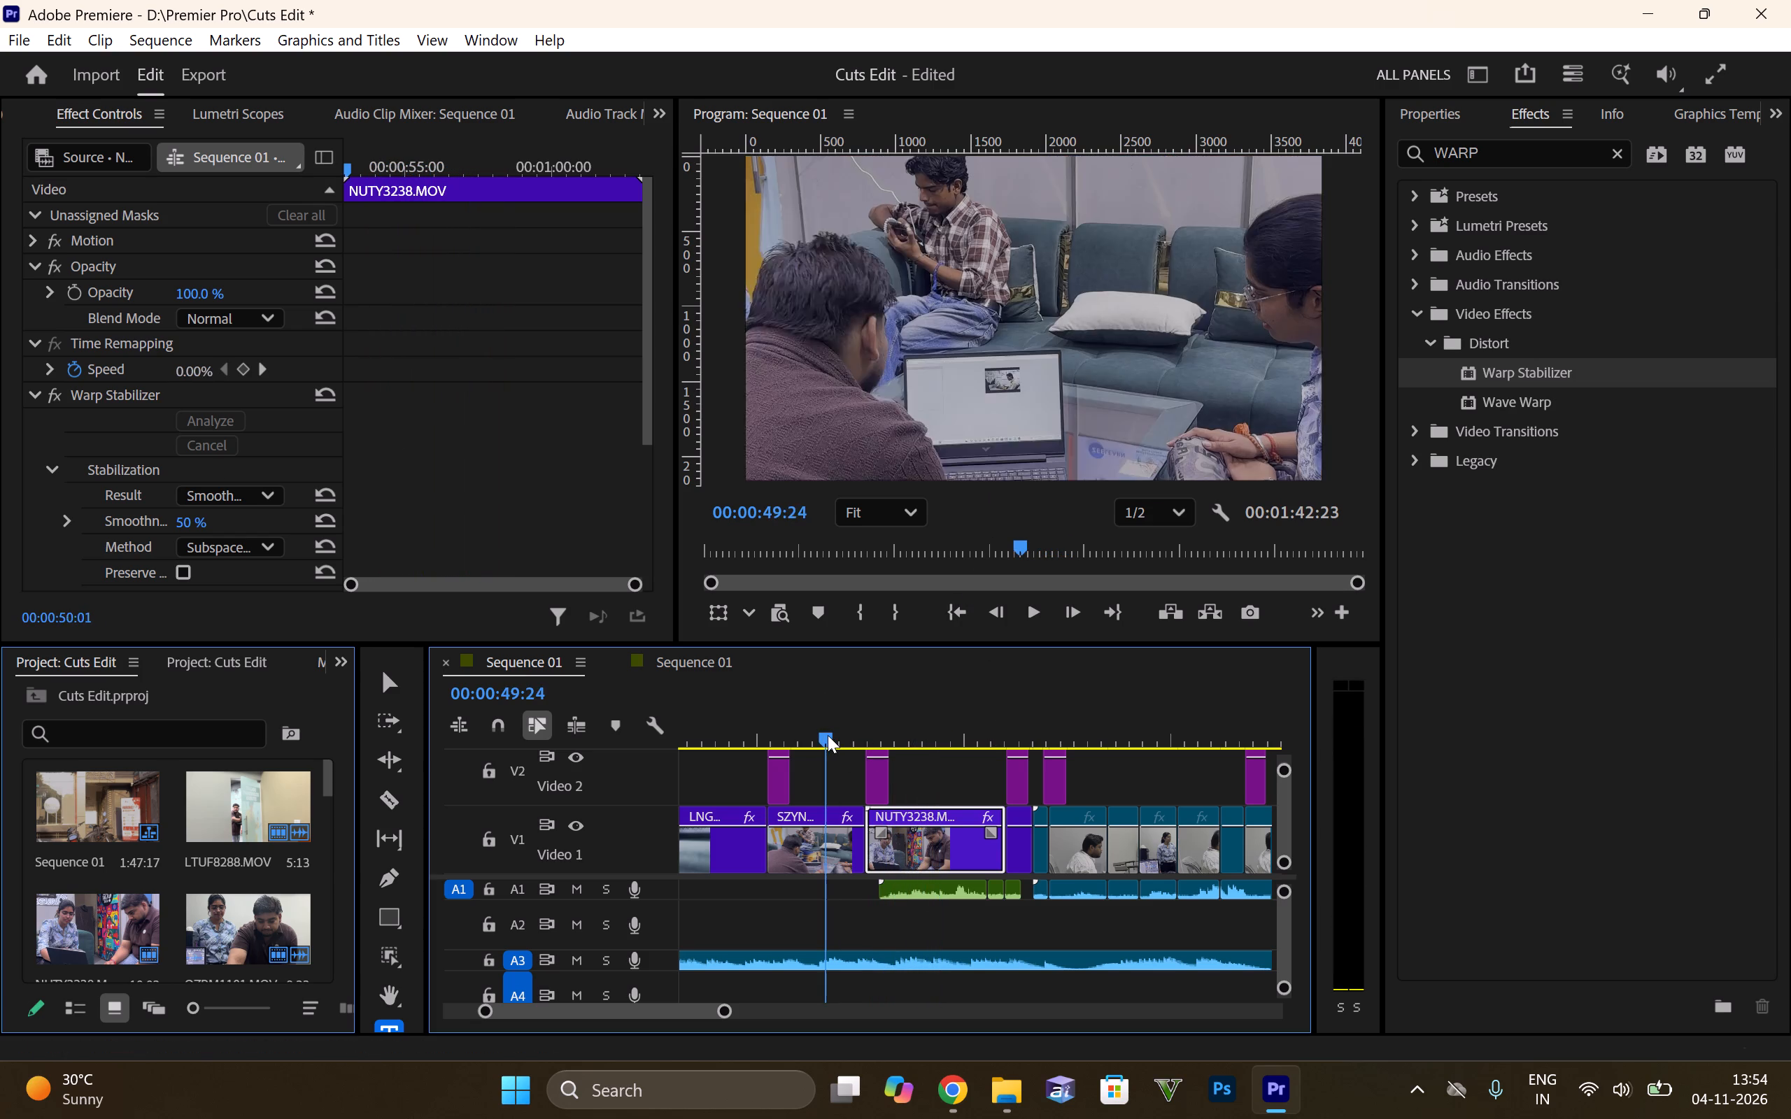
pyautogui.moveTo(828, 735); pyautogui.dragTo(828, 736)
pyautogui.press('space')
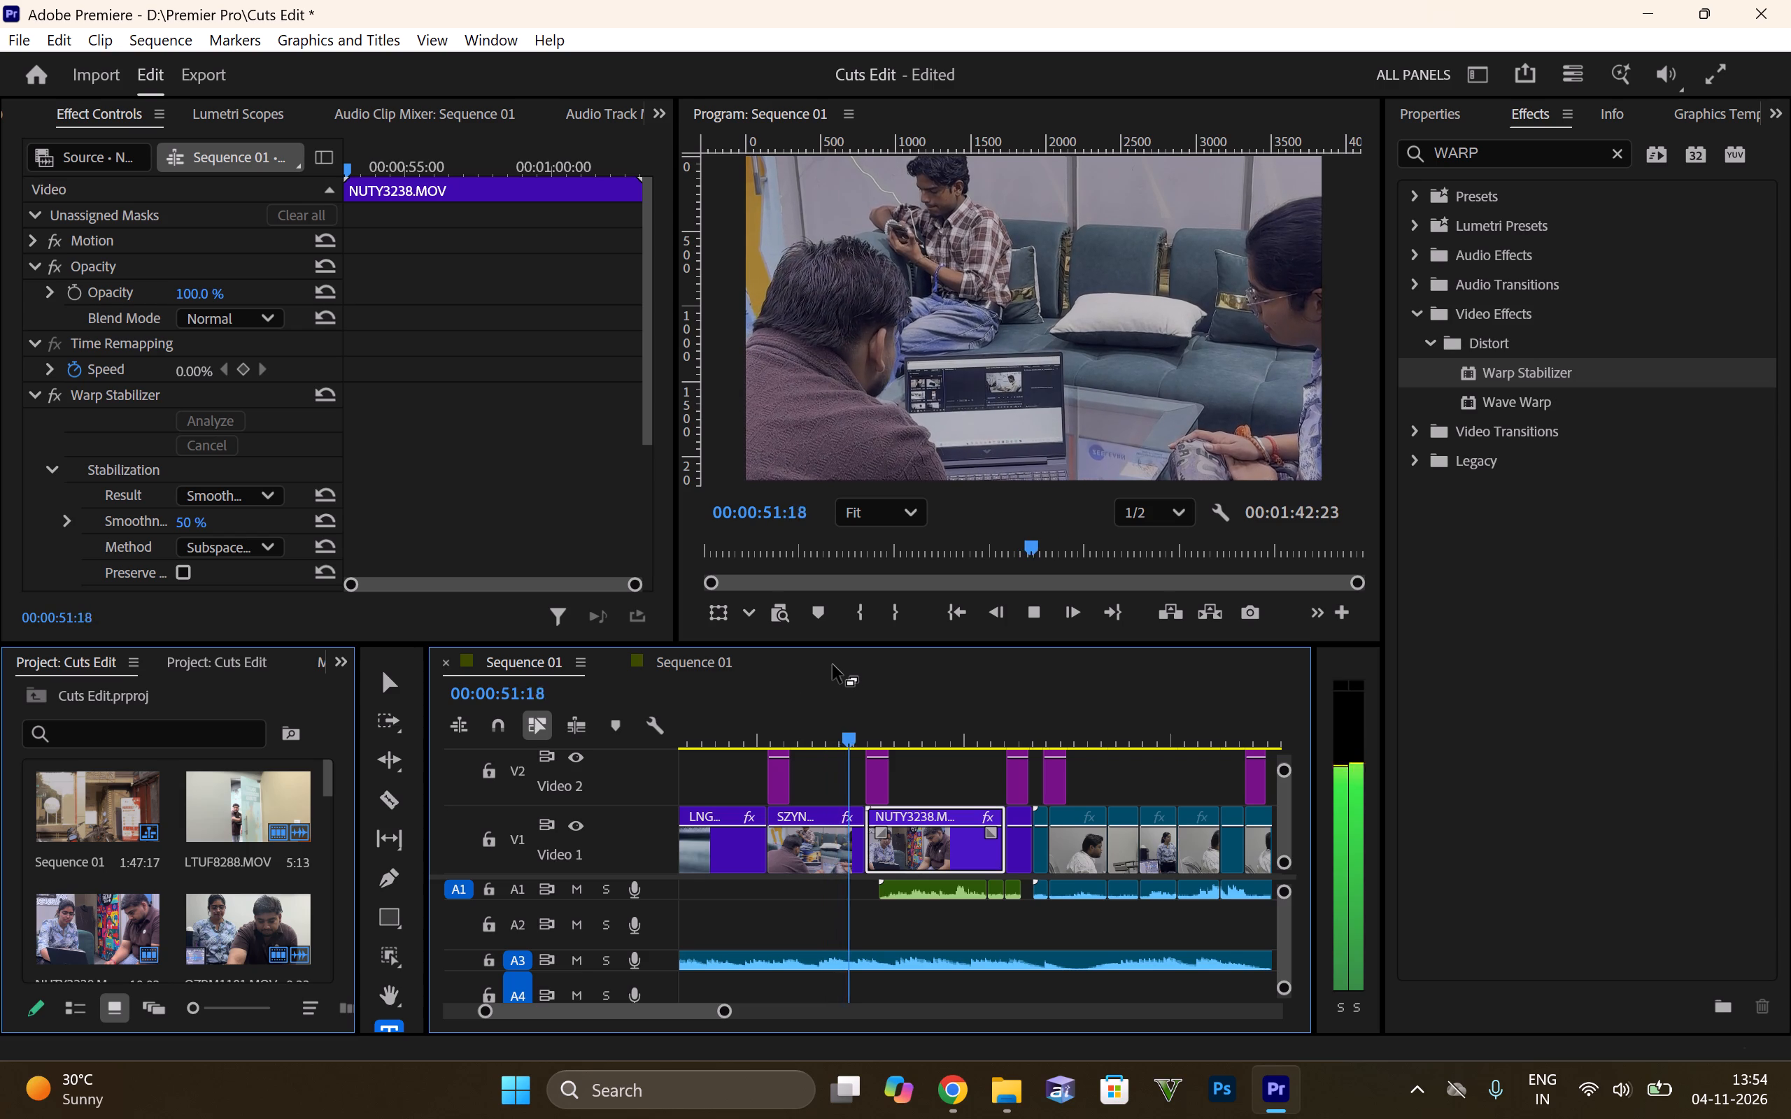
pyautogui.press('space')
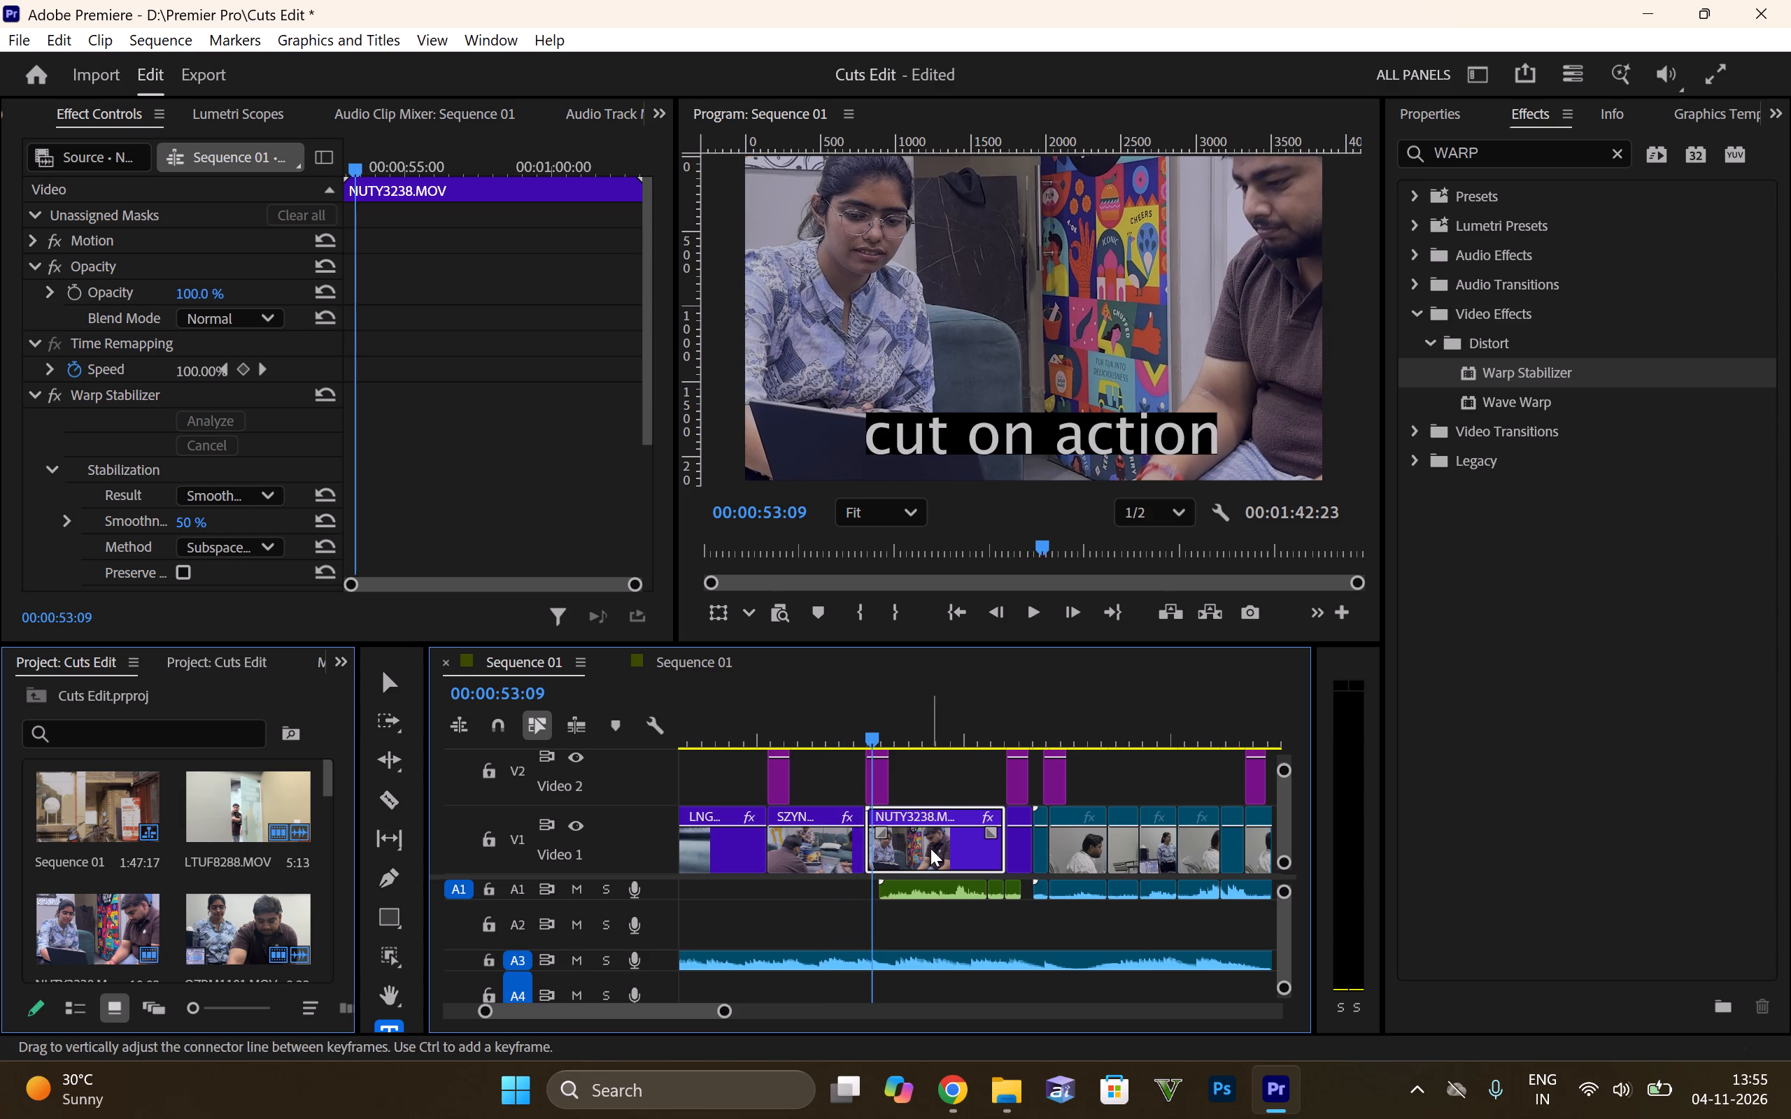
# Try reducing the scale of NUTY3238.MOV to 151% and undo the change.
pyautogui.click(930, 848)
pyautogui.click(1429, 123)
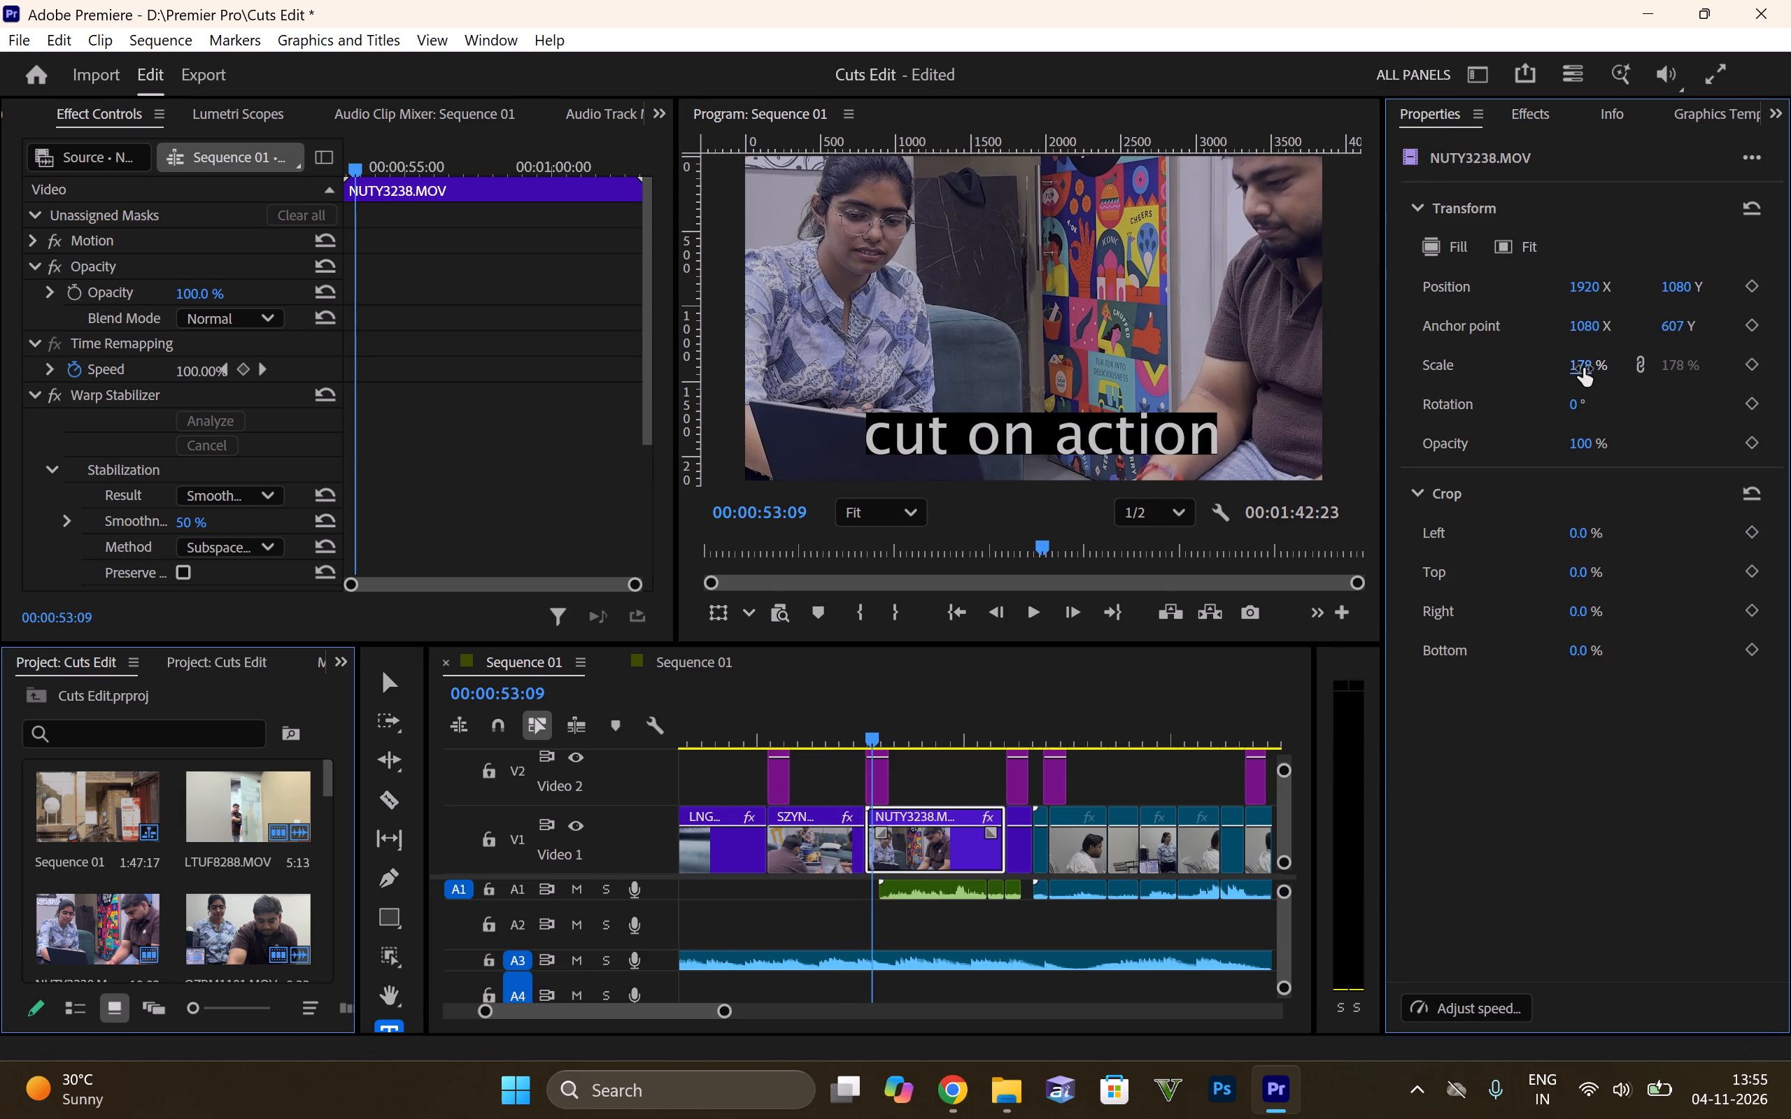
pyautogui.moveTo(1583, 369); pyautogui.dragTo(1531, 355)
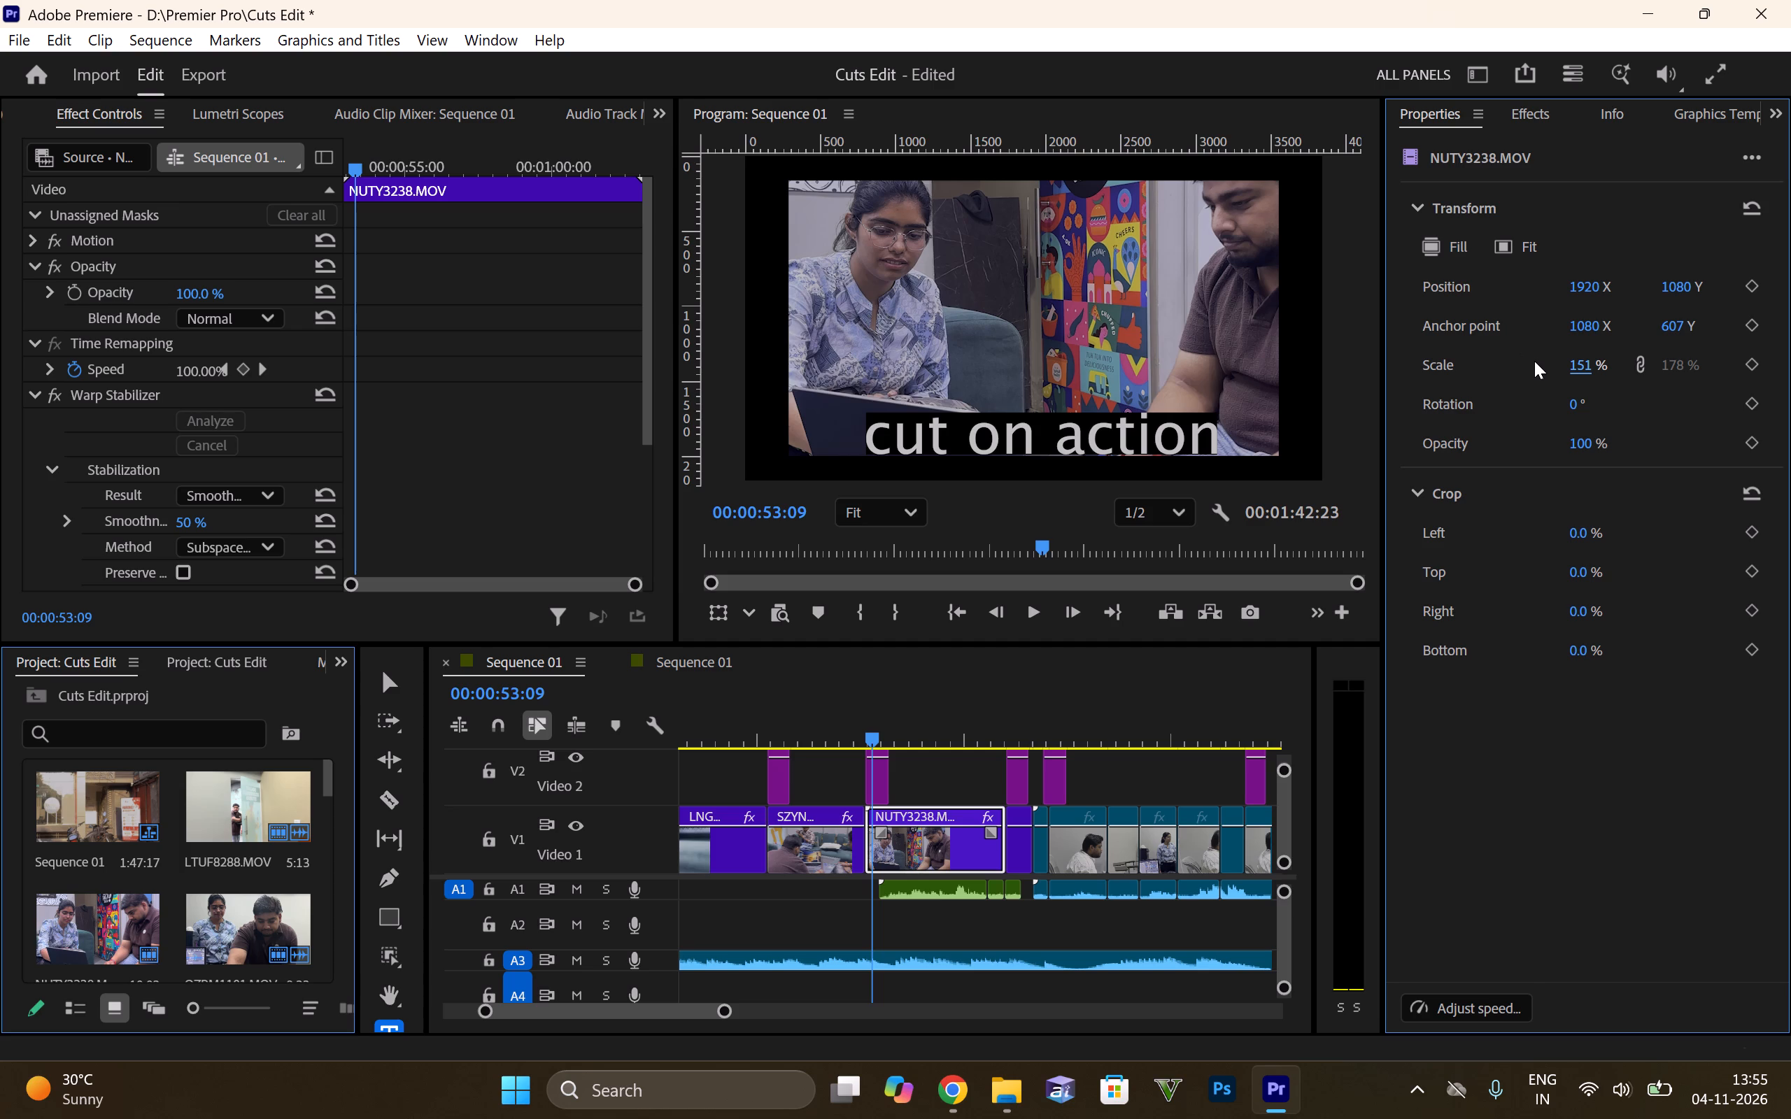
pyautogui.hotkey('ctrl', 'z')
# Play a short stretch from the middle of NUTY3238.MOV to check its framing.
pyautogui.click(926, 742)
pyautogui.press('space')
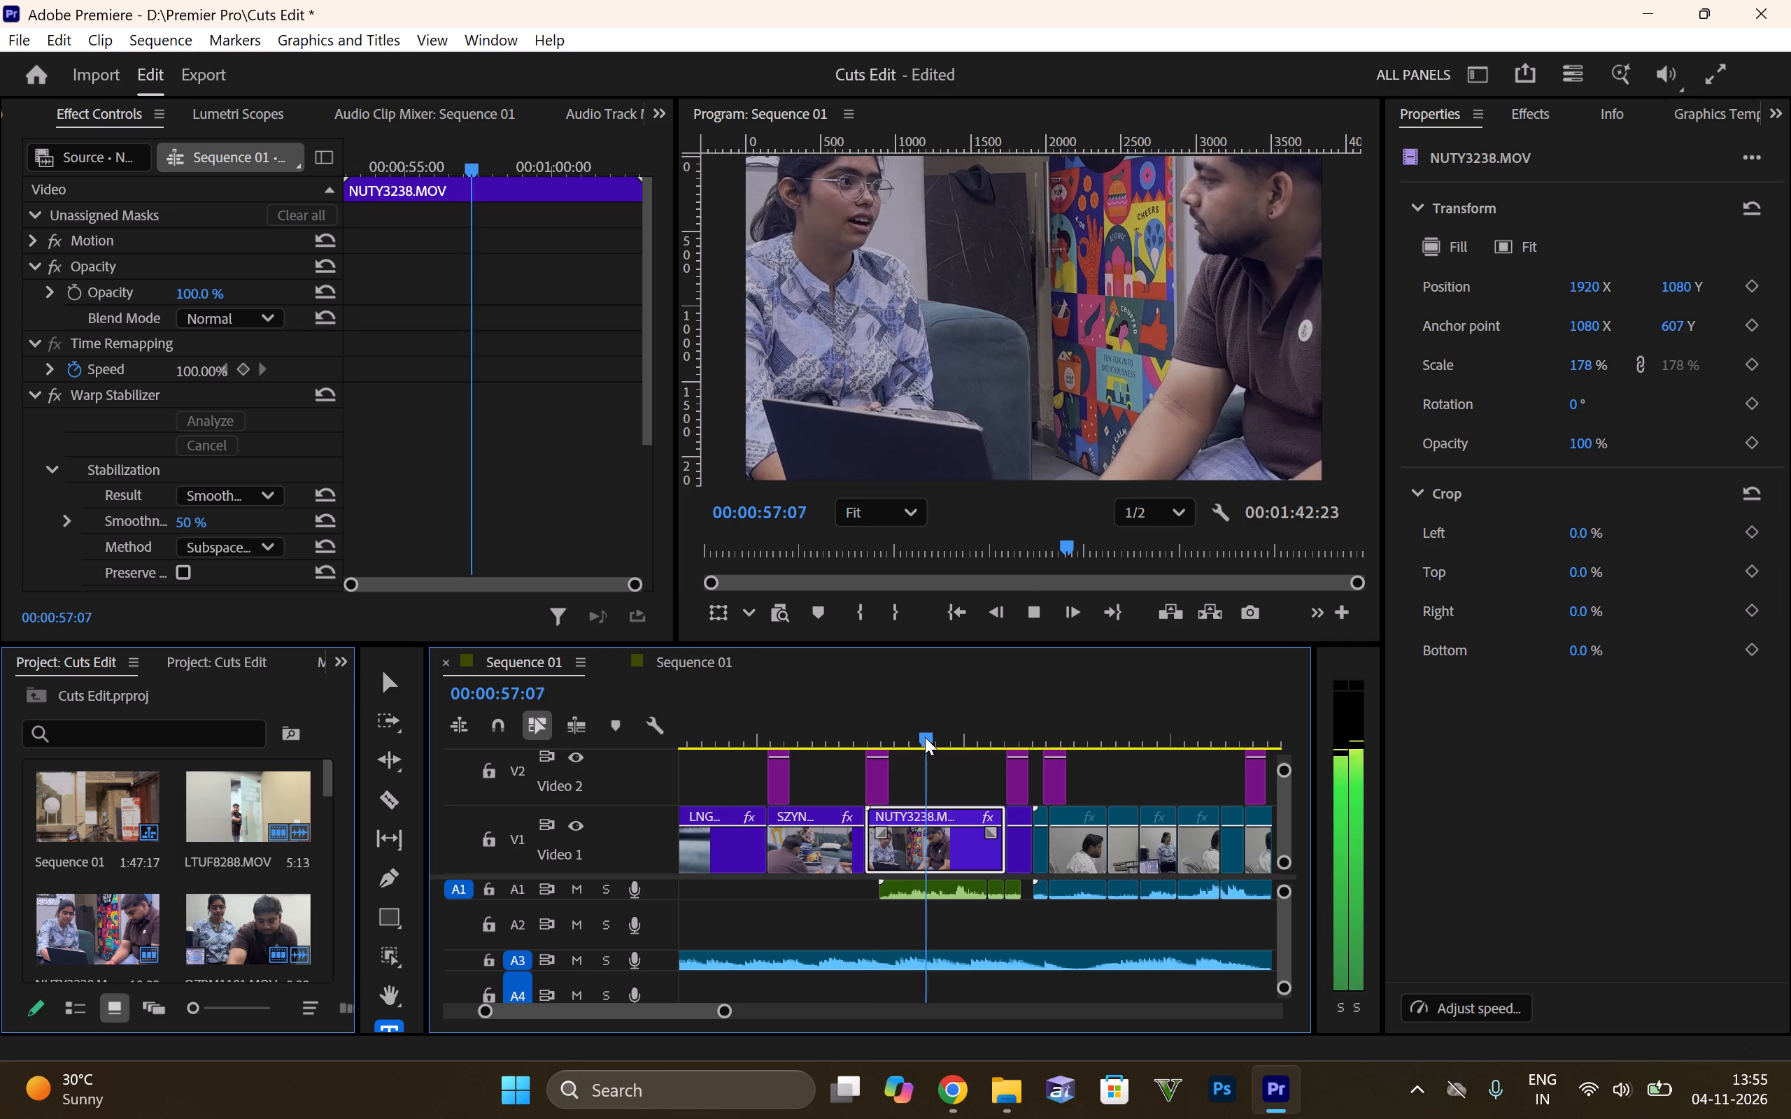
pyautogui.press('space')
# Make the timeline area taller by reducing the height of the Program monitor area.
pyautogui.moveTo(989, 643); pyautogui.dragTo(986, 676)
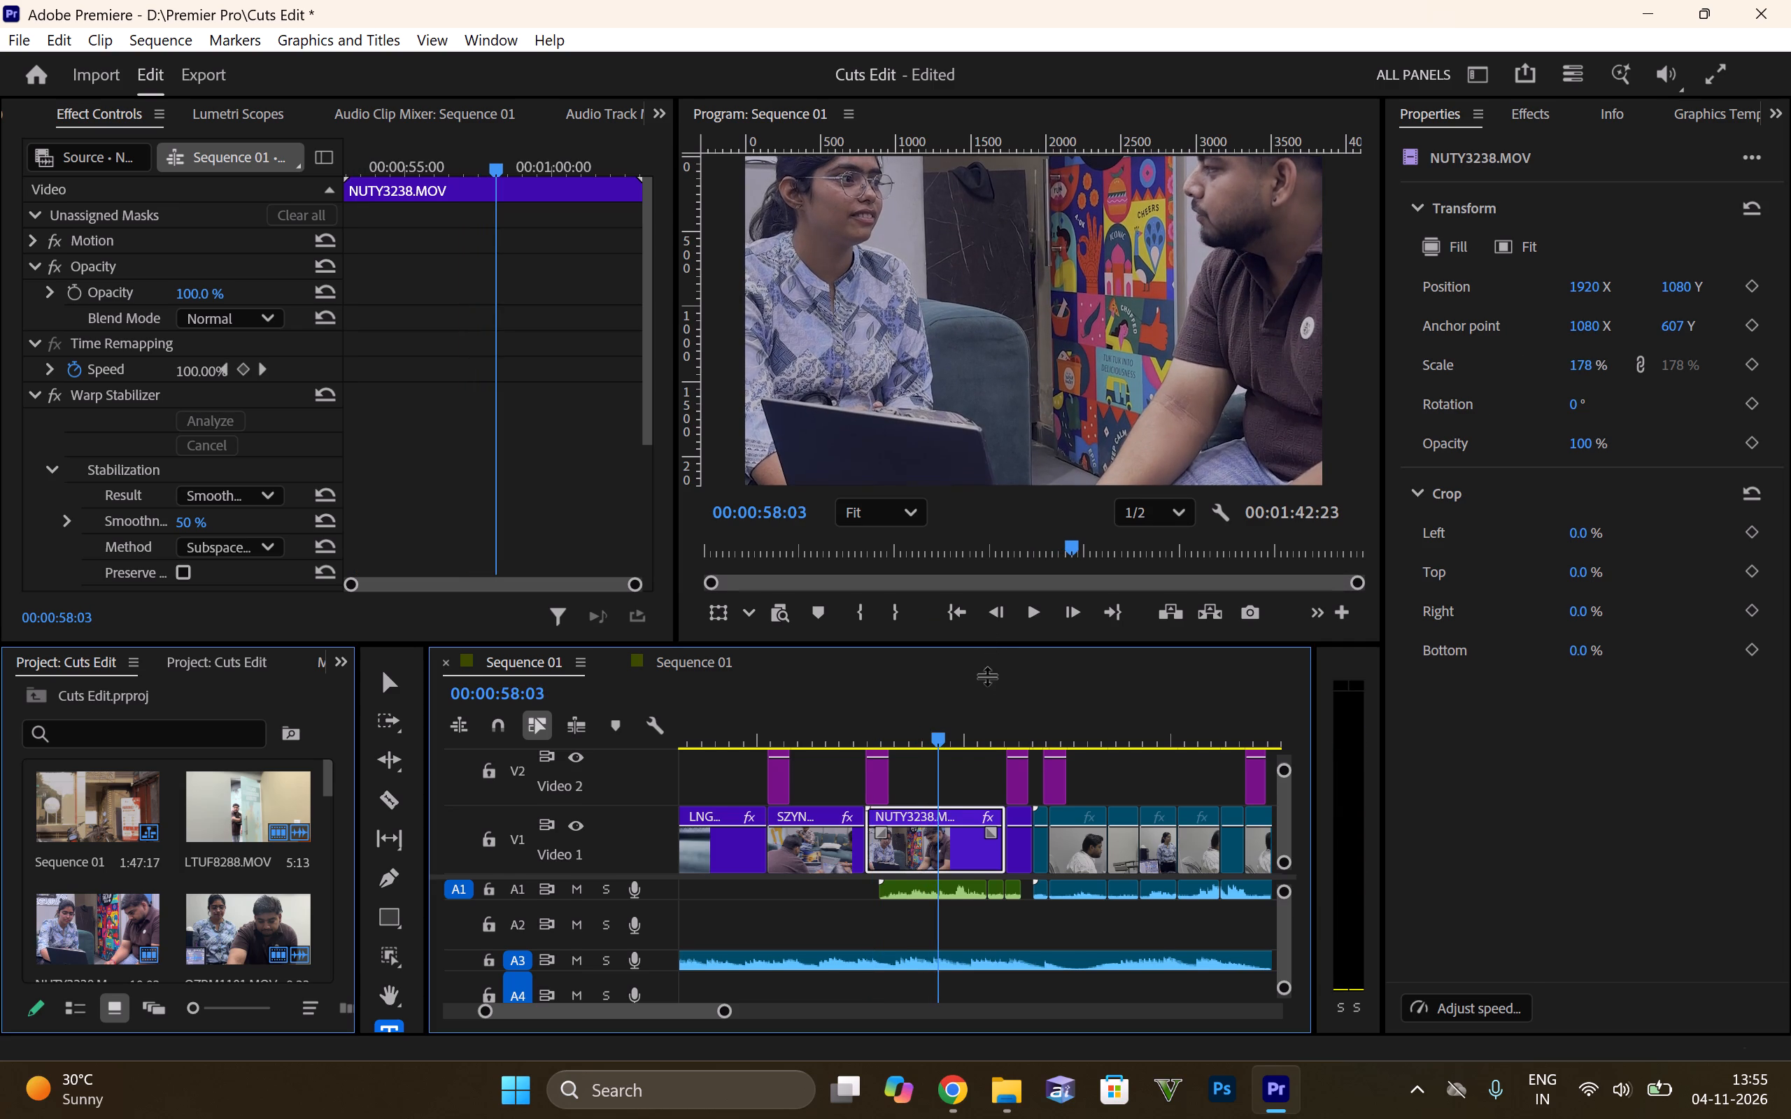
pyautogui.moveTo(986, 676); pyautogui.dragTo(945, 530)
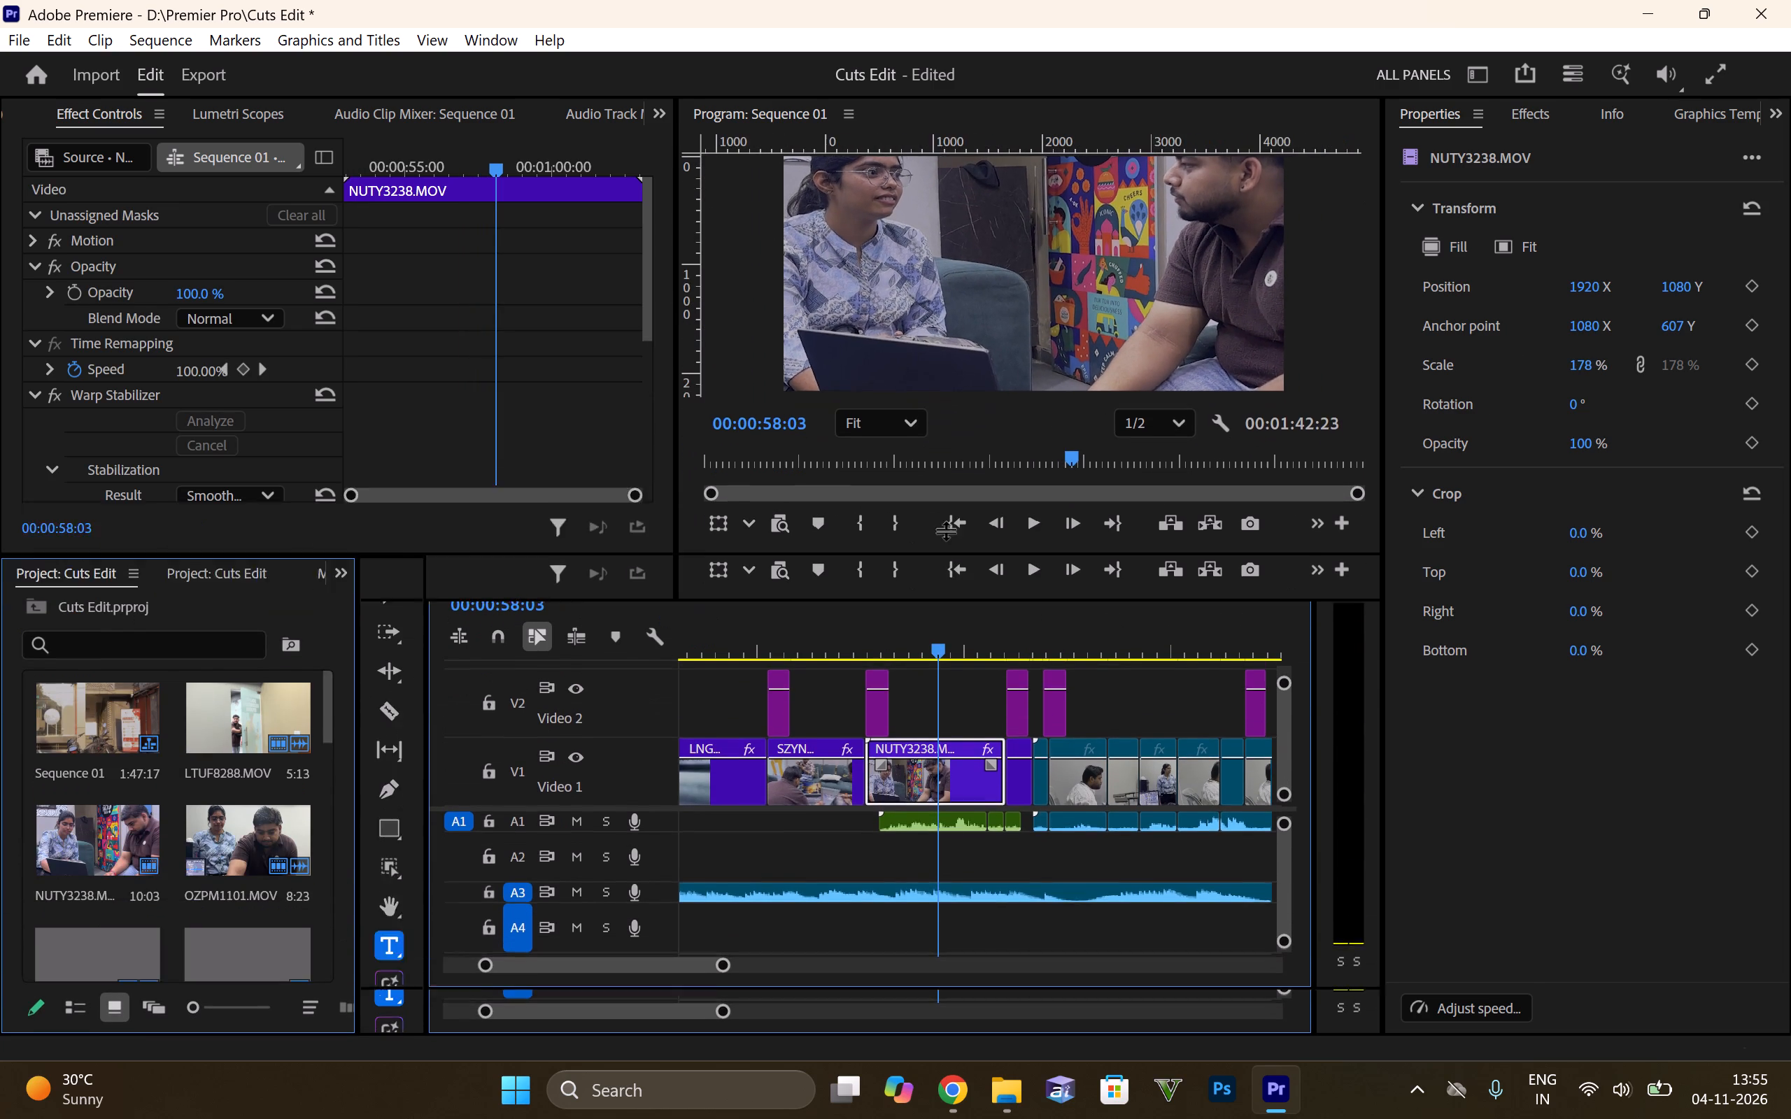
pyautogui.moveTo(945, 530); pyautogui.dragTo(948, 593)
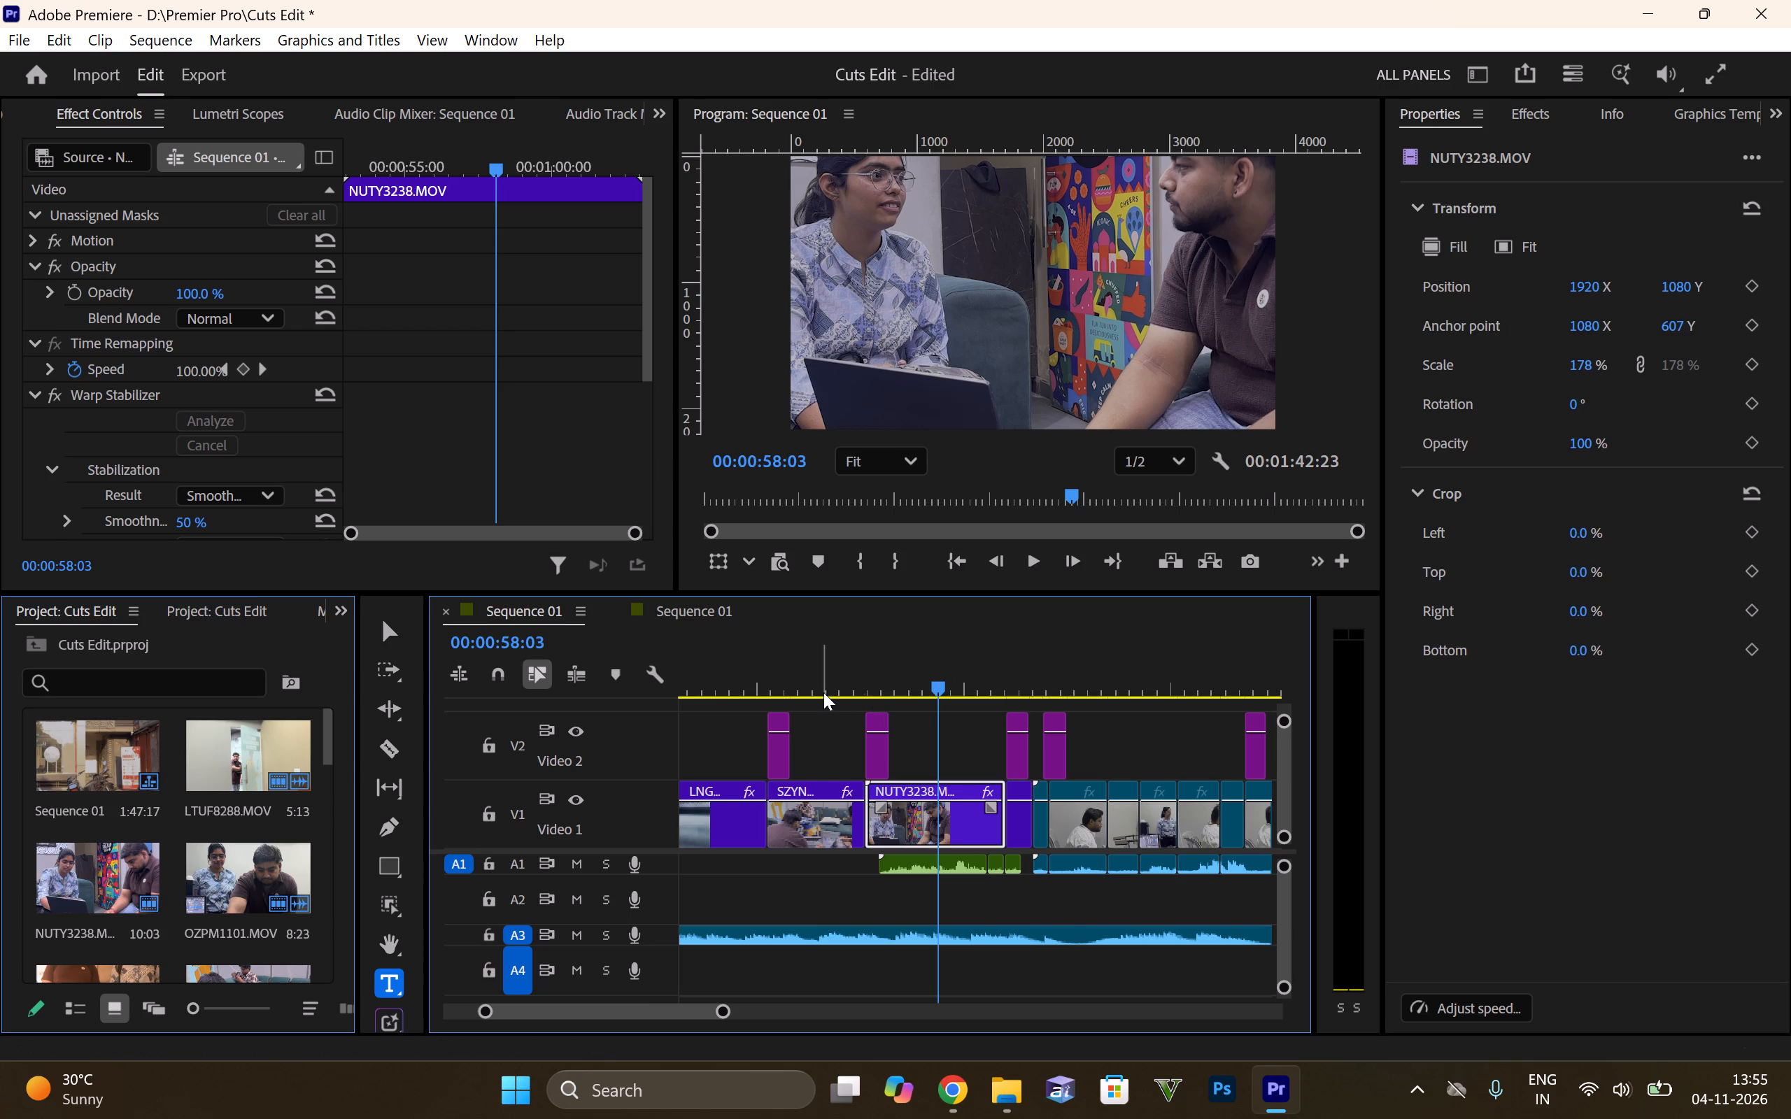
# Play the cut from SZYN2883.MOV into NUTY3238.MOV and compare the shot with Warp Stabilizer temporarily switched off.
pyautogui.click(815, 688)
pyautogui.press('space')
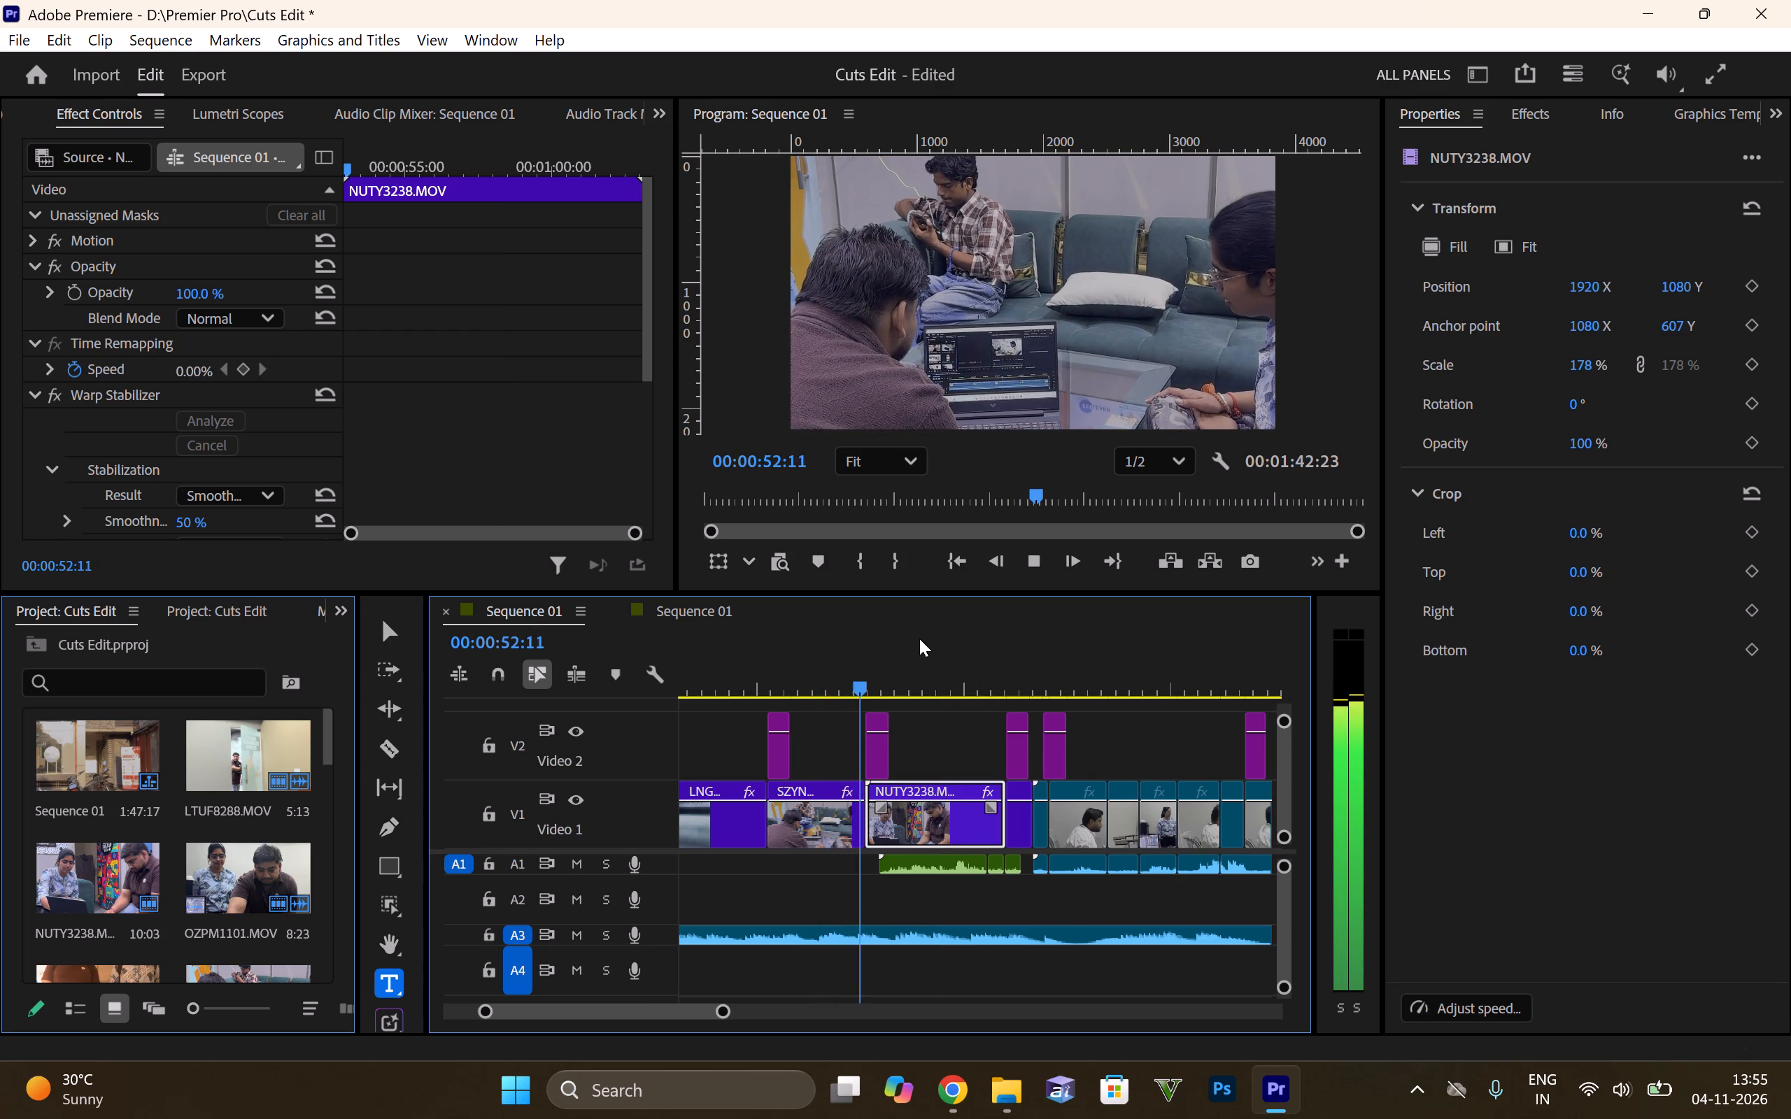
pyautogui.press('space')
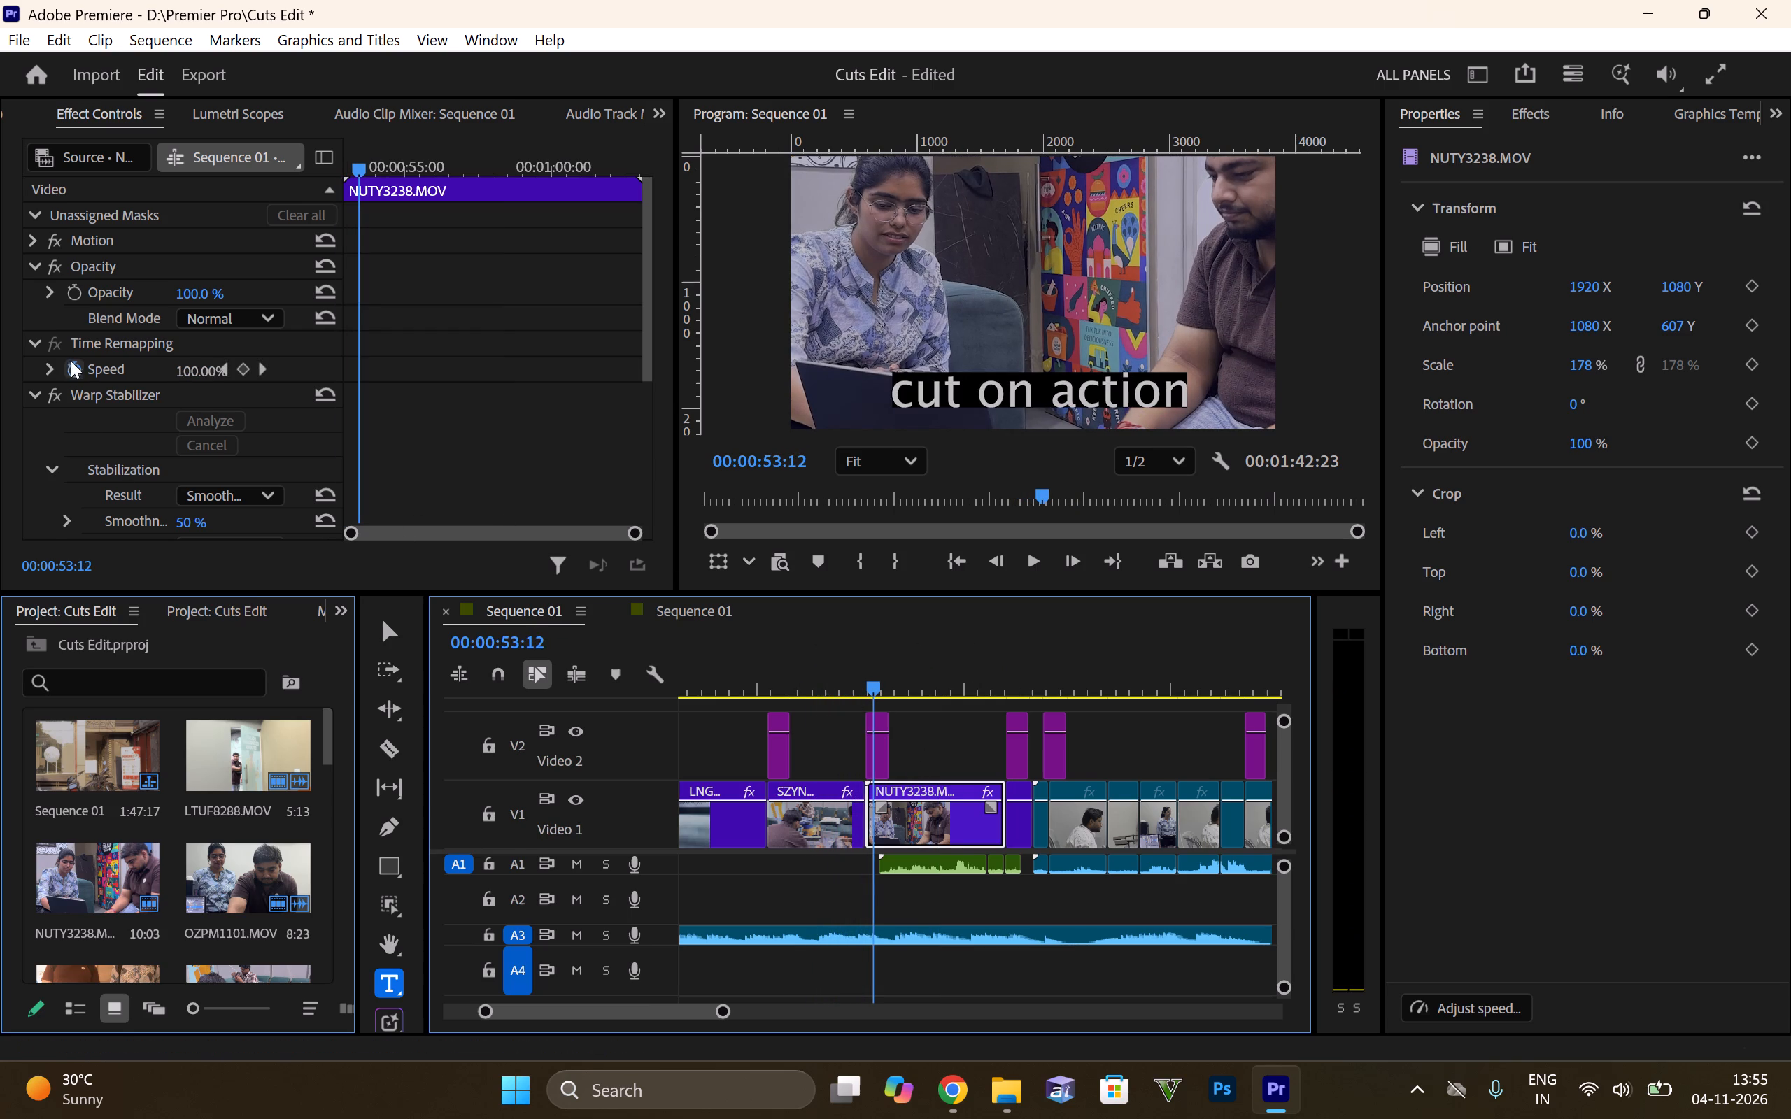
pyautogui.click(55, 391)
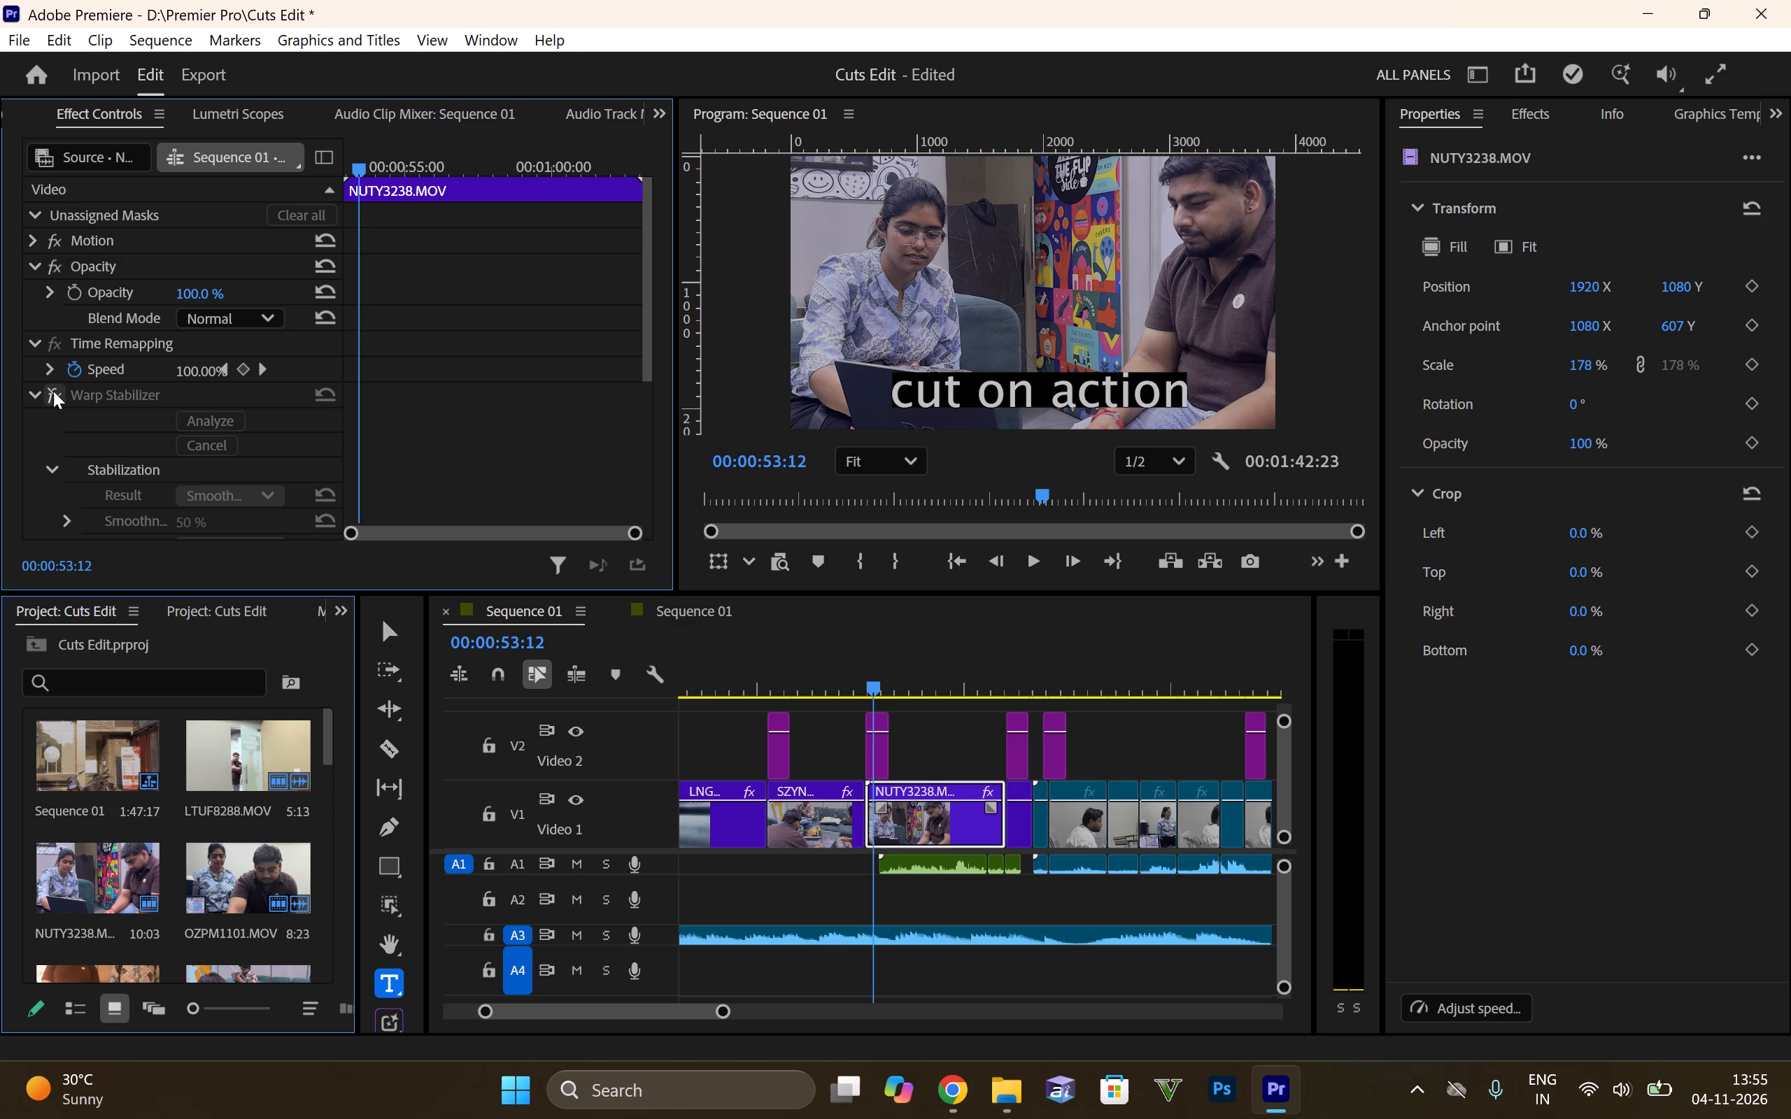
pyautogui.press('space')
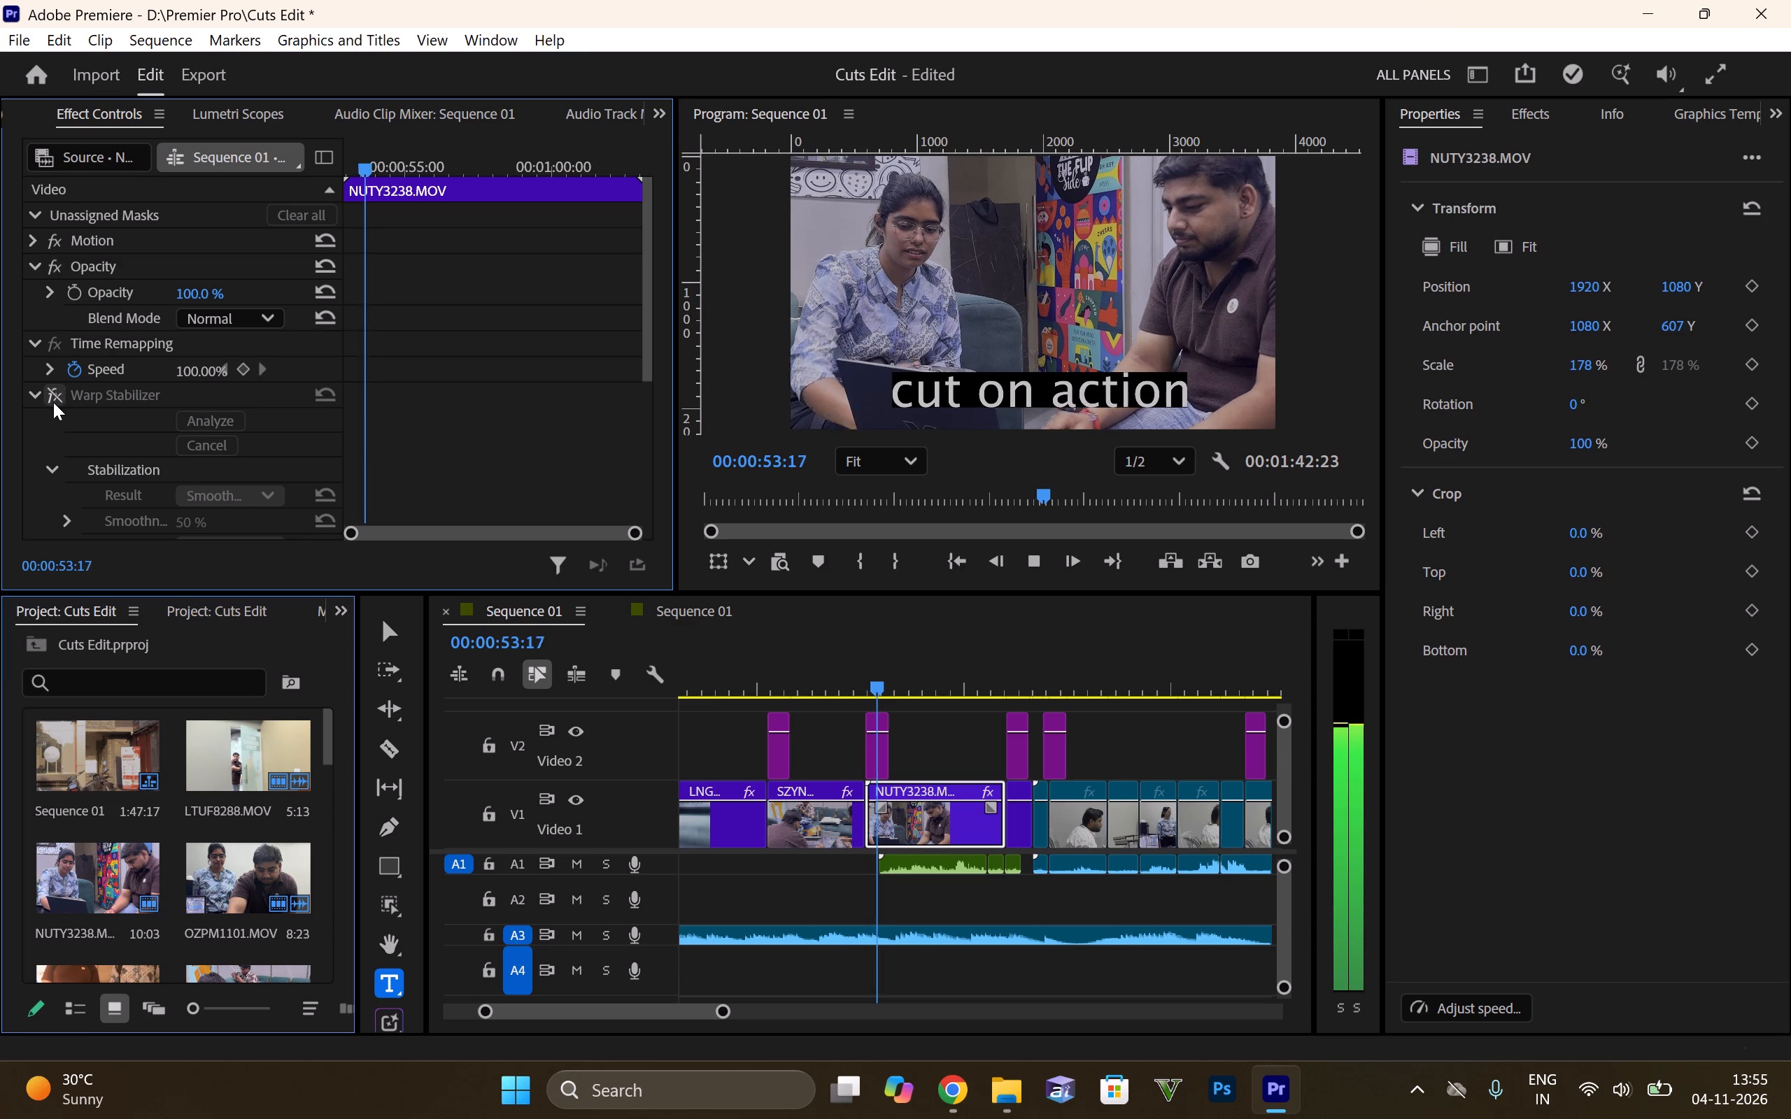
pyautogui.press('space')
pyautogui.click(57, 396)
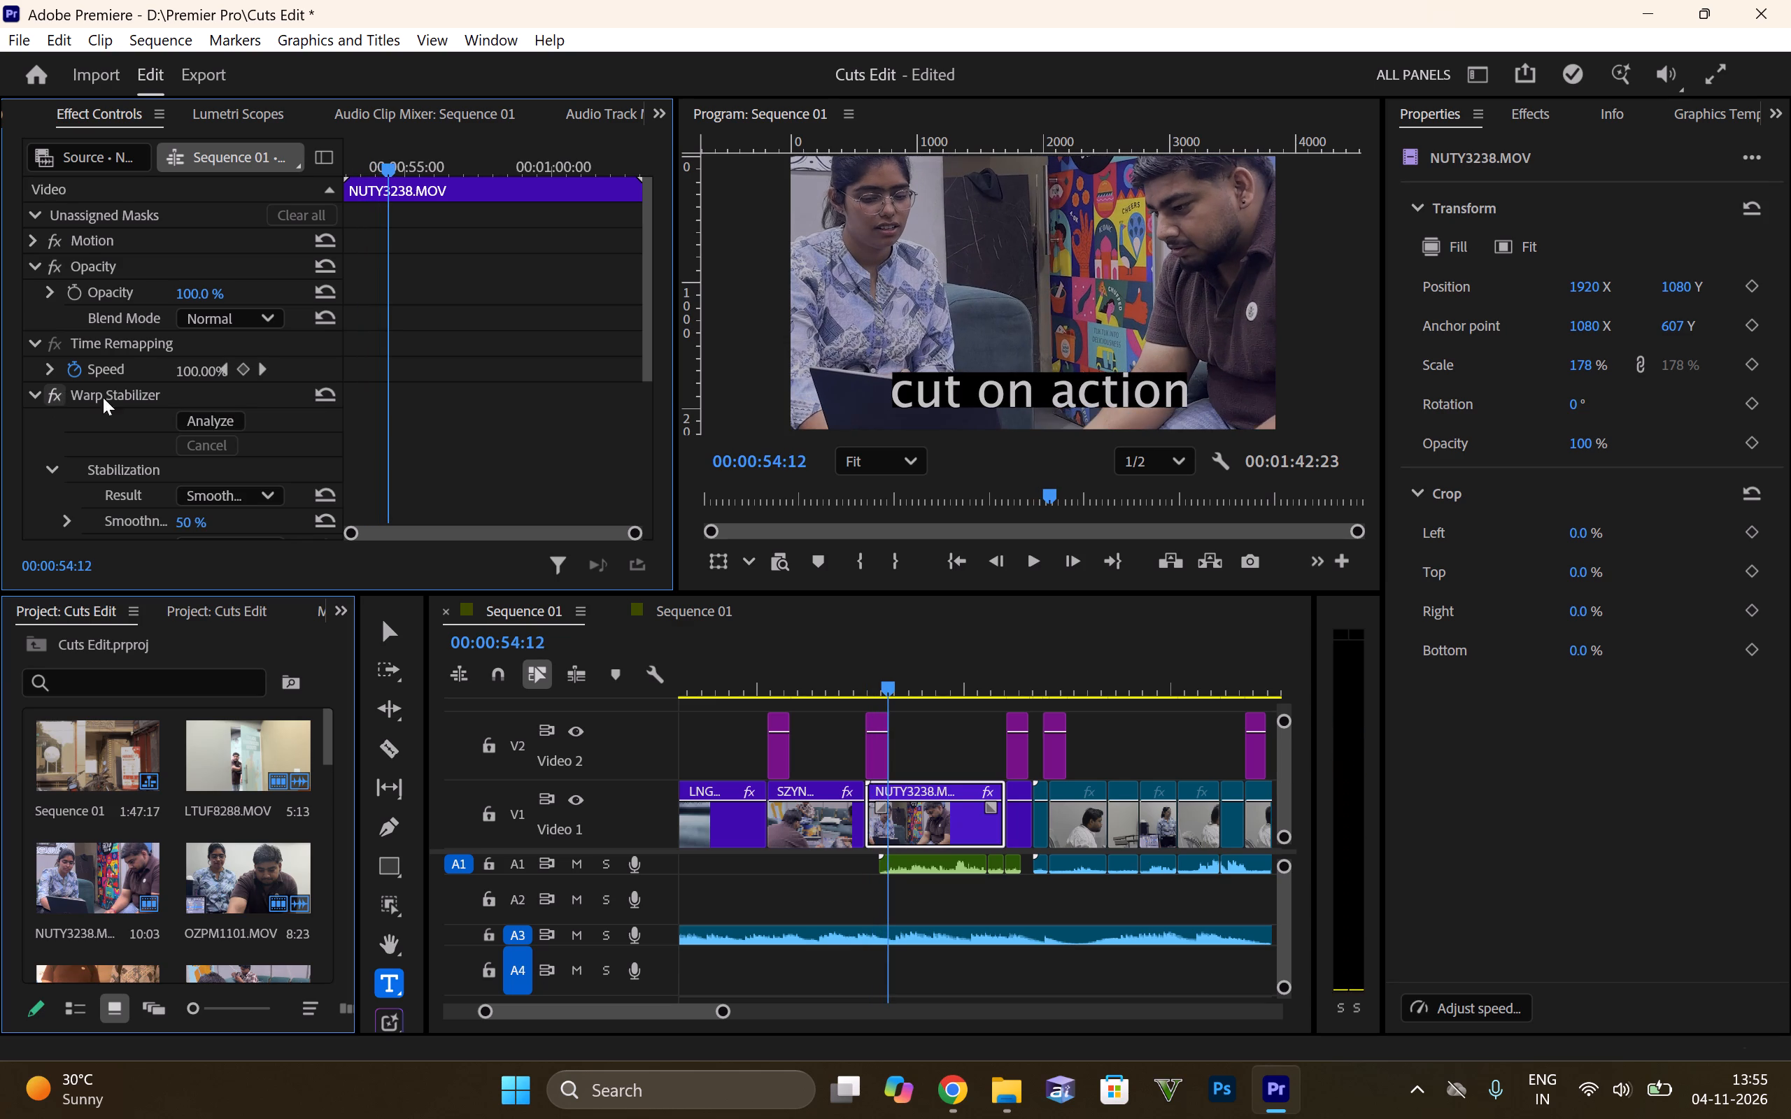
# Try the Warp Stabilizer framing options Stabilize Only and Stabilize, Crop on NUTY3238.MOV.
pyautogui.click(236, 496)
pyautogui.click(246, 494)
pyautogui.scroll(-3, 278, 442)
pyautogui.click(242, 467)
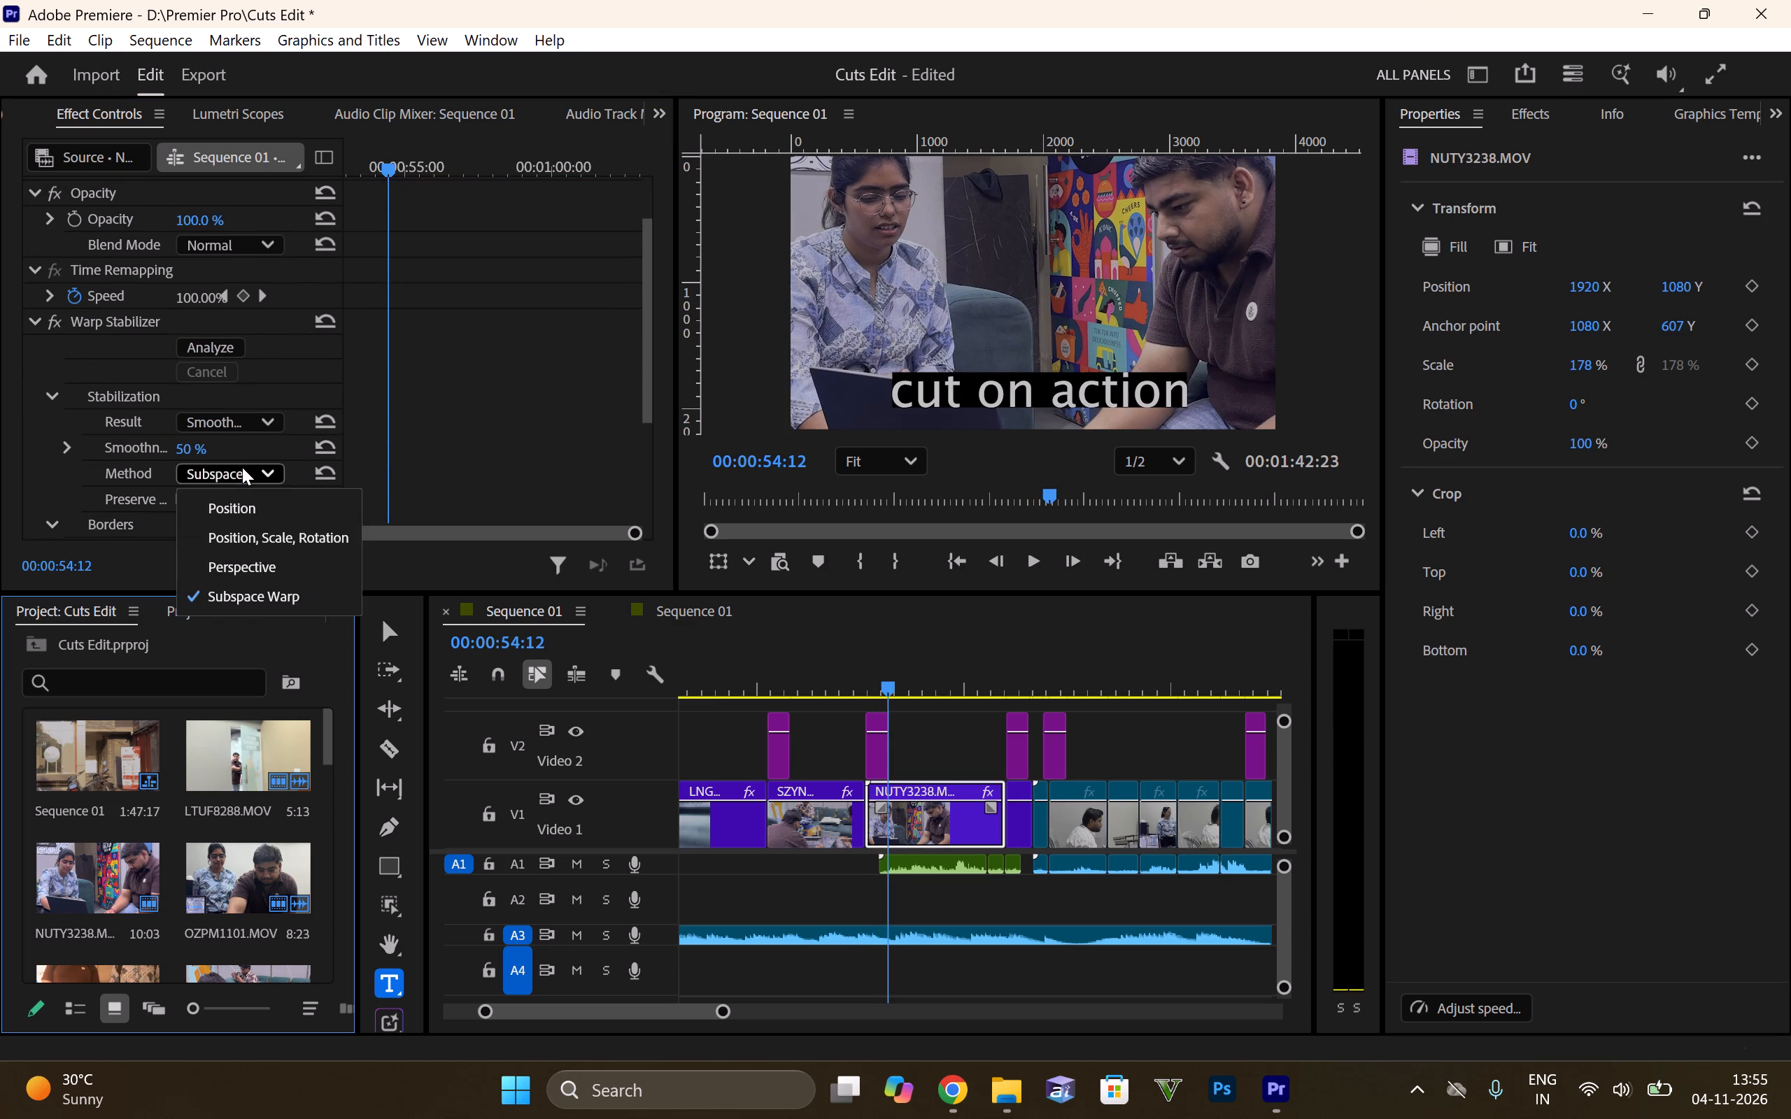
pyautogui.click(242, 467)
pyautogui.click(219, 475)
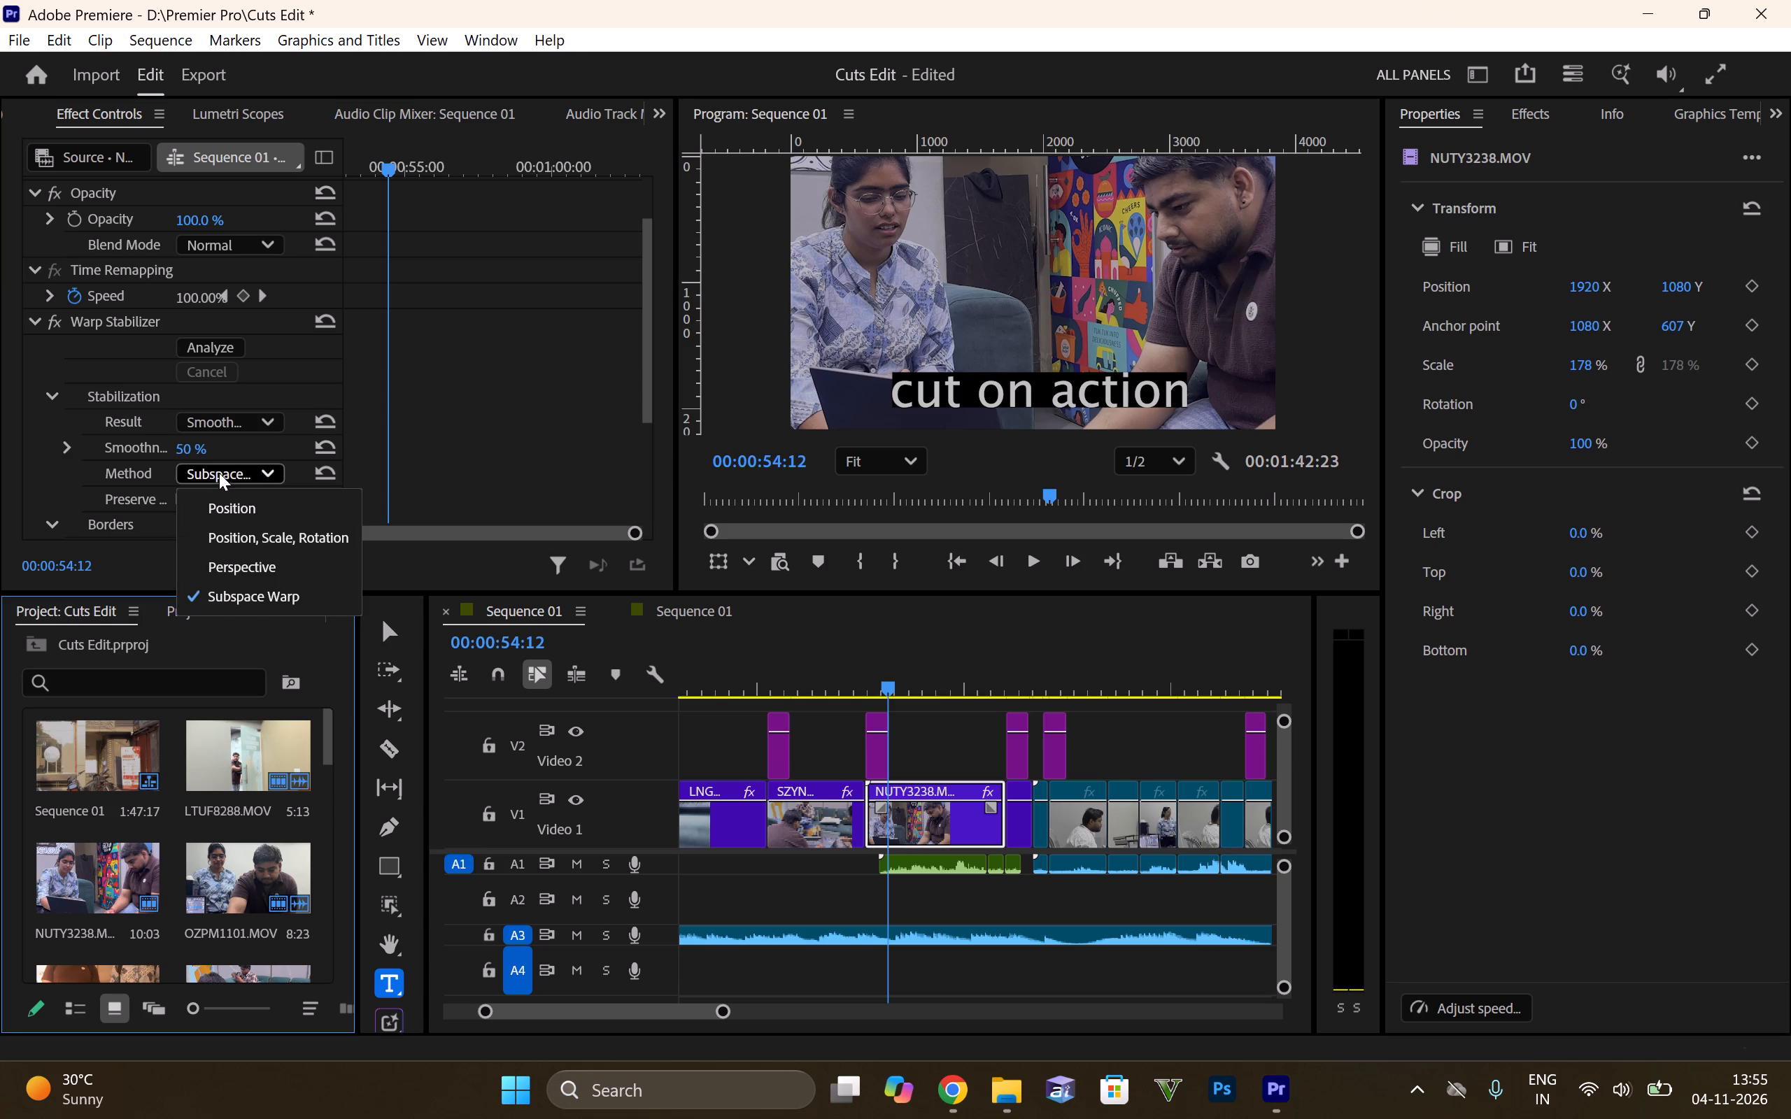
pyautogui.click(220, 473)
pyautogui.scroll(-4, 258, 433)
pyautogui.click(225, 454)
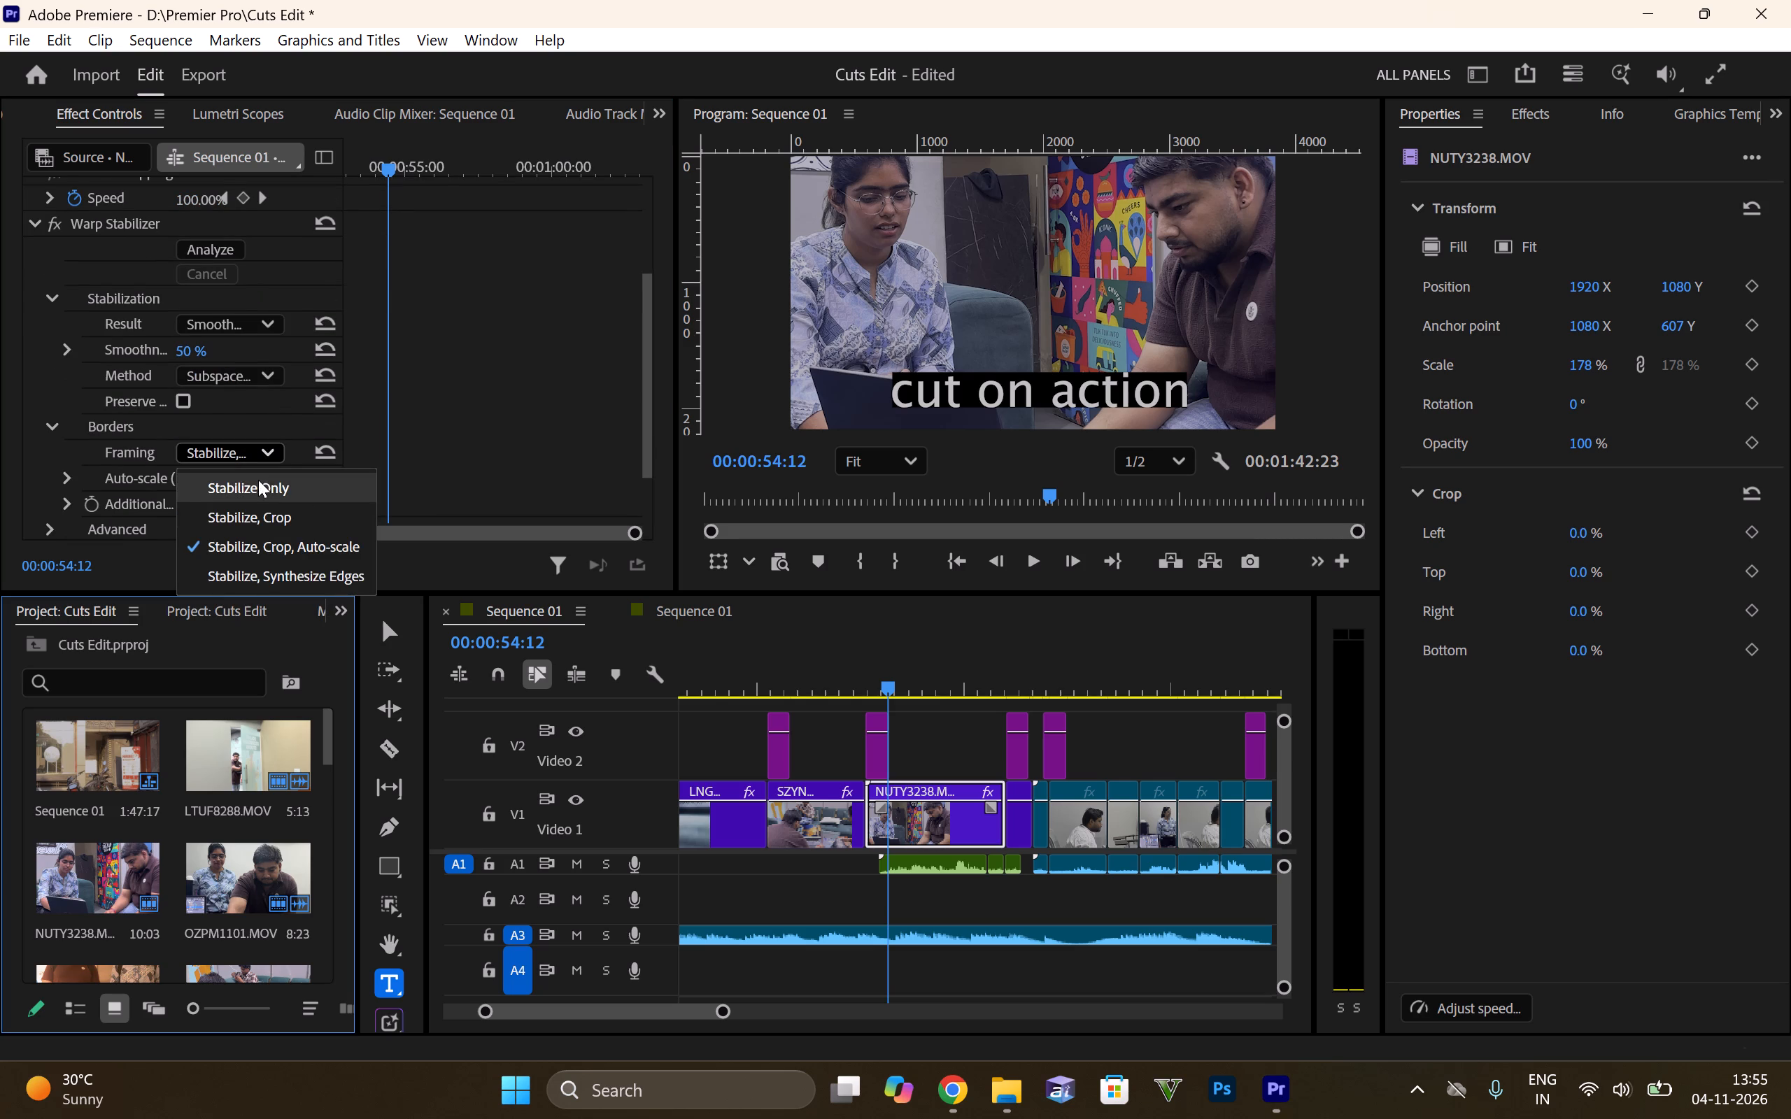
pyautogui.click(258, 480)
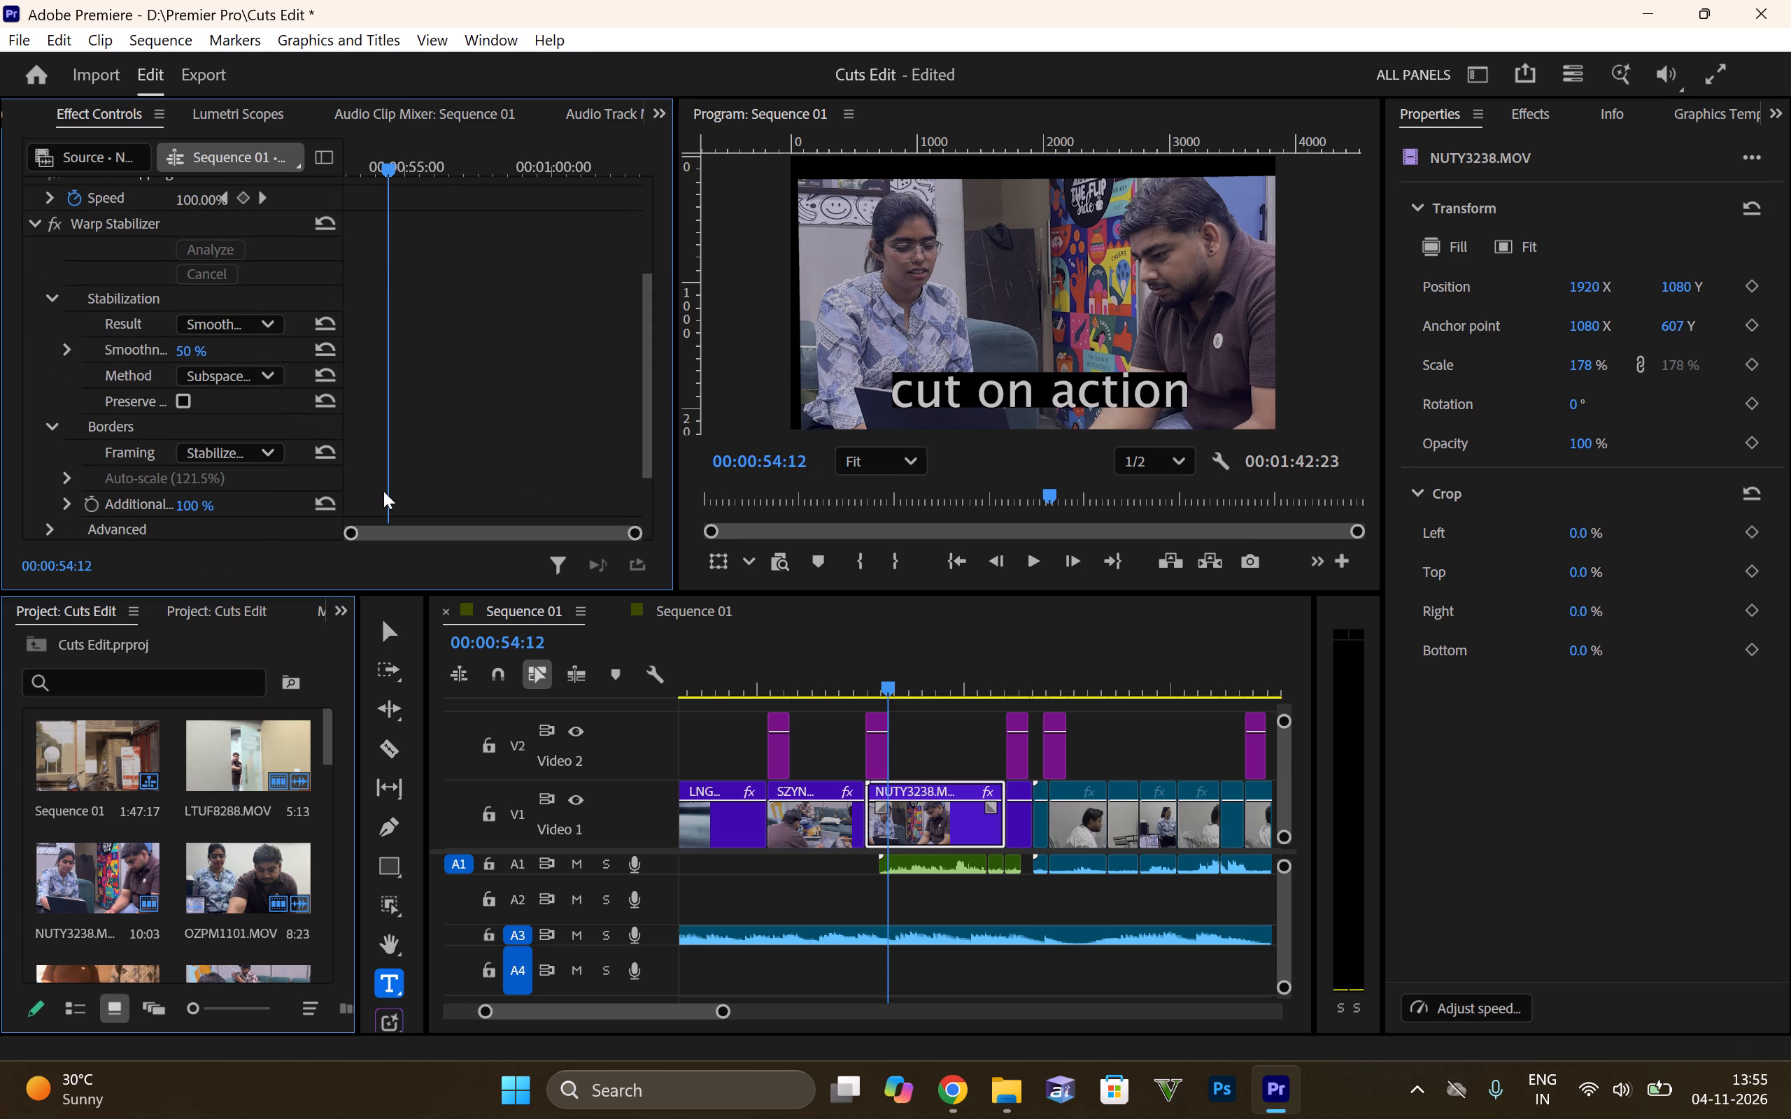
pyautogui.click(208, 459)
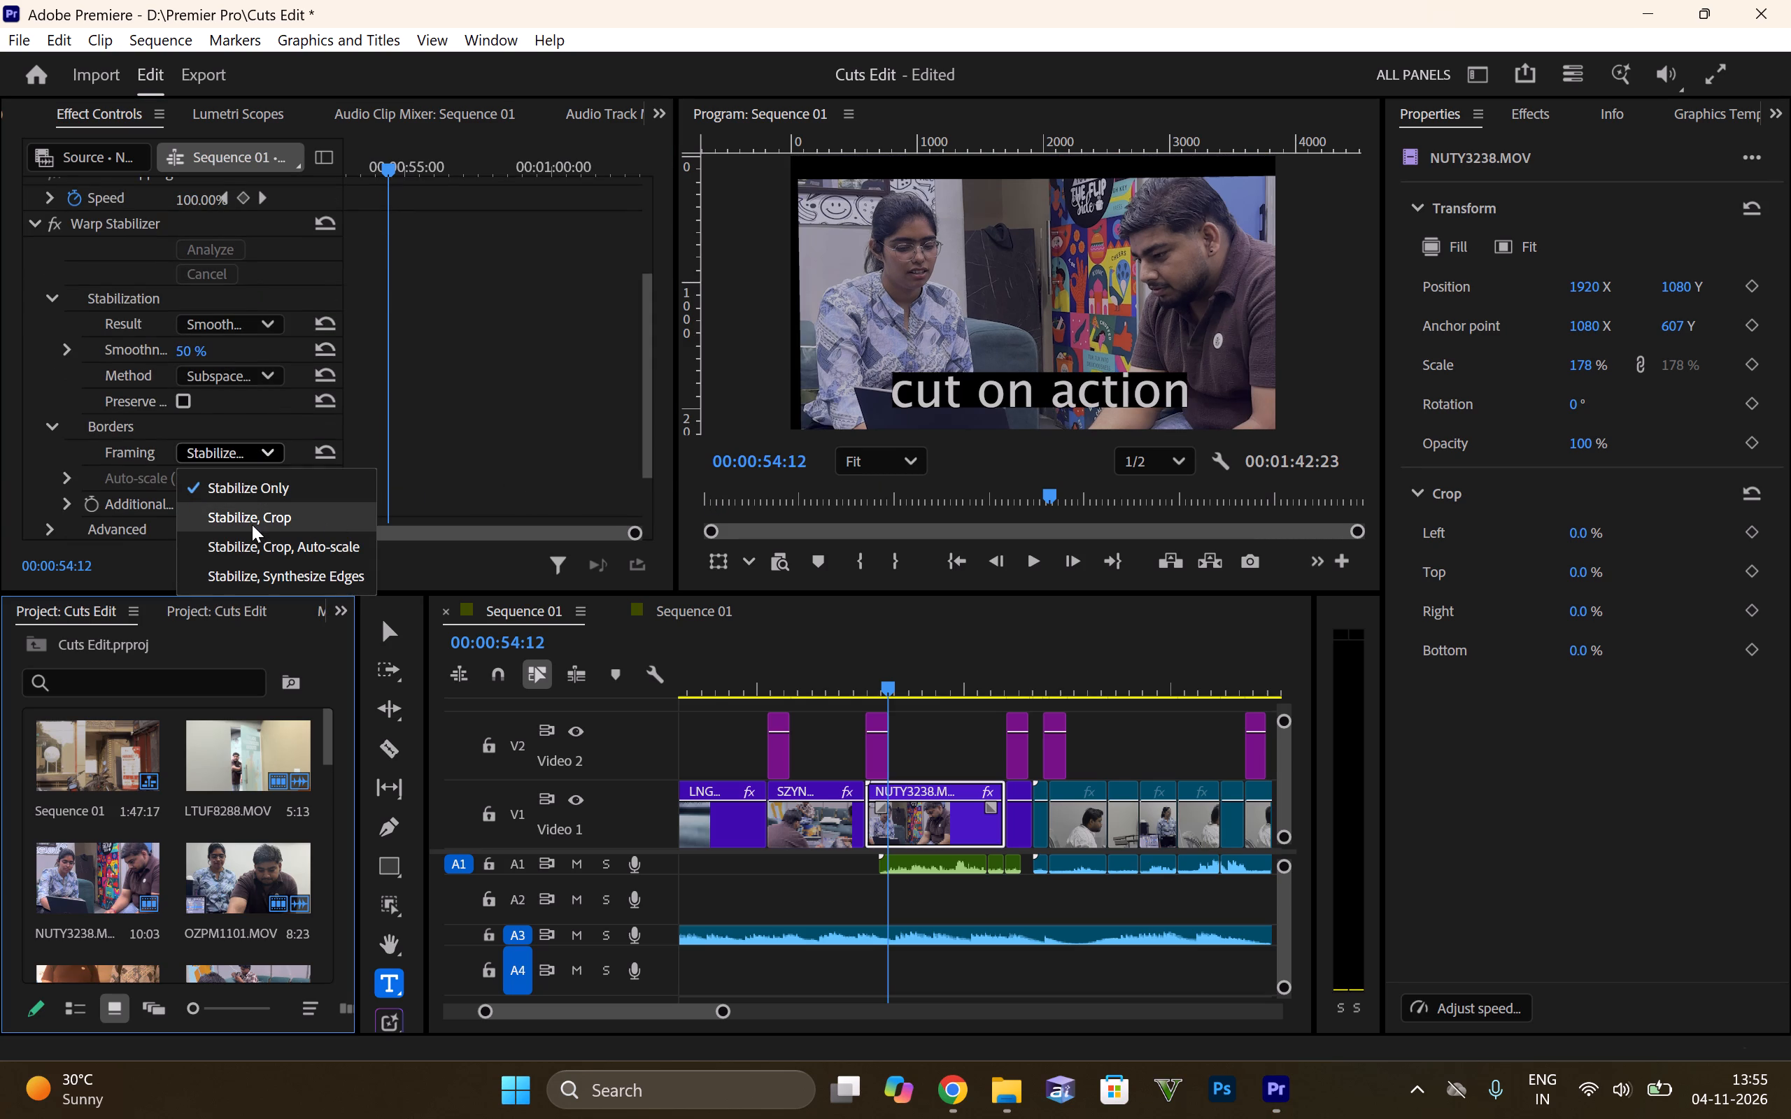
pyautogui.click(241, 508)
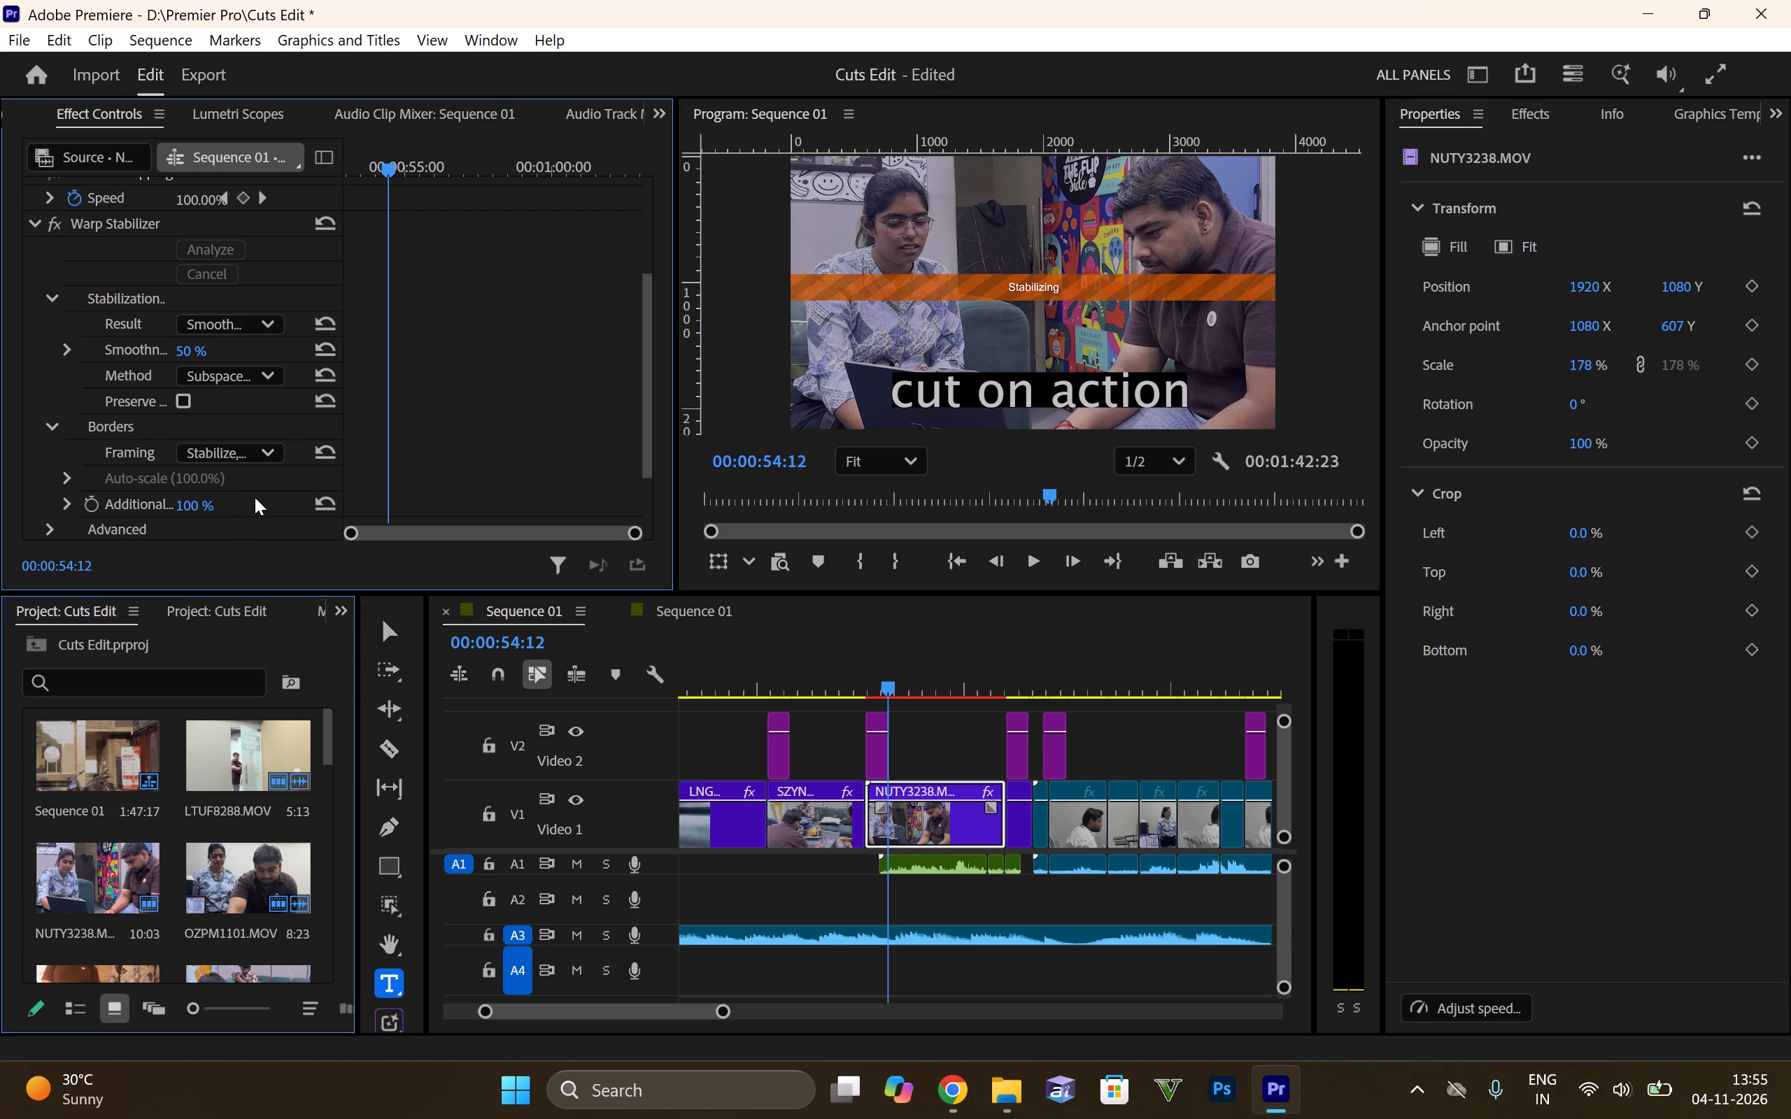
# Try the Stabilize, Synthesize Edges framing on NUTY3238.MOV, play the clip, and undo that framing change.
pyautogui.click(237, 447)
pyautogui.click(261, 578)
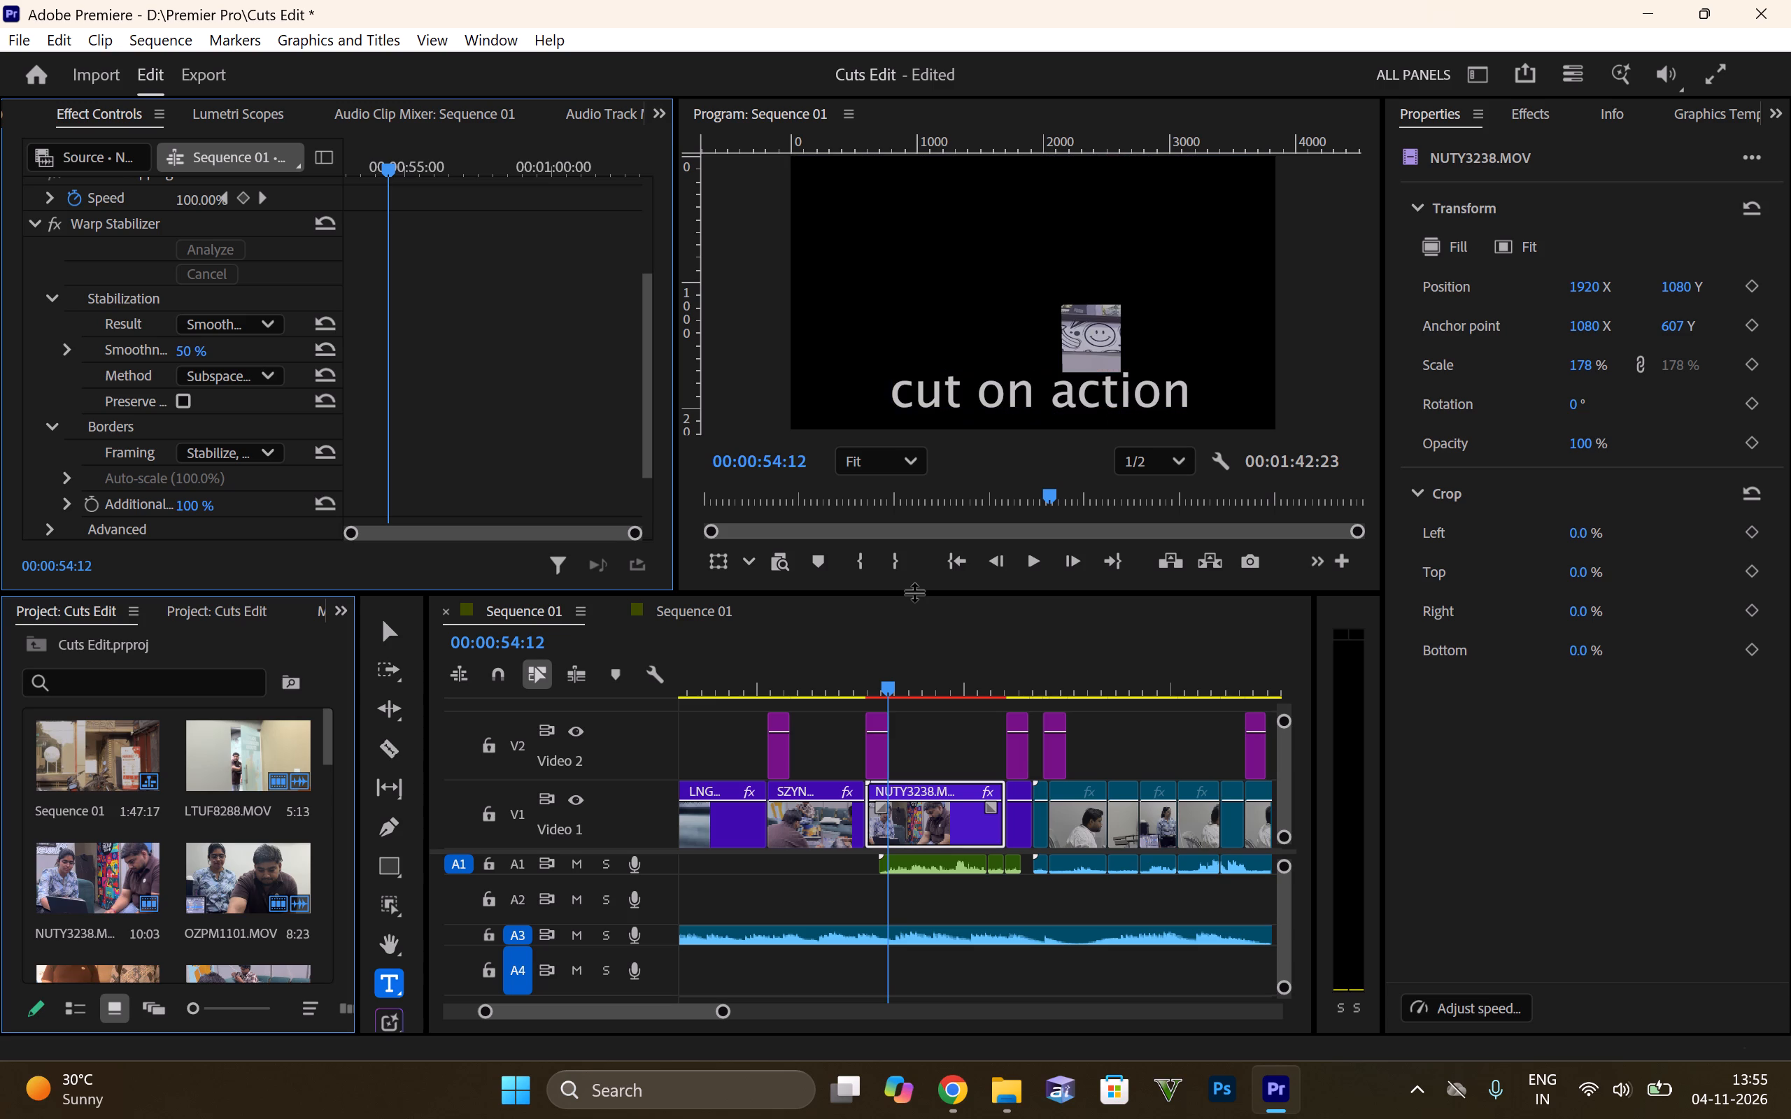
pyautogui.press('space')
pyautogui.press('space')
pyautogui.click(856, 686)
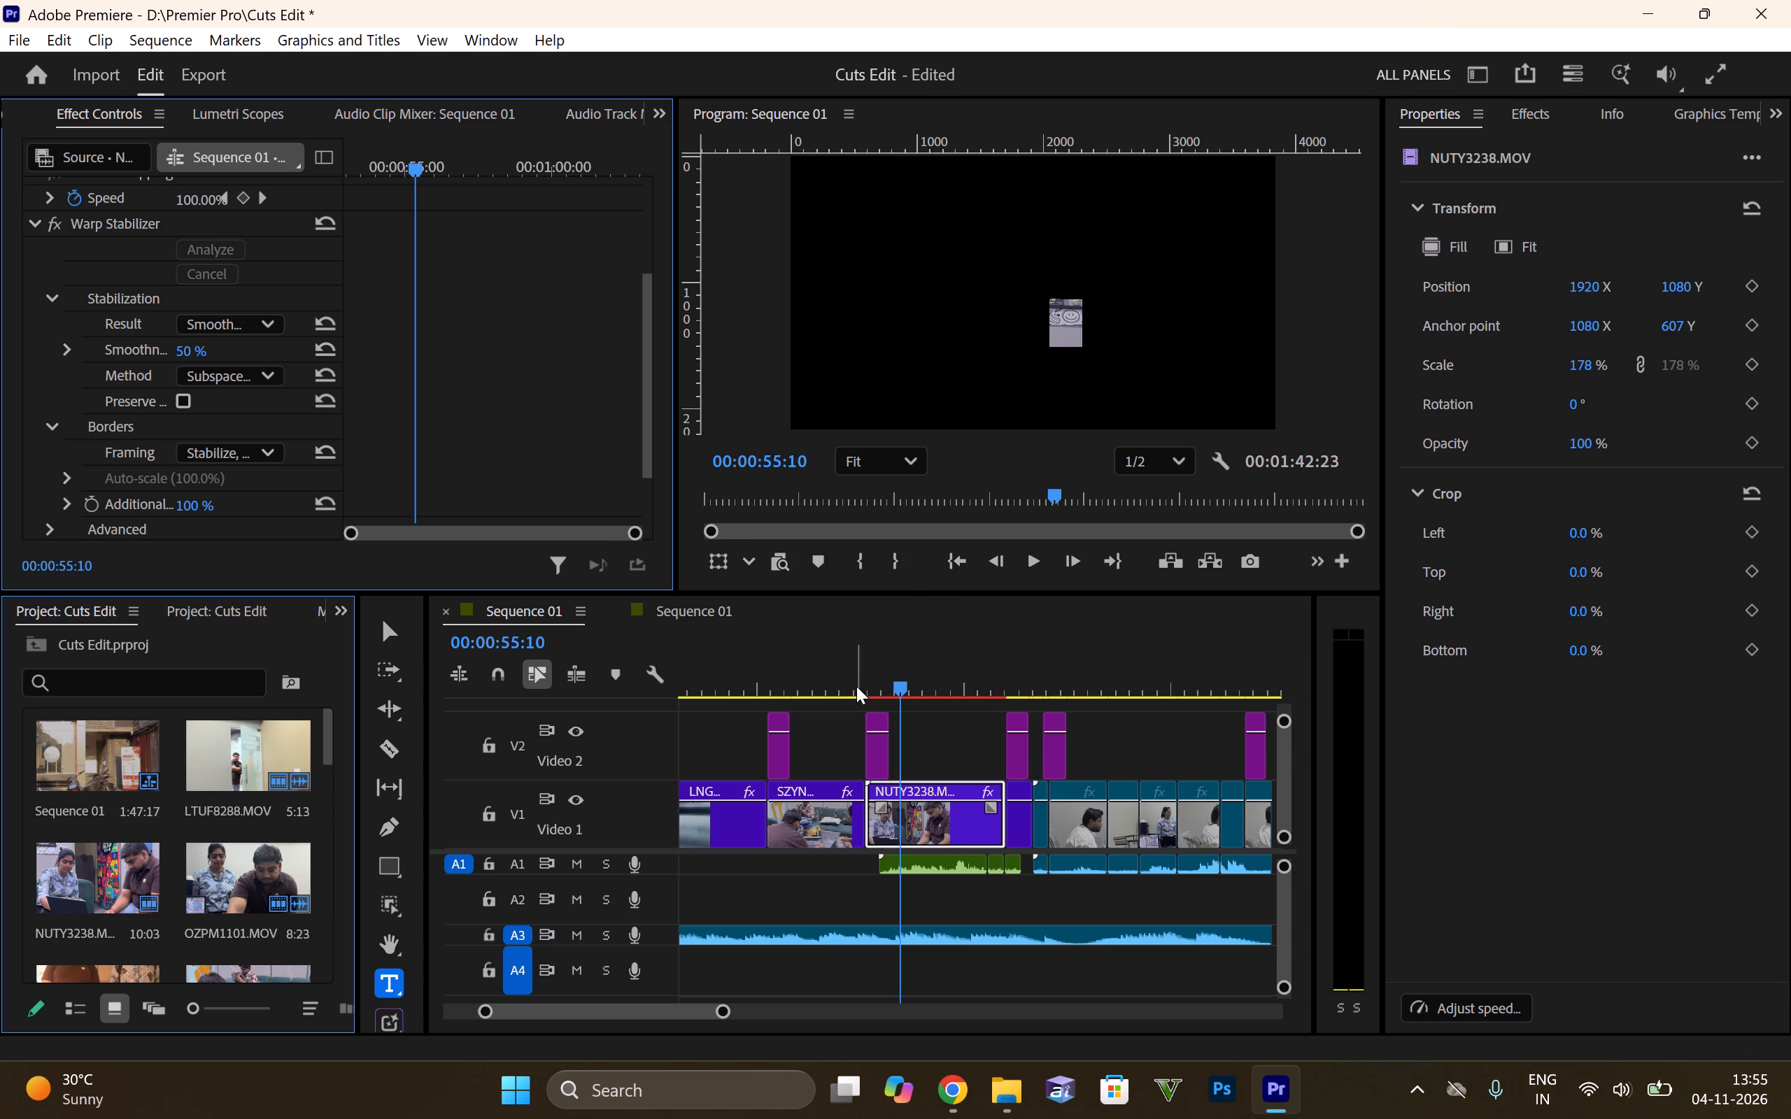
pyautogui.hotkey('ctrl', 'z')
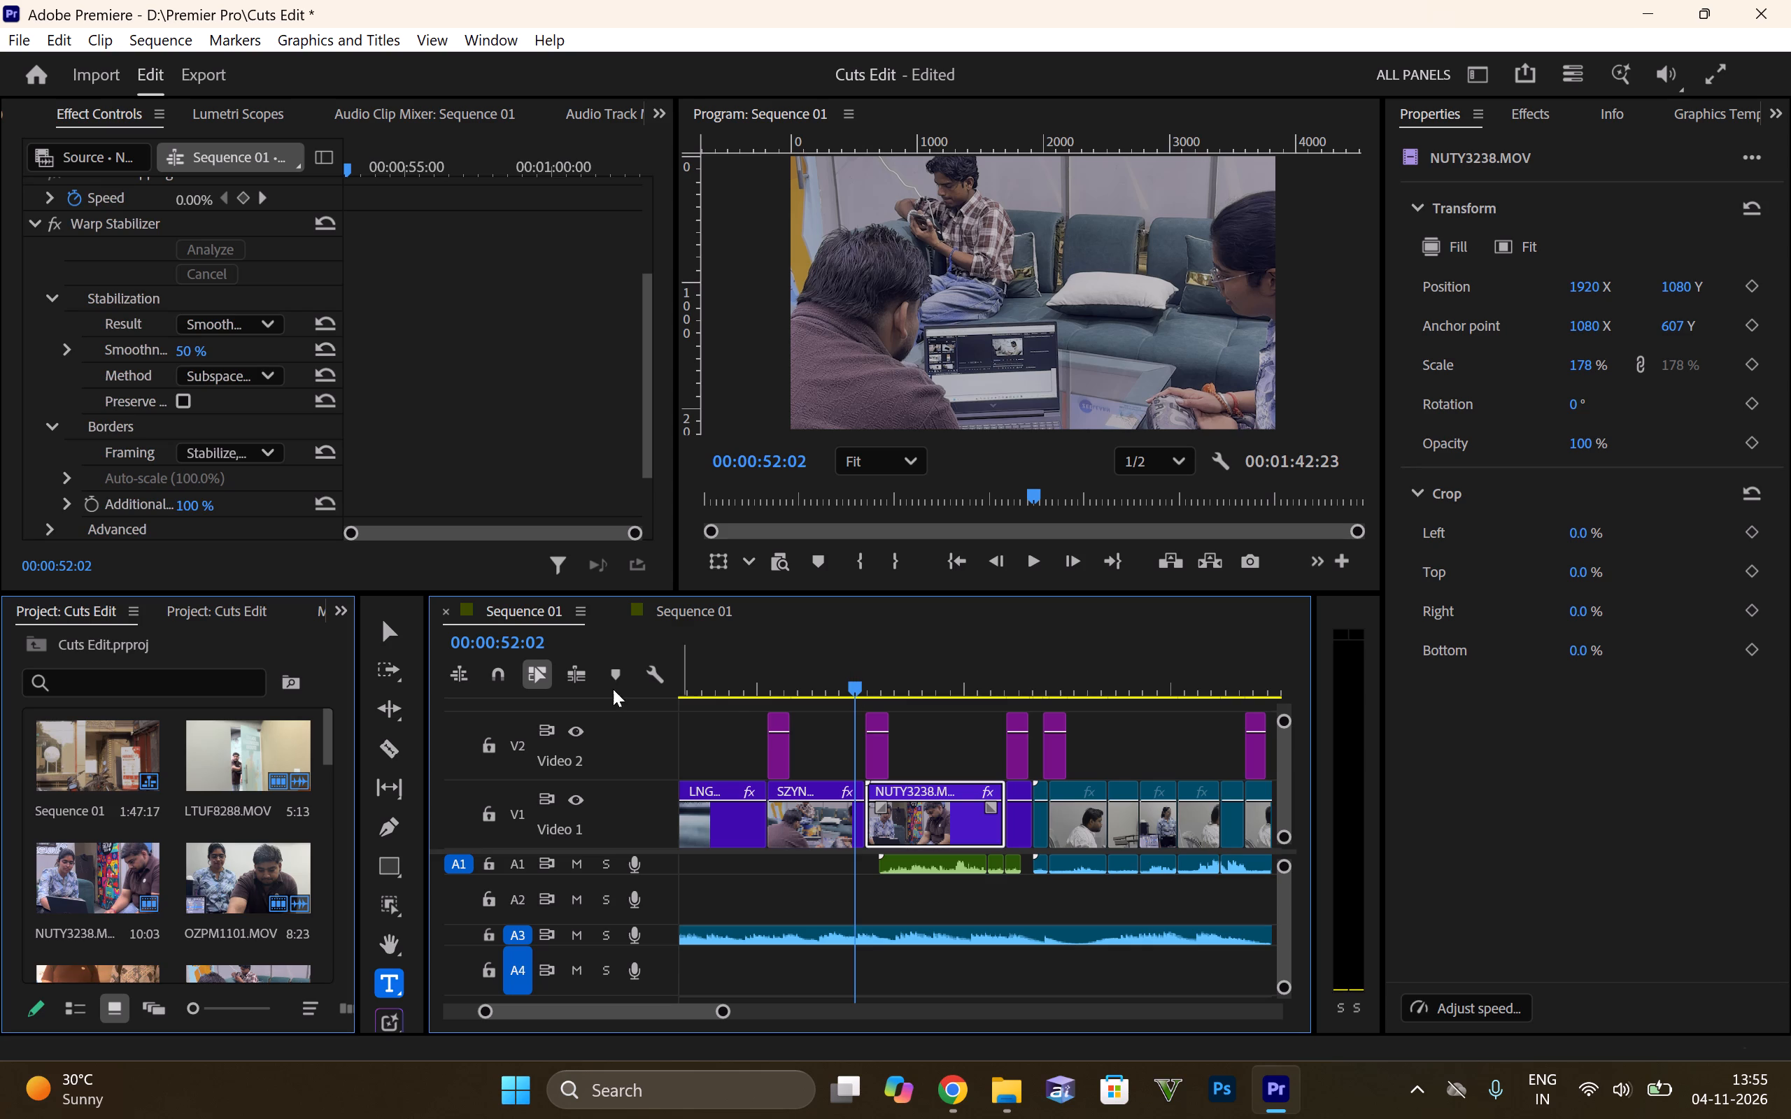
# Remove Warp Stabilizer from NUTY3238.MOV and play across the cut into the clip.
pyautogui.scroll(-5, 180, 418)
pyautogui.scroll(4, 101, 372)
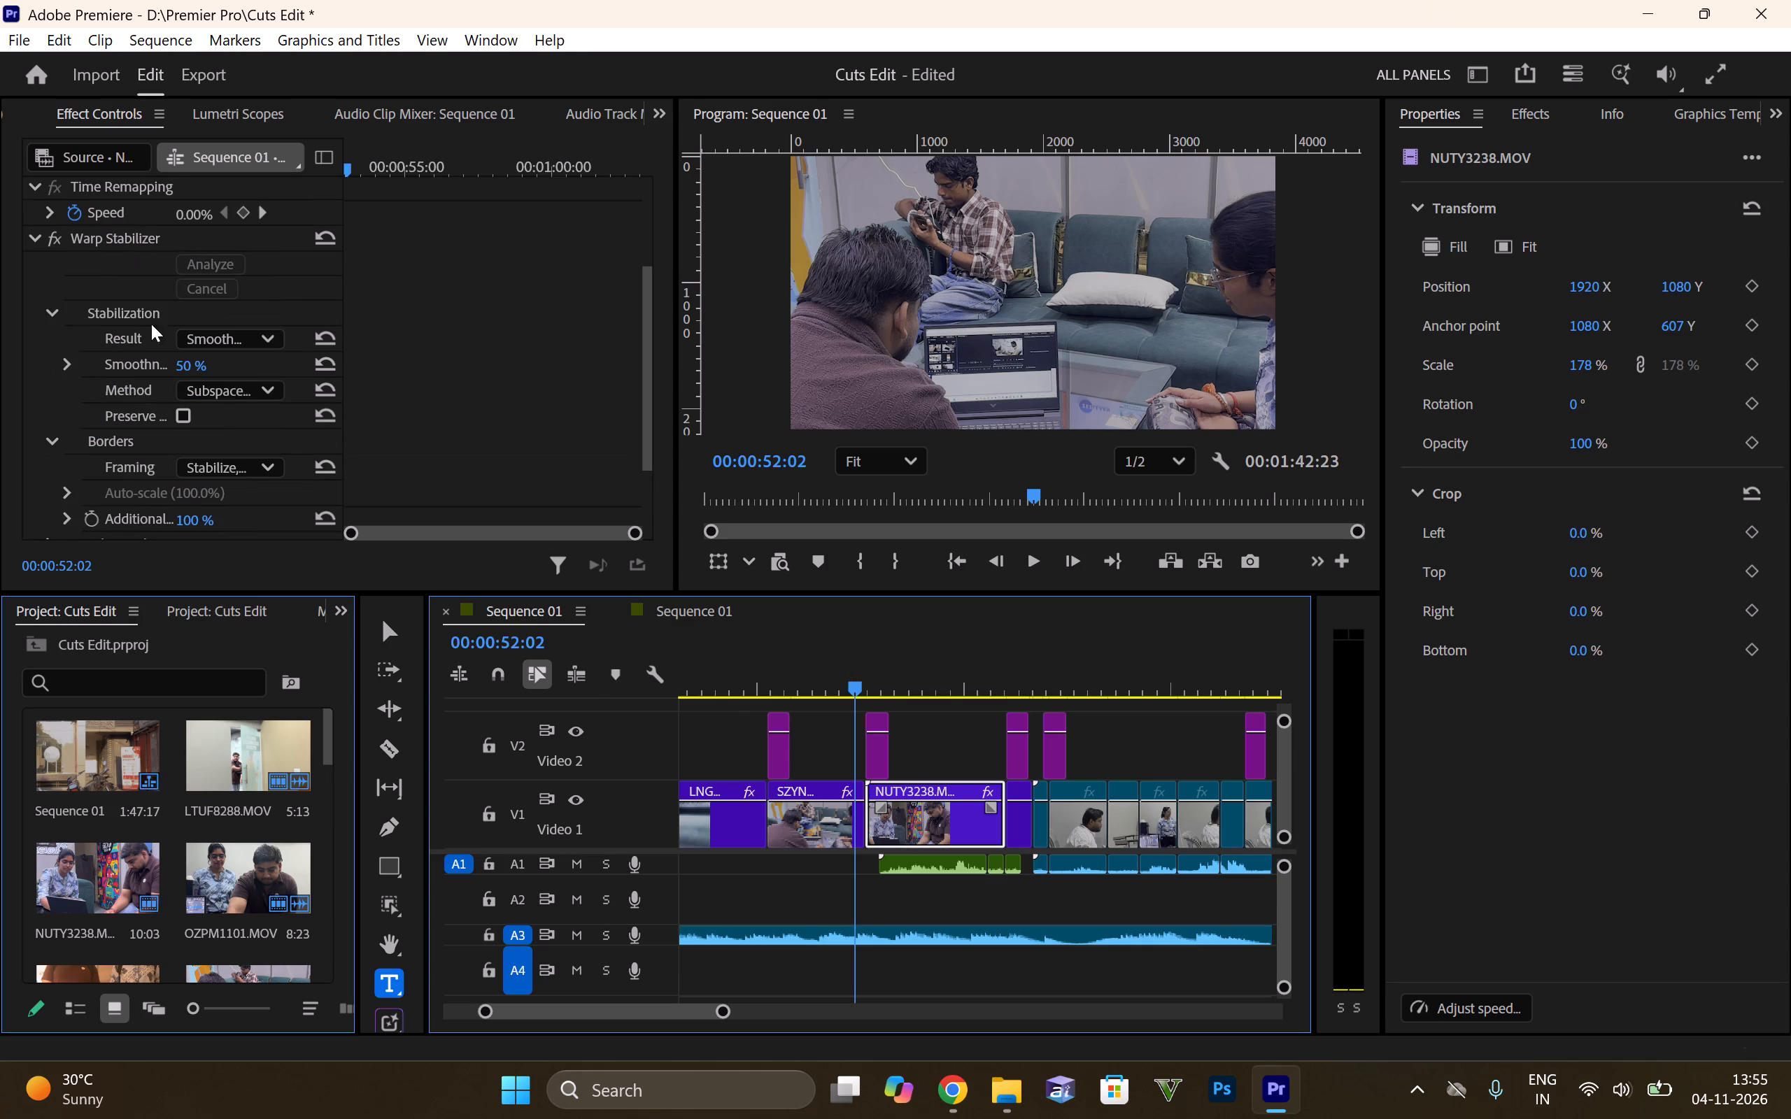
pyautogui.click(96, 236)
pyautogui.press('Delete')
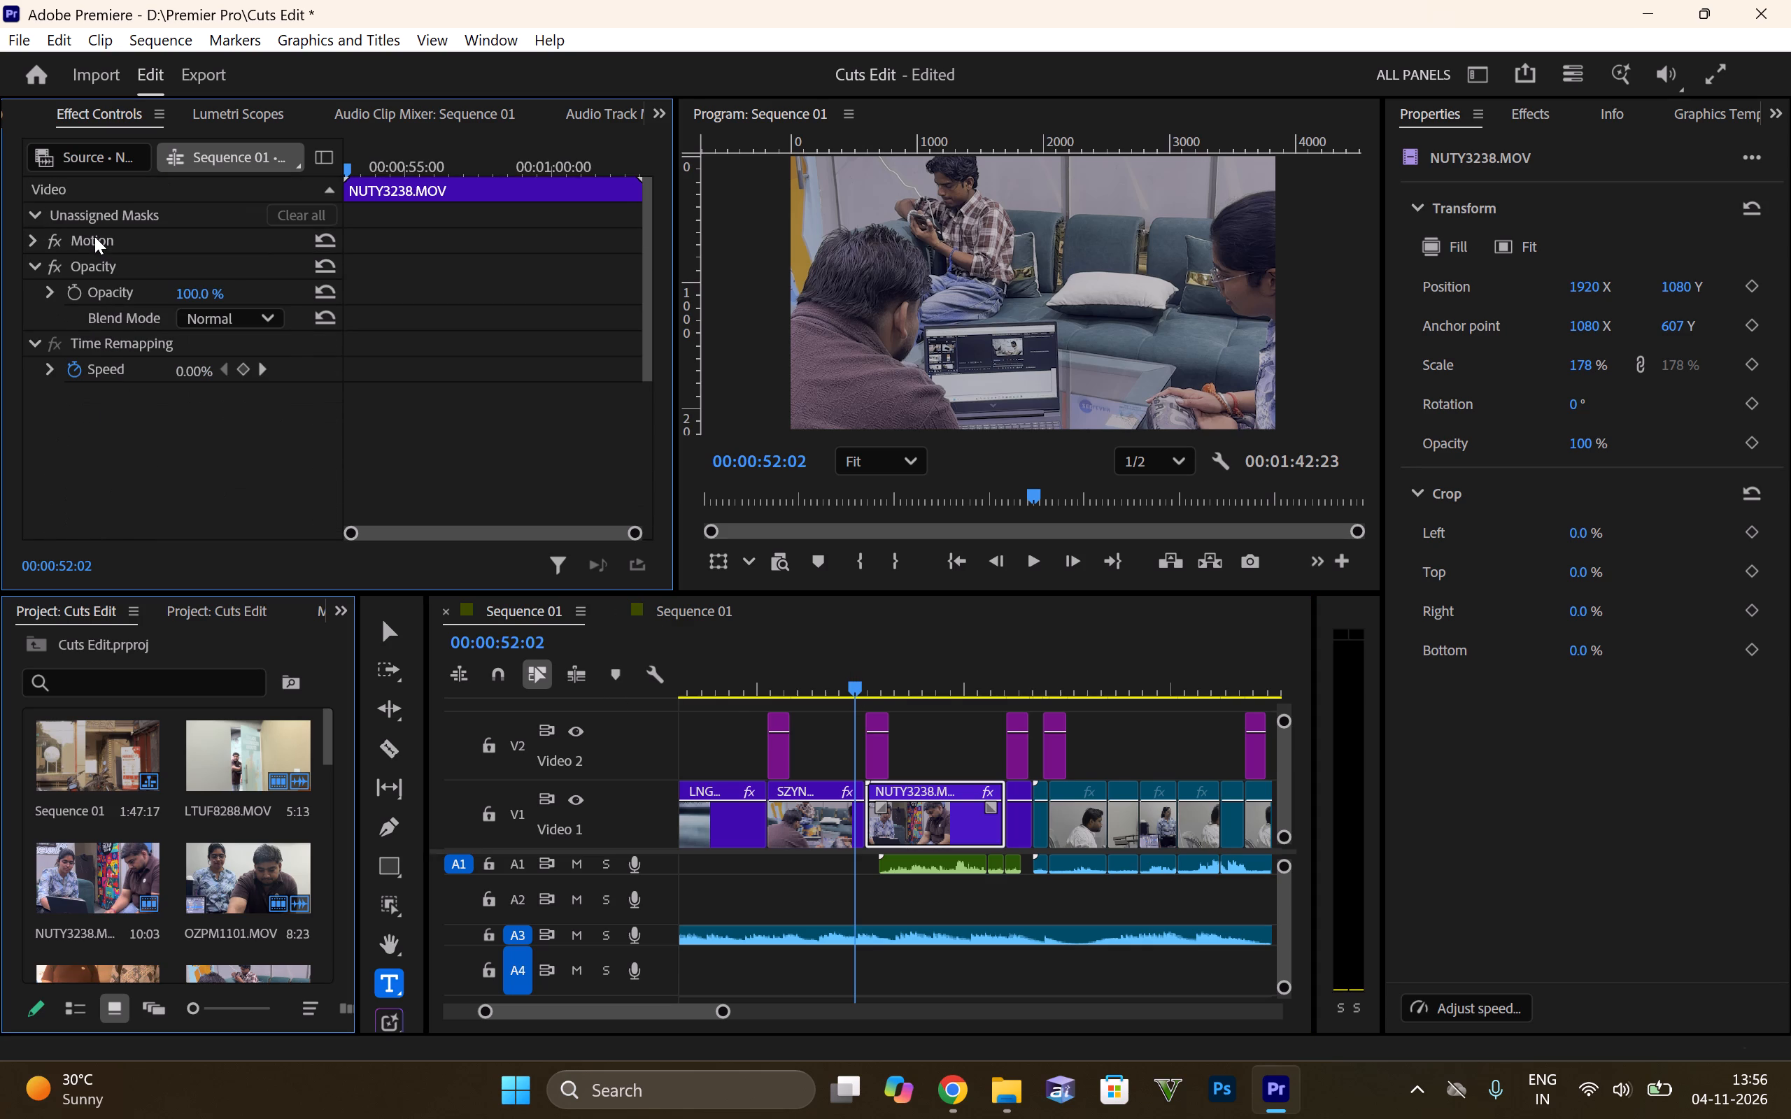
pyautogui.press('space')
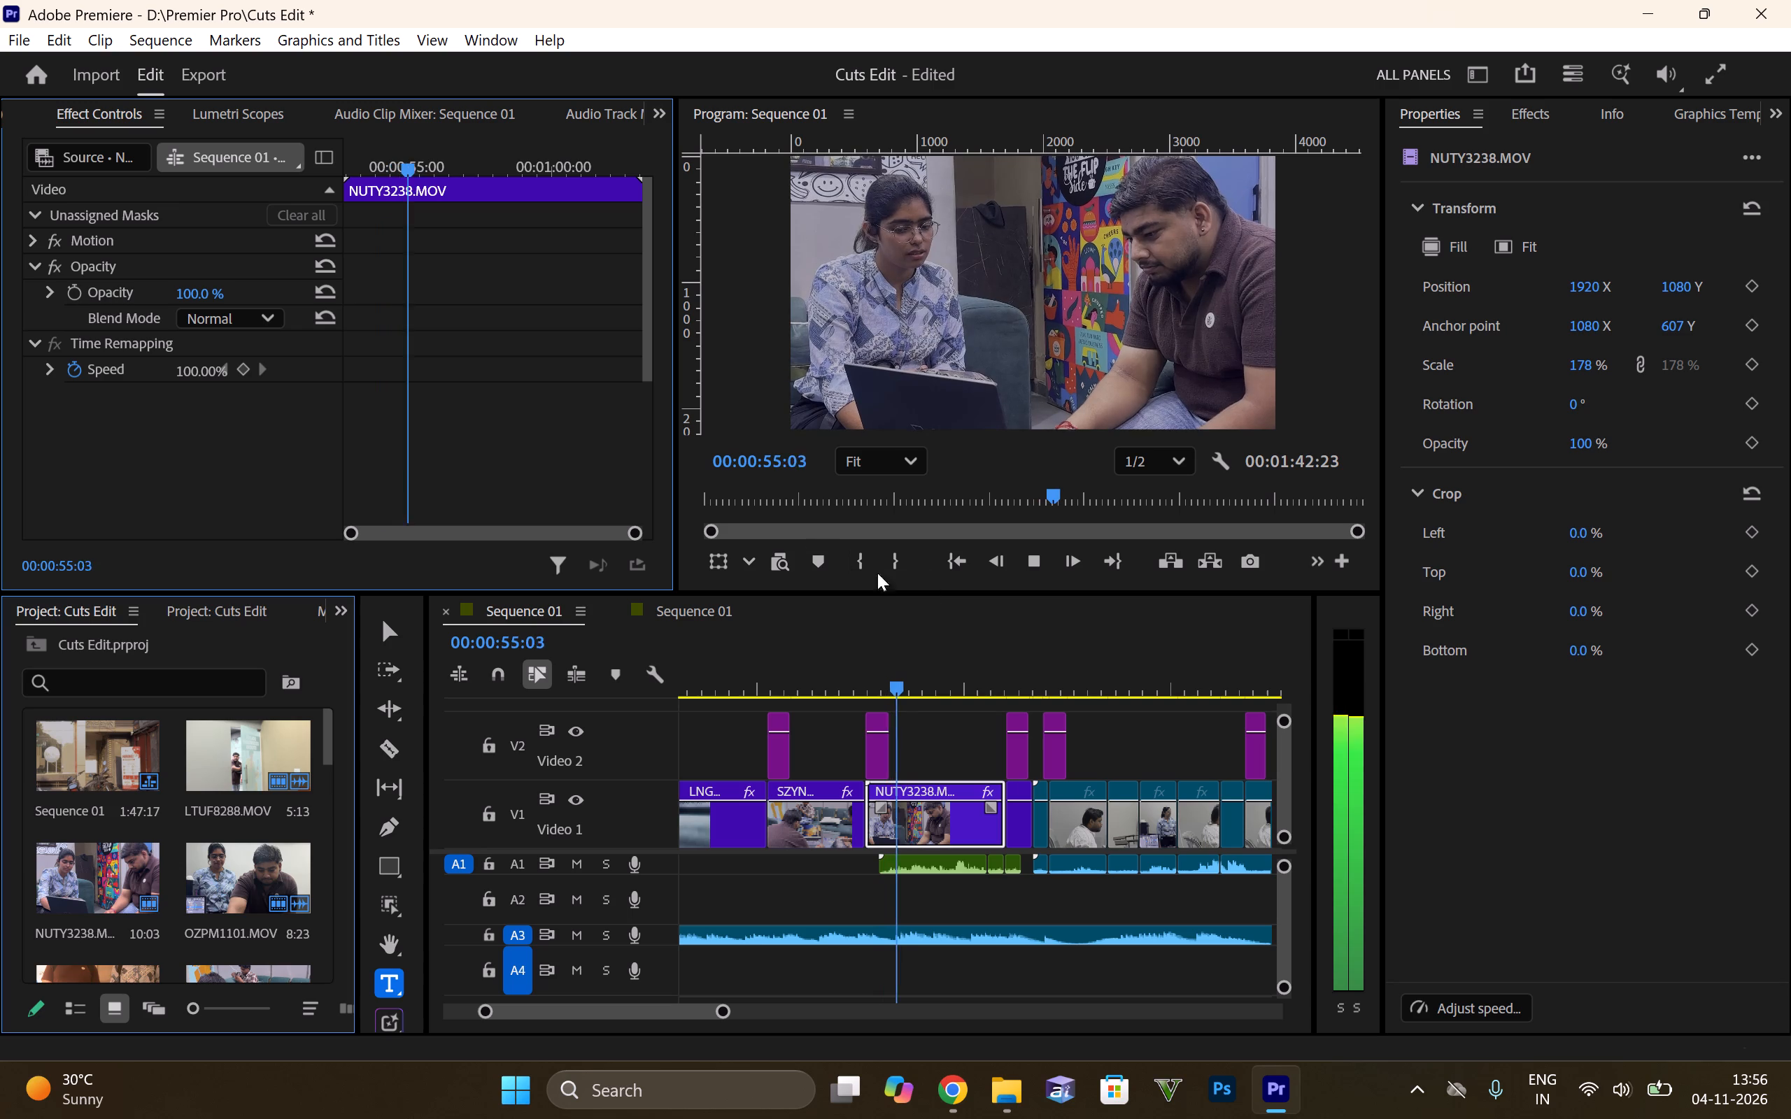
# Select XMRR3146.MOV, the short clip after NUTY3238.MOV on Video 1, and play it from near its start.
pyautogui.moveTo(1002, 678); pyautogui.dragTo(1016, 692)
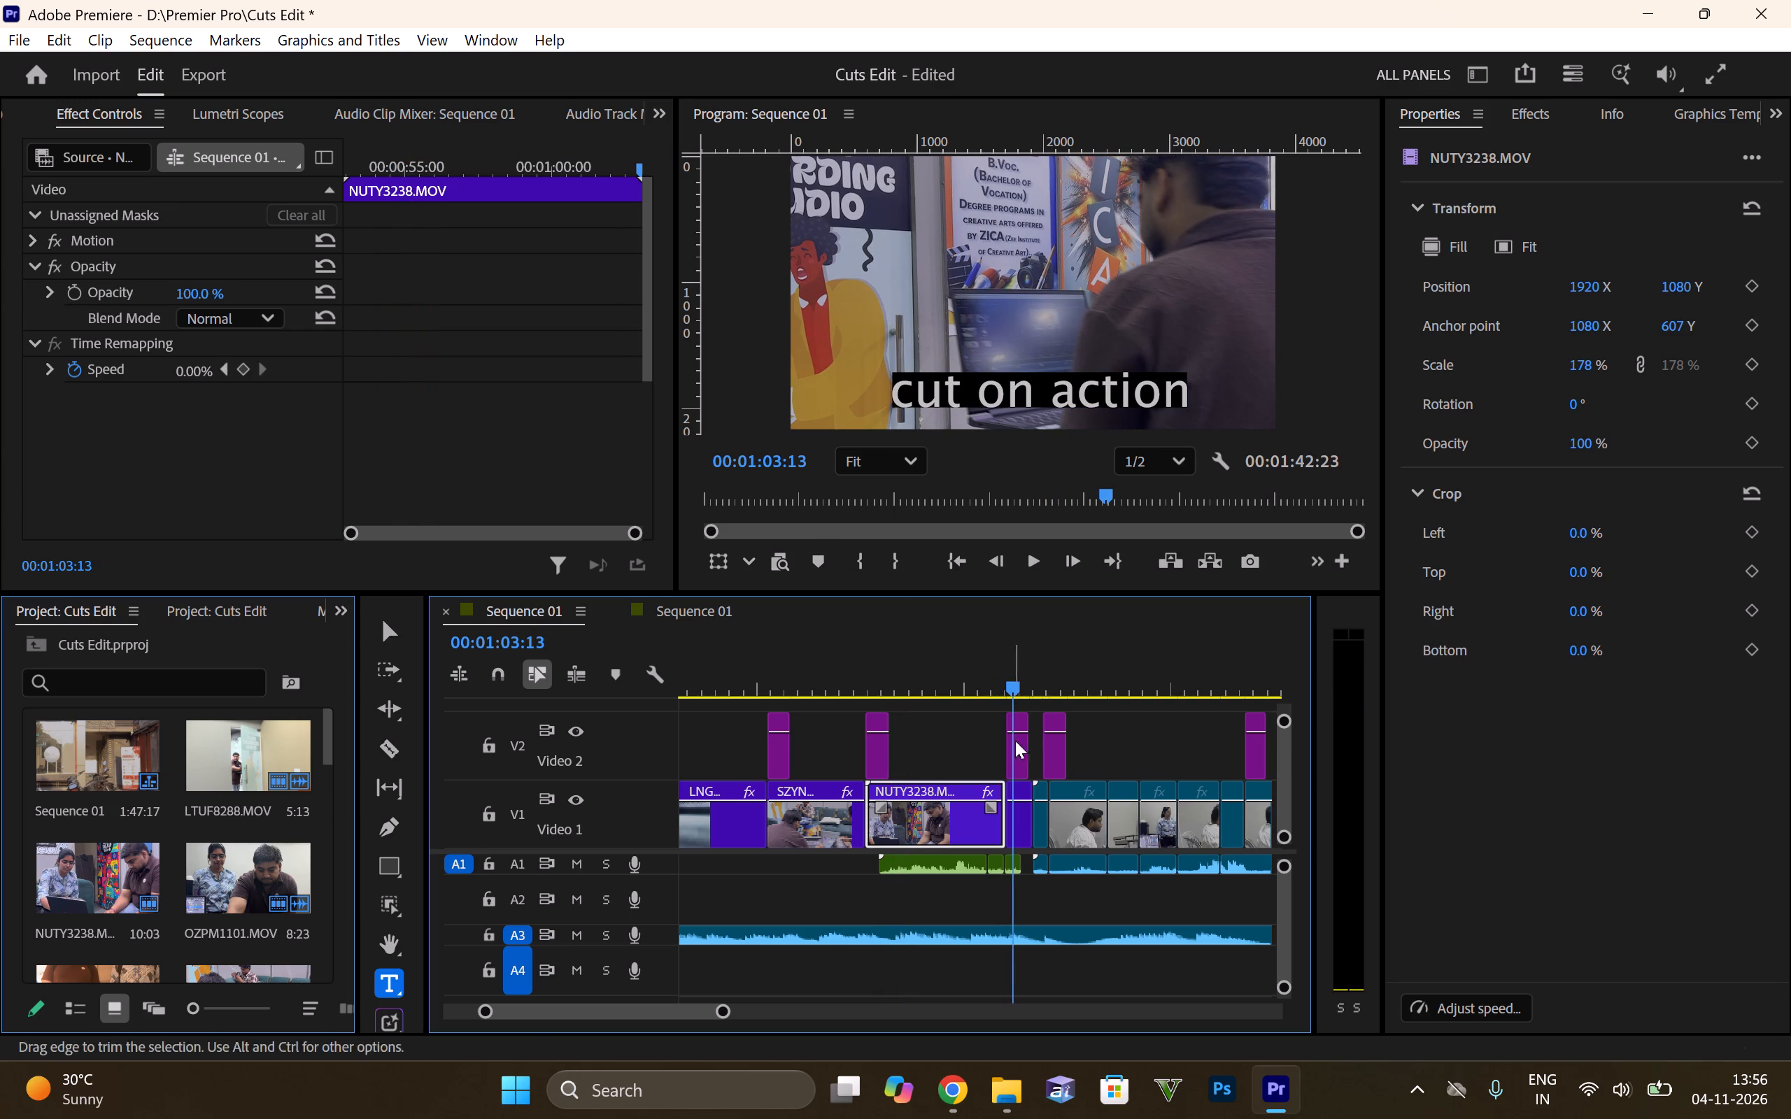
pyautogui.click(1024, 815)
pyautogui.press('space')
pyautogui.press('space')
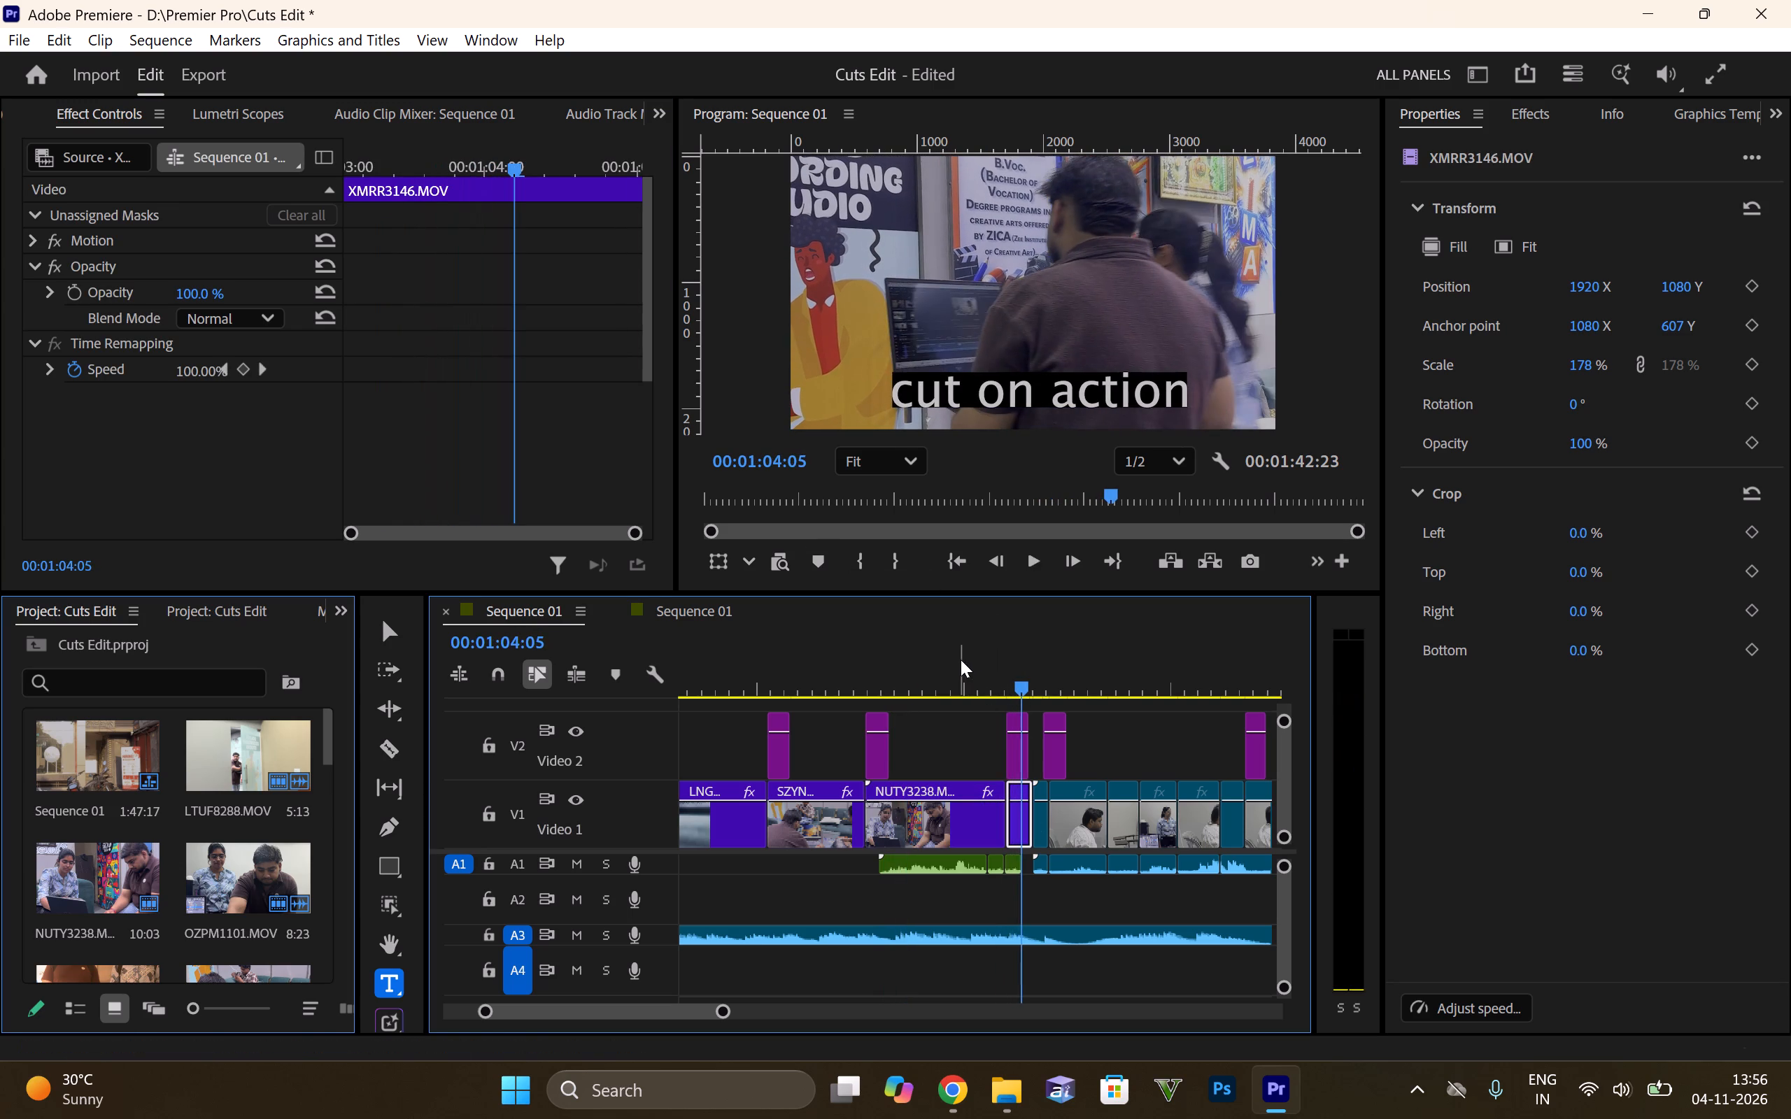
# Apply Warp Stabilizer to the short LTUF8288.MOV clip right after XMRR3146.MOV on Video 1 and play through it.
pyautogui.press('space')
pyautogui.press('space')
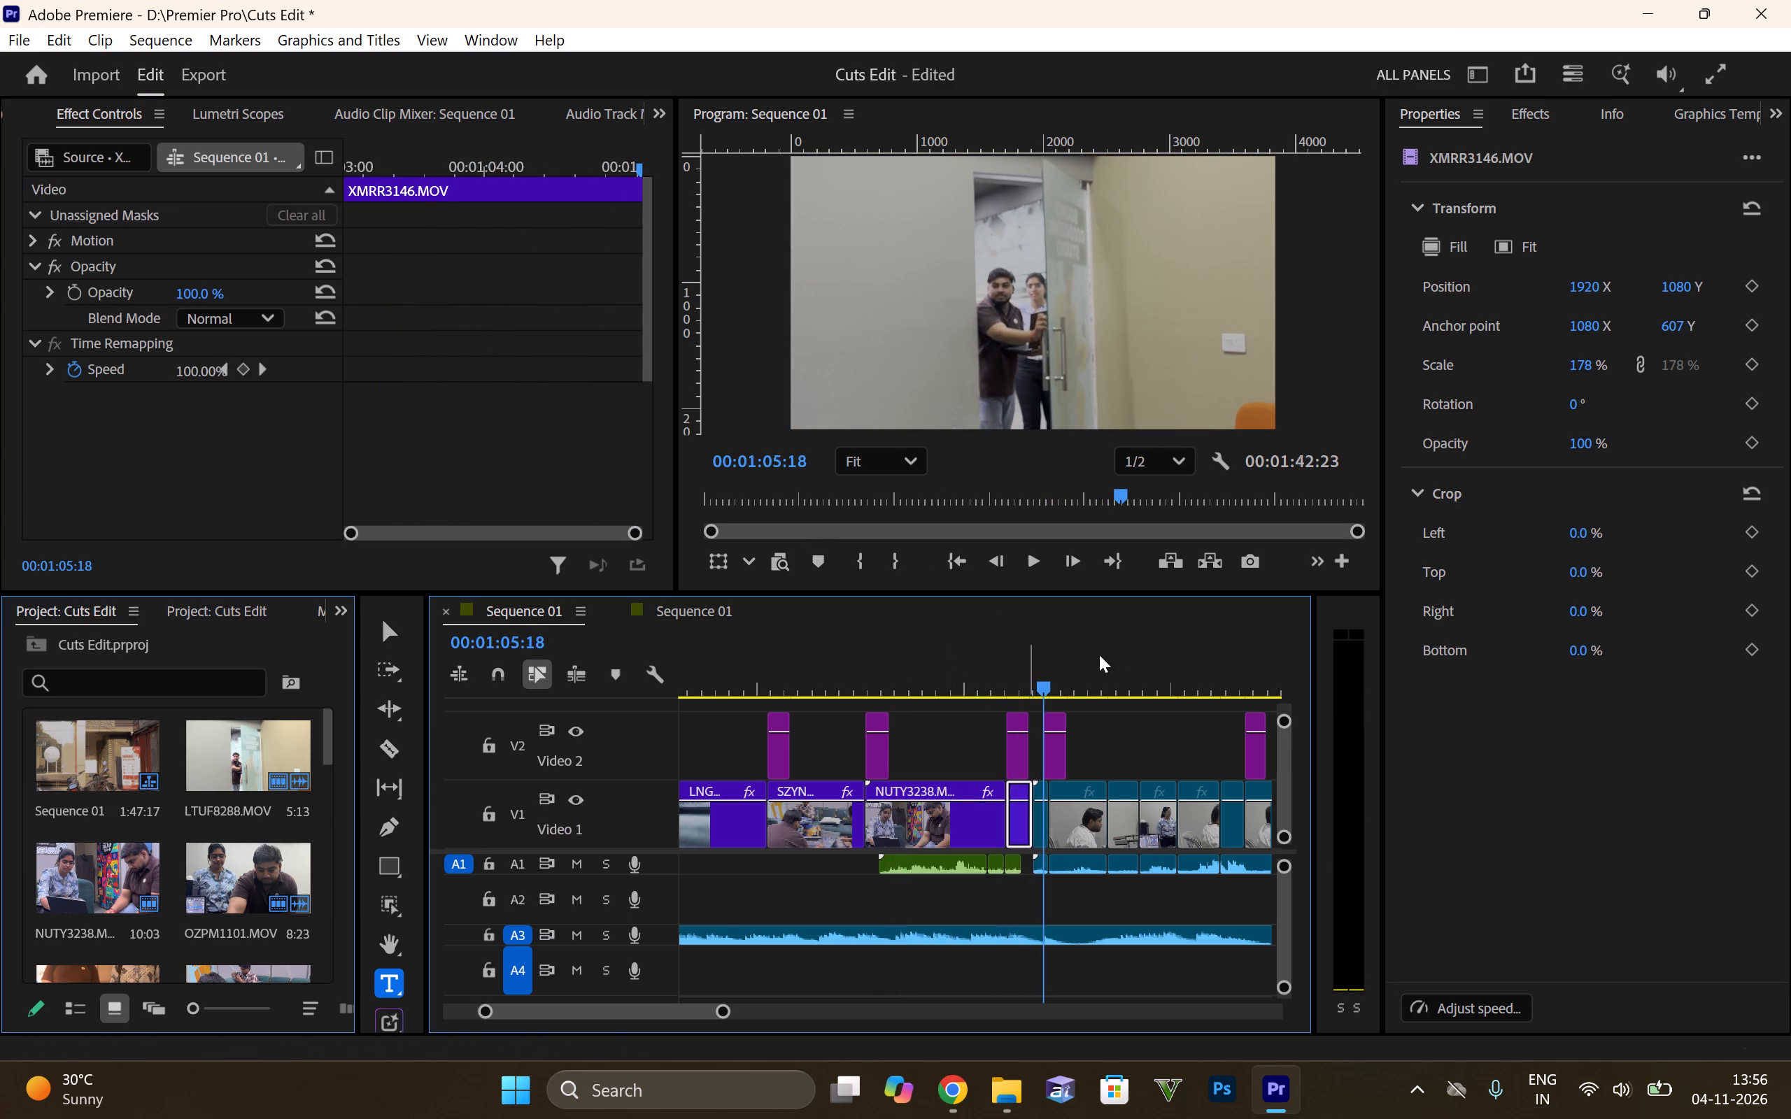
pyautogui.click(1038, 822)
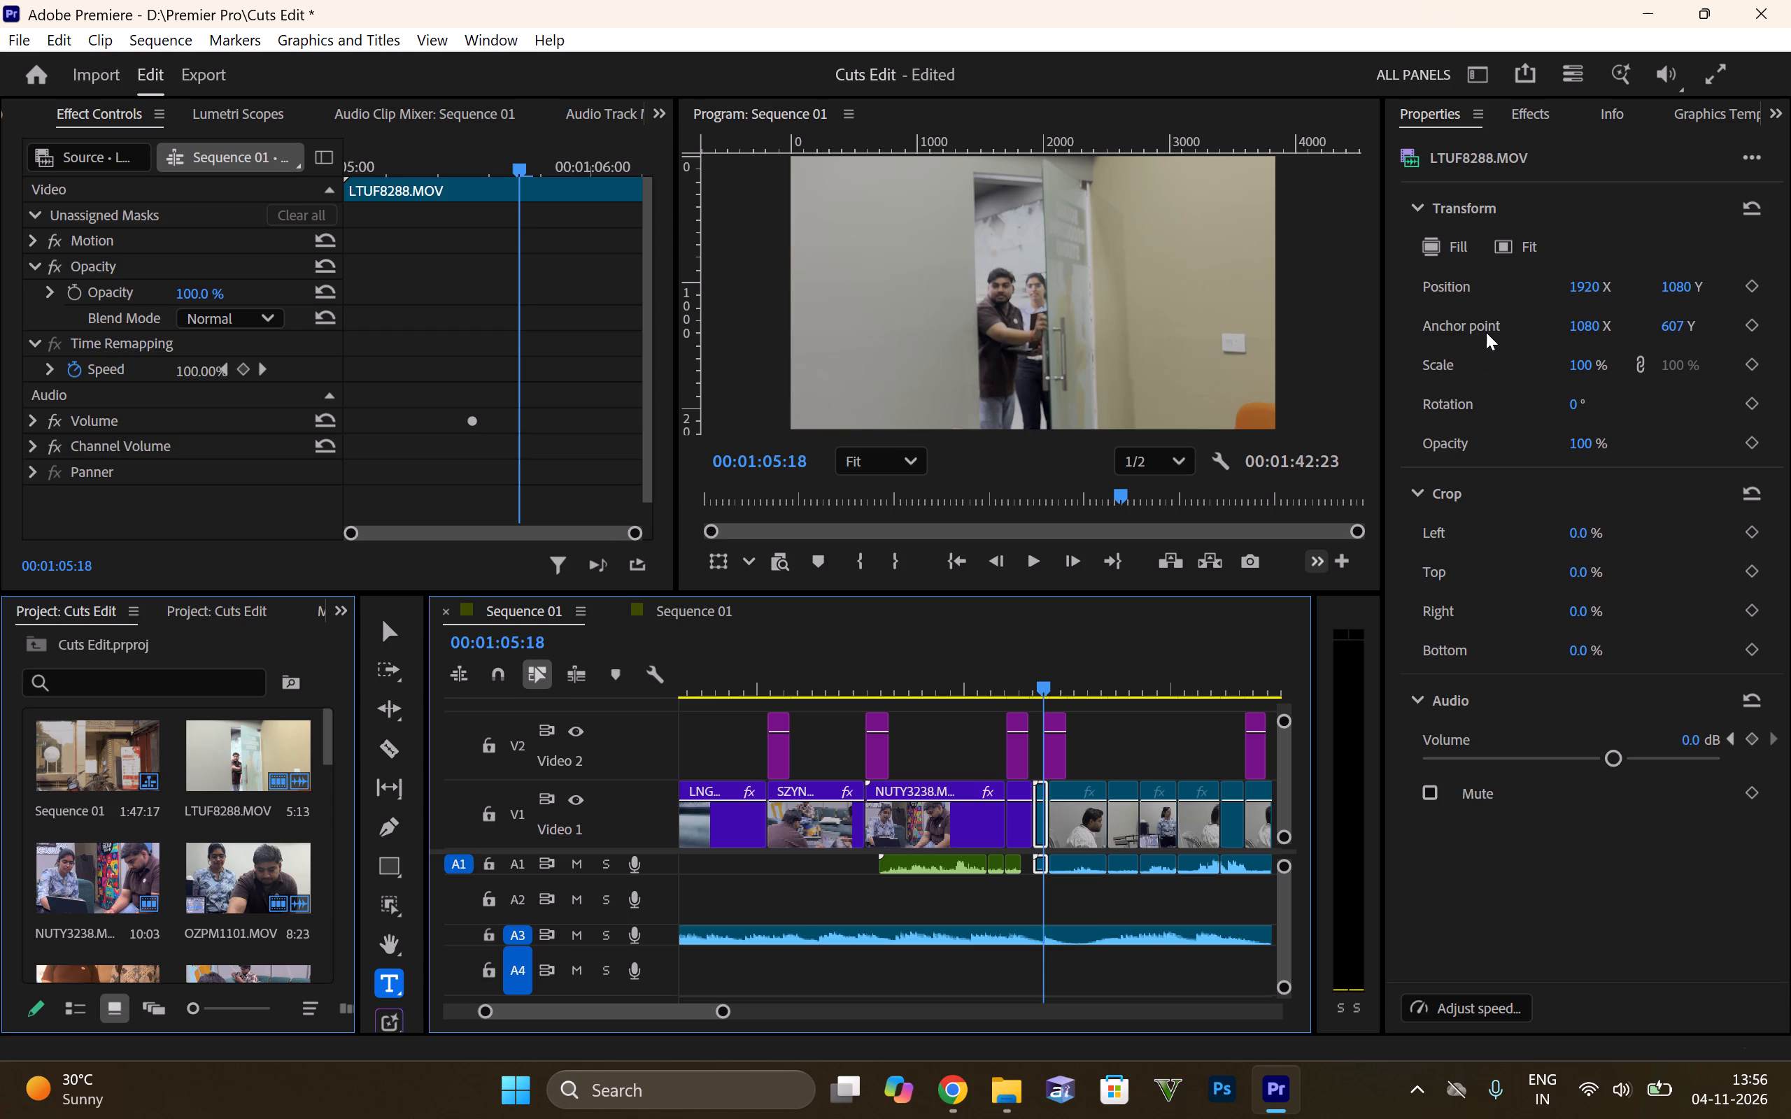
pyautogui.click(1531, 117)
pyautogui.moveTo(1525, 374); pyautogui.dragTo(1032, 836)
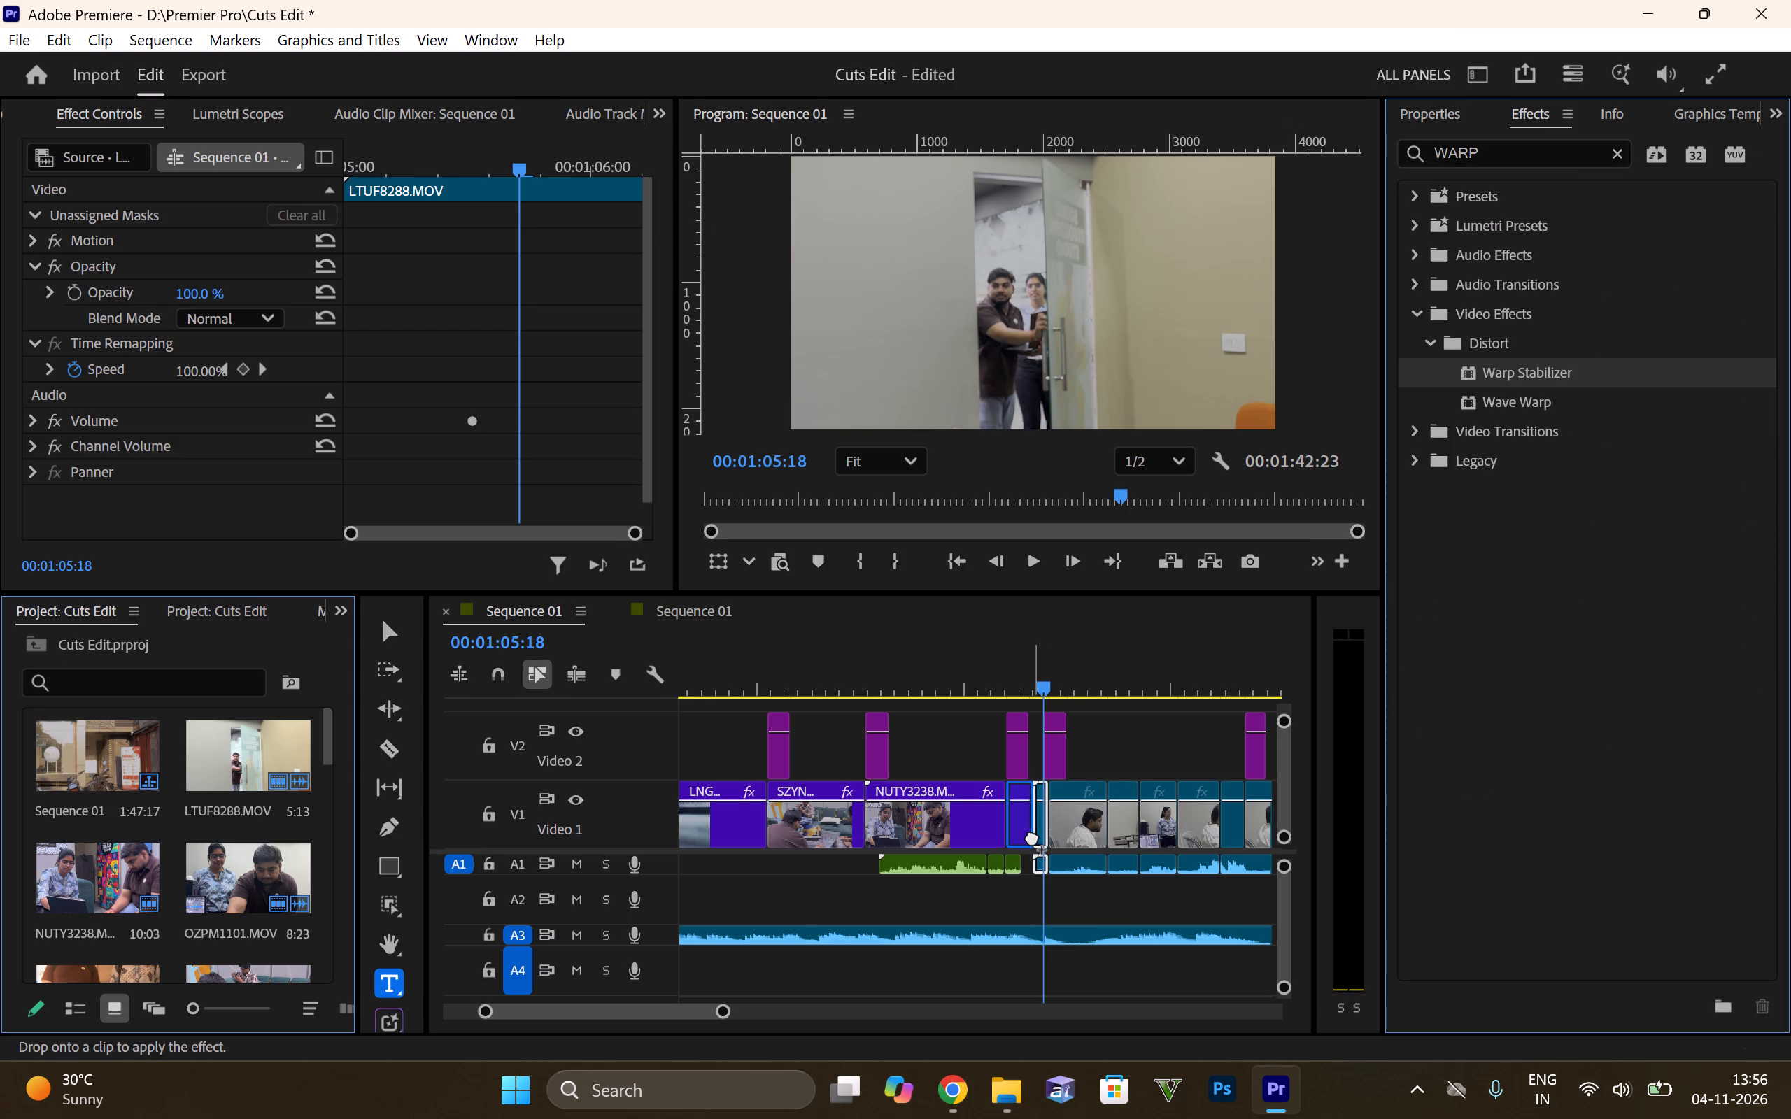
pyautogui.moveTo(1032, 836); pyautogui.dragTo(1045, 830)
pyautogui.click(1033, 690)
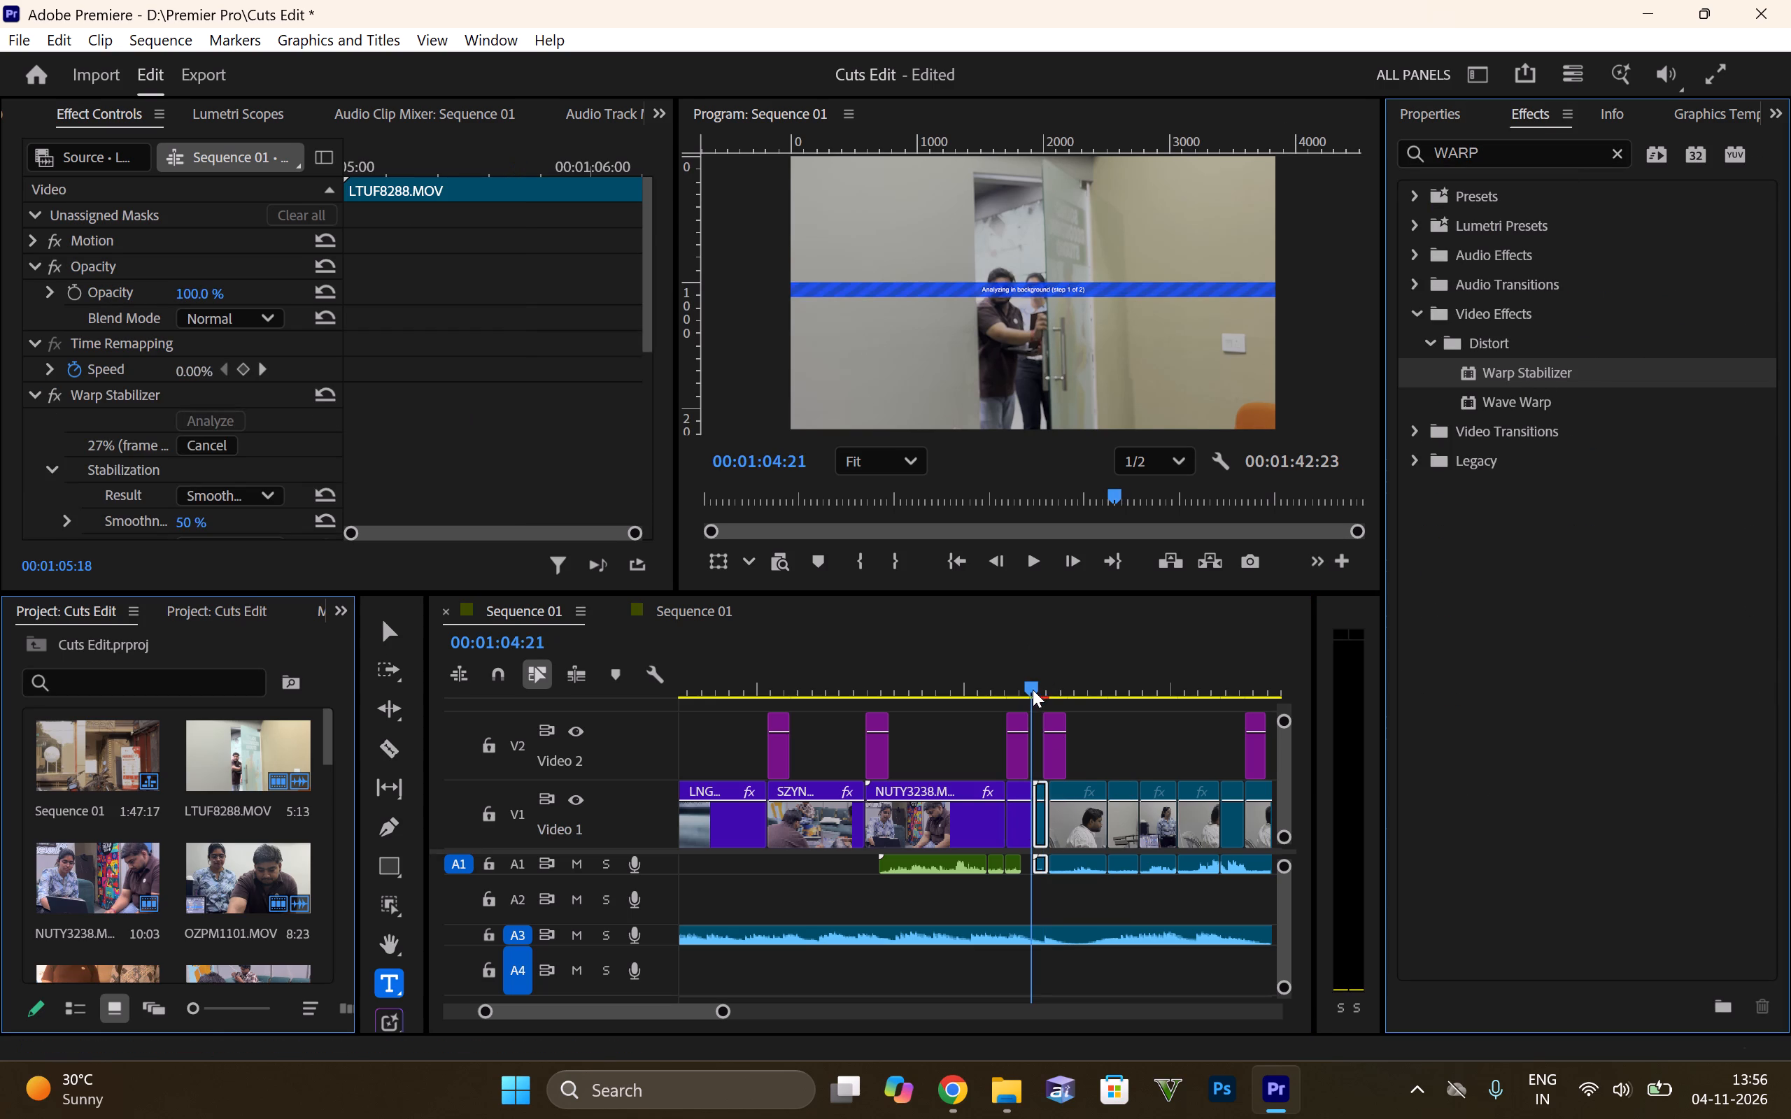
pyautogui.press('space')
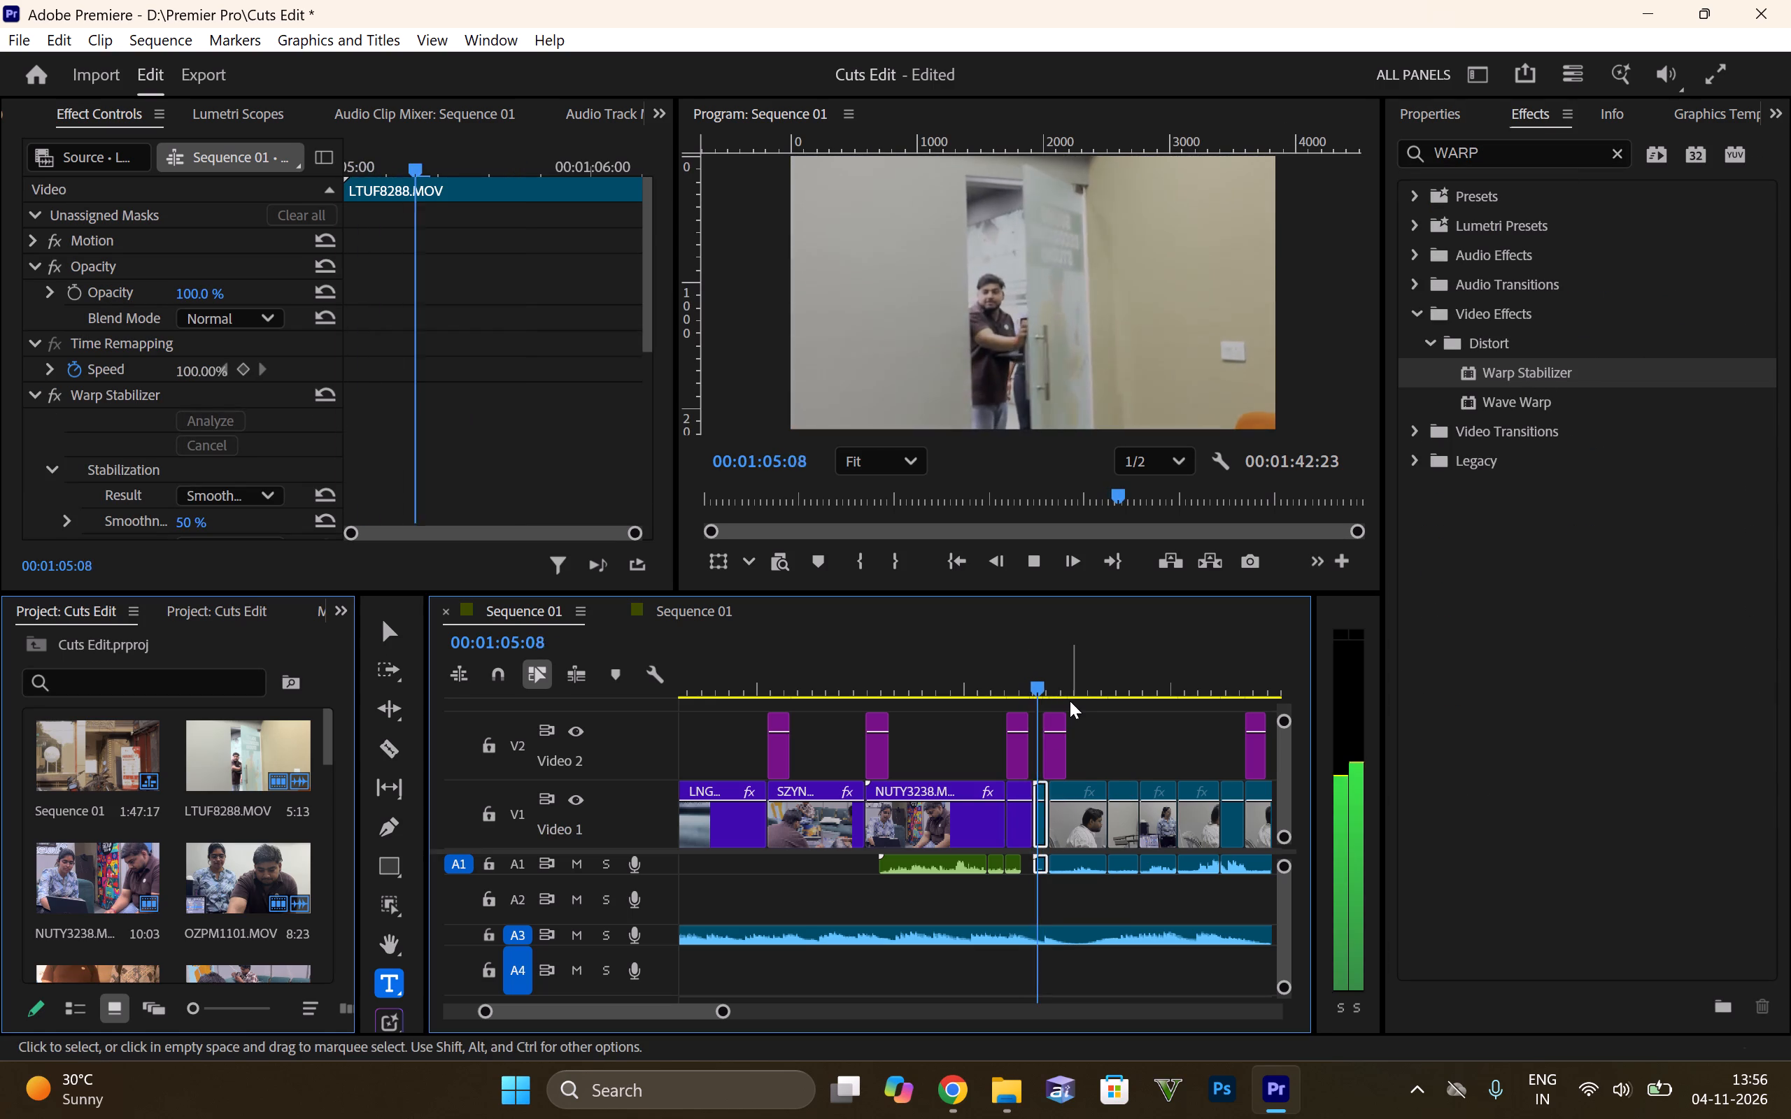
pyautogui.press('space')
pyautogui.press('space')
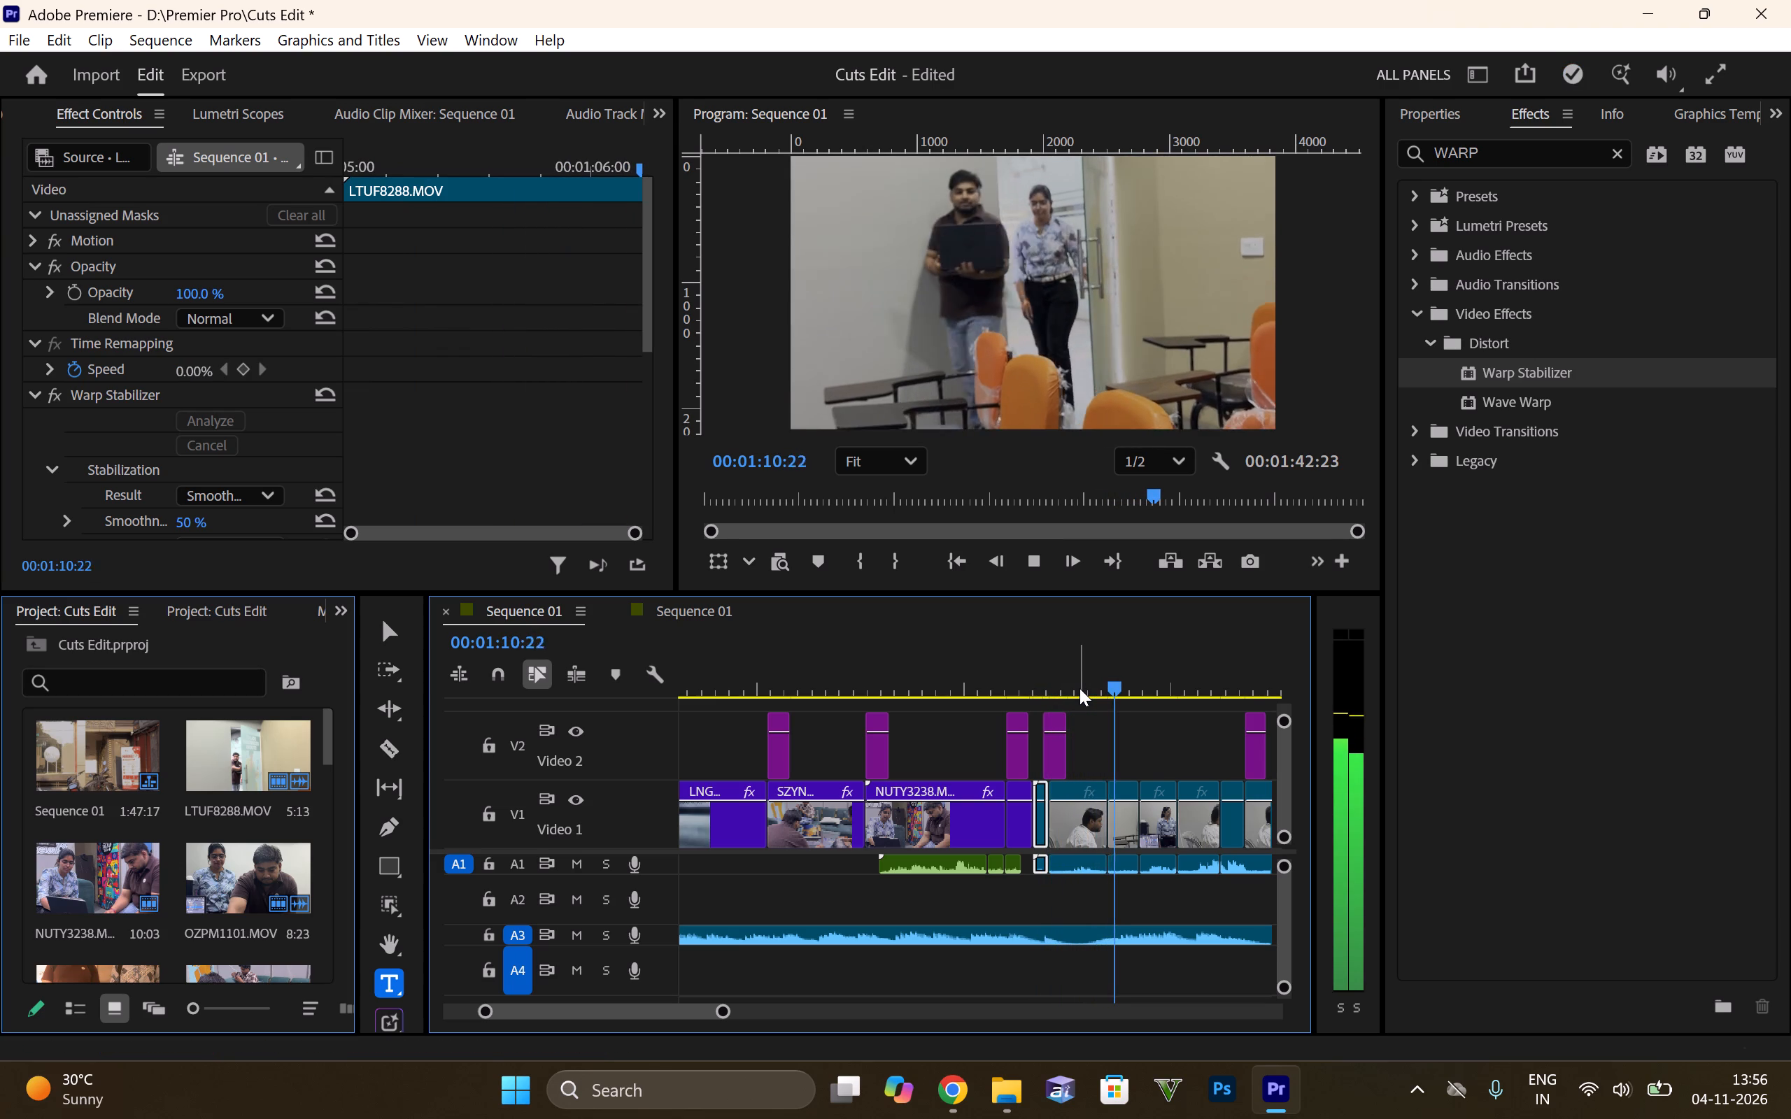
pyautogui.press('space')
# Apply Warp Stabilizer to the later LTUF8288.MOV segment on Video 1 at about 00:01:11:03 and play through it.
pyautogui.moveTo(1504, 374); pyautogui.dragTo(1142, 778)
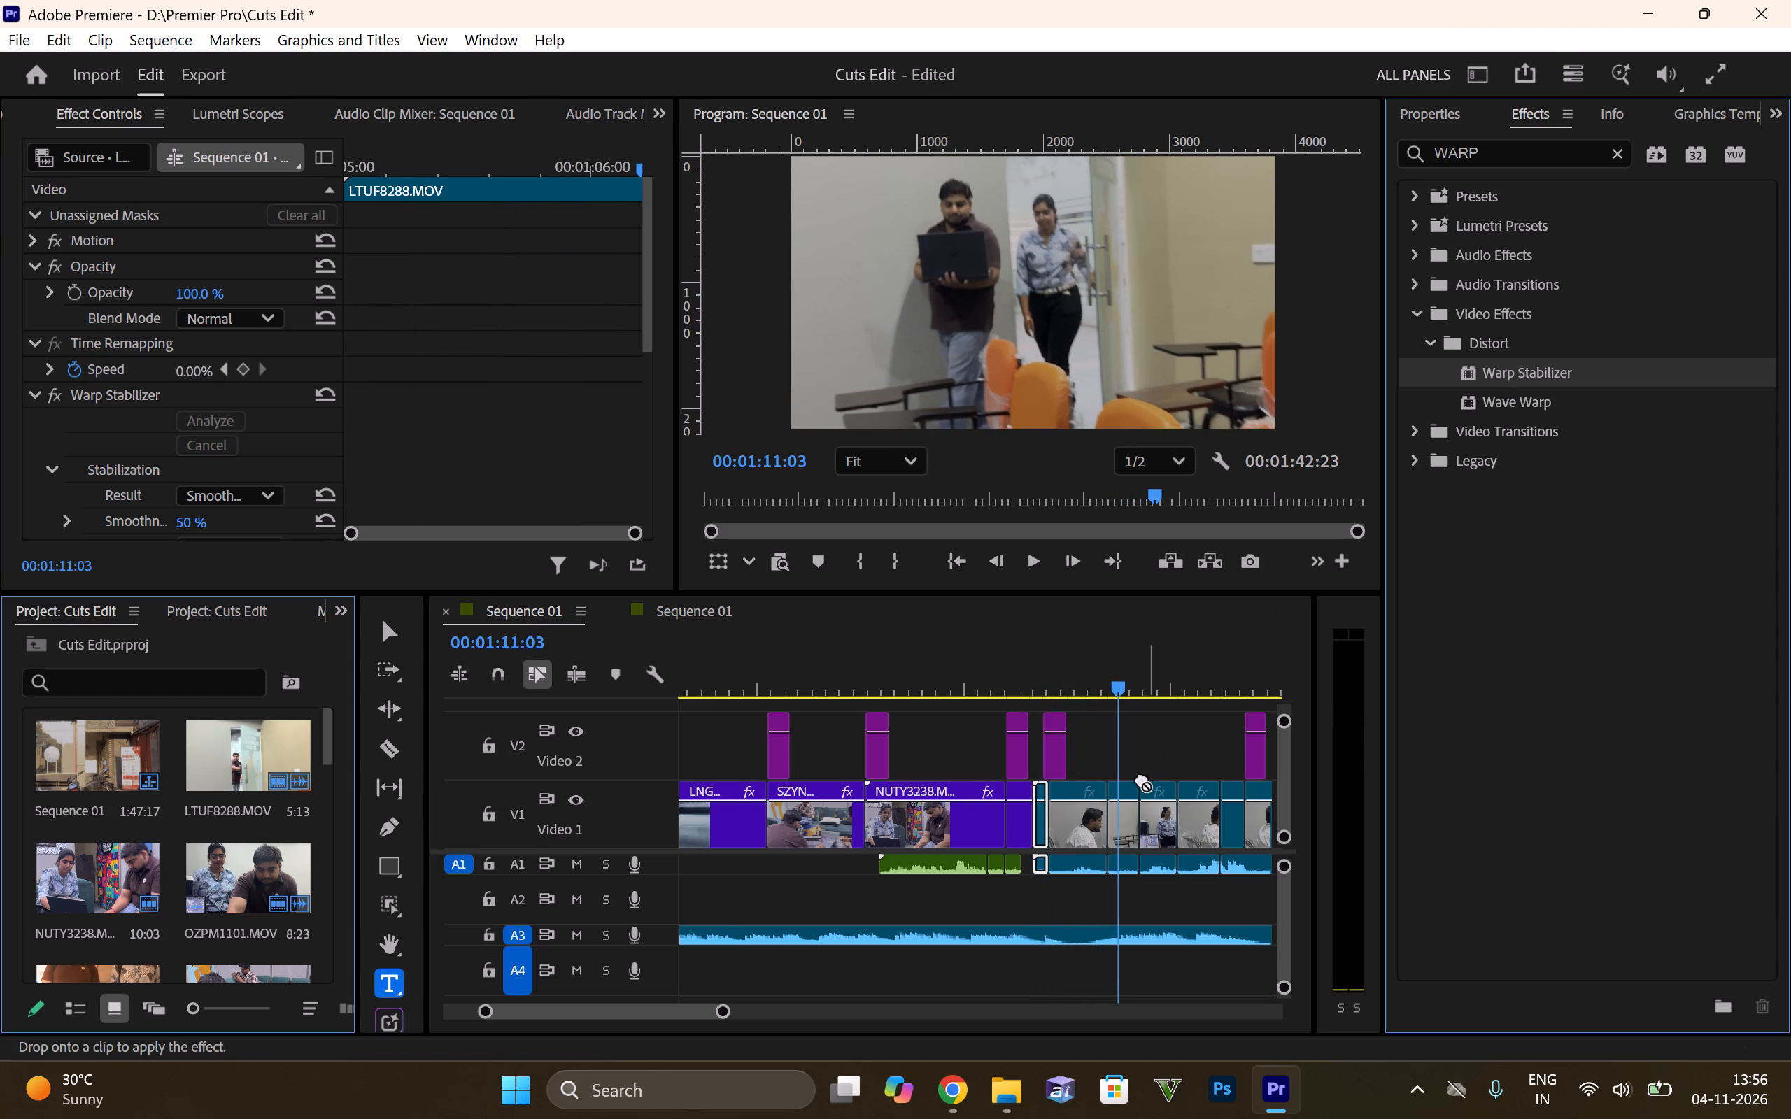
pyautogui.moveTo(1142, 778); pyautogui.dragTo(1120, 830)
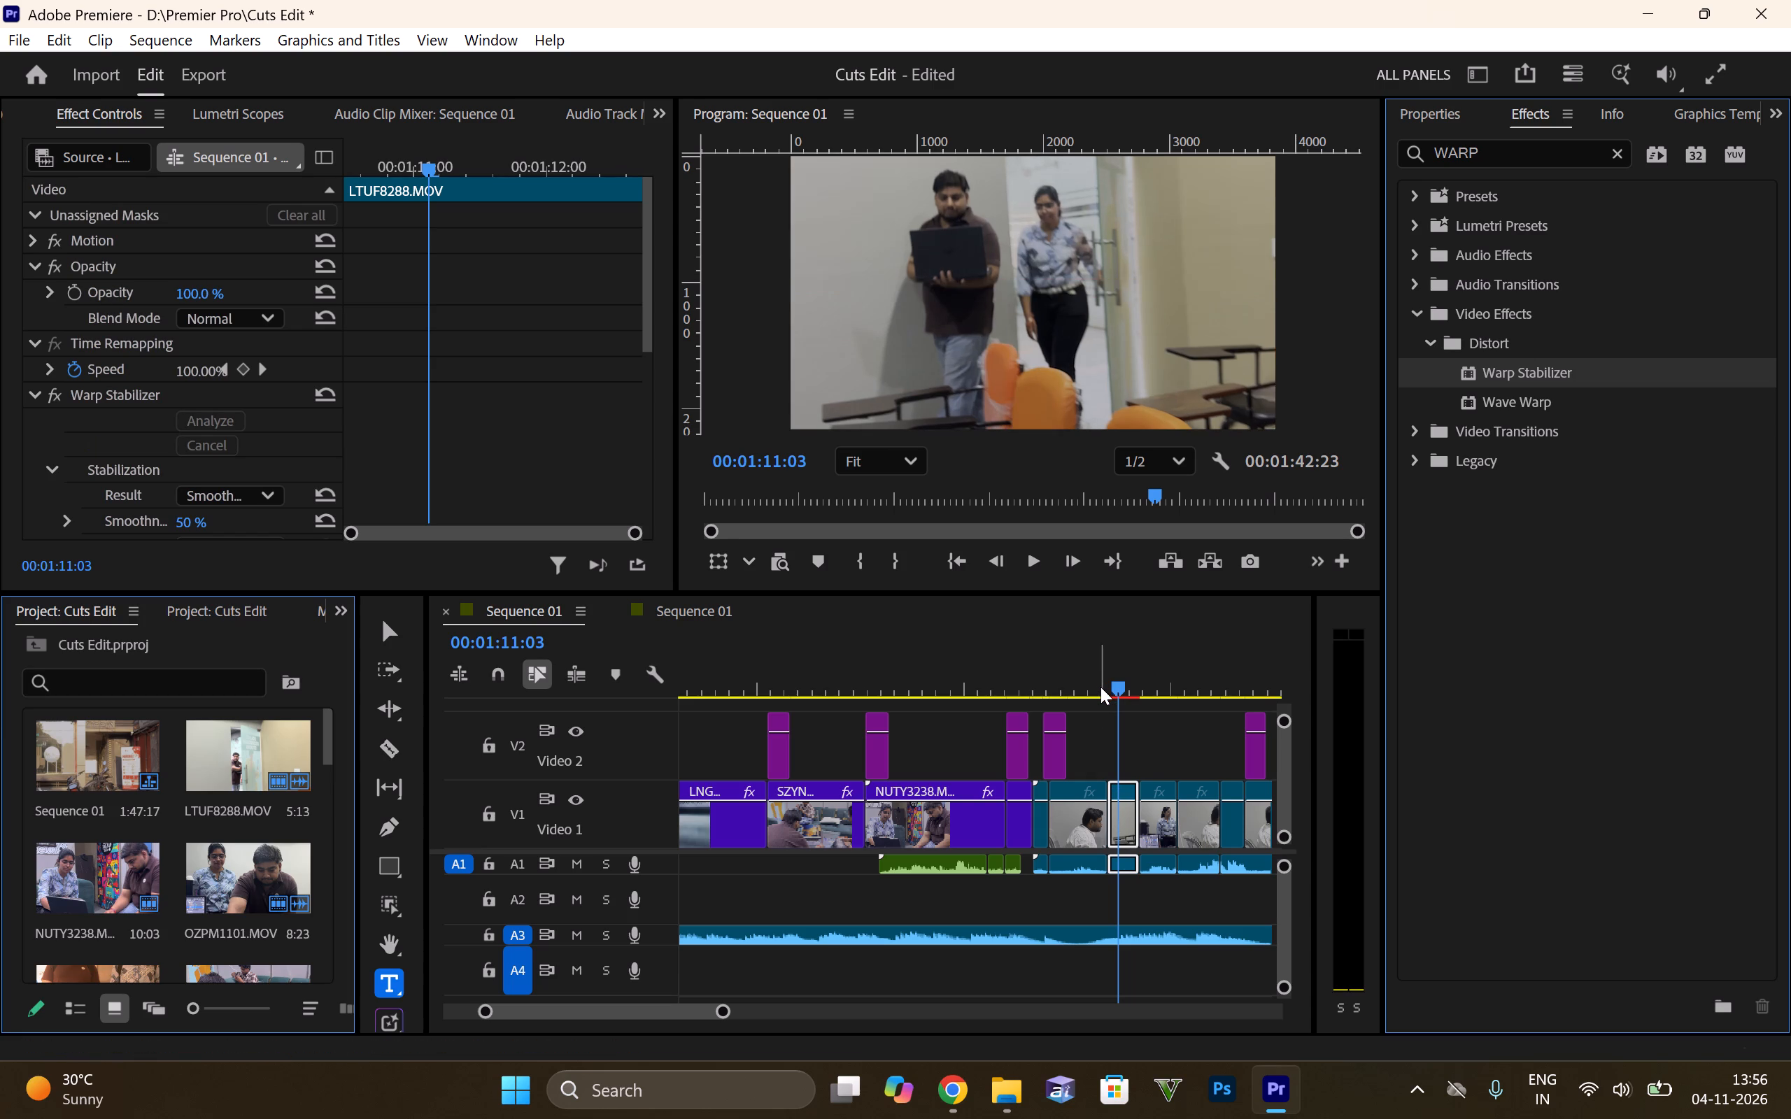
pyautogui.click(1100, 688)
pyautogui.press('space')
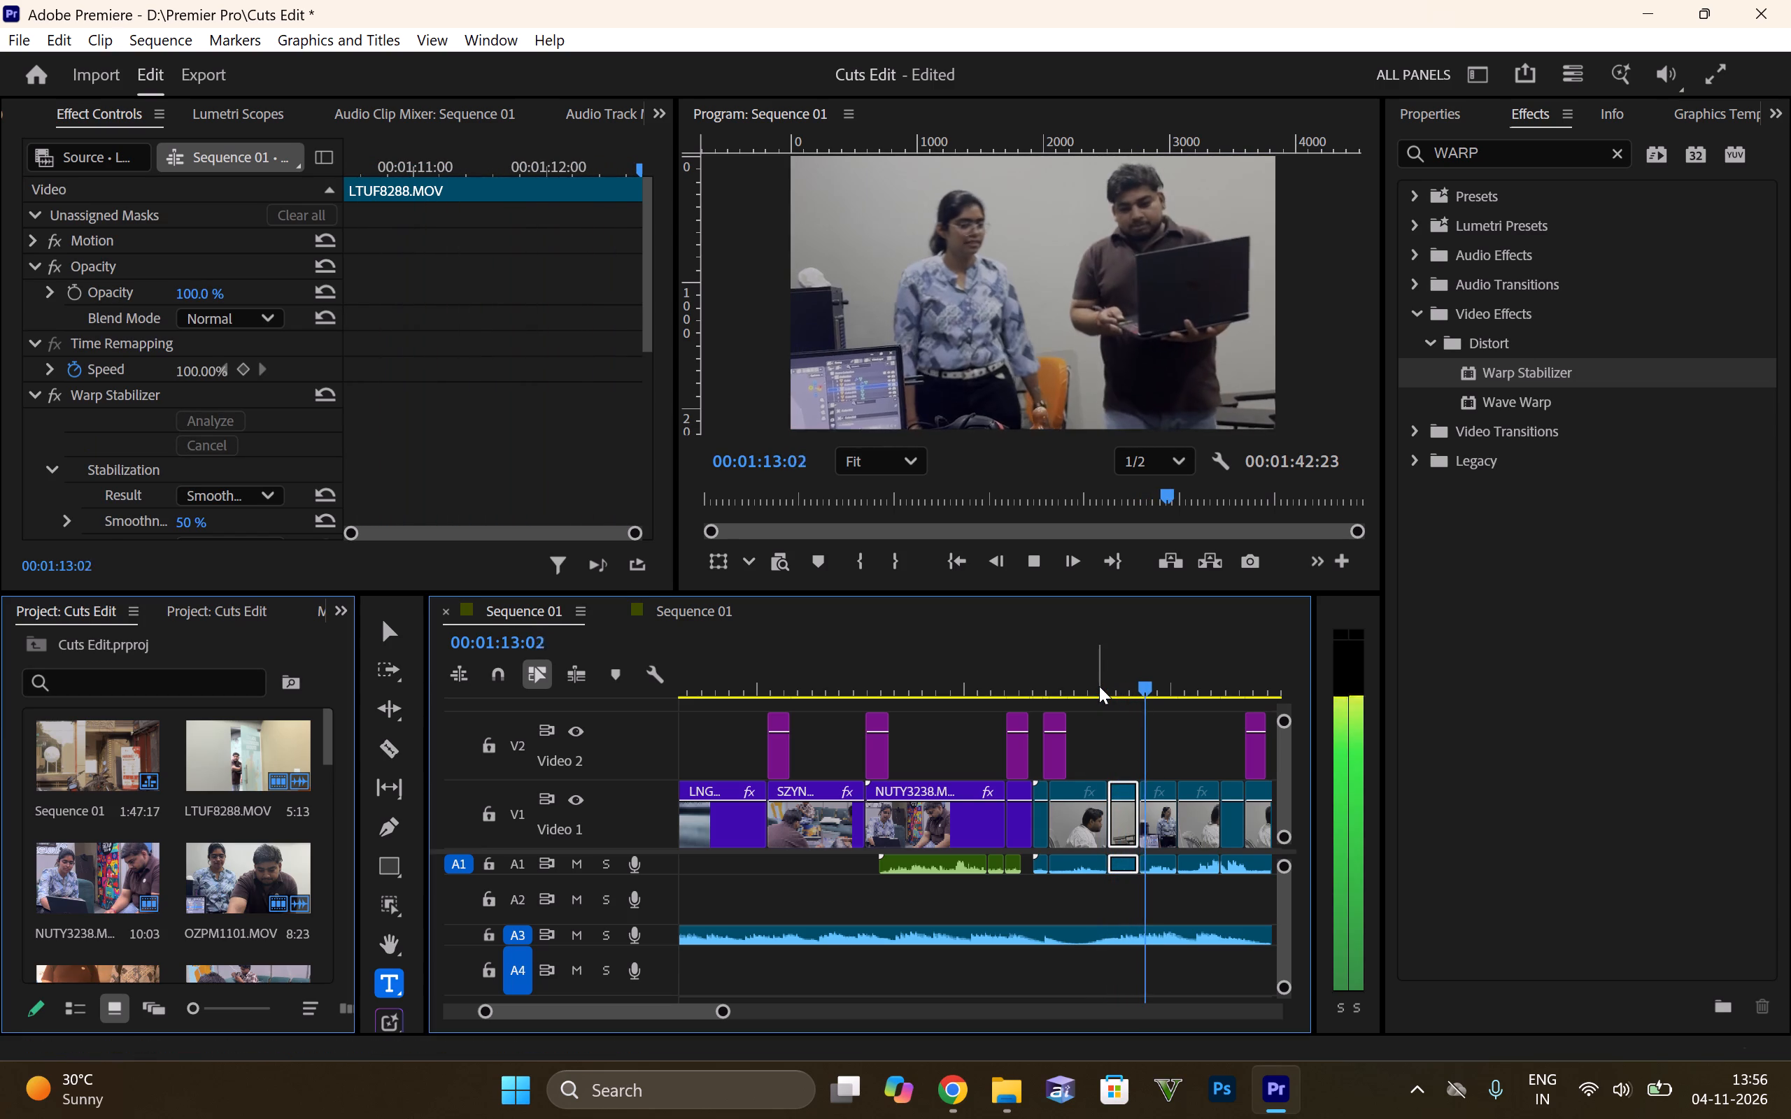
pyautogui.press('space')
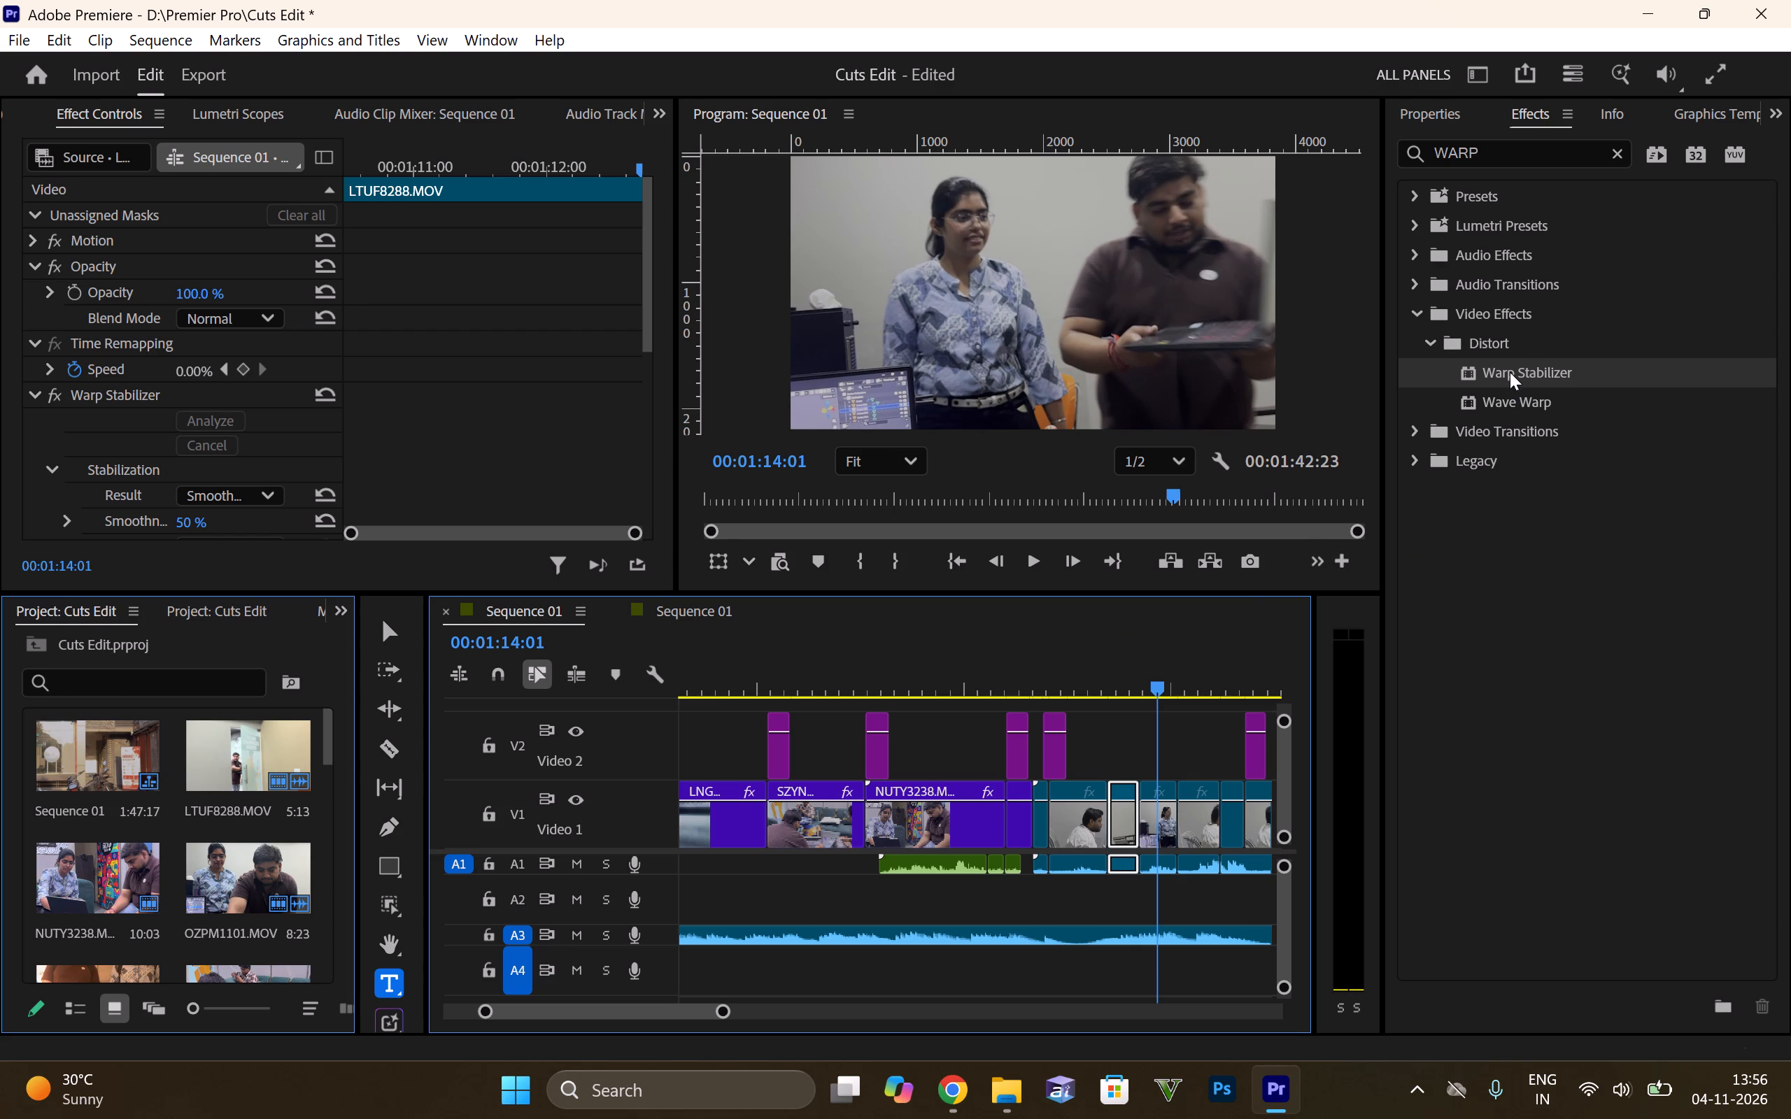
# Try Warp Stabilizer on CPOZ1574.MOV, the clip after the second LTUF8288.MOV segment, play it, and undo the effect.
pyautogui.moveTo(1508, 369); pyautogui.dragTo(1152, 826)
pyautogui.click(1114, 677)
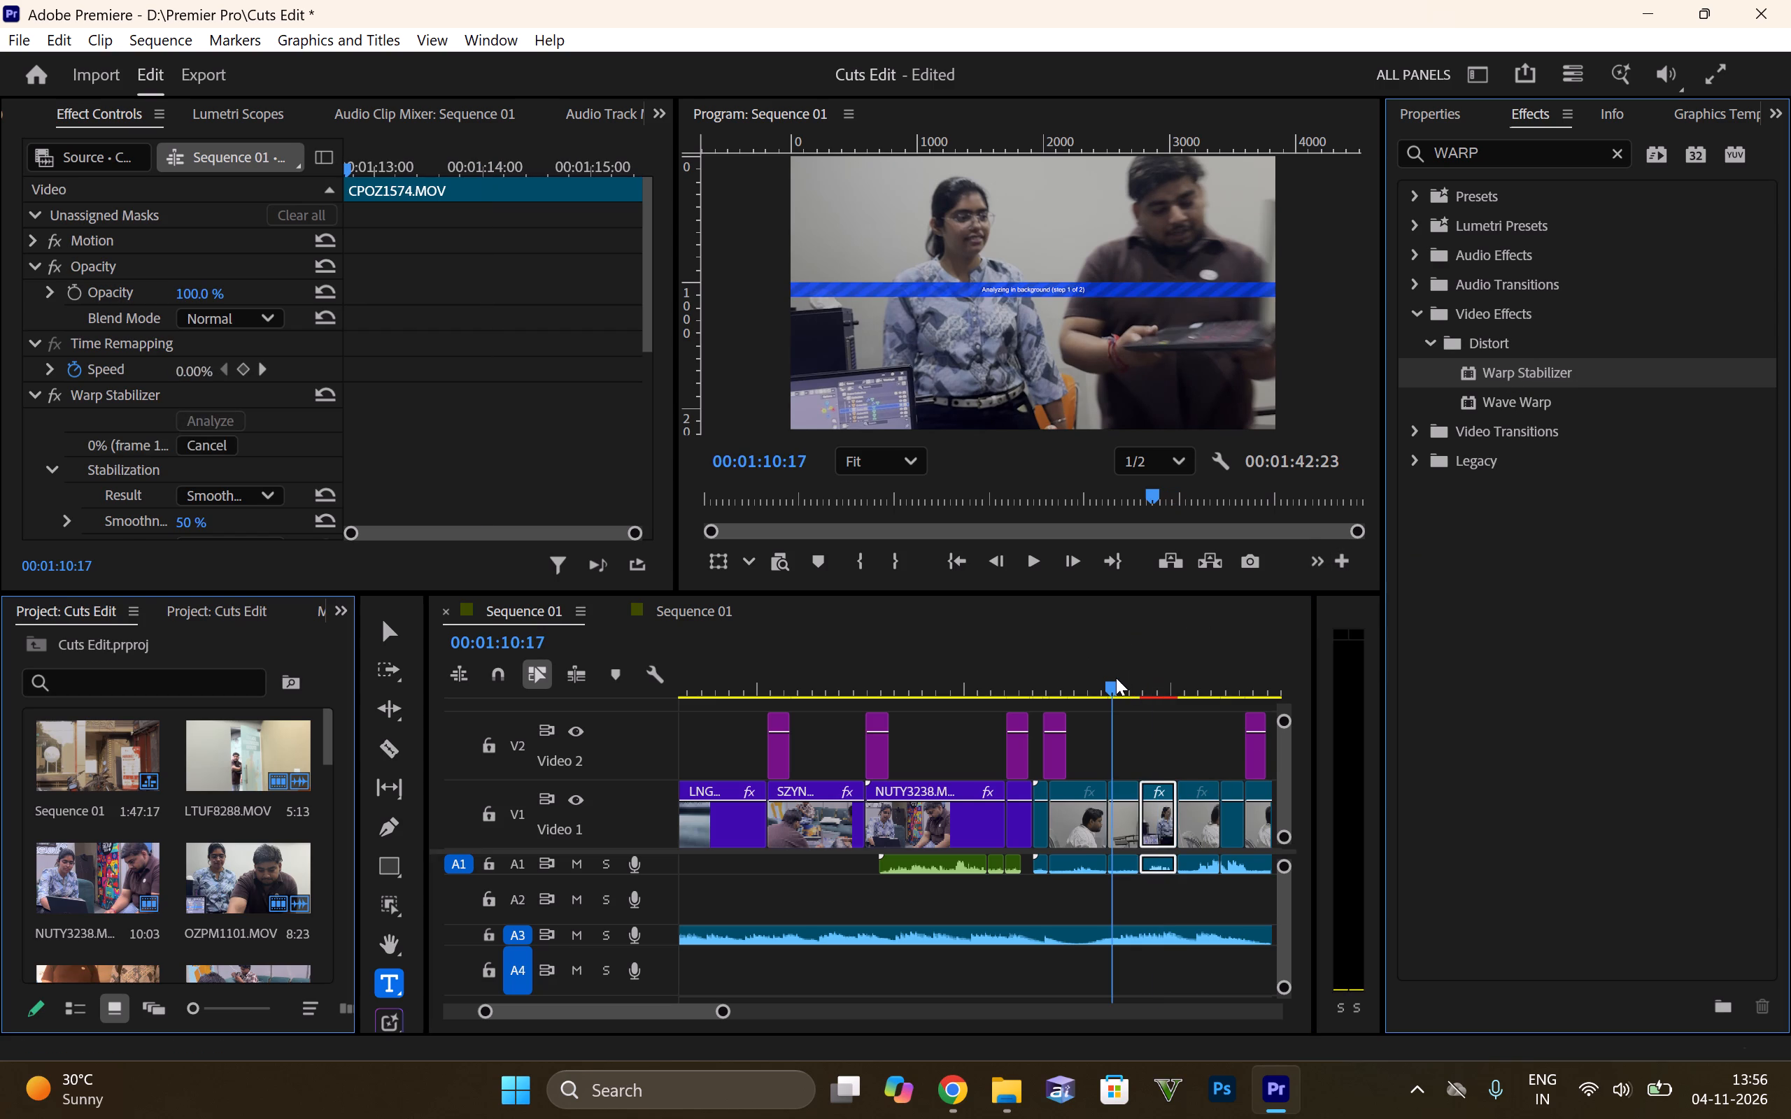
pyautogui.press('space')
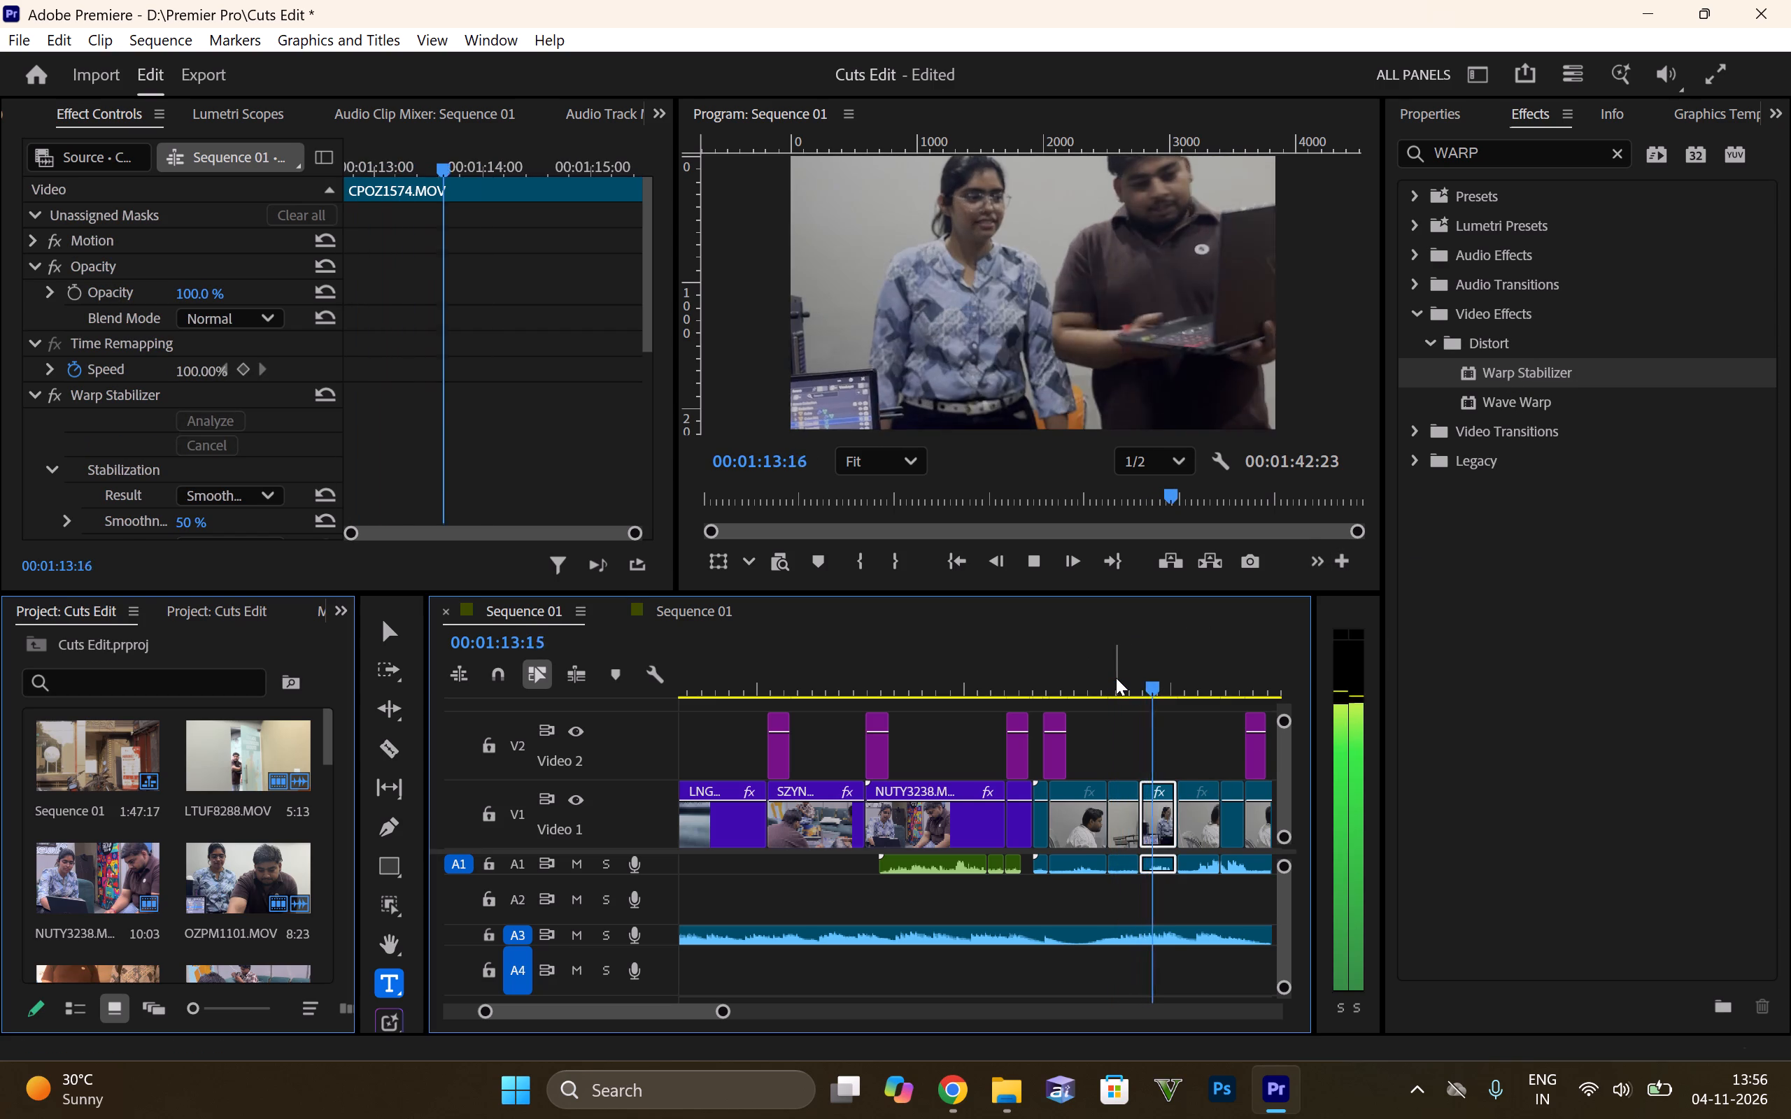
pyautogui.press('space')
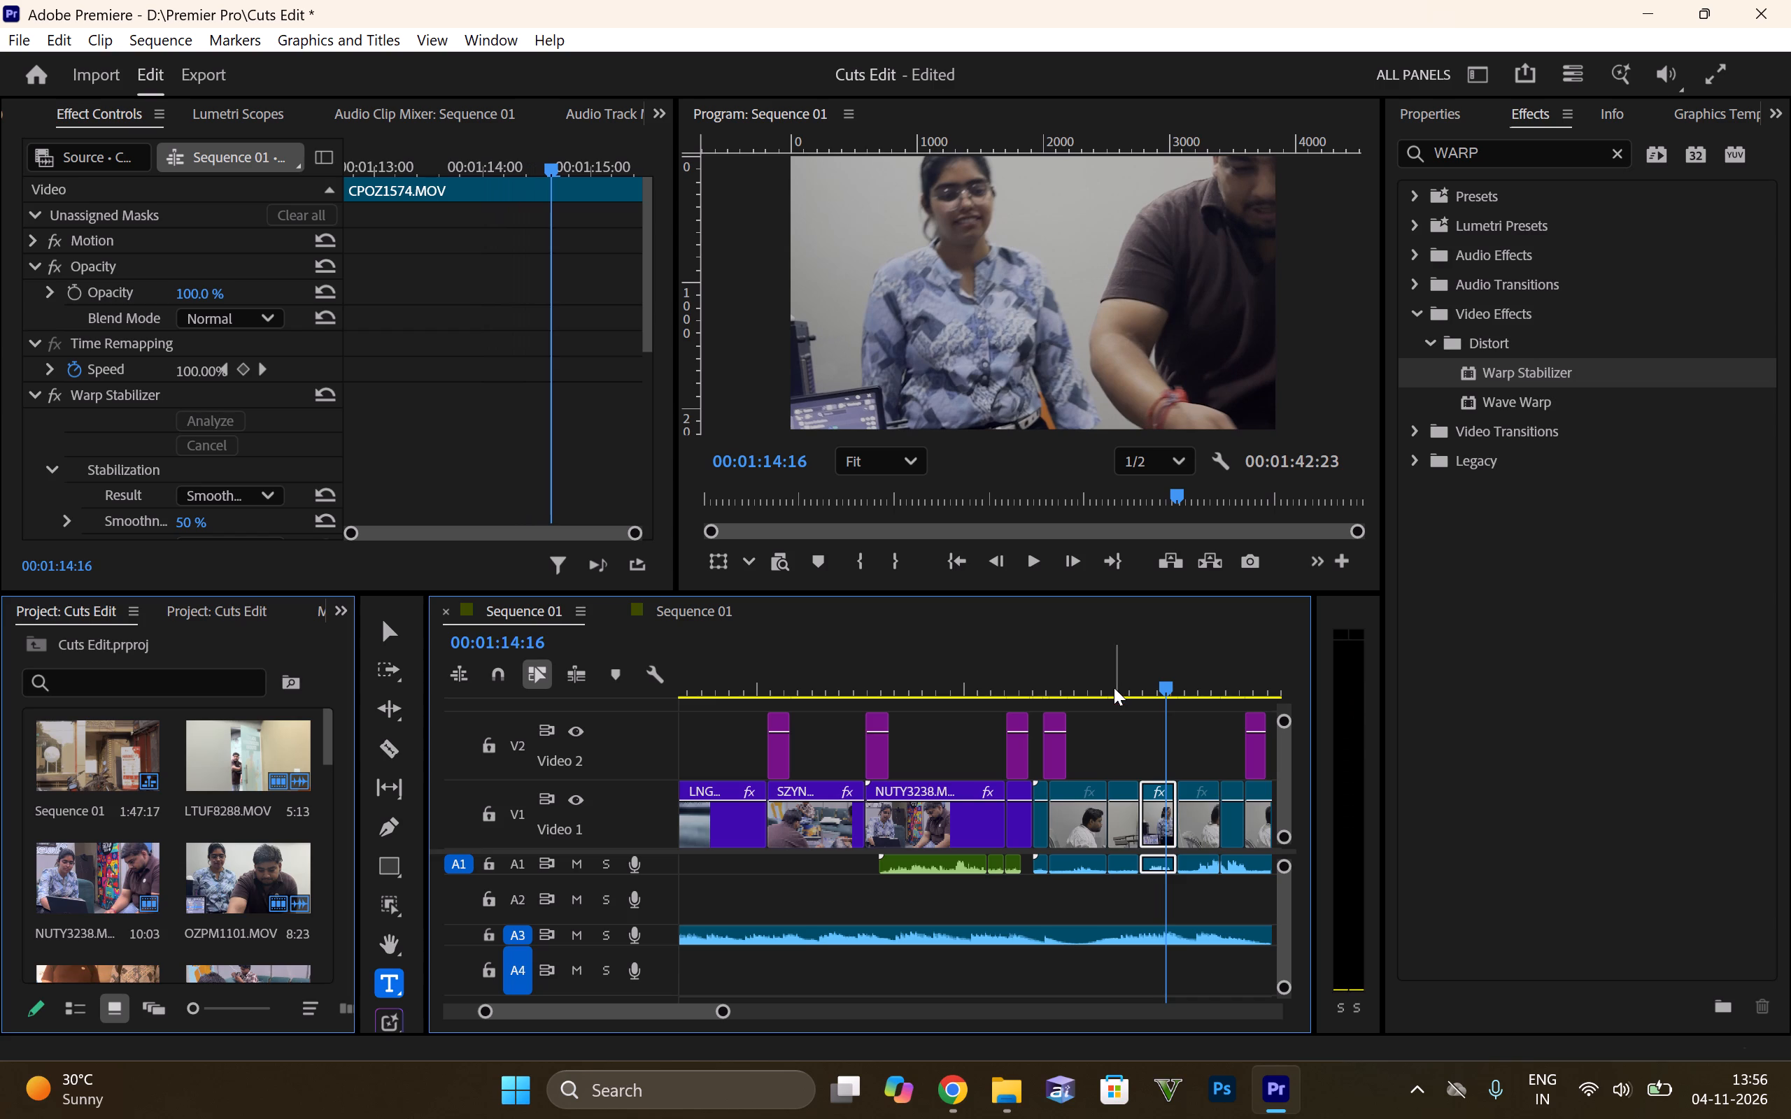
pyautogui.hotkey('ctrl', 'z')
# Play the rest of the sequence, check its opening and the Insert cut title section, and go to the sequence's end.
pyautogui.press('space')
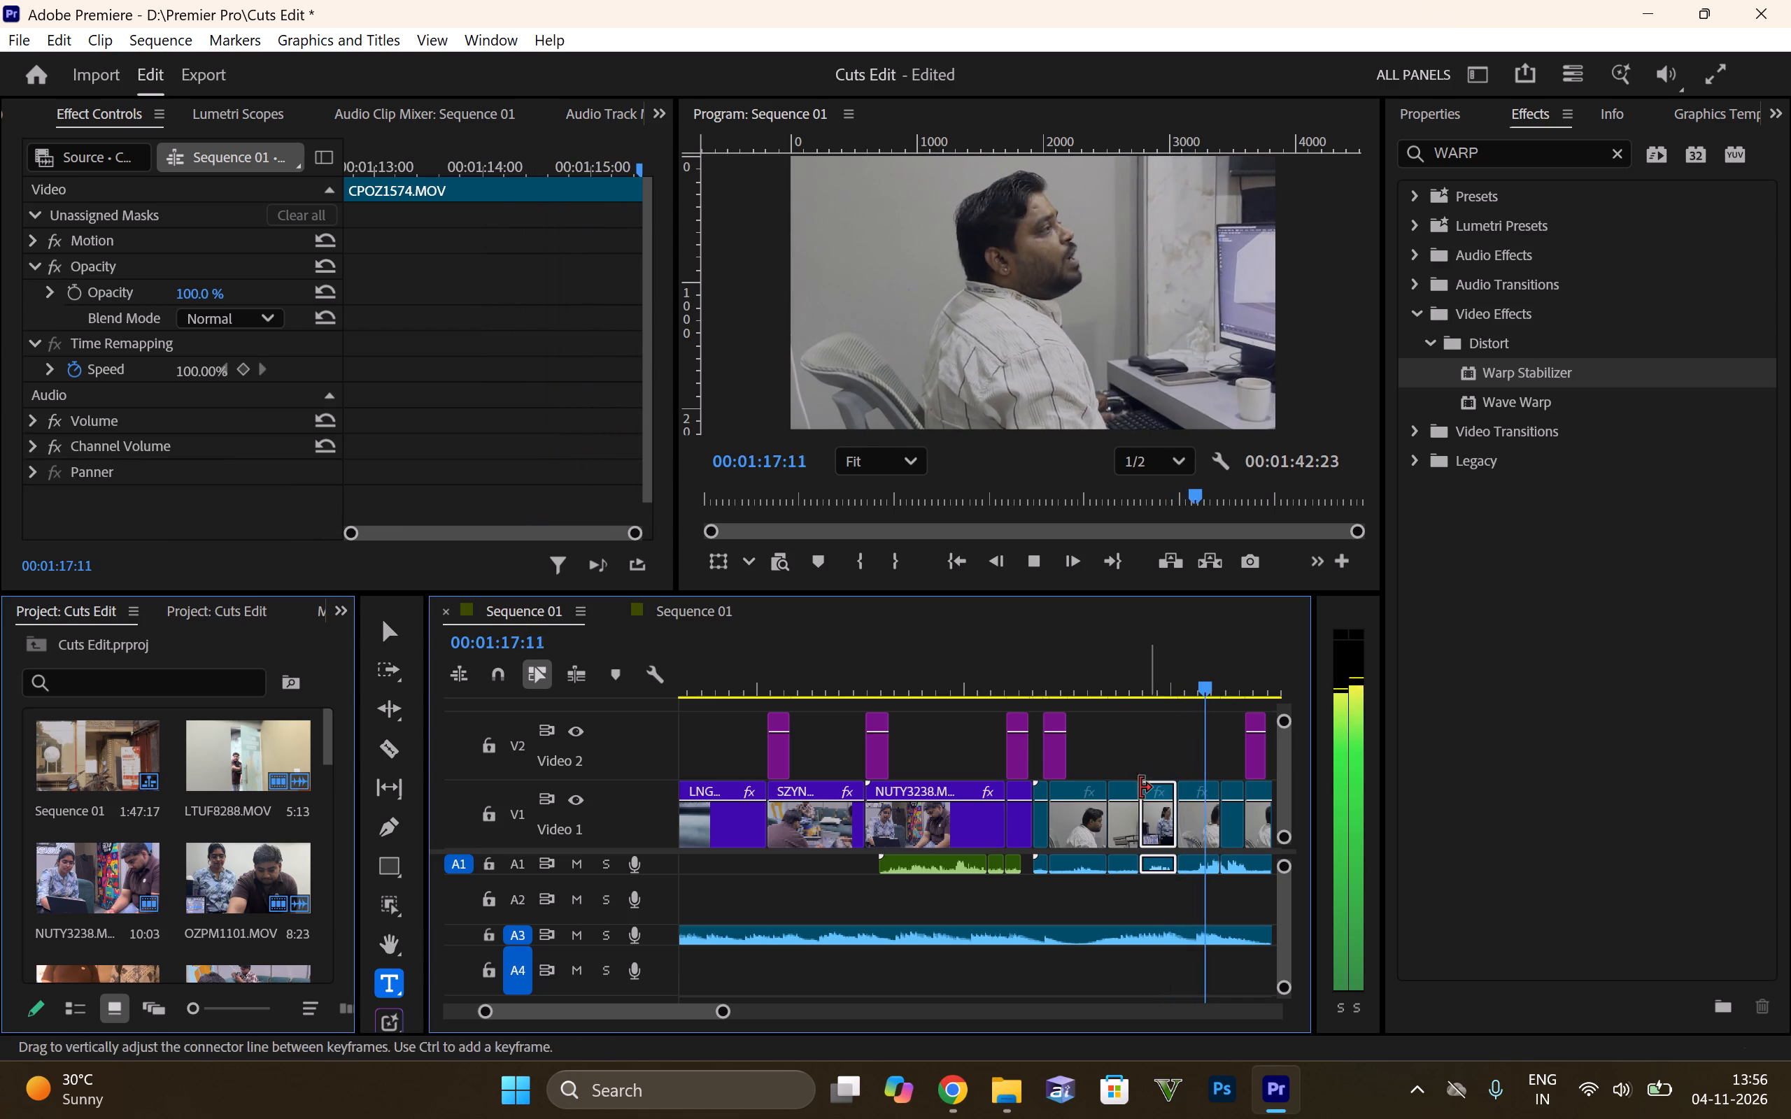
pyautogui.keyDown('alt'); pyautogui.scroll(-6, 1119, 737); pyautogui.keyUp('alt')
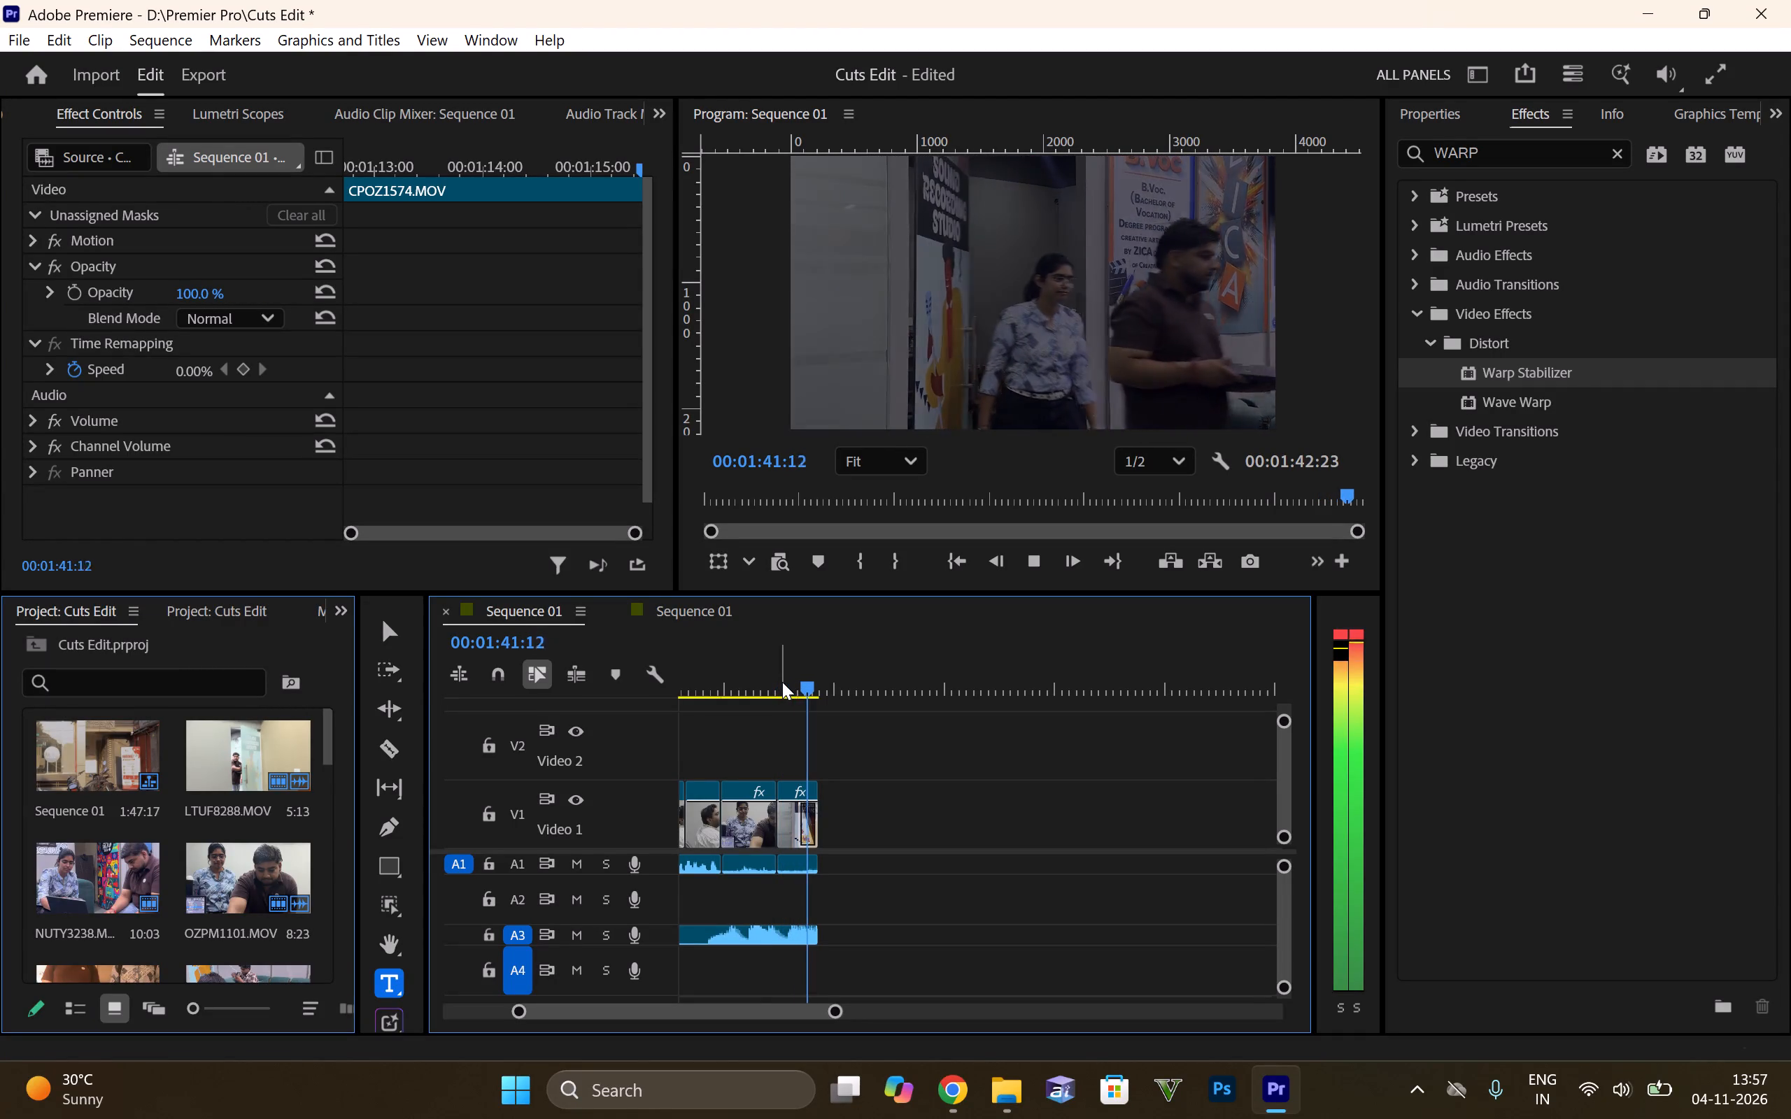
pyautogui.press('space')
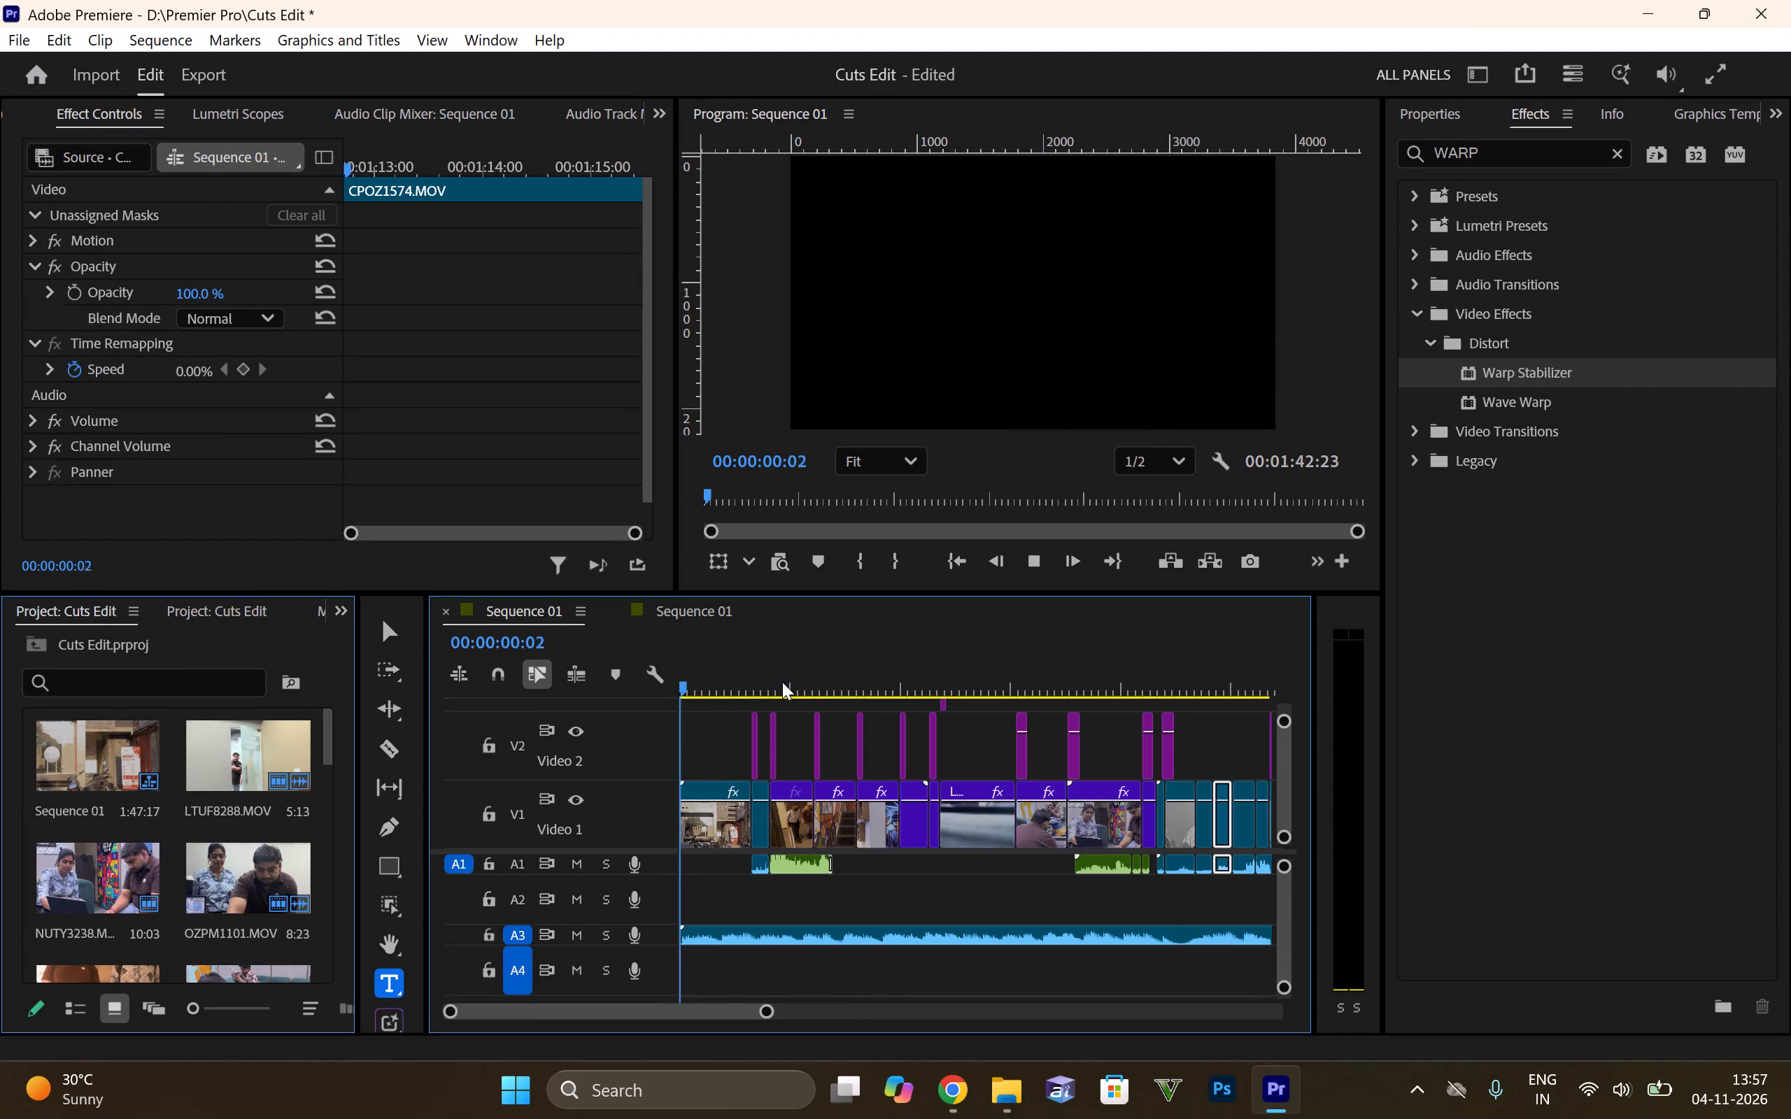
pyautogui.press('space')
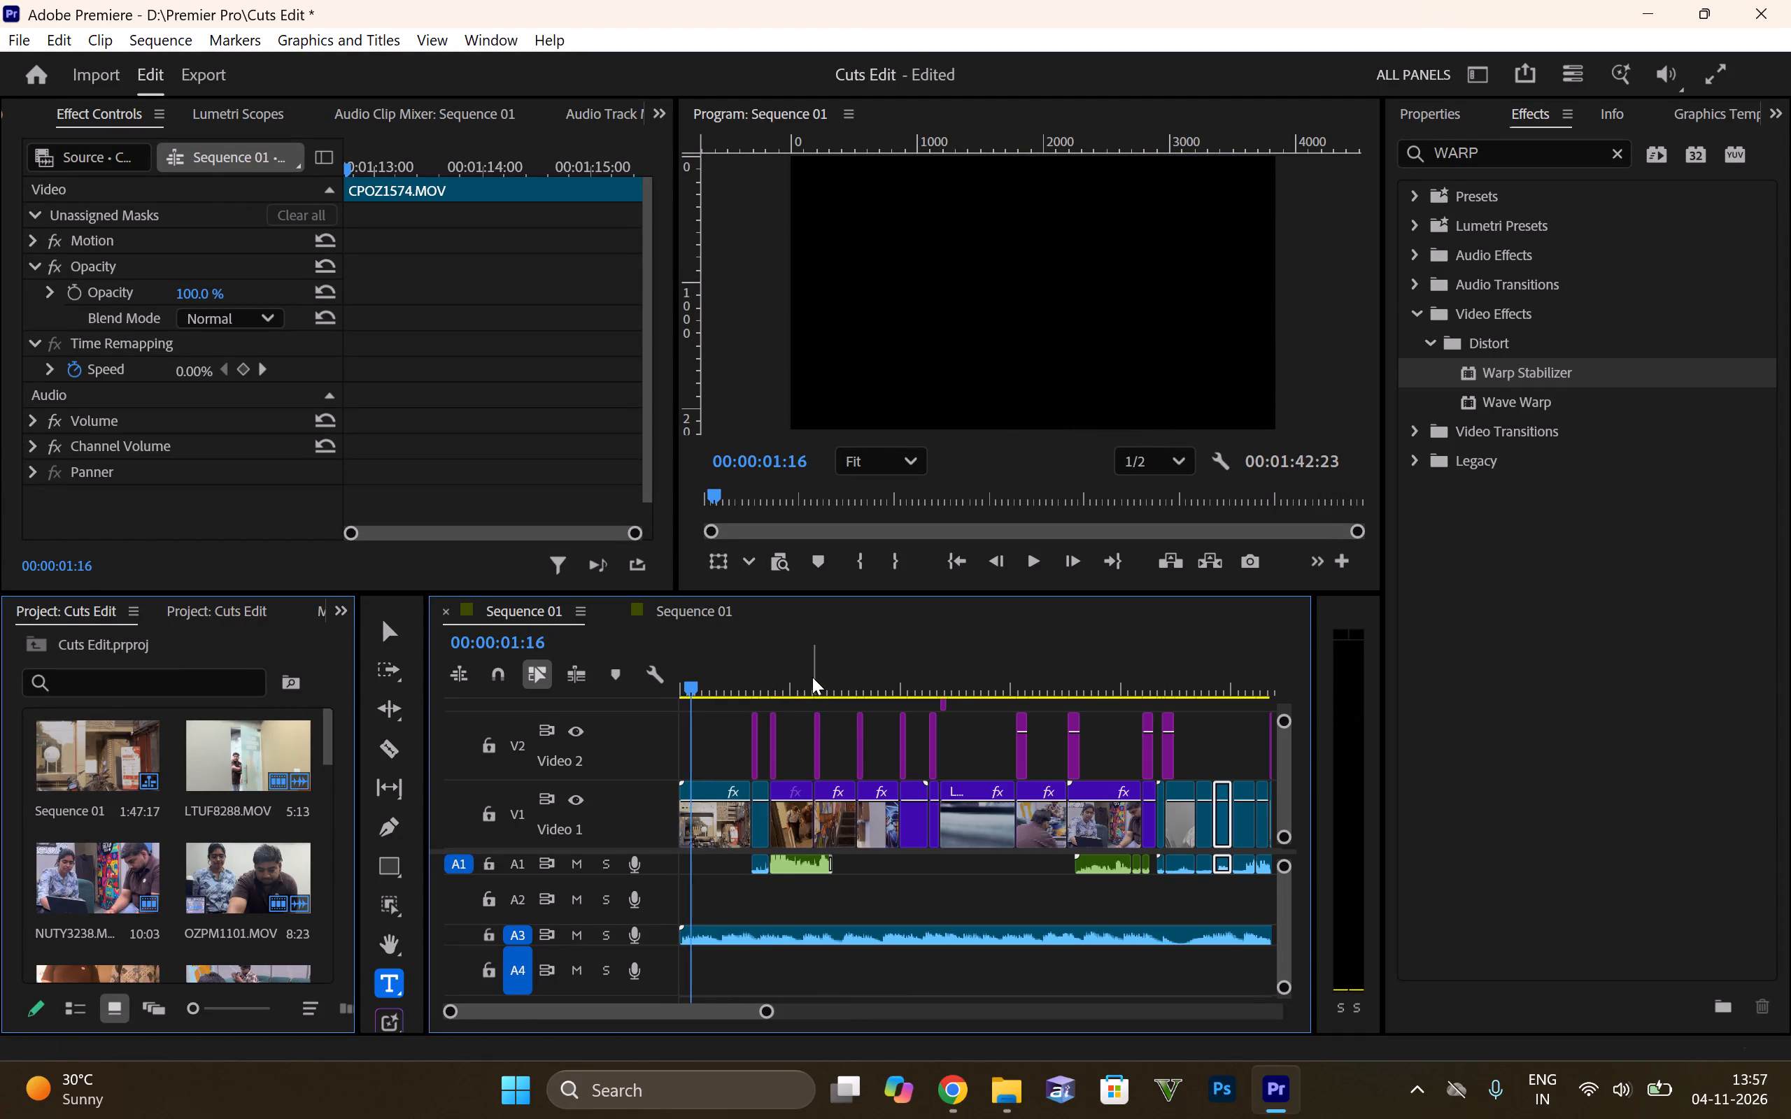
pyautogui.moveTo(814, 677); pyautogui.dragTo(758, 676)
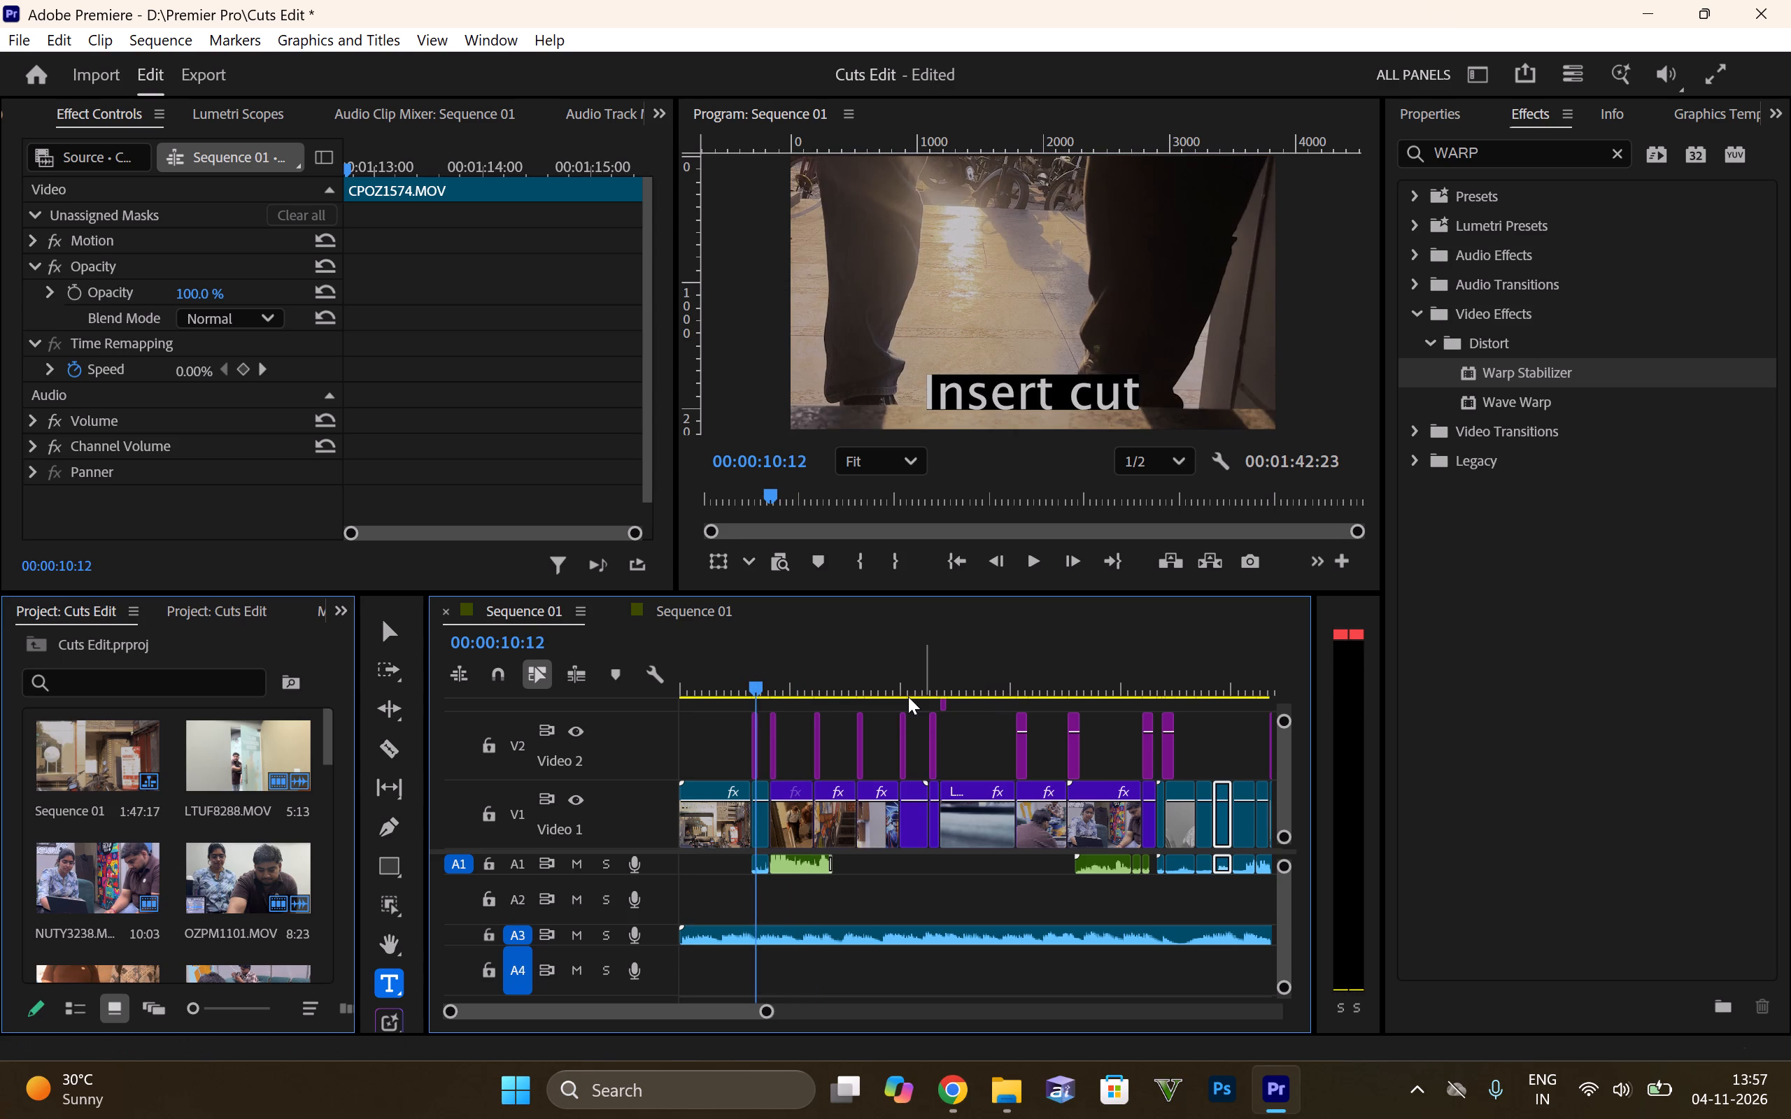
pyautogui.keyDown('alt'); pyautogui.scroll(-7, 923, 678); pyautogui.keyUp('alt')
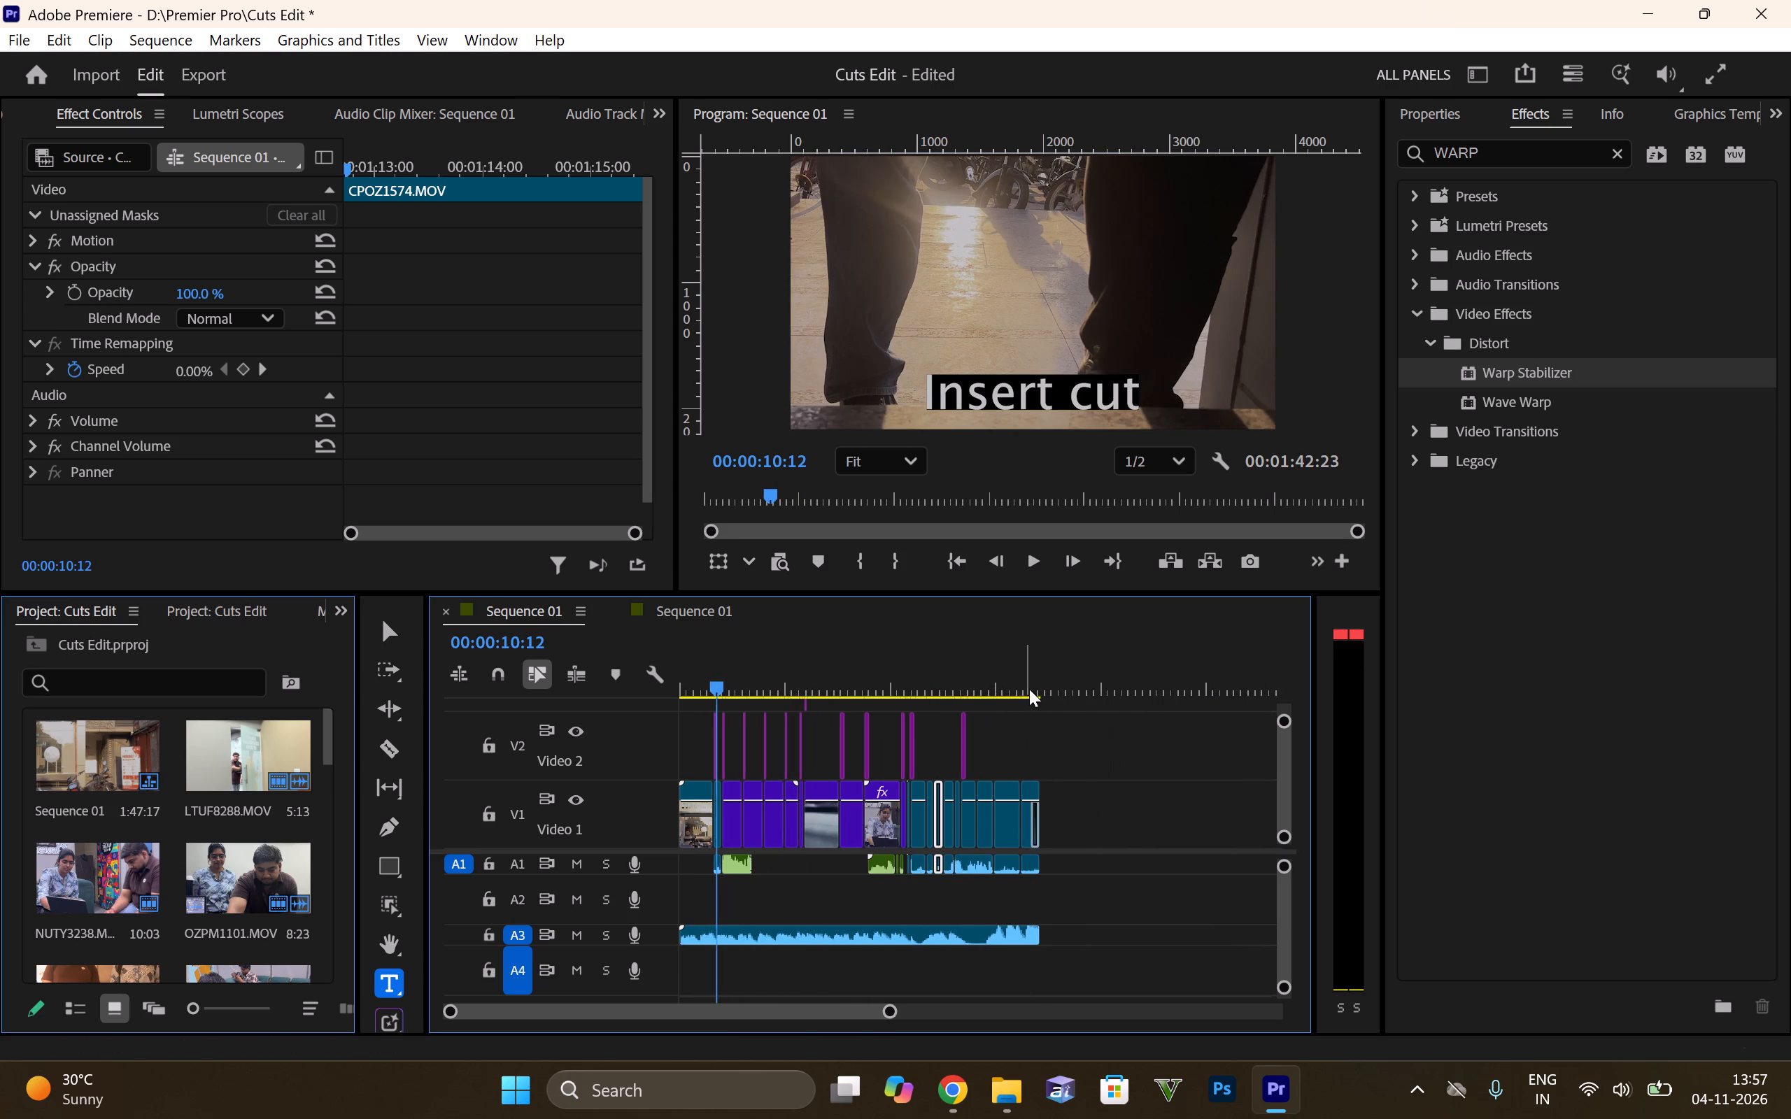
pyautogui.moveTo(1029, 689); pyautogui.dragTo(1045, 693)
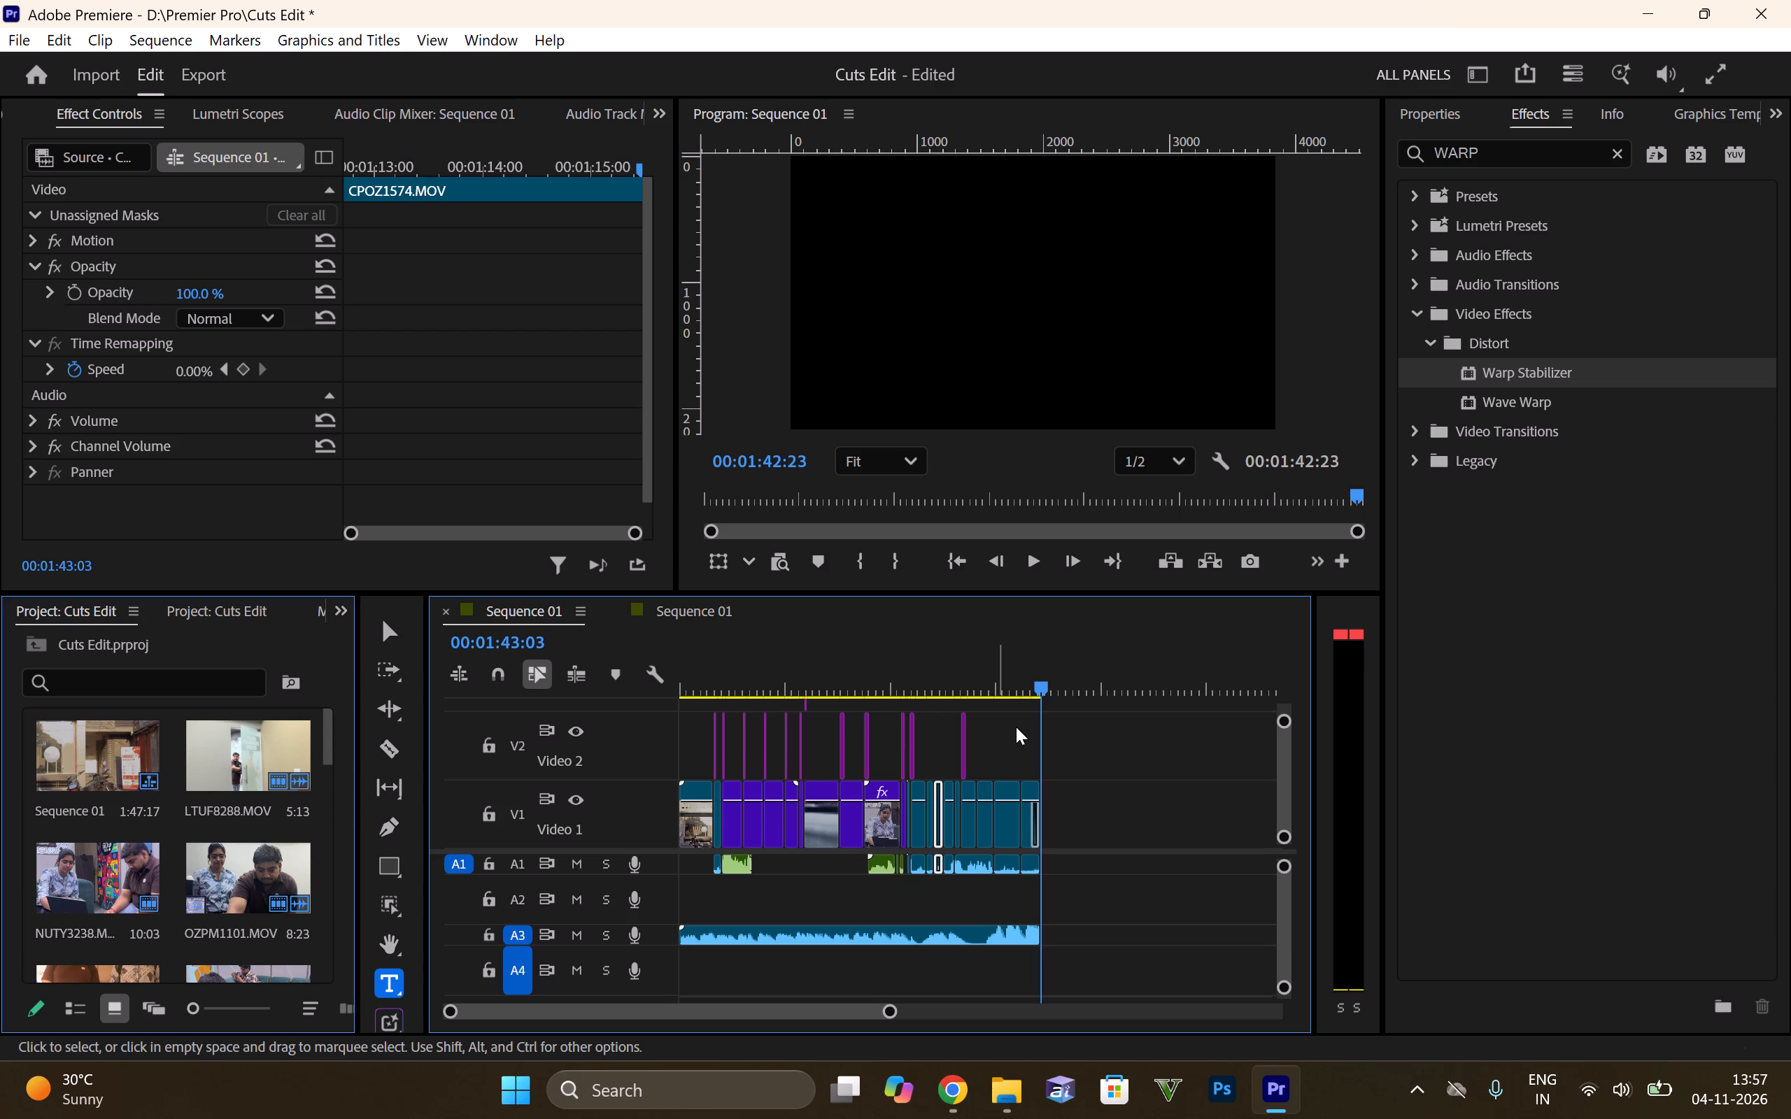
# Open the export settings for Sequence 01 and set the output file name to CUTS EDIT.mp4.
pyautogui.hotkey('ctrl', 'm')
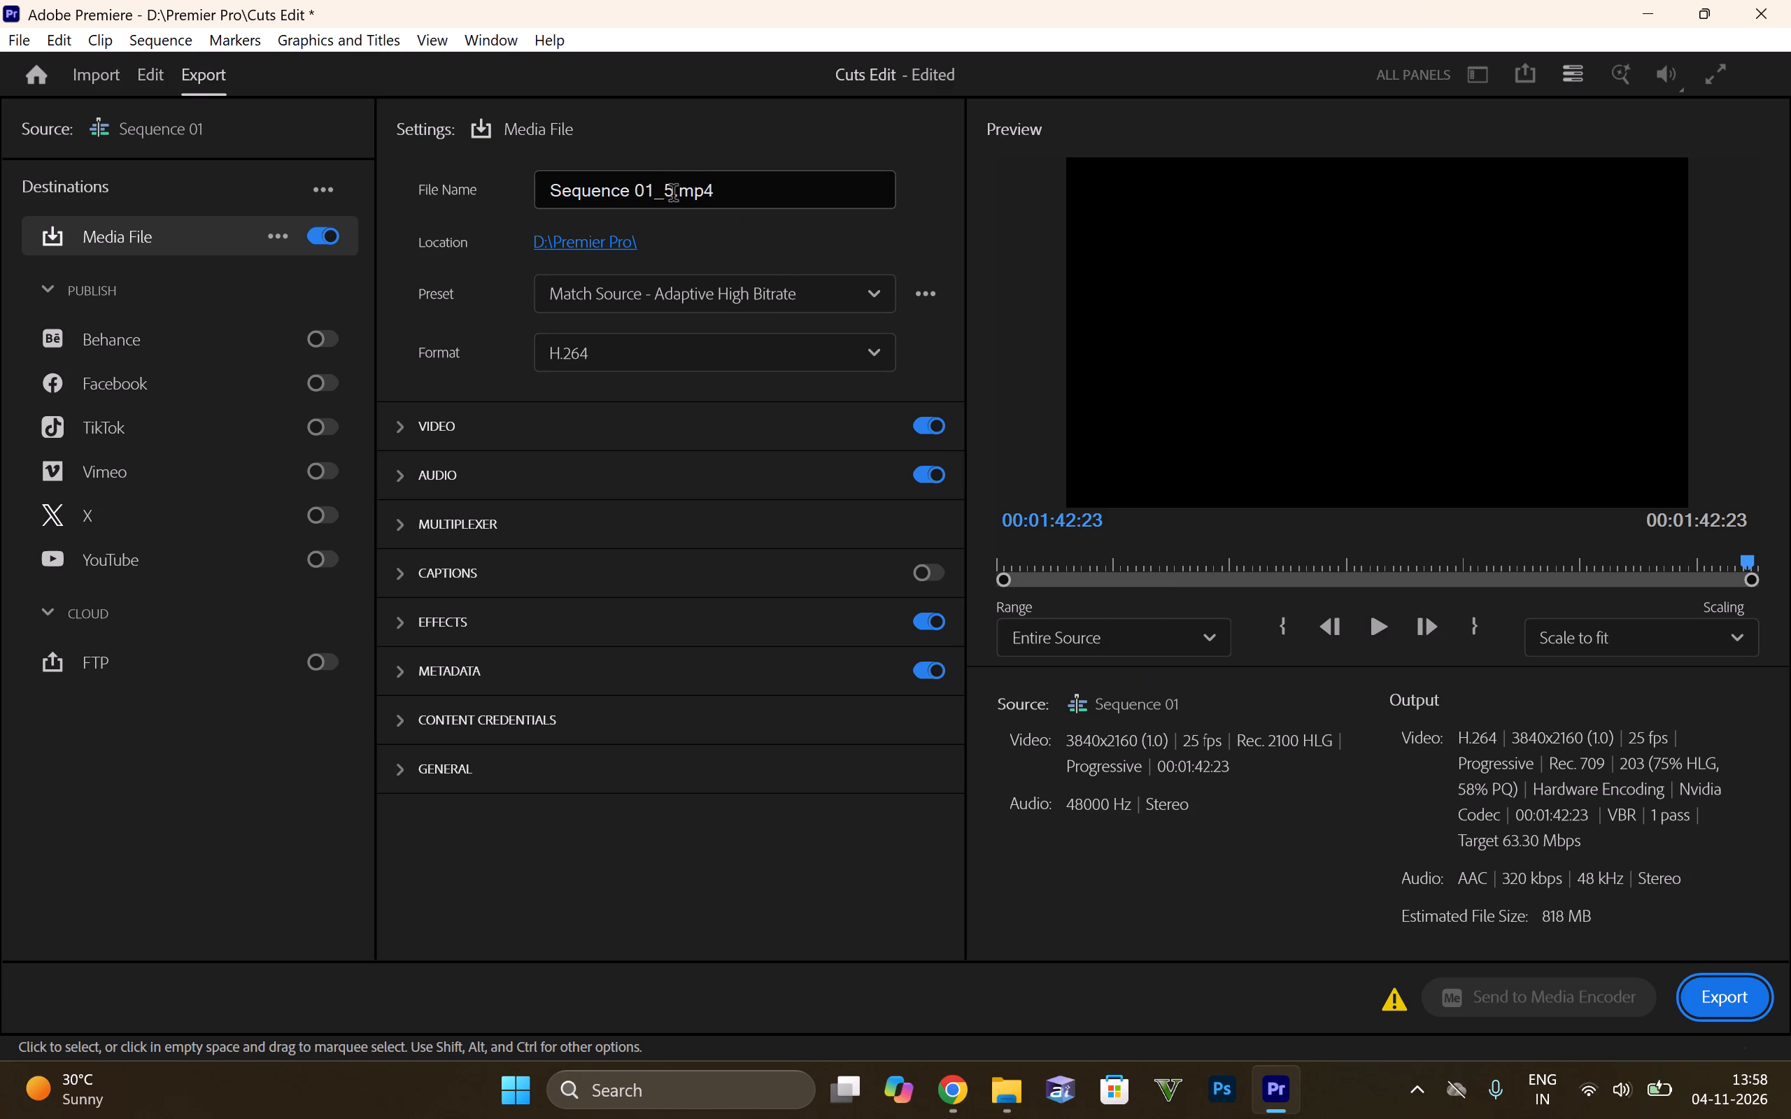
pyautogui.moveTo(676, 197); pyautogui.dragTo(531, 206)
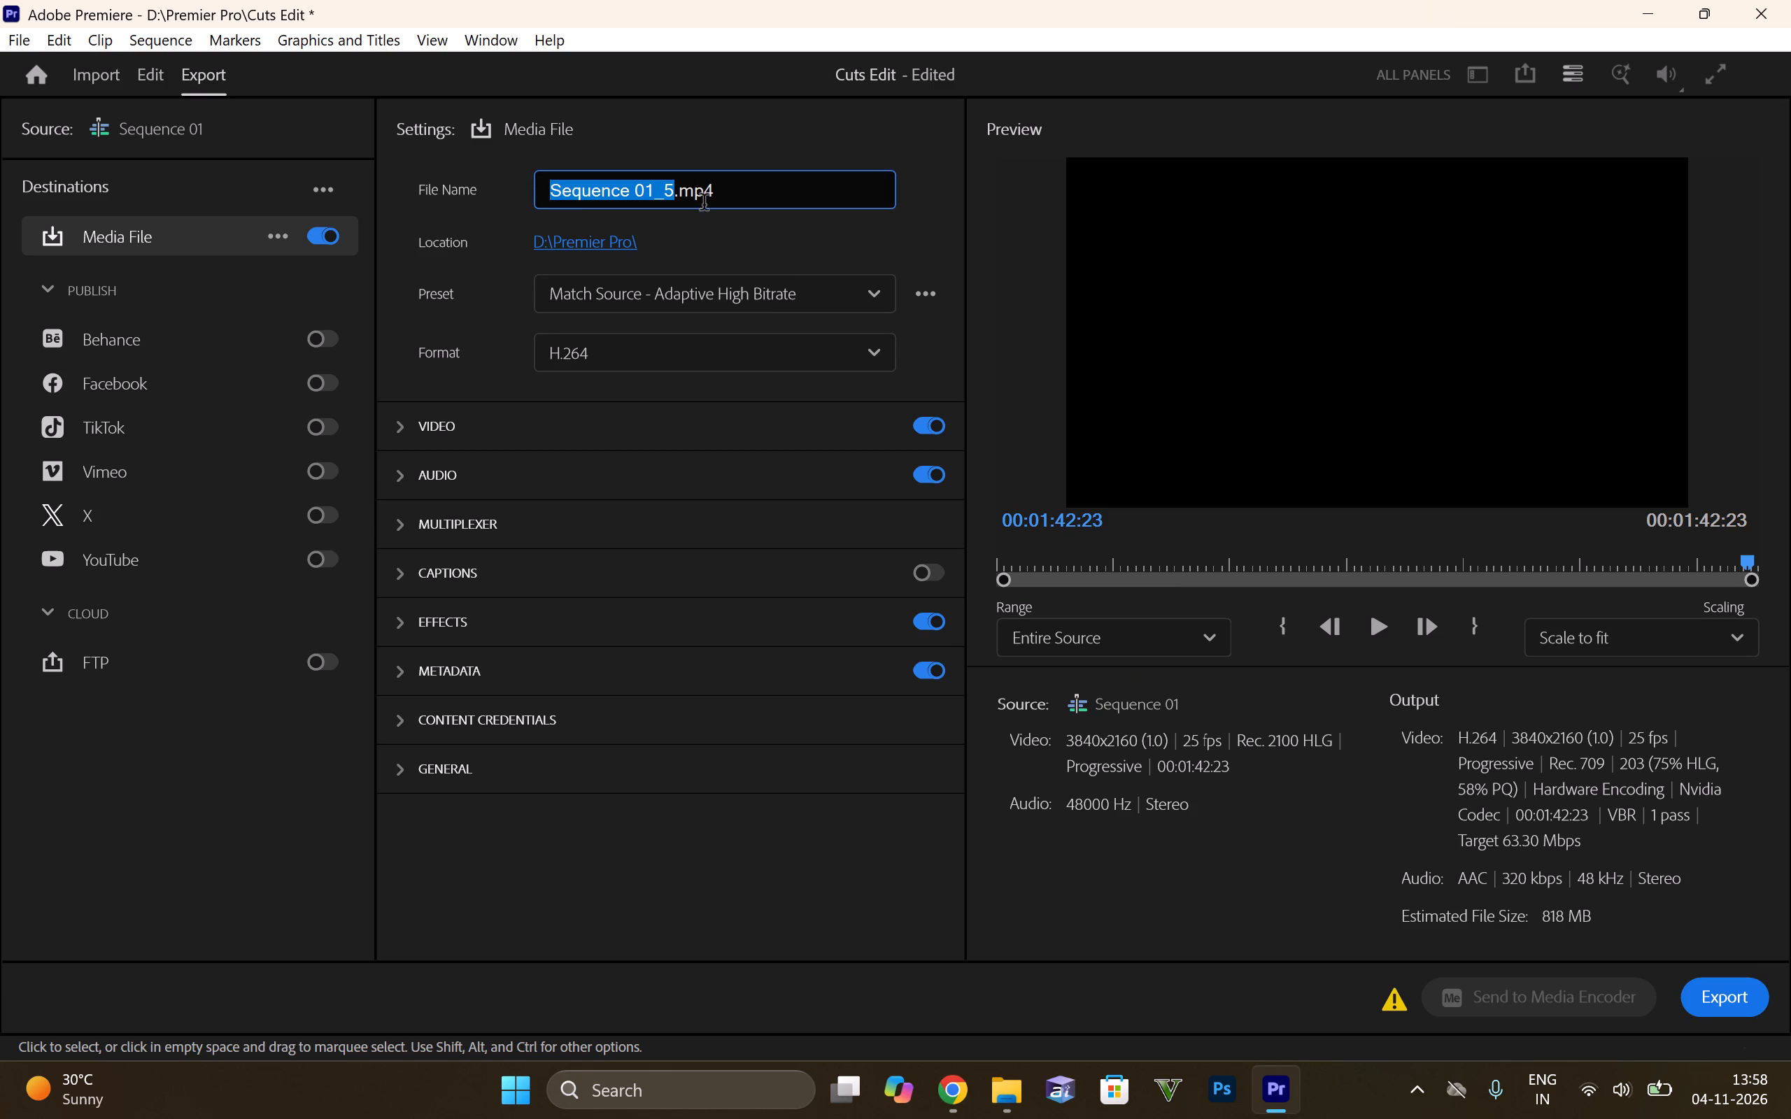
pyautogui.click(856, 269)
pyautogui.click(867, 248)
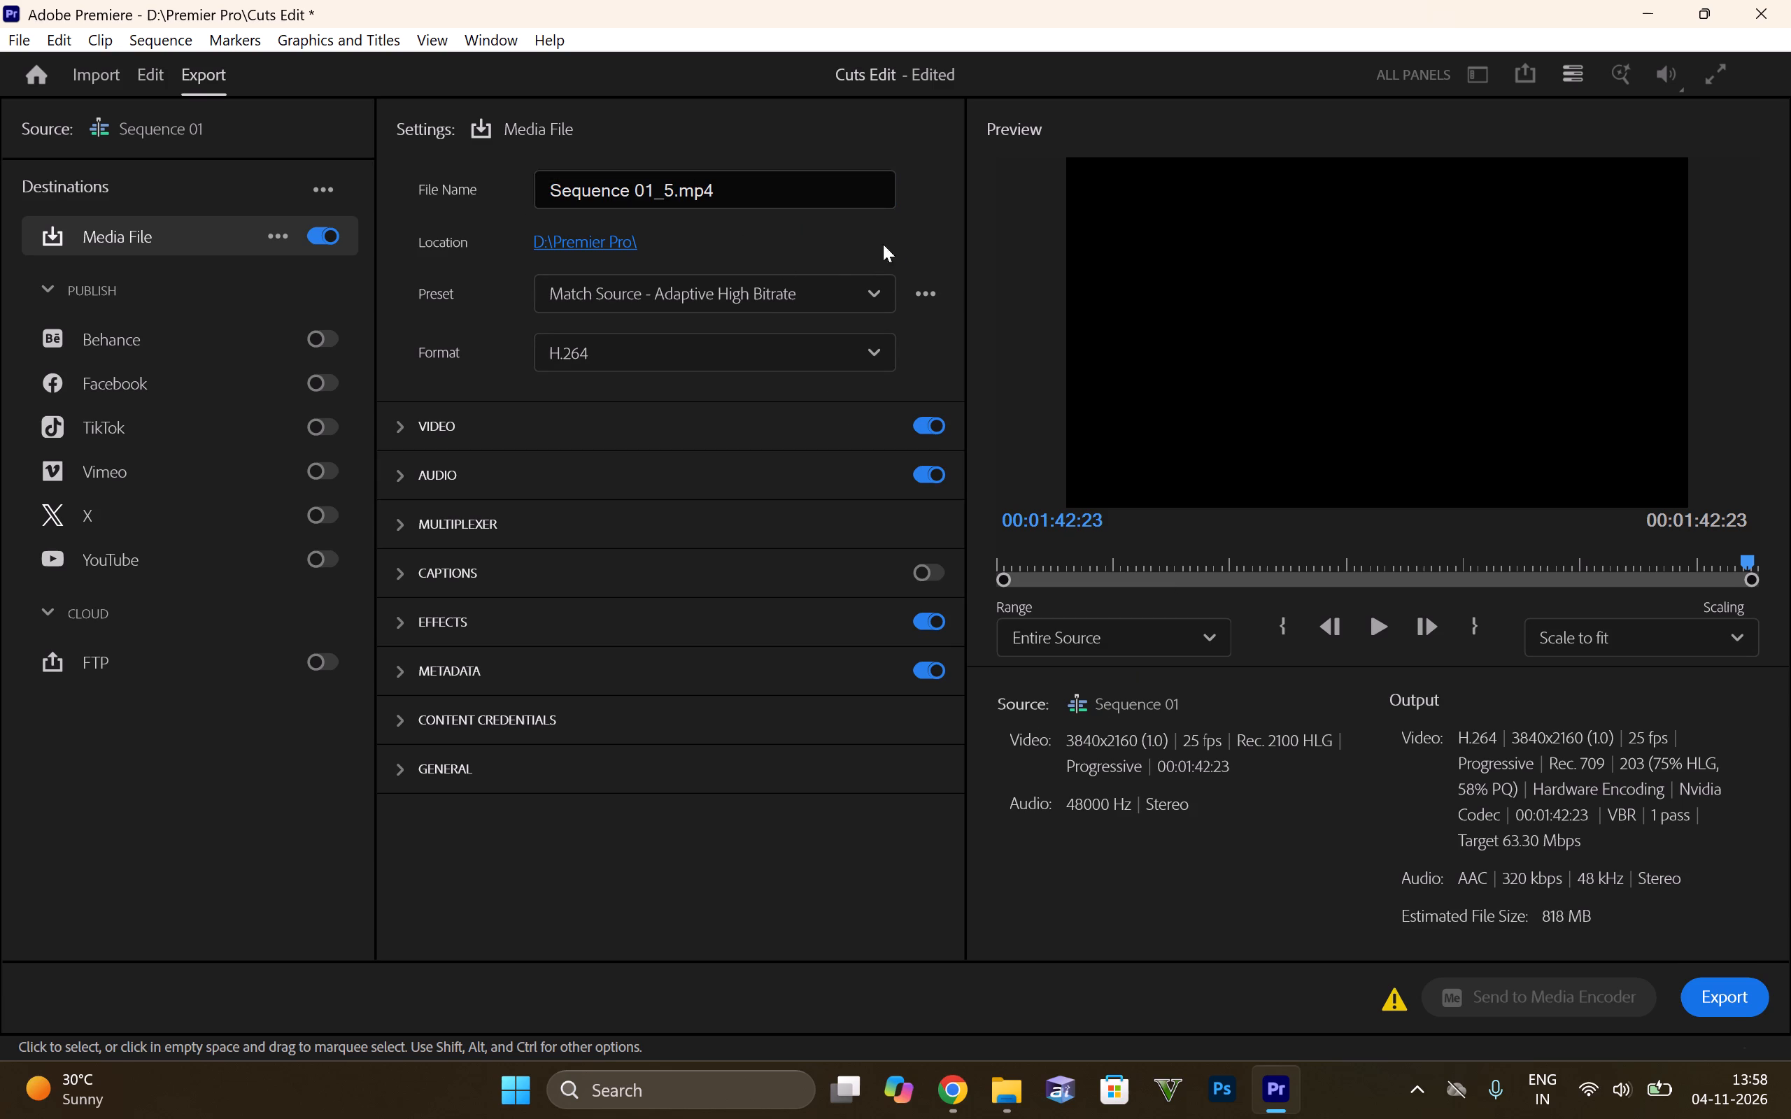
pyautogui.moveTo(670, 190); pyautogui.dragTo(515, 222)
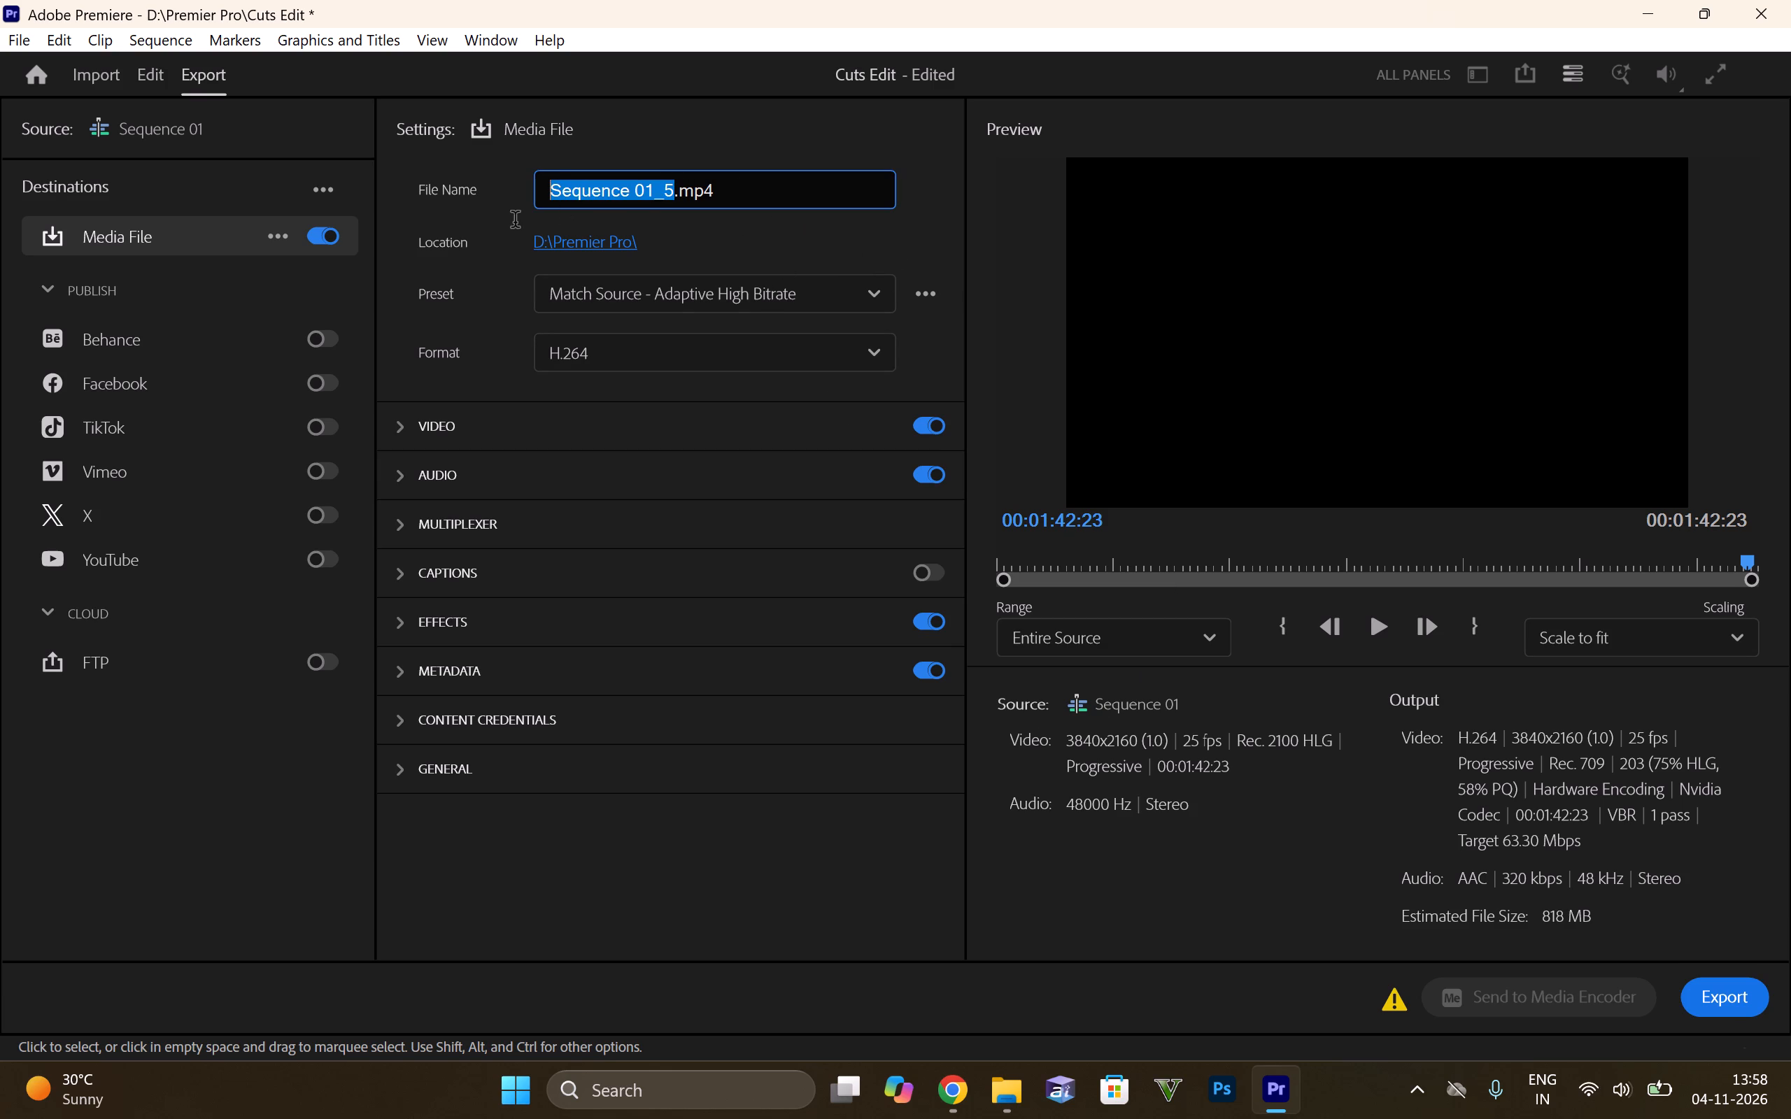
pyautogui.moveTo(515, 222); pyautogui.dragTo(495, 223)
pyautogui.write('cUTS')
pyautogui.press('space')
pyautogui.press('BackSpace')
pyautogui.press('BackSpace')
pyautogui.press('BackSpace')
pyautogui.press('BackSpace')
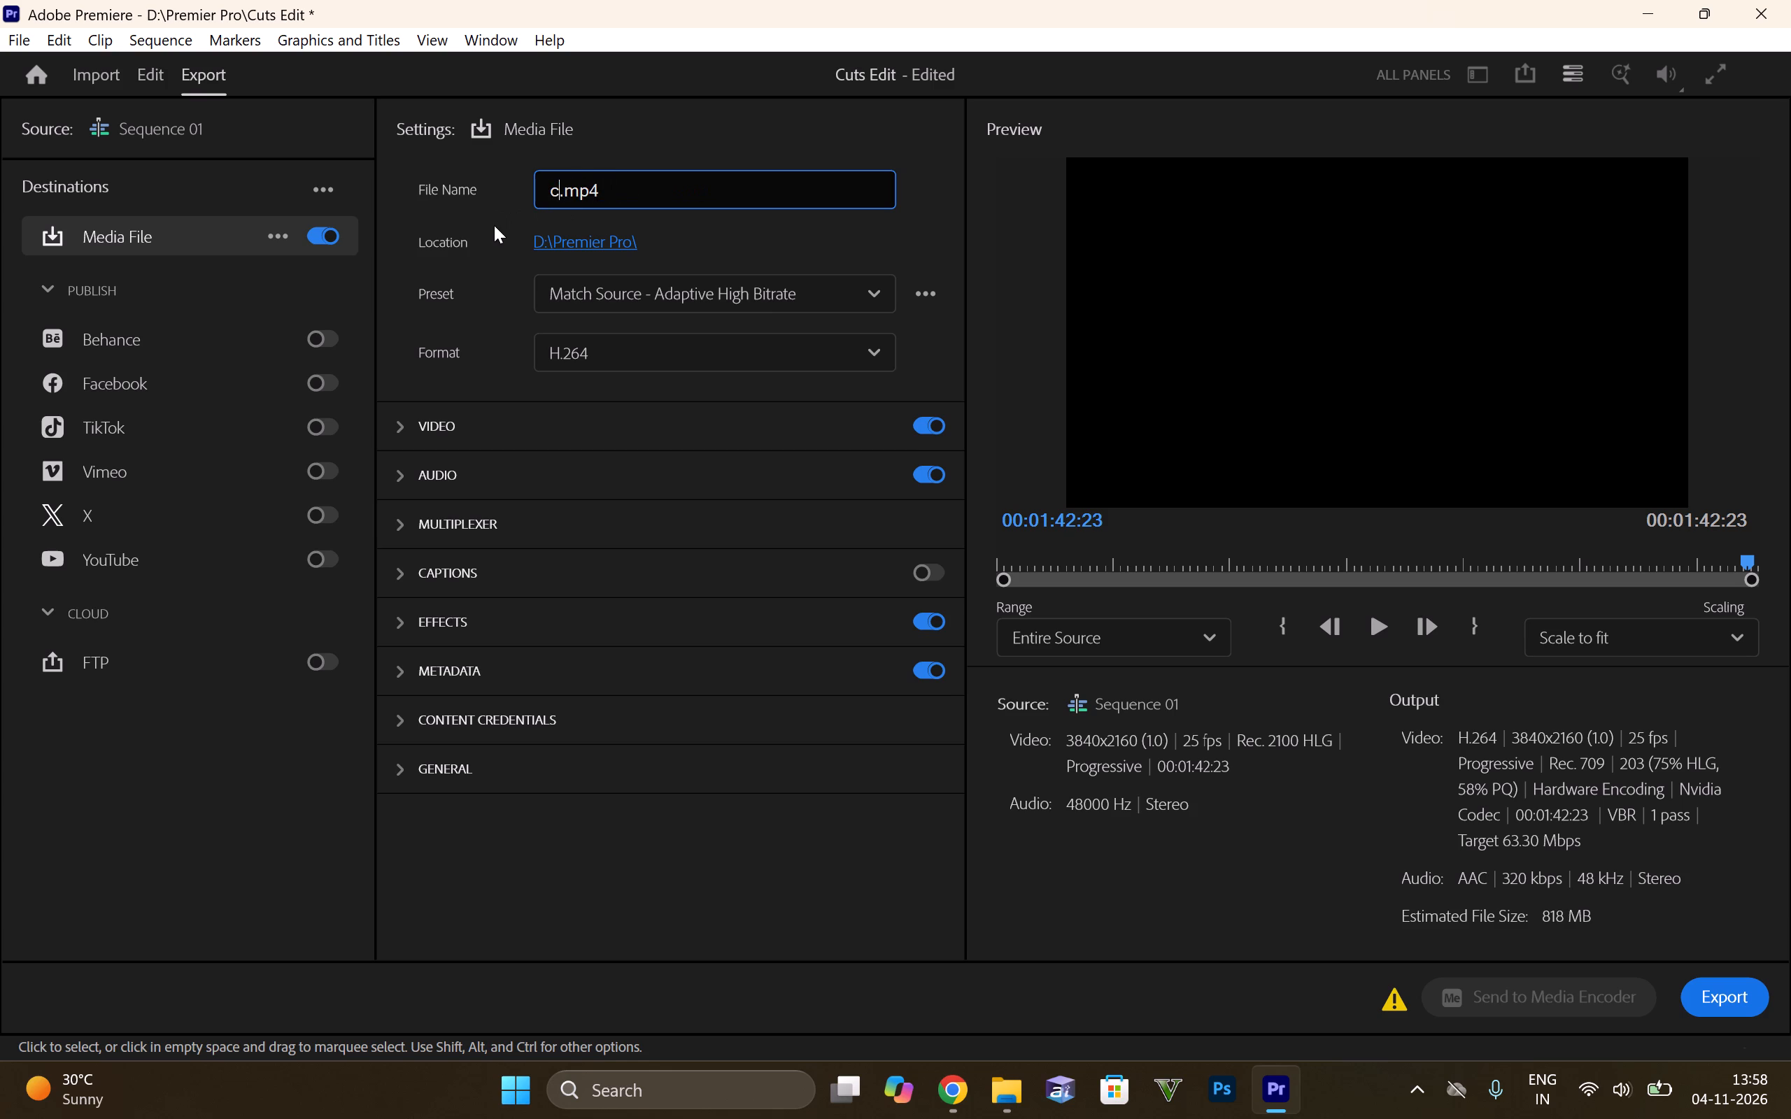
pyautogui.press('BackSpace')
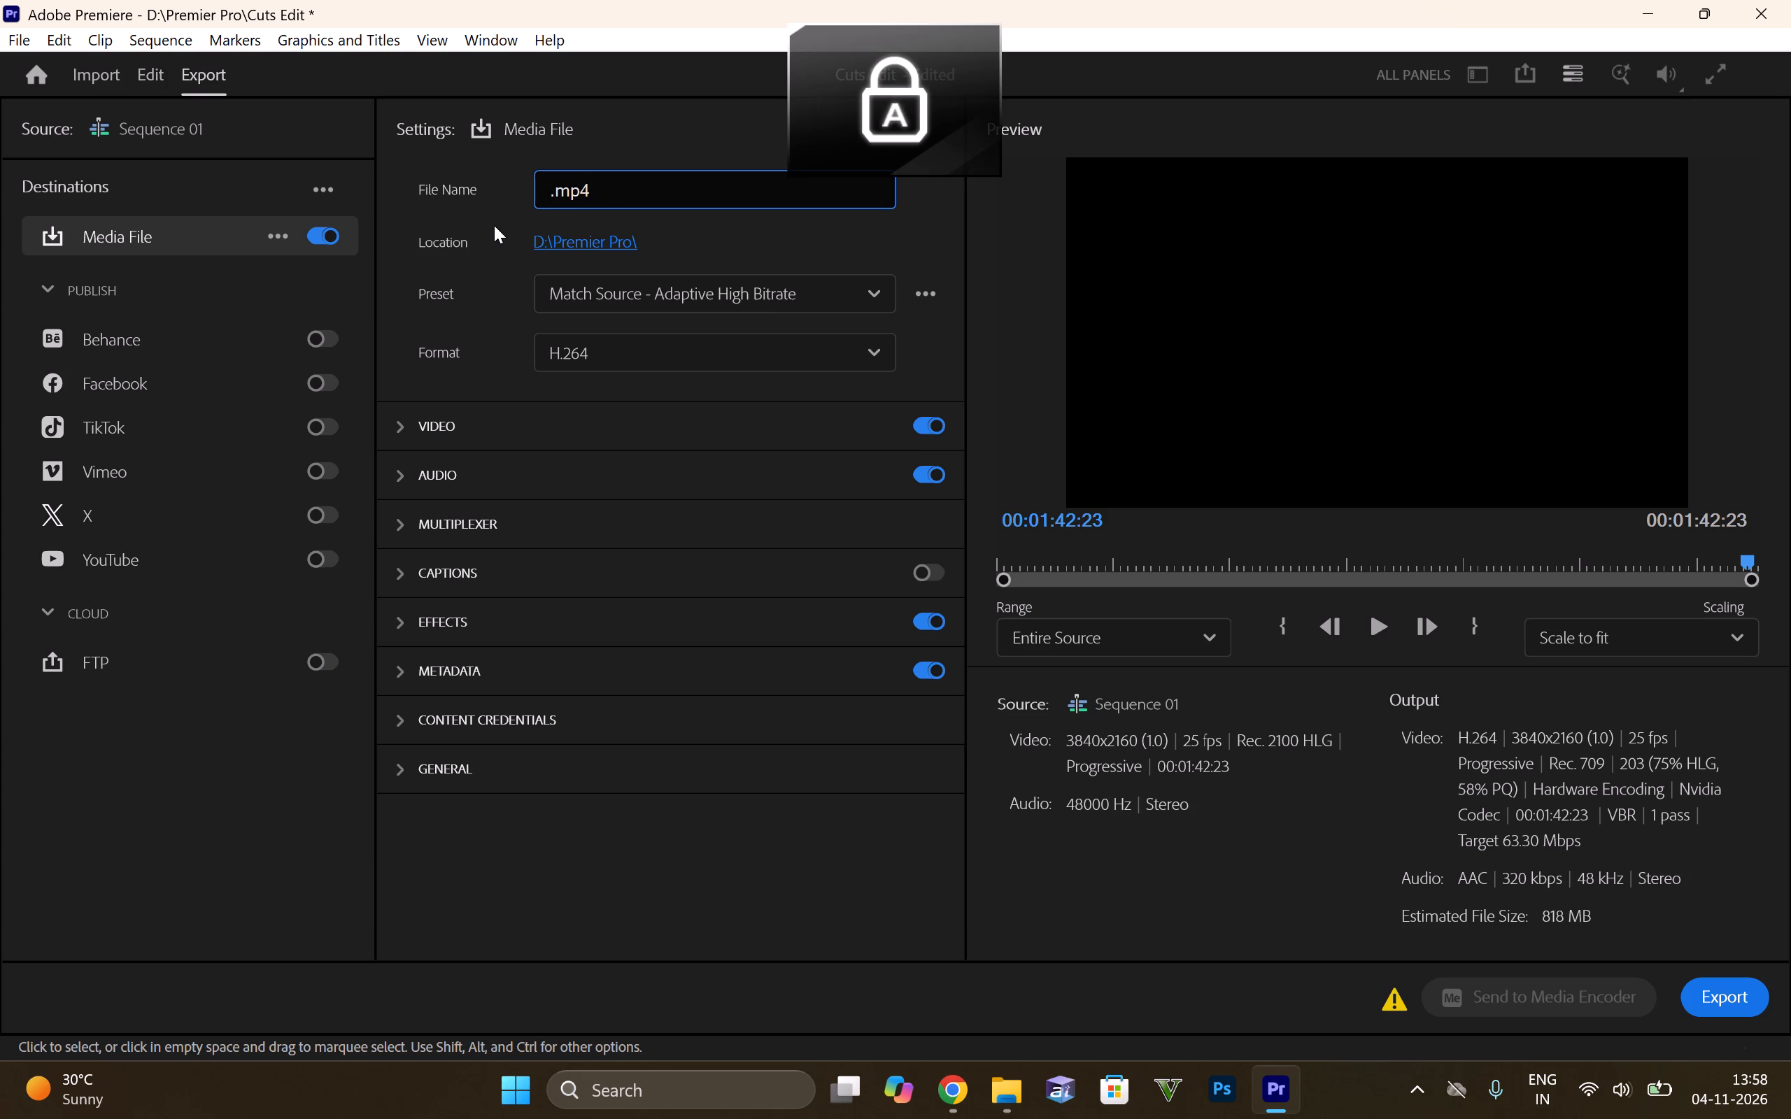
pyautogui.write('cUTS')
pyautogui.press('BackSpace')
pyautogui.press('BackSpace')
pyautogui.press('BackSpace')
pyautogui.press('BackSpace')
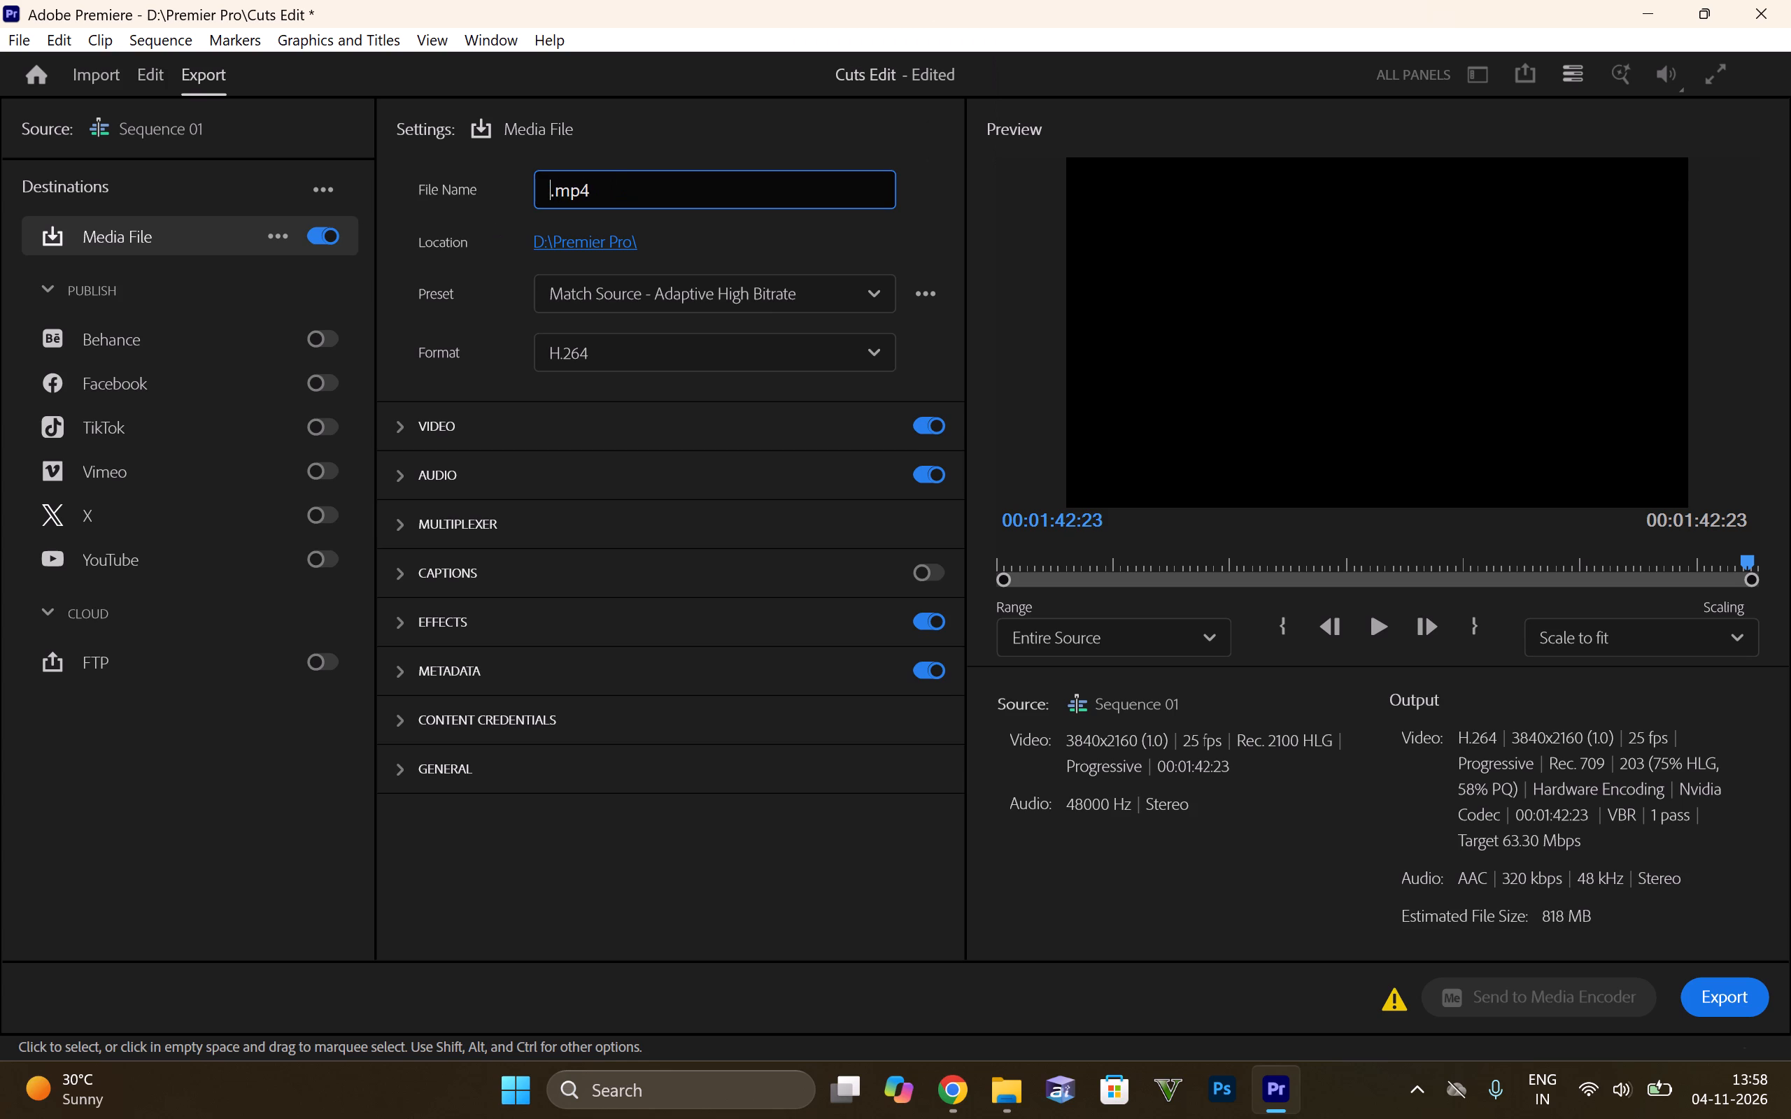
pyautogui.write('CUTS EDIT')
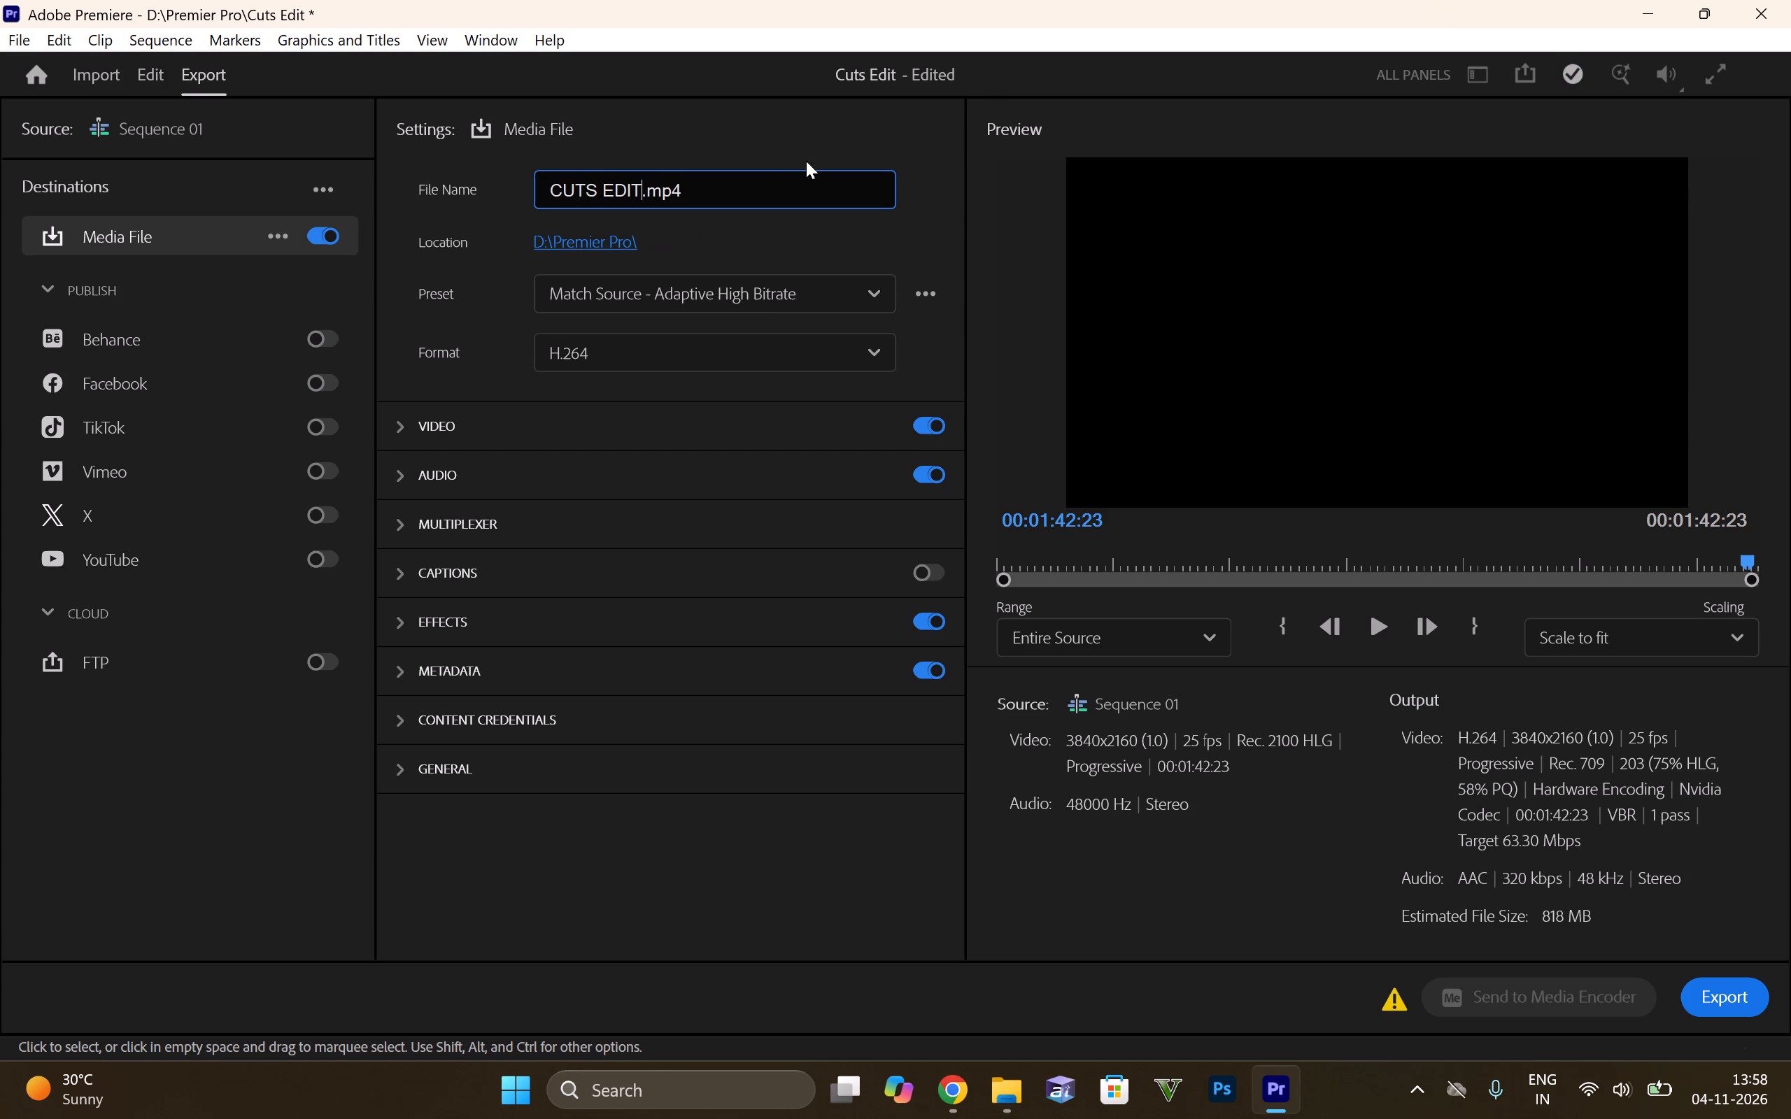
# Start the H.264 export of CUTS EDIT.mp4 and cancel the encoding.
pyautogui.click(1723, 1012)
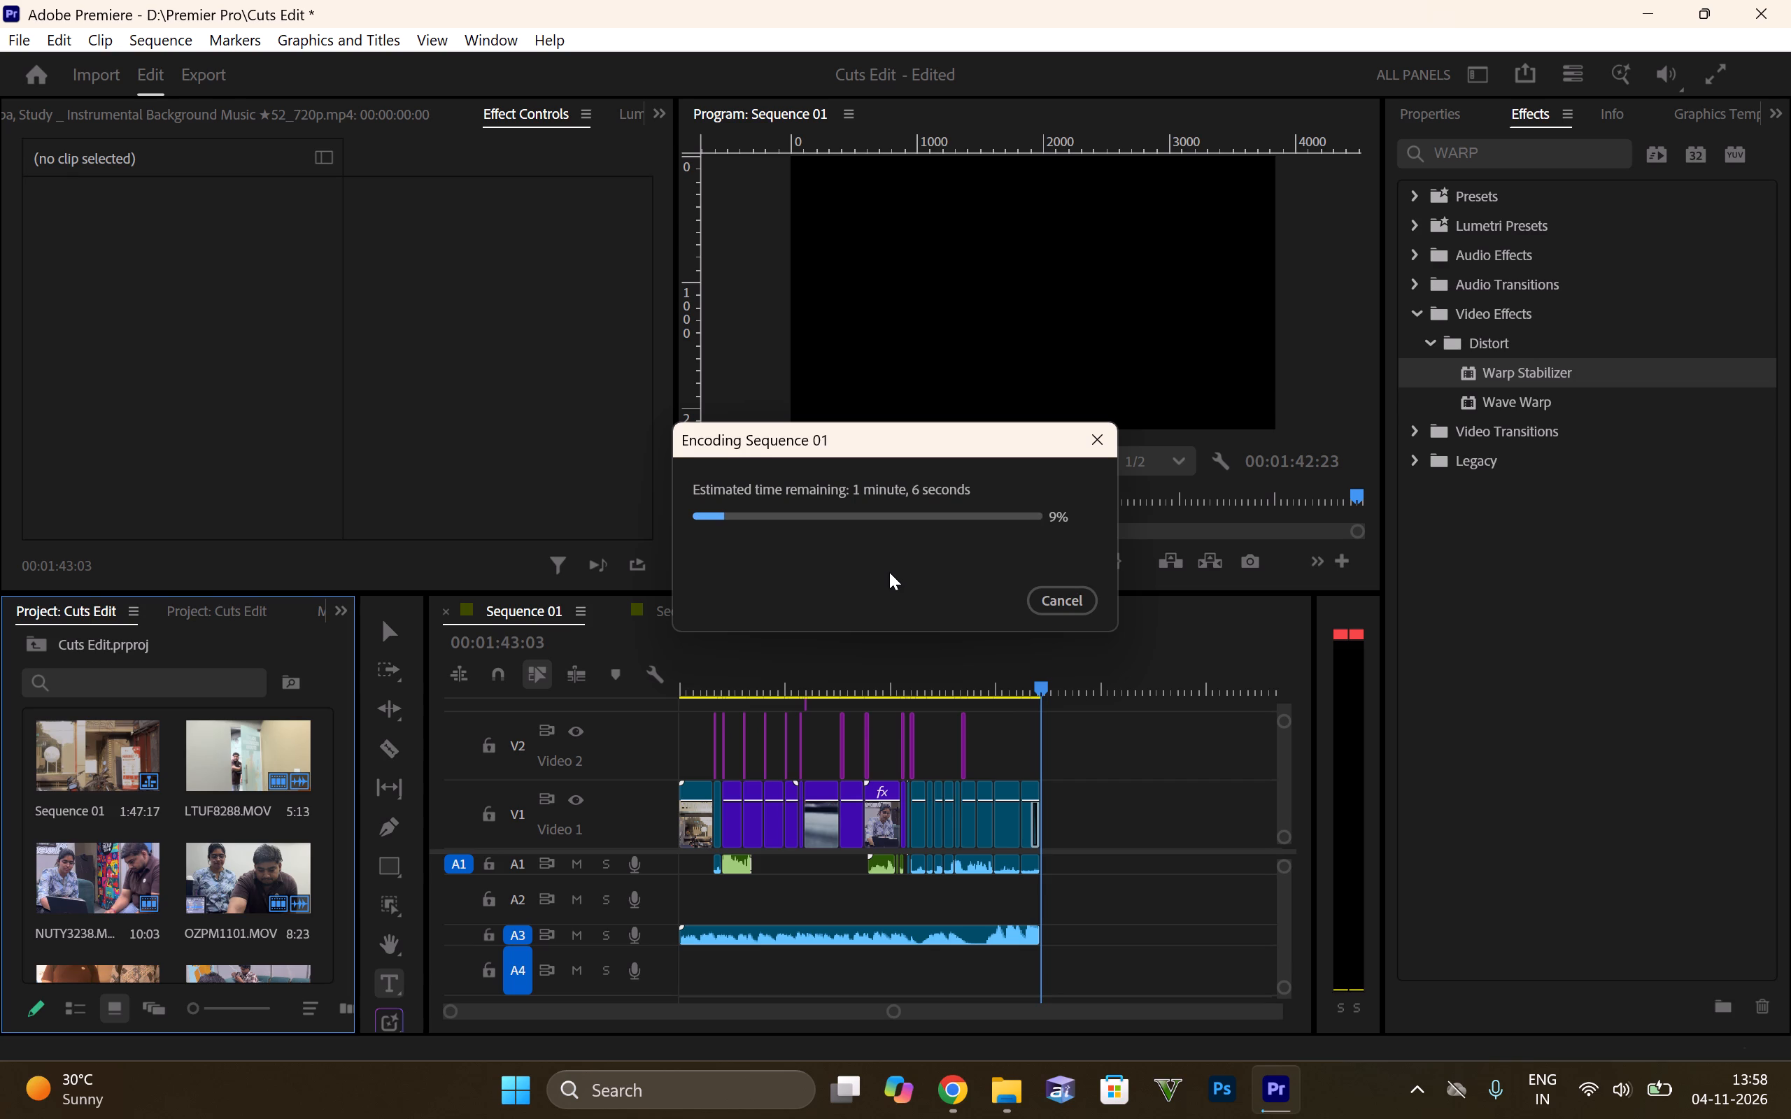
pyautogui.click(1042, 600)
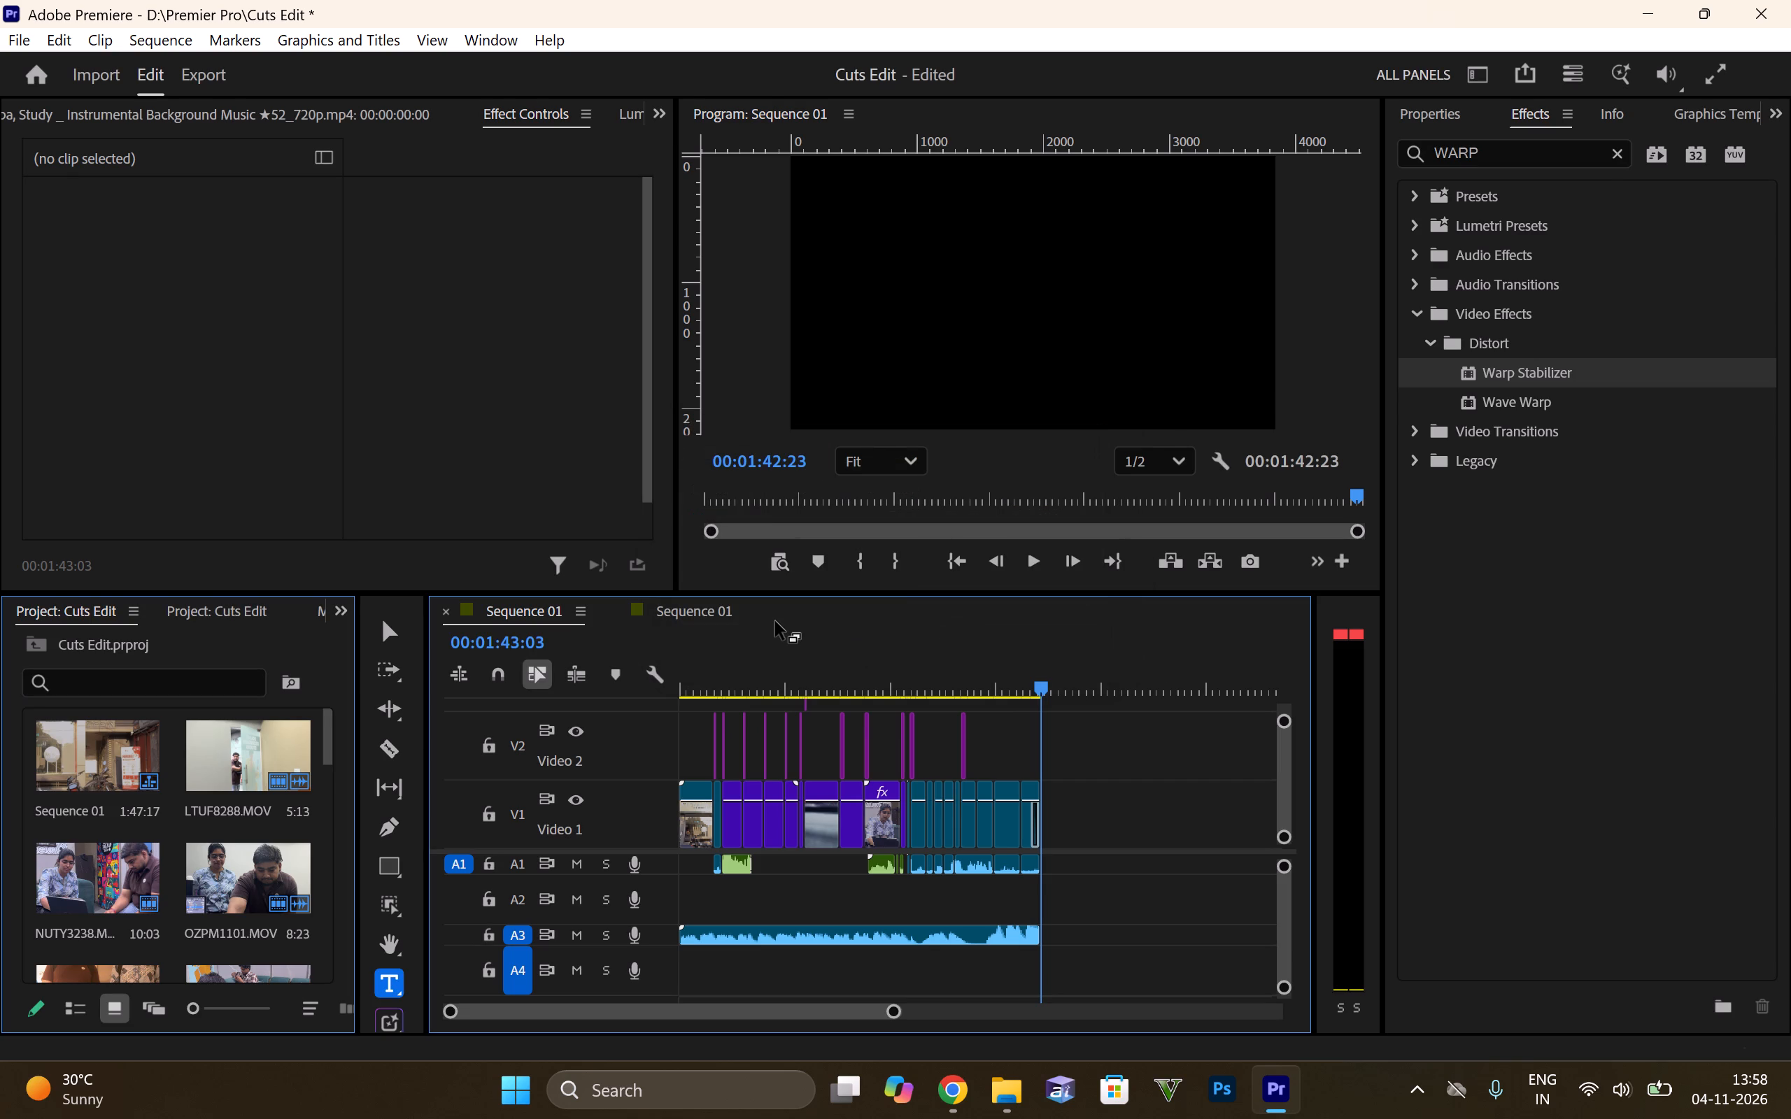
# Render the video previews for the whole of Sequence 01.
pyautogui.click(183, 27)
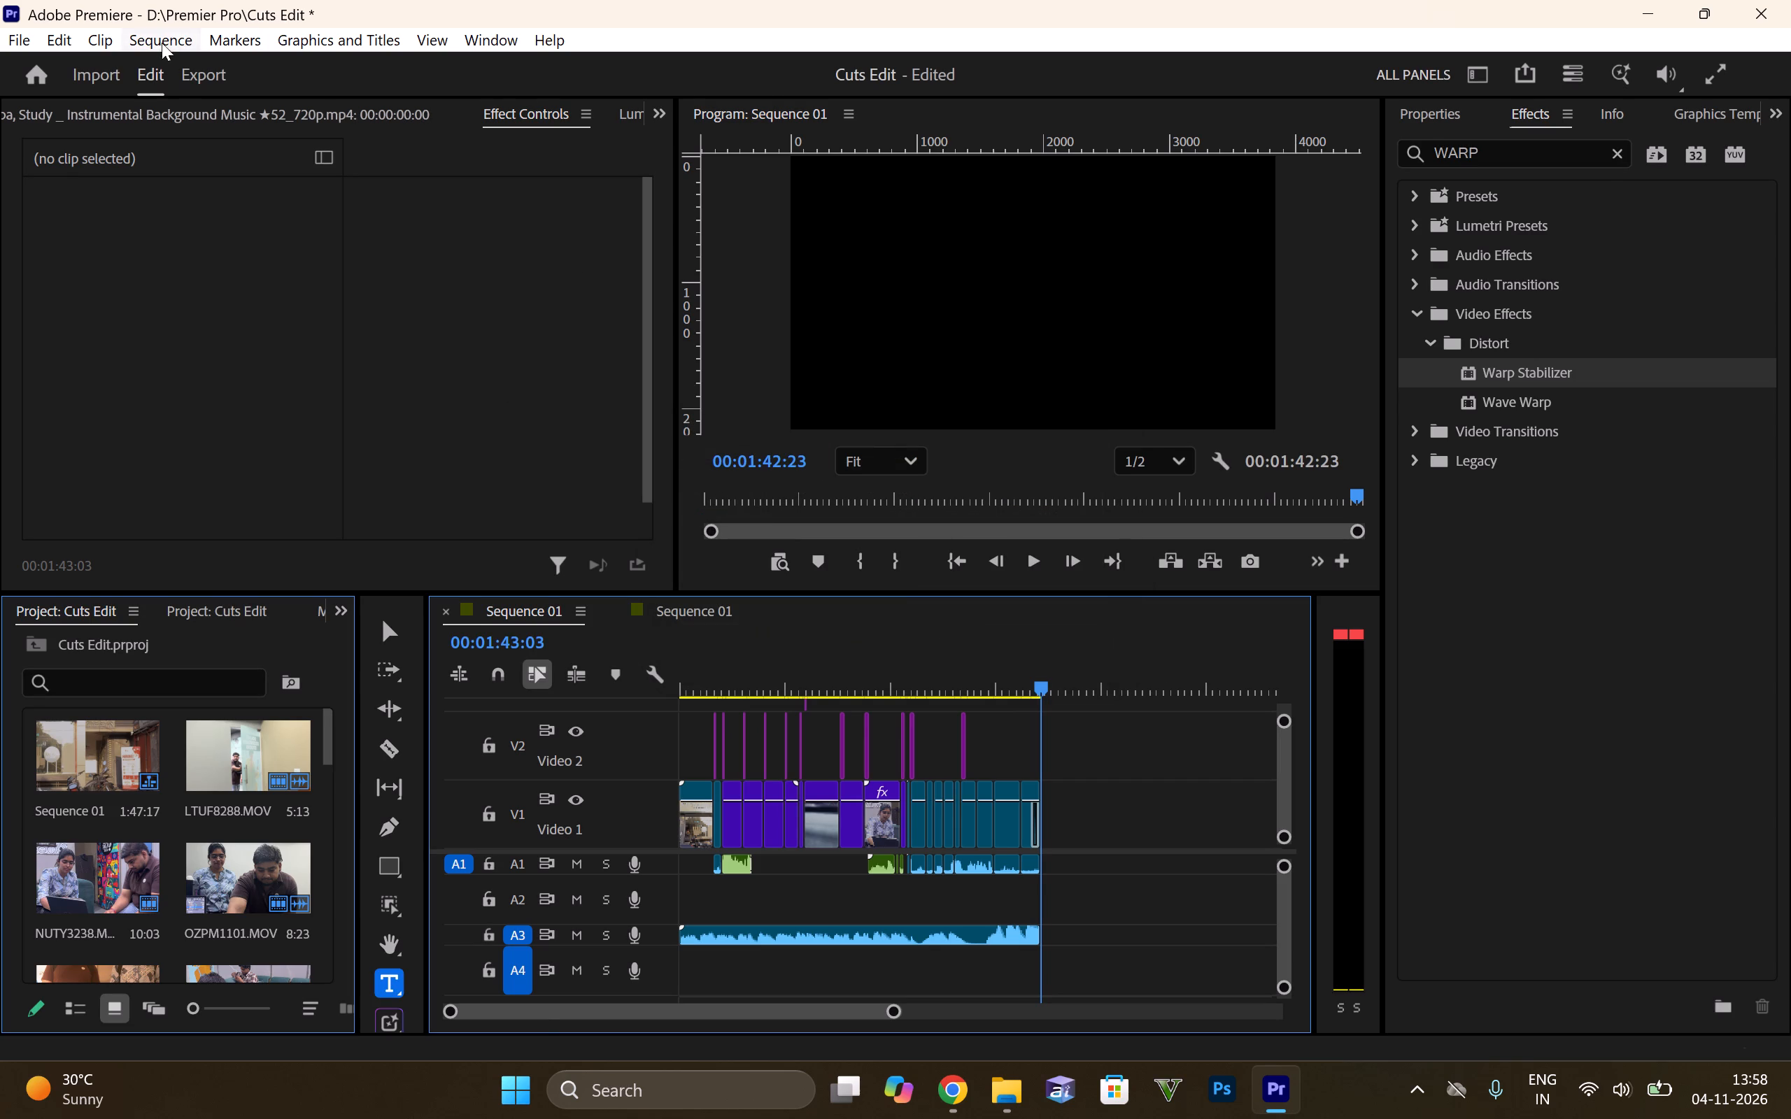
pyautogui.click(162, 43)
pyautogui.click(239, 122)
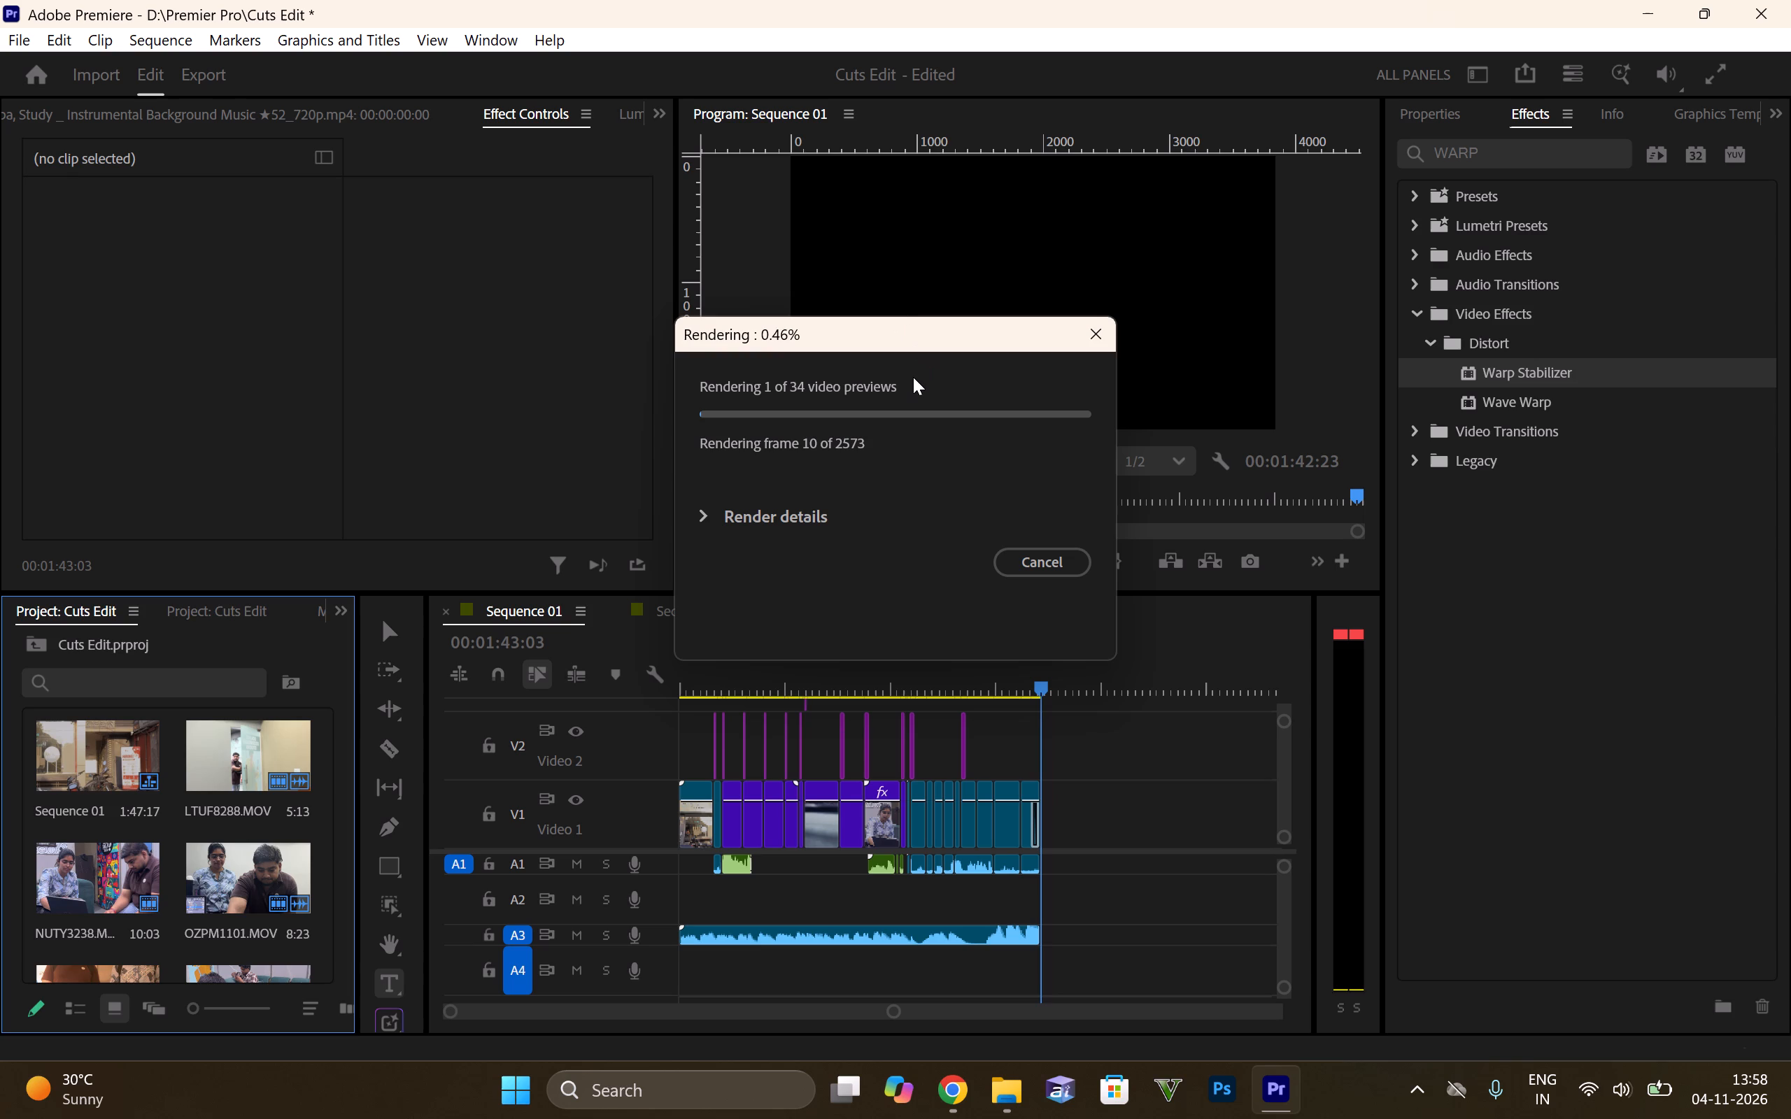
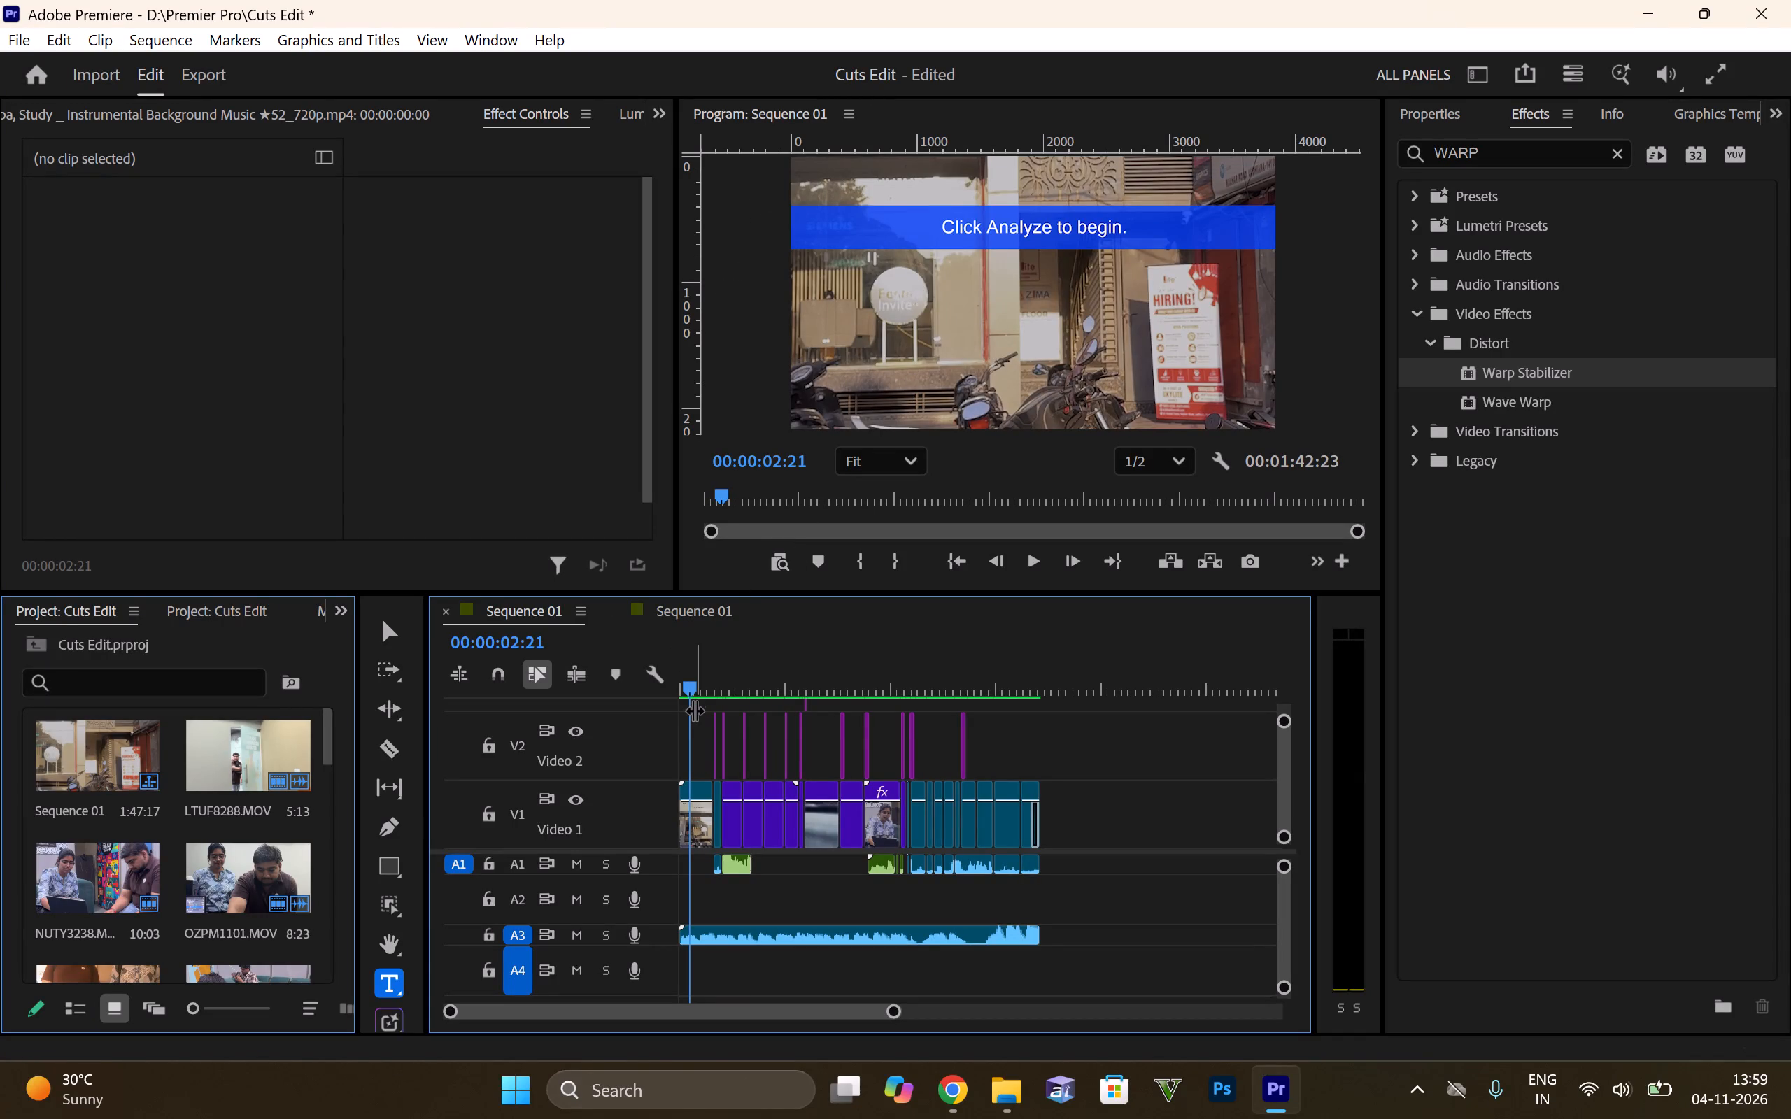
# Run the Warp Stabilizer analysis on the opening clip CBSU2477.MOV at the start of Video 1.
pyautogui.press('space')
pyautogui.press('space')
pyautogui.click(693, 817)
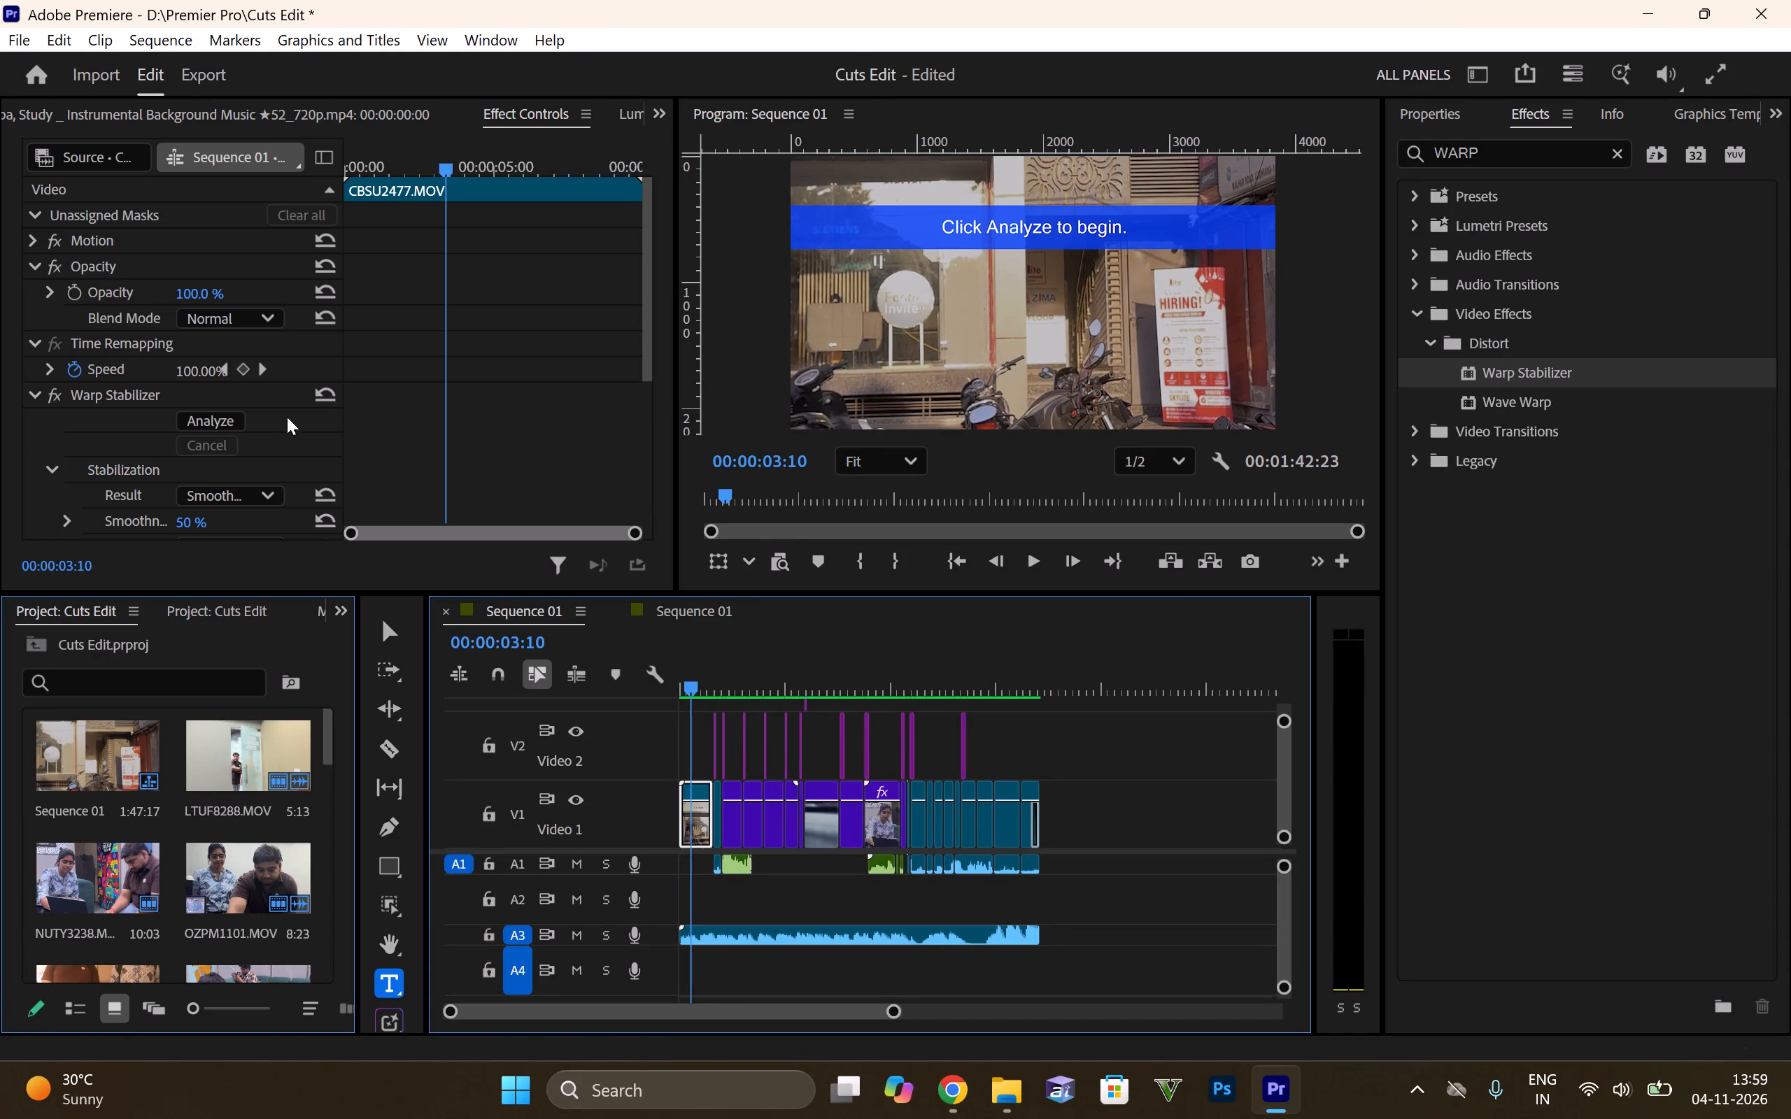
pyautogui.click(218, 425)
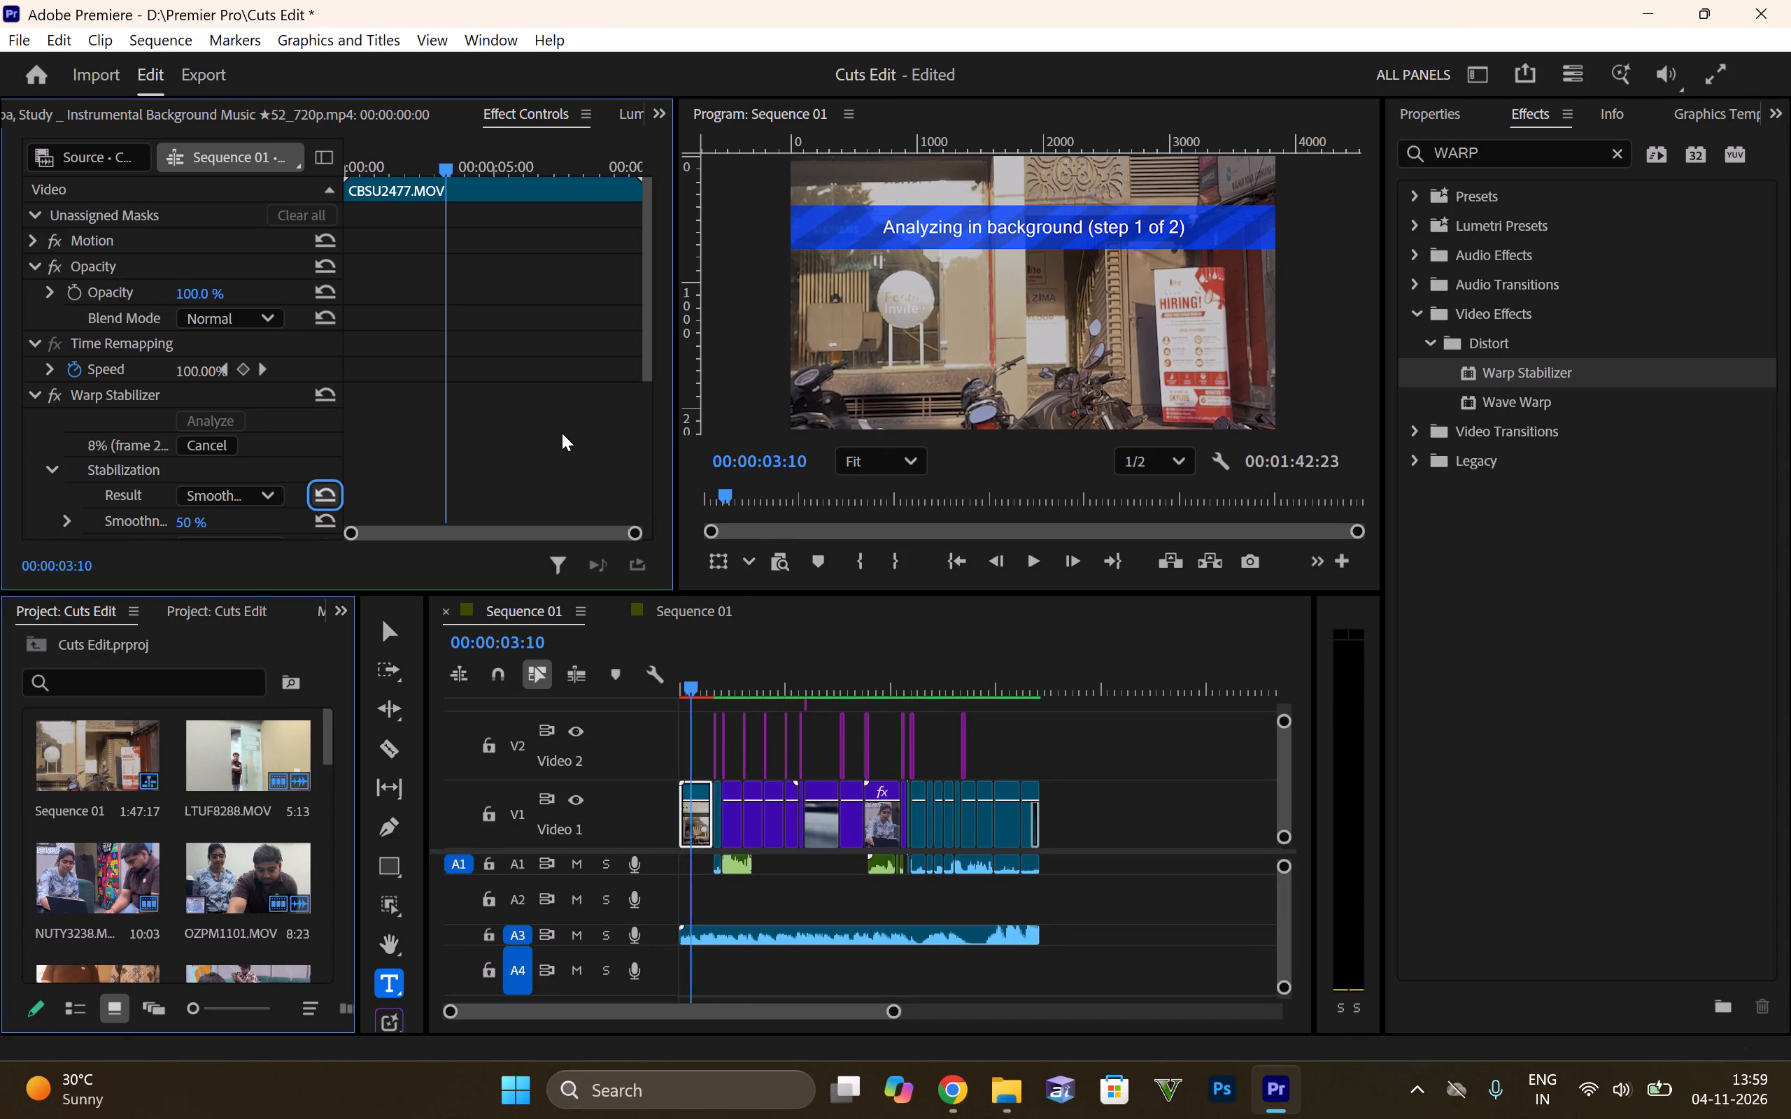
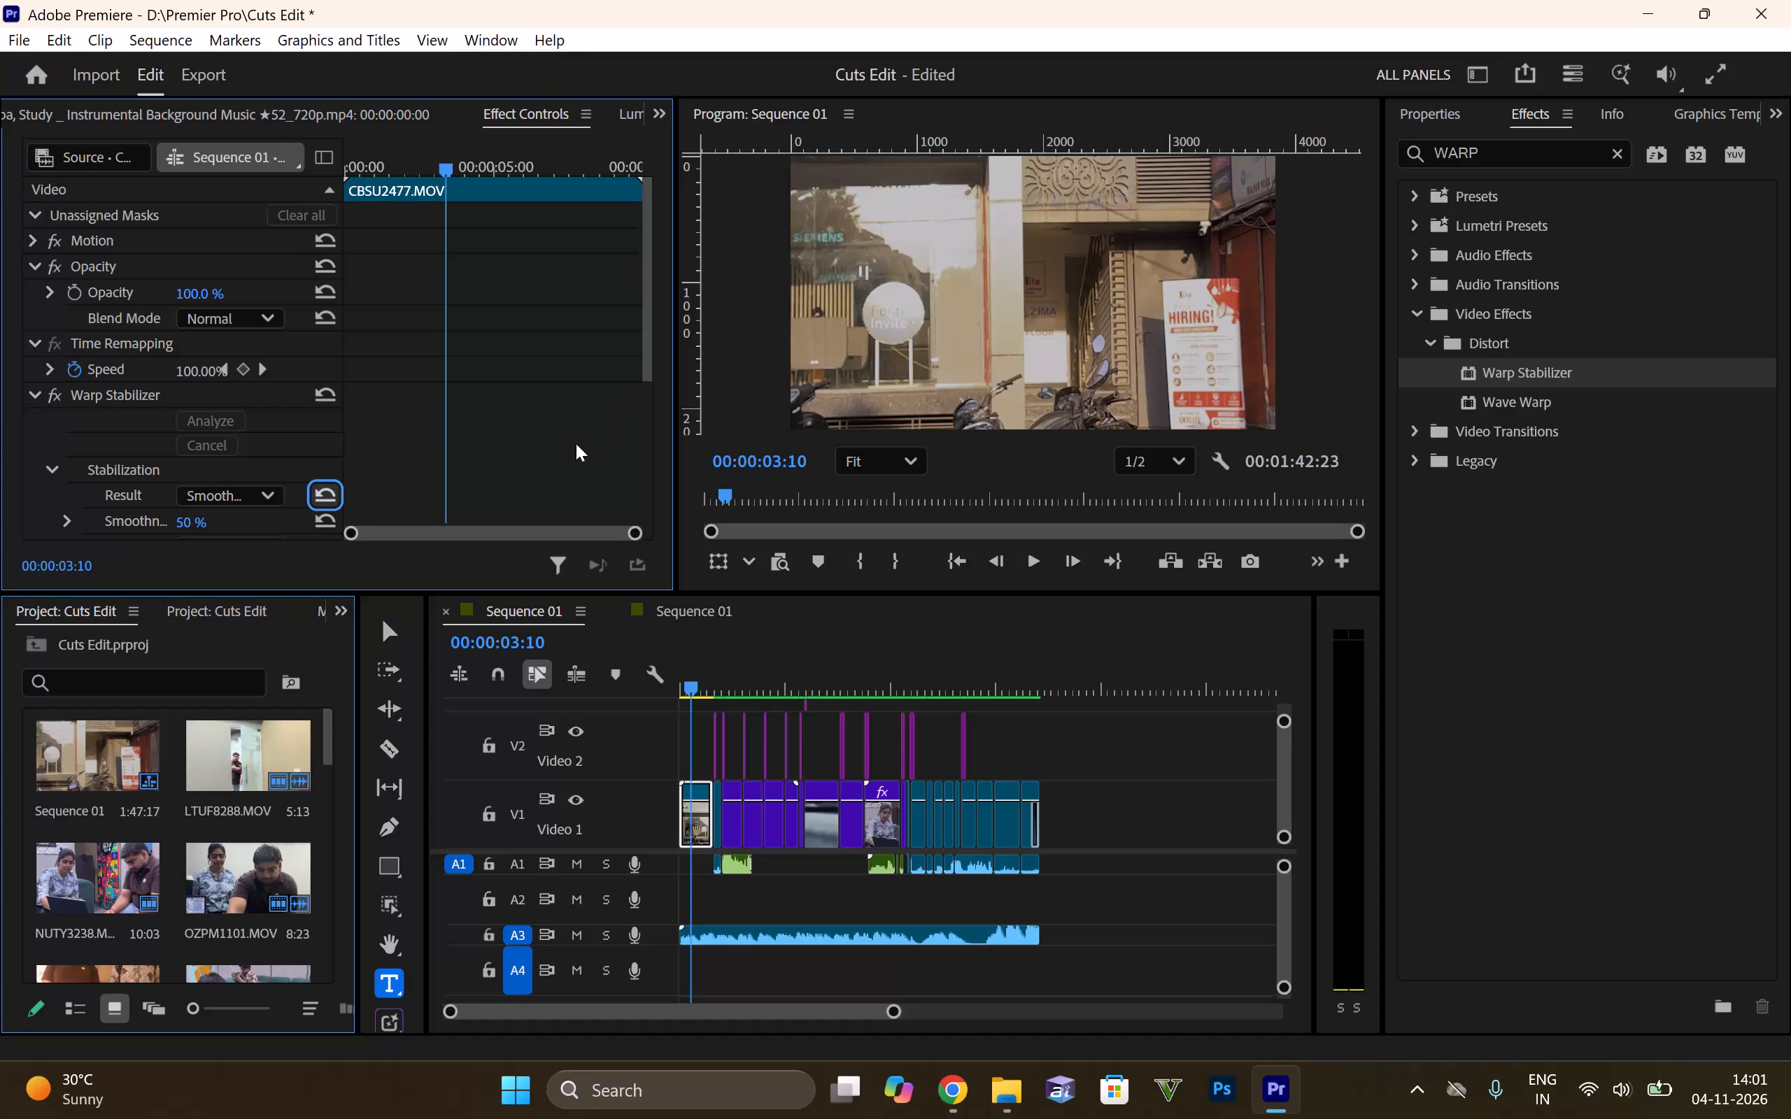
# Play the sequence from its start to review the stabilized opening clip and the cuts that follow it.
pyautogui.press('space')
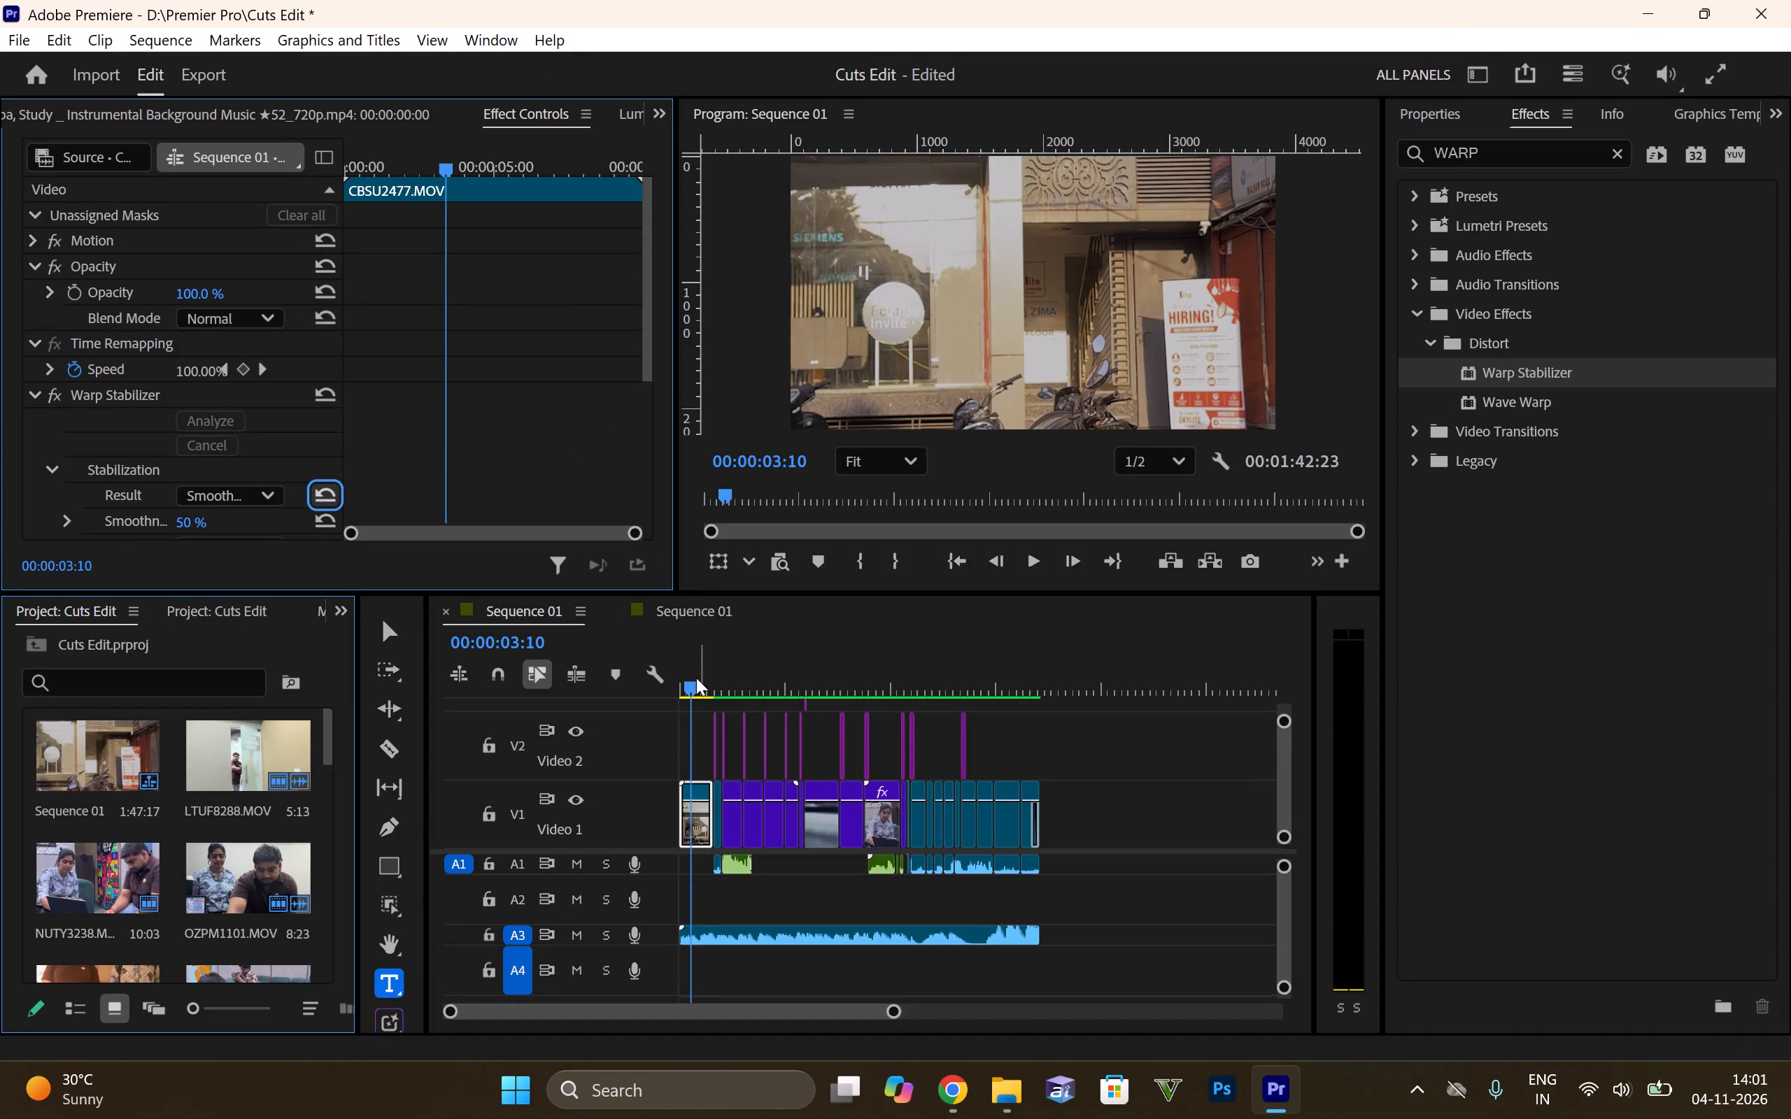
pyautogui.click(696, 682)
pyautogui.moveTo(693, 687); pyautogui.dragTo(638, 696)
pyautogui.press('space')
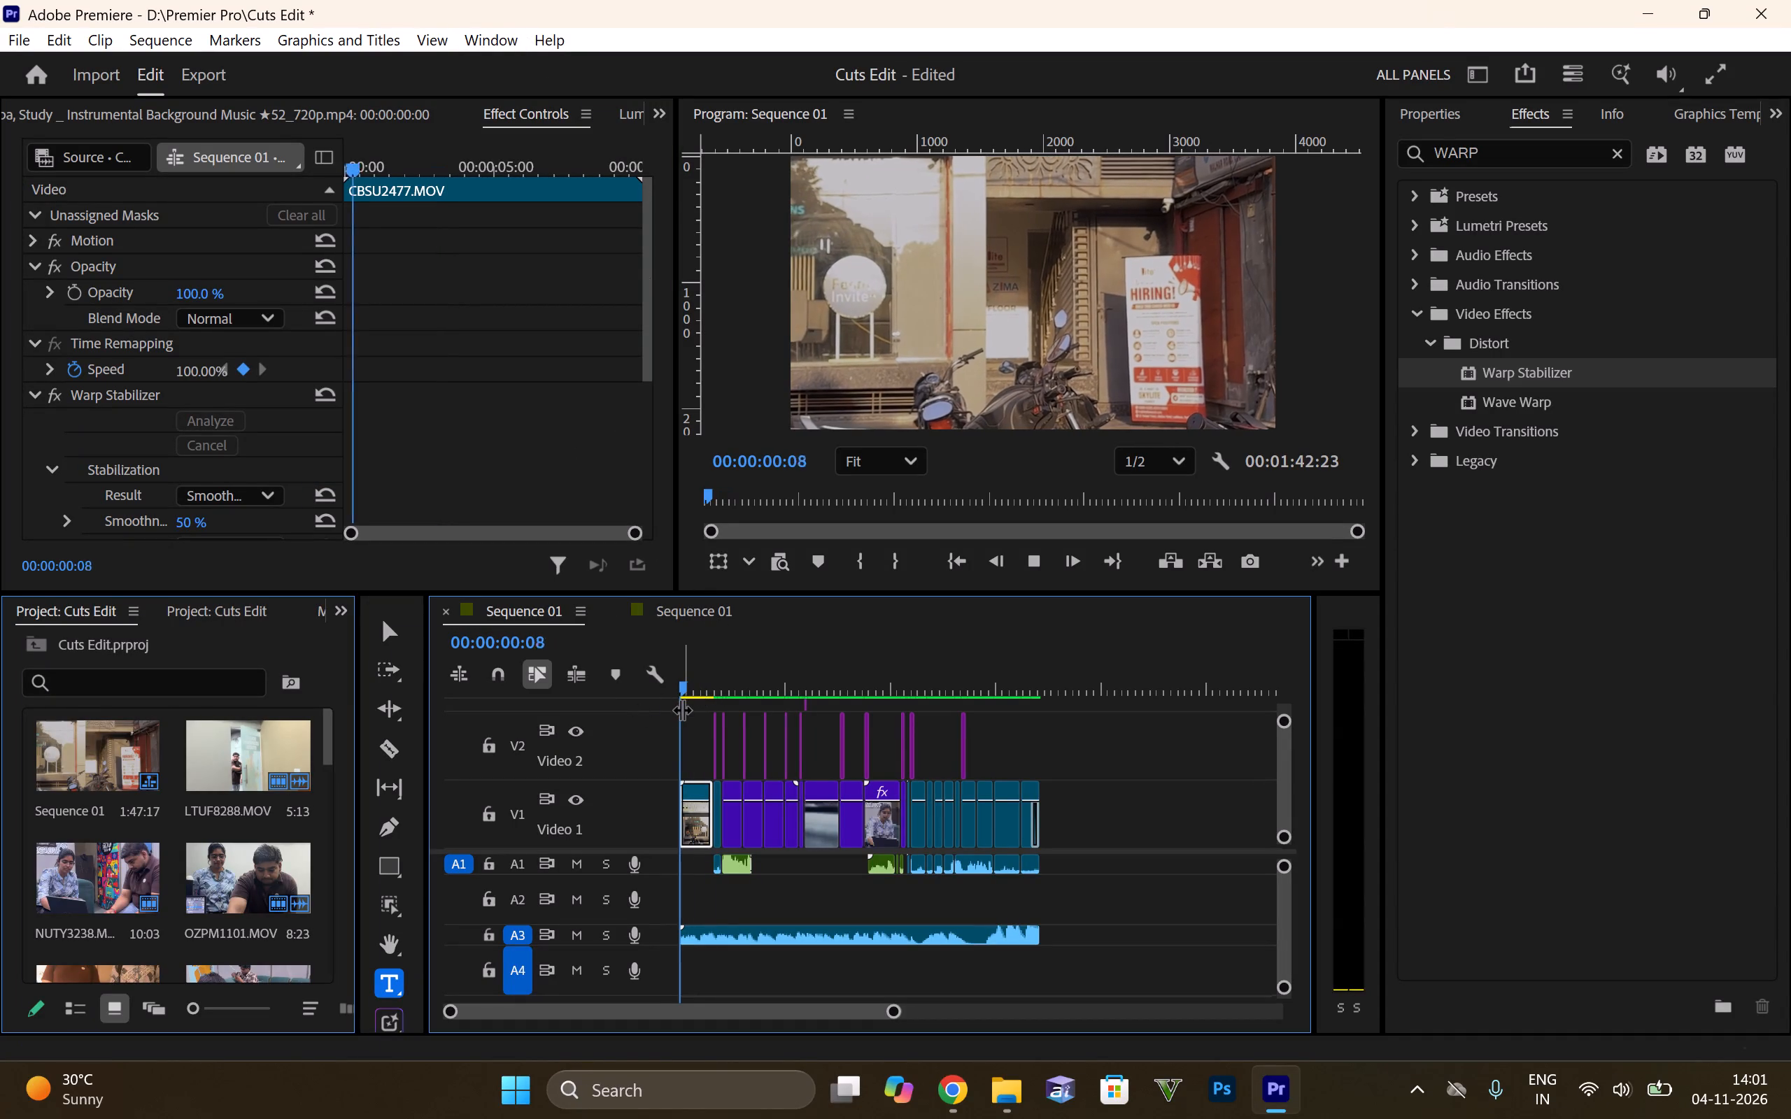
pyautogui.click(709, 687)
pyautogui.press('space')
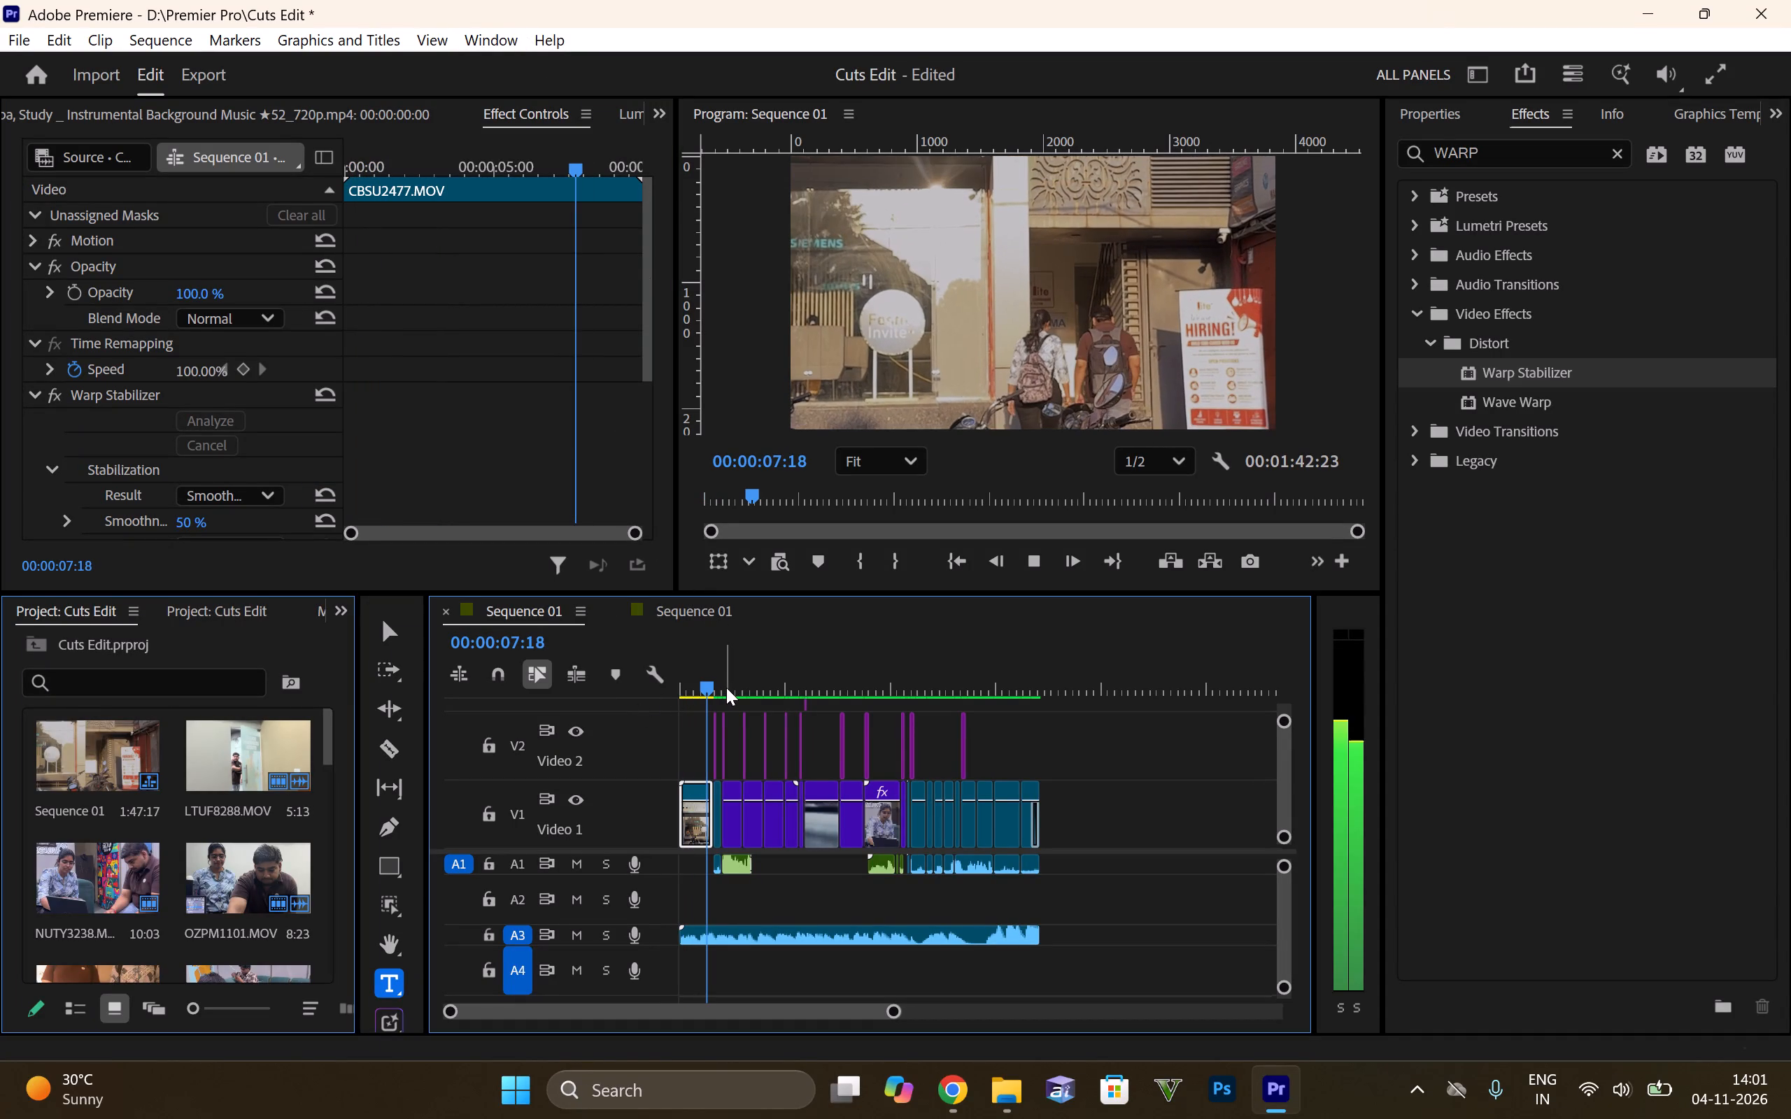
pyautogui.moveTo(715, 684); pyautogui.dragTo(653, 689)
pyautogui.press('space')
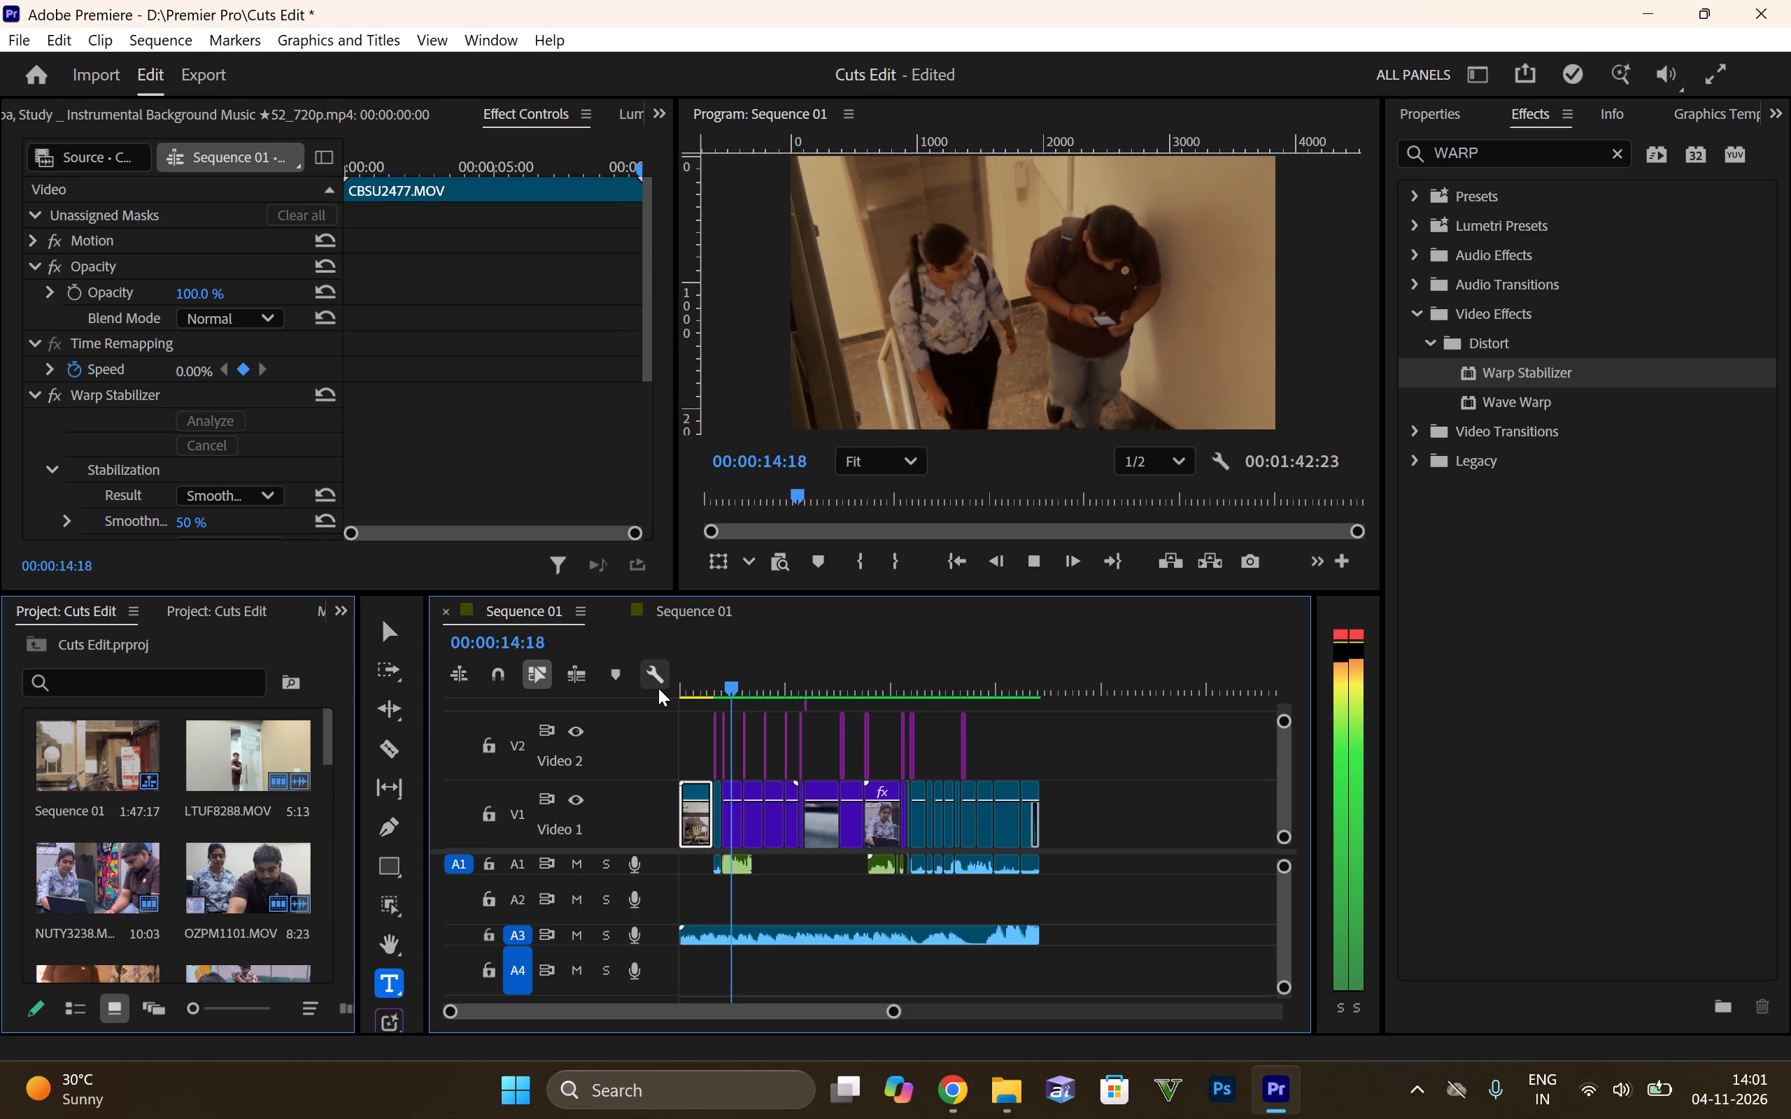
pyautogui.press('space')
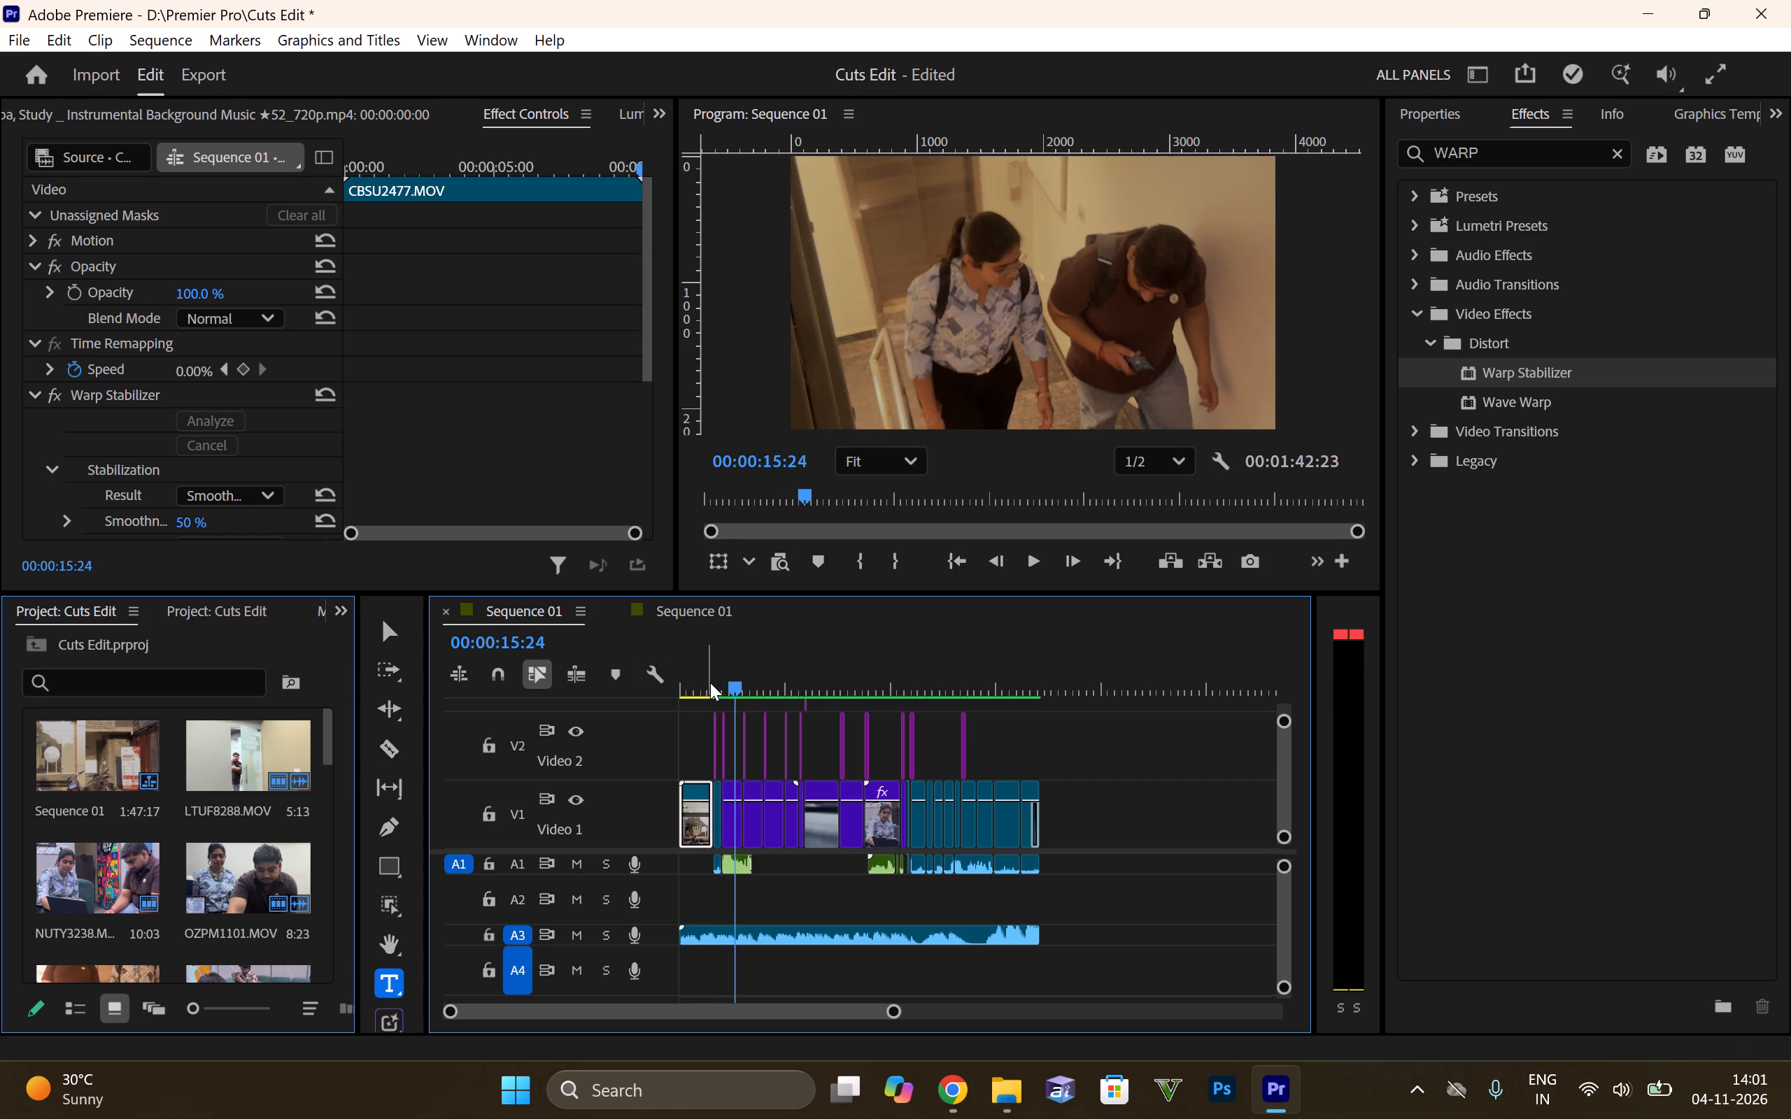
# Split the Stairs.m4a.mp4 audio clip on A1 at 00:00:13:16 and delete the part before the cut, leaving the gap.
pyautogui.keyDown('alt'); pyautogui.scroll(20, 713, 685); pyautogui.keyUp('alt')
pyautogui.keyDown('alt'); pyautogui.scroll(3, 713, 685); pyautogui.keyUp('alt')
pyautogui.click(792, 685)
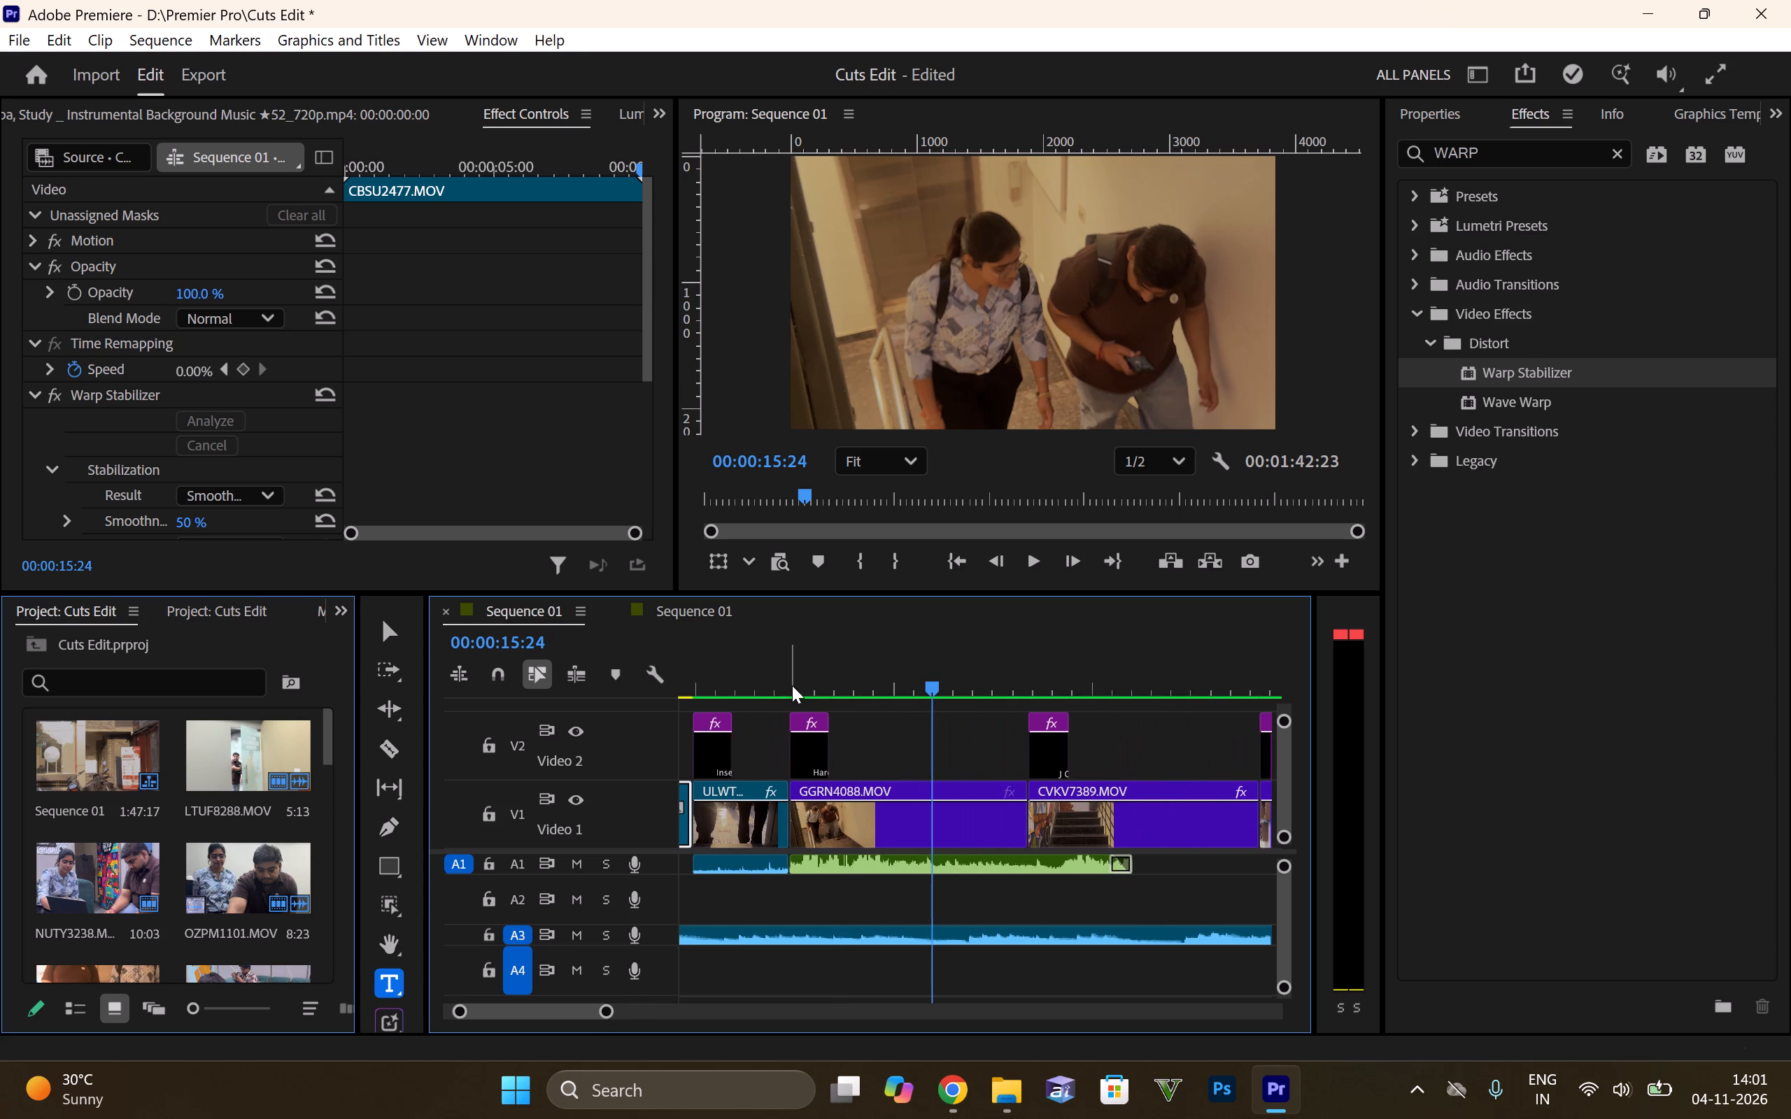
pyautogui.press('space')
pyautogui.click(788, 695)
pyautogui.press('space')
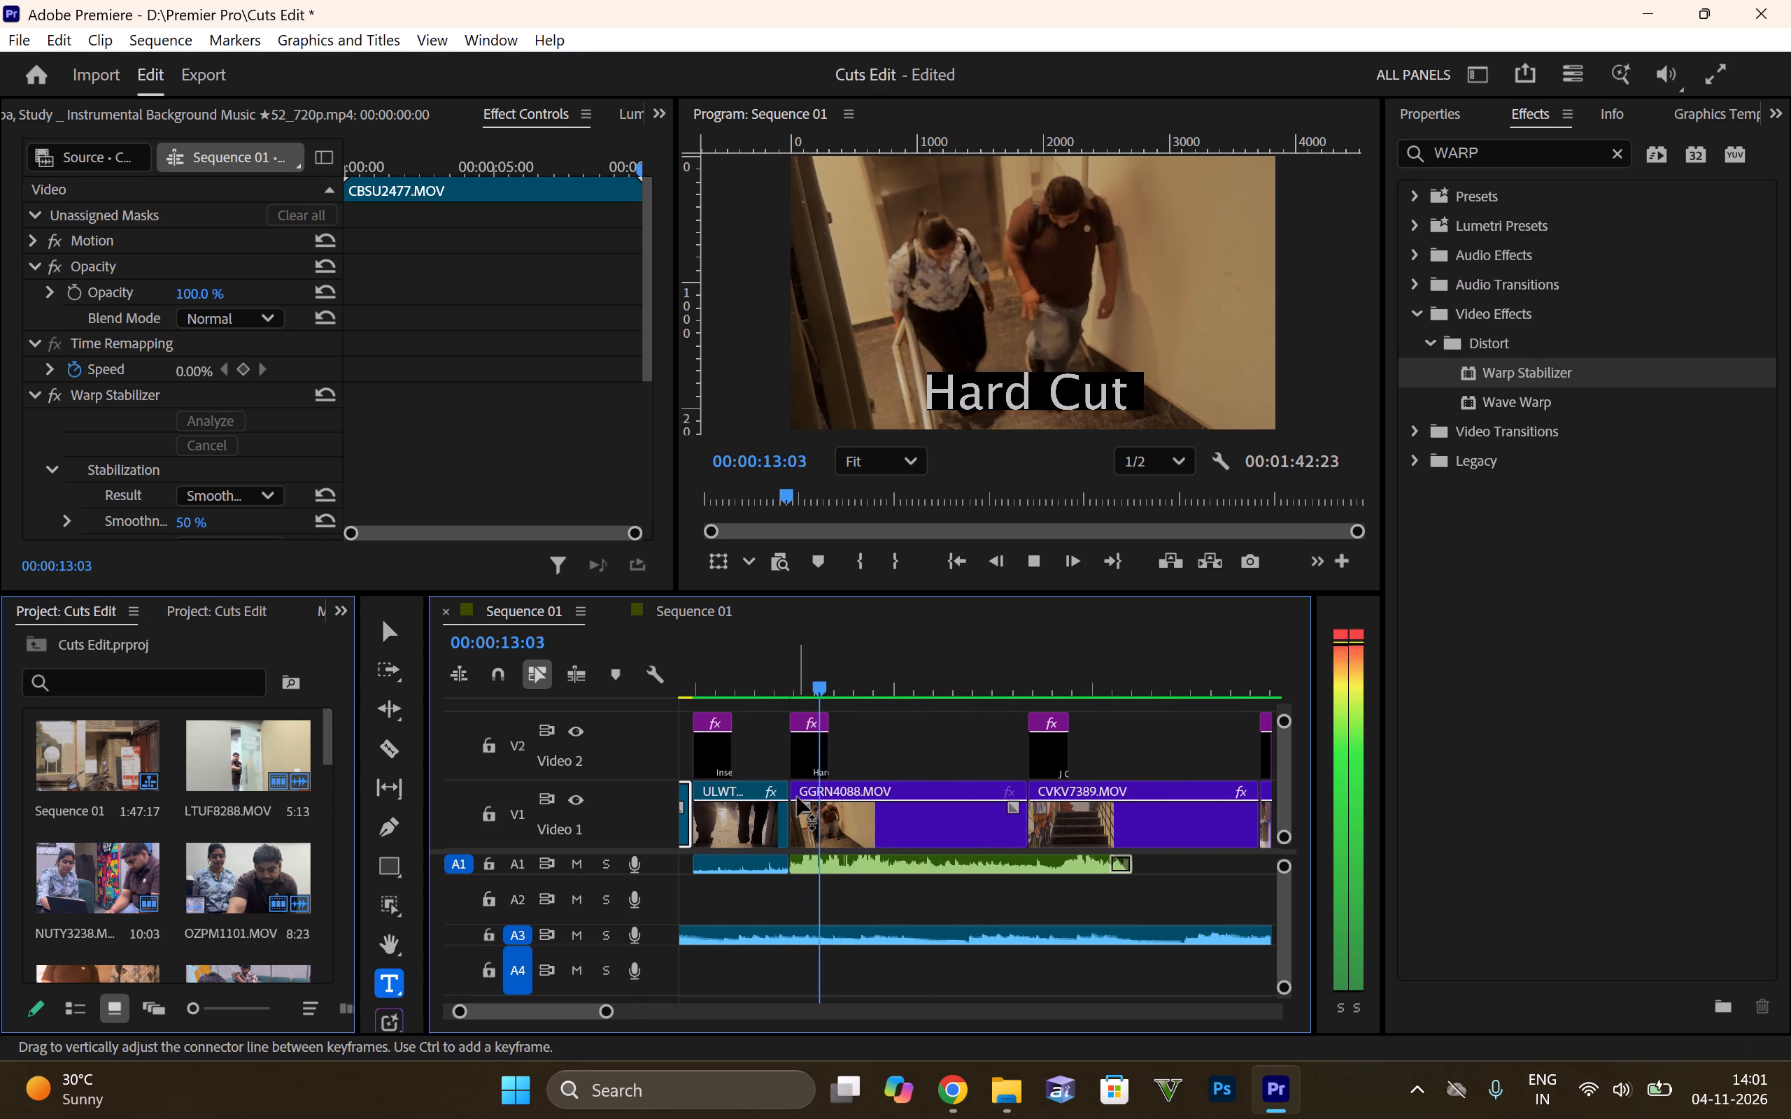
pyautogui.press('space')
pyautogui.press('space')
pyautogui.press('space')
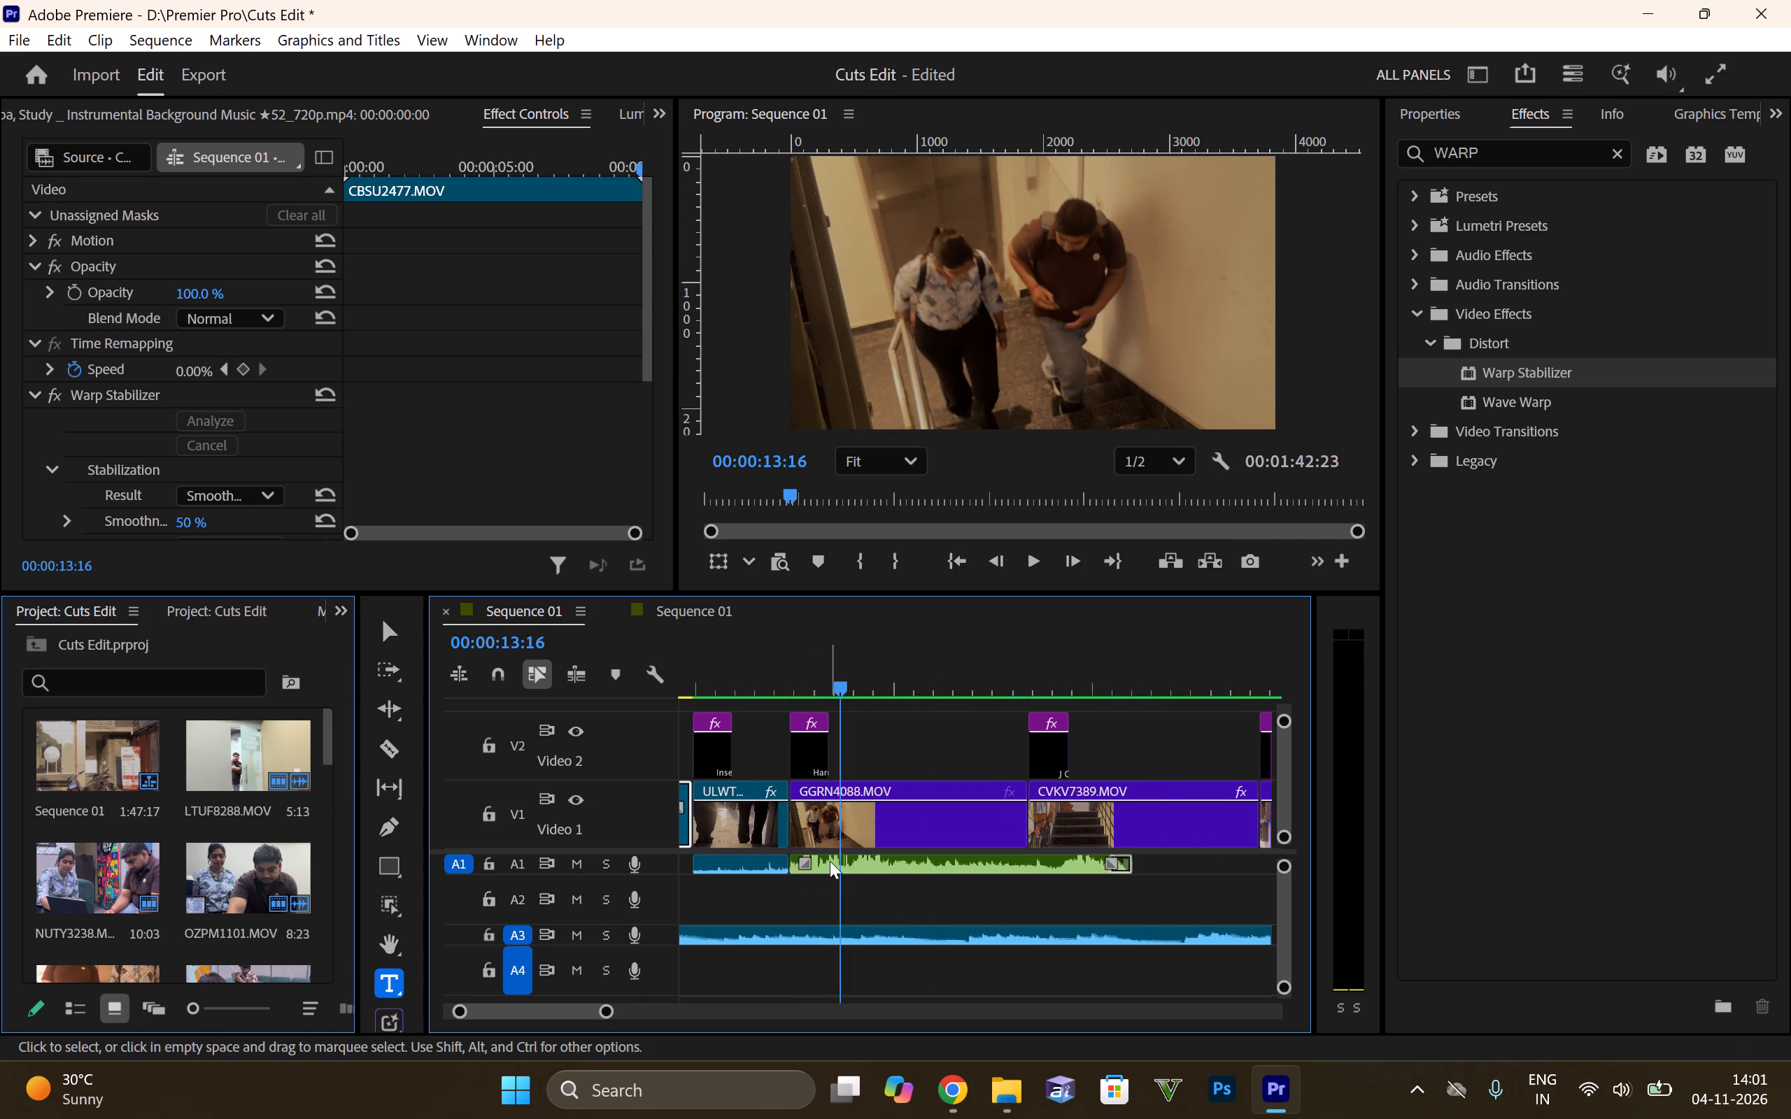
pyautogui.click(838, 863)
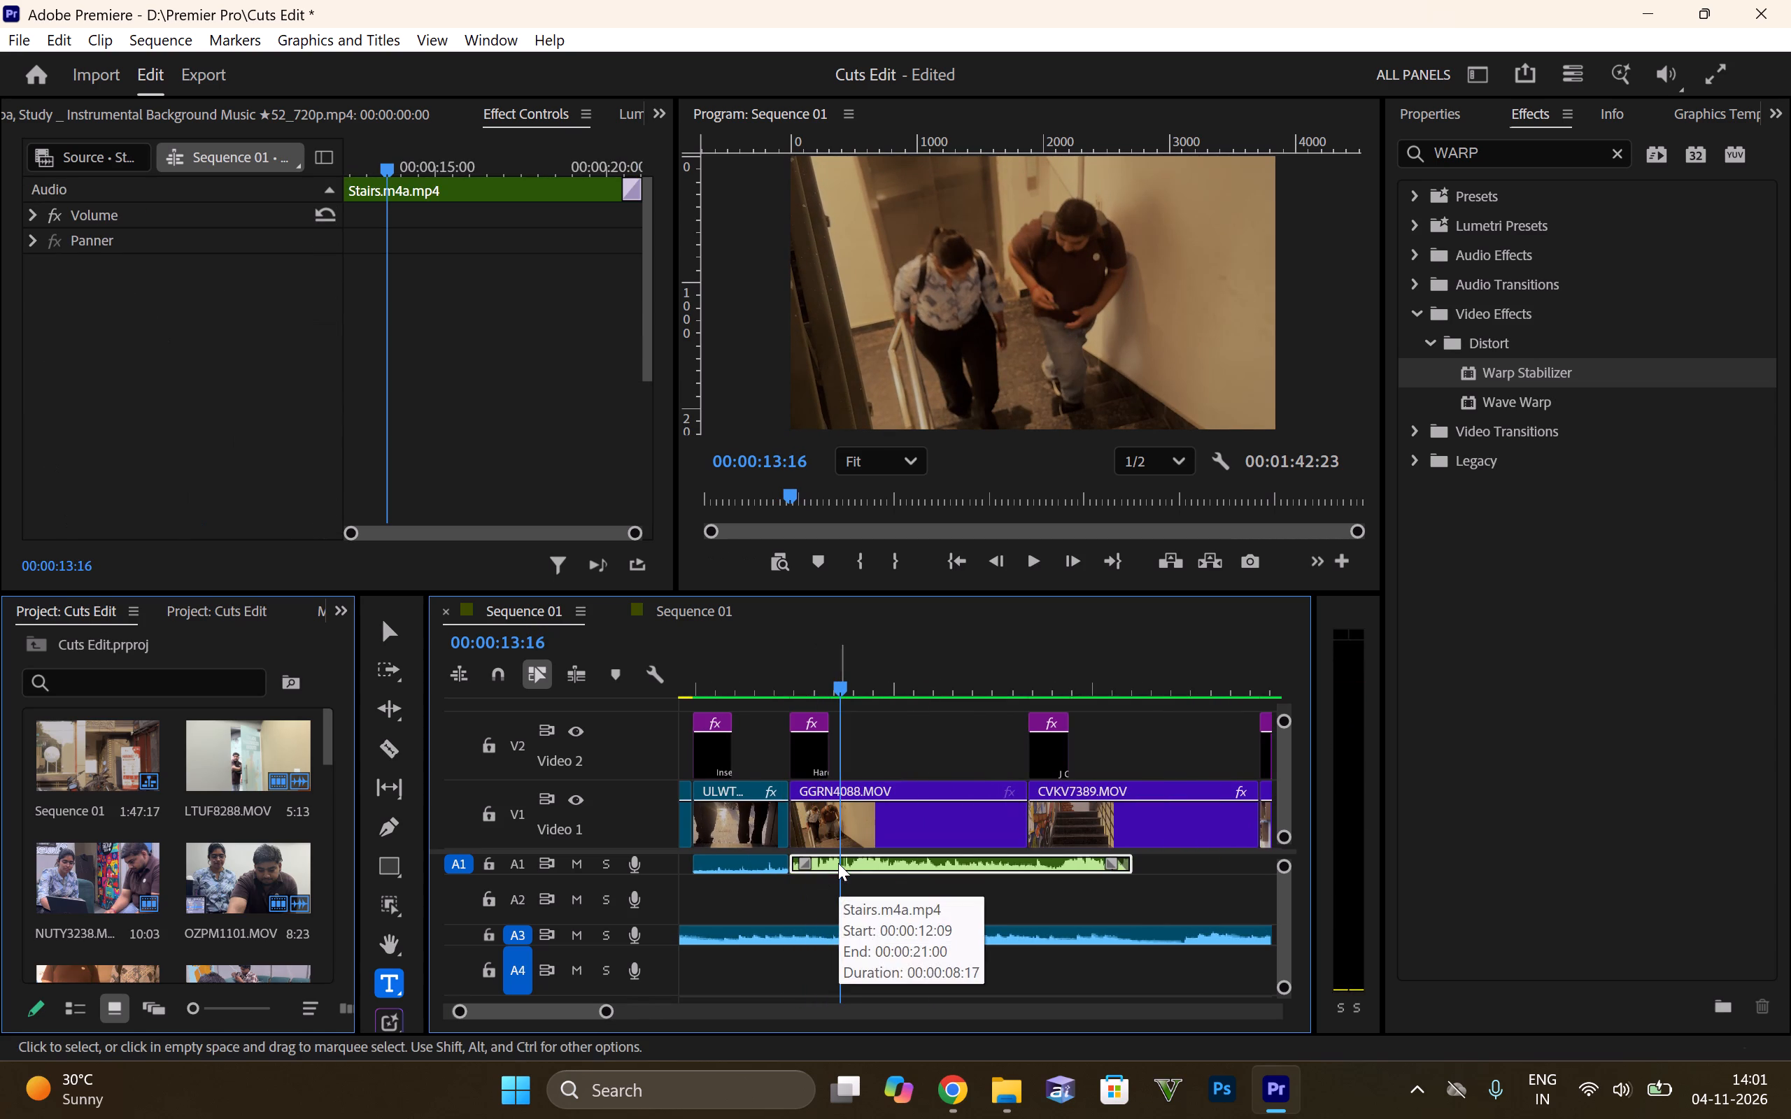
pyautogui.hotkey('ctrl', 'k')
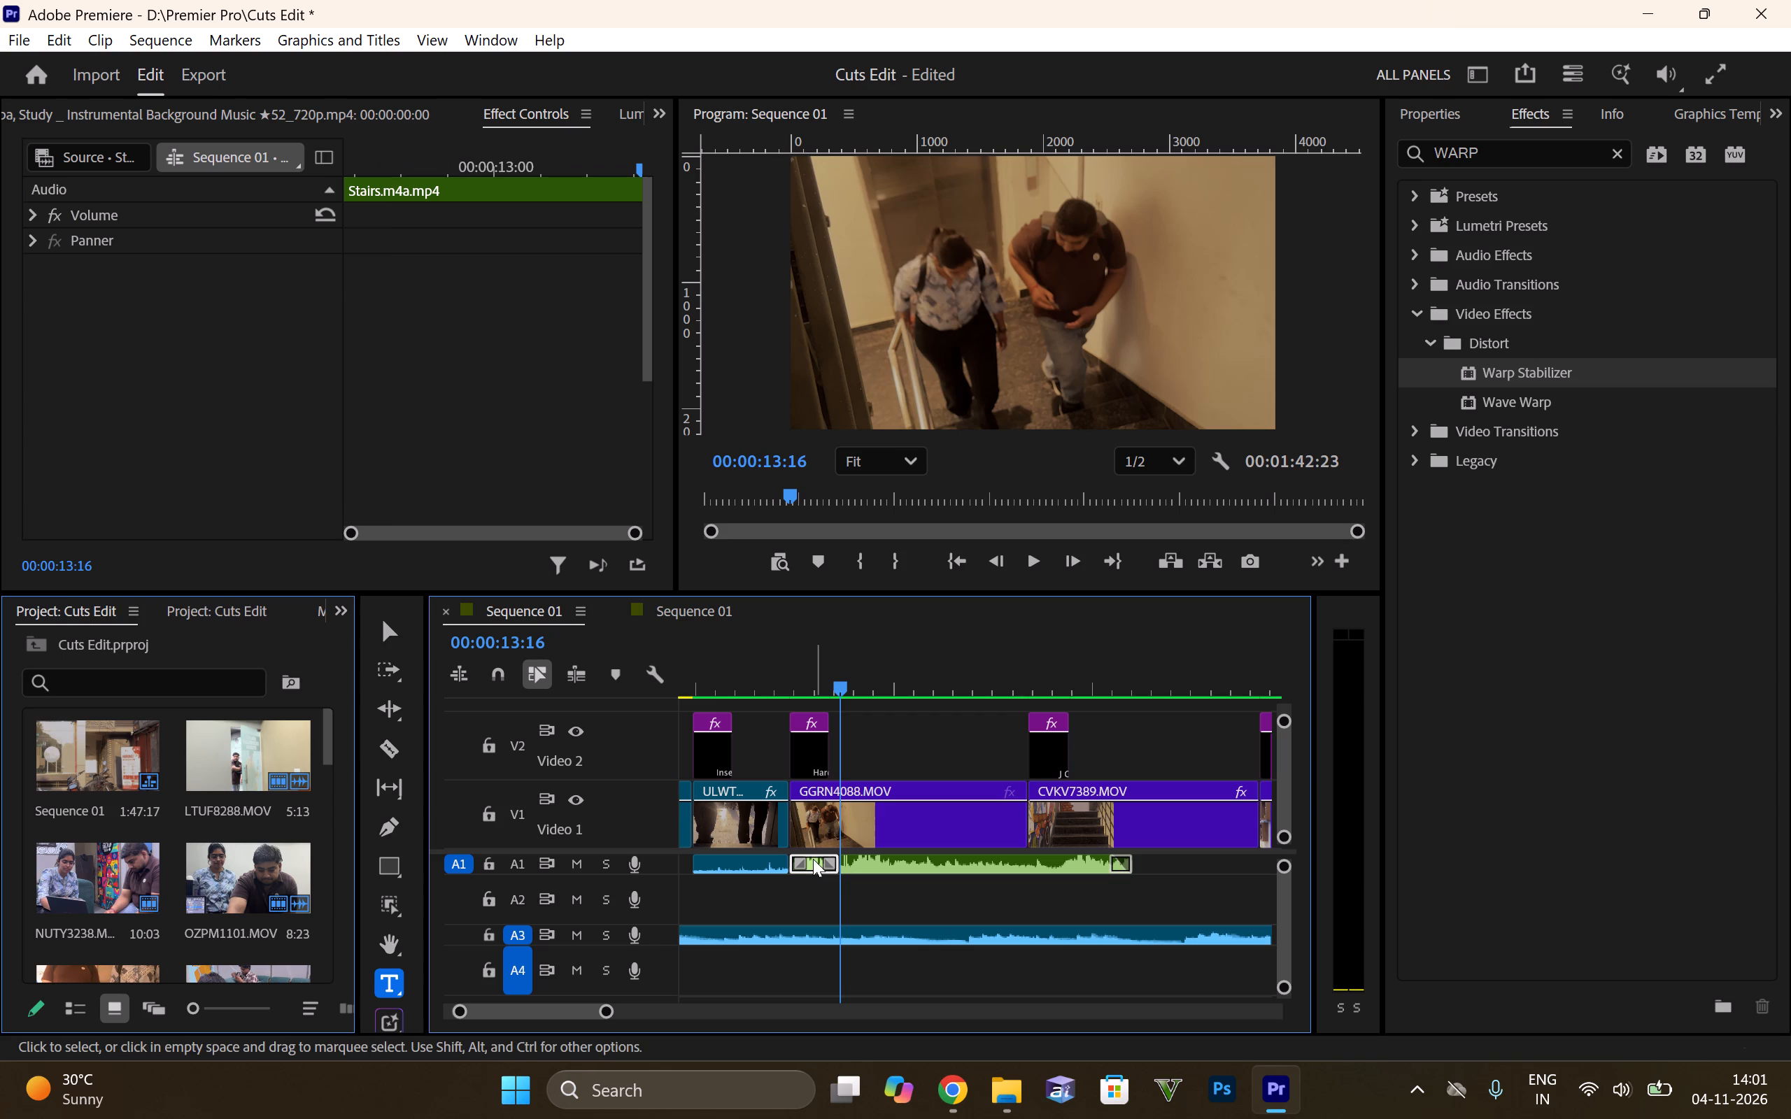
pyautogui.press('Delete')
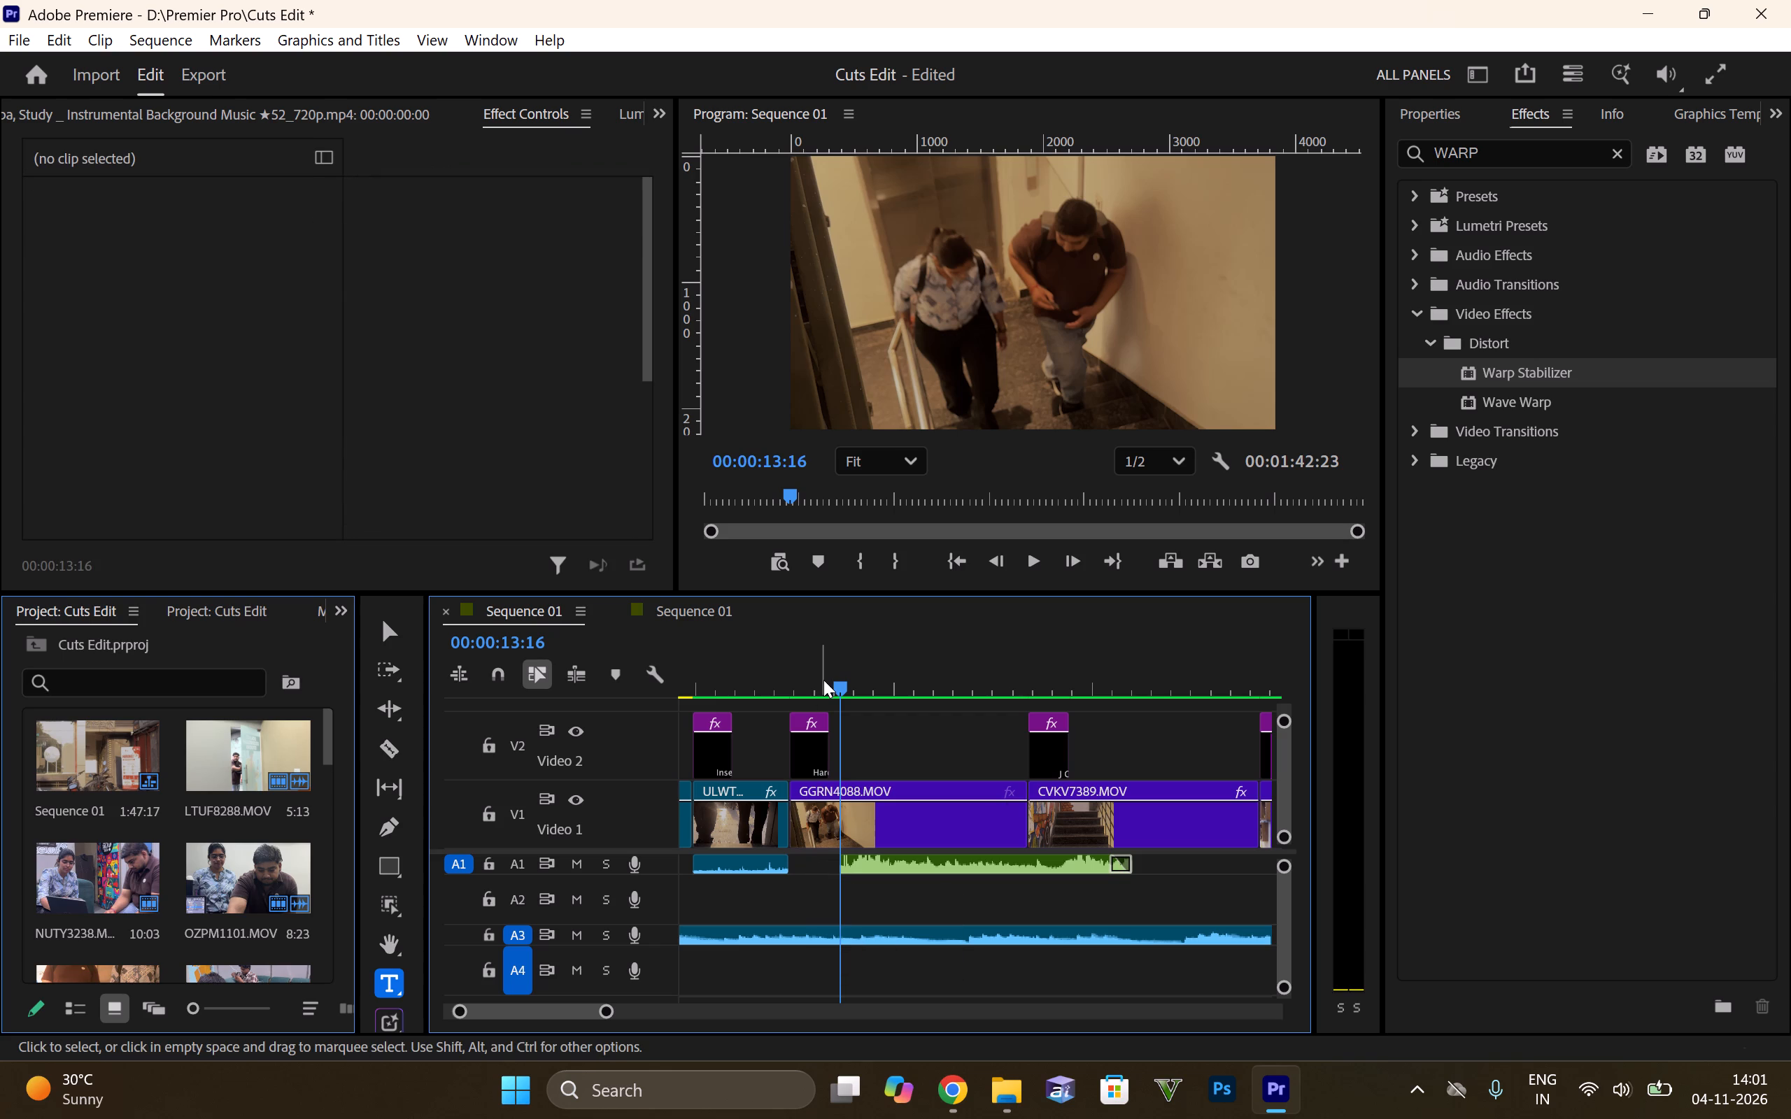
# Play the sequence from the Hard Cut title through the J Cut section to review the trimmed stairs audio and following clips.
pyautogui.click(823, 680)
pyautogui.press('space')
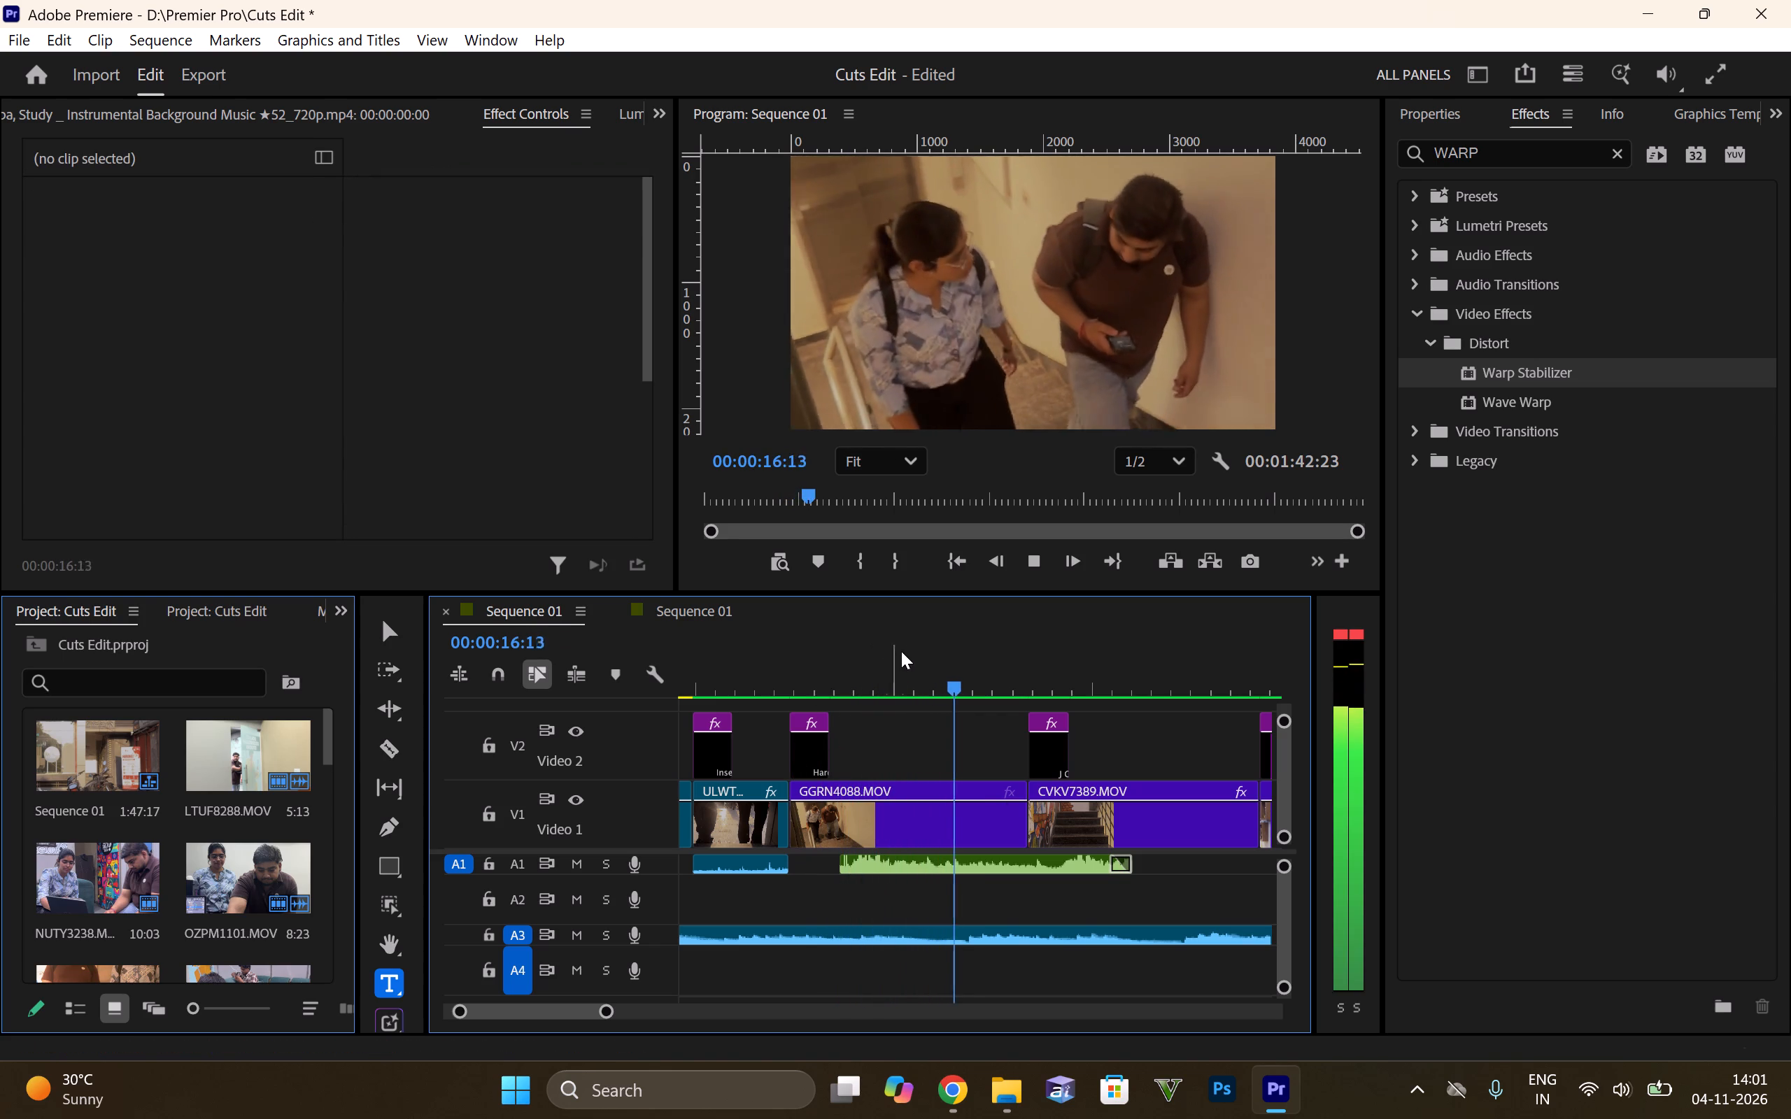
pyautogui.keyDown('alt'); pyautogui.scroll(-11, 907, 652); pyautogui.keyUp('alt')
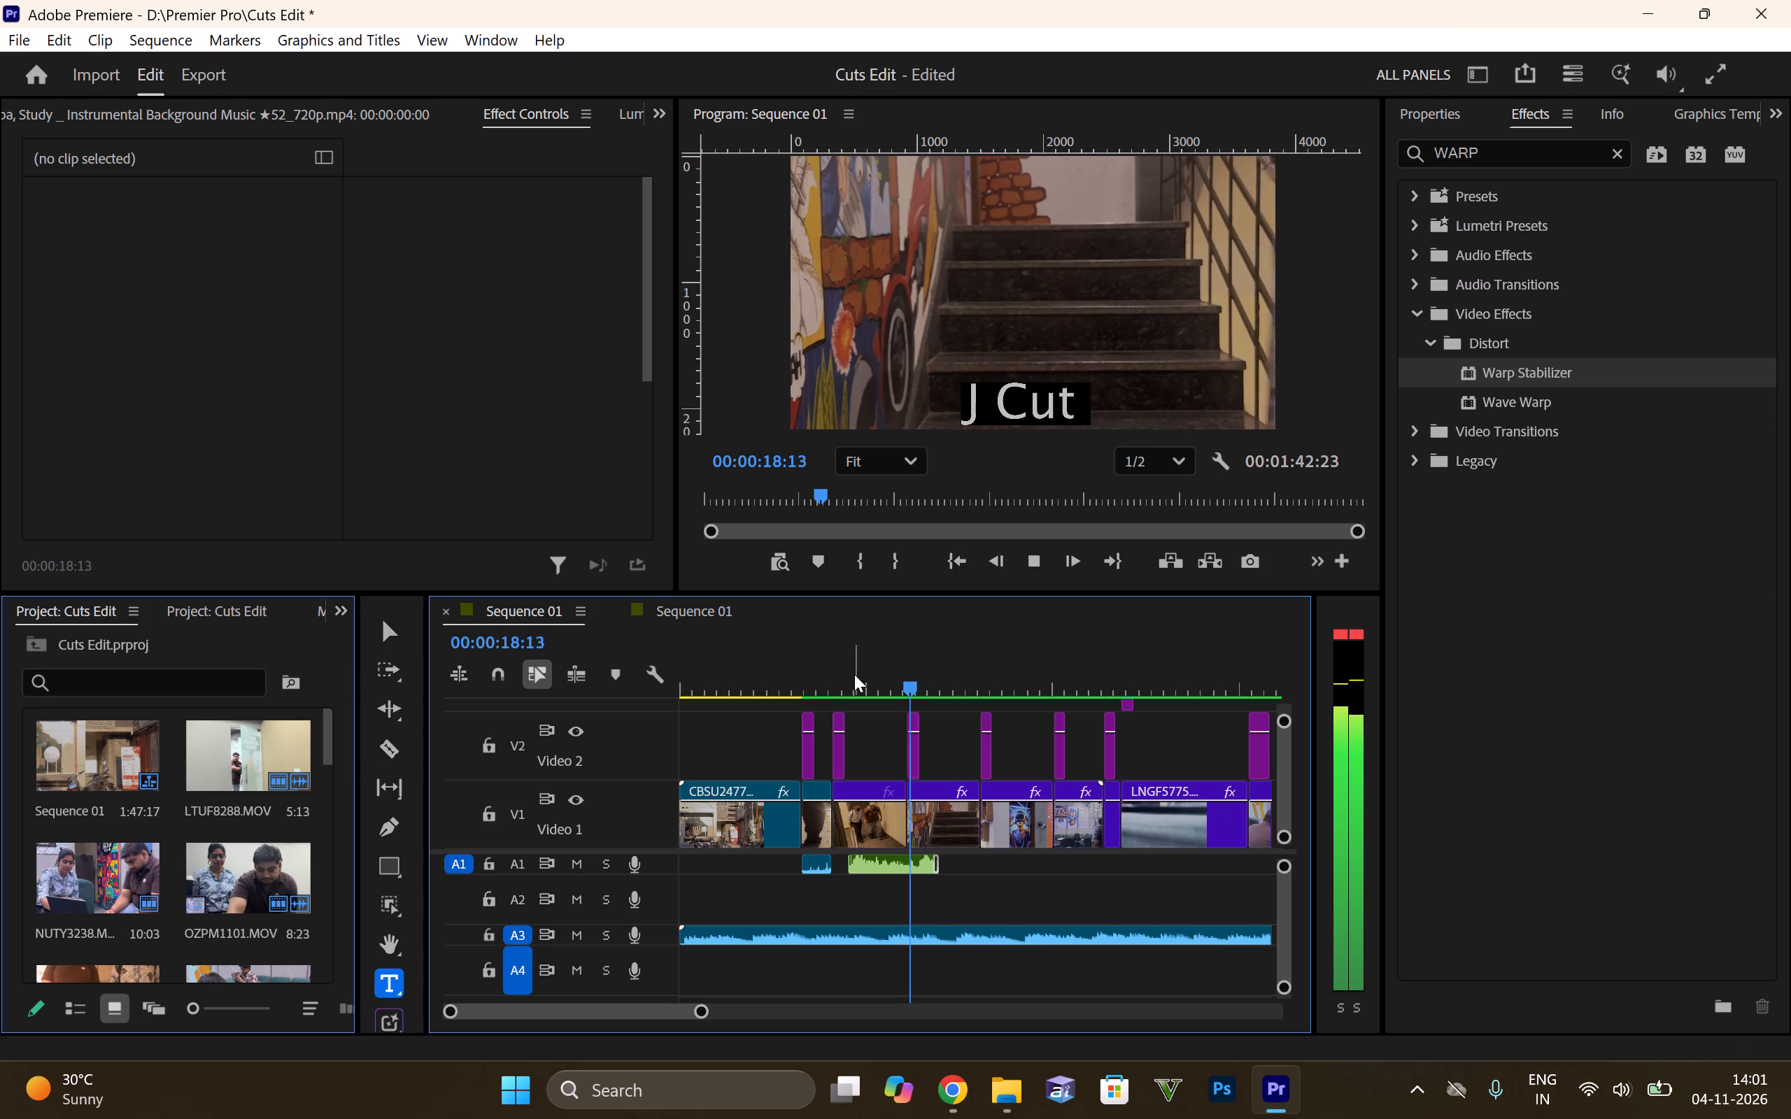
pyautogui.press('space')
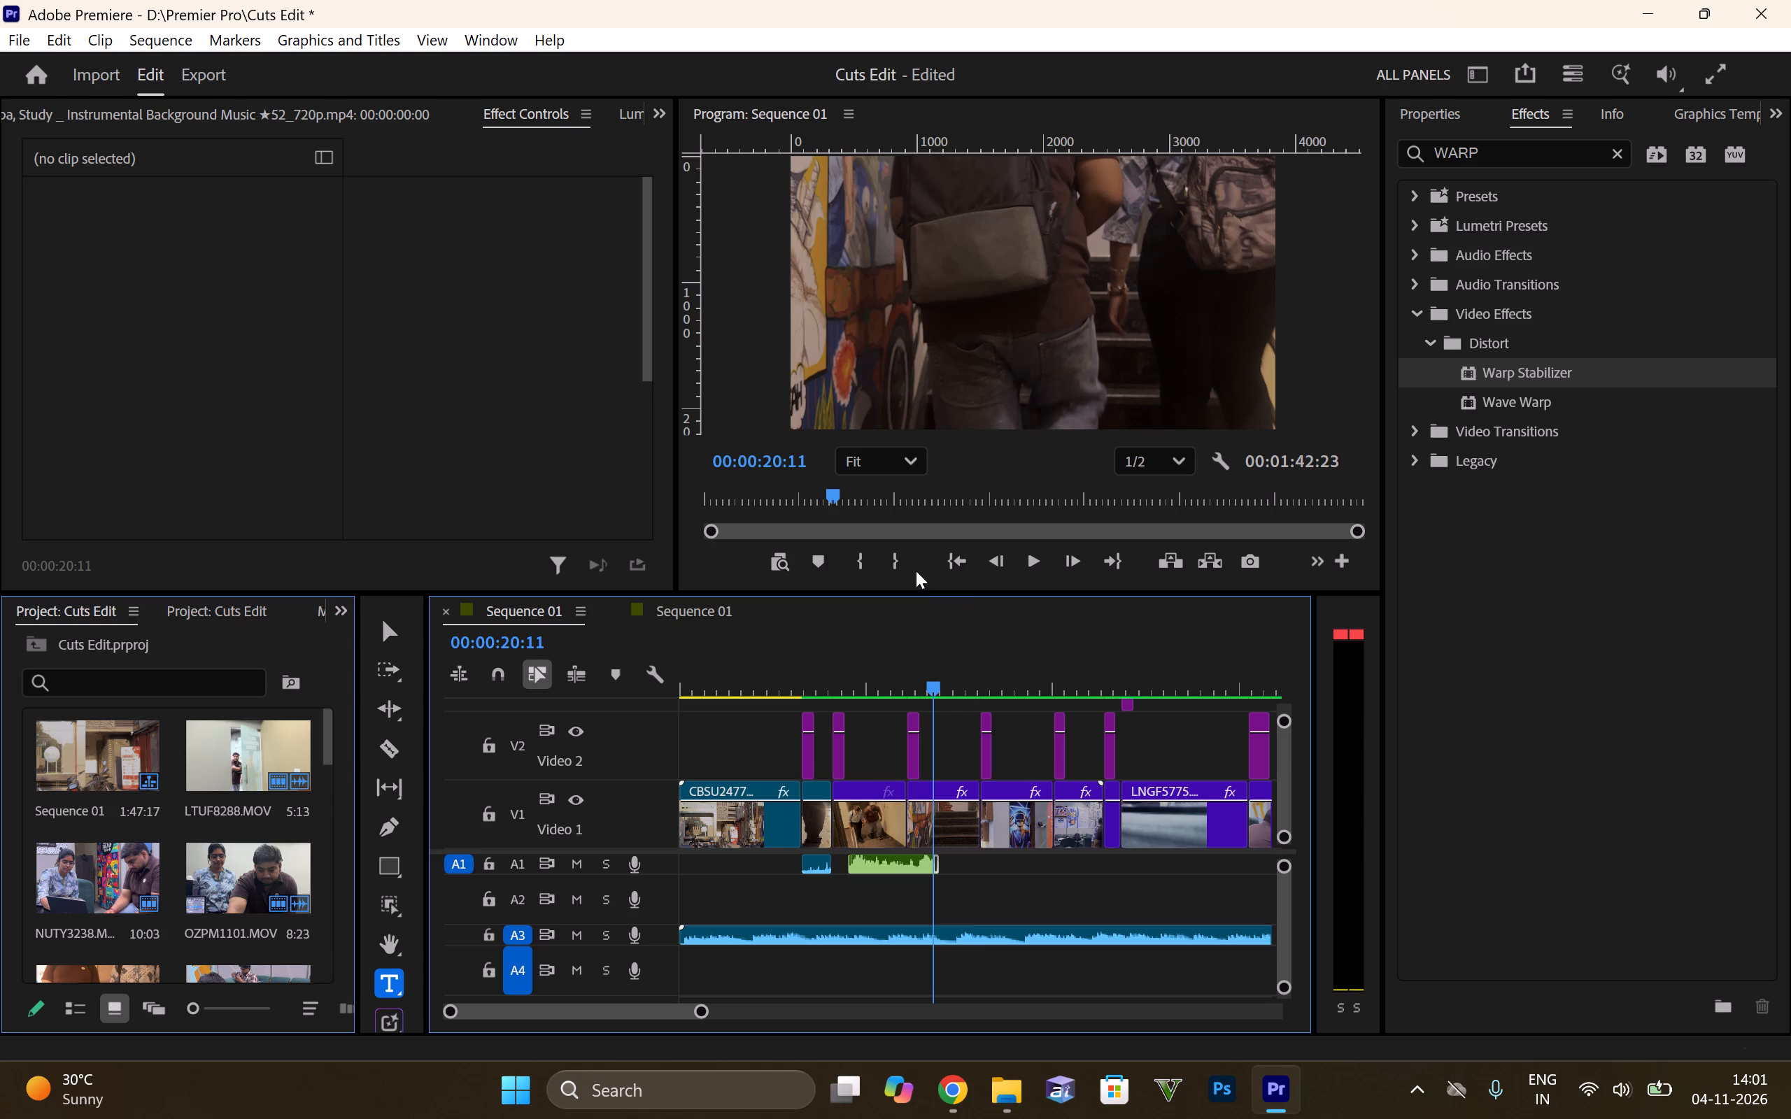
pyautogui.press('space')
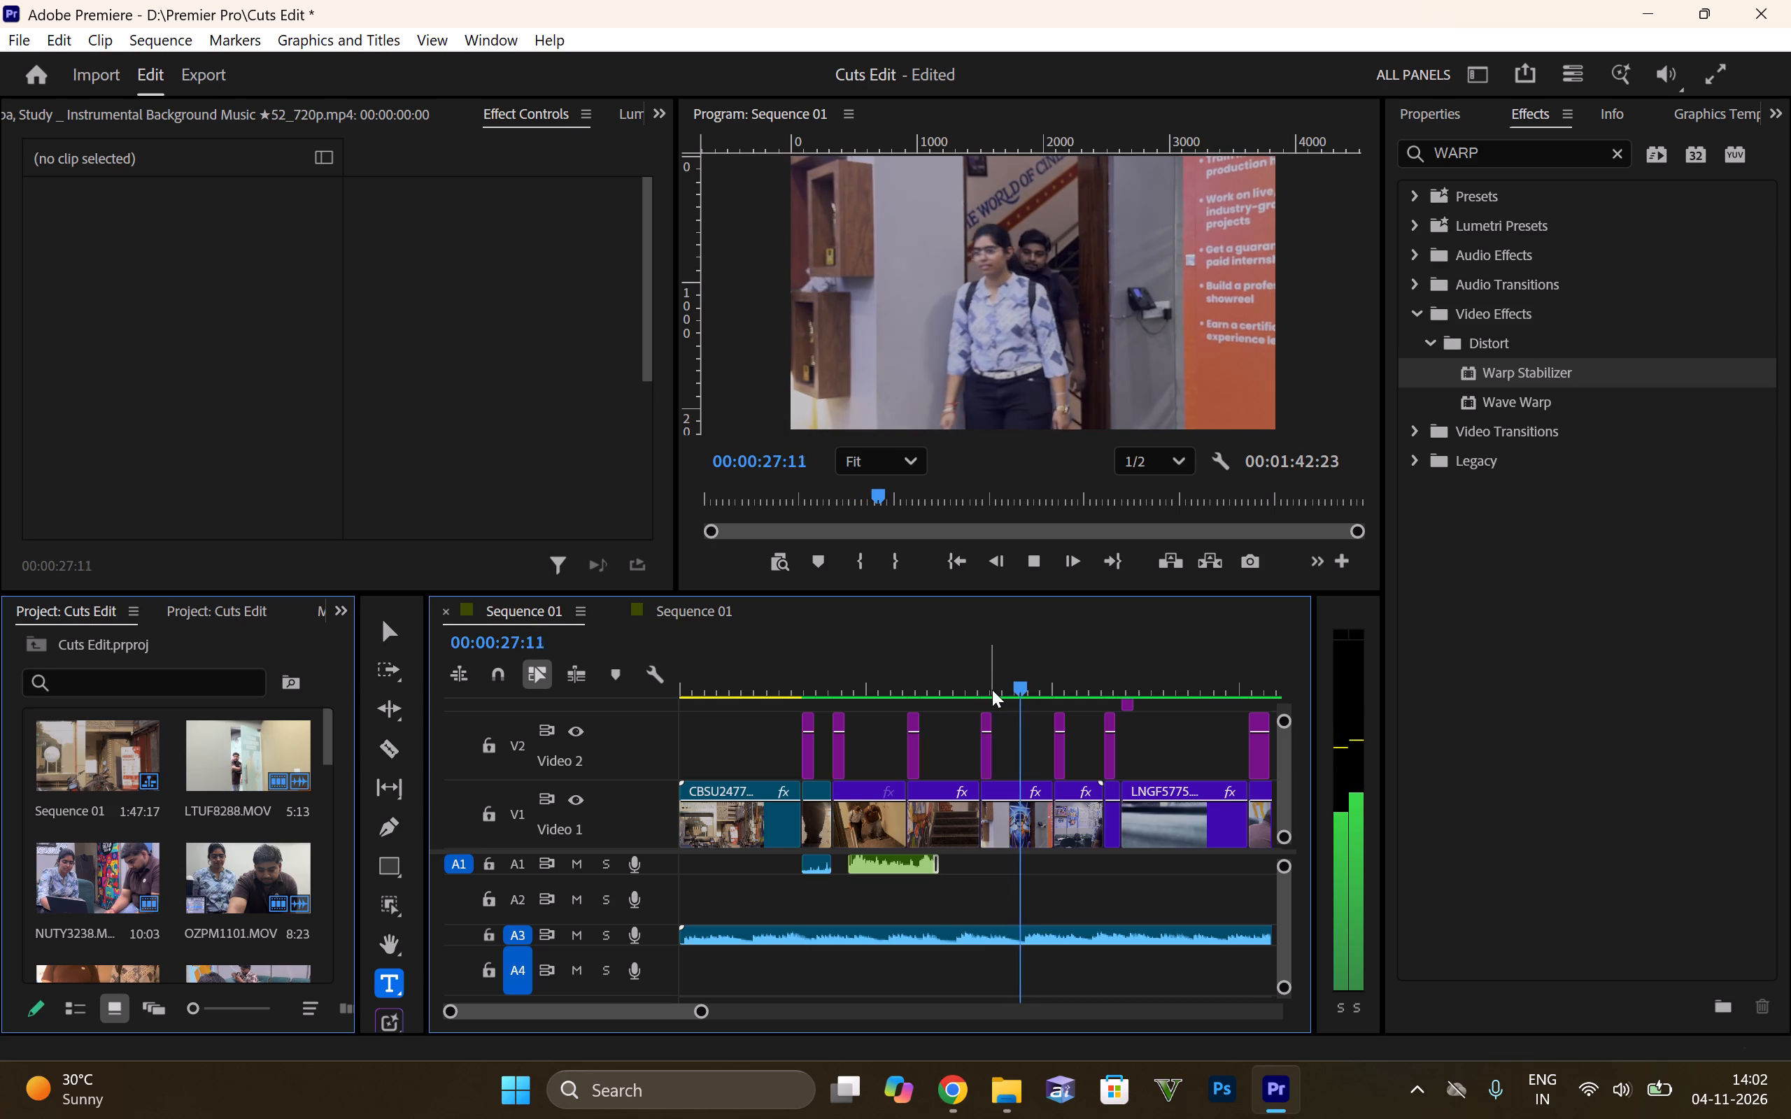
pyautogui.press('space')
pyautogui.keyDown('alt'); pyautogui.scroll(-9, 992, 690); pyautogui.keyUp('alt')
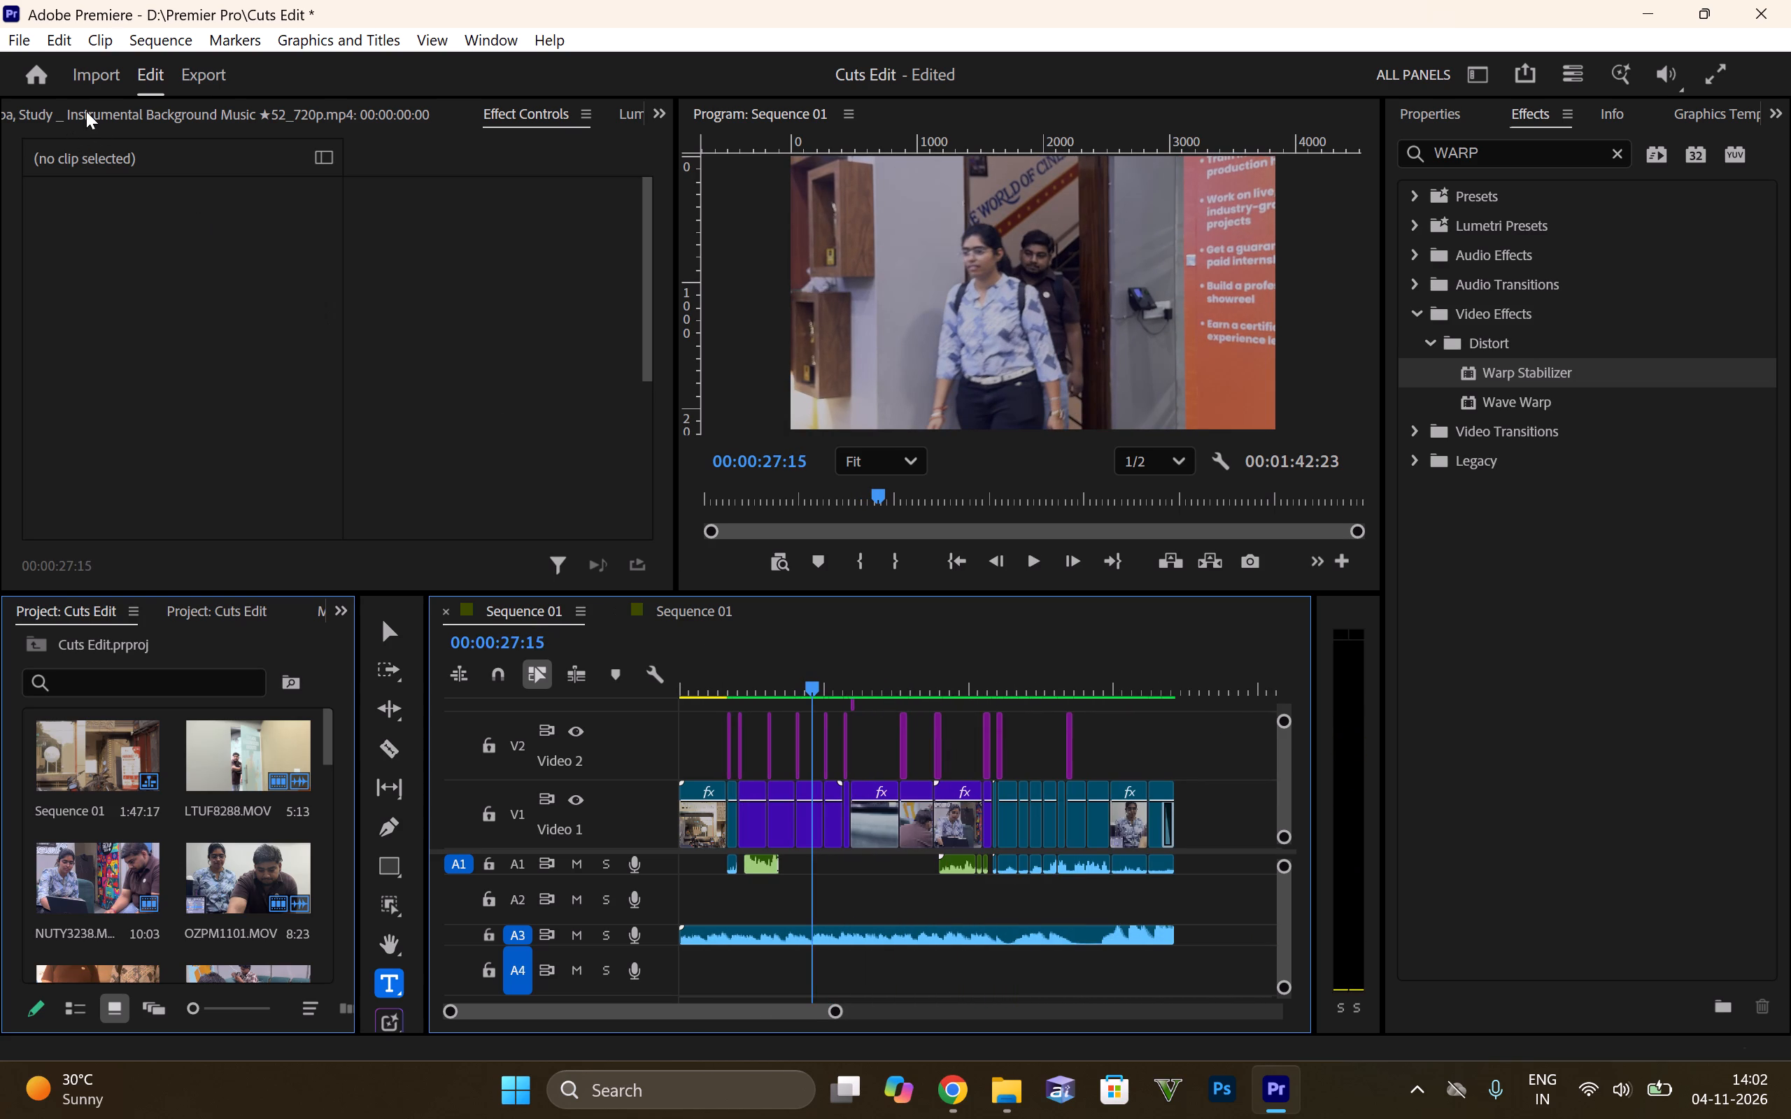
# Mark an out point at 00:00:12:18 and render the sequence's opening section with Render In to Out.
pyautogui.click(744, 680)
pyautogui.moveTo(742, 680); pyautogui.dragTo(604, 706)
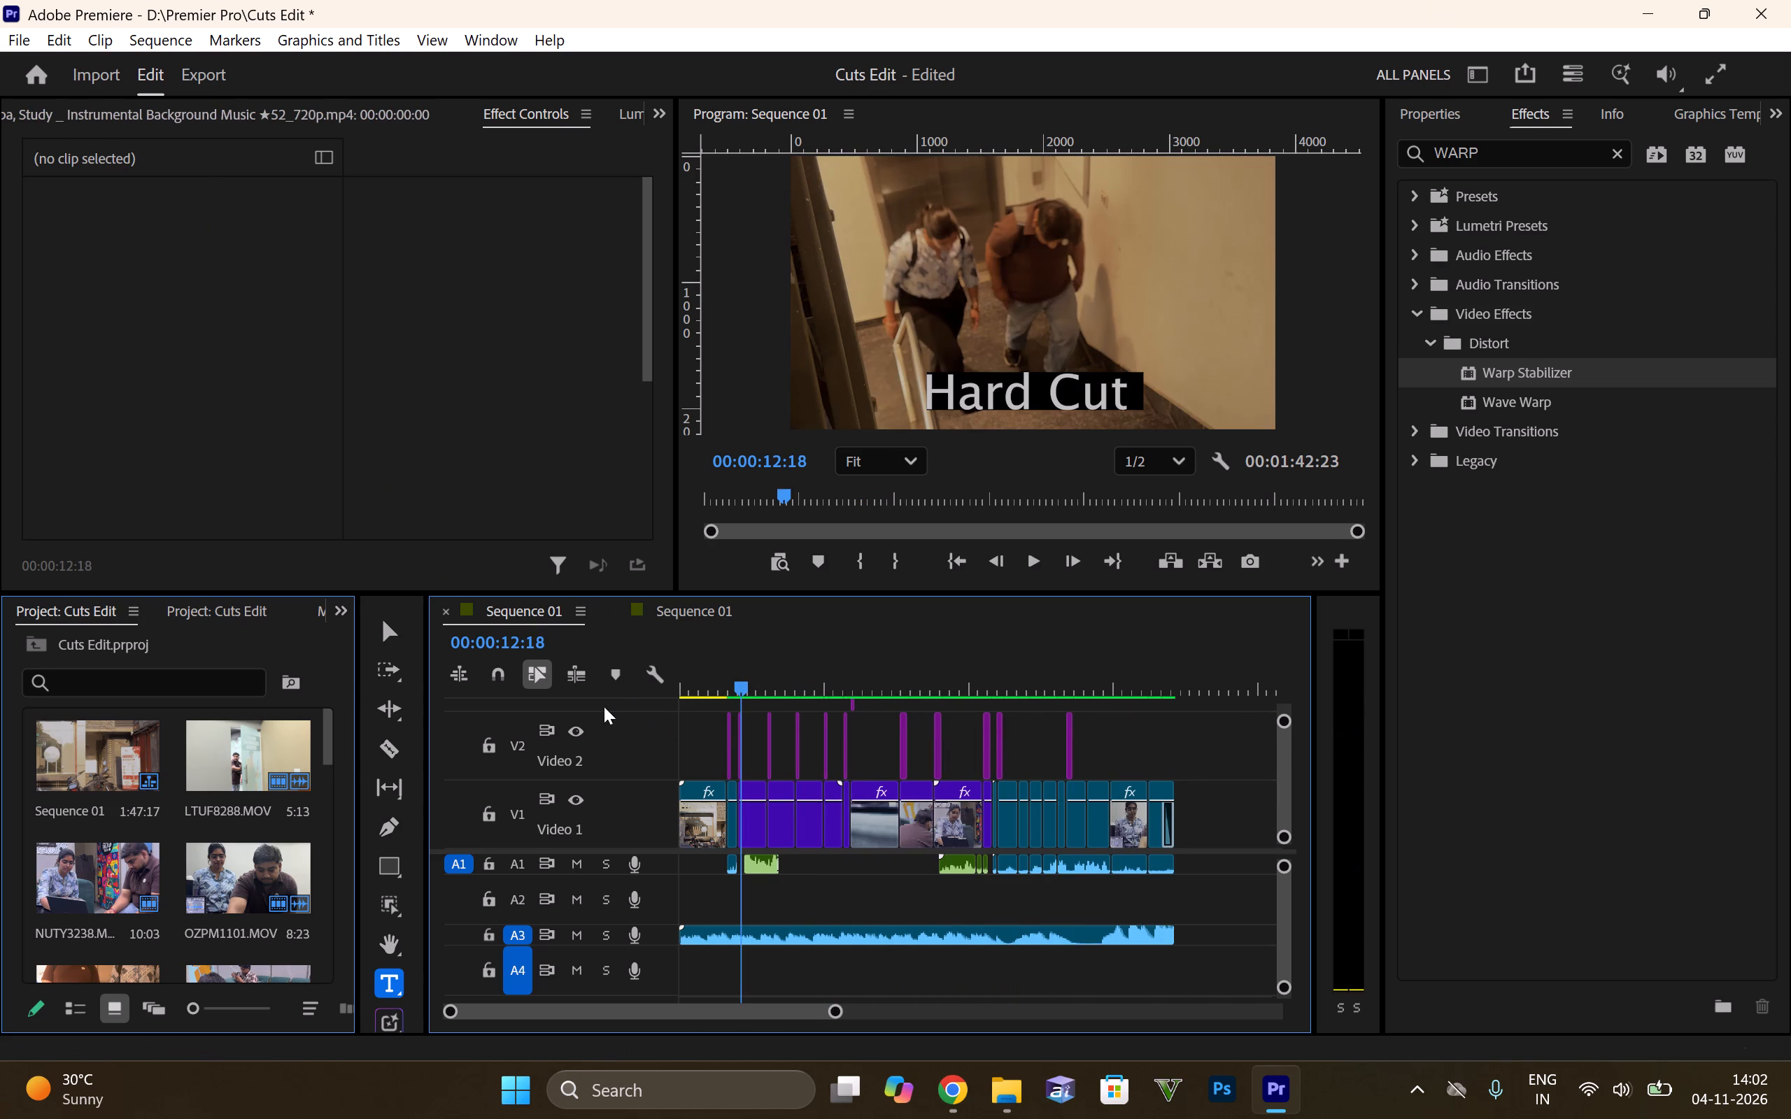
pyautogui.press('o')
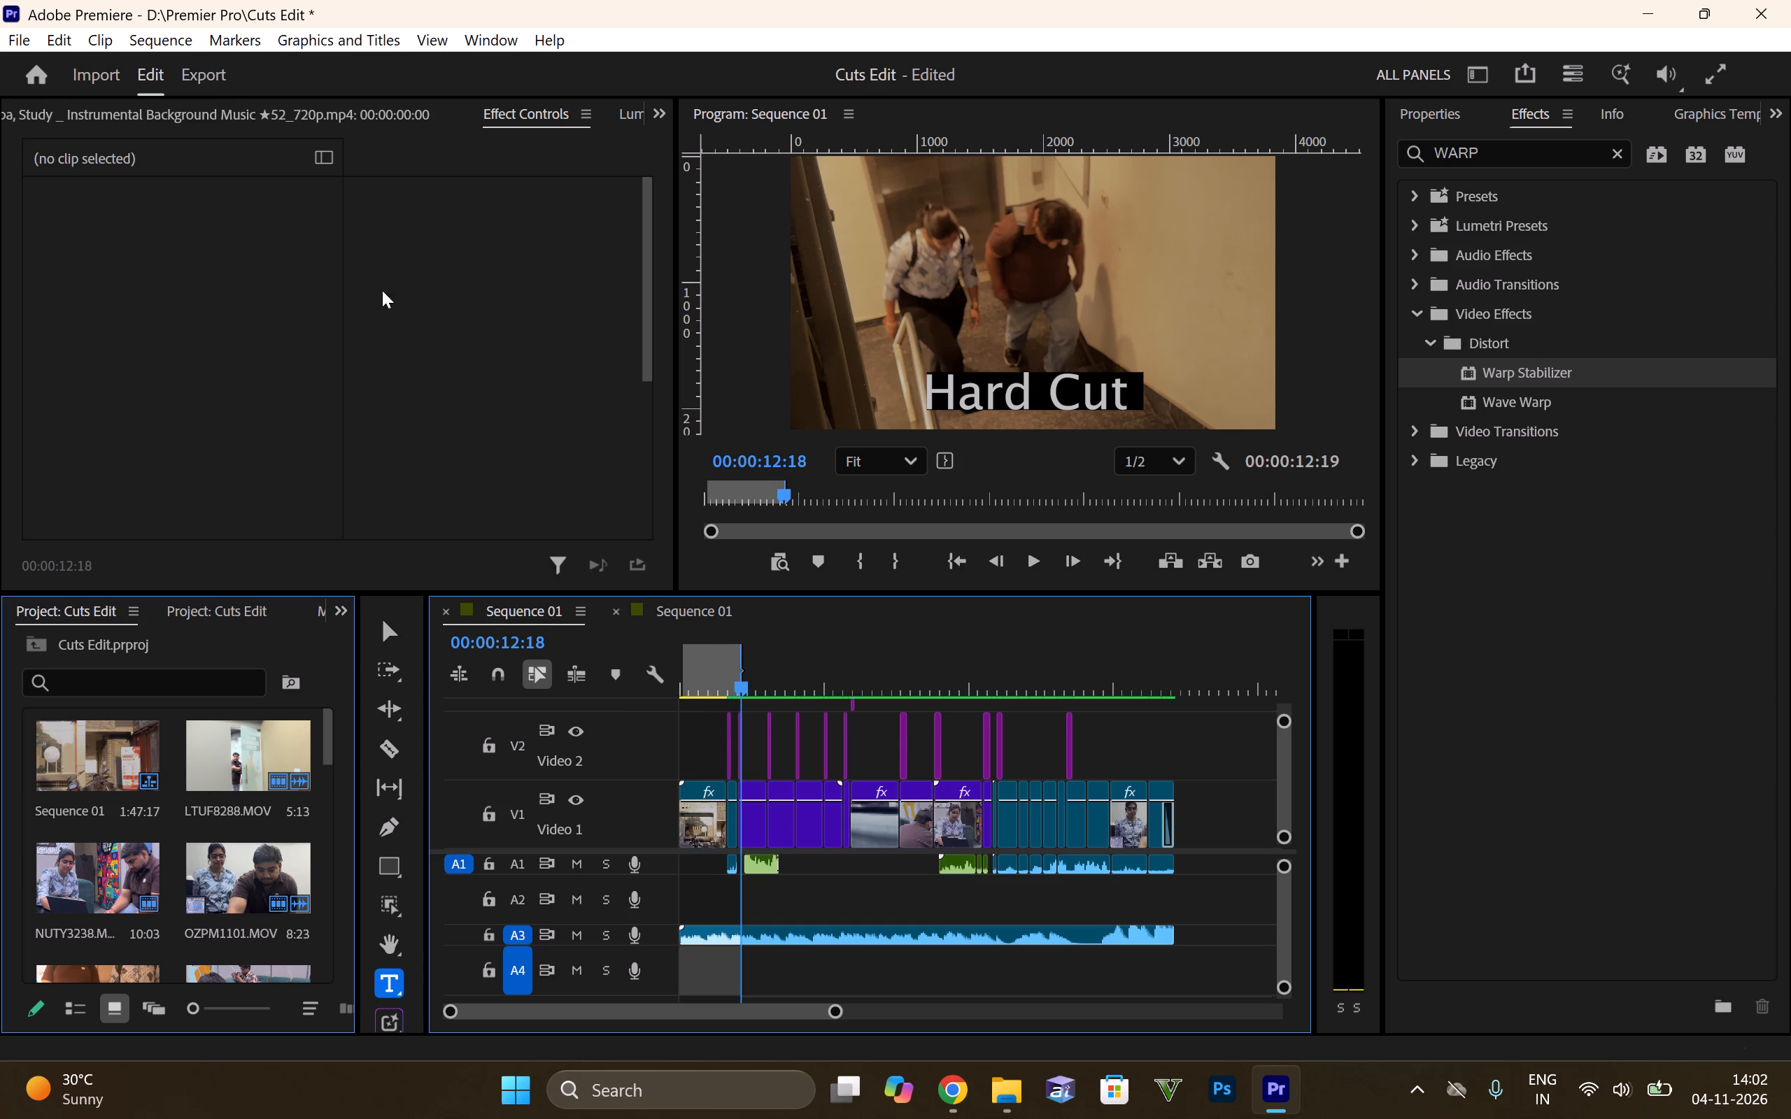
pyautogui.click(161, 46)
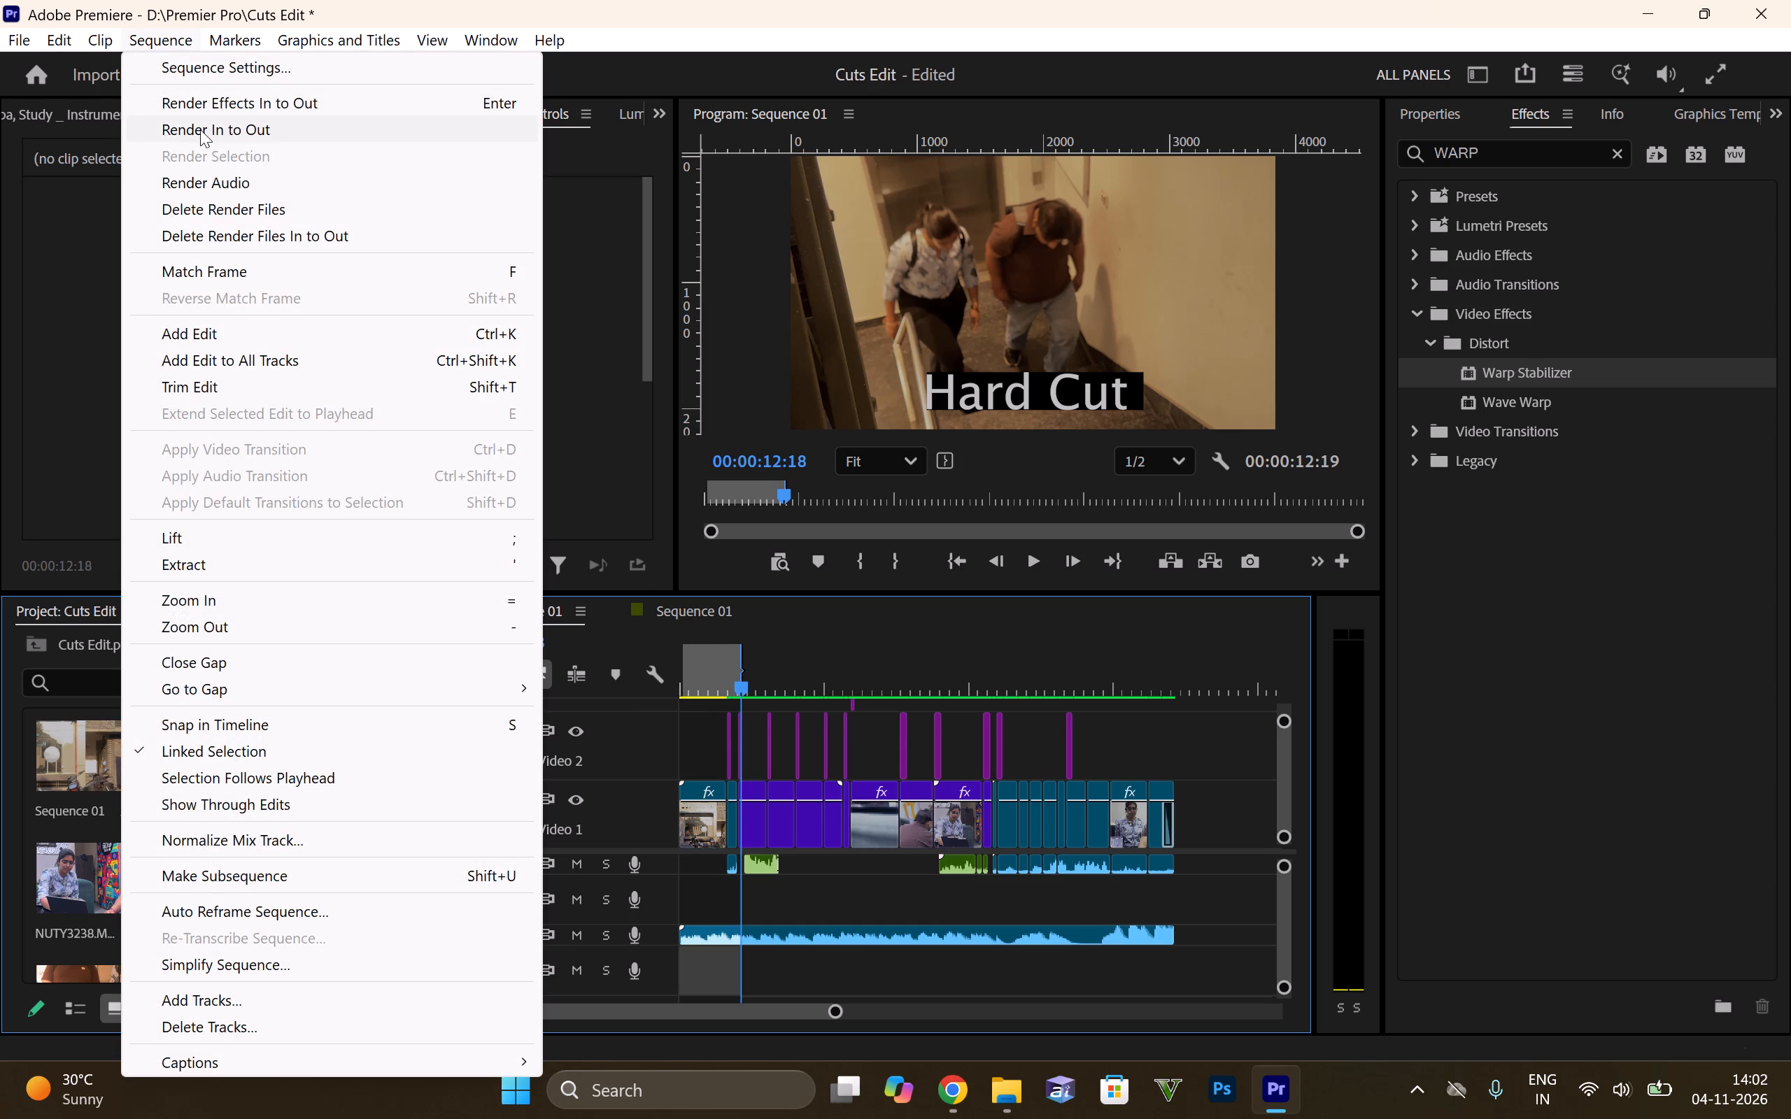
pyautogui.click(200, 129)
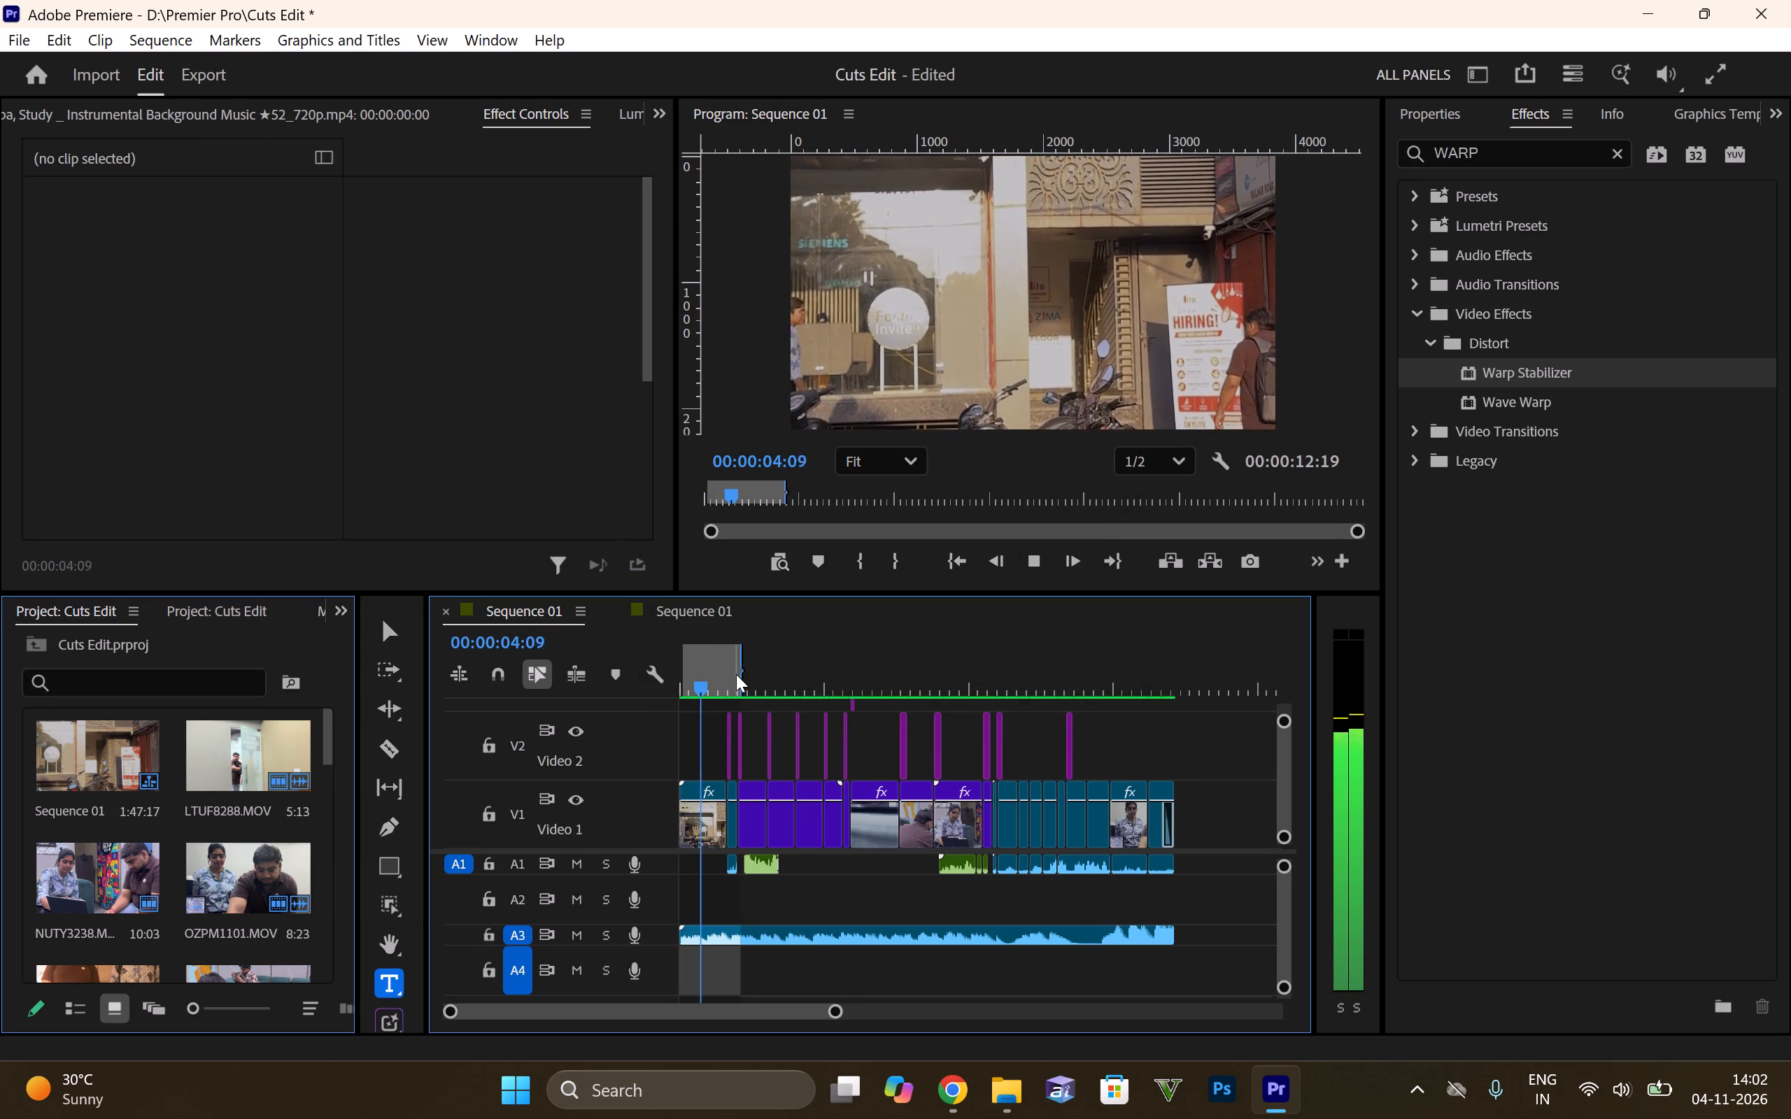
pyautogui.press('space')
# Export the entire Sequence 01 as an H.264 media file named CUTSEDITT.mp4.
pyautogui.hotkey('ctrl', 'm')
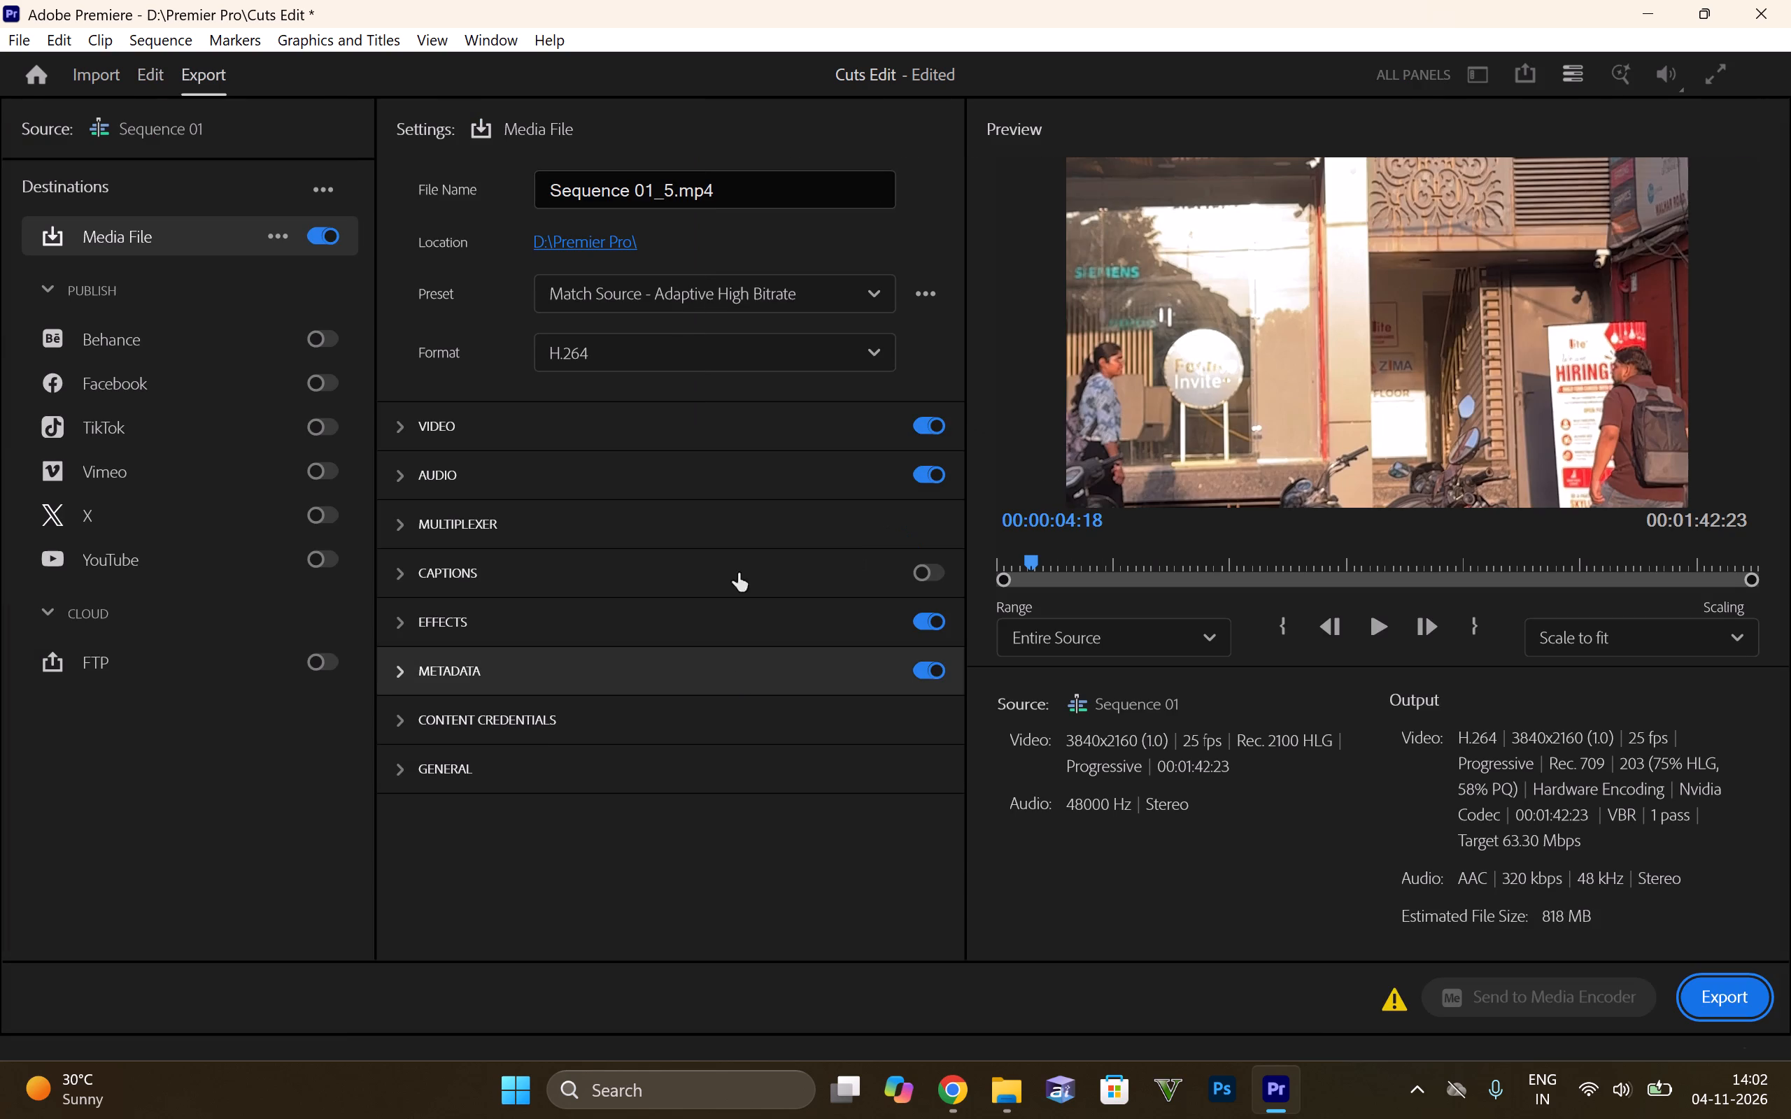
pyautogui.tripleClick(607, 194)
pyautogui.click(606, 194)
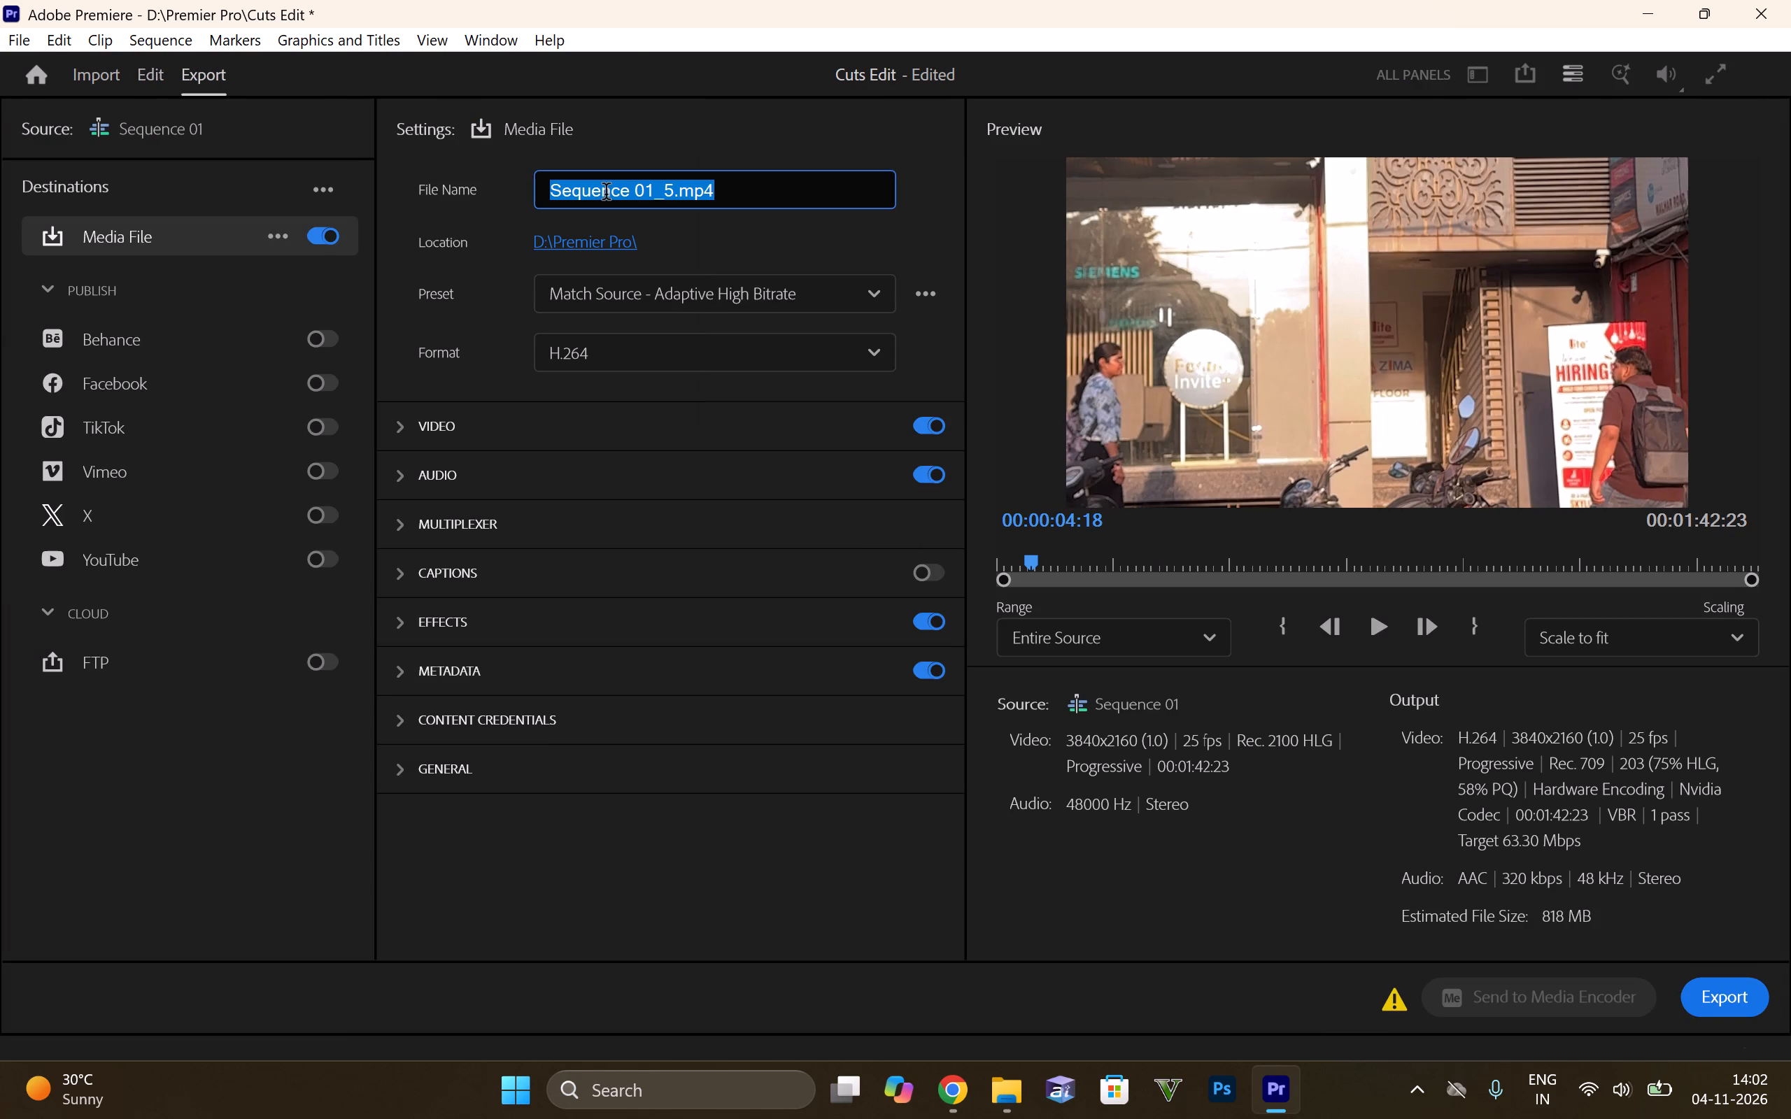
pyautogui.press('BackSpace')
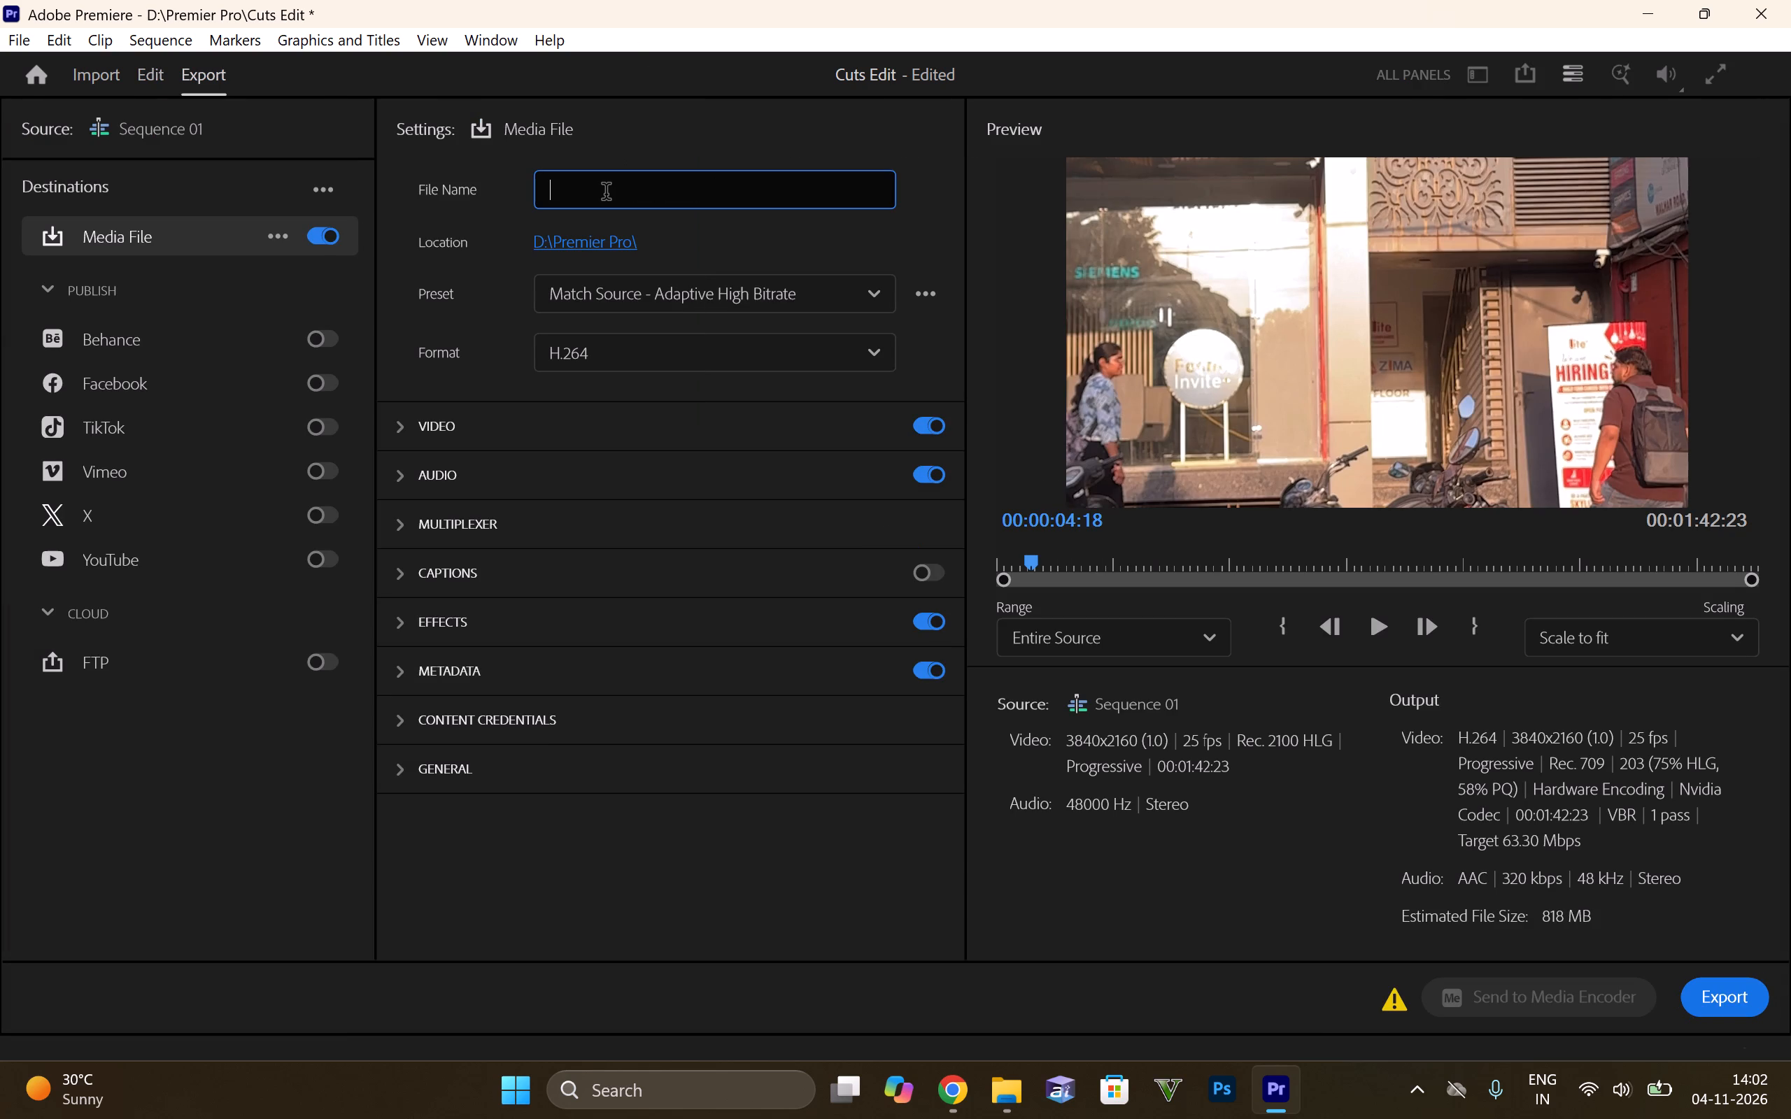
pyautogui.write('cUTS')
pyautogui.press('BackSpace')
pyautogui.press('BackSpace')
pyautogui.press('BackSpace')
pyautogui.press('BackSpace')
pyautogui.press('BackSpace')
pyautogui.write('CUTS')
pyautogui.write('EDITT')
pyautogui.press('Return')
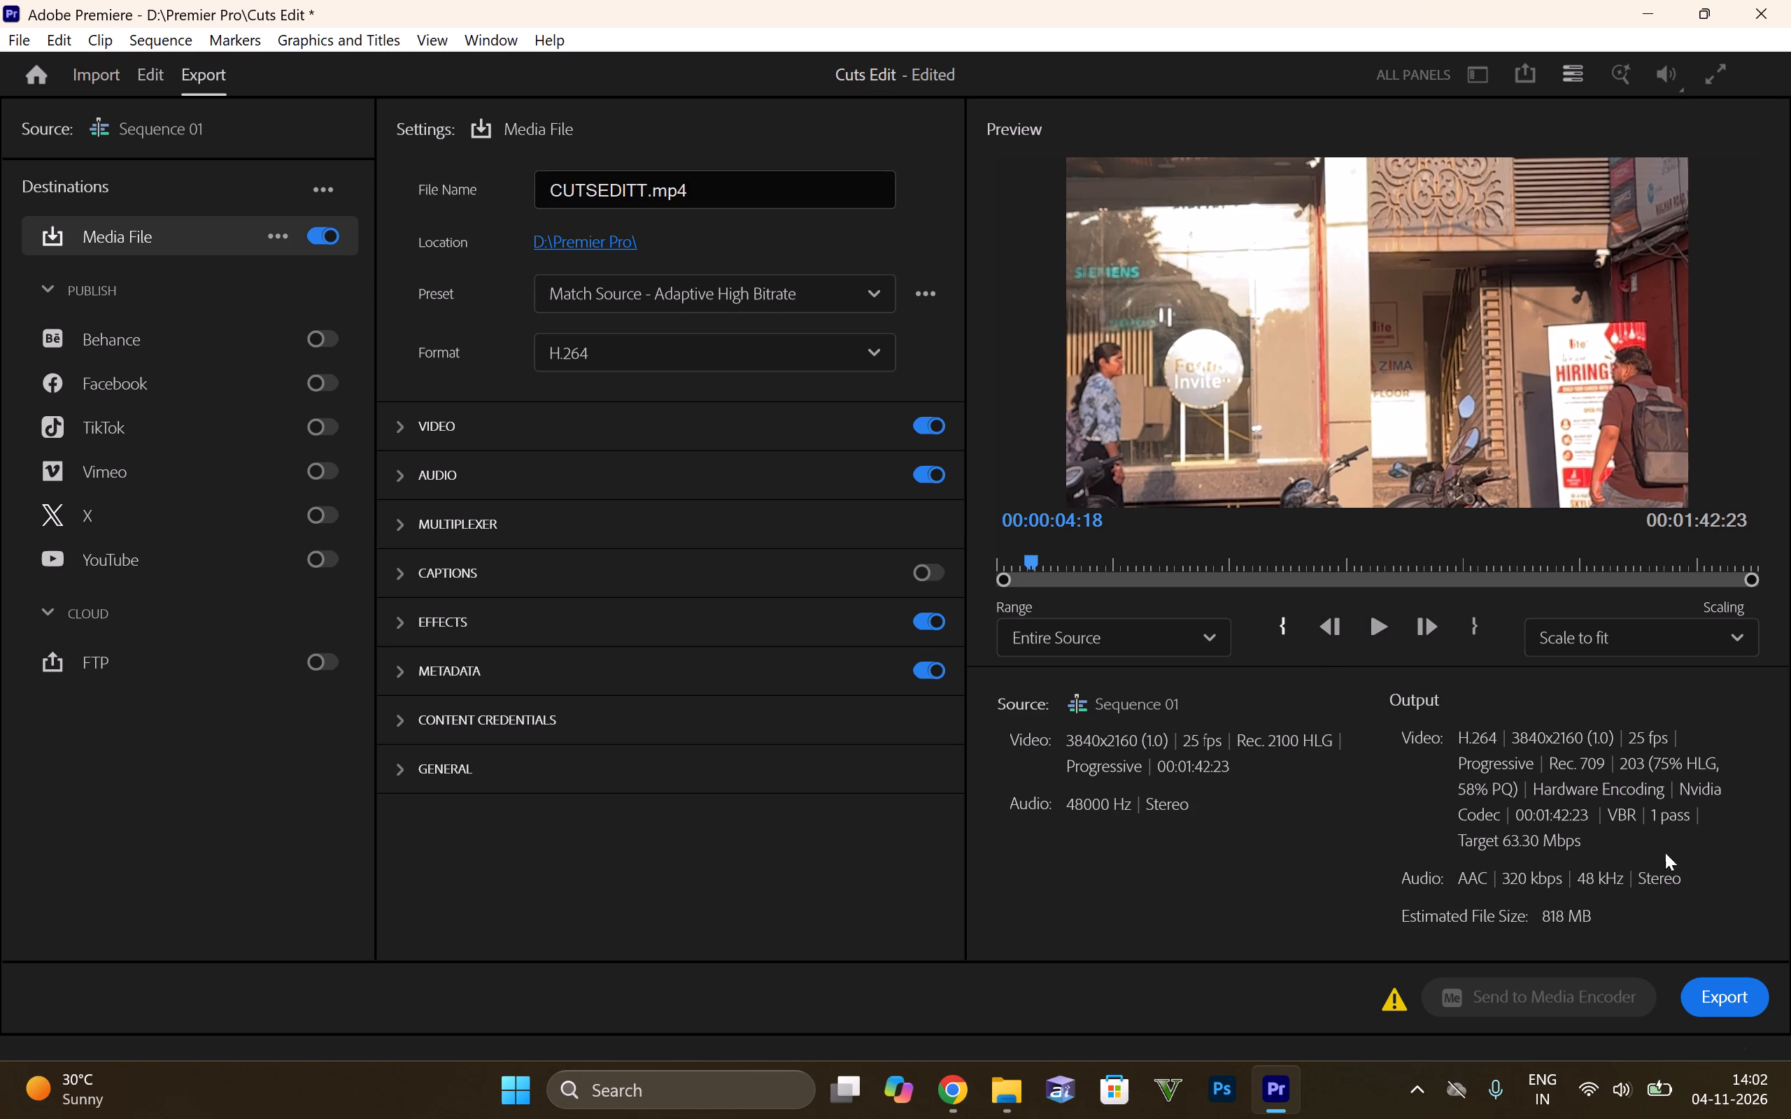
pyautogui.click(1718, 997)
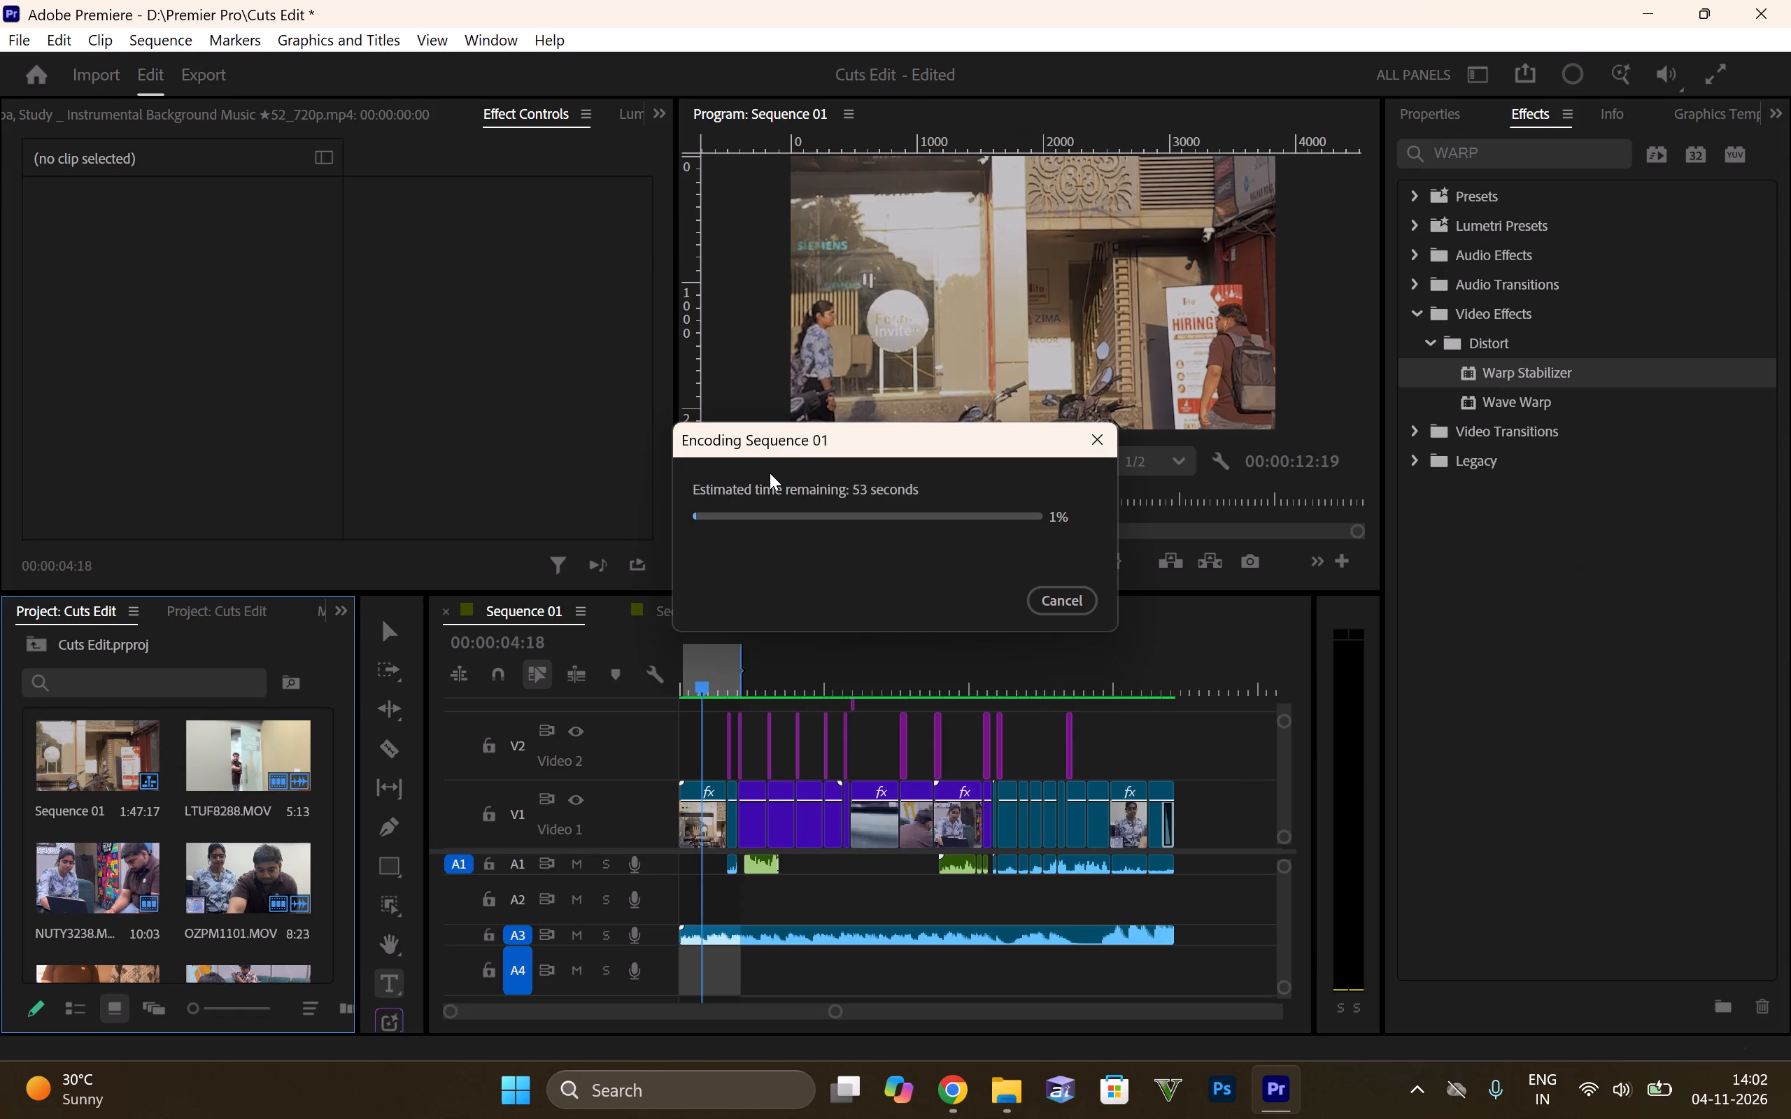
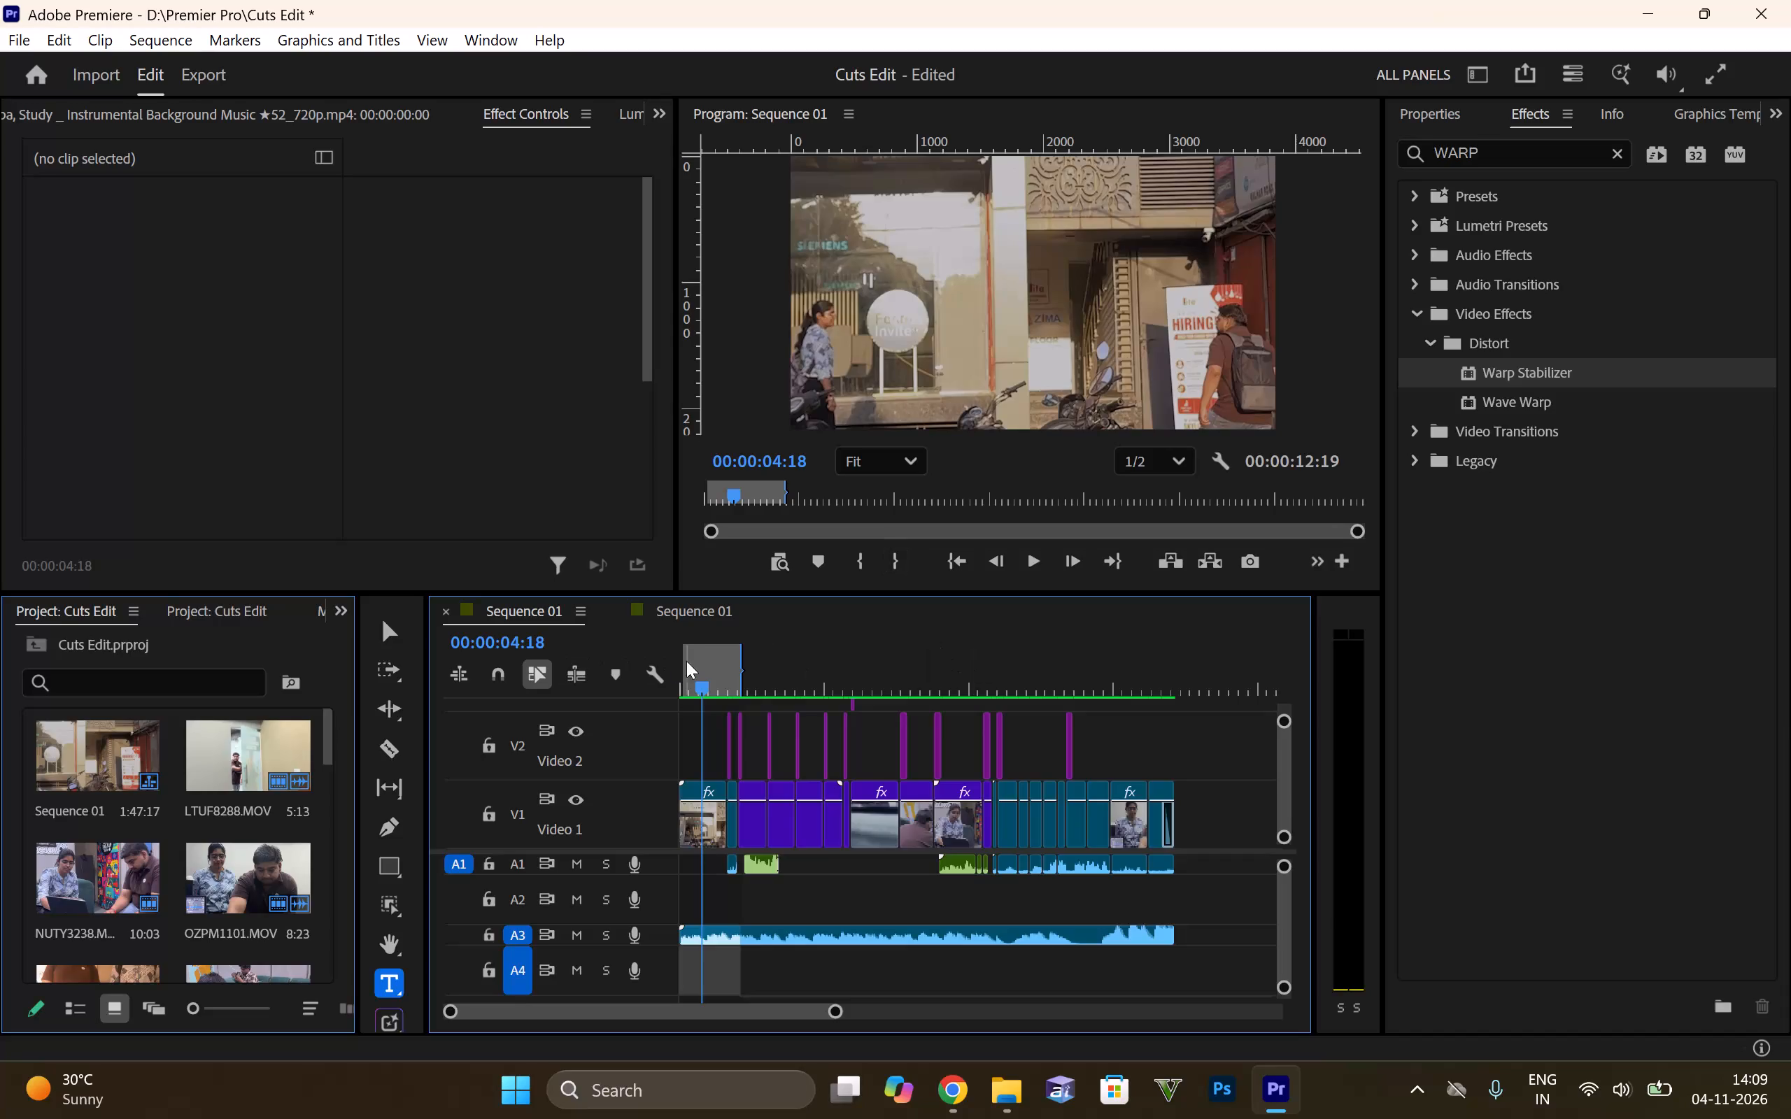
# Play the sequence's opening from 00:00:00:00 and clear the in and out points, returning the playhead to the start.
pyautogui.moveTo(709, 677); pyautogui.dragTo(616, 671)
pyautogui.press('space')
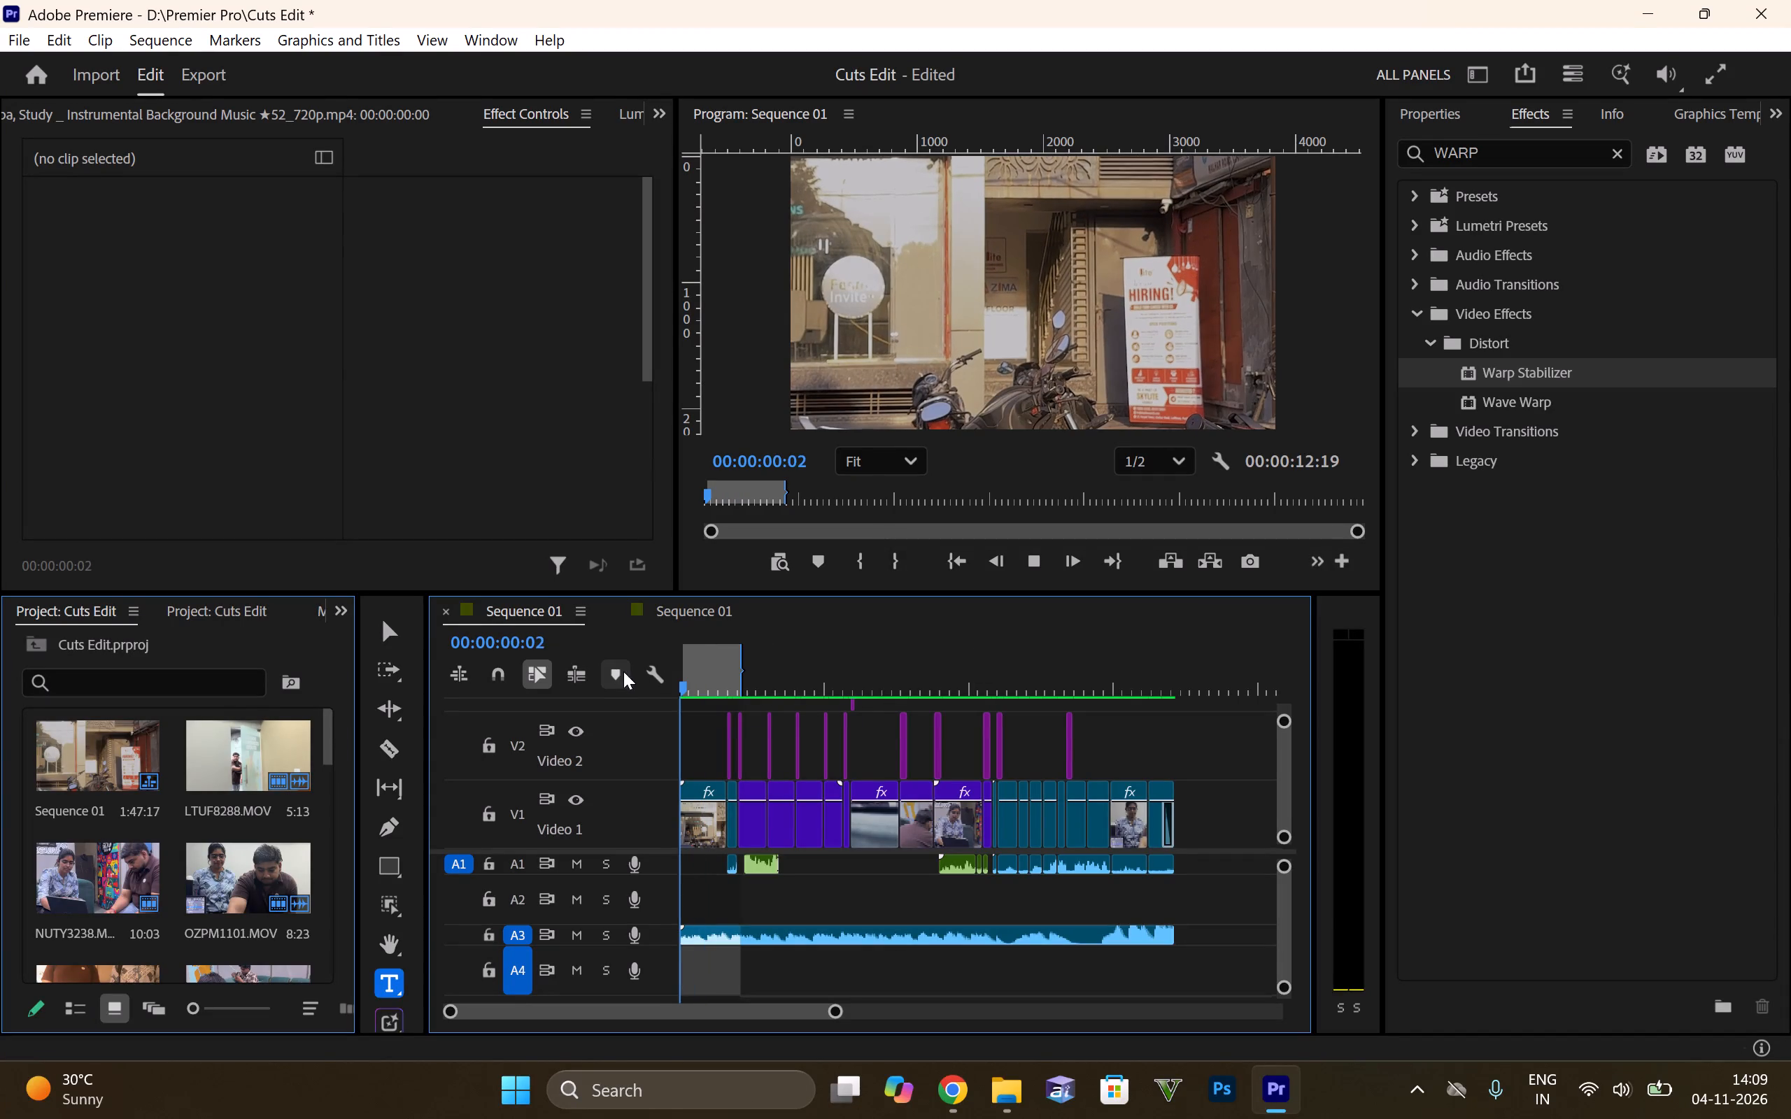
pyautogui.press('o')
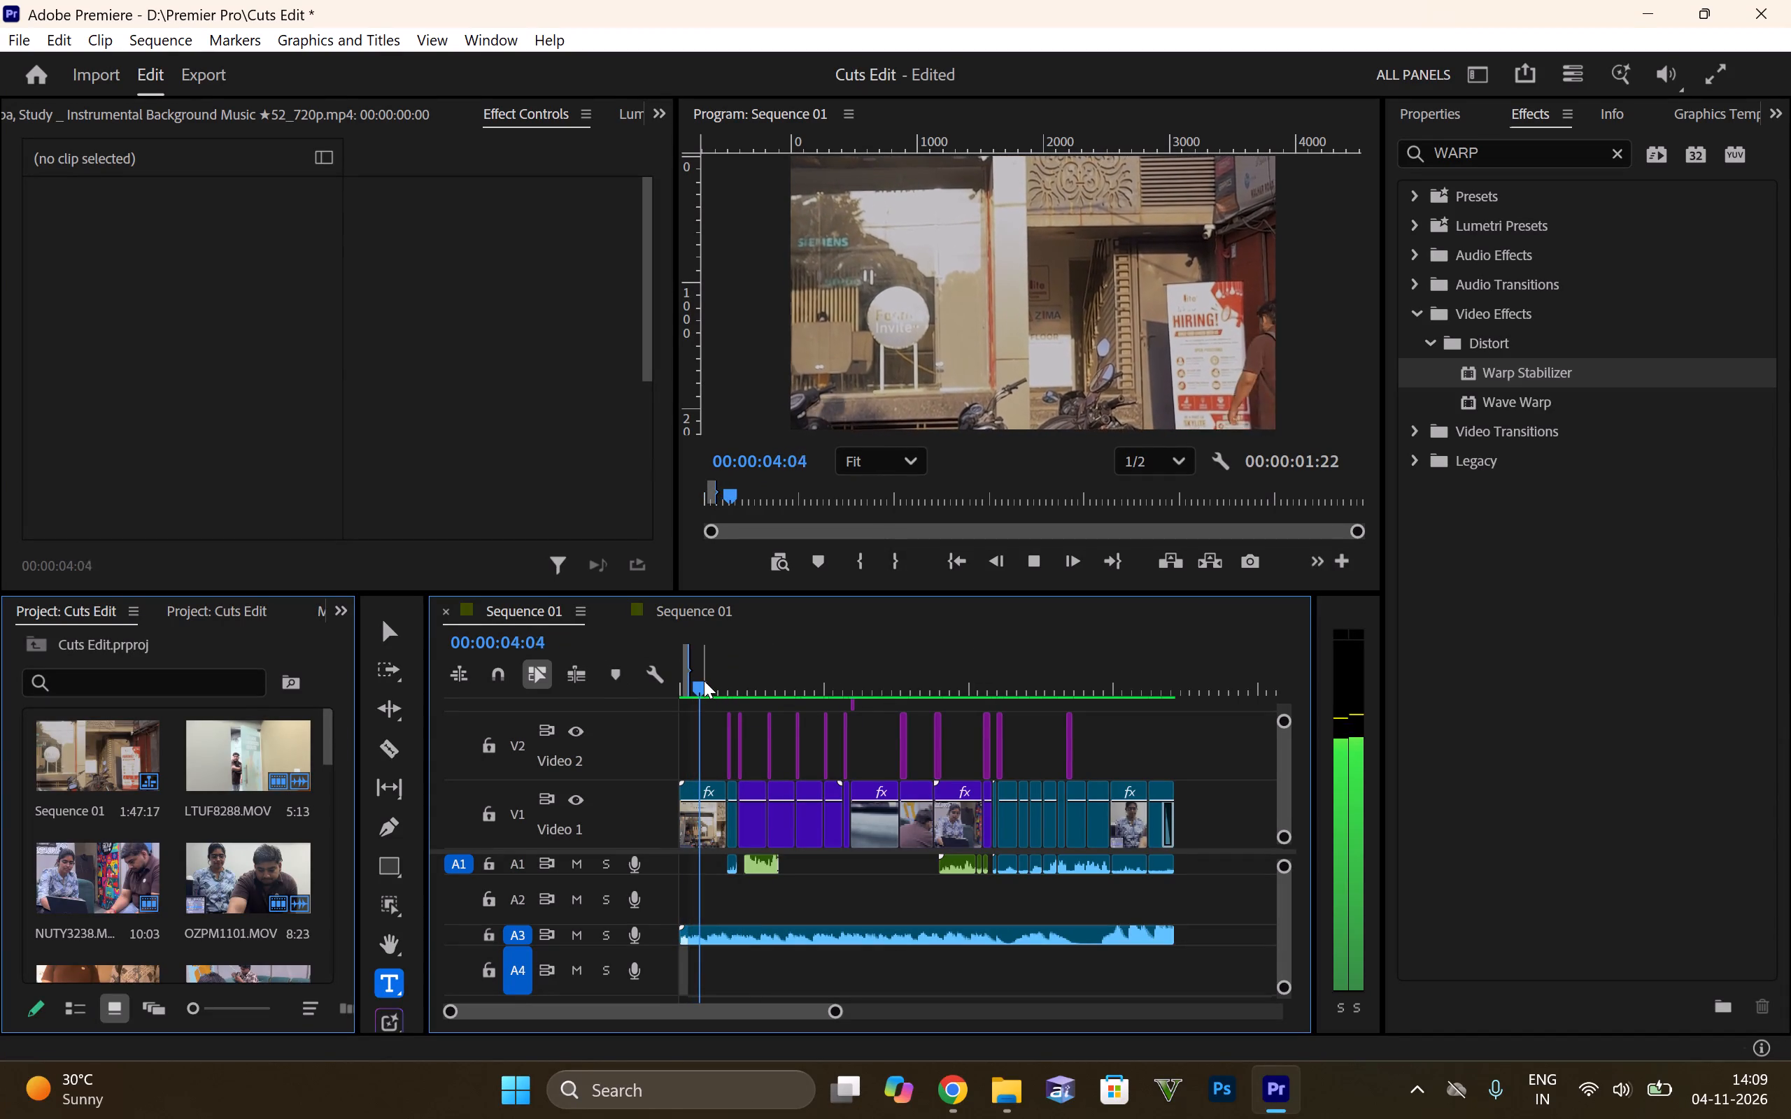
pyautogui.hotkey('ctrl', 'shift', 'x')
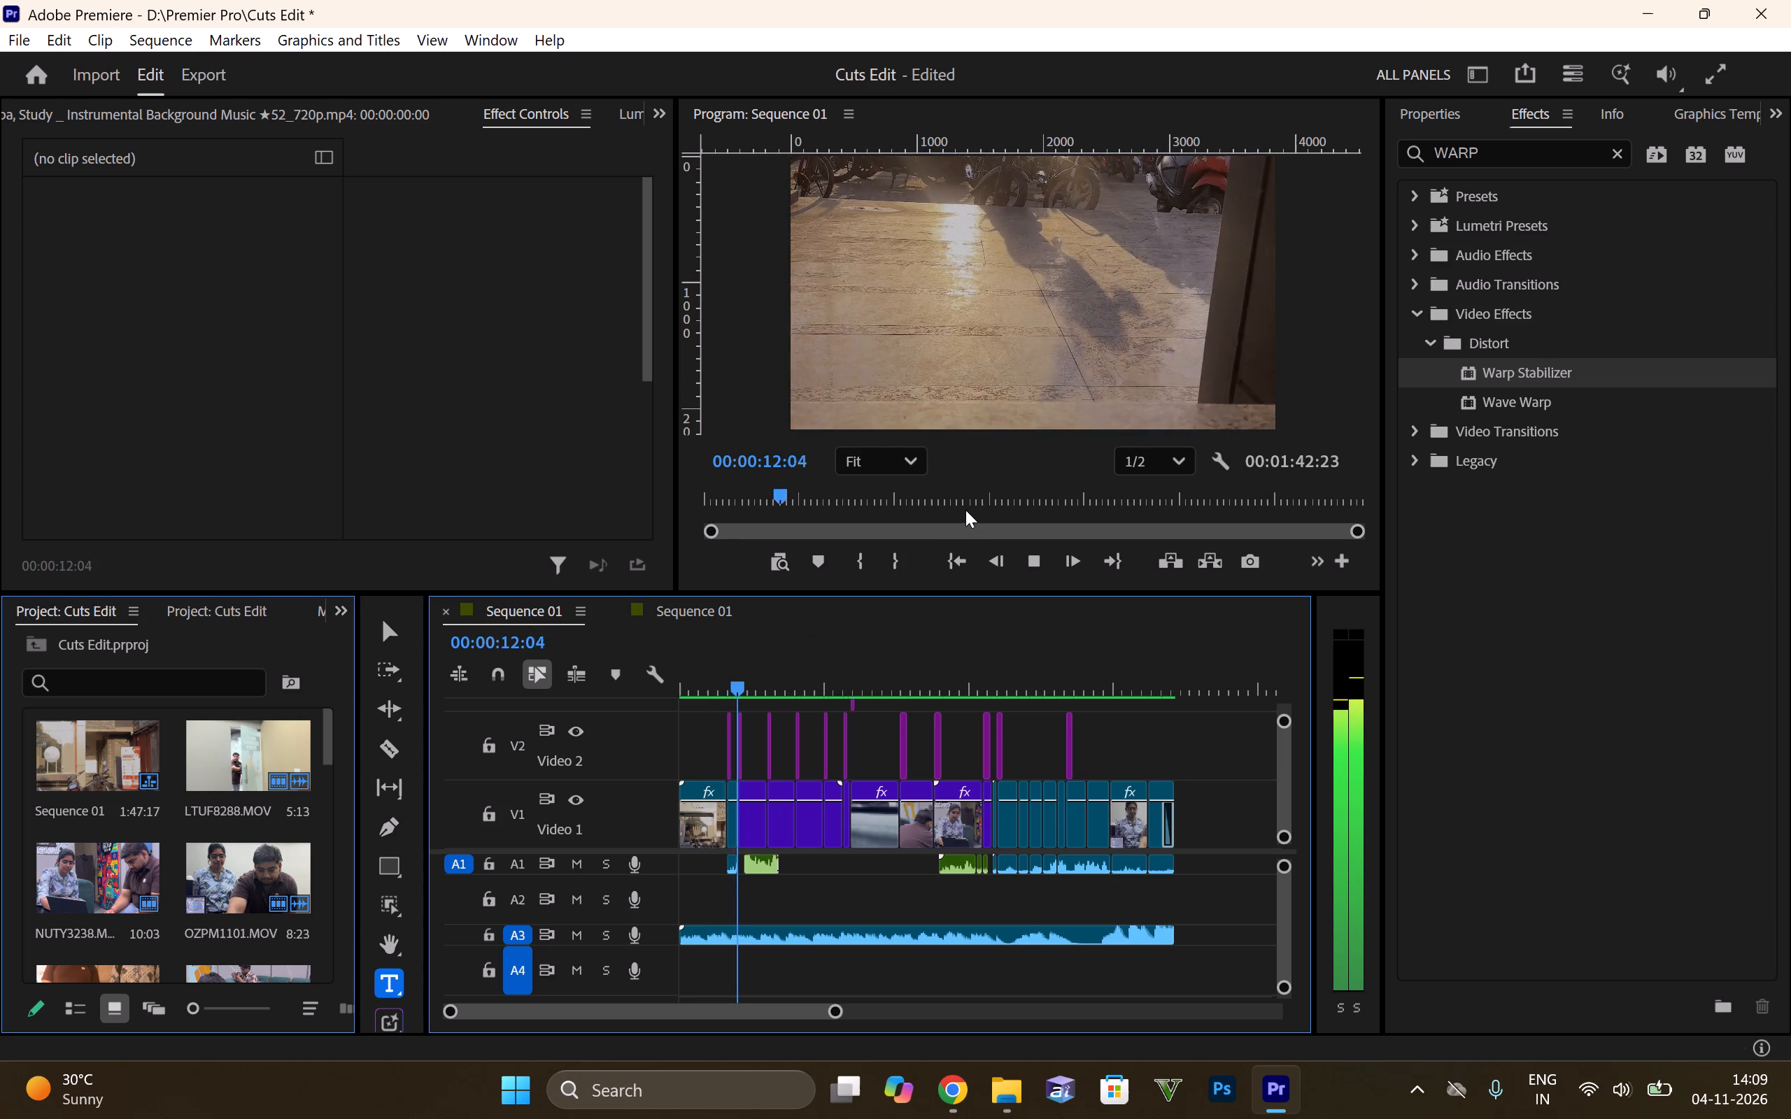
pyautogui.press('space')
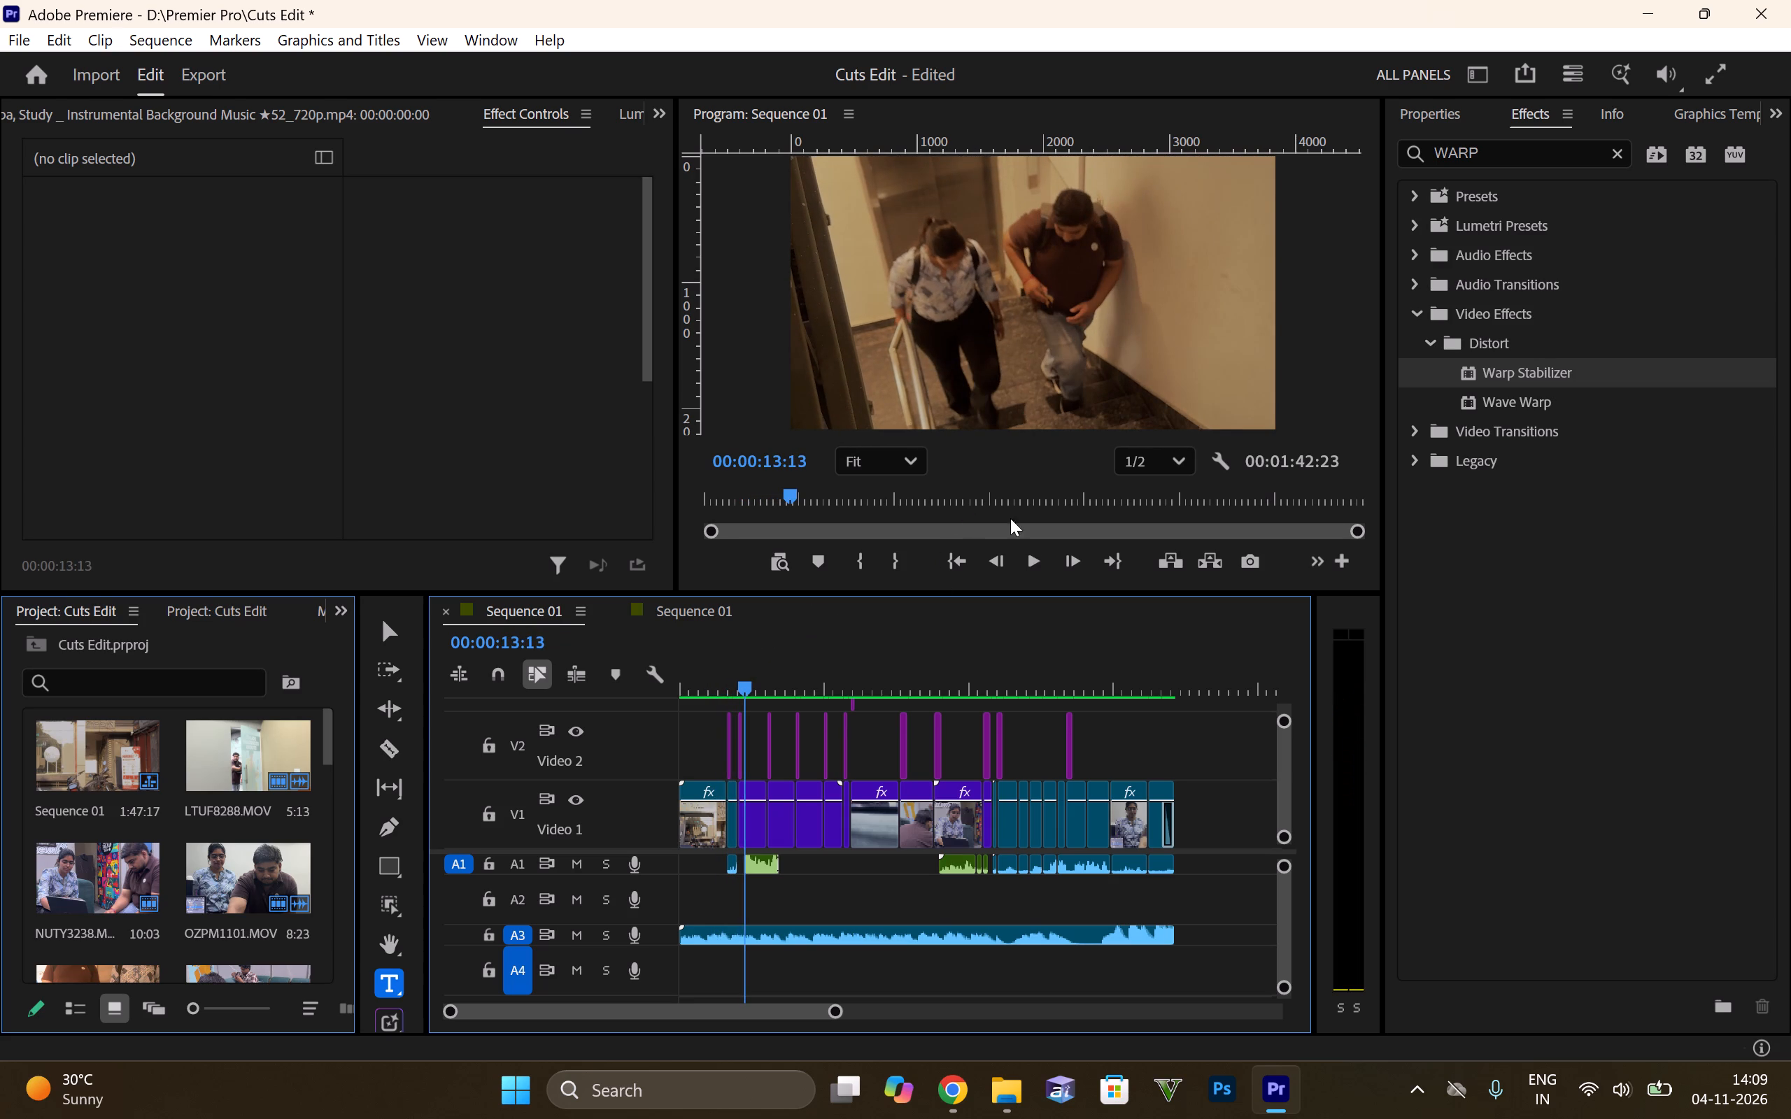
pyautogui.moveTo(735, 687); pyautogui.dragTo(481, 711)
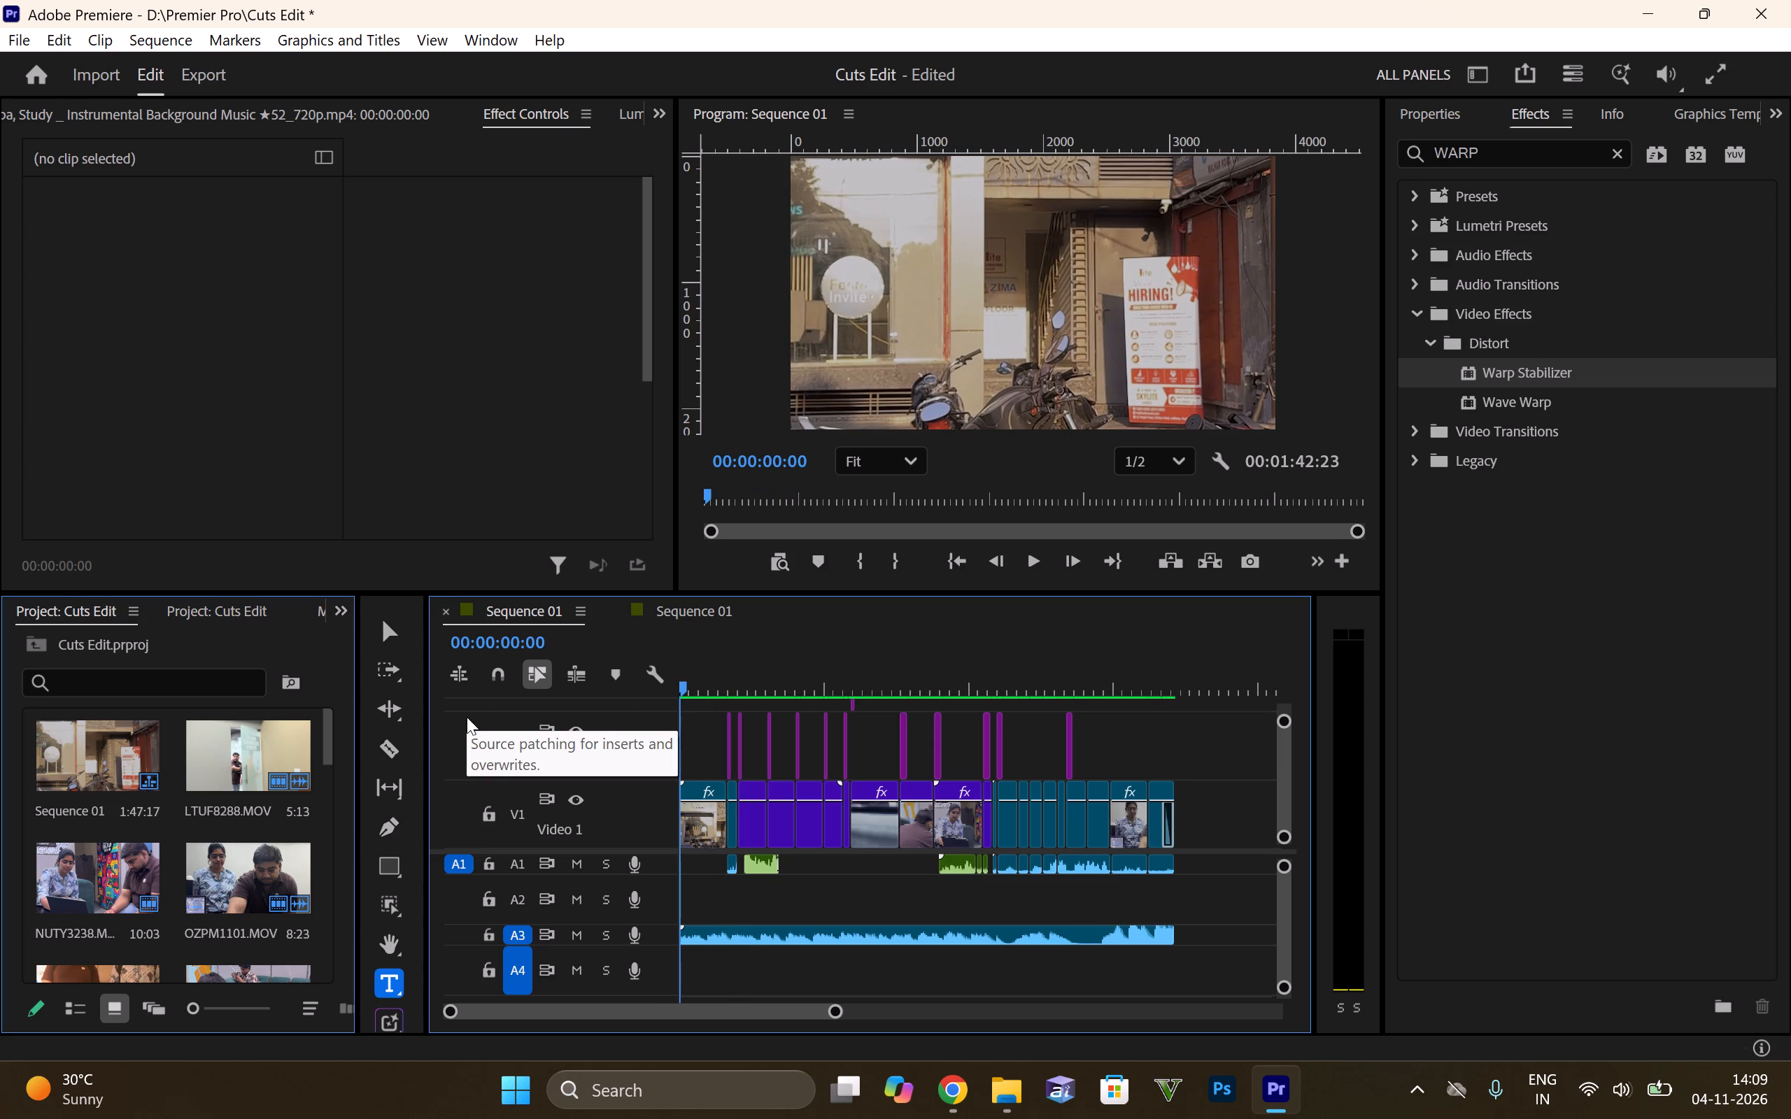
# Export the entire Sequence 01 as an H.264 media file named CUTS EDITT.mp4 in D:\Premier Pro.
pyautogui.hotkey('ctrl', 'm')
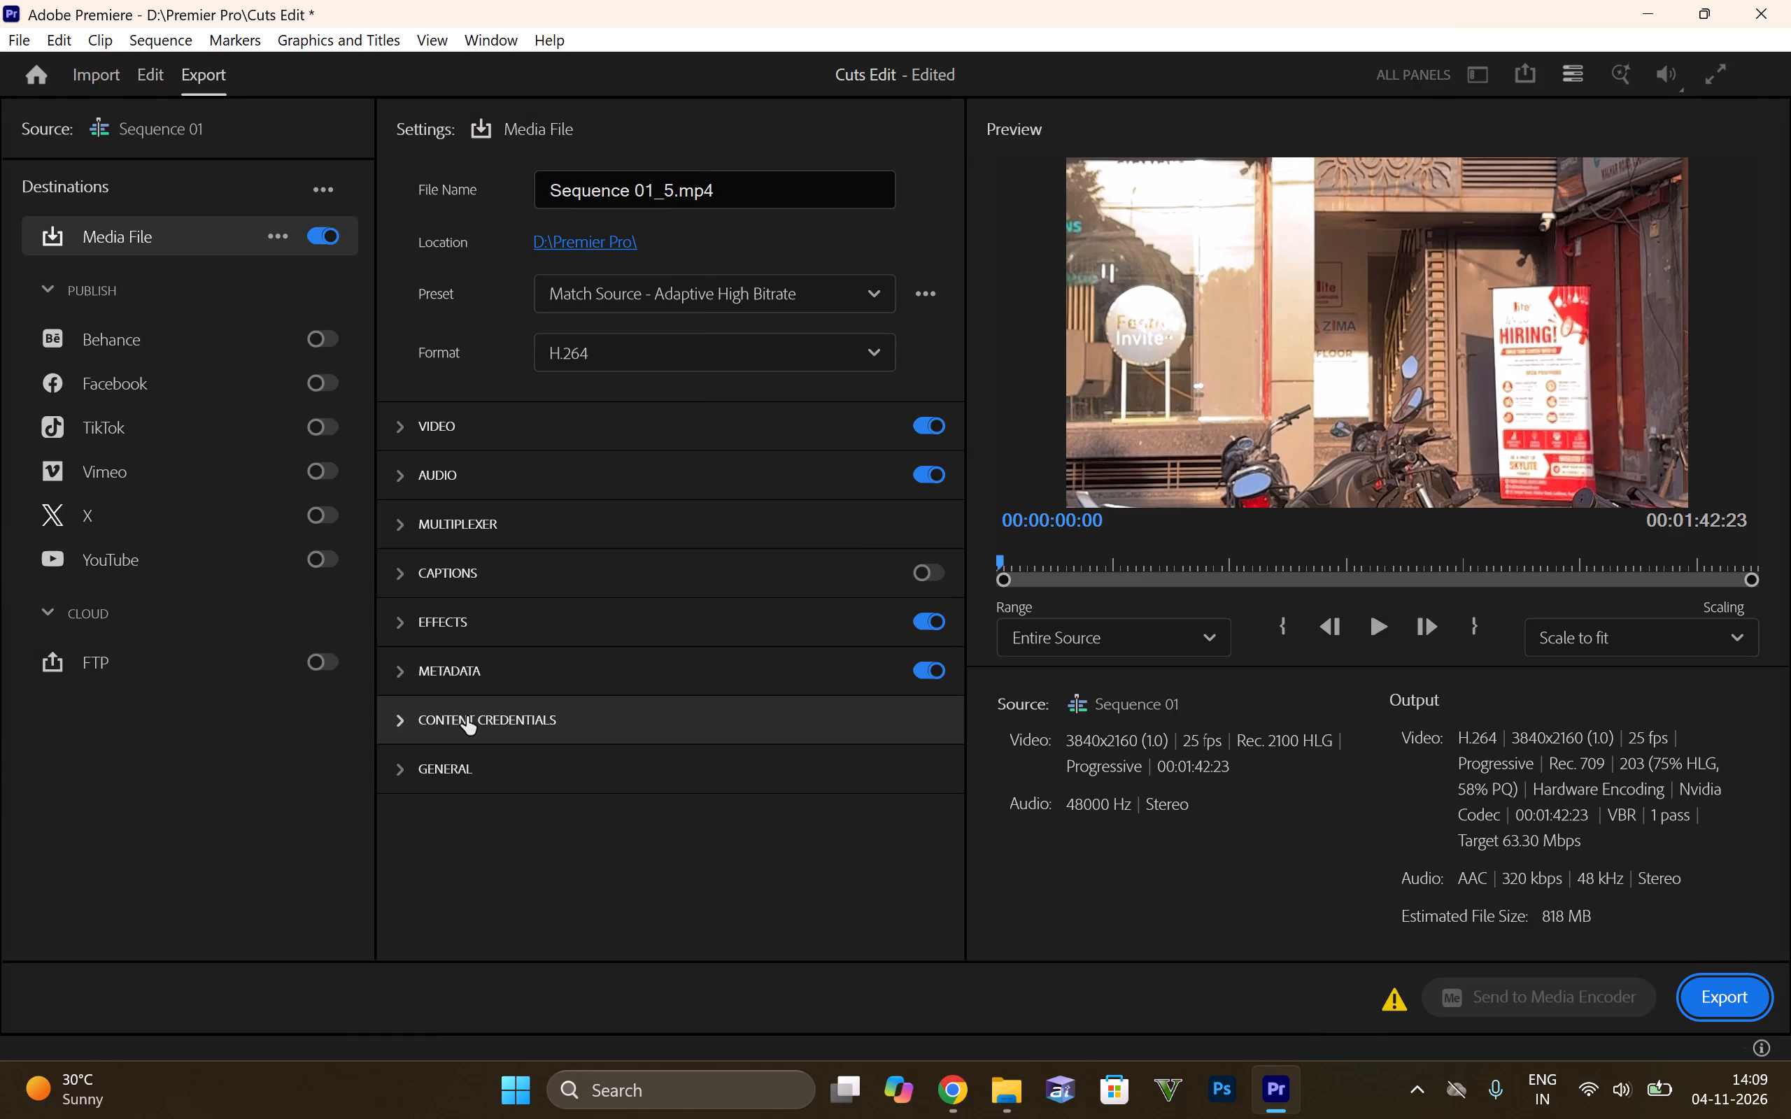
pyautogui.tripleClick(590, 194)
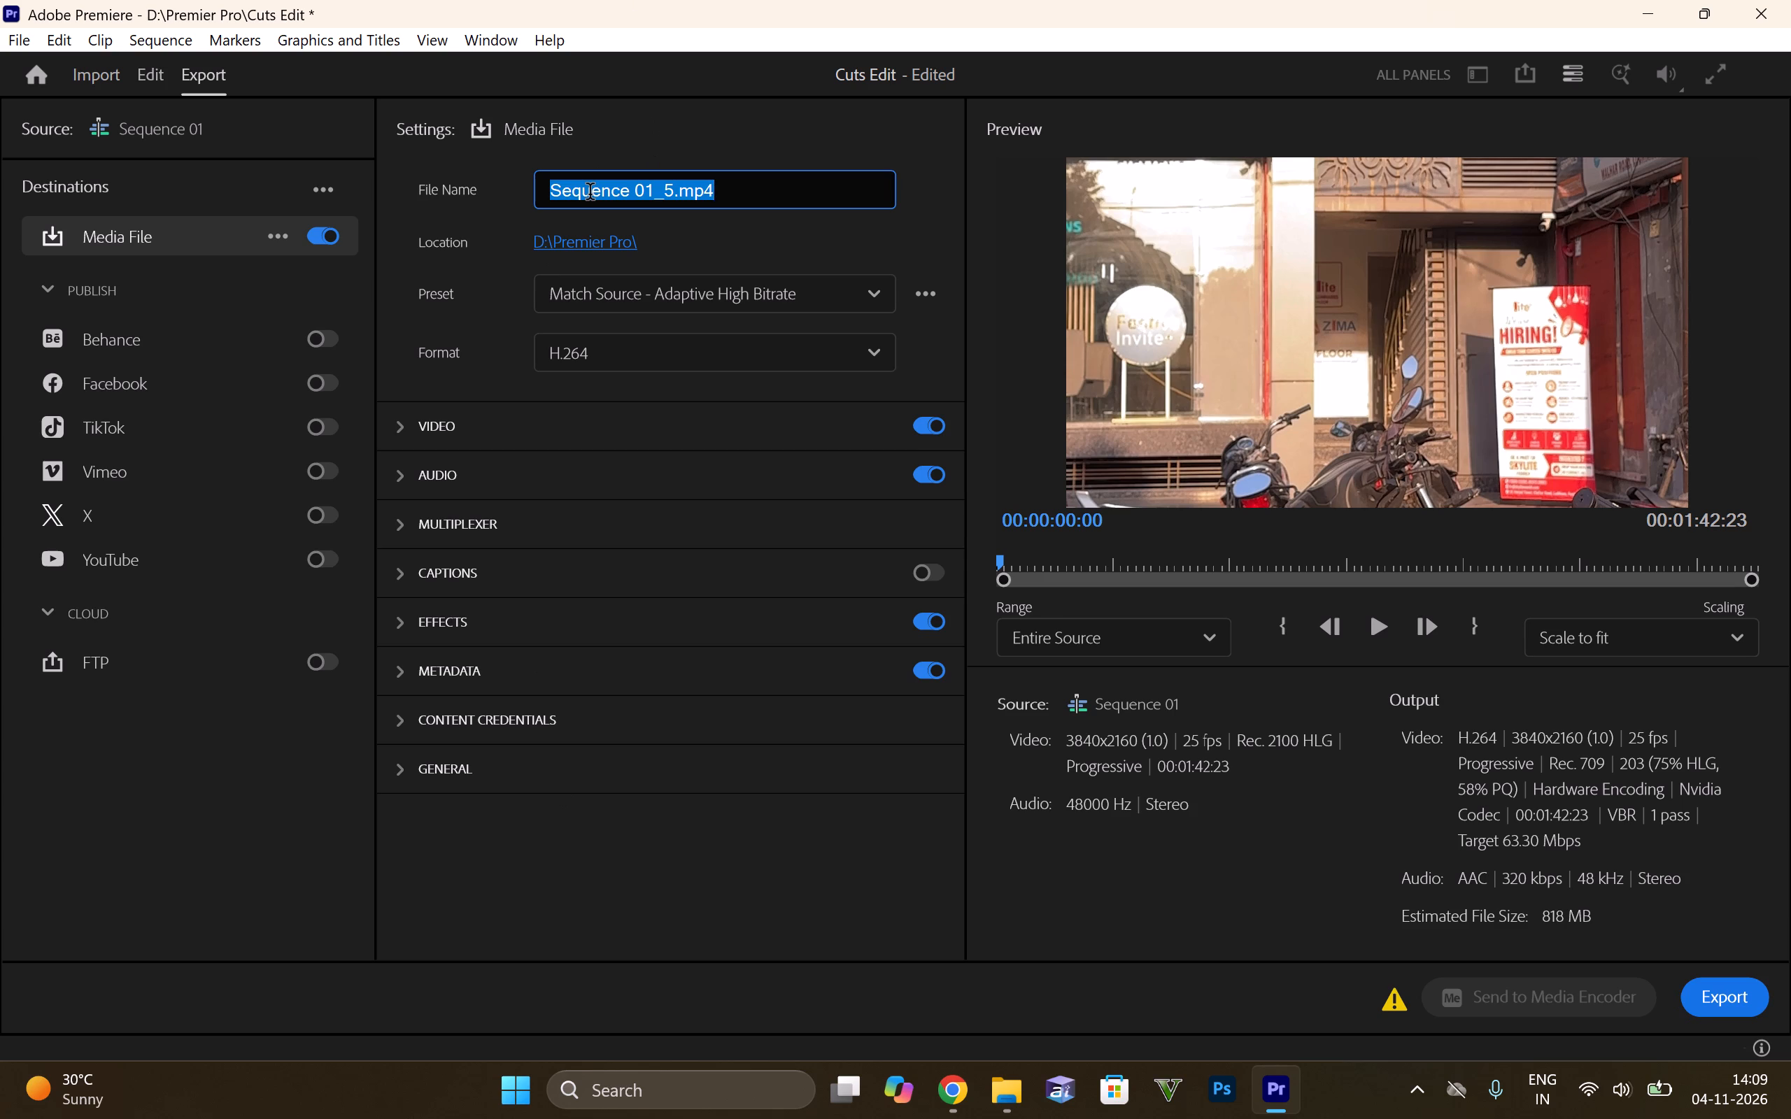
pyautogui.write('CUTS')
pyautogui.press('space')
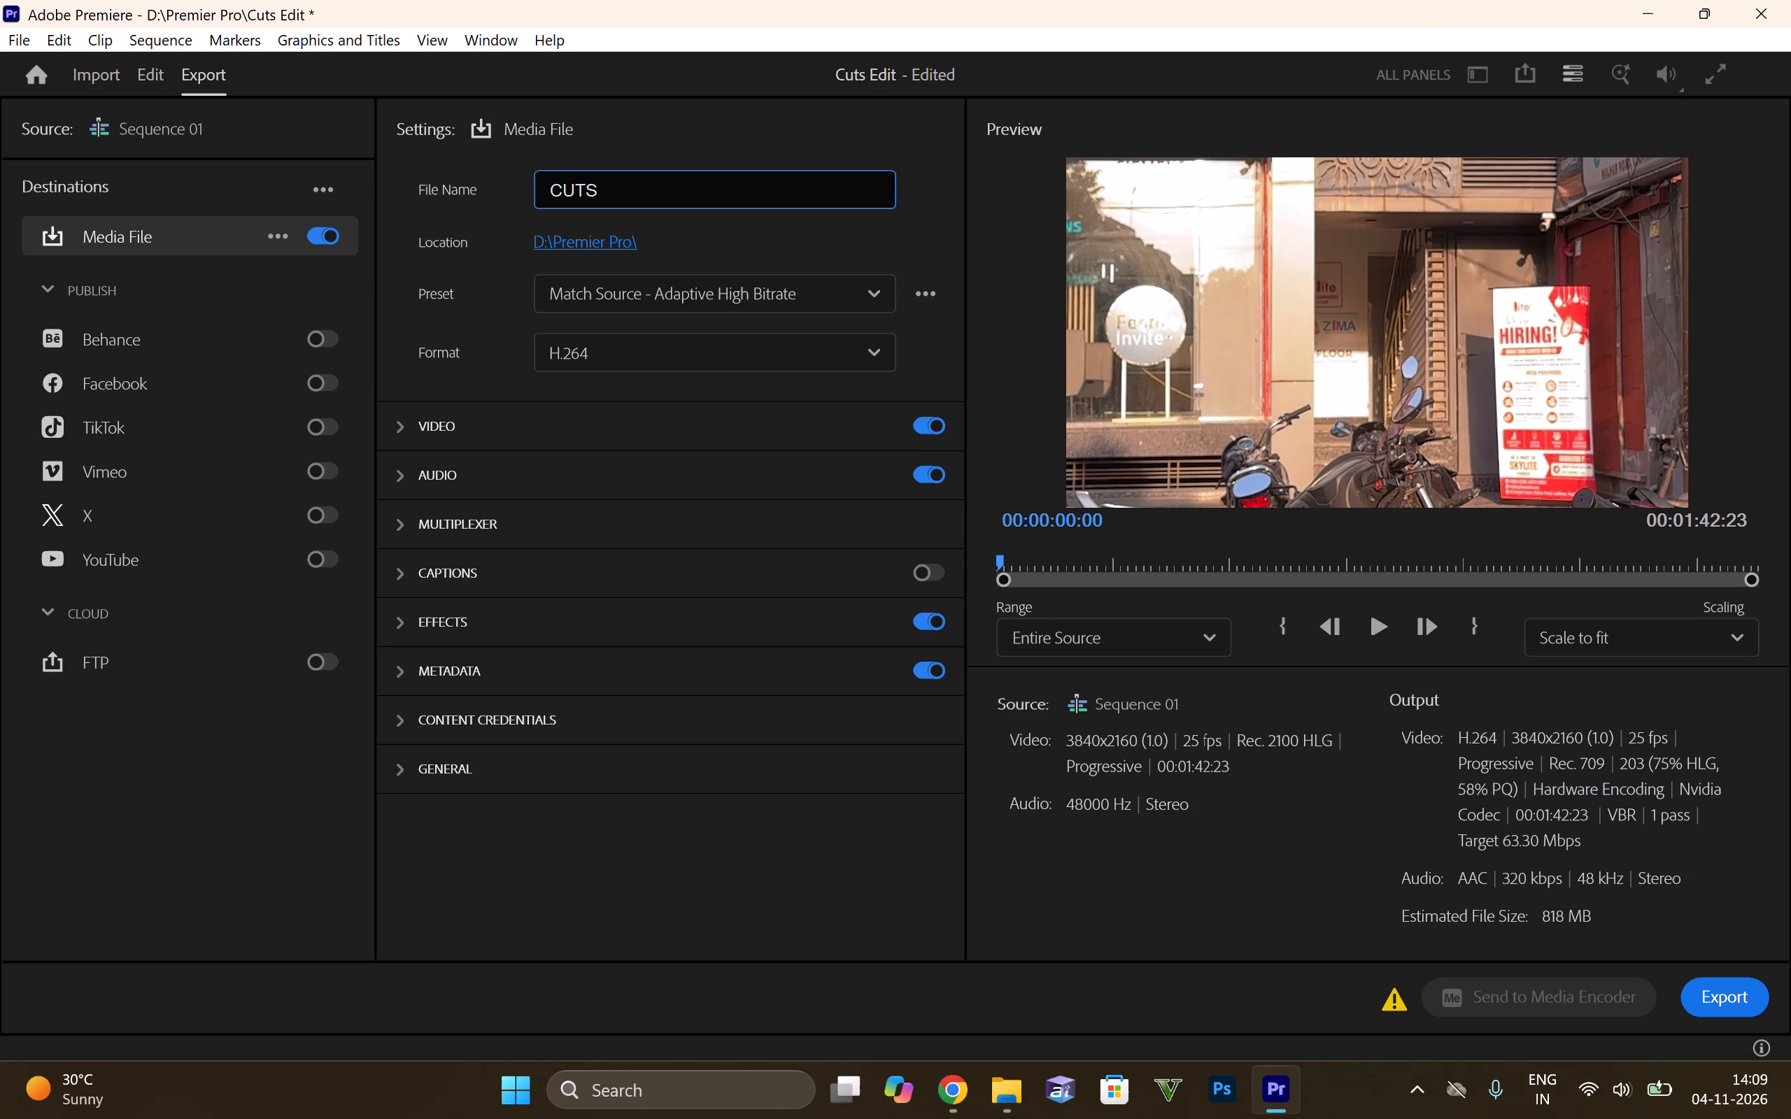
pyautogui.write('EDD')
pyautogui.press('BackSpace')
pyautogui.write('ITT')
pyautogui.press('Return')
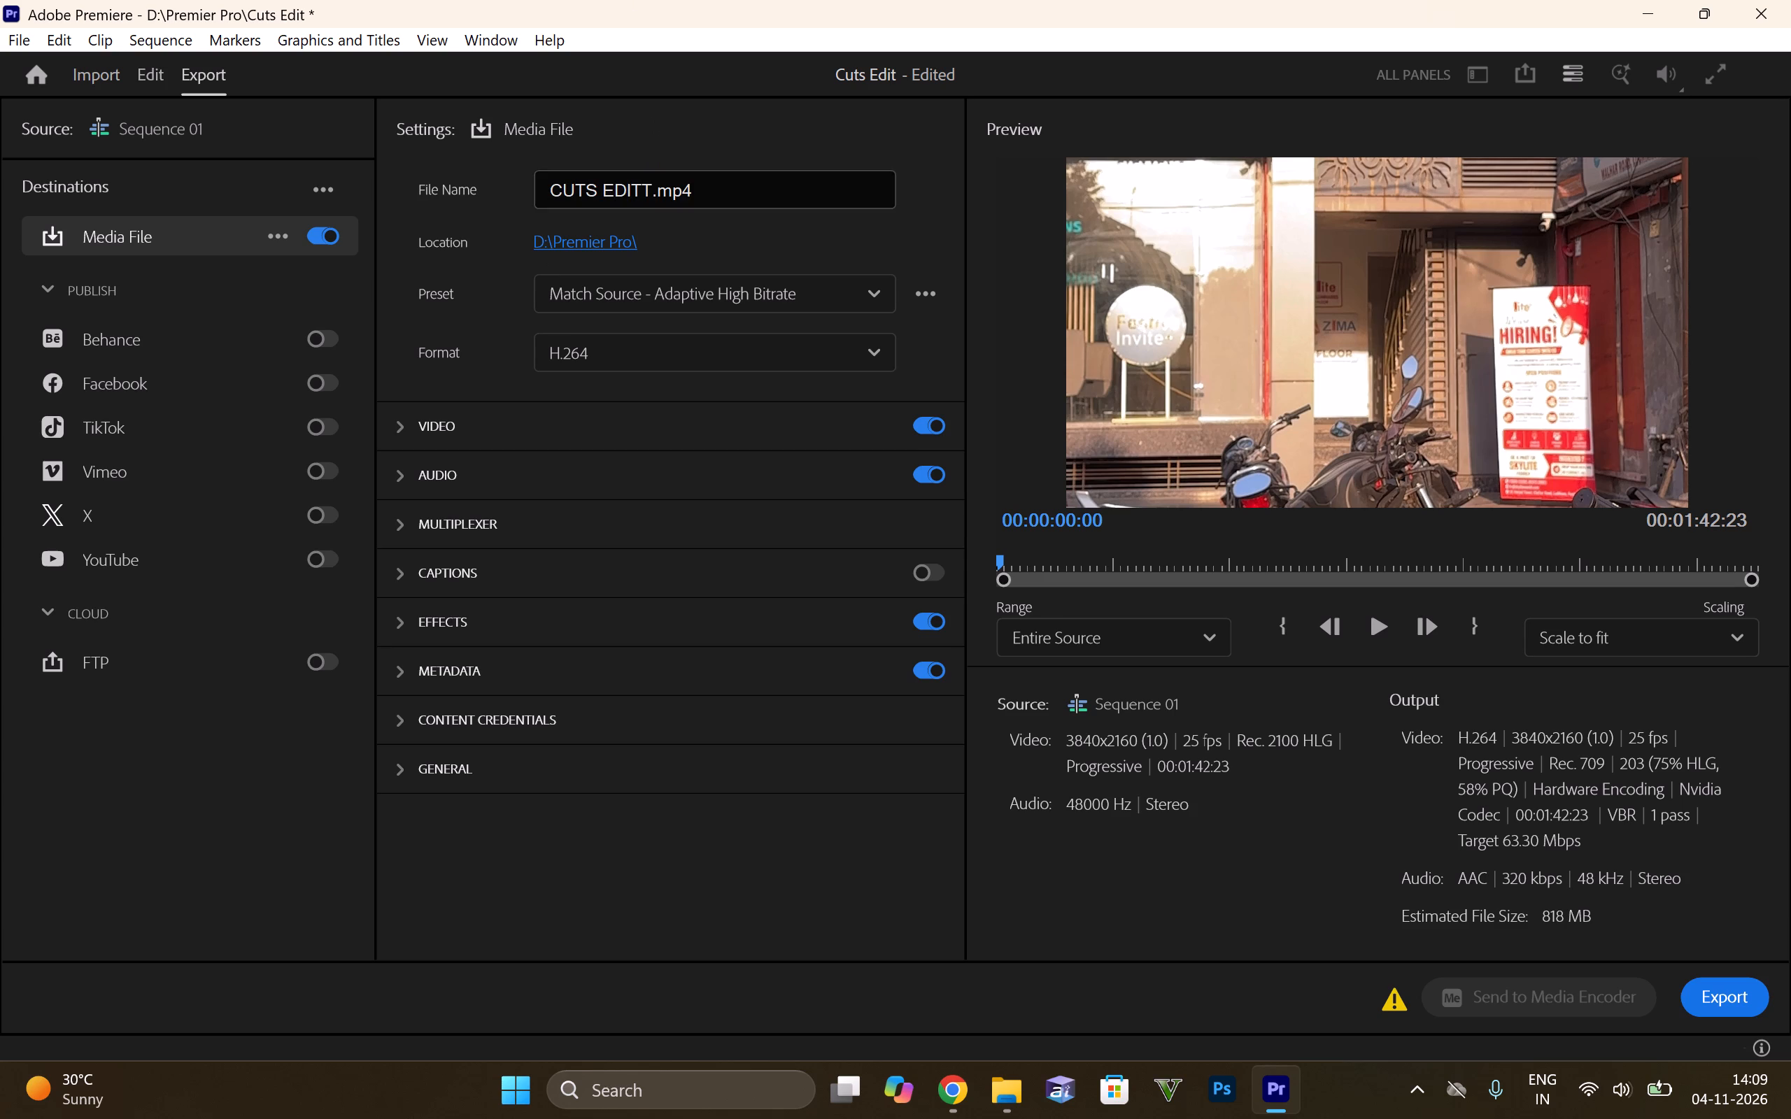
pyautogui.click(1709, 991)
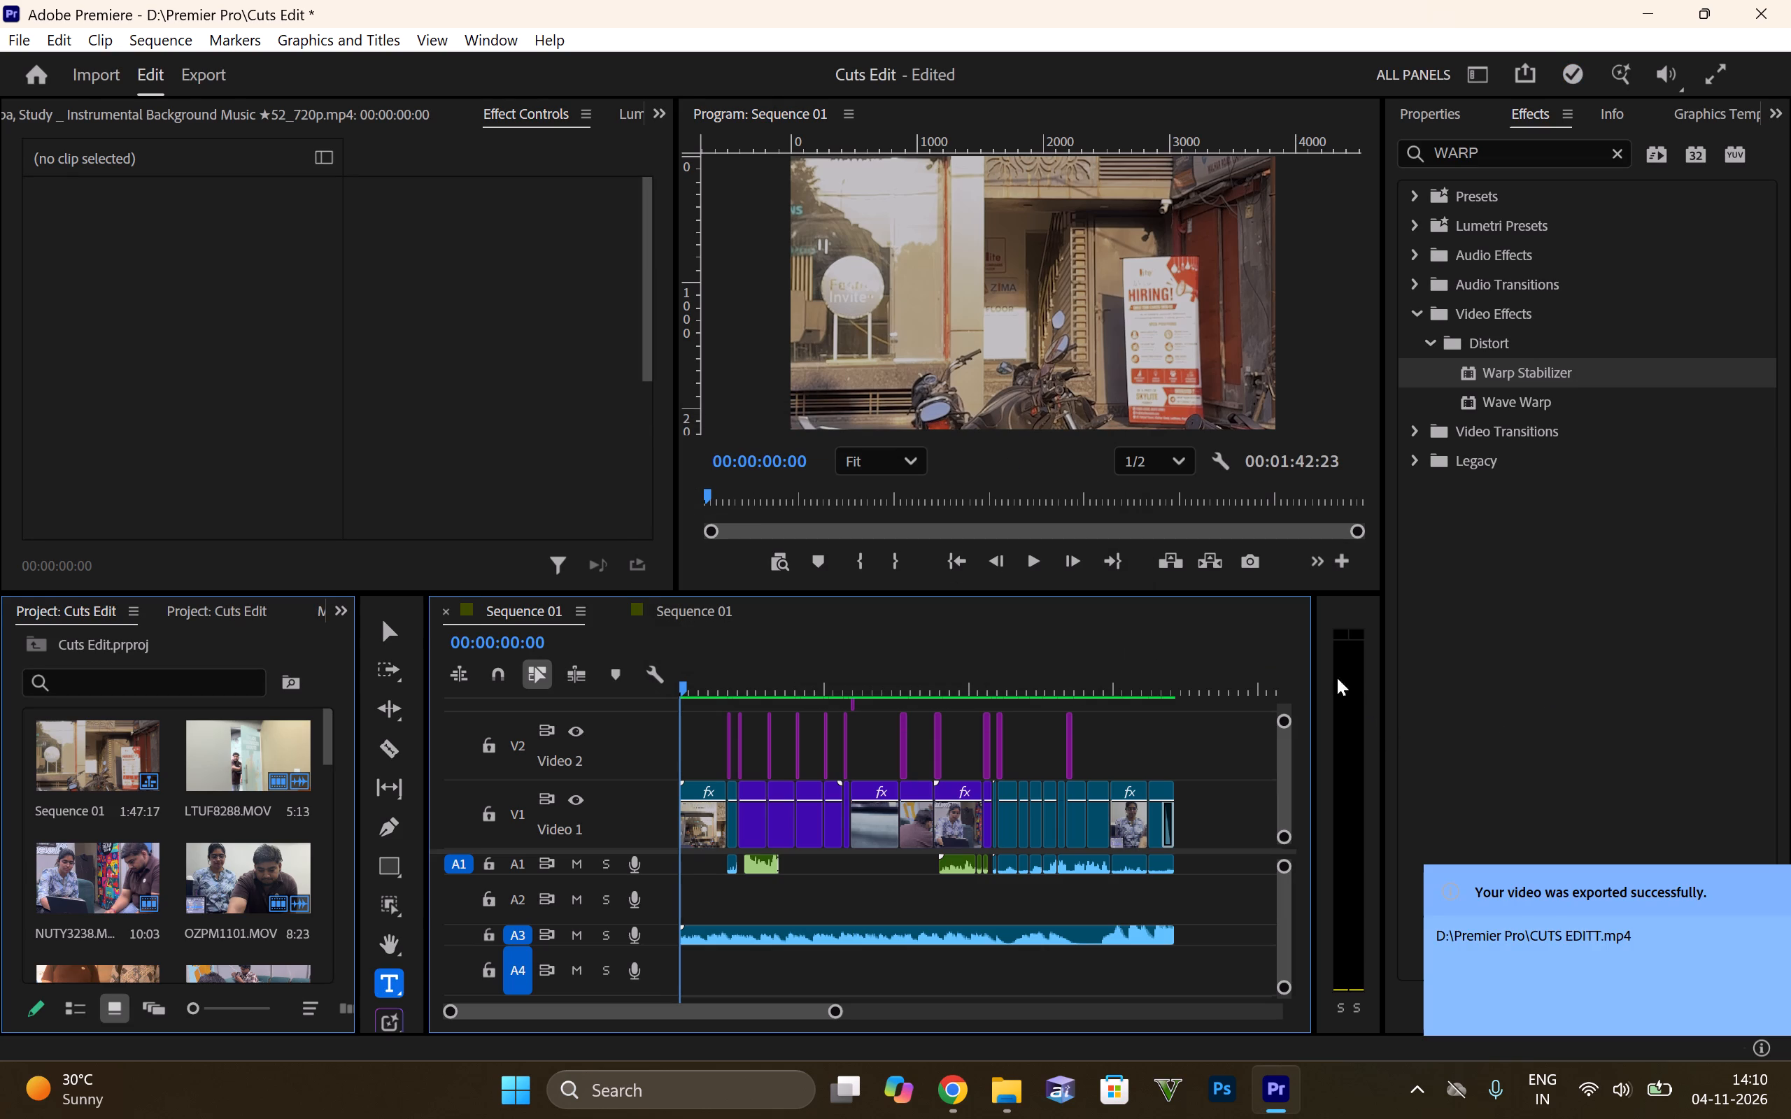
# Save the project under the new name Cuts Edit 2 in the D:\Premier Pro folder.
pyautogui.hotkey('ctrl', 'shift', 's')
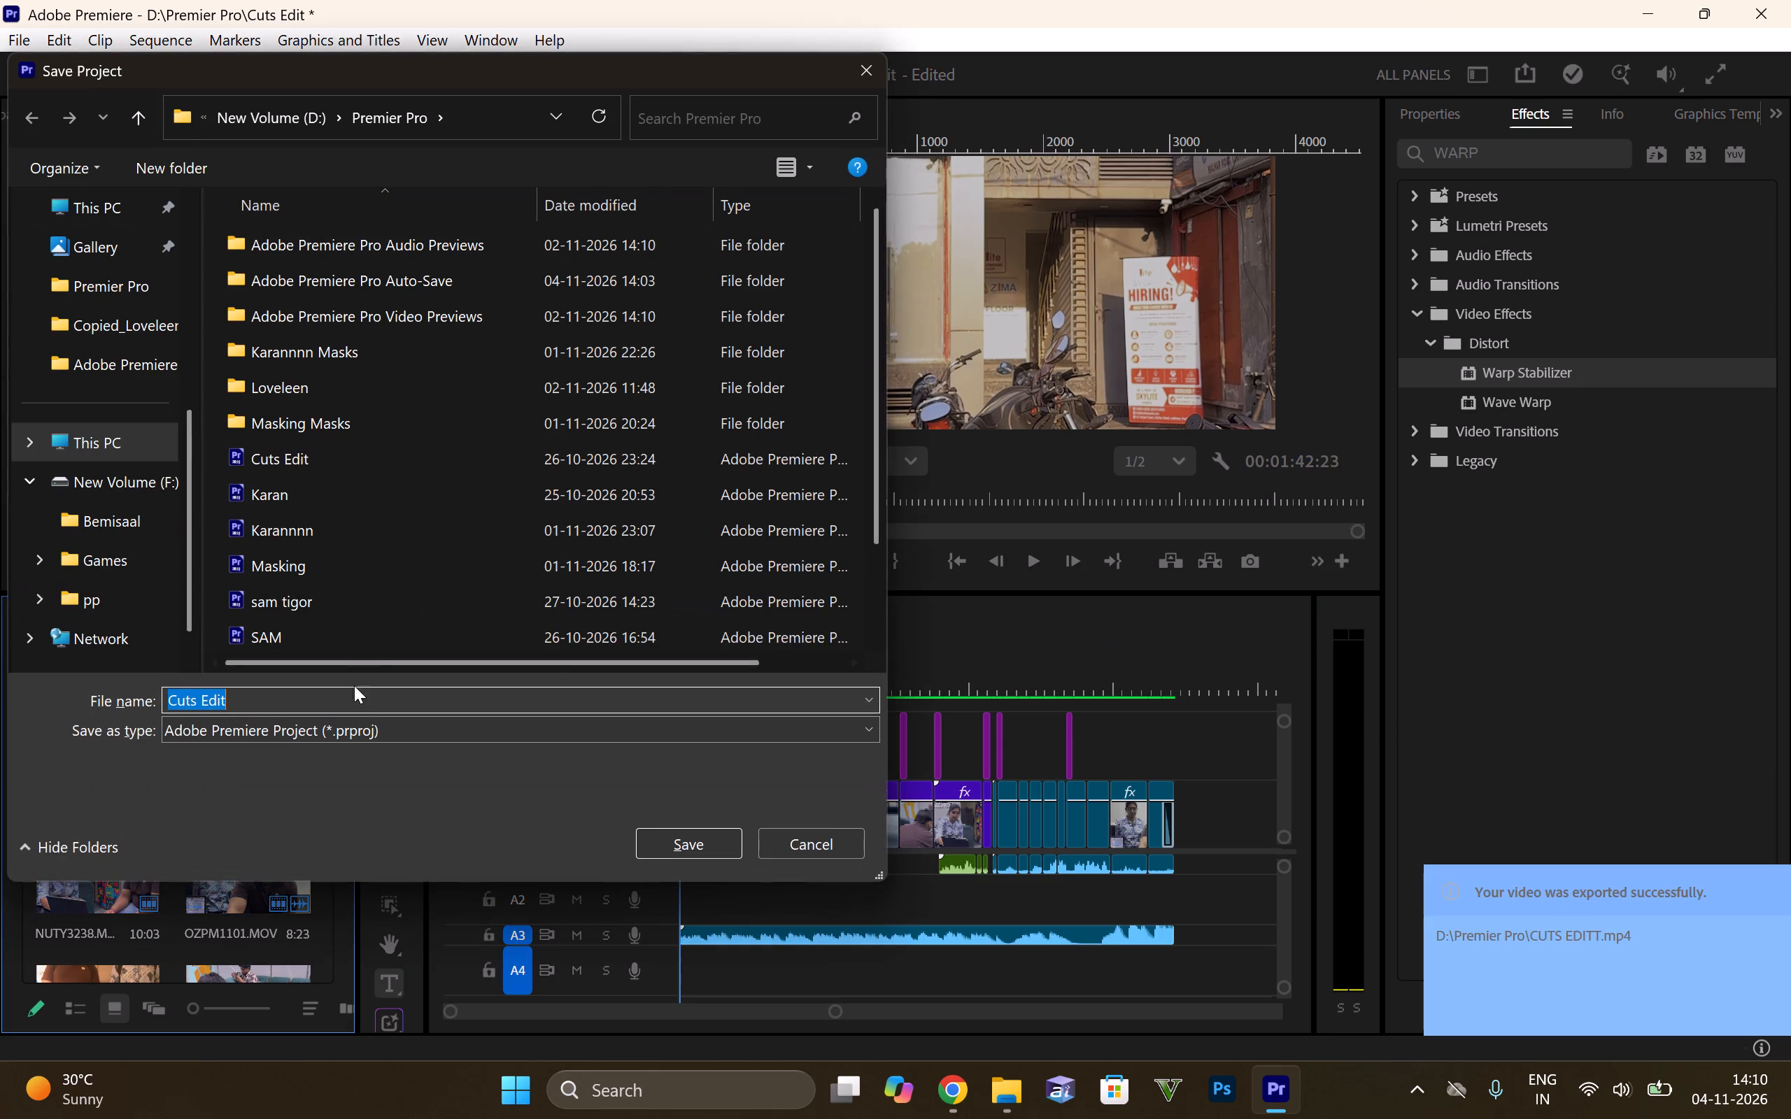
pyautogui.scroll(-9, 377, 410)
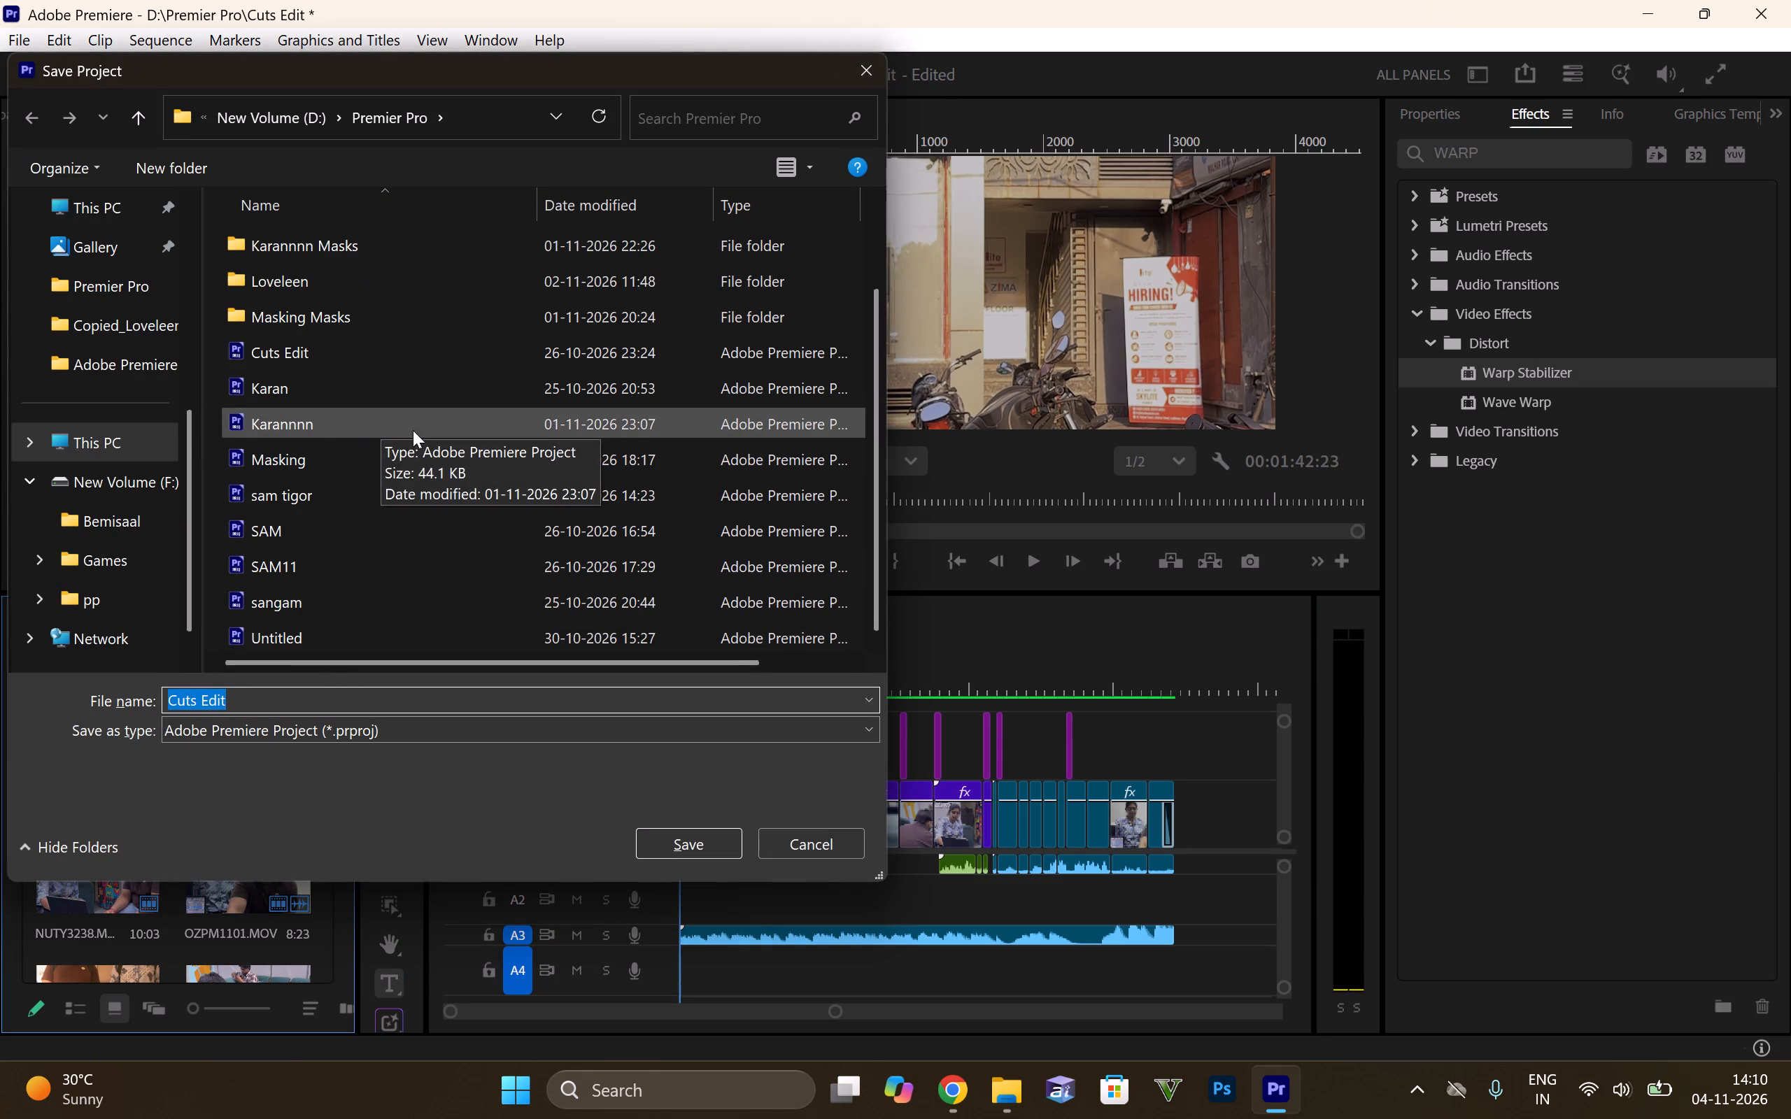
pyautogui.scroll(6, 501, 389)
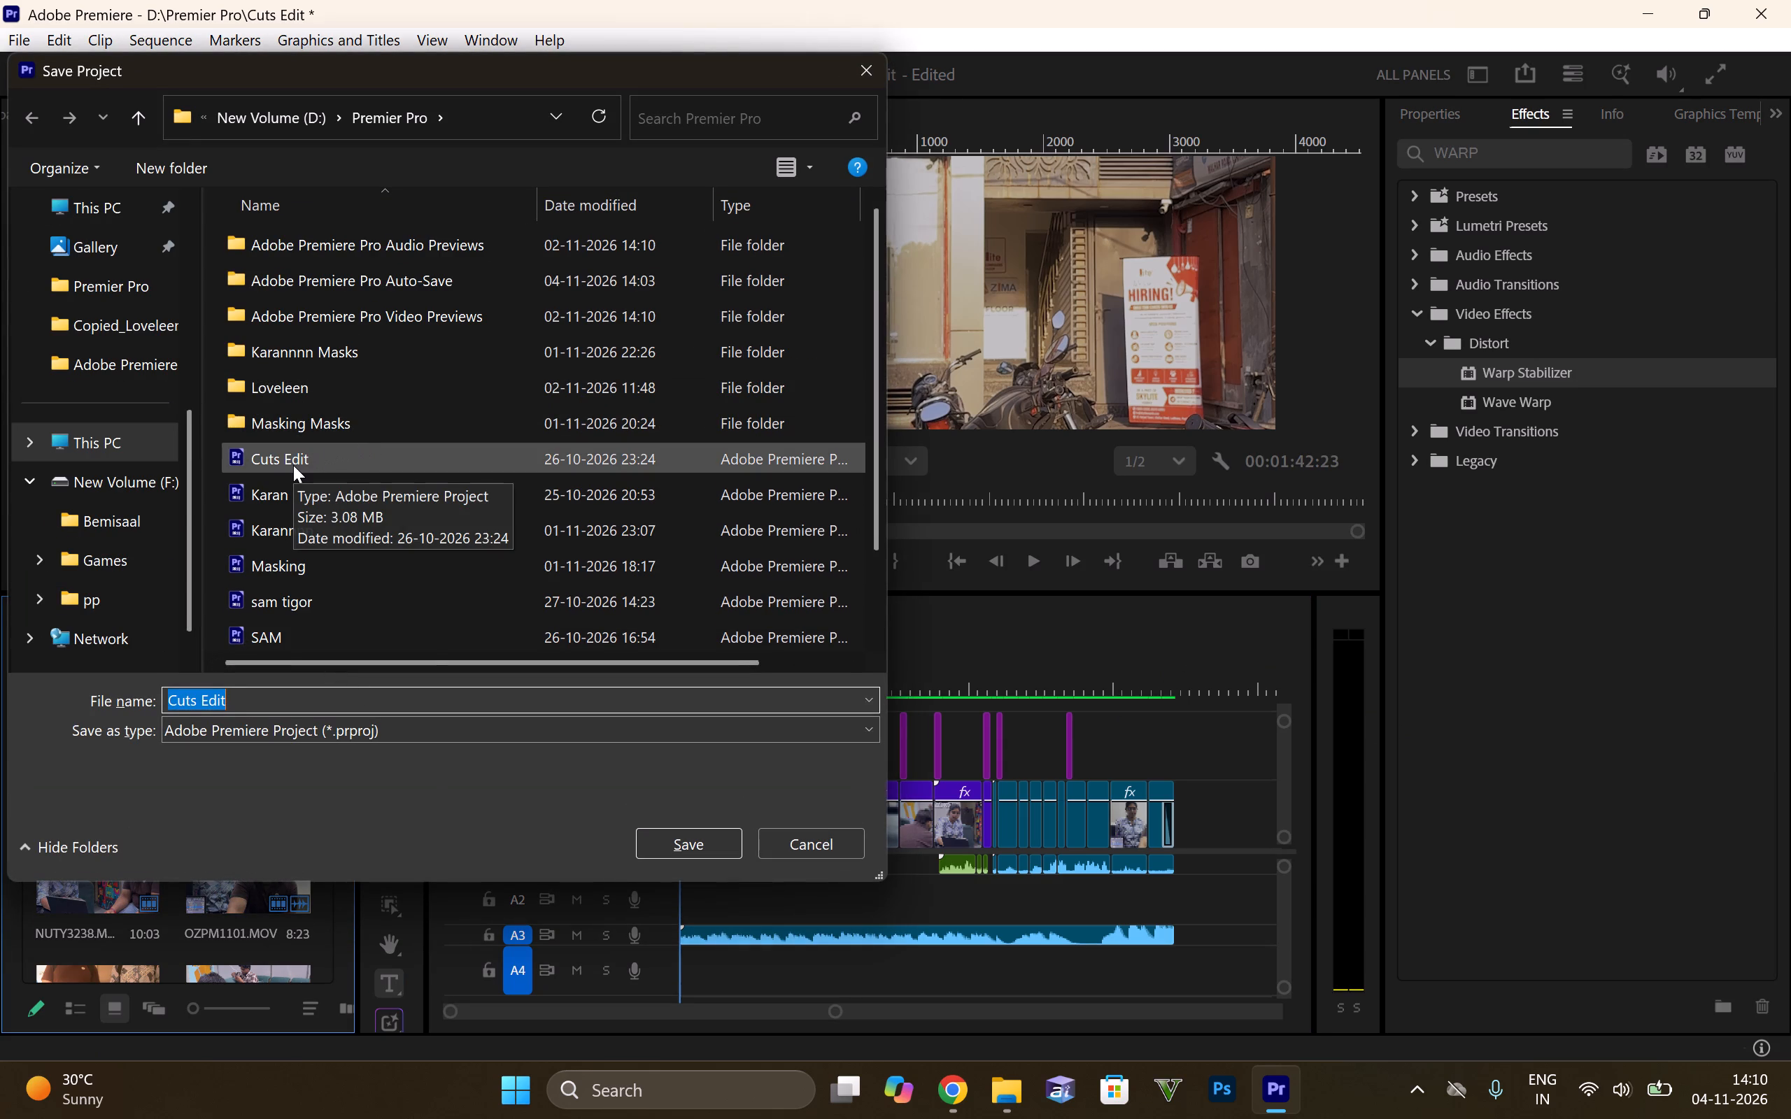
pyautogui.click(240, 709)
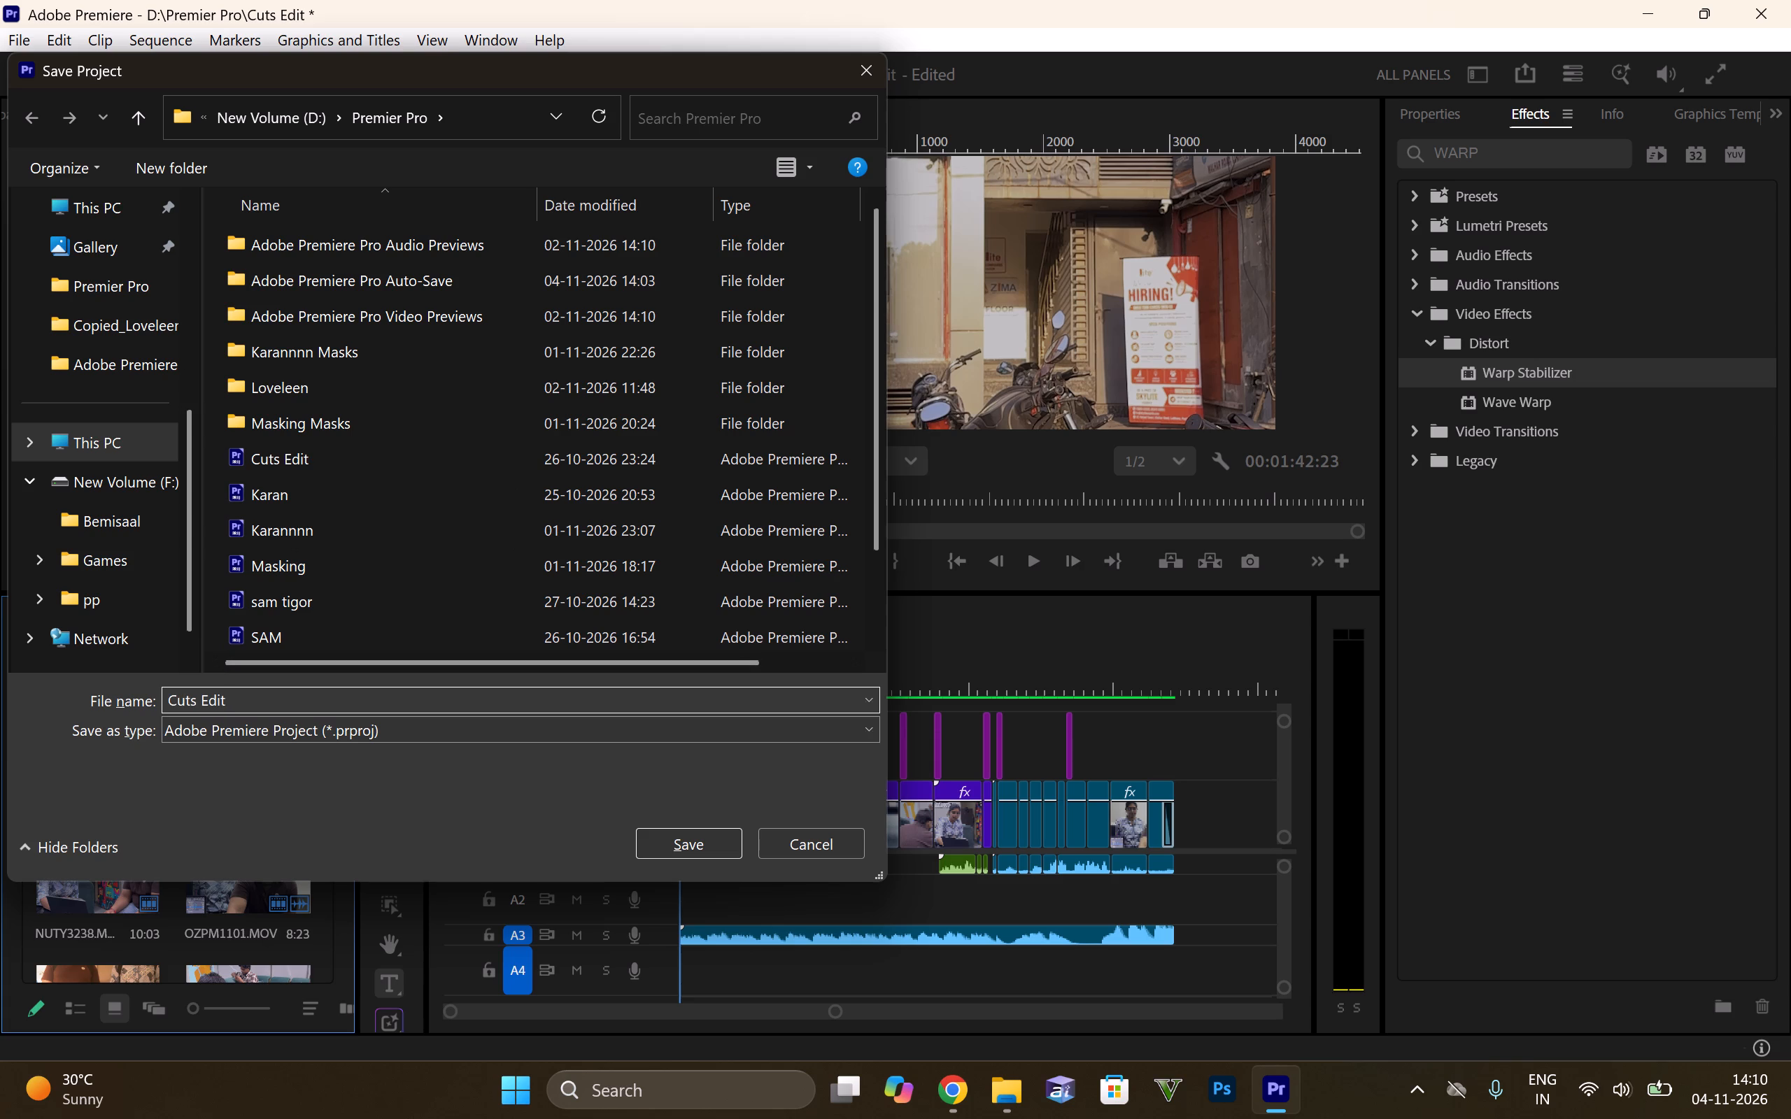
pyautogui.press('space')
pyautogui.write('2')
pyautogui.press('Return')
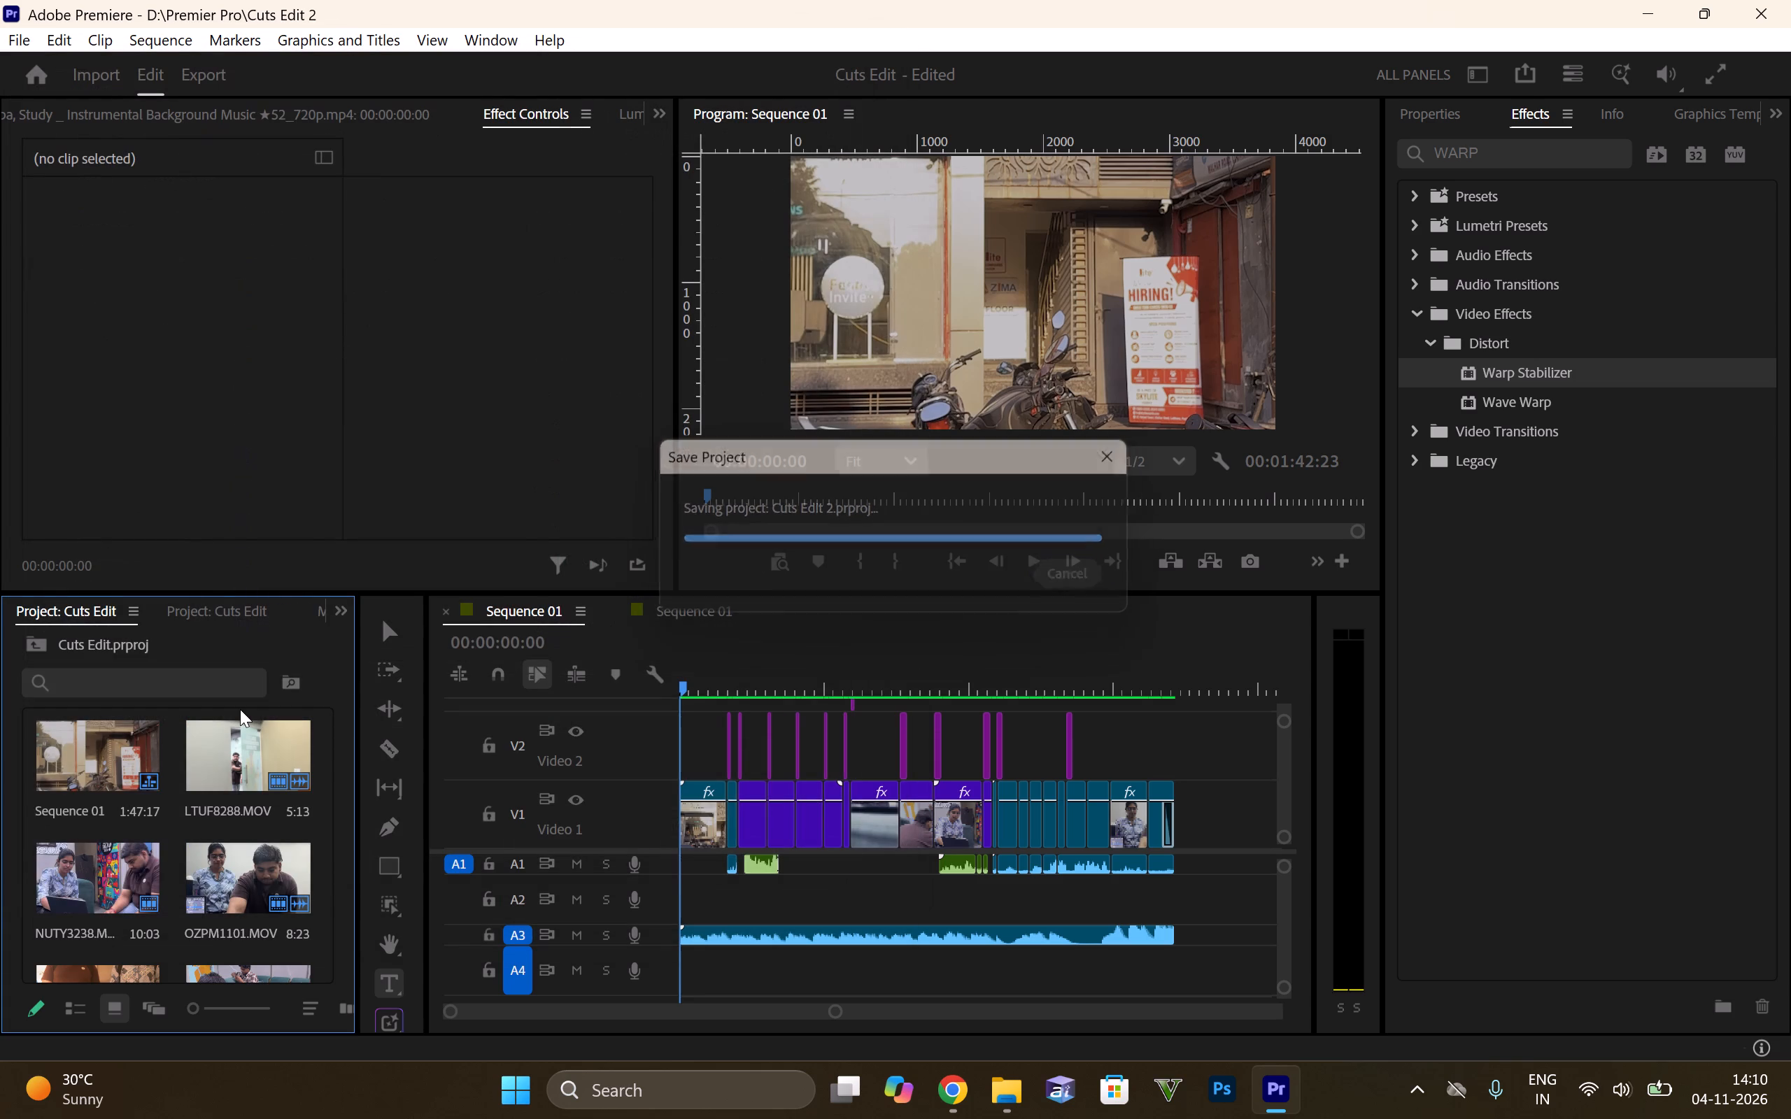
# In Project Manager, create a folder named CUTSEDIT inside D:\Premier Pro and set it as the destination path.
pyautogui.click(23, 40)
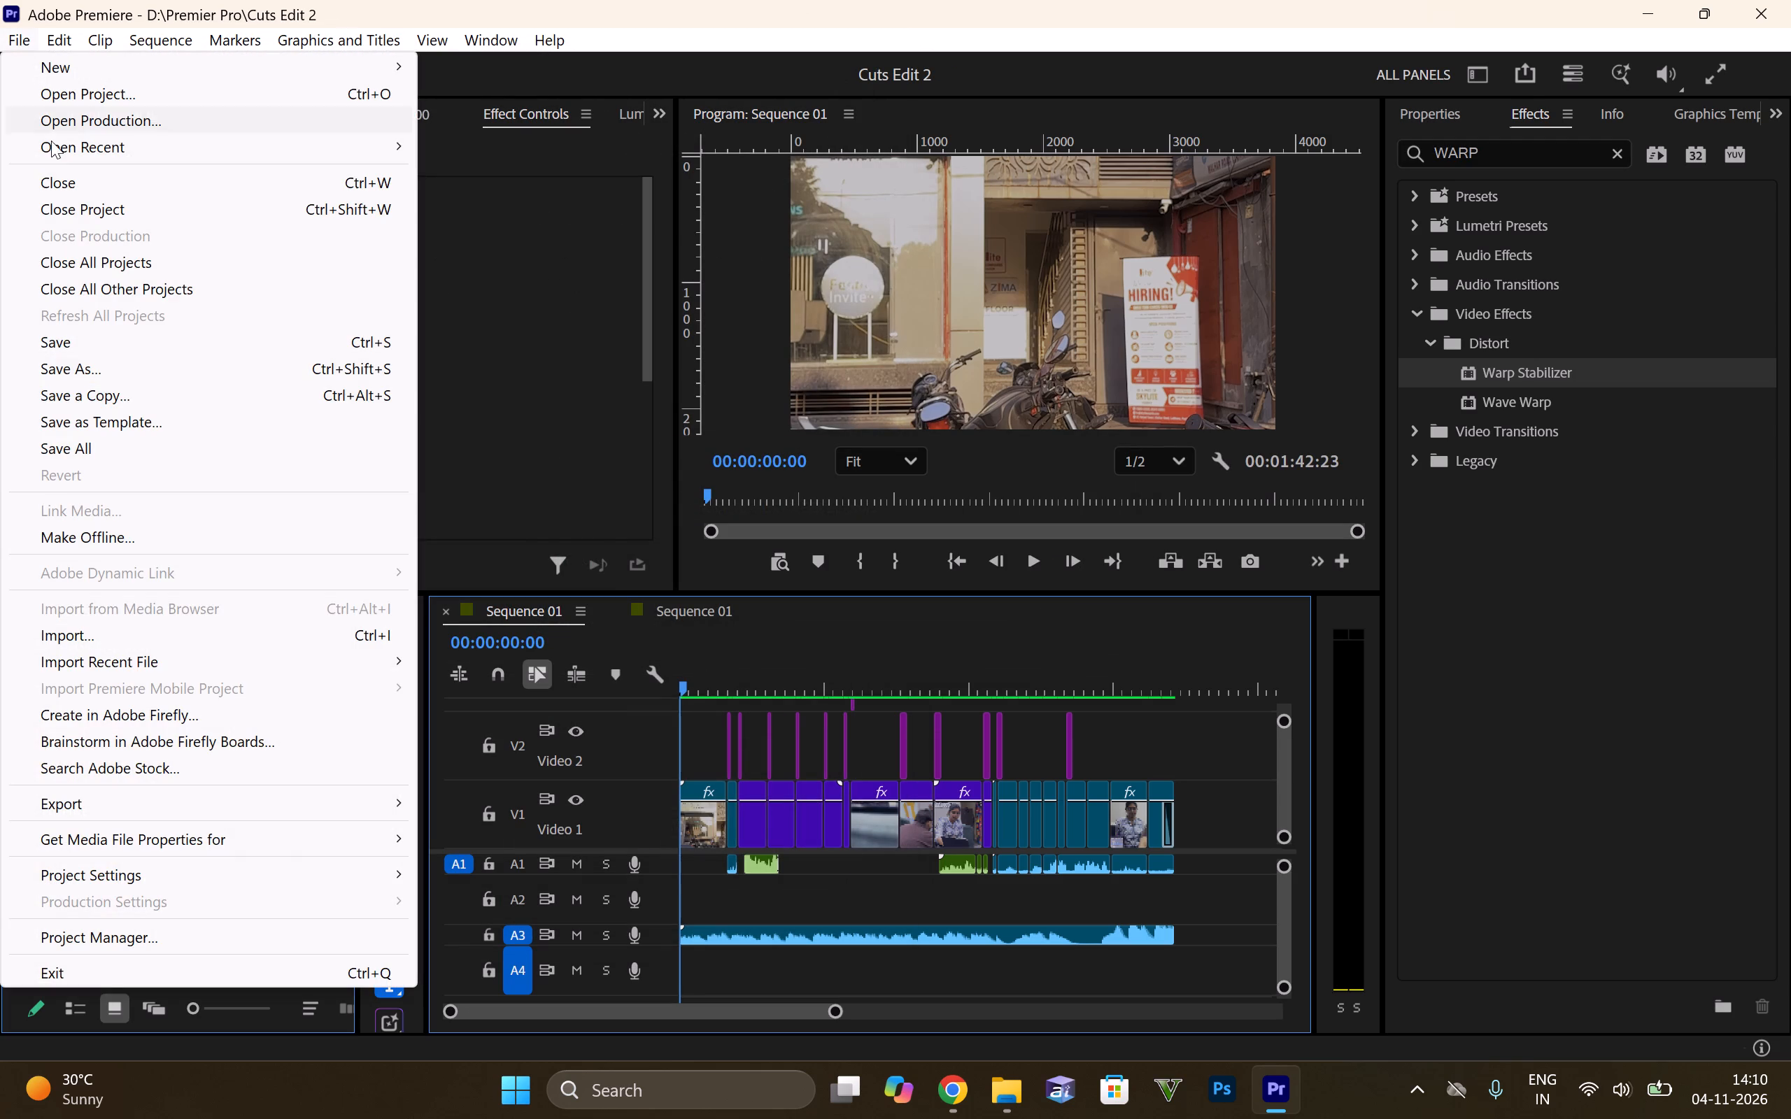
pyautogui.click(80, 942)
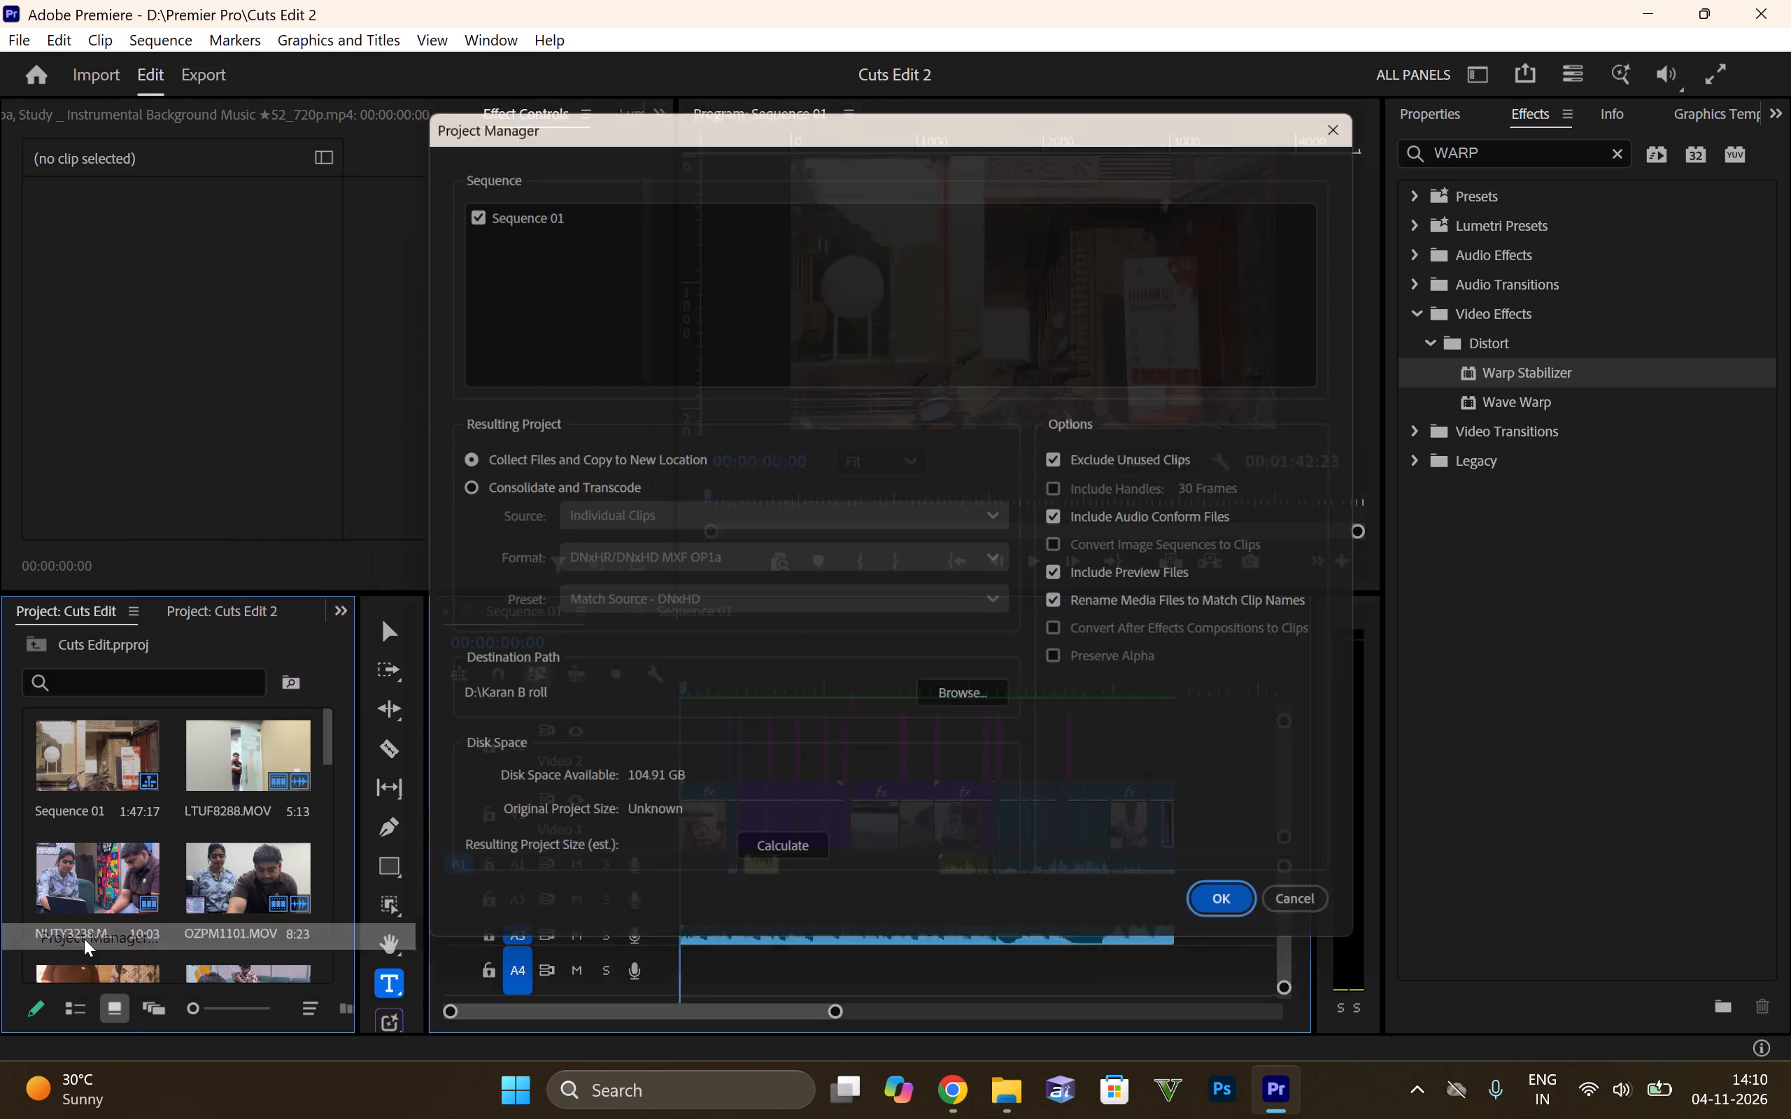
pyautogui.click(960, 712)
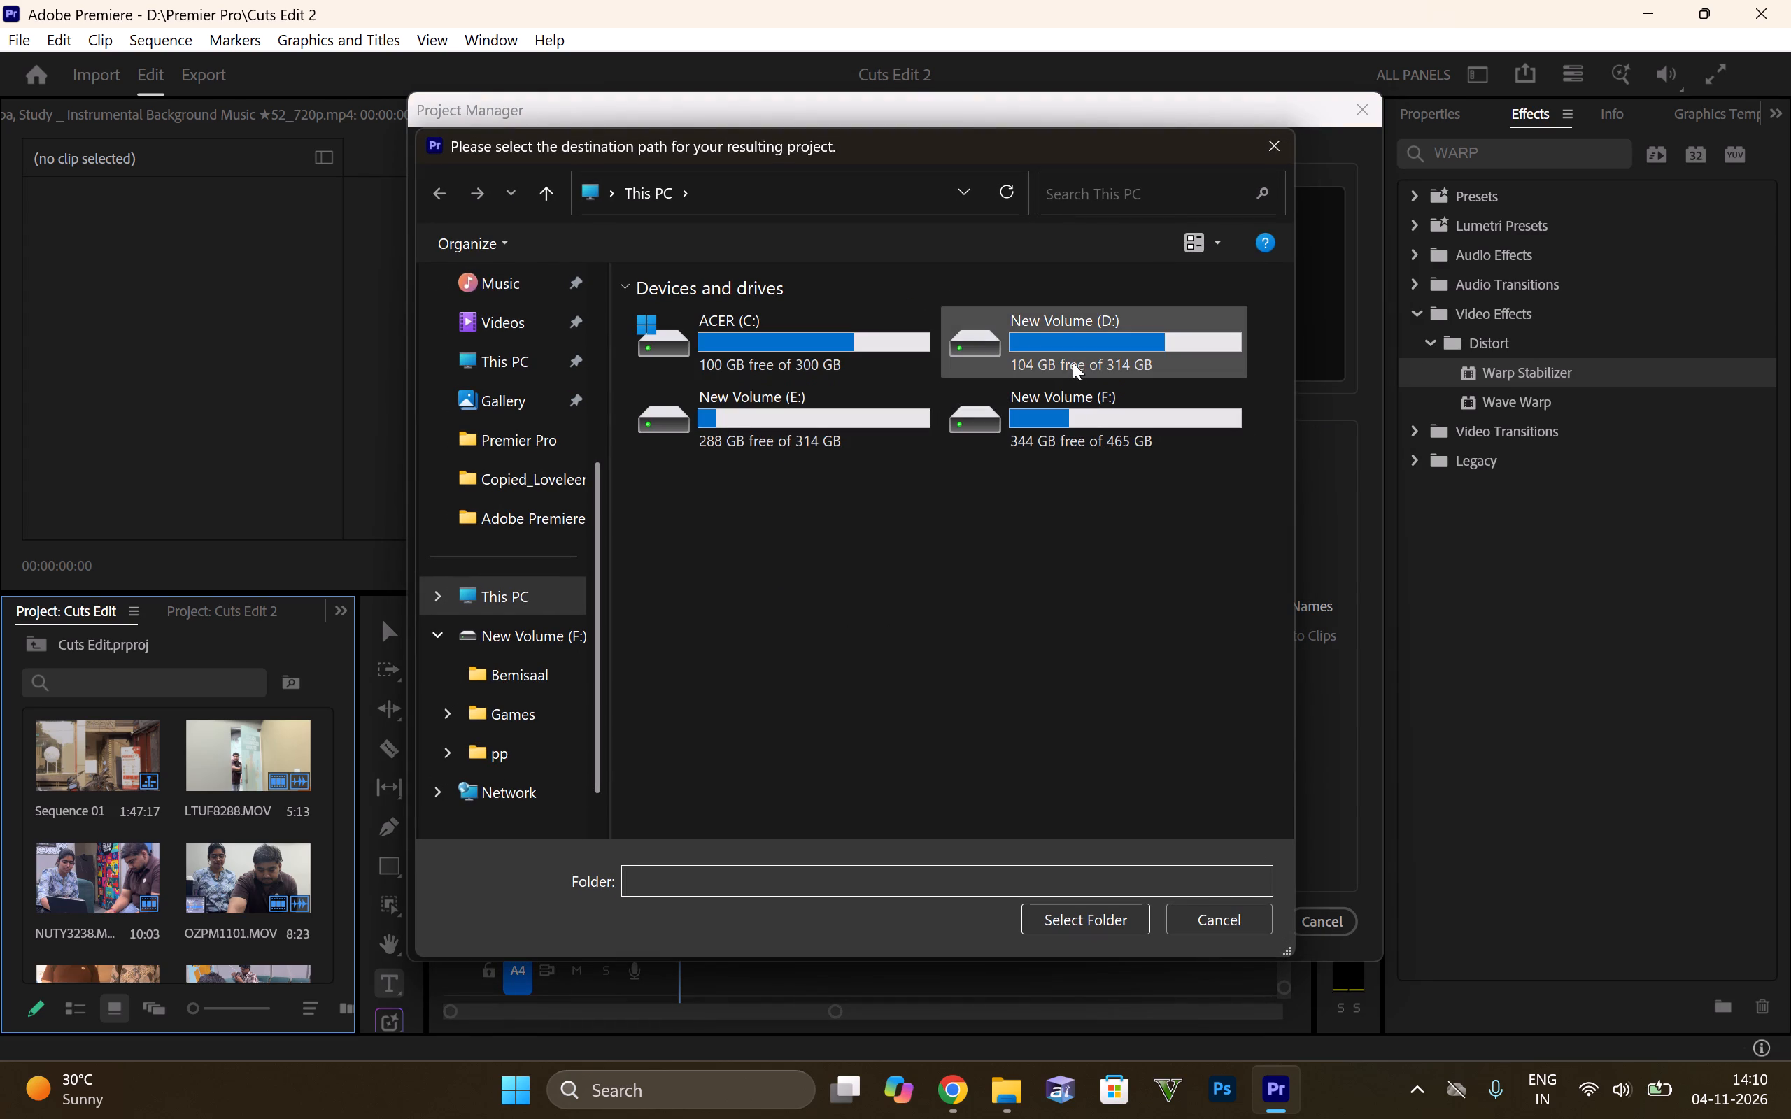
pyautogui.click(1194, 928)
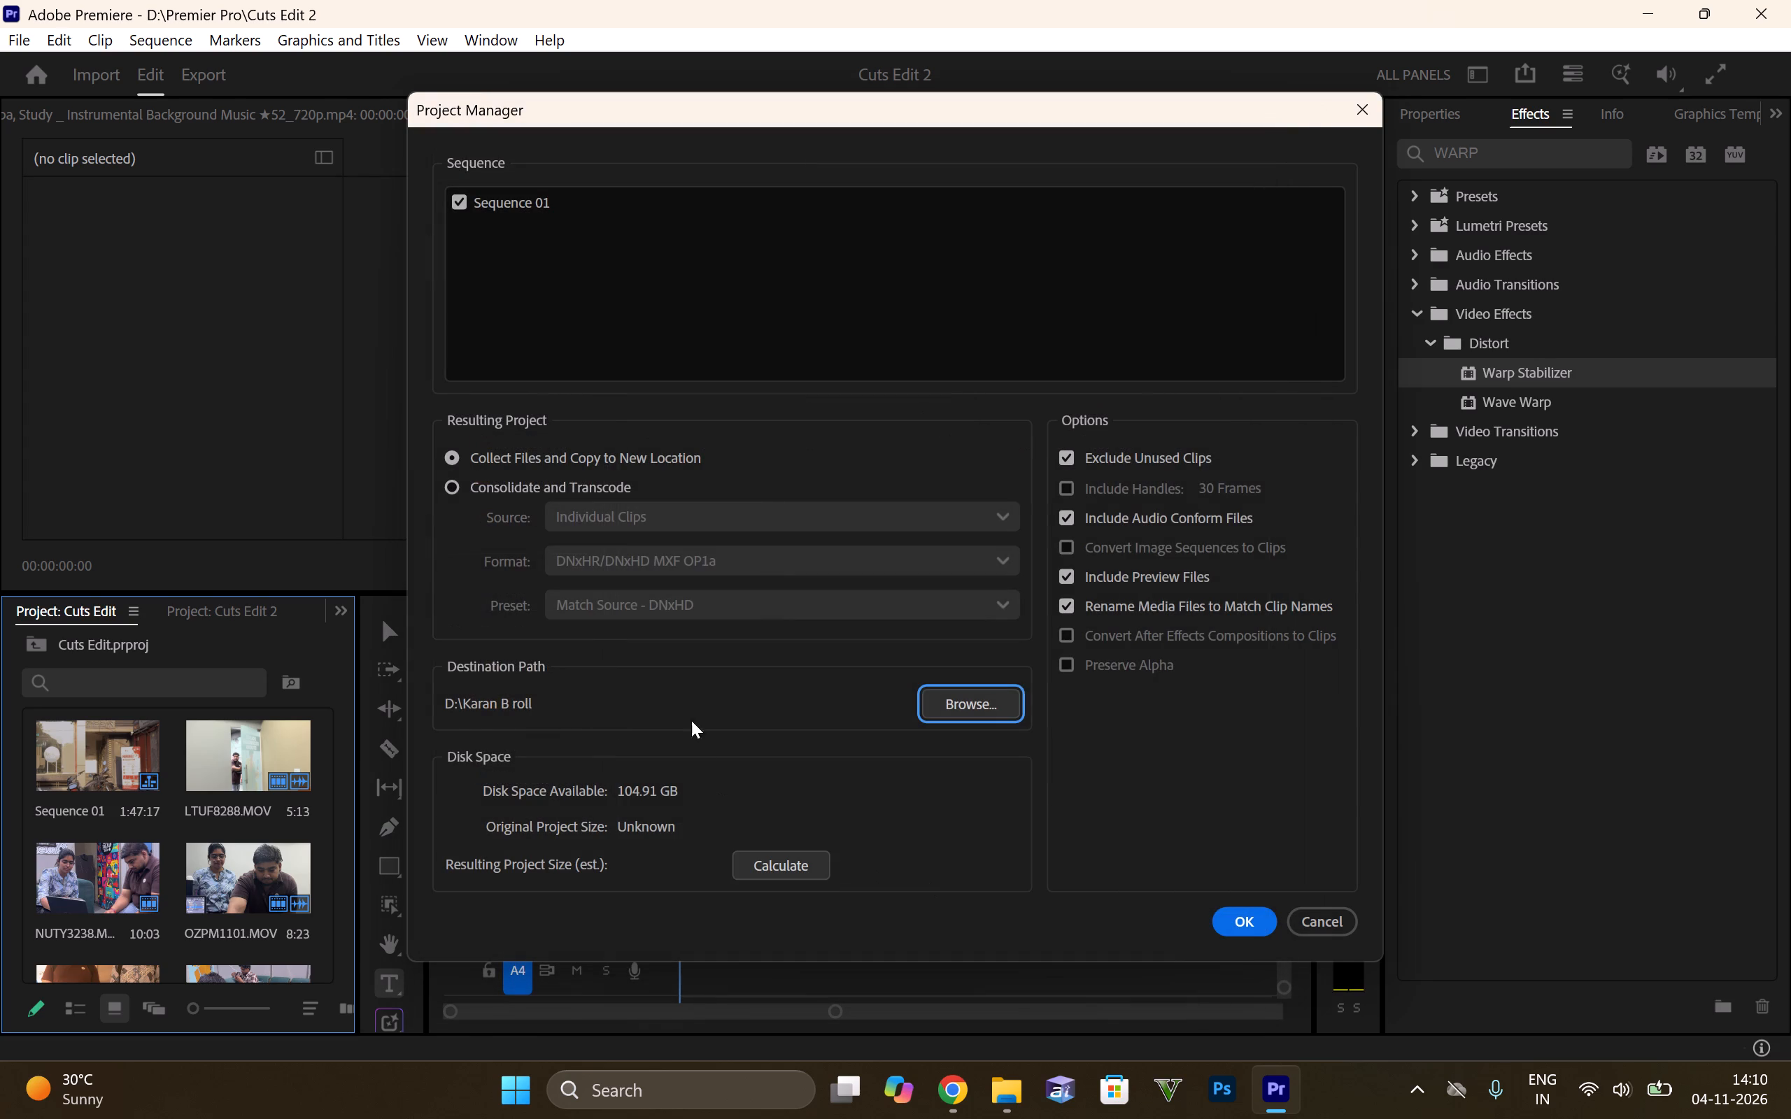
pyautogui.click(955, 703)
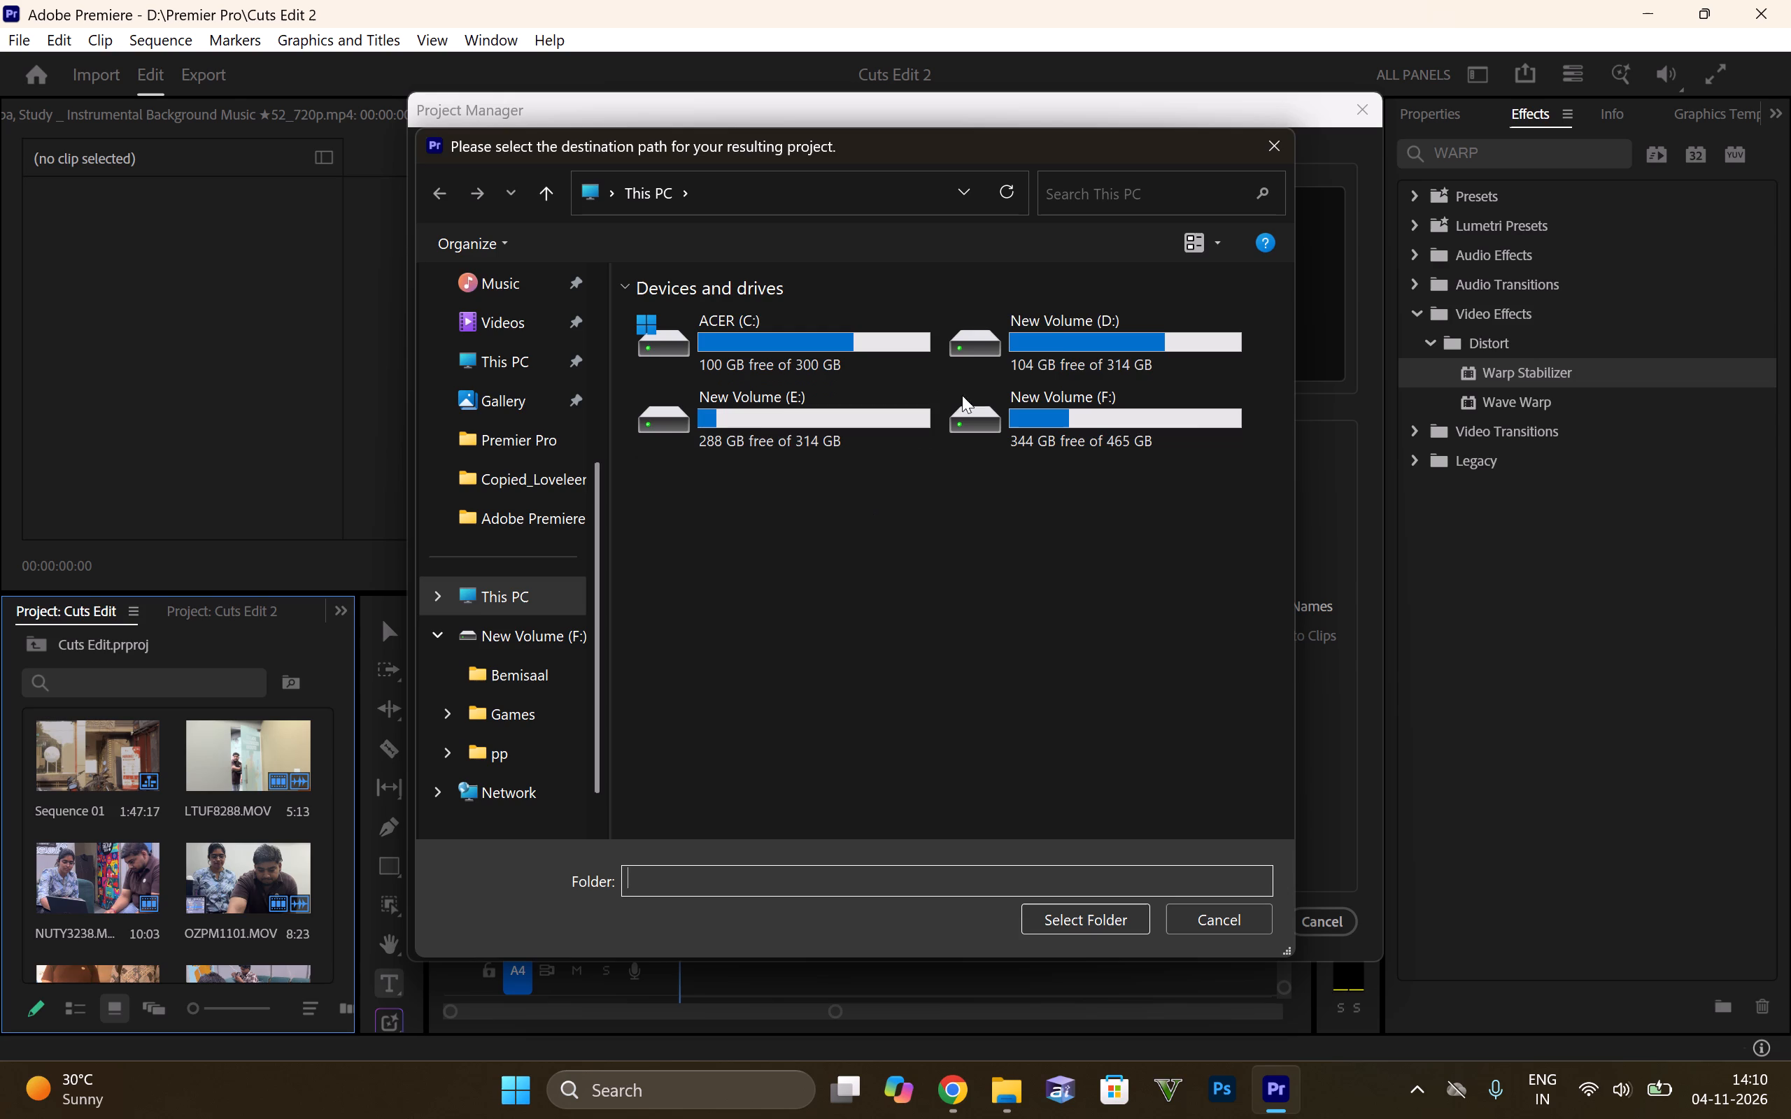
pyautogui.doubleClick(1056, 343)
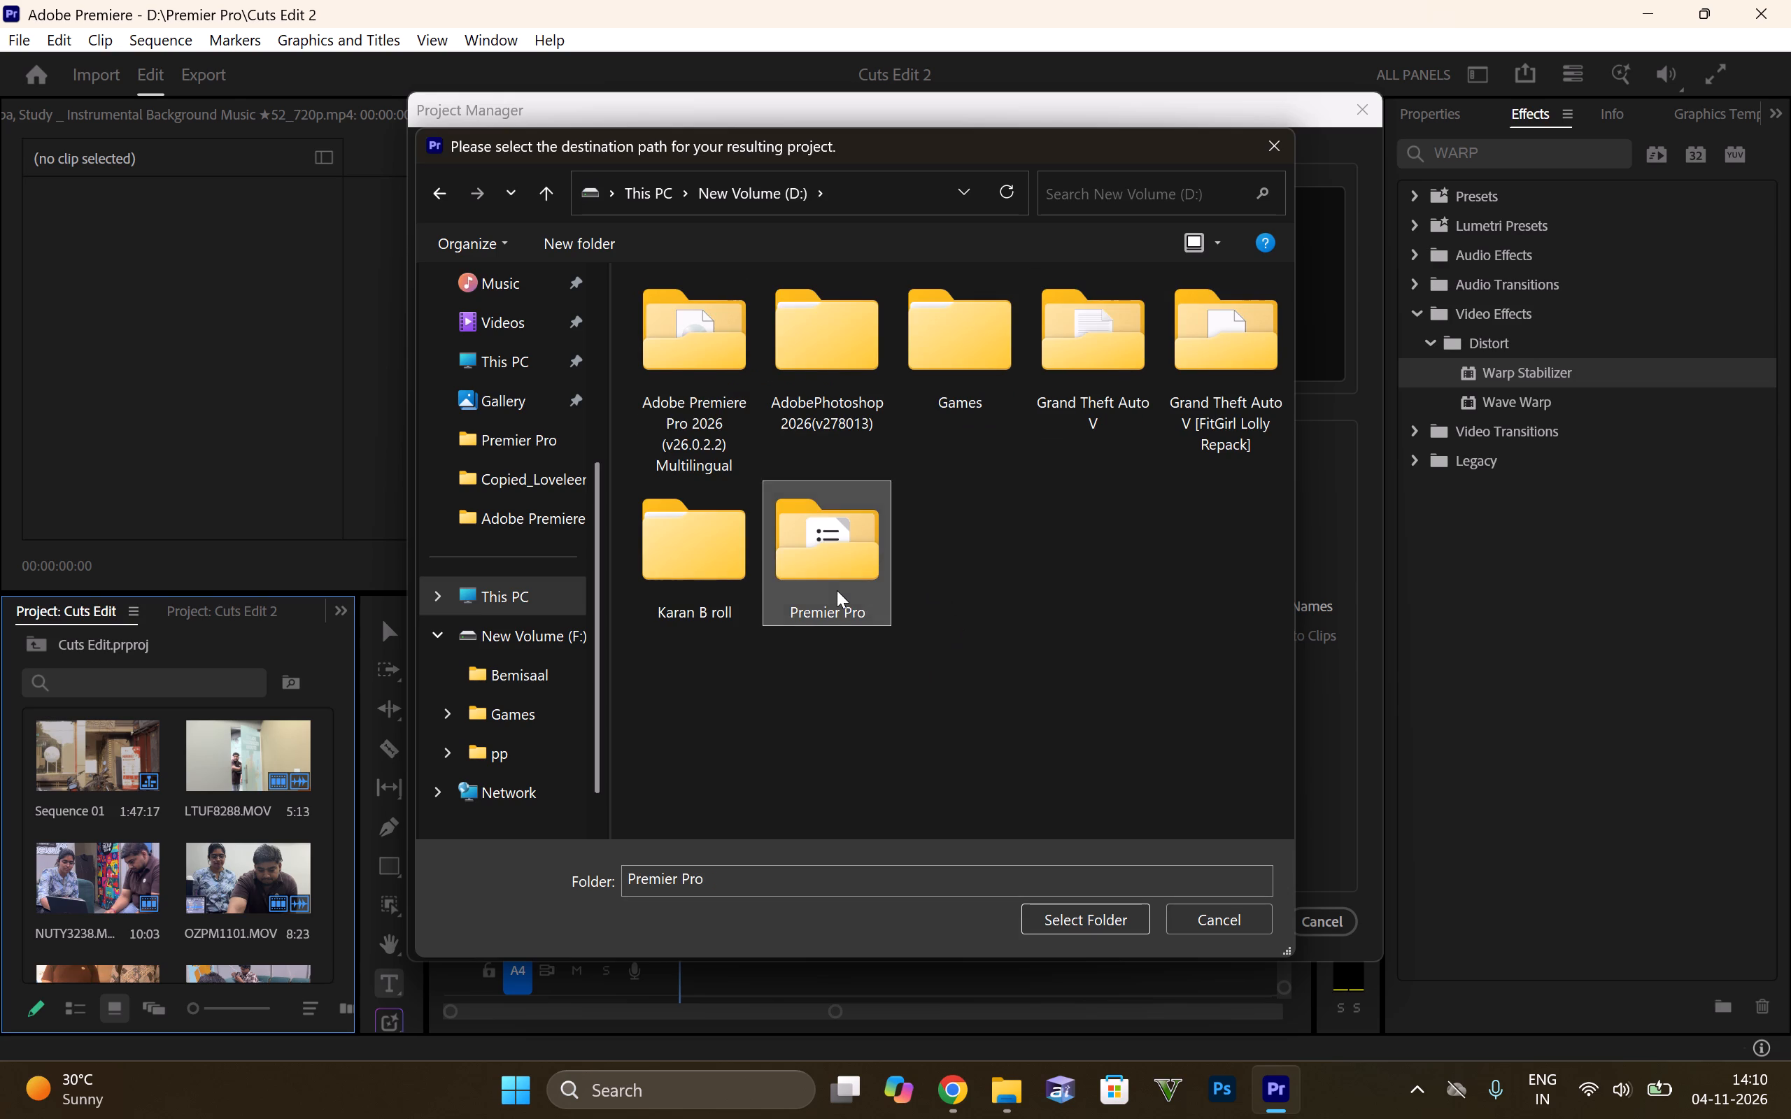
pyautogui.doubleClick(837, 590)
pyautogui.scroll(-3, 904, 597)
pyautogui.scroll(5, 759, 574)
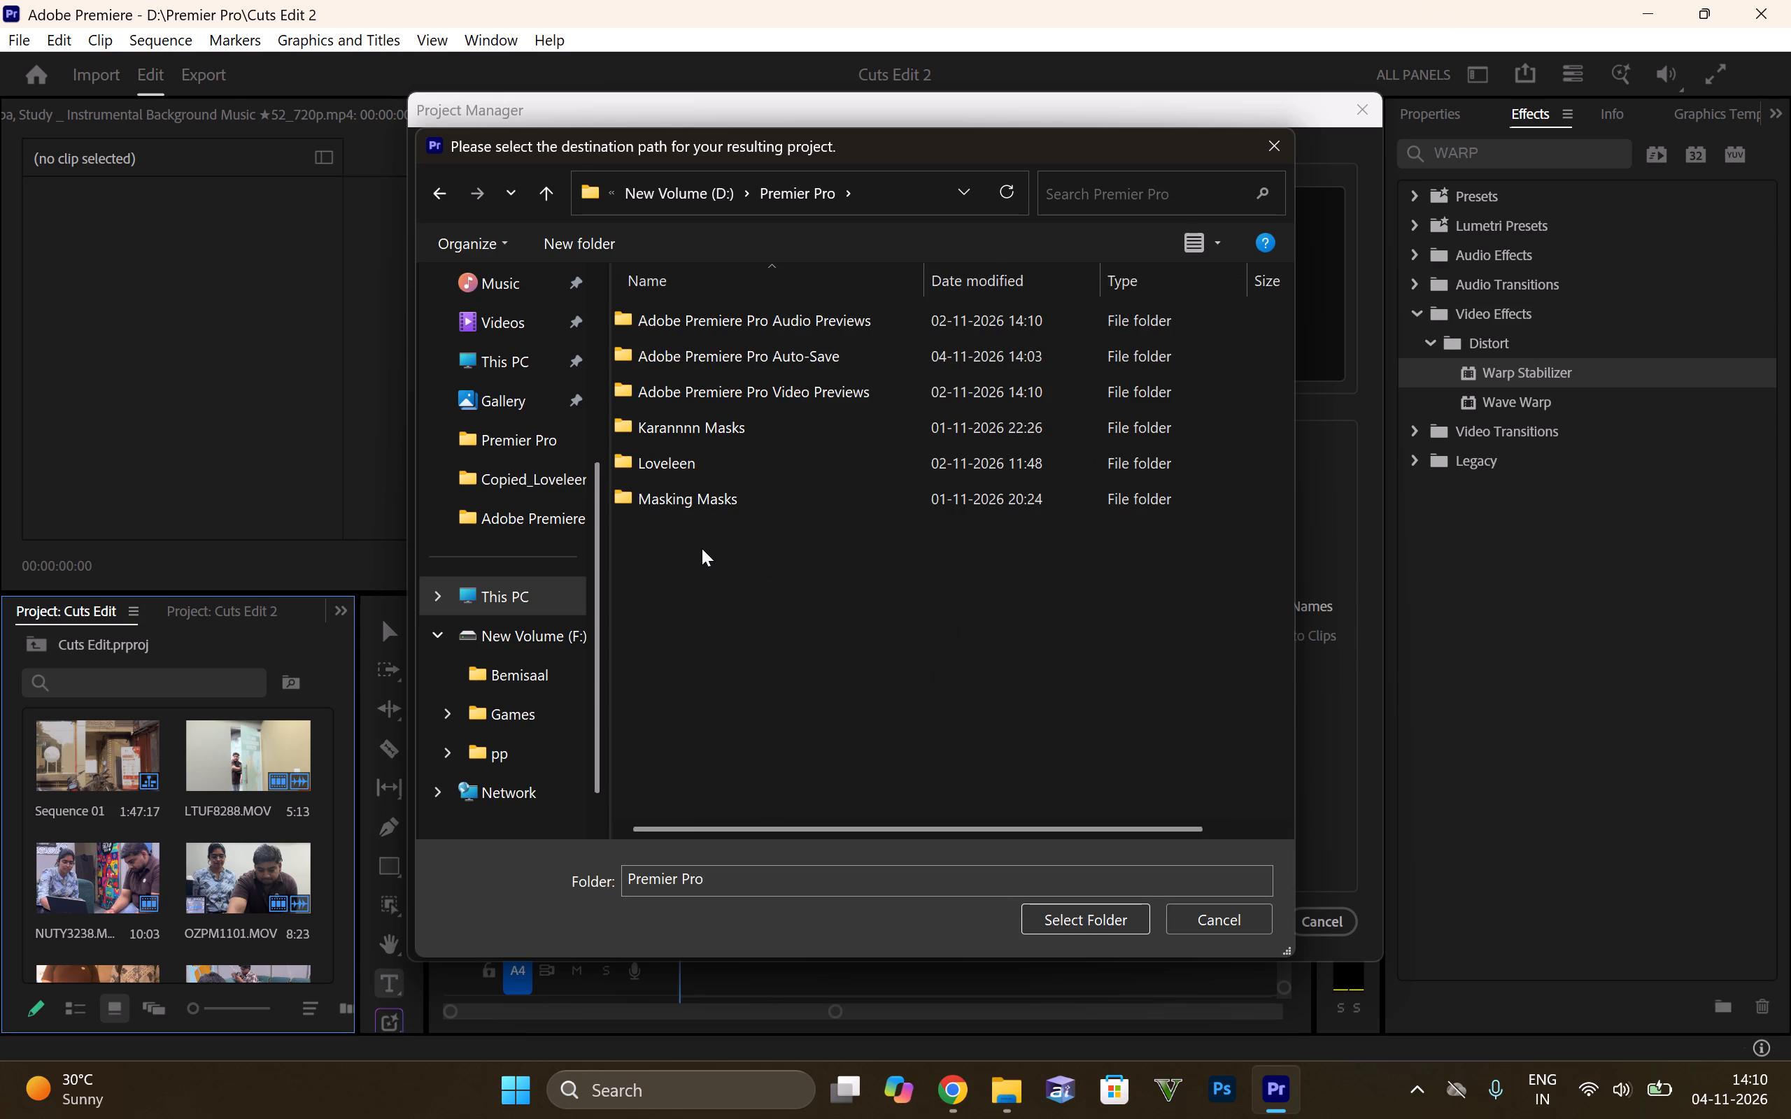
pyautogui.rightClick(702, 547)
pyautogui.click(765, 800)
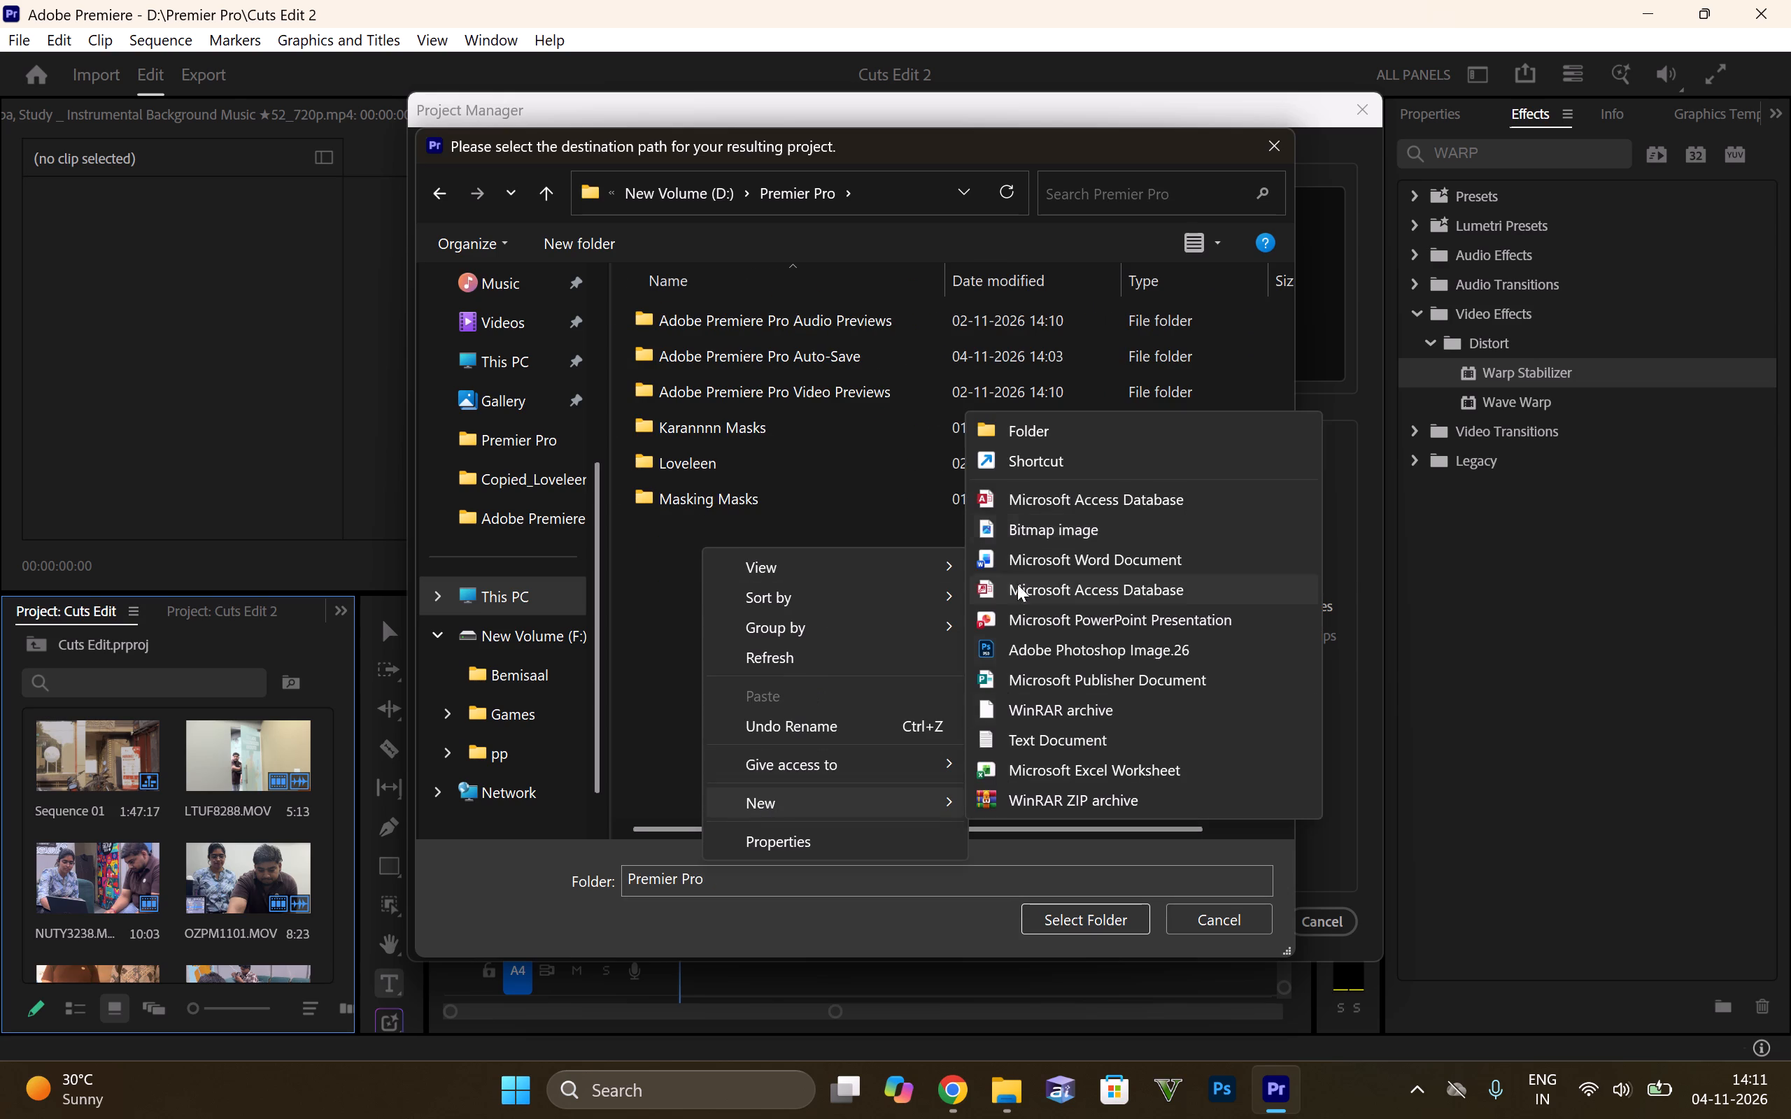
pyautogui.click(1024, 431)
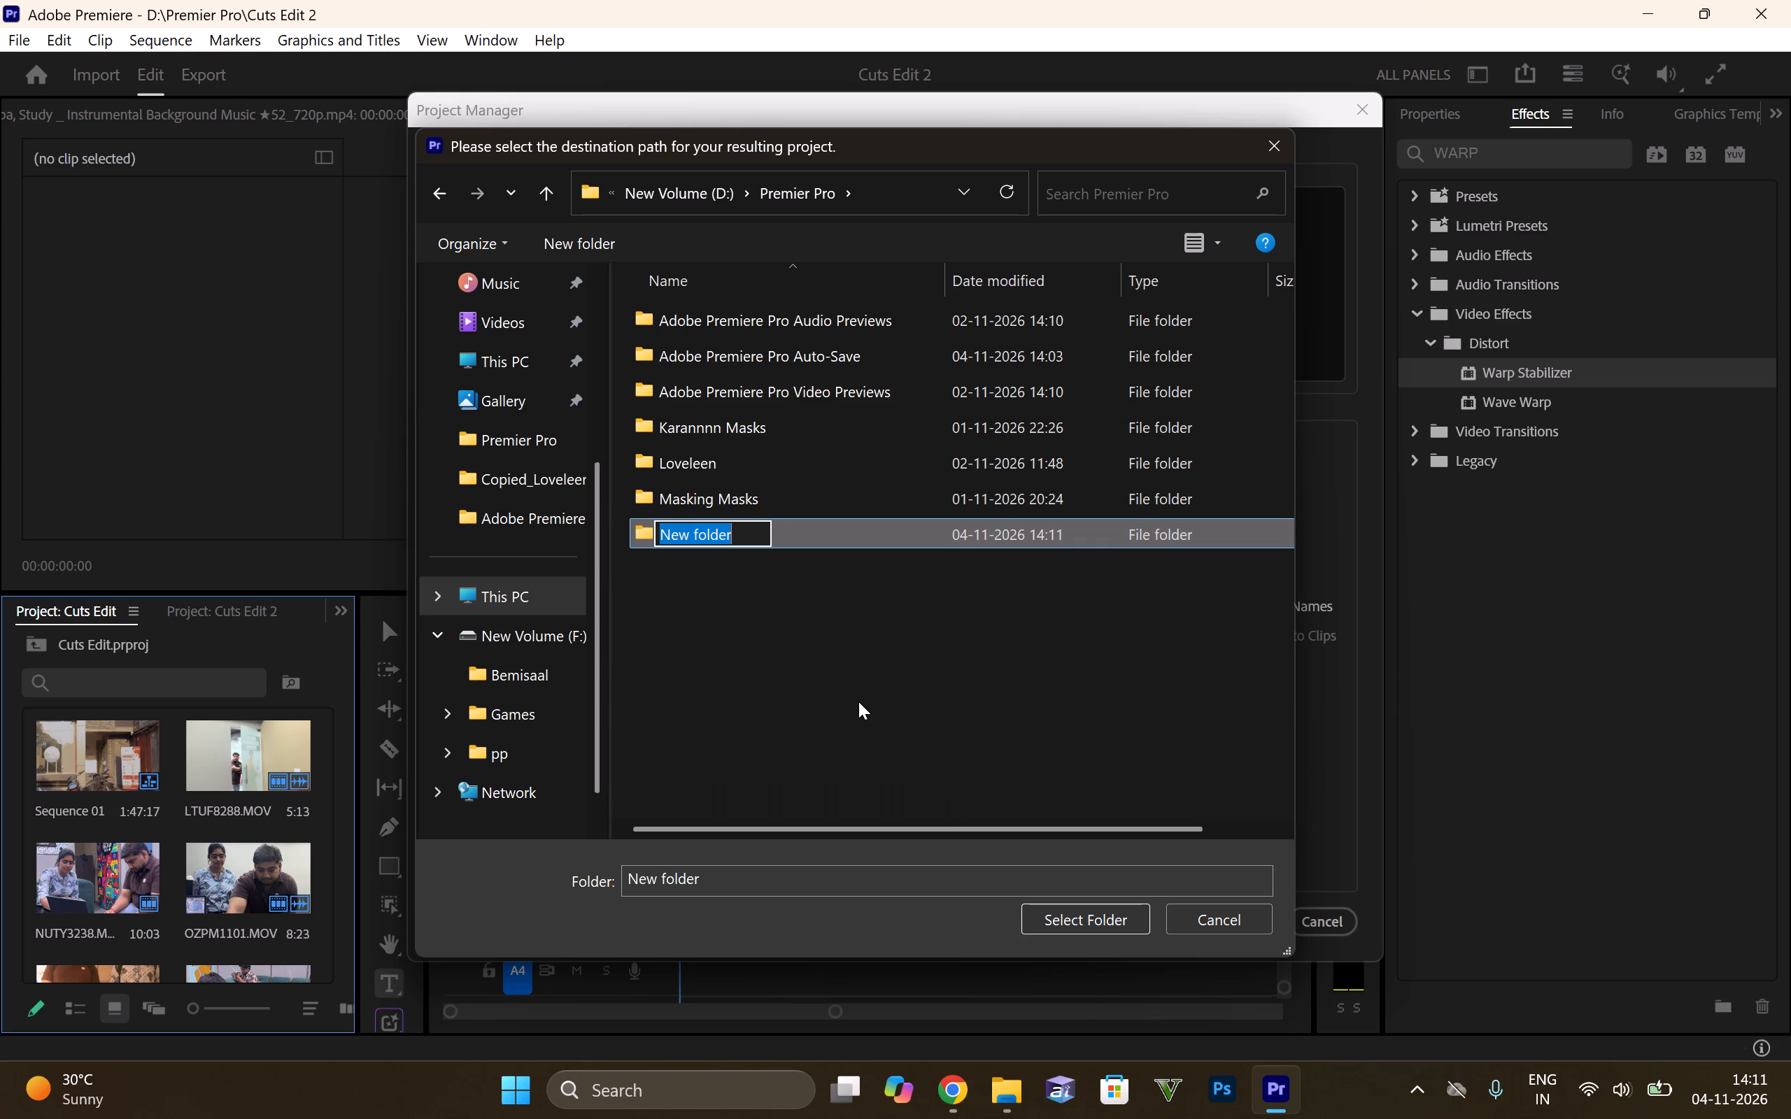
pyautogui.write('CUTS')
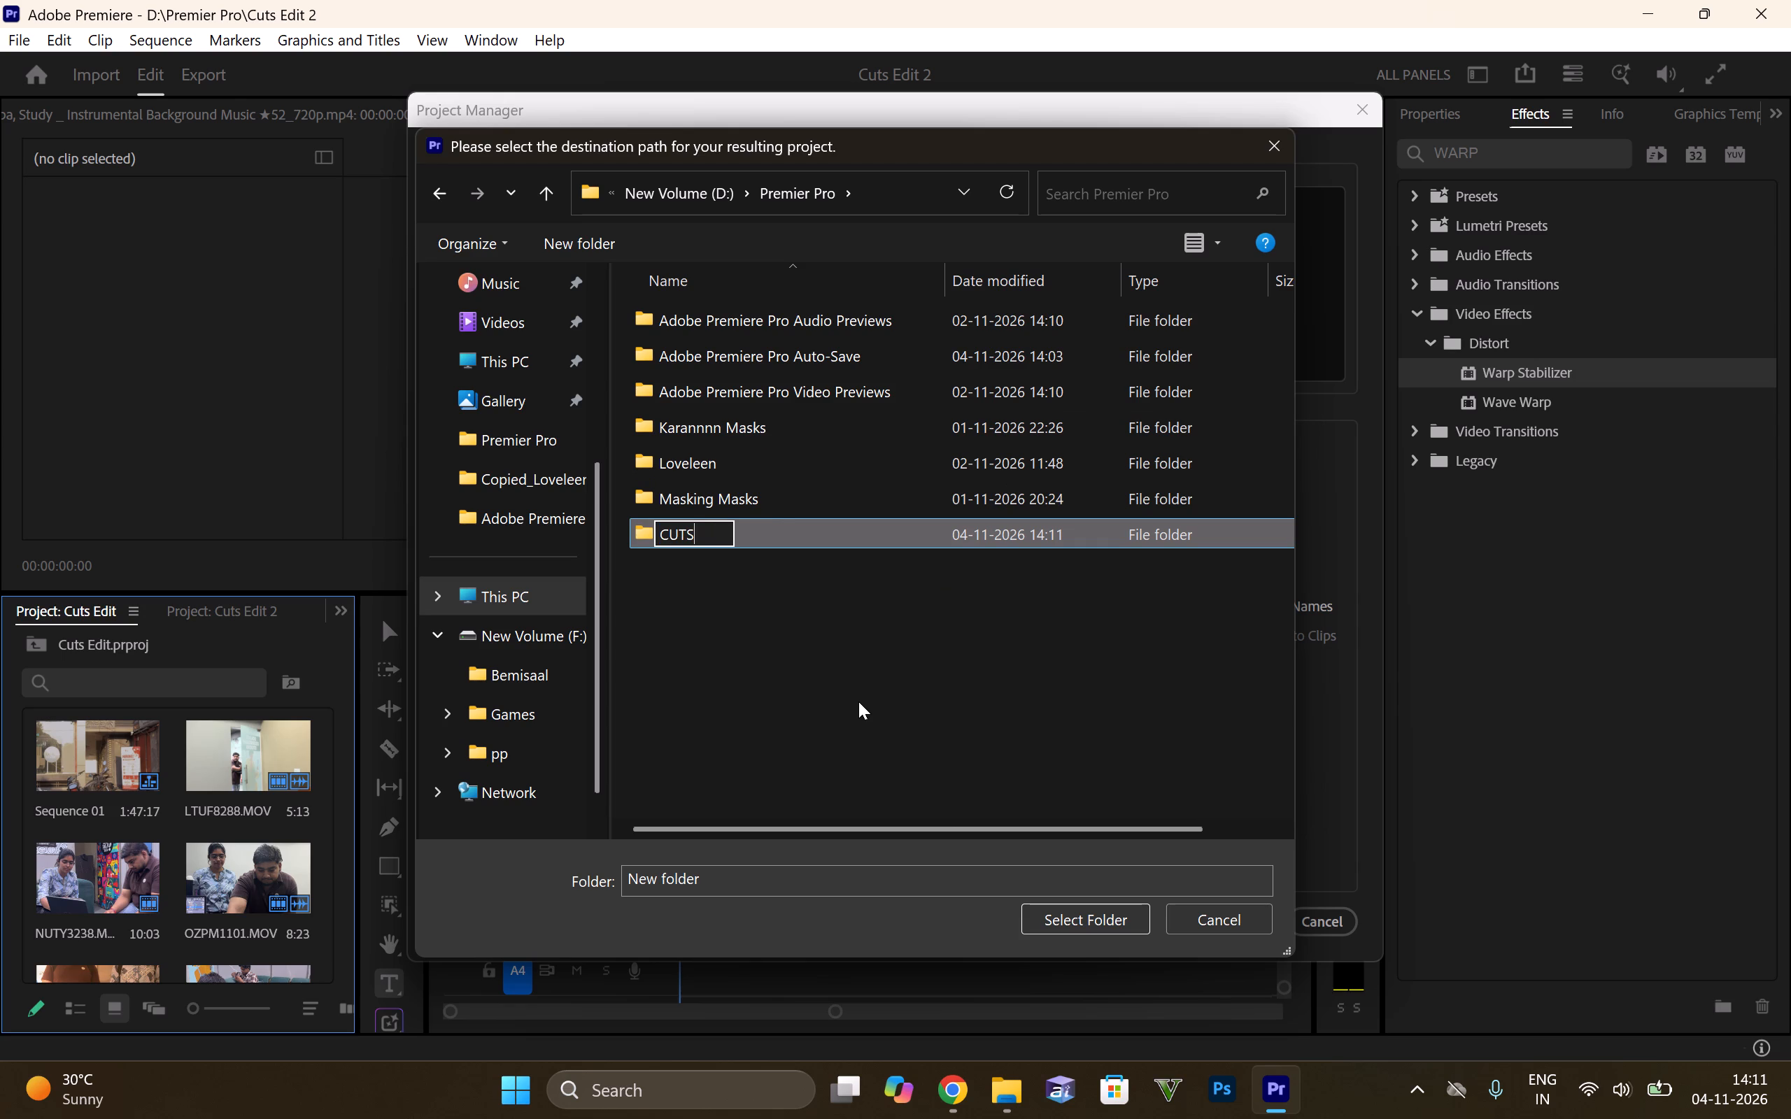
pyautogui.write('EDIT')
pyautogui.press('Left')
pyautogui.press('Left')
pyautogui.press('Left')
pyautogui.press('Left')
pyautogui.press('Left')
pyautogui.press('Left')
pyautogui.press('Right')
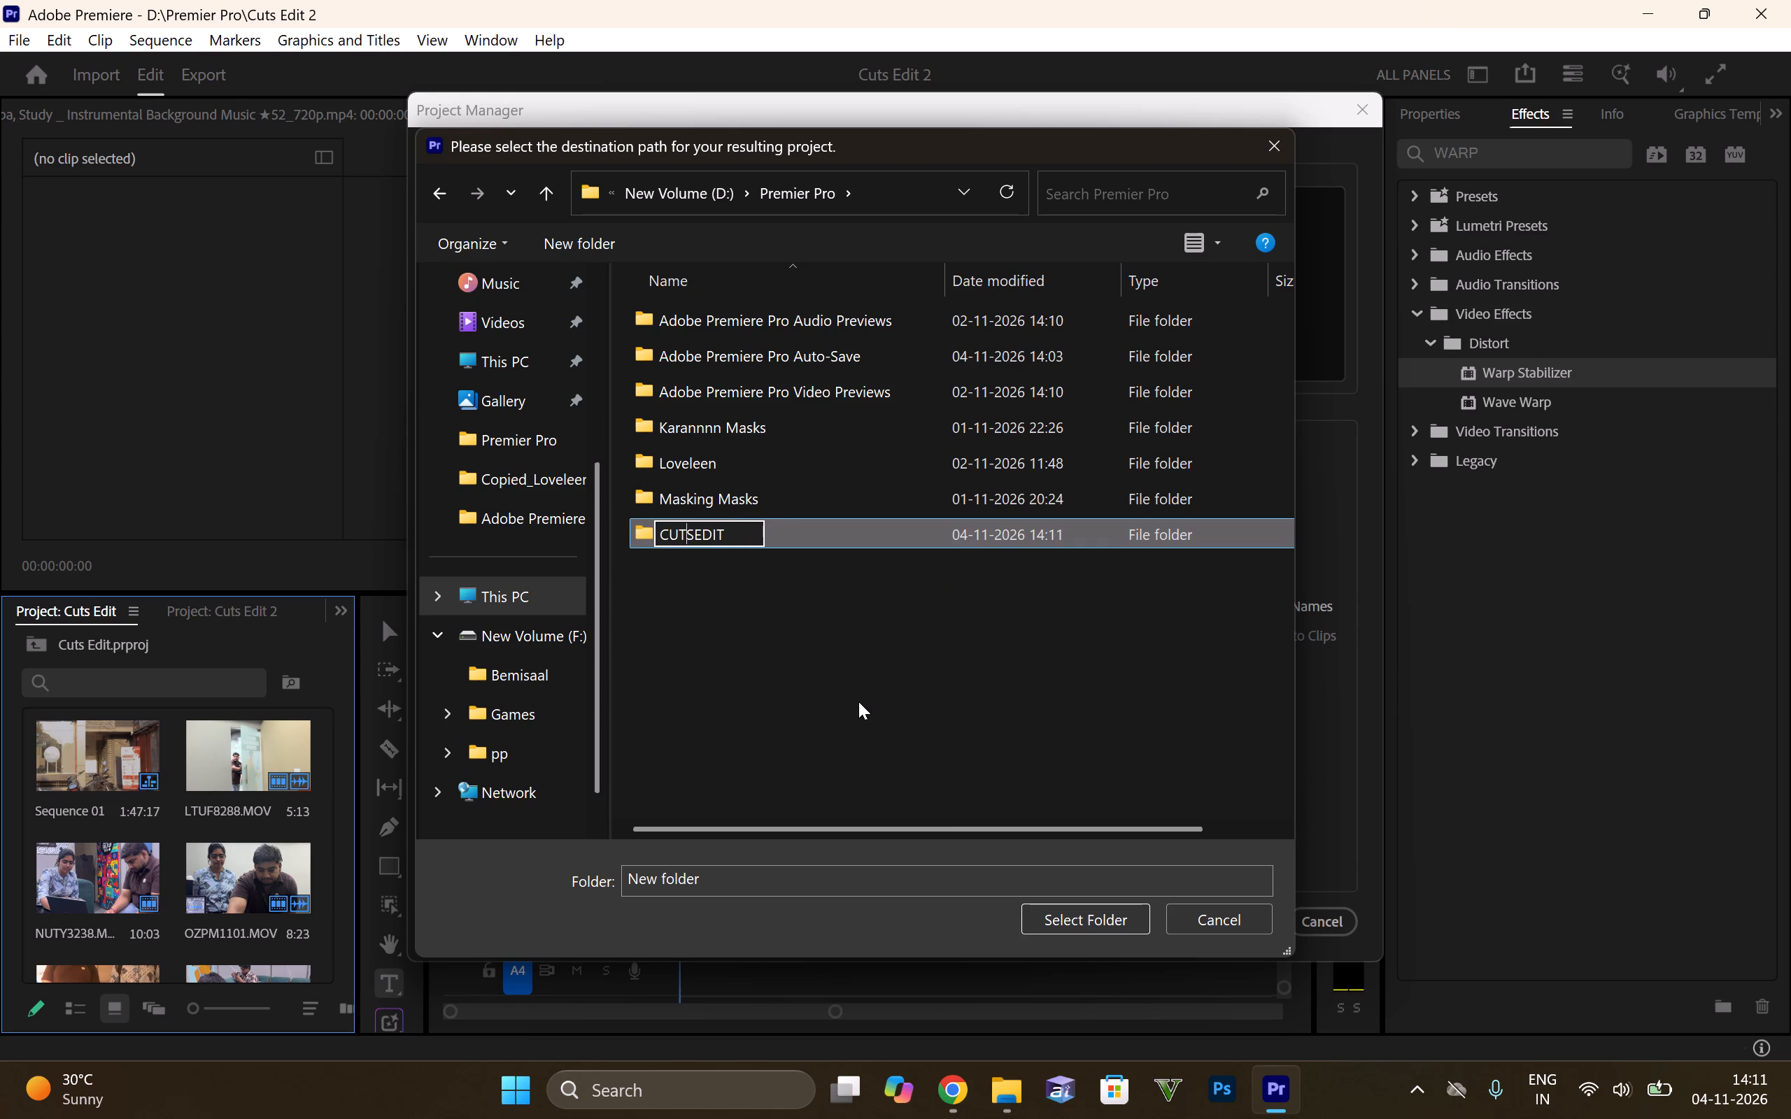
pyautogui.press('Right')
pyautogui.press('Right')
pyautogui.press('Right')
pyautogui.press('Right')
pyautogui.press('Right')
pyautogui.press('Return')
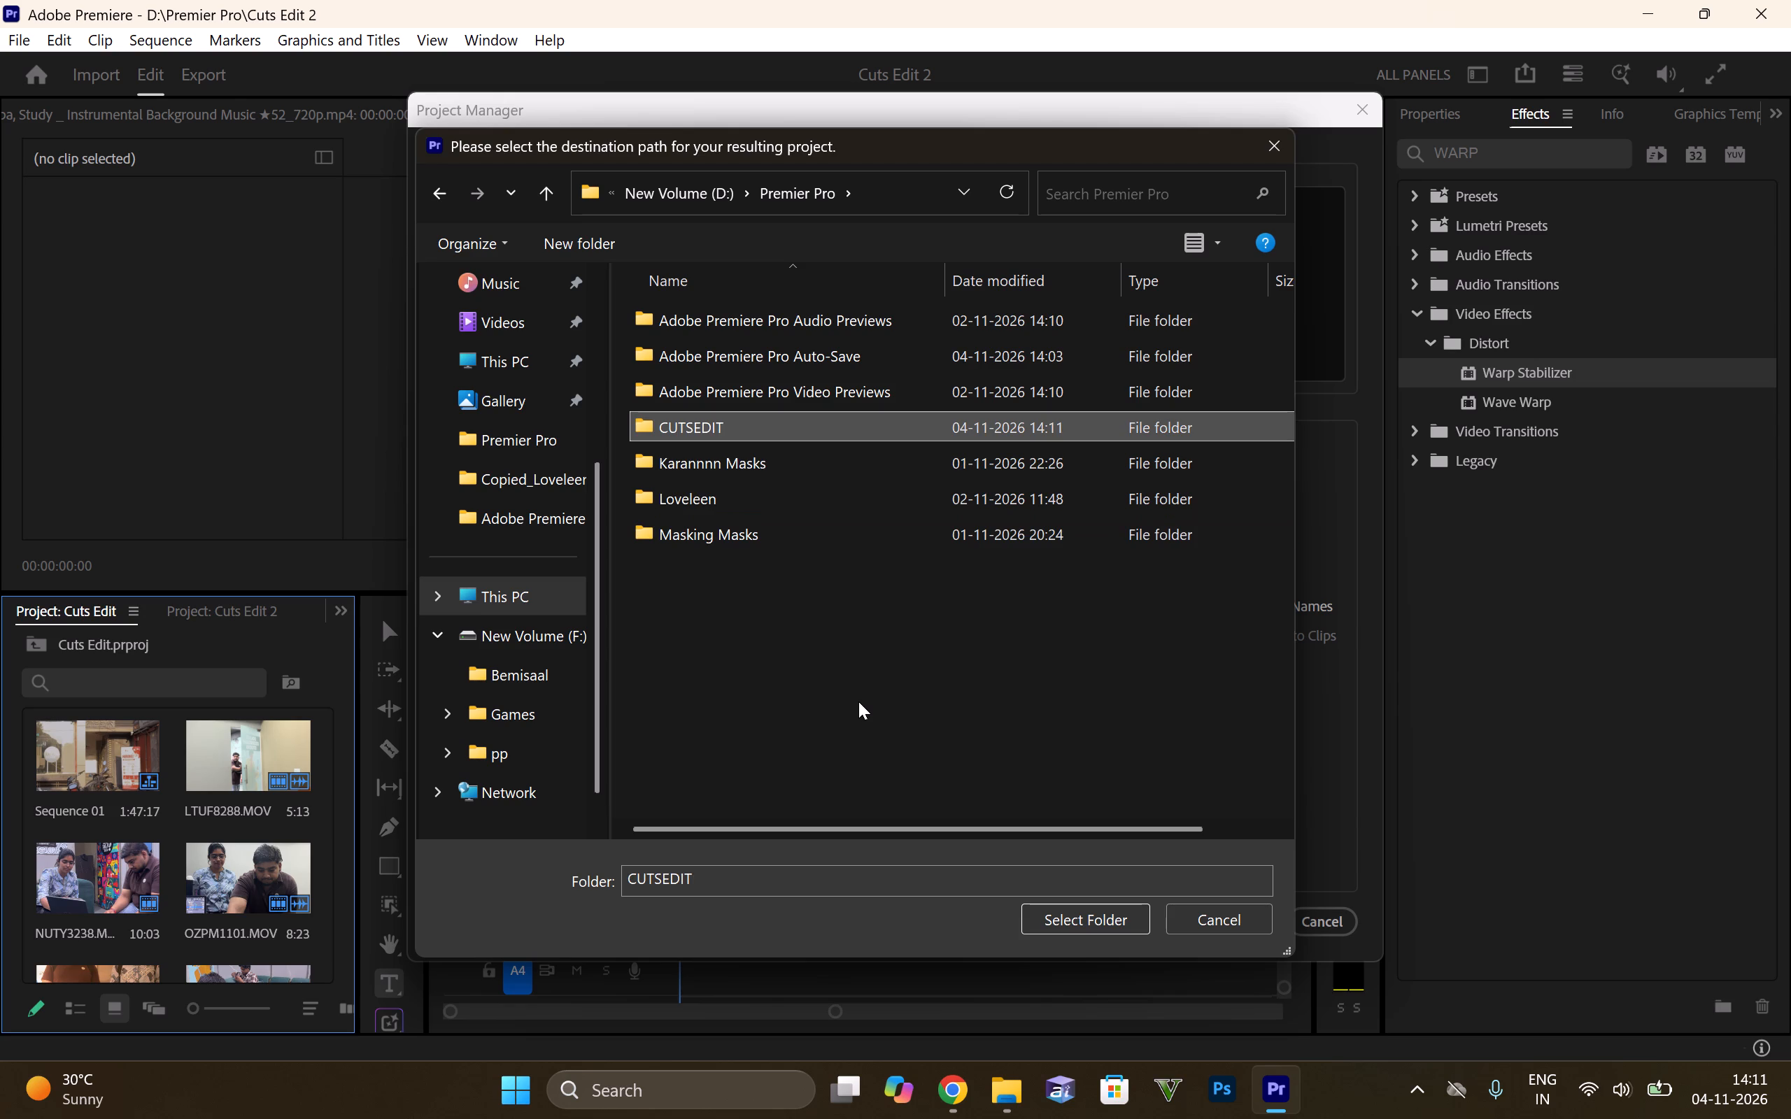
pyautogui.click(1063, 932)
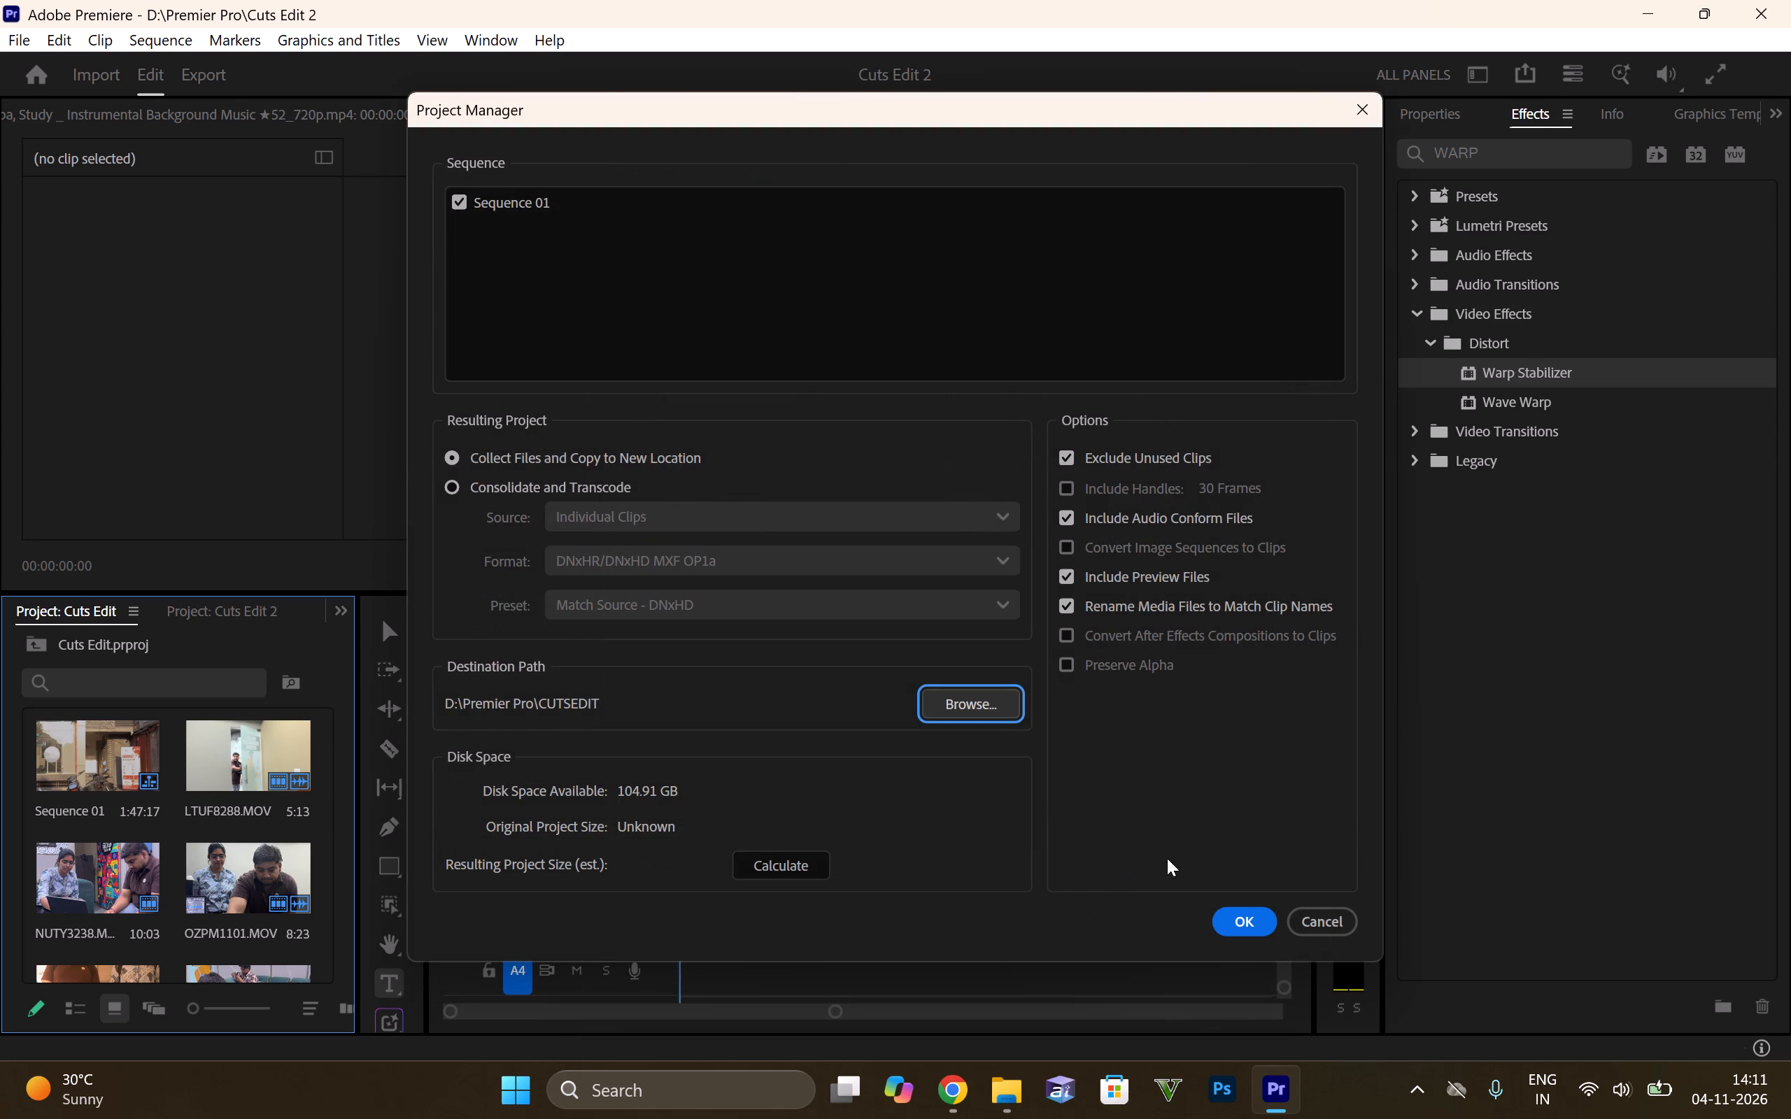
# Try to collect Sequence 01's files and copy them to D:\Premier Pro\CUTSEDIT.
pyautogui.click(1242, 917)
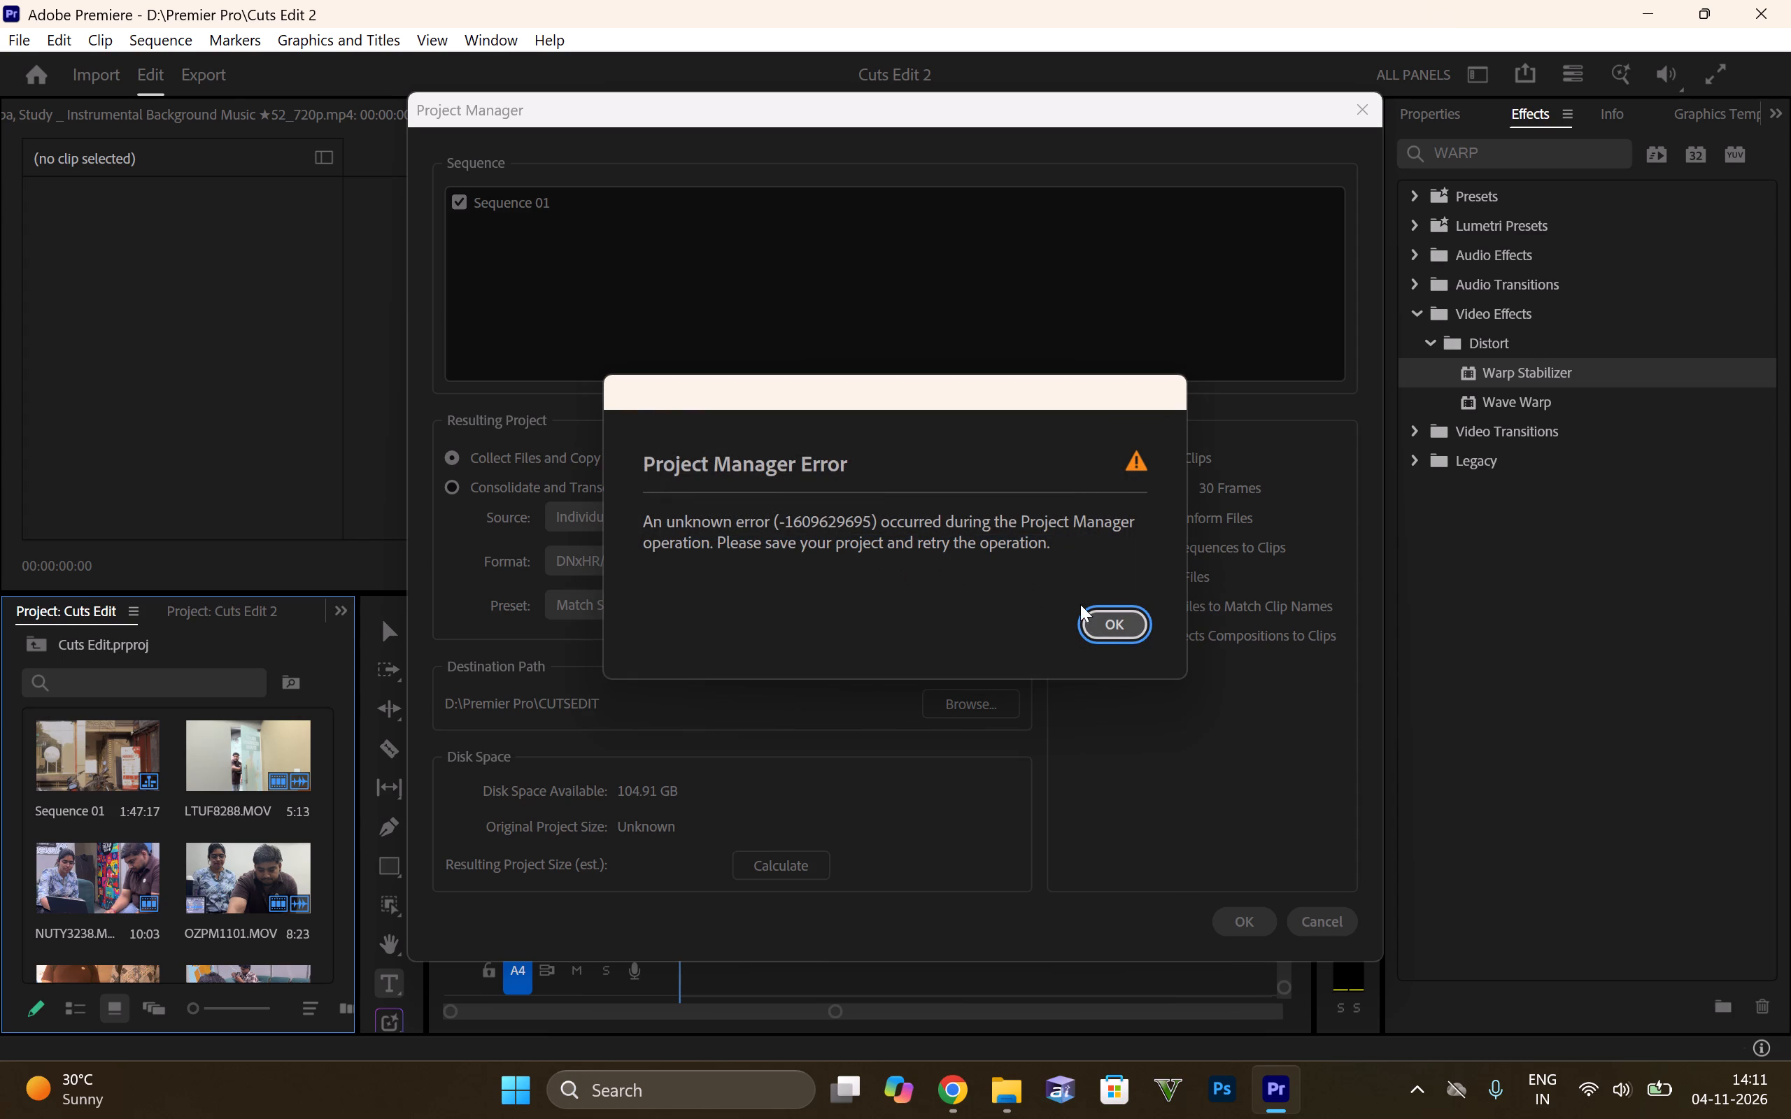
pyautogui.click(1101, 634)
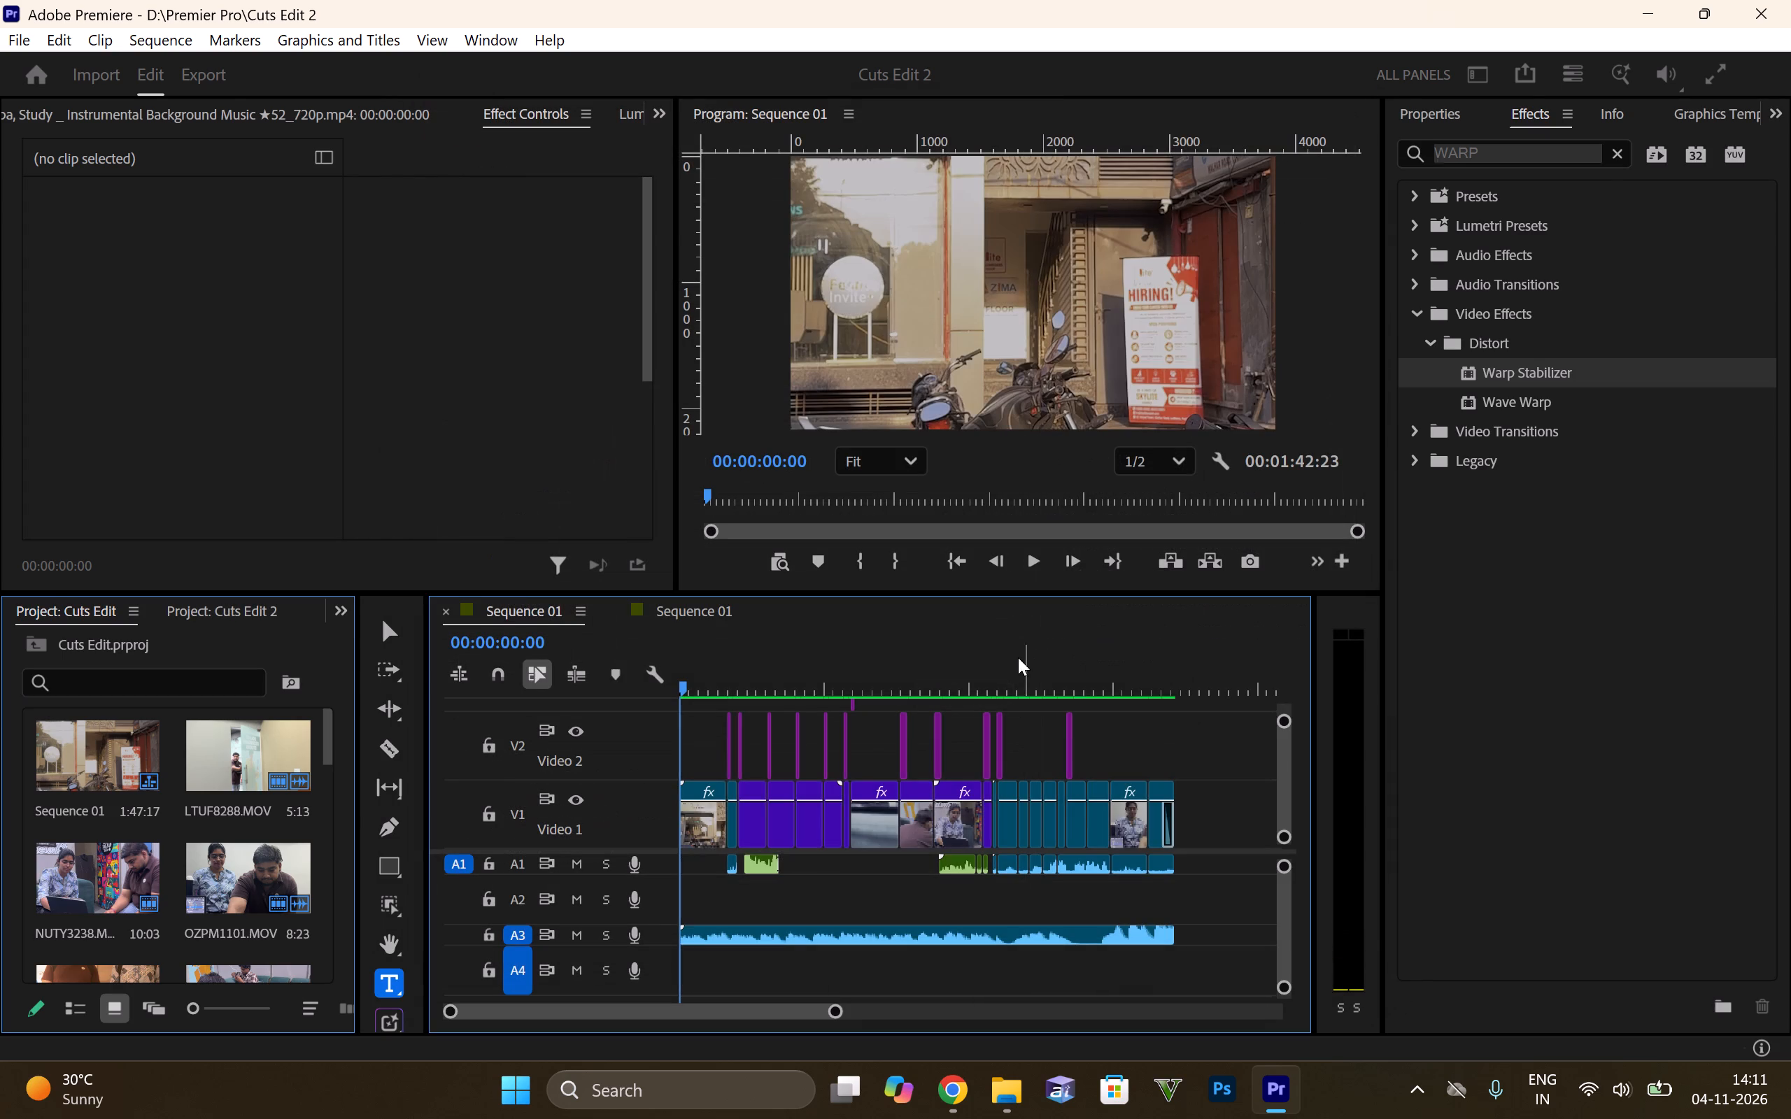
# Save the project as Cuts Edit 2 inside the D:\Premier Pro\CUTSEDIT folder.
pyautogui.hotkey('ctrl', 'shift', 's')
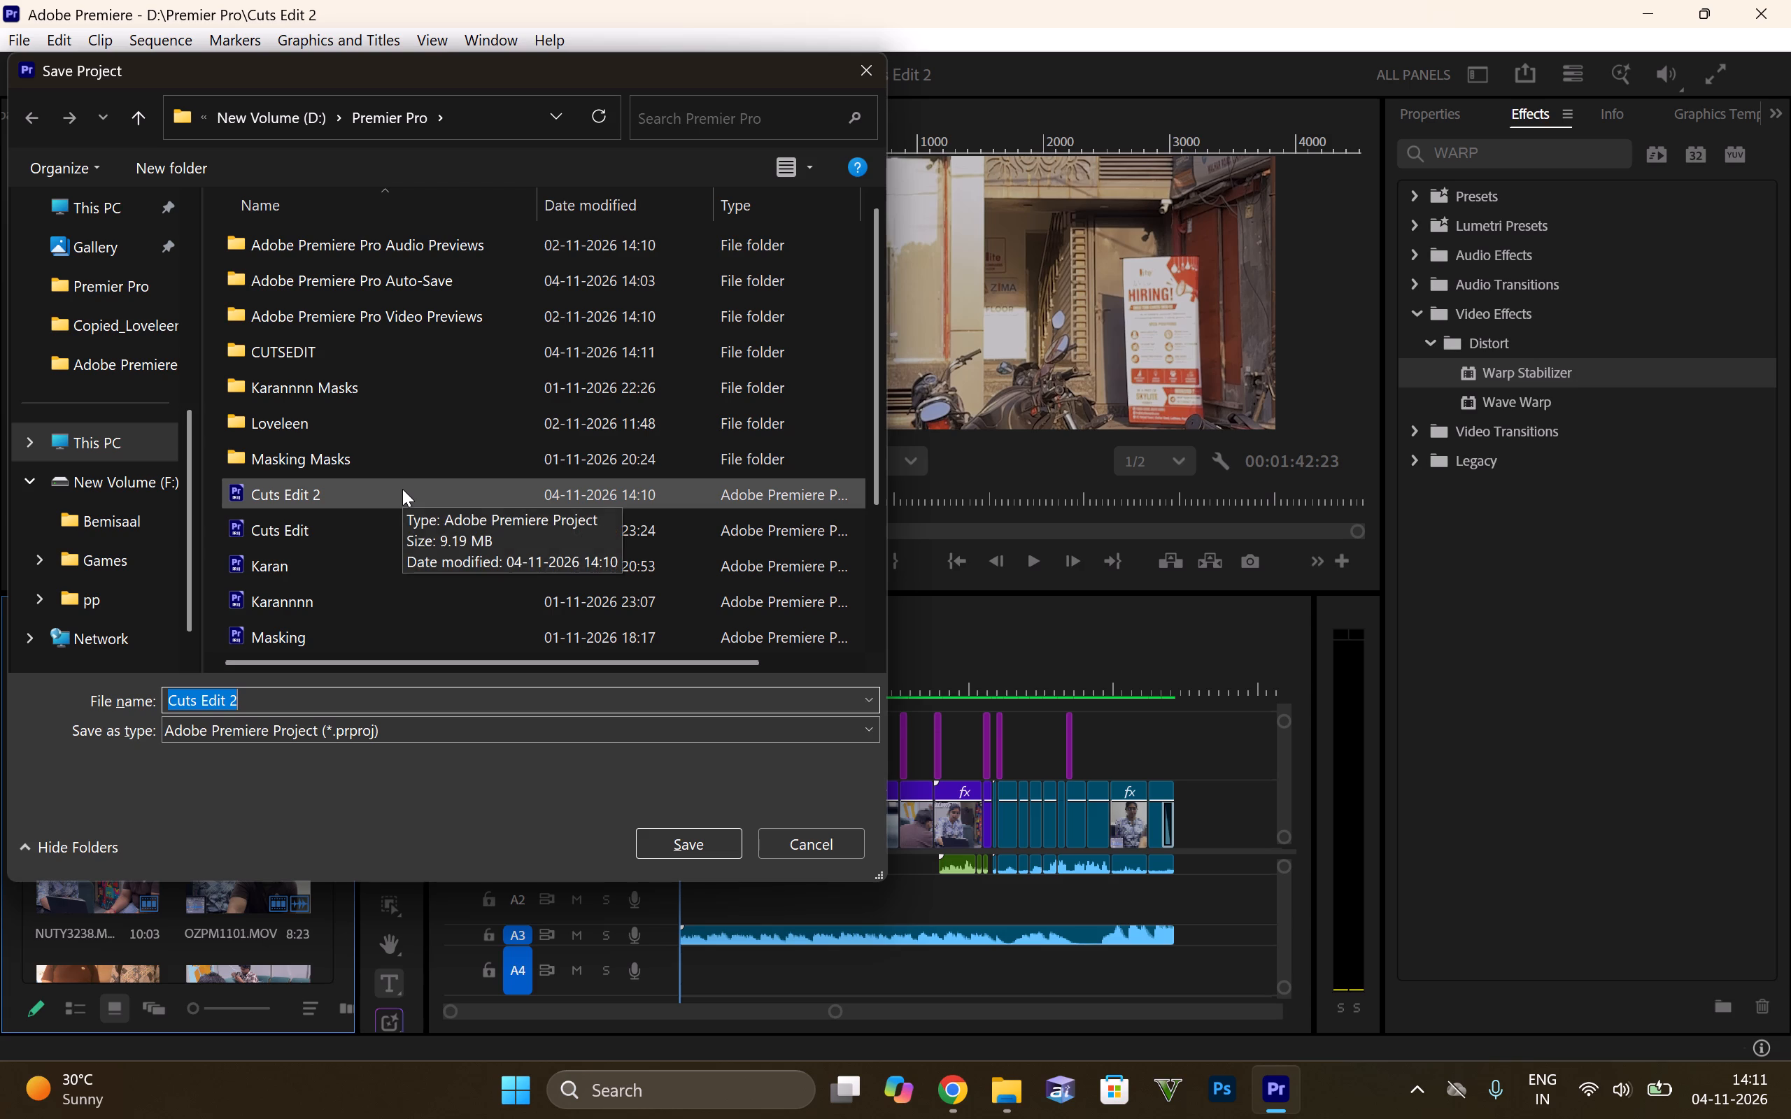
pyautogui.doubleClick(311, 362)
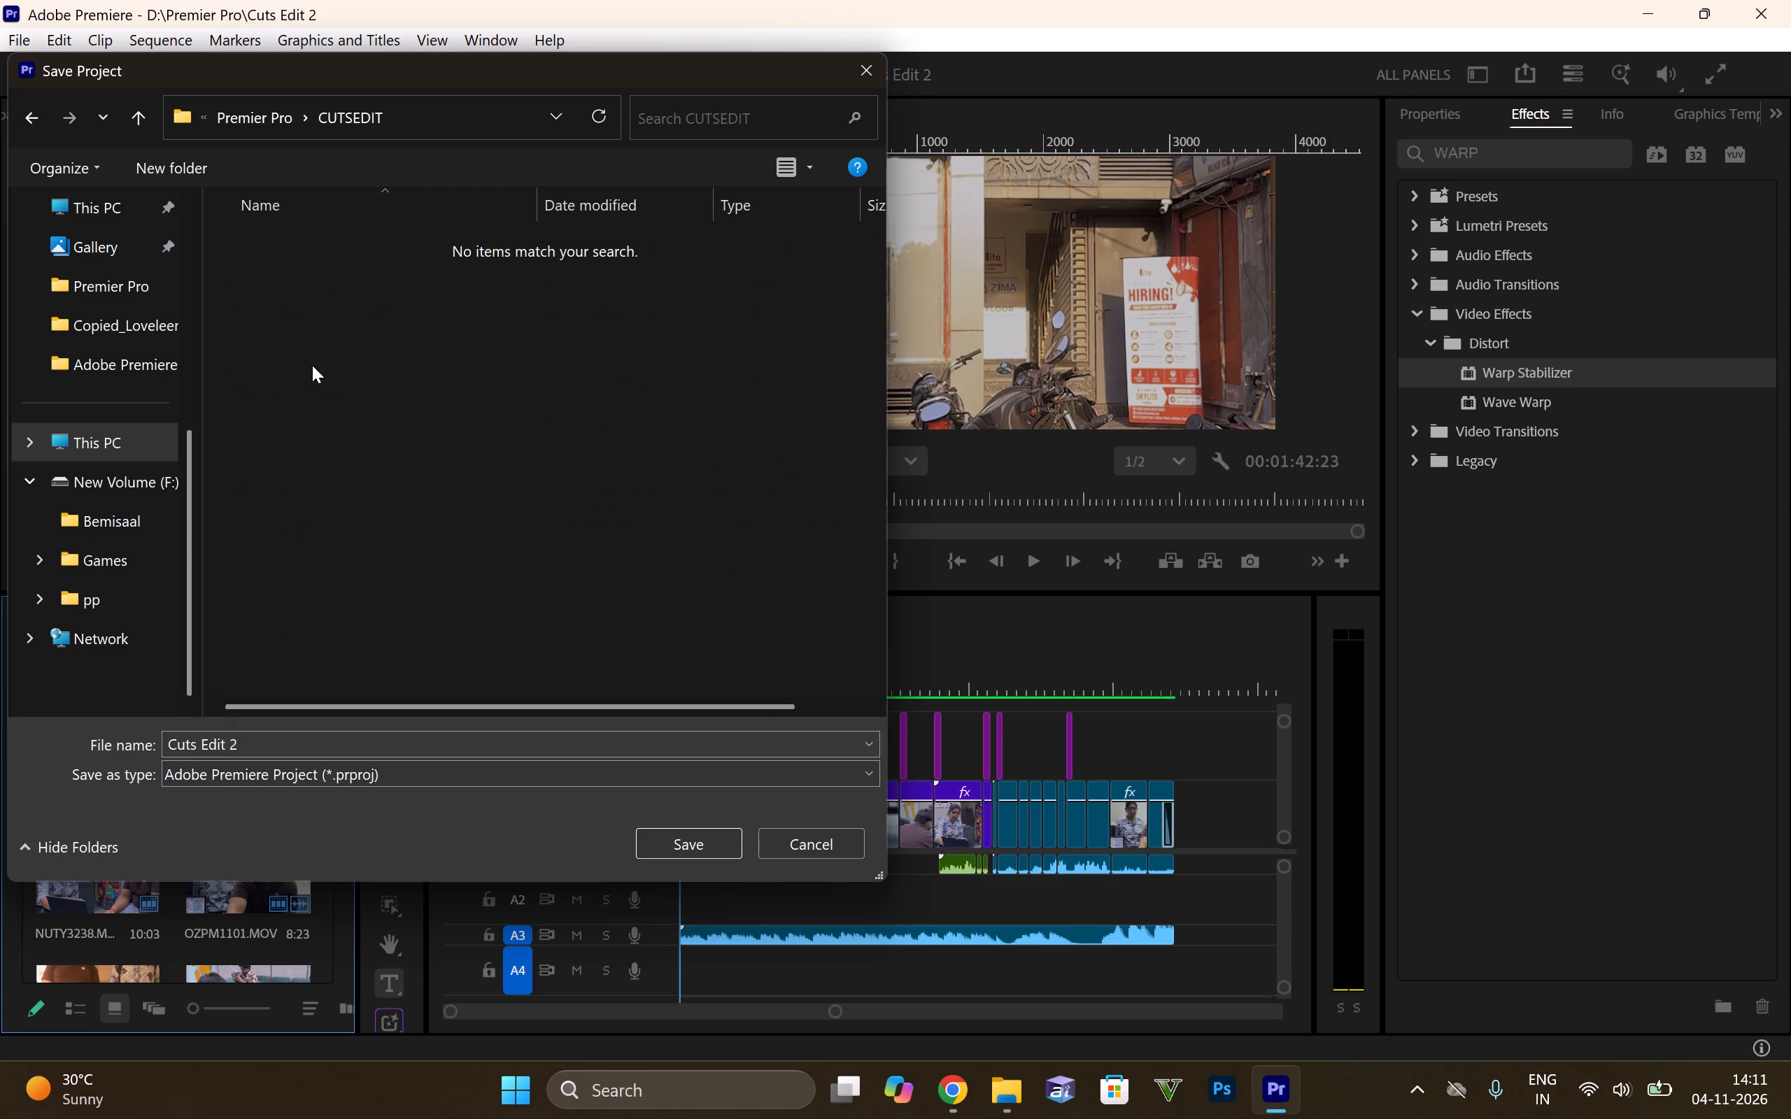
pyautogui.click(680, 845)
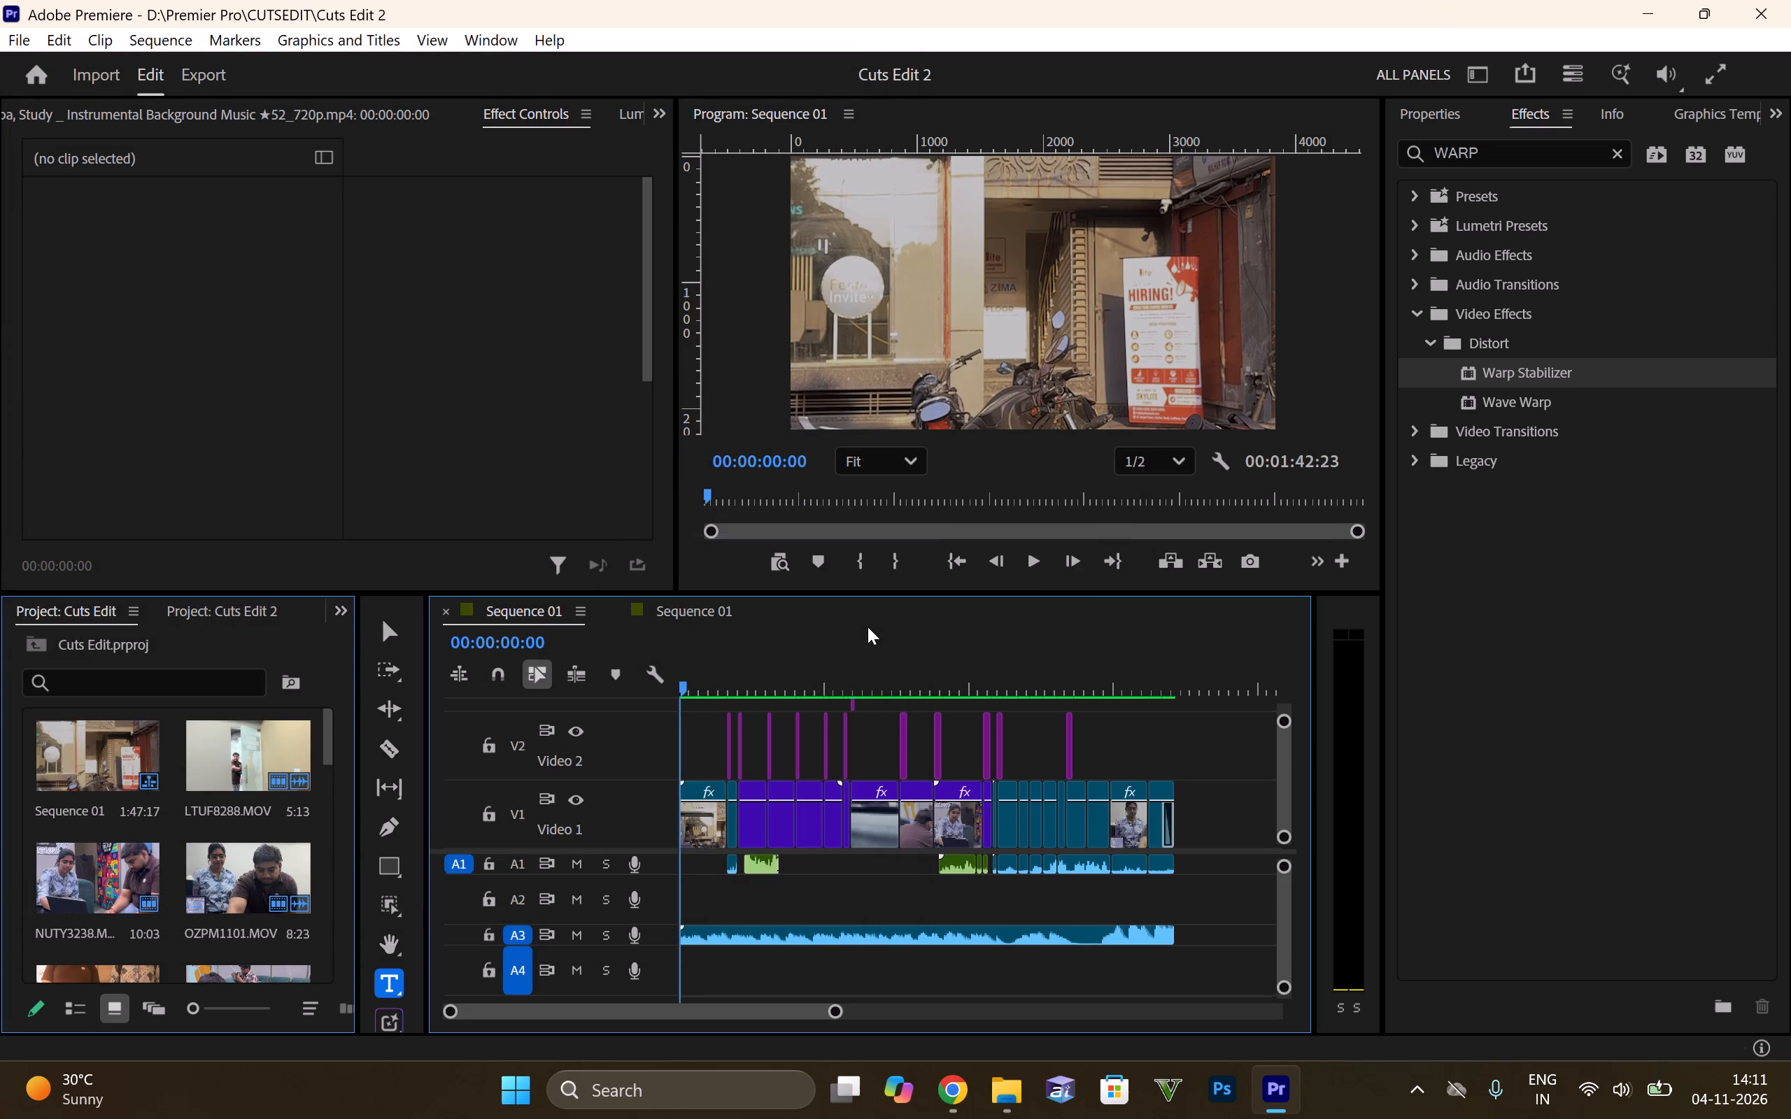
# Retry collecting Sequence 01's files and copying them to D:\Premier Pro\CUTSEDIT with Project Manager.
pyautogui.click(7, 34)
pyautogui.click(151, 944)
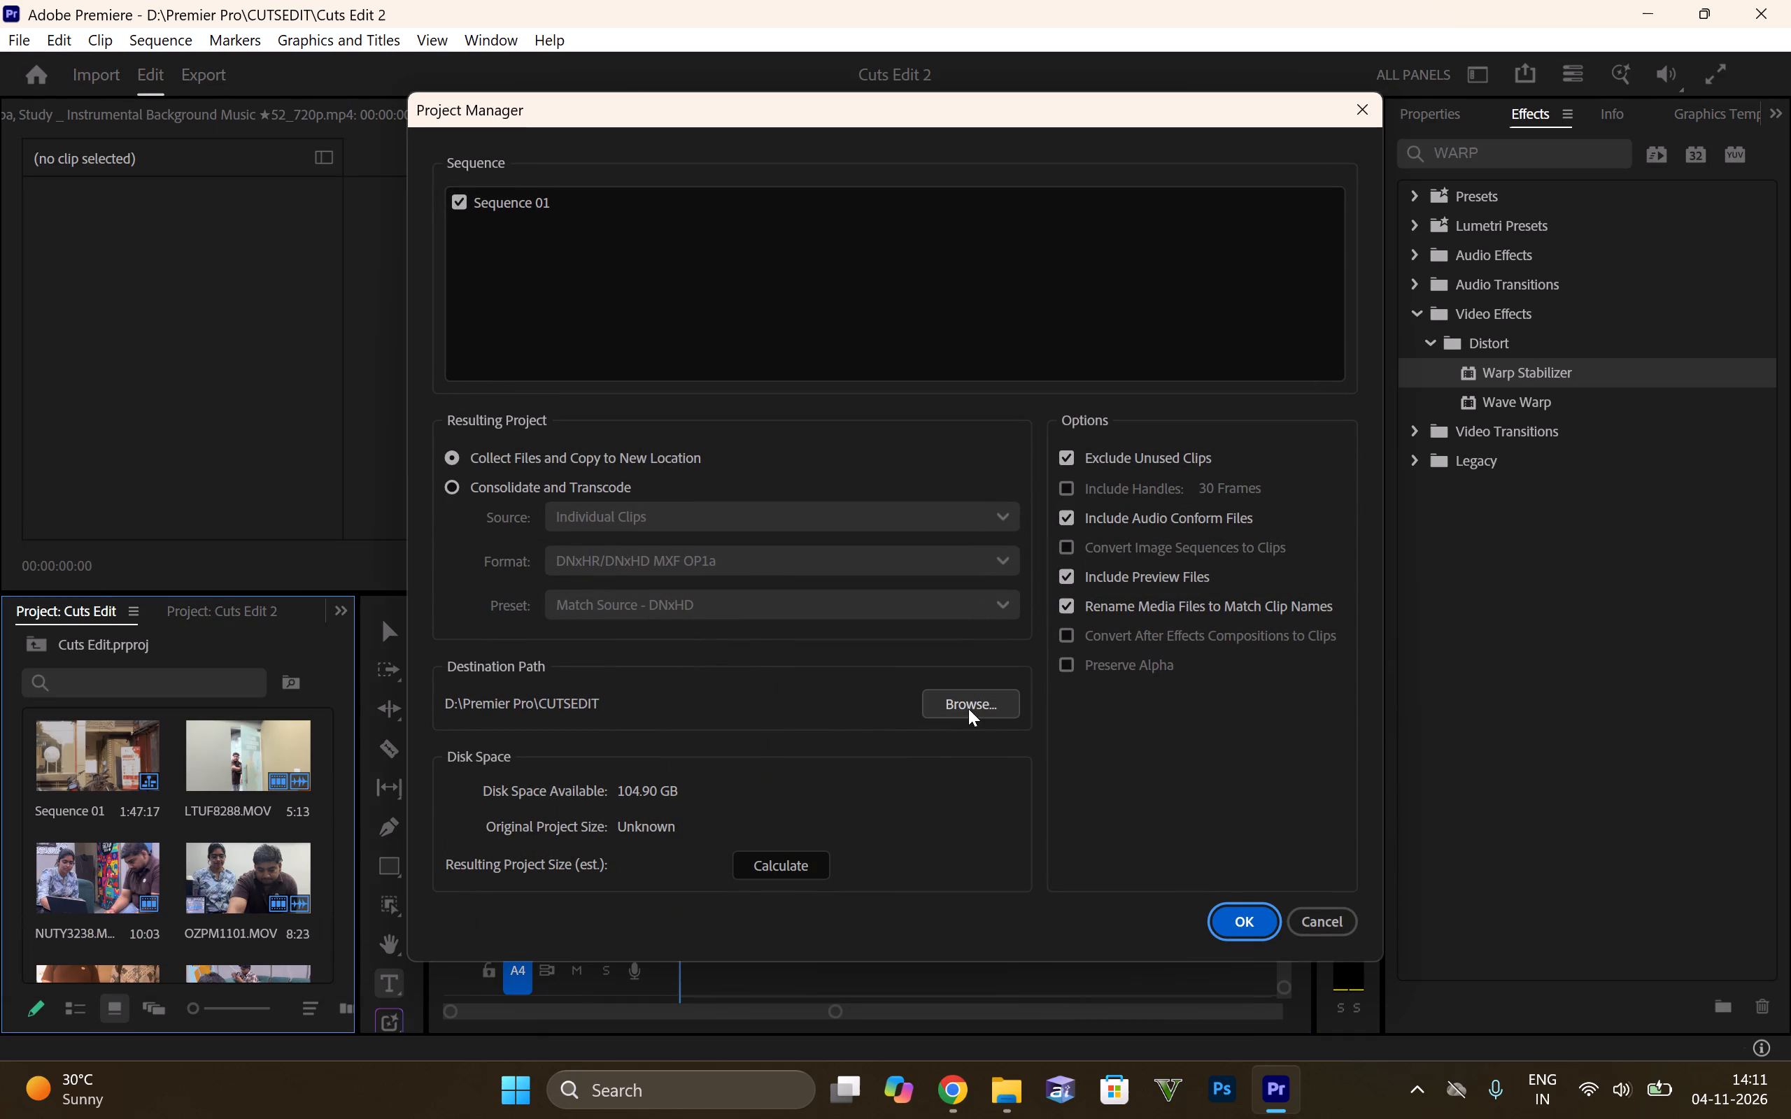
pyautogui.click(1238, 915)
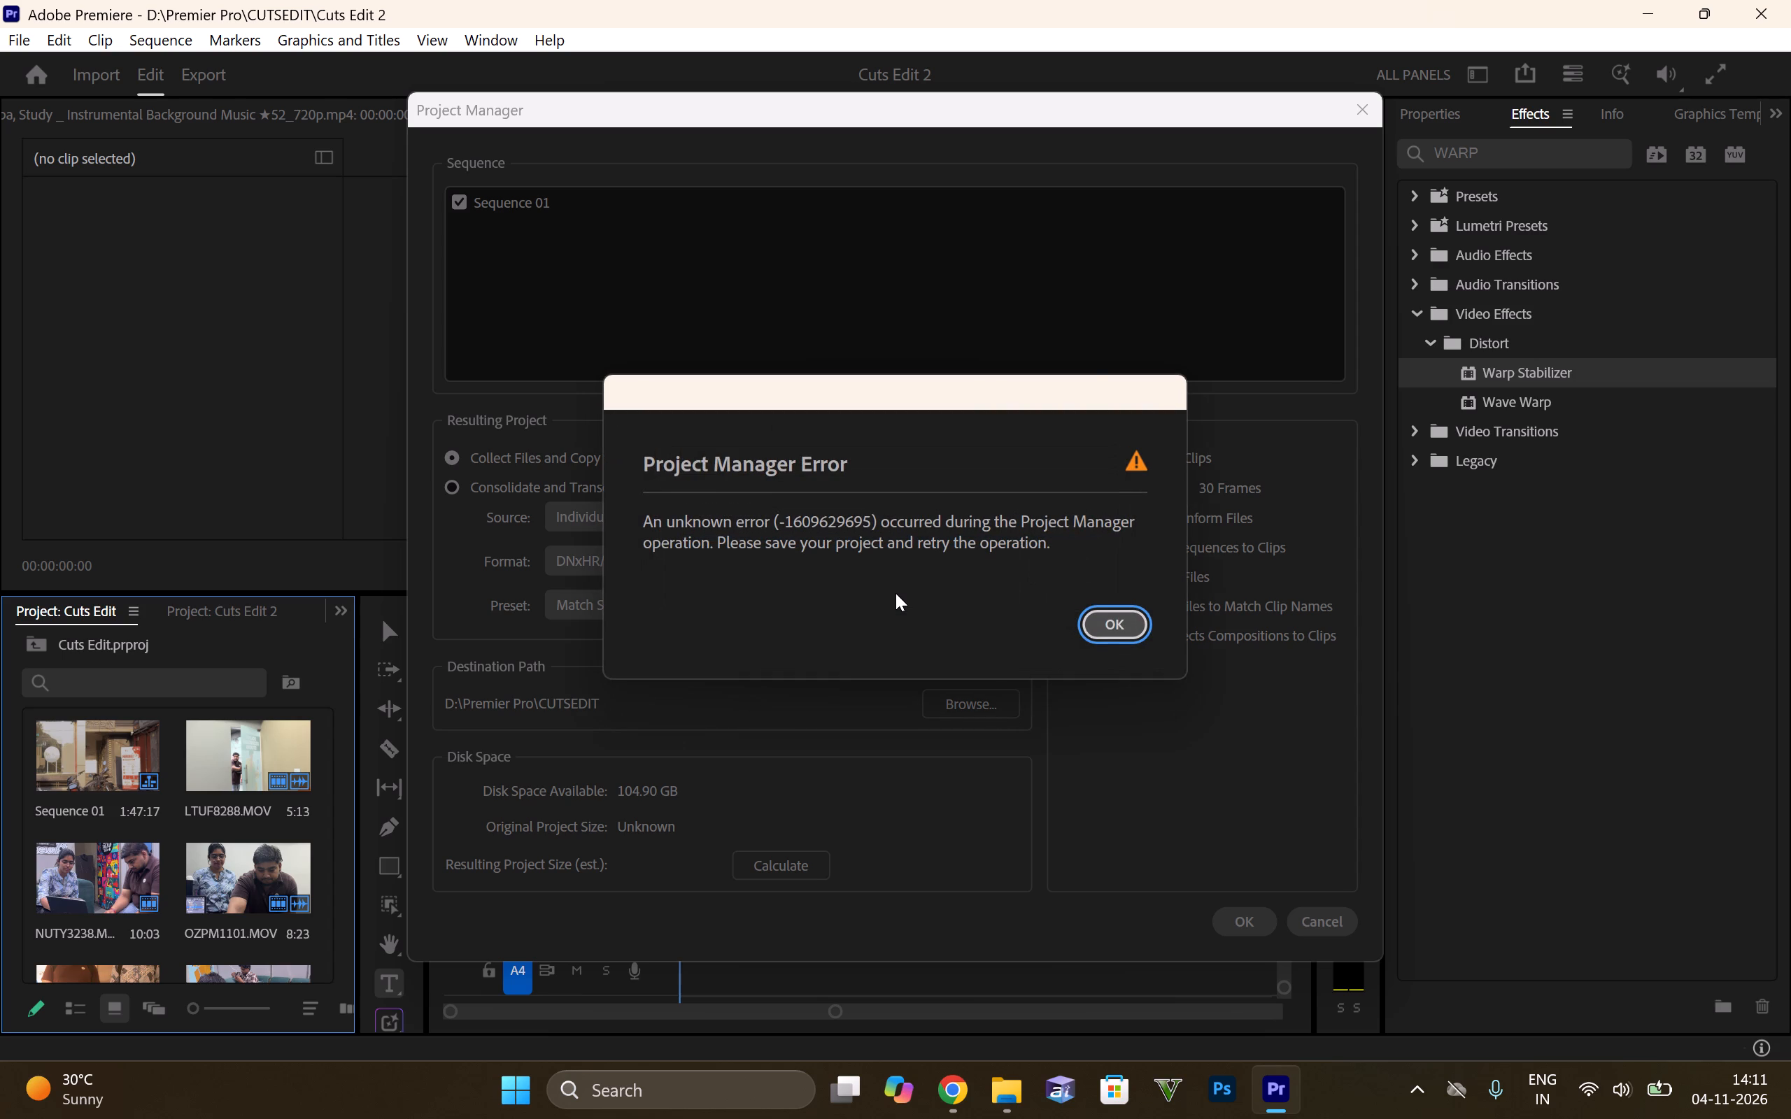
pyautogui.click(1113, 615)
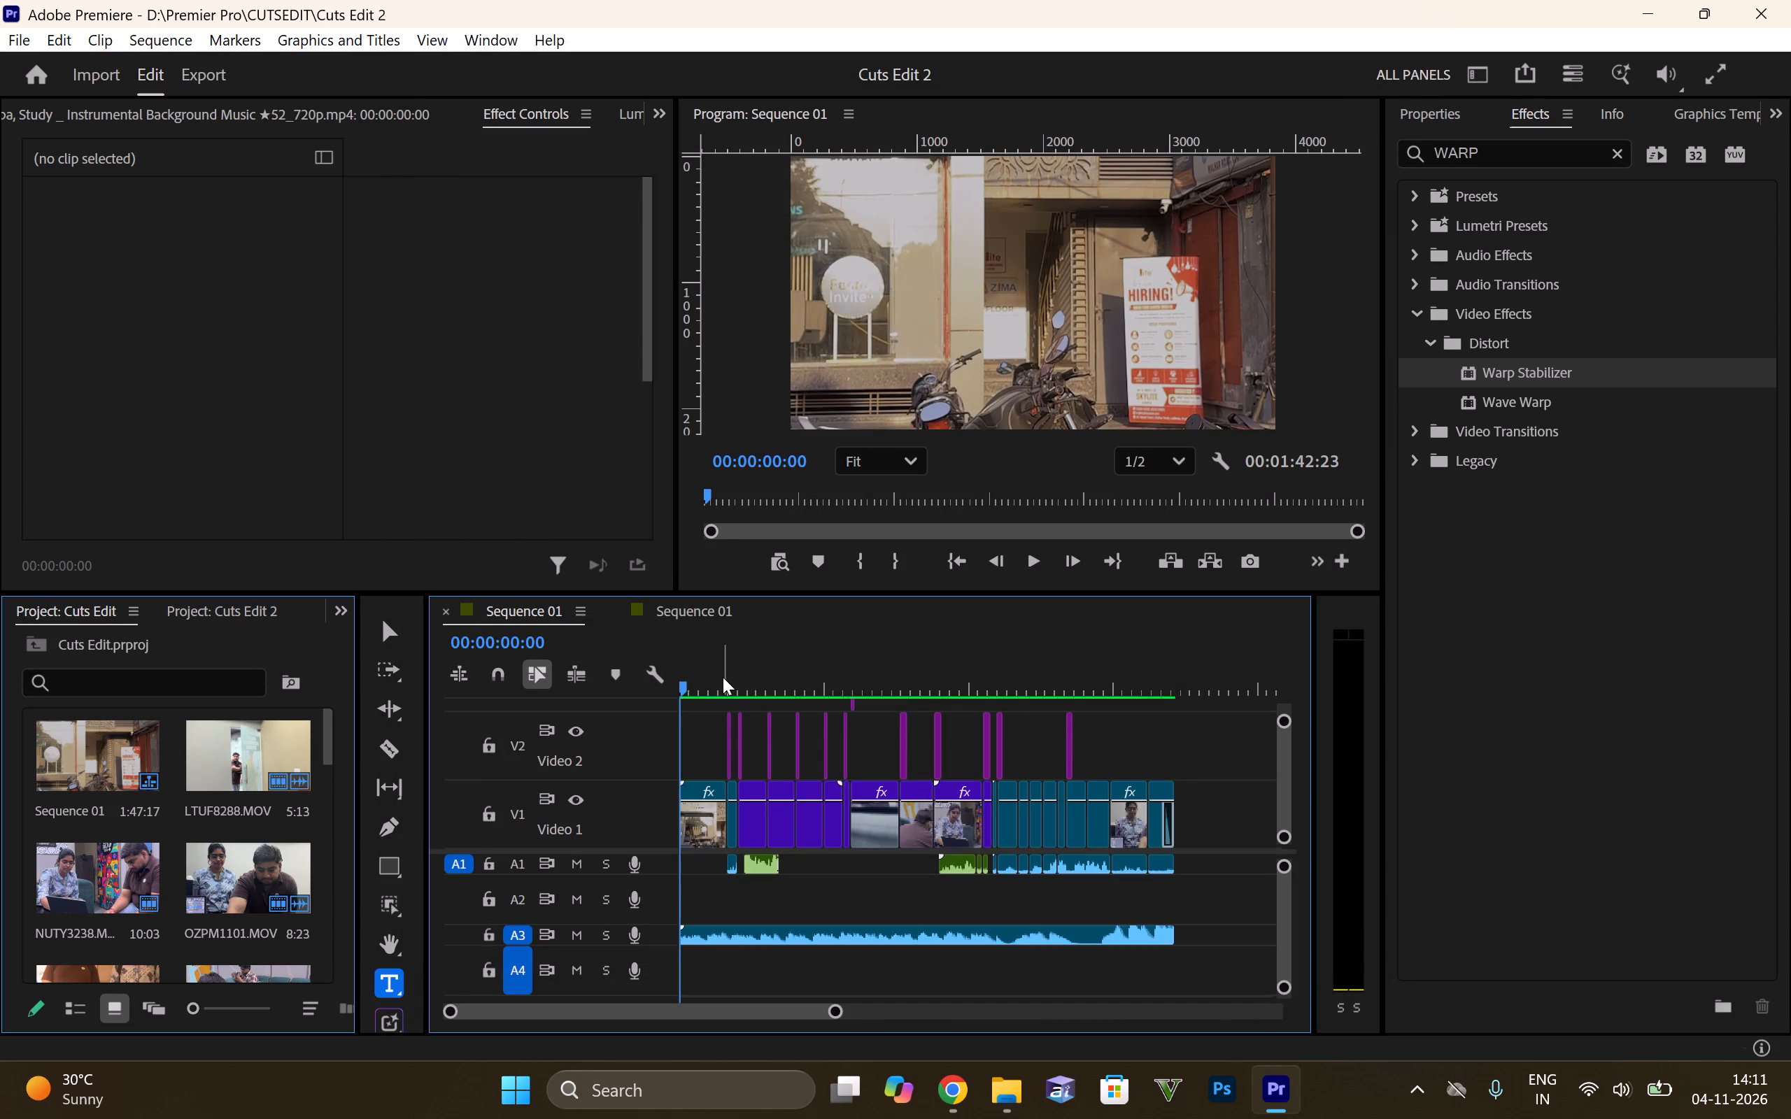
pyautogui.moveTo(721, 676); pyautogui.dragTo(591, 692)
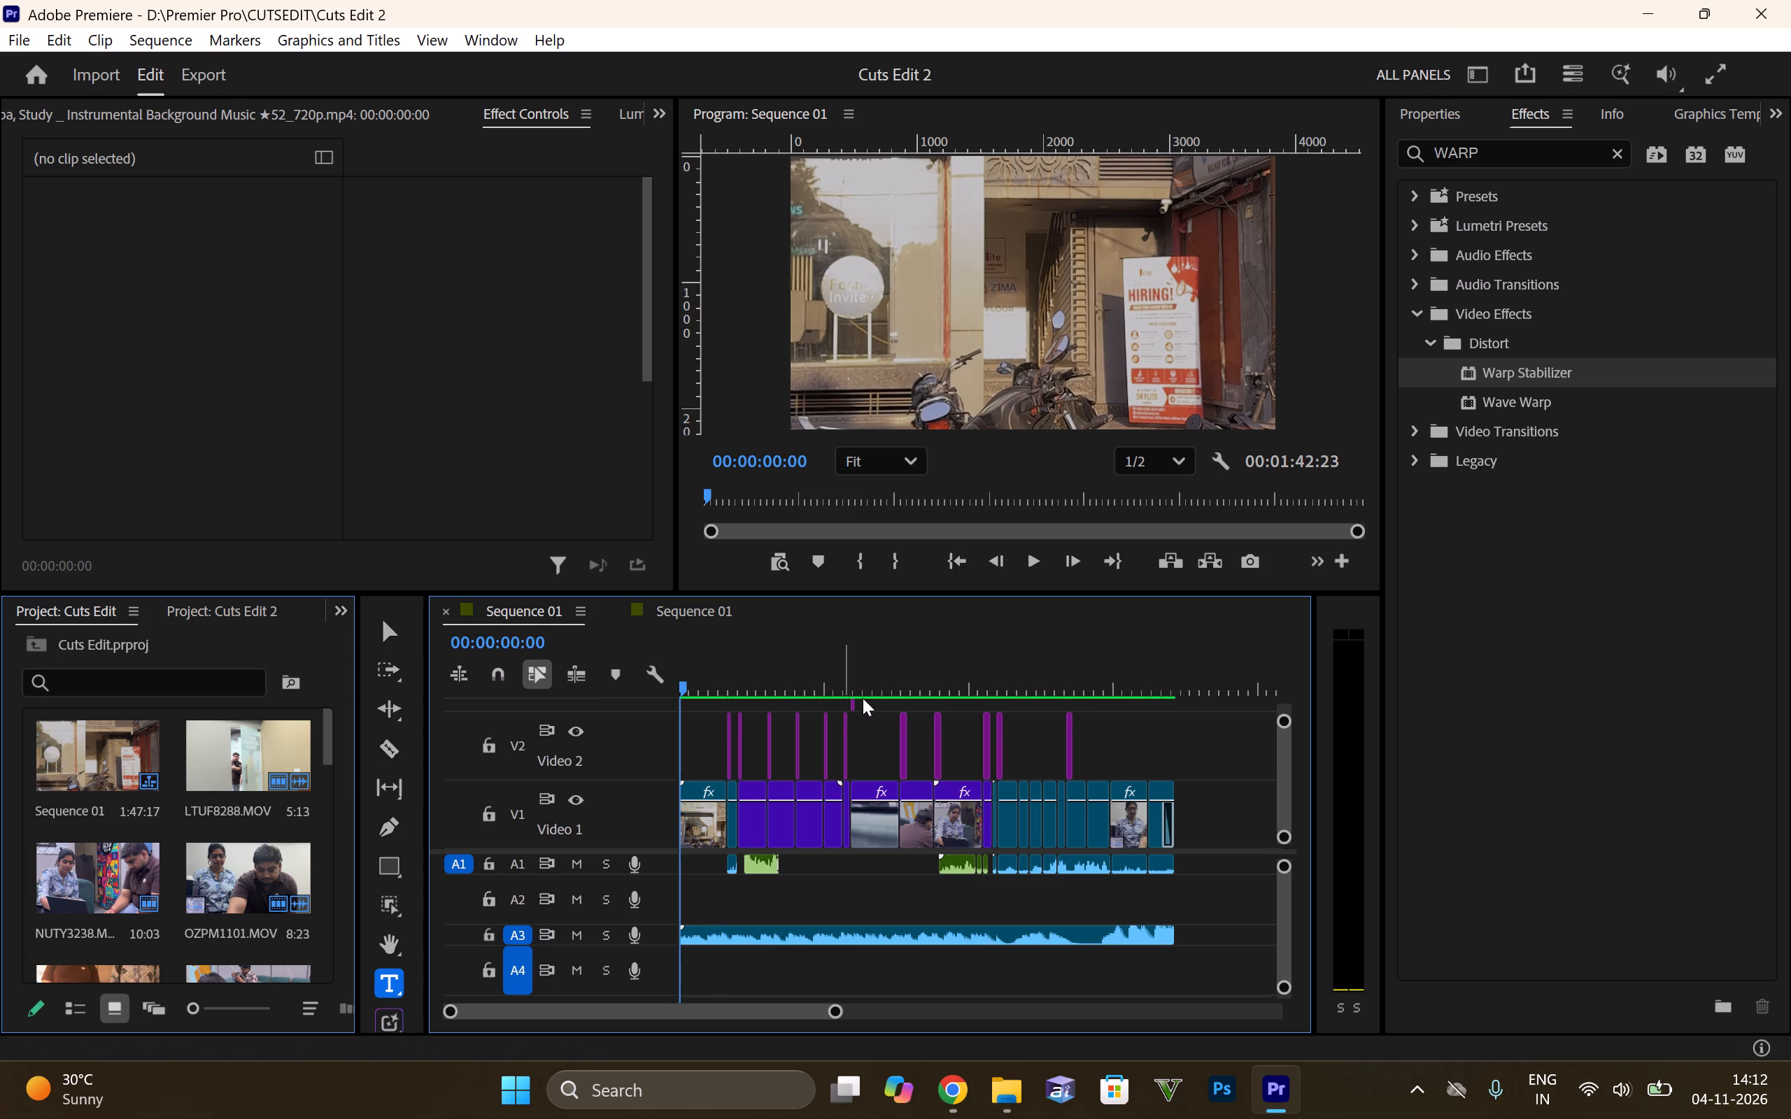
# Switch to File Explorer and examine the contents of E:\Cuts Edit and D:\Premier Pro\CUTSEDIT.
pyautogui.click(995, 1109)
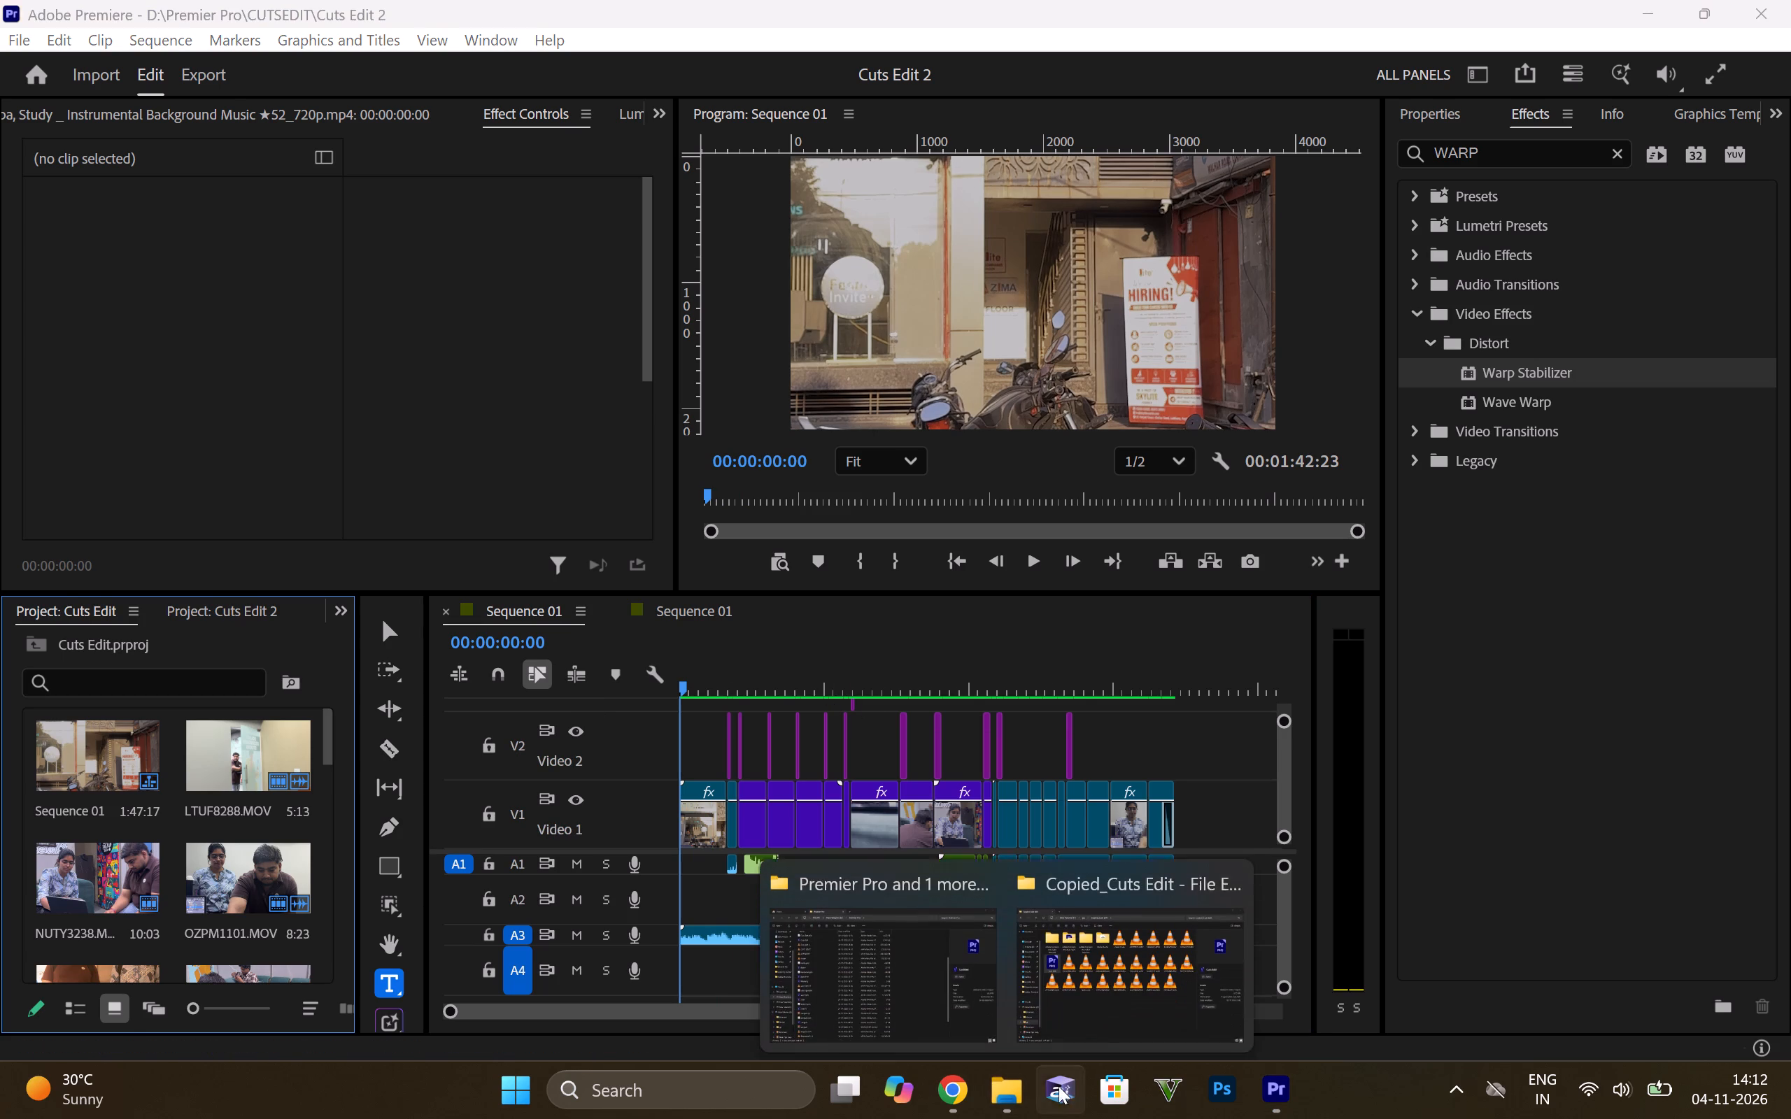
pyautogui.click(1119, 943)
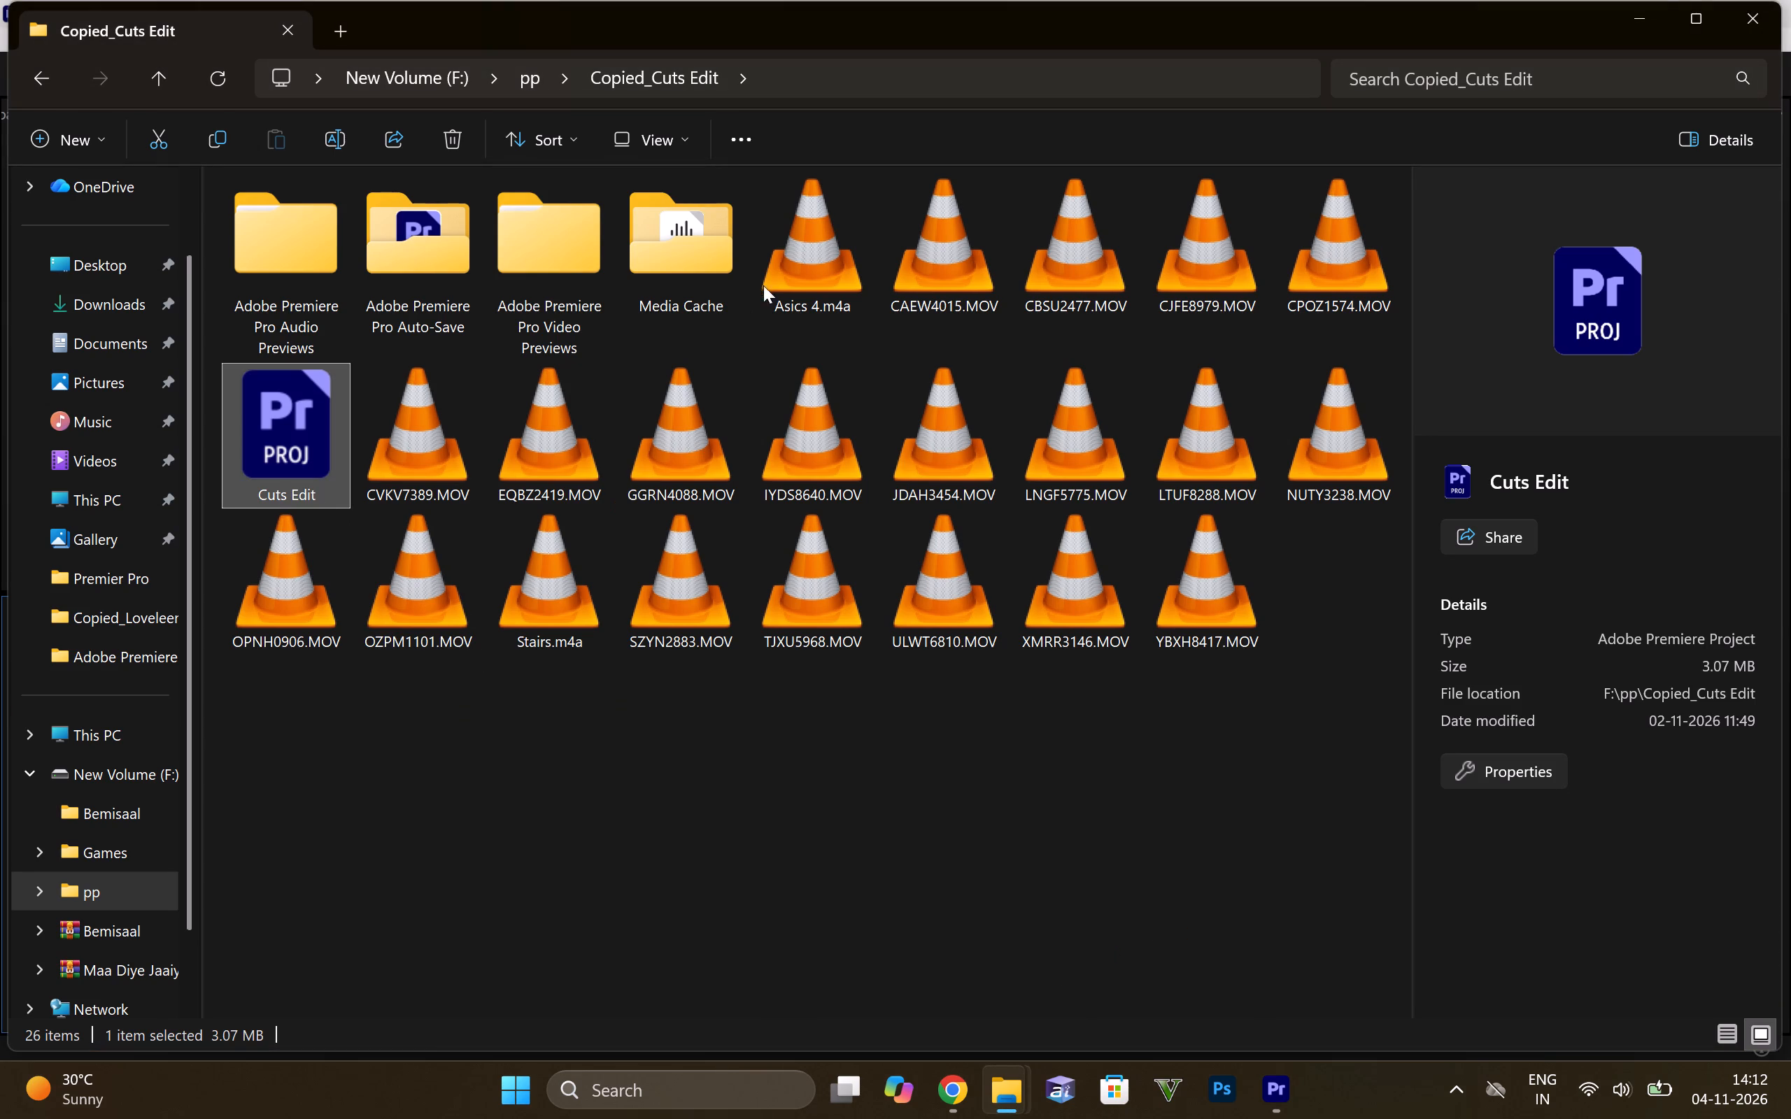
pyautogui.click(1045, 771)
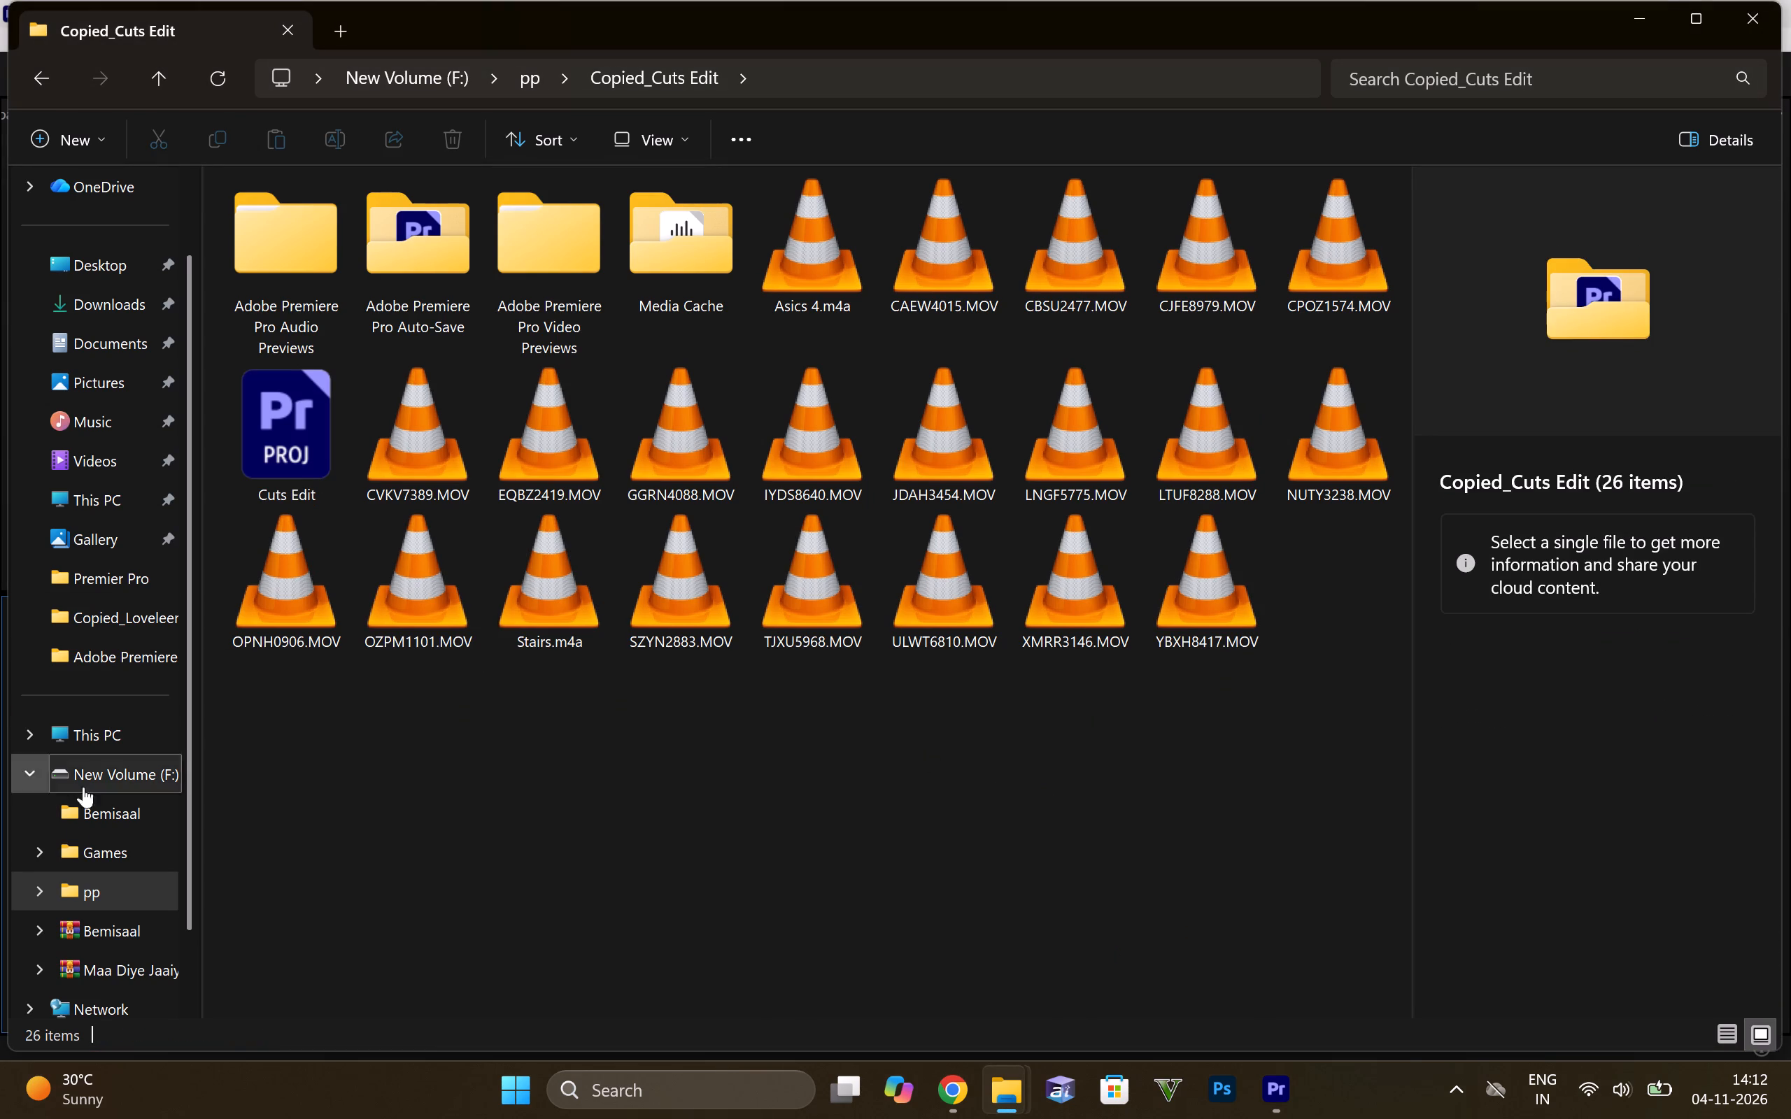
pyautogui.click(98, 739)
pyautogui.click(320, 345)
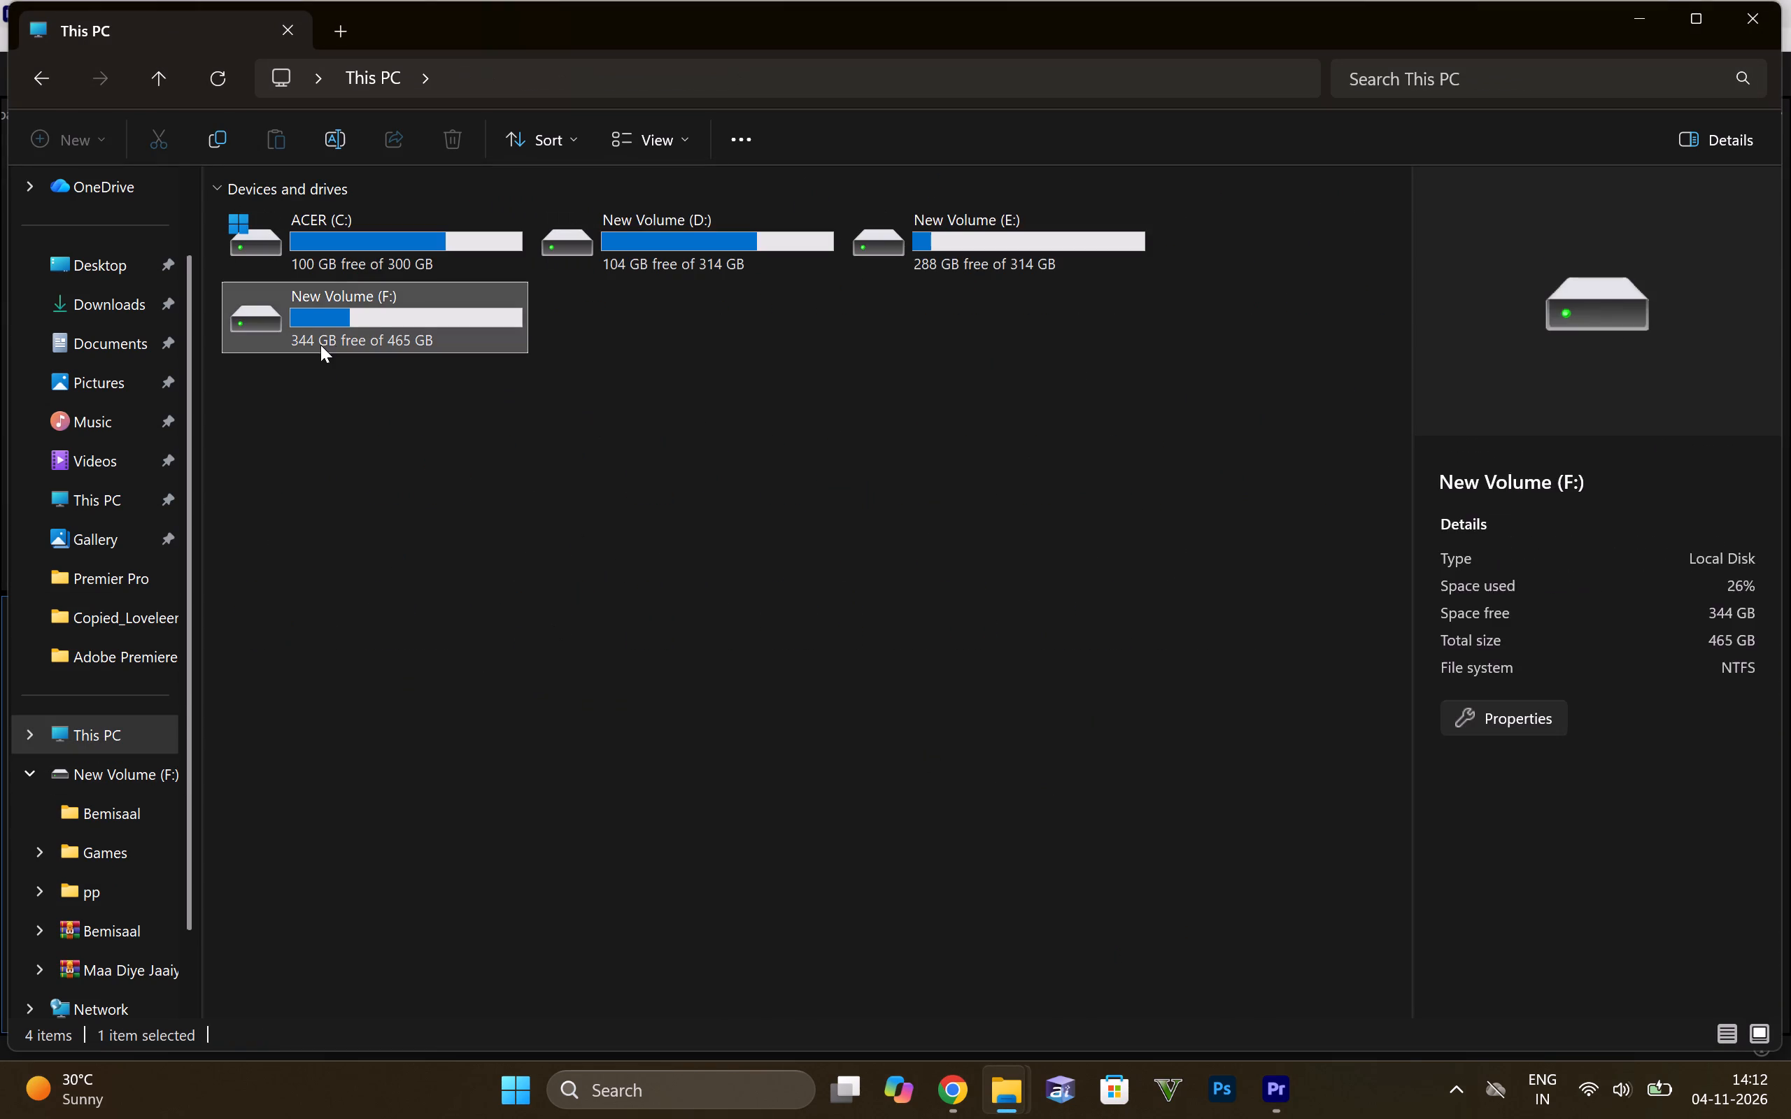
pyautogui.click(1020, 220)
pyautogui.doubleClick(982, 236)
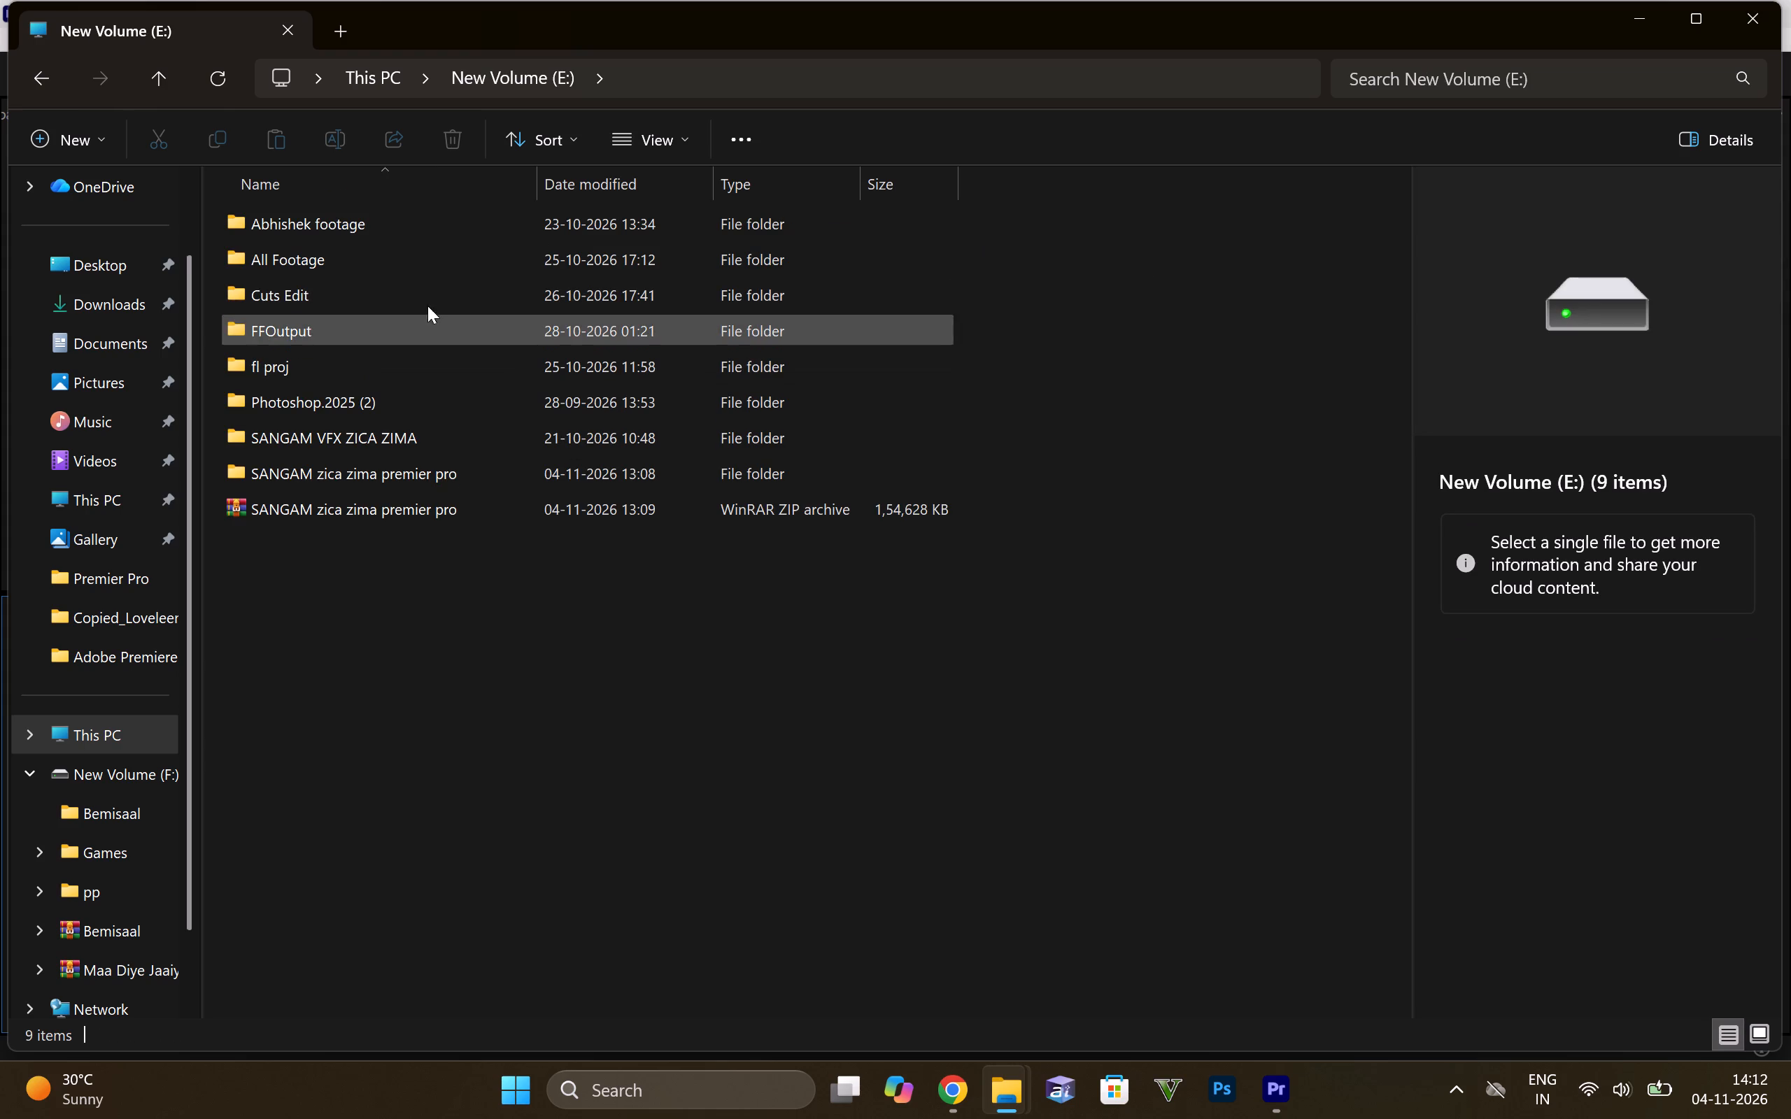
pyautogui.doubleClick(318, 293)
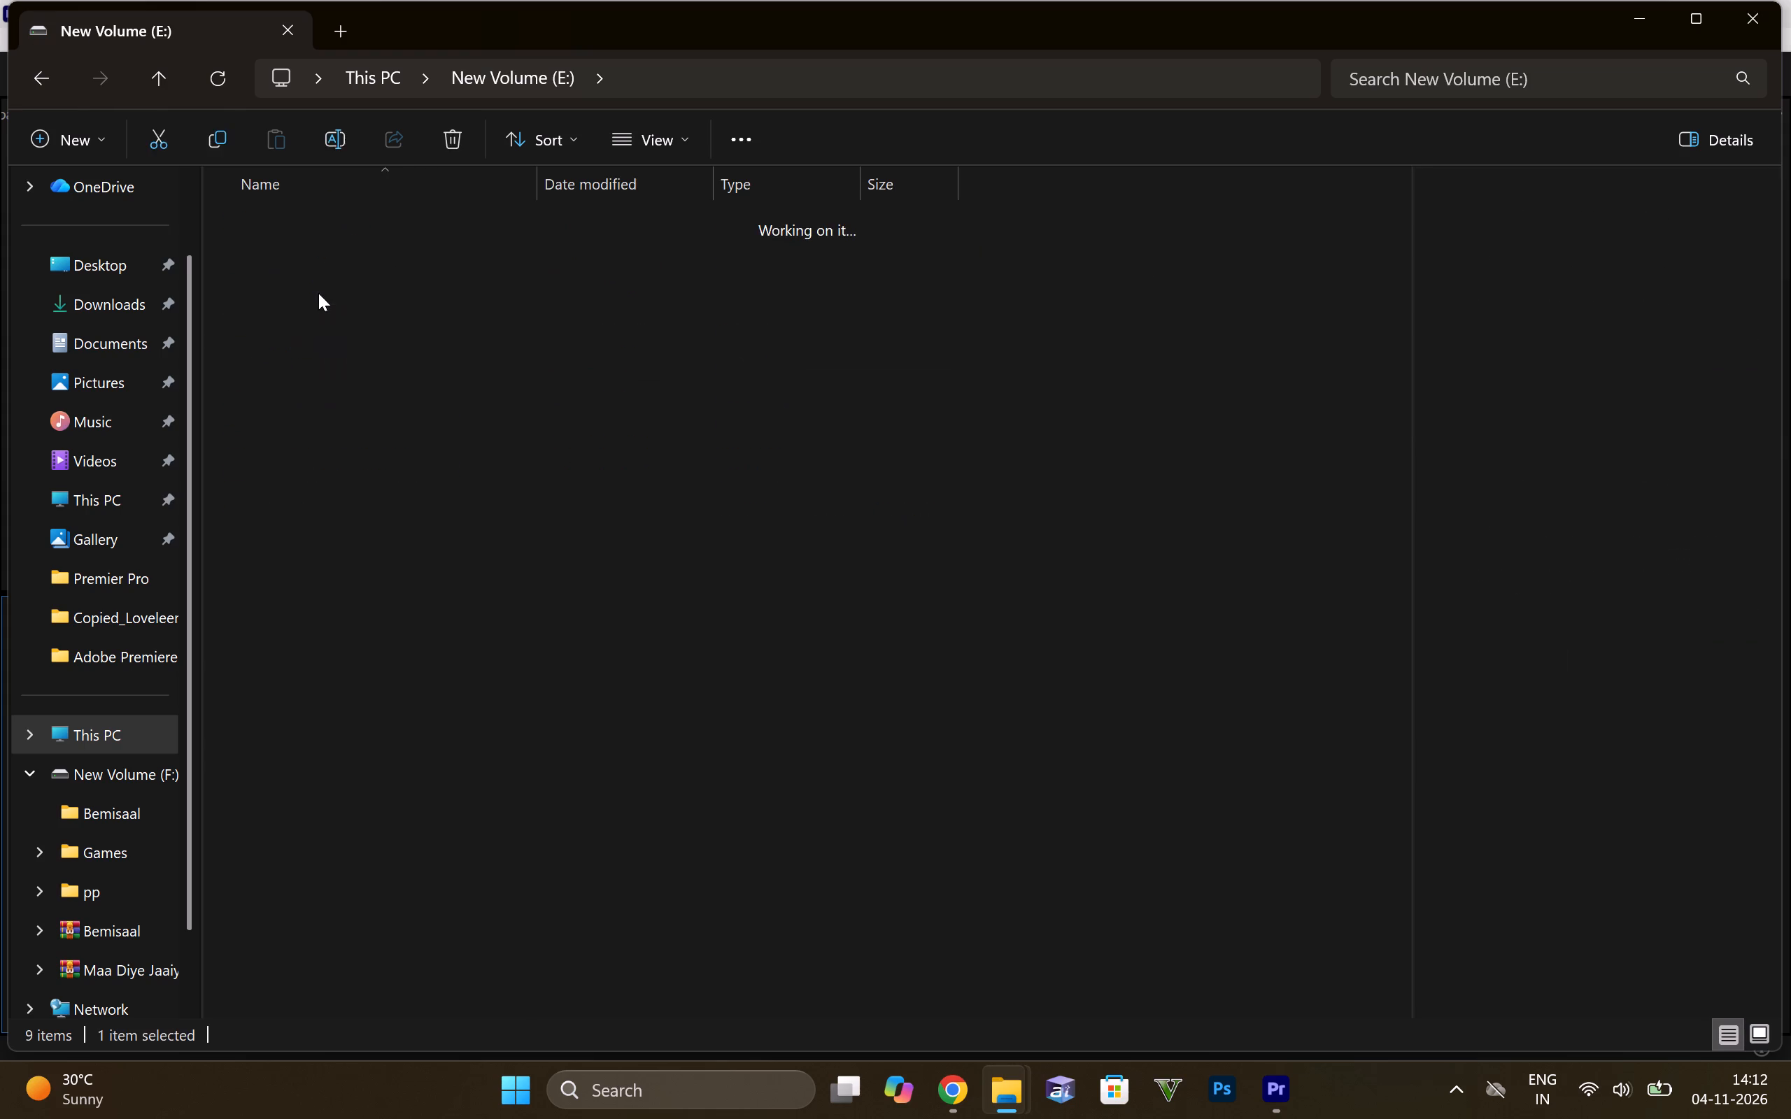
pyautogui.scroll(-13, 638, 490)
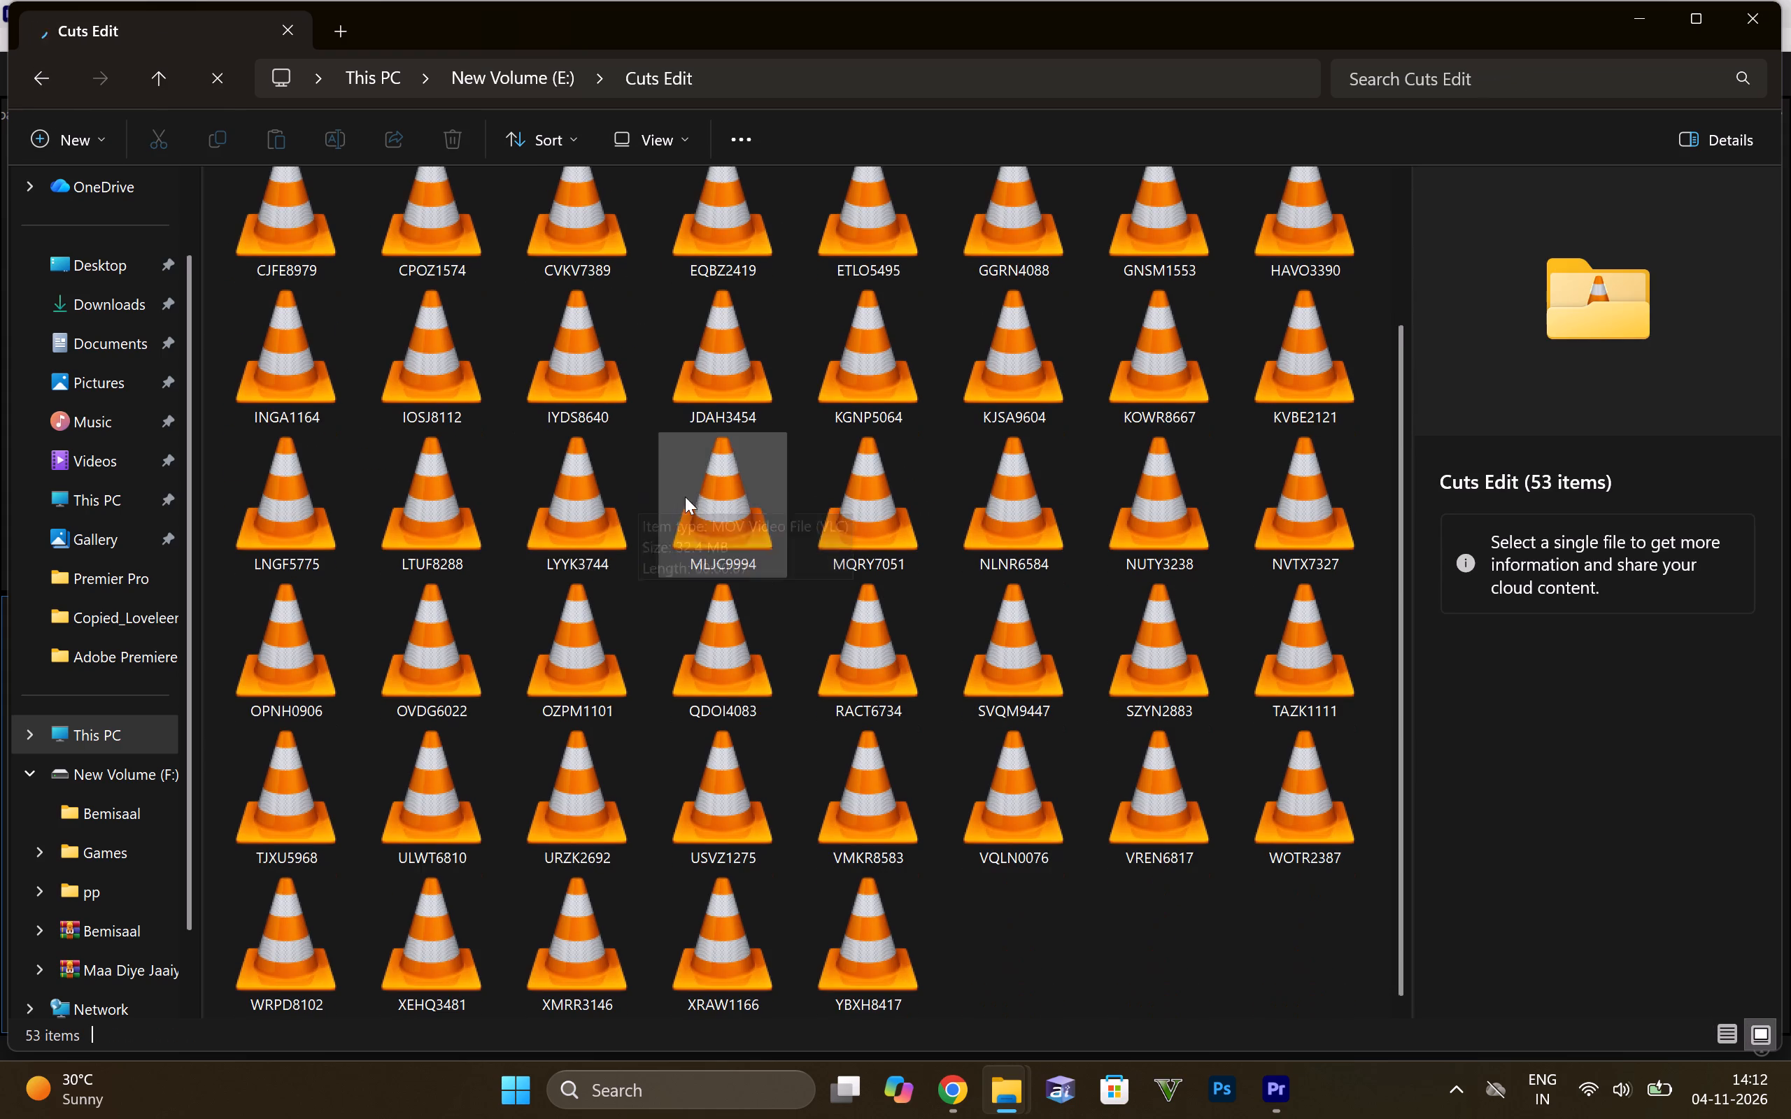
pyautogui.scroll(8, 688, 499)
pyautogui.click(38, 88)
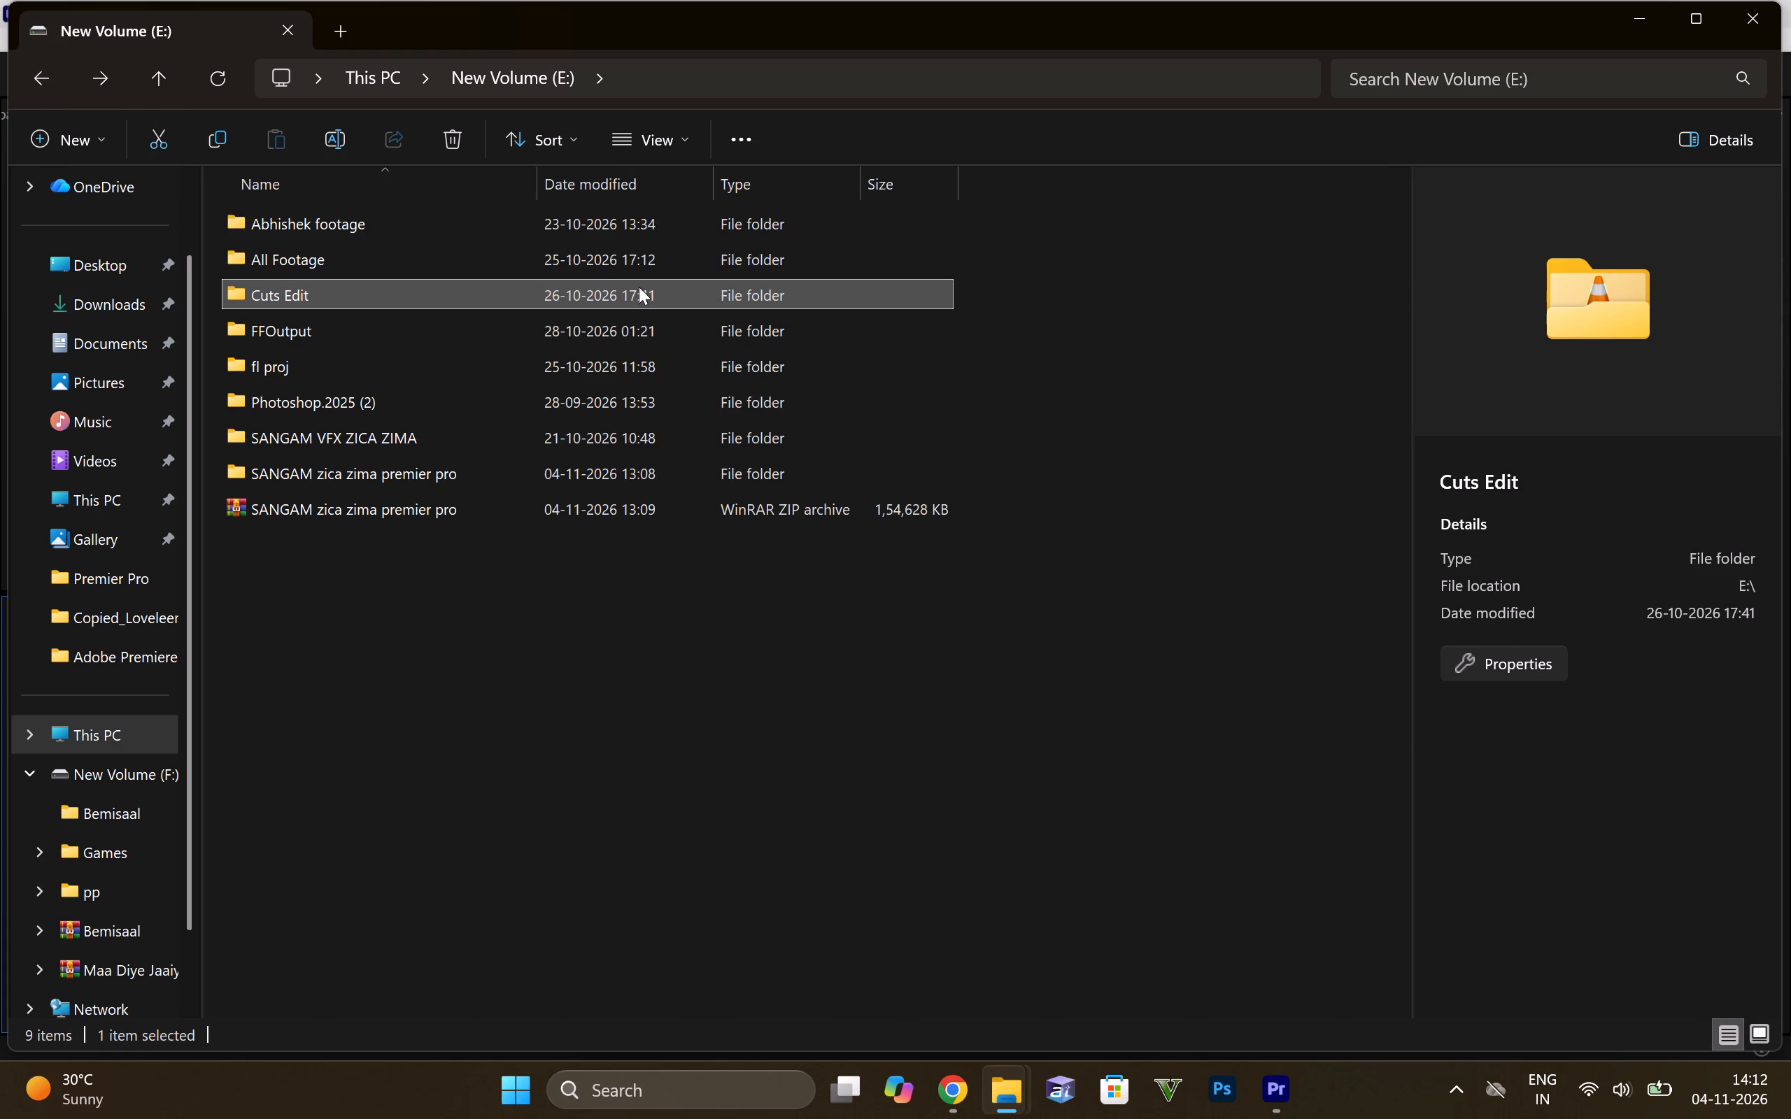
pyautogui.click(41, 64)
pyautogui.doubleClick(672, 242)
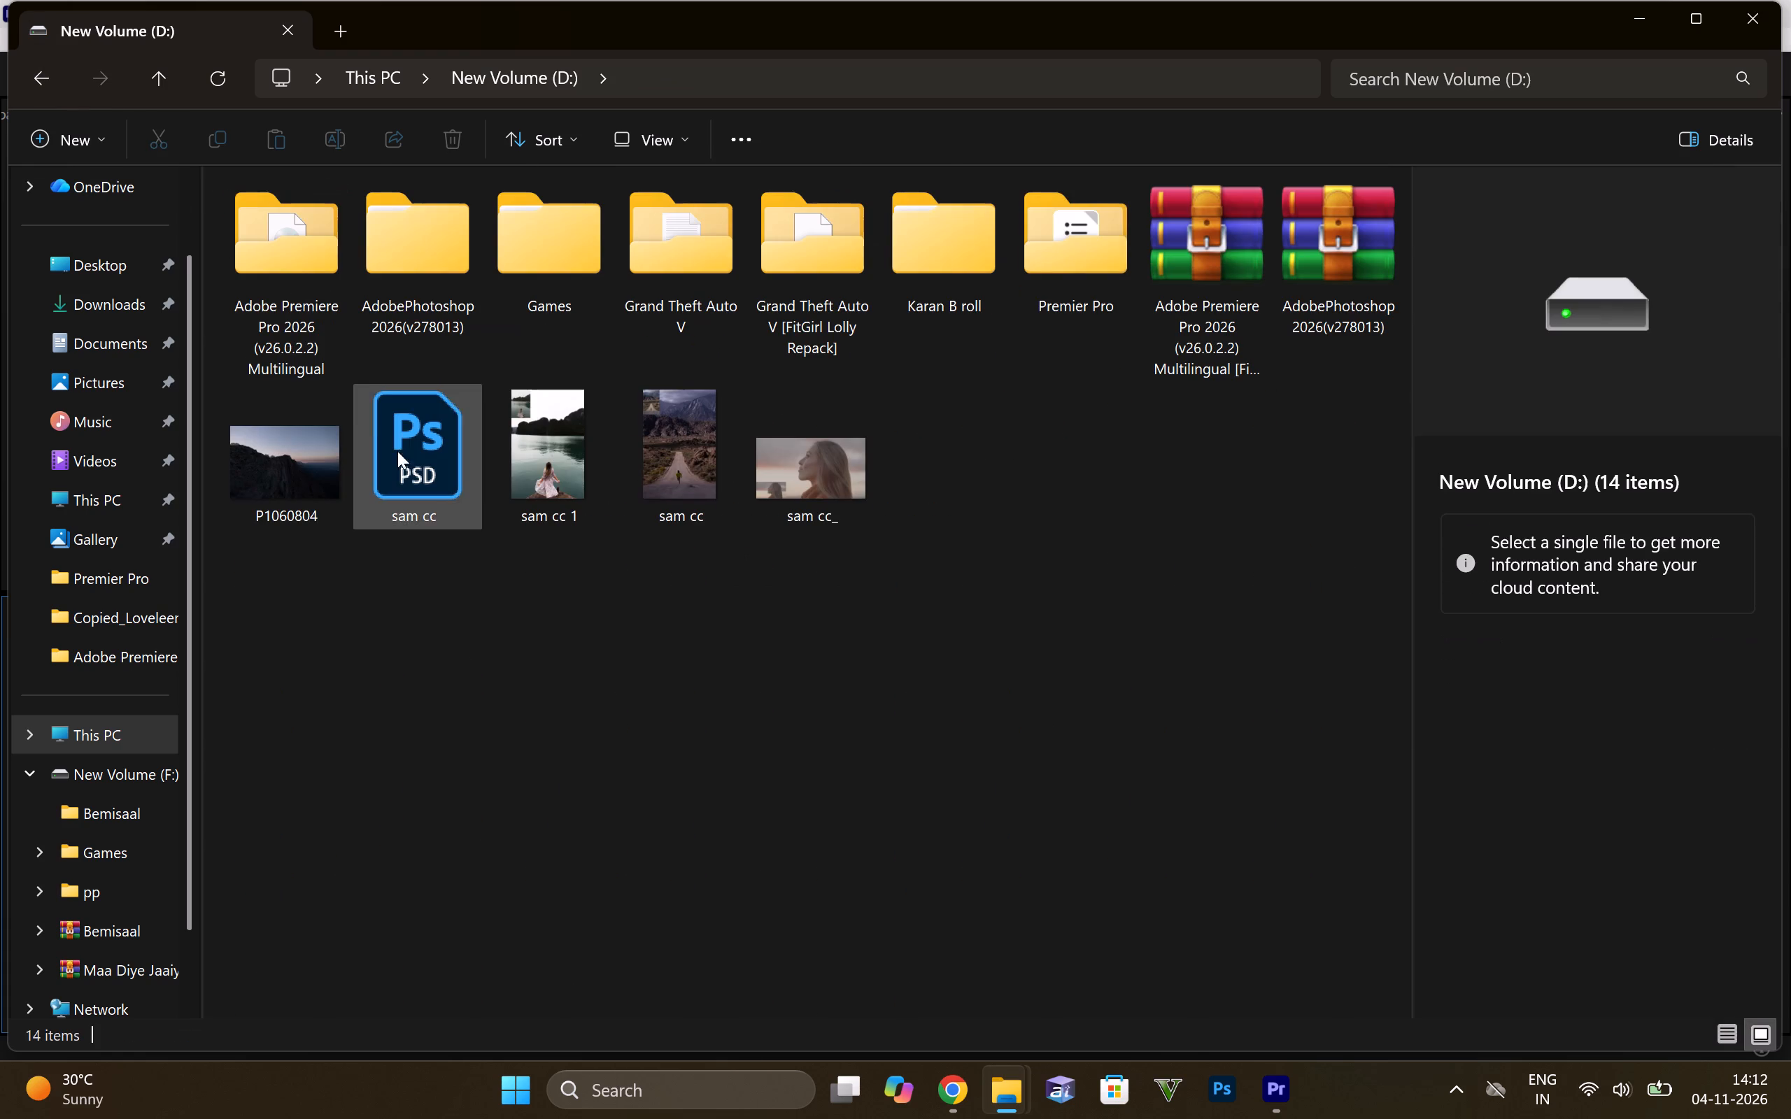
pyautogui.scroll(-1, 628, 420)
pyautogui.doubleClick(1074, 280)
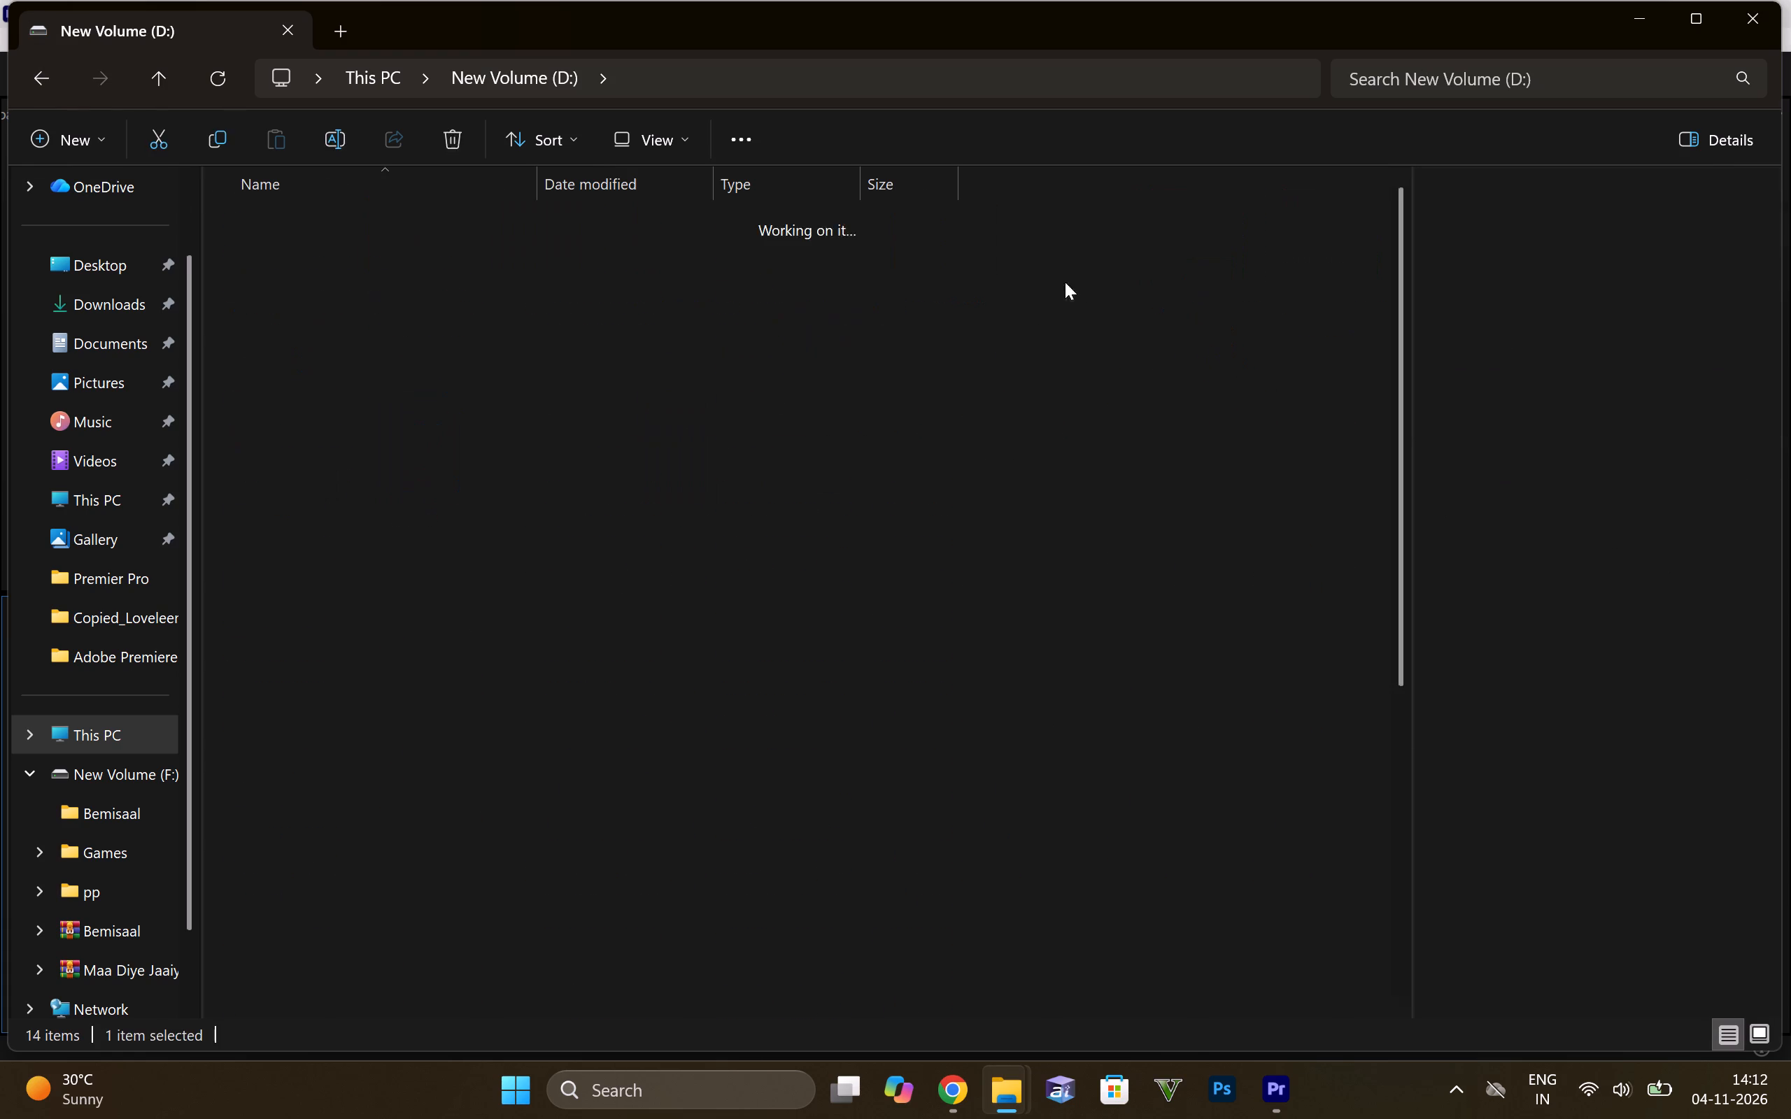
pyautogui.doubleClick(396, 331)
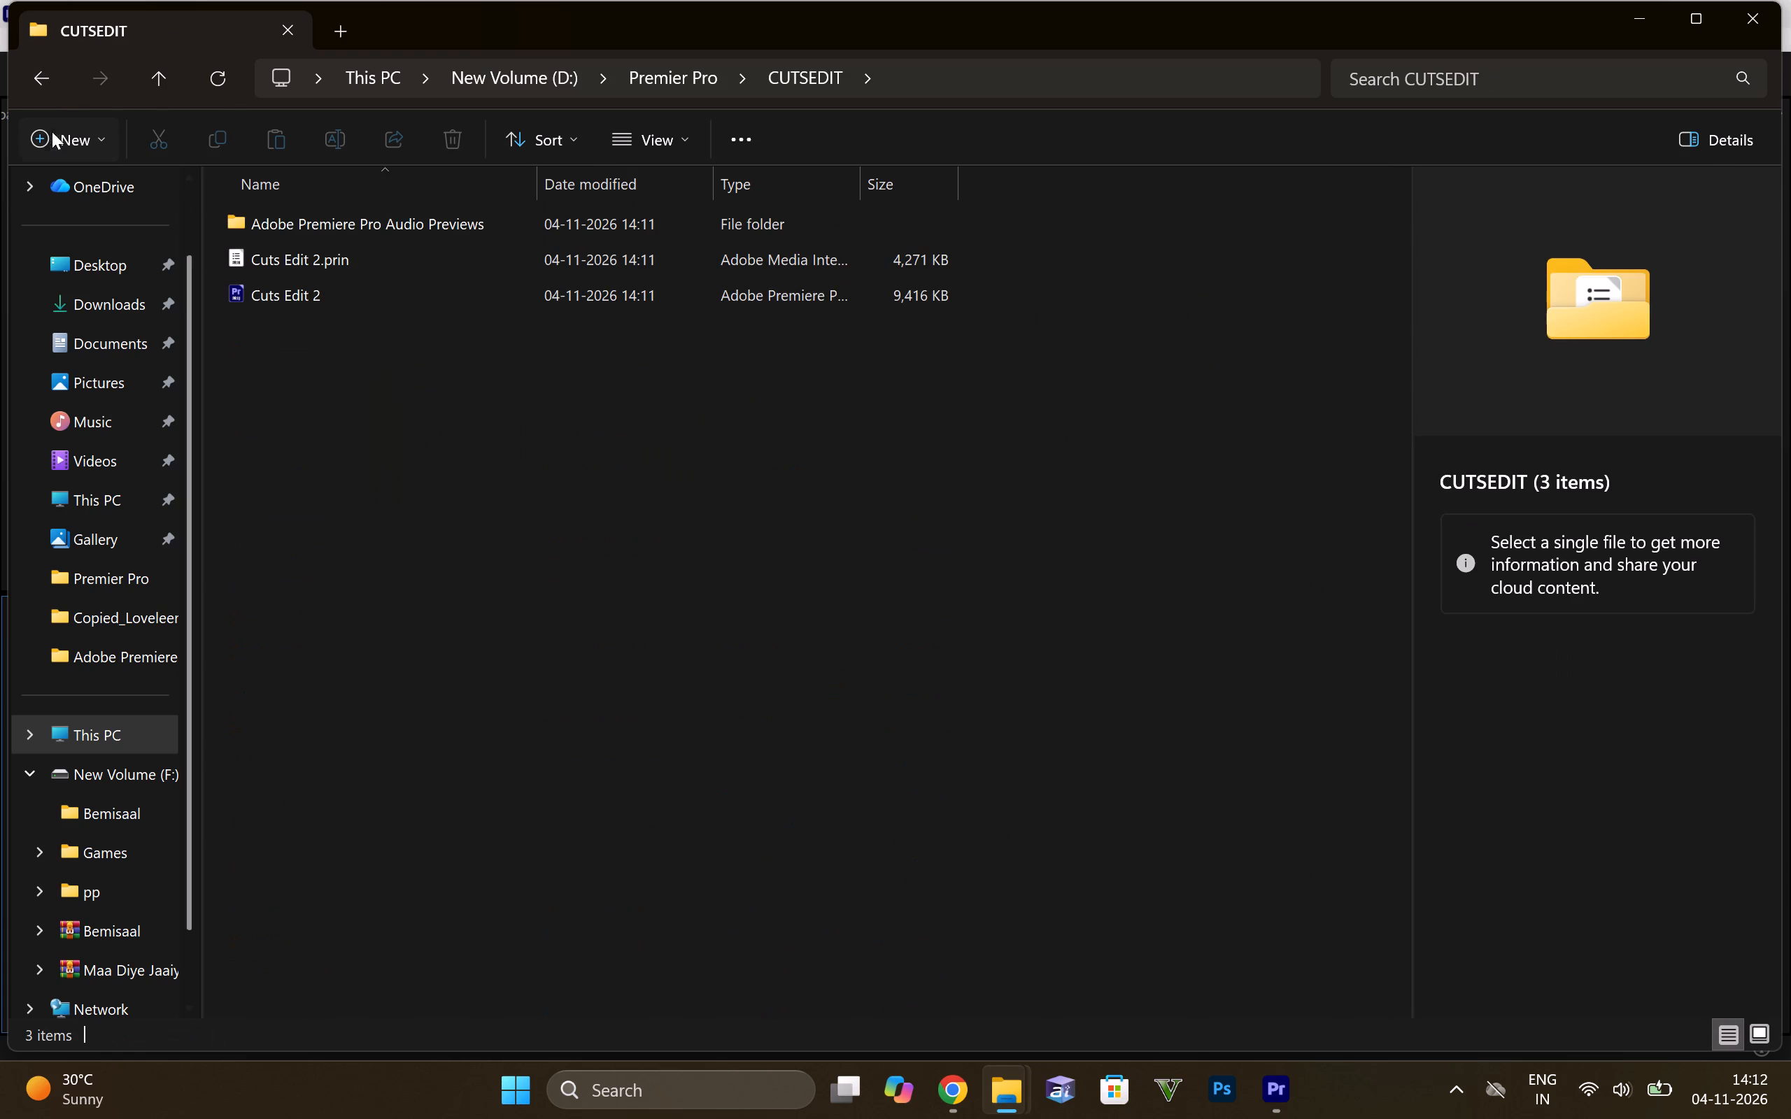
# Copy the CUTS EDITT video from D:\Premier Pro into the F:\pp folder.
pyautogui.click(47, 73)
pyautogui.scroll(-3, 348, 395)
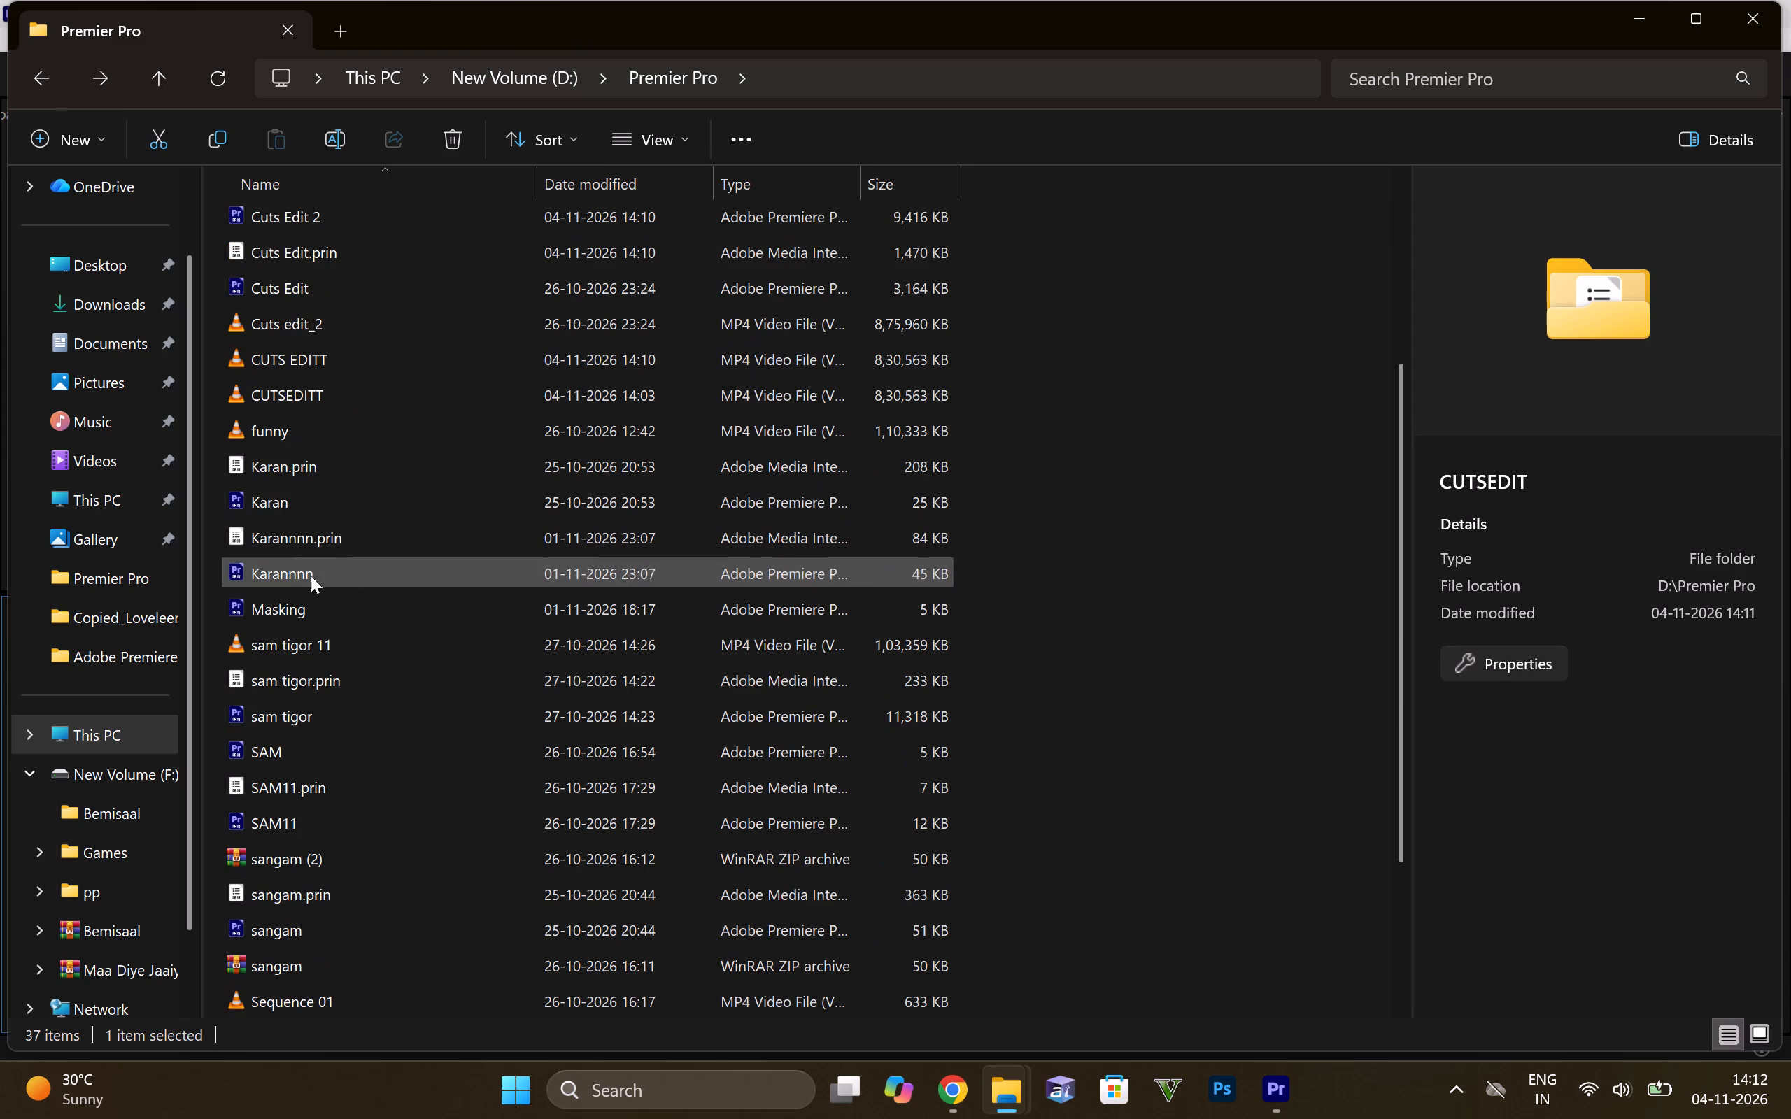
pyautogui.click(323, 400)
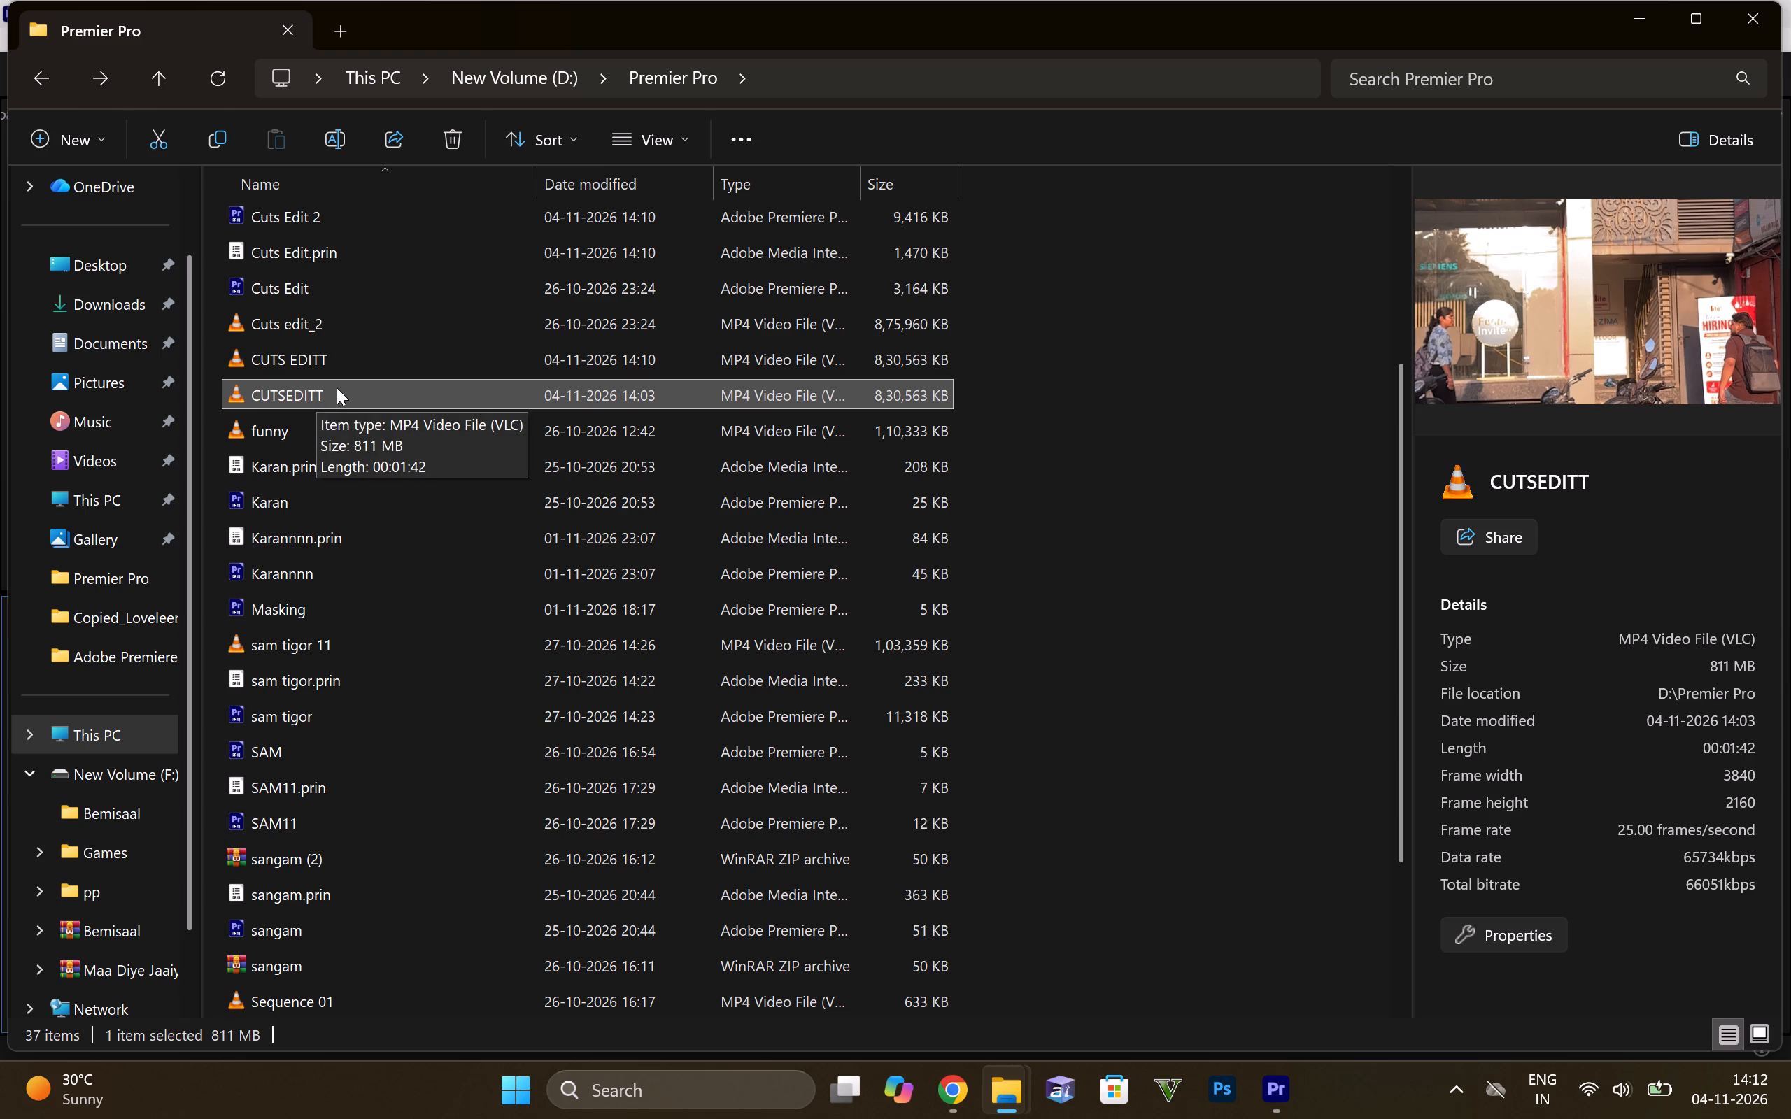
pyautogui.click(513, 364)
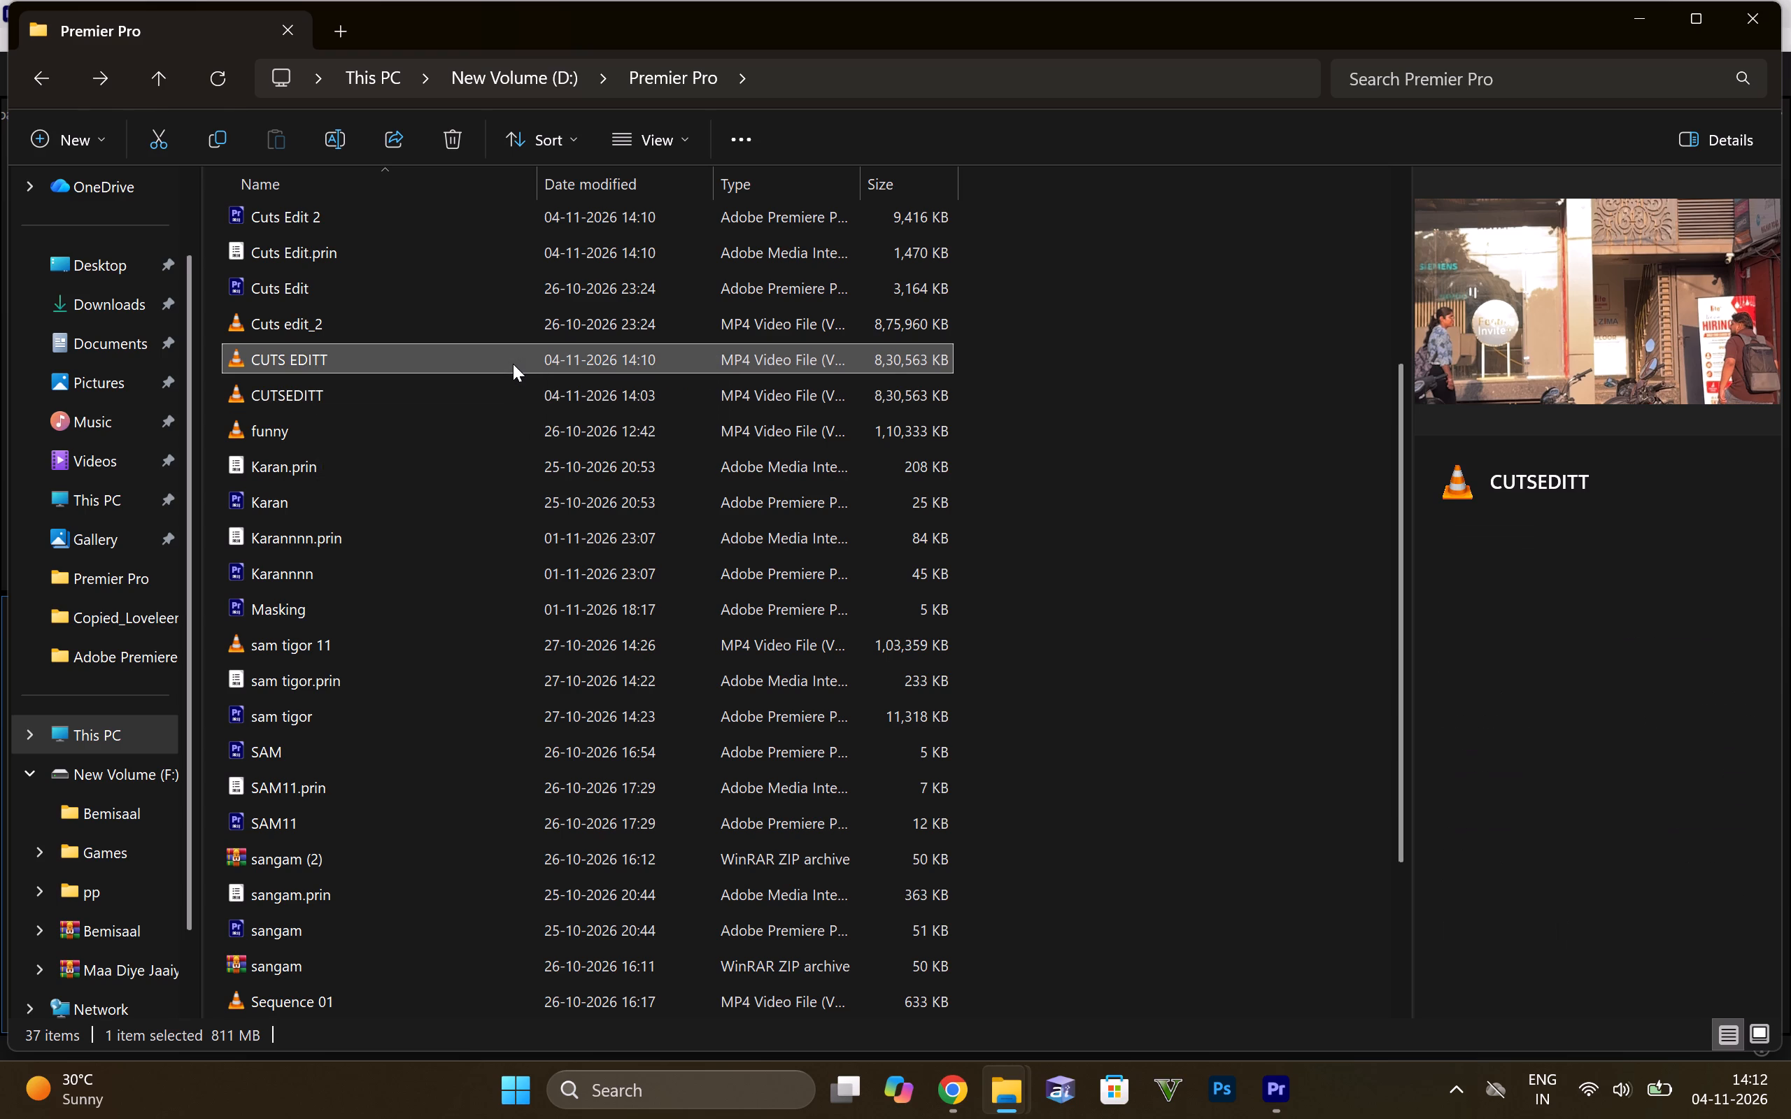
pyautogui.rightClick(513, 364)
pyautogui.click(639, 383)
pyautogui.click(22, 80)
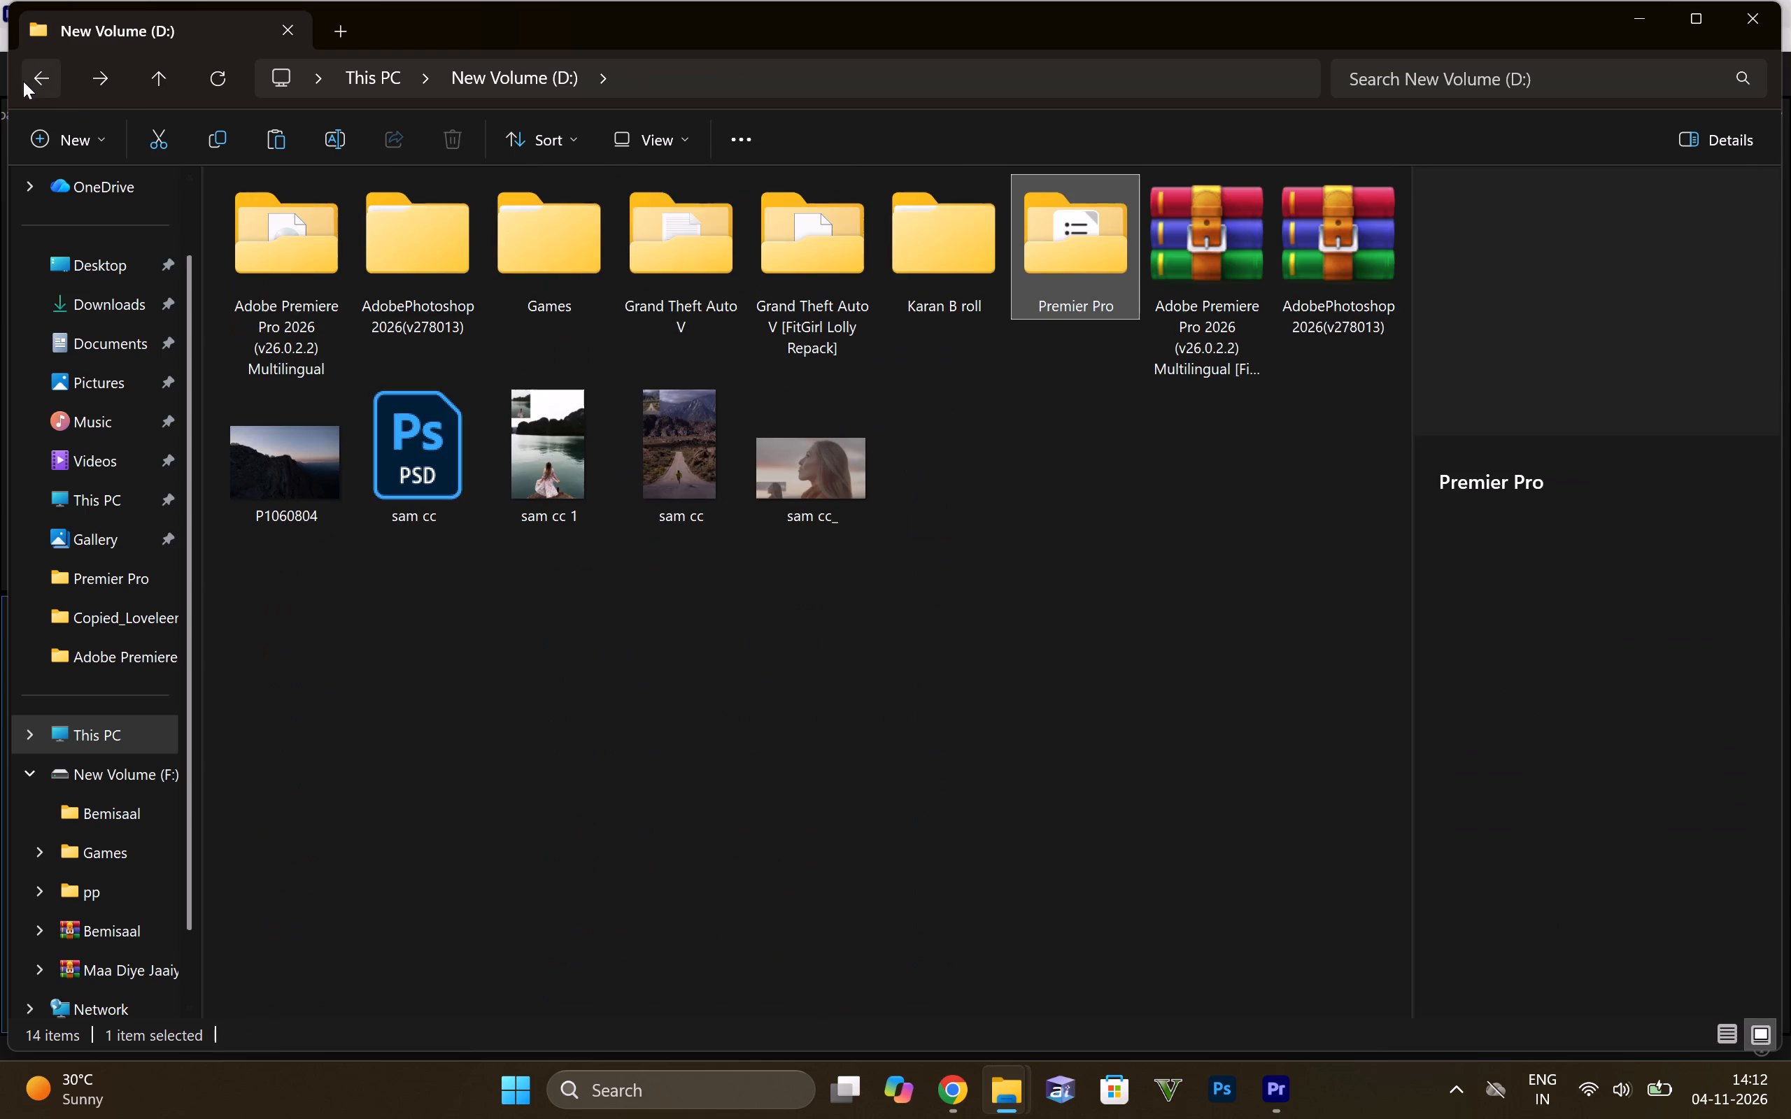
pyautogui.click(48, 91)
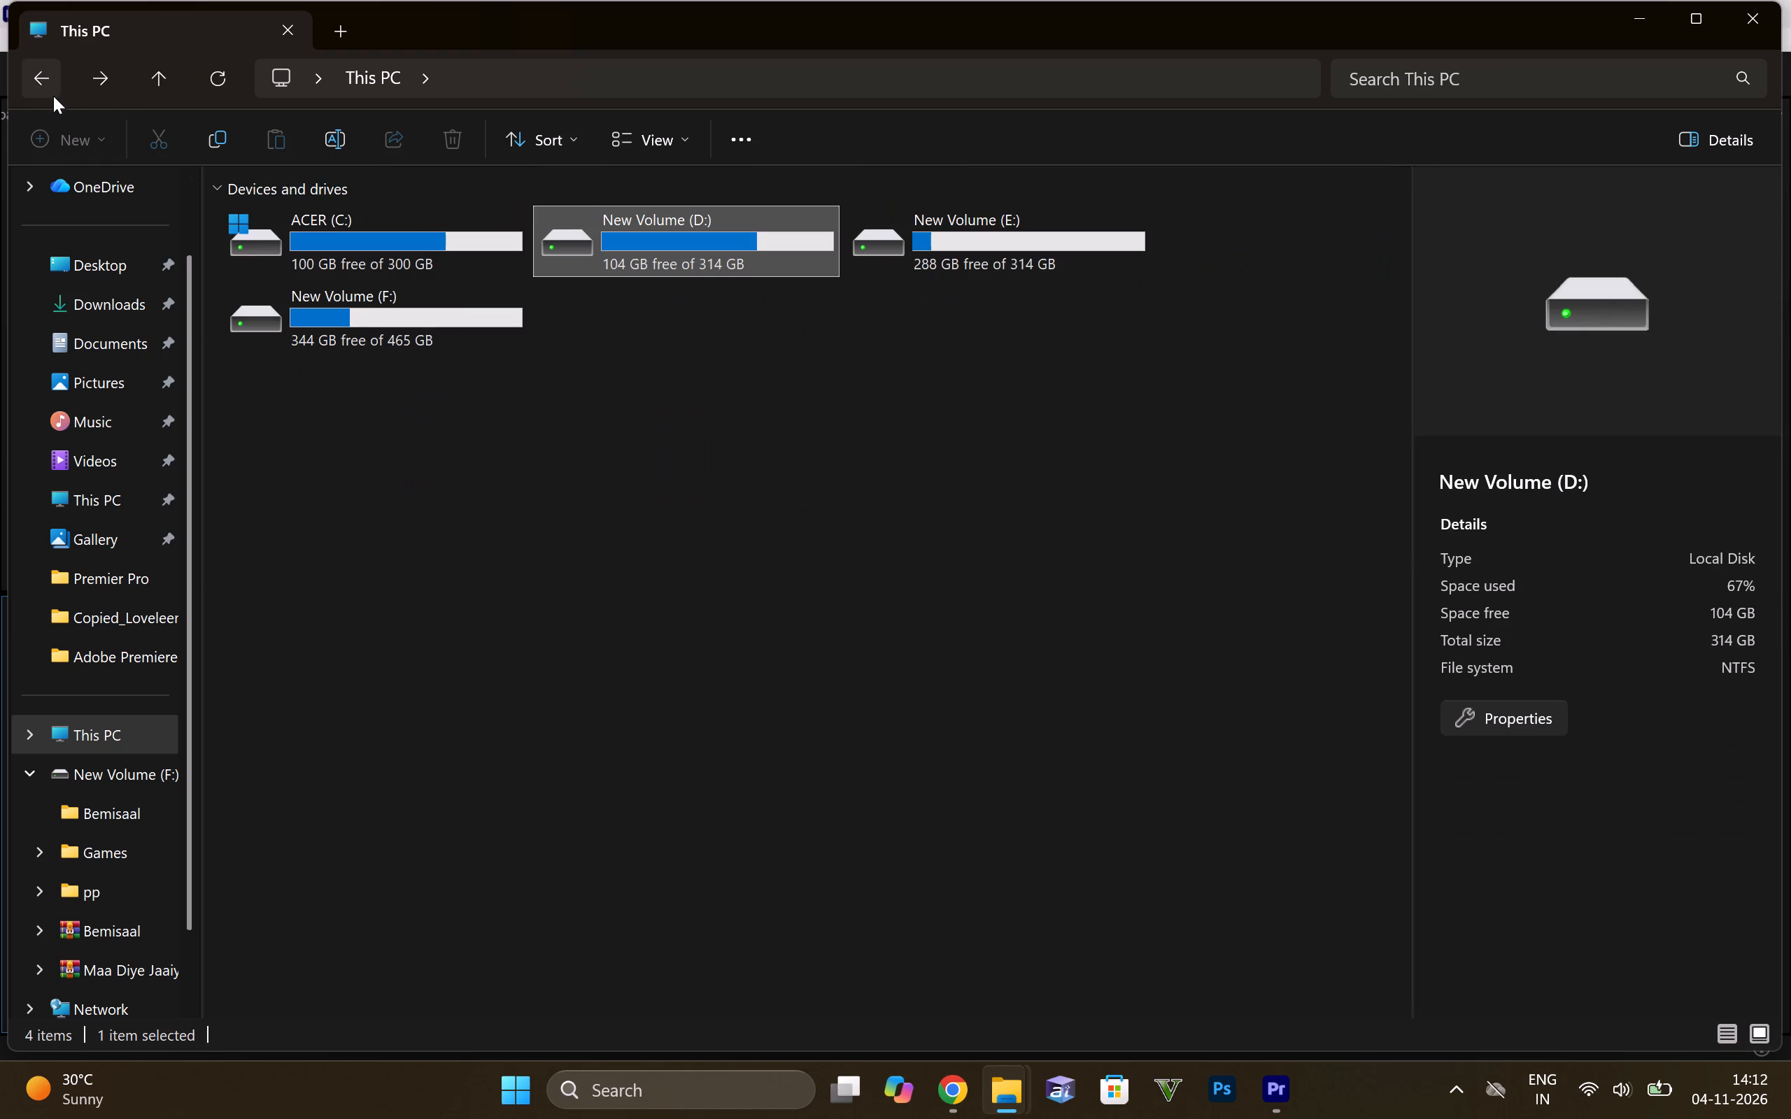
pyautogui.click(369, 313)
pyautogui.click(369, 313)
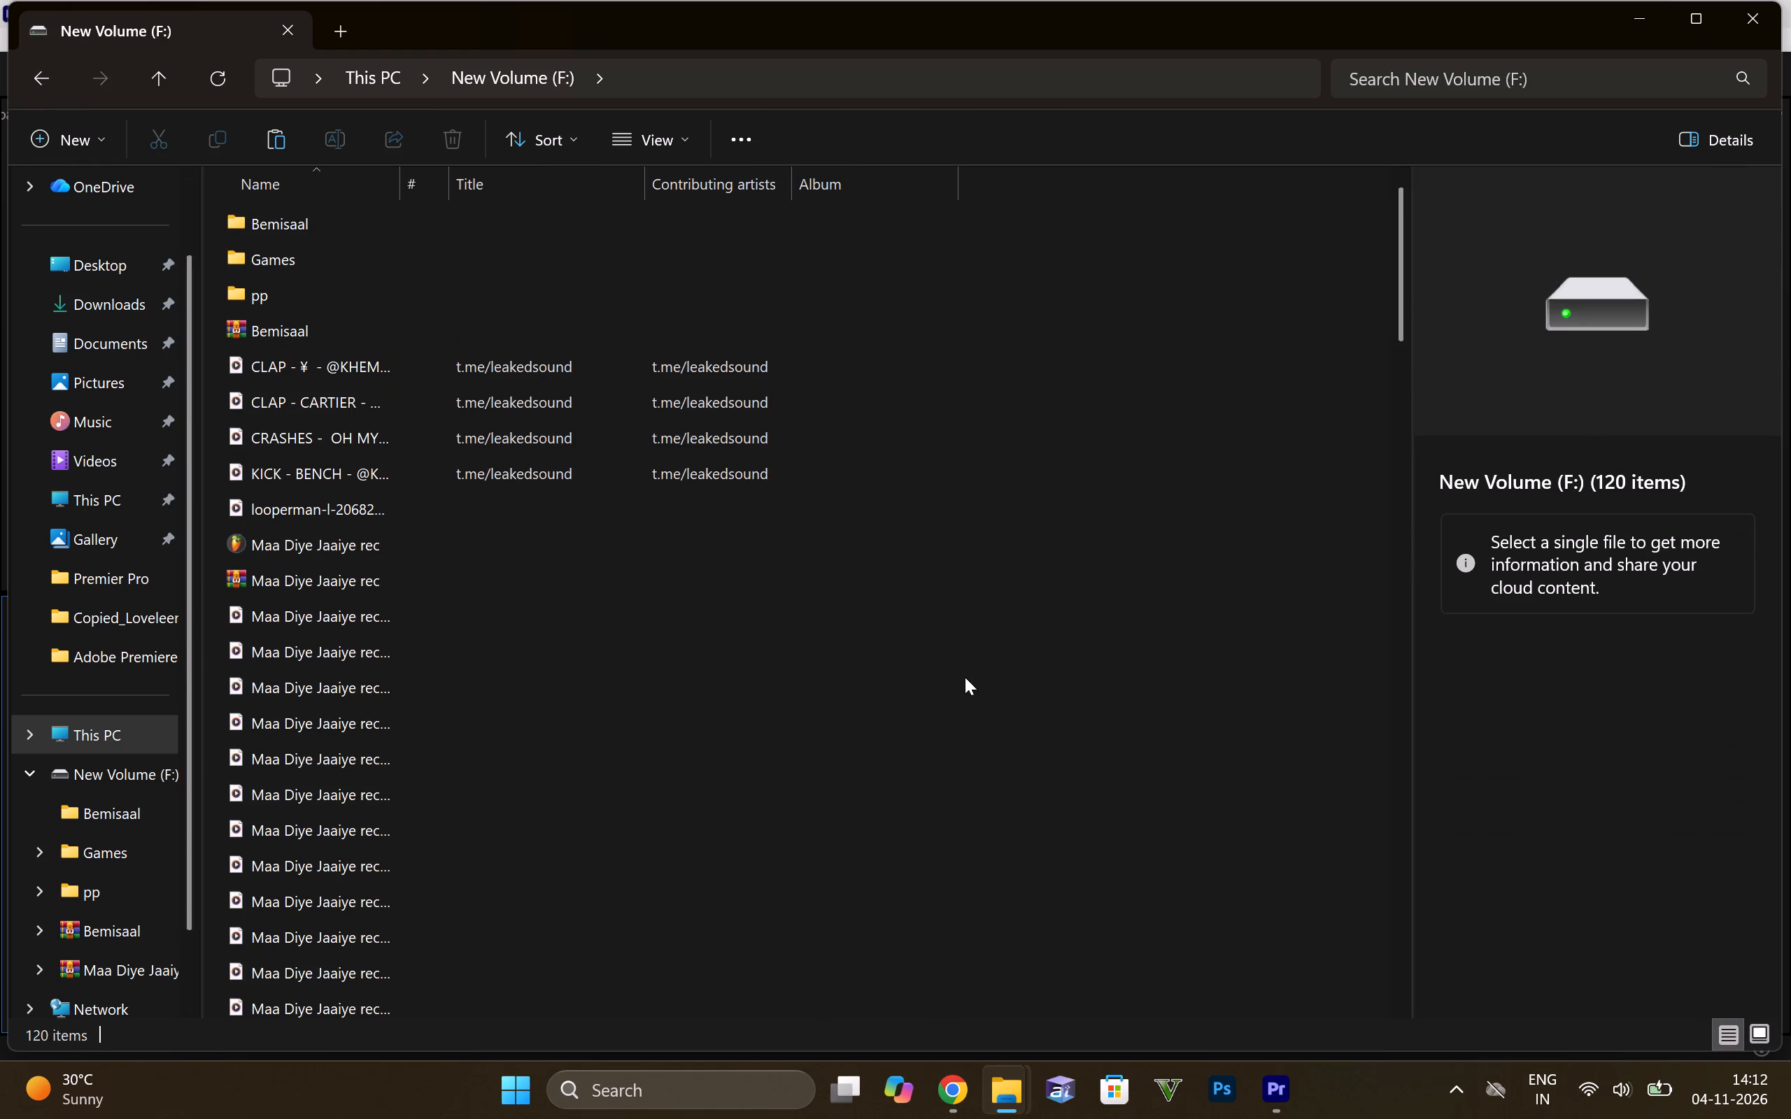
pyautogui.doubleClick(385, 297)
pyautogui.rightClick(497, 456)
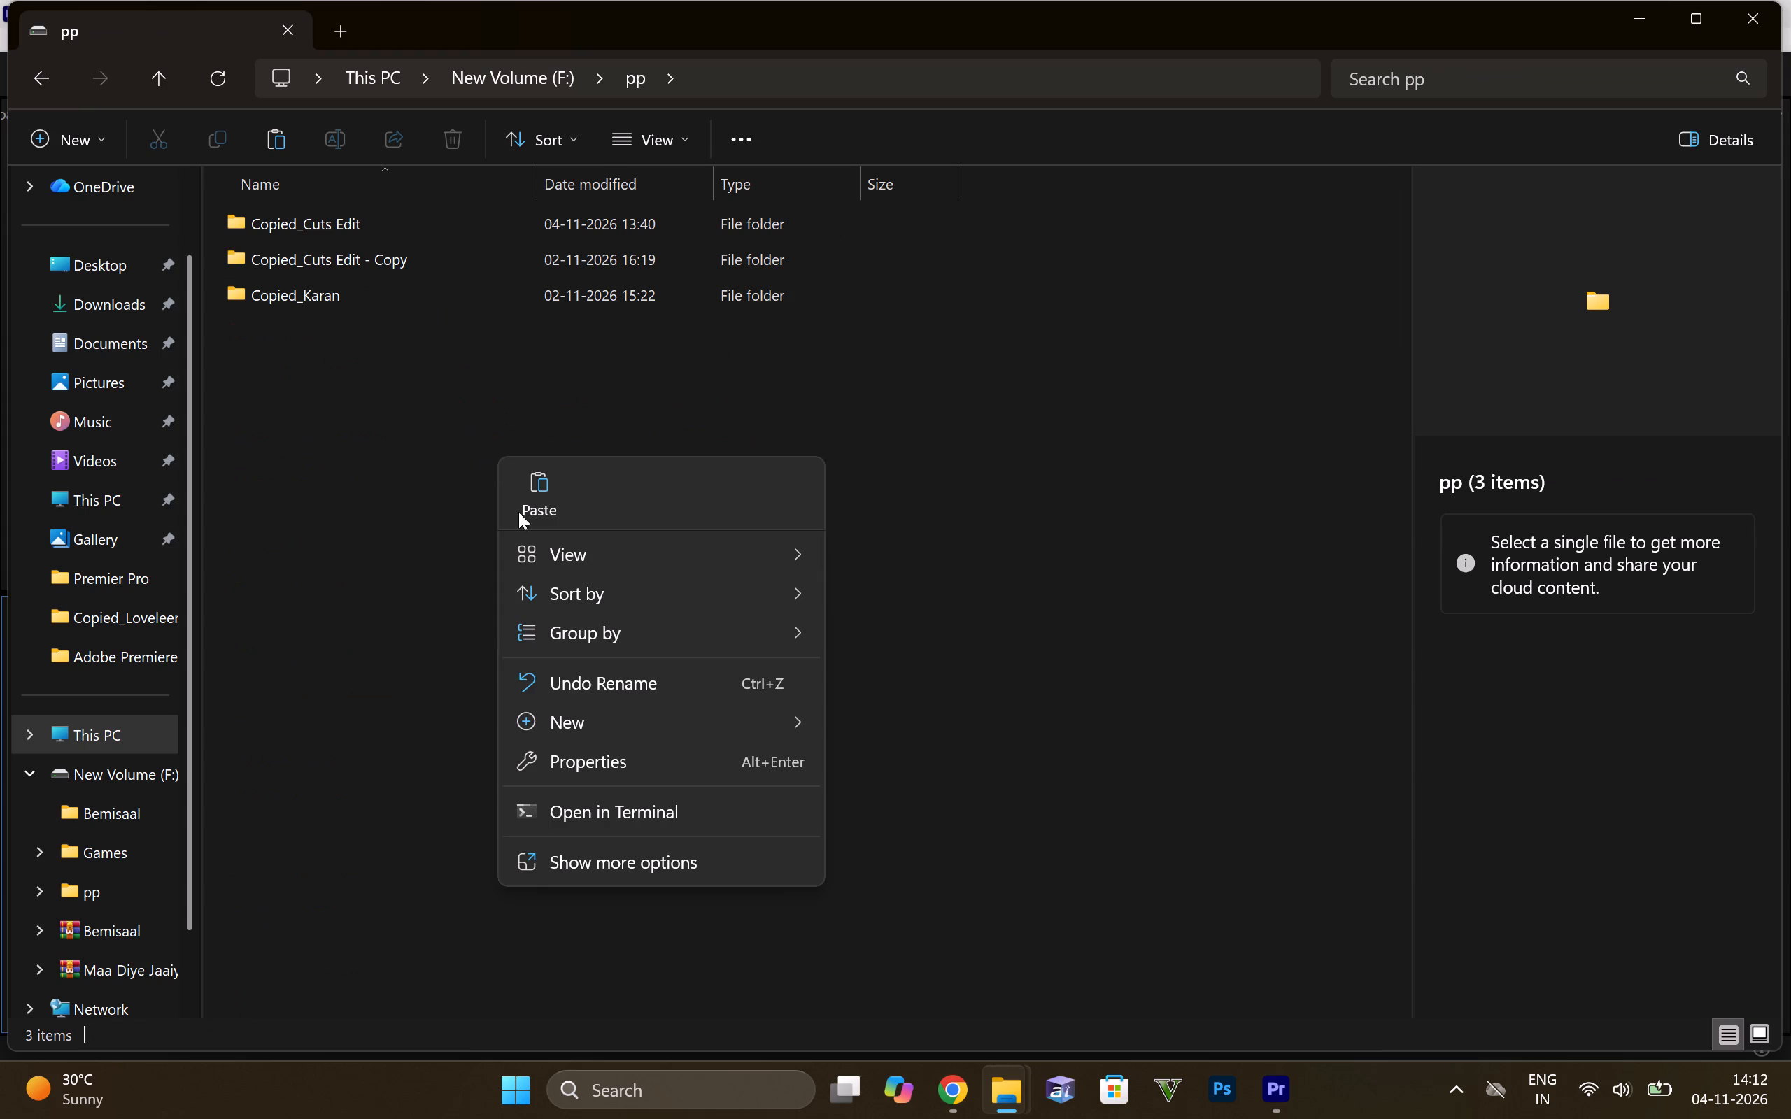
pyautogui.click(528, 497)
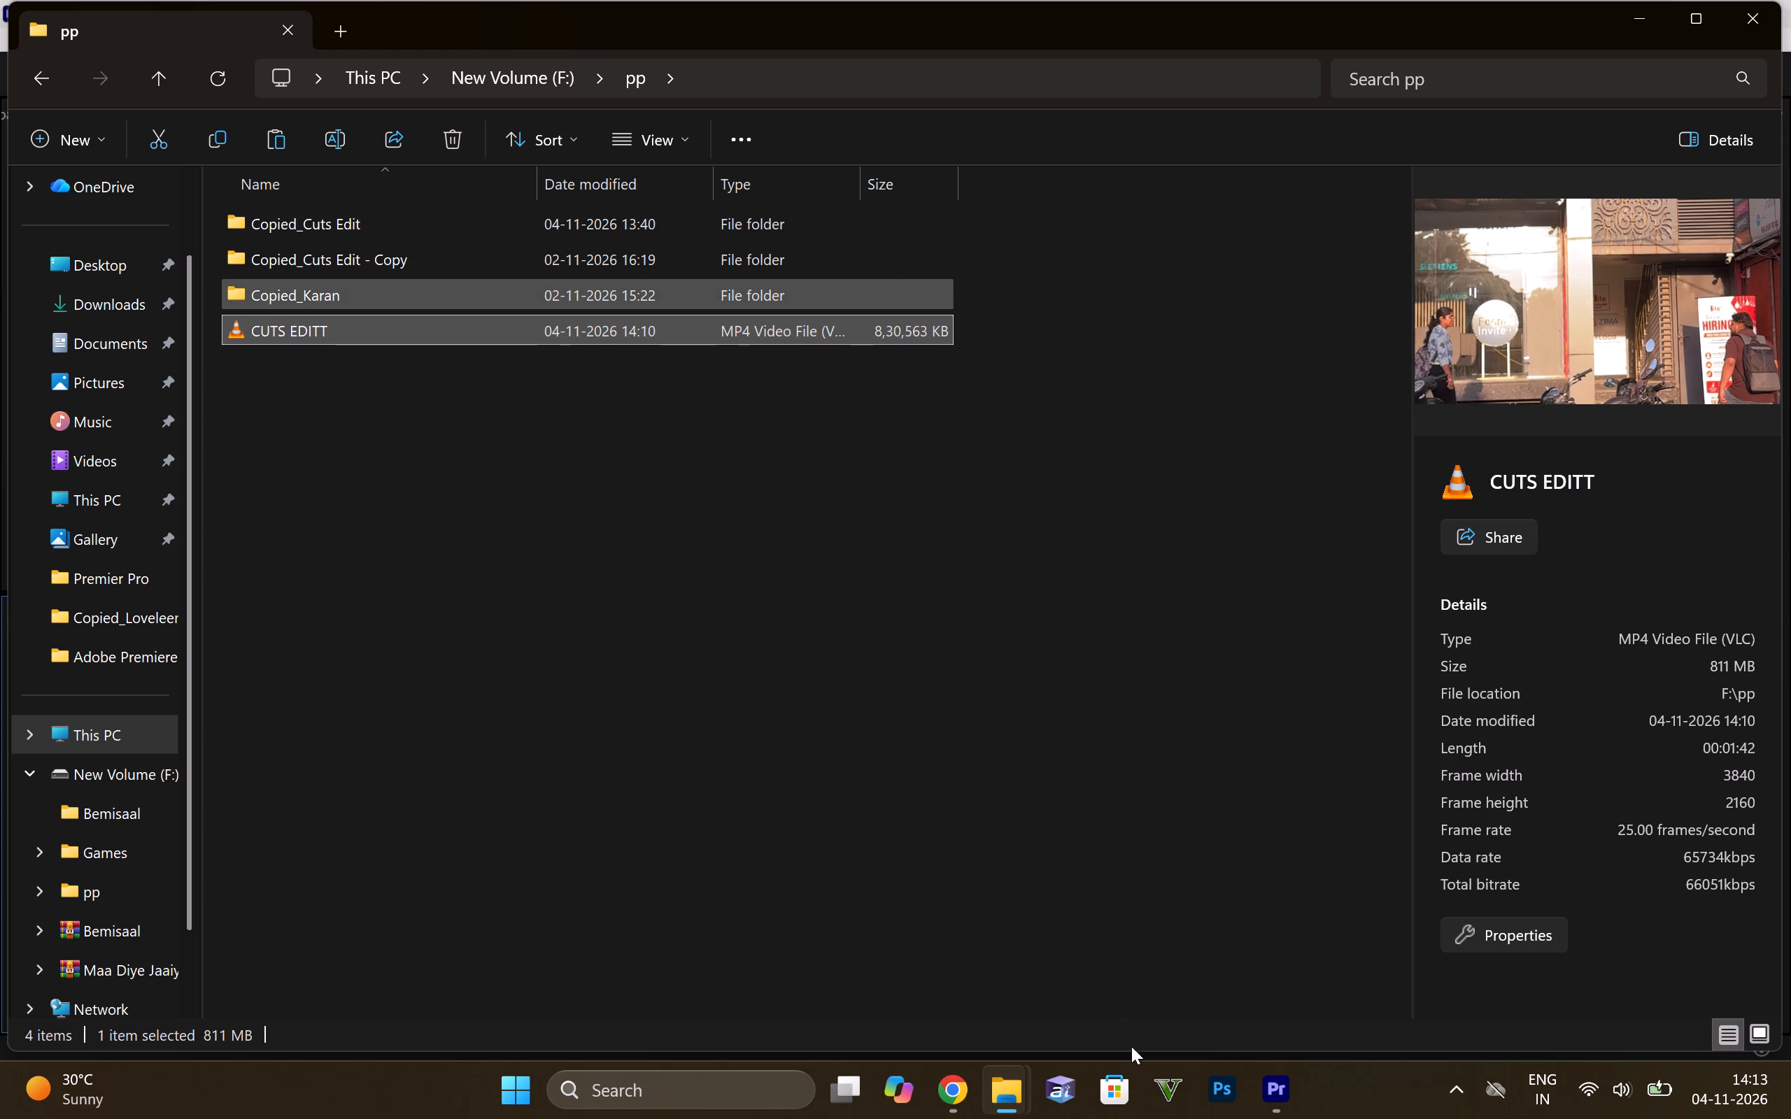
# Switch to Adobe Premiere and look through D:\Premier Pro, including its Masking Masks folder, for a project to open.
pyautogui.click(1264, 1099)
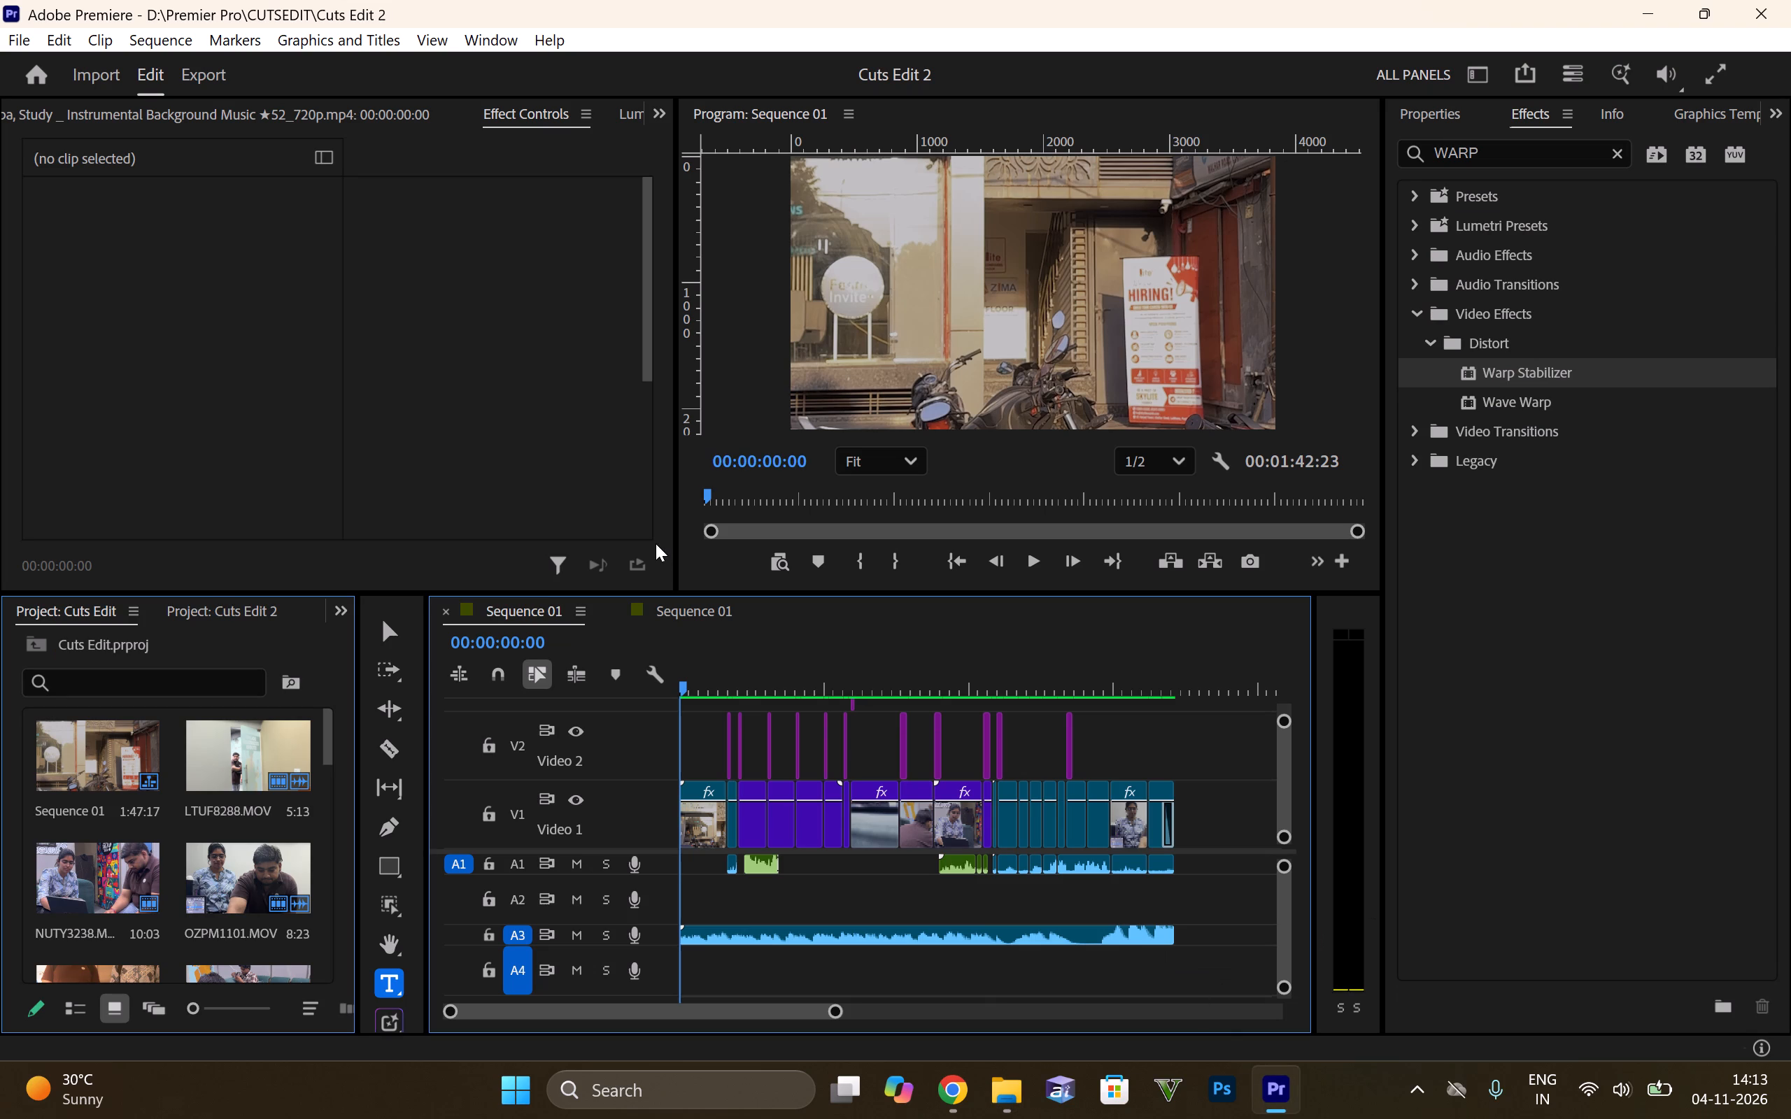
pyautogui.hotkey('ctrl', 'o')
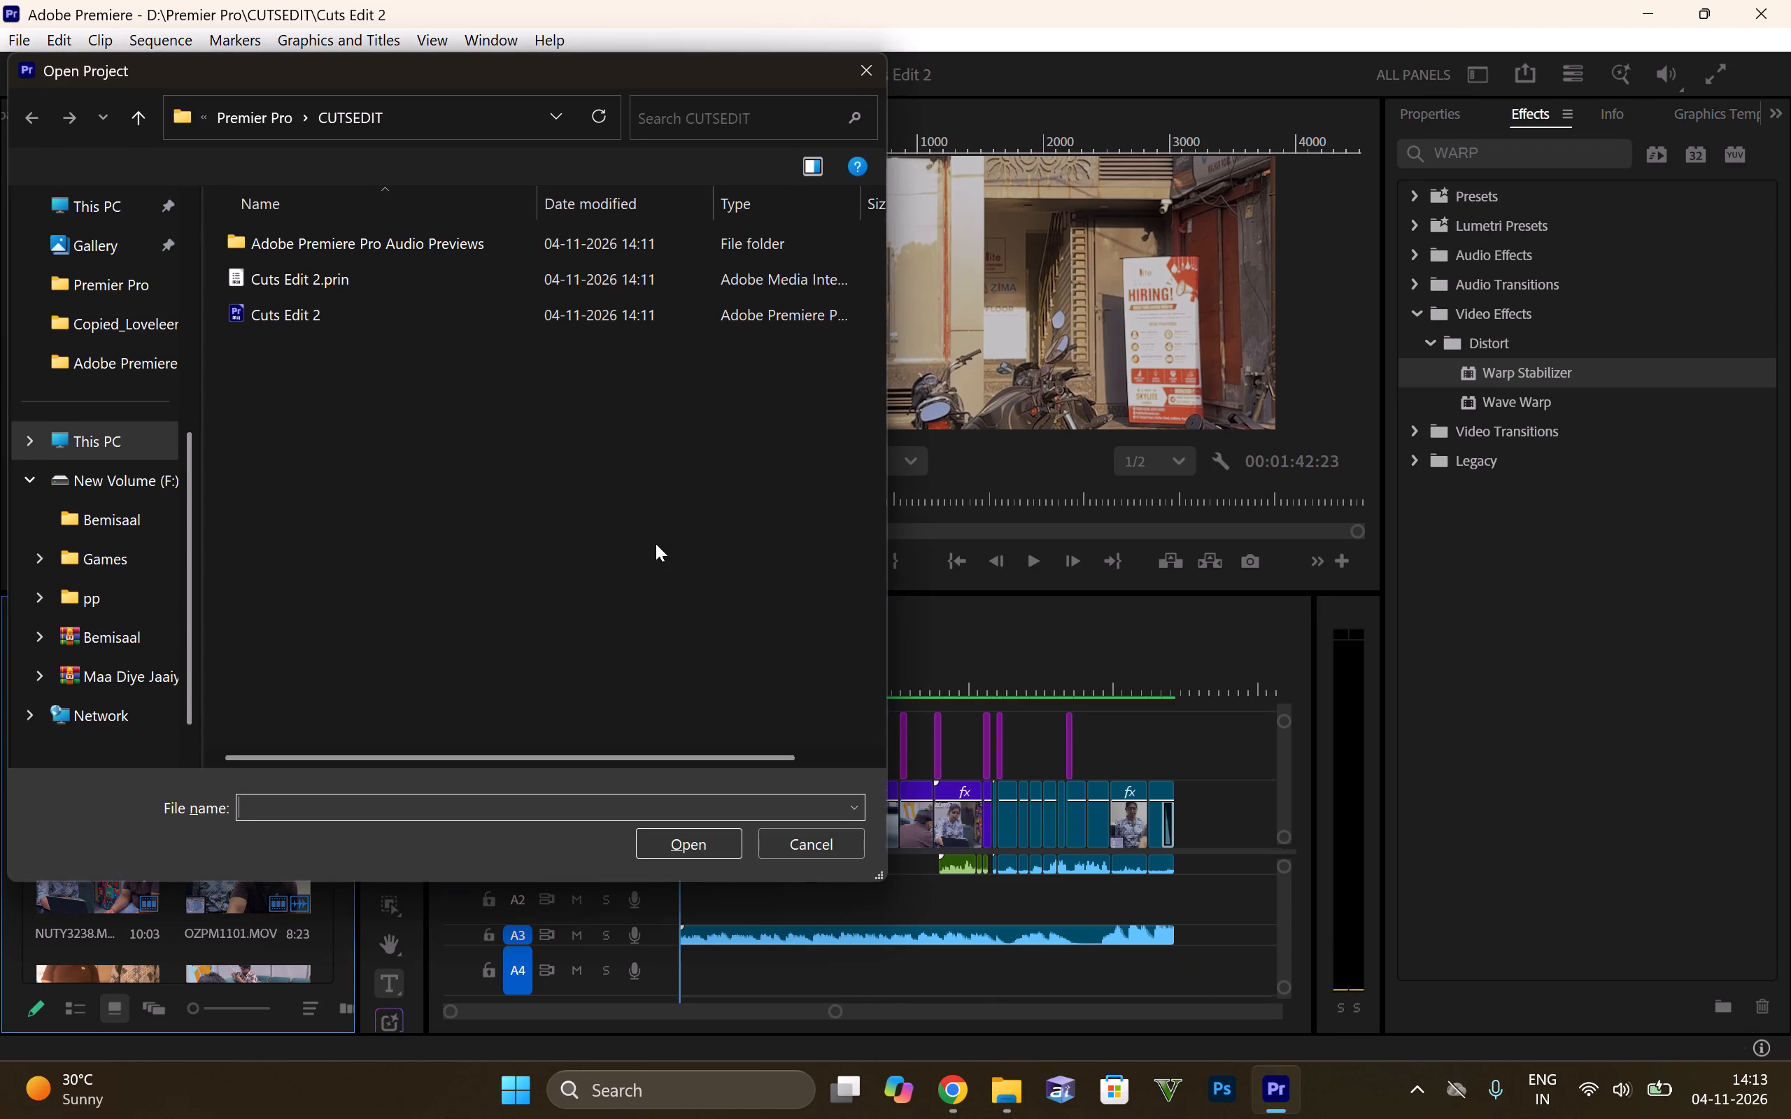
pyautogui.click(259, 108)
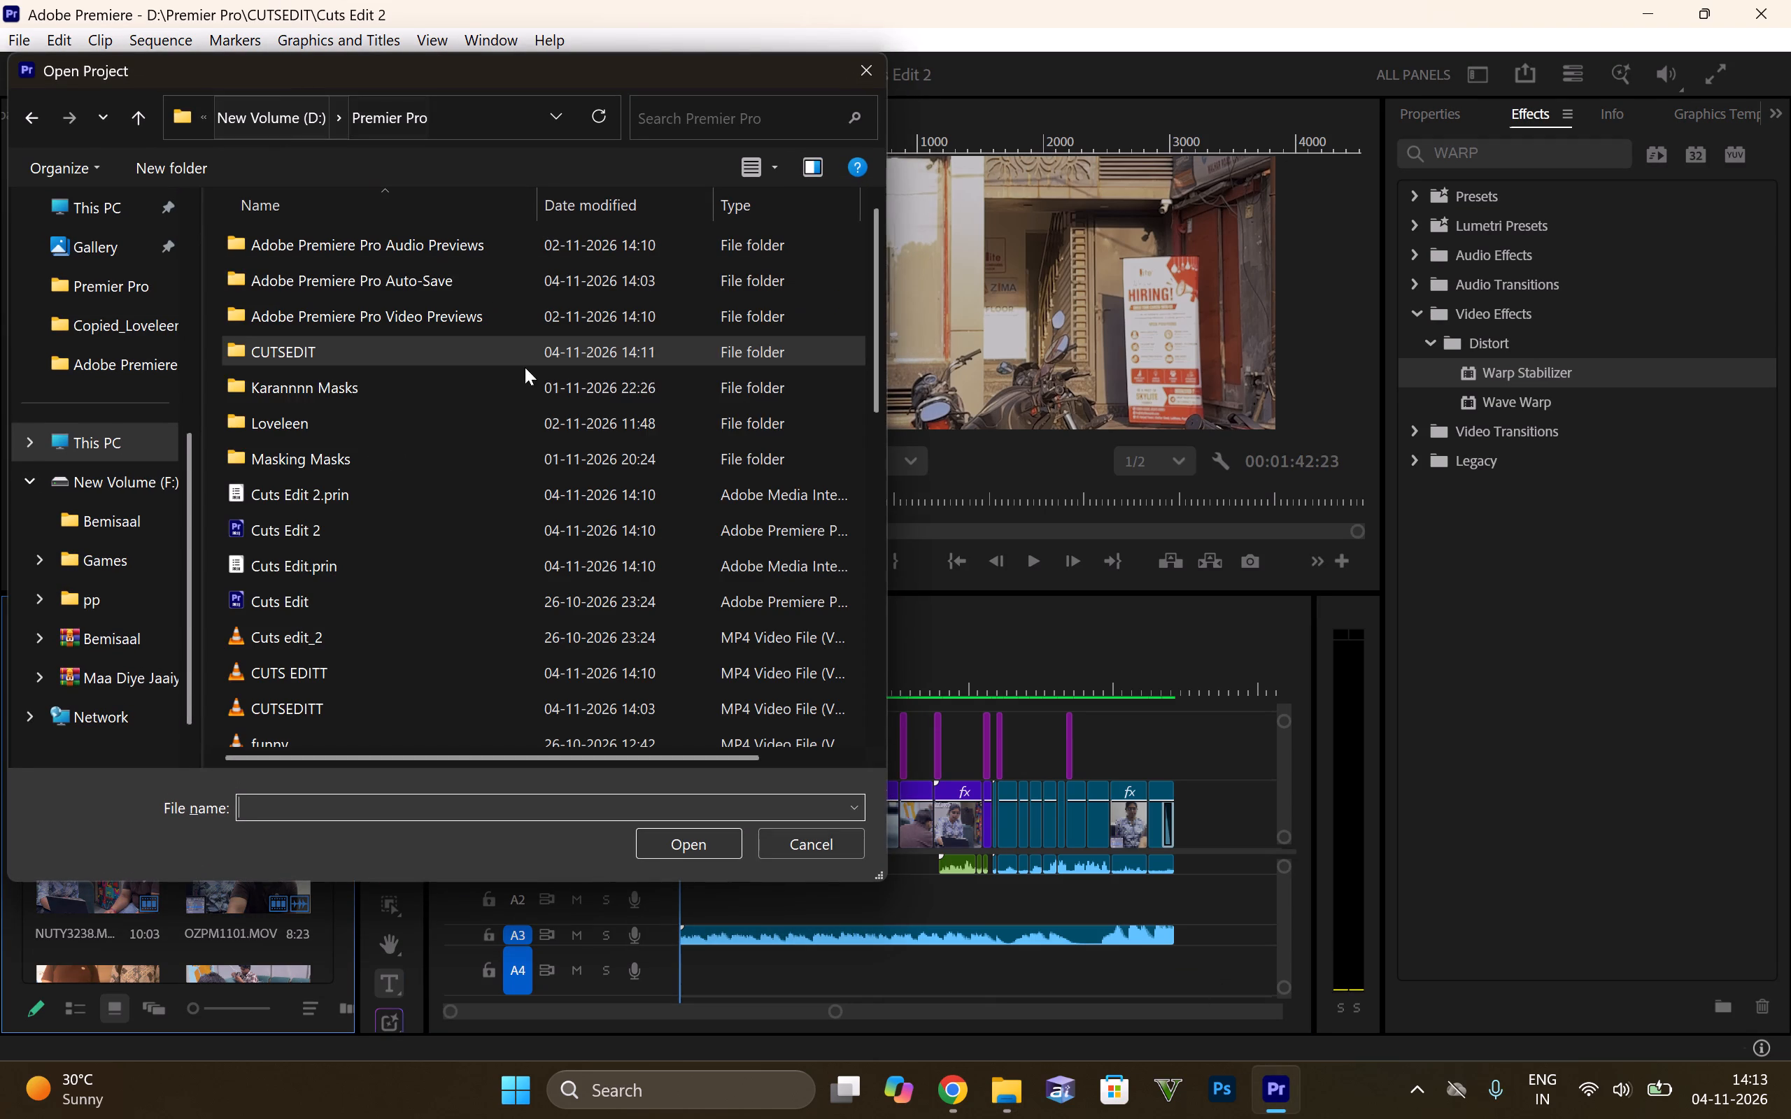
pyautogui.click(332, 430)
pyautogui.doubleClick(328, 457)
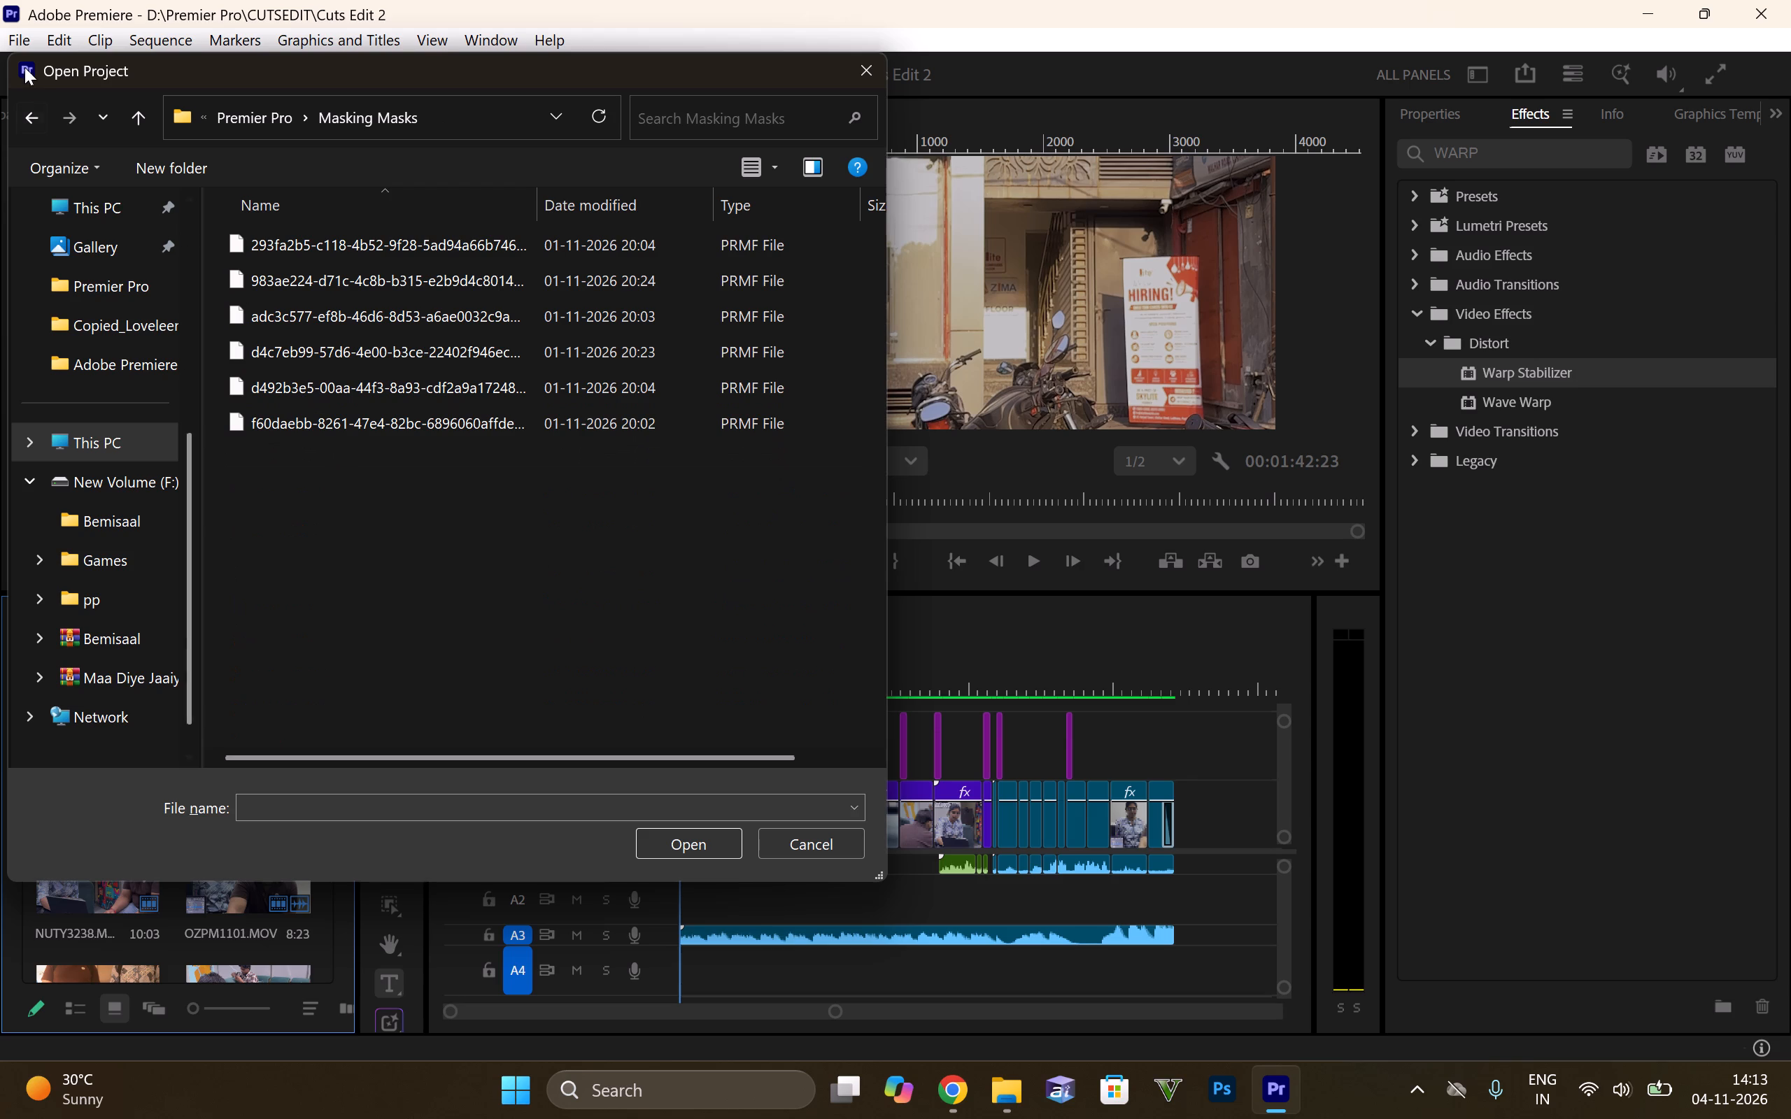
pyautogui.click(29, 105)
pyautogui.scroll(-1, 337, 294)
pyautogui.scroll(2, 359, 308)
pyautogui.scroll(-2, 411, 529)
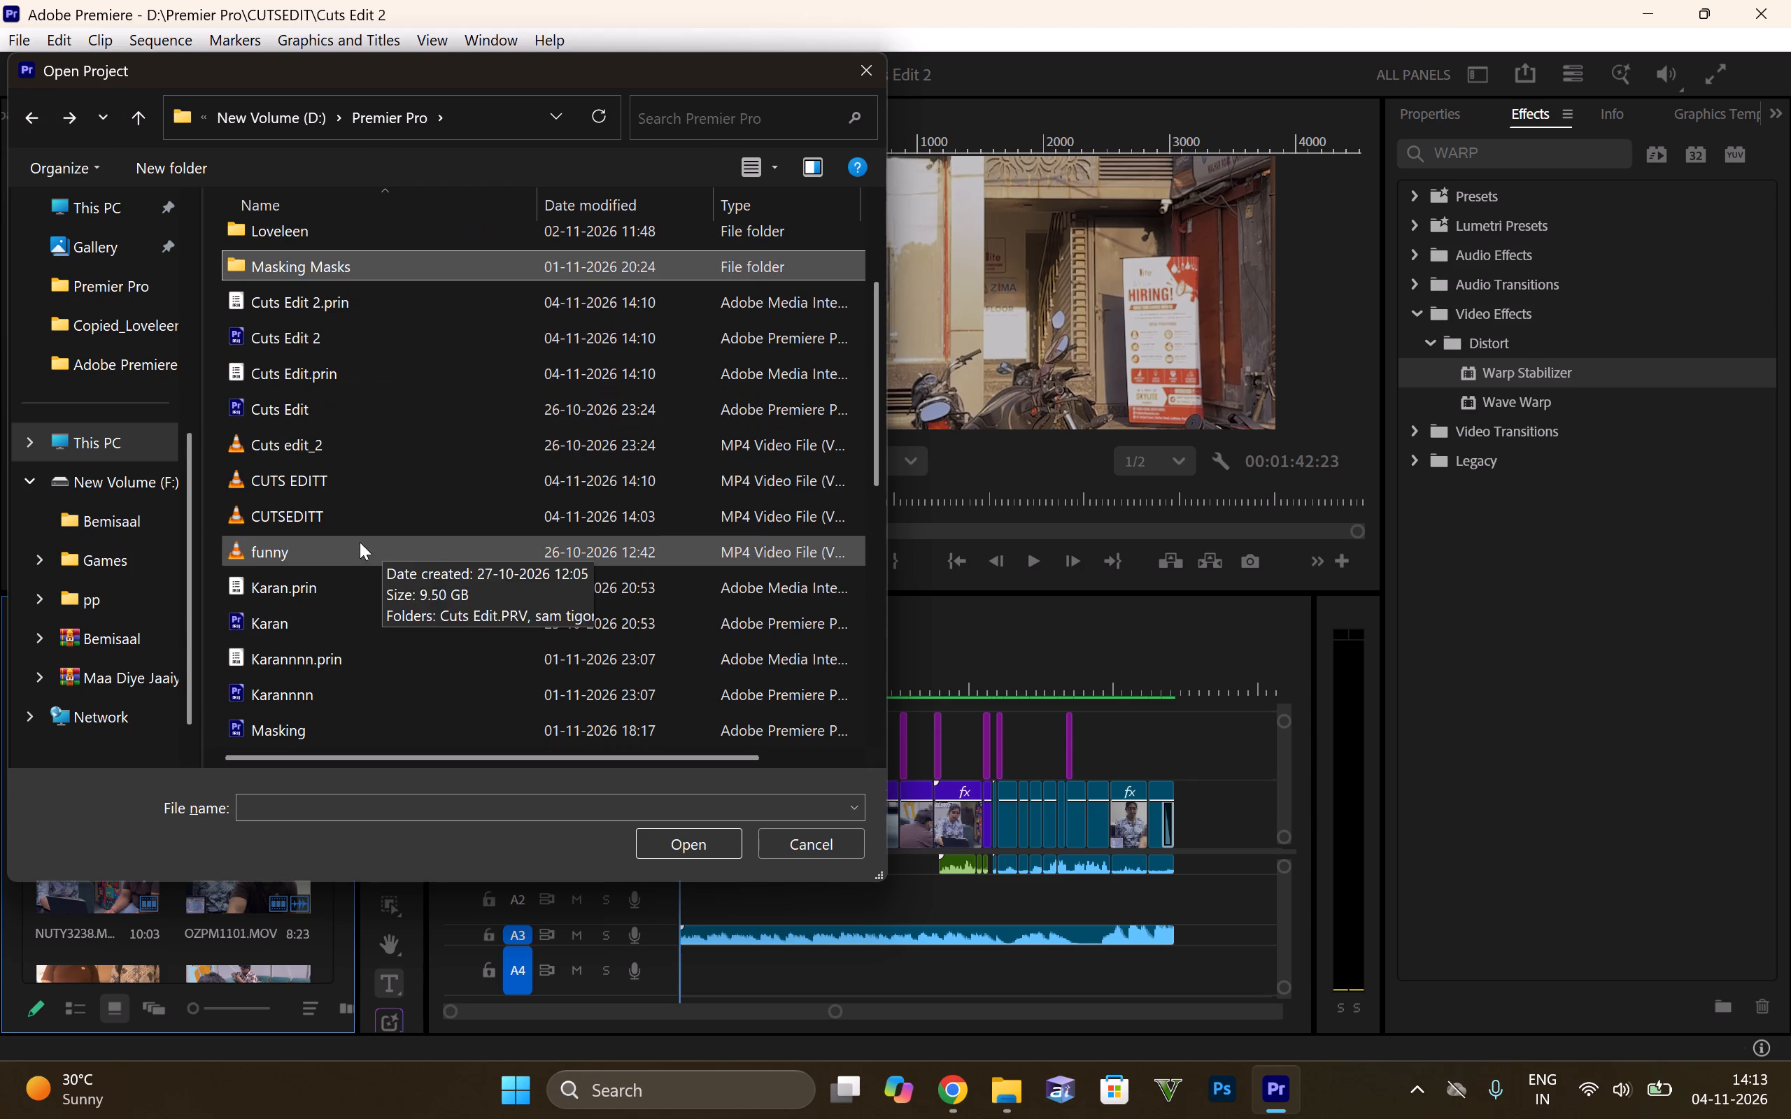
pyautogui.scroll(-1, 360, 438)
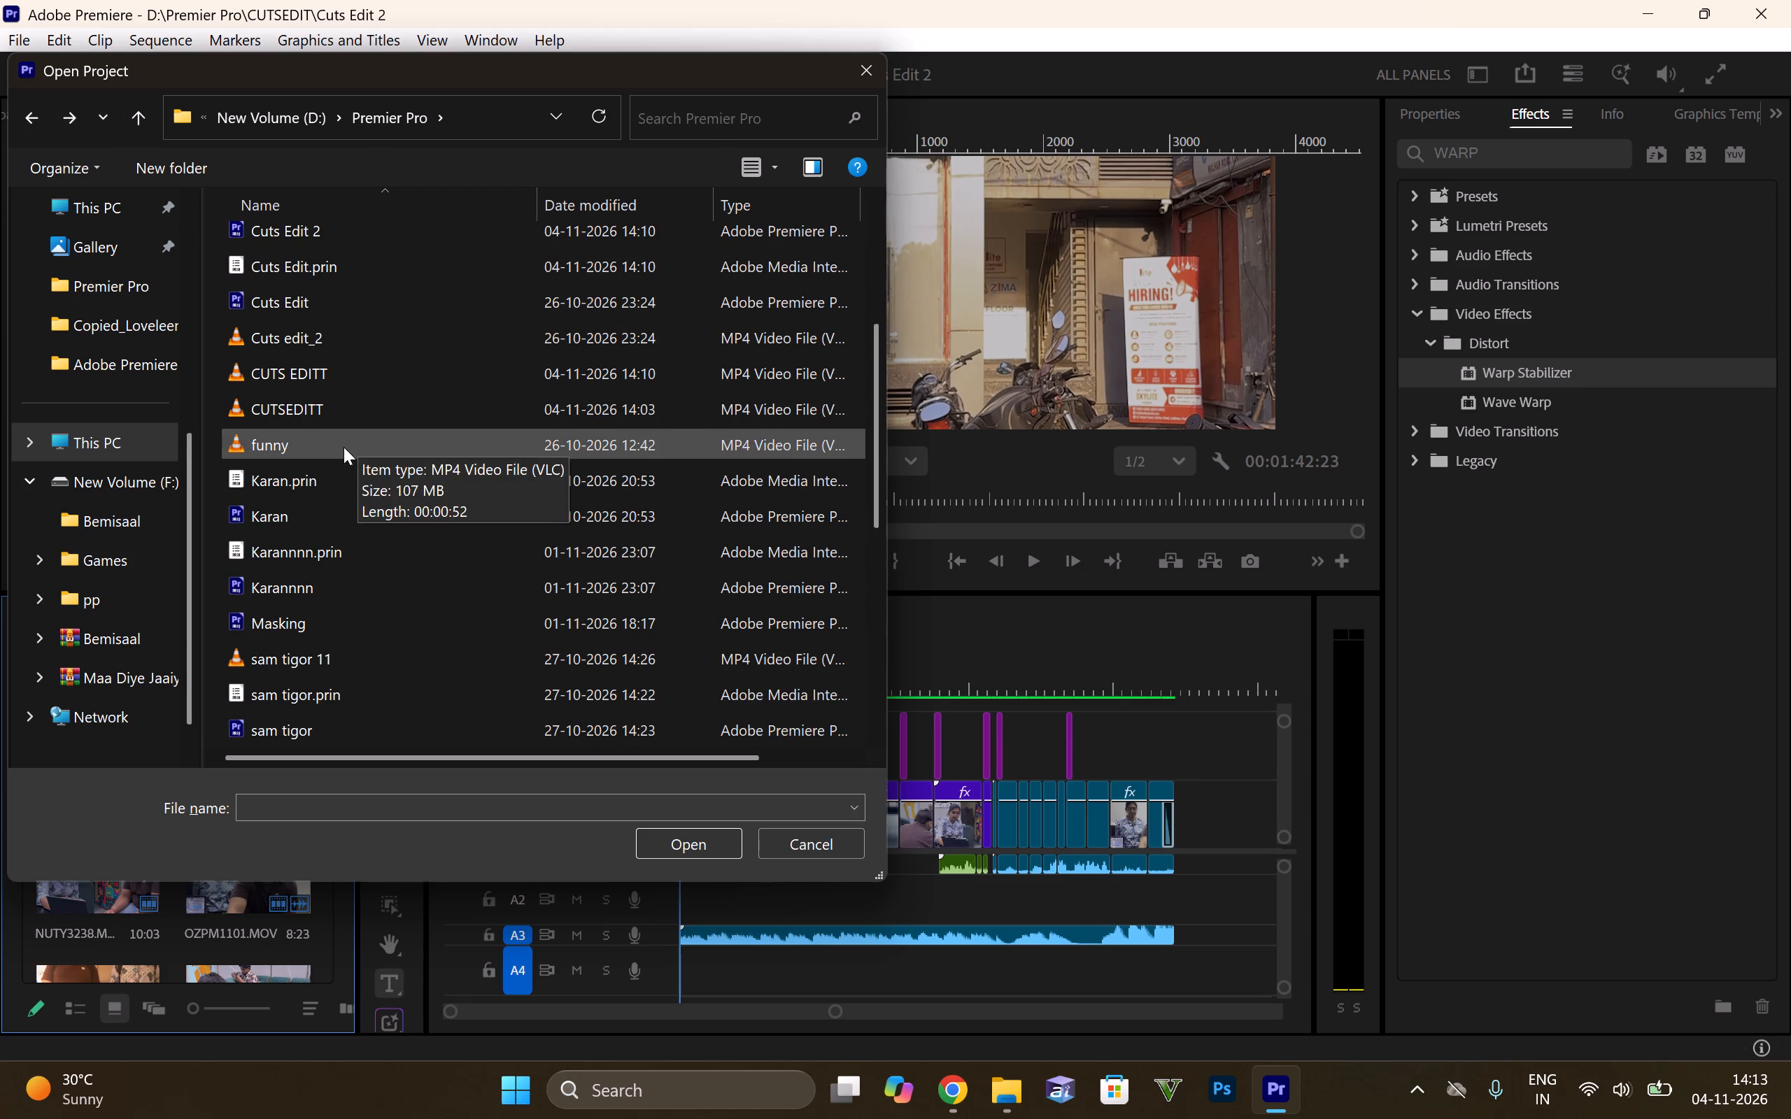
pyautogui.scroll(-1, 414, 562)
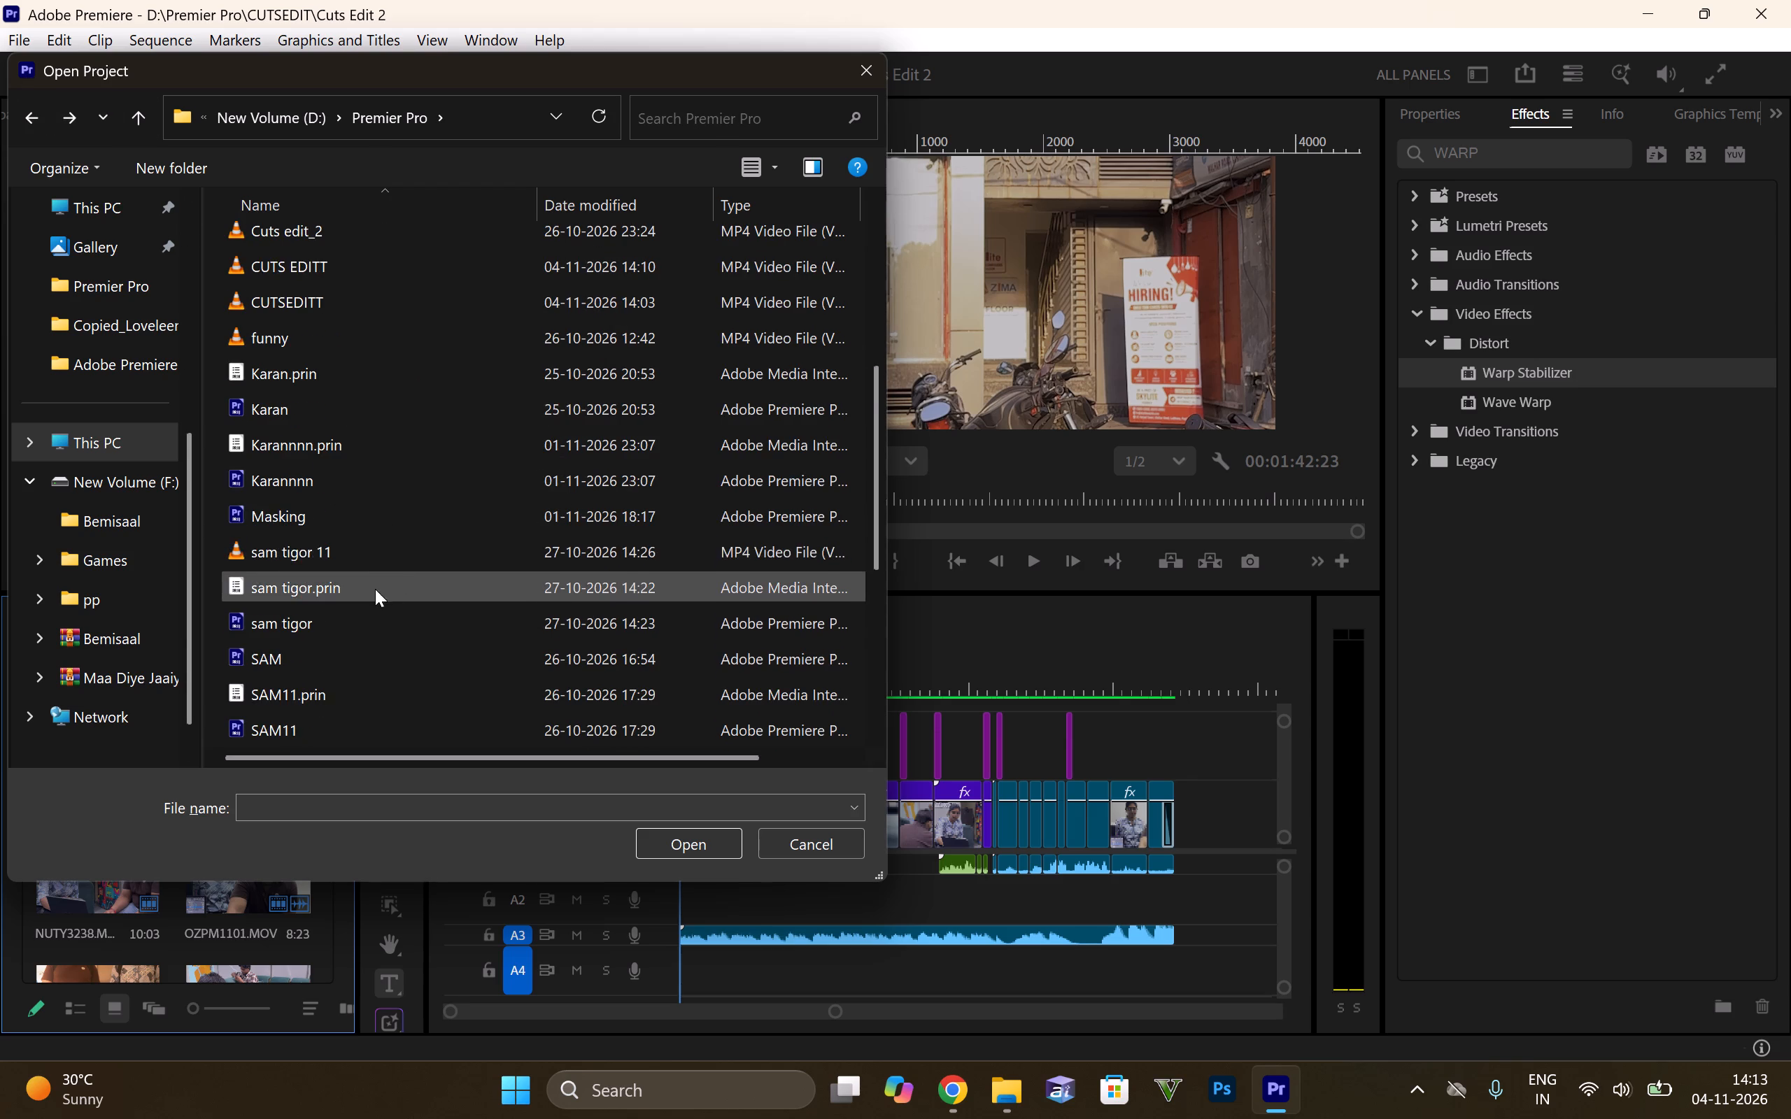
pyautogui.scroll(-1, 375, 589)
pyautogui.scroll(1, 306, 508)
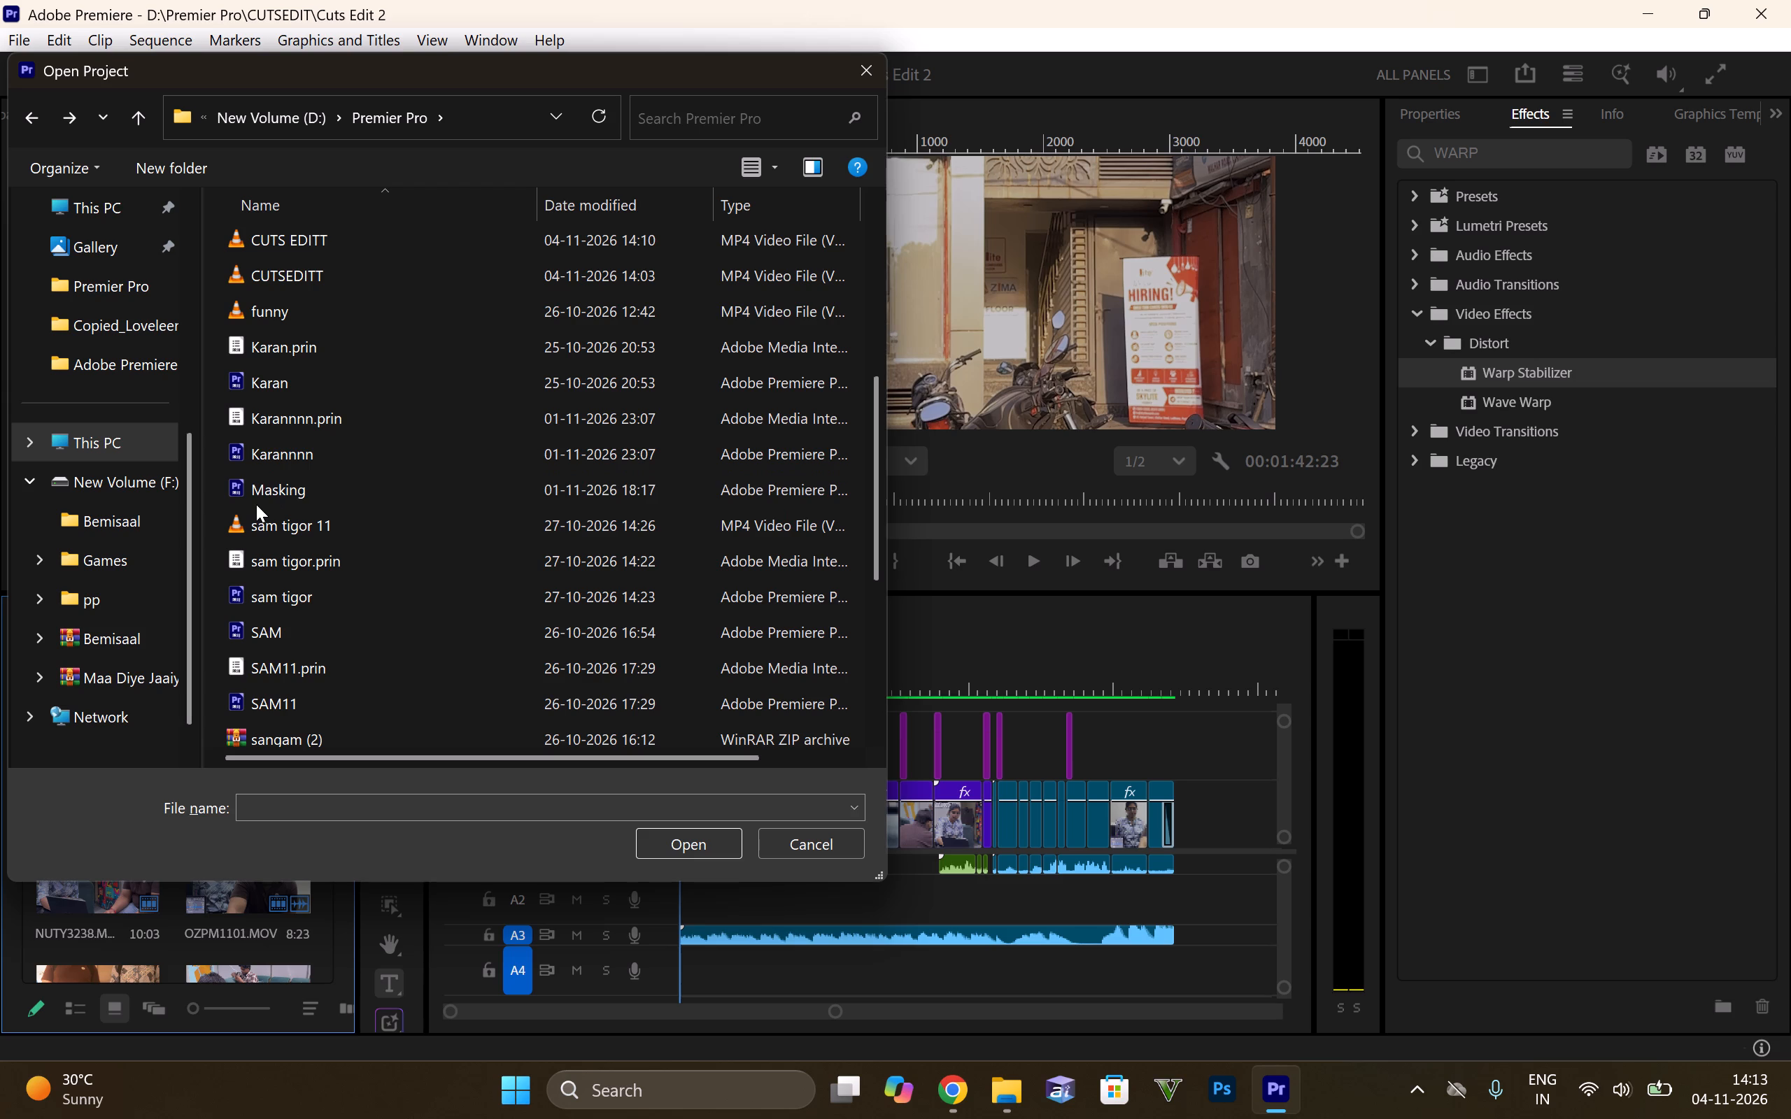
pyautogui.scroll(-9, 388, 569)
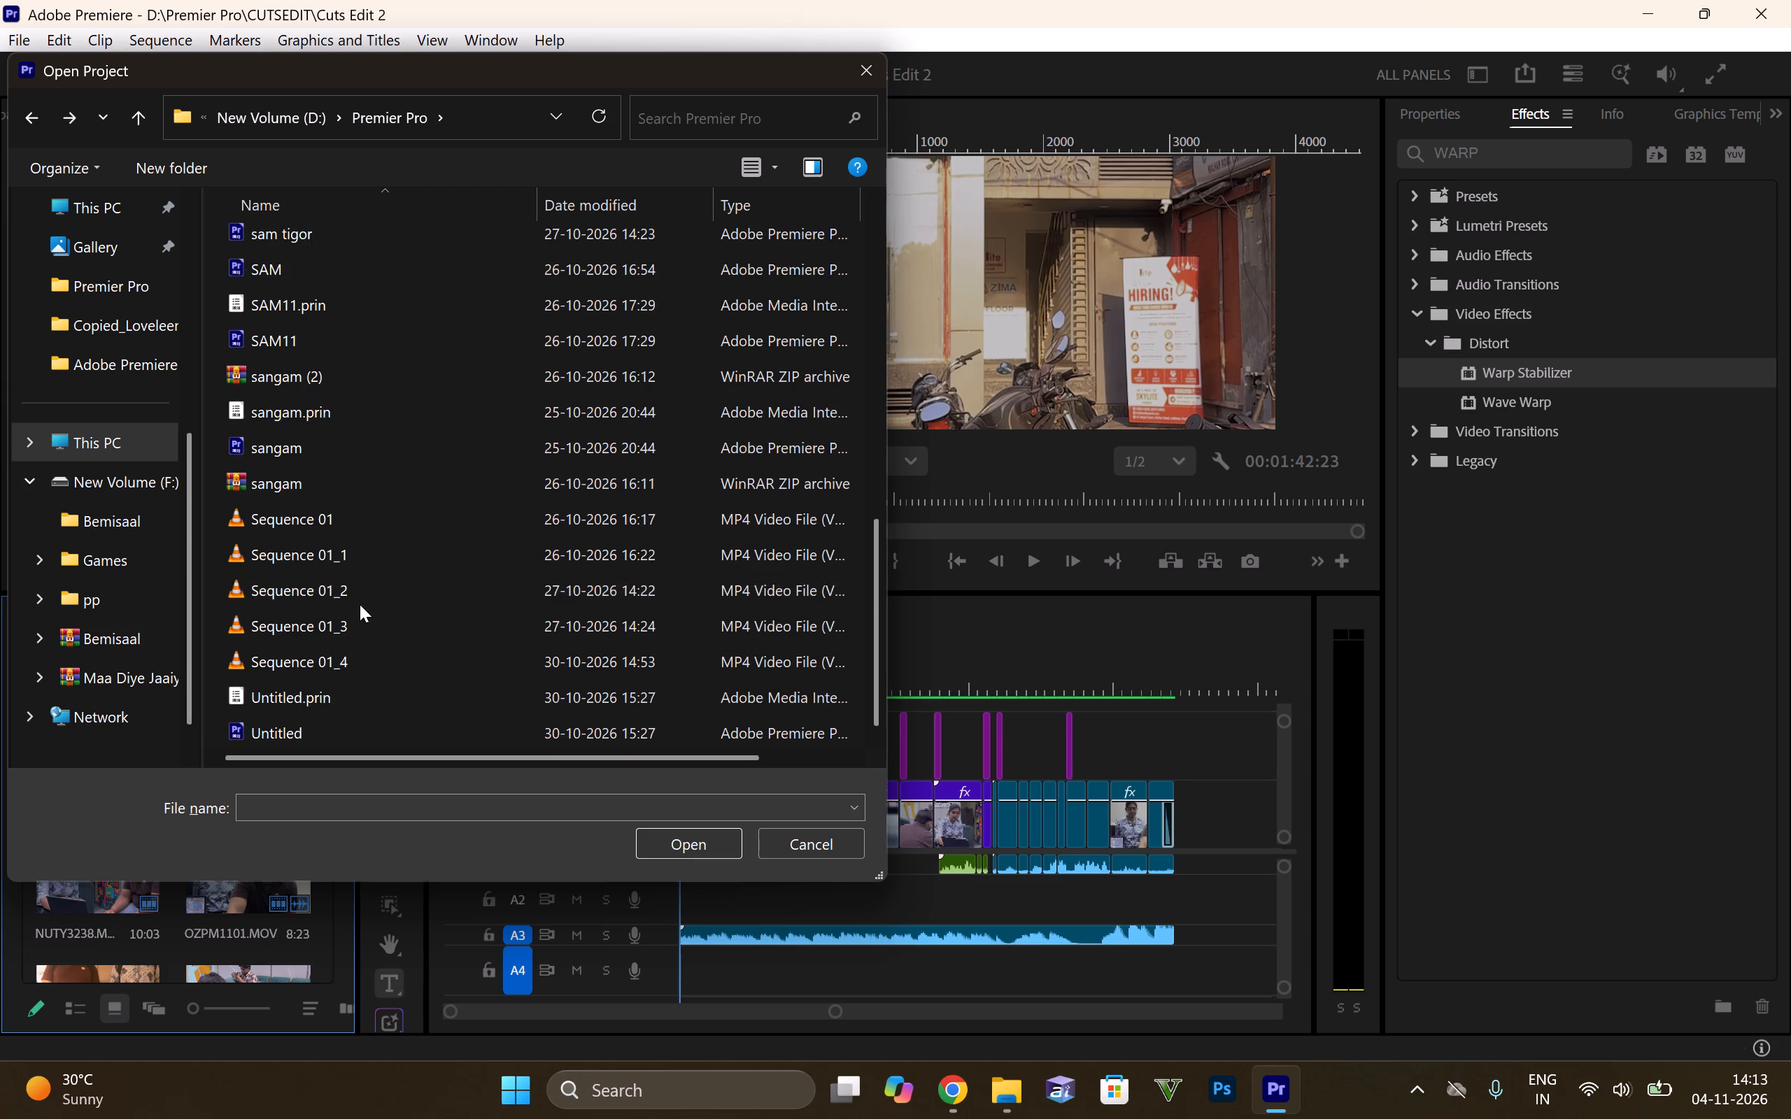
pyautogui.scroll(-3, 360, 604)
pyautogui.scroll(8, 360, 605)
pyautogui.scroll(5, 396, 352)
# Check the Karannnn Masks, Premier Pro and CUTSEDIT folders for a project to open, leaving without opening one.
pyautogui.doubleClick(381, 399)
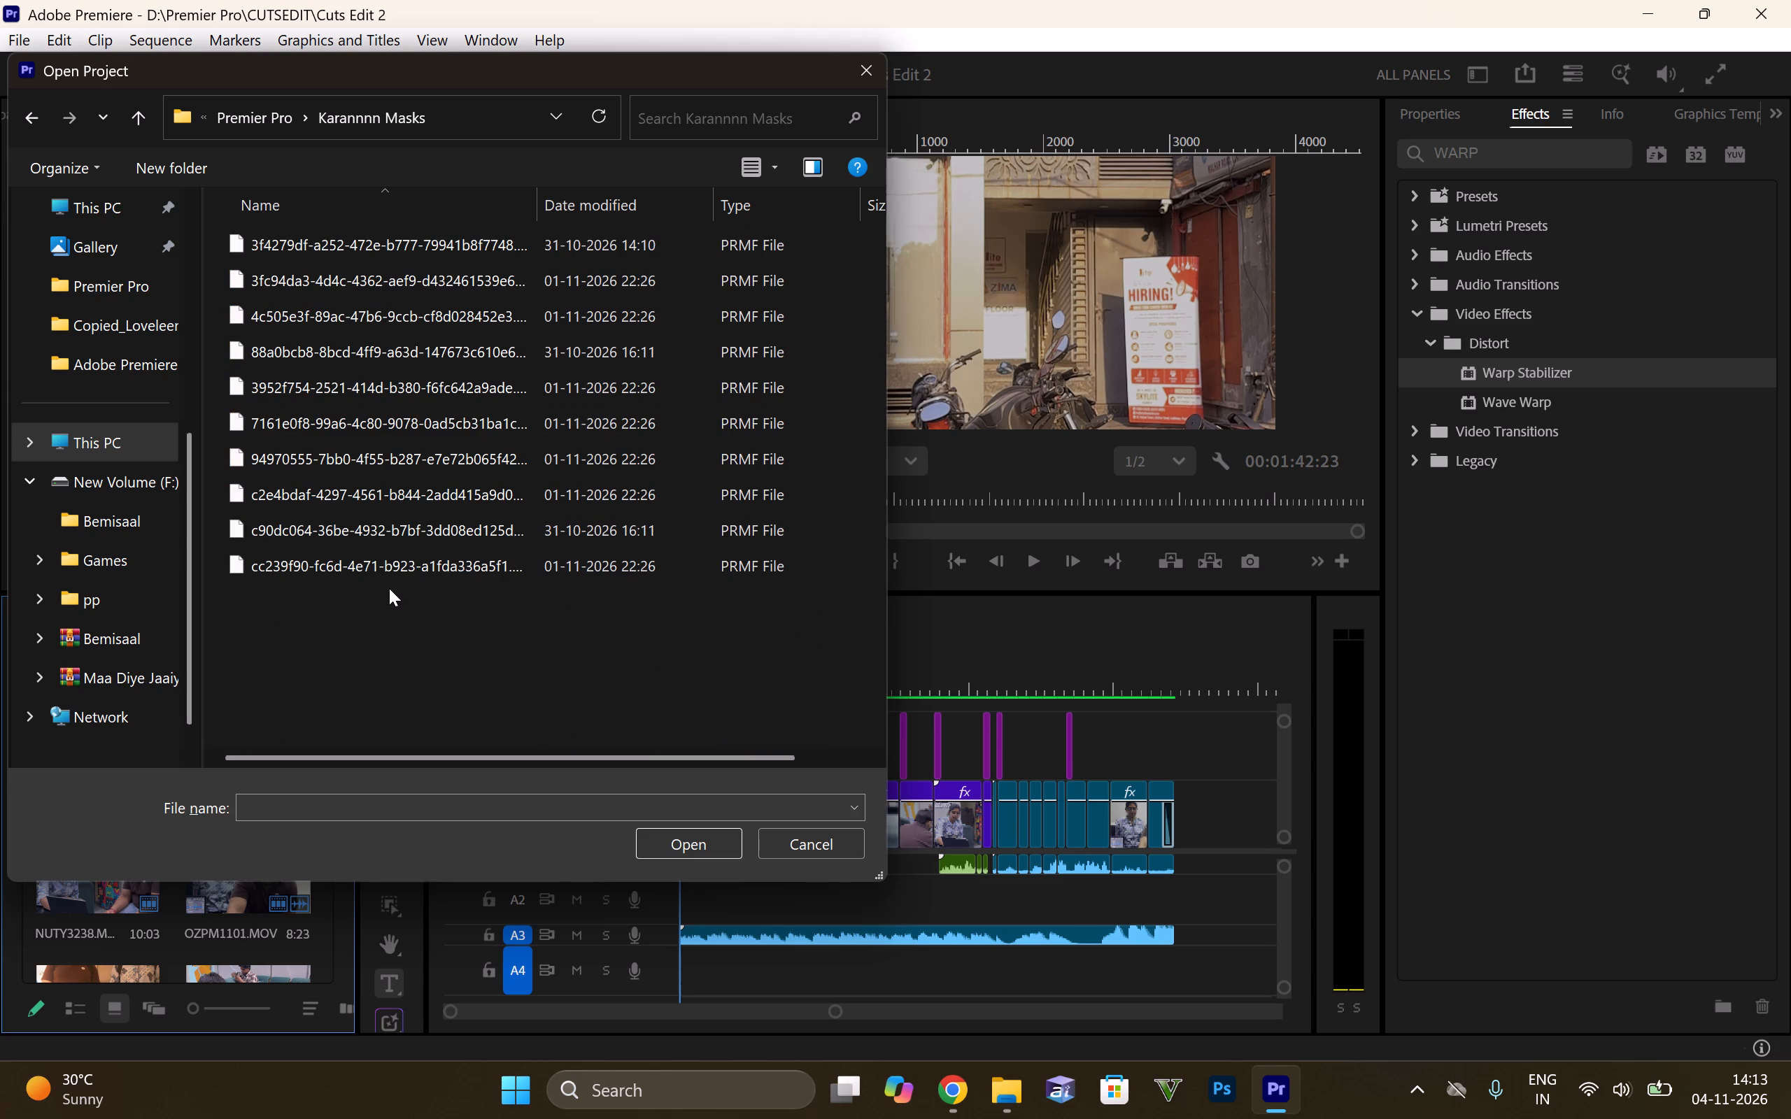
pyautogui.click(392, 590)
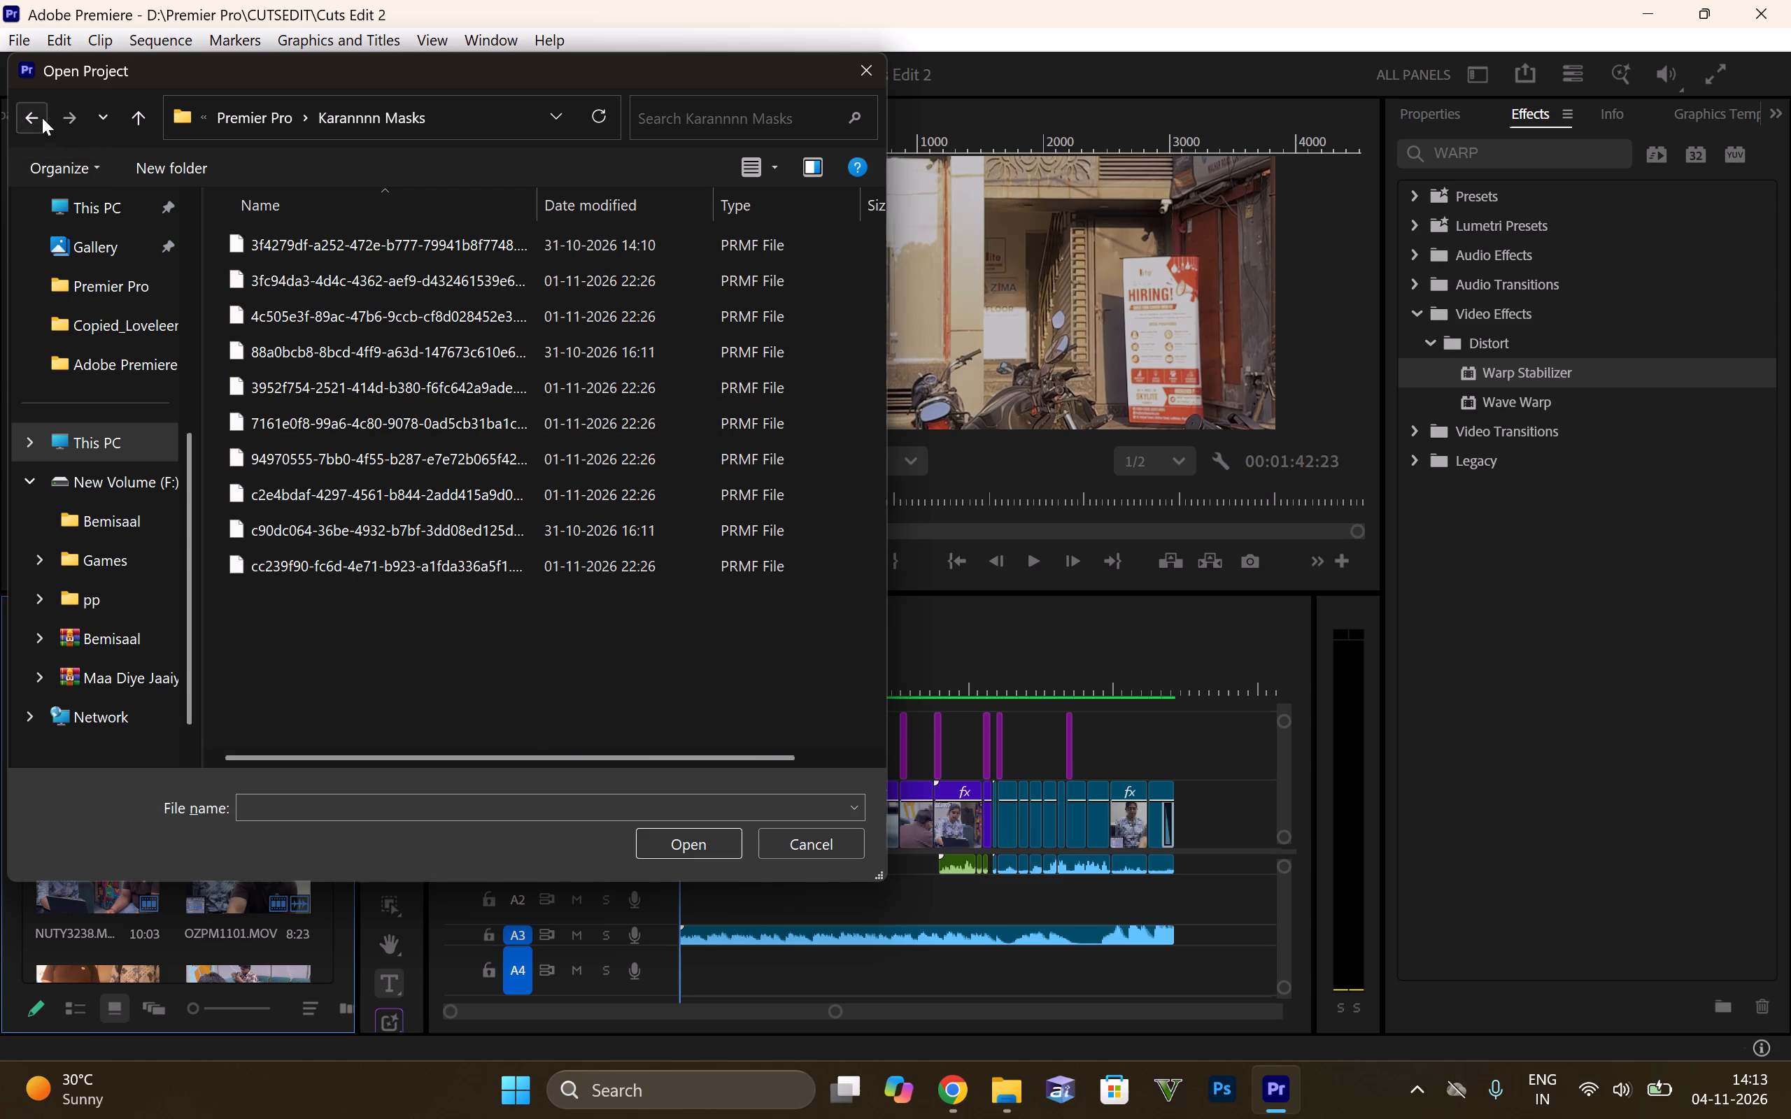
pyautogui.click(38, 115)
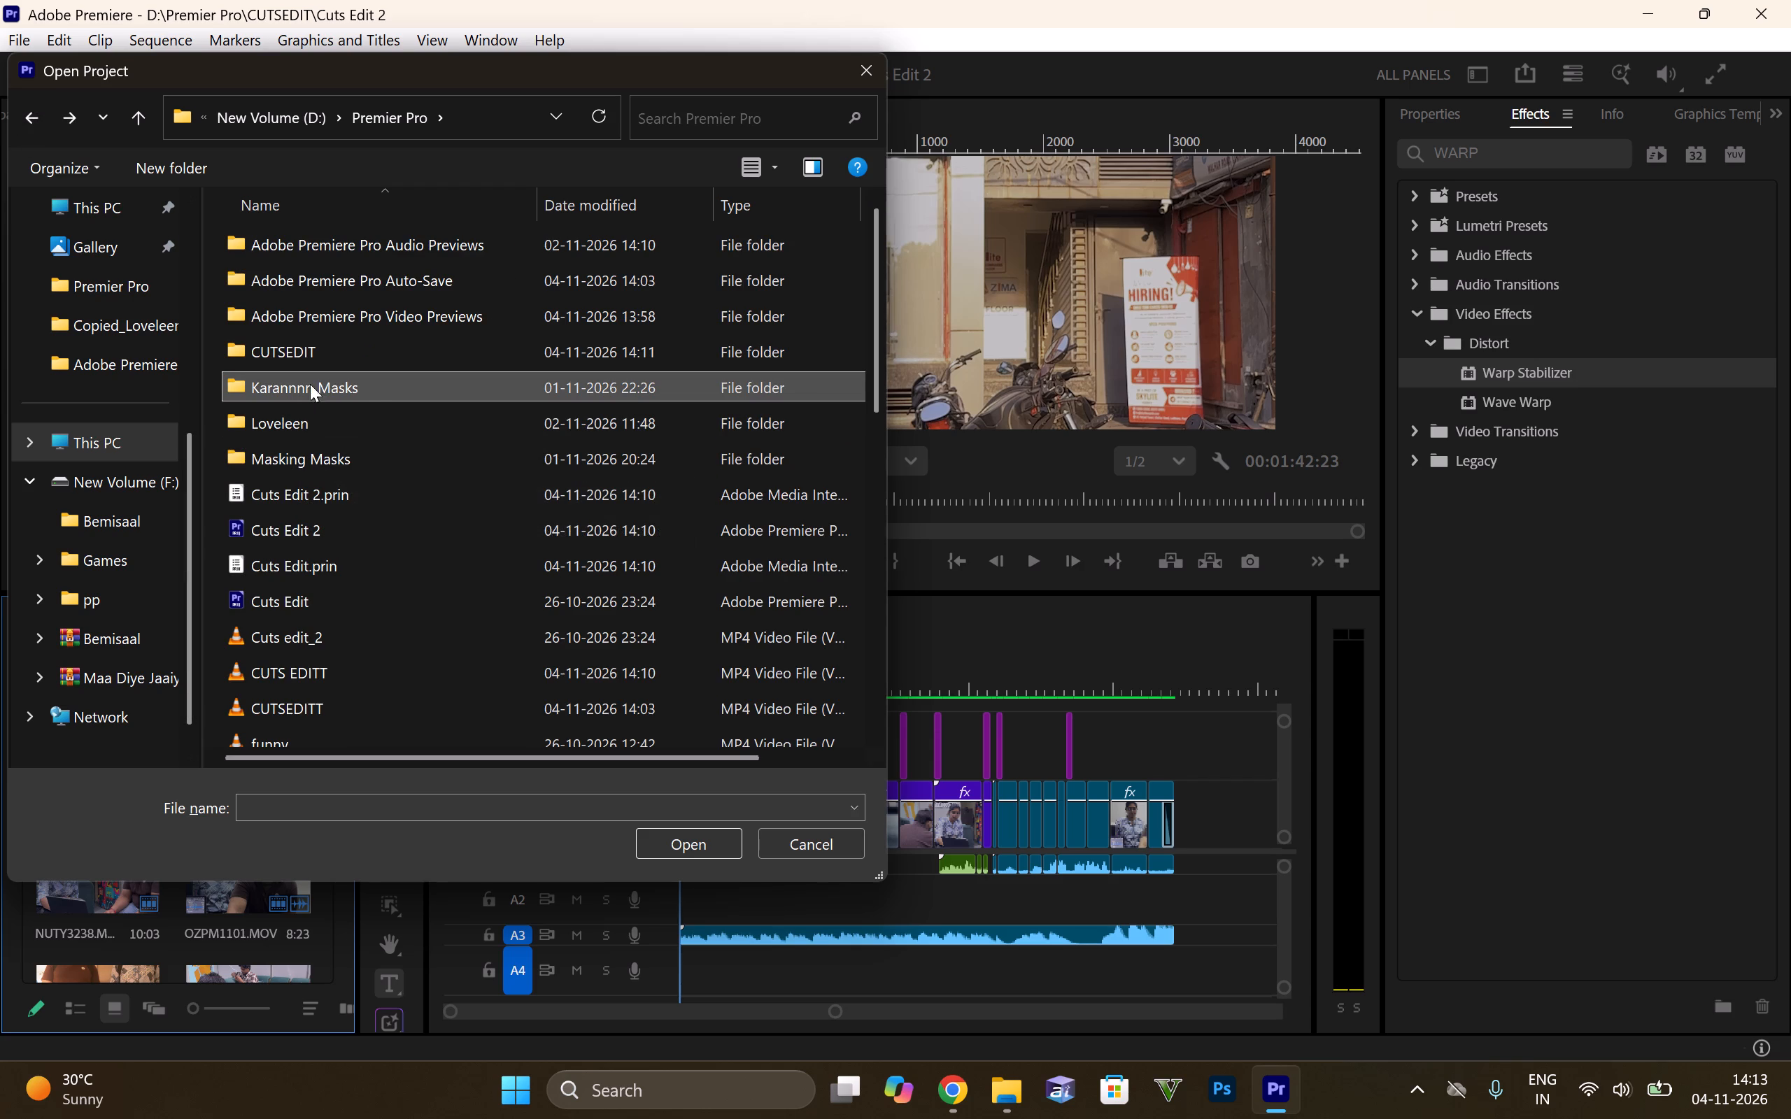
pyautogui.scroll(-1, 415, 499)
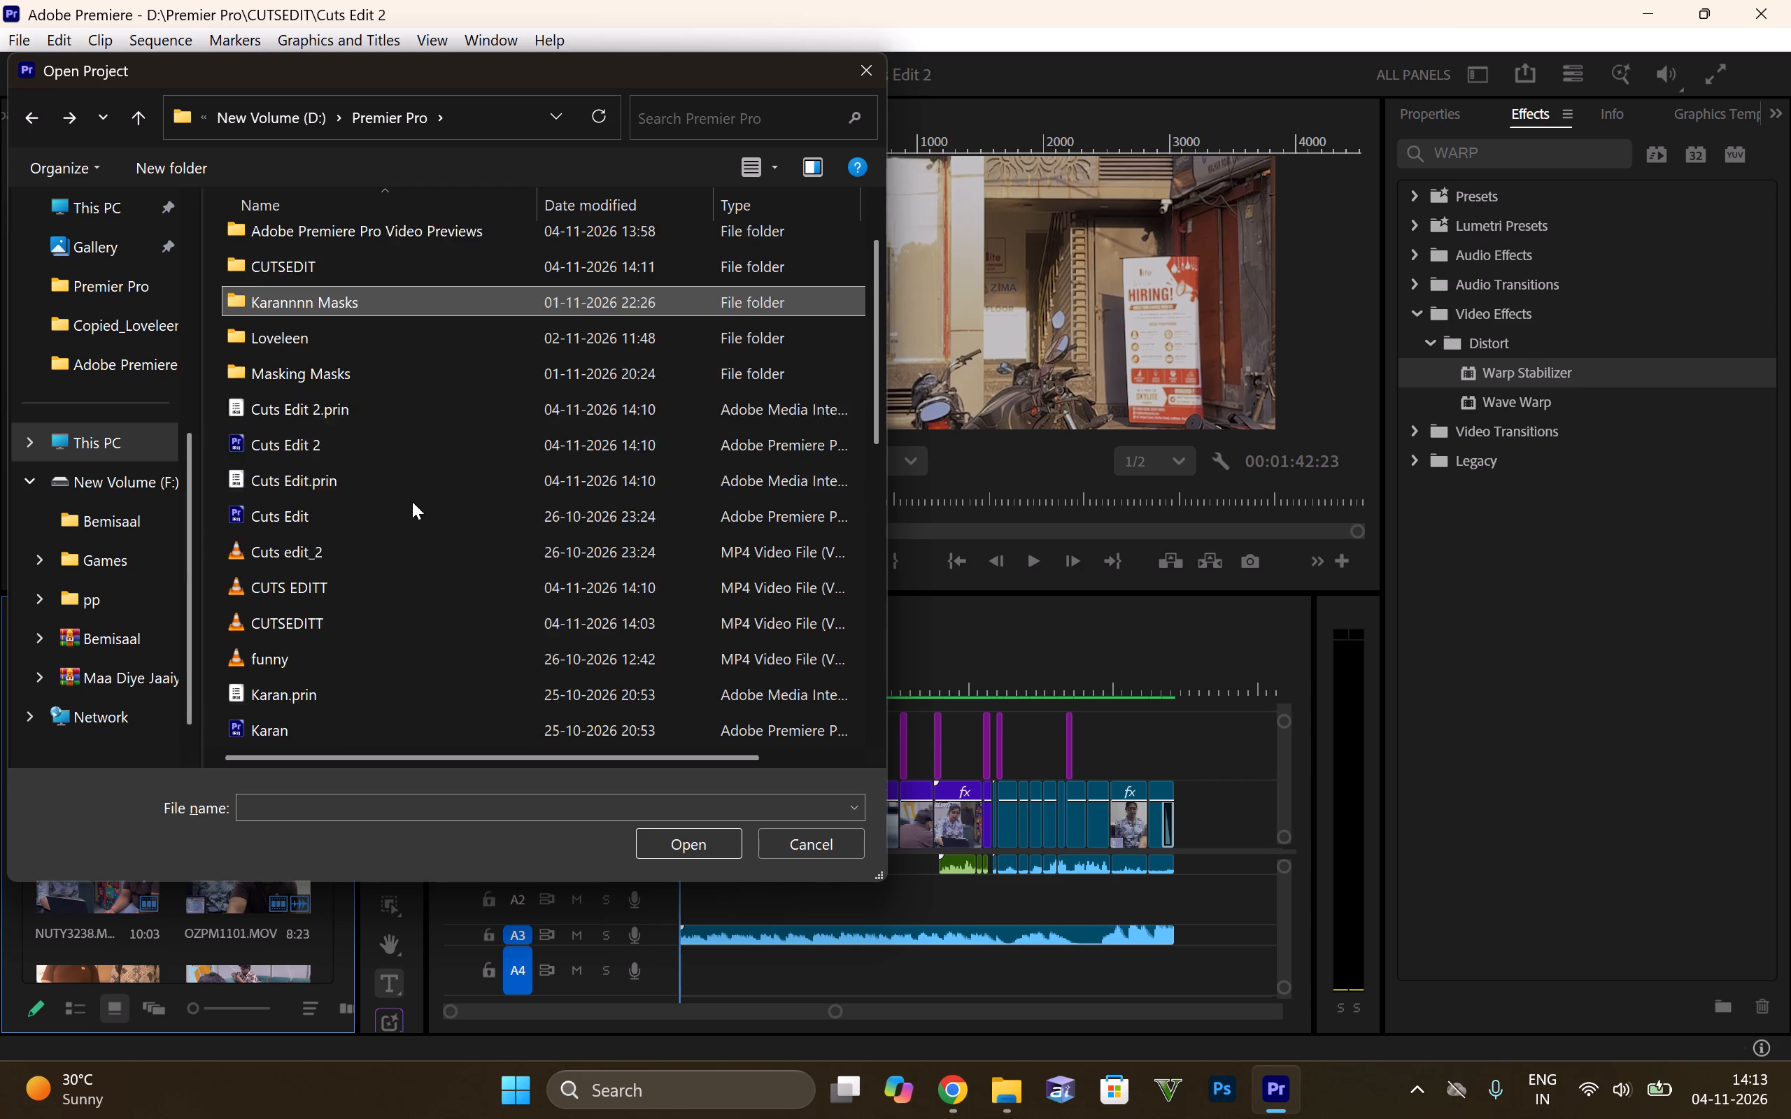
pyautogui.scroll(-5, 412, 501)
pyautogui.scroll(6, 399, 502)
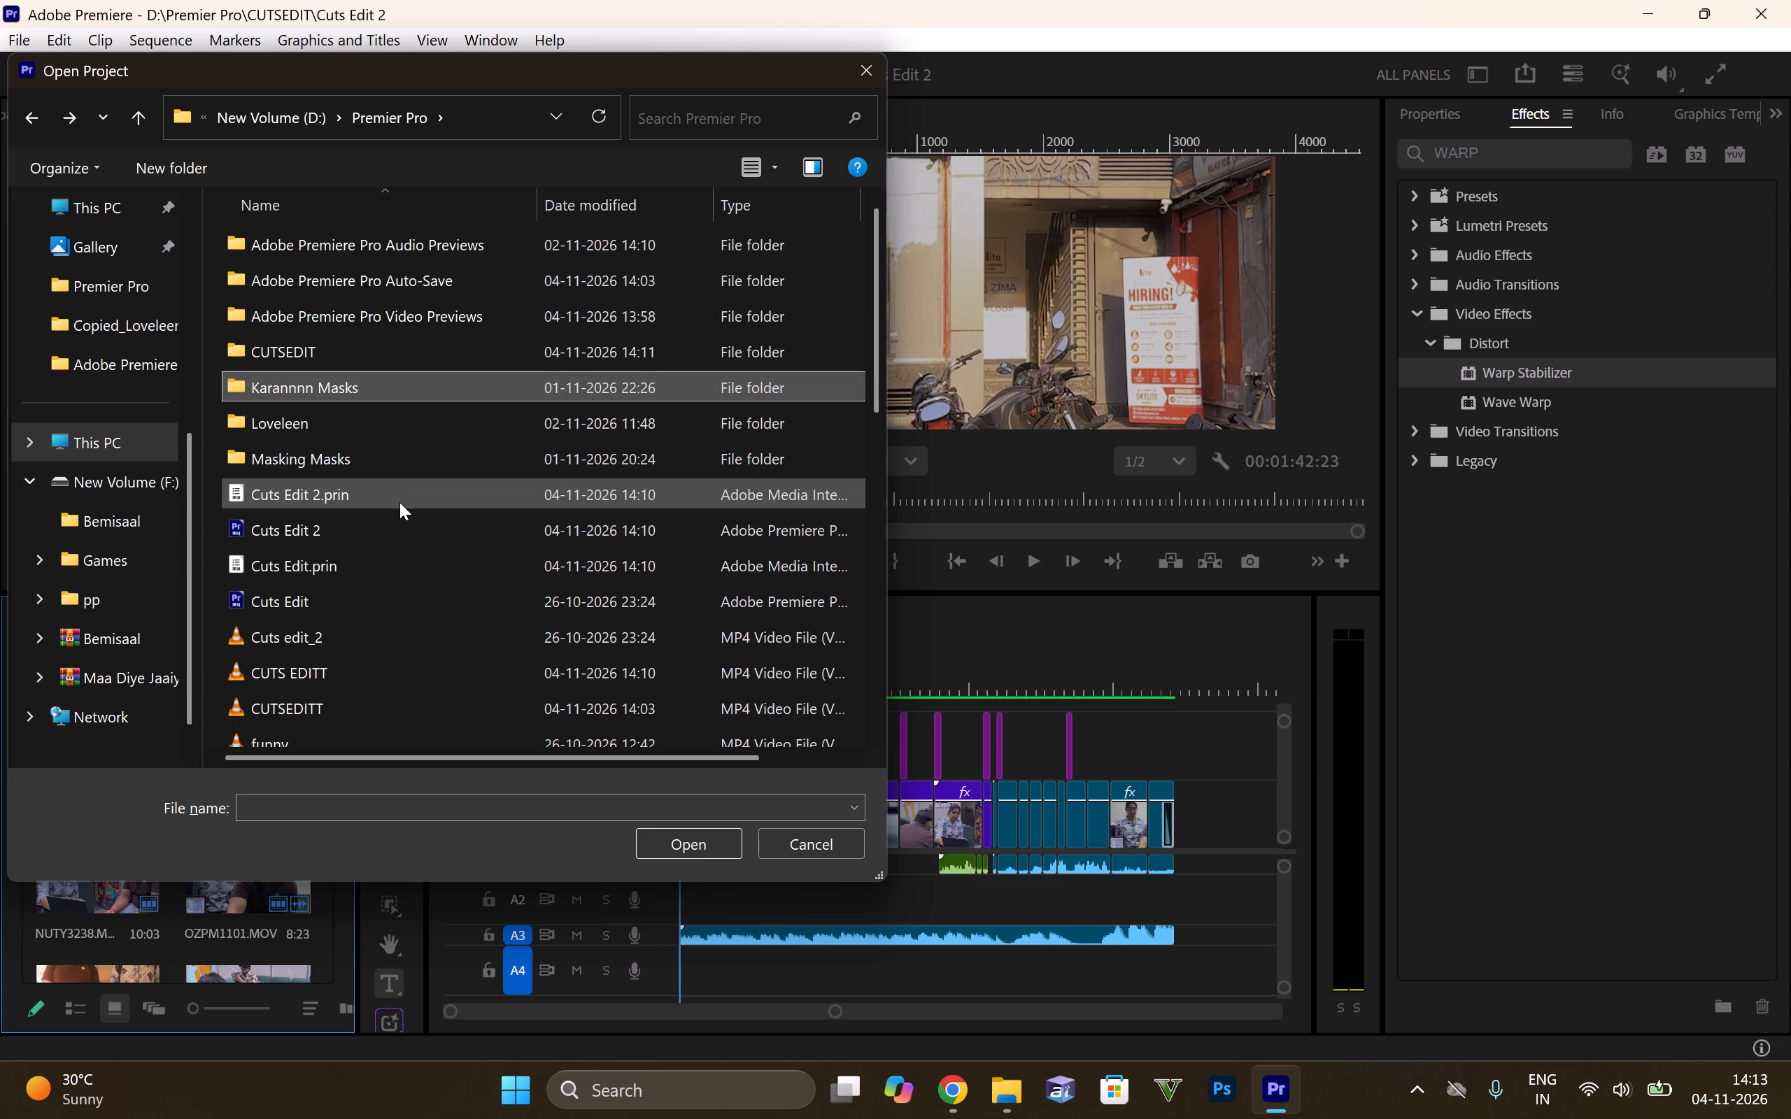
pyautogui.click(36, 120)
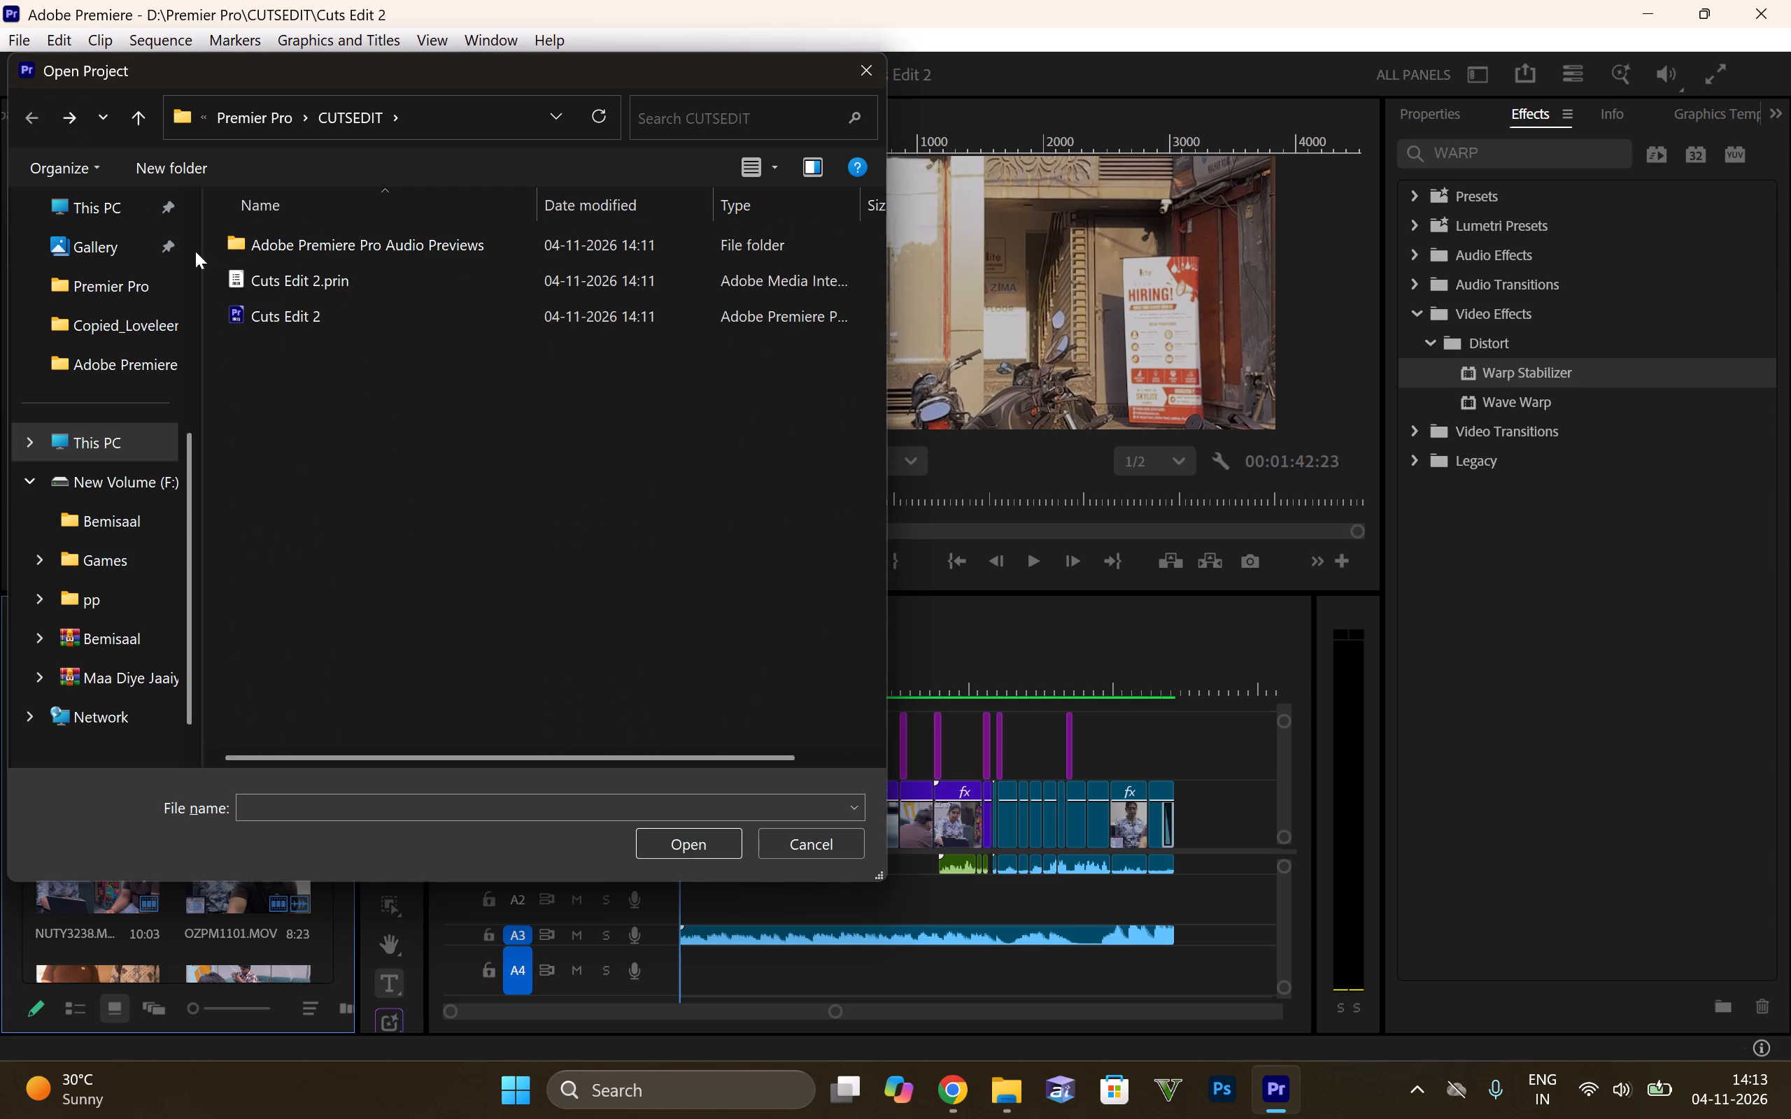
pyautogui.click(28, 101)
pyautogui.click(38, 131)
pyautogui.click(29, 122)
pyautogui.click(860, 81)
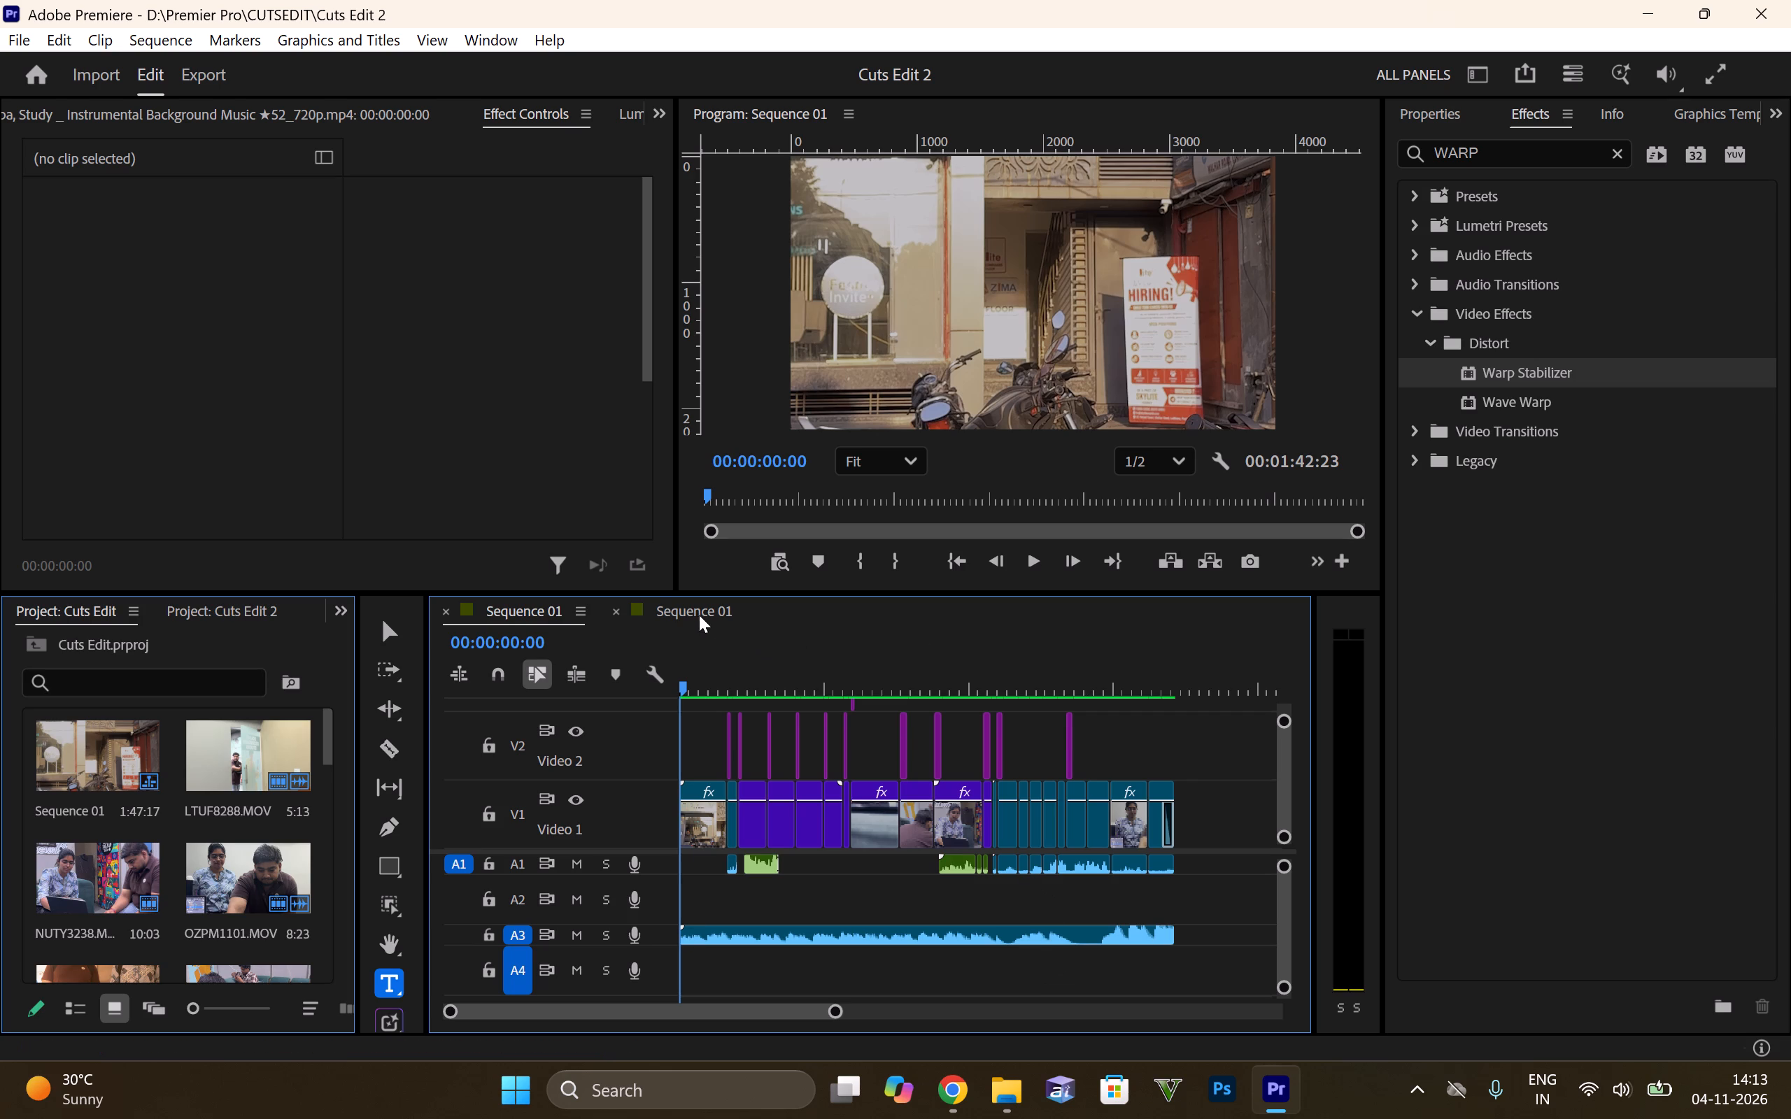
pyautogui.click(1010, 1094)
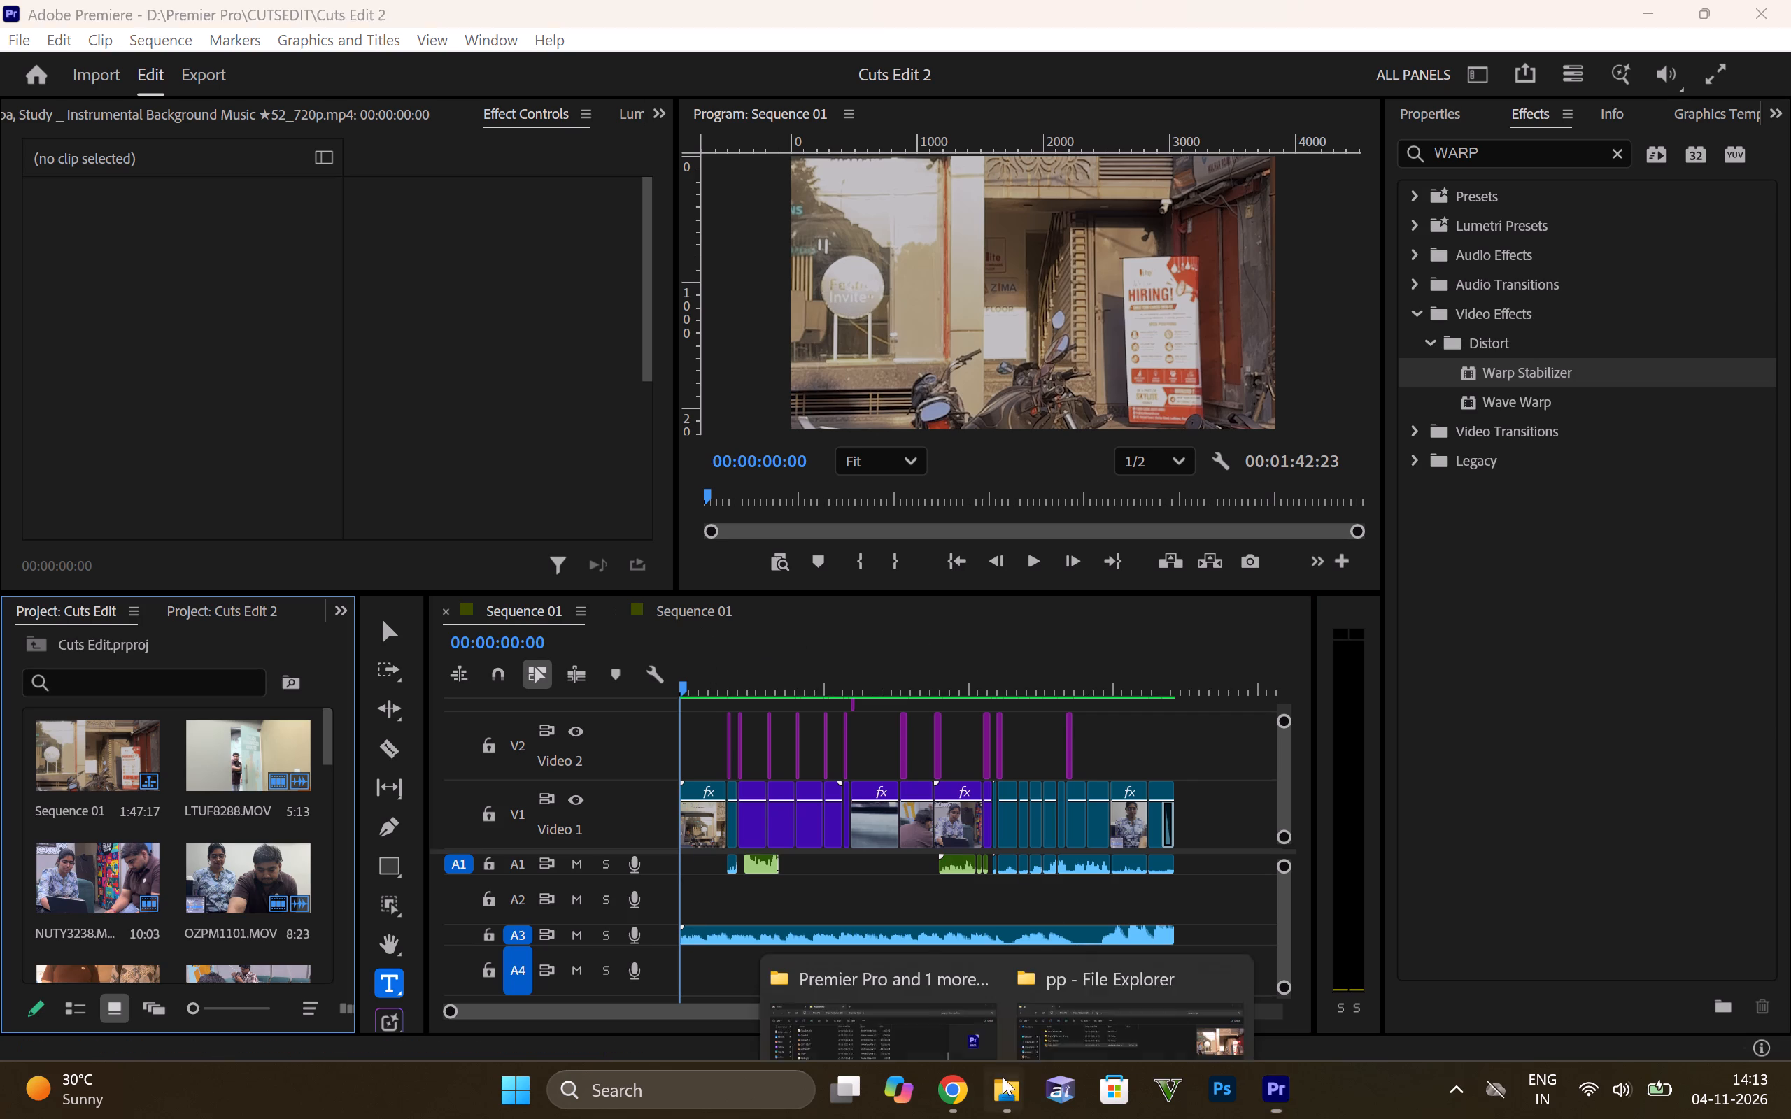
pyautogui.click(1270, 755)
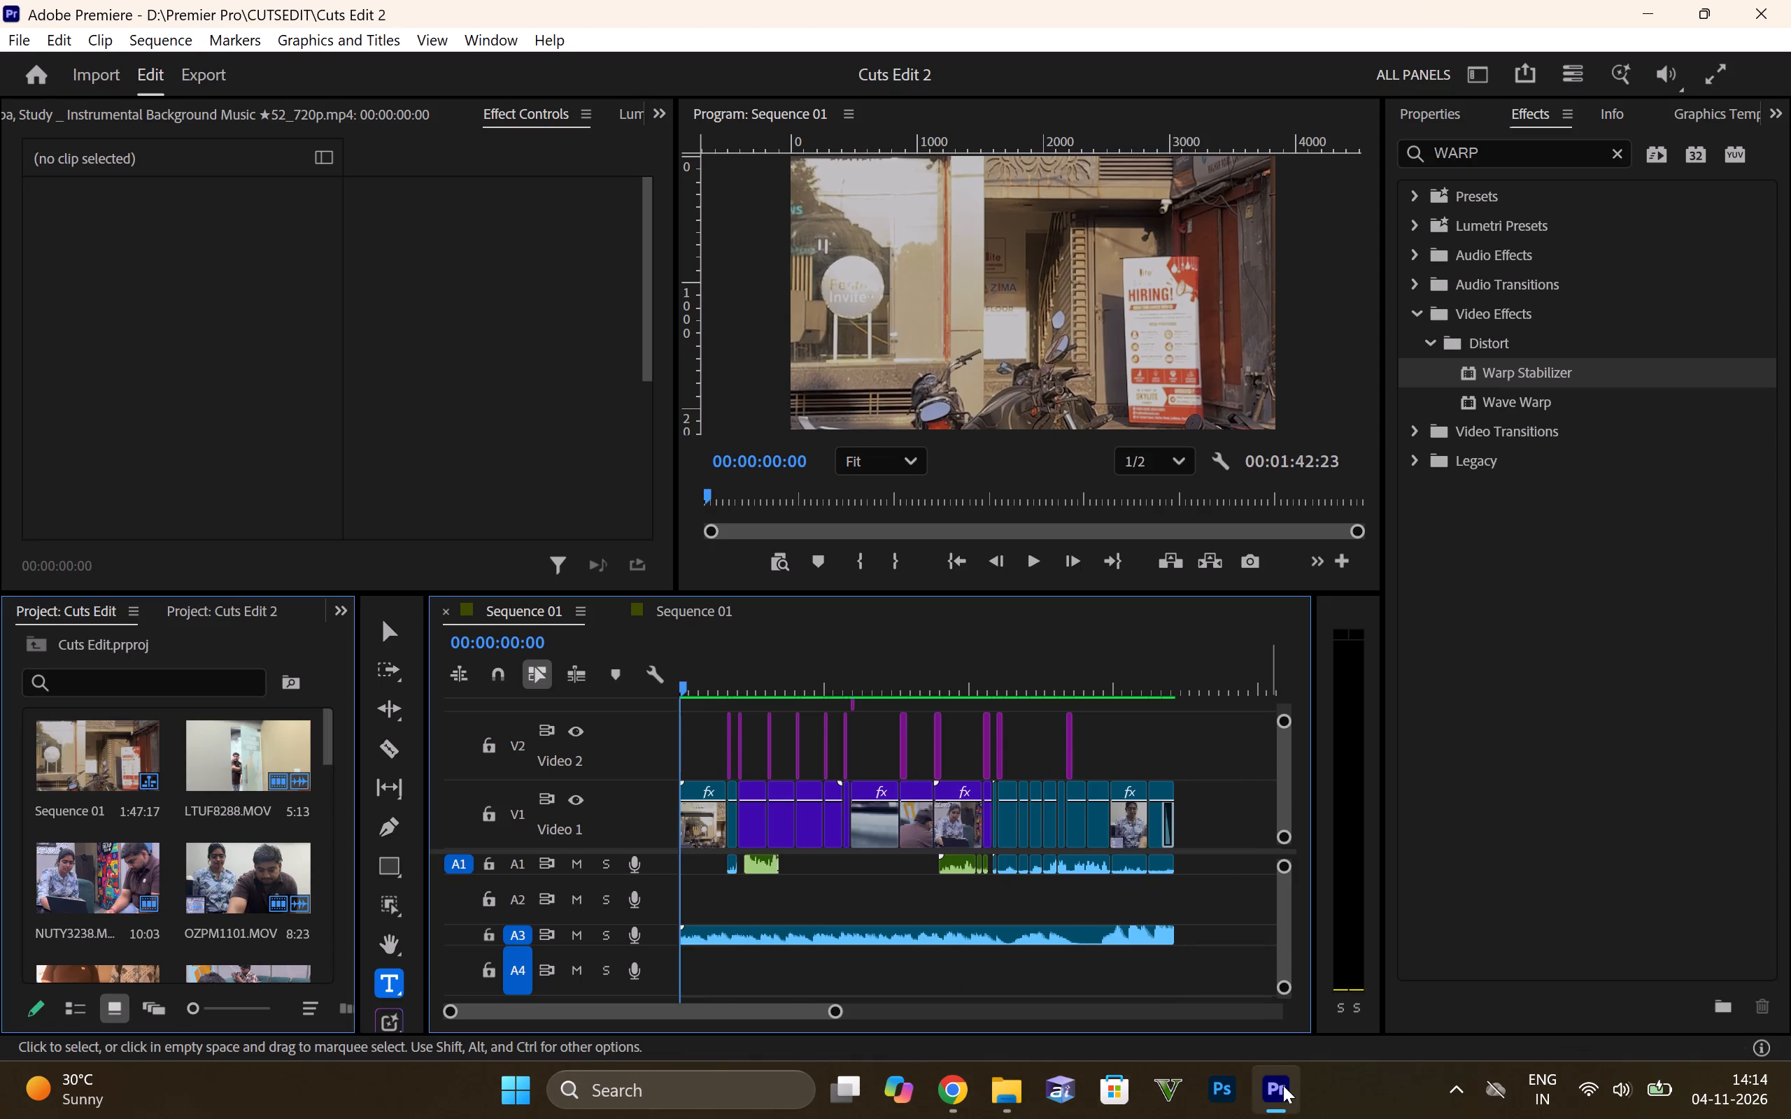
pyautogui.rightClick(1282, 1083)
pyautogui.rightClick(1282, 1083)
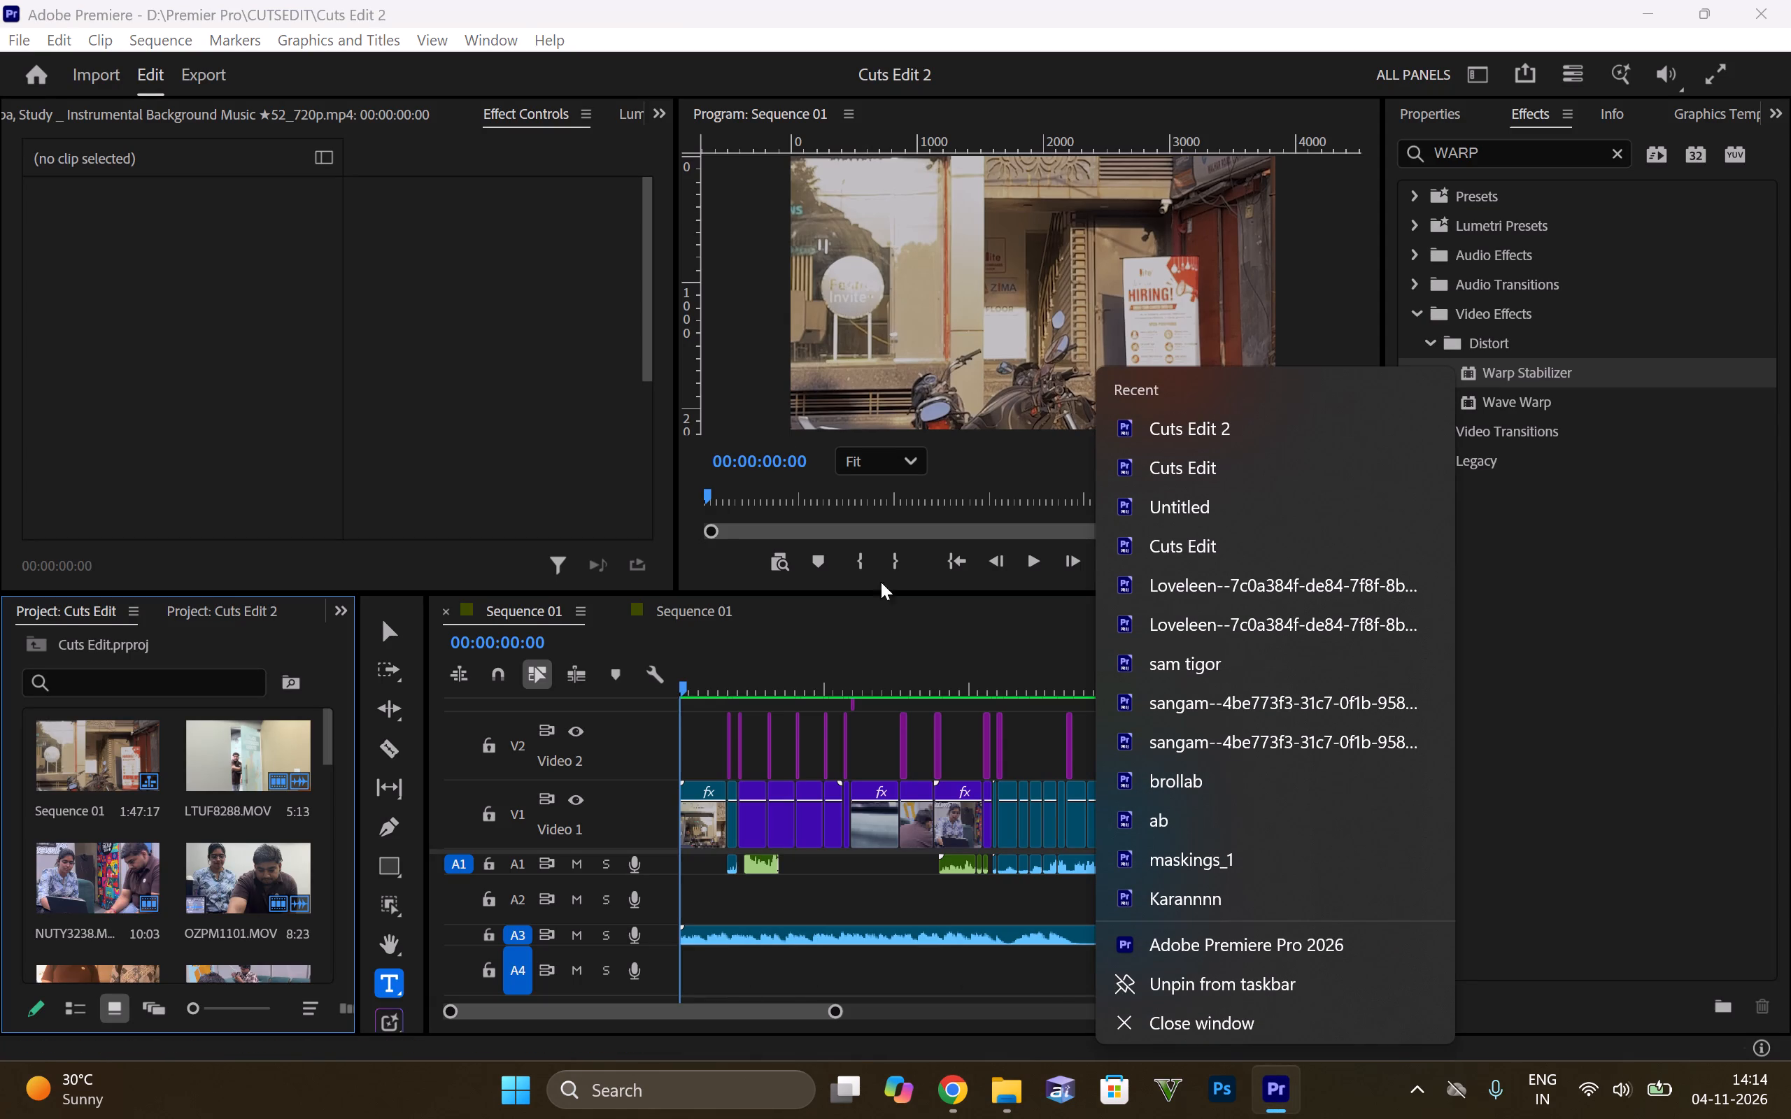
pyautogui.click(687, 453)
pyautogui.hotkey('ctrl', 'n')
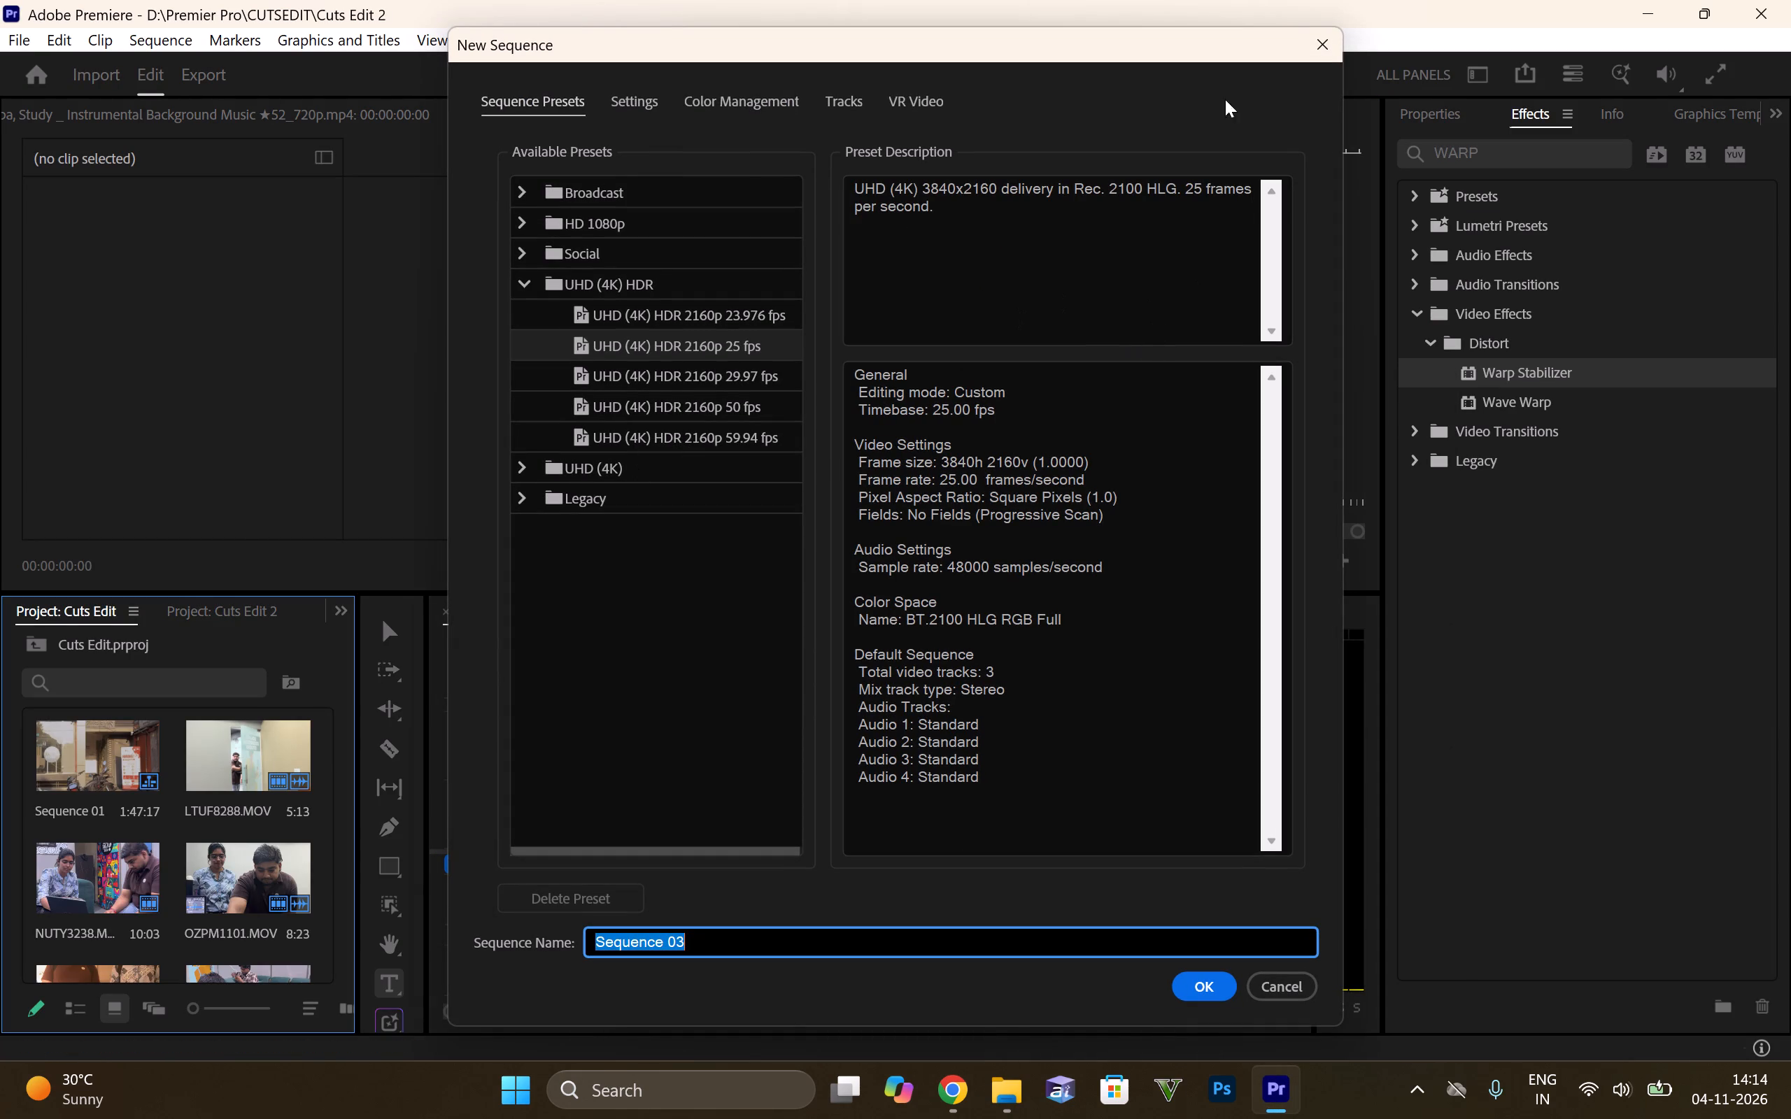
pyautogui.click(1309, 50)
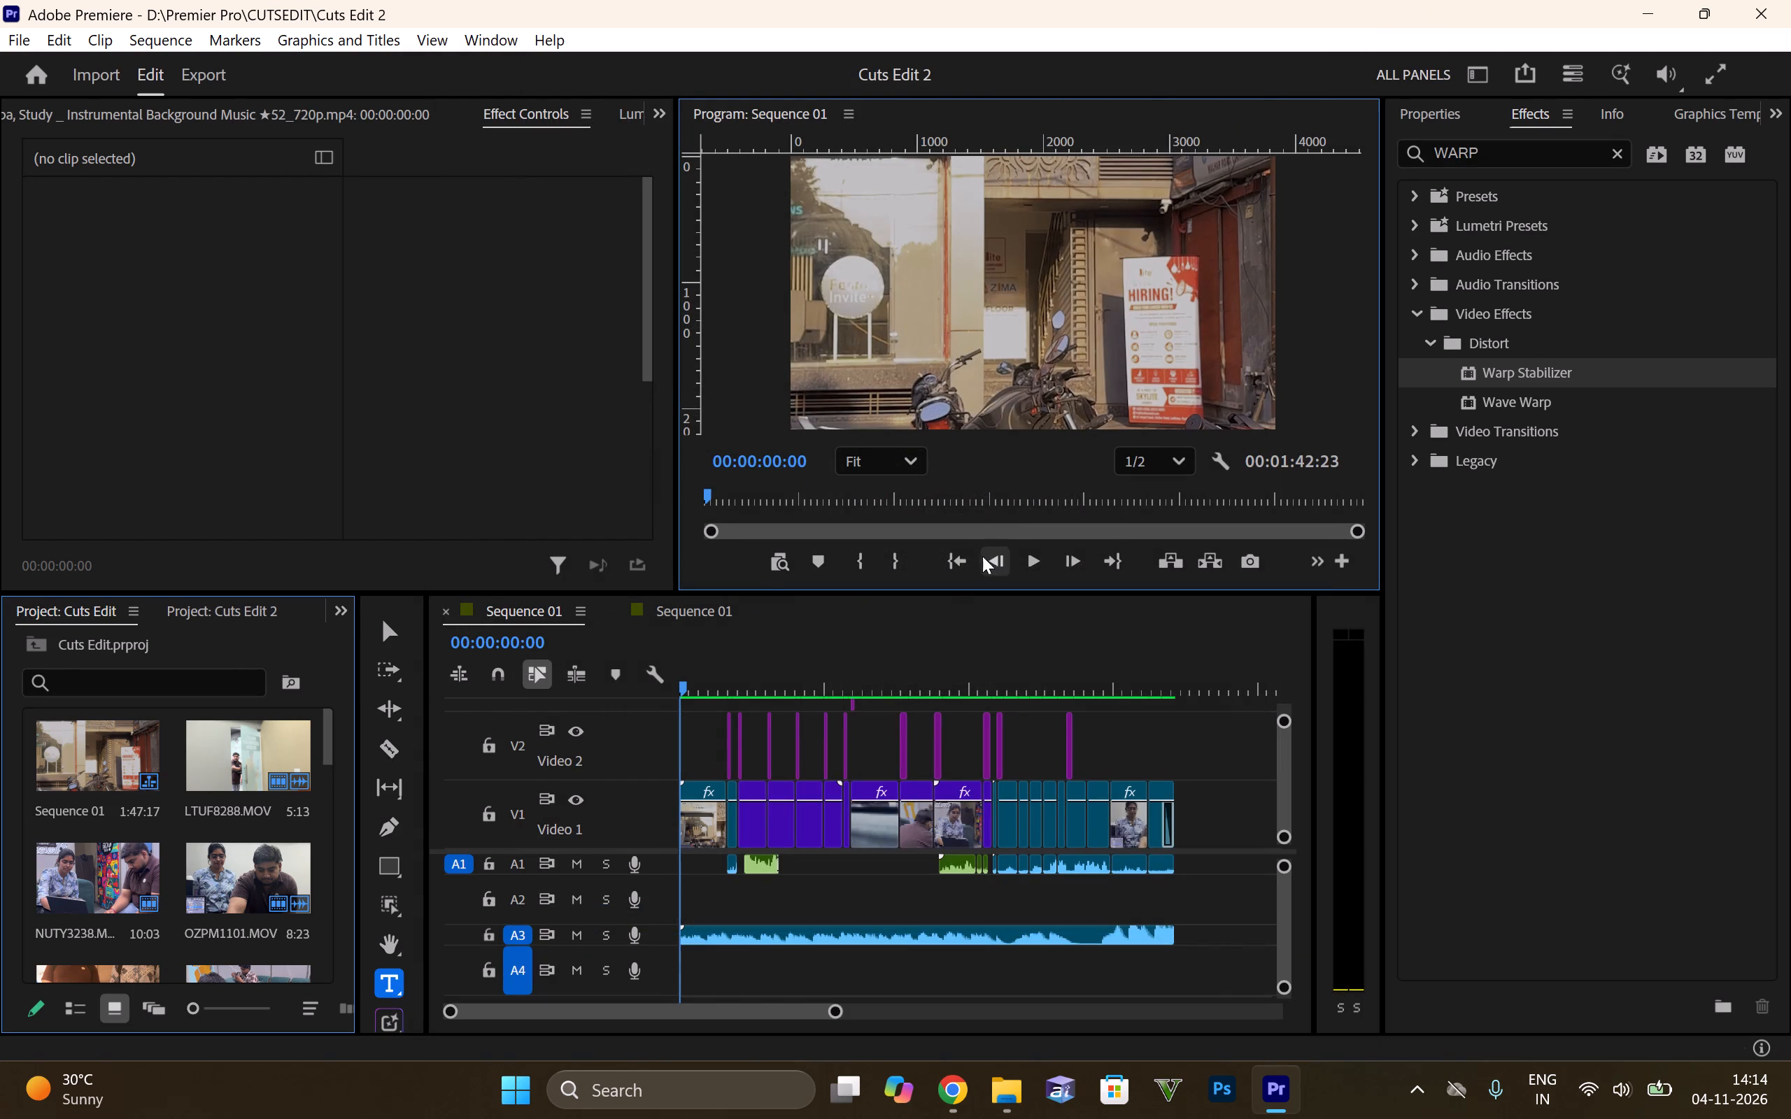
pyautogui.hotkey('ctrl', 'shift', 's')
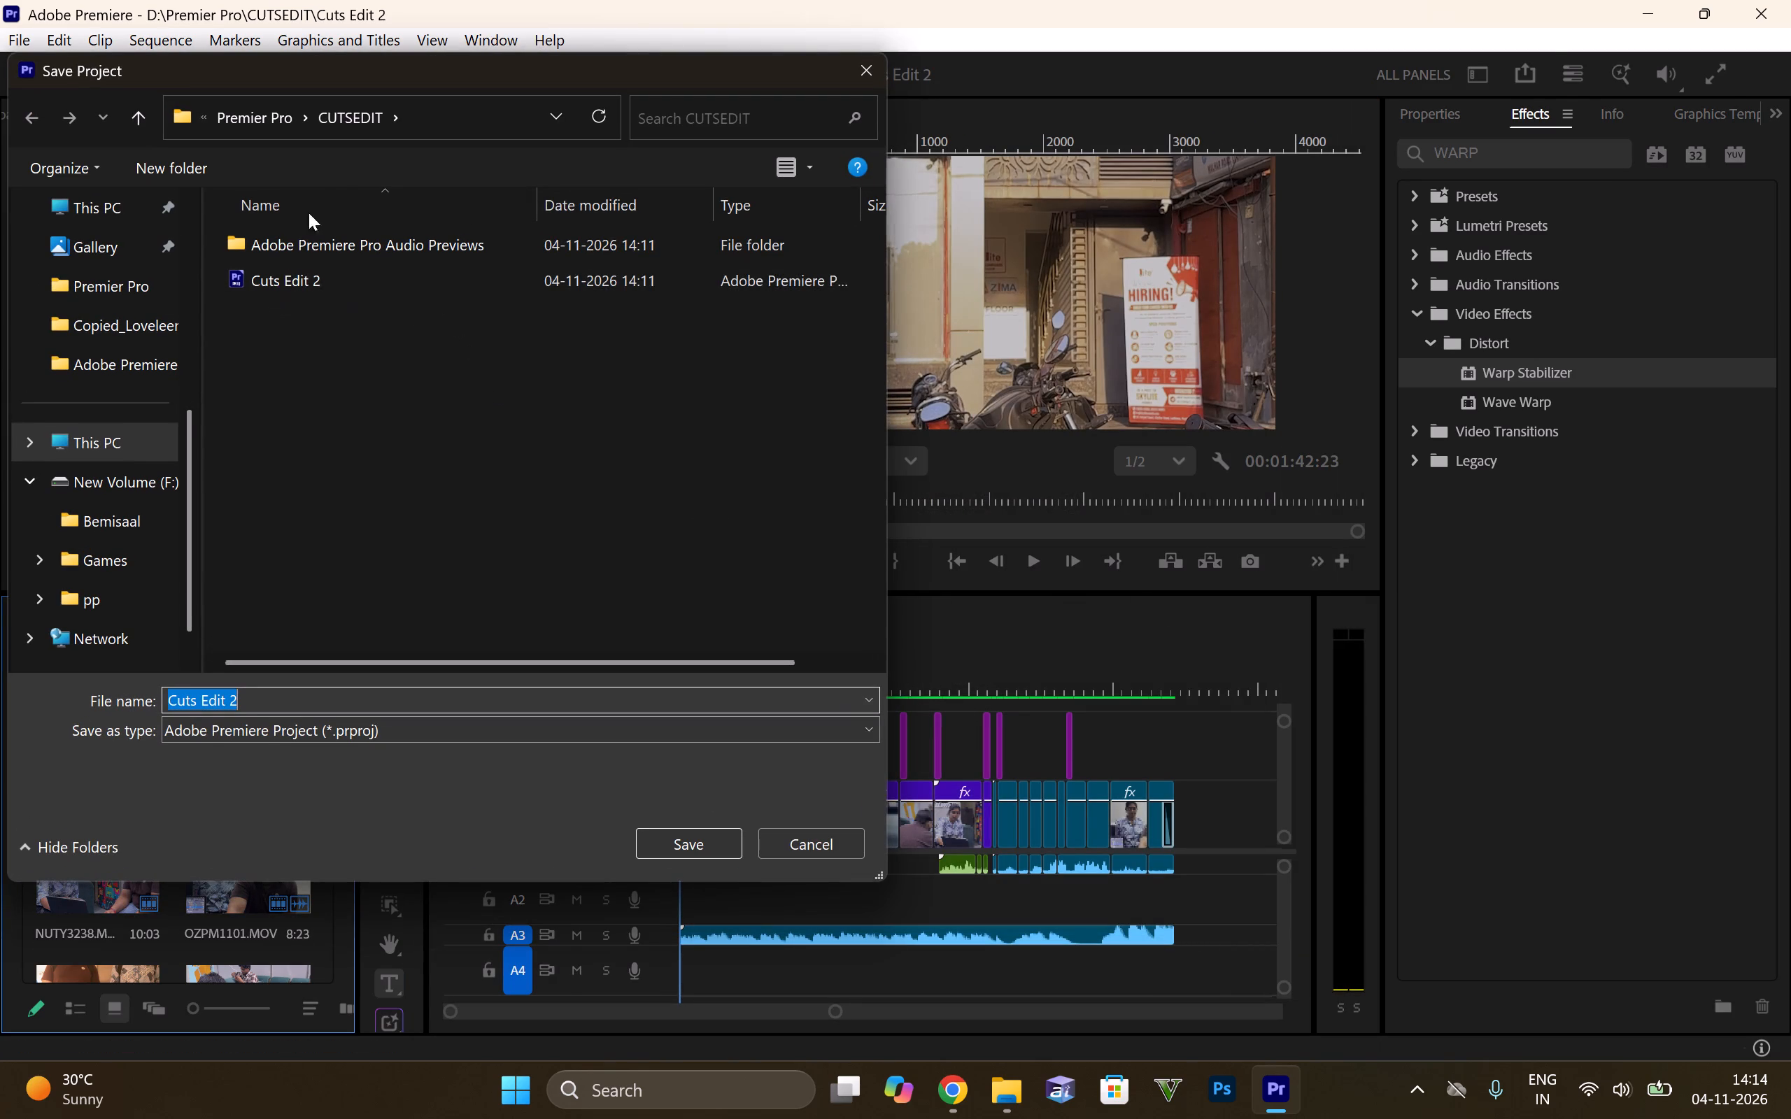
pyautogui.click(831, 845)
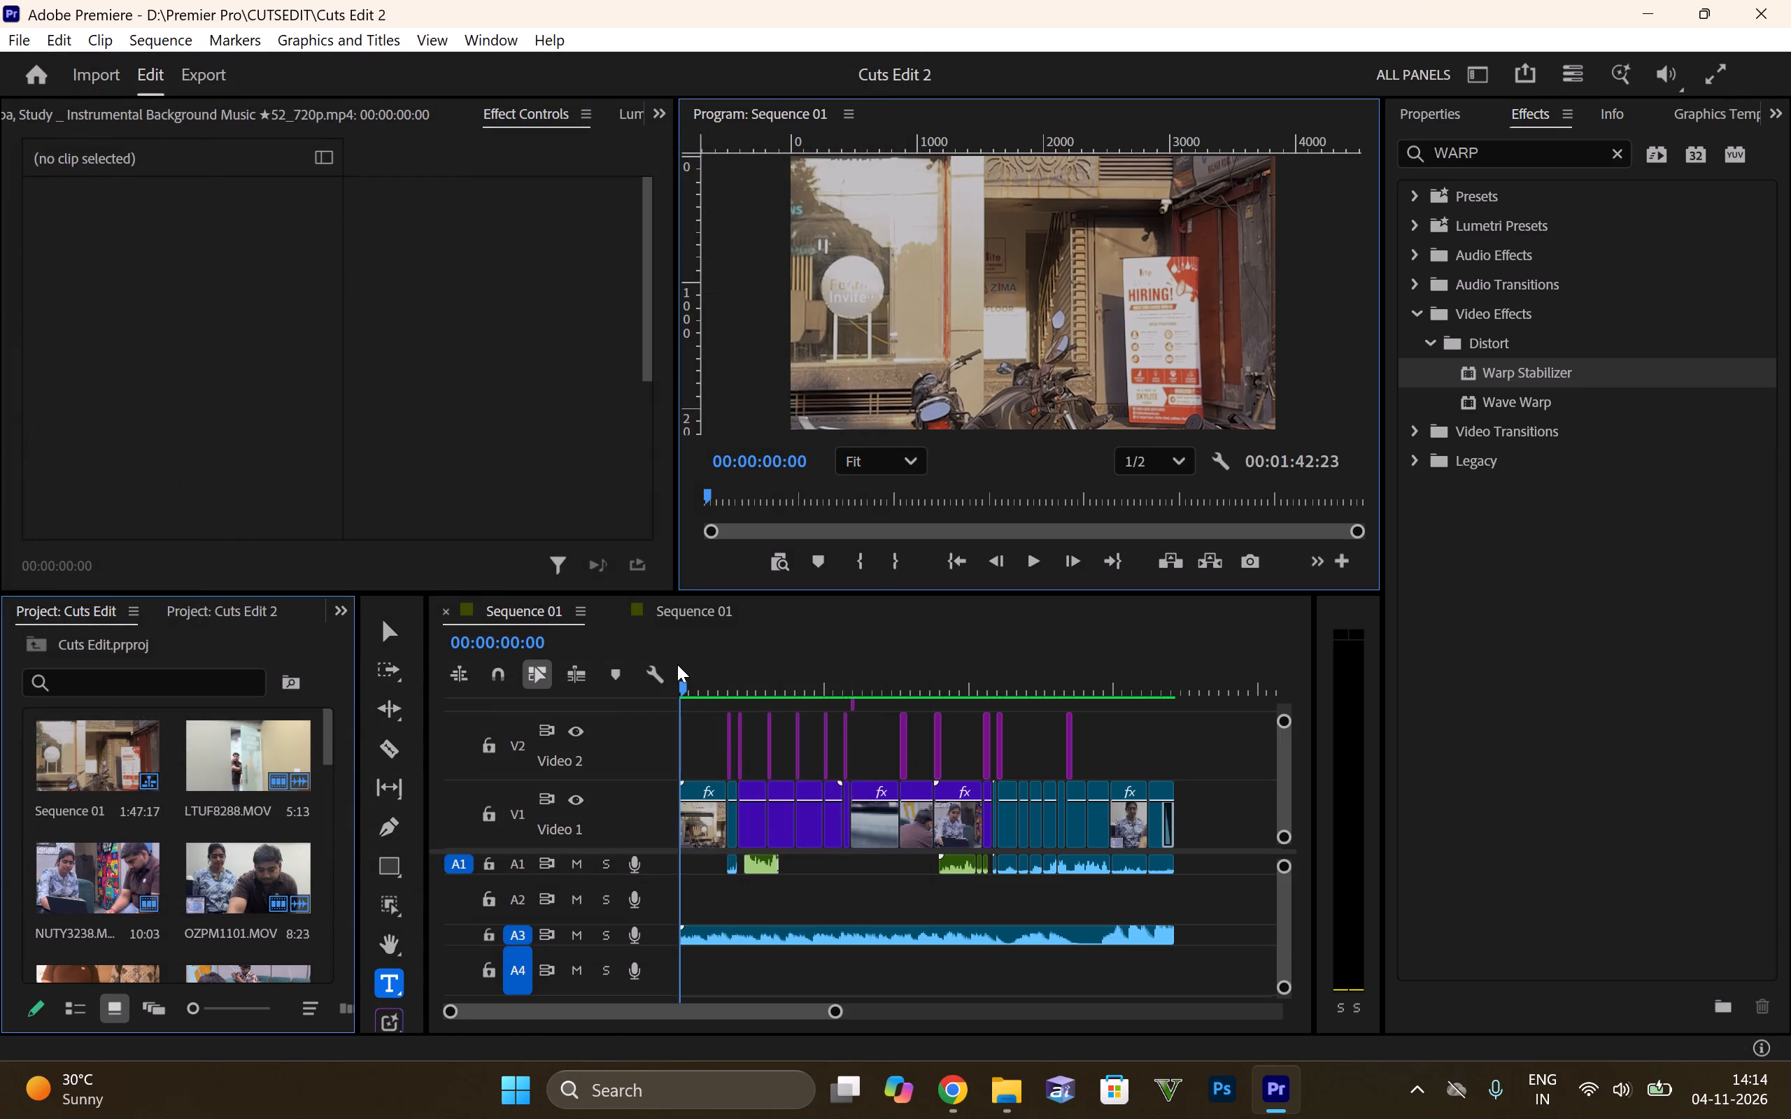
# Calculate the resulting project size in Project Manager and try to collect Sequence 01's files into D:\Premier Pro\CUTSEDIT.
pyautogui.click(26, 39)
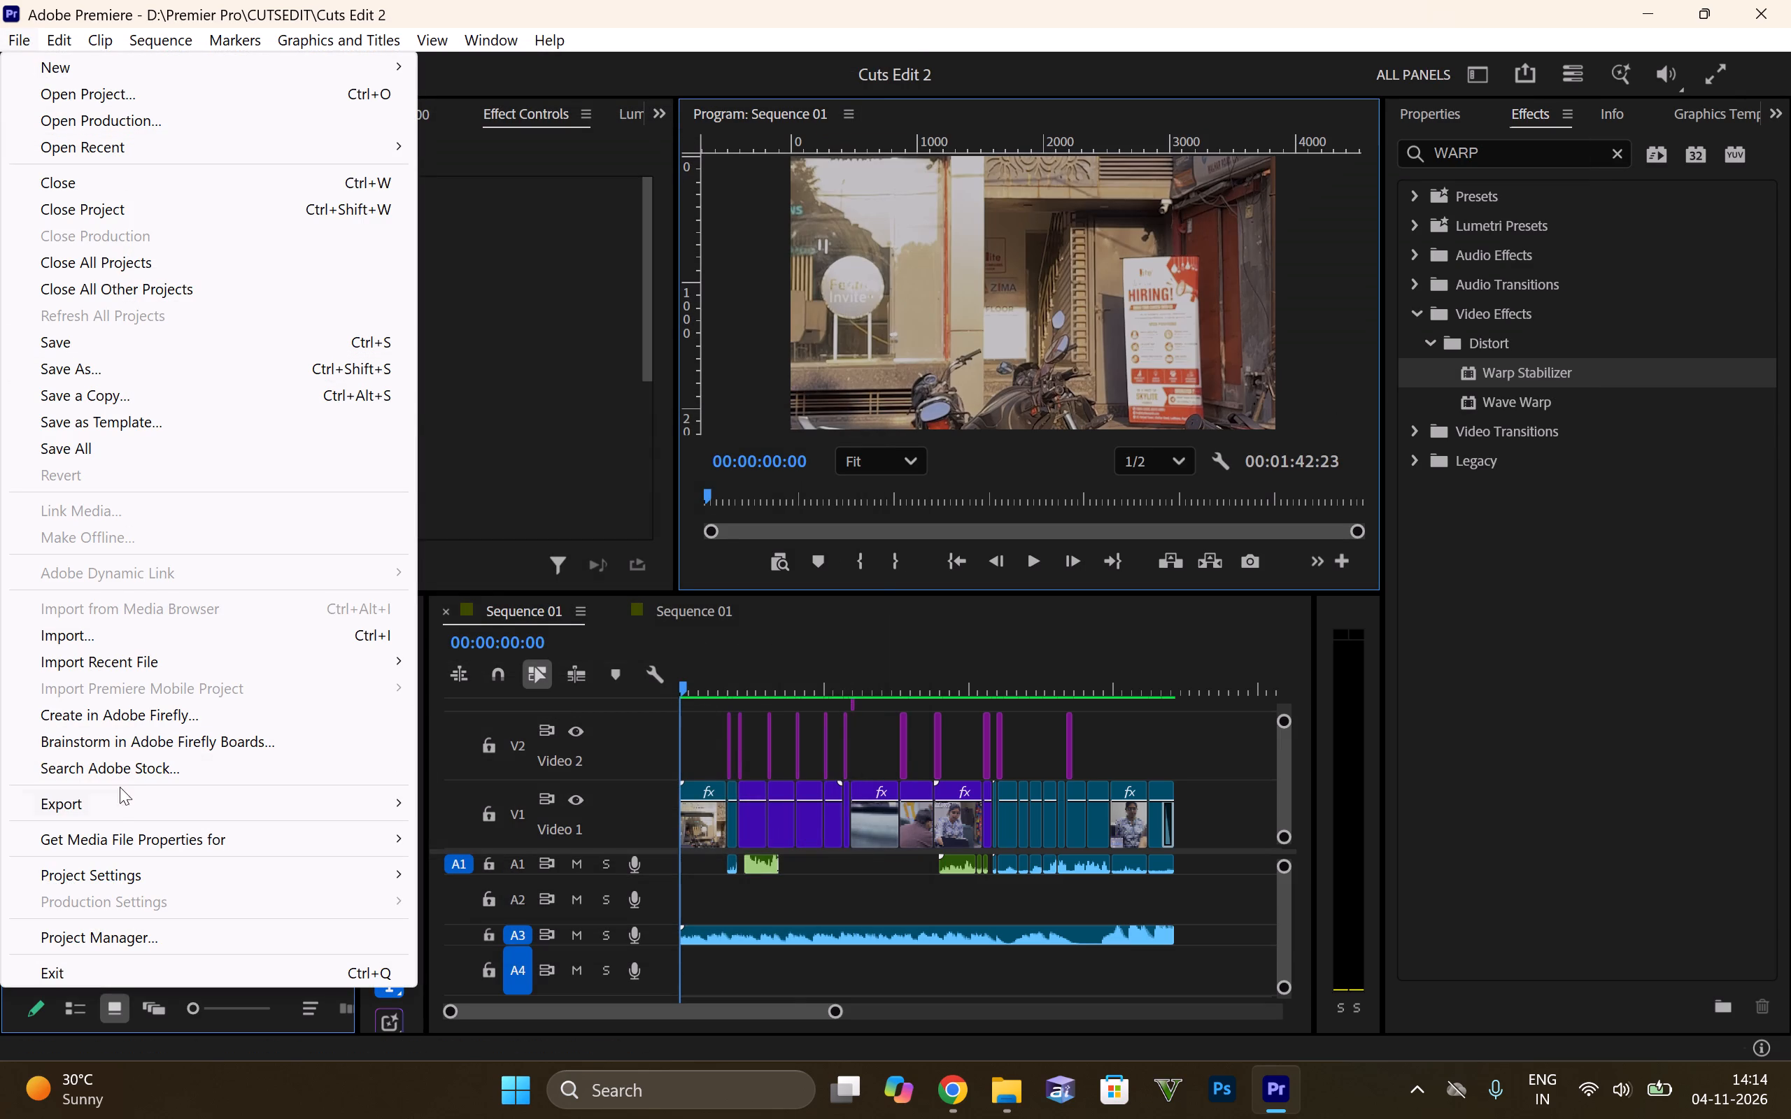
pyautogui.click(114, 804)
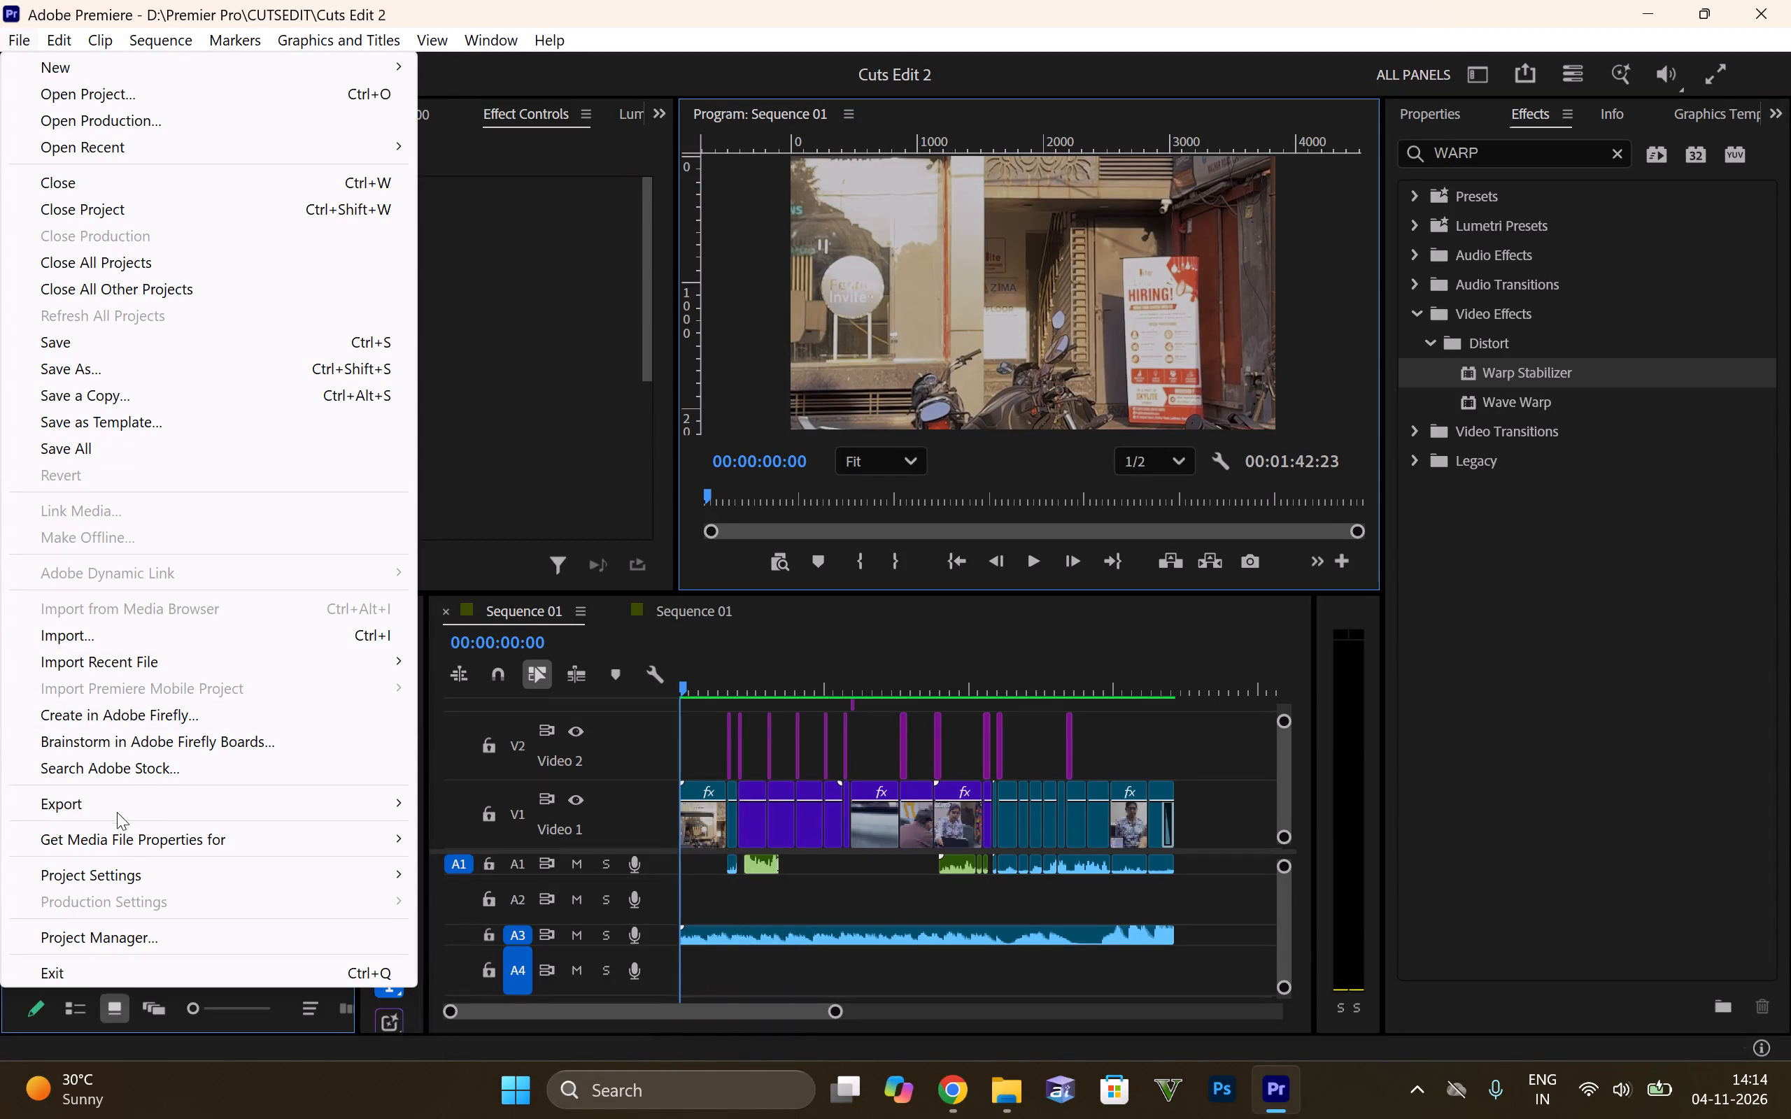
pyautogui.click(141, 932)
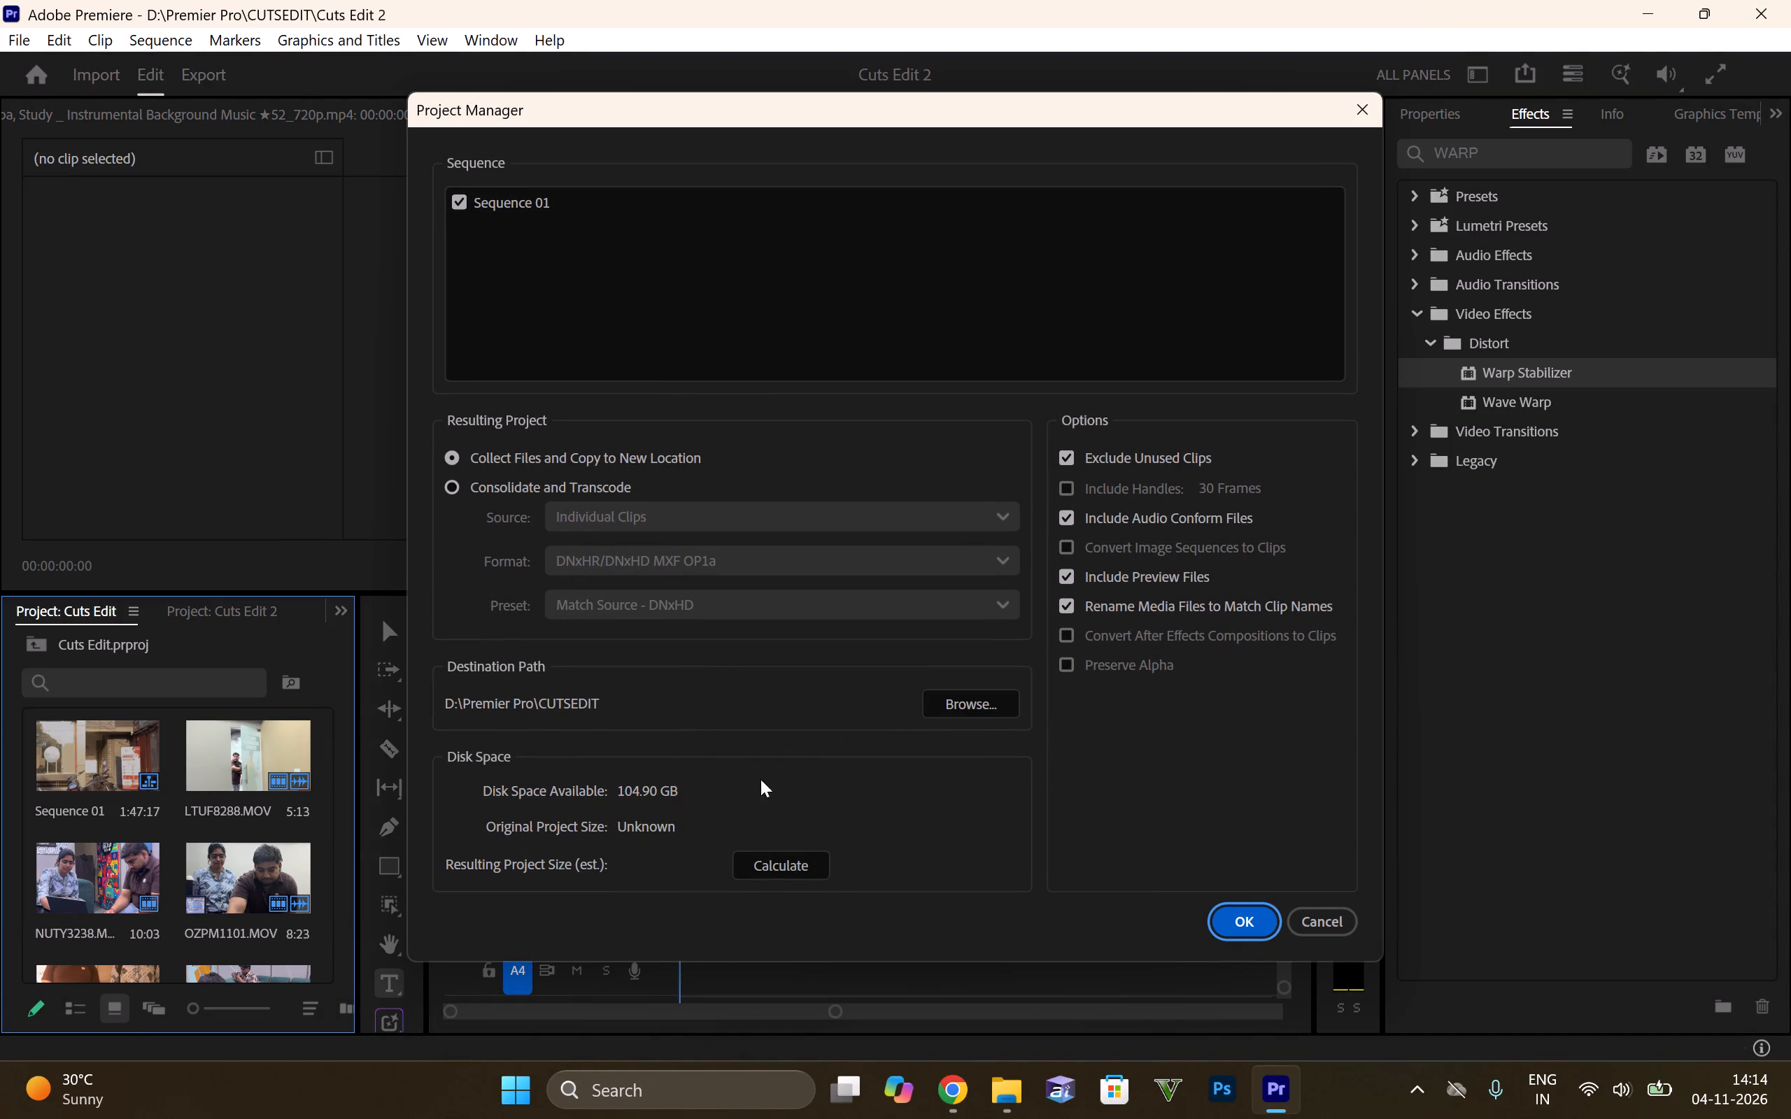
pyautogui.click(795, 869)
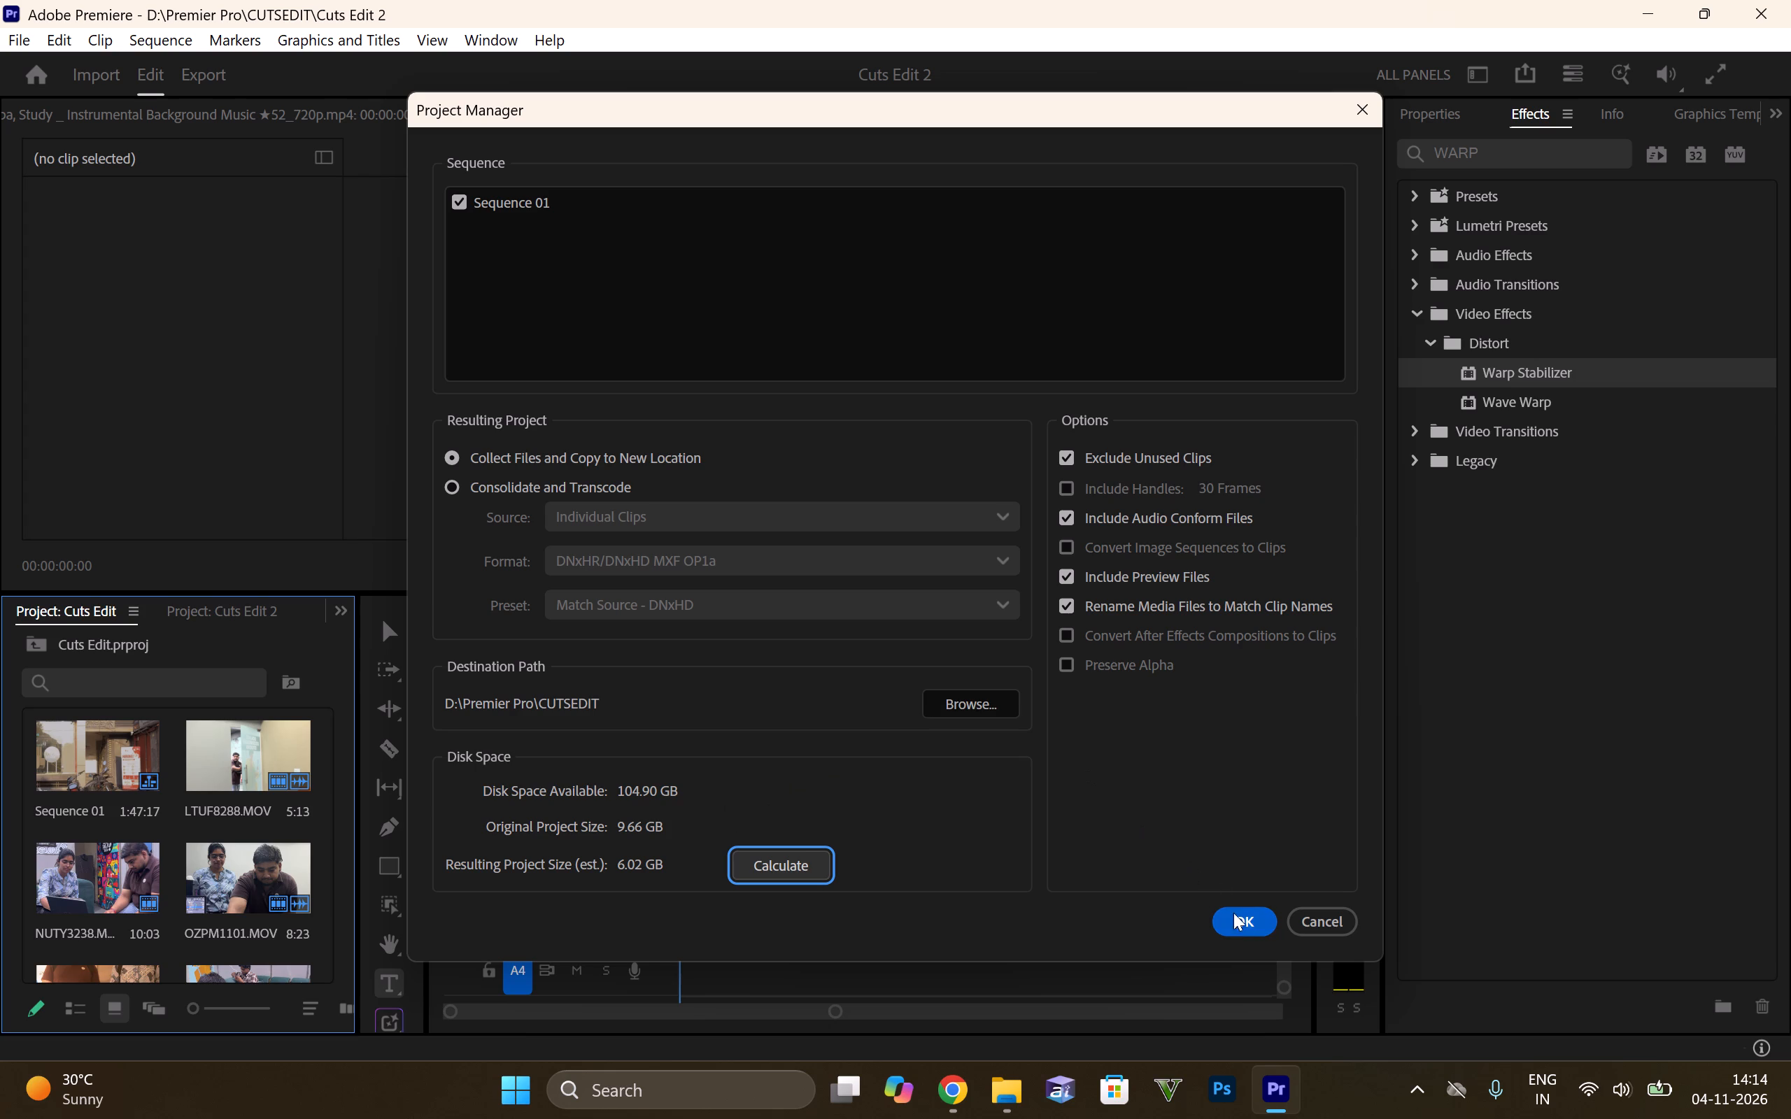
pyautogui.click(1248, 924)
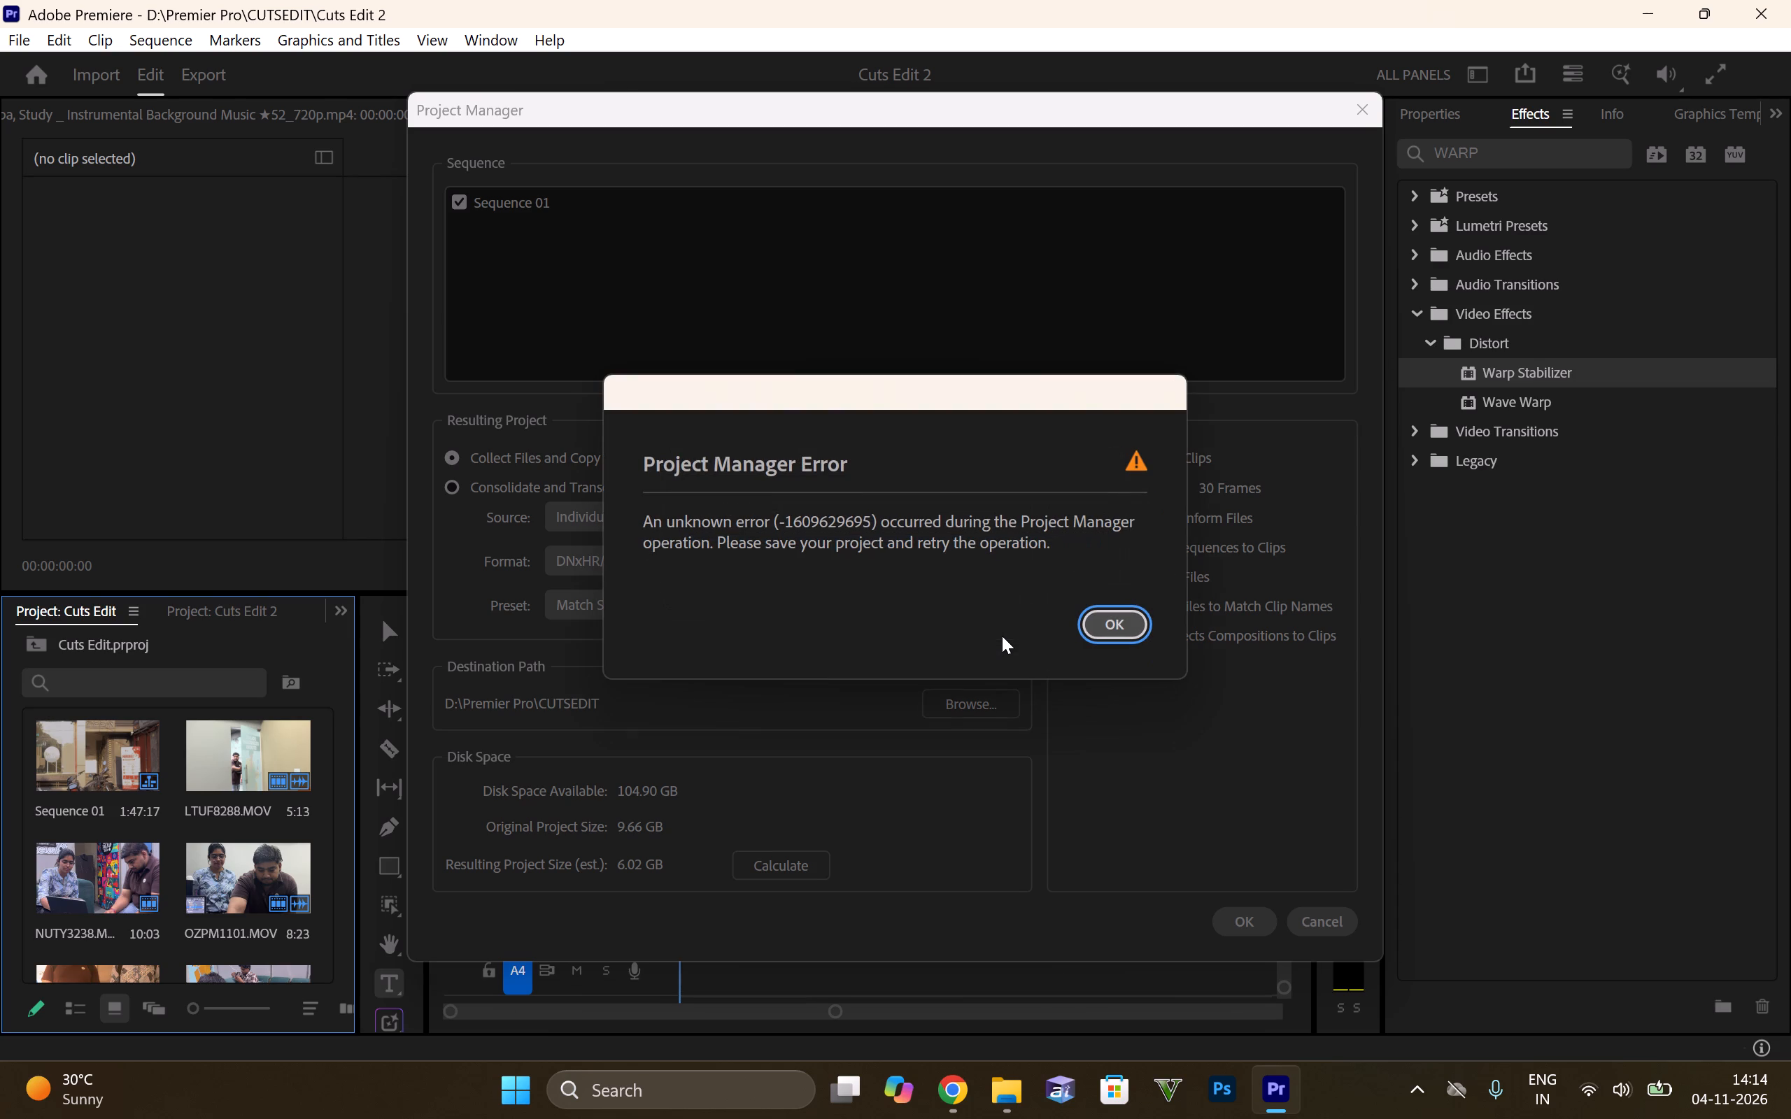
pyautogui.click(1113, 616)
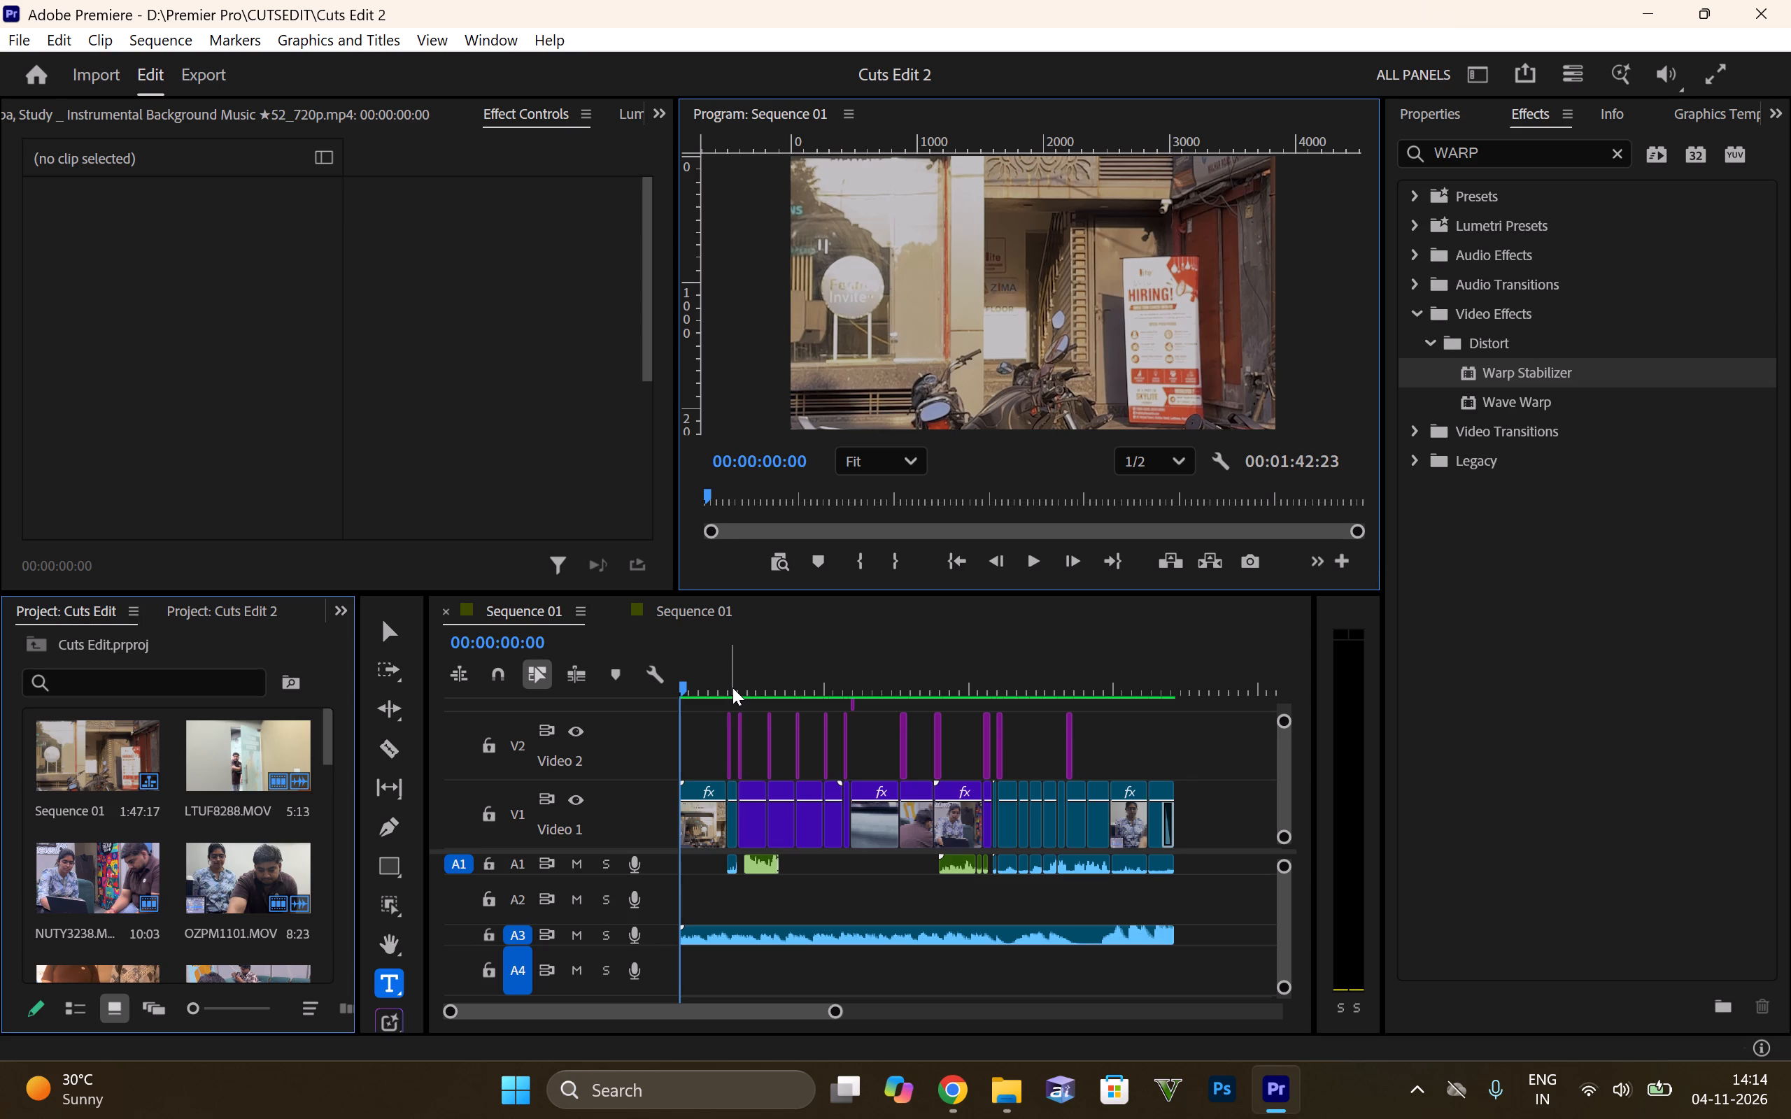
# Switch to File Explorer and look through the Copied_Karan studio with cc folder in D:\Karan B roll for project files.
pyautogui.click(1017, 1085)
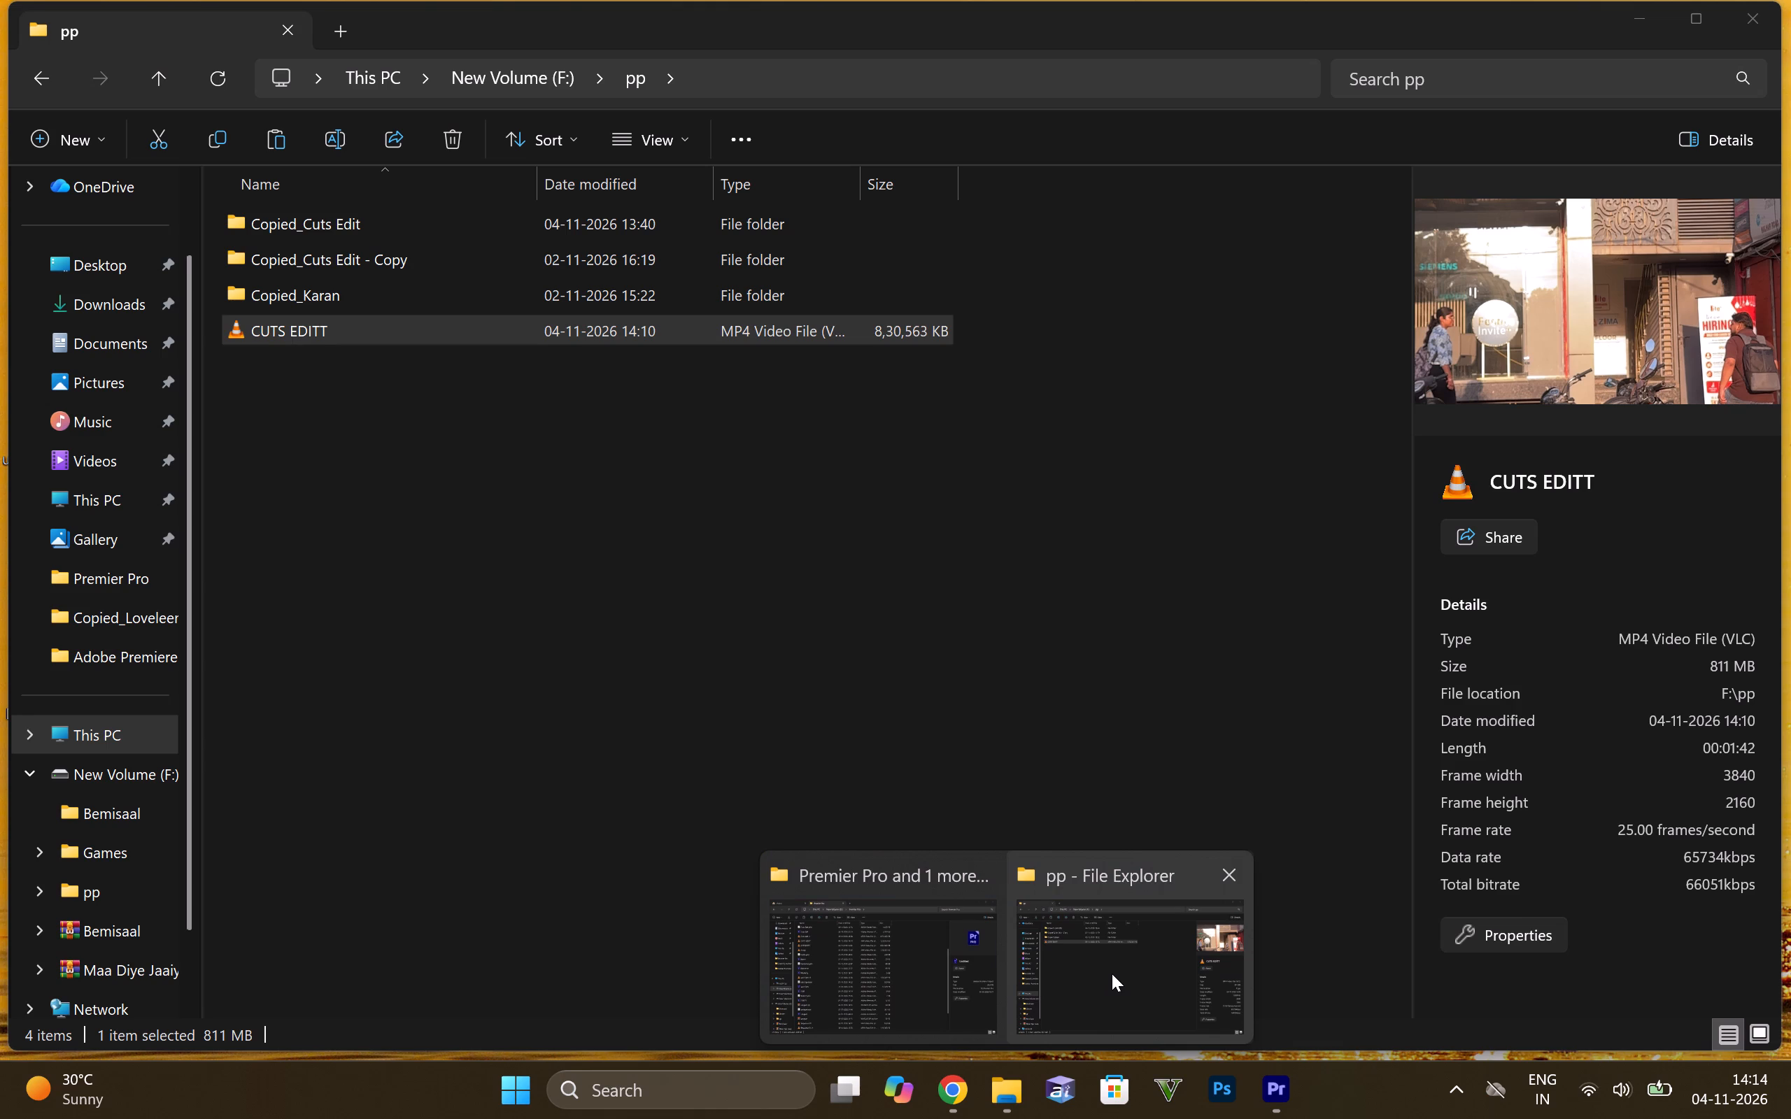
pyautogui.click(1112, 974)
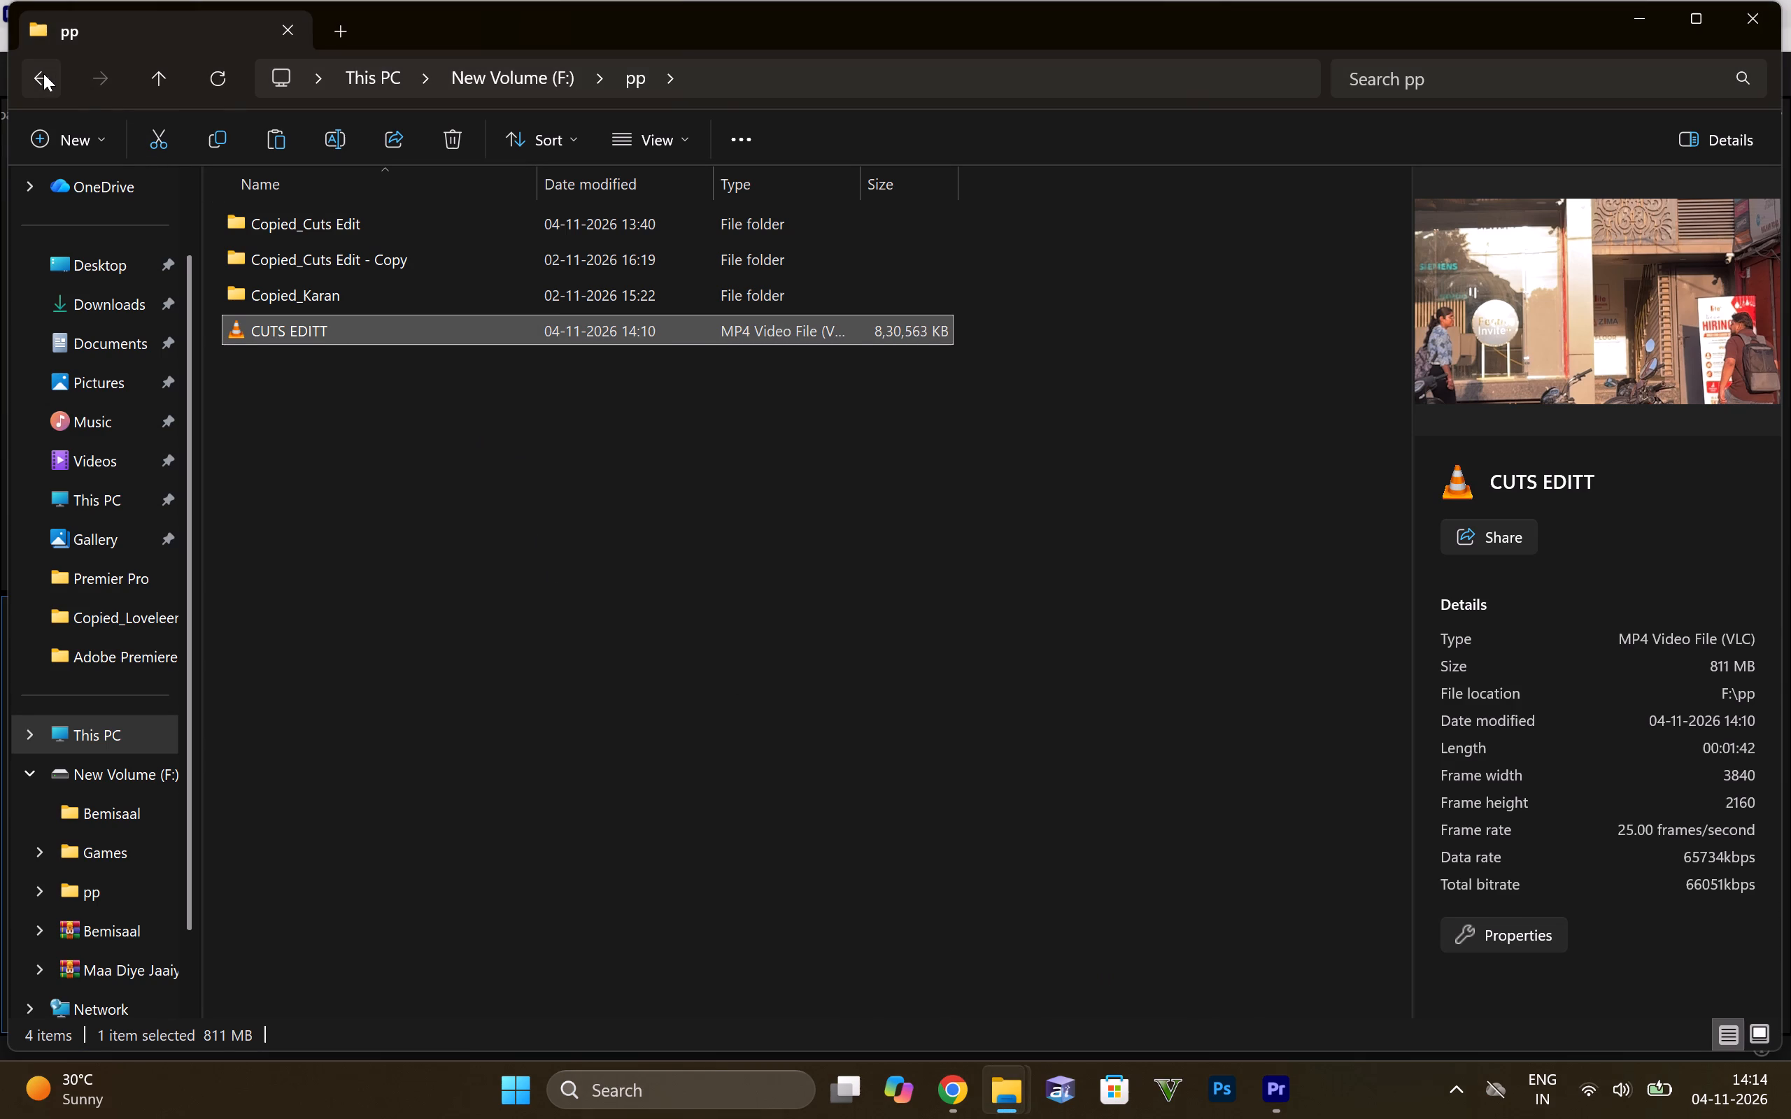
pyautogui.click(43, 73)
pyautogui.click(43, 73)
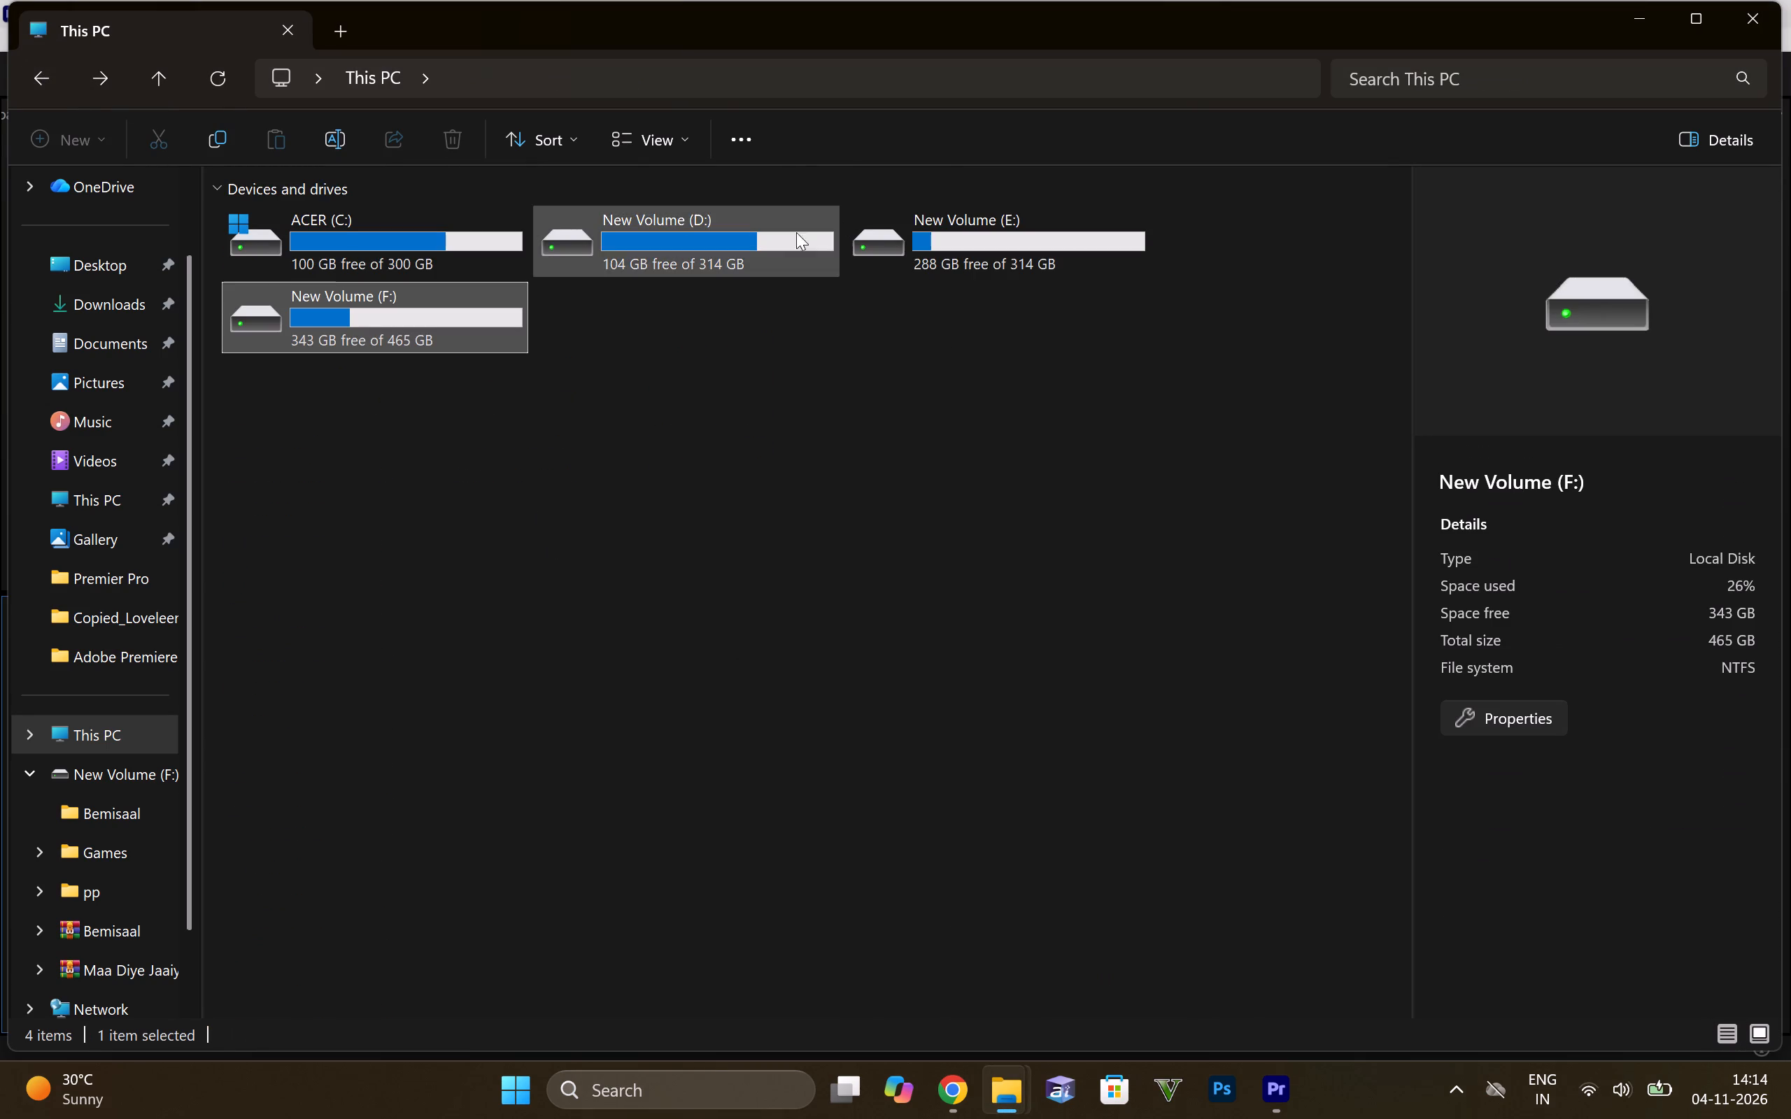
pyautogui.doubleClick(779, 241)
pyautogui.scroll(-2, 414, 453)
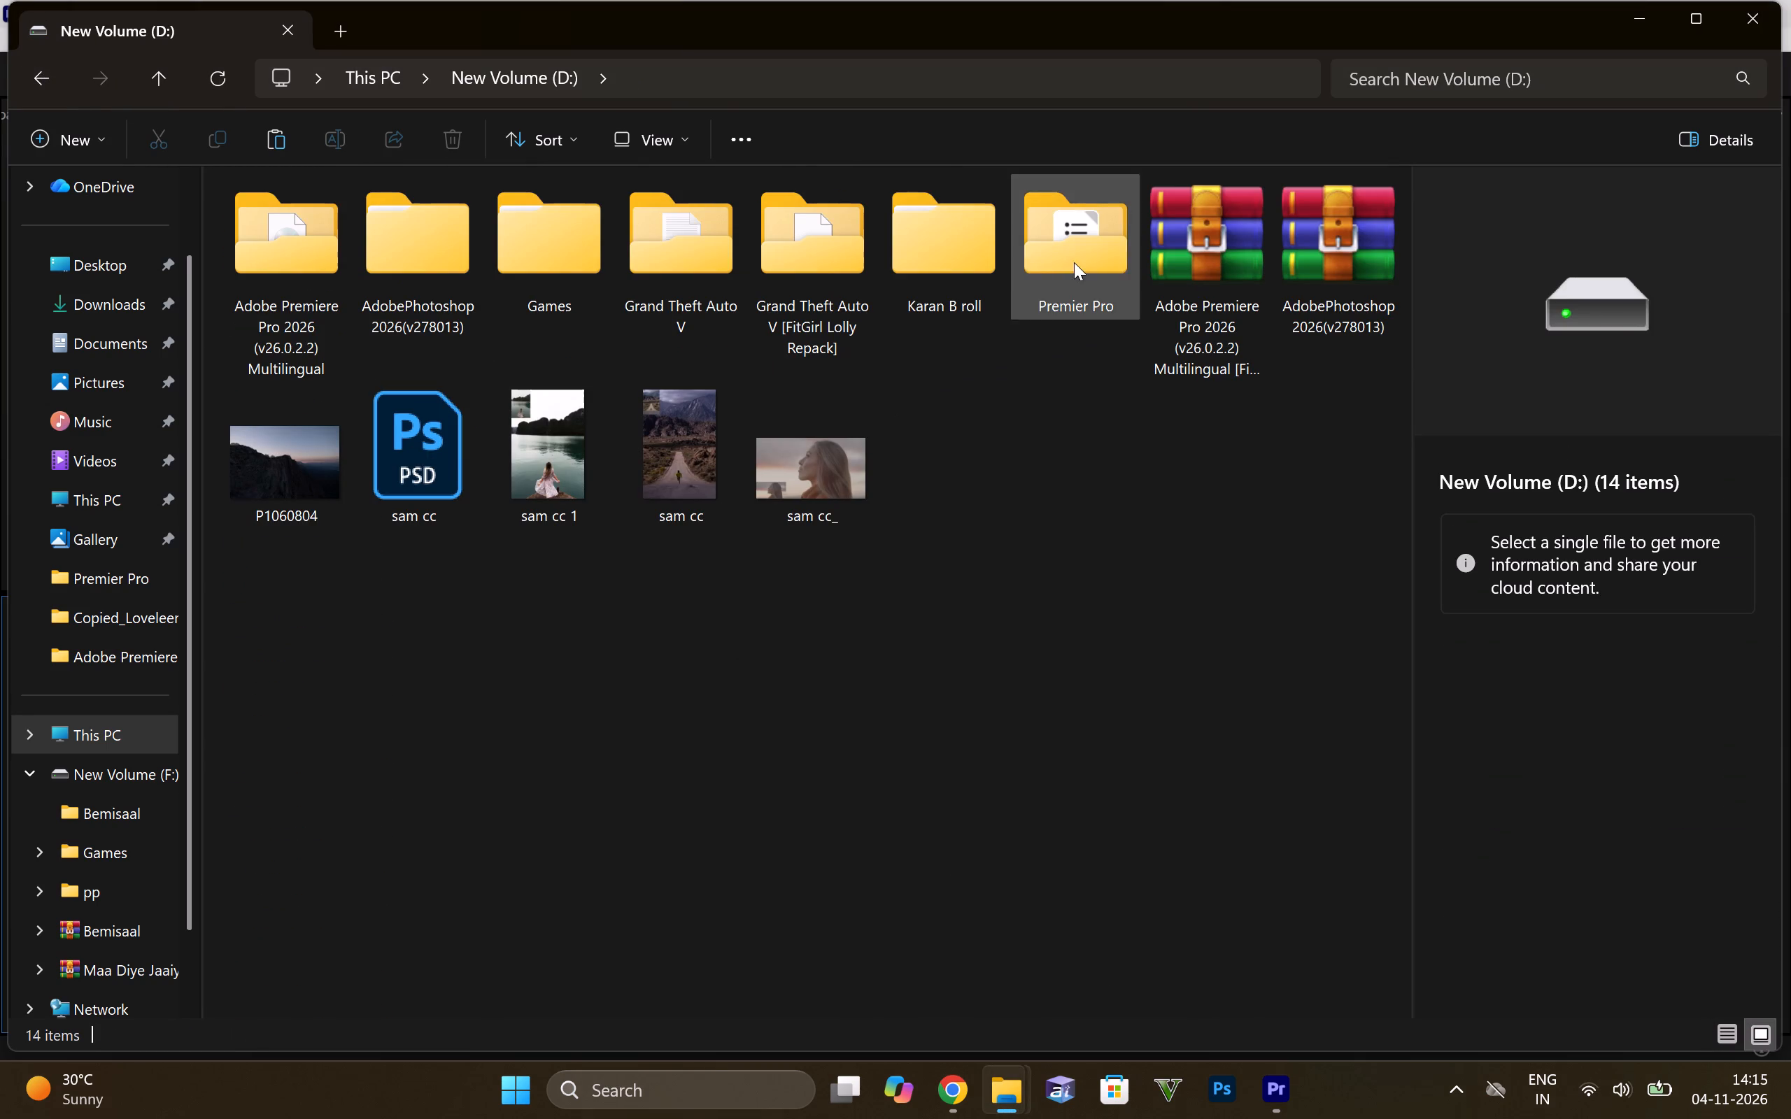
pyautogui.doubleClick(949, 250)
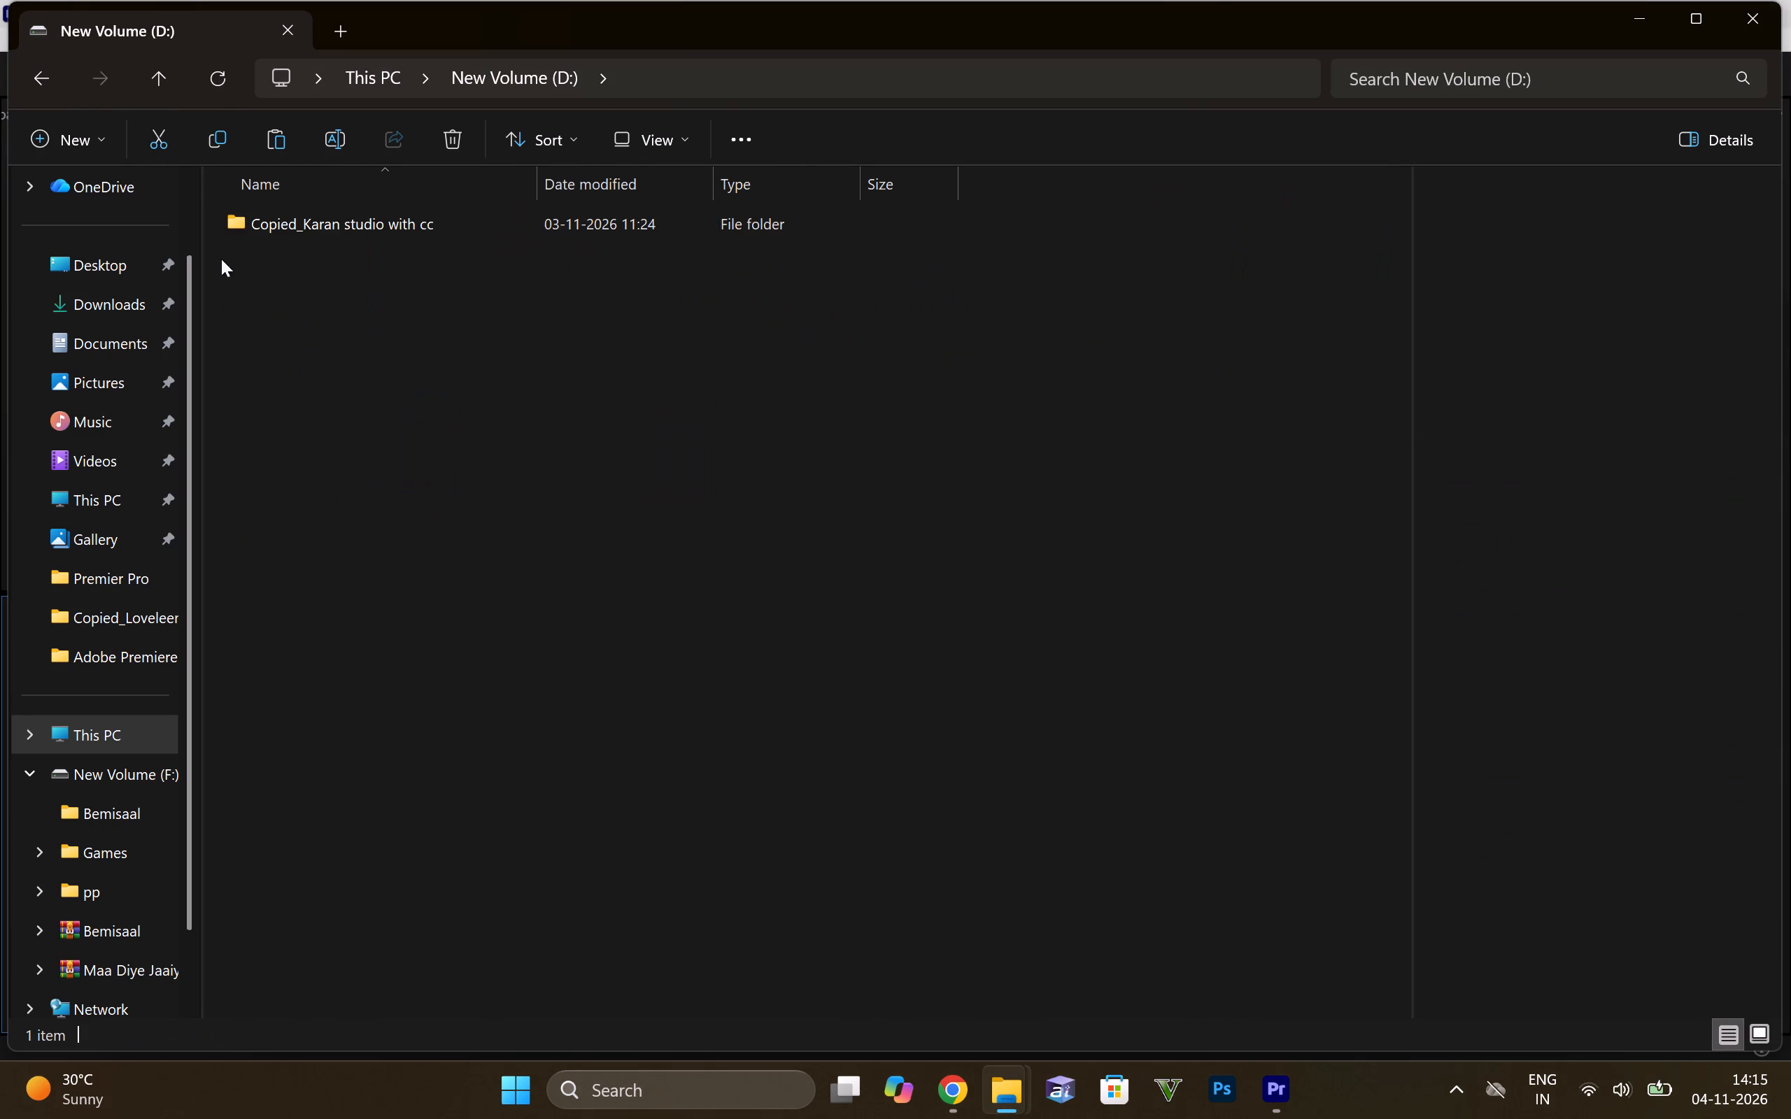
pyautogui.doubleClick(323, 213)
pyautogui.scroll(-1, 744, 540)
pyautogui.scroll(3, 758, 520)
pyautogui.scroll(-3, 1066, 570)
pyautogui.click(877, 573)
pyautogui.click(34, 99)
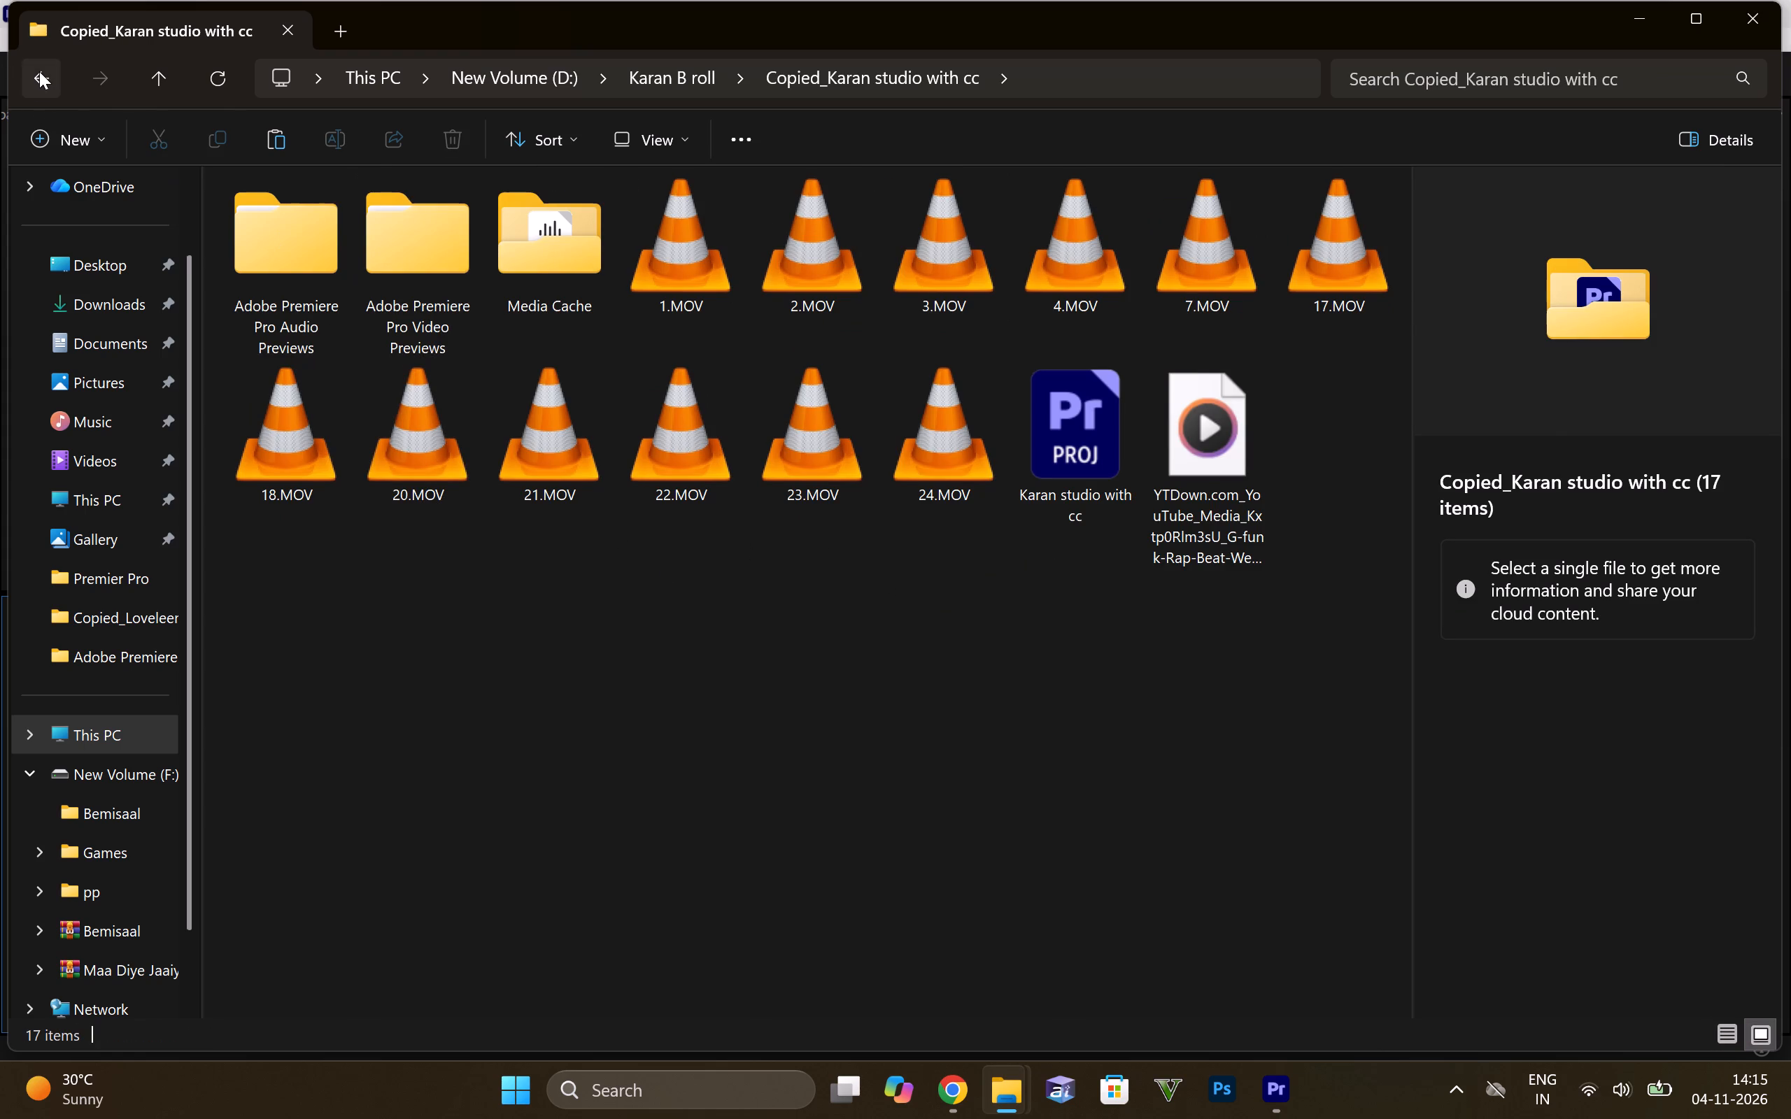
pyautogui.click(39, 71)
pyautogui.click(39, 71)
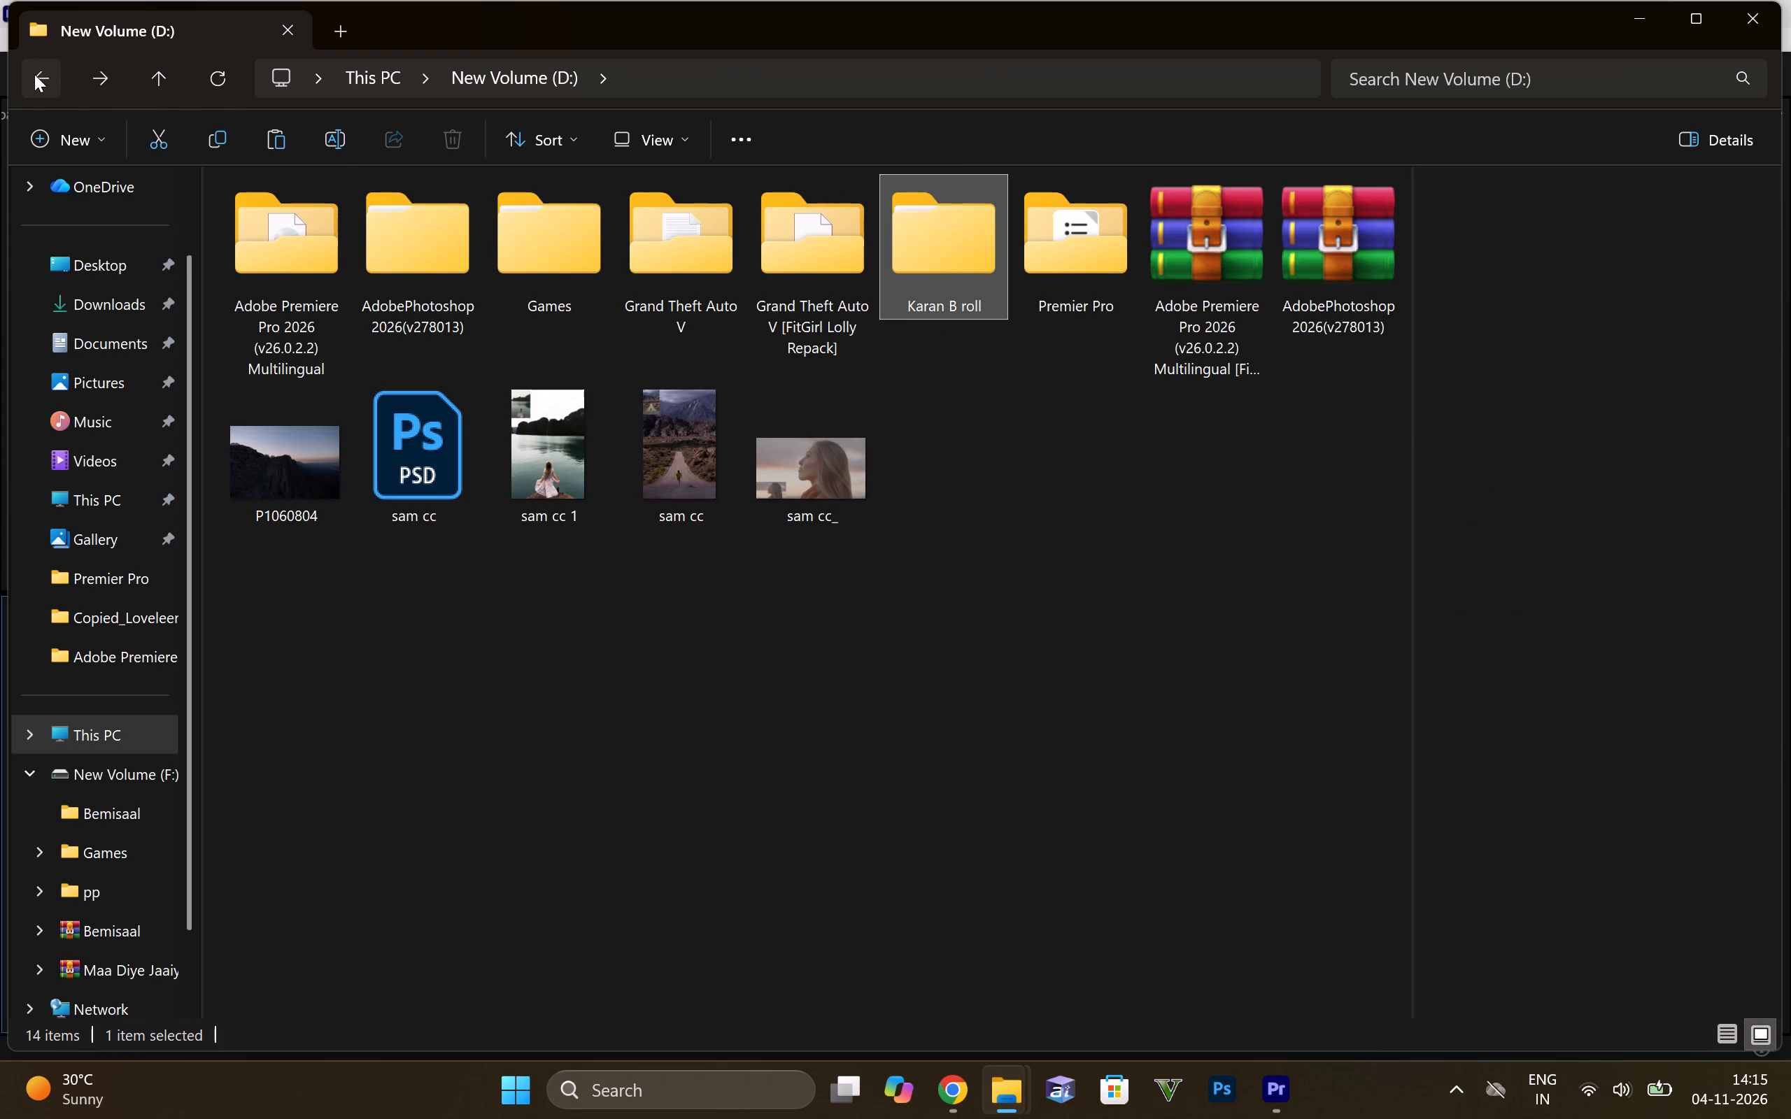
# Look through the folders, project files and videos in D:\Premier Pro for the project to use.
pyautogui.doubleClick(1096, 232)
pyautogui.scroll(-2, 438, 348)
pyautogui.scroll(3, 426, 348)
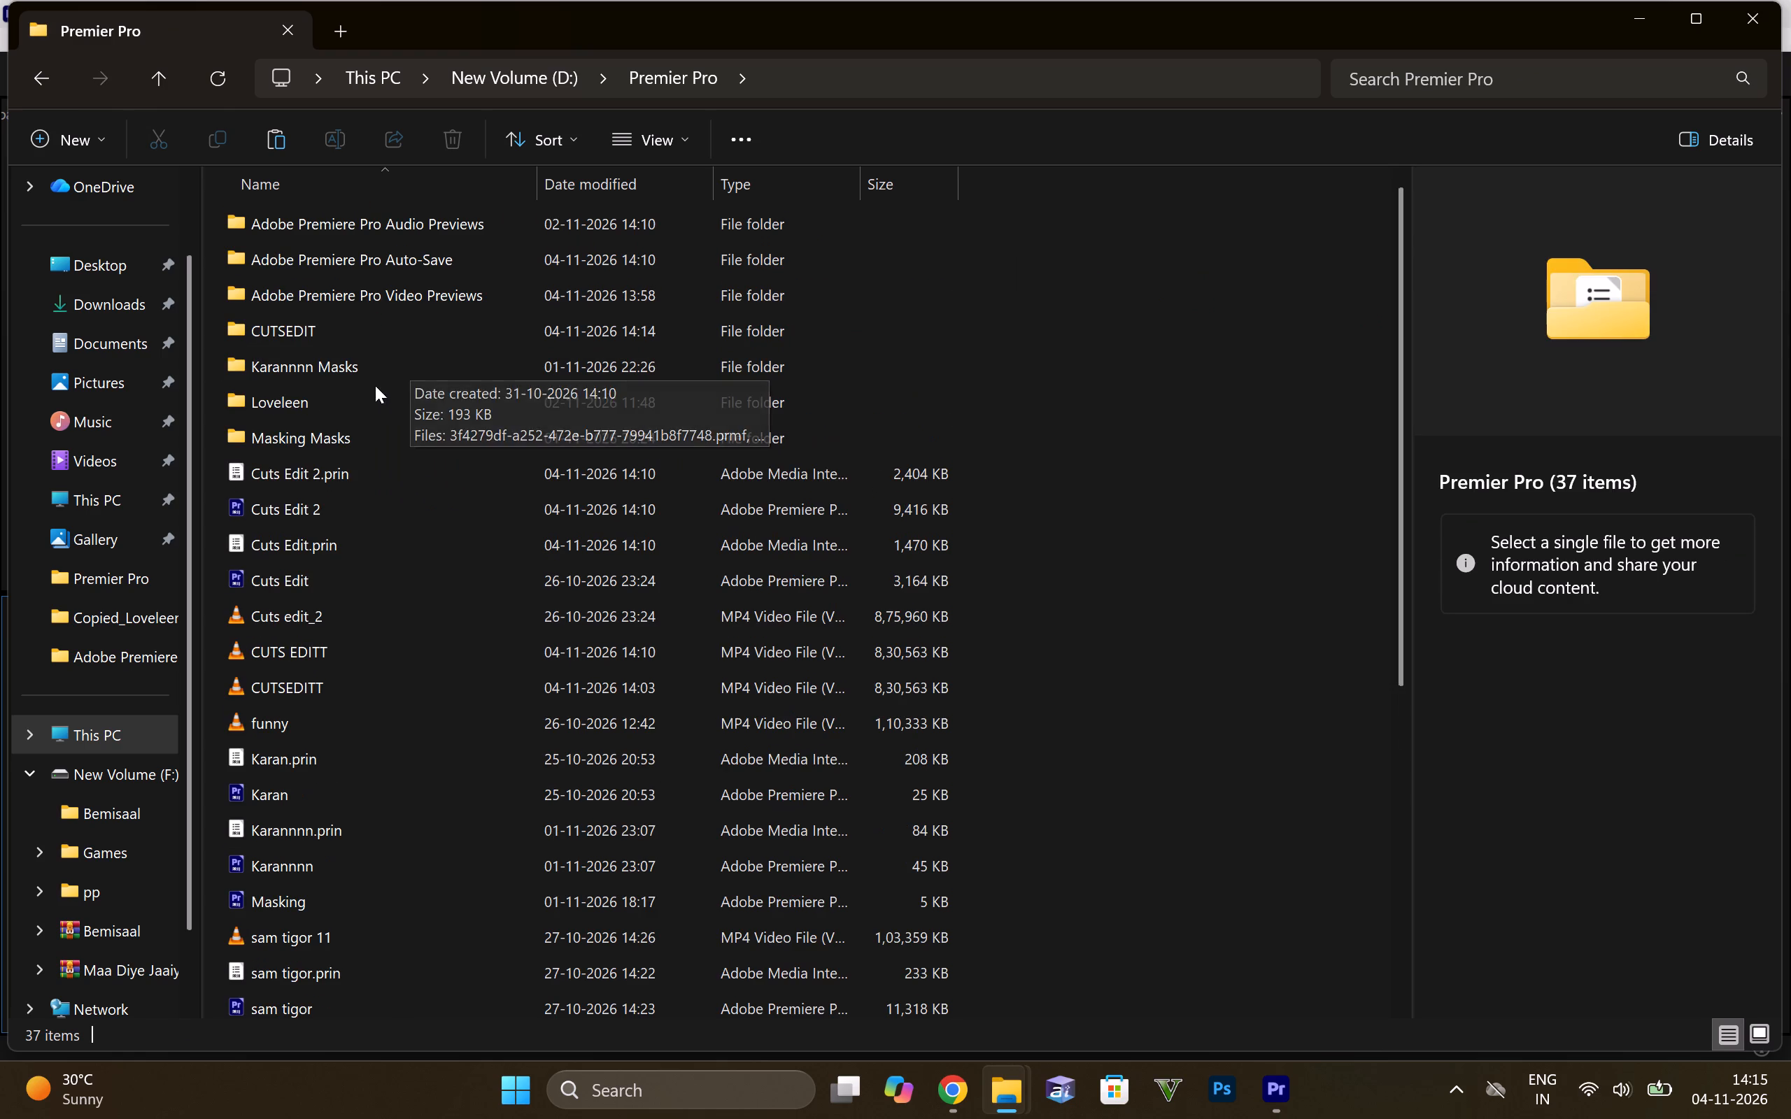
pyautogui.scroll(3, 375, 385)
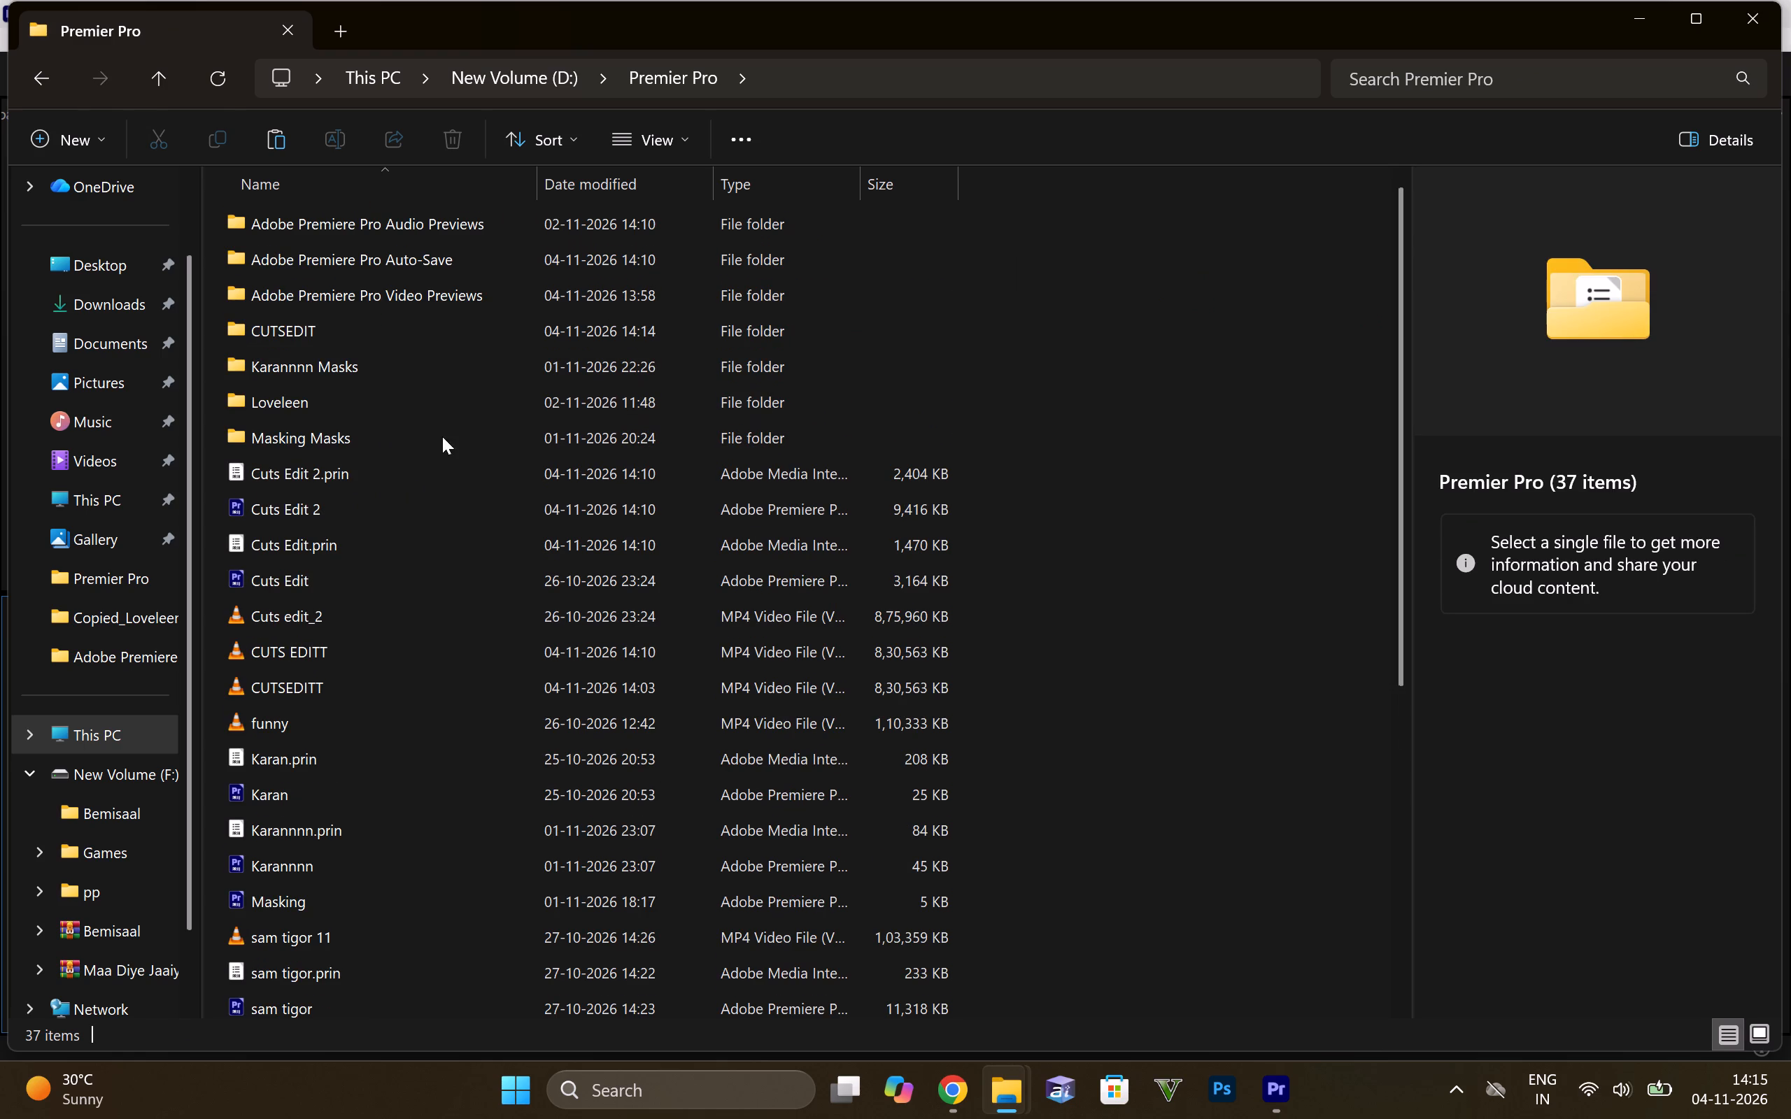
pyautogui.scroll(-2, 501, 469)
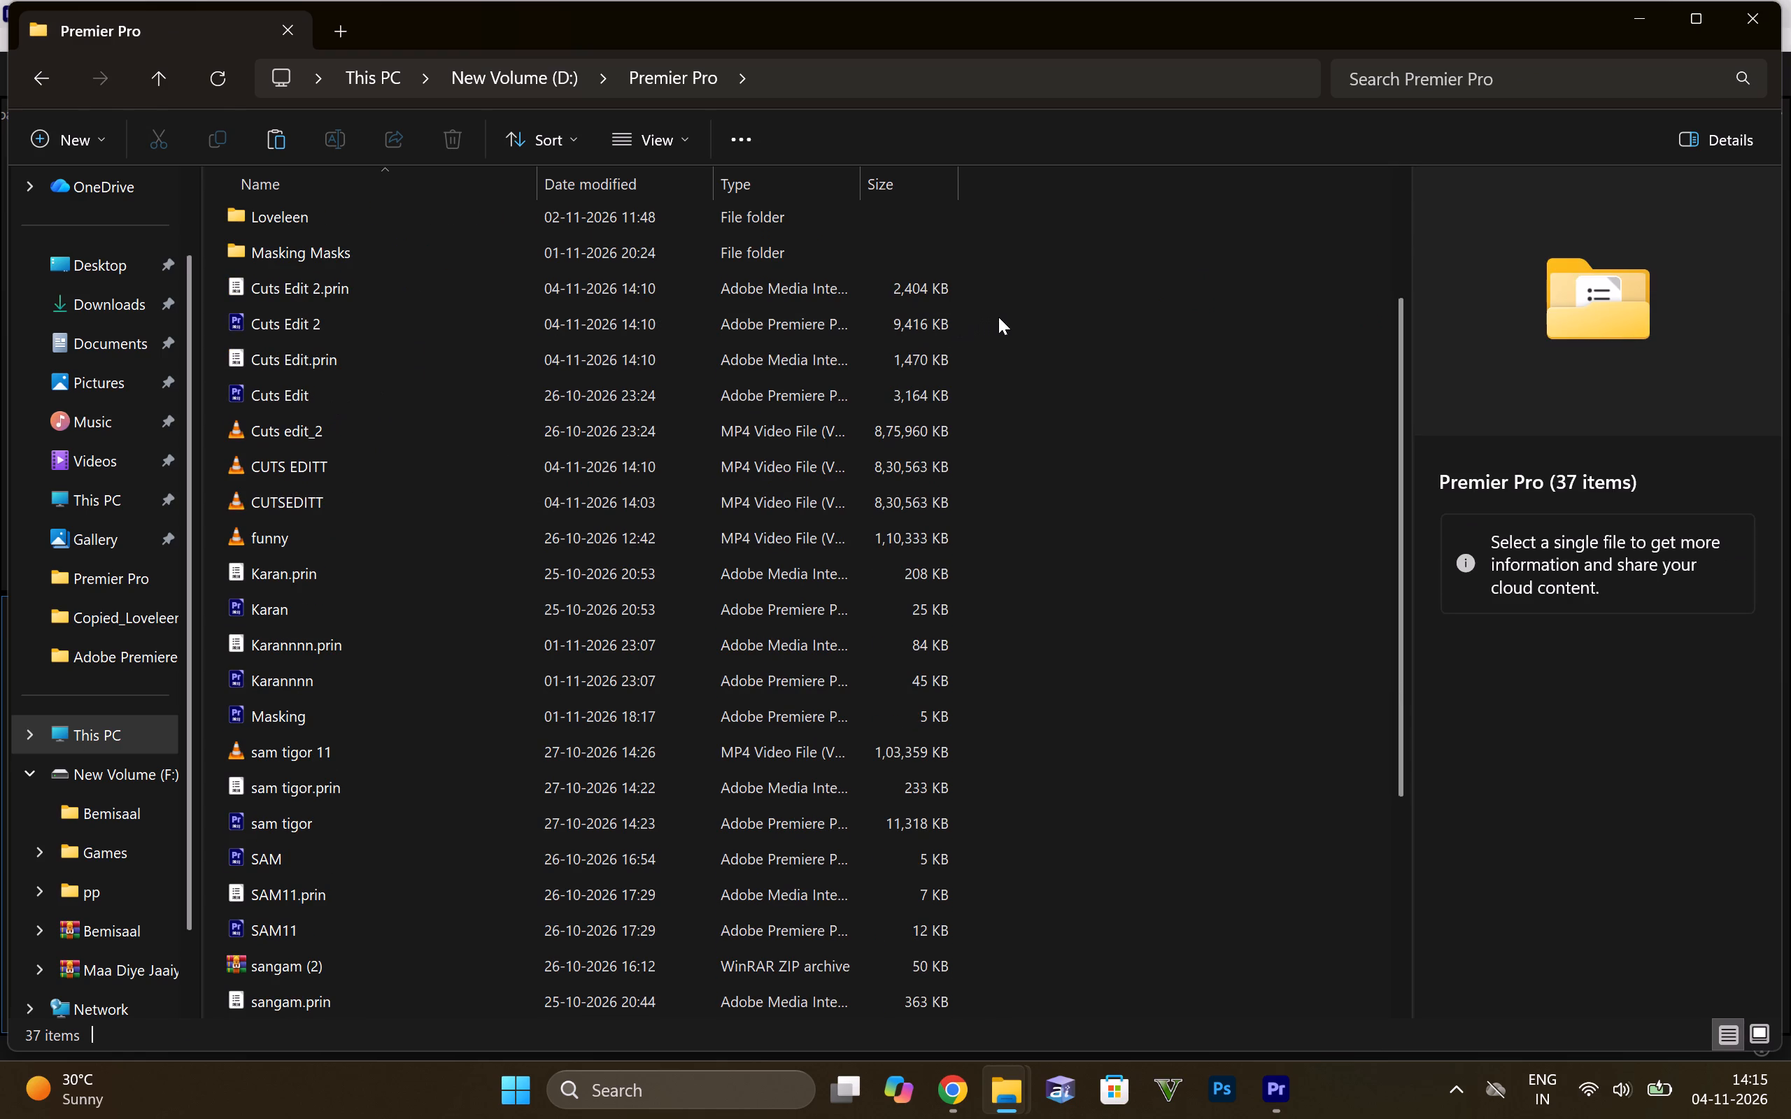
pyautogui.click(998, 317)
pyautogui.scroll(-2, 328, 441)
pyautogui.scroll(-1, 343, 586)
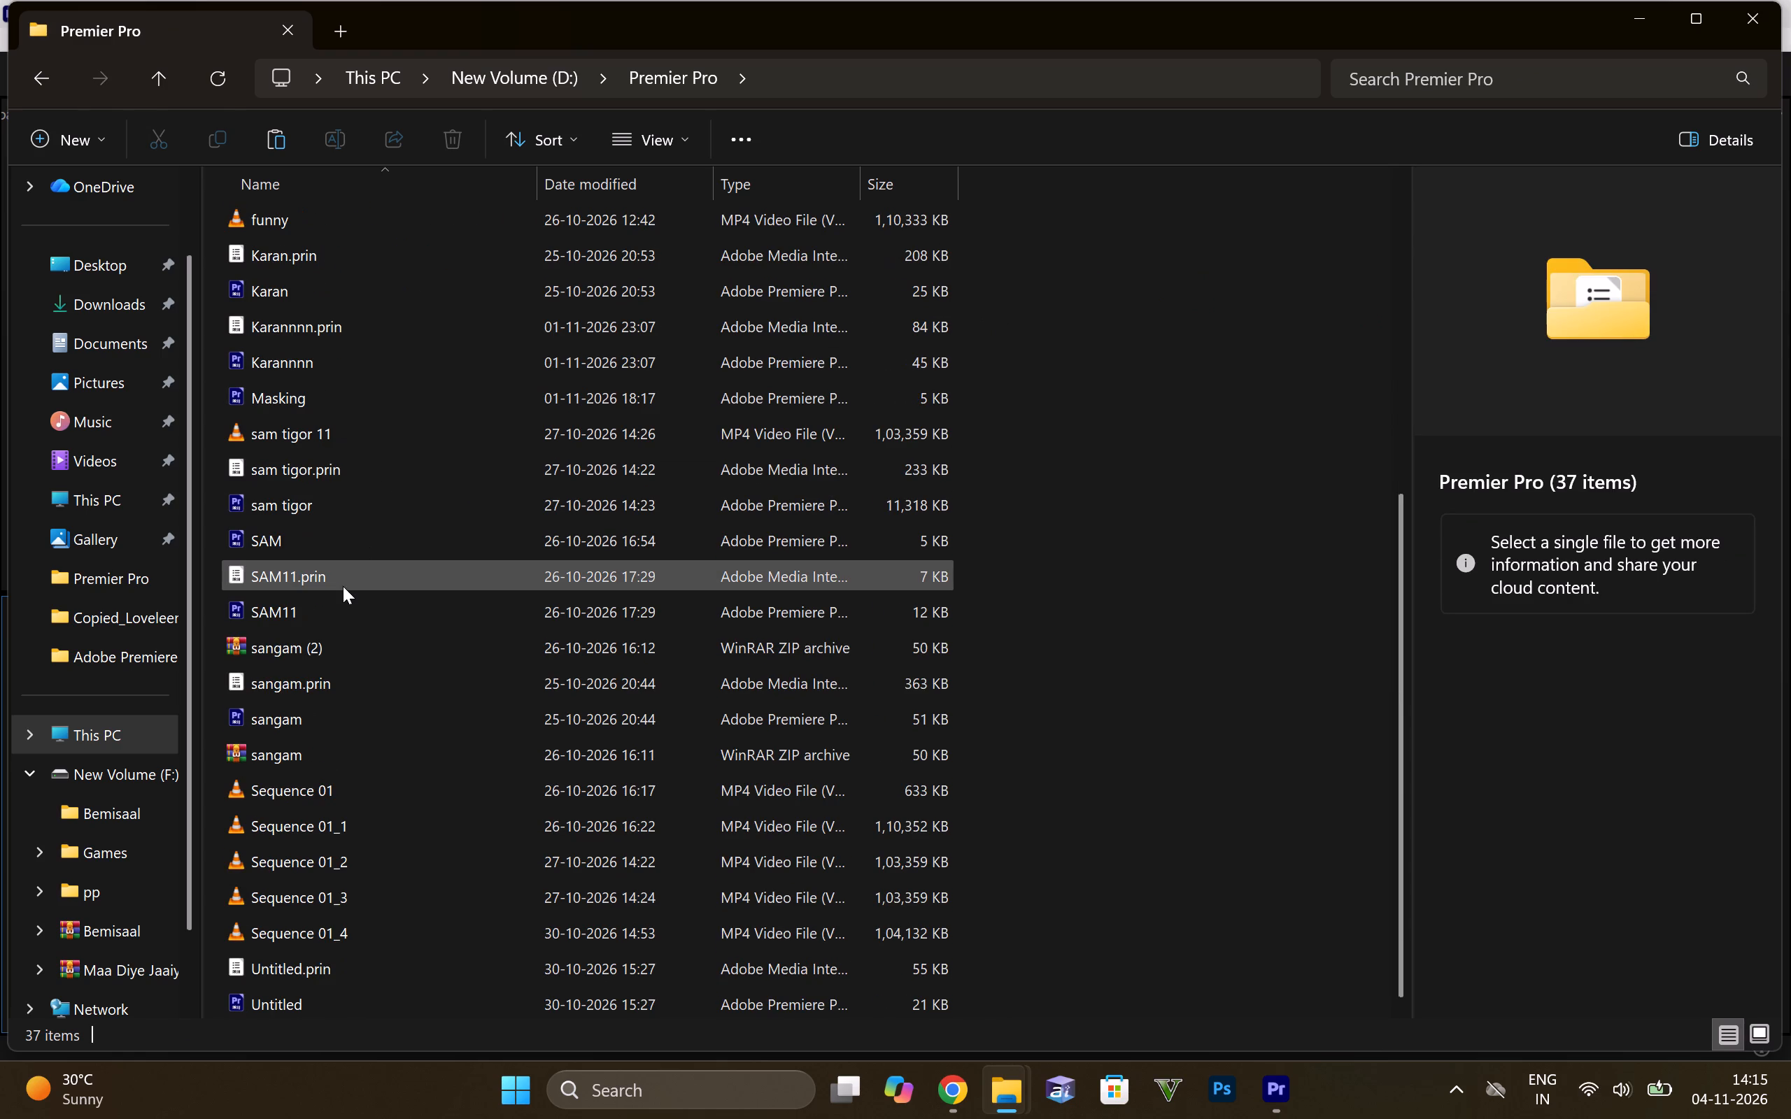
pyautogui.scroll(-1, 343, 585)
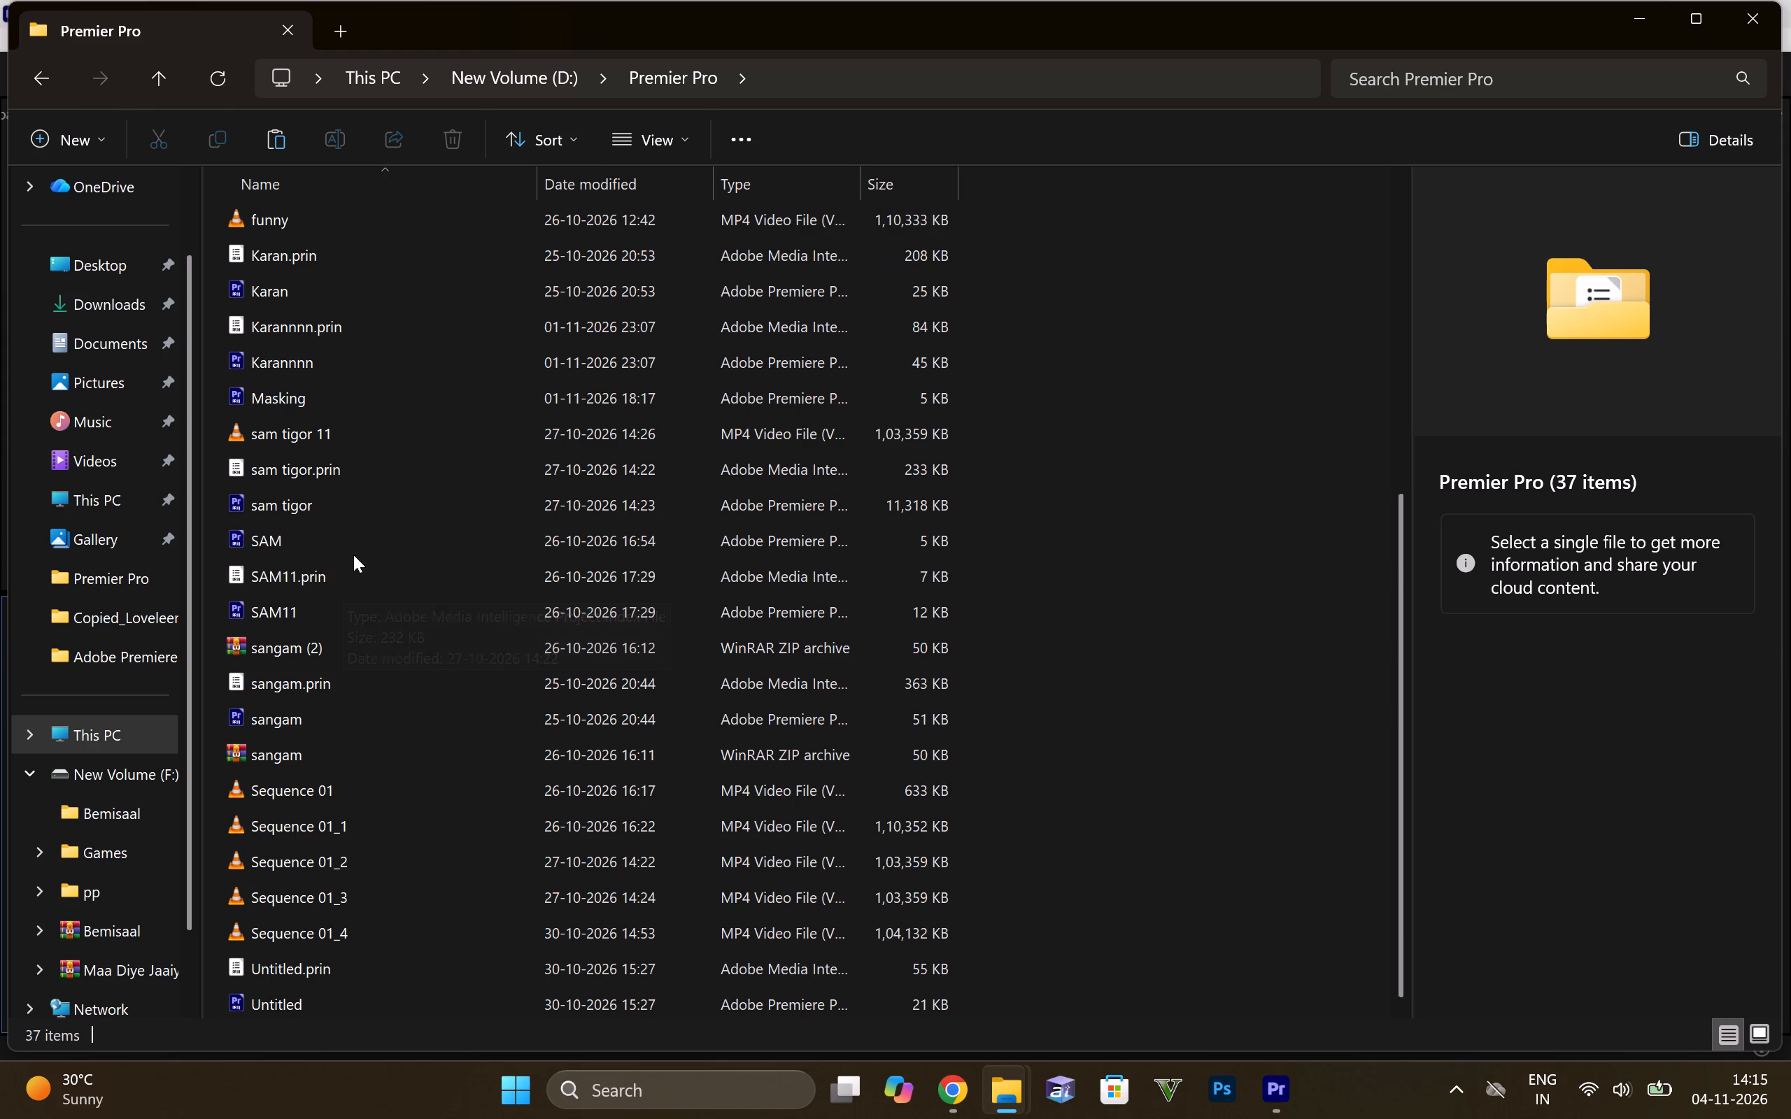
pyautogui.scroll(-3, 353, 557)
pyautogui.scroll(5, 317, 609)
pyautogui.scroll(2, 343, 349)
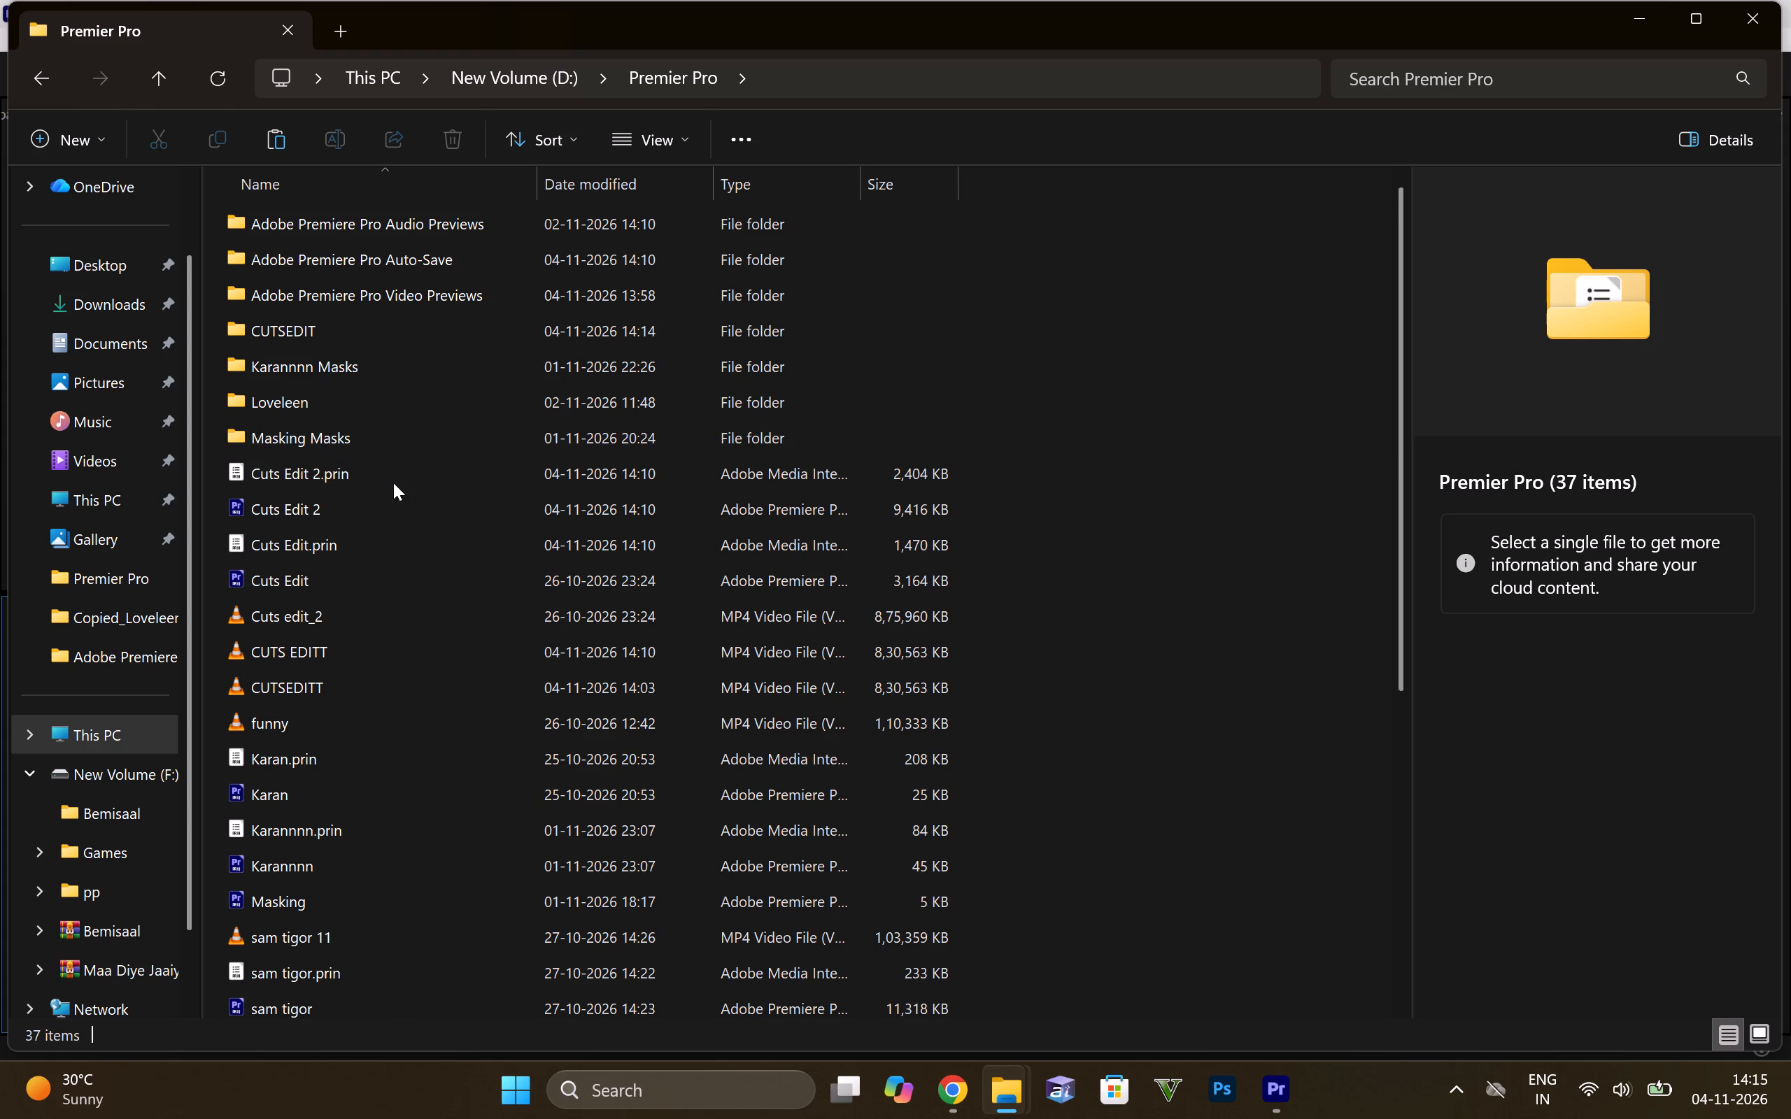
pyautogui.scroll(-1, 397, 492)
pyautogui.scroll(-2, 302, 574)
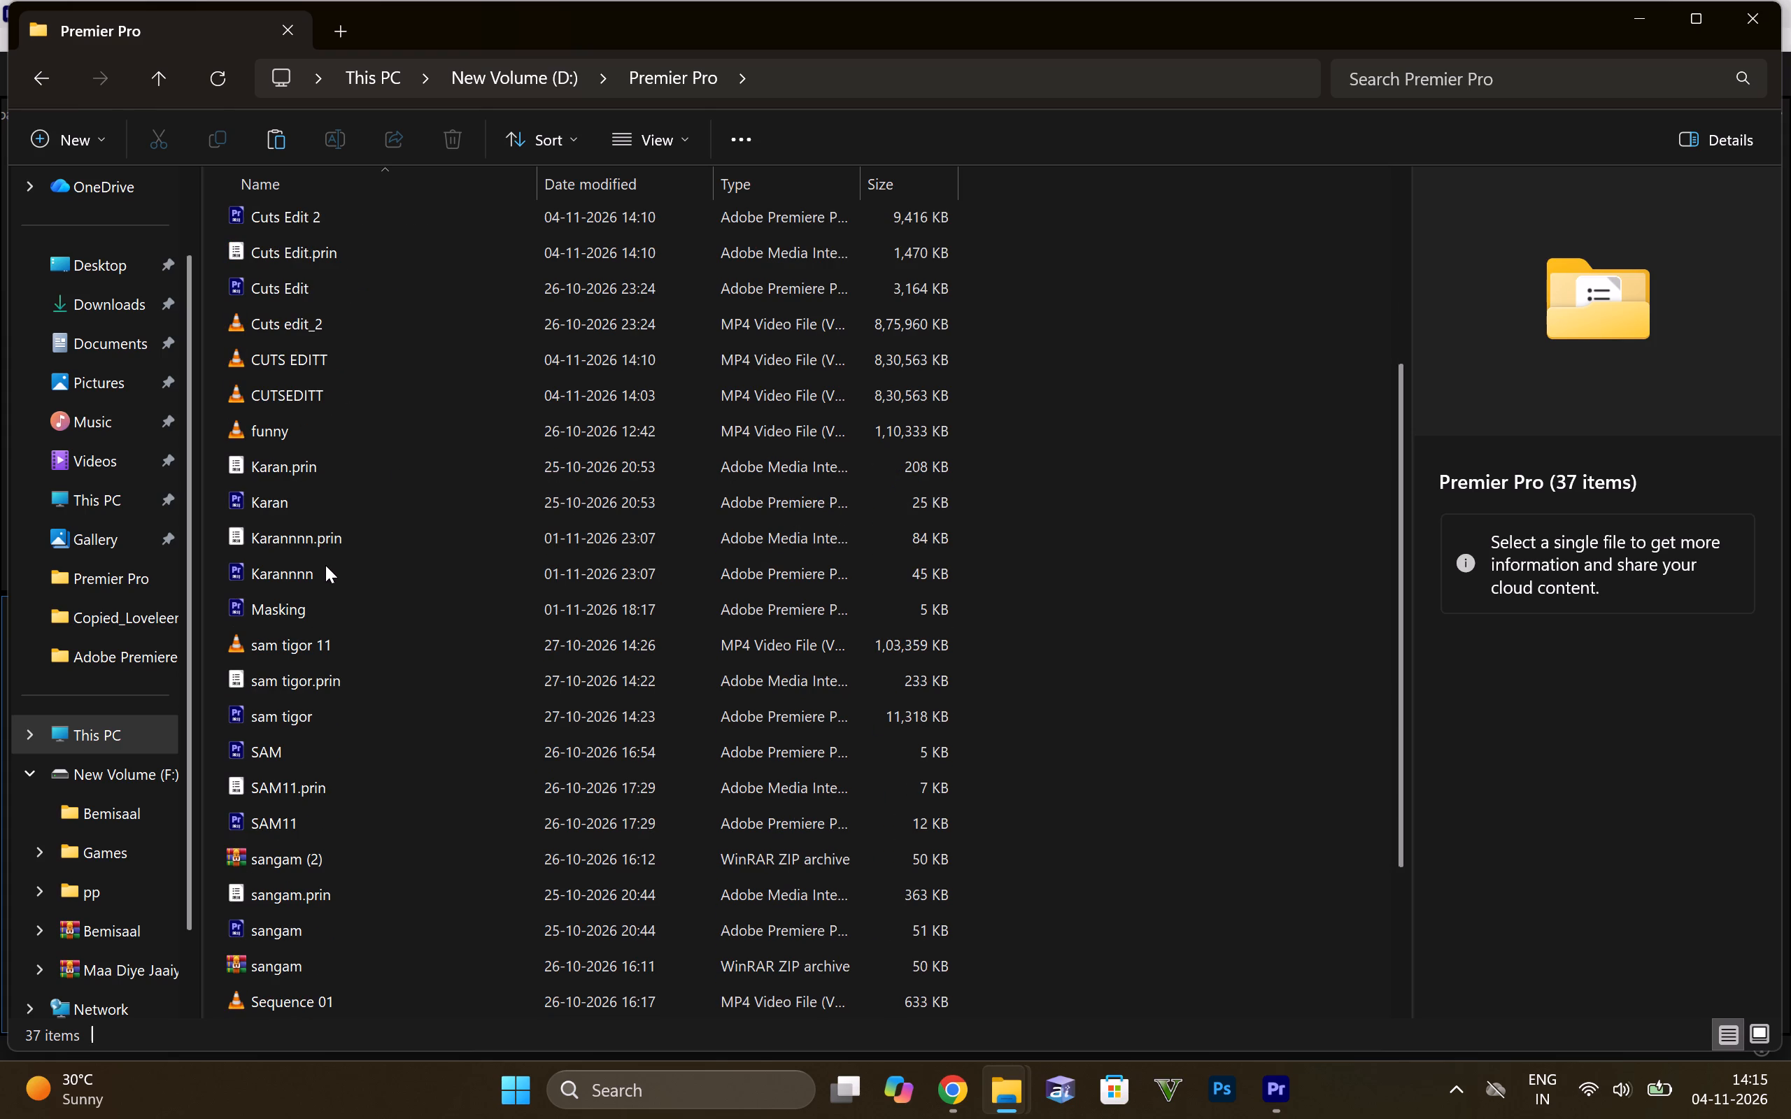
pyautogui.scroll(2, 302, 435)
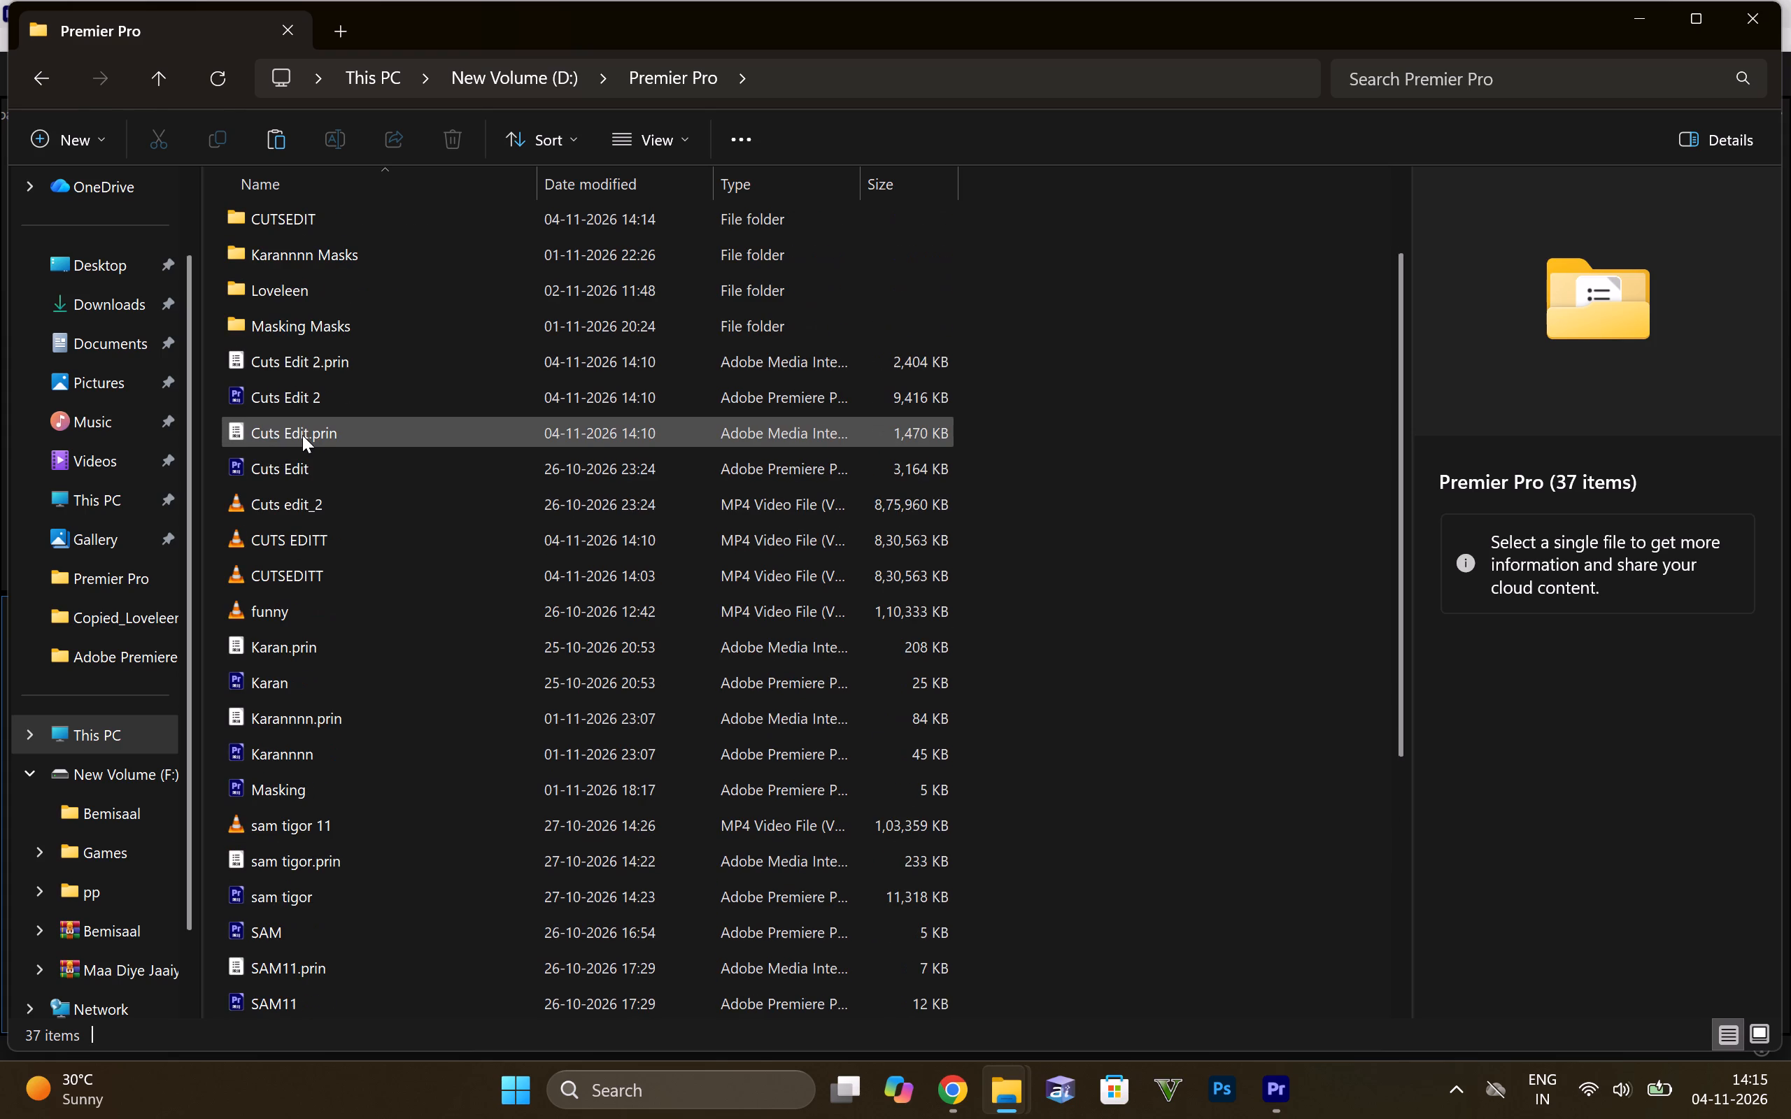
pyautogui.scroll(4, 302, 435)
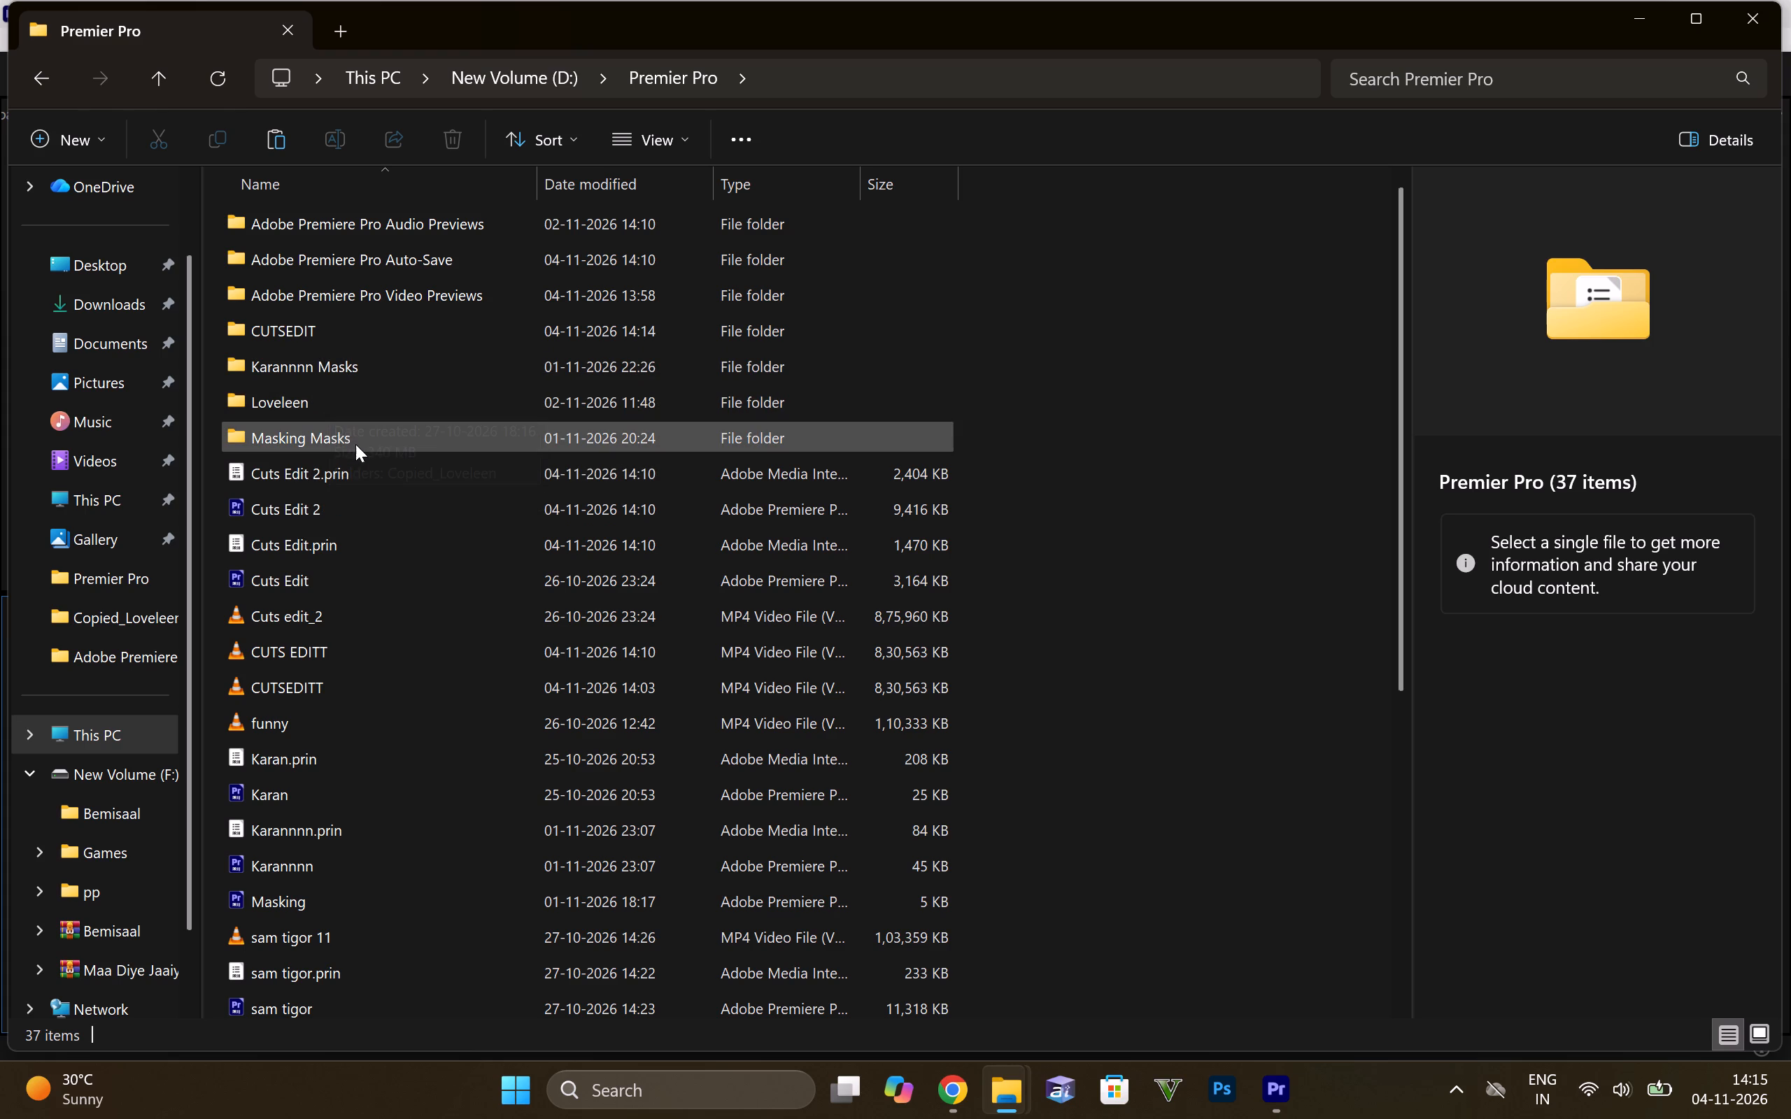
# Check the contents of the Karannnn Masks folder and return to drive D:.
pyautogui.doubleClick(357, 371)
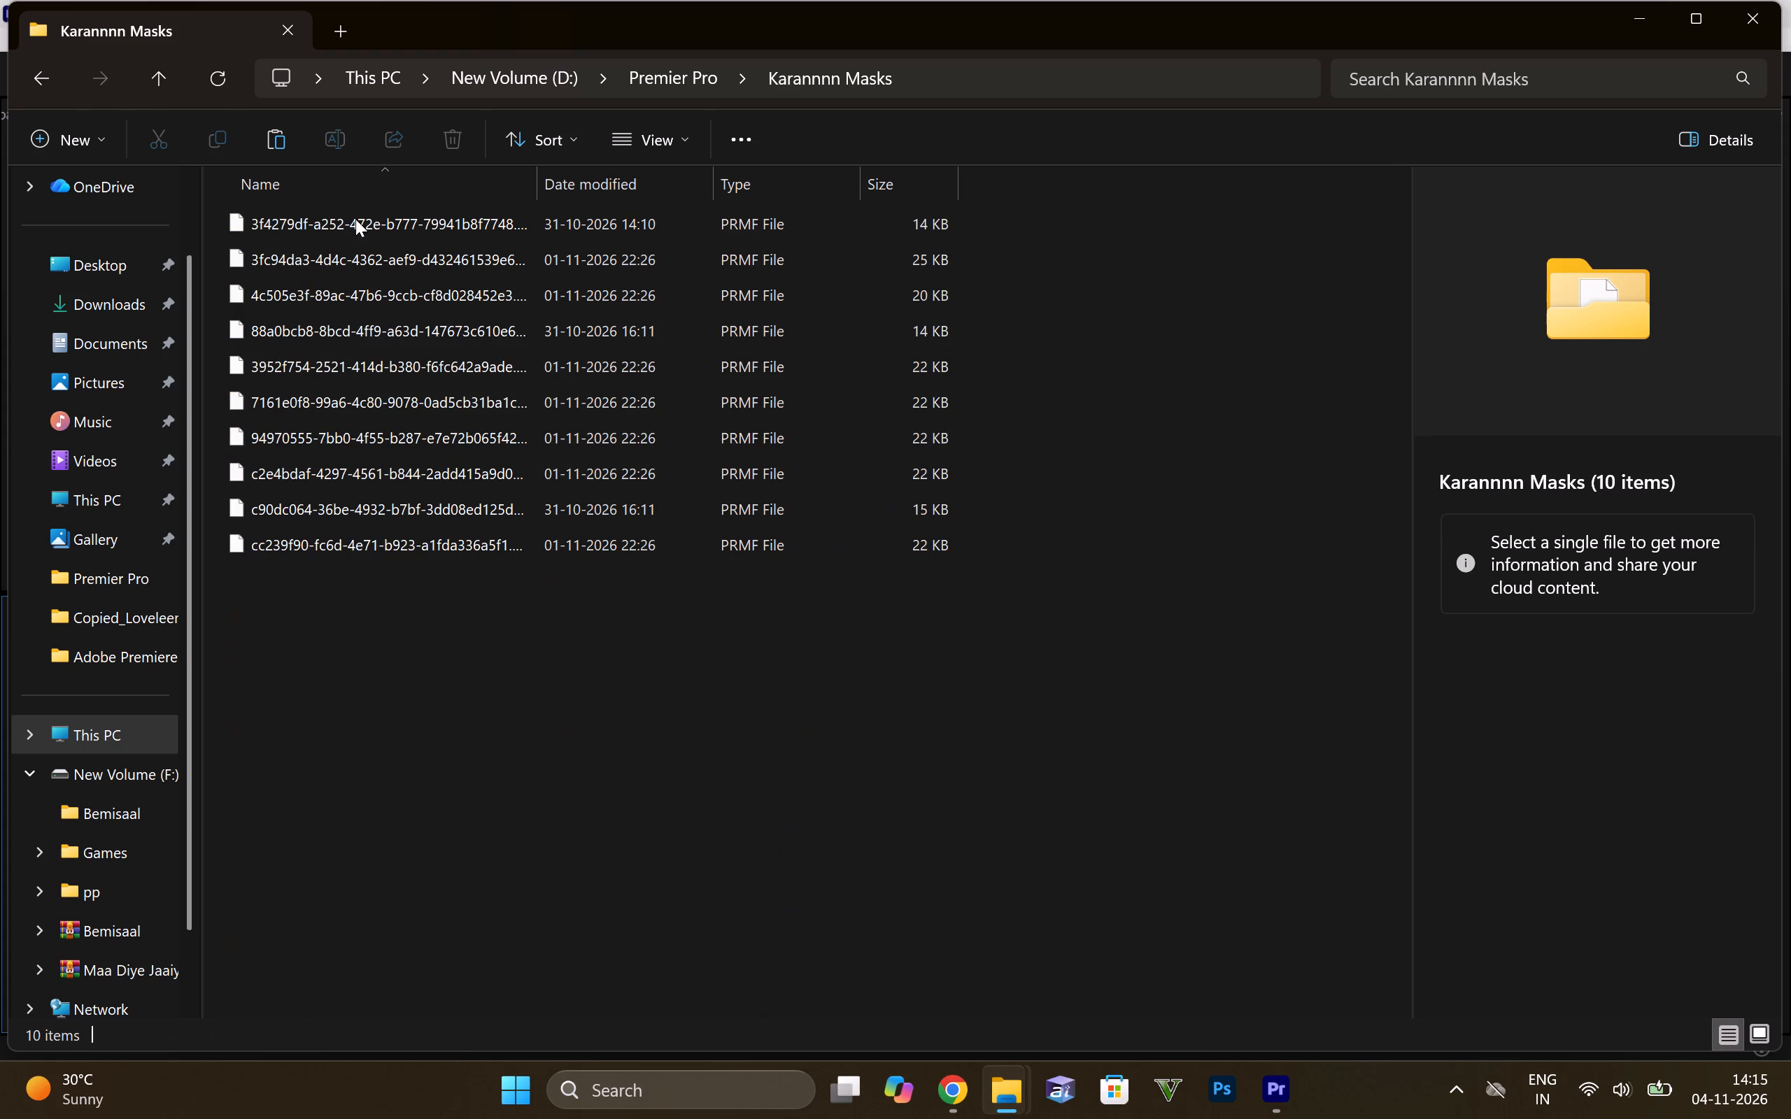
pyautogui.scroll(-3, 402, 590)
pyautogui.click(351, 625)
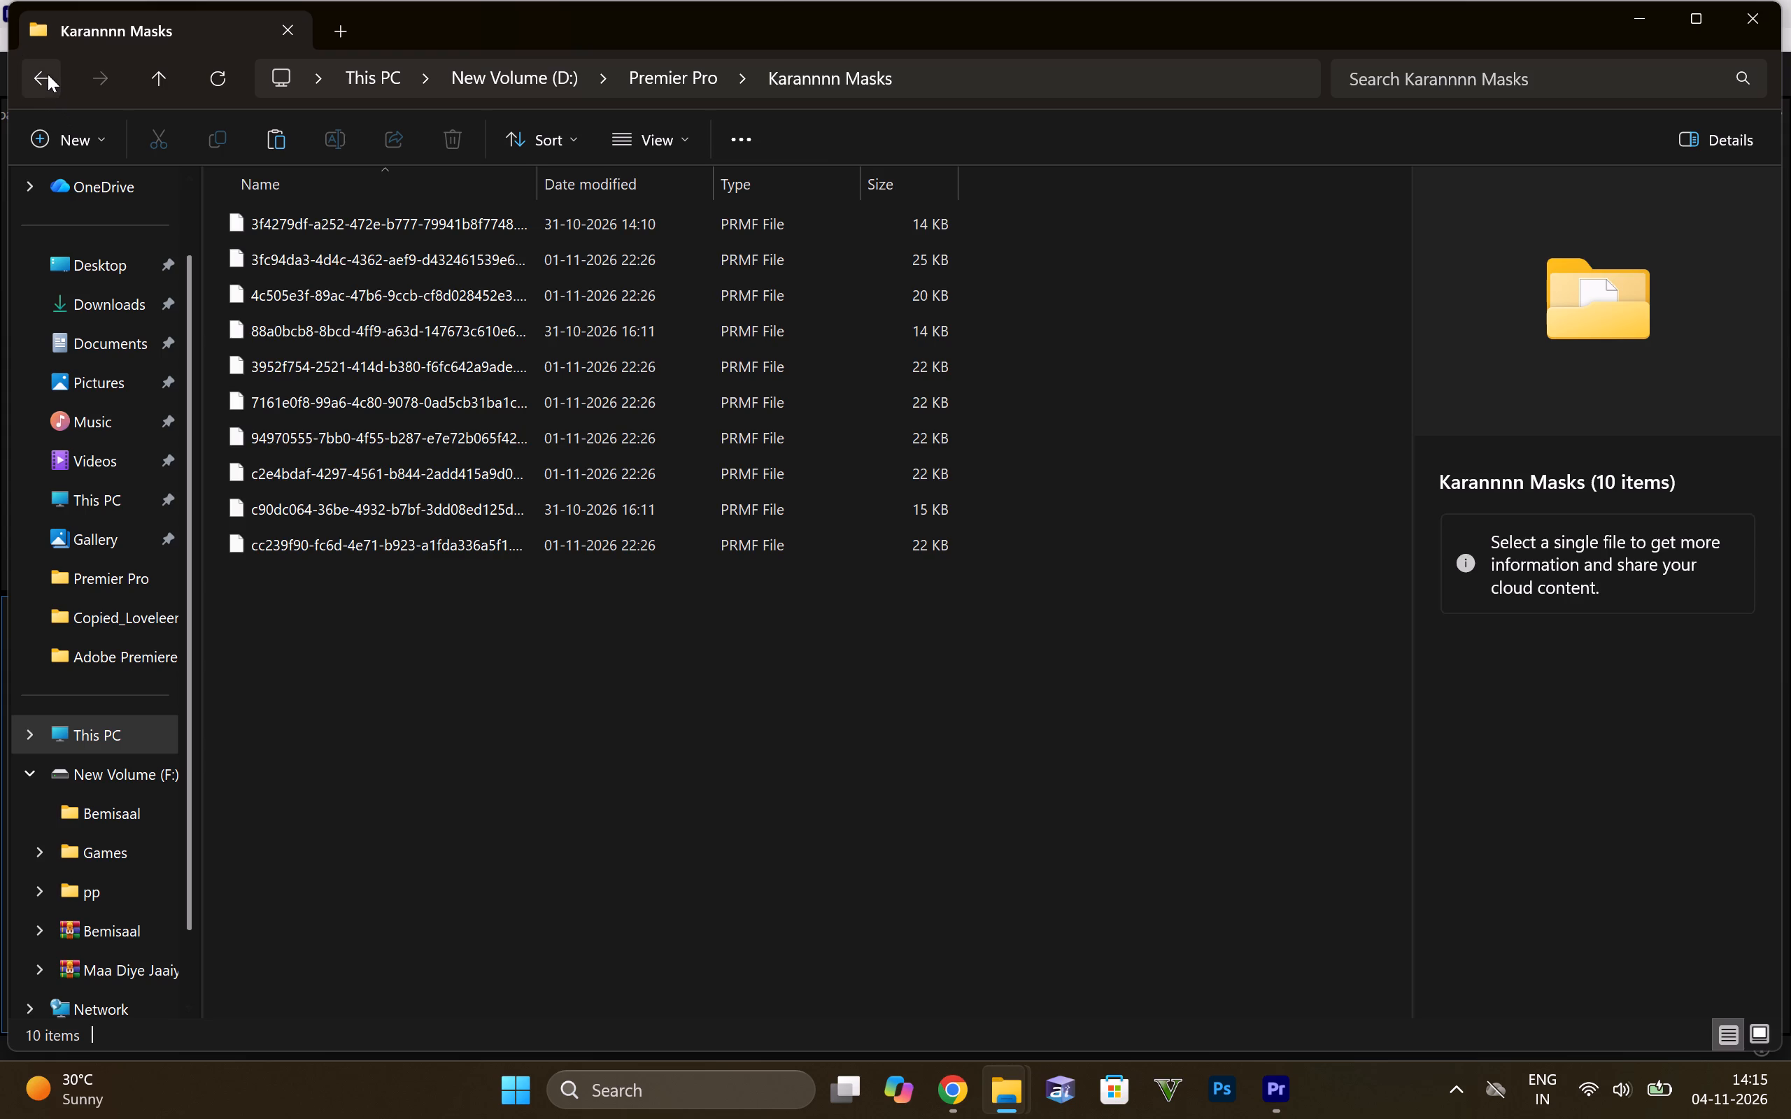
pyautogui.click(48, 74)
pyautogui.click(48, 74)
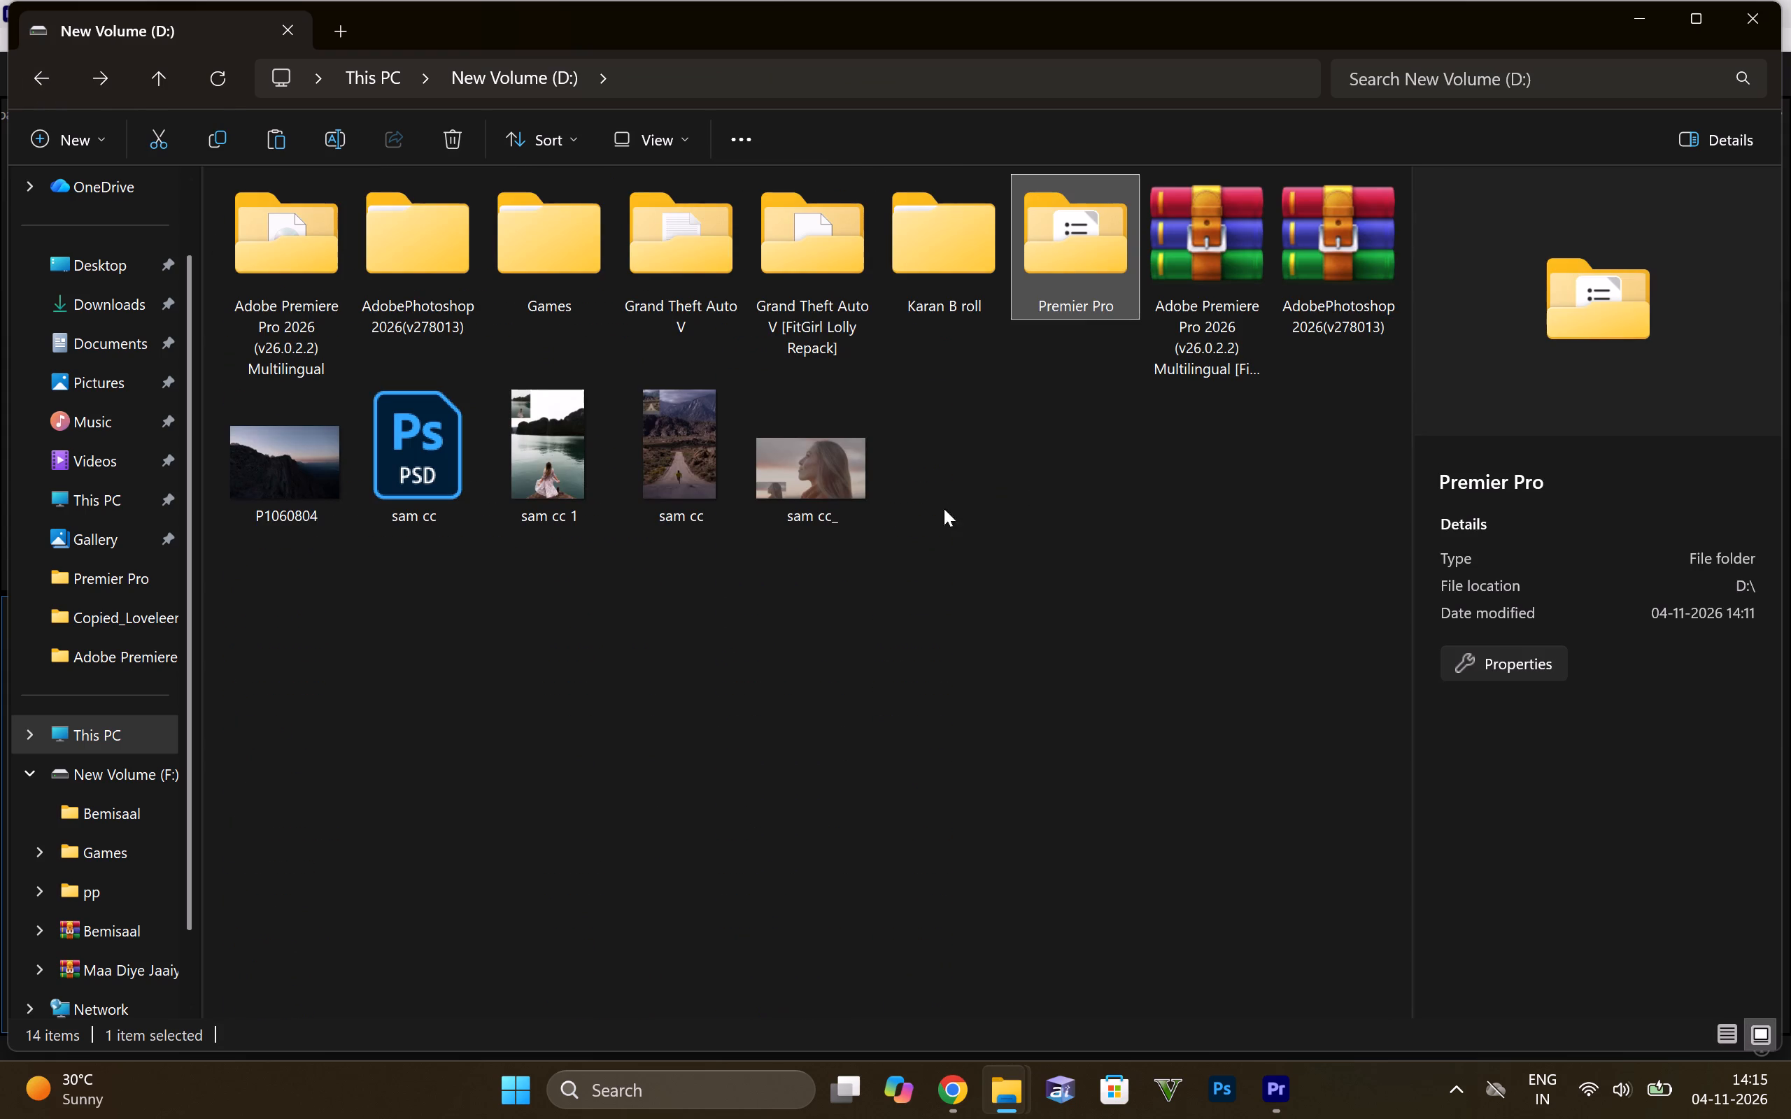
# Check the Copied_Karan studio with cc folder in D:\Karan B roll again, returning to the drive overview.
pyautogui.click(1102, 459)
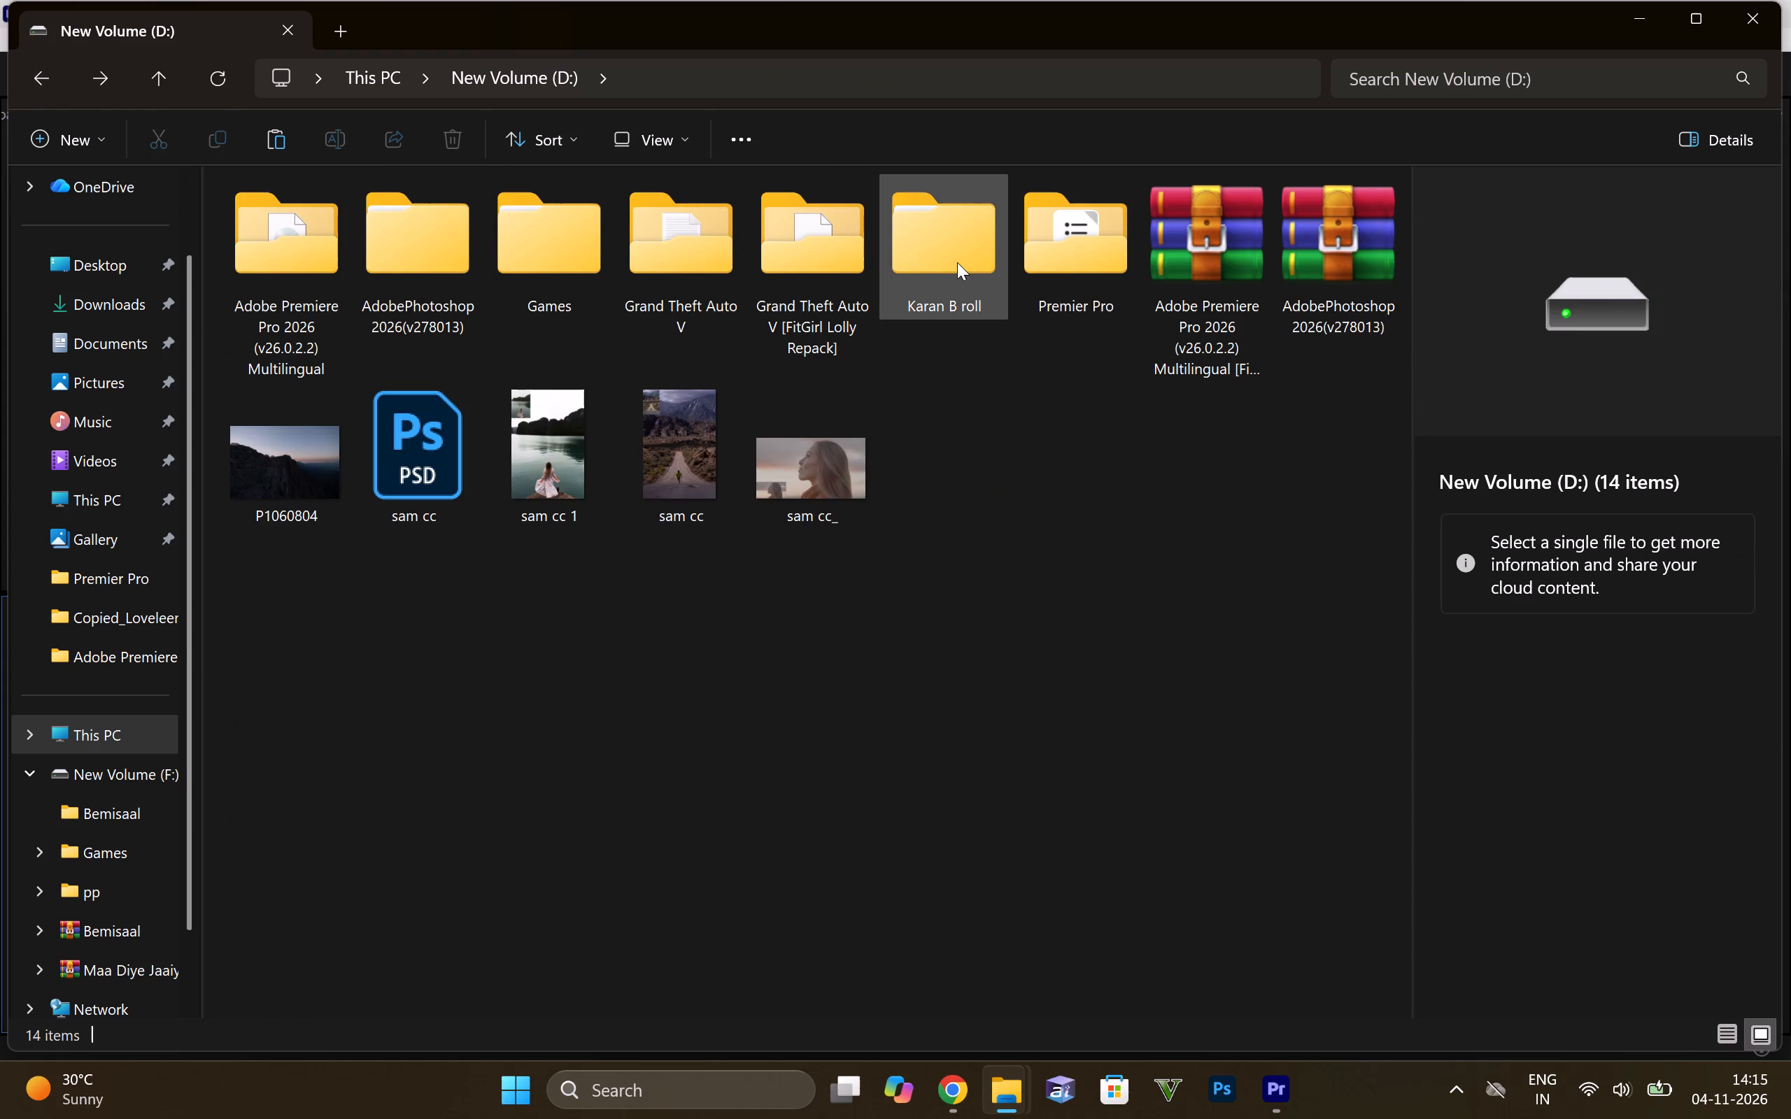
pyautogui.doubleClick(957, 262)
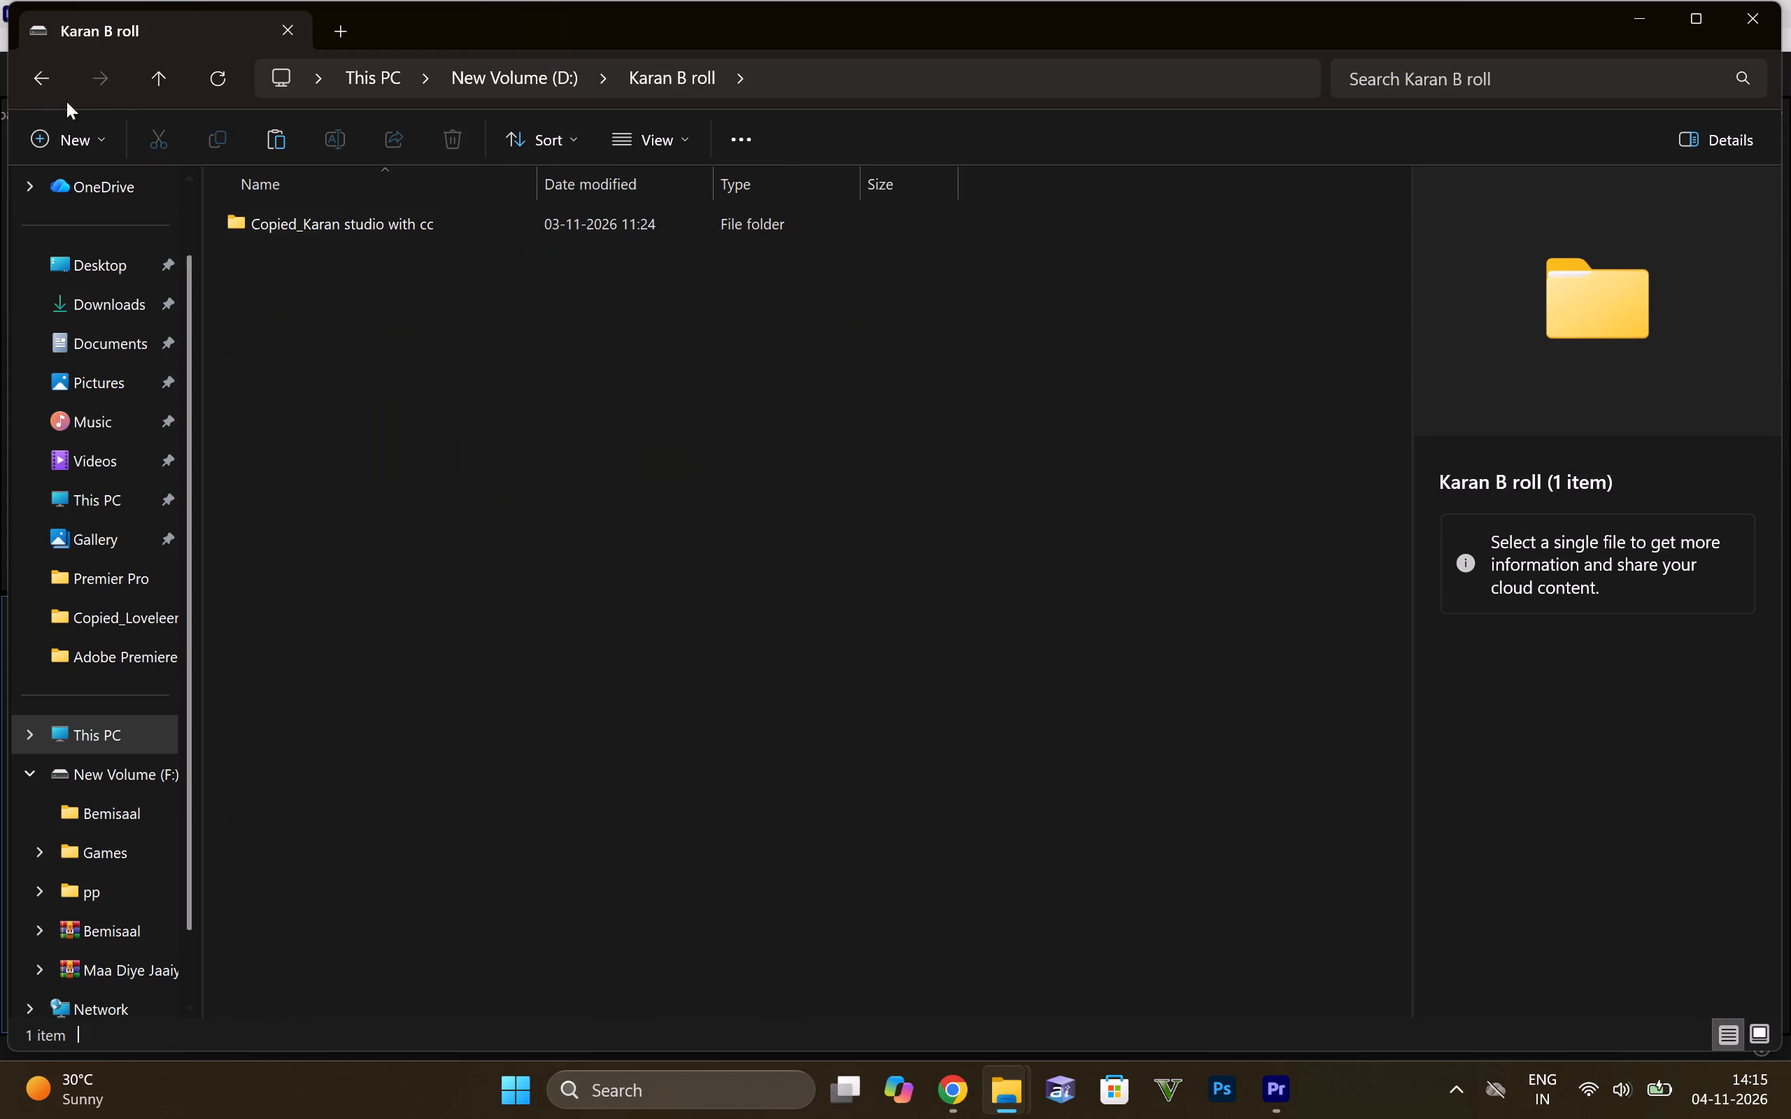
pyautogui.doubleClick(317, 213)
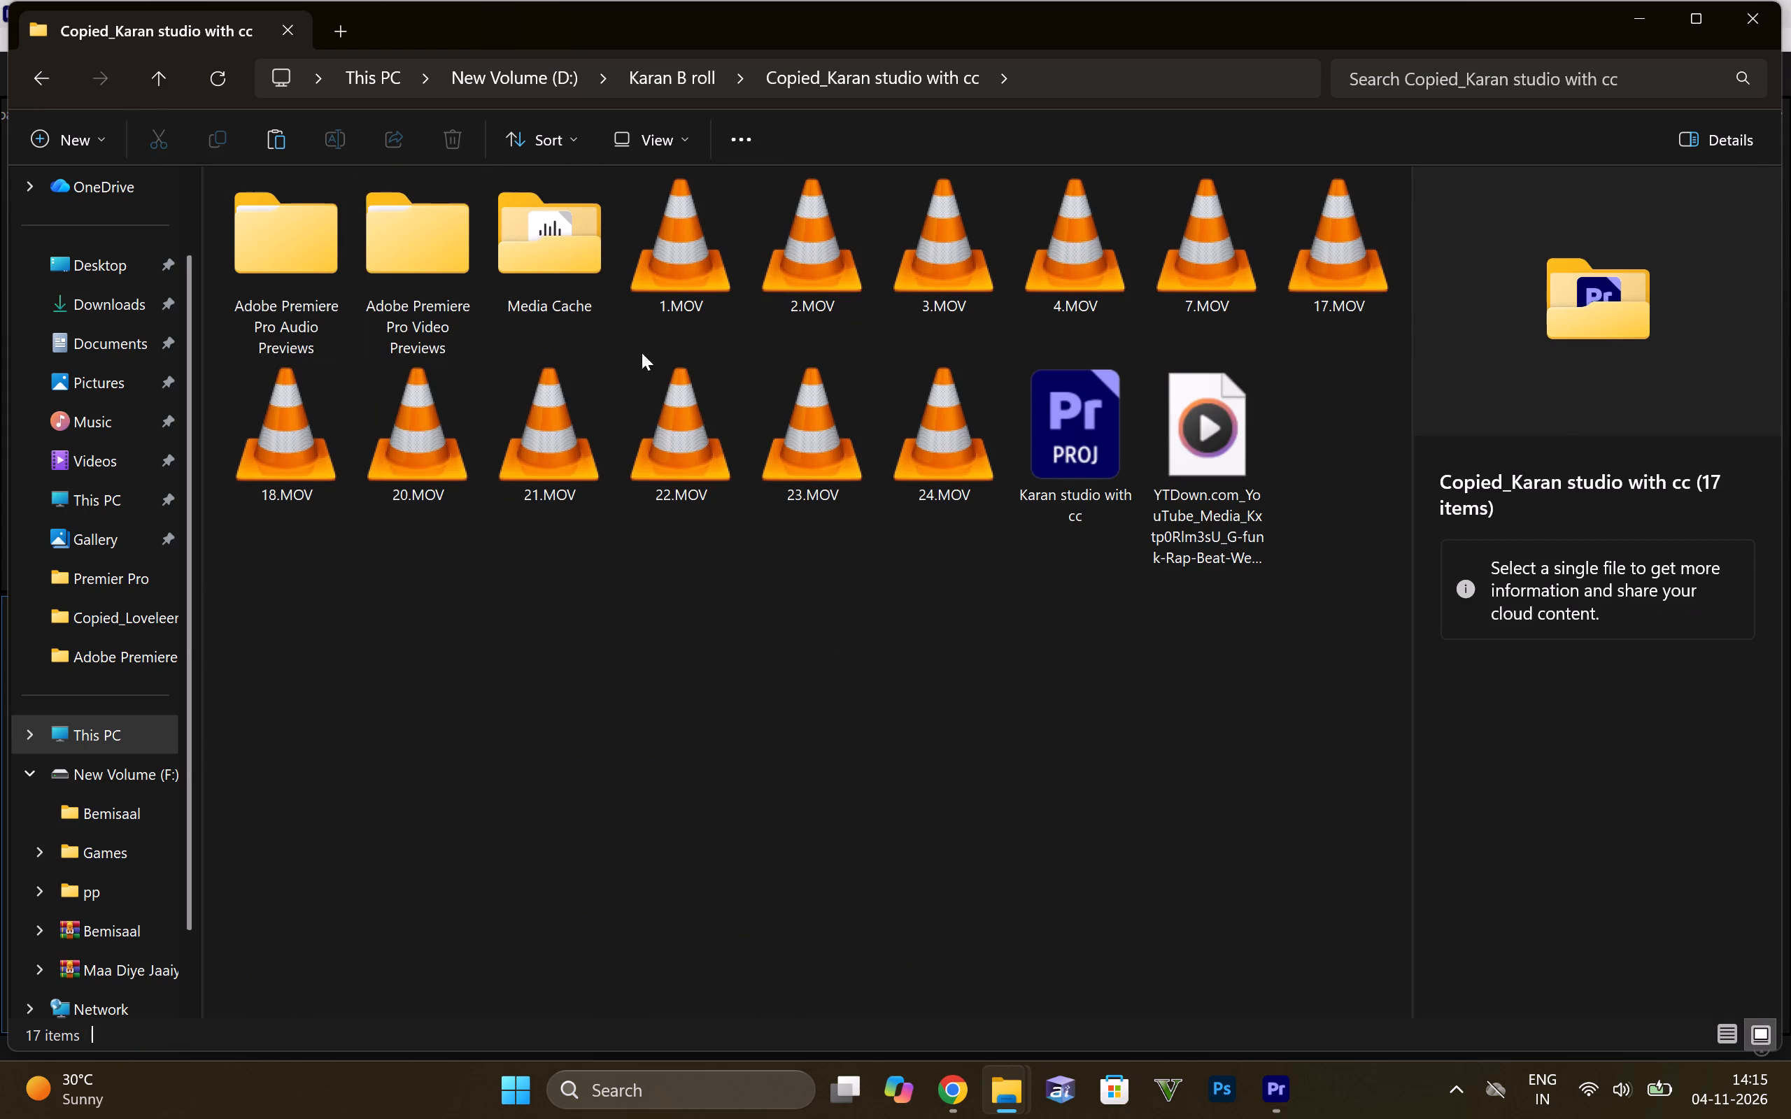
pyautogui.tripleClick(49, 68)
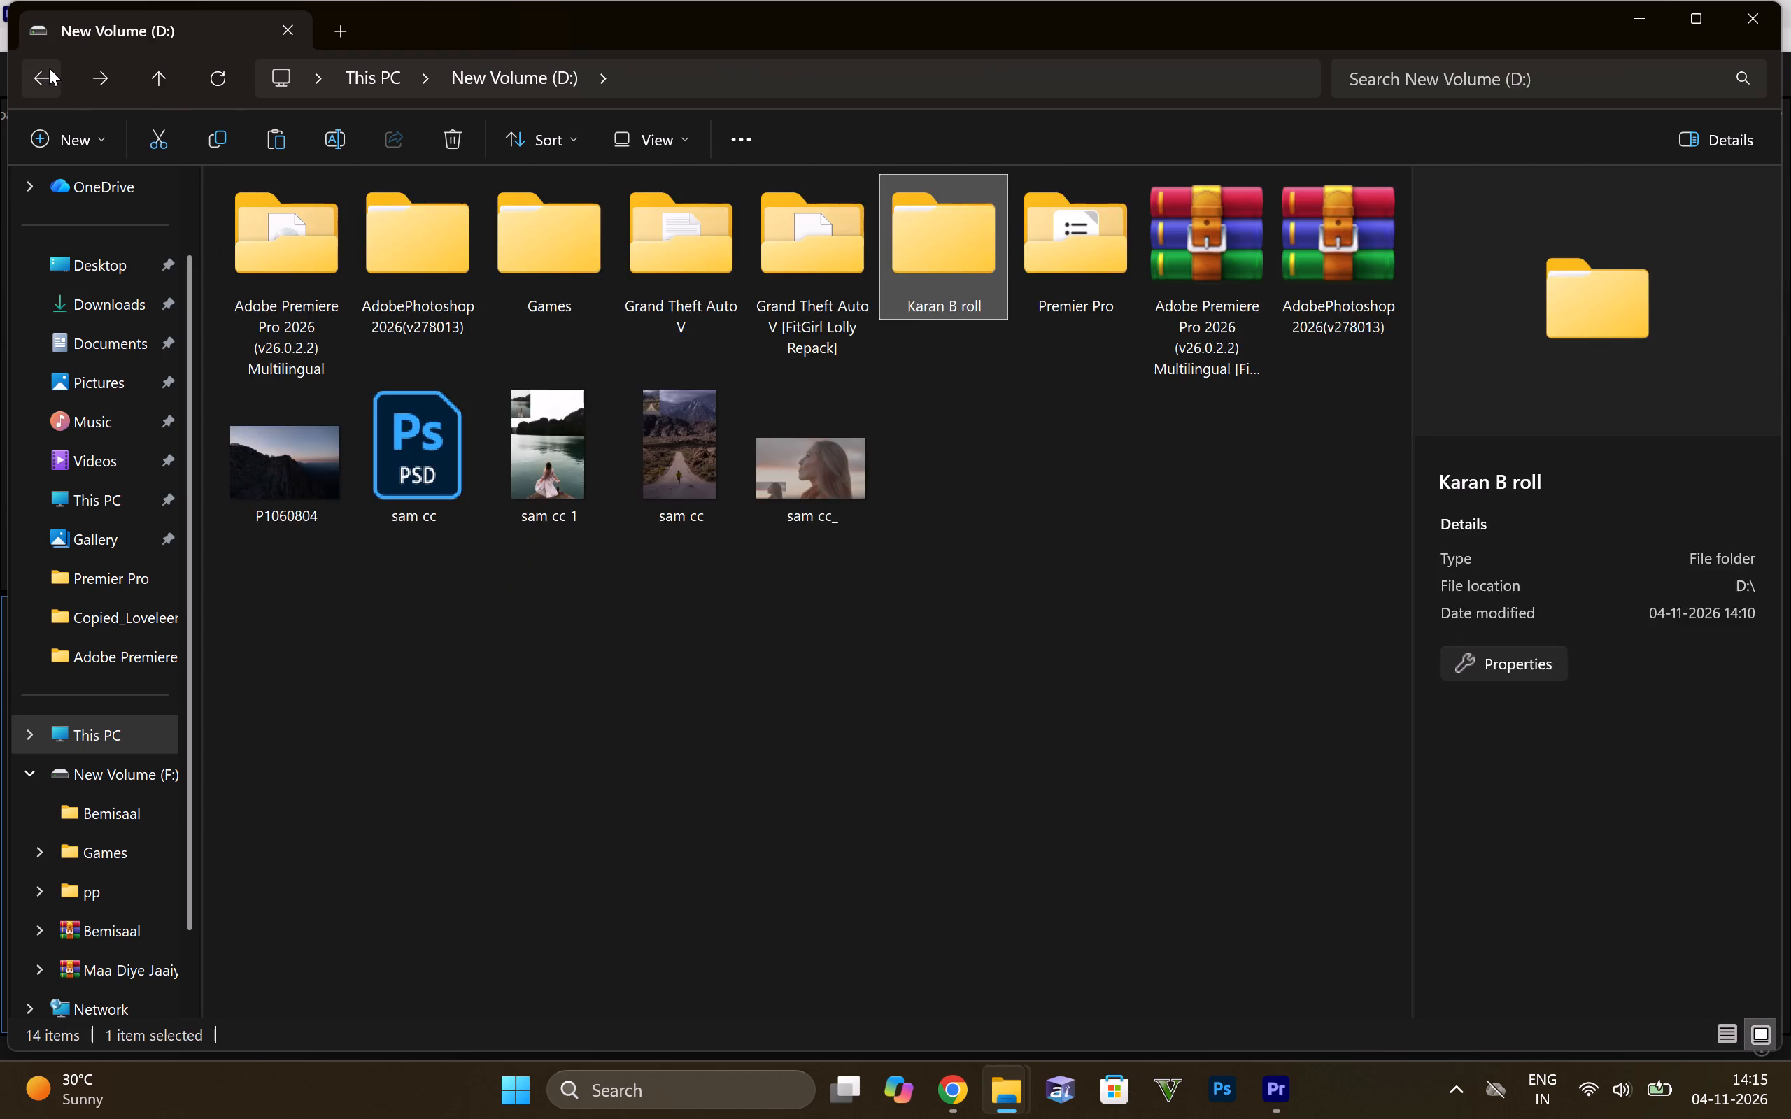
# Check the Copied_Karan, Copied_Cuts Edit - Copy and Copied_Cuts Edit folders in F:\pp, returning to the drive overview.
pyautogui.doubleClick(395, 351)
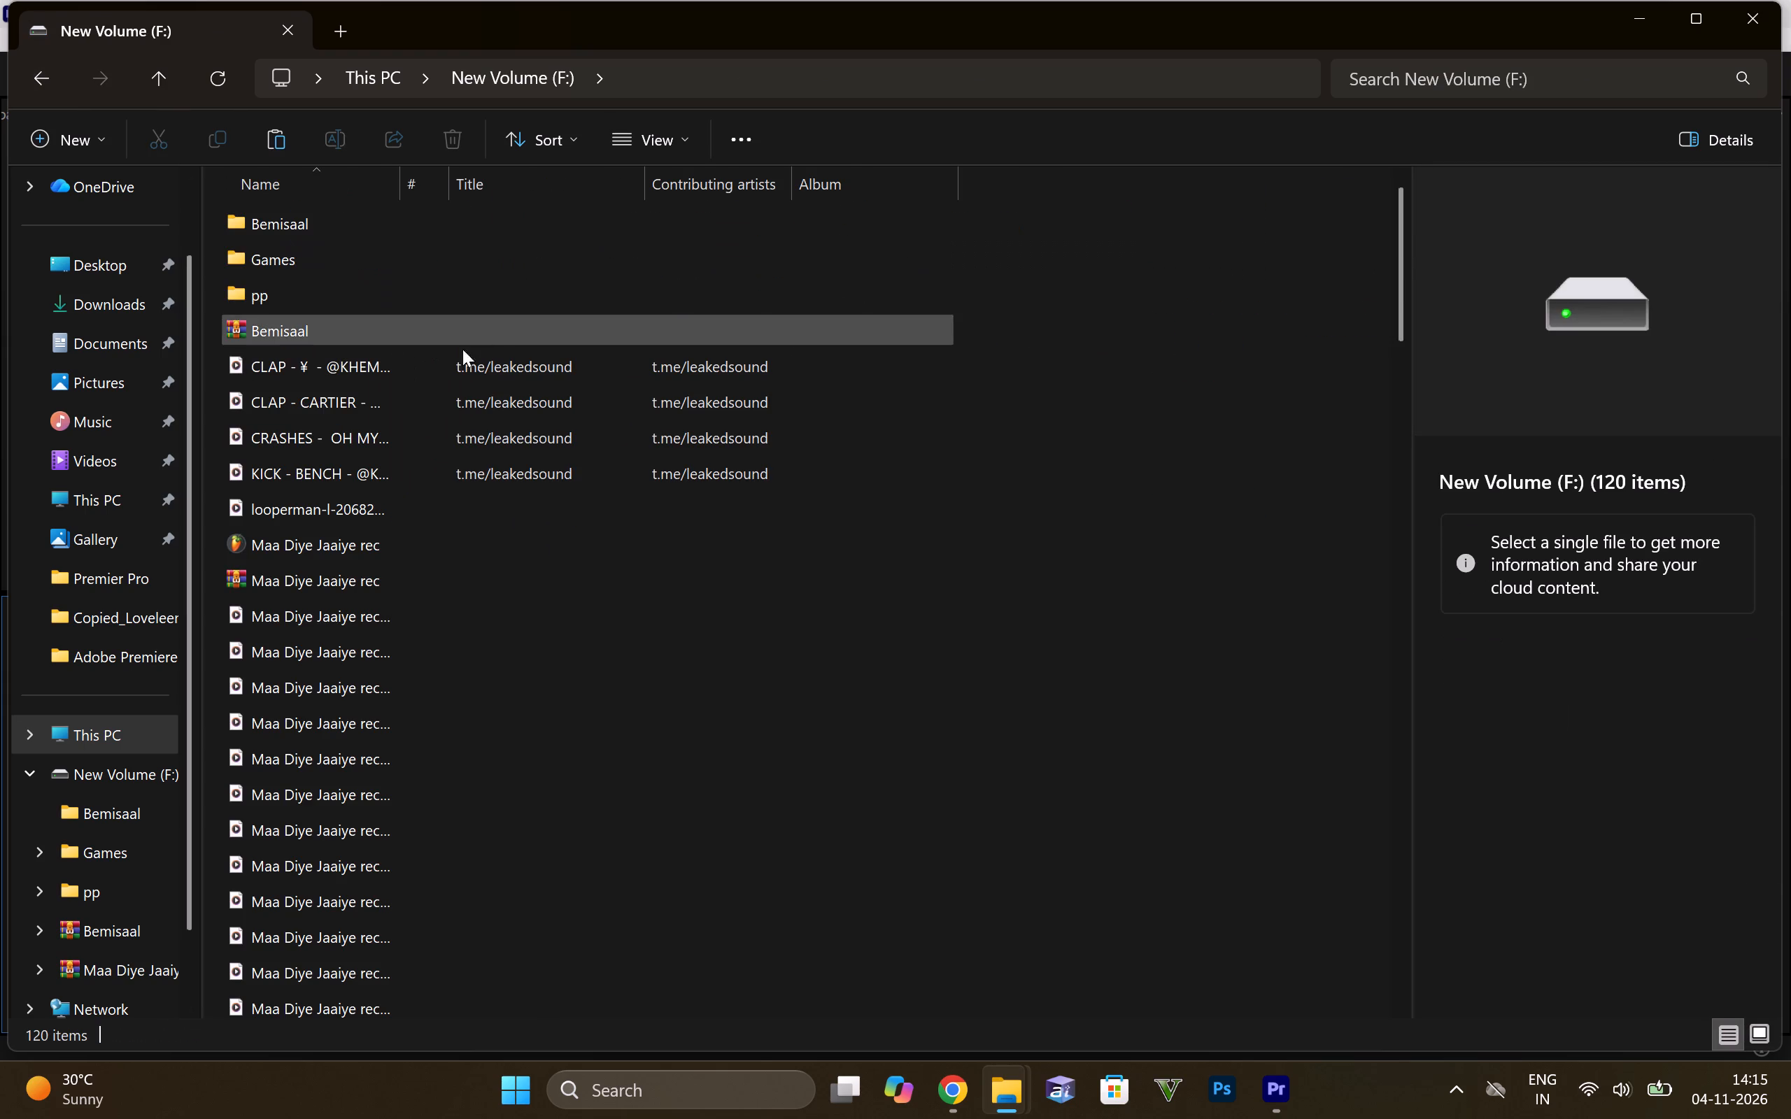
pyautogui.doubleClick(278, 287)
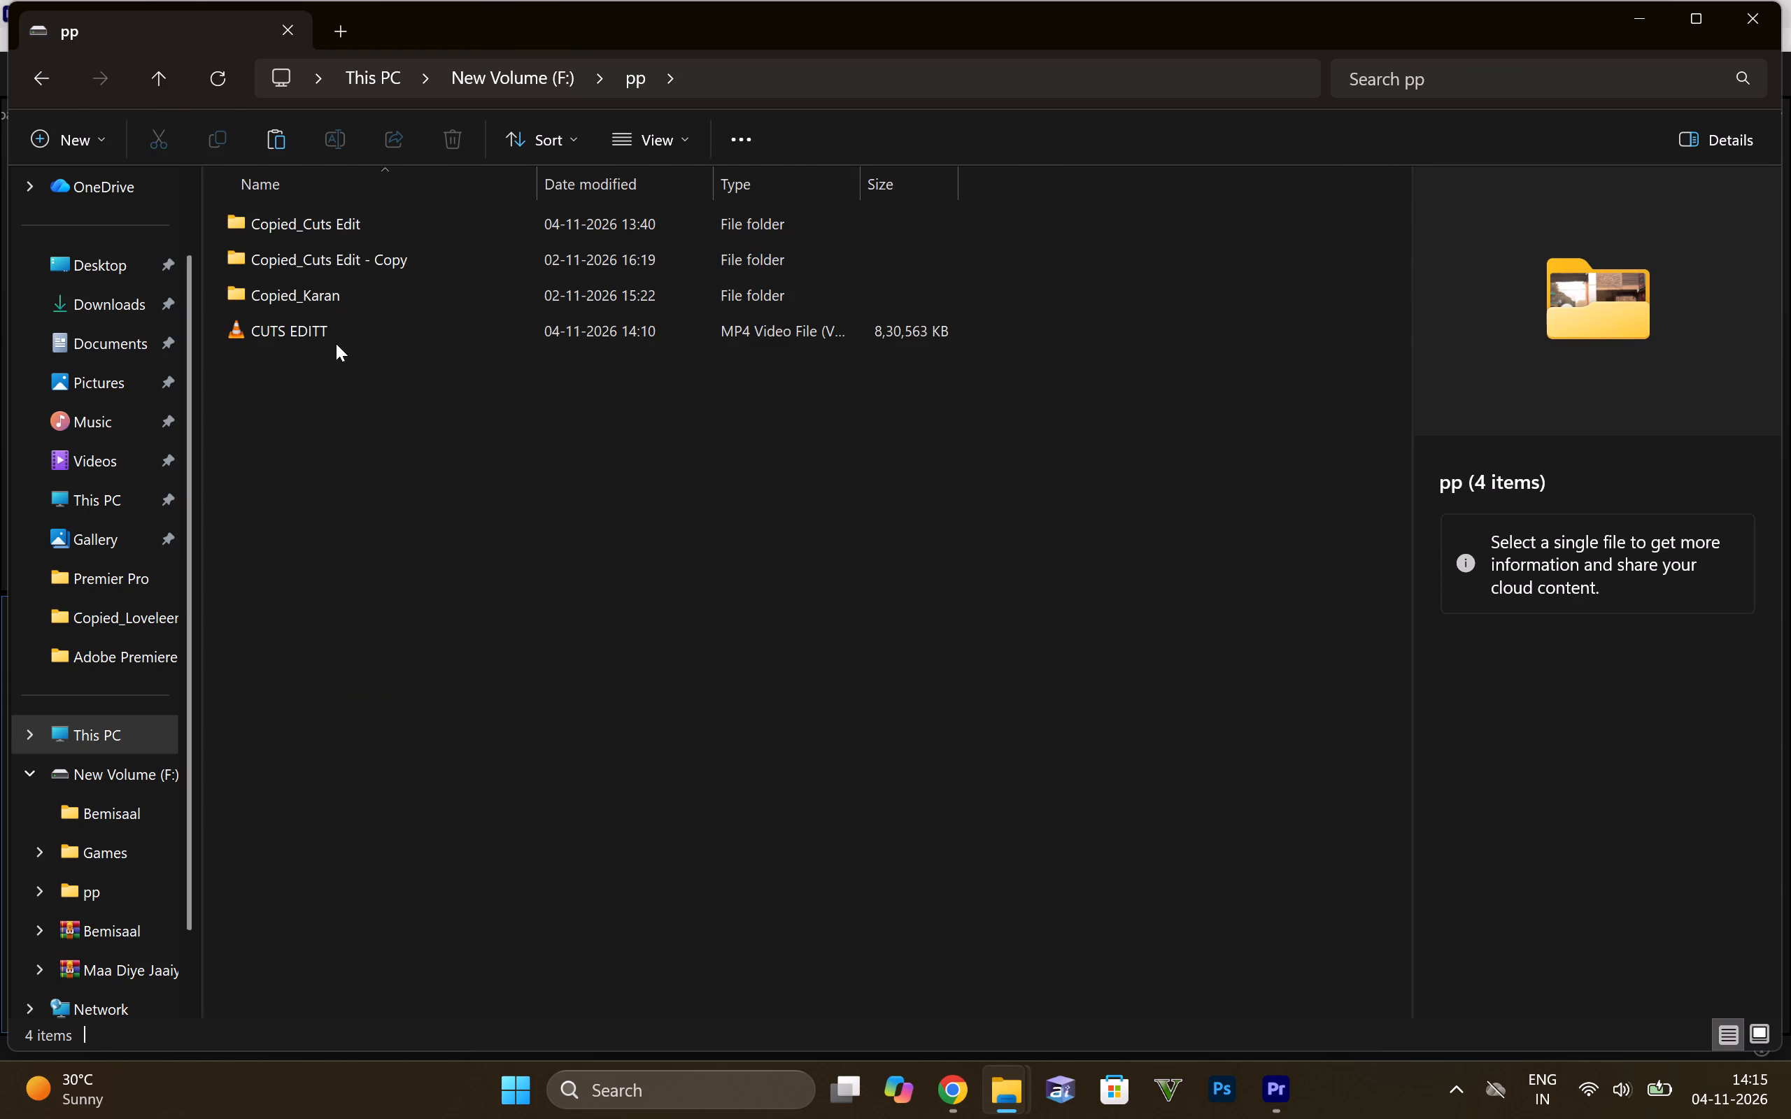
pyautogui.doubleClick(332, 294)
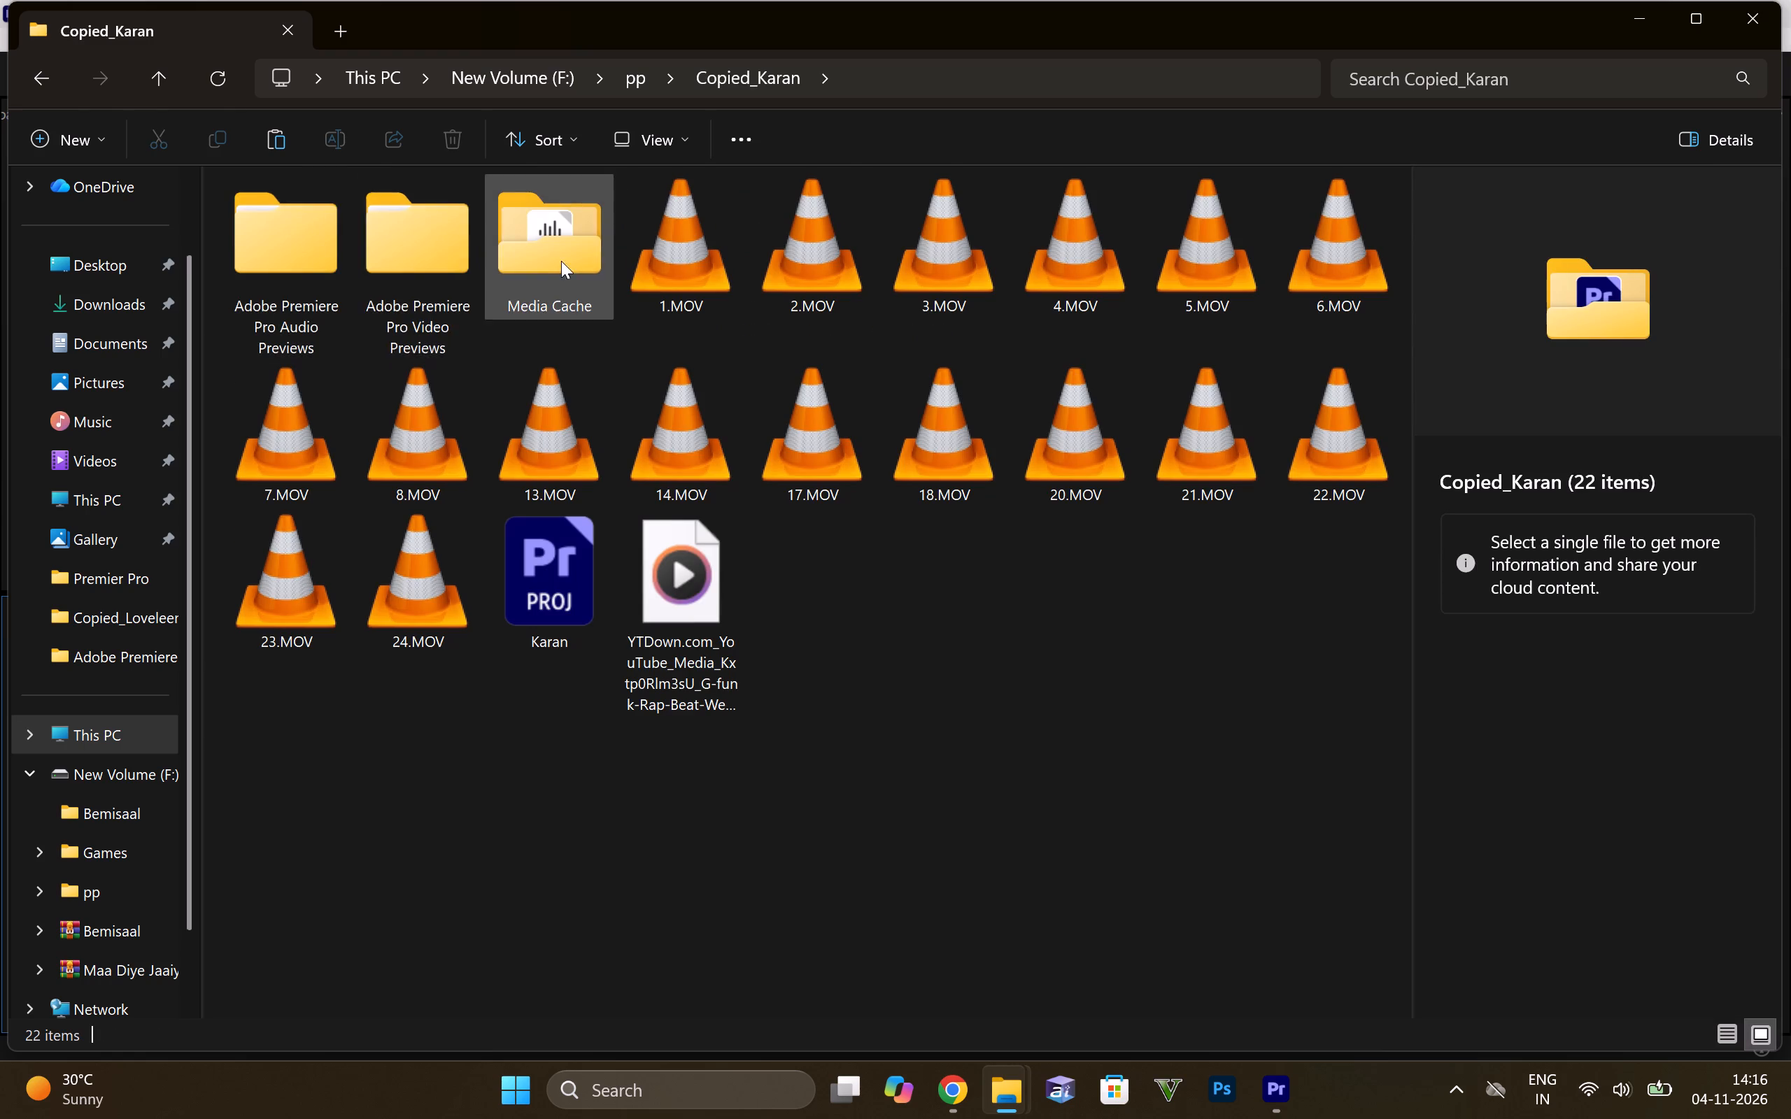
pyautogui.click(36, 83)
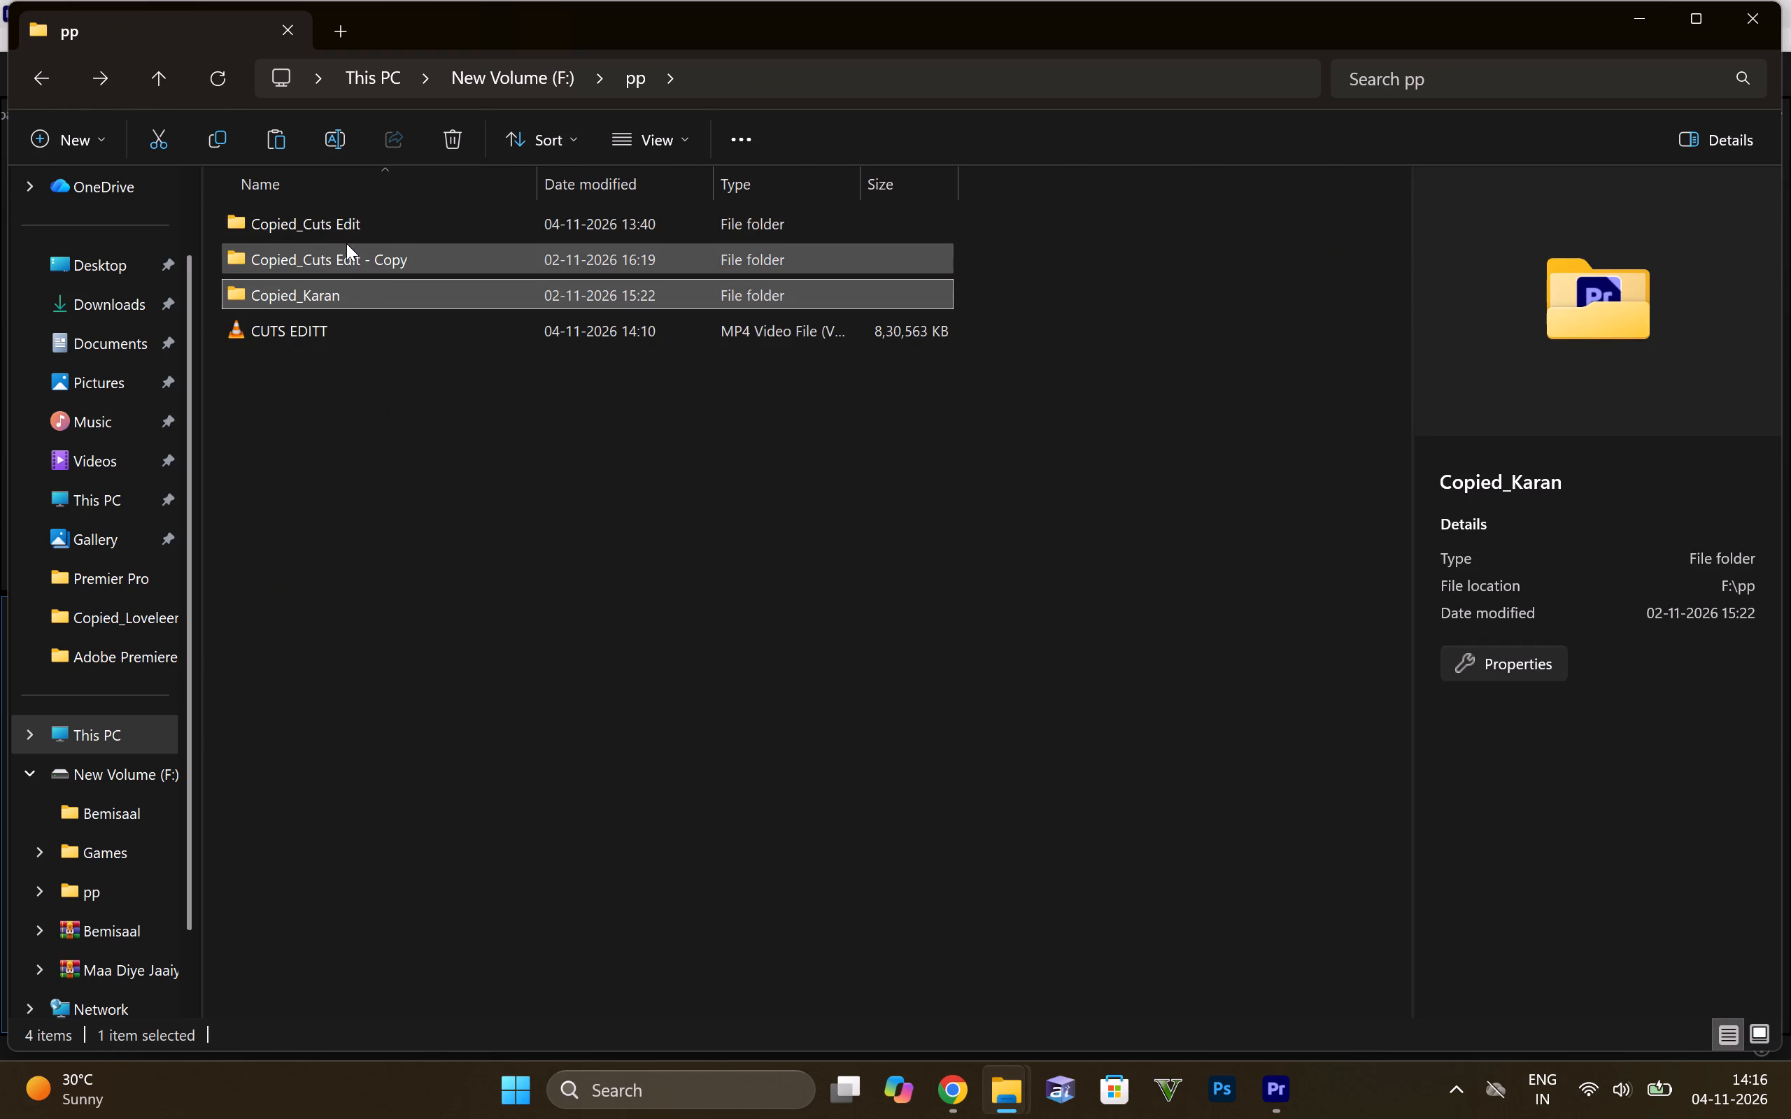
pyautogui.doubleClick(333, 255)
pyautogui.click(43, 69)
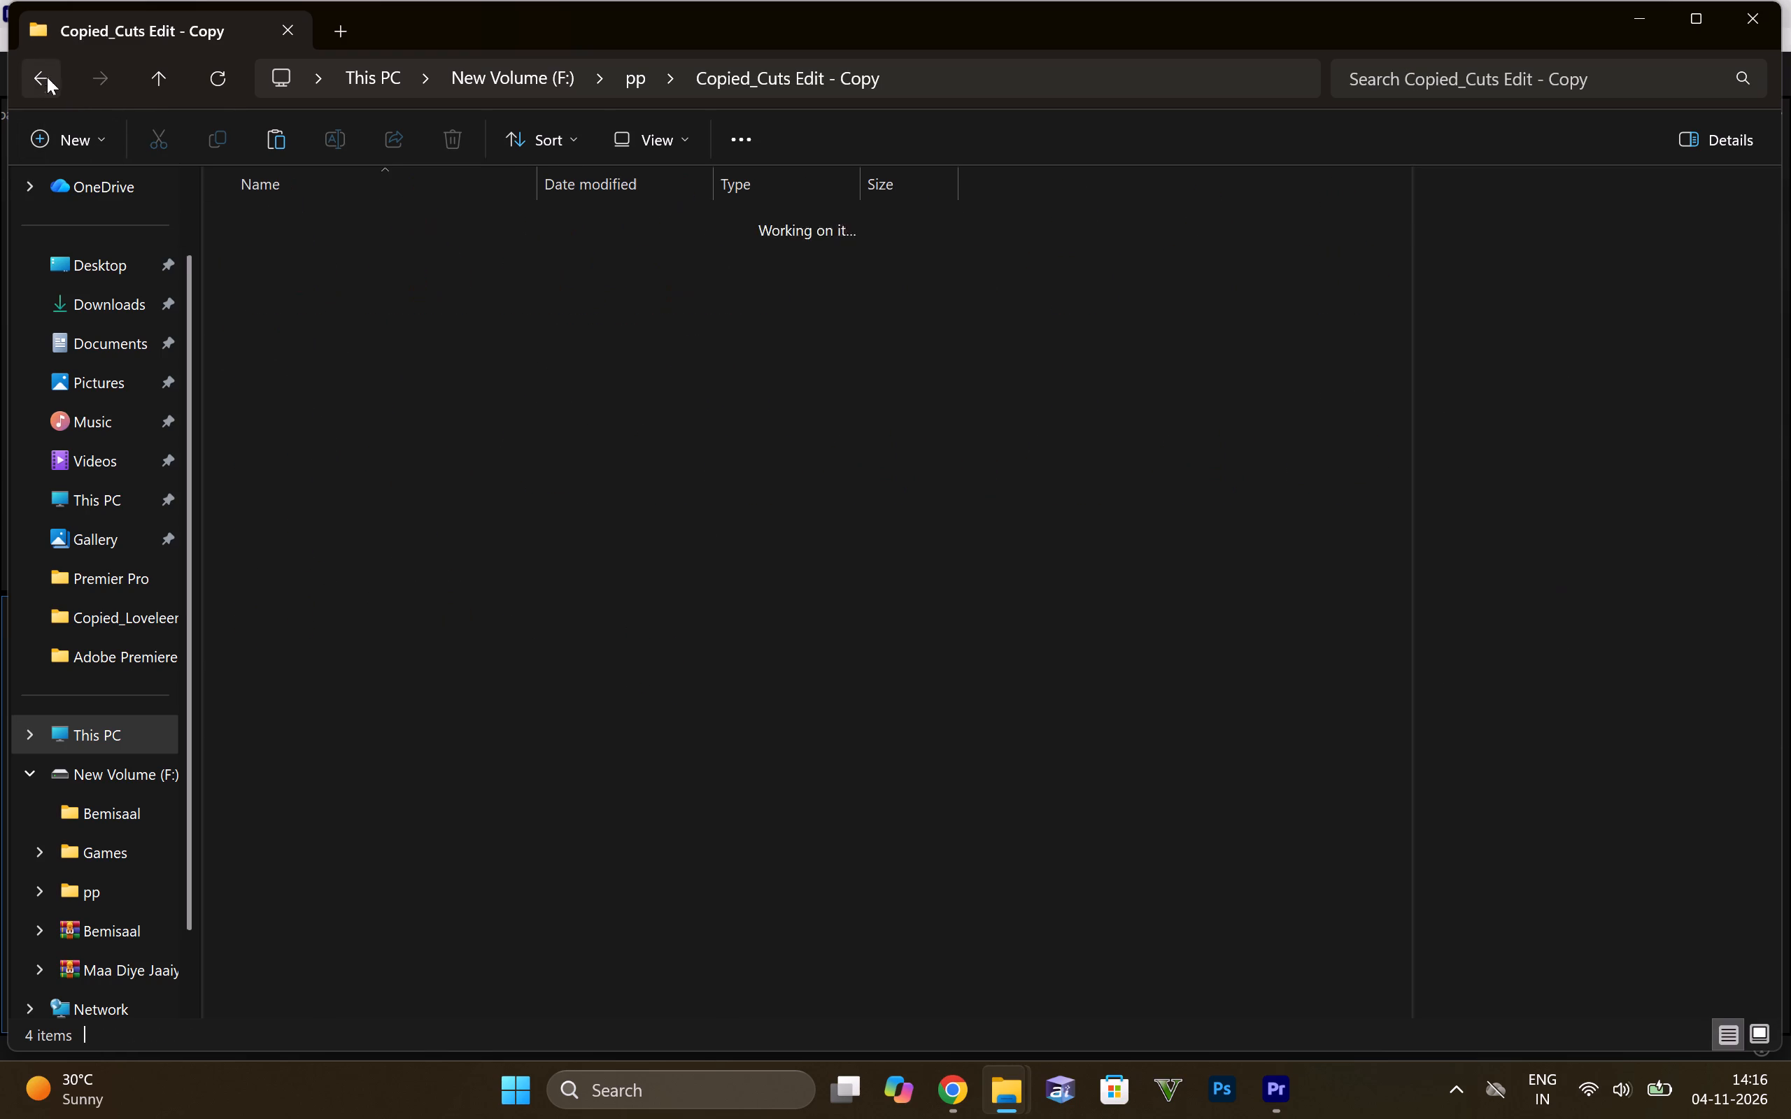
pyautogui.doubleClick(303, 220)
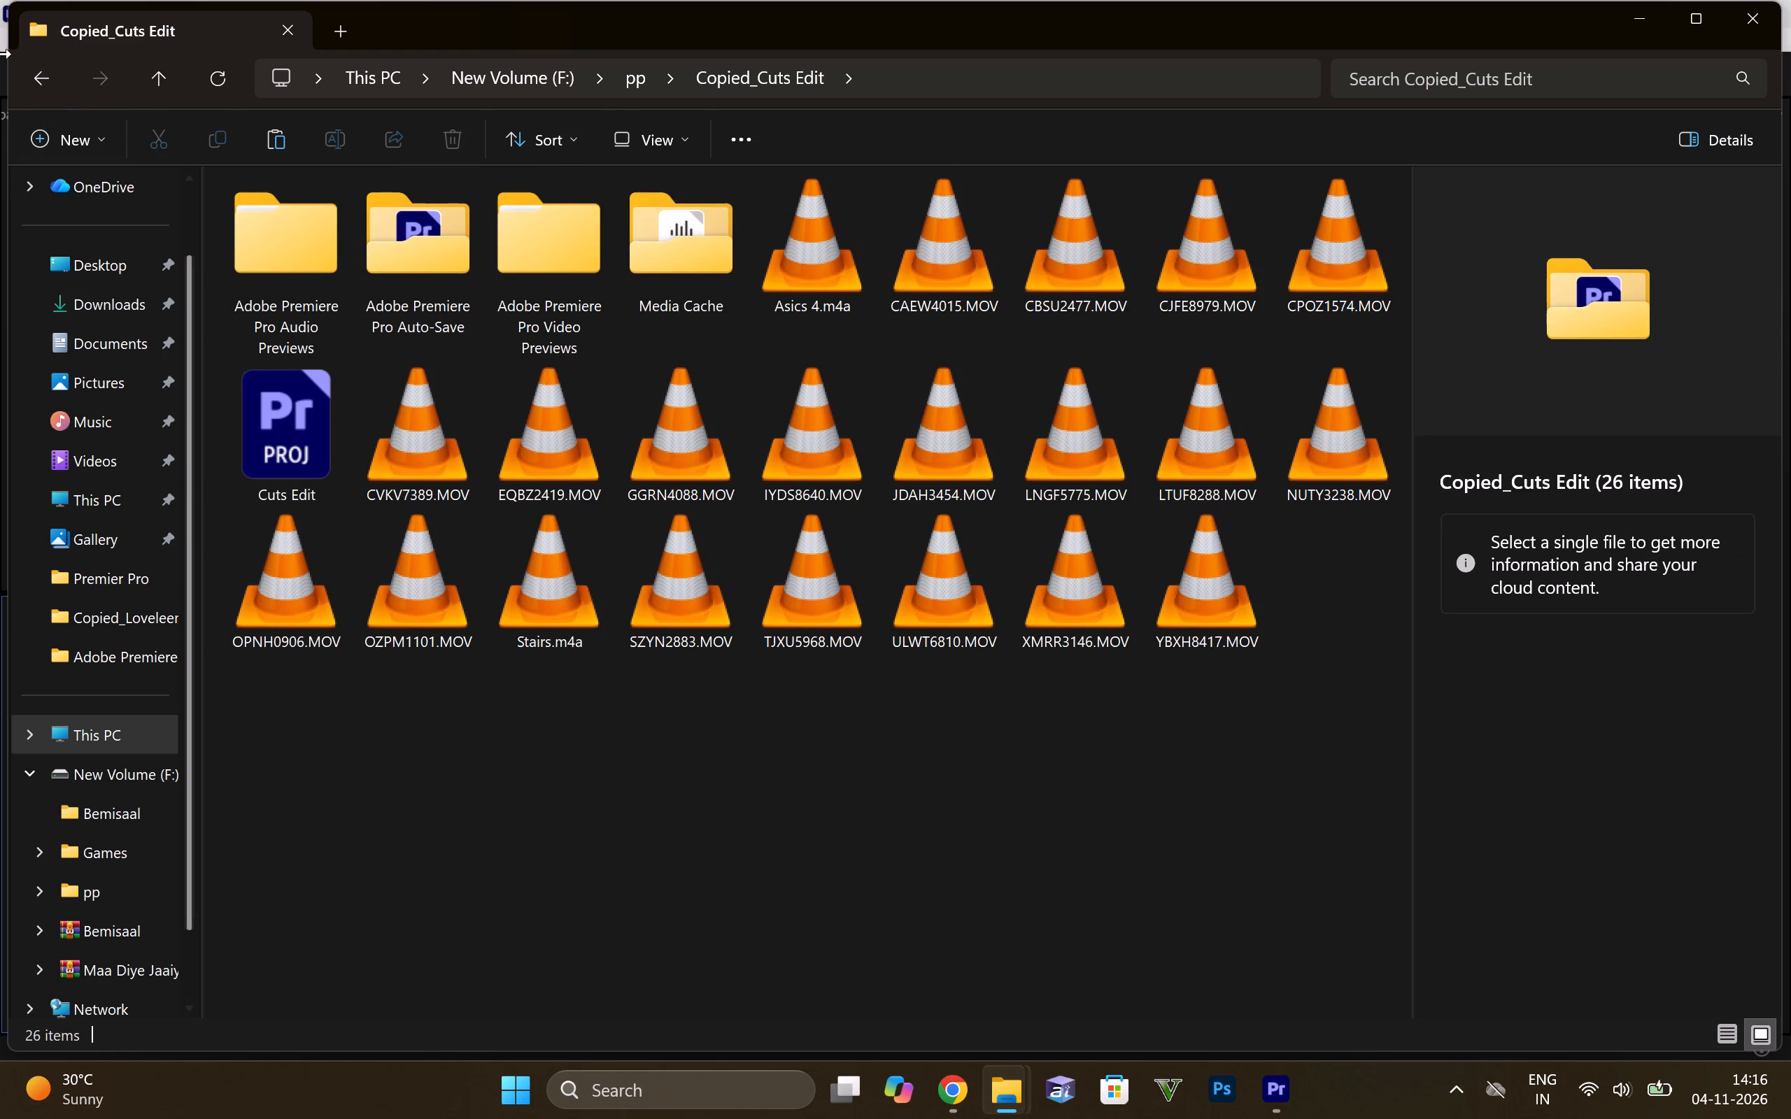
pyautogui.doubleClick(43, 72)
pyautogui.click(43, 72)
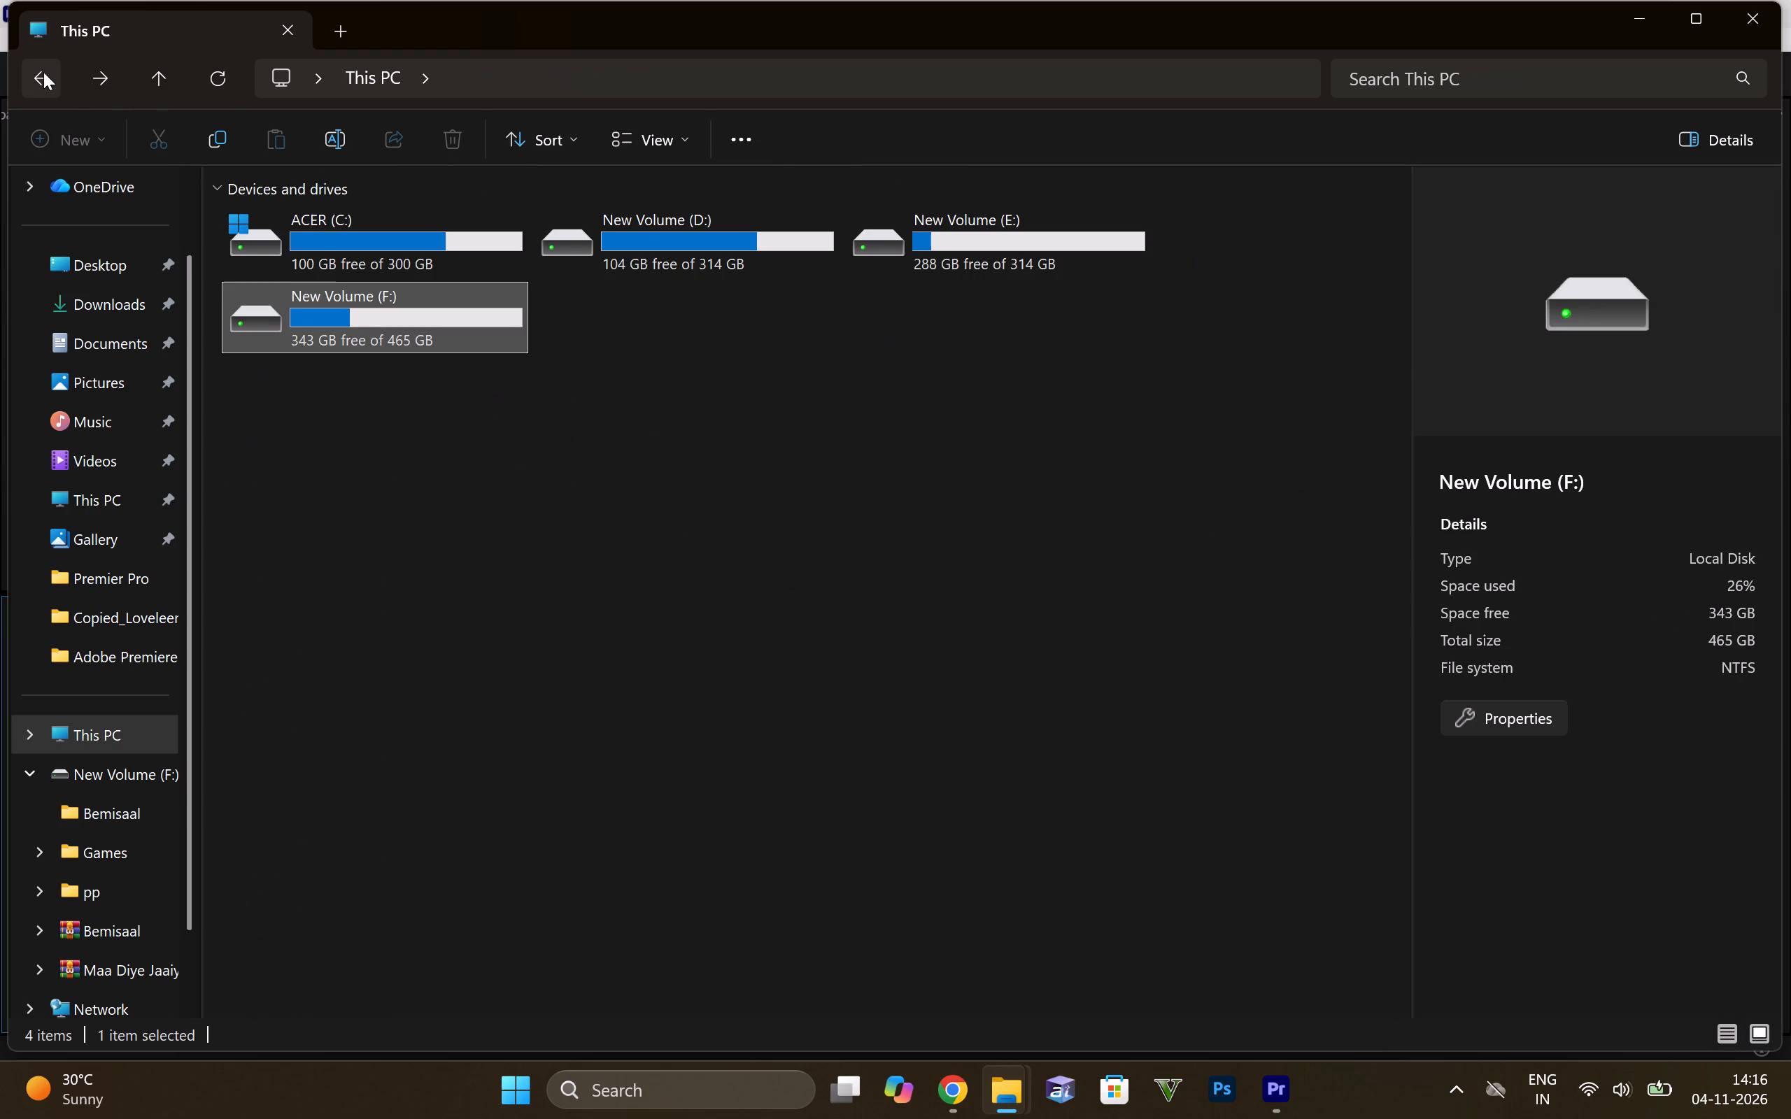
# Check drive E: and its Cuts Edit folder, returning to the drive overview.
pyautogui.doubleClick(942, 254)
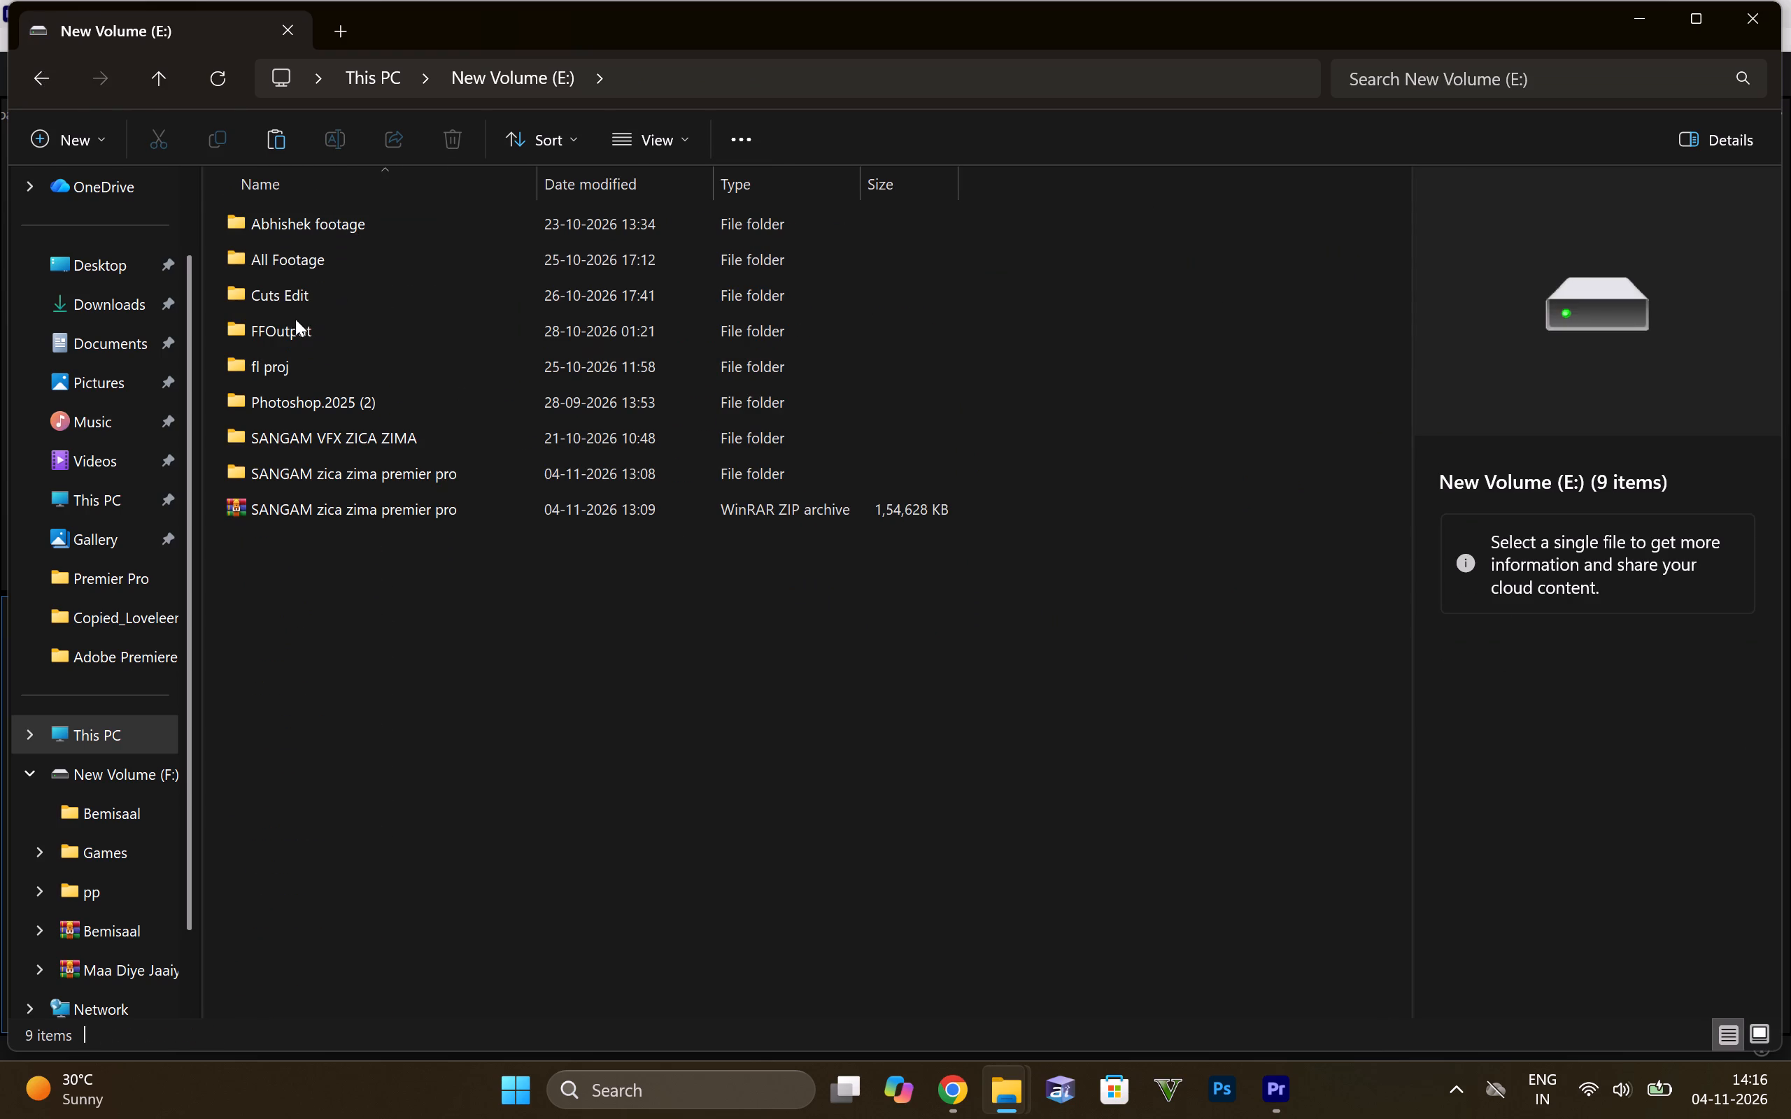
pyautogui.doubleClick(337, 292)
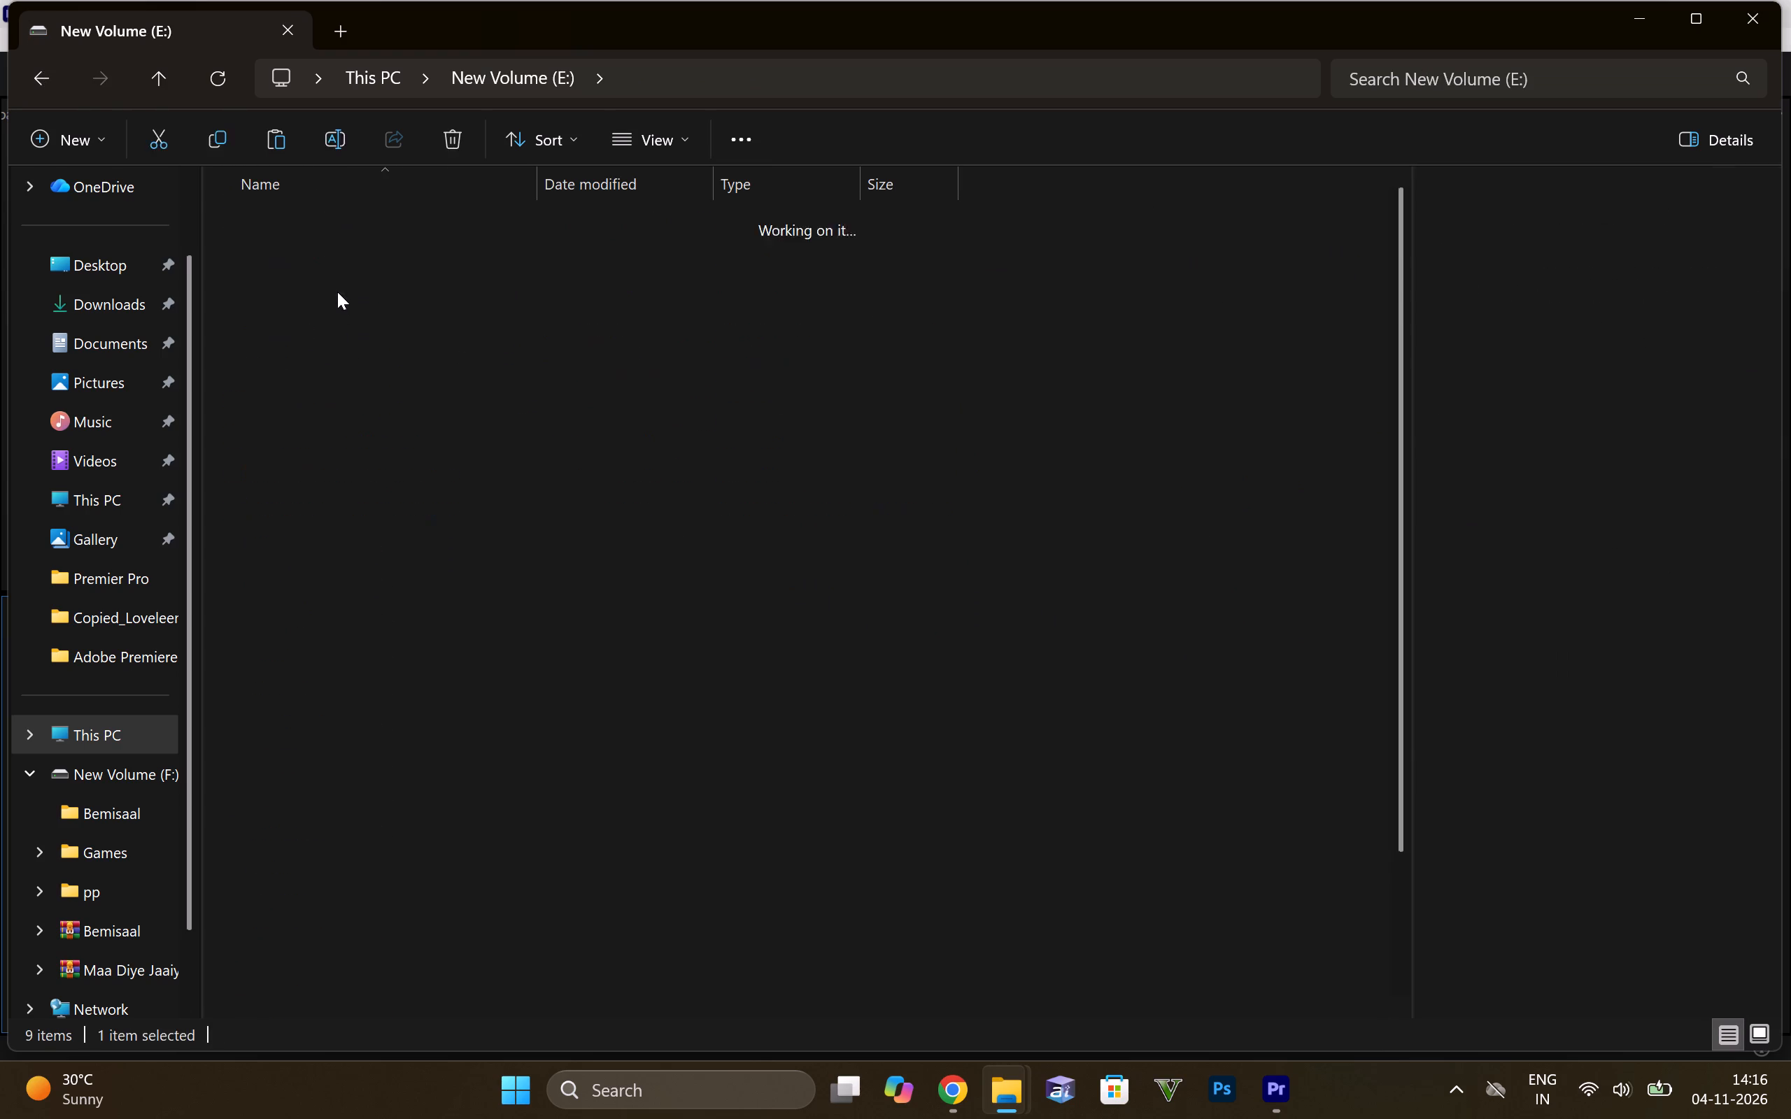
pyautogui.click(53, 81)
pyautogui.click(55, 81)
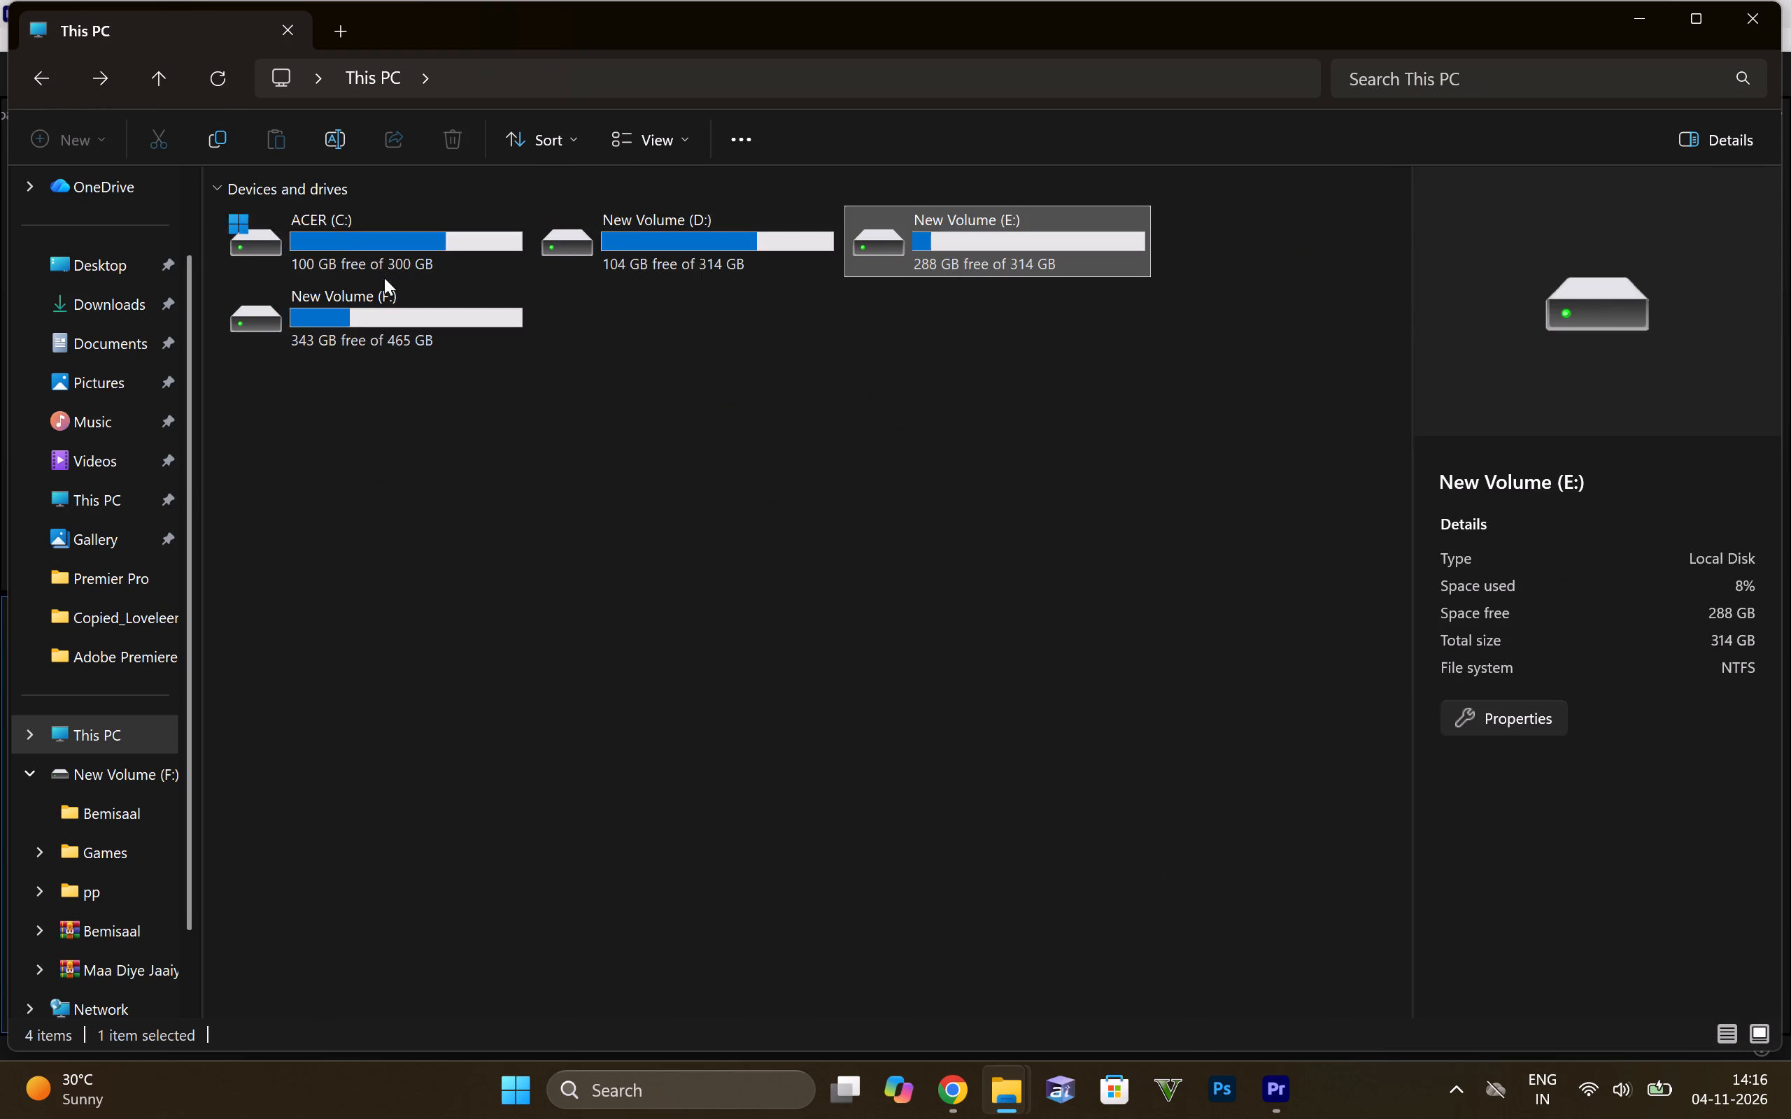
# Look through the files in the Premier Pro folder on drive D: again, returning to the drive's root.
pyautogui.doubleClick(706, 229)
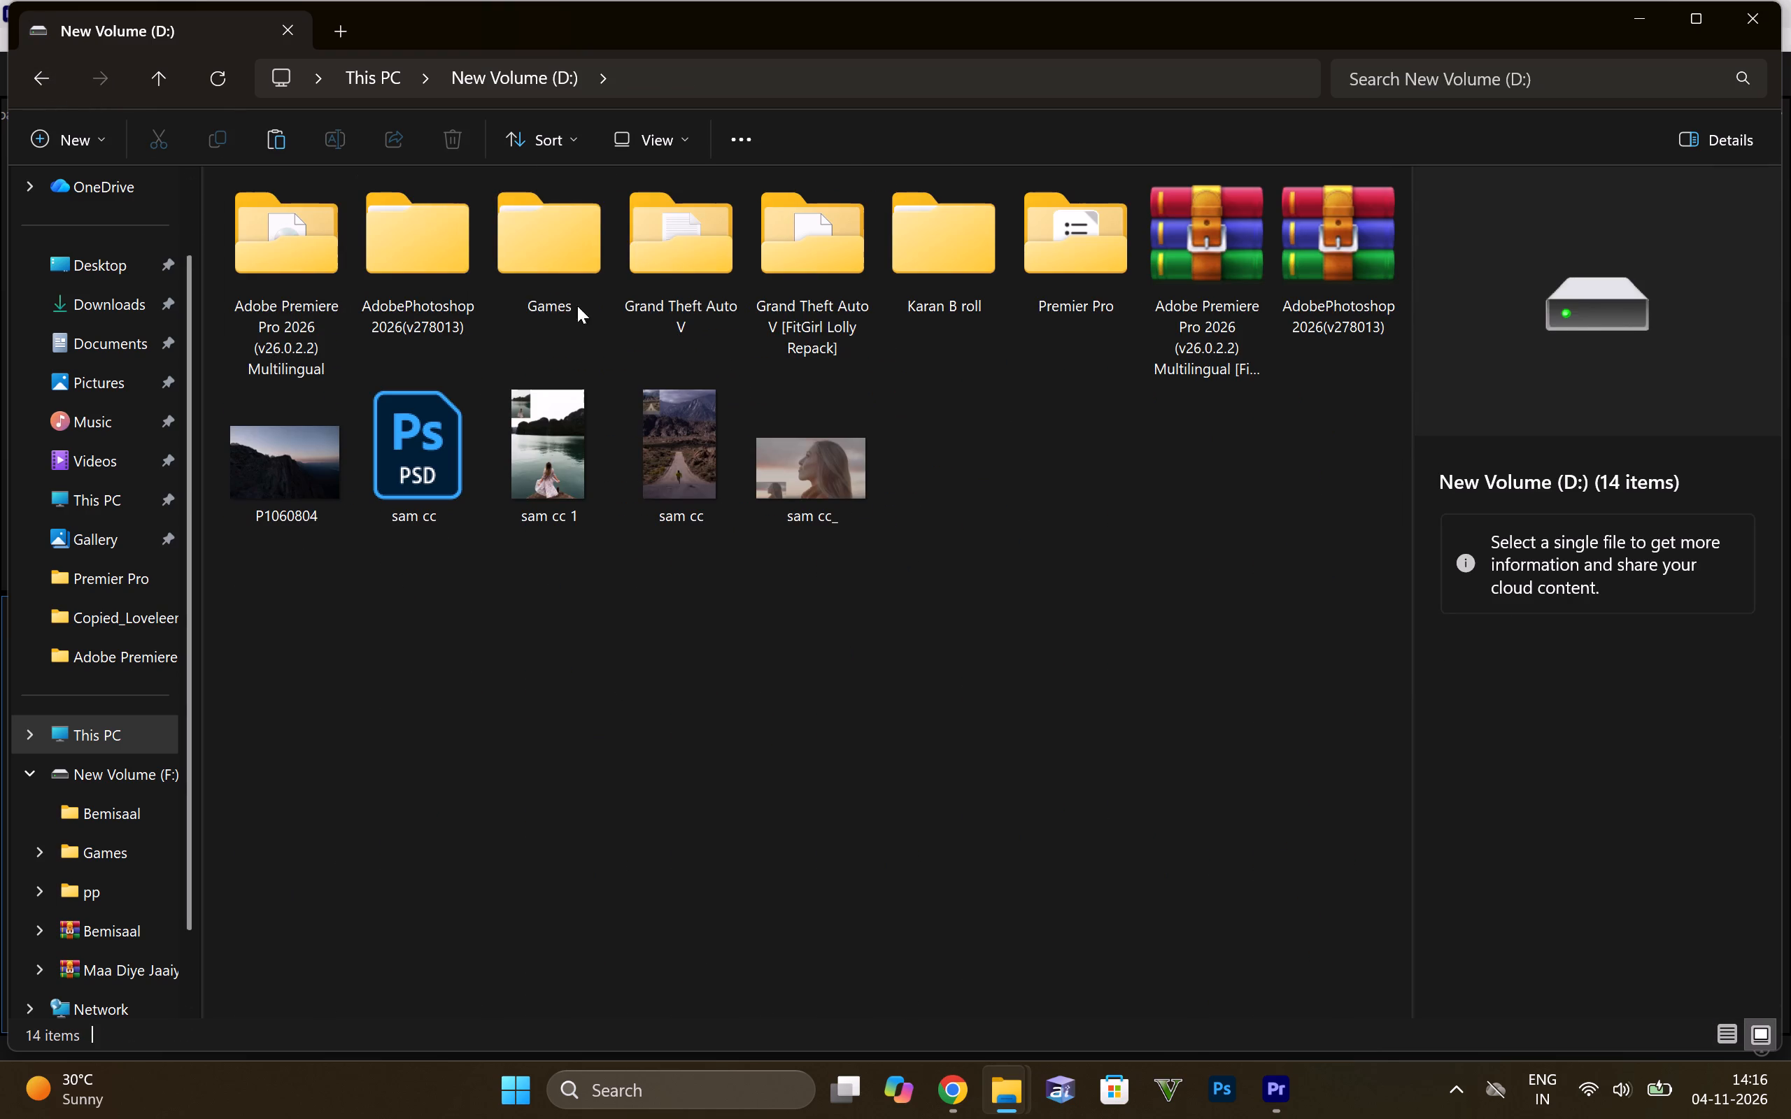
pyautogui.doubleClick(1102, 249)
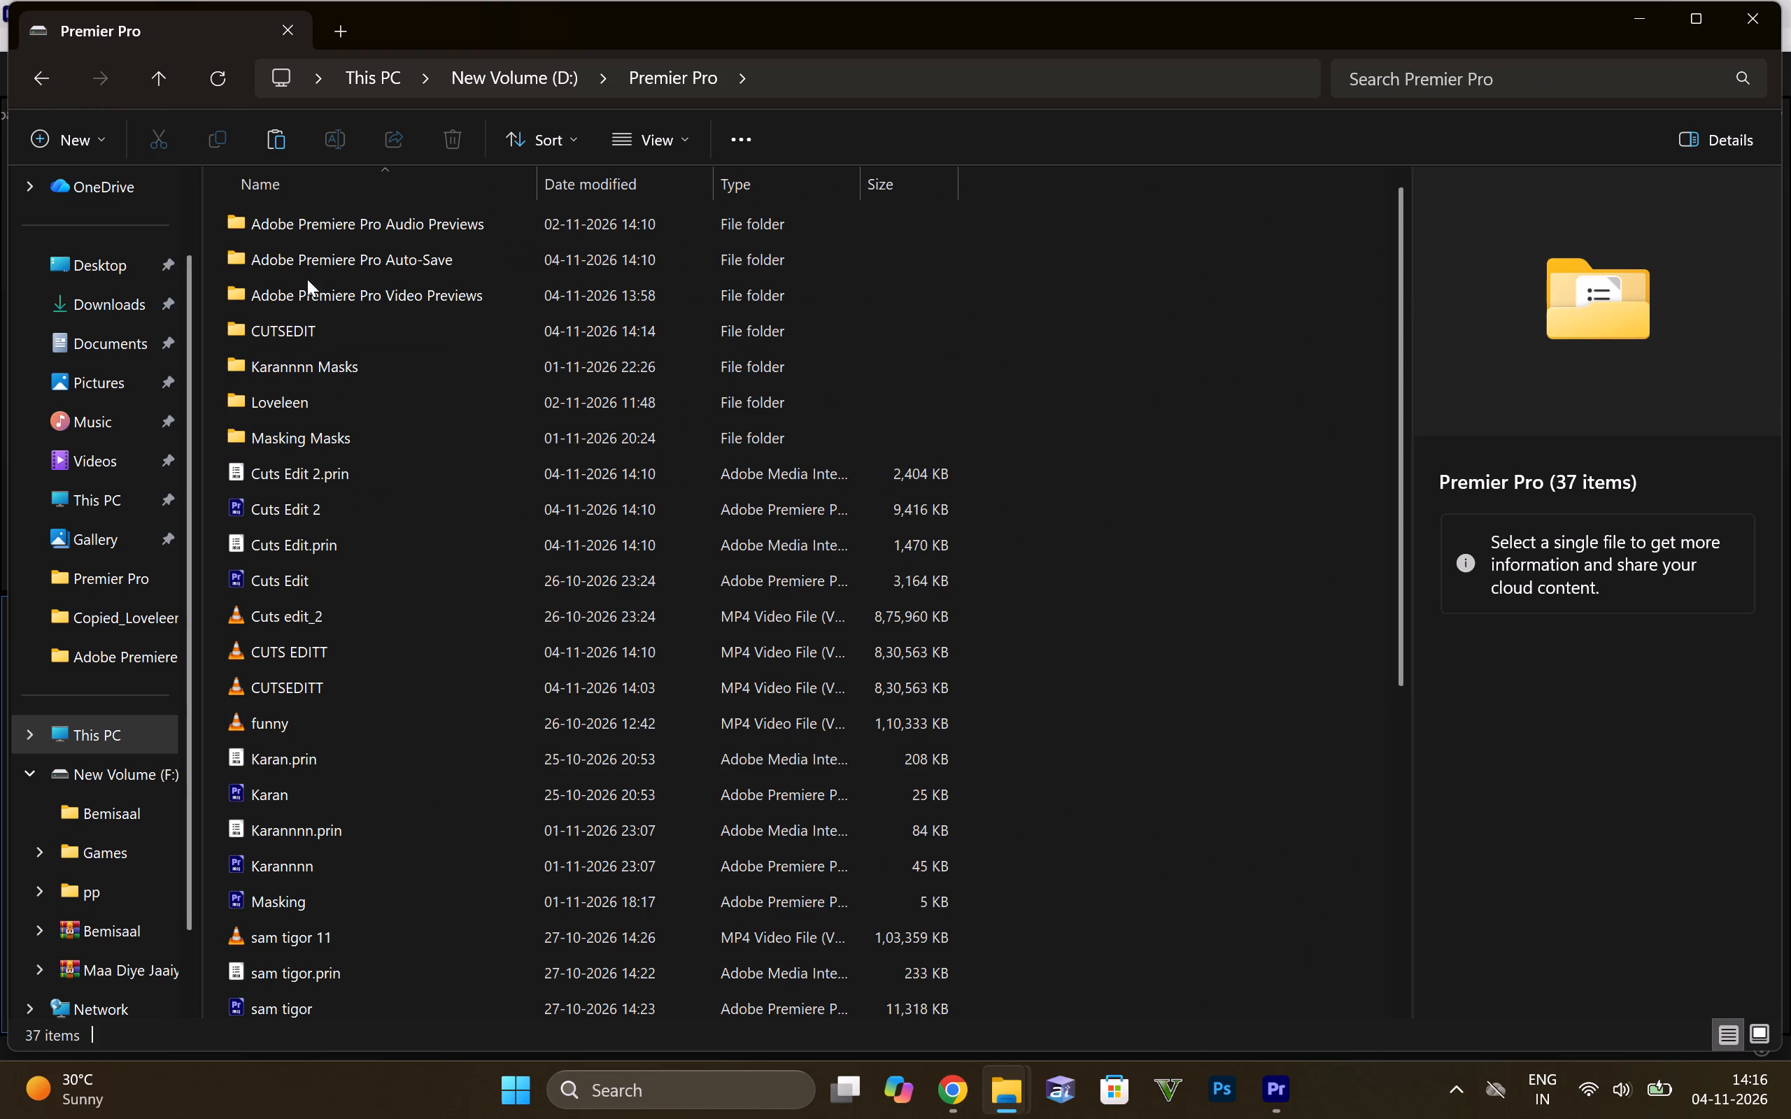
pyautogui.scroll(-3, 284, 238)
pyautogui.scroll(5, 353, 345)
pyautogui.scroll(-14, 418, 397)
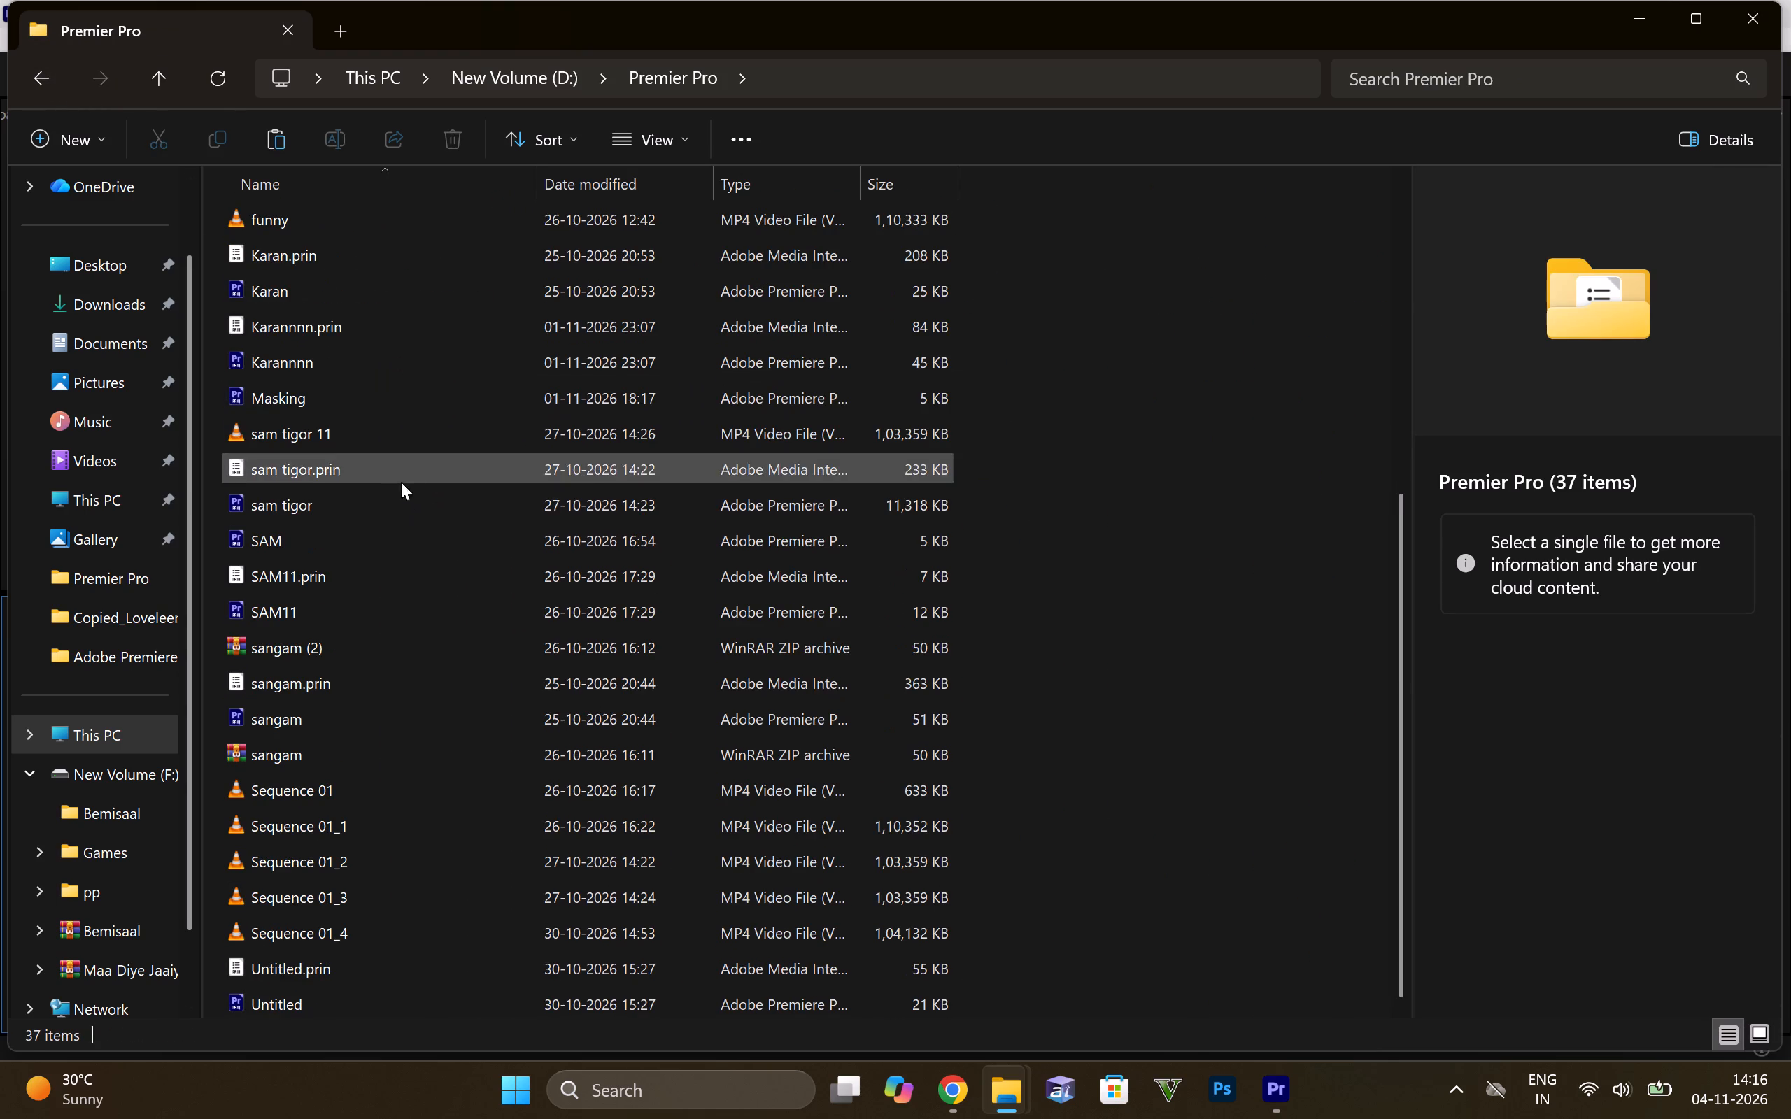
pyautogui.scroll(6, 288, 386)
pyautogui.click(44, 85)
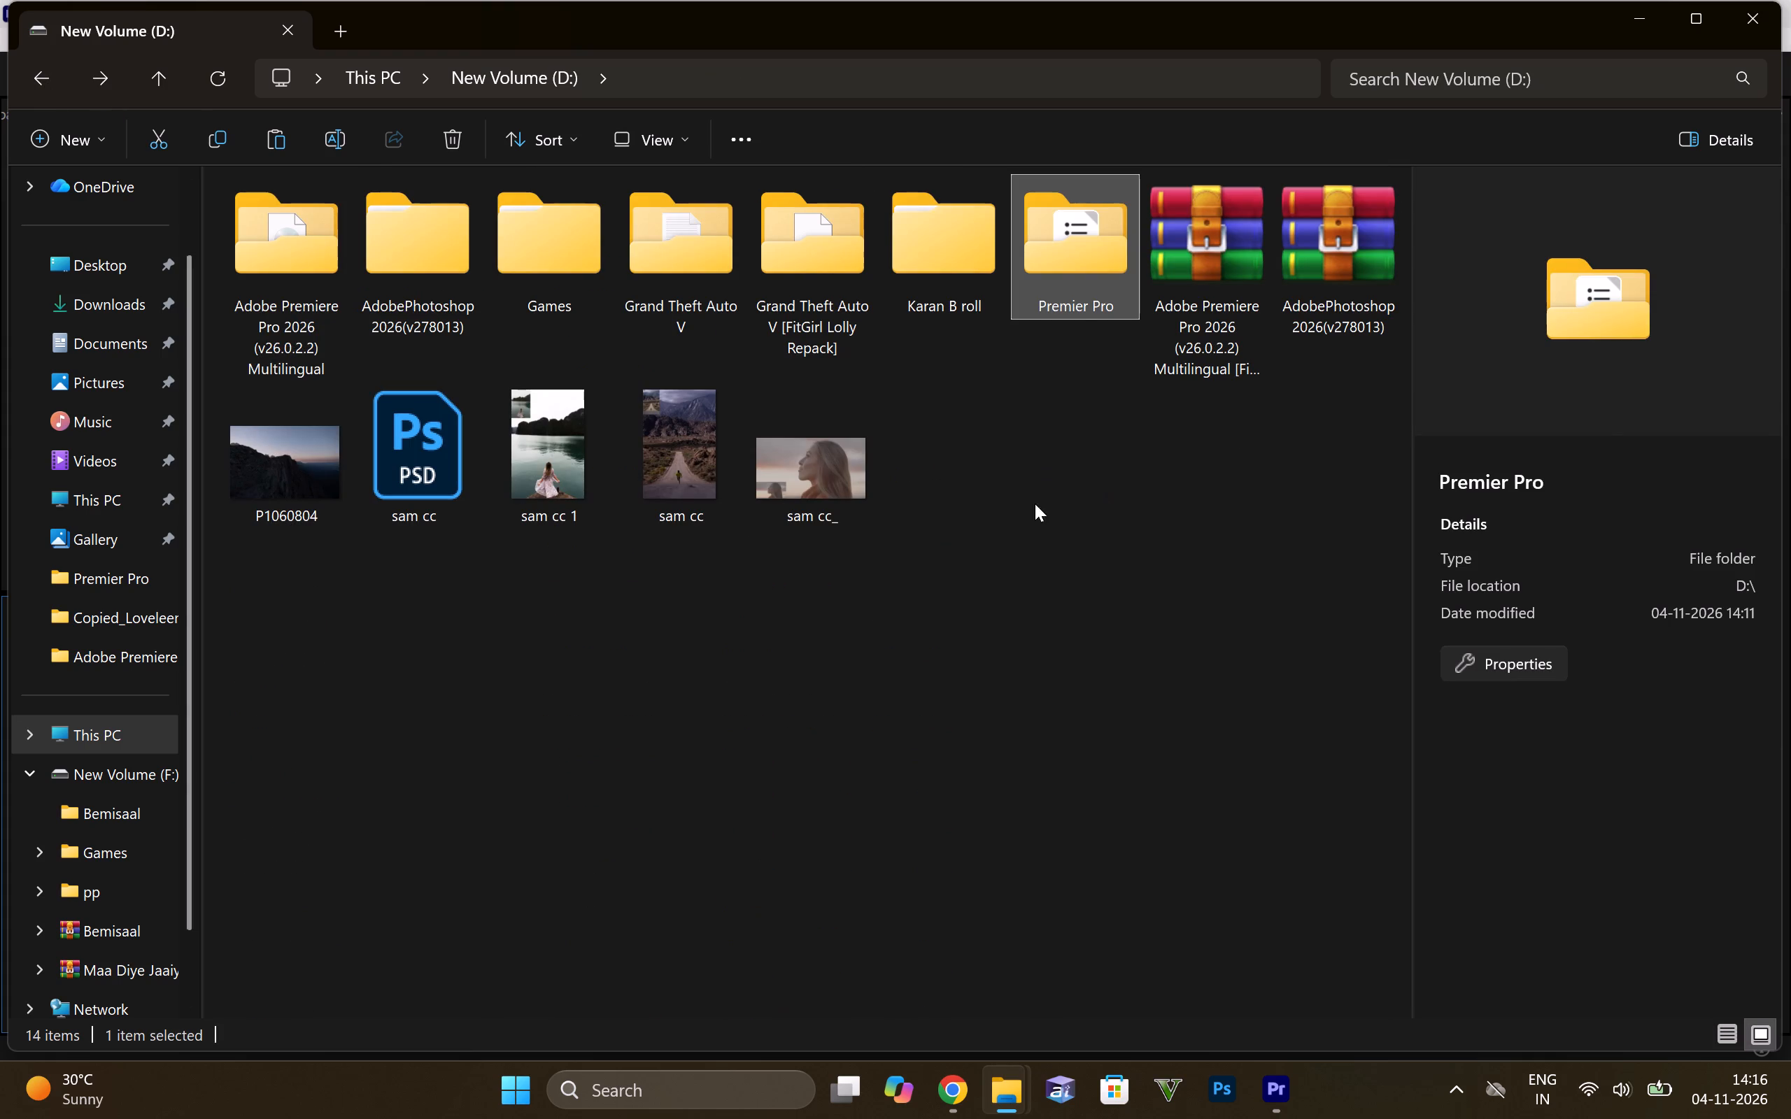
pyautogui.click(1035, 504)
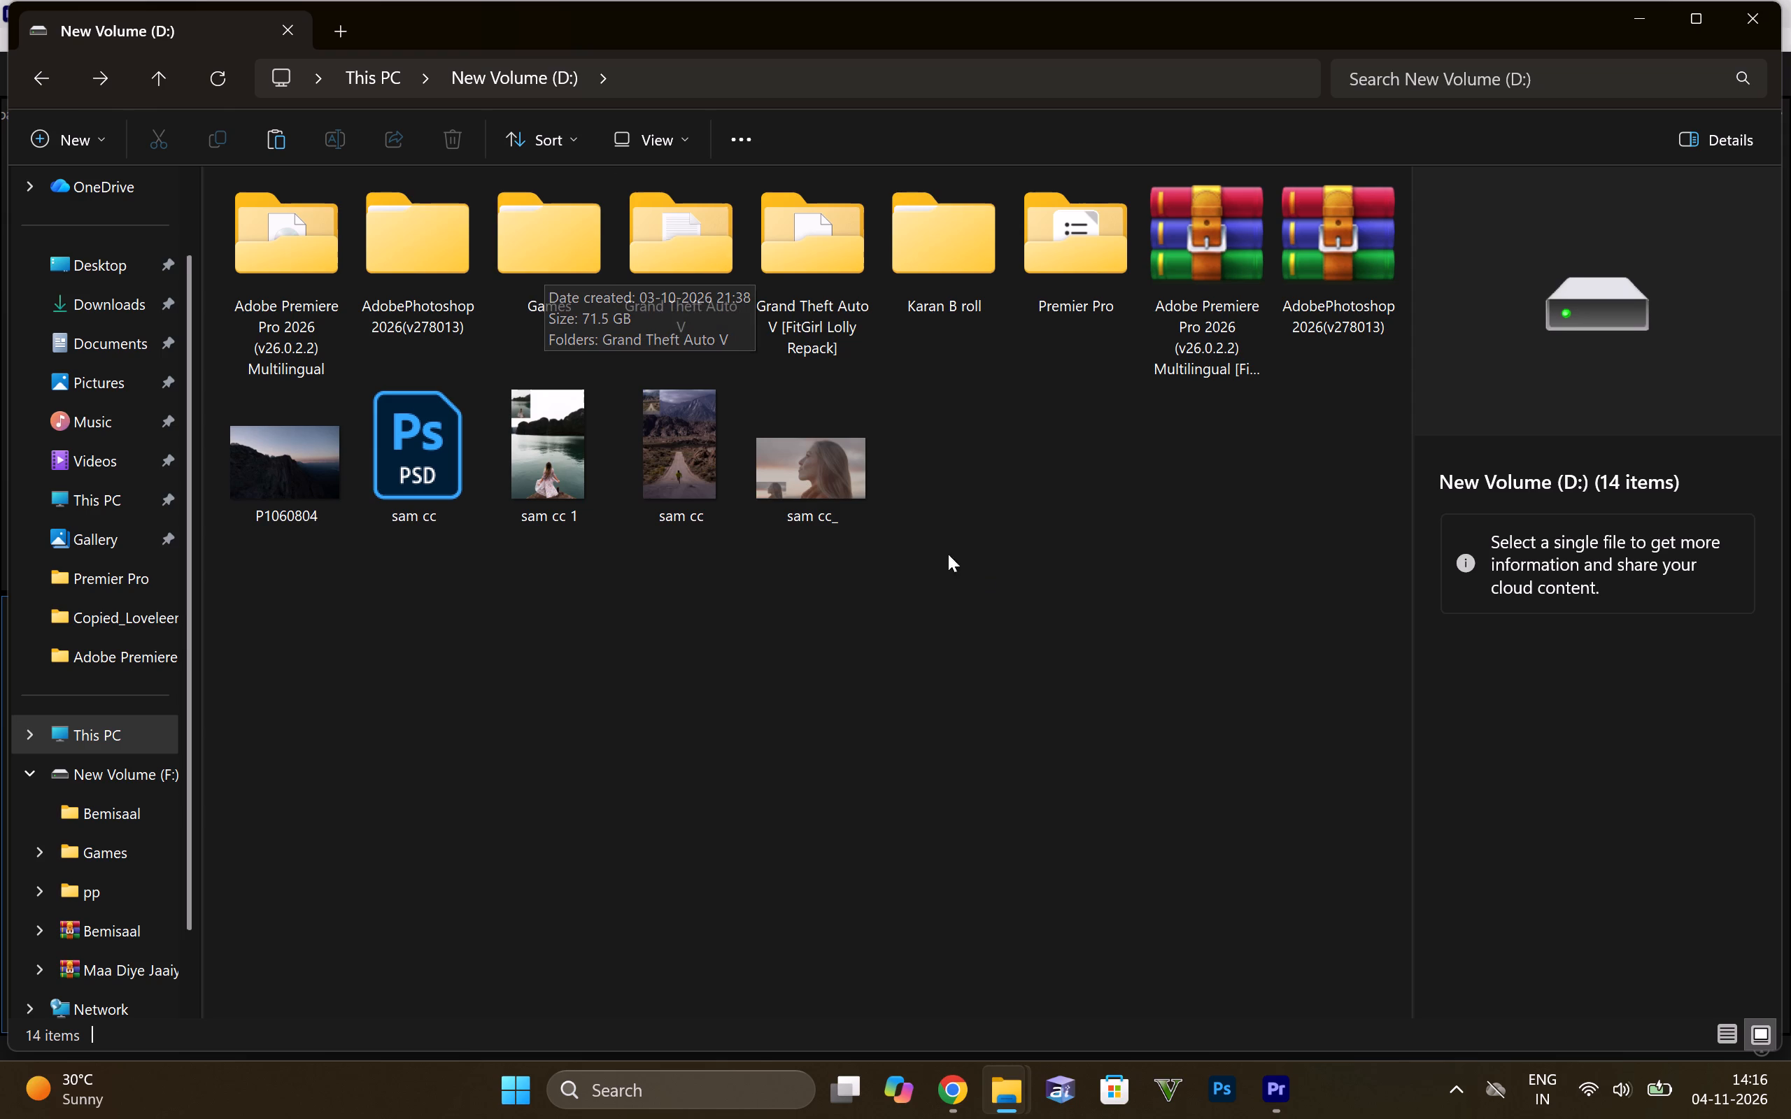
pyautogui.click(1011, 562)
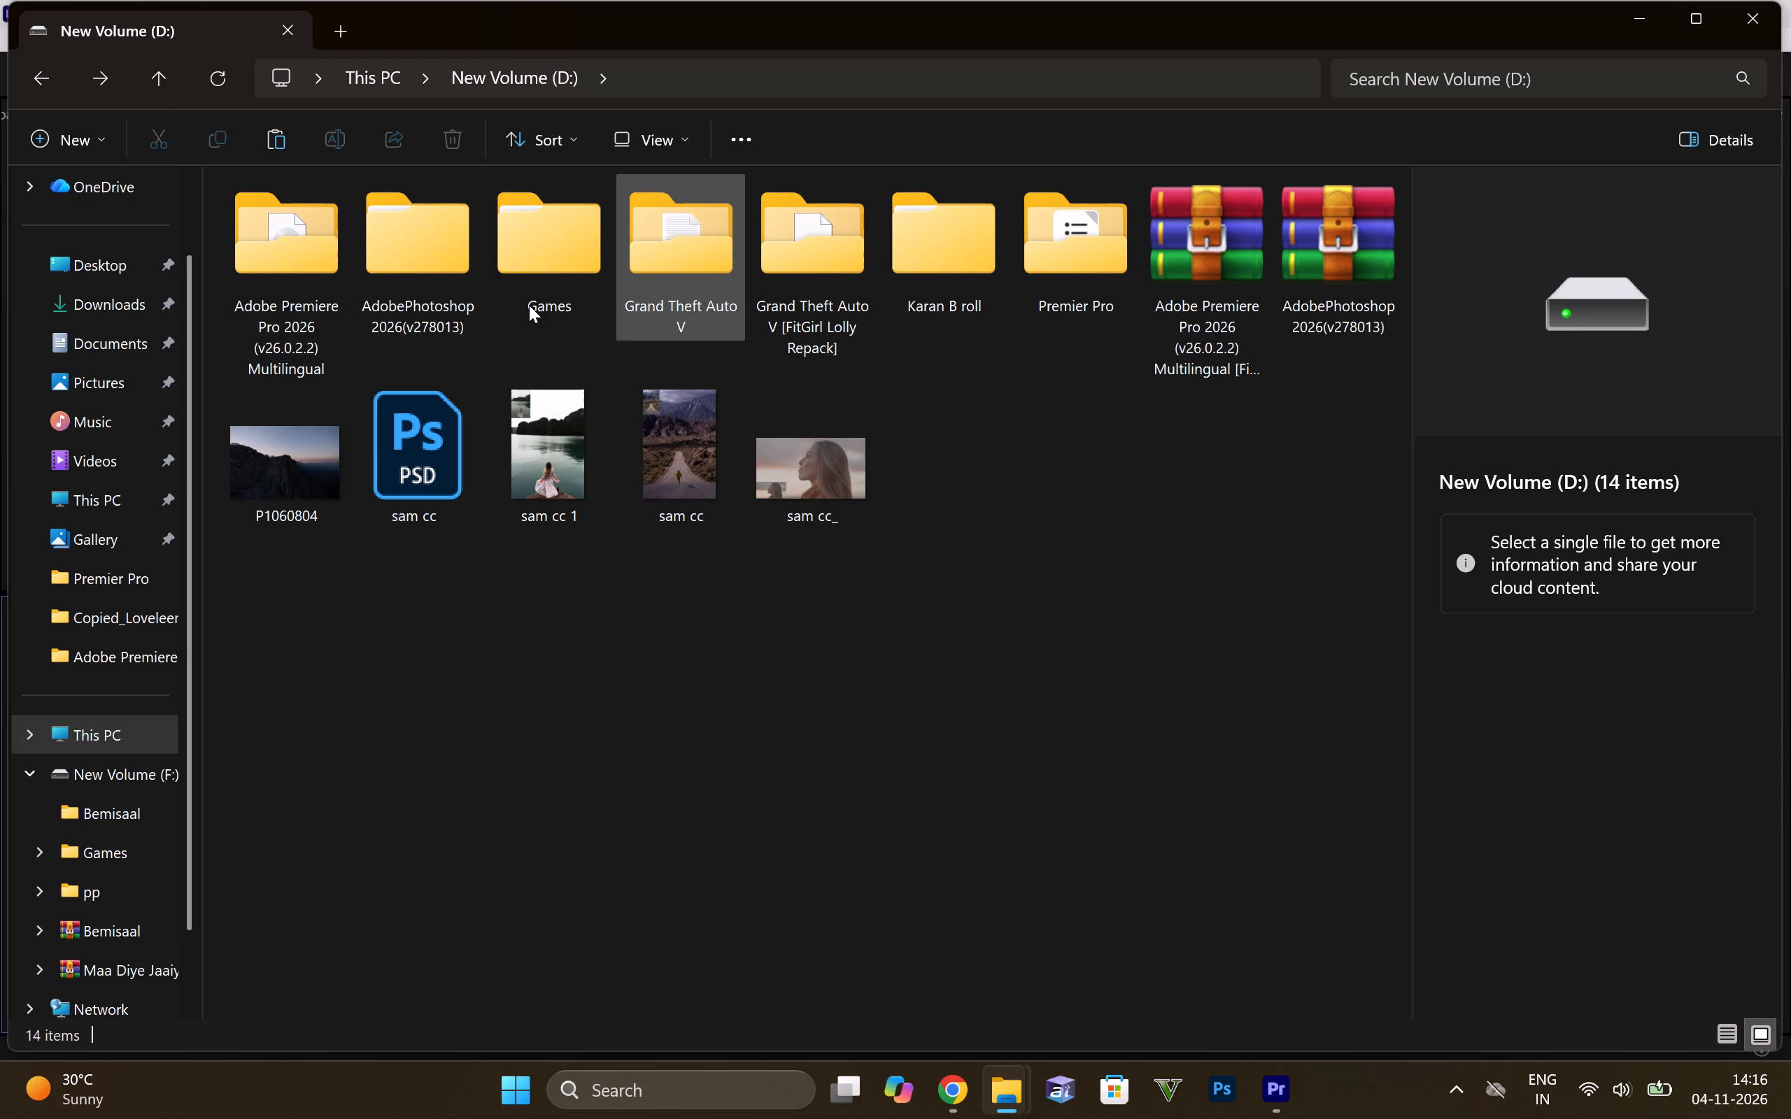
# Check the pp folder on drive F: and look through the files in the drive's root.
pyautogui.click(112, 786)
pyautogui.scroll(-4, 62, 763)
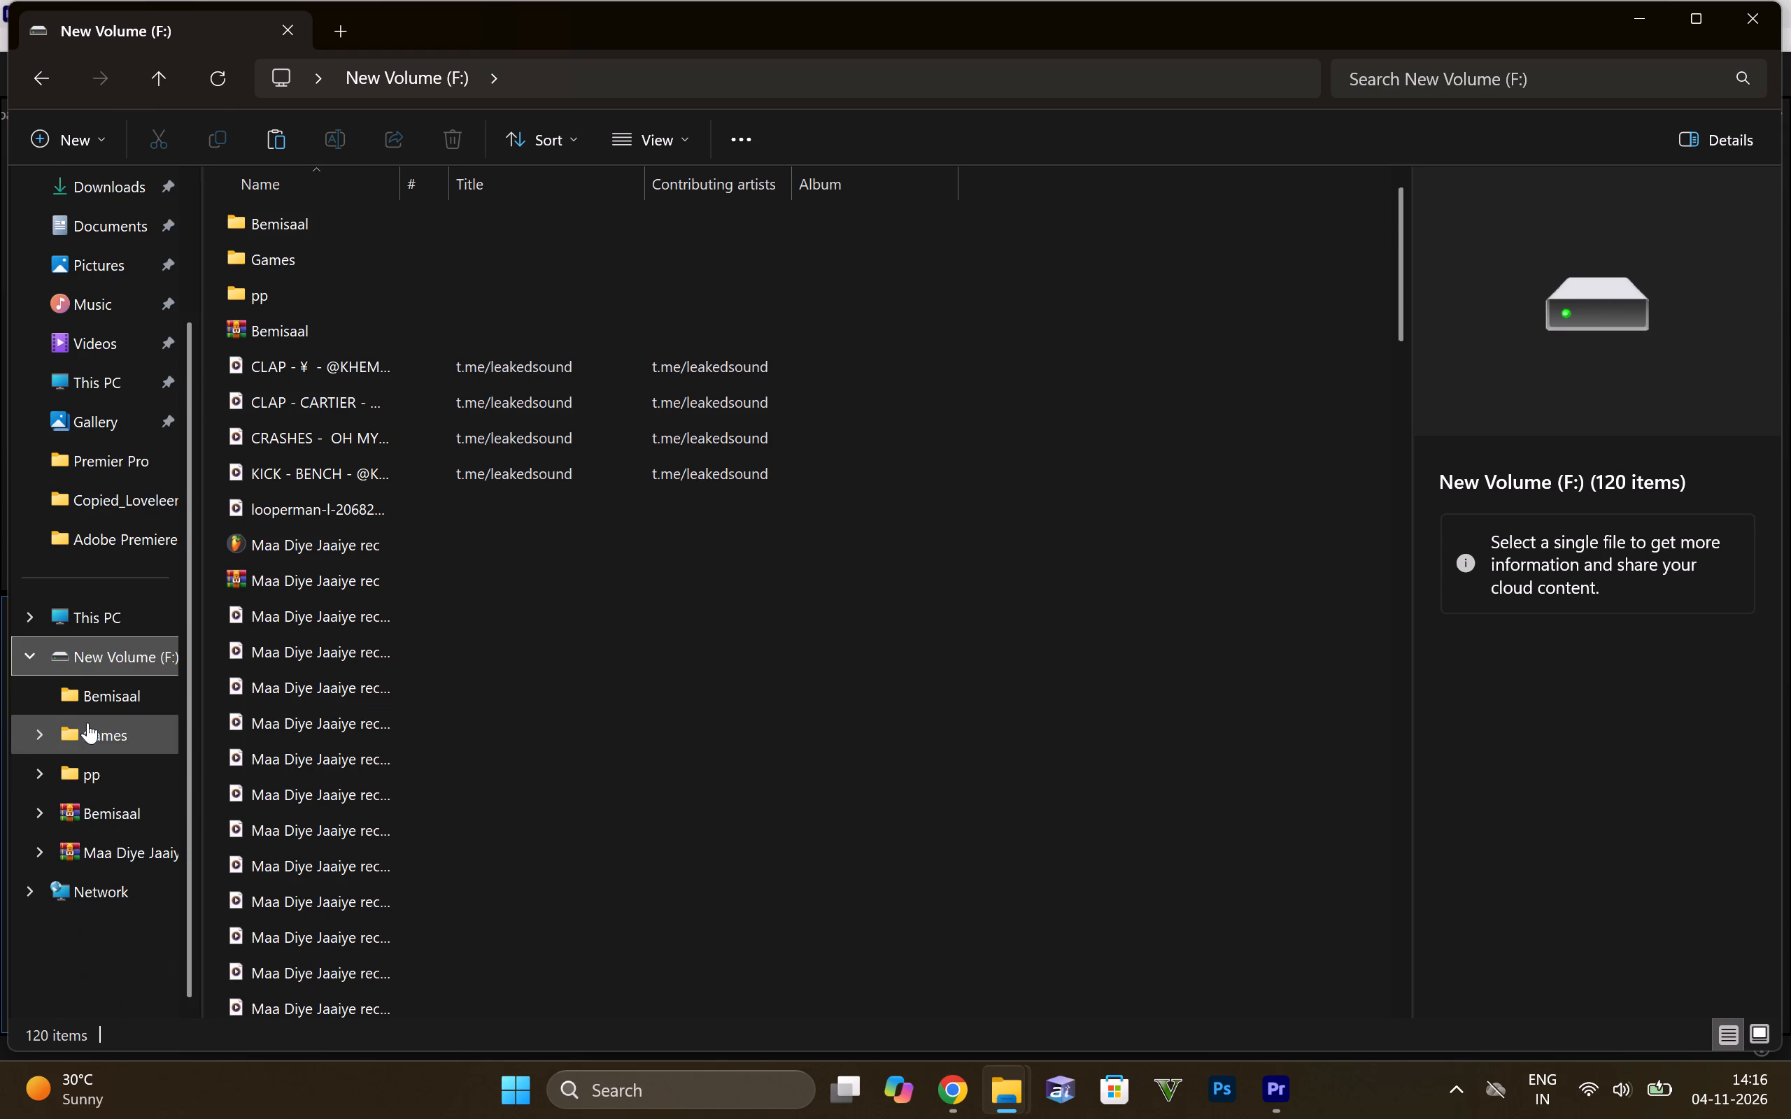
pyautogui.click(86, 786)
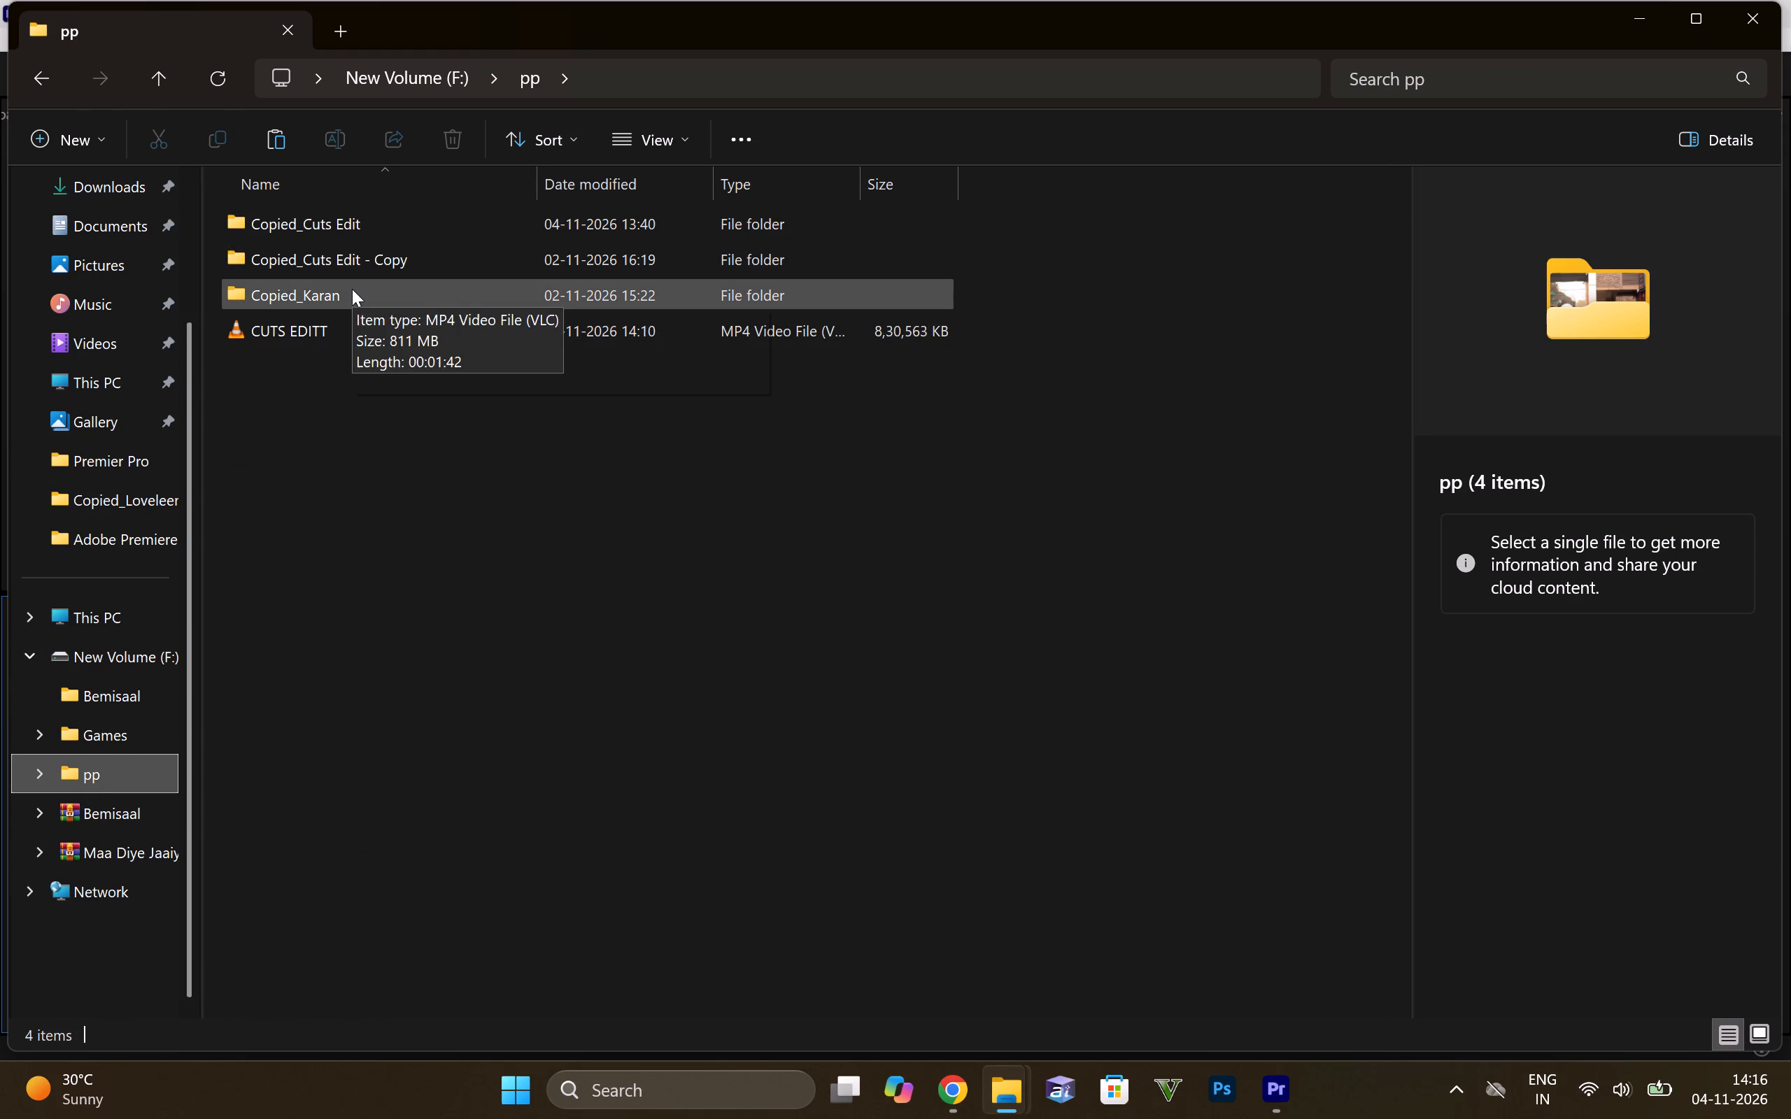
pyautogui.click(35, 70)
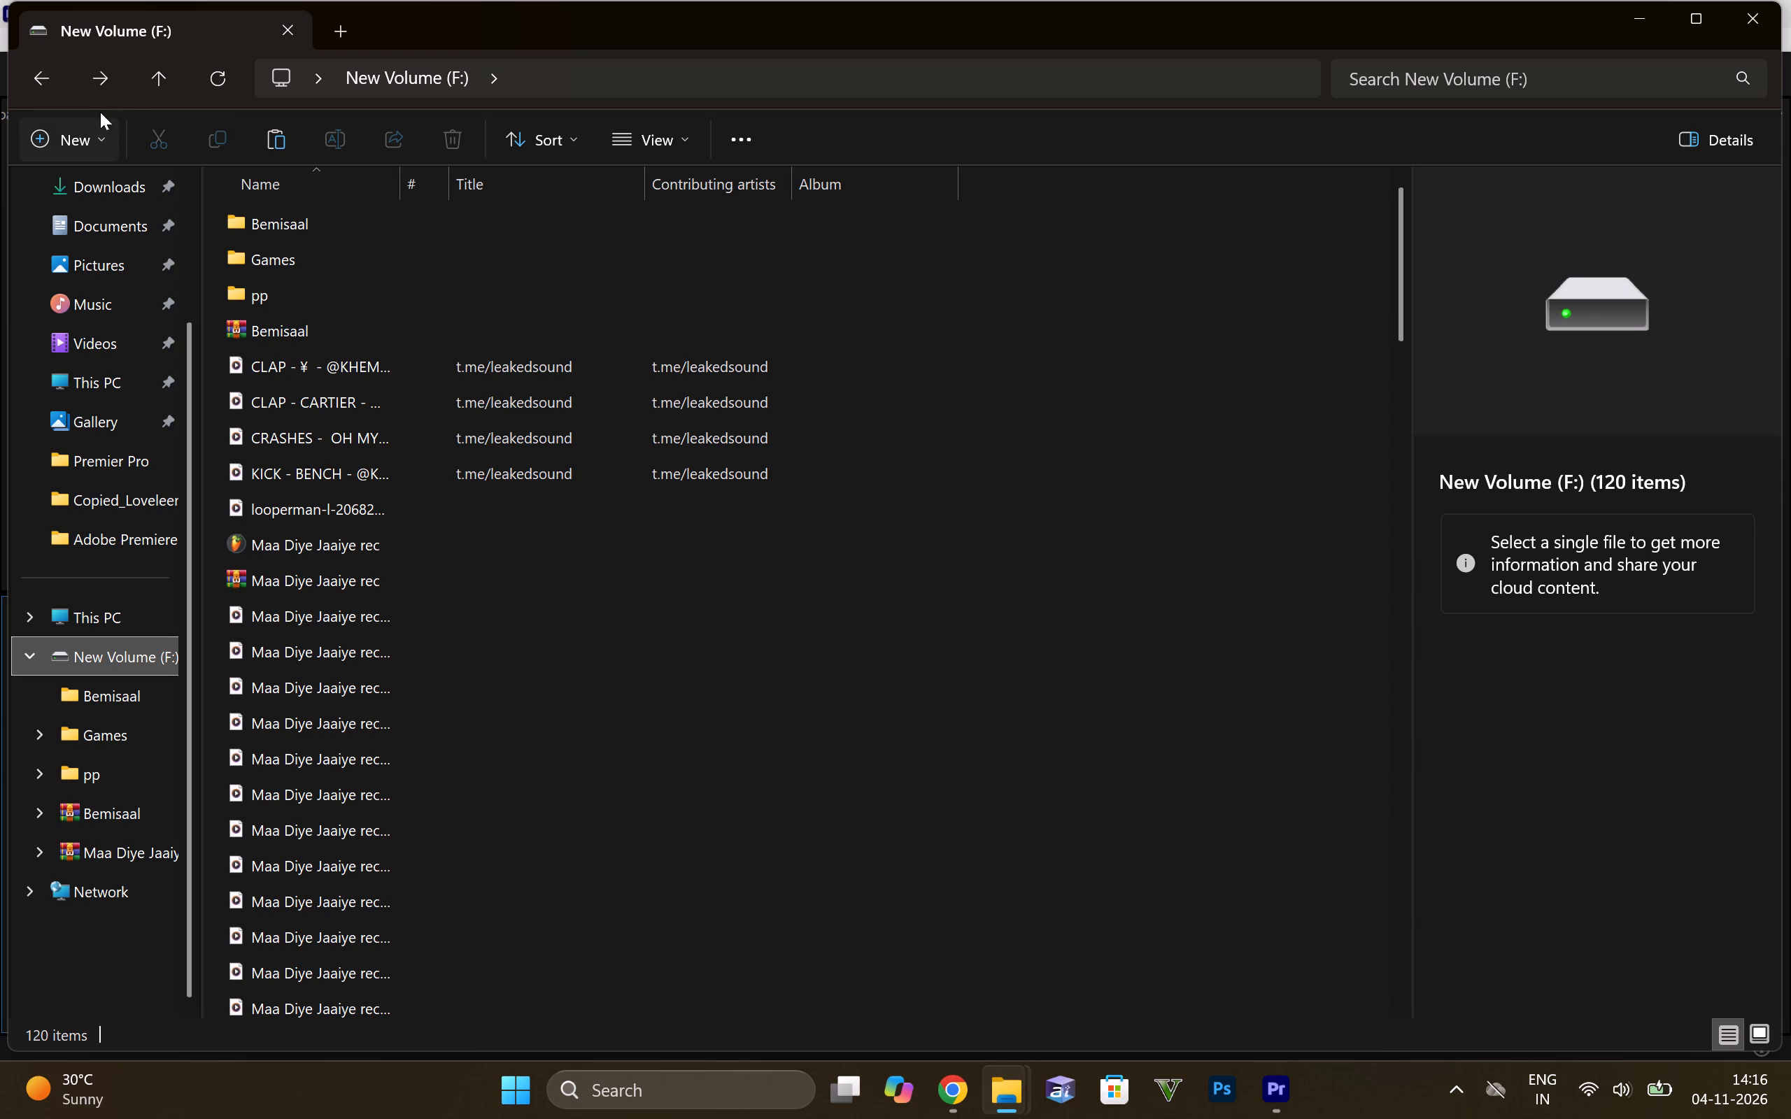
pyautogui.click(102, 88)
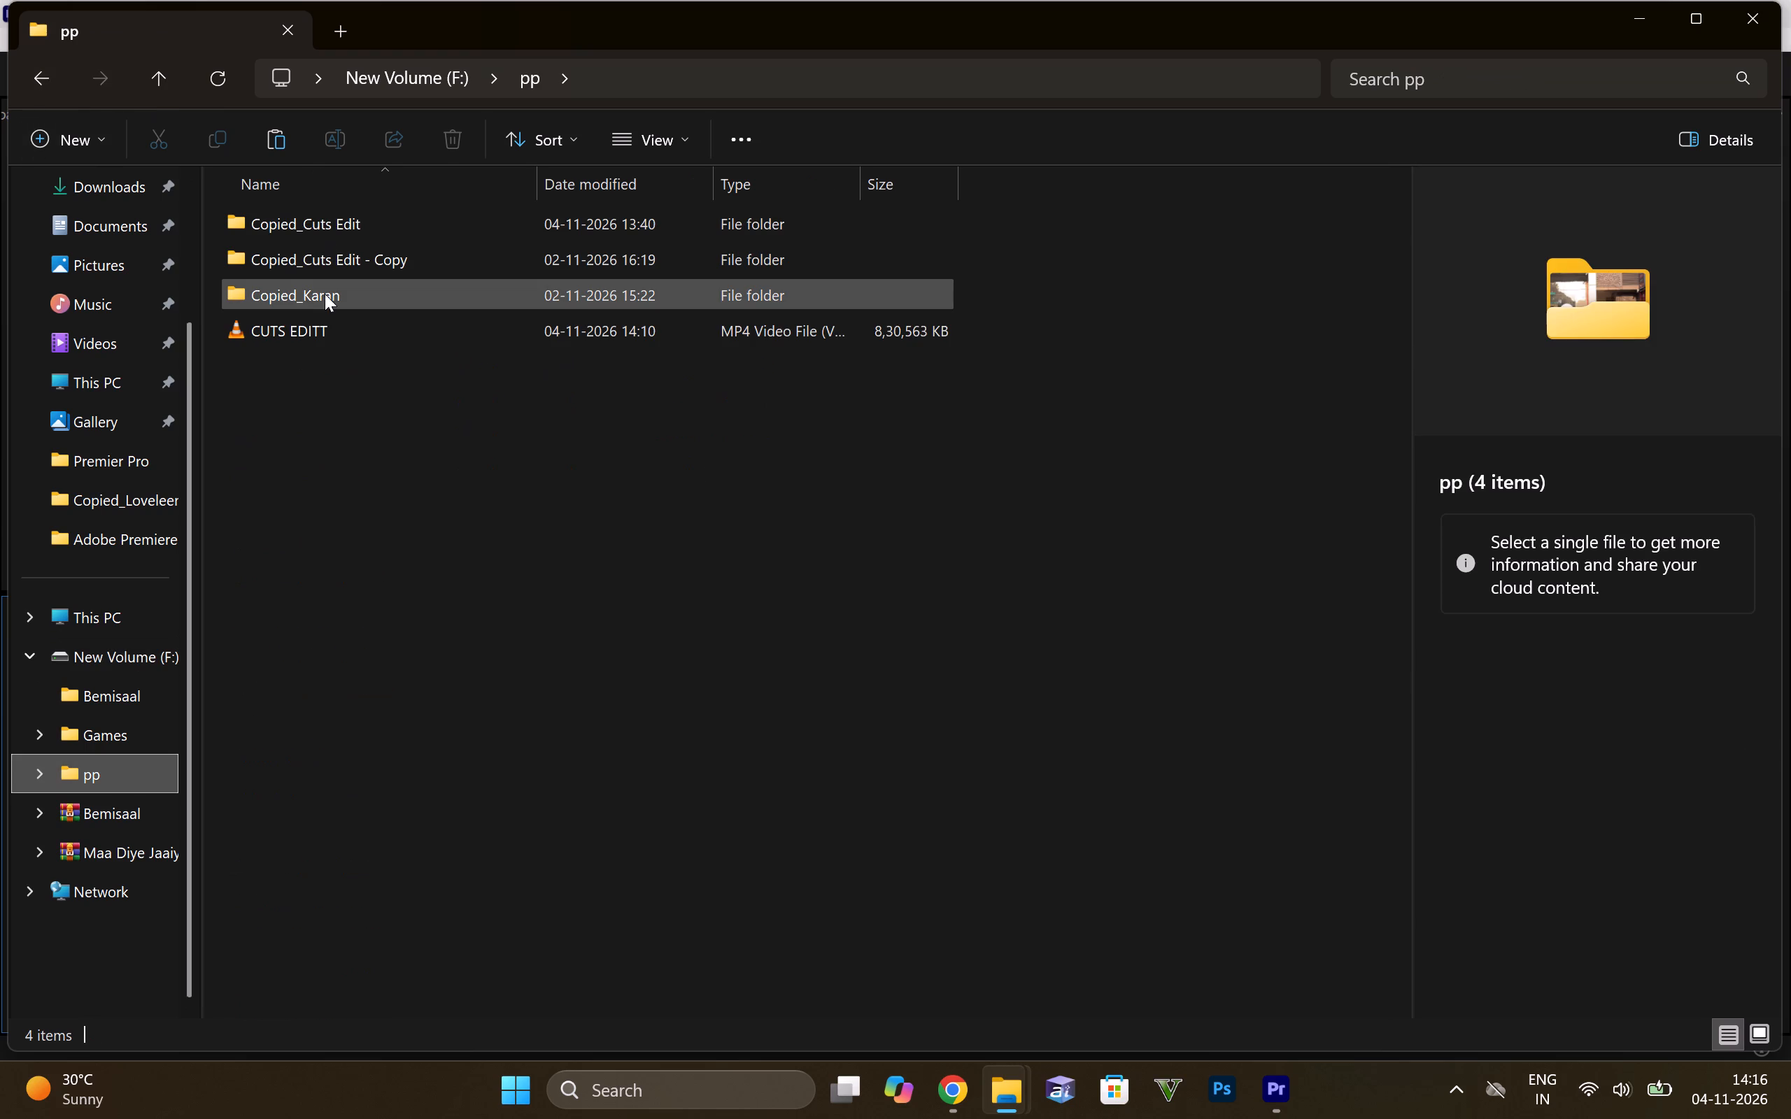
pyautogui.click(37, 78)
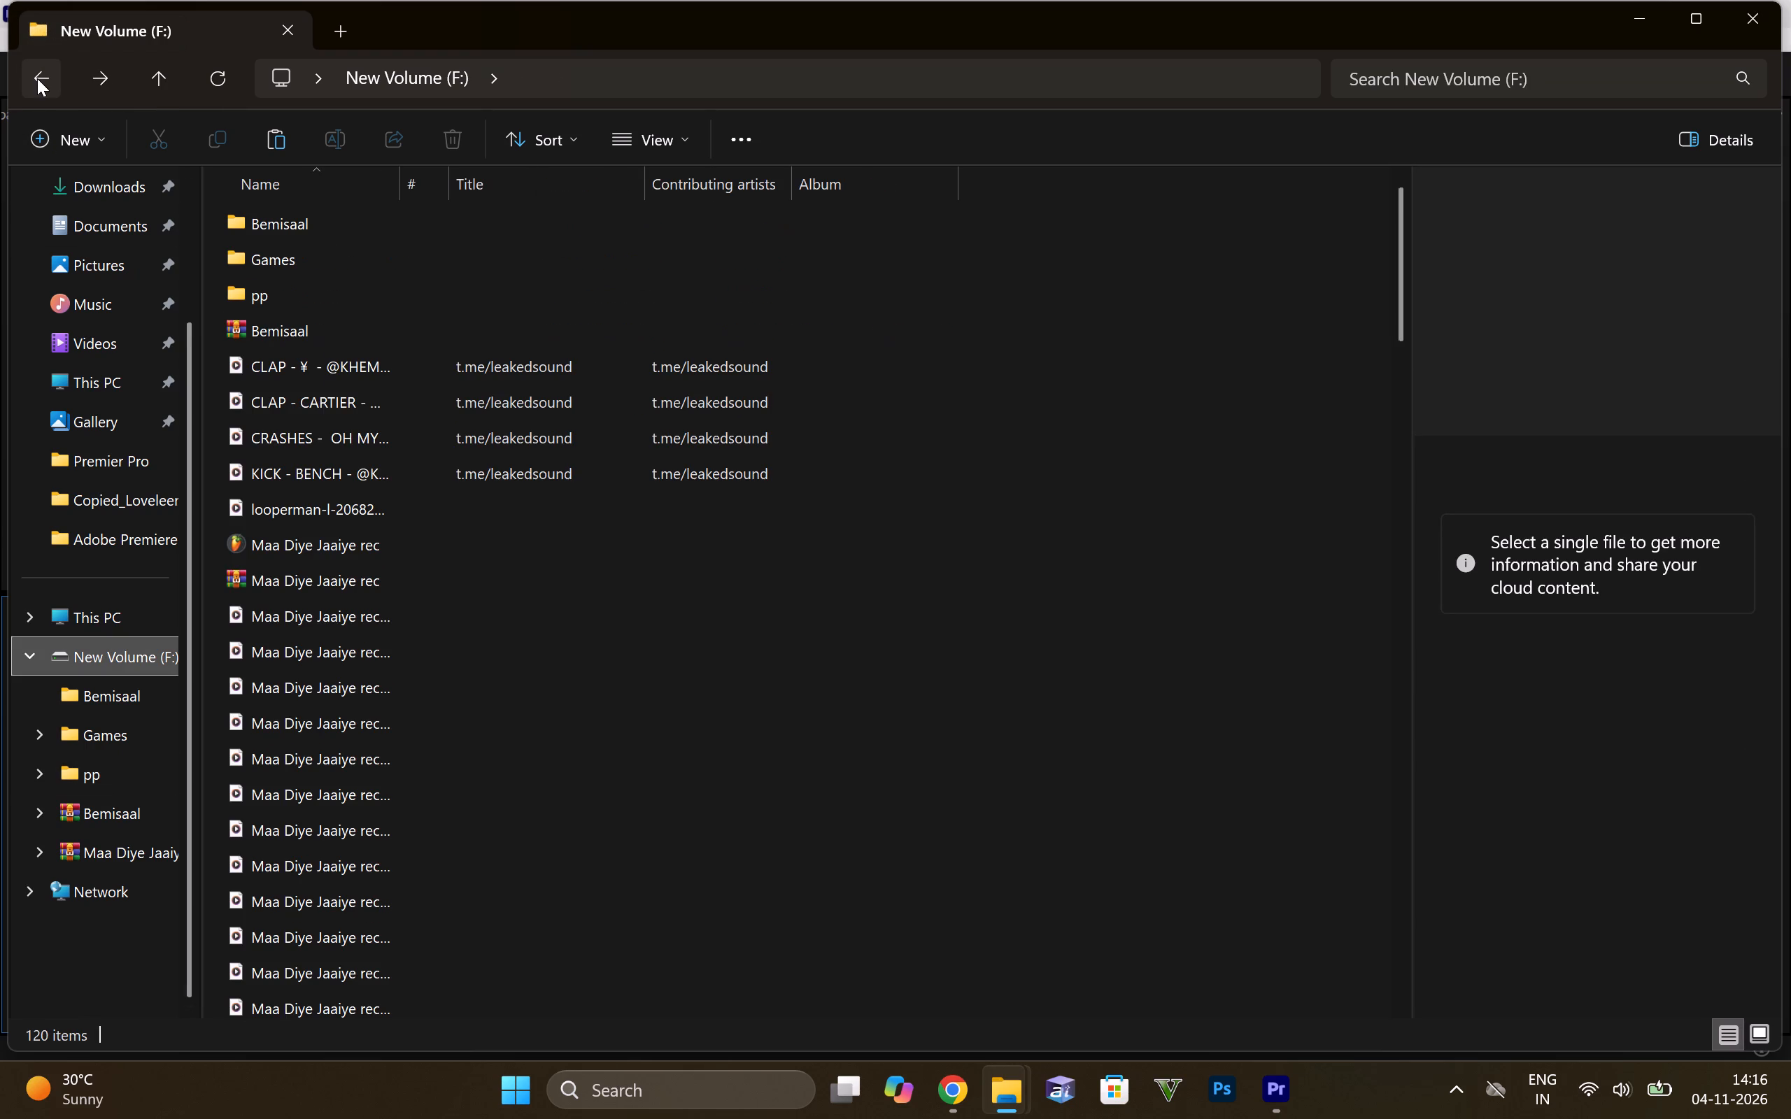
pyautogui.scroll(-7, 401, 636)
pyautogui.scroll(-18, 411, 601)
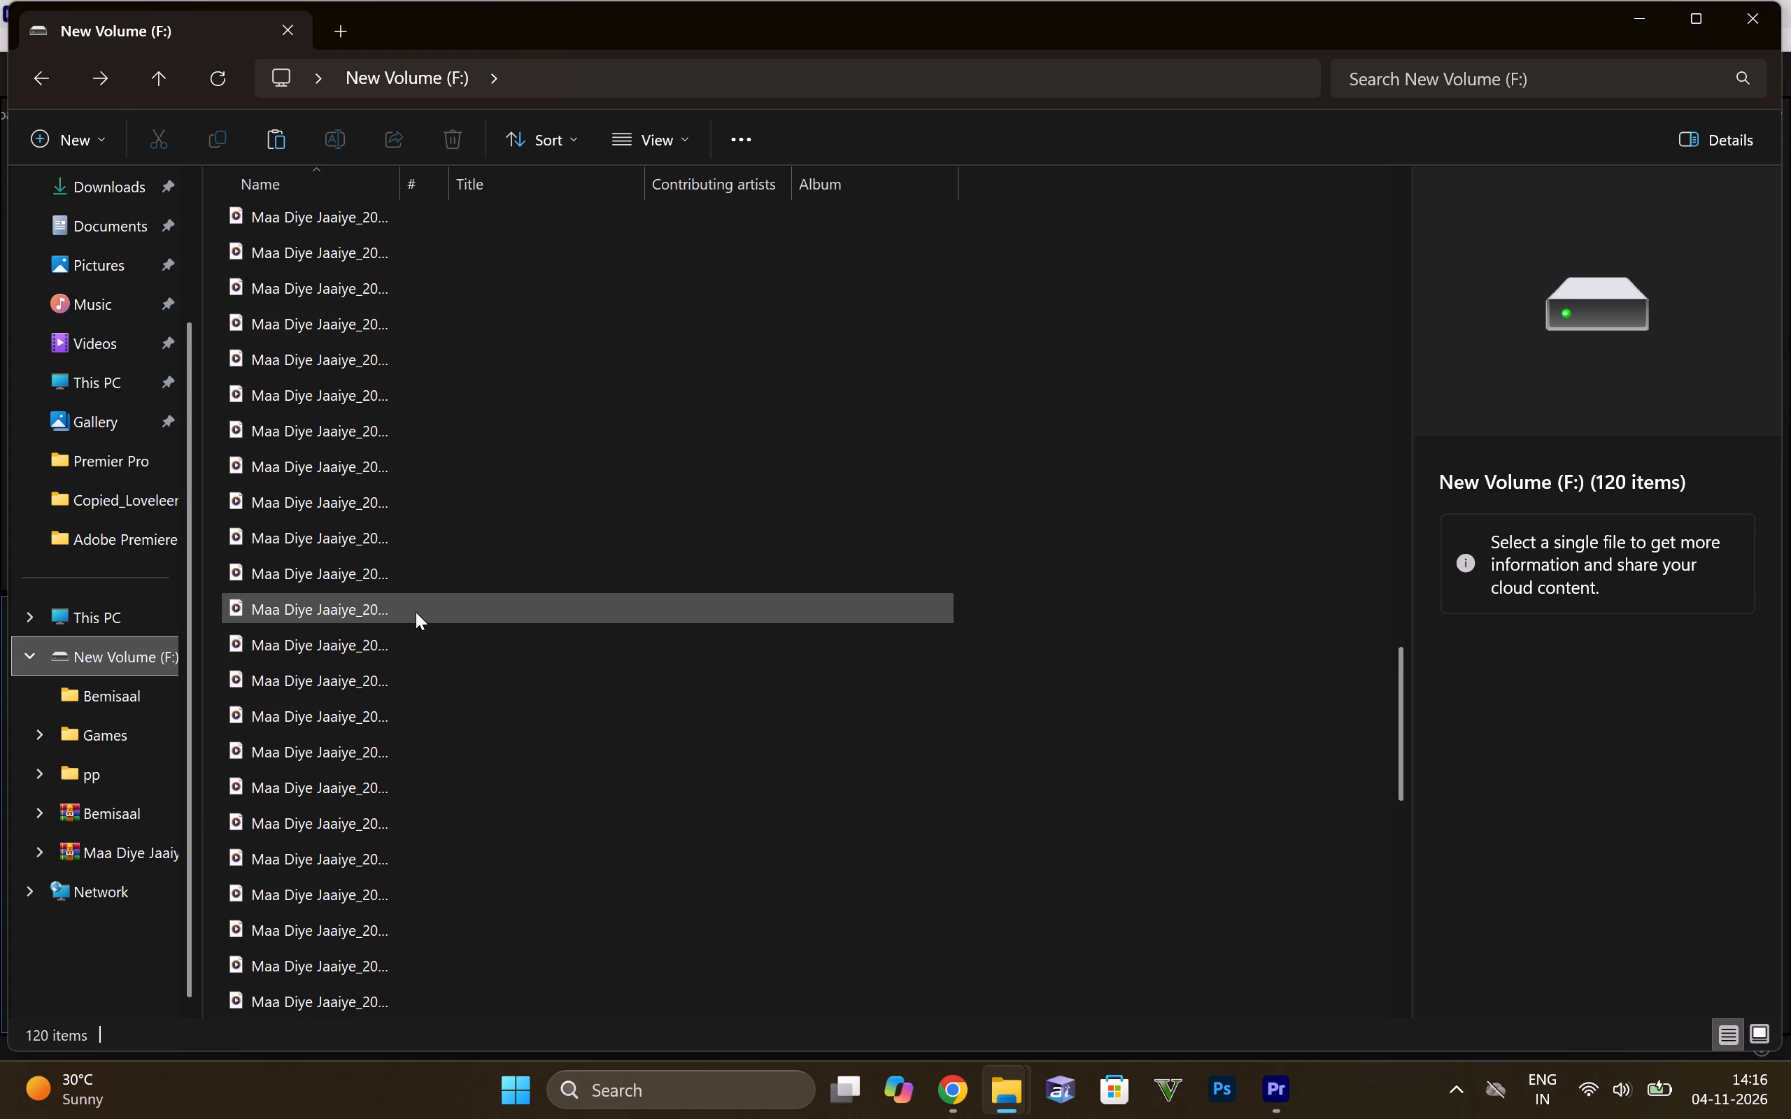
pyautogui.scroll(-14, 416, 612)
pyautogui.scroll(20, 415, 612)
pyautogui.scroll(14, 415, 612)
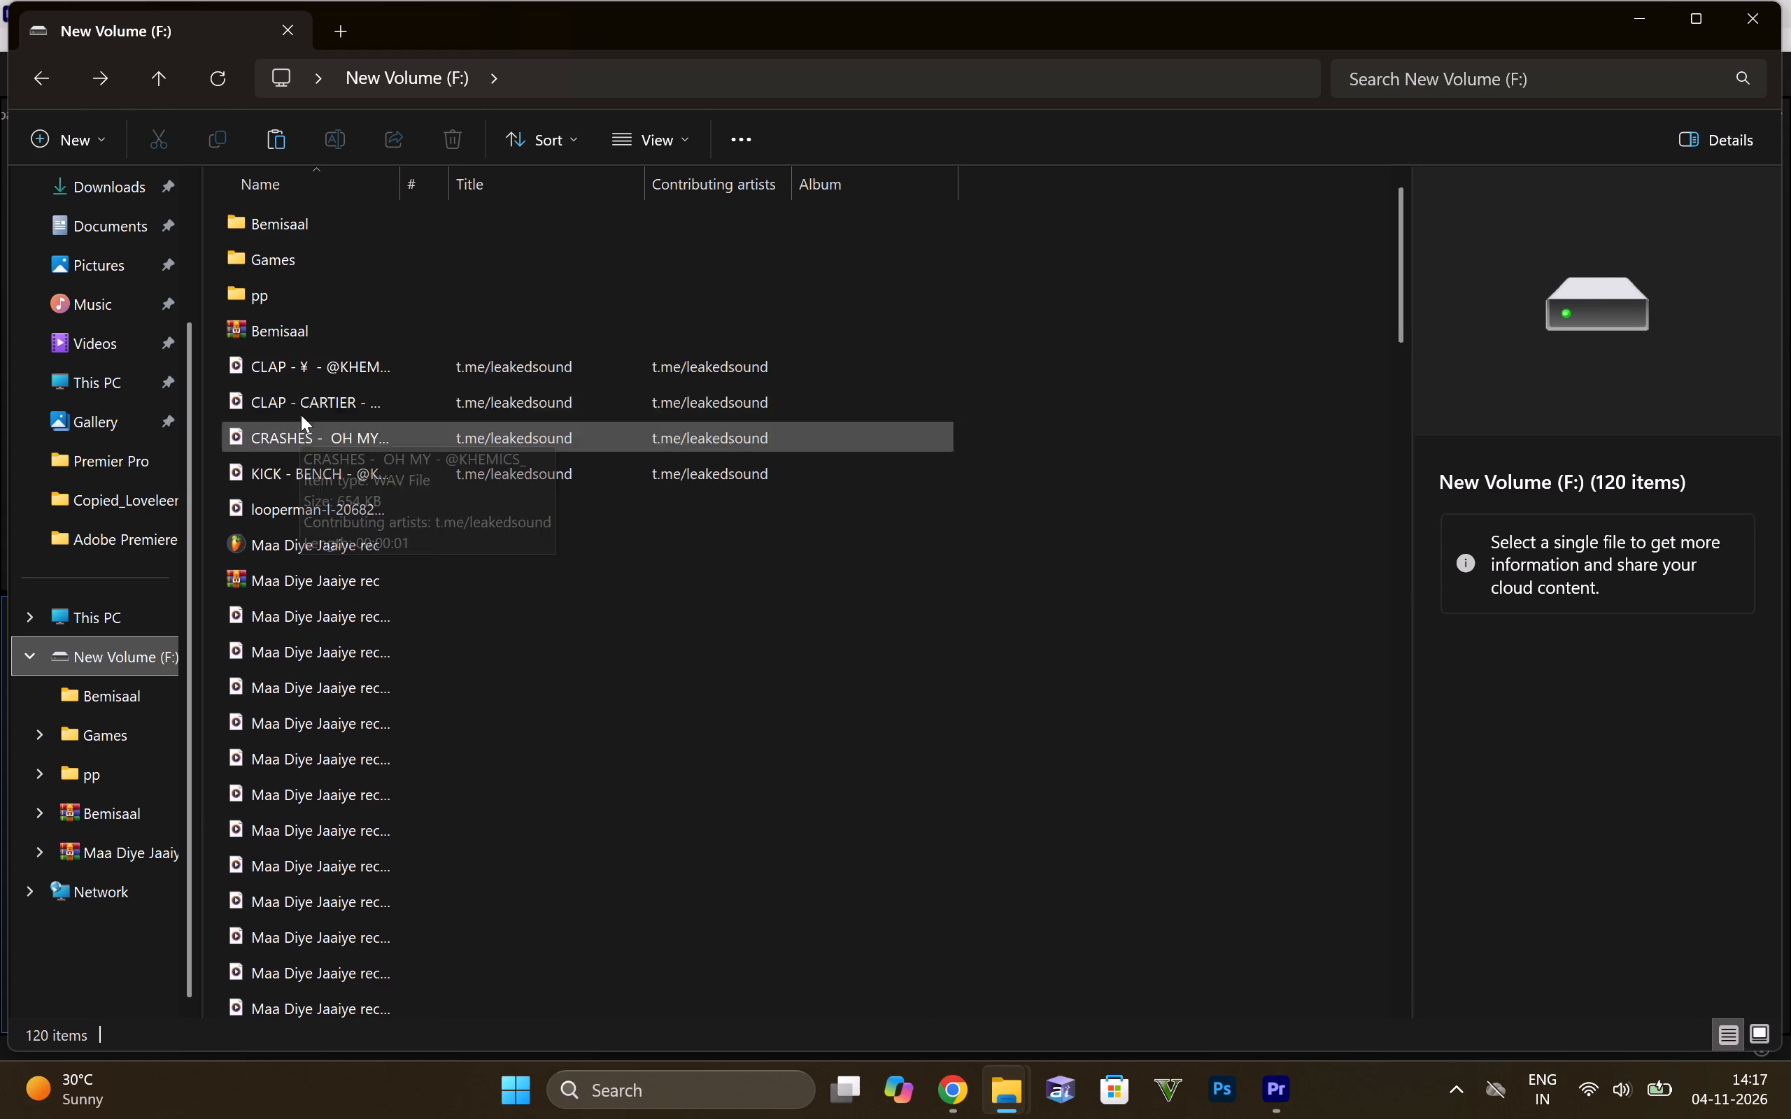
pyautogui.scroll(7, 315, 366)
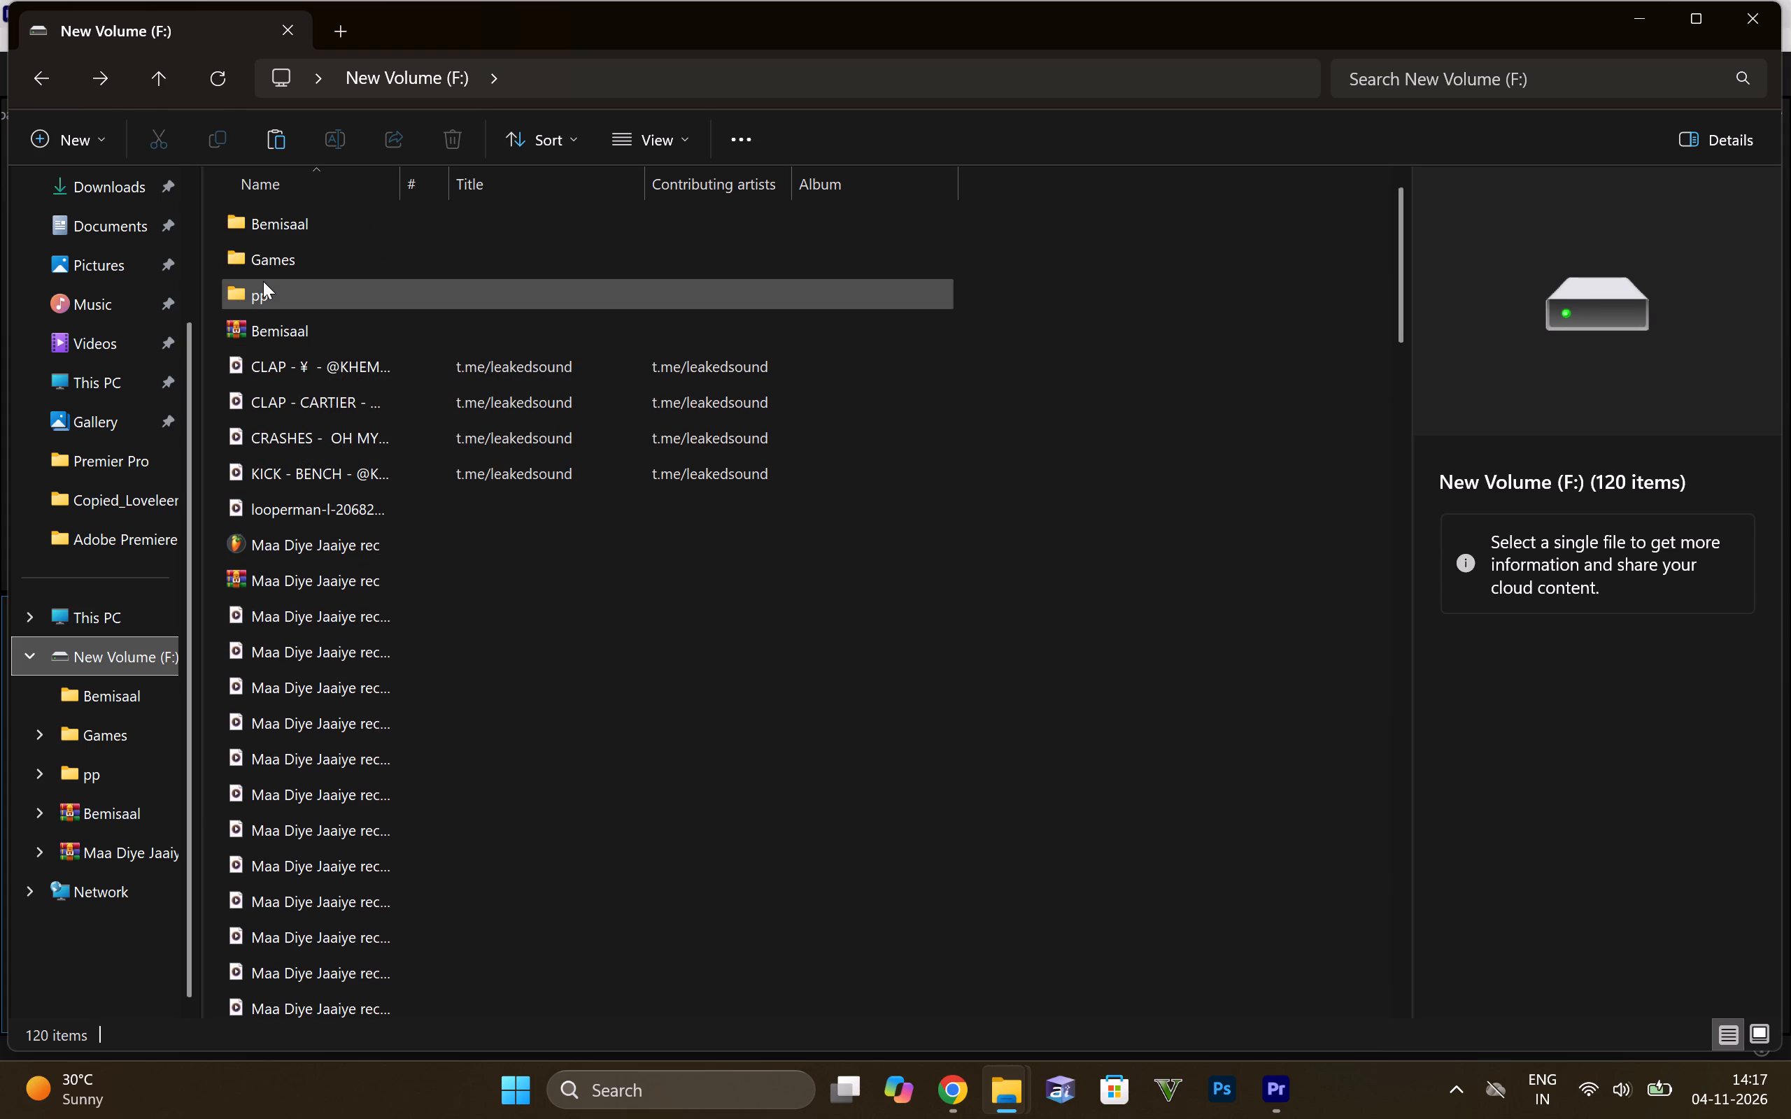
# Open the Karan project from the F:\pp\Copied_Karan folder in Premiere.
pyautogui.doubleClick(263, 281)
pyautogui.click(333, 380)
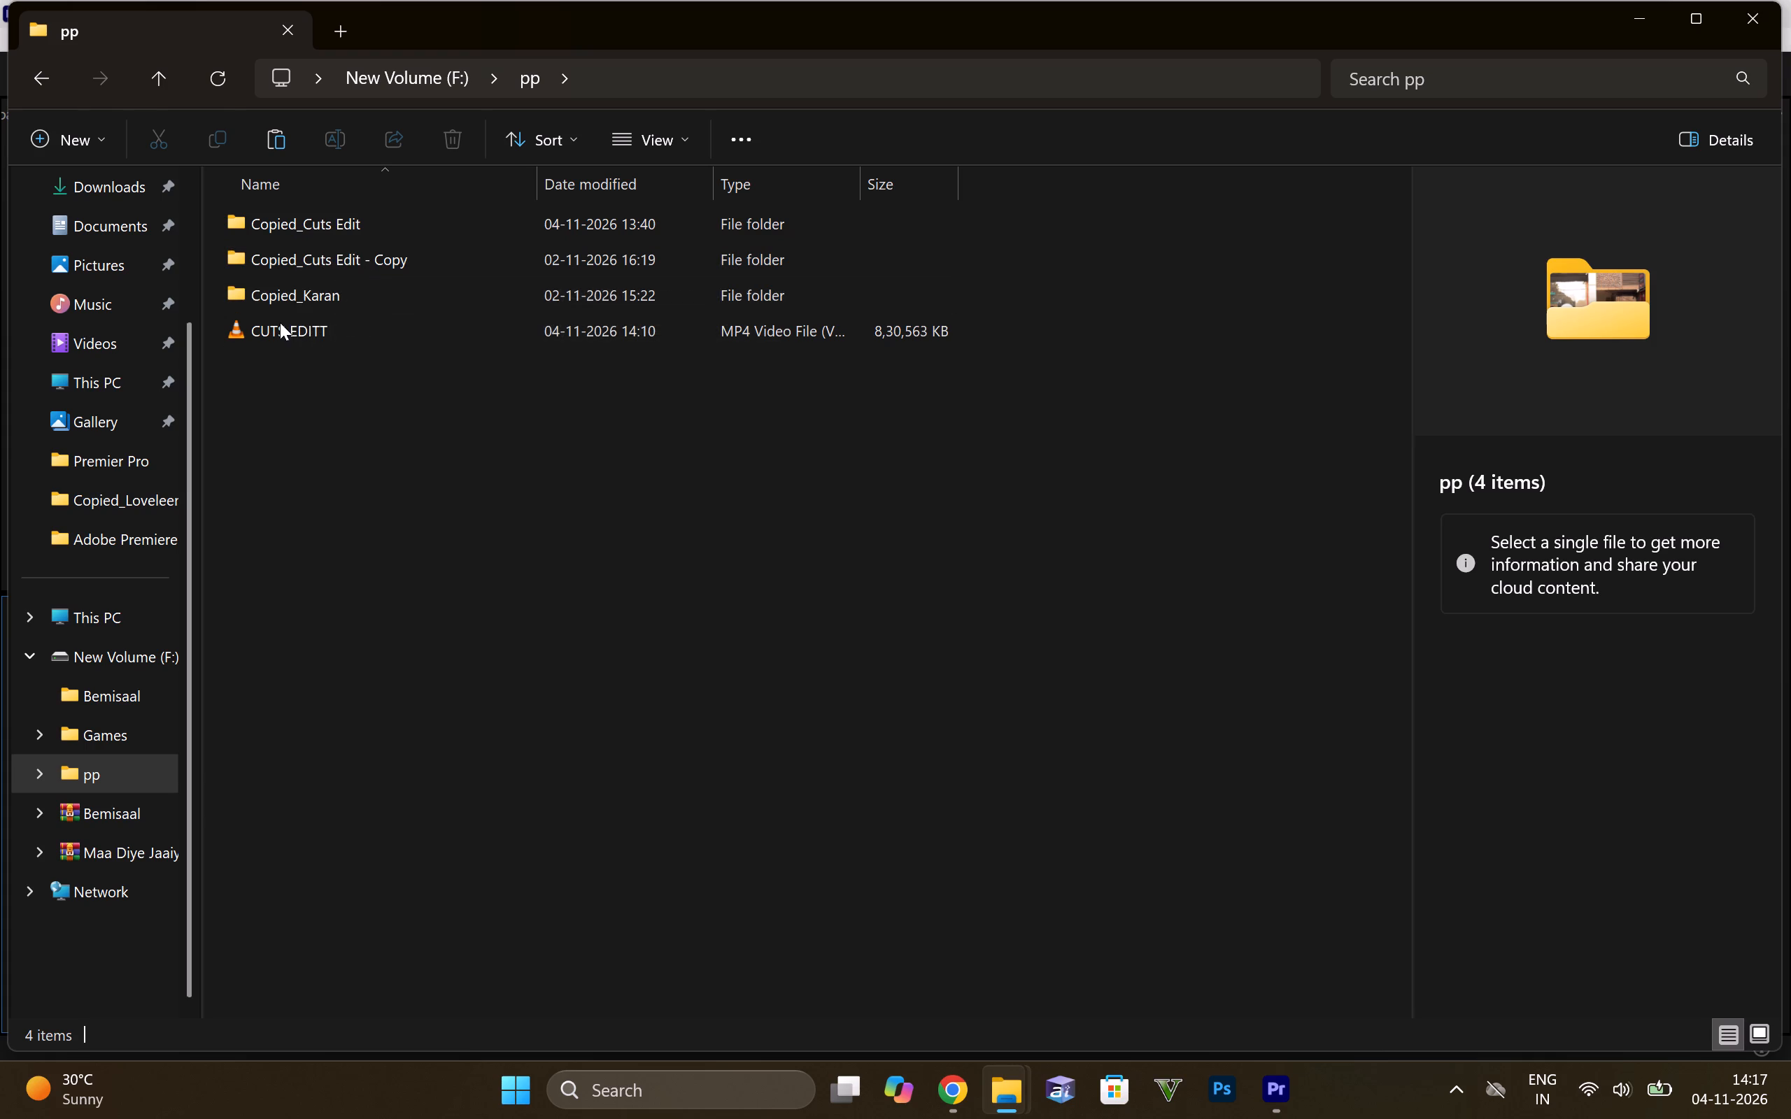
pyautogui.doubleClick(302, 305)
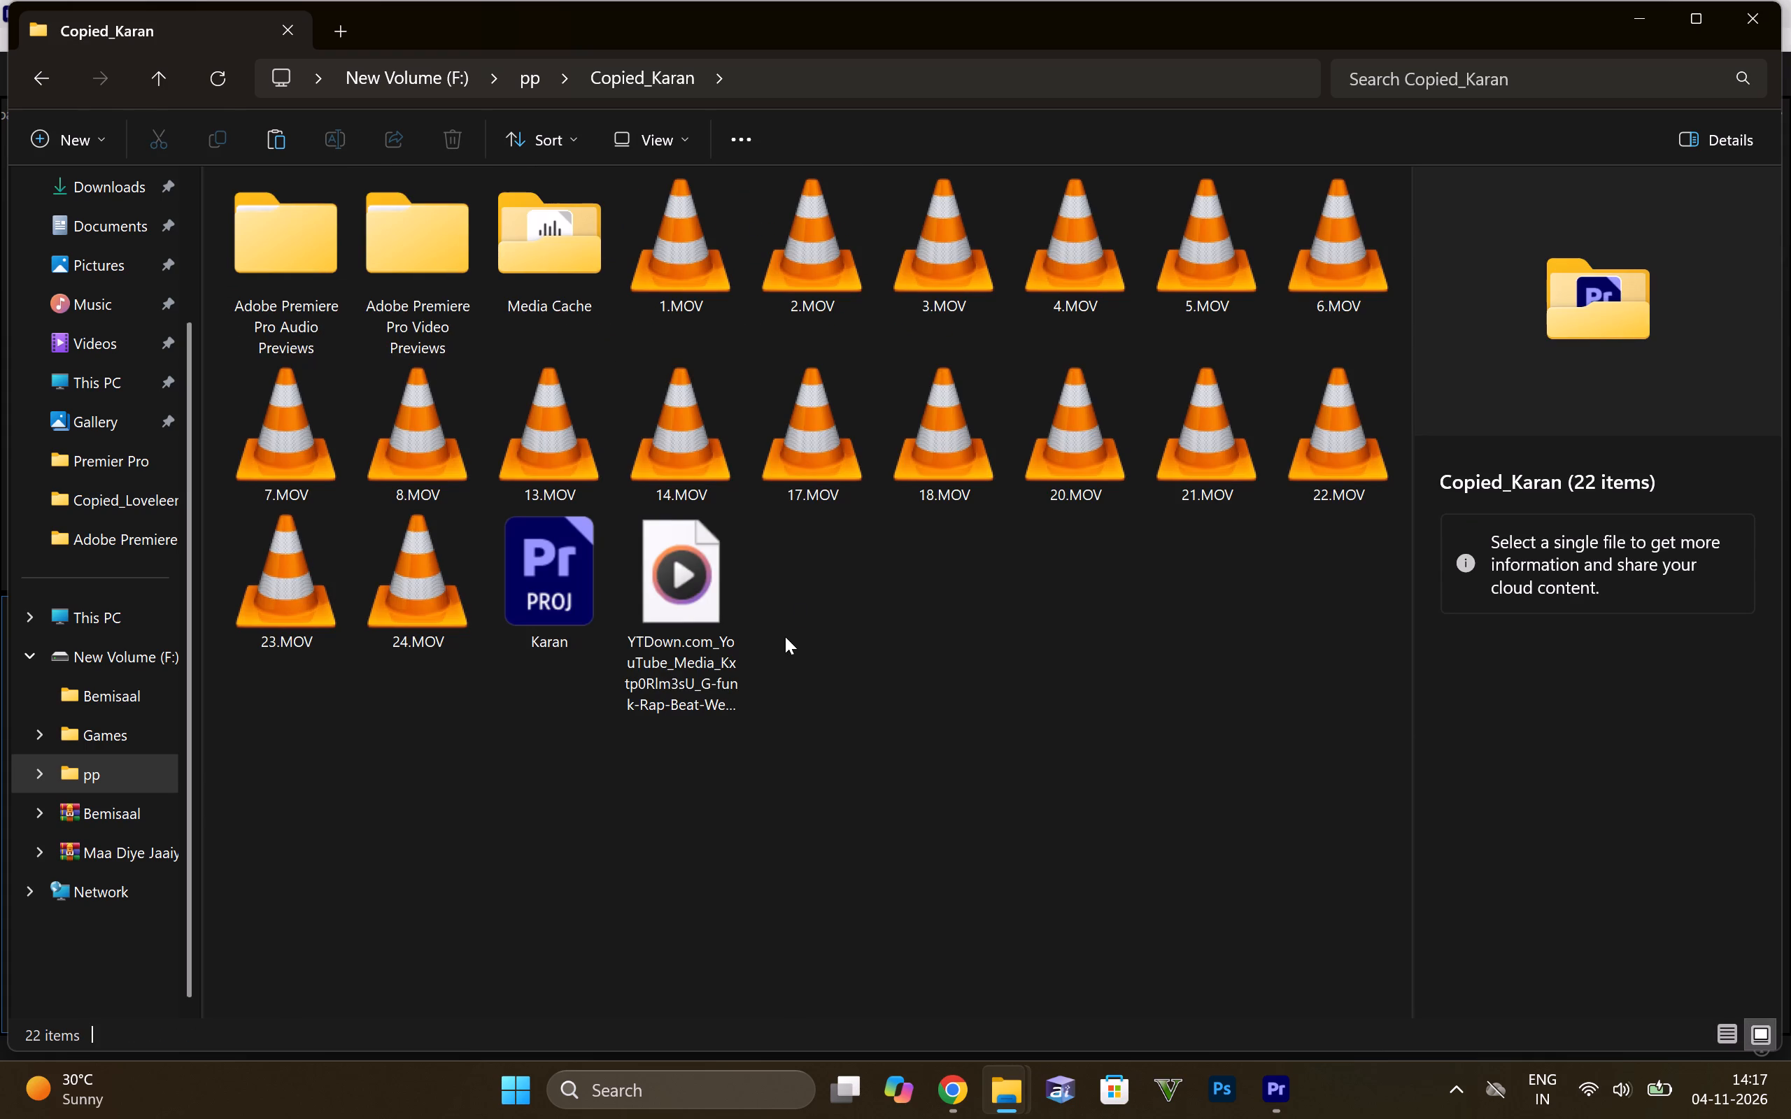
pyautogui.doubleClick(550, 598)
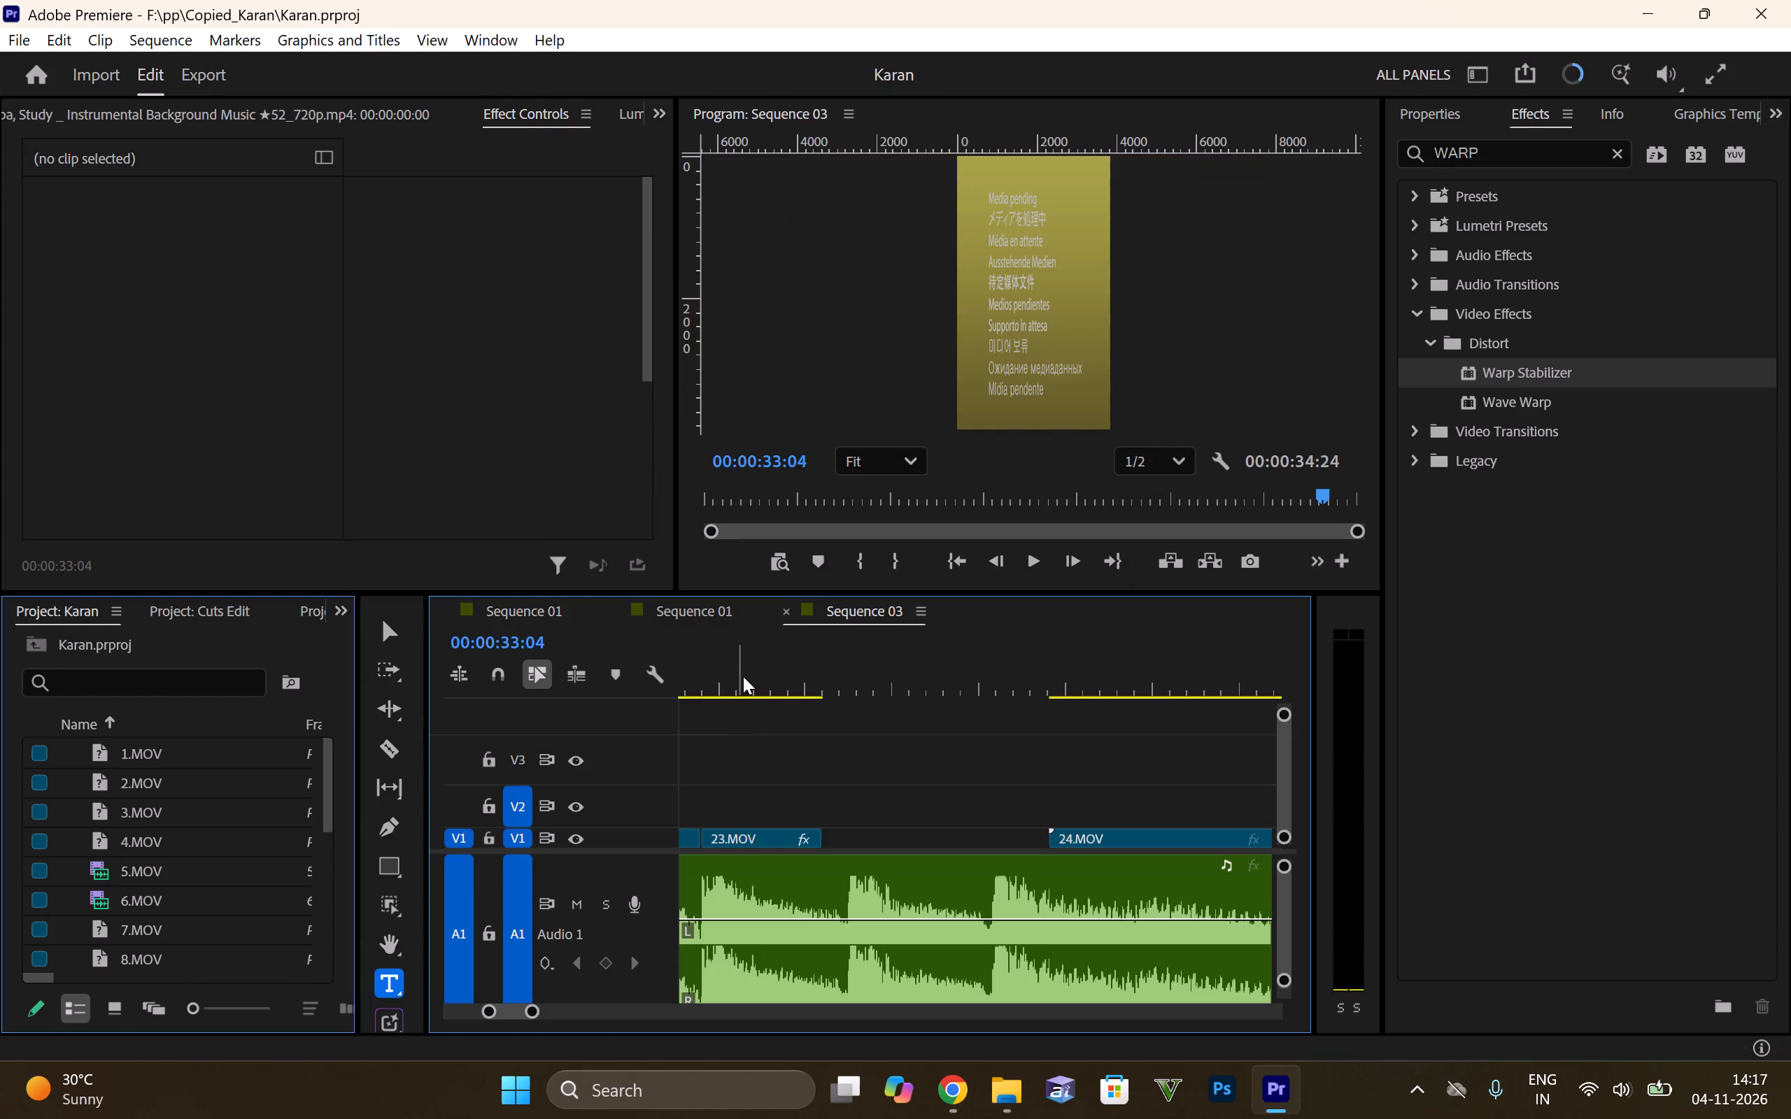
# Move the playhead to the start of Sequence 03 and examine the clip layout across the whole timeline.
pyautogui.moveTo(742, 676); pyautogui.dragTo(334, 702)
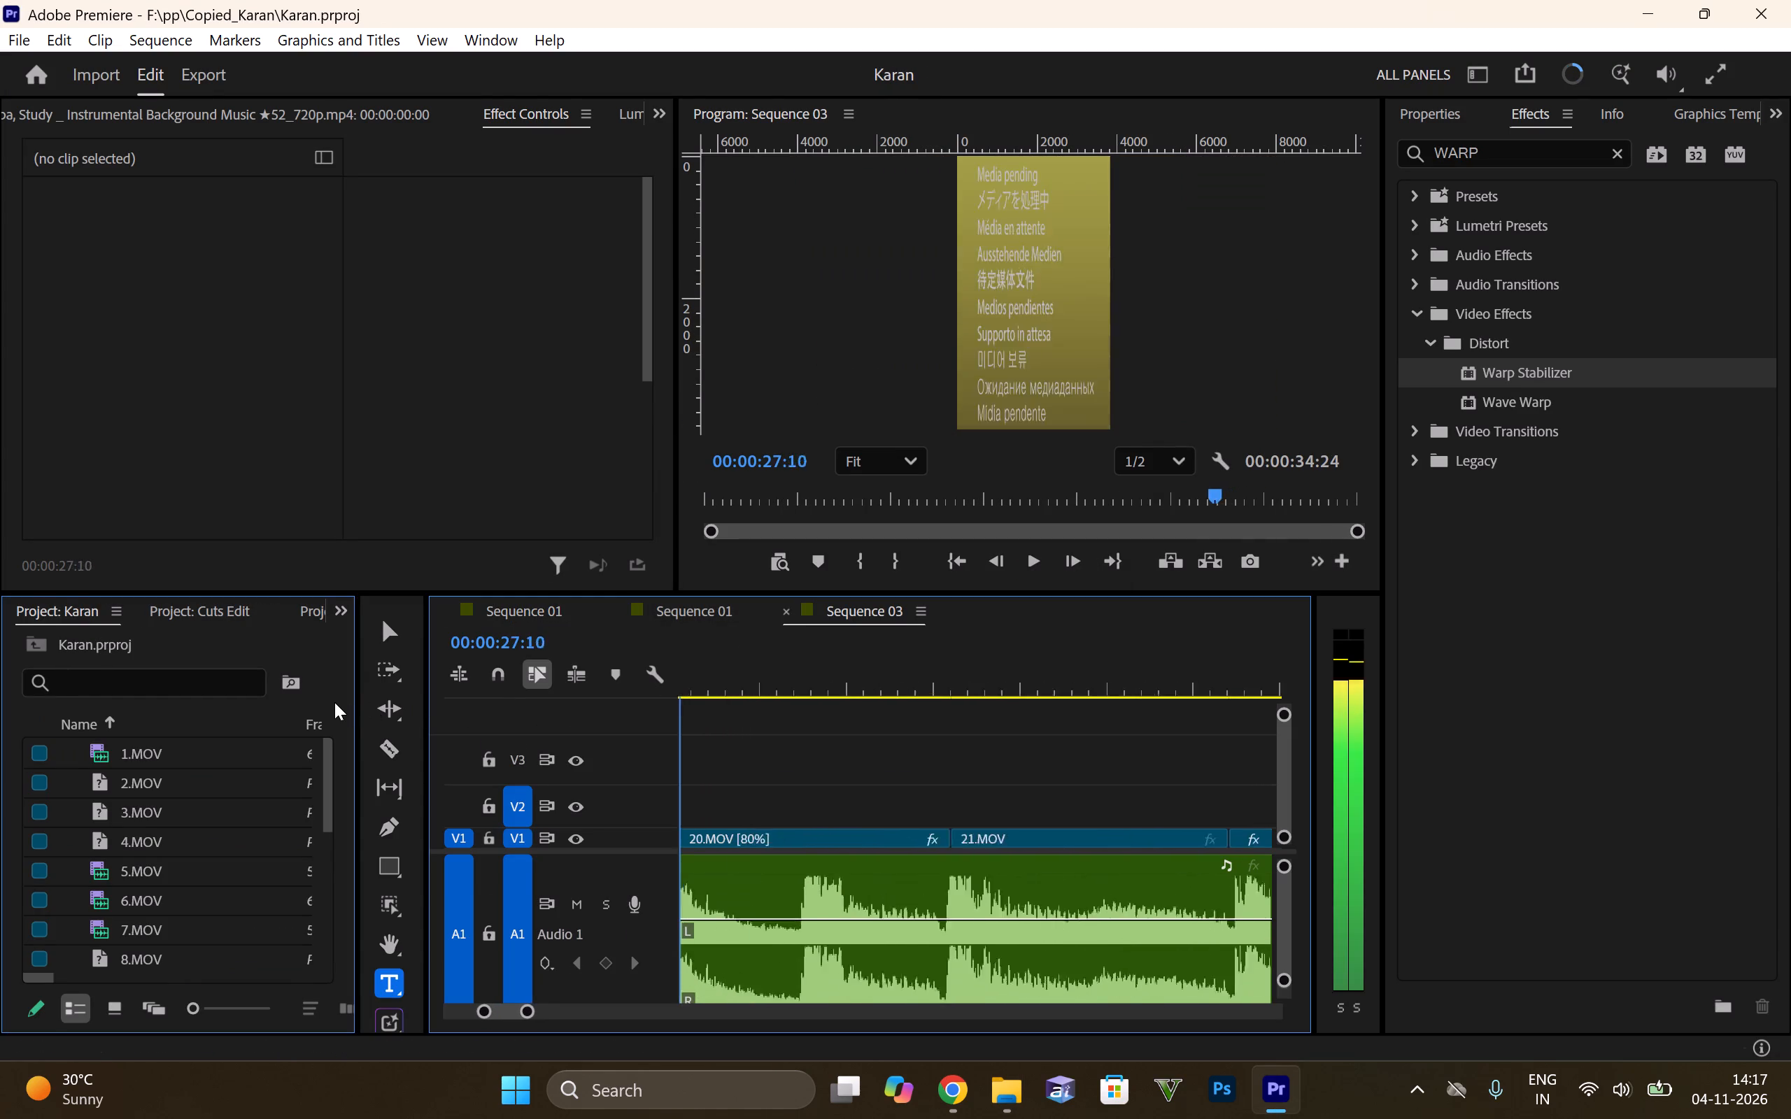
pyautogui.moveTo(334, 702); pyautogui.dragTo(280, 700)
pyautogui.keyDown('alt'); pyautogui.scroll(-2, 756, 734); pyautogui.keyUp('alt')
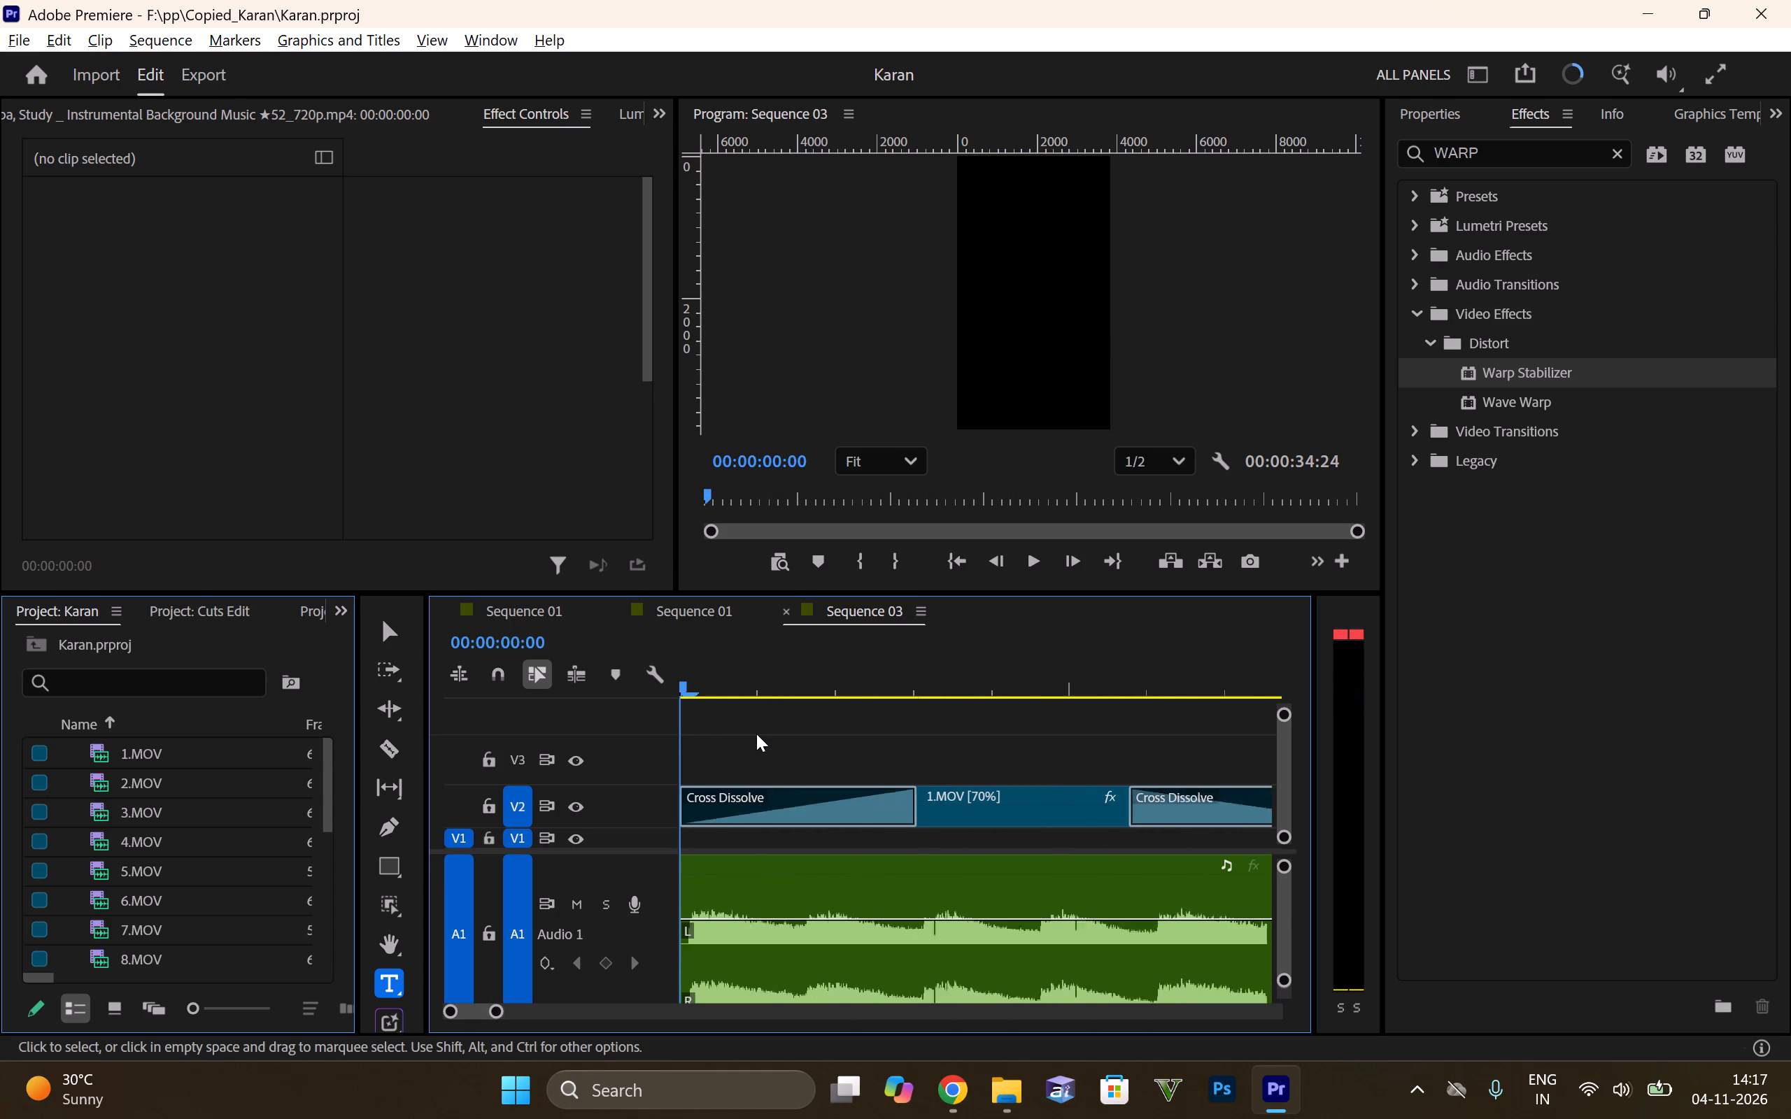
pyautogui.keyDown('alt'); pyautogui.scroll(-20, 756, 734); pyautogui.keyUp('alt')
pyautogui.keyDown('alt'); pyautogui.scroll(-4, 751, 722); pyautogui.keyUp('alt')
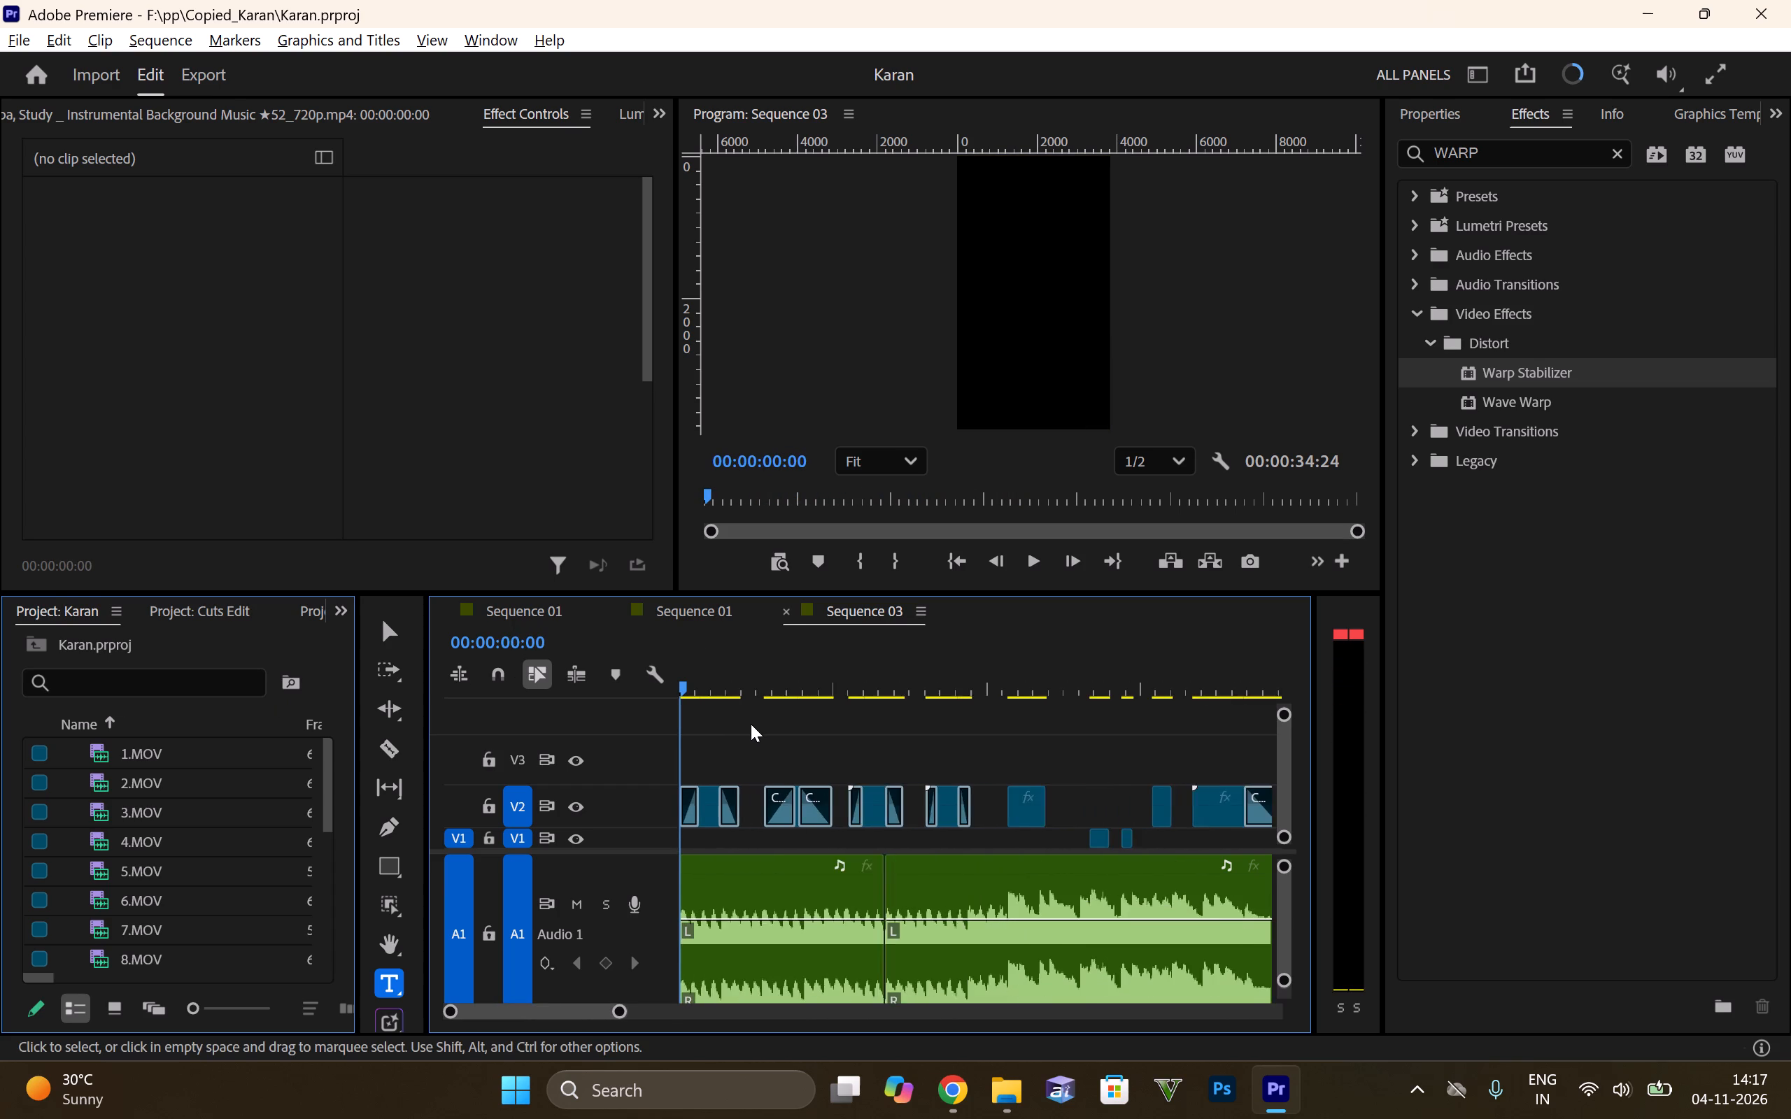
pyautogui.keyDown('alt'); pyautogui.scroll(-4, 819, 722); pyautogui.keyUp('alt')
pyautogui.keyDown('alt'); pyautogui.scroll(-4, 956, 715); pyautogui.keyUp('alt')
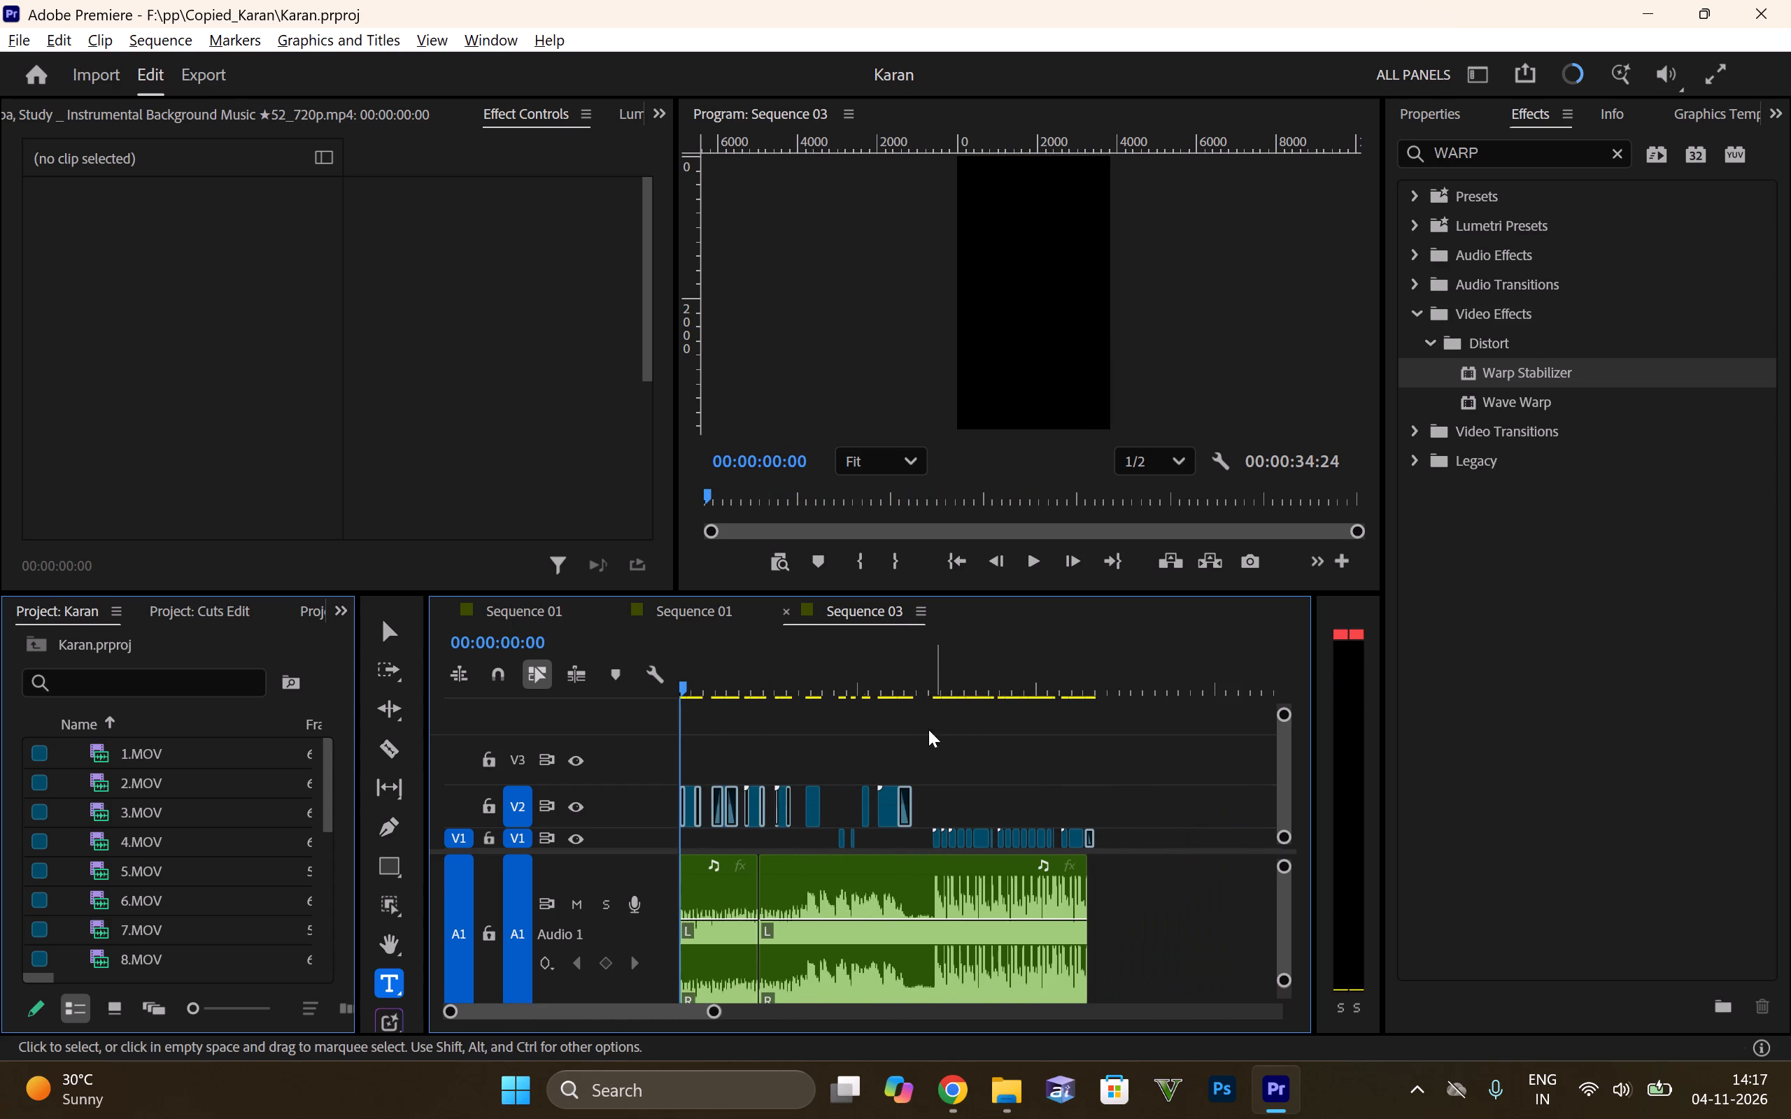
pyautogui.keyDown('alt'); pyautogui.scroll(18, 833, 736); pyautogui.keyUp('alt')
pyautogui.keyDown('alt'); pyautogui.scroll(-6, 848, 720); pyautogui.keyUp('alt')
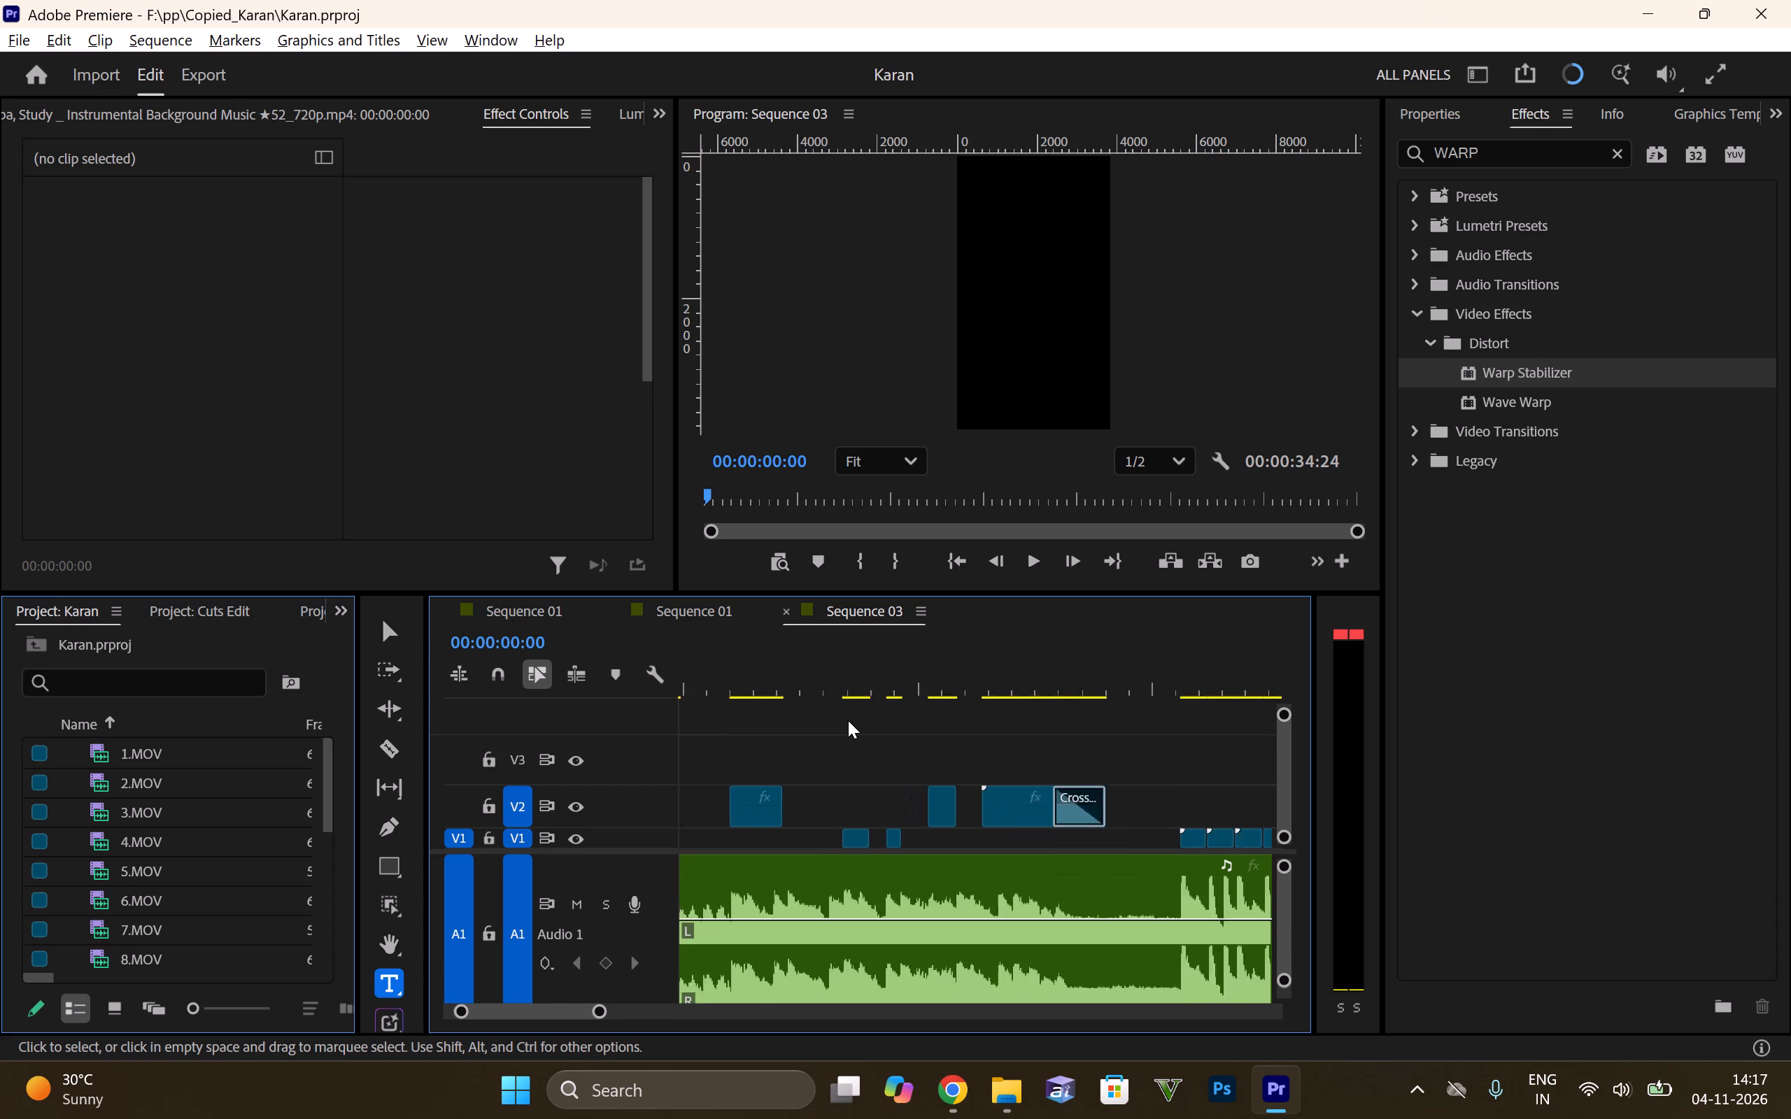
pyautogui.keyDown('alt'); pyautogui.scroll(-5, 848, 720); pyautogui.keyUp('alt')
# Close the Karan project, cancel closing the Cuts Edit project without saving it, and return to the Copied_Karan folder.
pyautogui.click(1790, 0)
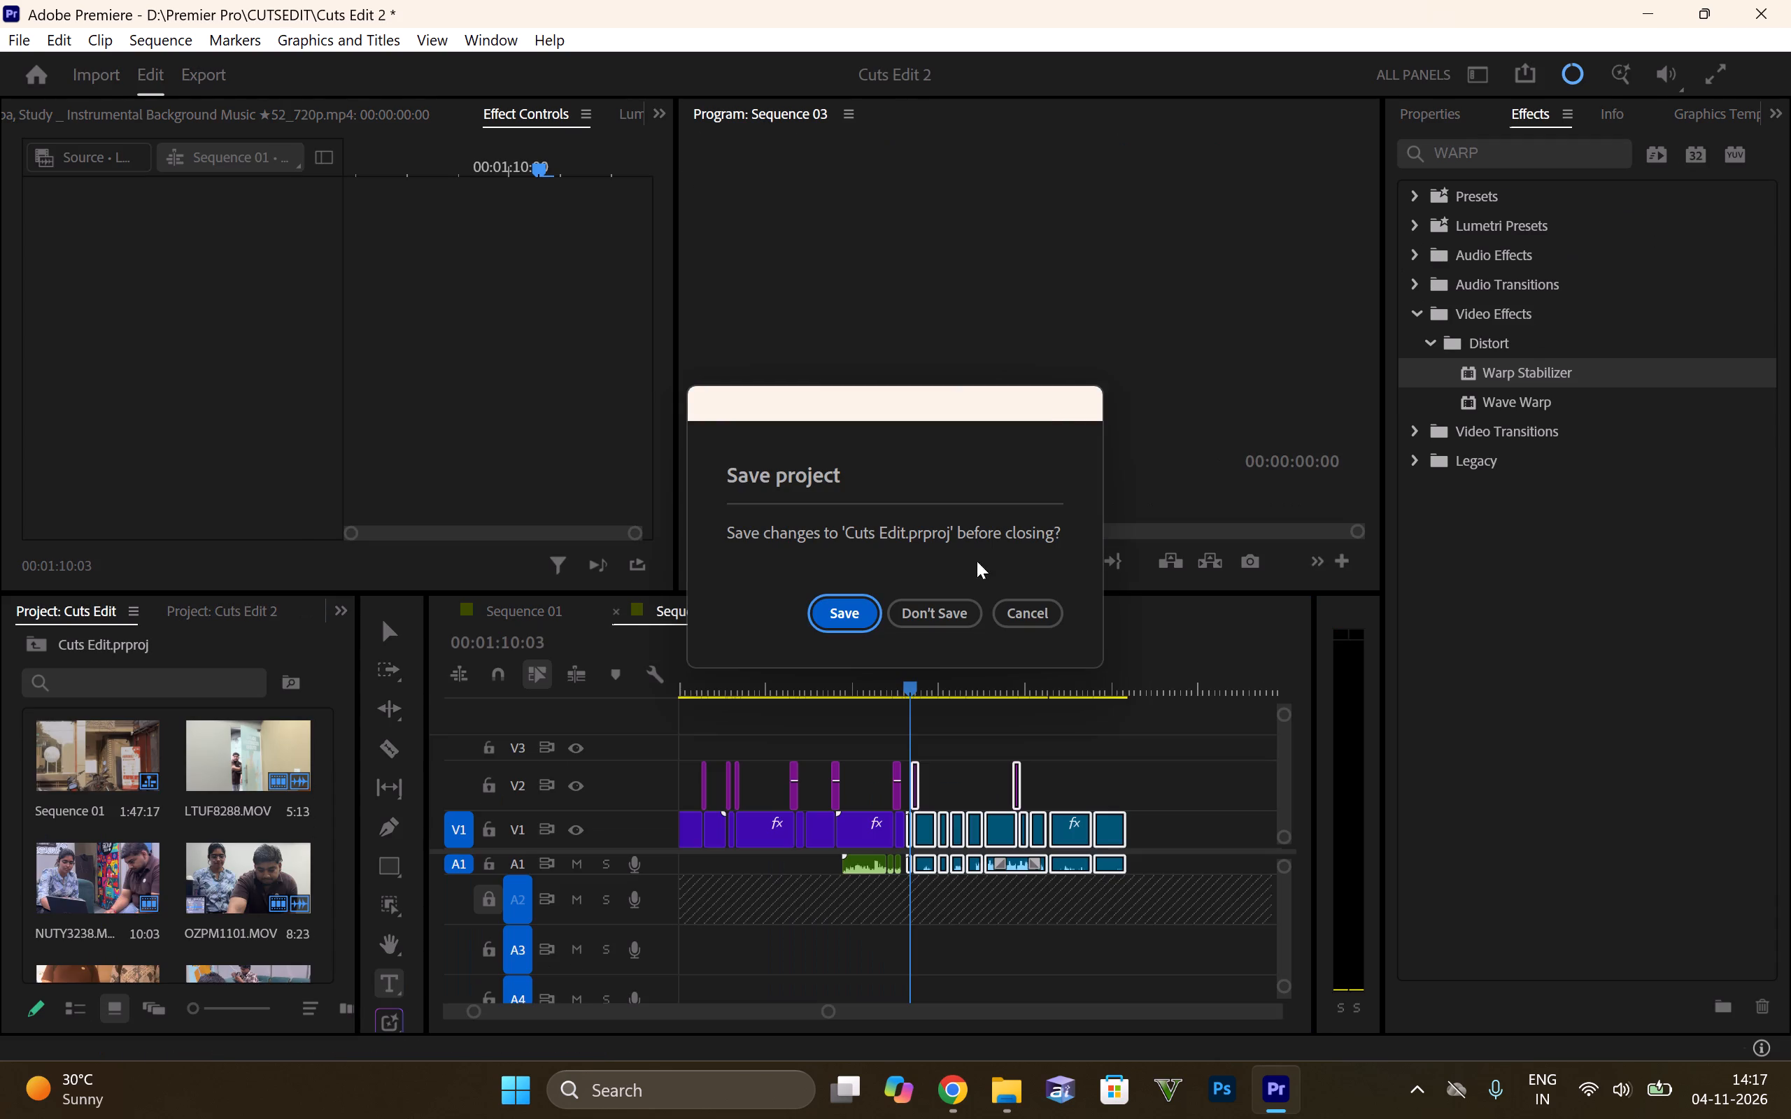
pyautogui.click(1031, 606)
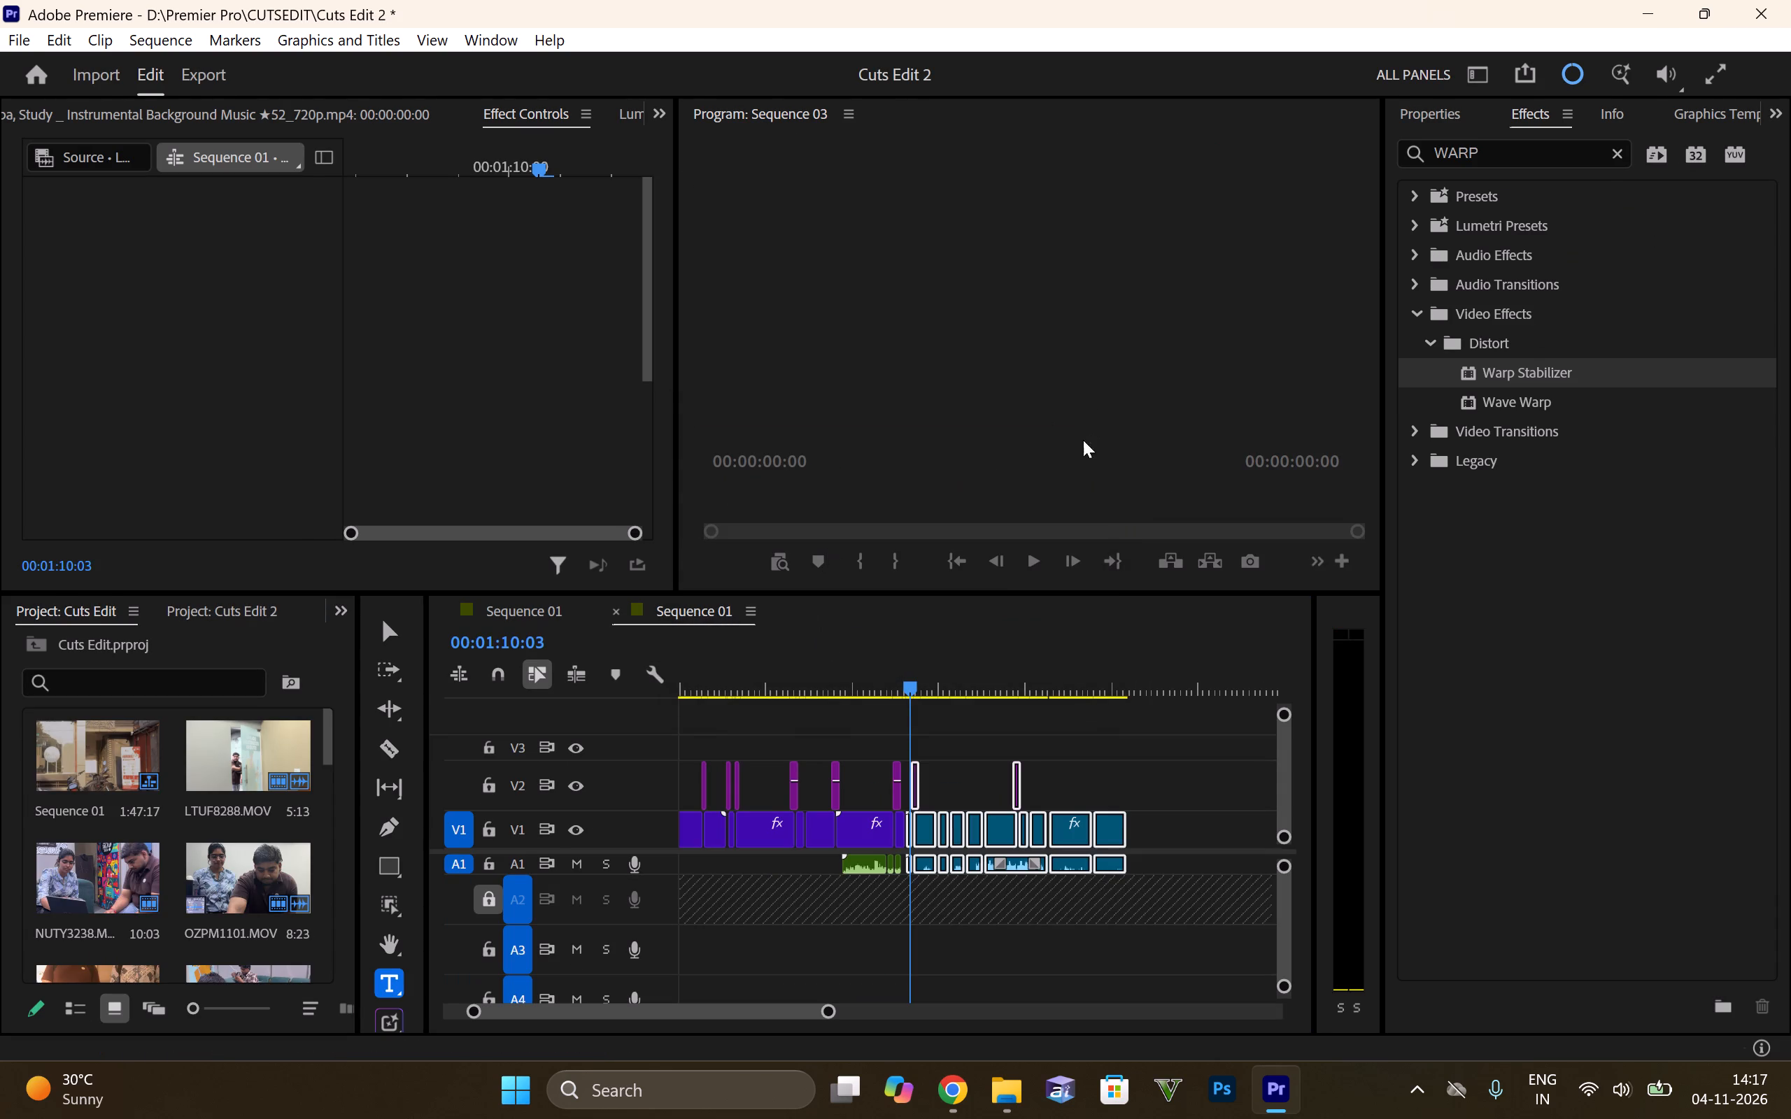
pyautogui.click(1646, 10)
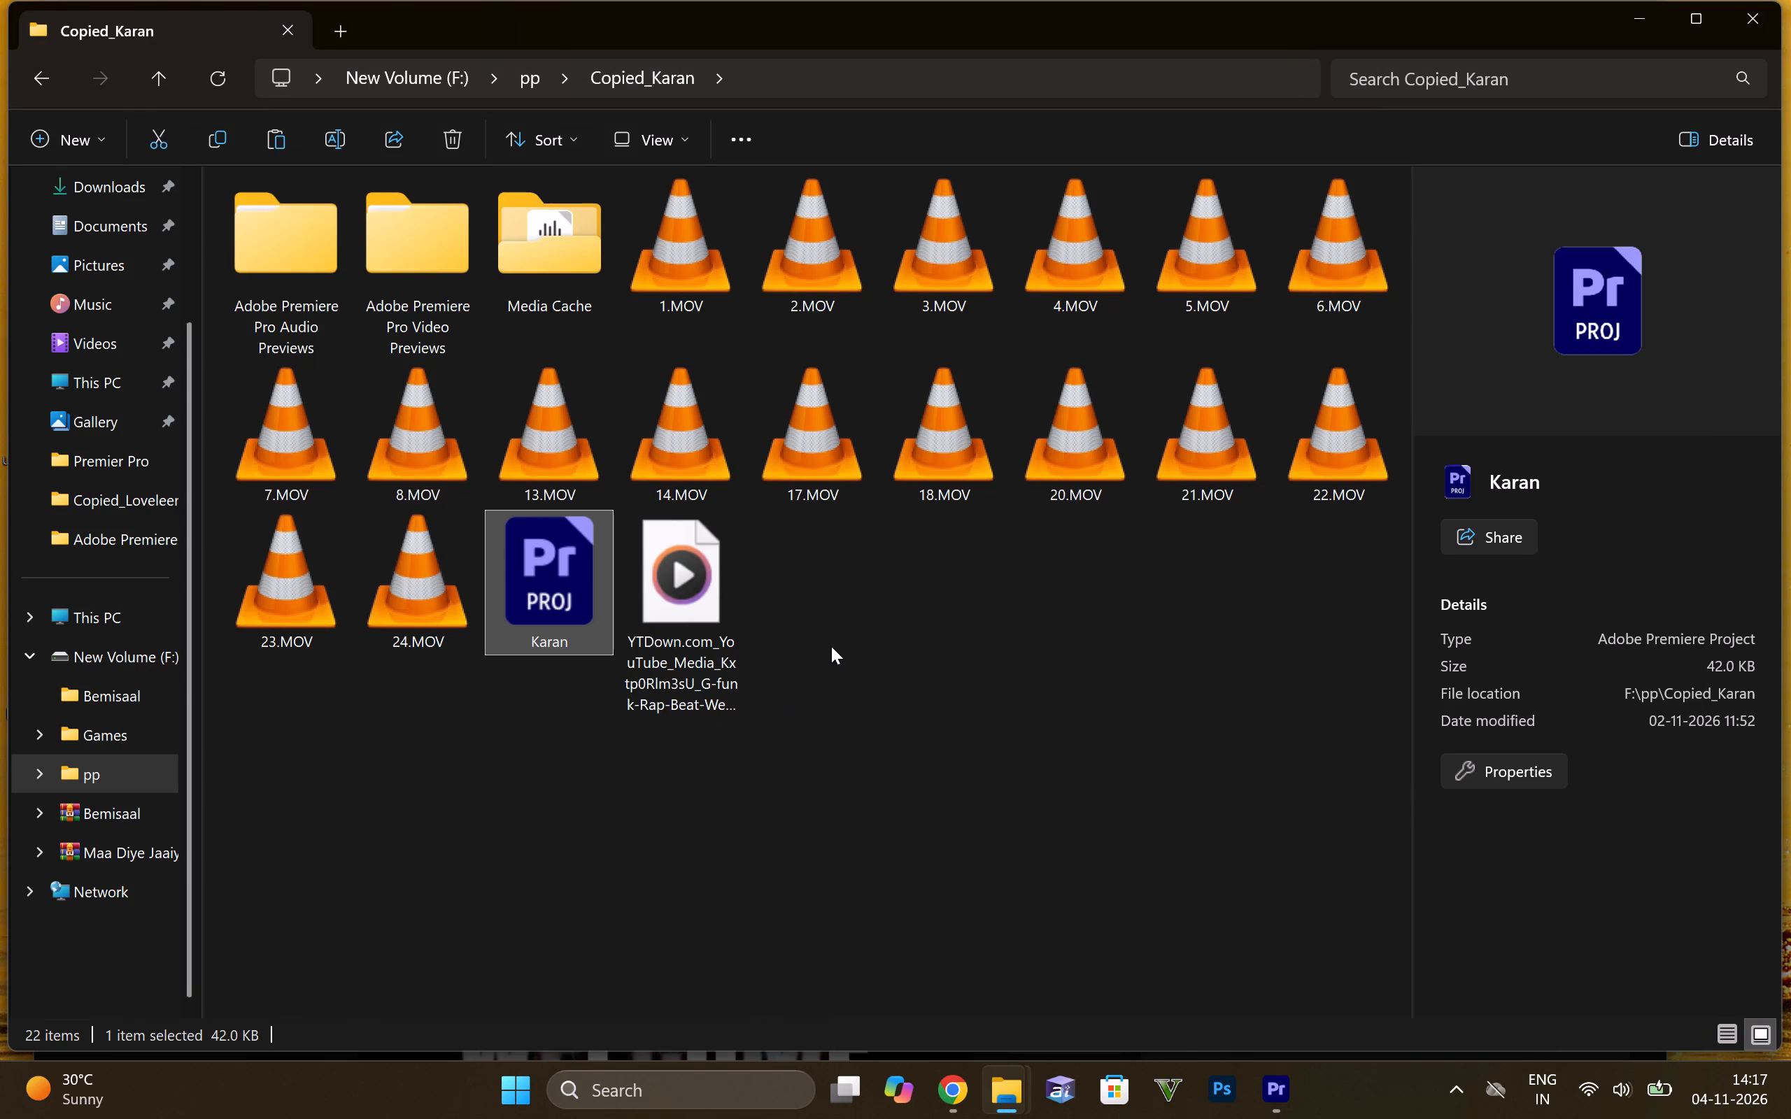
# Go back to the root of drive F: and look through its file list again.
pyautogui.click(831, 646)
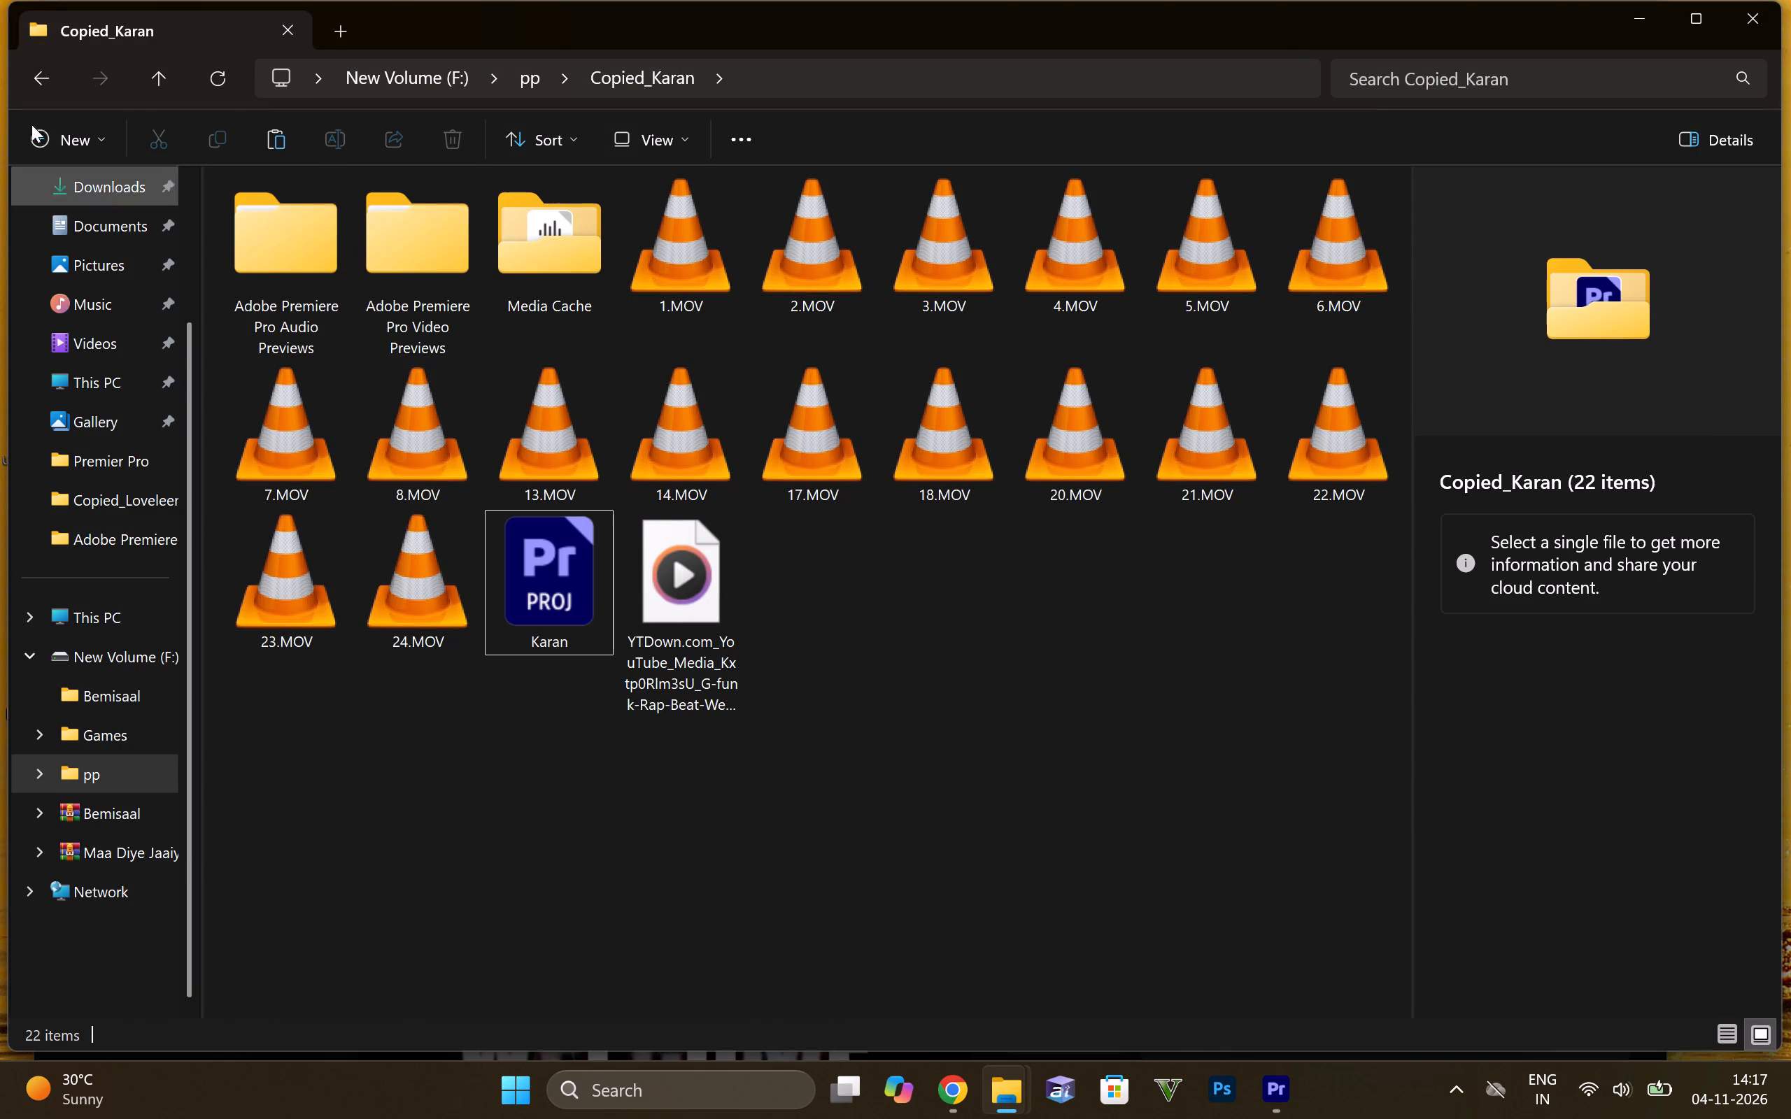
pyautogui.click(29, 86)
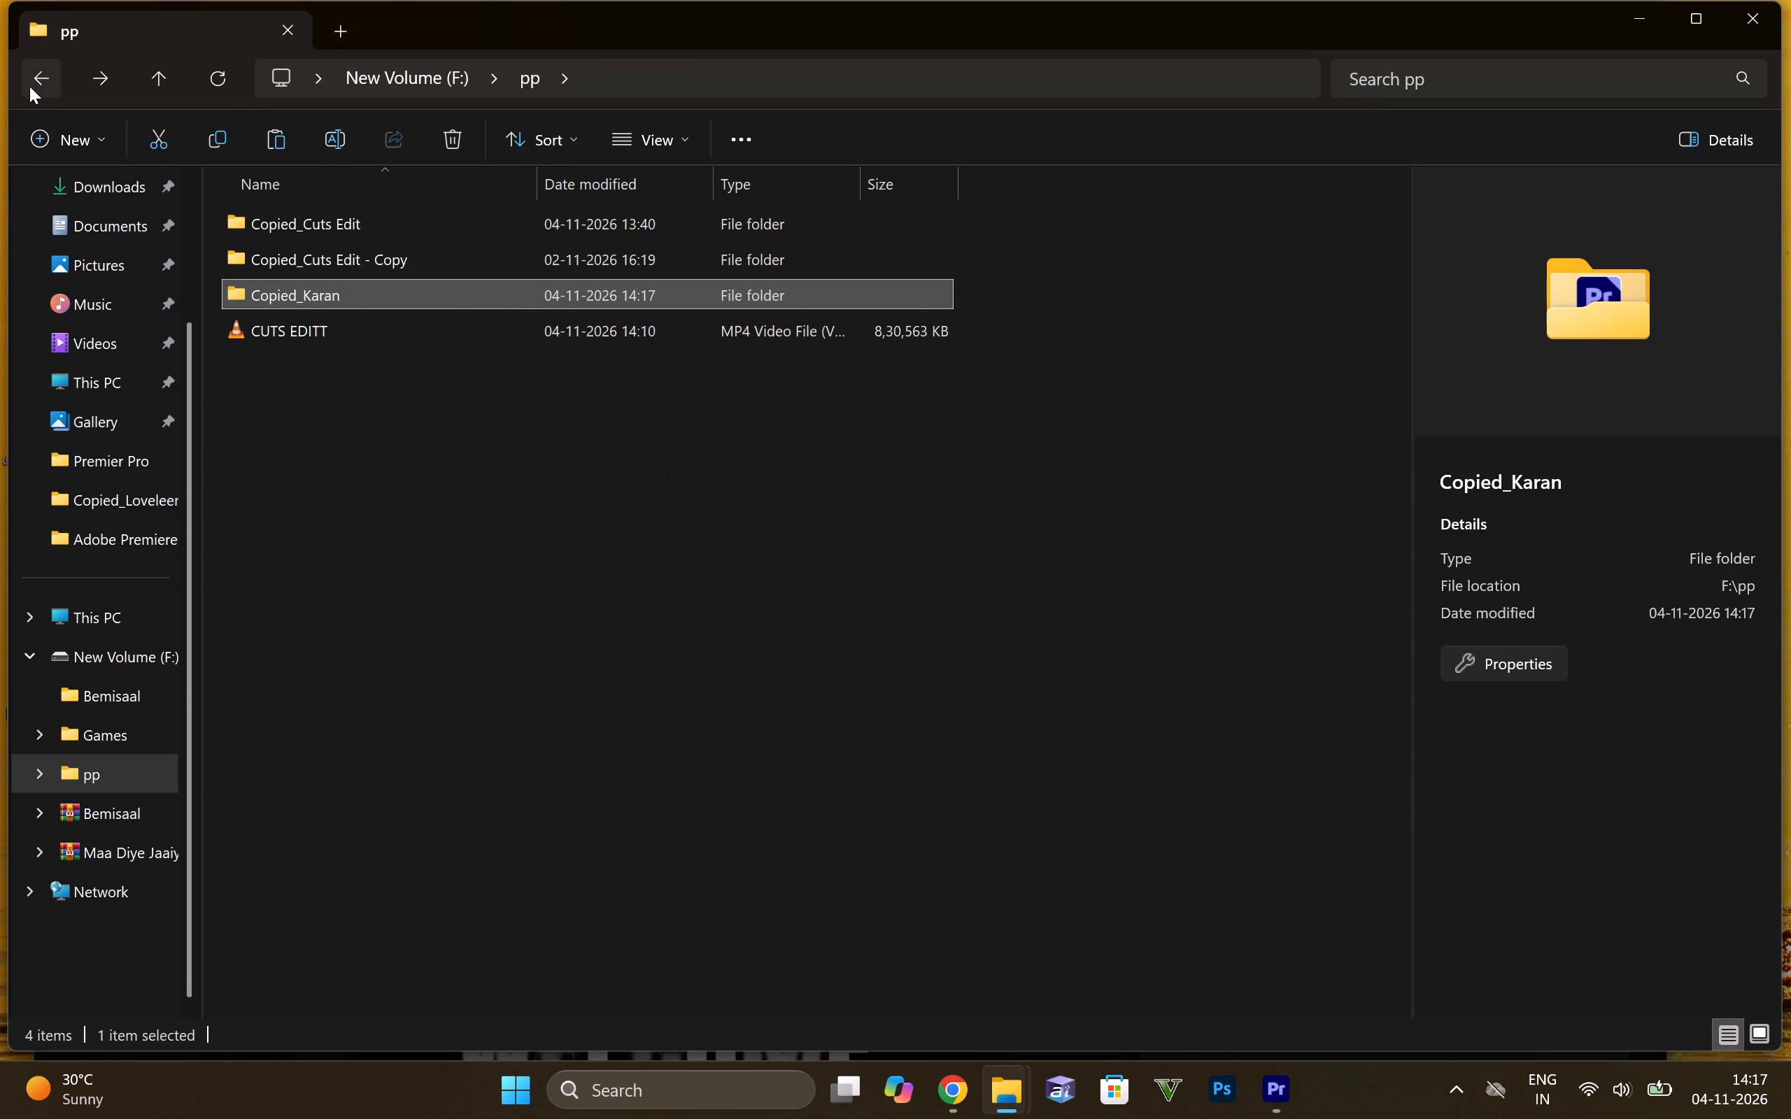
pyautogui.click(29, 86)
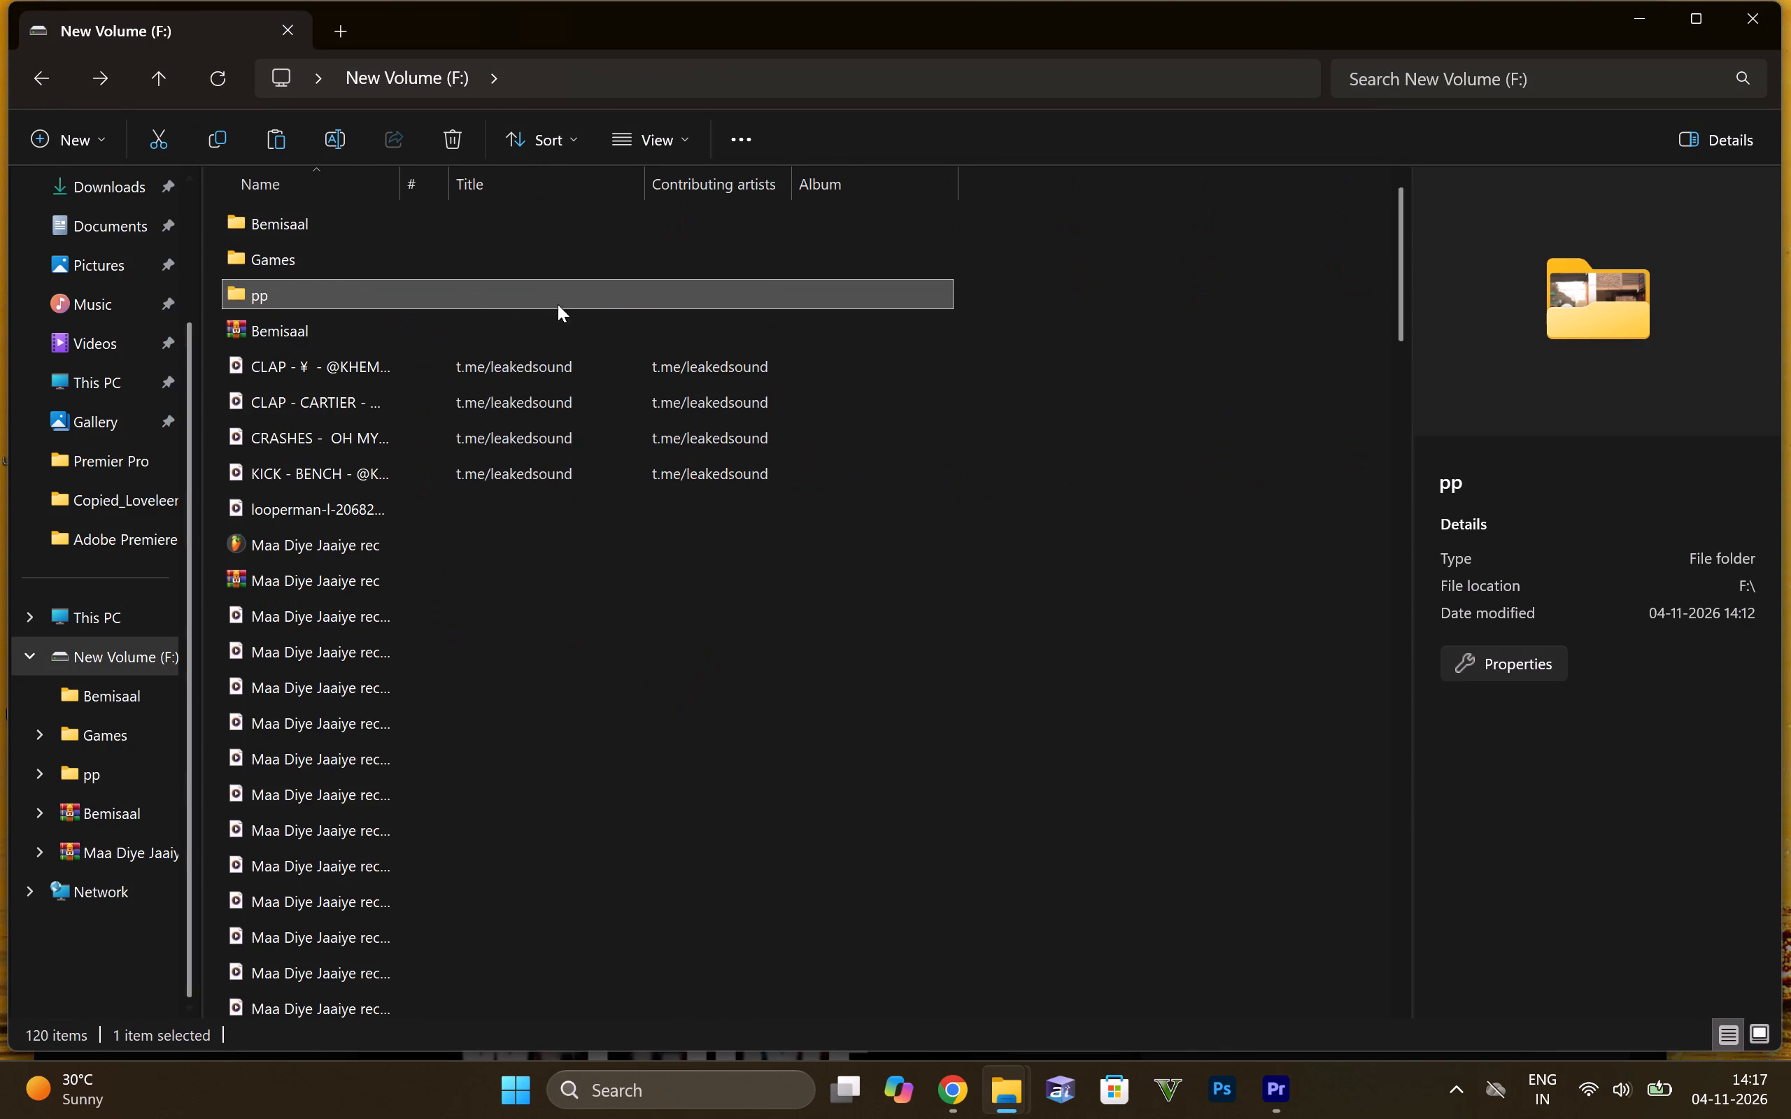
pyautogui.scroll(-5, 681, 359)
pyautogui.scroll(-11, 401, 425)
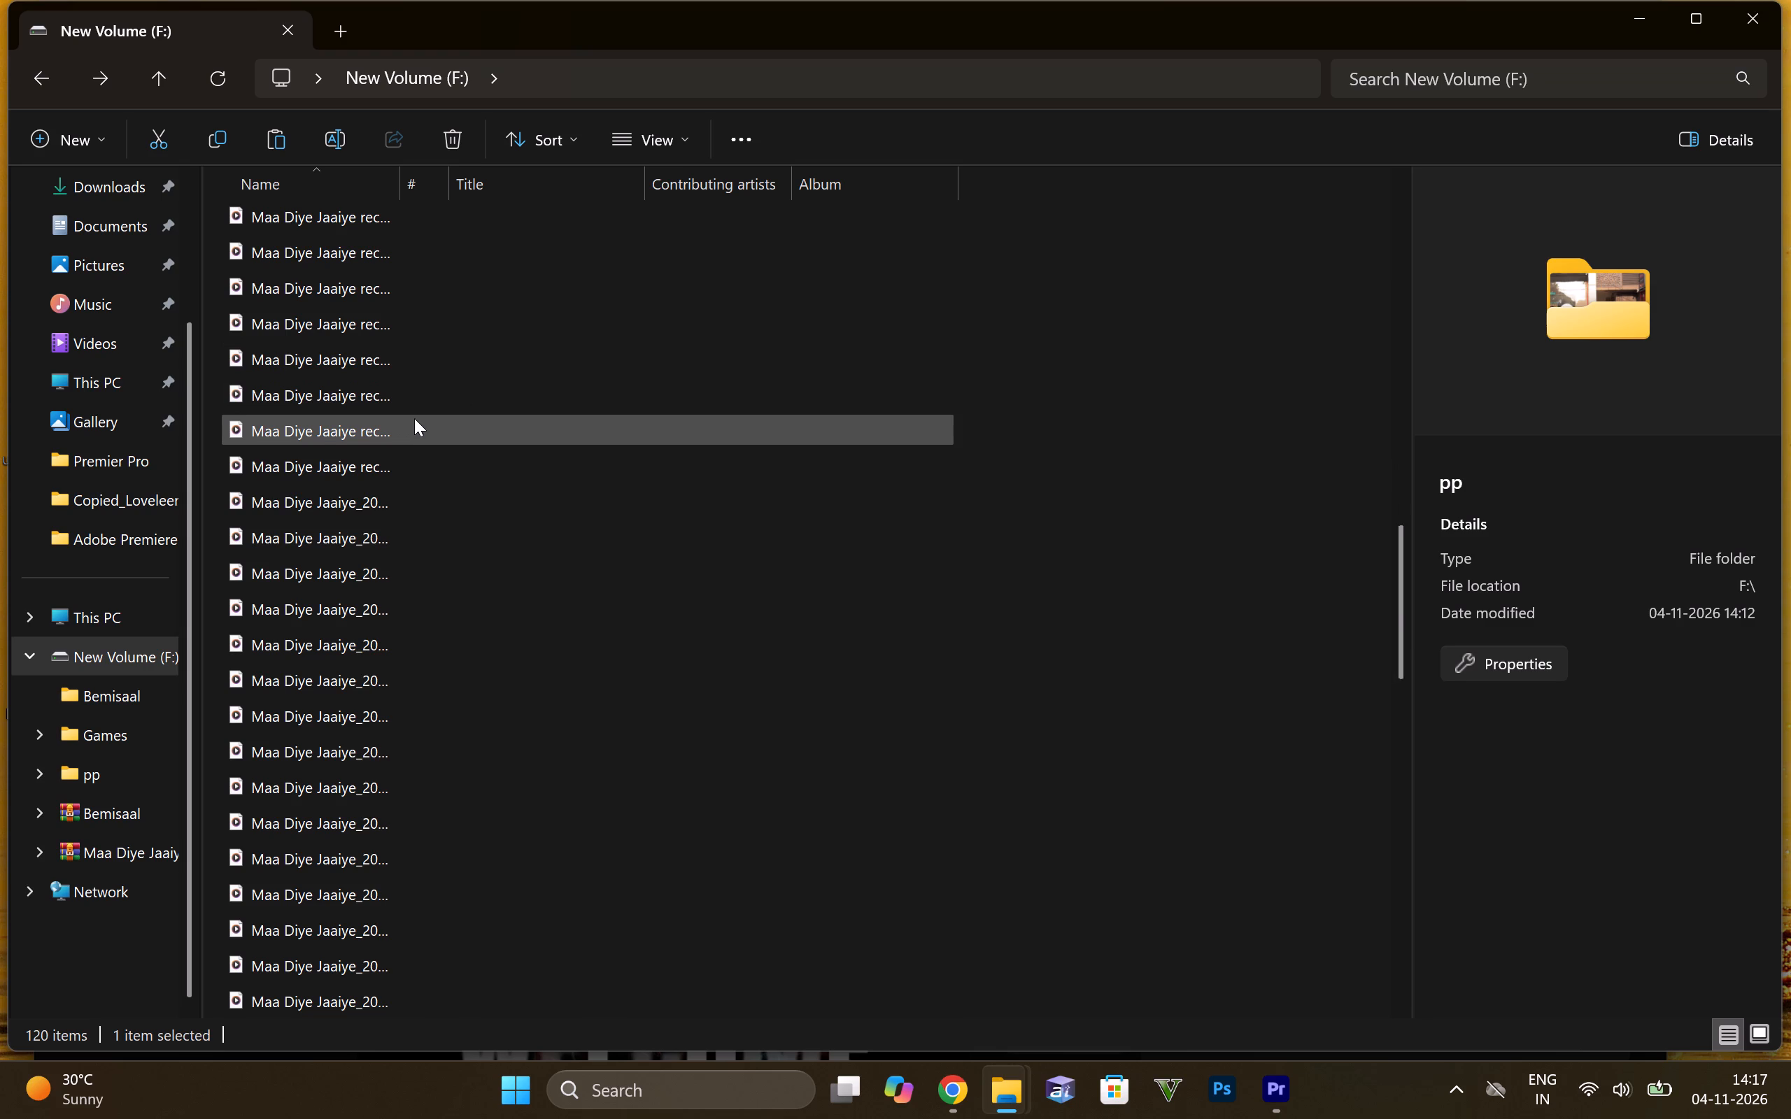
pyautogui.scroll(-6, 414, 418)
pyautogui.scroll(-6, 447, 370)
pyautogui.scroll(9, 450, 377)
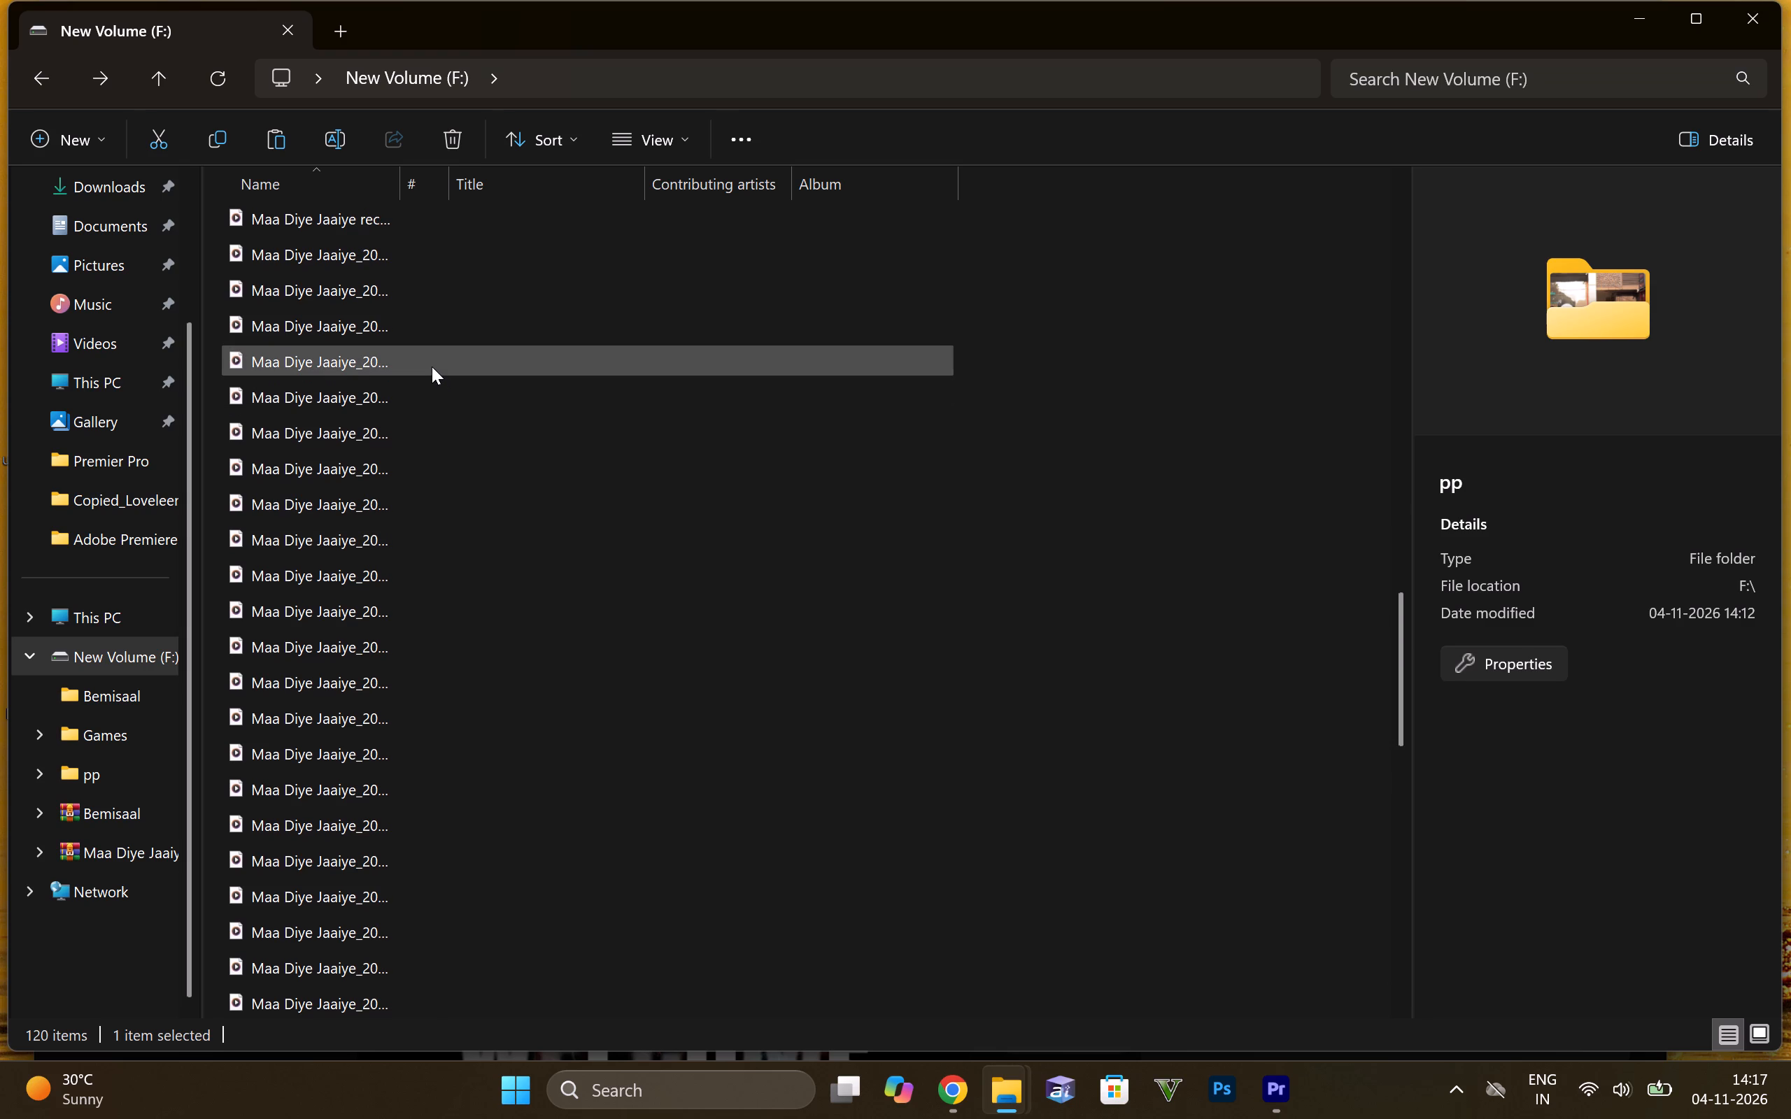
pyautogui.scroll(2, 432, 365)
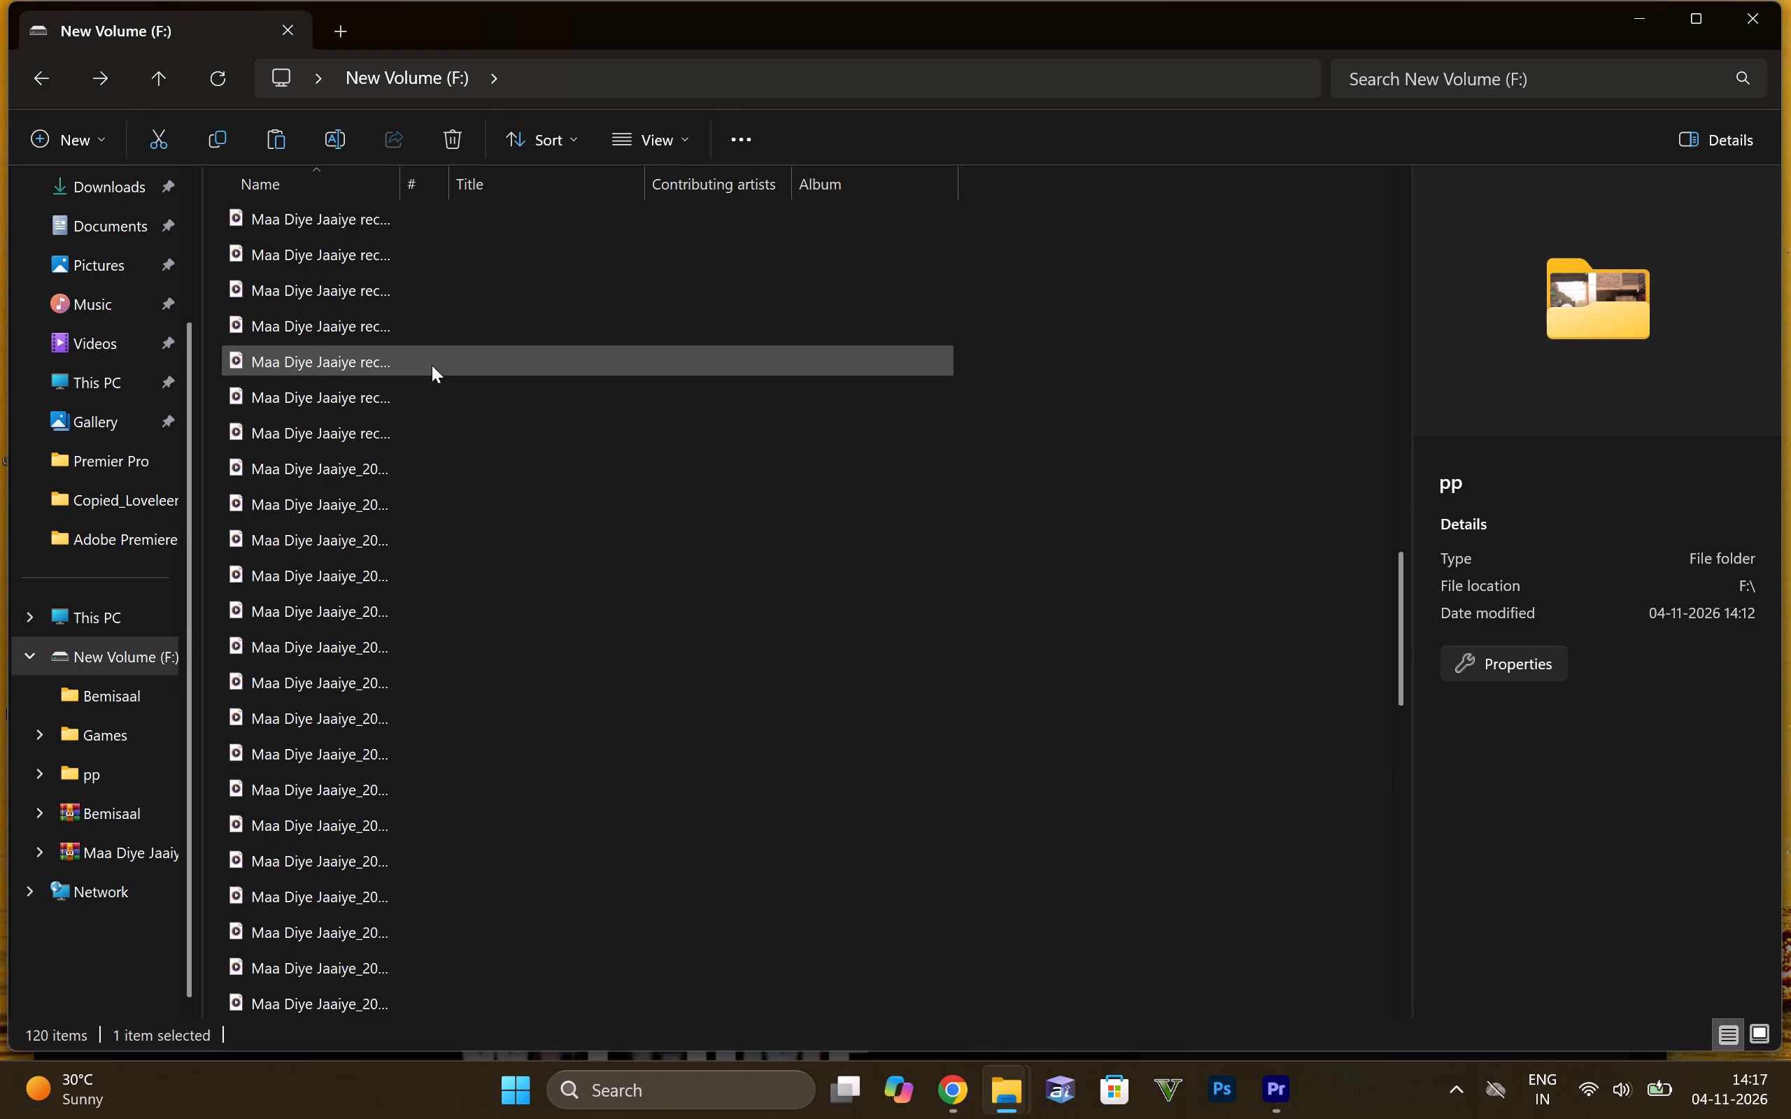
pyautogui.scroll(10, 432, 365)
pyautogui.scroll(-6, 421, 373)
pyautogui.scroll(6, 411, 381)
pyautogui.scroll(-6, 409, 395)
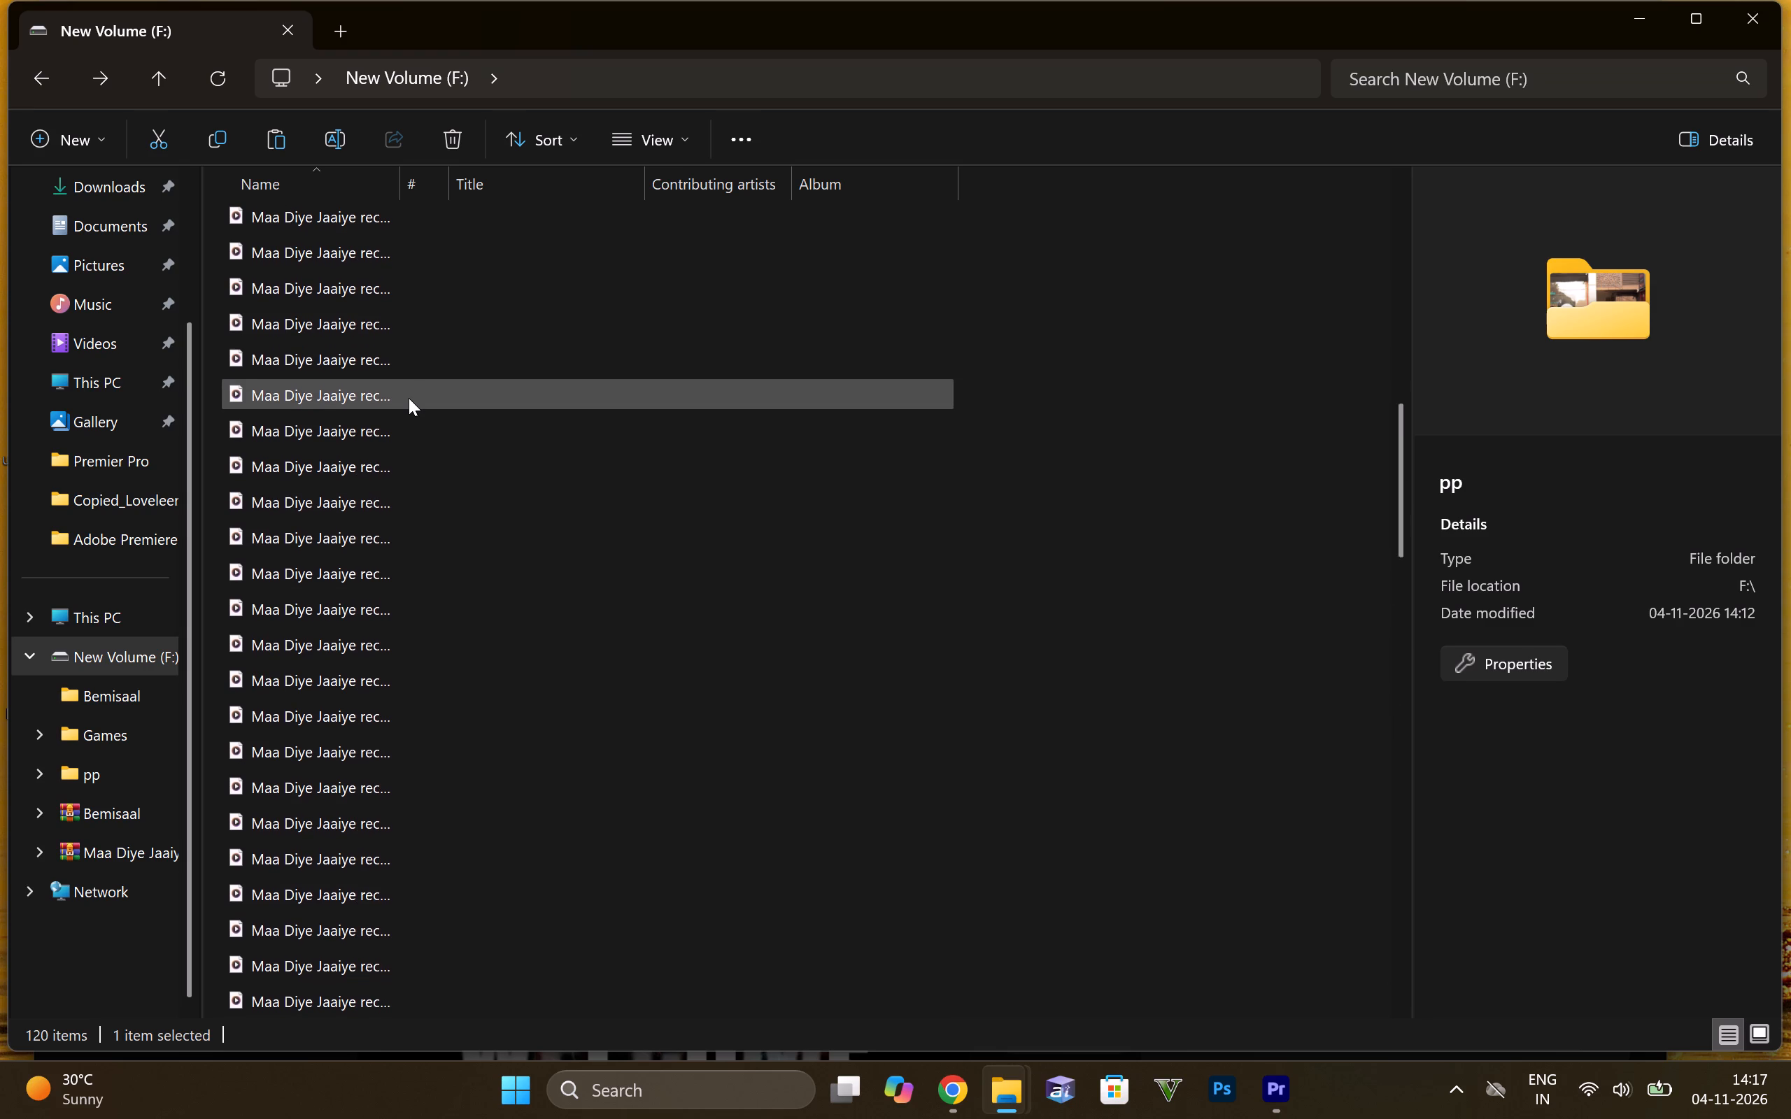
pyautogui.scroll(-5, 409, 398)
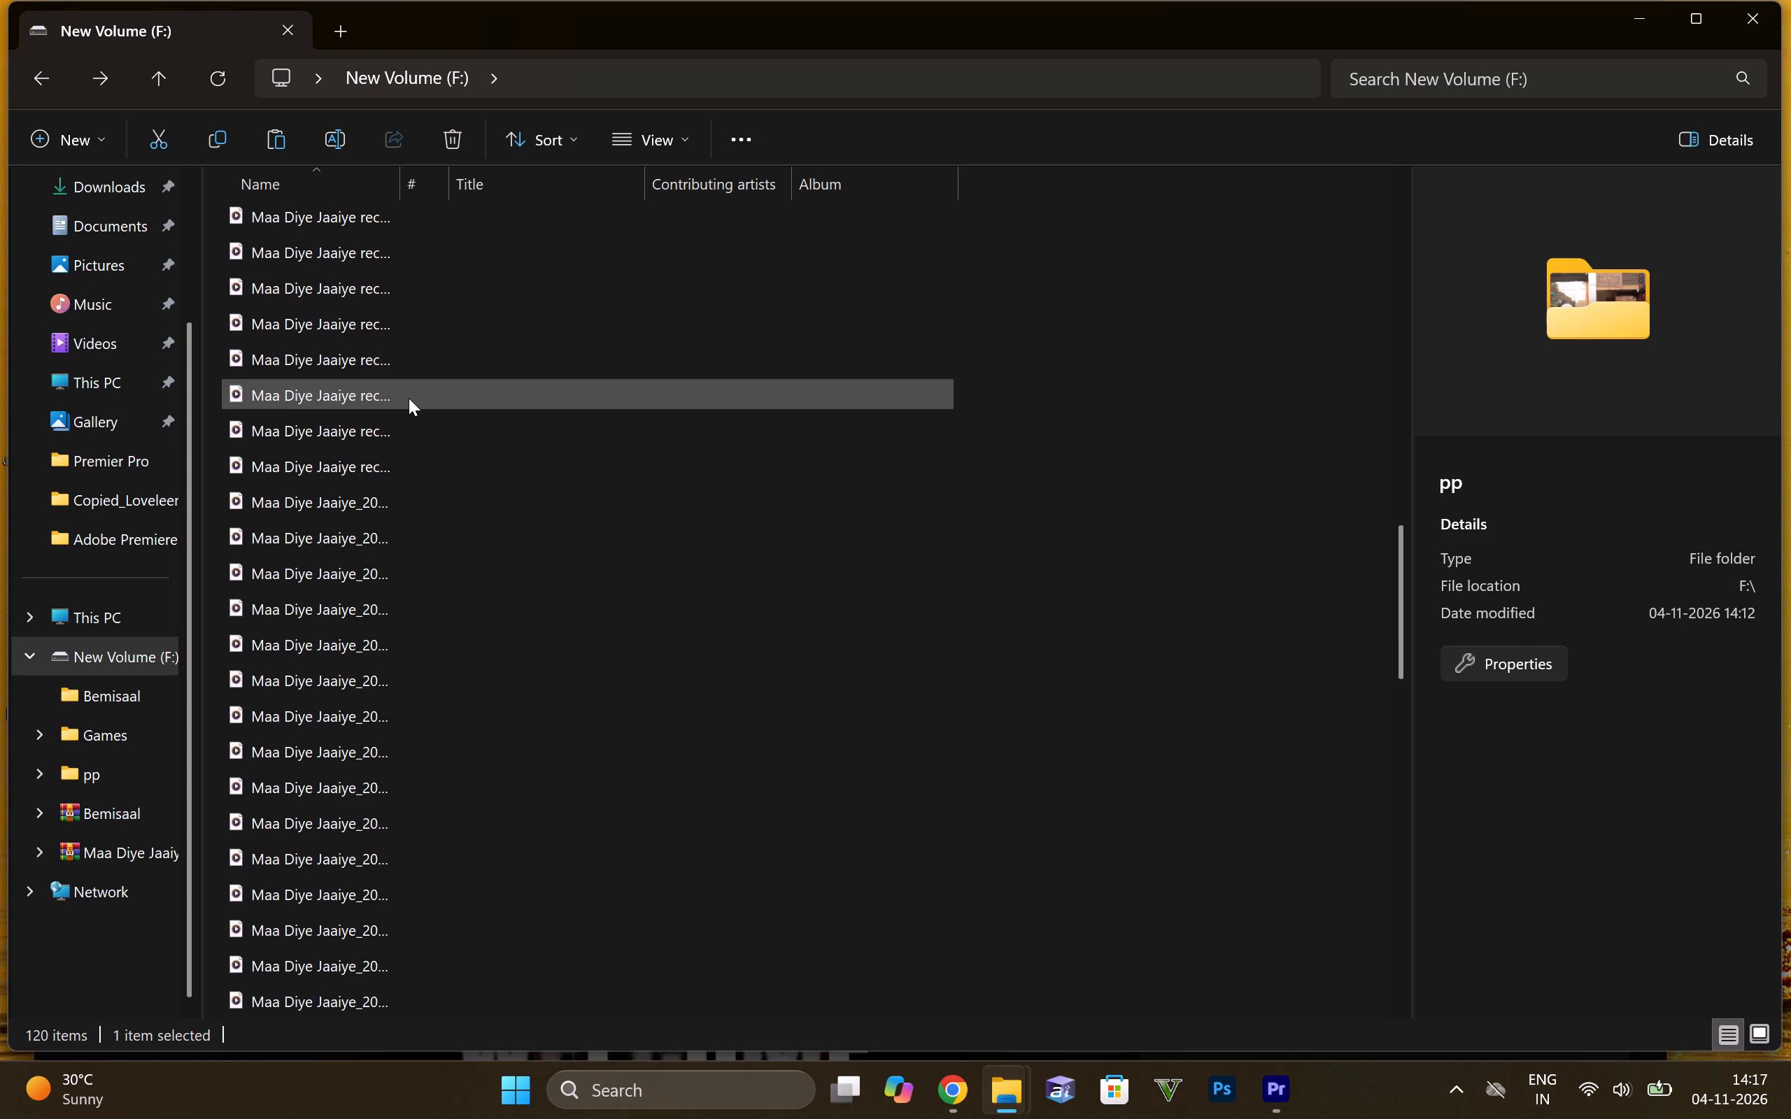